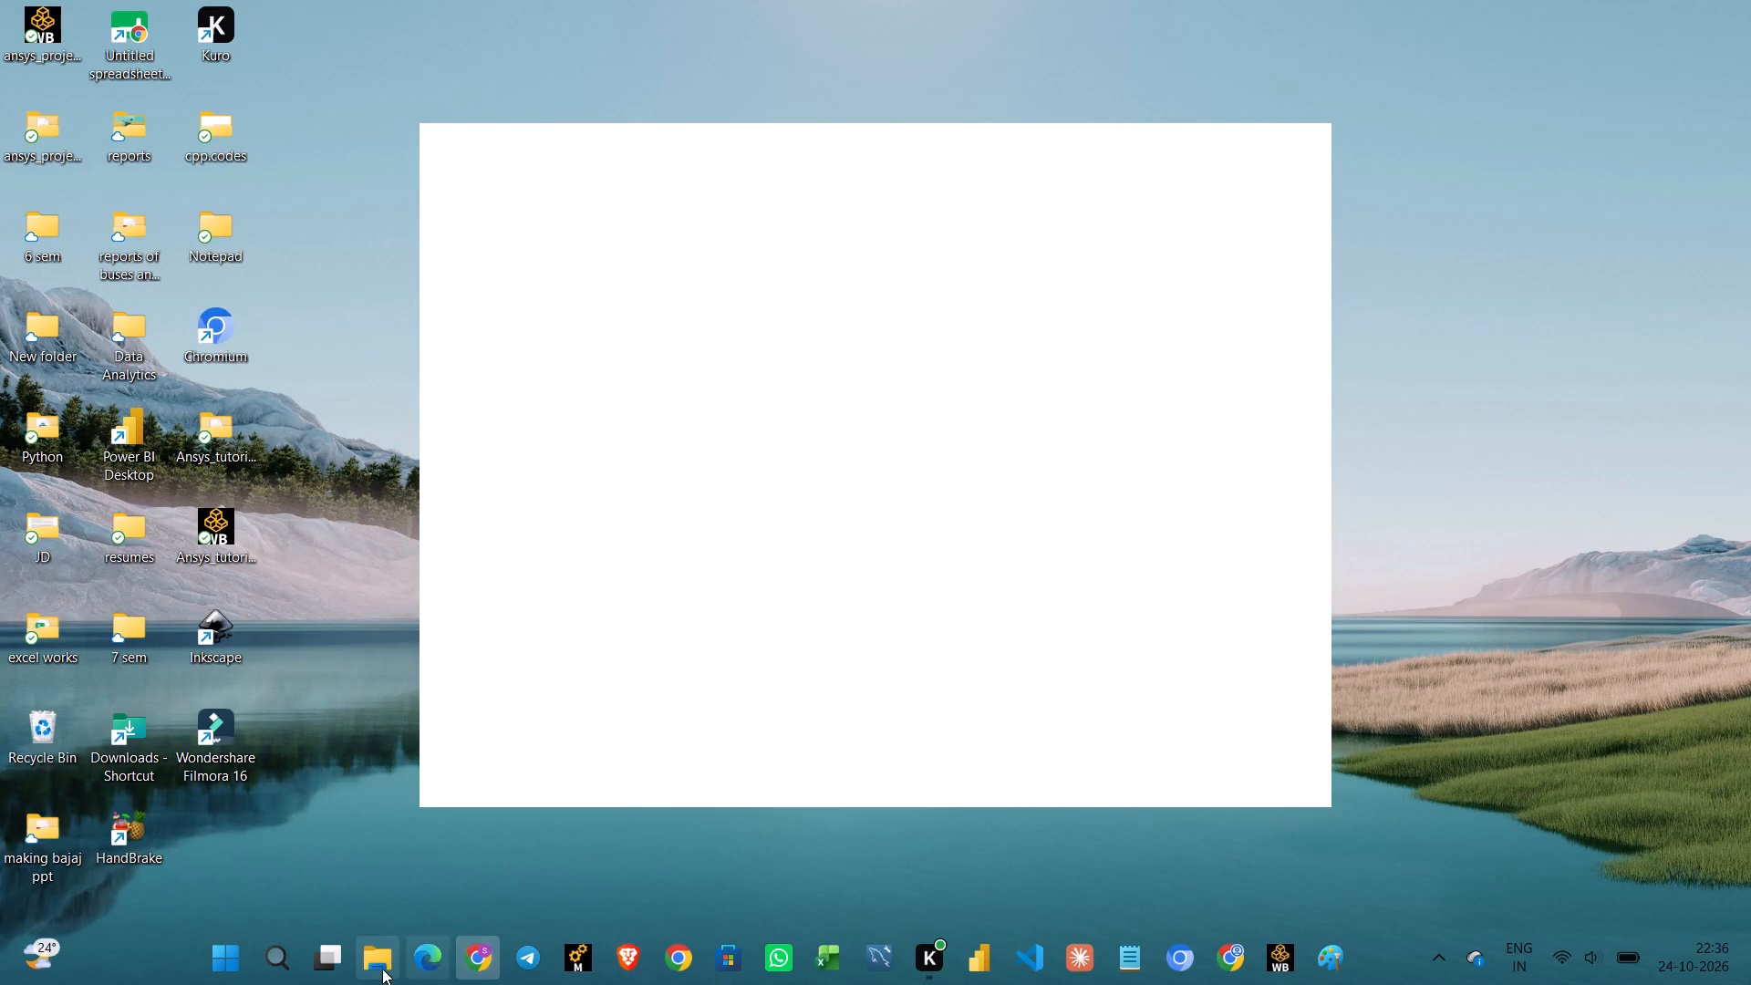
click(272, 962)
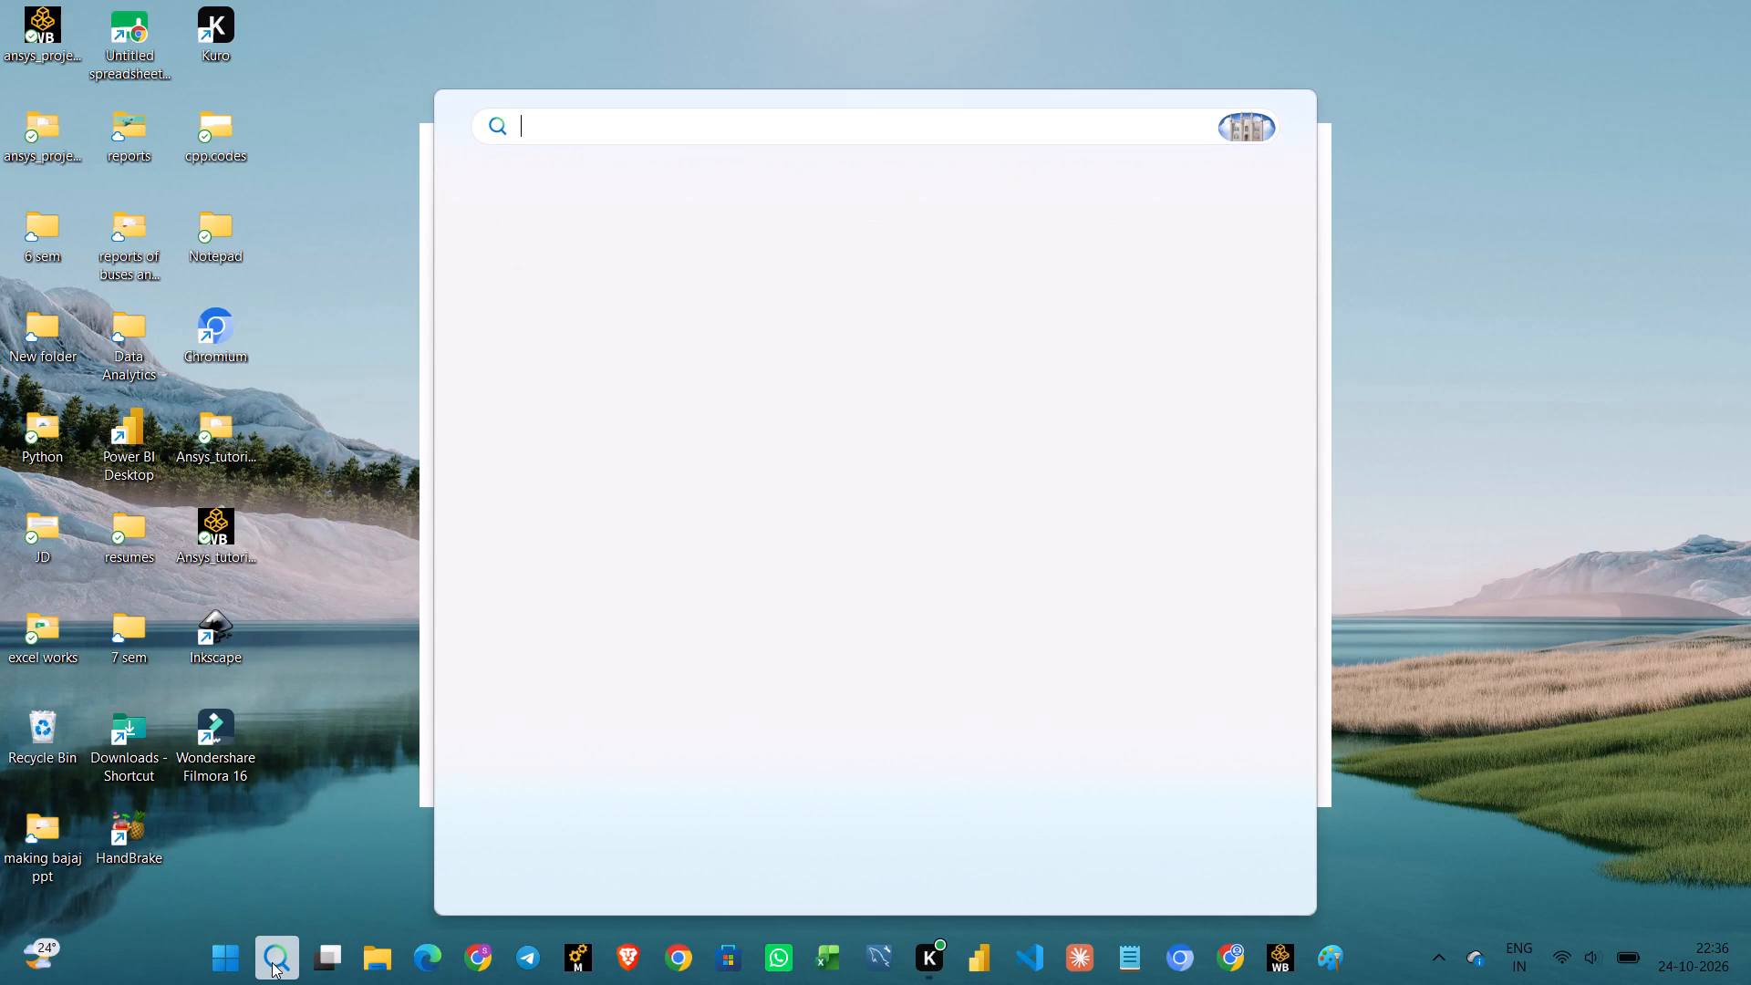
double_click(192, 741)
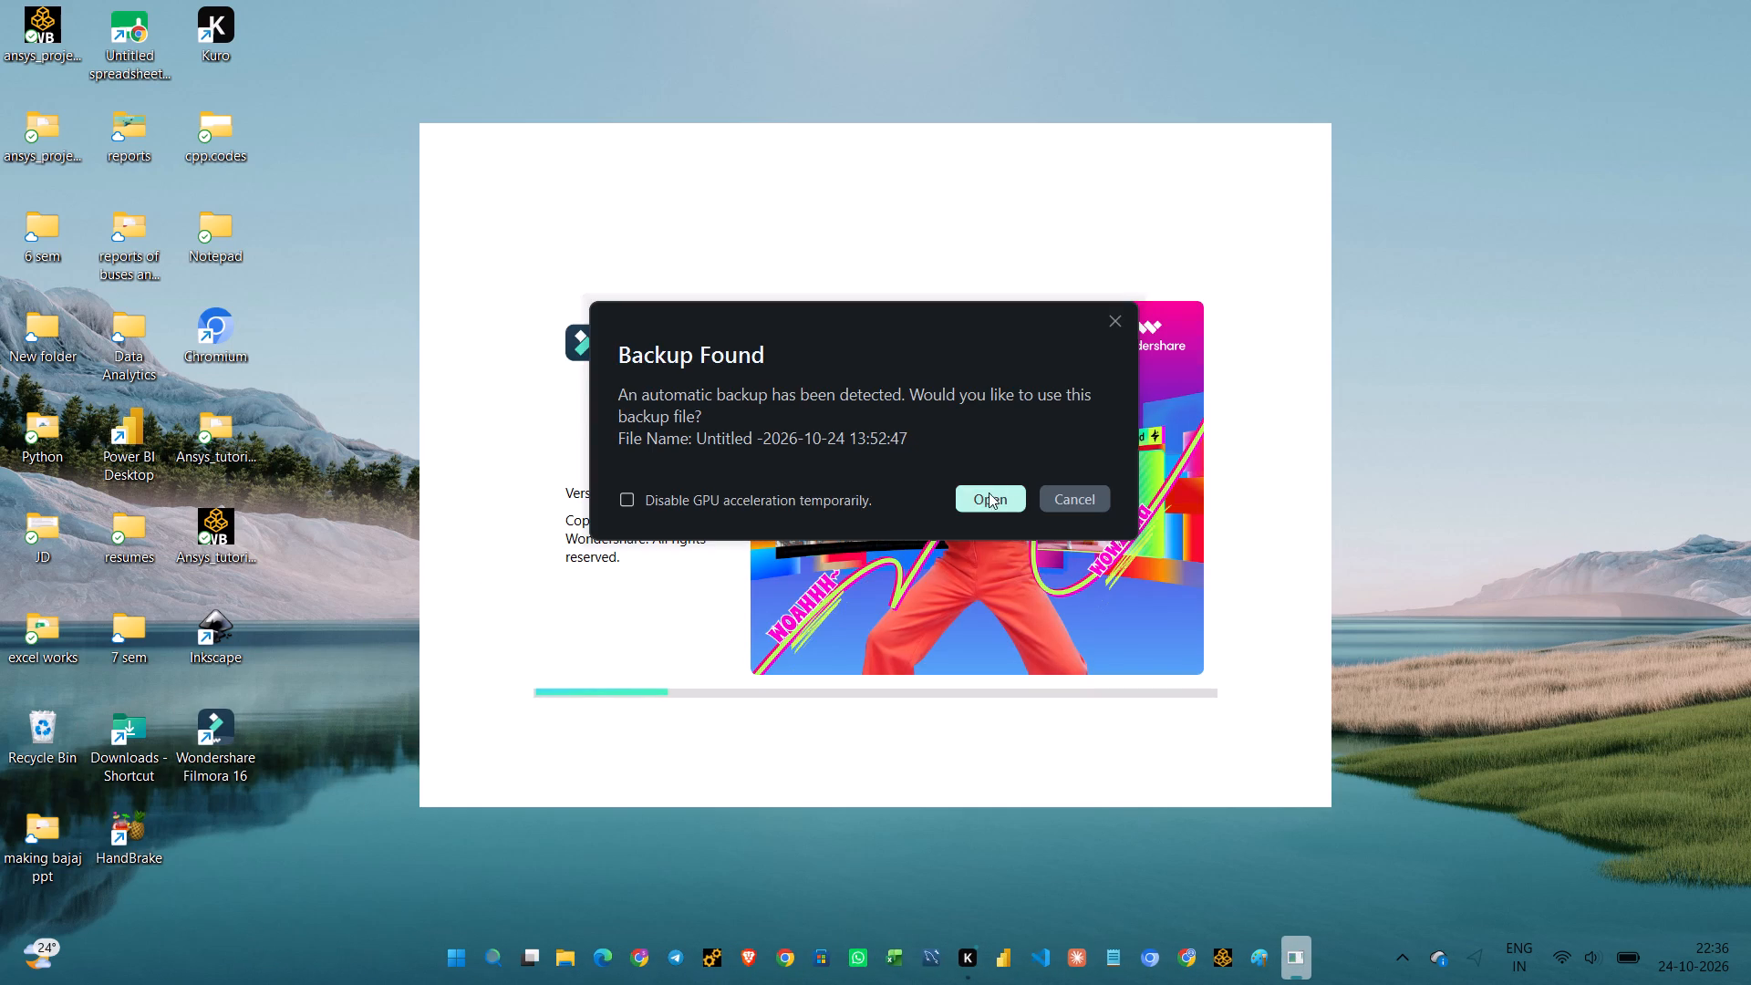
click(981, 499)
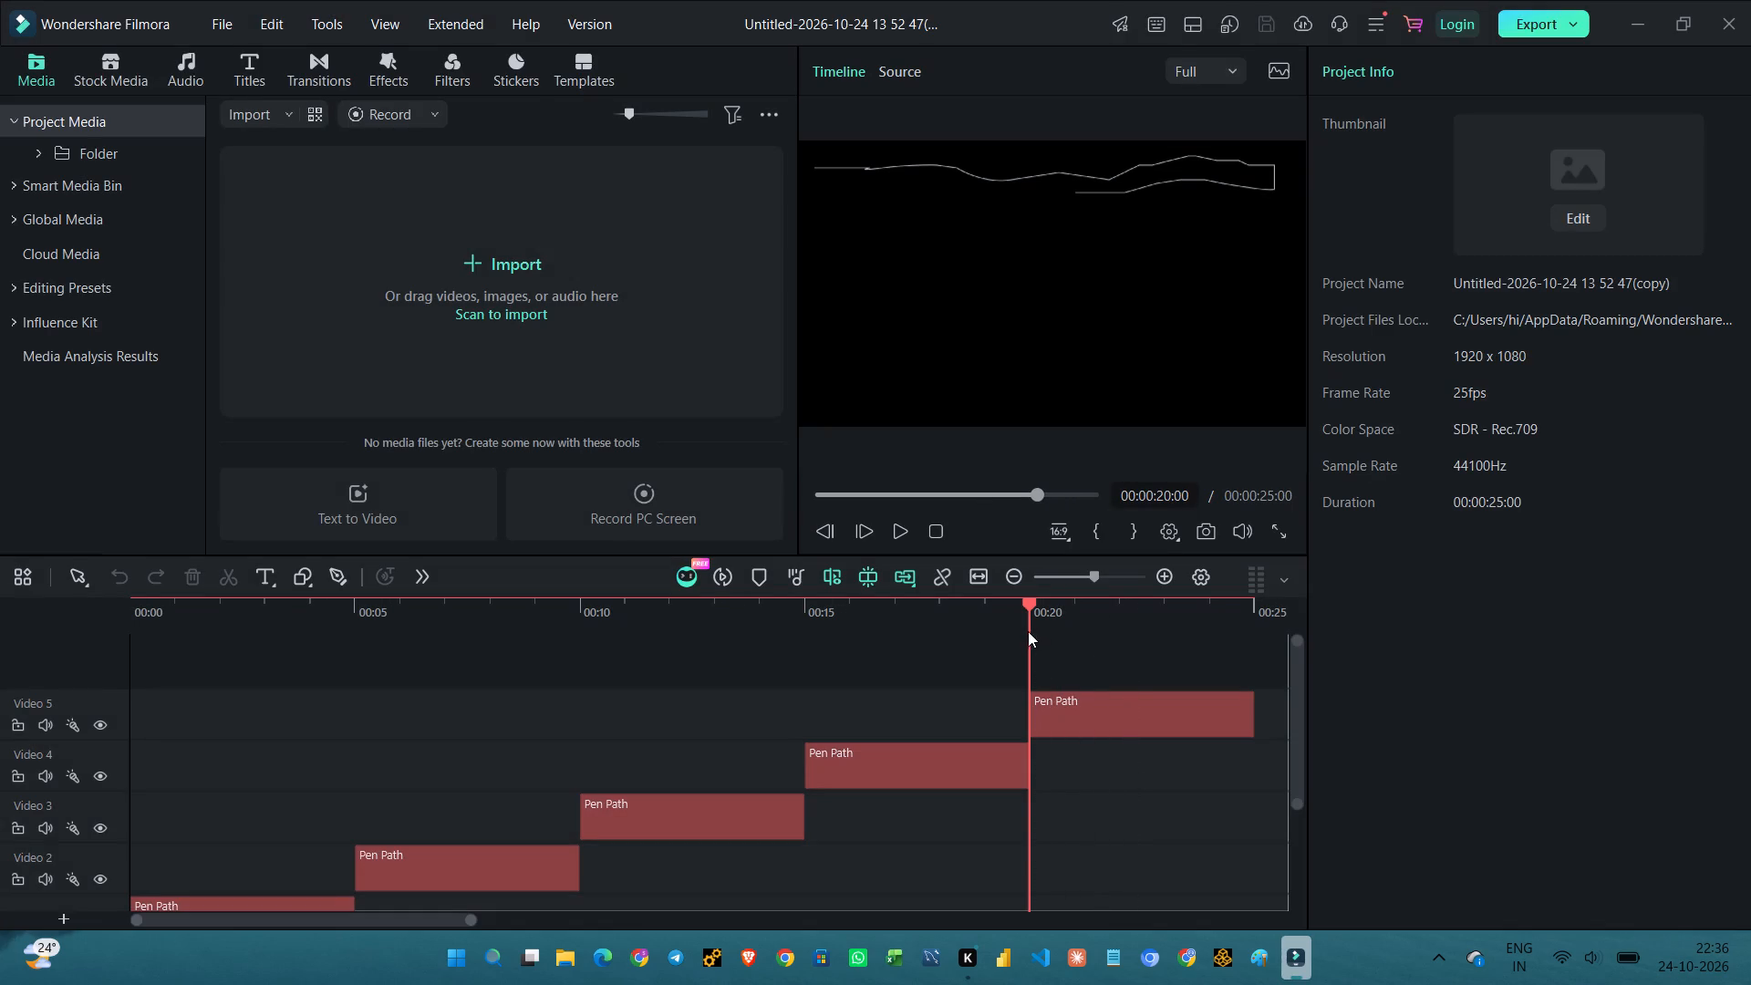
Start a new pen path at 00:00:25:00, running nearly horizontally from the frame's upper-left corner to the middle of its upper edge.
drag(1029, 604, 1295, 627)
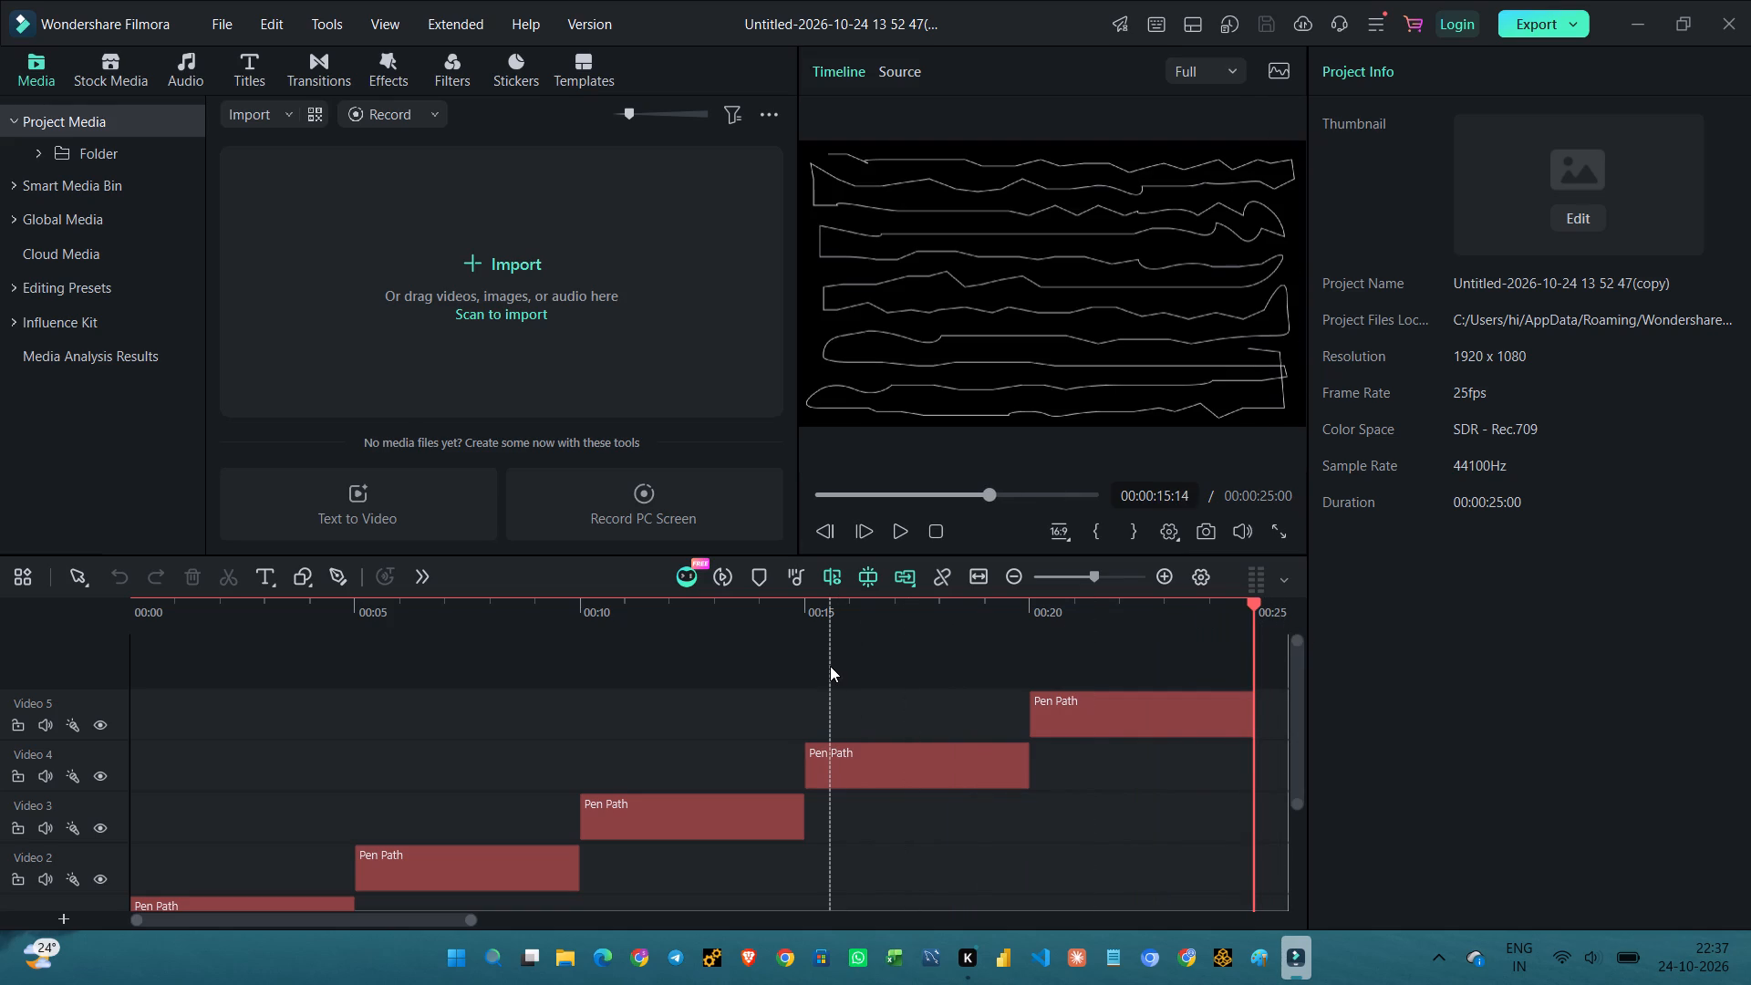
click(340, 575)
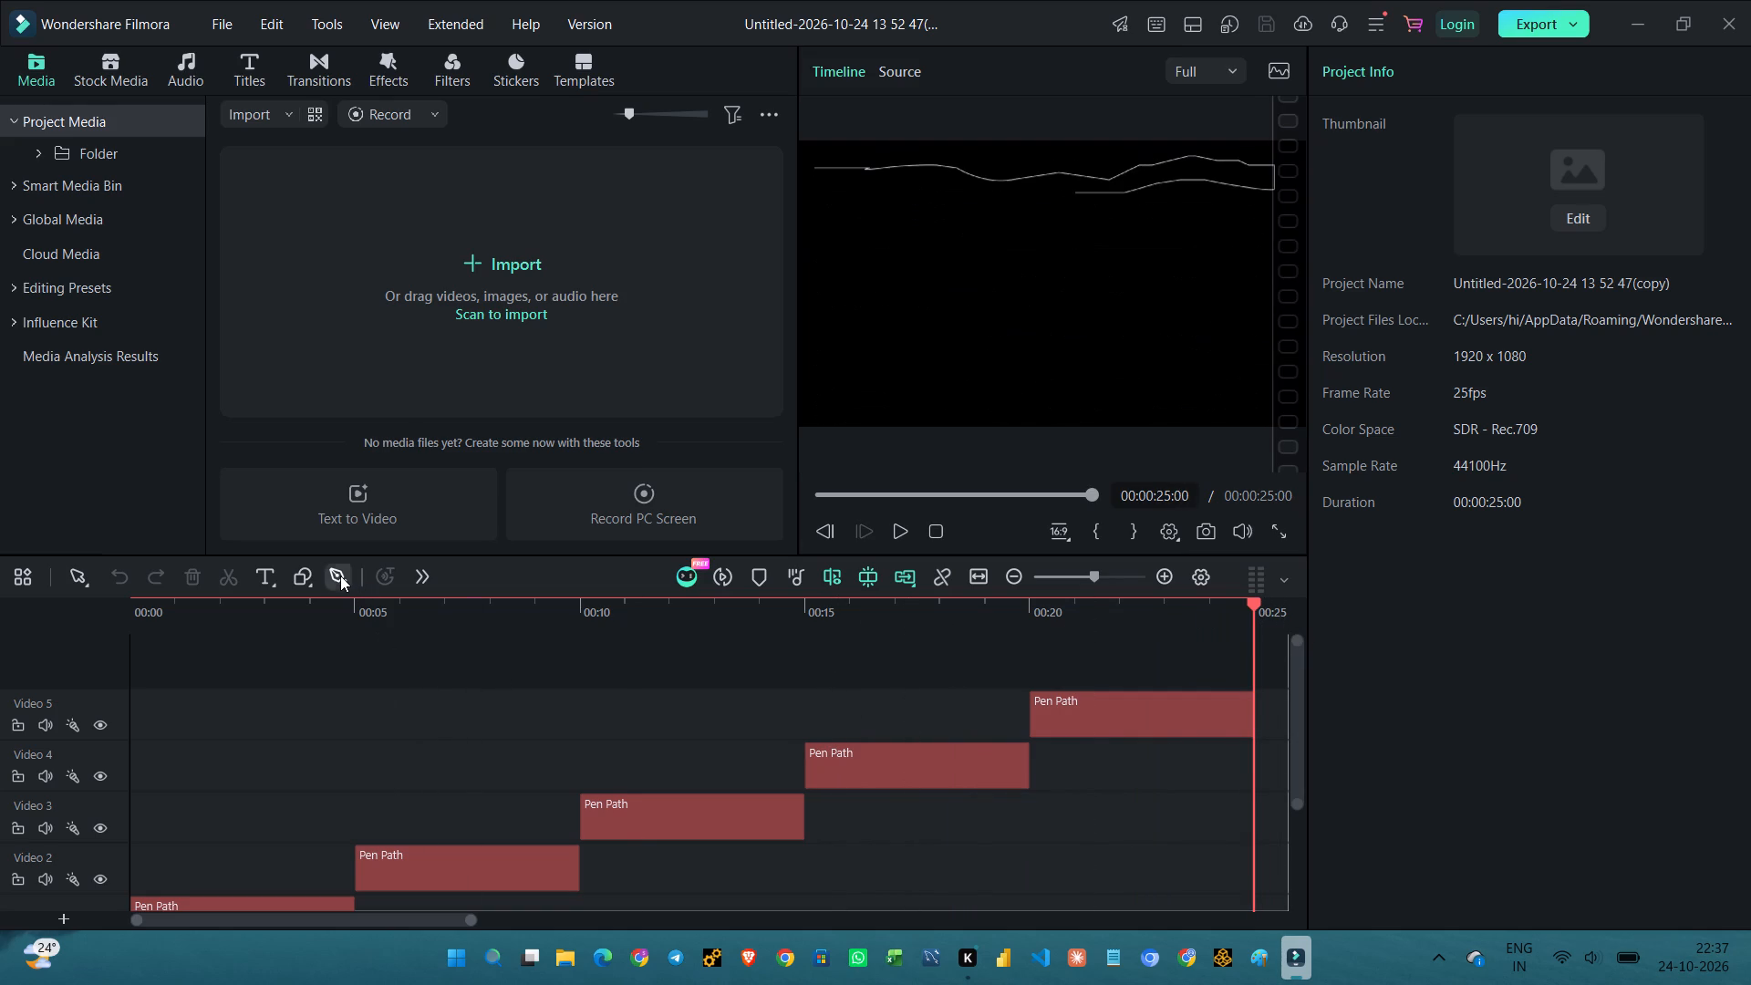
click(812, 162)
click(838, 165)
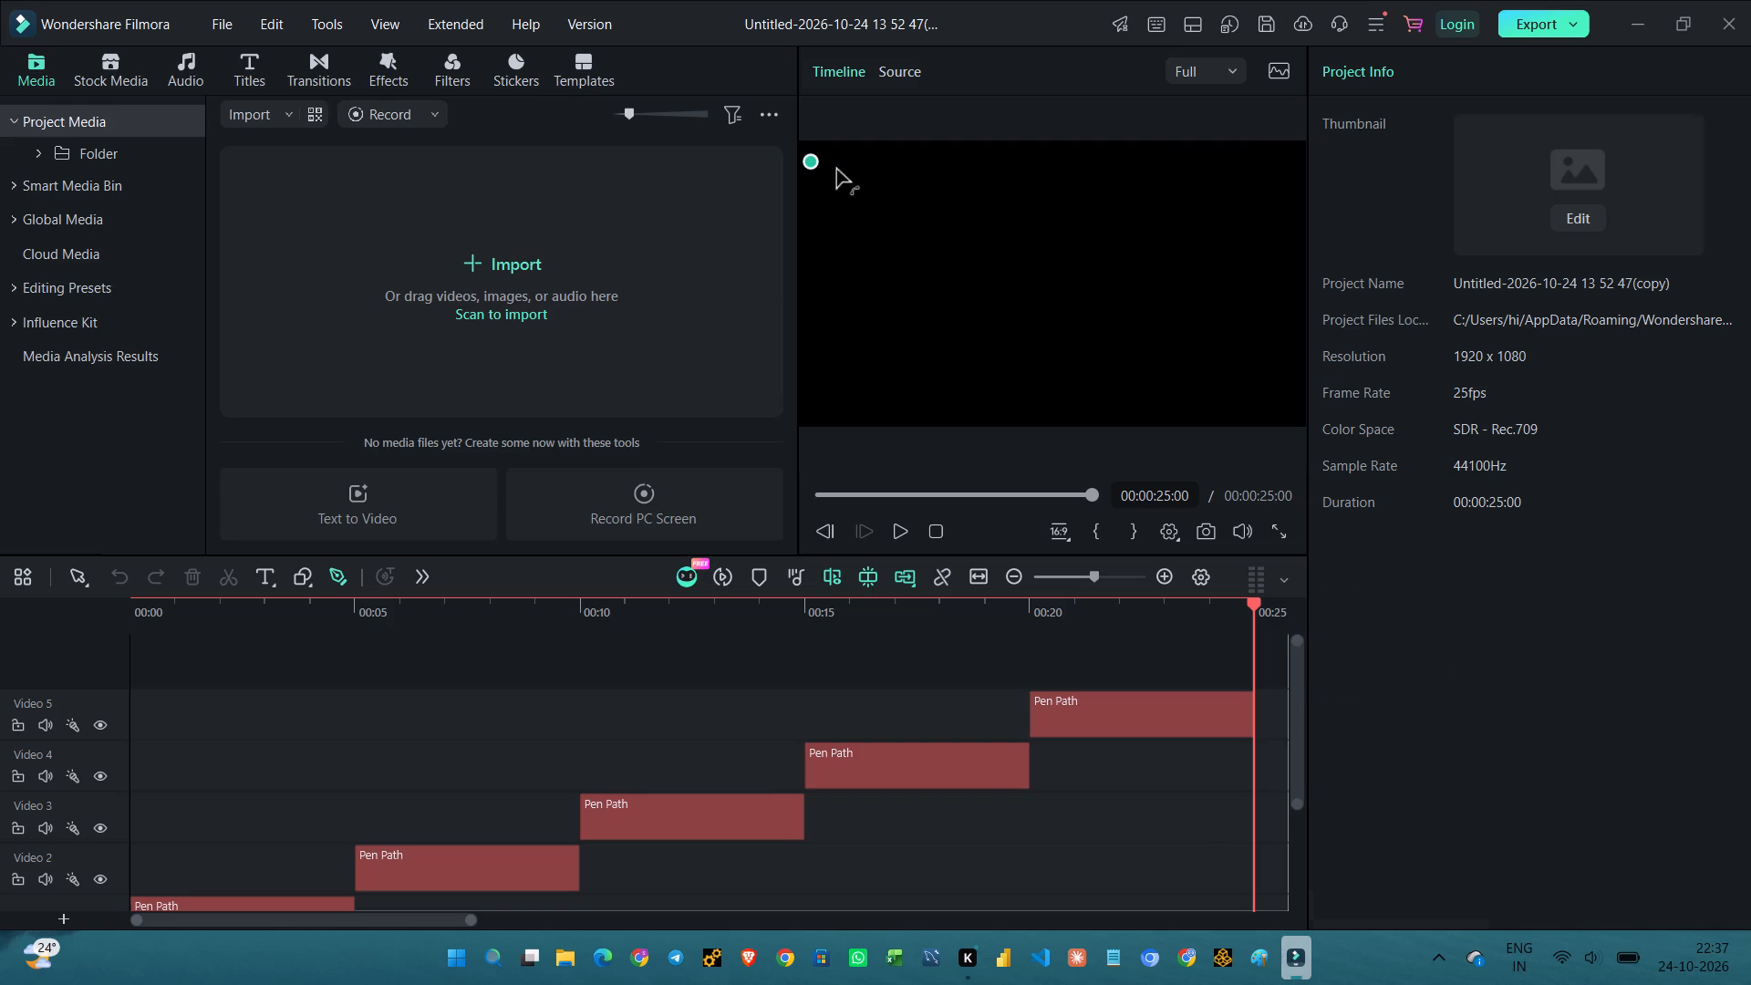
click(865, 161)
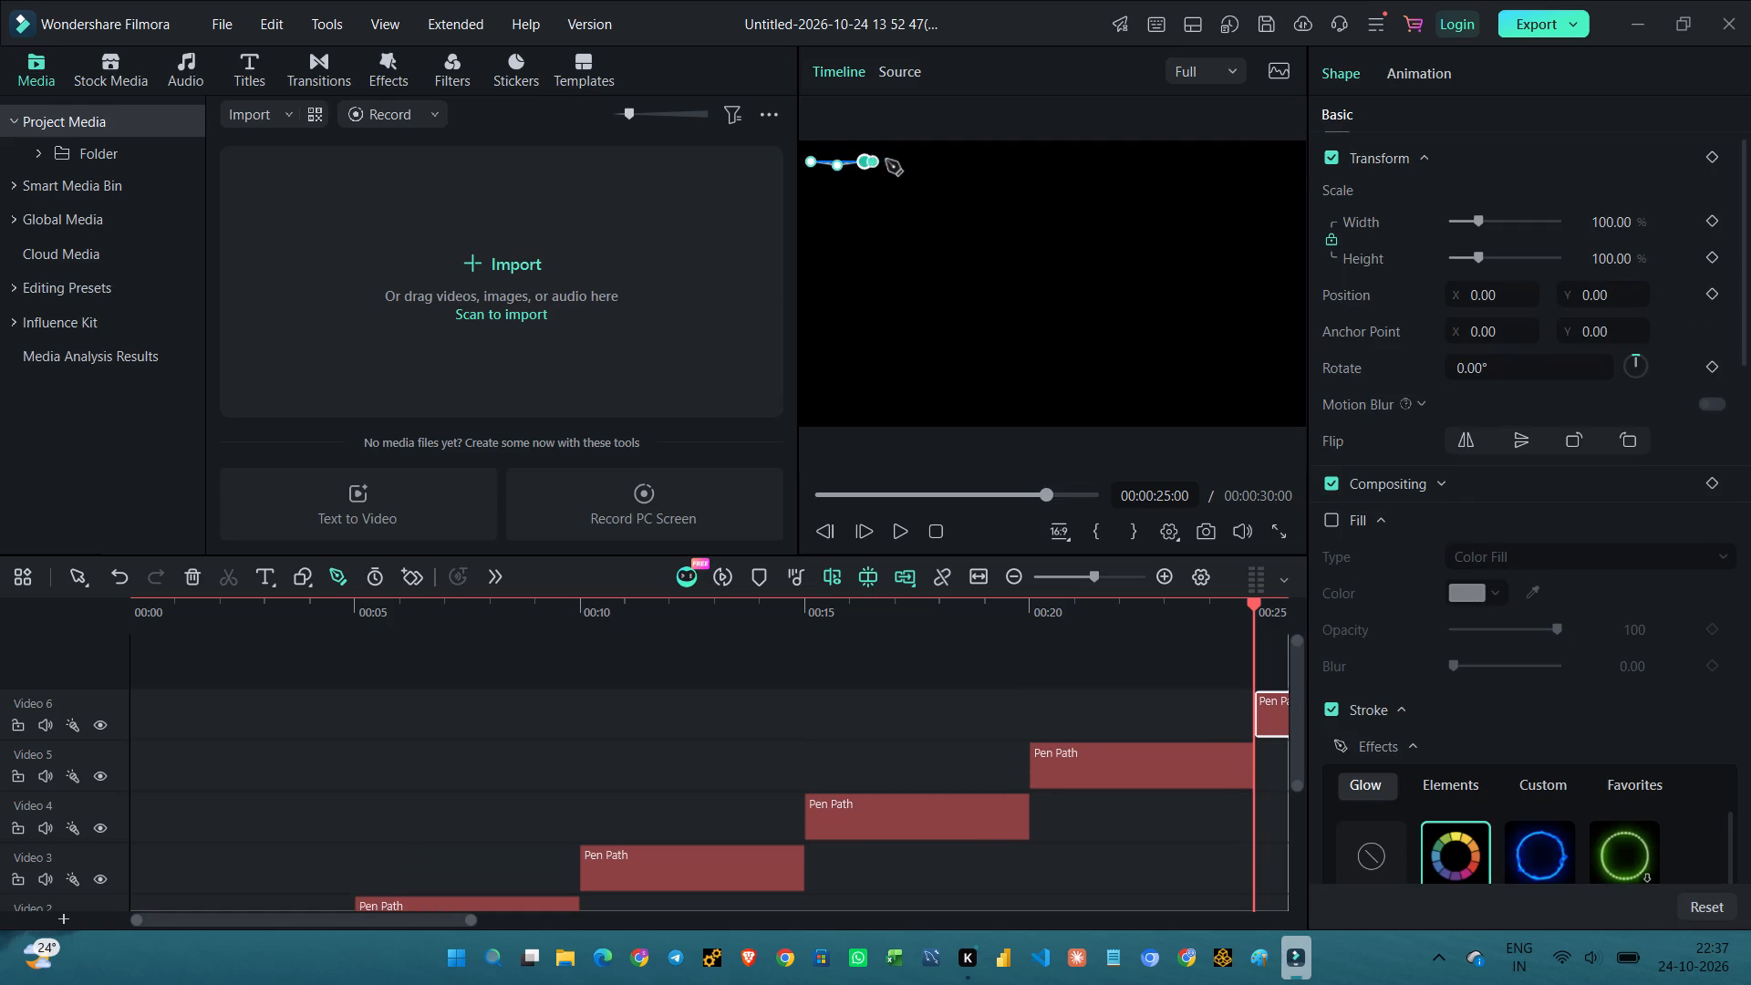
click(895, 161)
click(921, 161)
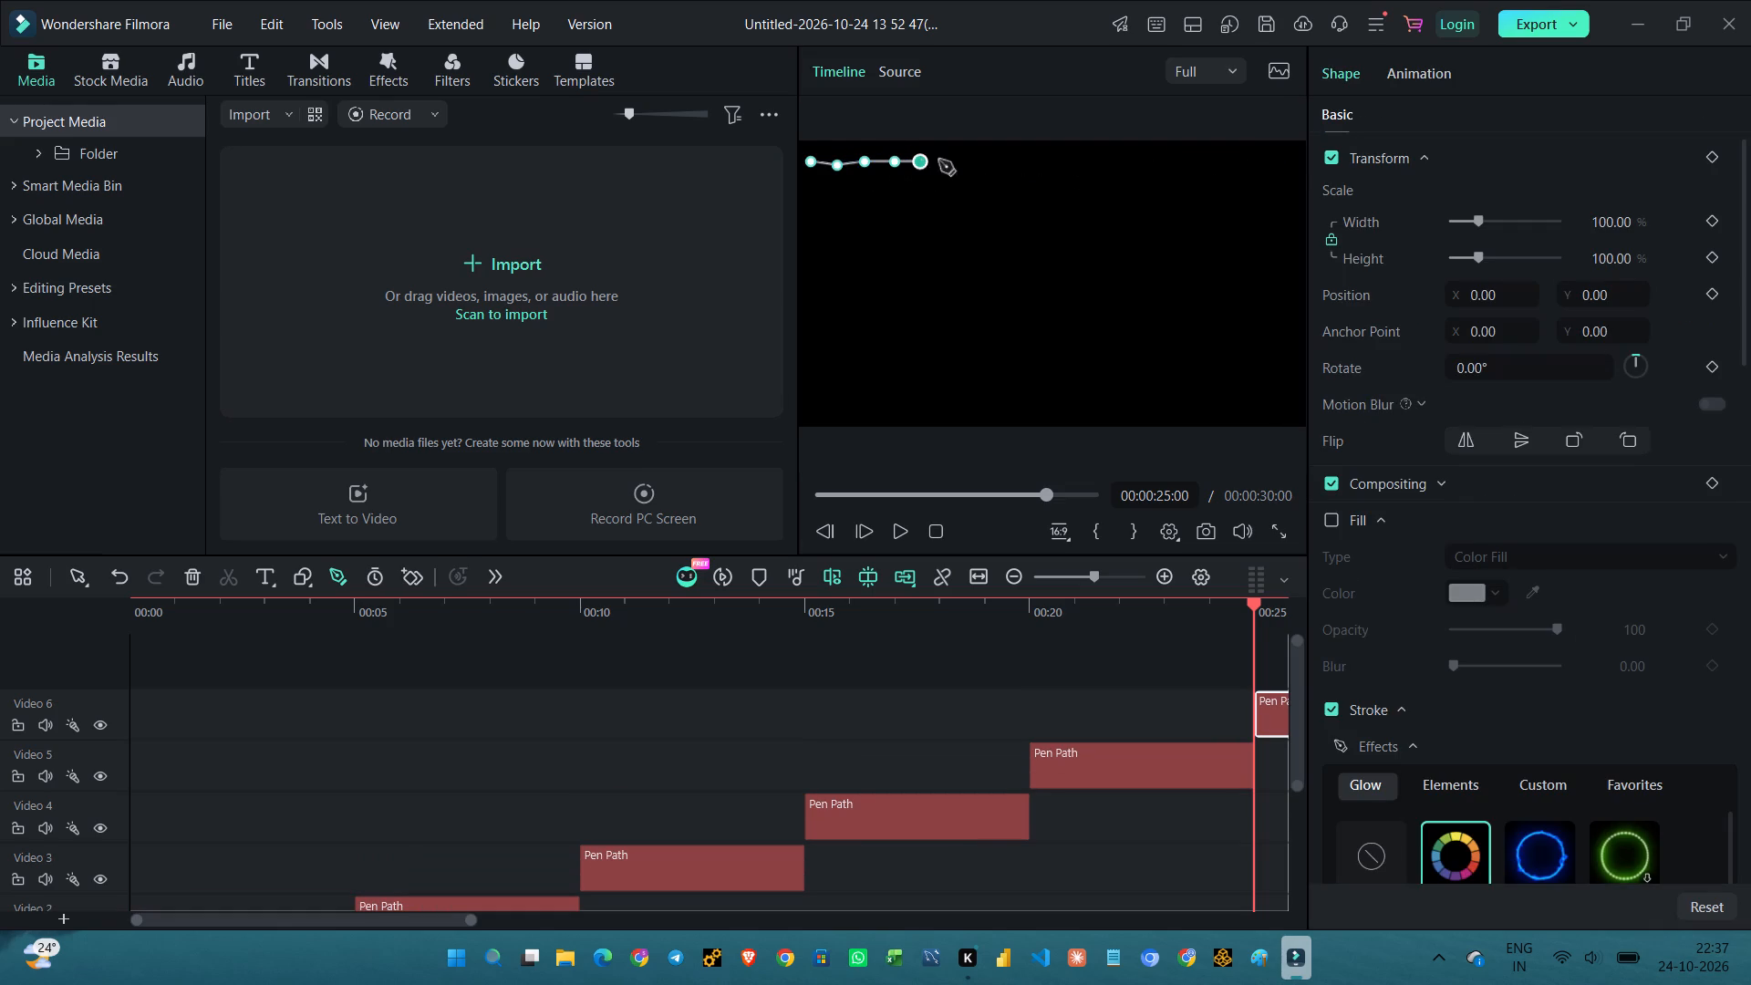
click(954, 162)
click(981, 168)
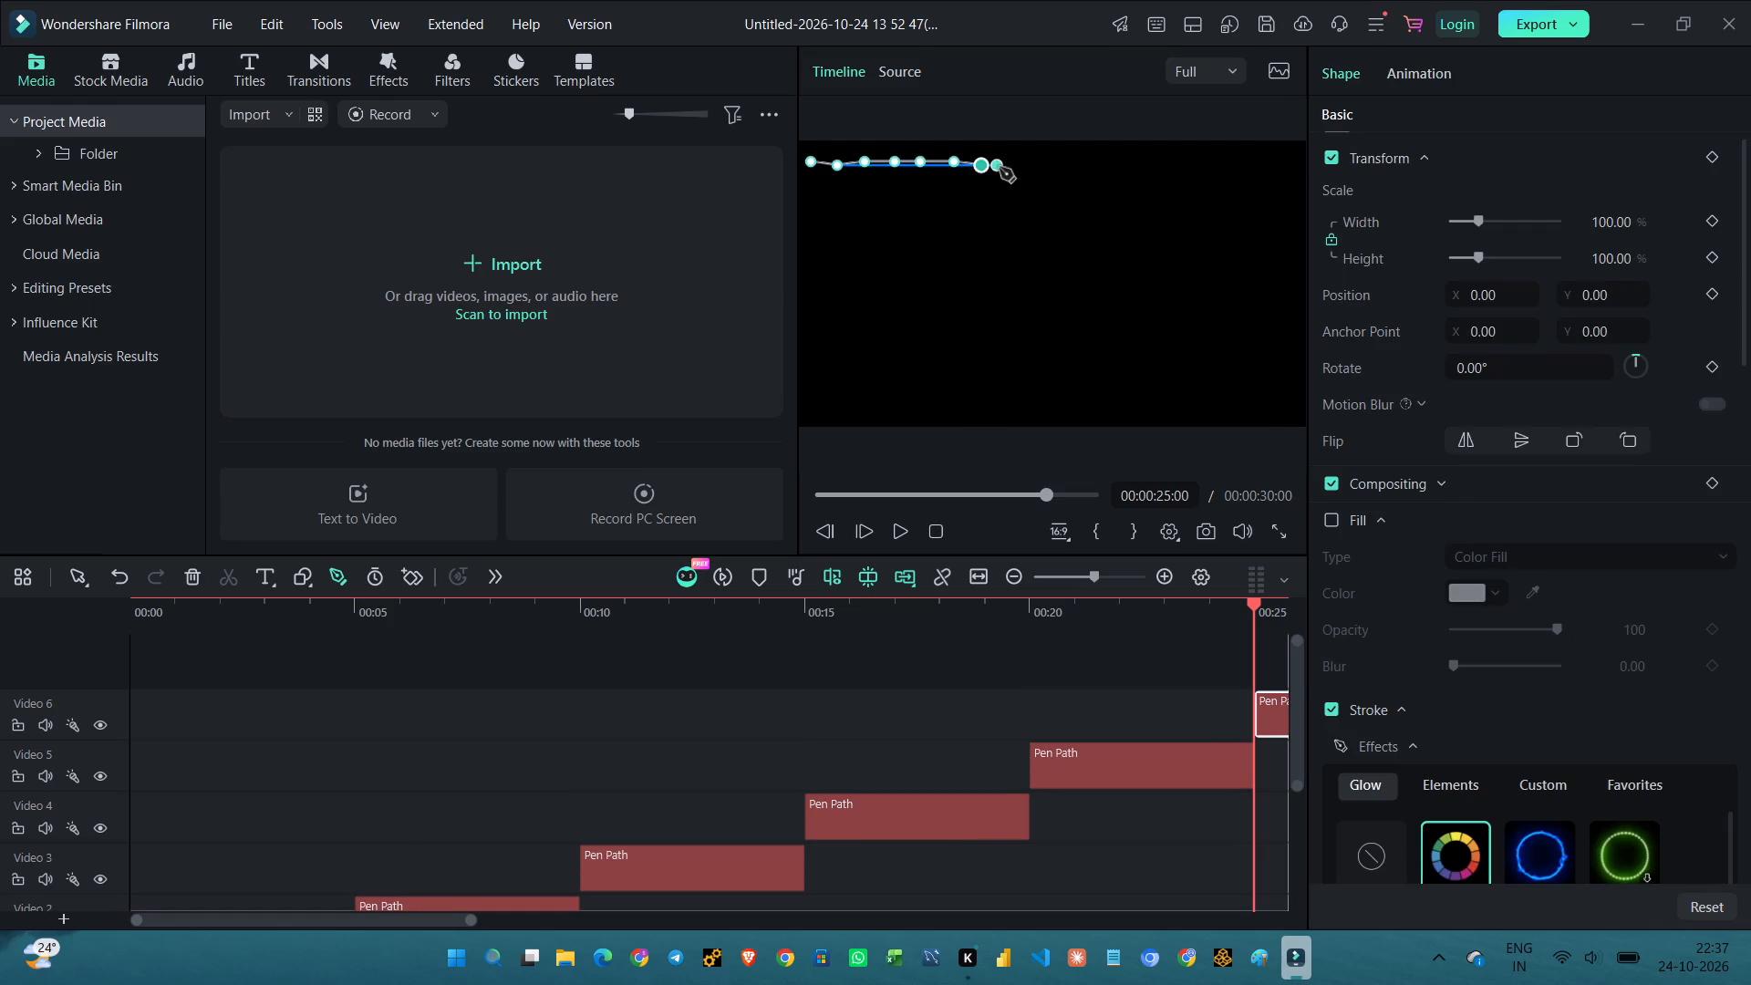
click(1013, 166)
click(1061, 165)
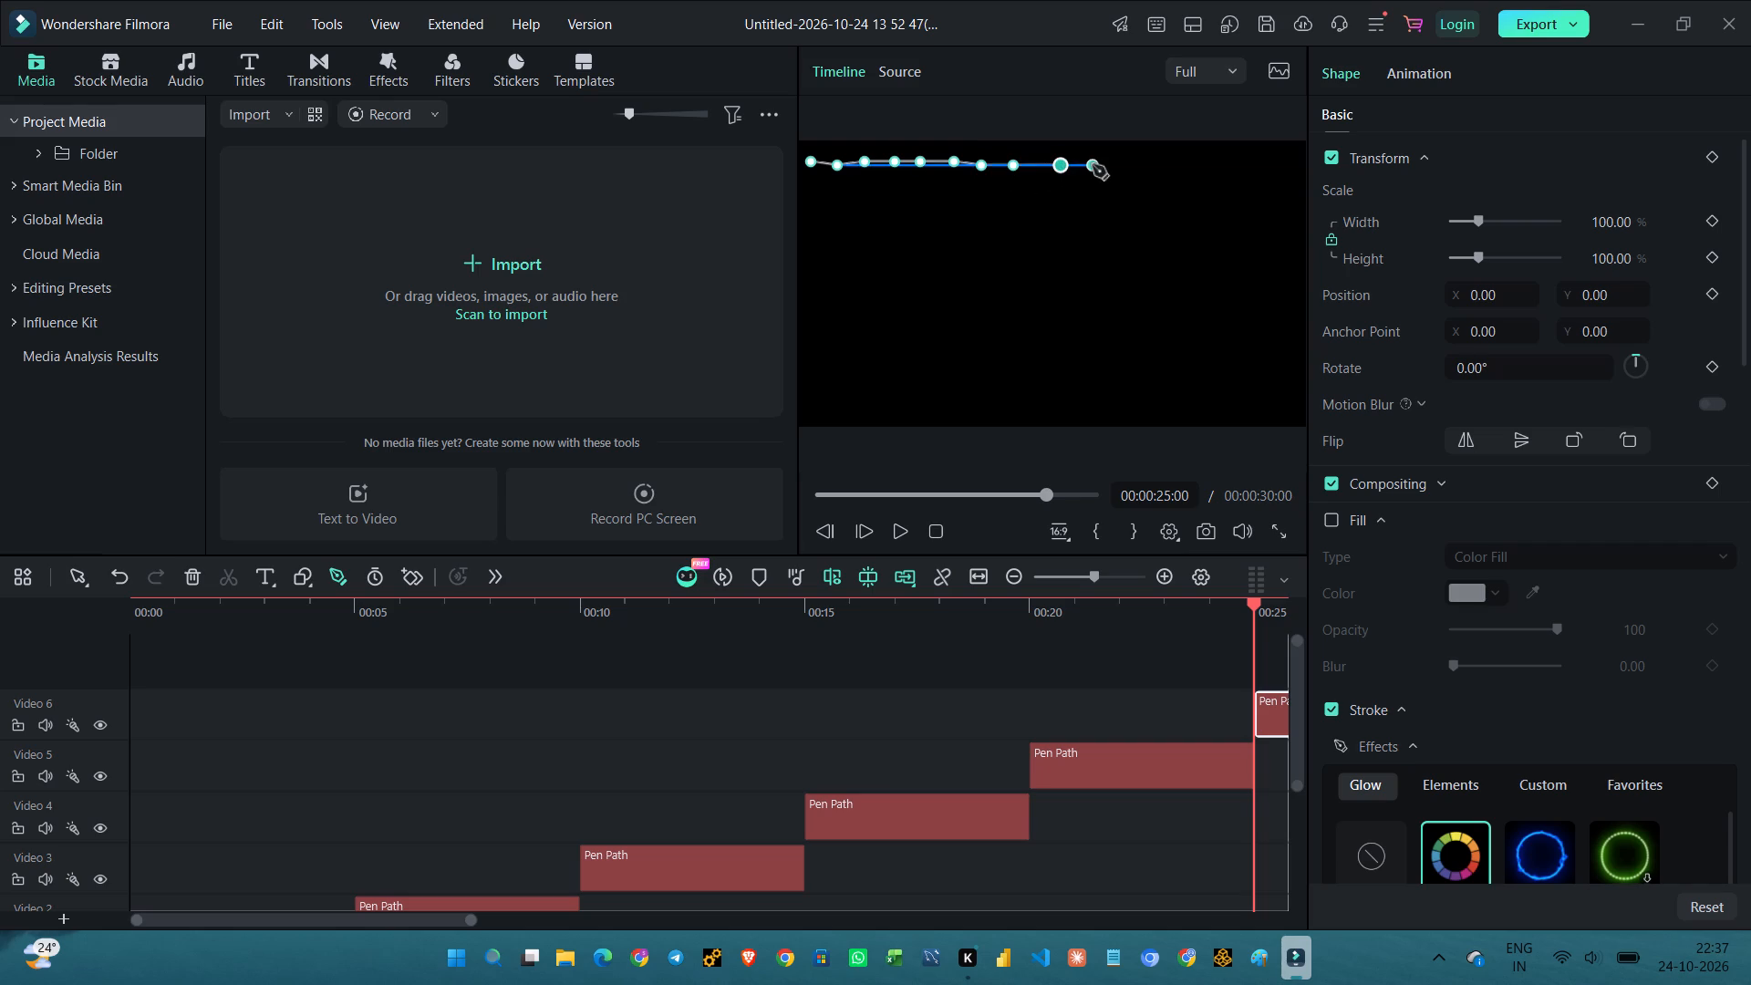
Continue the pen path's first row in a slight zigzag to the frame's right edge, with one curved bend near the end.
click(1093, 165)
click(1114, 165)
click(1142, 162)
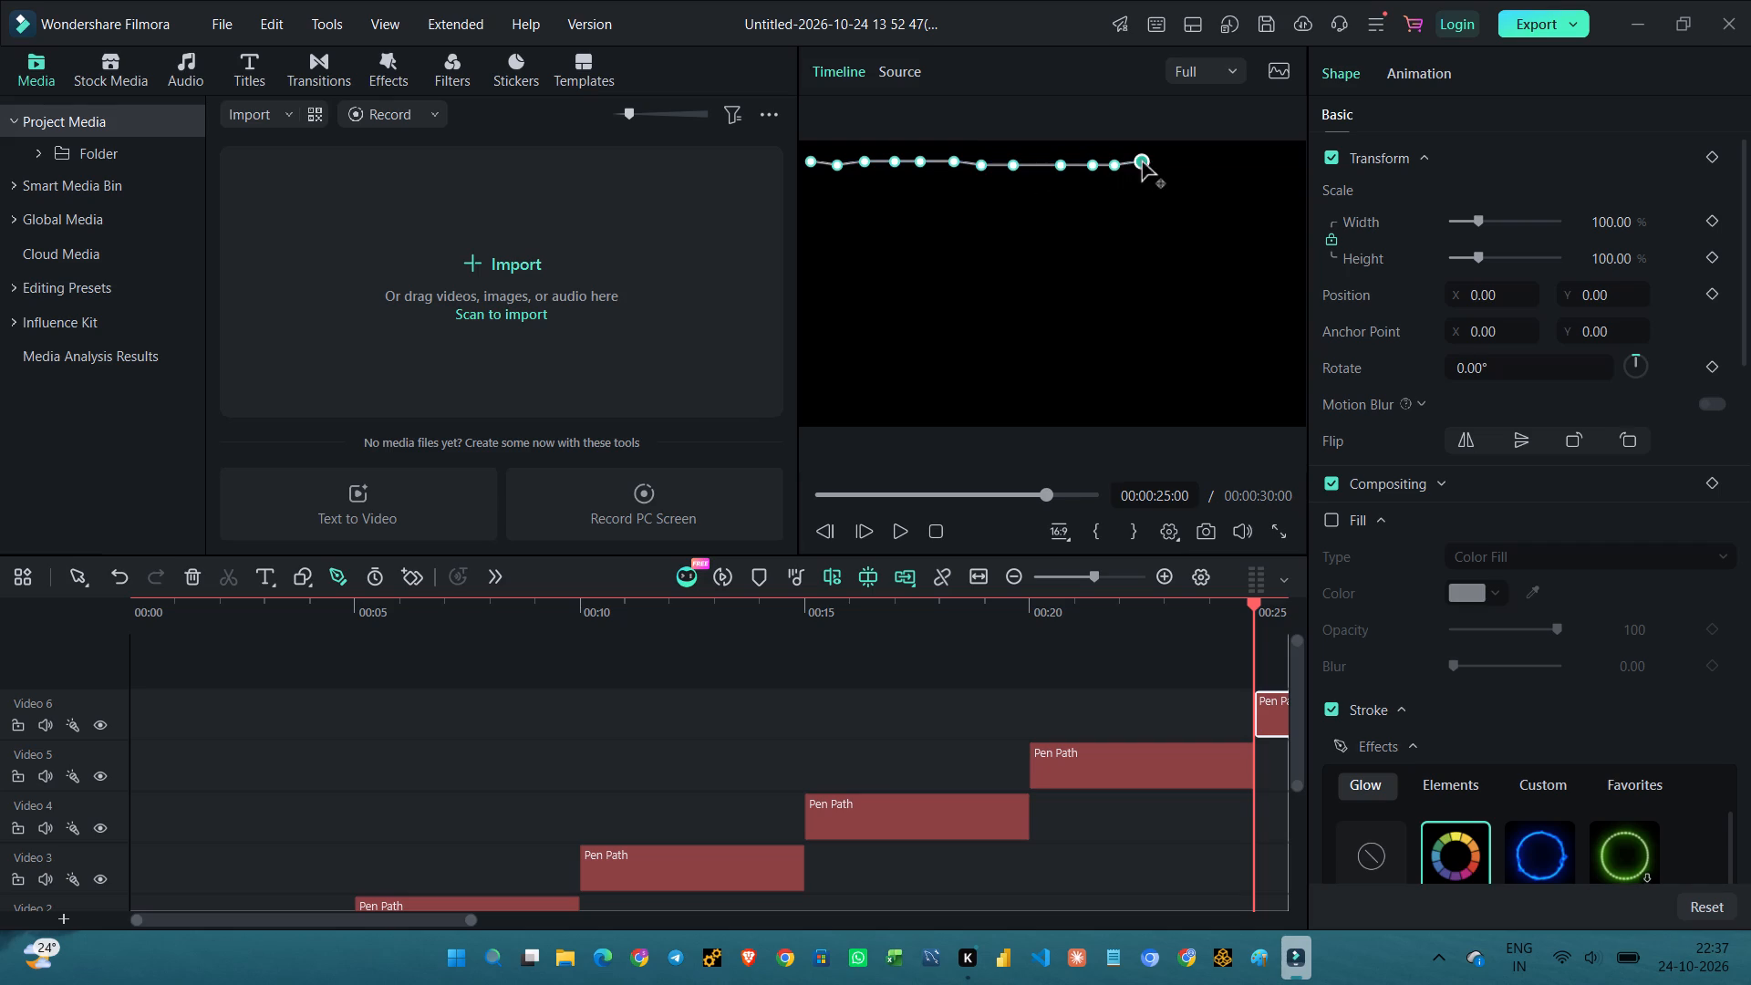
click(1161, 171)
click(1190, 163)
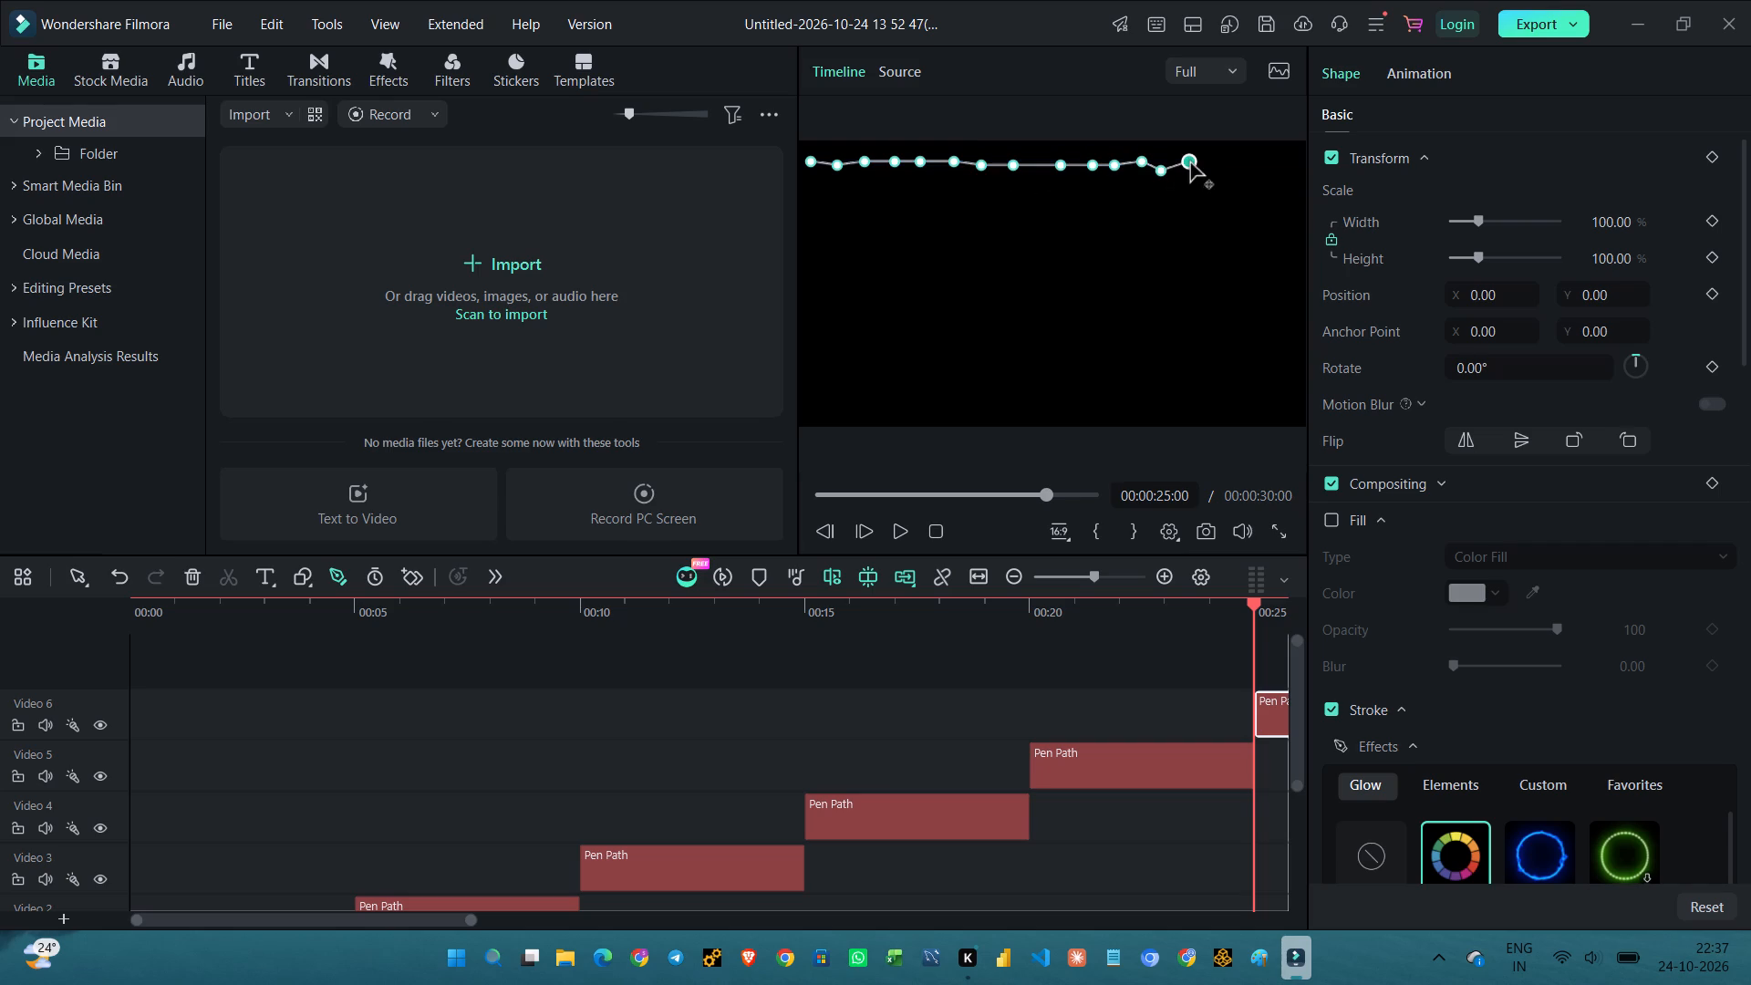
click(1209, 174)
drag(1236, 157, 1259, 164)
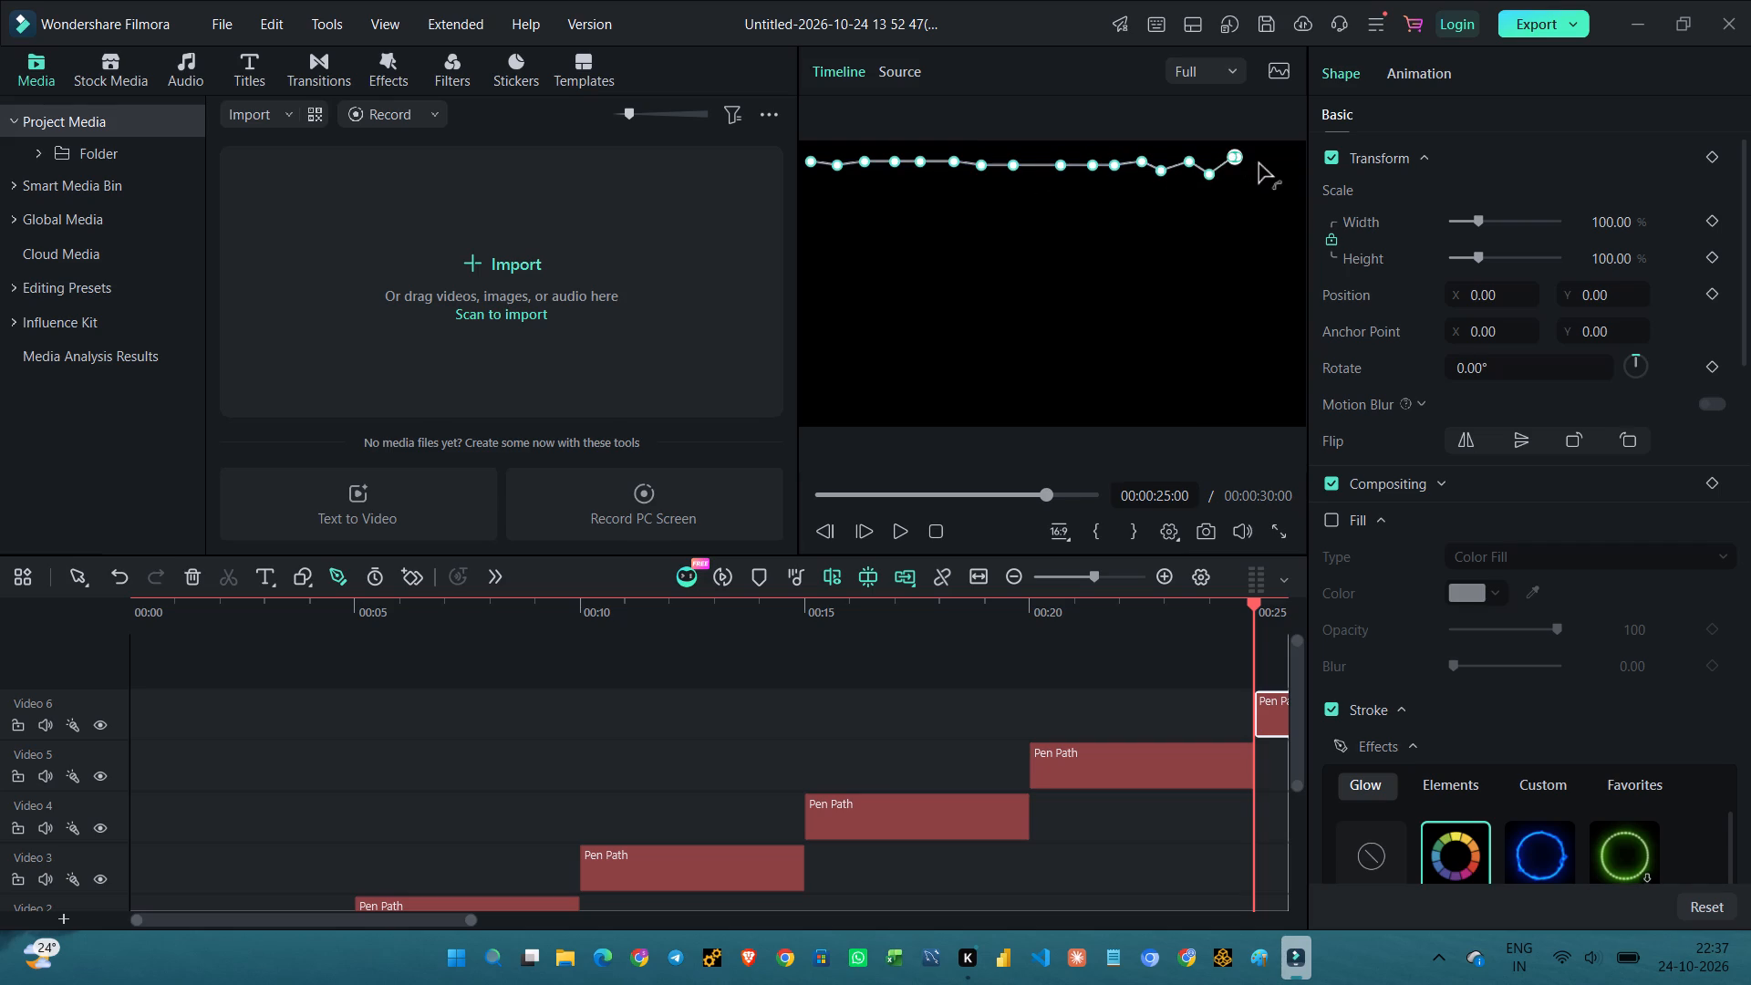
drag(1259, 164, 1267, 169)
click(1267, 169)
click(1290, 162)
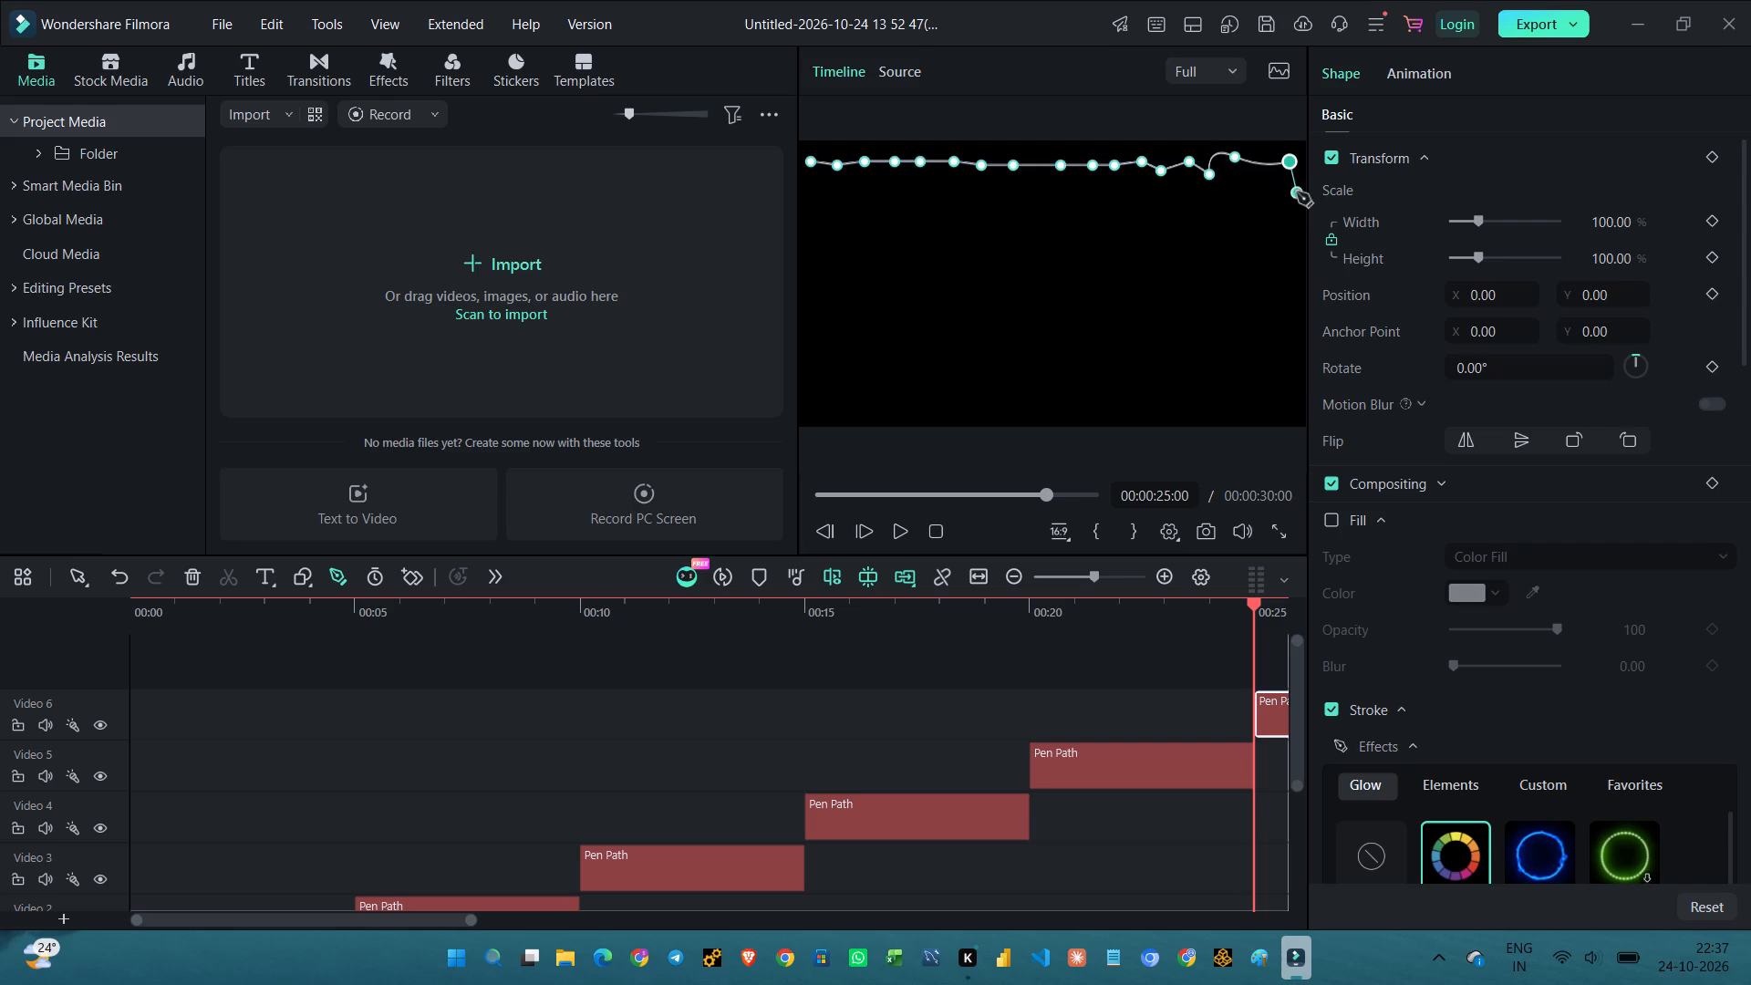
Turn the pen path down at the frame's right edge and draw a second, gently wavy row back to the left edge.
click(1297, 192)
click(1267, 199)
click(1232, 190)
click(1201, 197)
click(1173, 188)
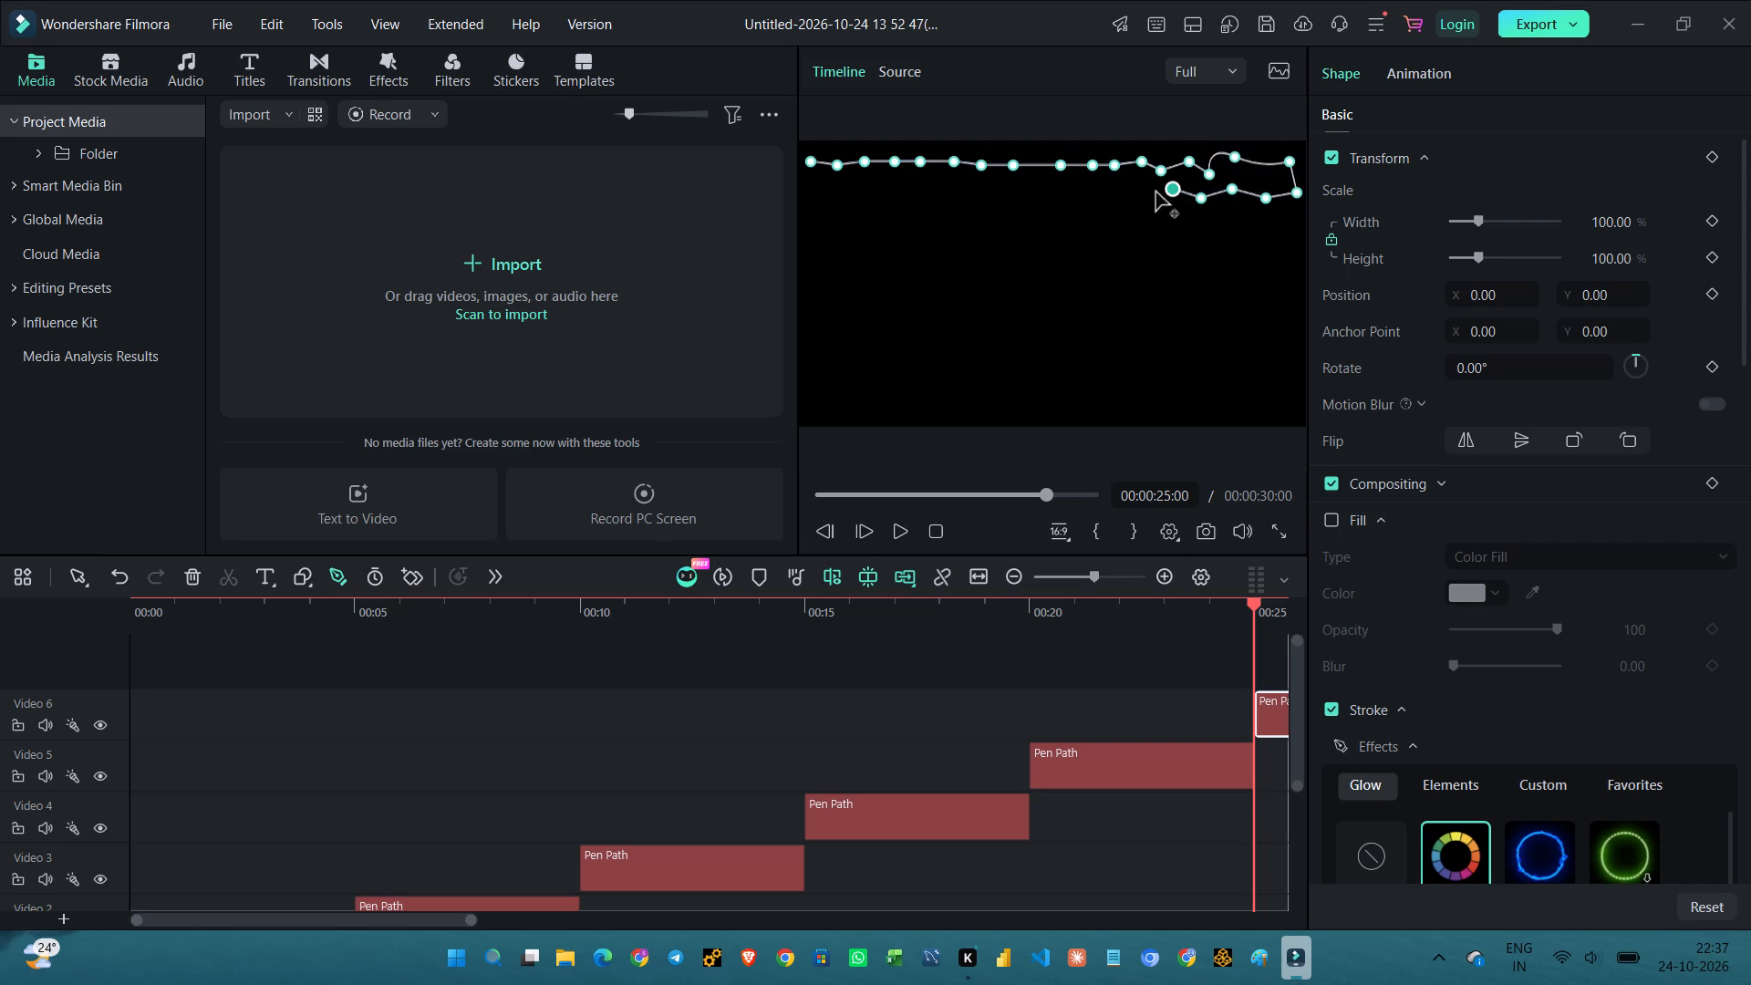
click(1135, 197)
click(1107, 194)
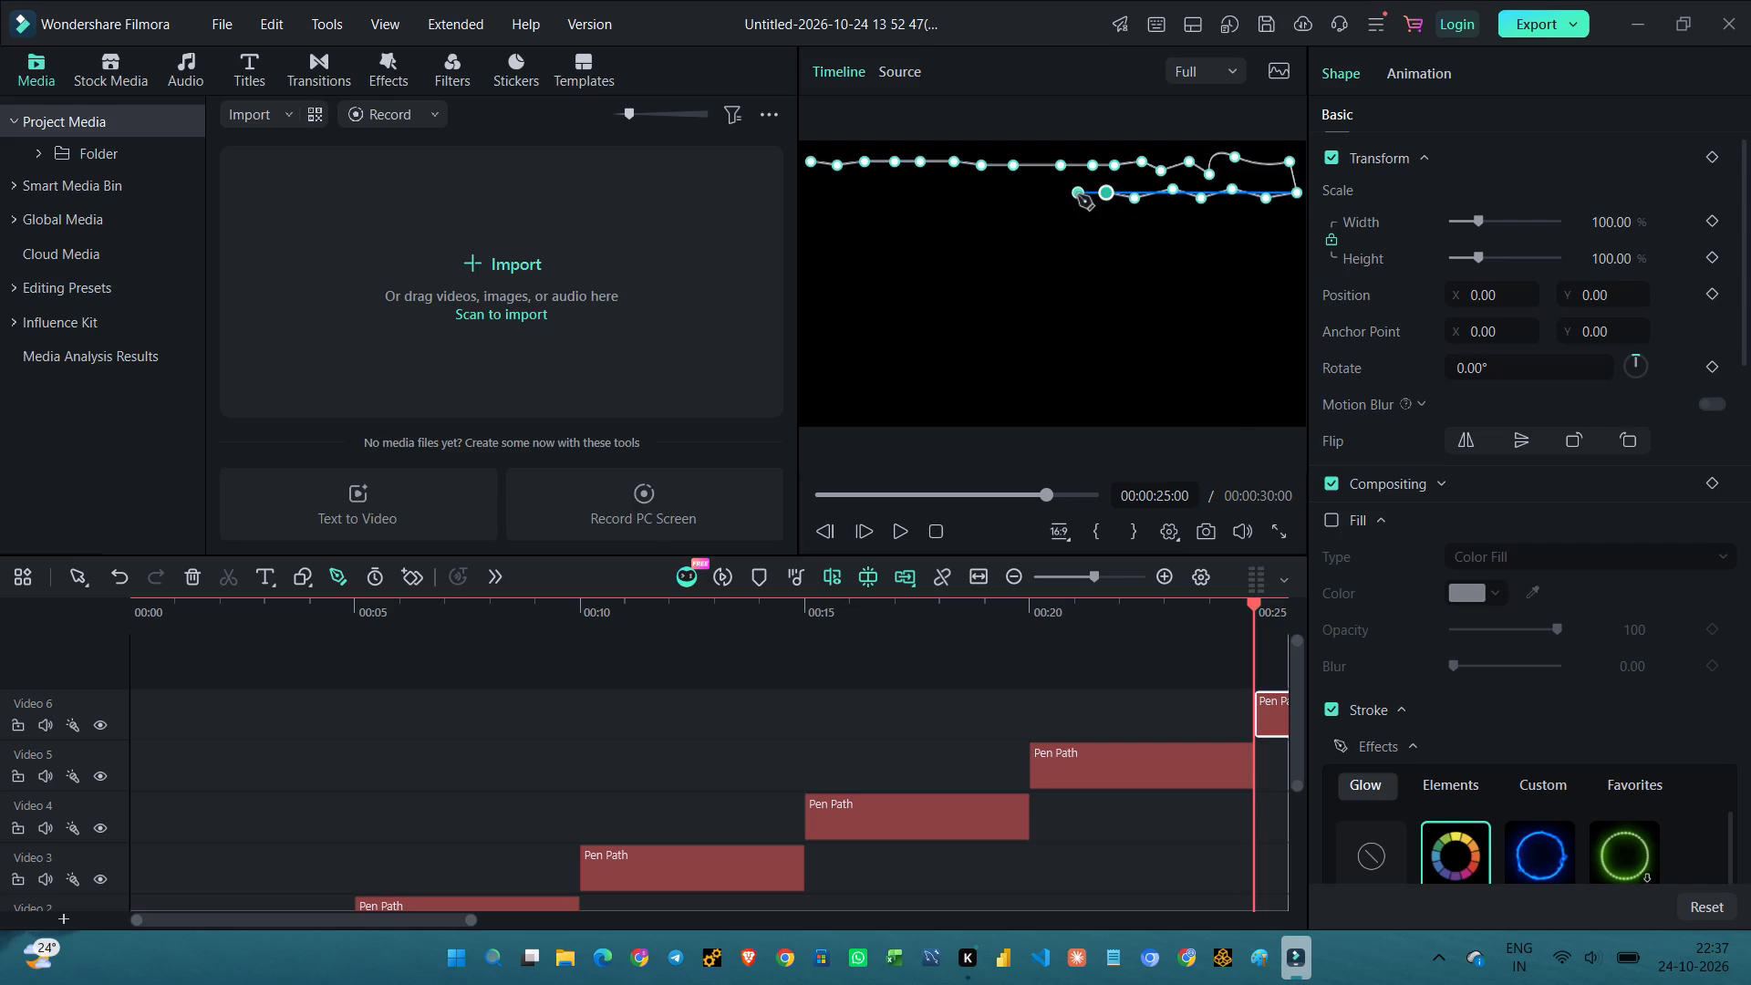
click(1078, 195)
click(1050, 197)
click(1023, 194)
click(979, 202)
click(948, 194)
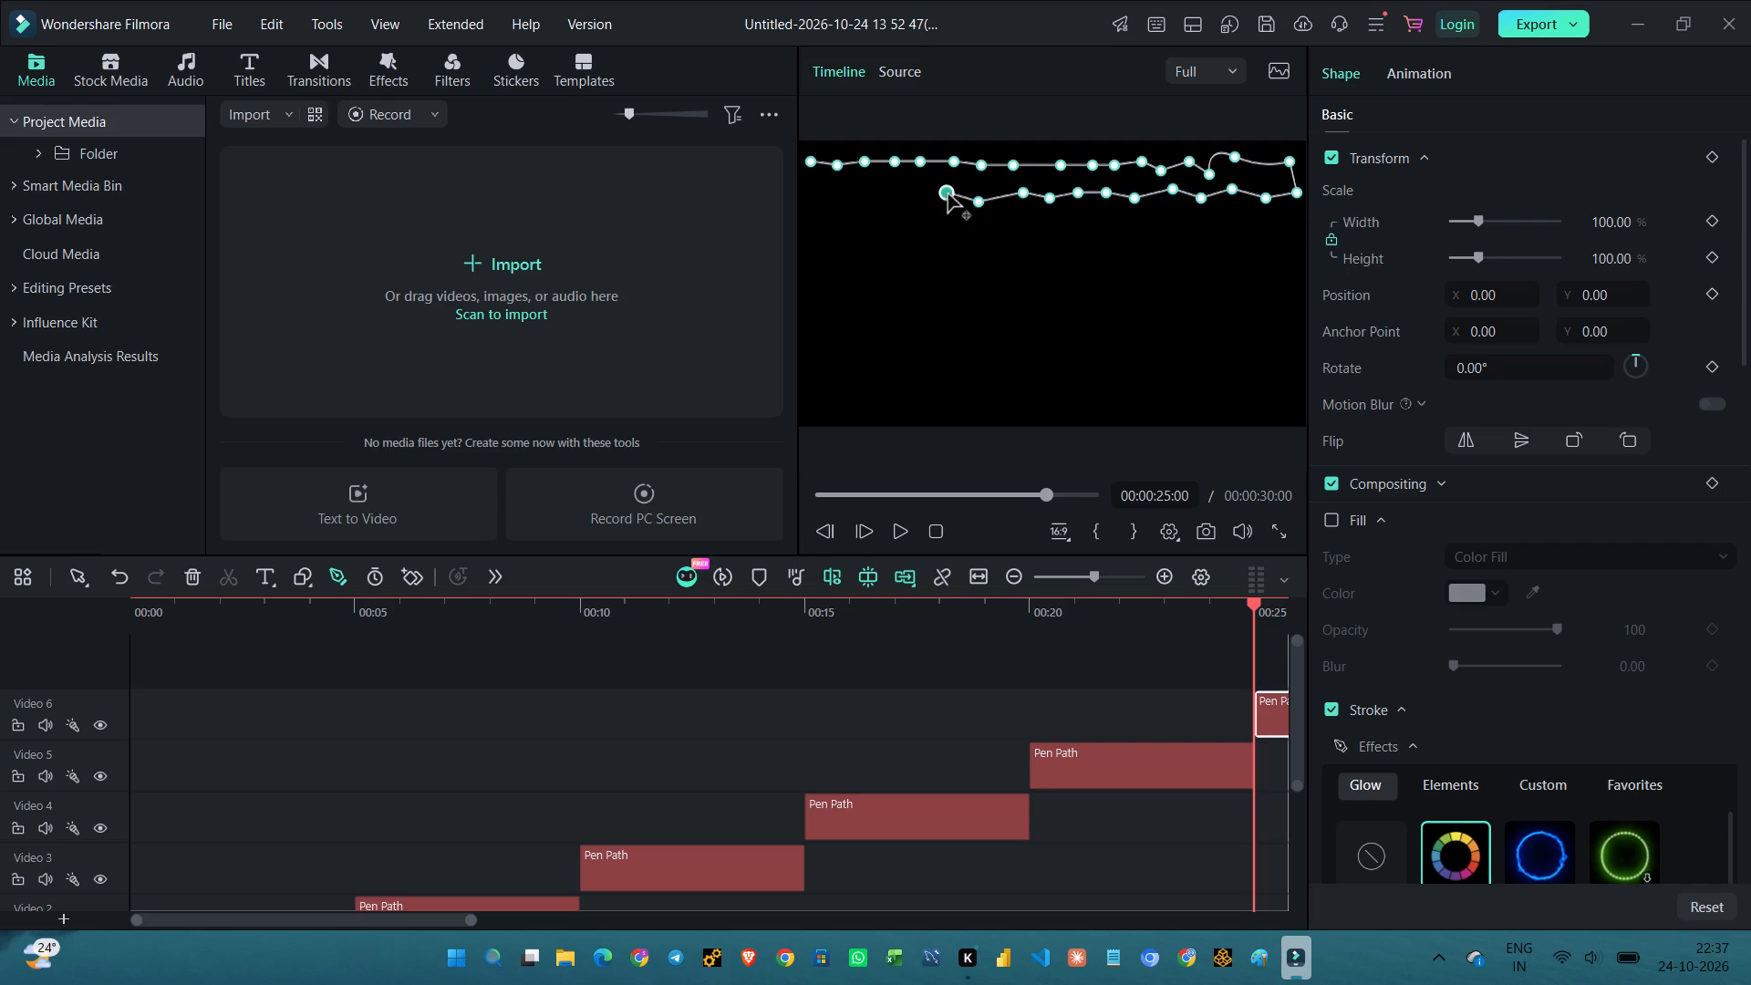
click(902, 196)
click(869, 192)
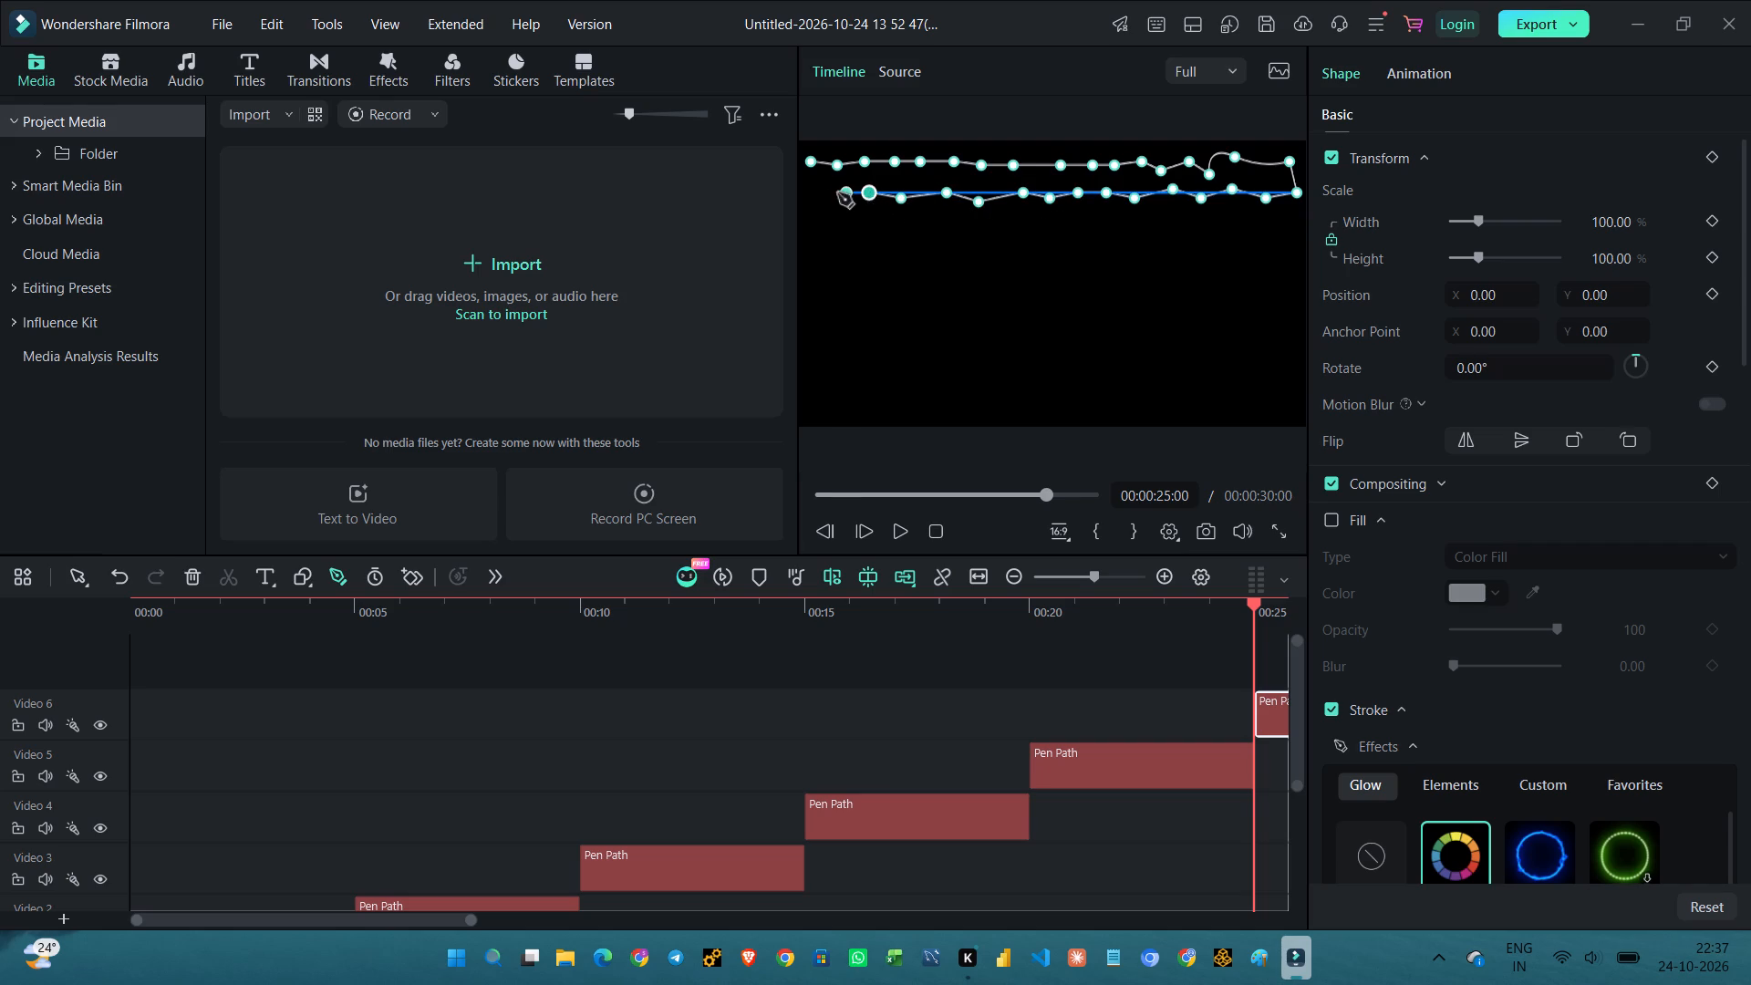
click(838, 193)
click(816, 186)
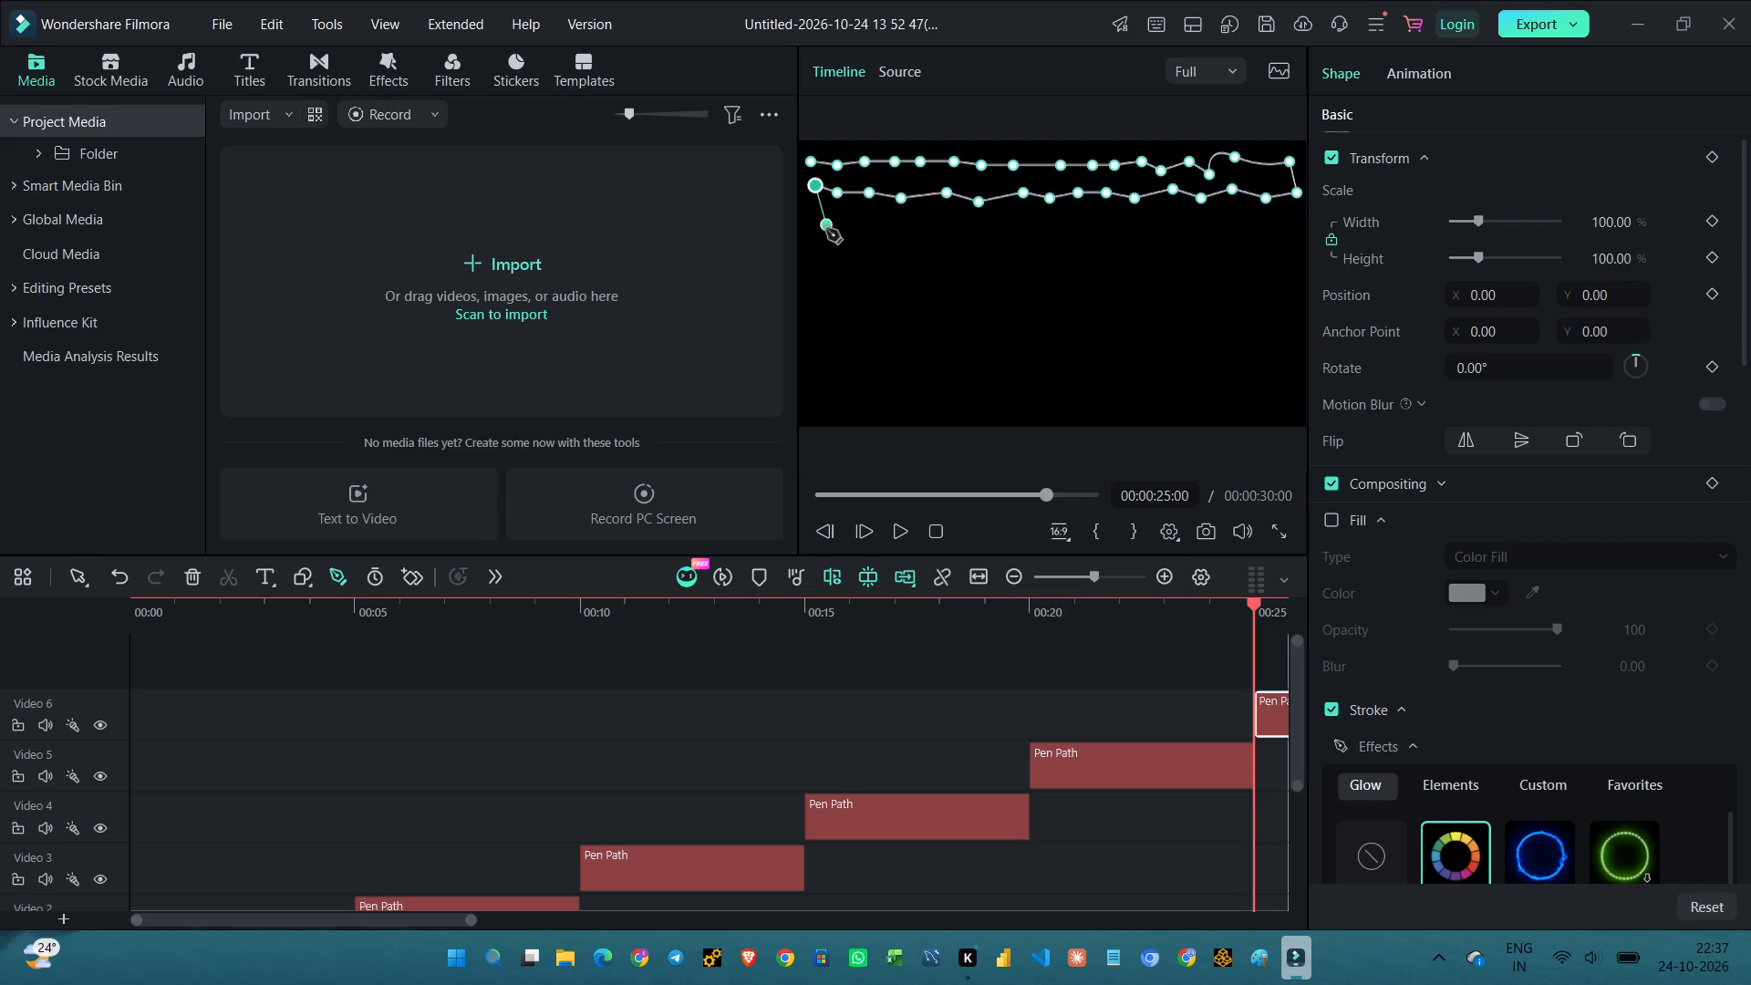
Turn the pen path down at the frame's left edge and draw a third uneven row across to the right edge.
click(826, 231)
click(852, 218)
drag(879, 223, 917, 221)
click(917, 221)
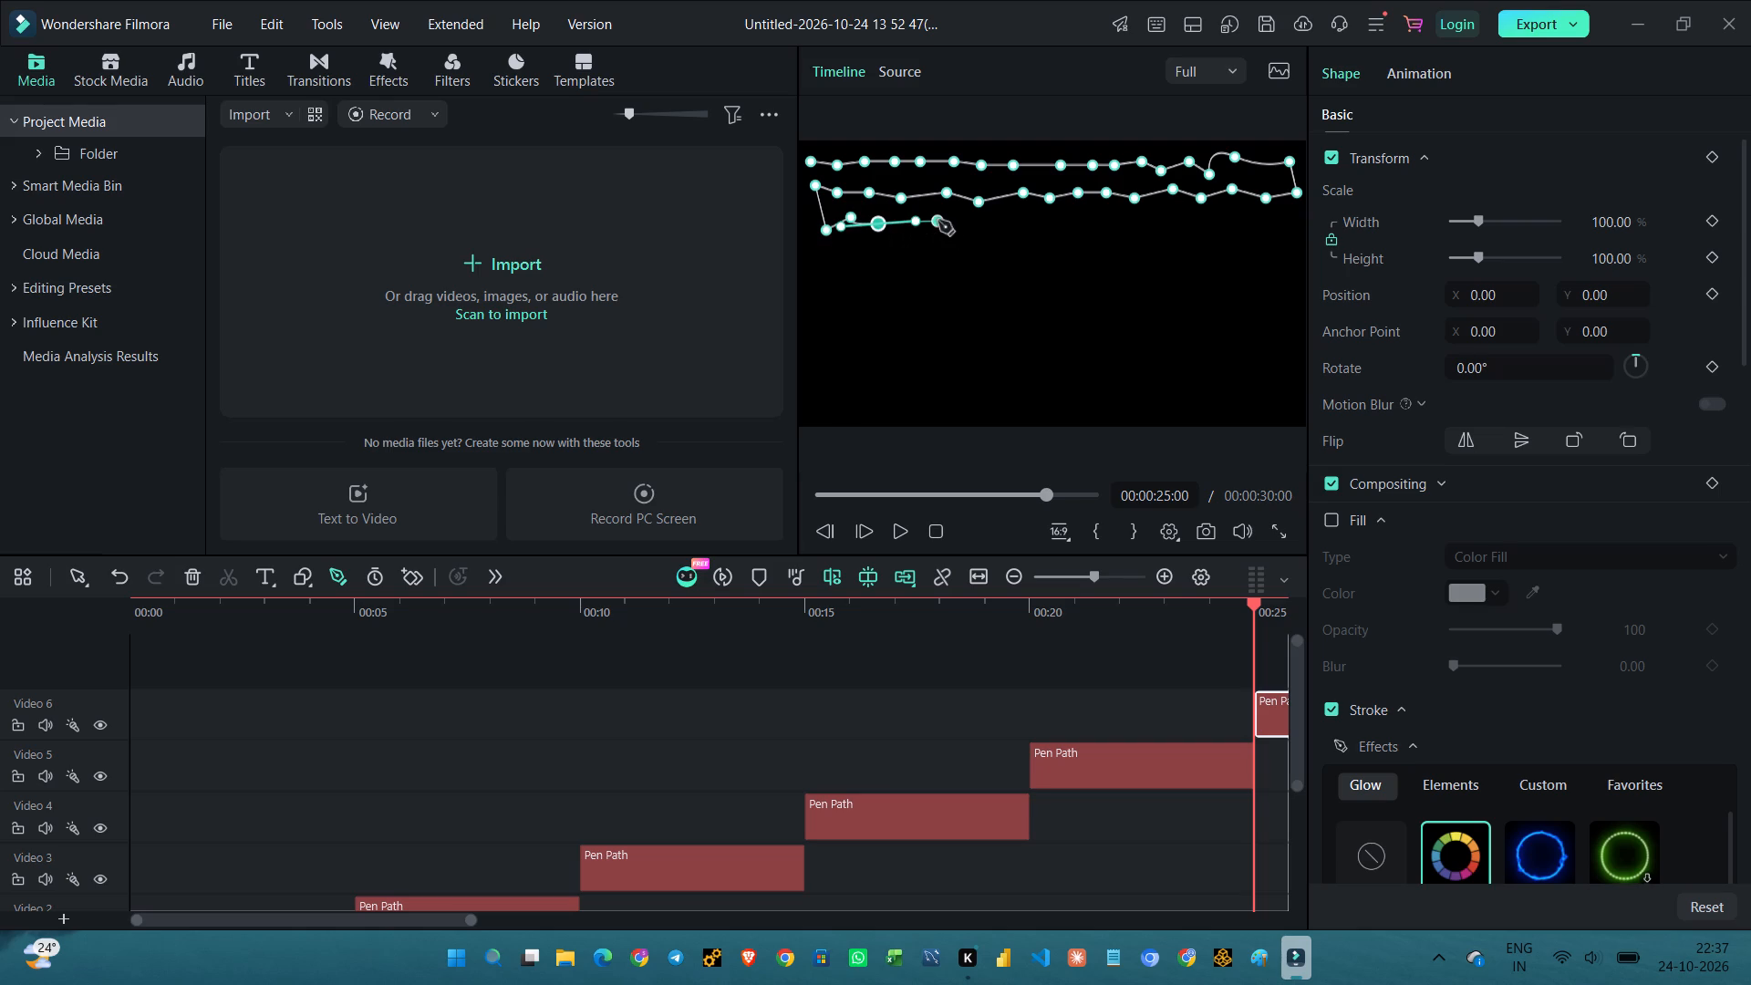
click(938, 221)
click(966, 225)
click(989, 233)
click(1009, 213)
click(1042, 228)
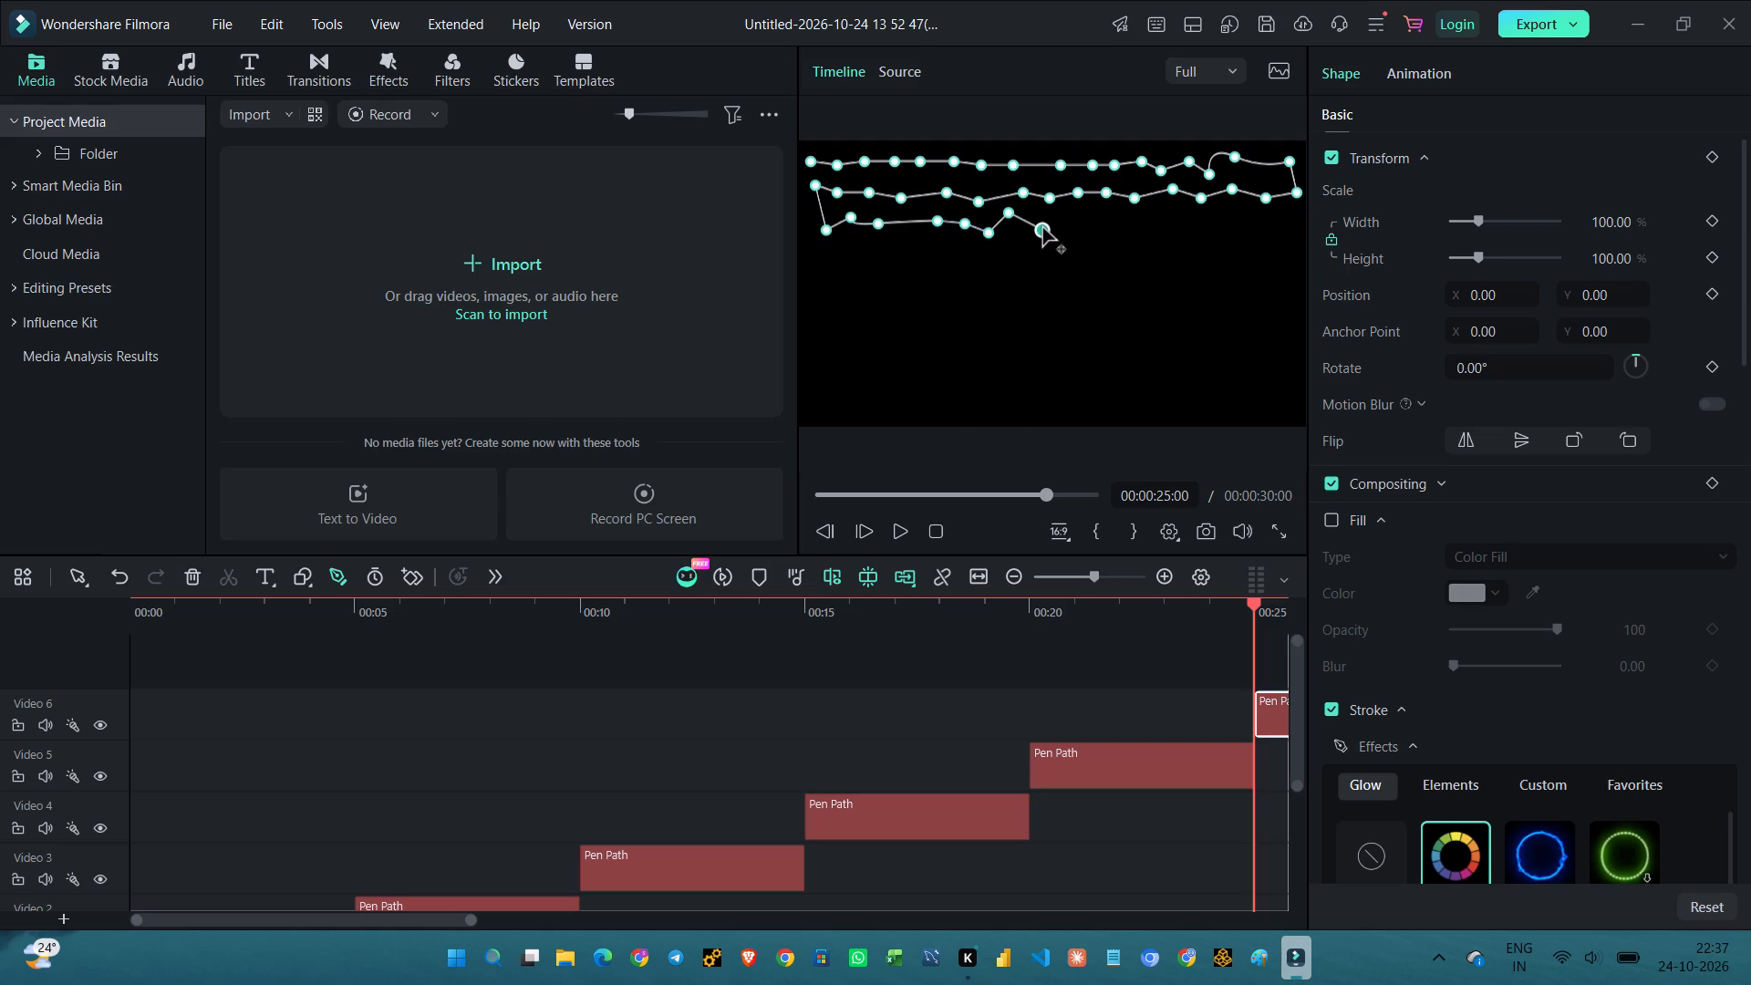
click(1068, 226)
click(1103, 223)
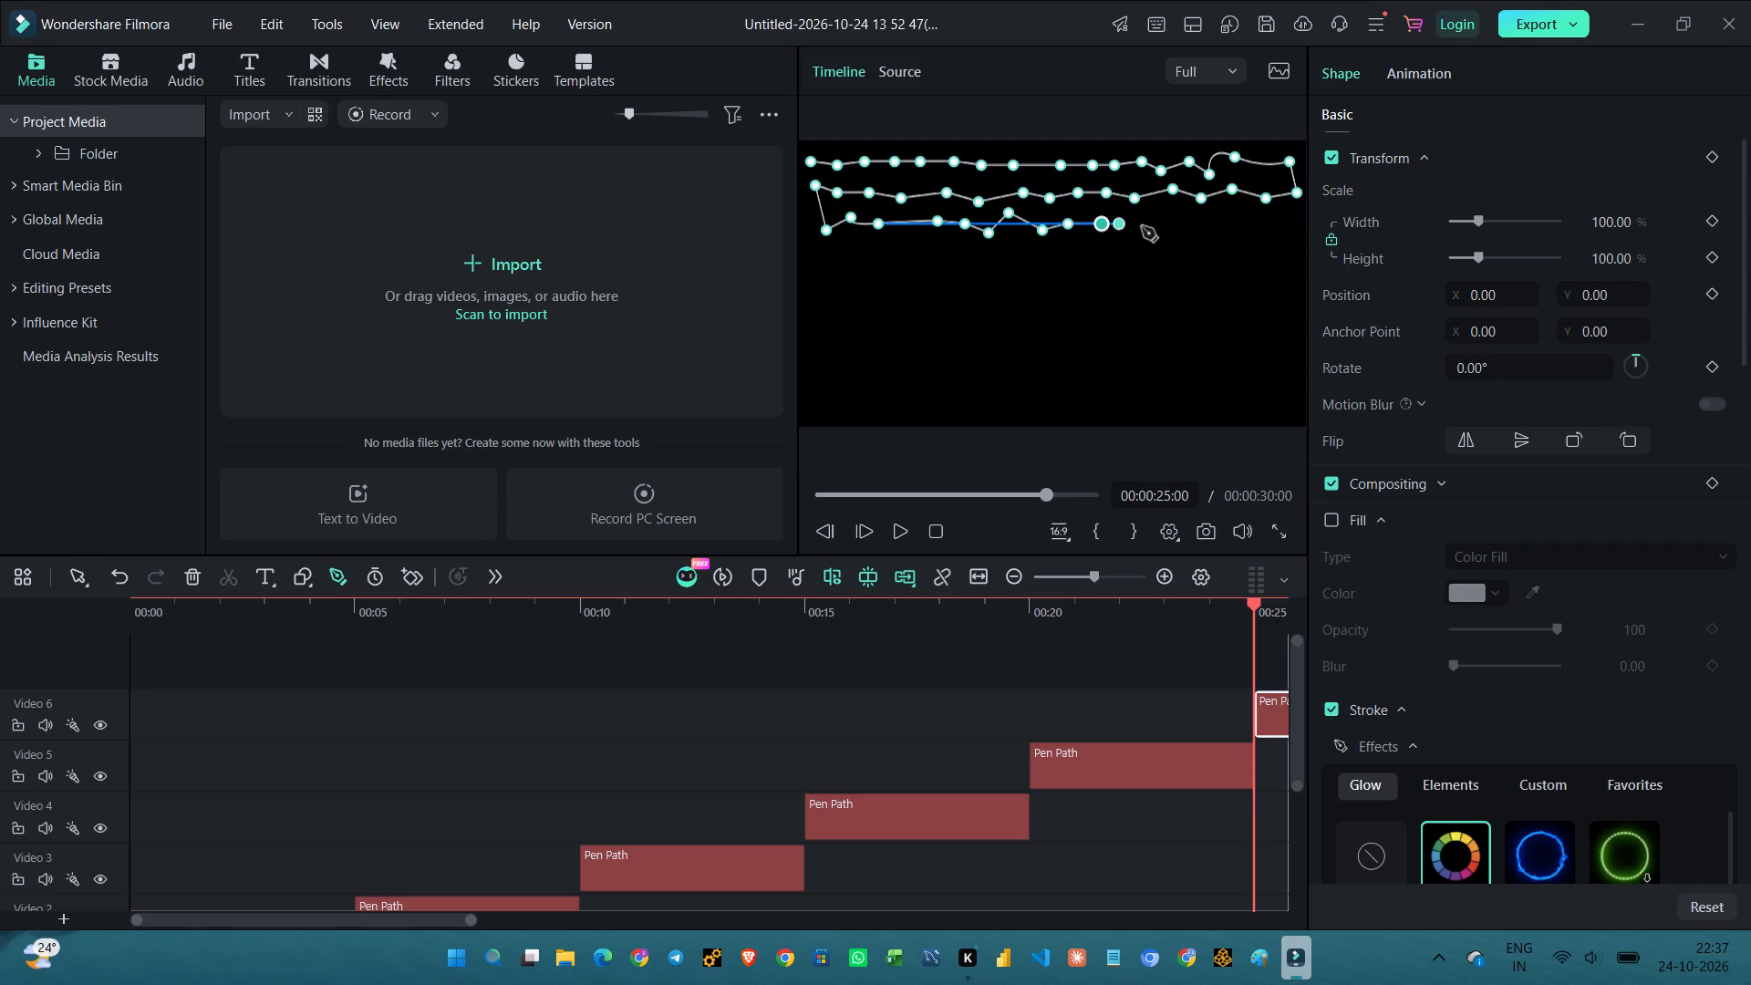
click(1145, 227)
click(1186, 223)
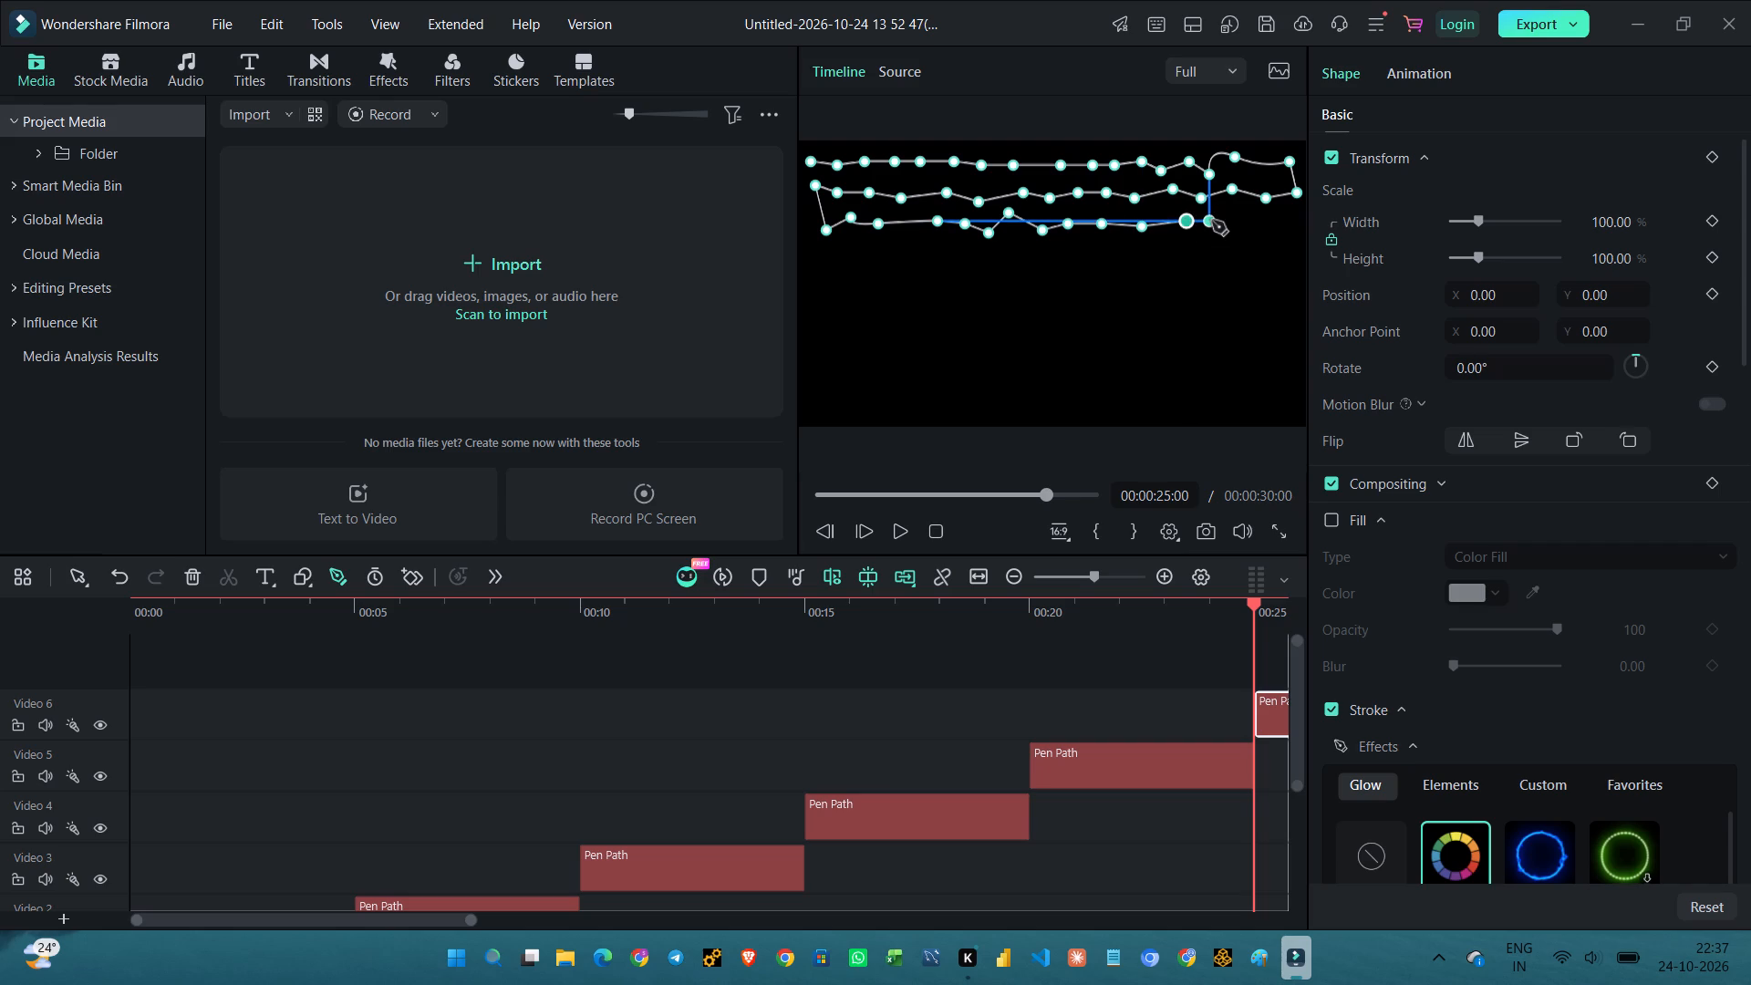
click(1212, 221)
click(1246, 228)
click(1275, 219)
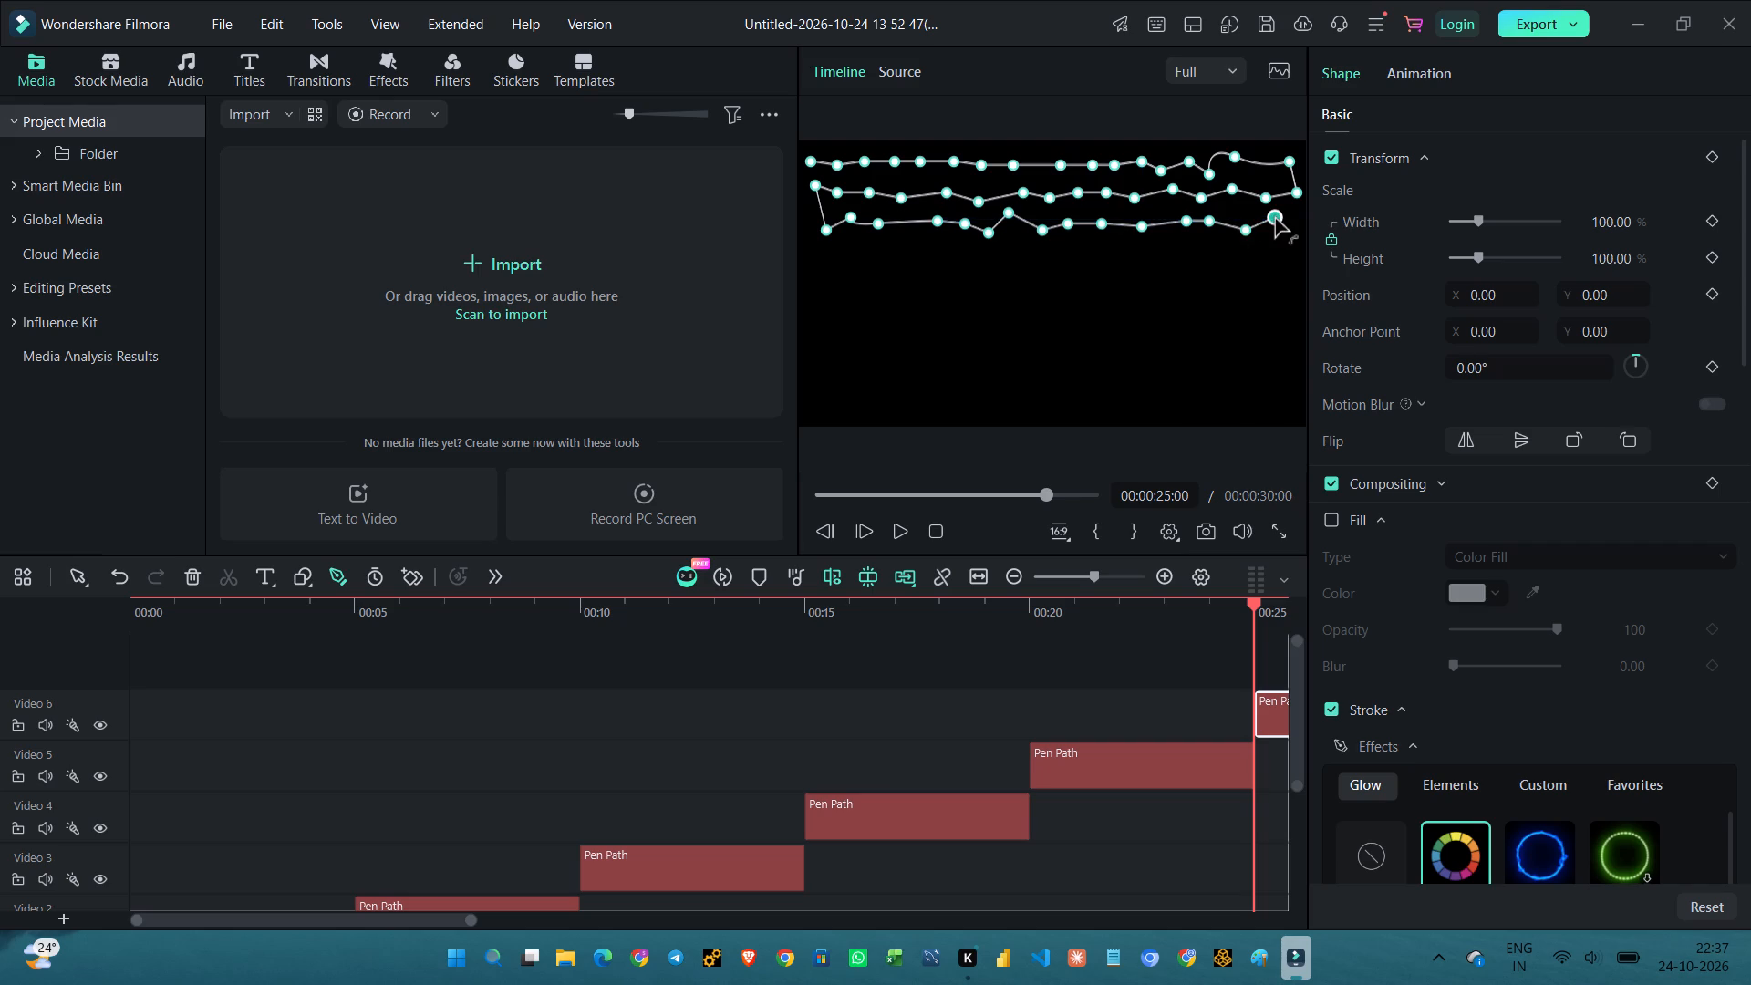
Turn the pen path down at the frame's right edge and start a nearly straight fourth row, ending just short of the frame's middle.
click(1288, 250)
click(1264, 254)
click(1236, 254)
click(1212, 254)
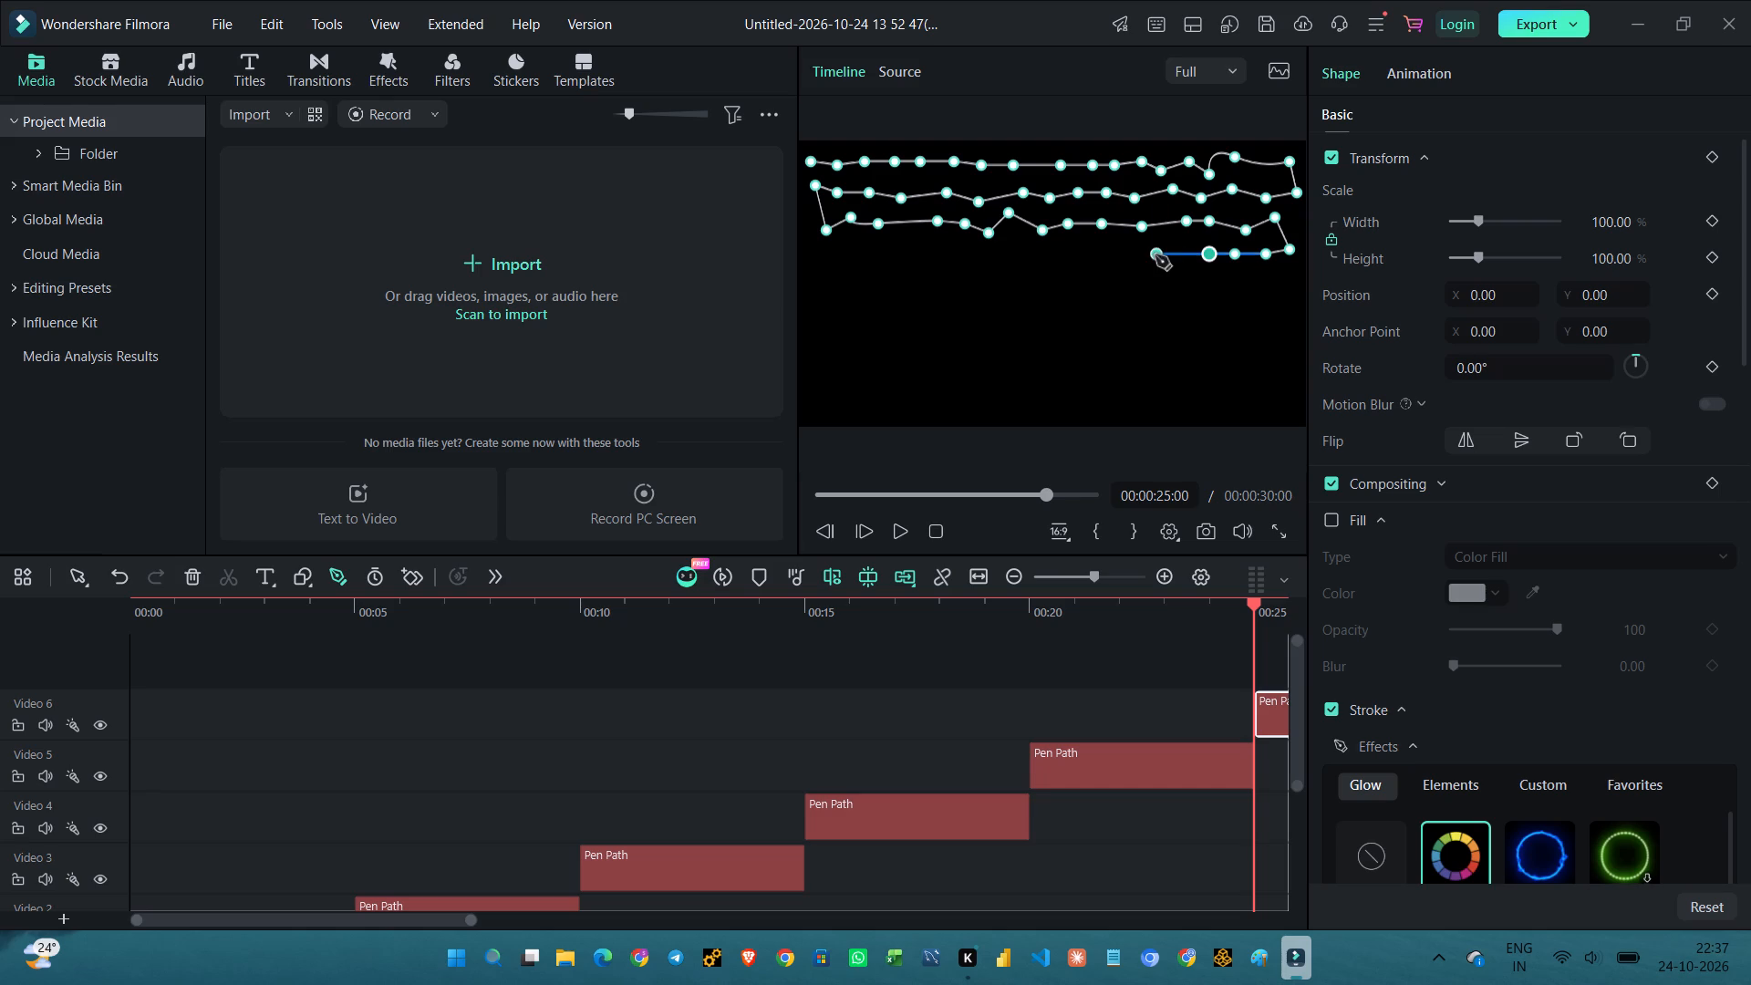
click(1155, 255)
click(1132, 255)
click(1098, 255)
Continue the pen path's fourth row to the left edge with small waves, adding a smooth S-shaped bend near the frame's middle.
click(1067, 245)
drag(1034, 257, 1024, 246)
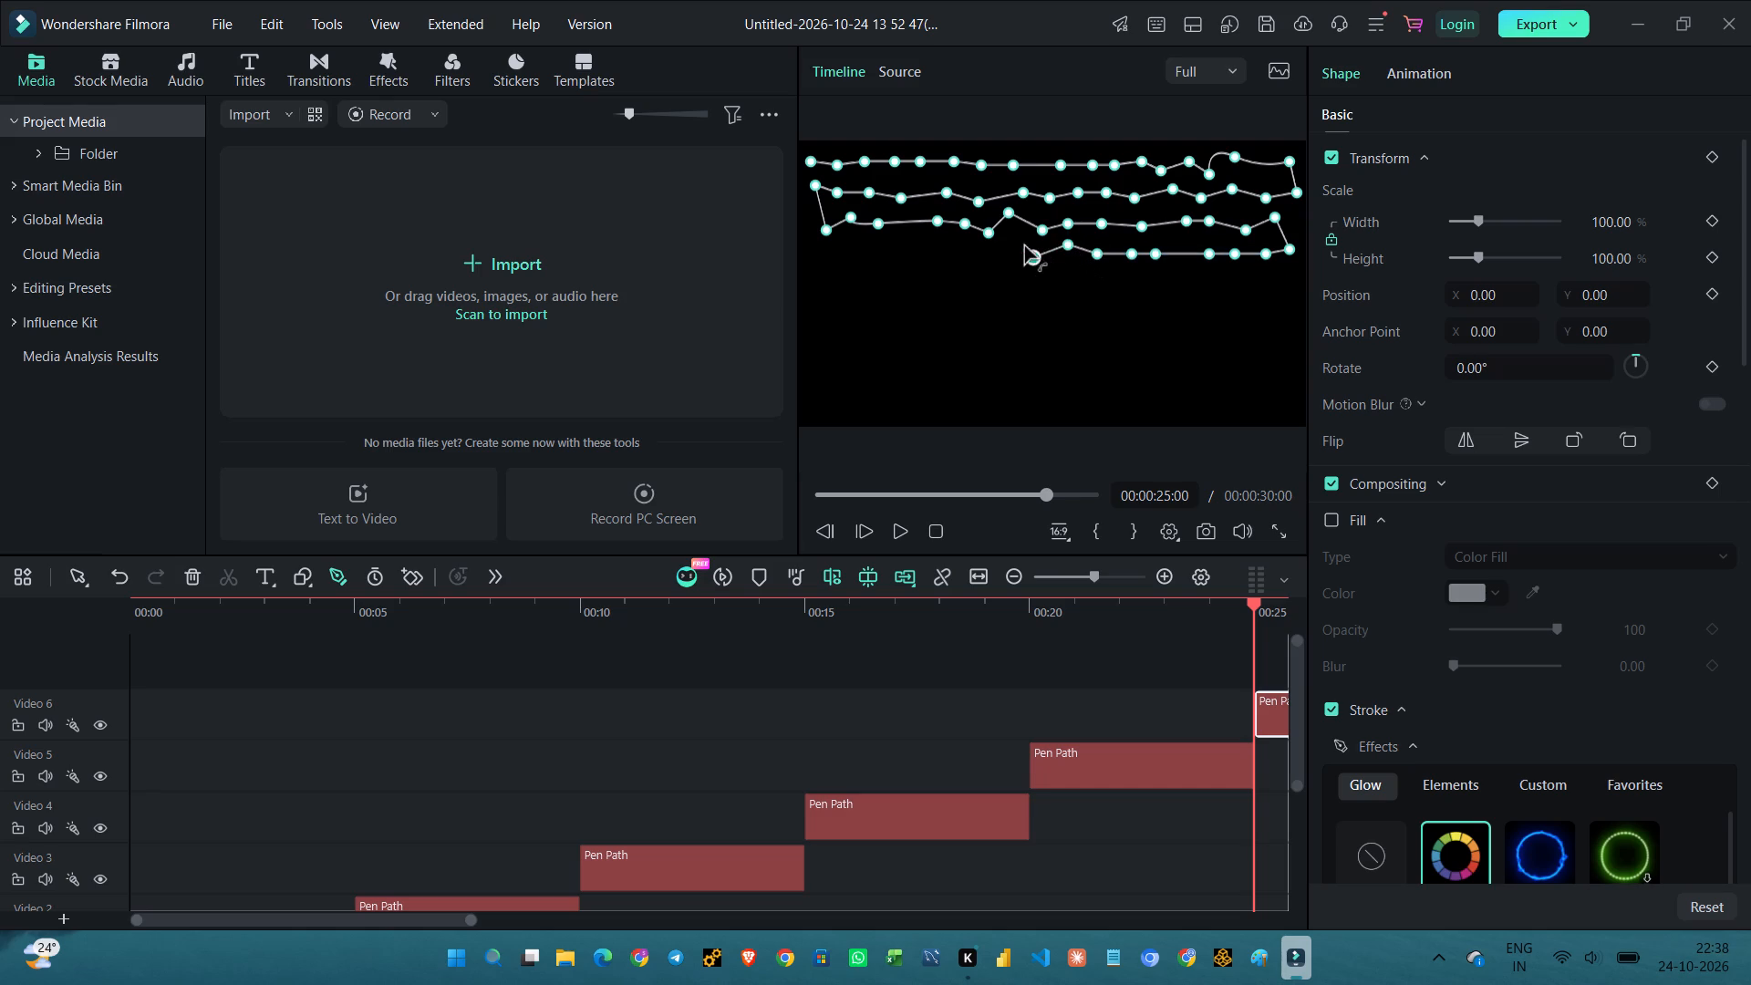
drag(1024, 246, 1015, 231)
click(1015, 231)
click(978, 262)
click(947, 259)
click(922, 244)
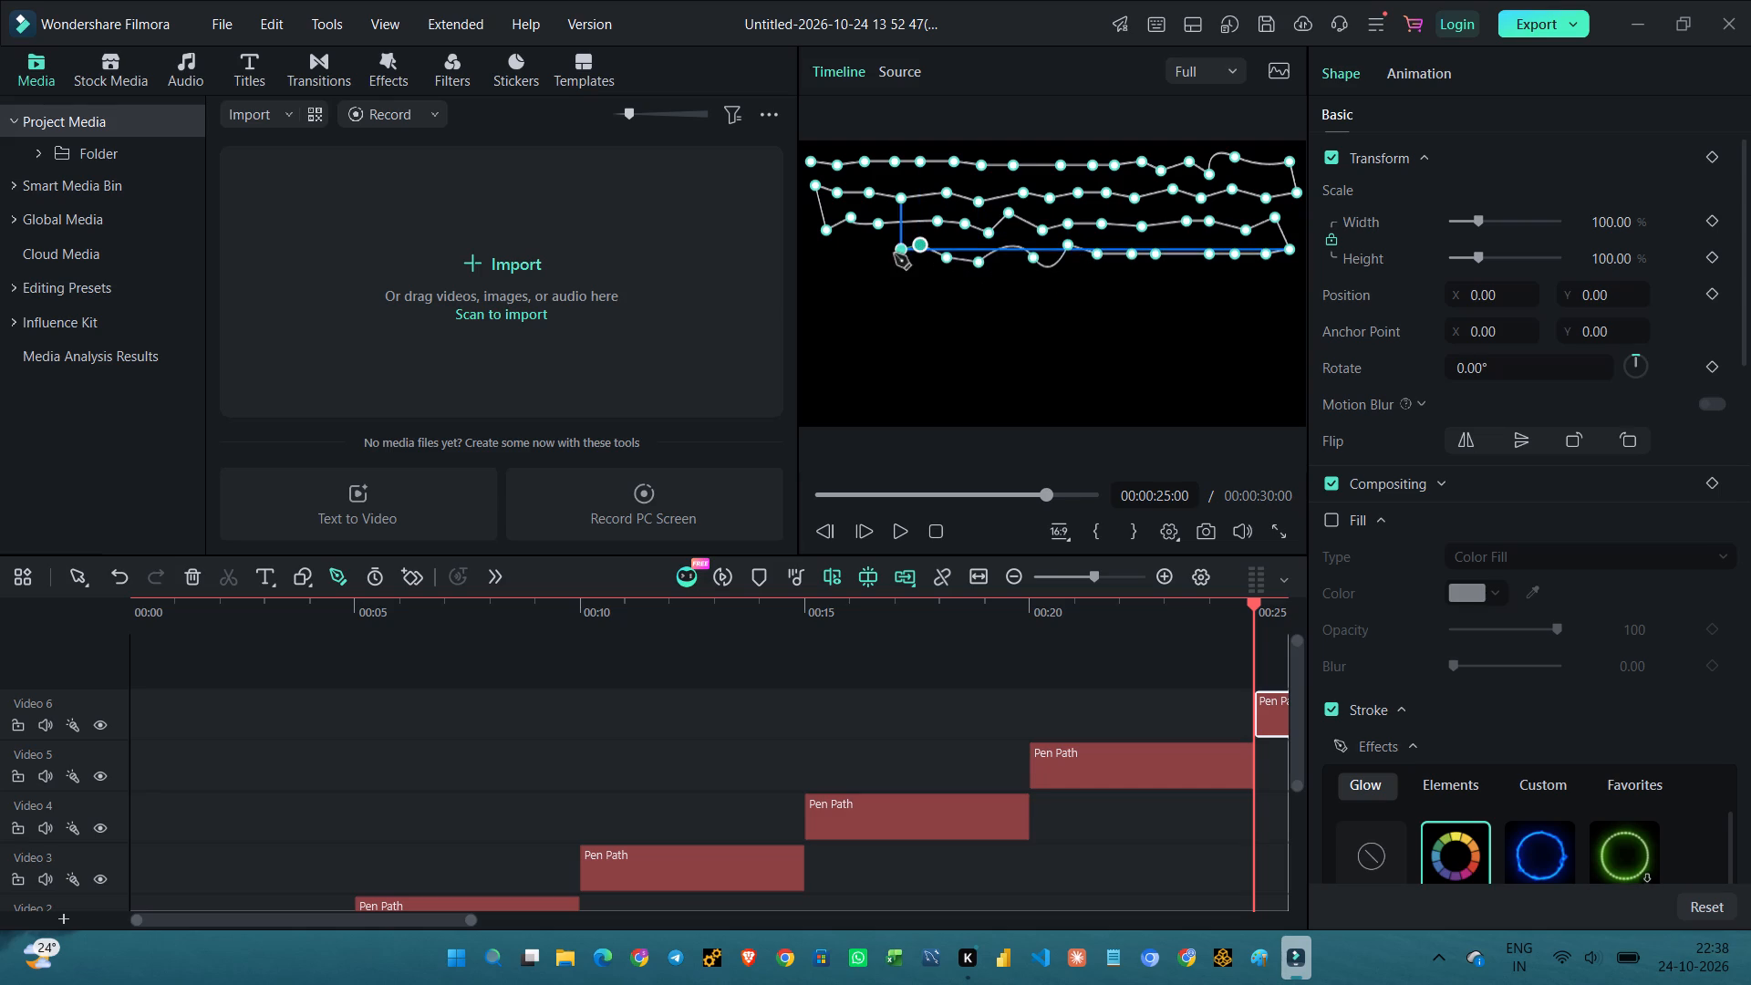
click(895, 254)
click(875, 254)
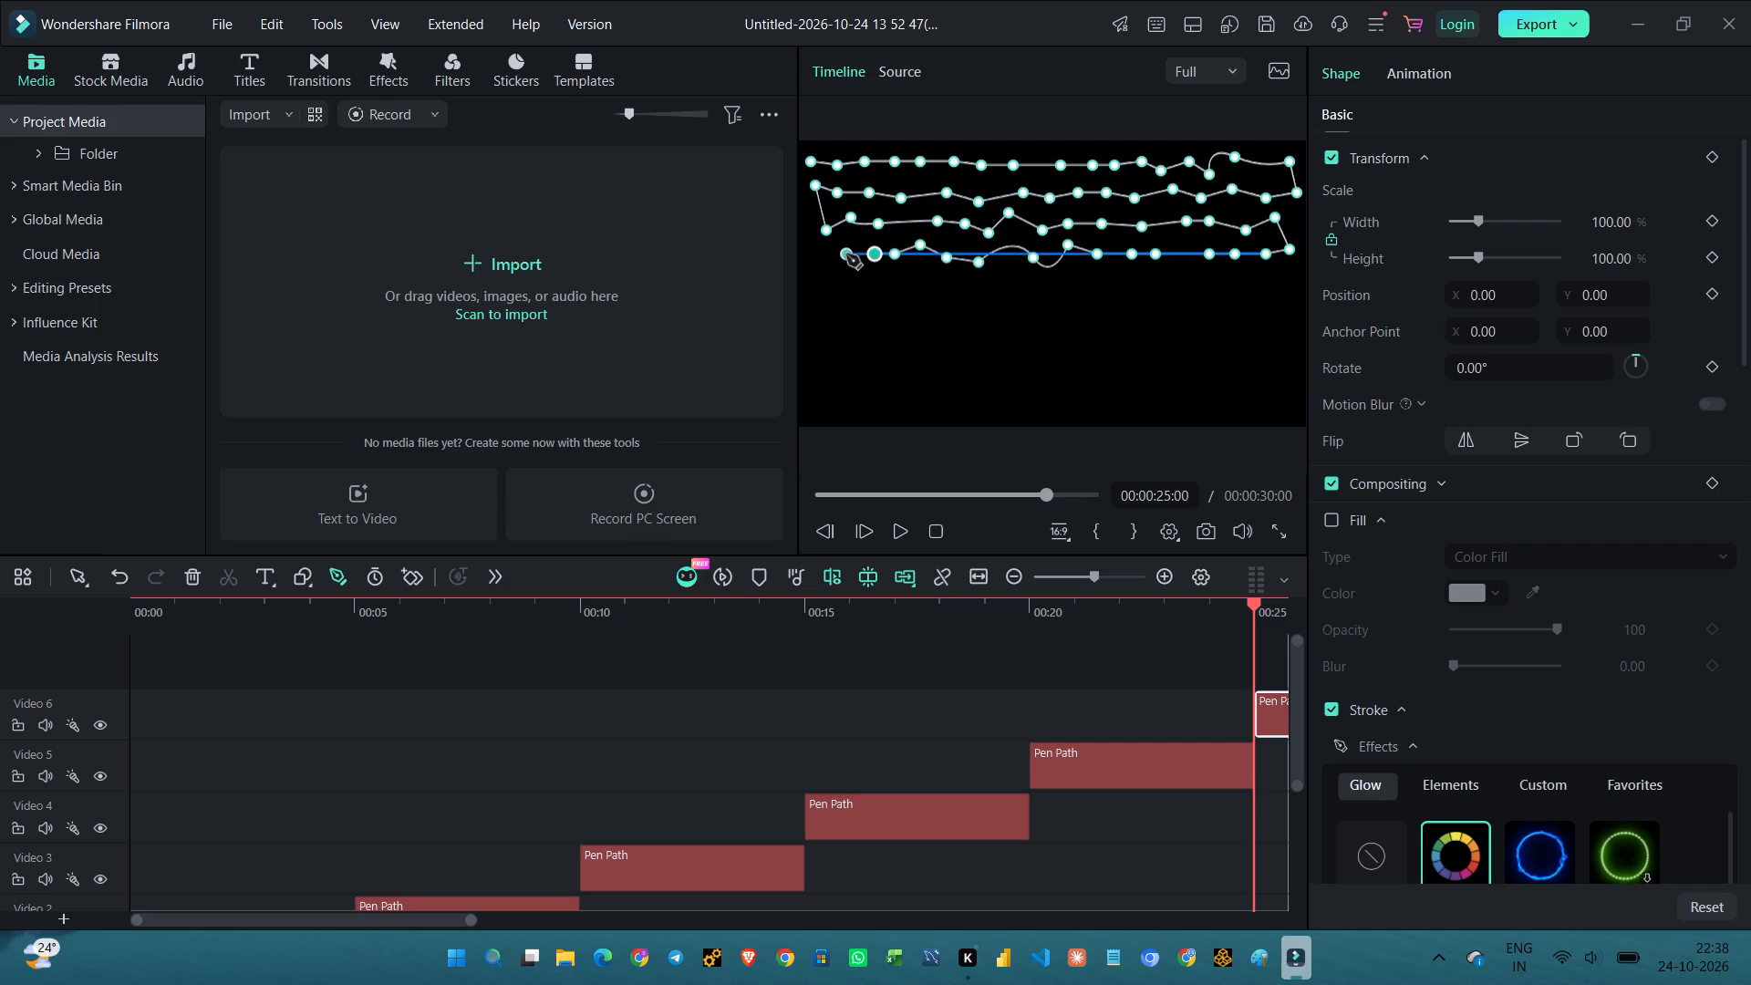
click(846, 254)
click(816, 261)
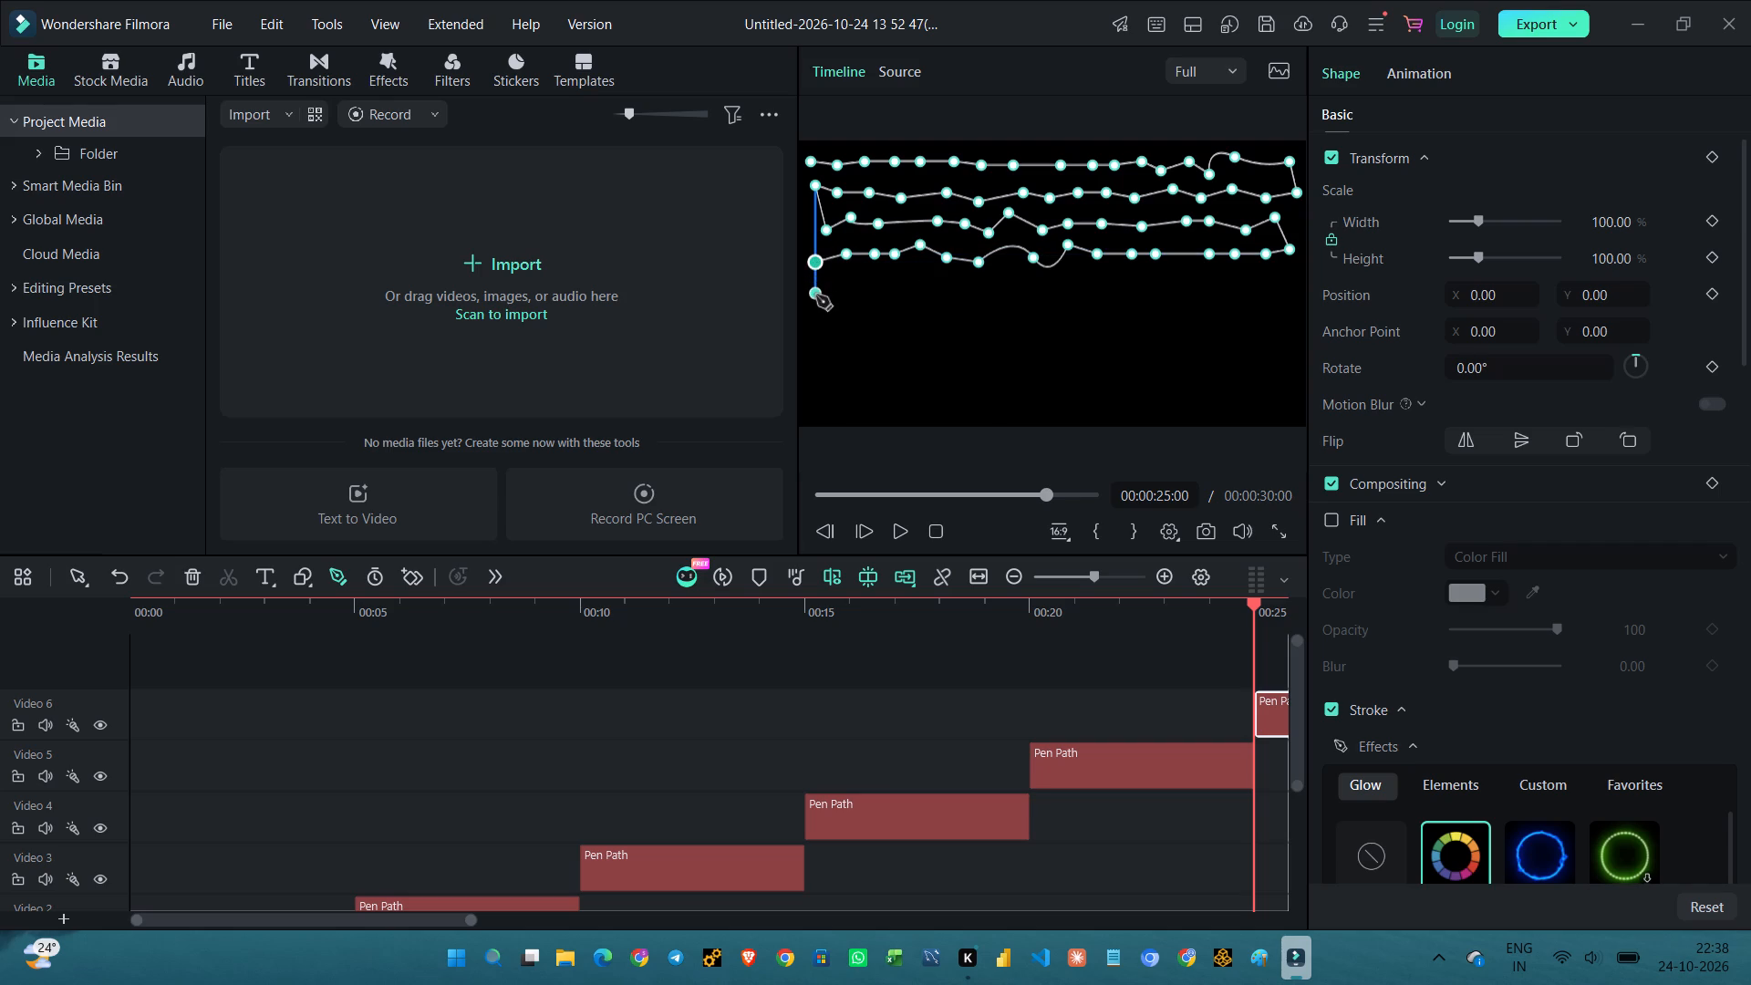
Turn the pen path down in a rounded bend at the left edge and start a gently wavy fifth row across the left third.
drag(816, 295, 848, 278)
click(848, 278)
click(857, 283)
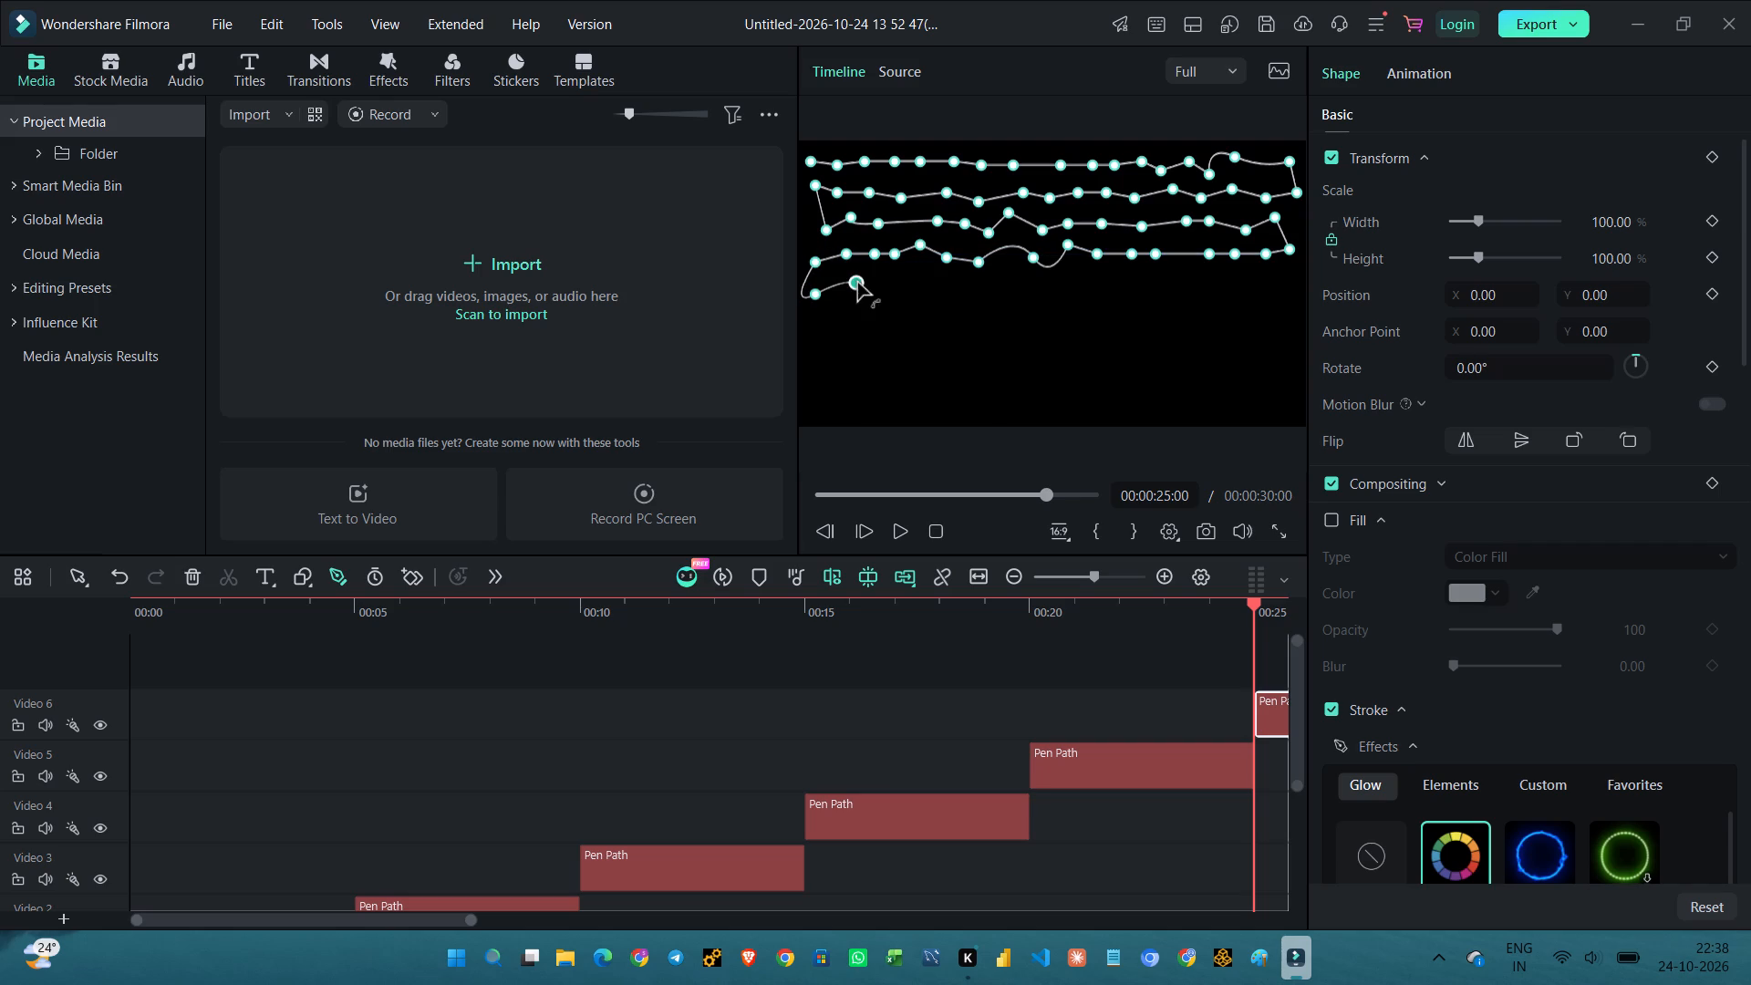
click(876, 284)
click(897, 287)
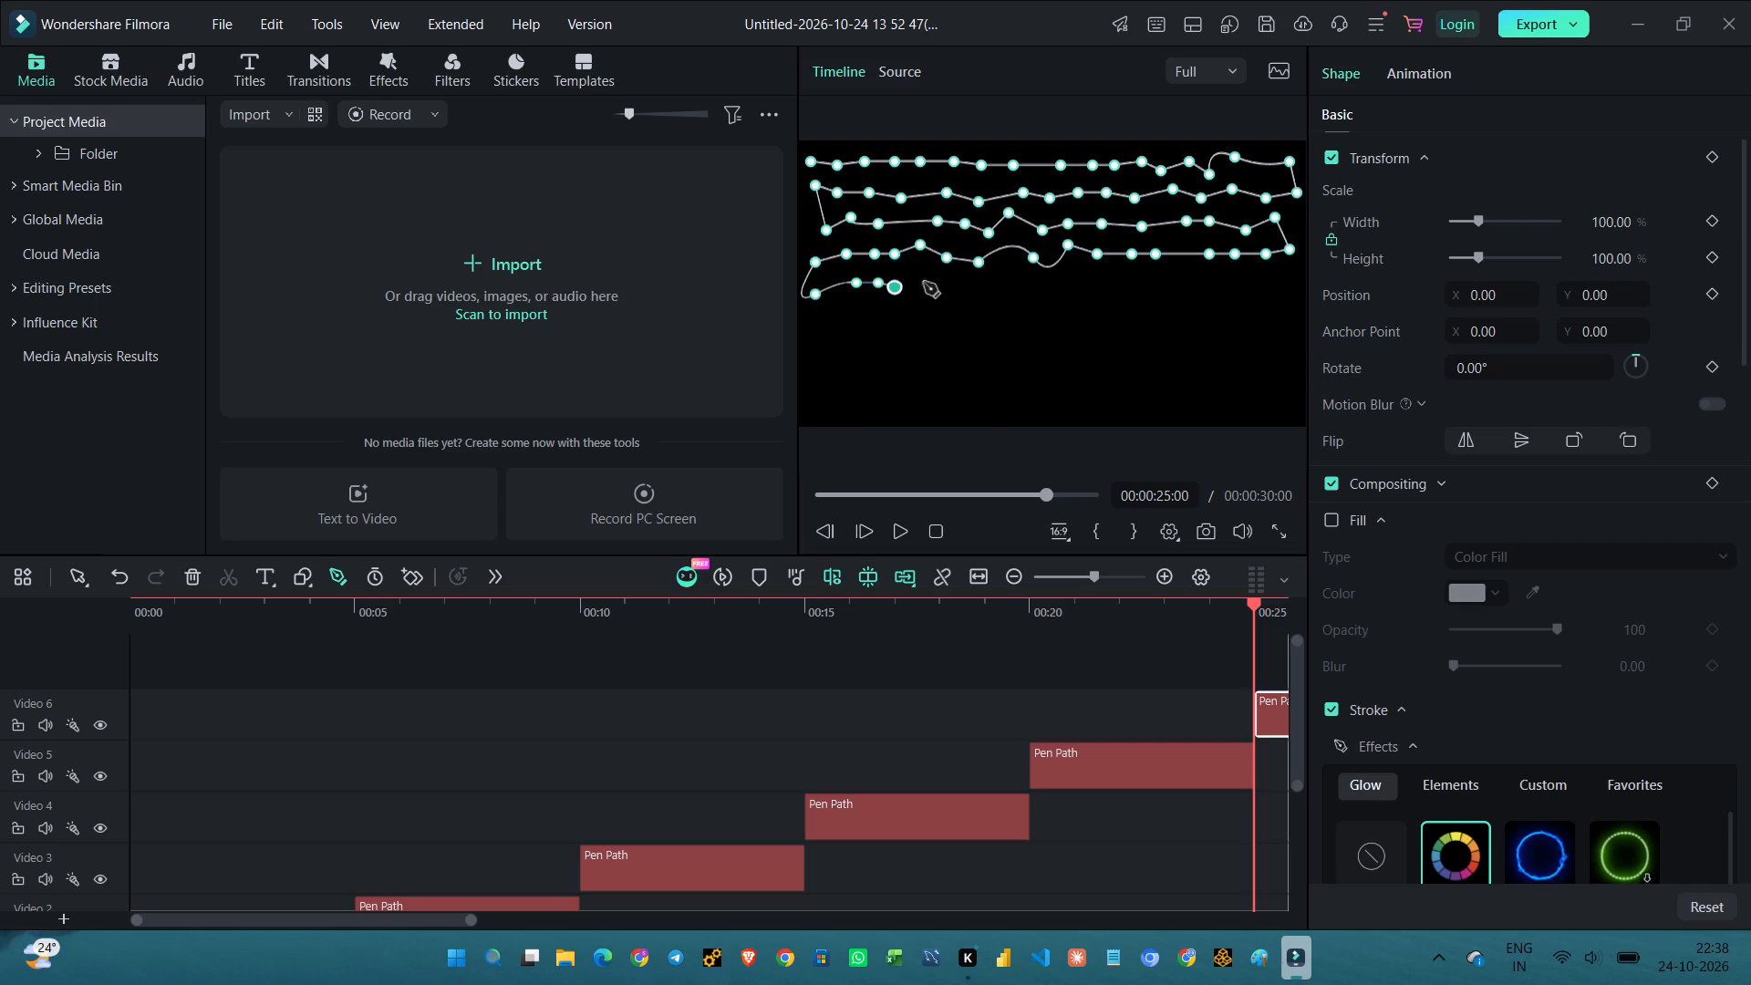
click(927, 283)
click(959, 290)
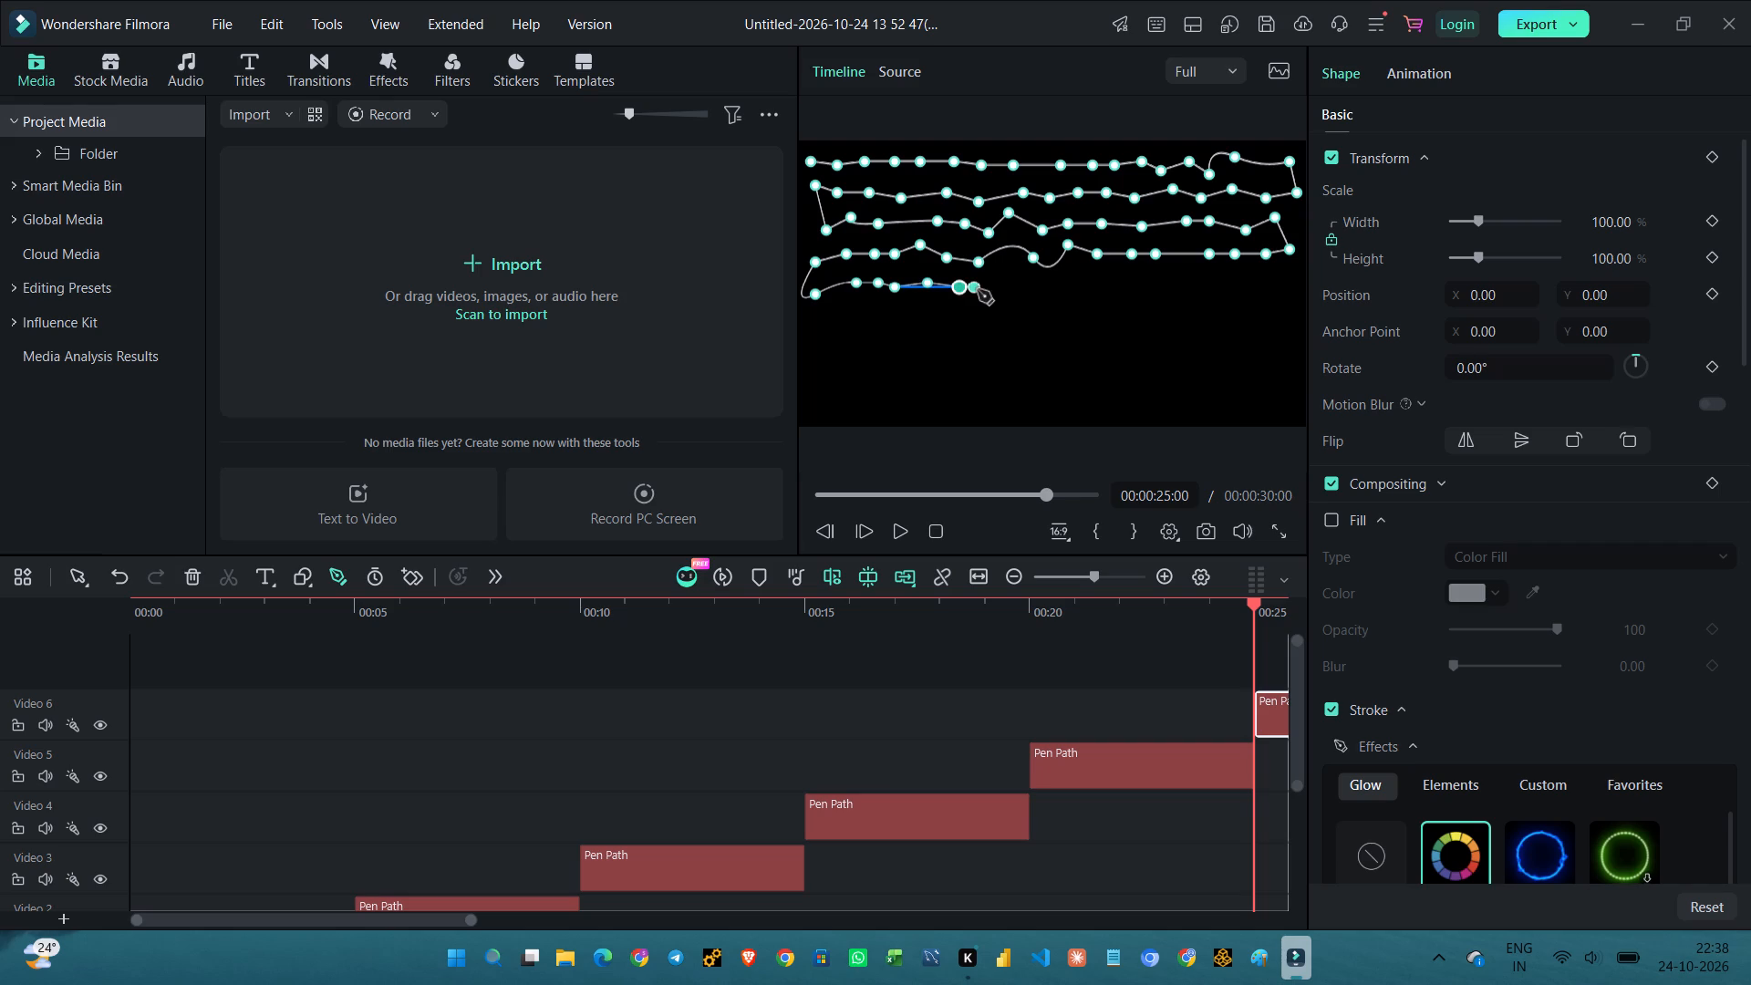
click(978, 290)
Continue the pen path's fifth row to the frame's right edge, rising slightly past the middle and dipping near the end.
drag(1010, 285, 1052, 281)
click(1052, 281)
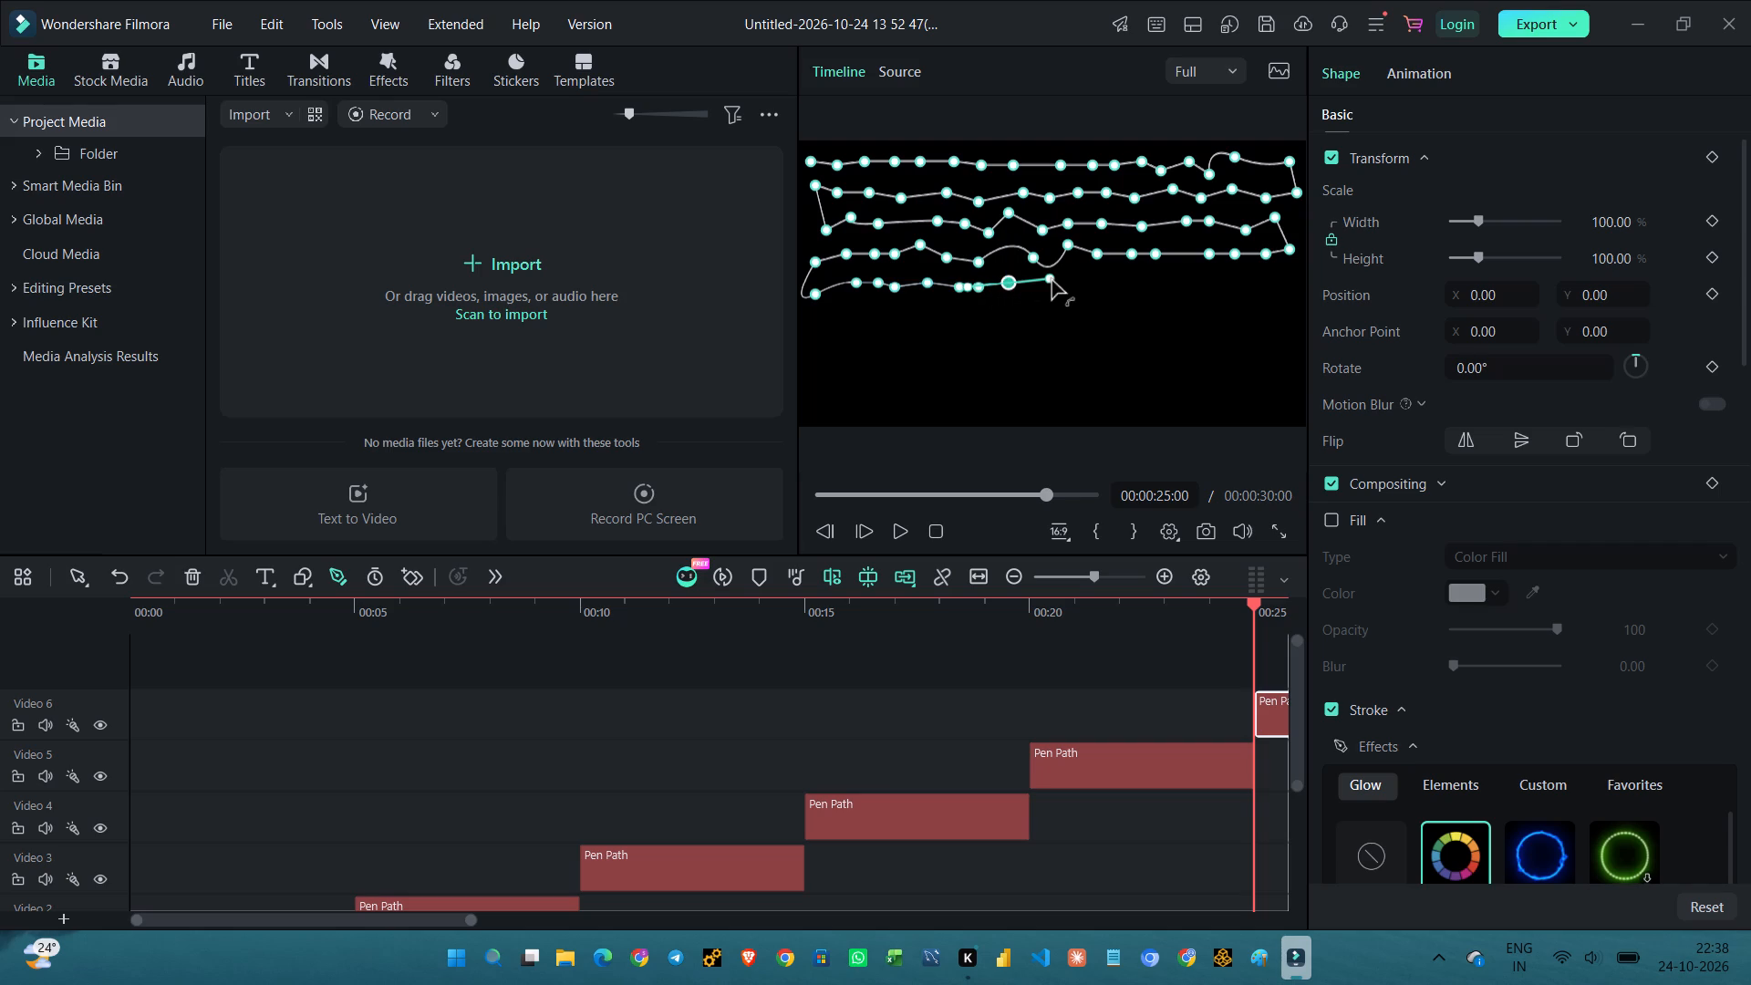
click(1071, 281)
click(1097, 279)
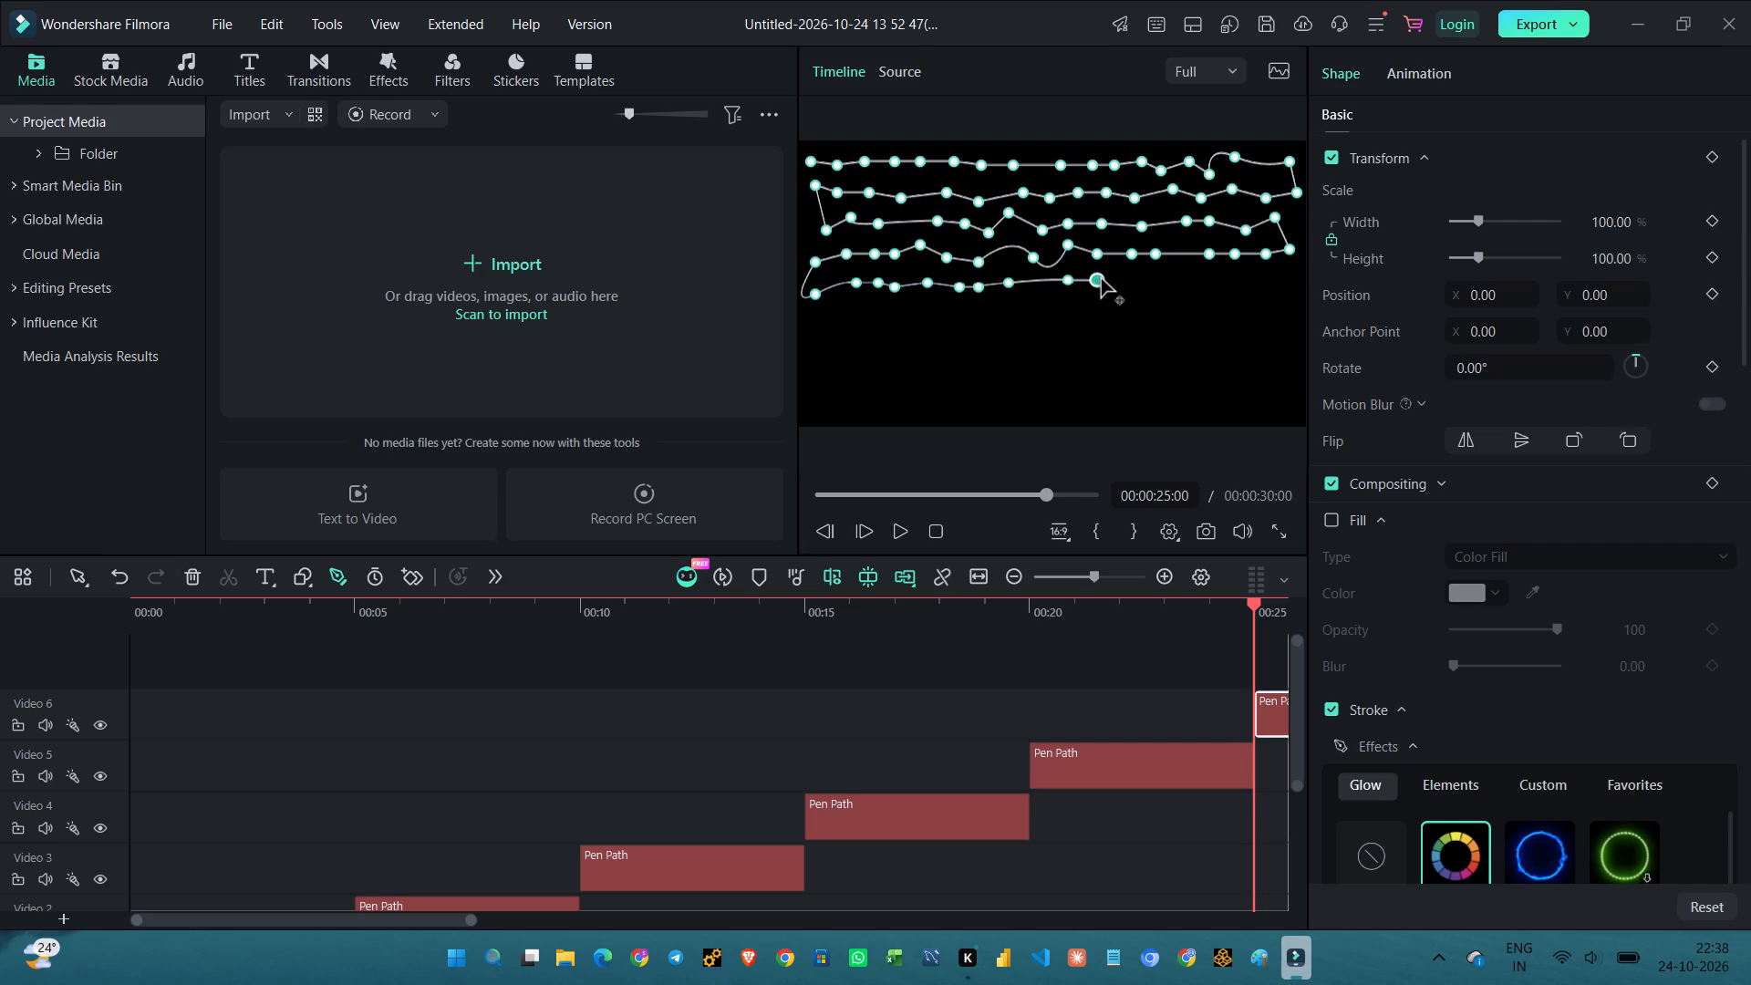
click(1119, 274)
click(1160, 274)
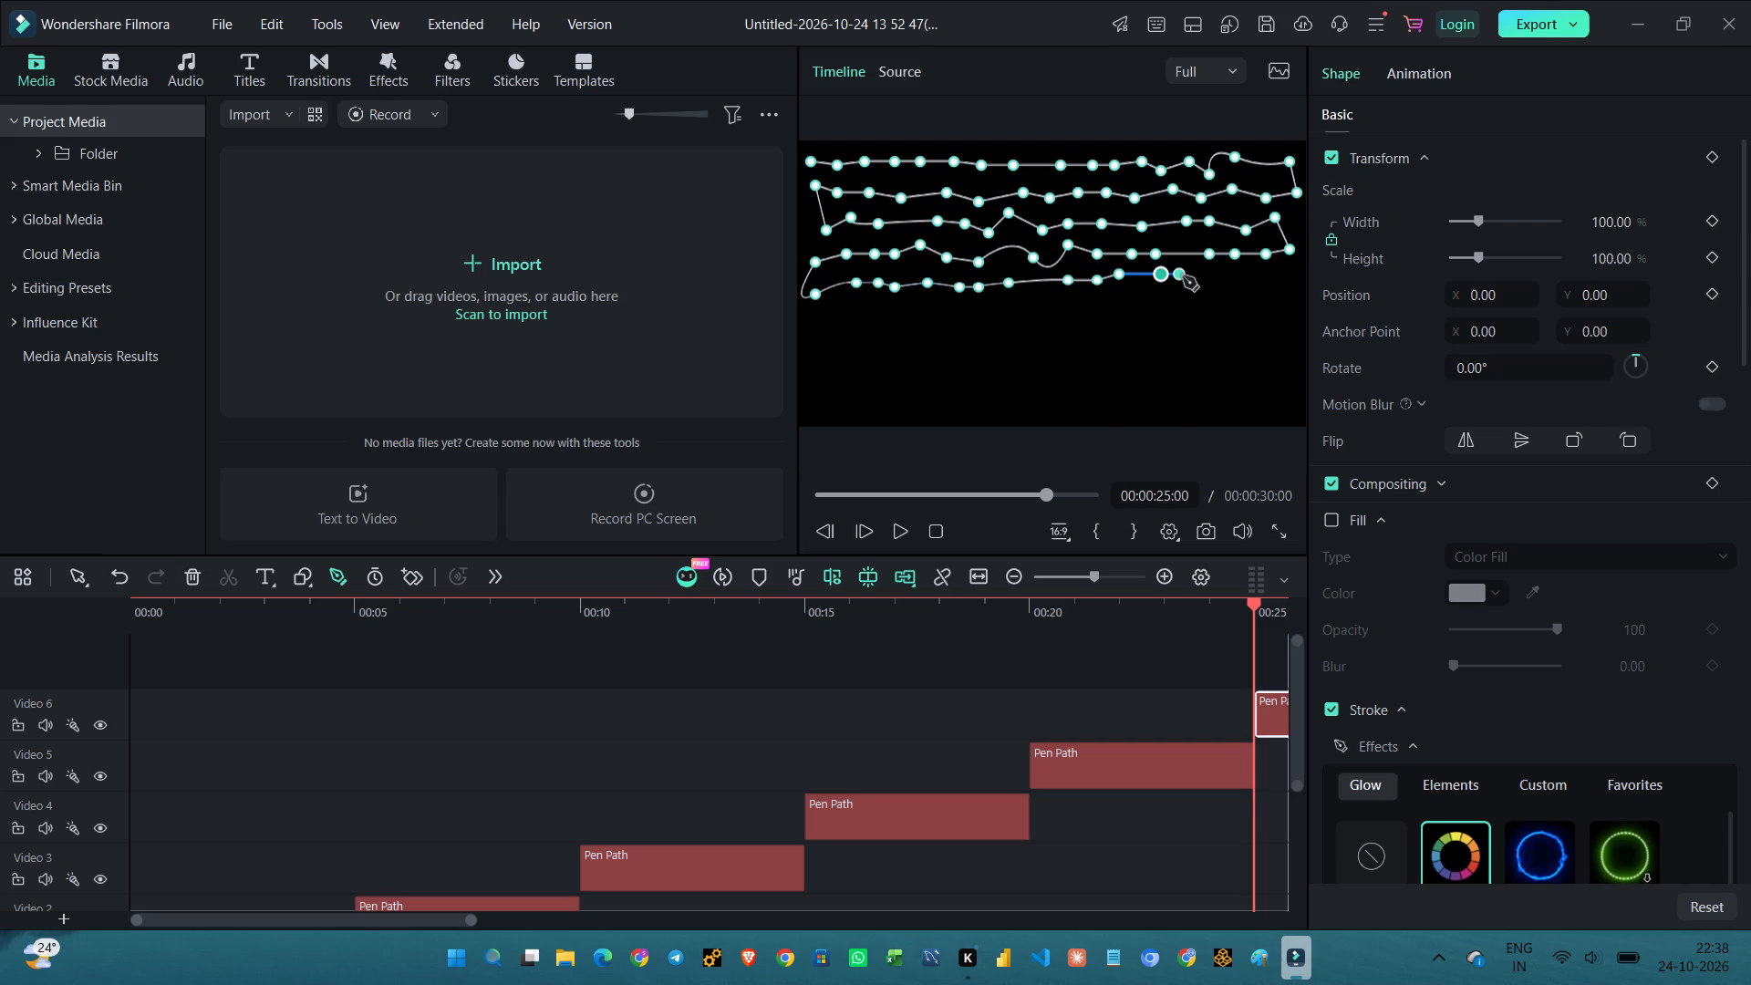
click(1183, 276)
click(1202, 276)
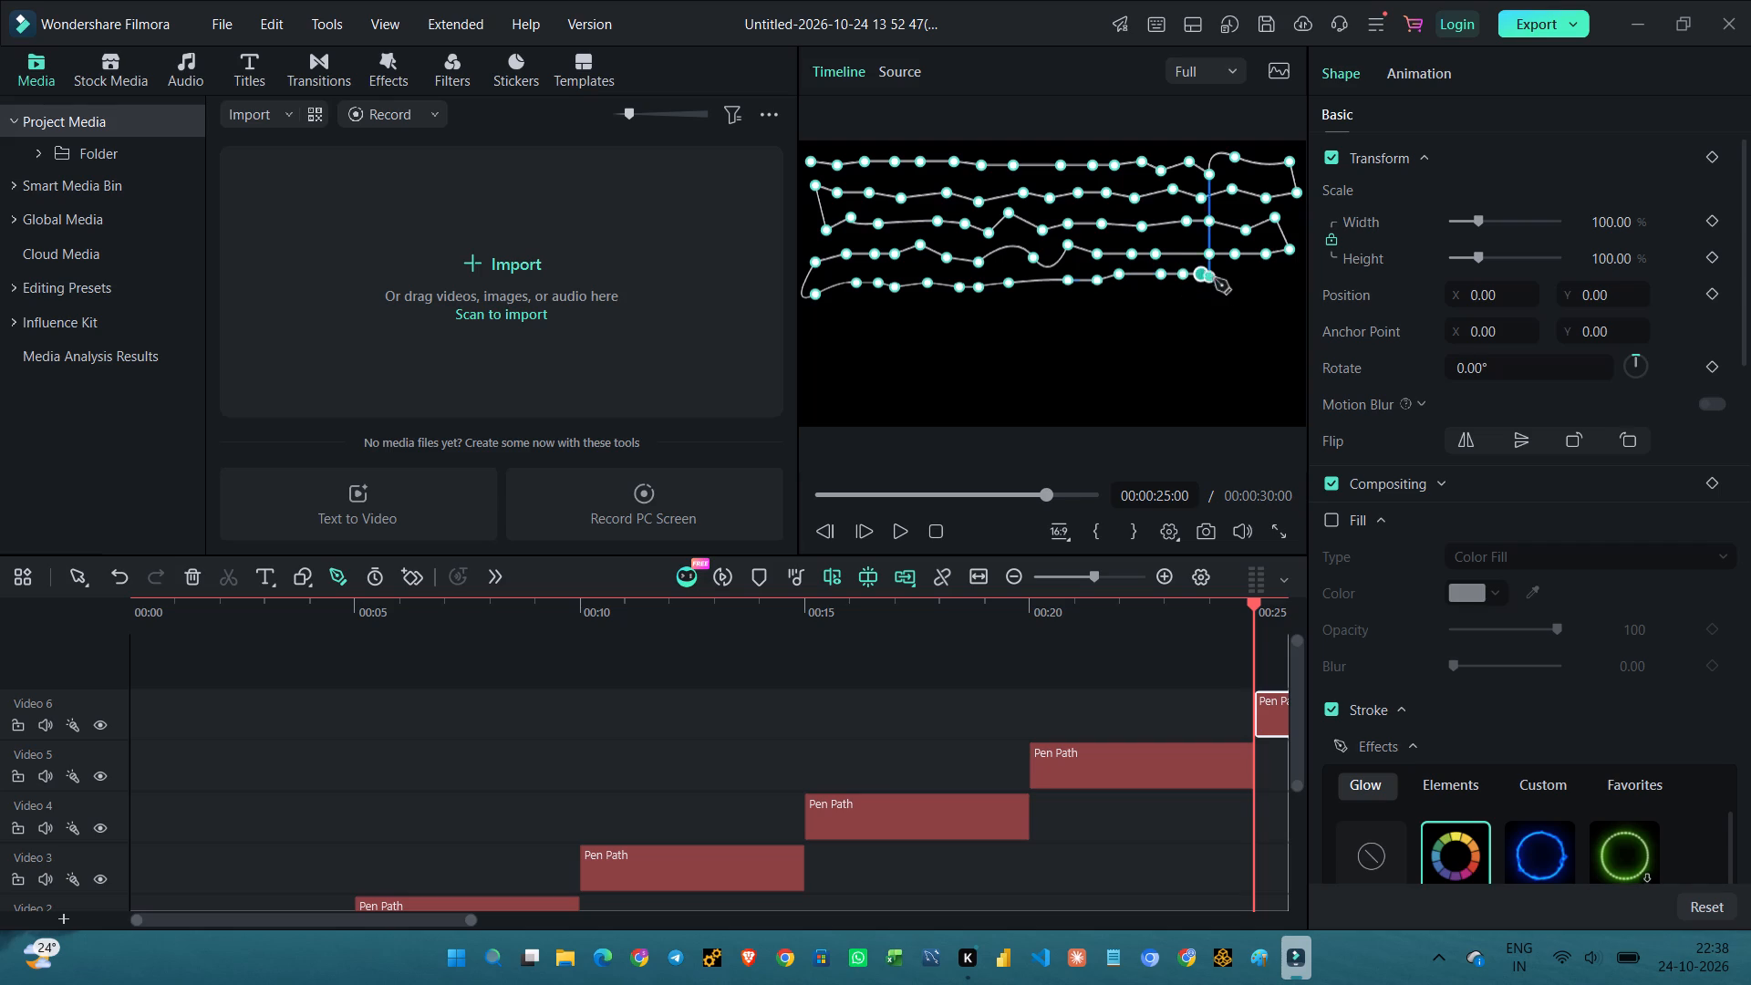
click(1215, 279)
click(1239, 278)
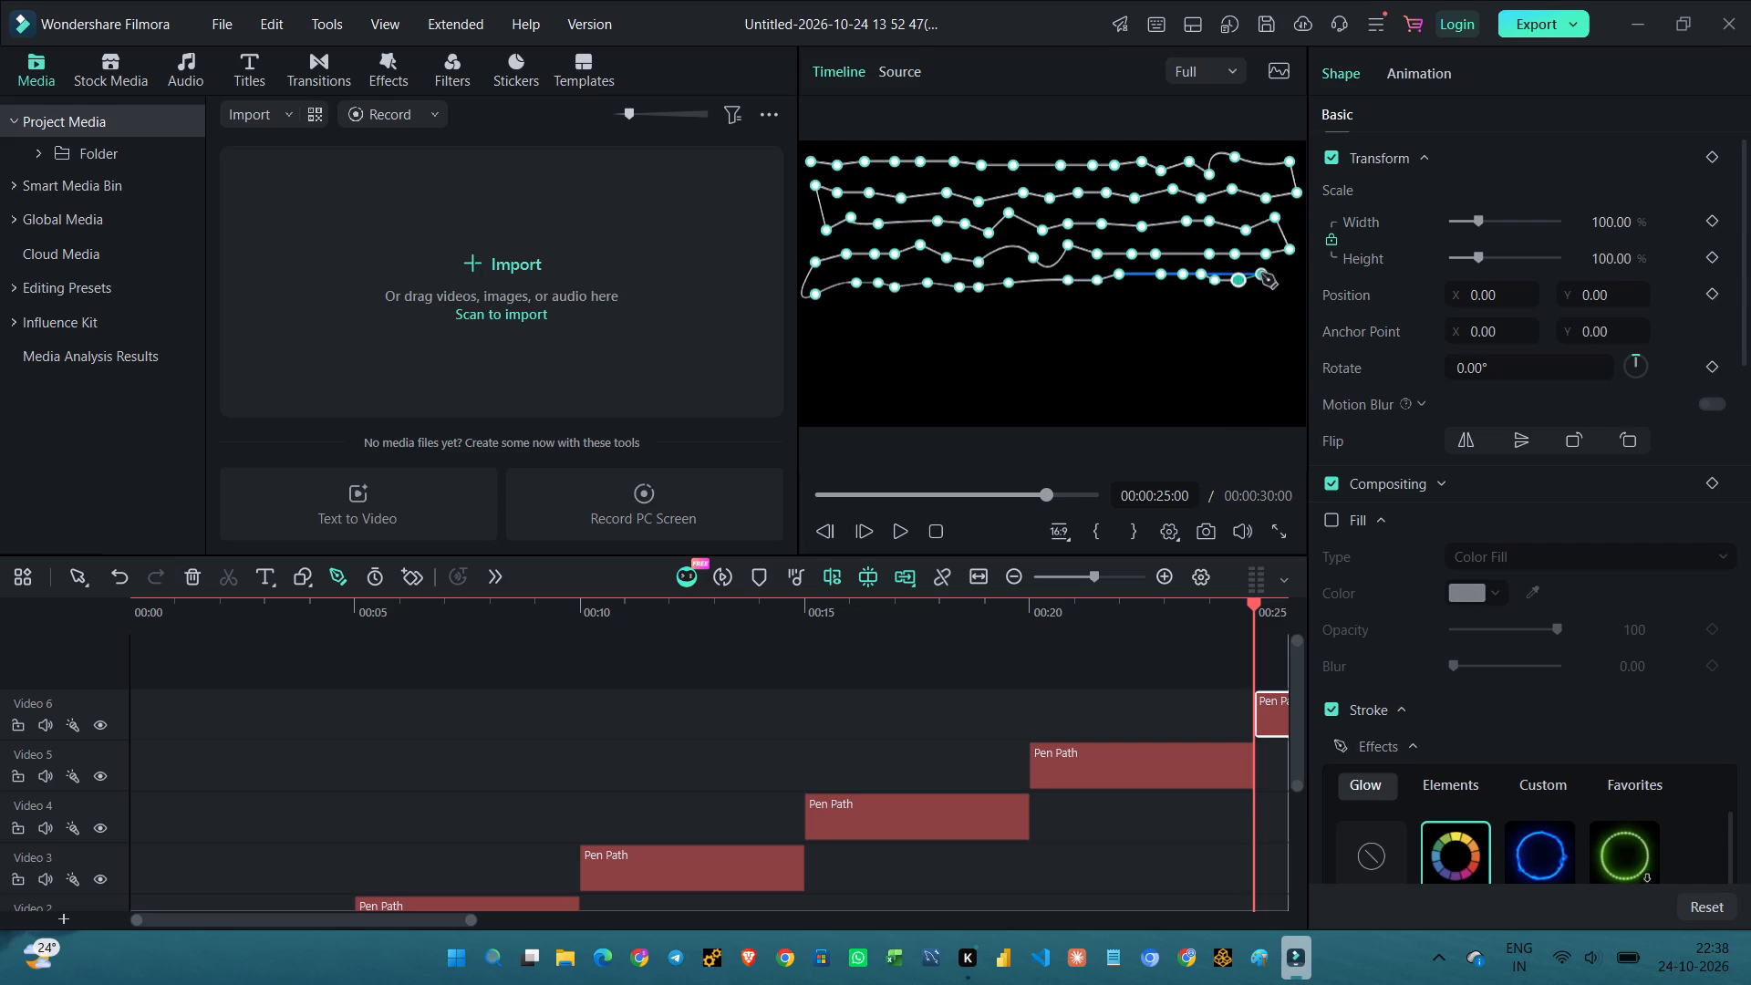
click(1261, 274)
click(1288, 283)
Turn the pen path straight down at the right edge and draw a nearly level sixth row to the frame's middle, with one small dip.
click(1290, 309)
click(1258, 309)
click(1228, 309)
drag(1192, 308, 1164, 305)
click(1164, 305)
click(1139, 306)
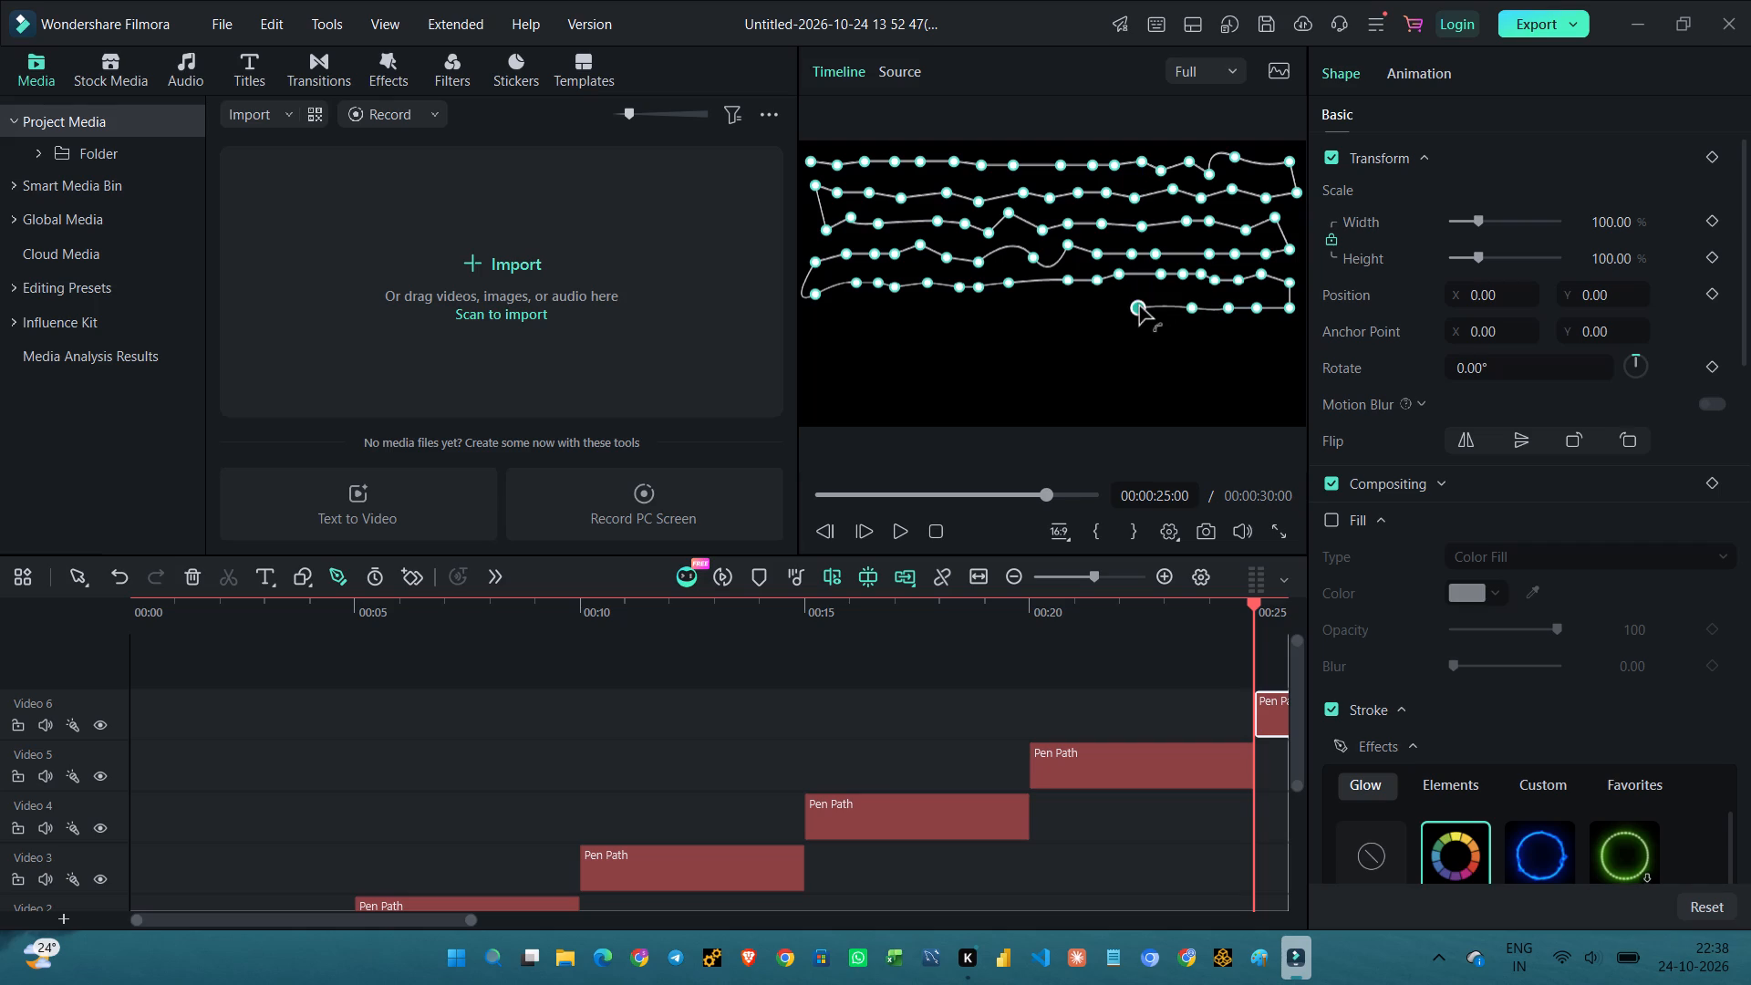
click(1111, 316)
click(1091, 308)
click(1055, 306)
Continue the pen path's sixth row in slight waves from the frame's middle to the left edge, ending a little lower.
click(1021, 303)
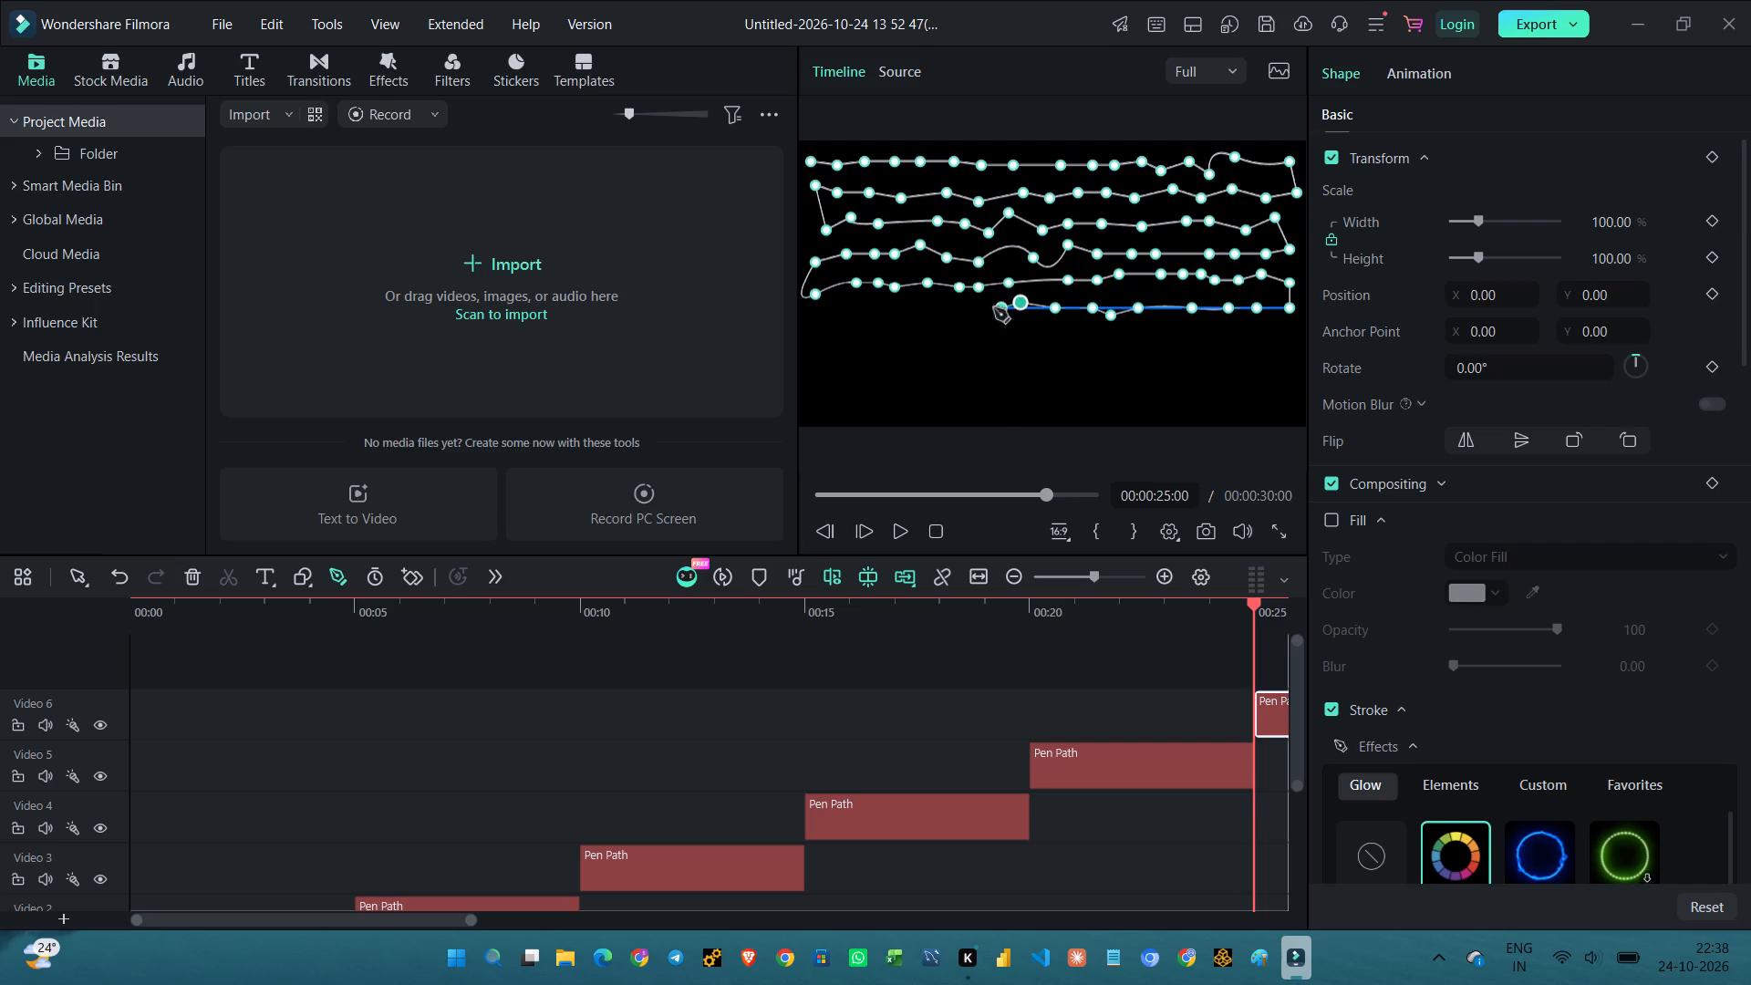
click(994, 308)
click(967, 311)
click(940, 316)
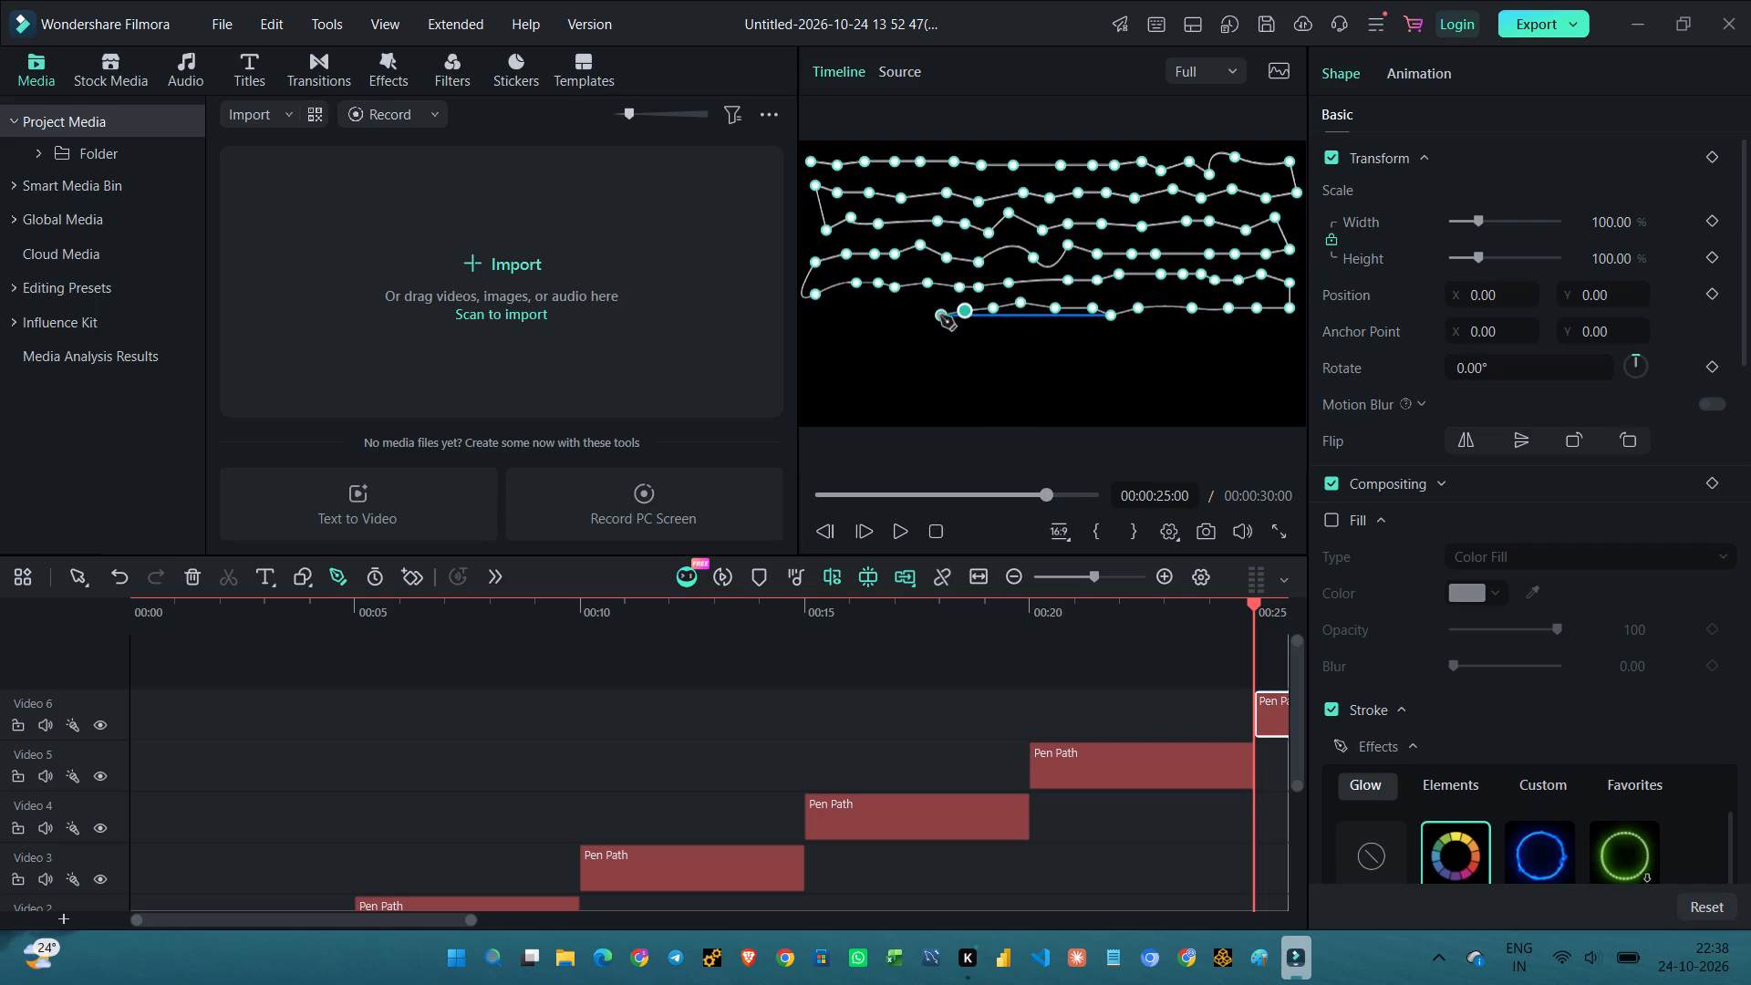
click(917, 314)
click(883, 314)
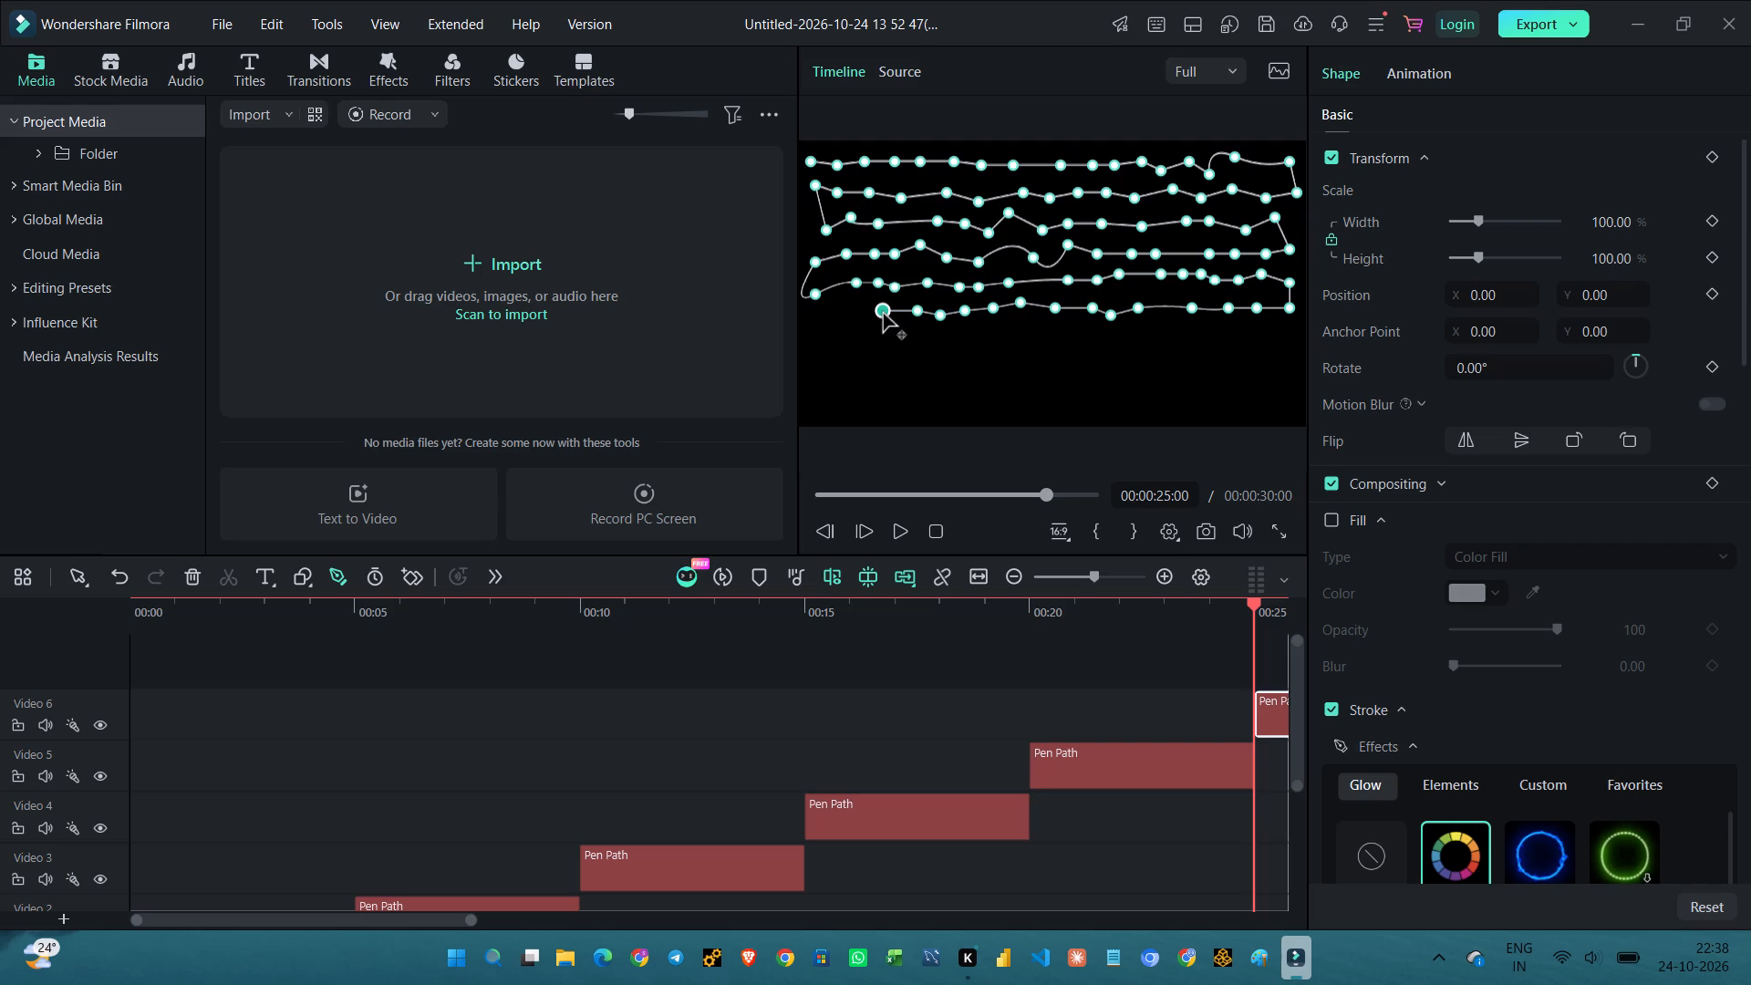
click(865, 312)
click(838, 314)
click(810, 321)
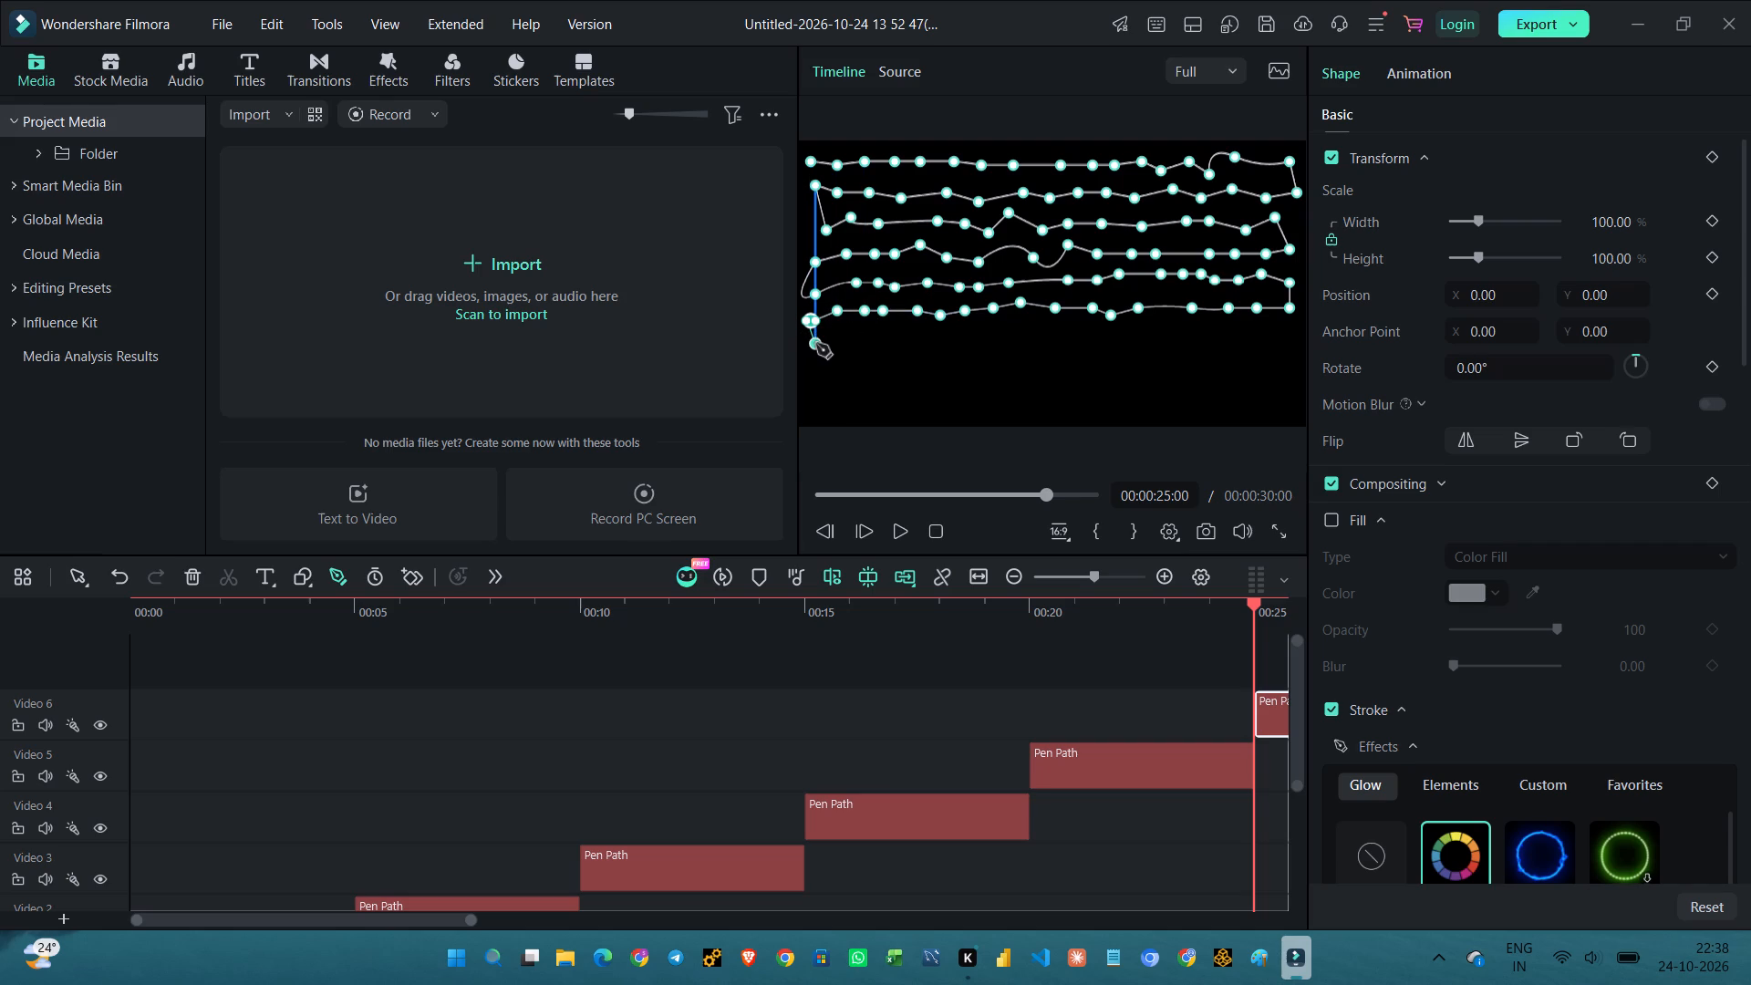
Turn the pen path down at the left edge and draw a gently wavy seventh row to about the frame's middle.
click(816, 344)
click(835, 338)
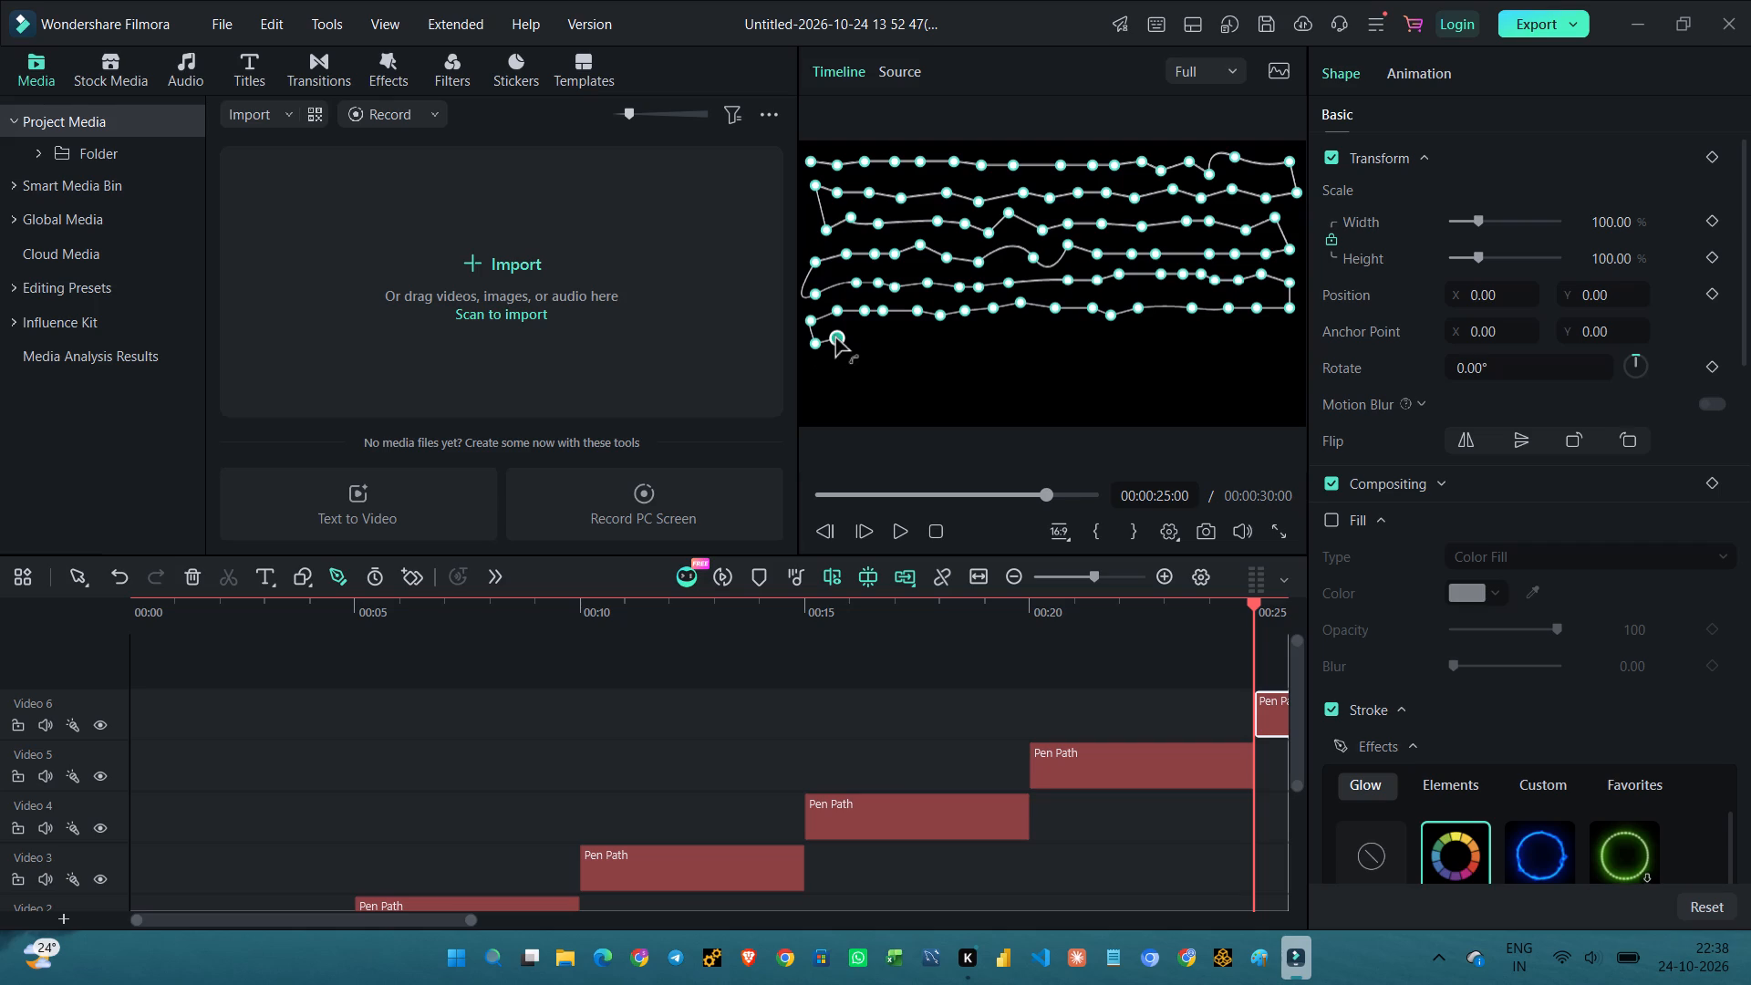
click(856, 338)
click(883, 342)
click(909, 347)
click(943, 345)
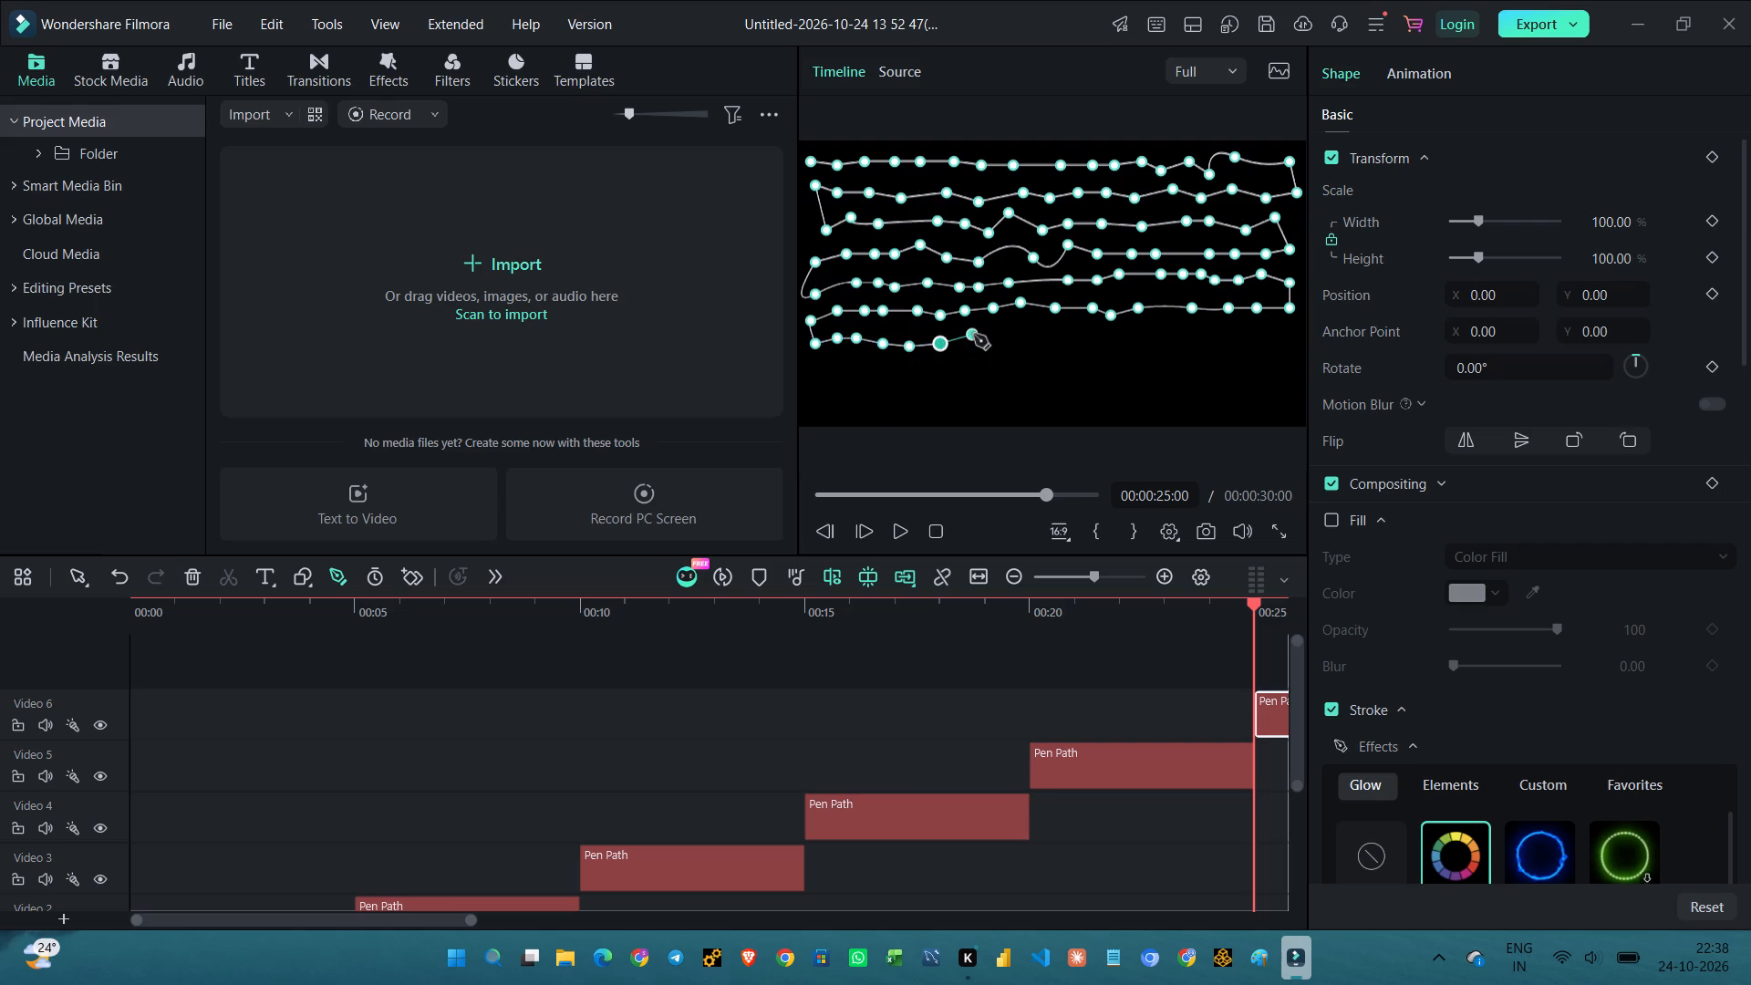
click(974, 335)
click(1000, 336)
click(1035, 336)
Continue the pen path's seventh row from the frame's middle to the right edge, dipping slightly and ending a little higher.
click(1065, 338)
click(1099, 338)
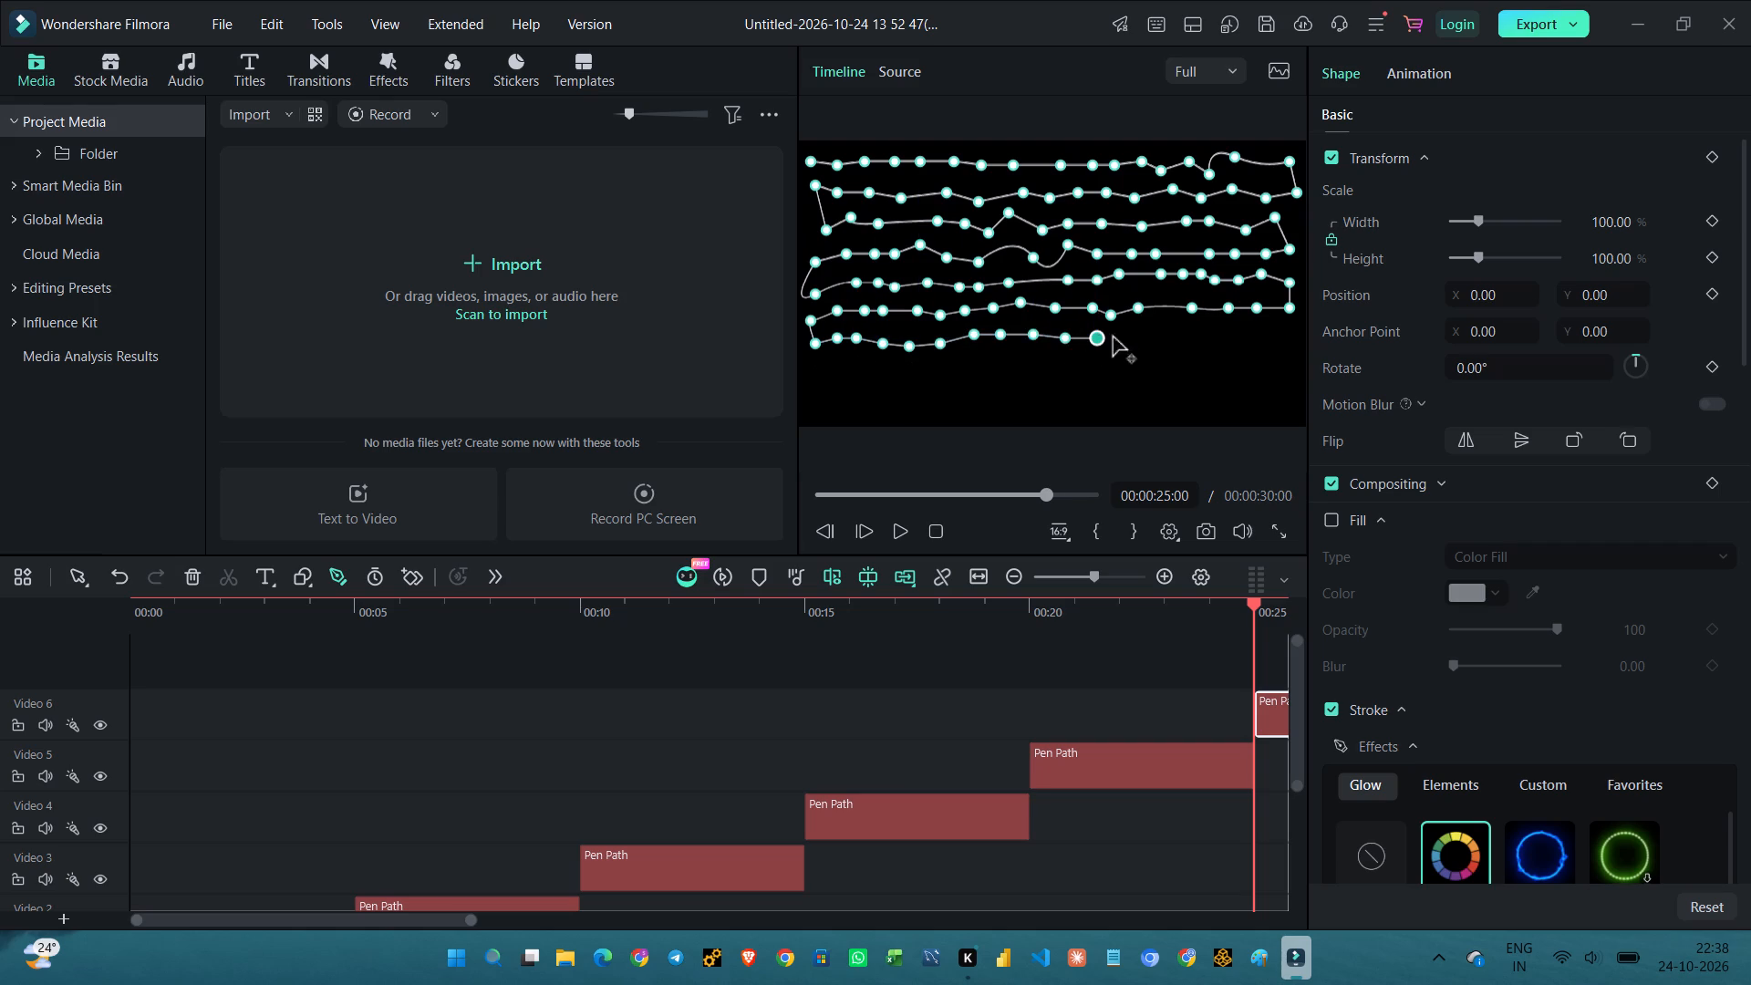
double_click(1145, 337)
double_click(1166, 337)
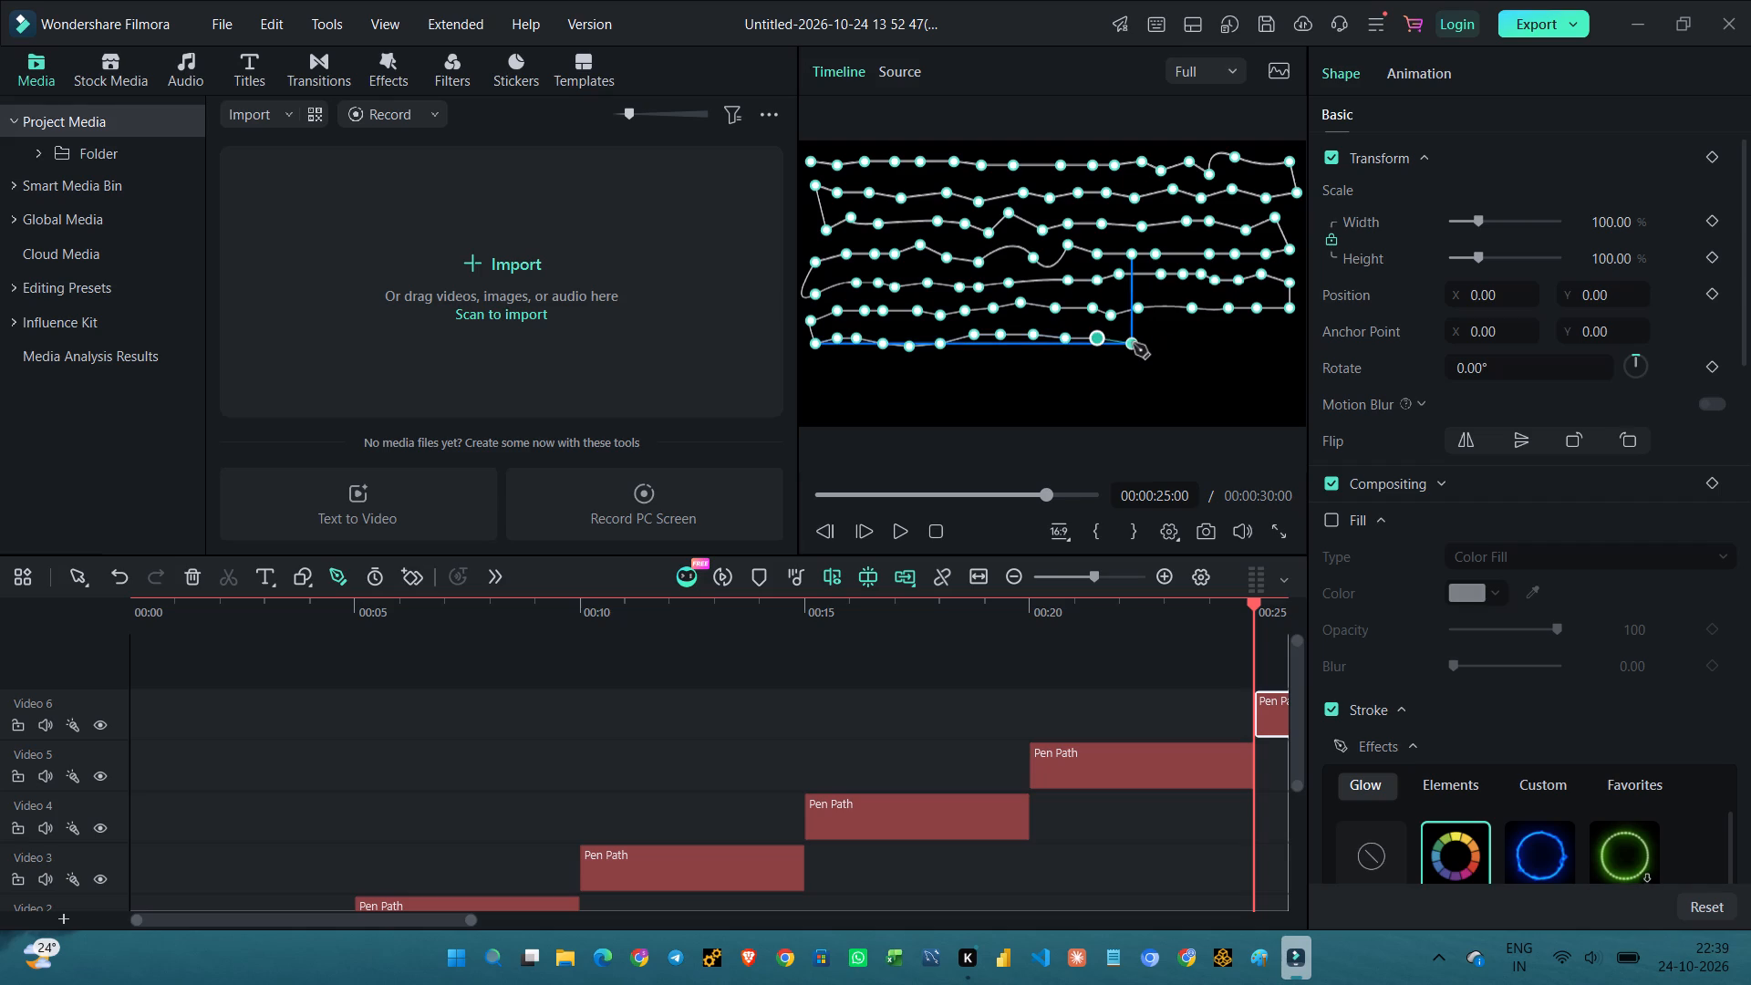
click(1134, 344)
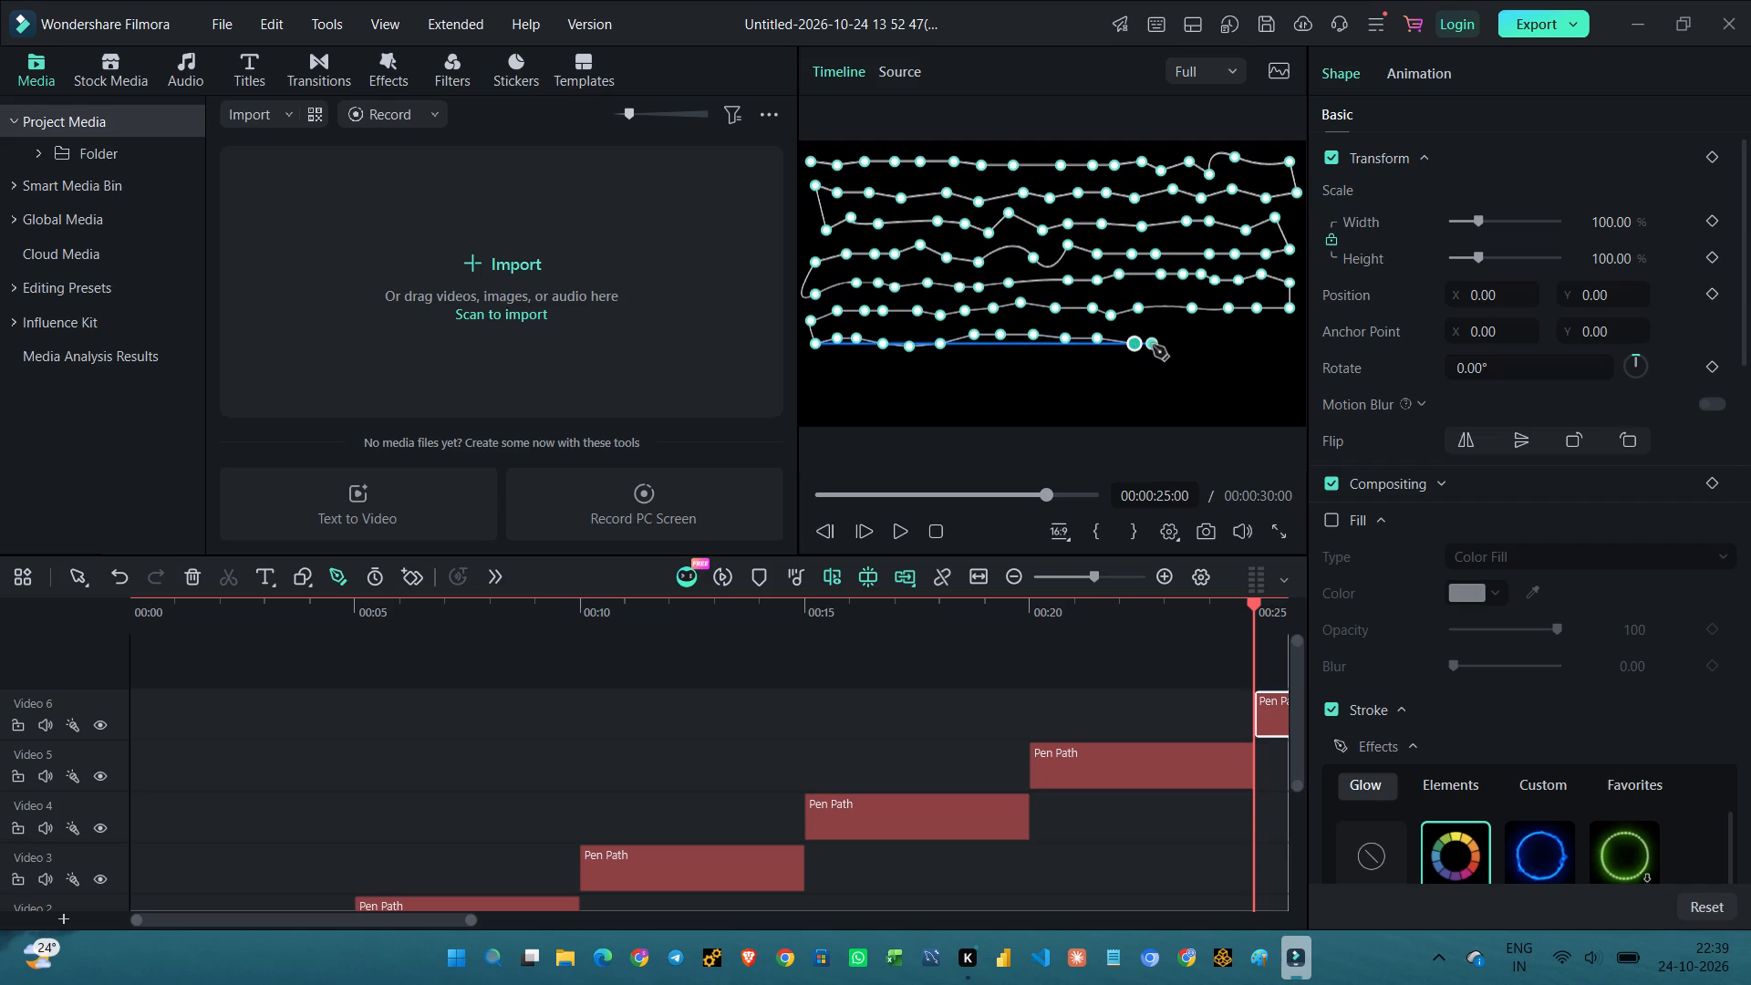
click(1163, 341)
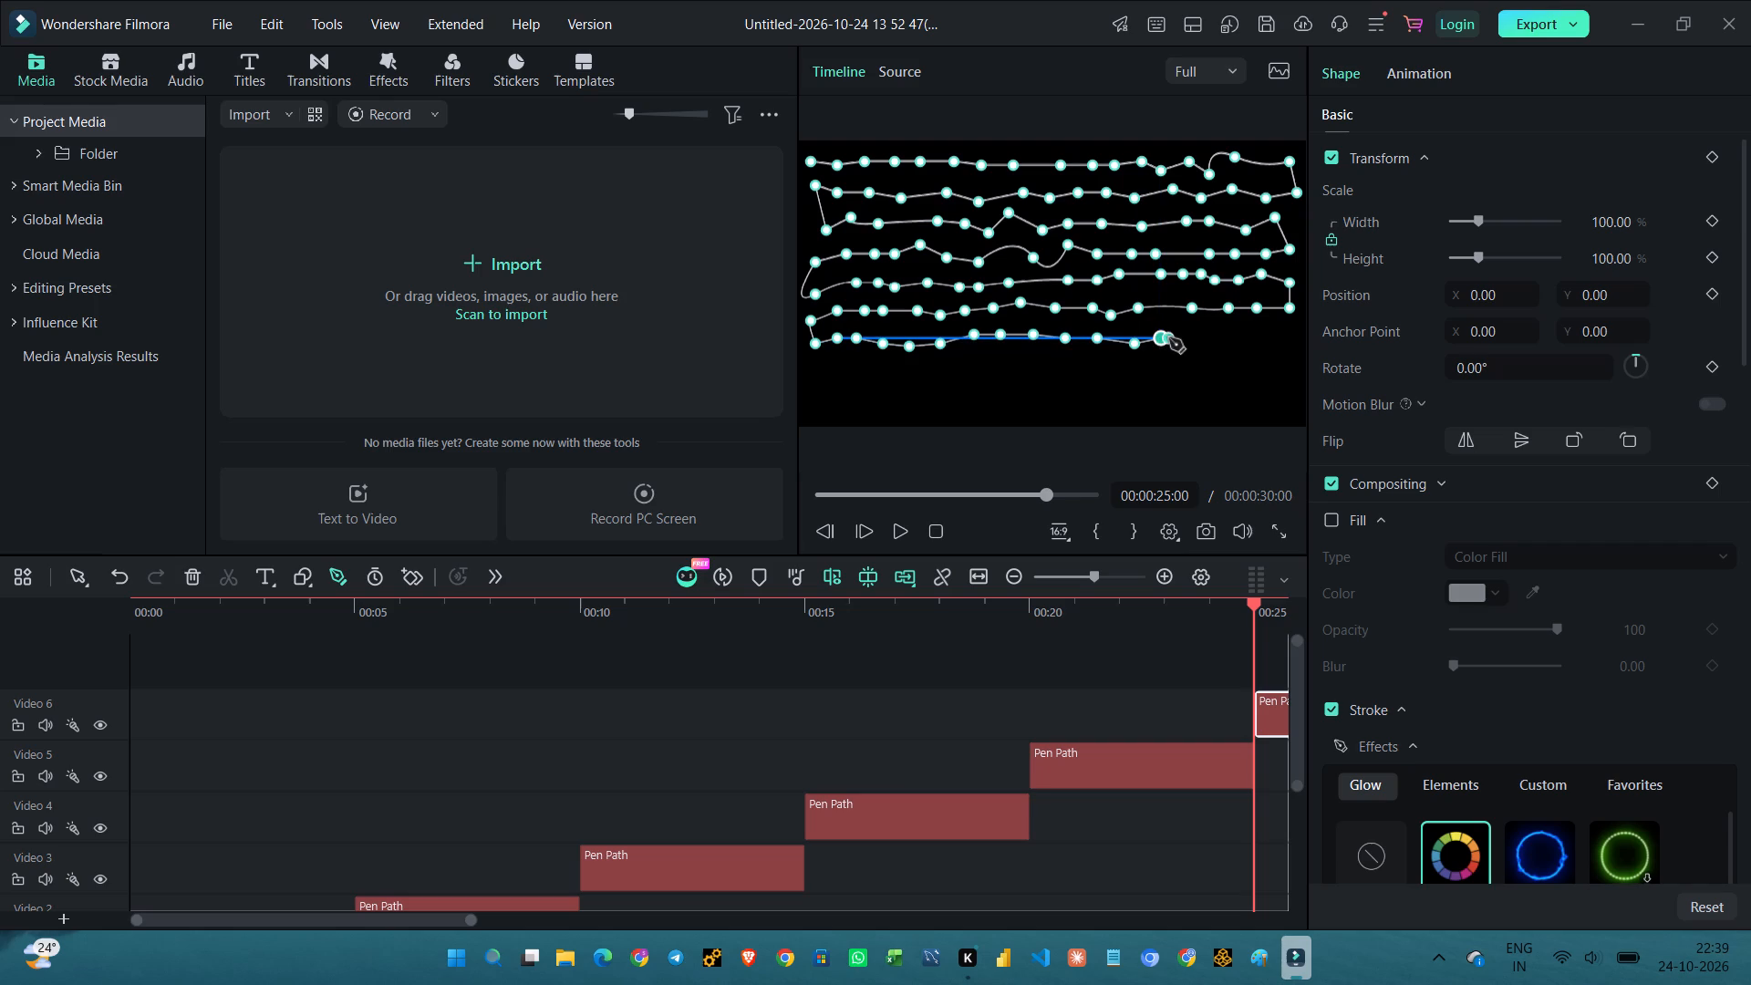
click(1177, 339)
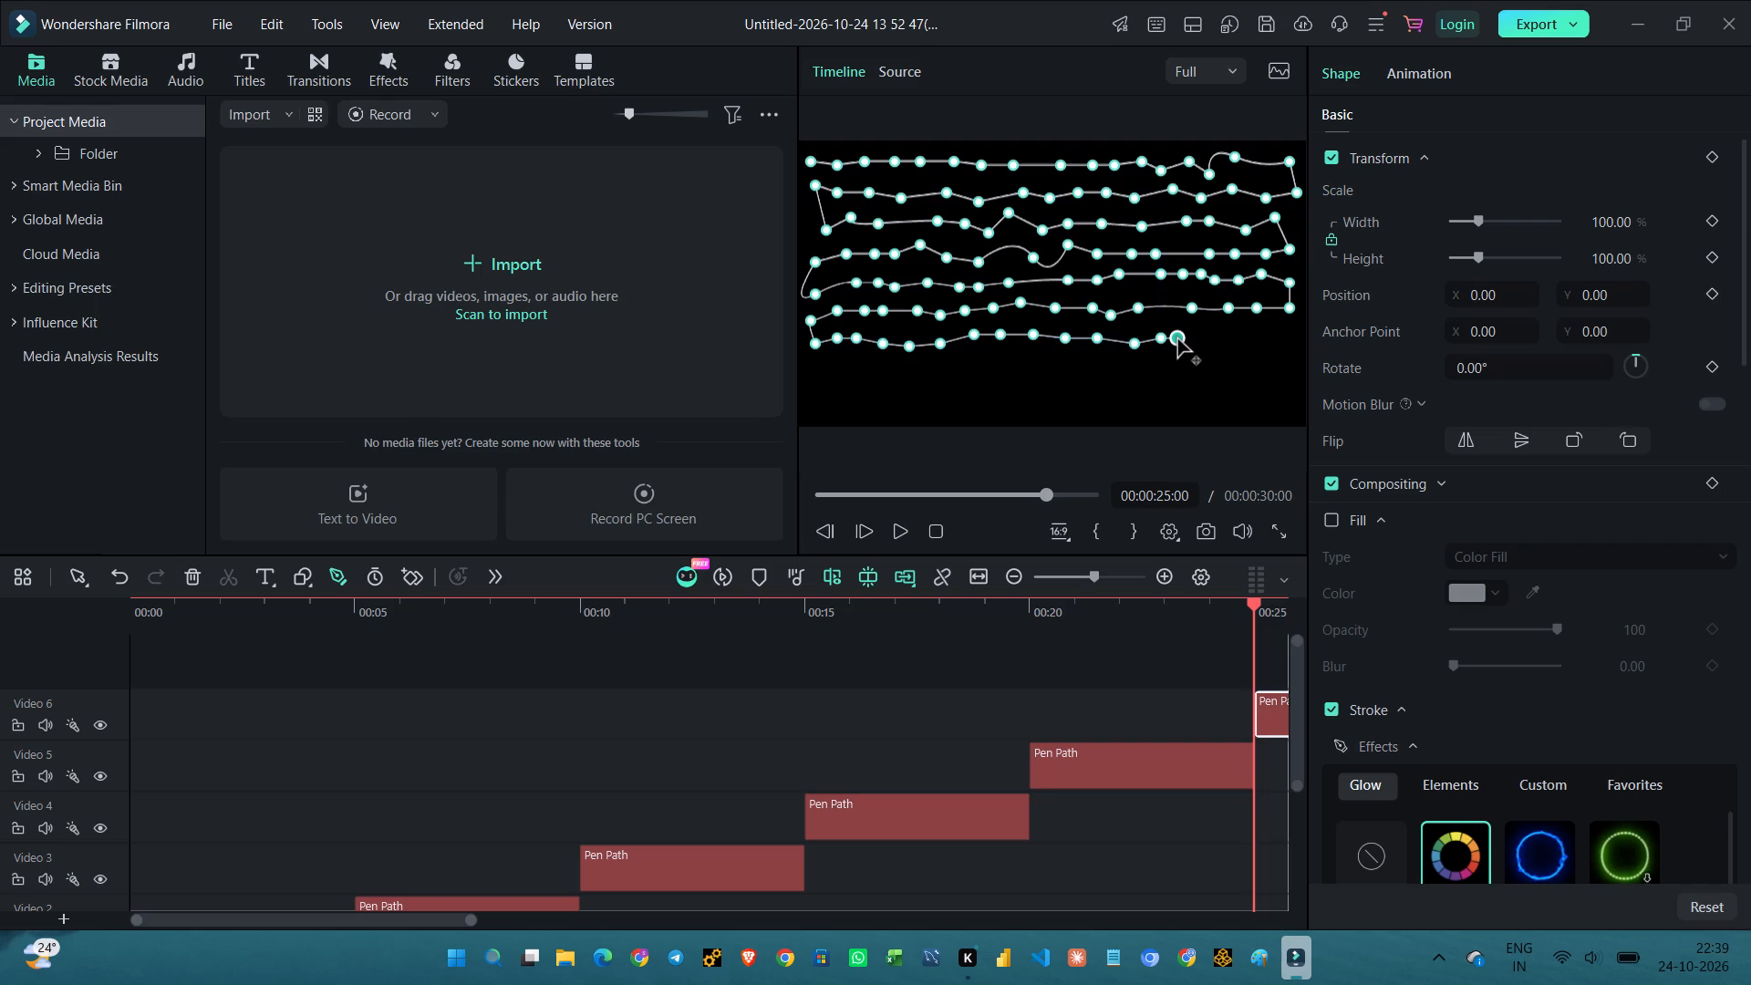
click(1211, 334)
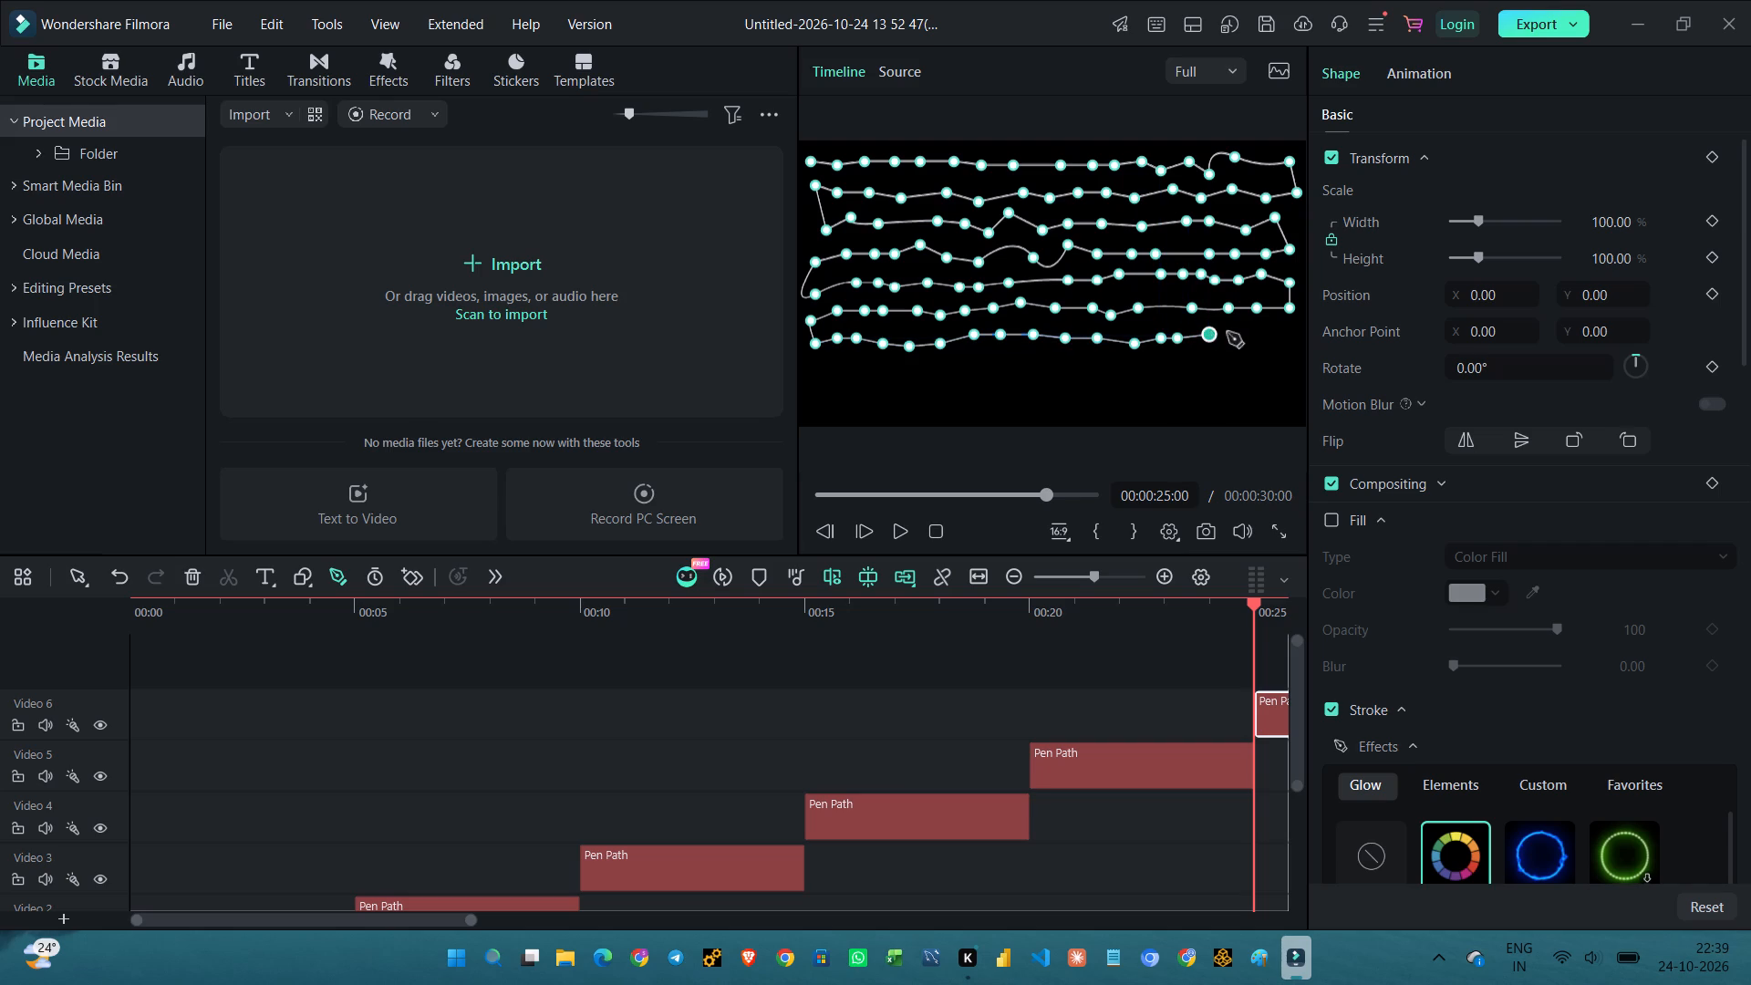
click(1233, 333)
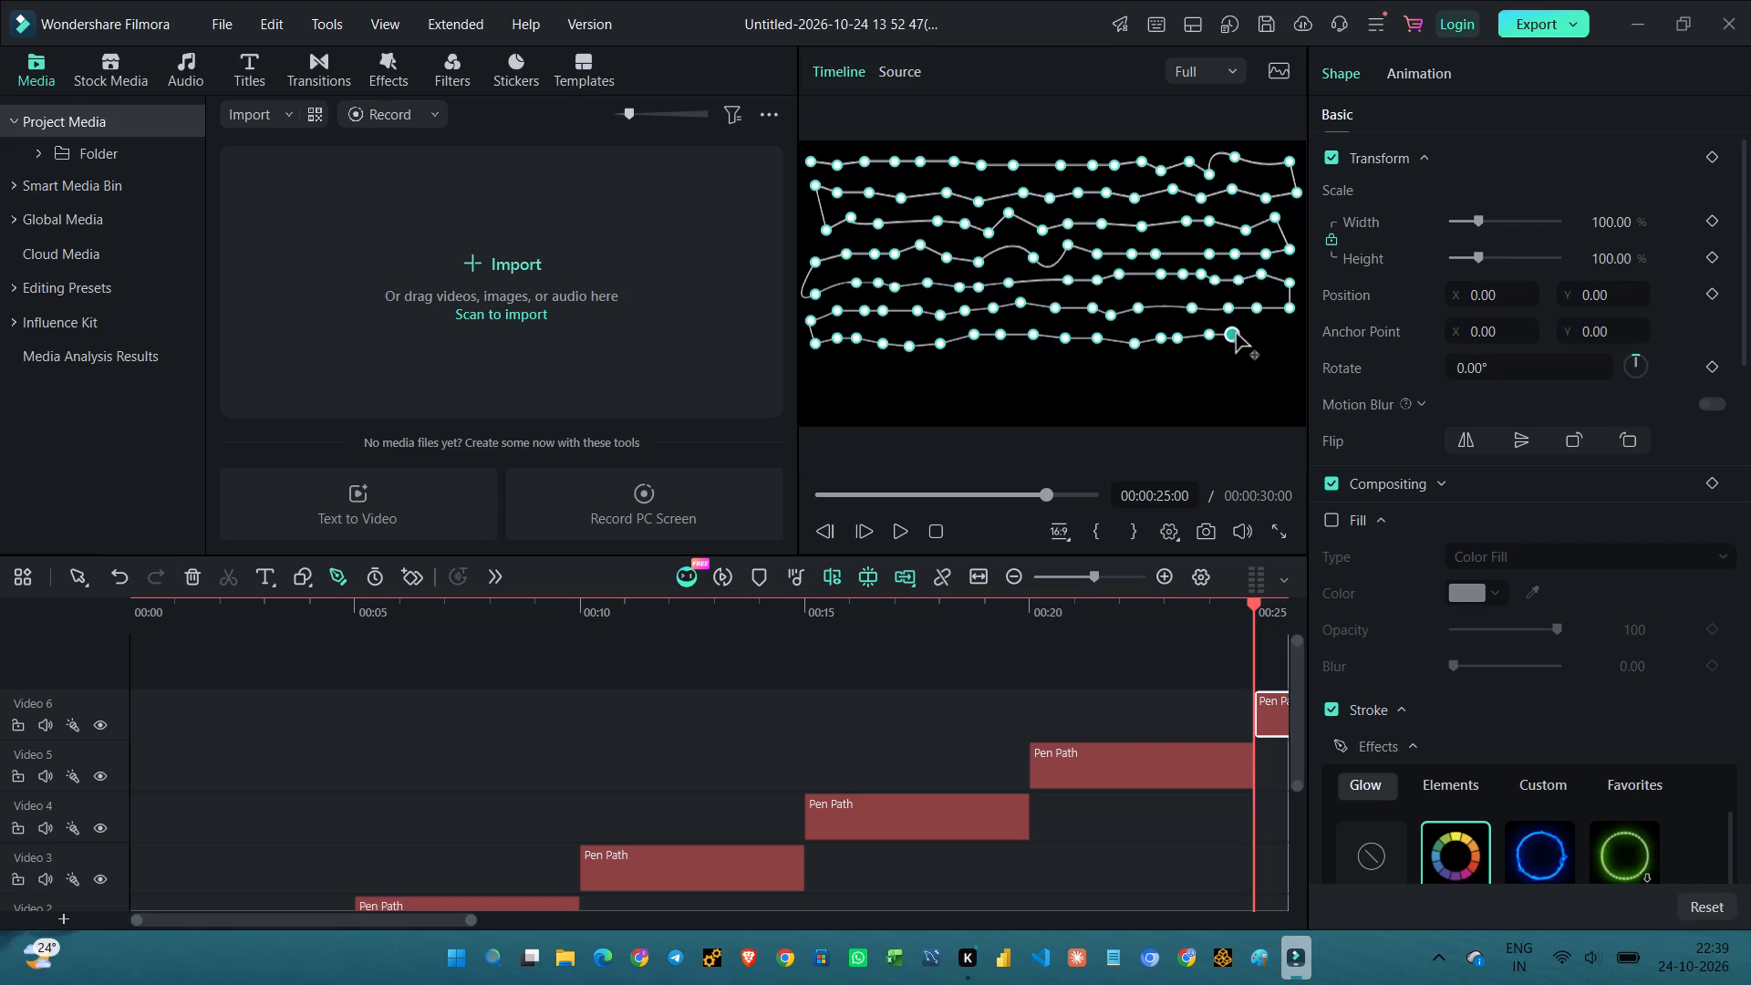
click(1255, 335)
click(1288, 335)
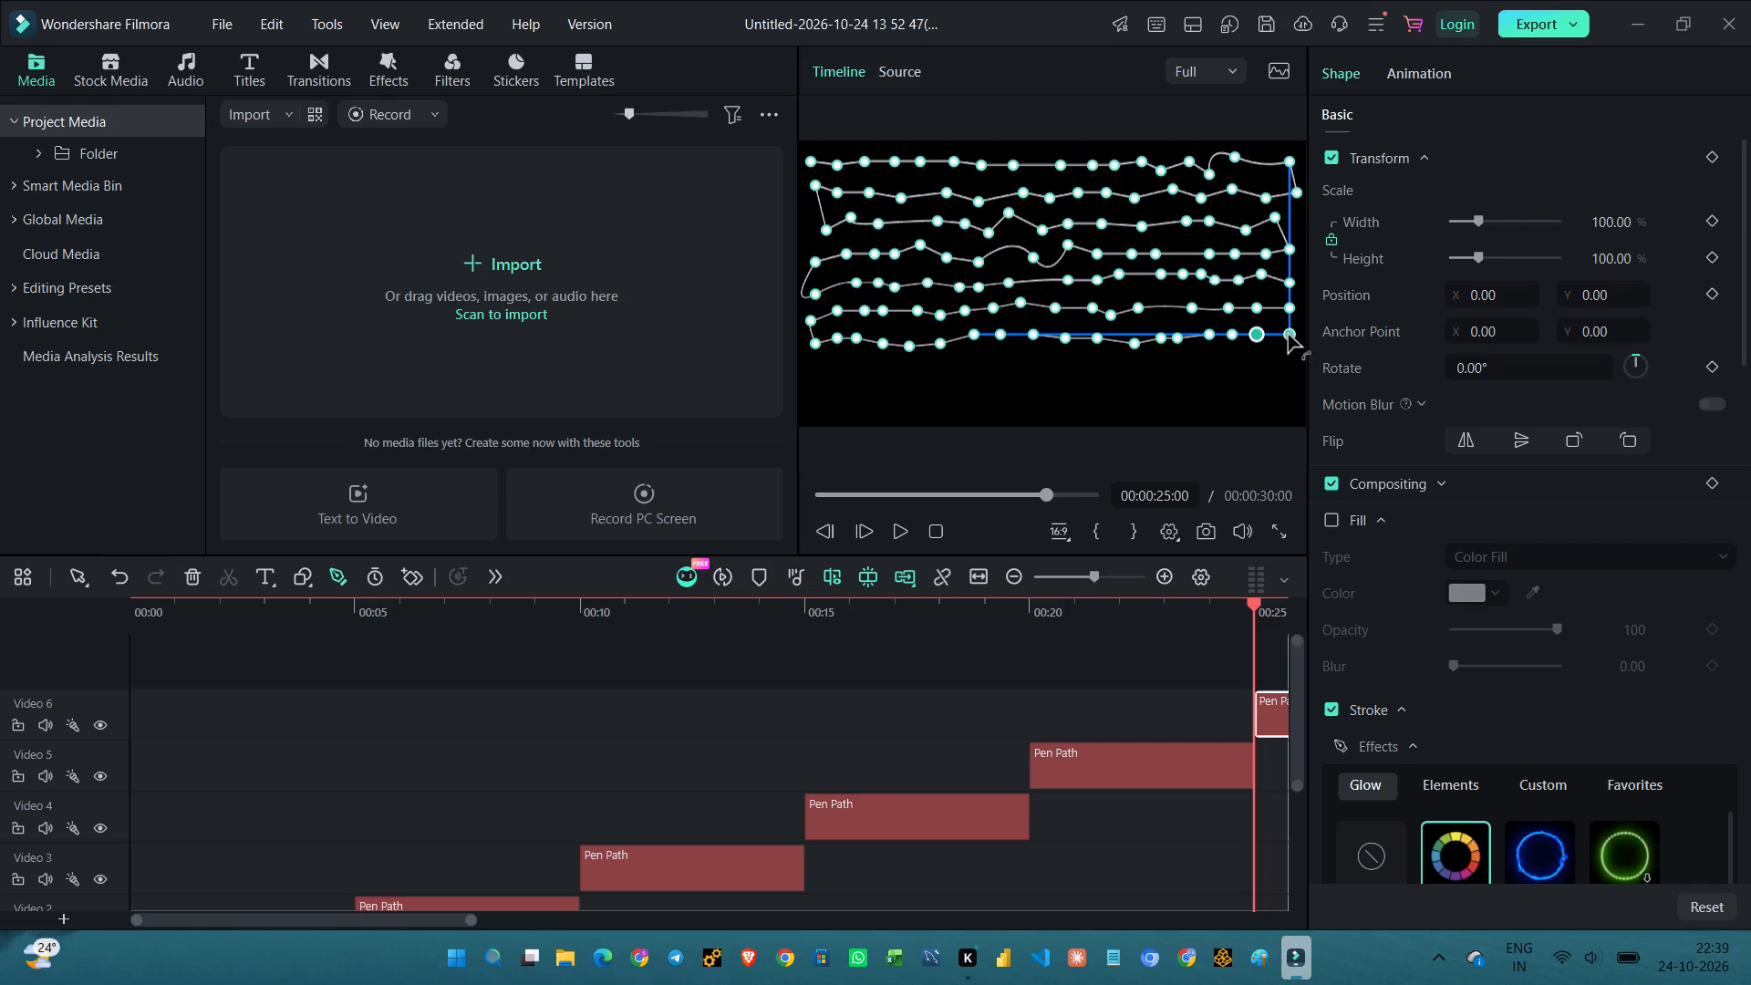
Turn the pen path down at the right edge and draw a nearly level eighth row to the middle, rising to a small peak.
click(1286, 369)
click(1252, 367)
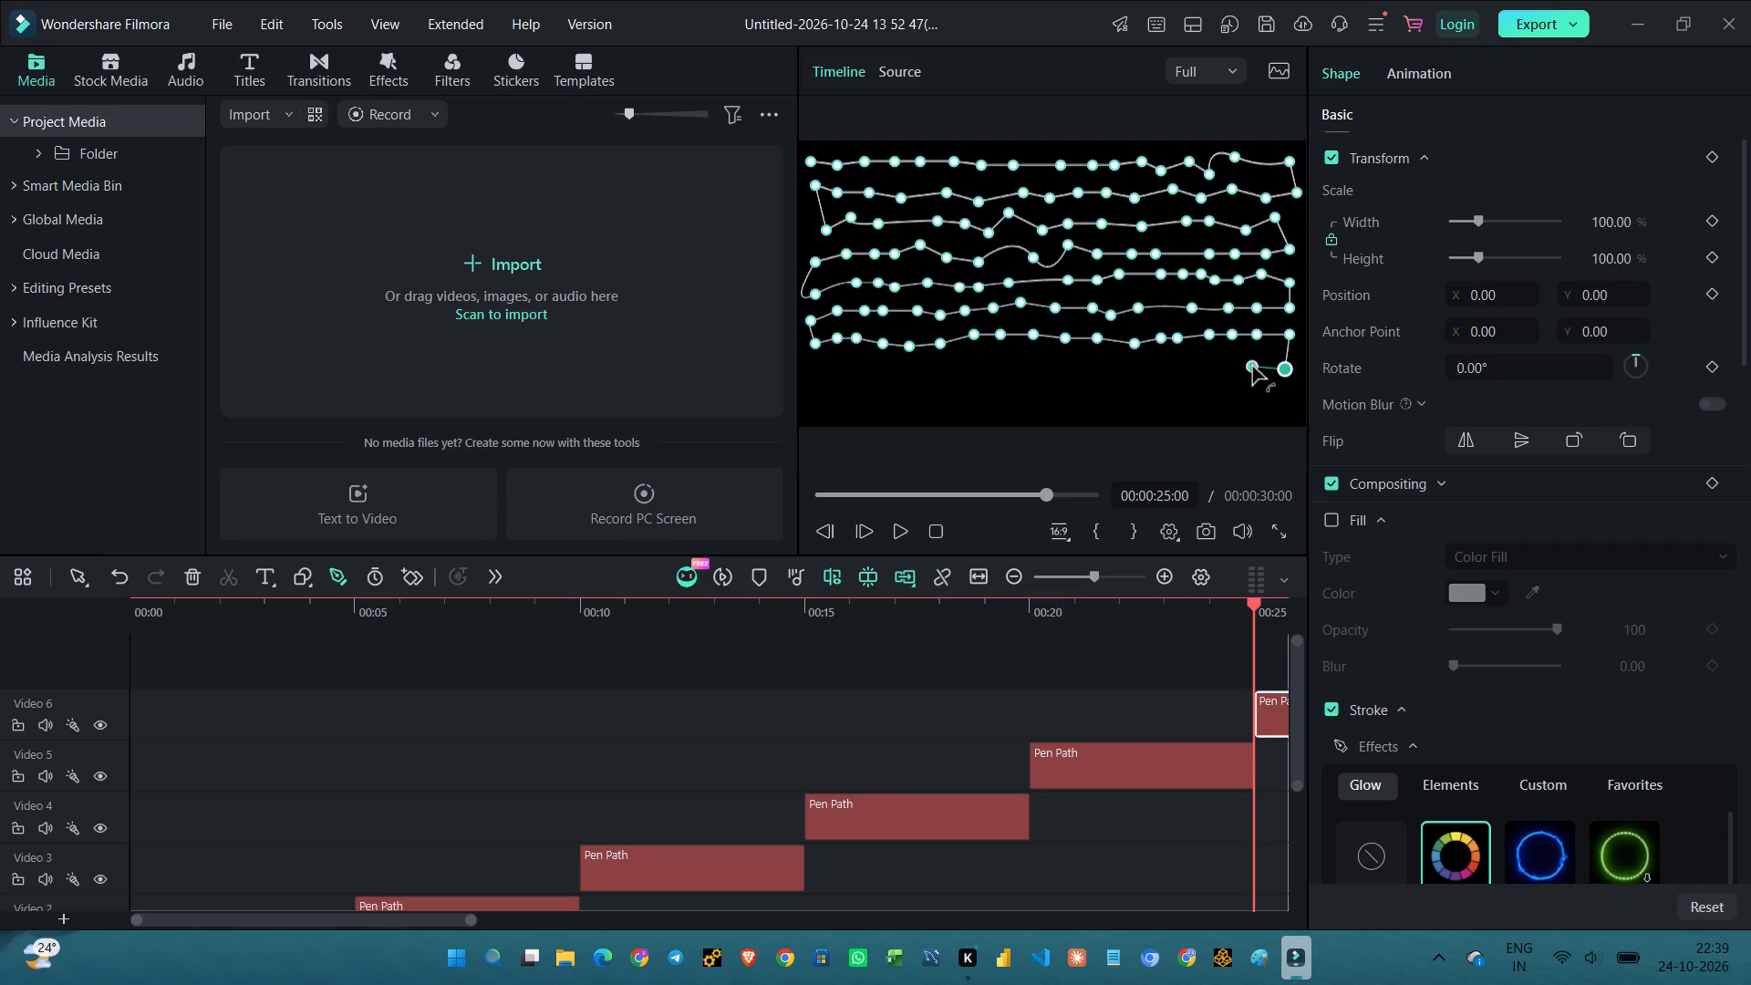
click(1225, 364)
click(1177, 364)
drag(1152, 364, 1100, 369)
click(1100, 369)
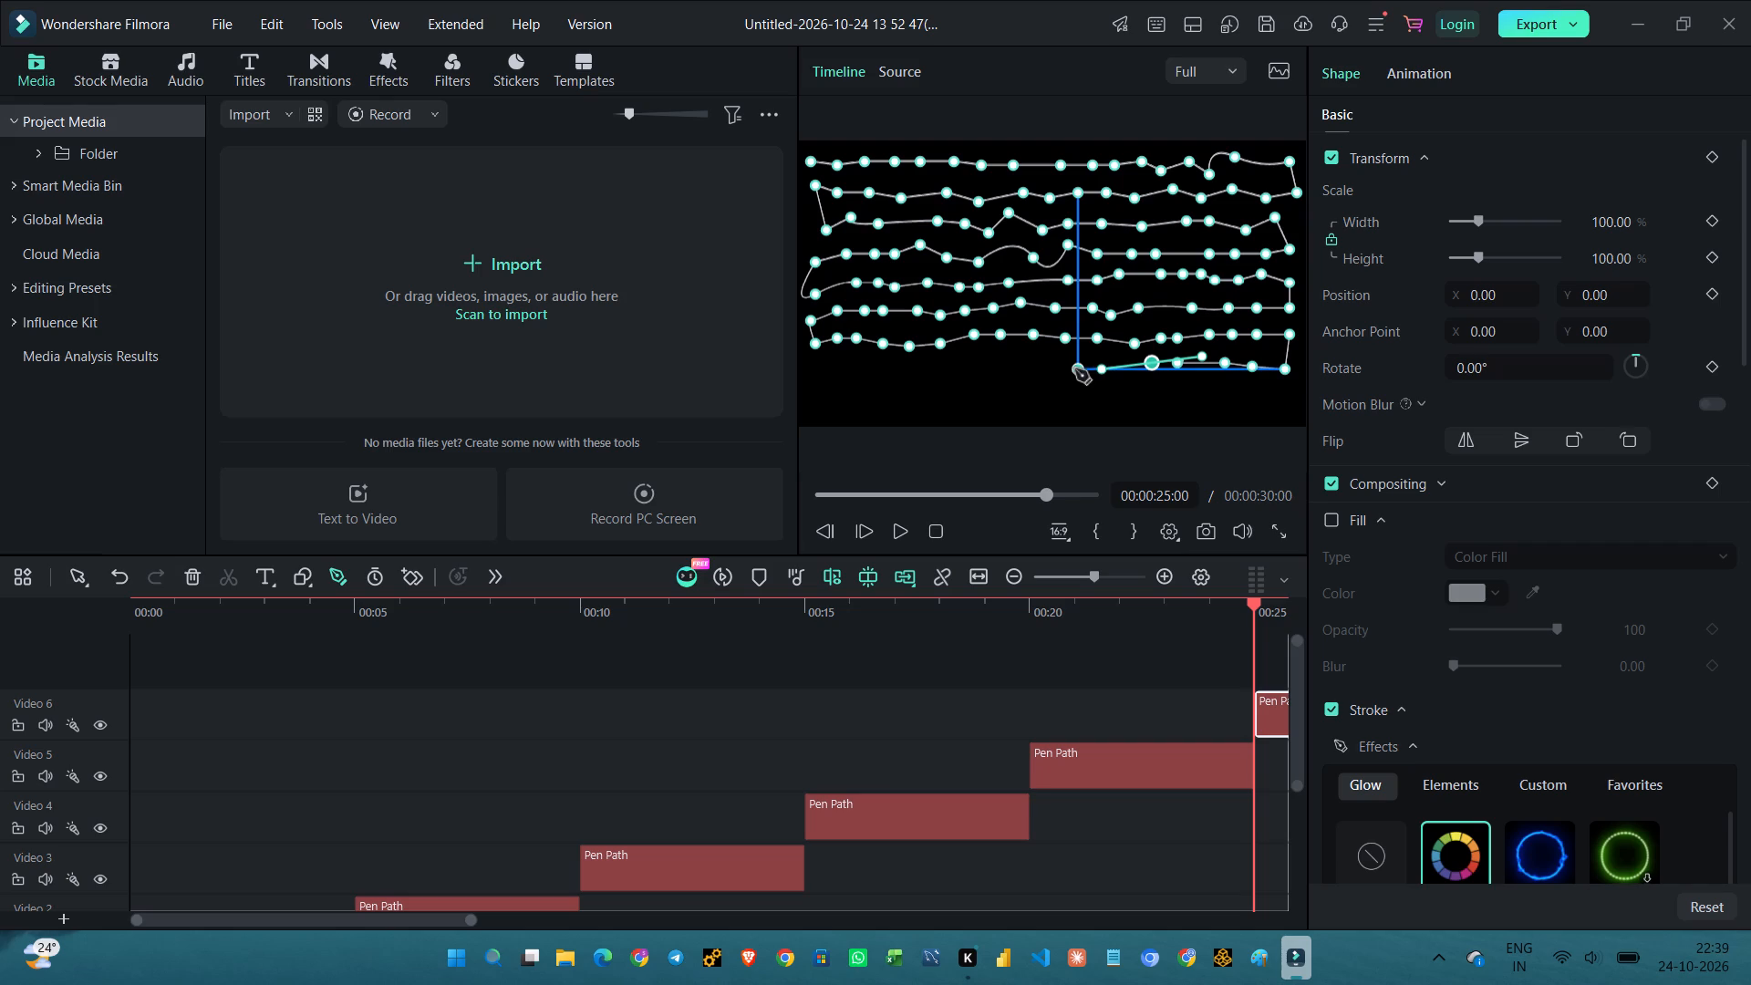
click(1075, 369)
click(1049, 367)
click(1020, 350)
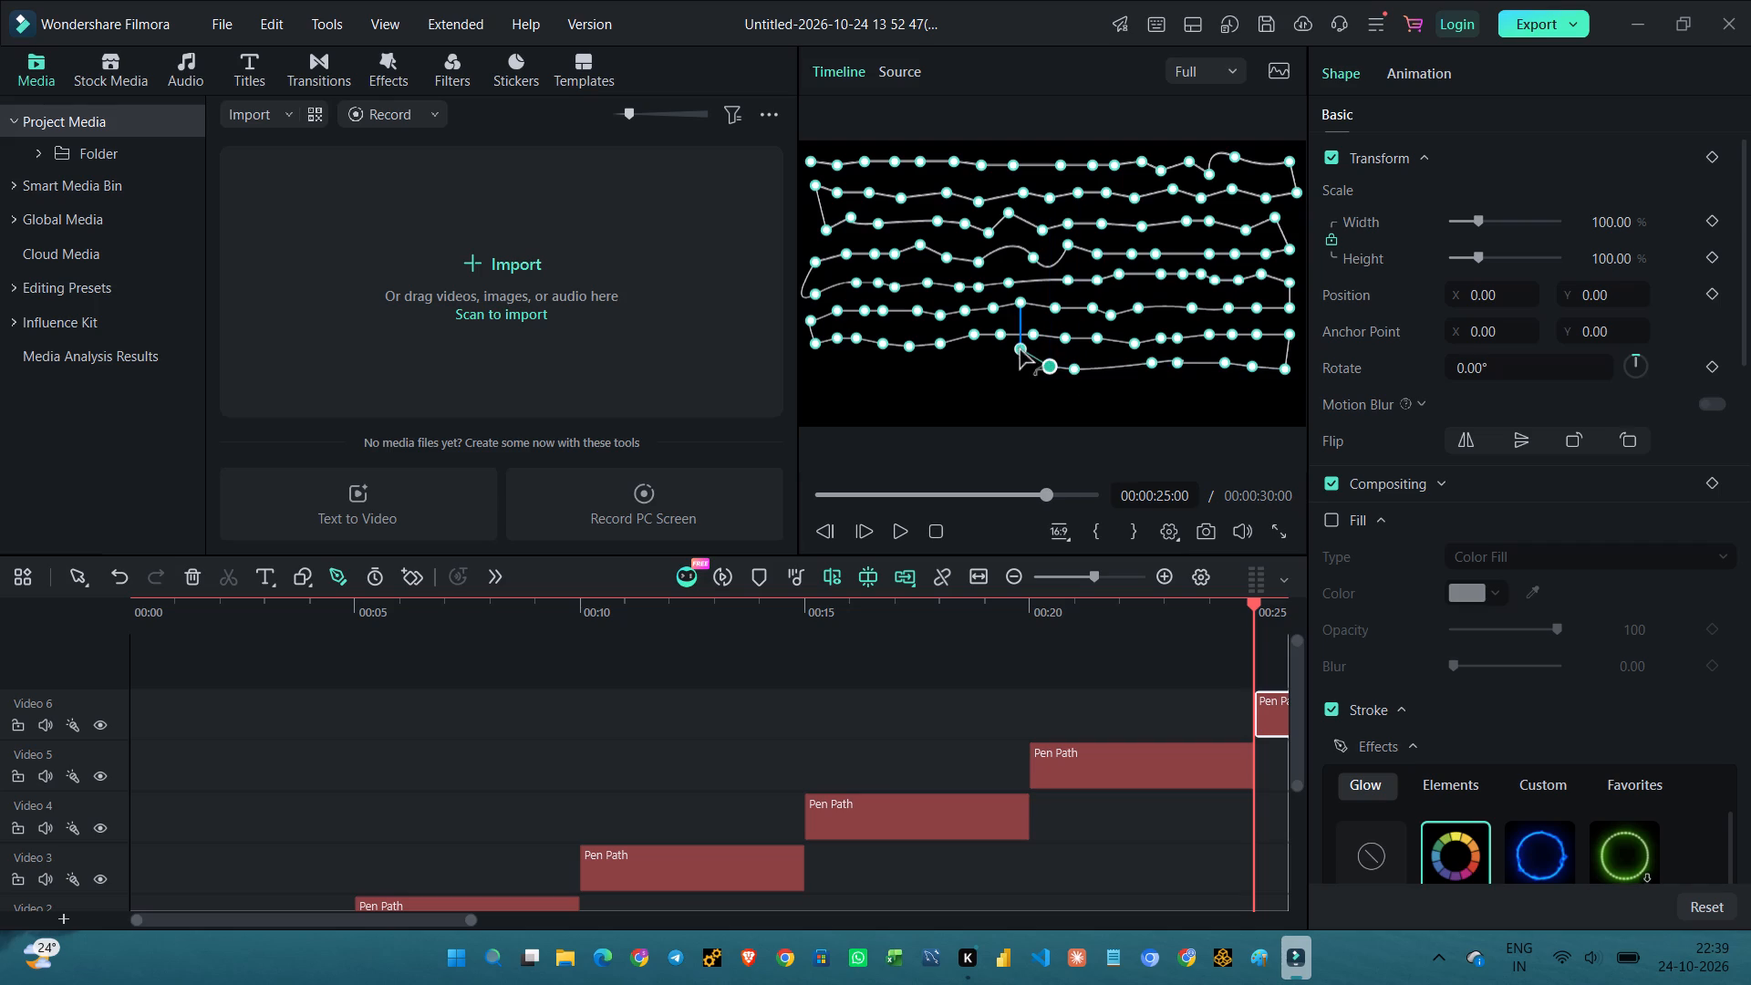
Continue the pen path's eighth row from the small peak gently downward to near the frame's left edge.
click(986, 358)
drag(950, 364, 925, 364)
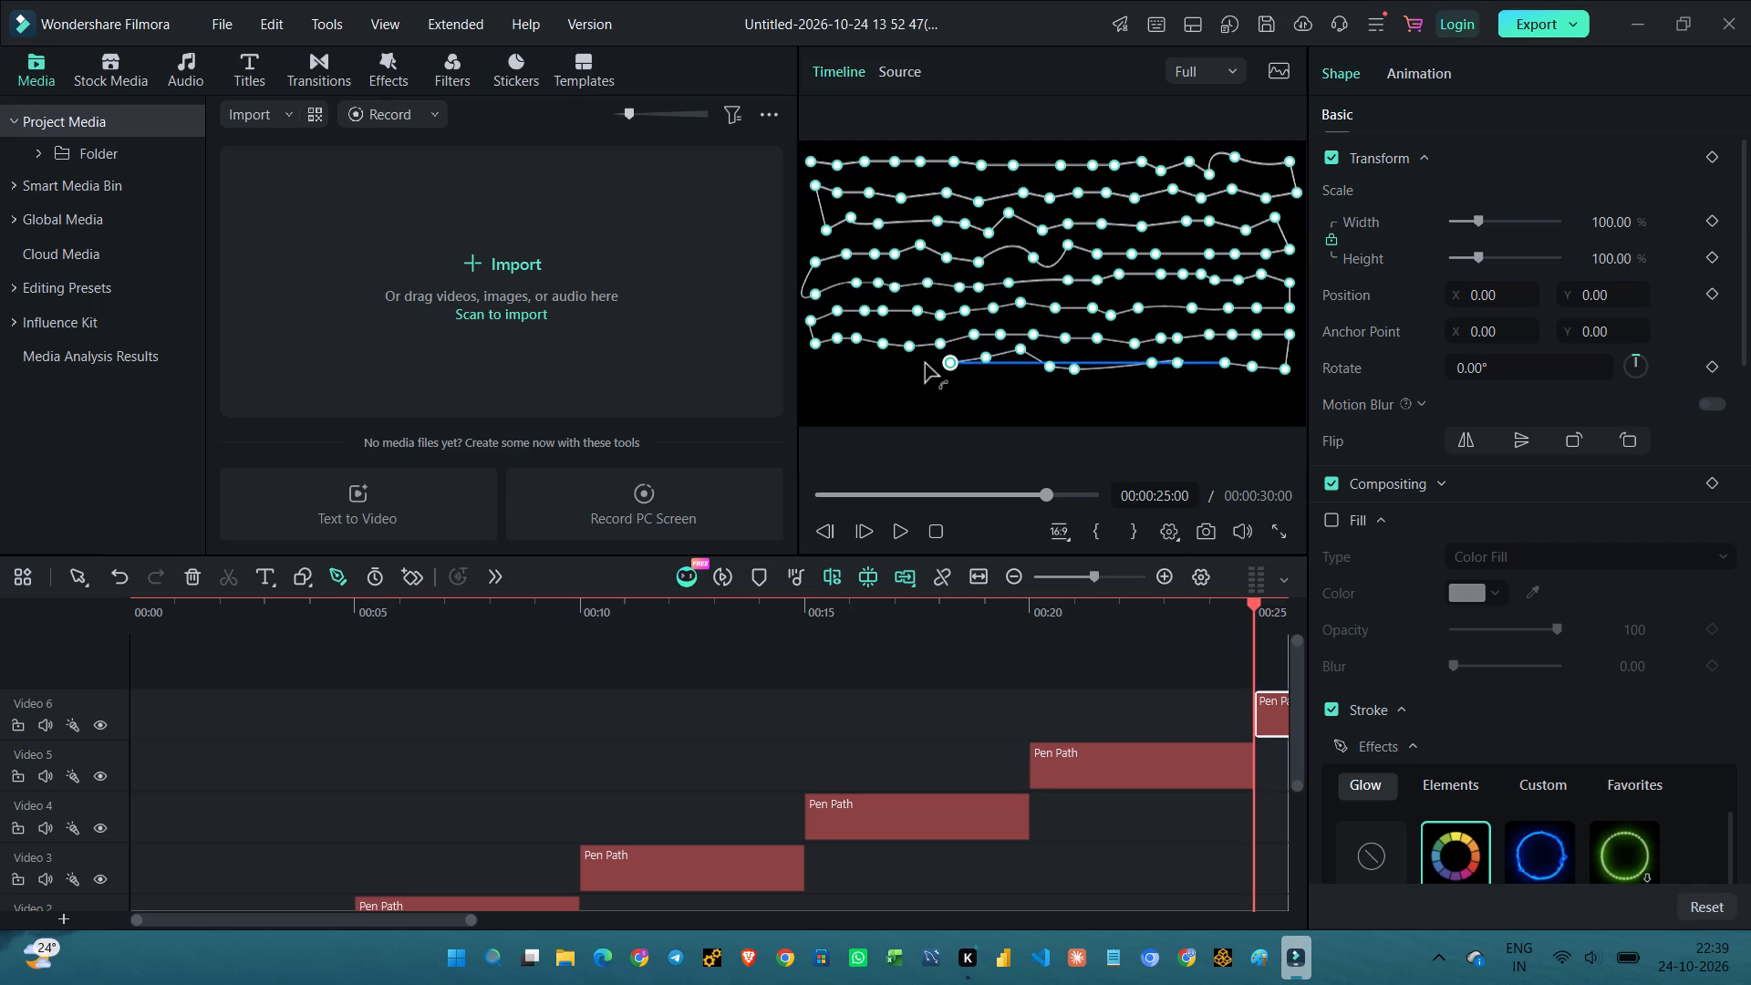
drag(925, 364, 917, 364)
click(917, 364)
click(859, 371)
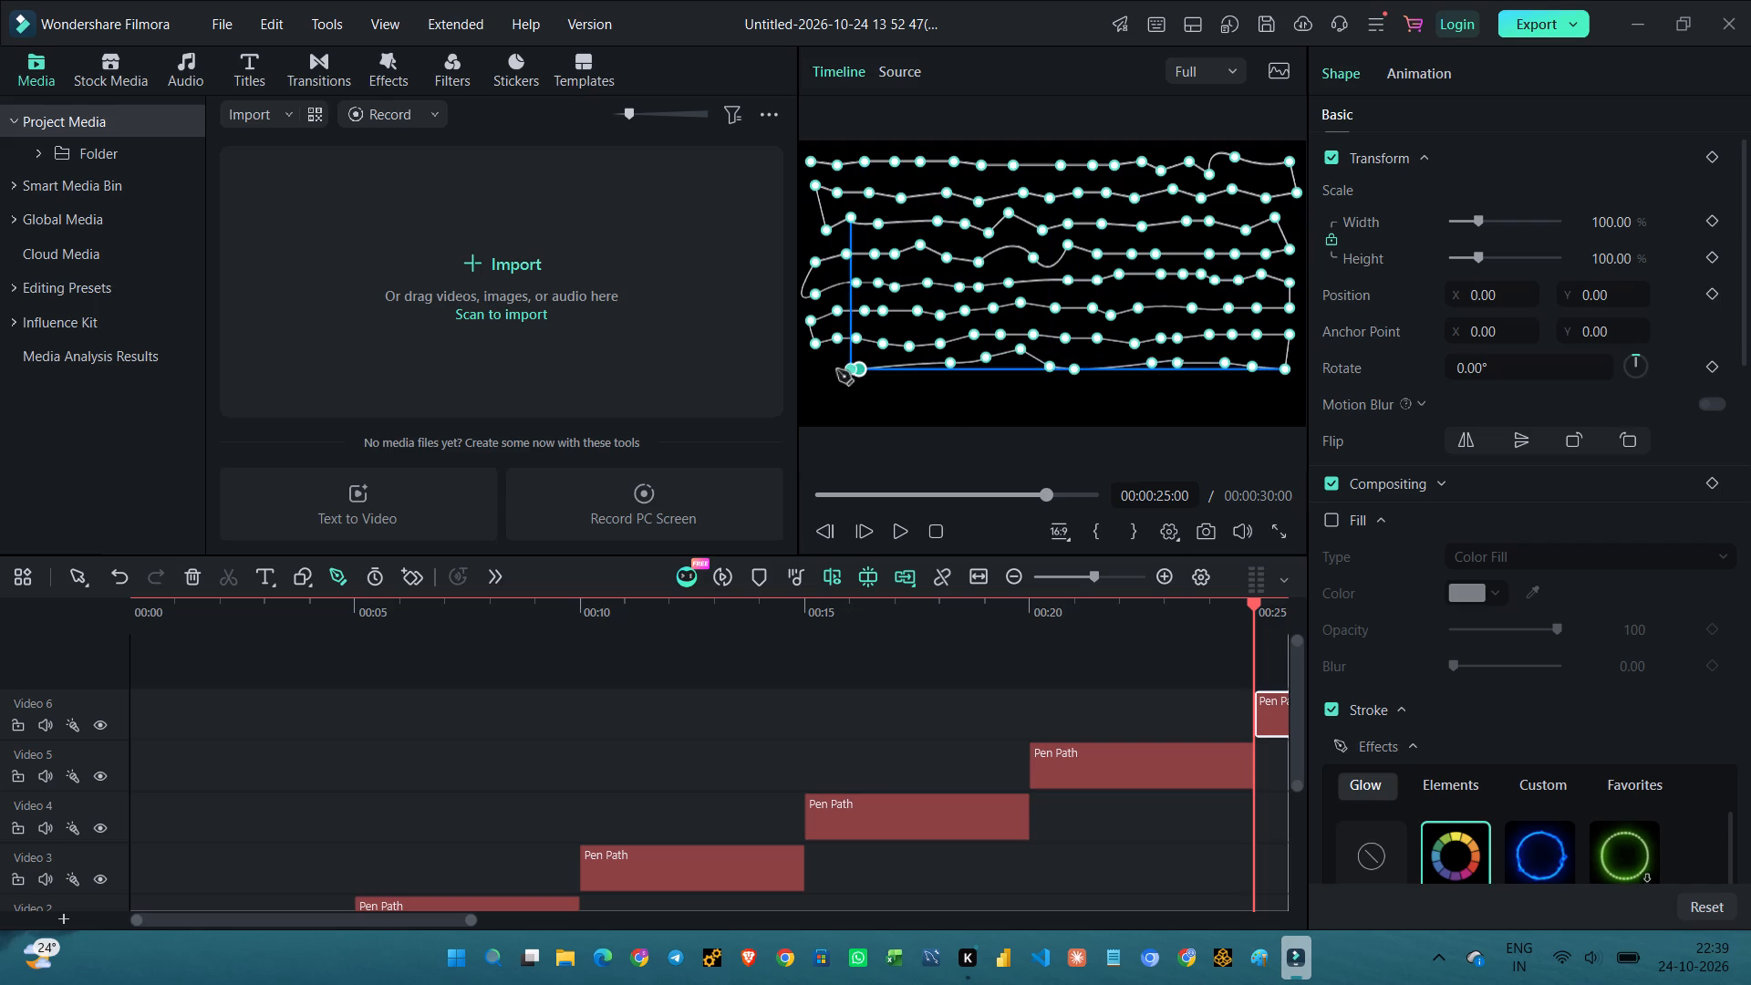
click(837, 370)
click(826, 370)
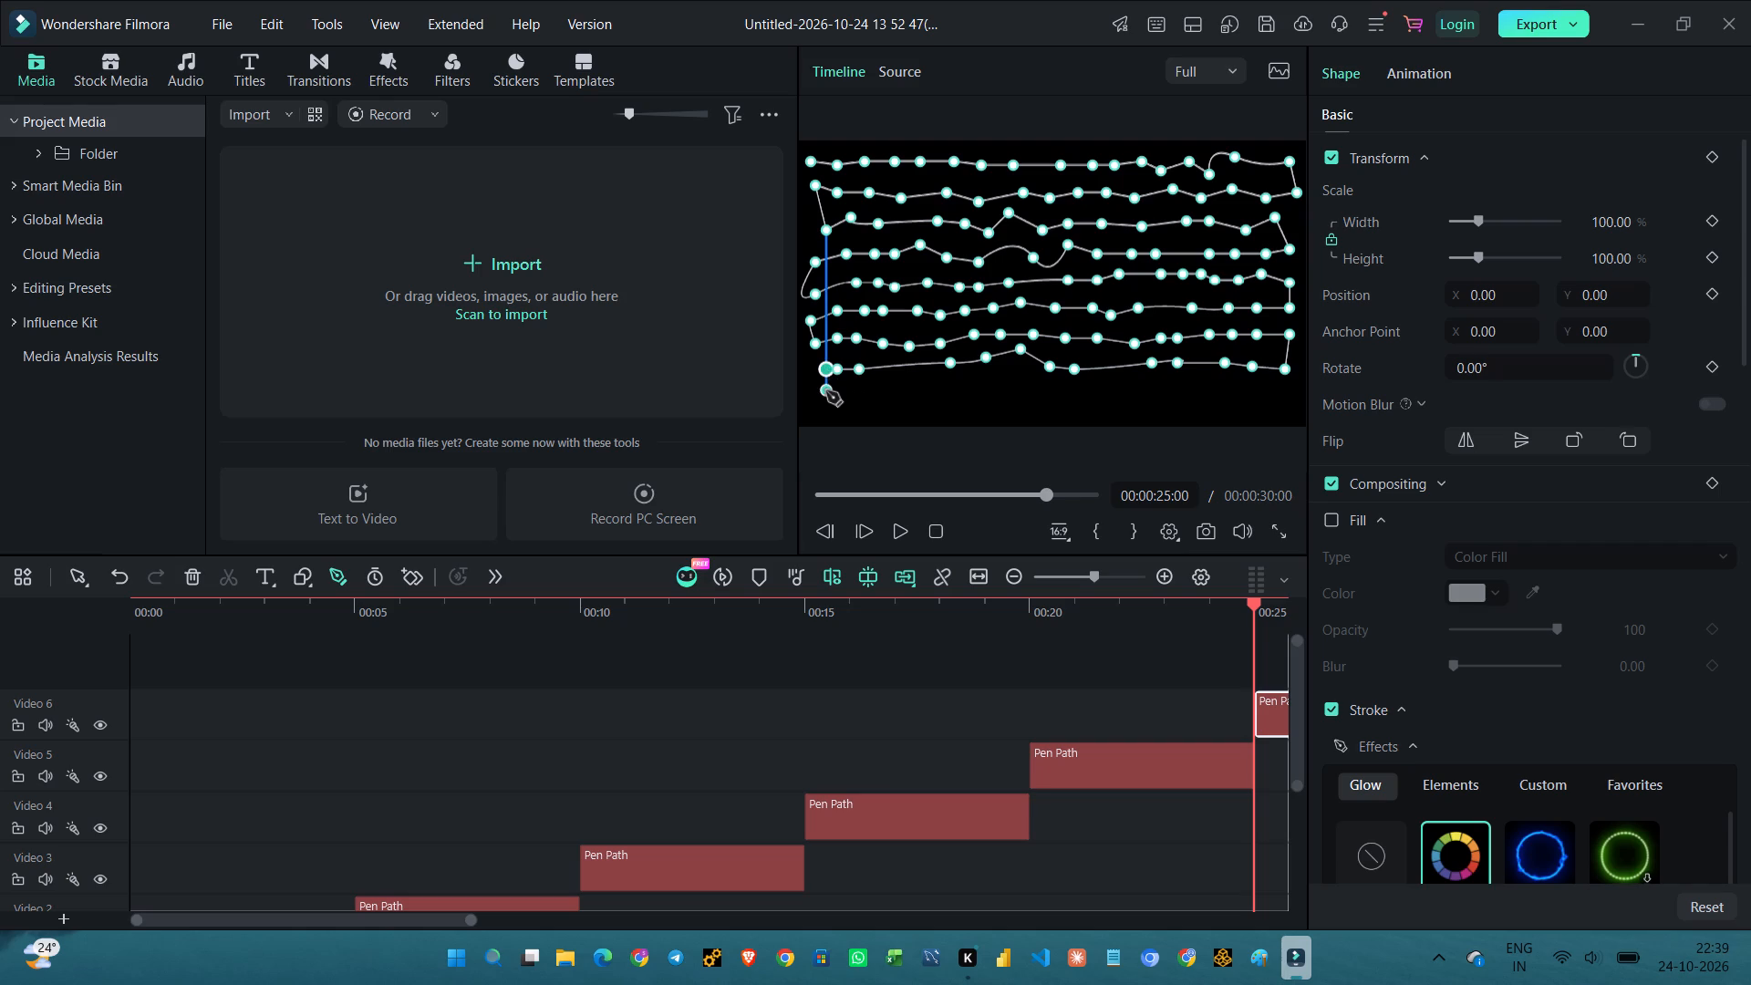
Turn the pen path down near the left edge and draw a ninth row with small bumps to just past the frame's middle.
click(826, 391)
click(856, 389)
click(884, 384)
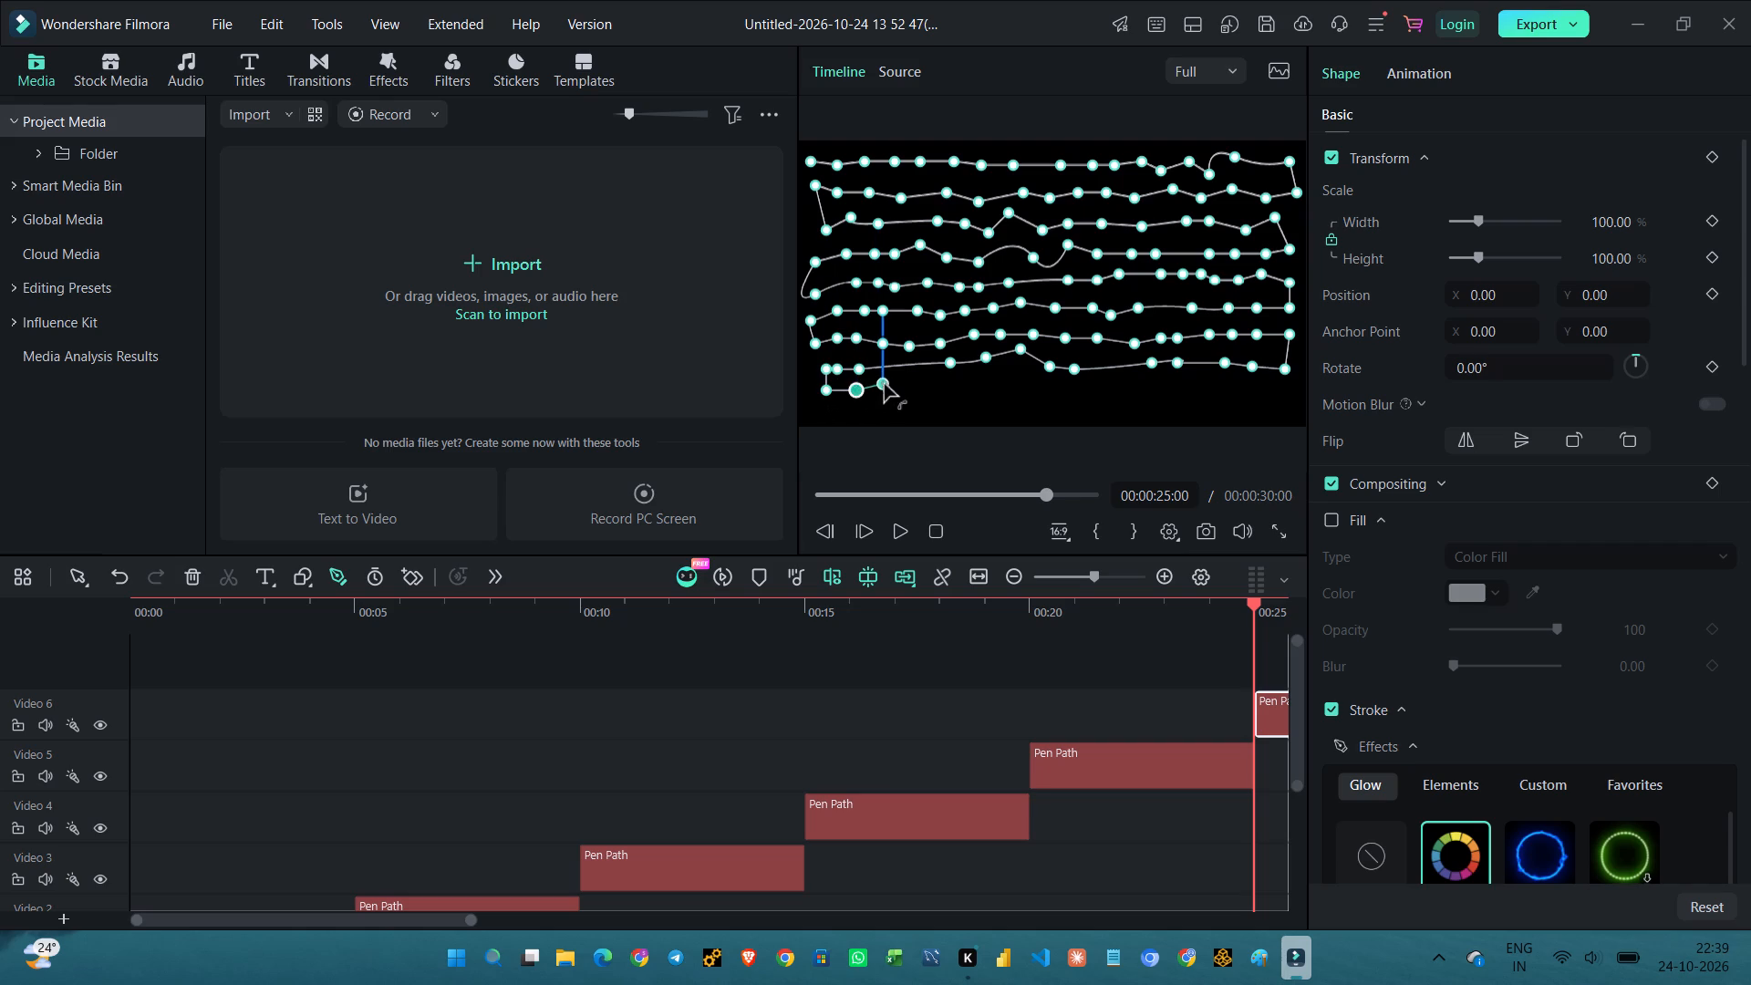
click(907, 389)
click(940, 389)
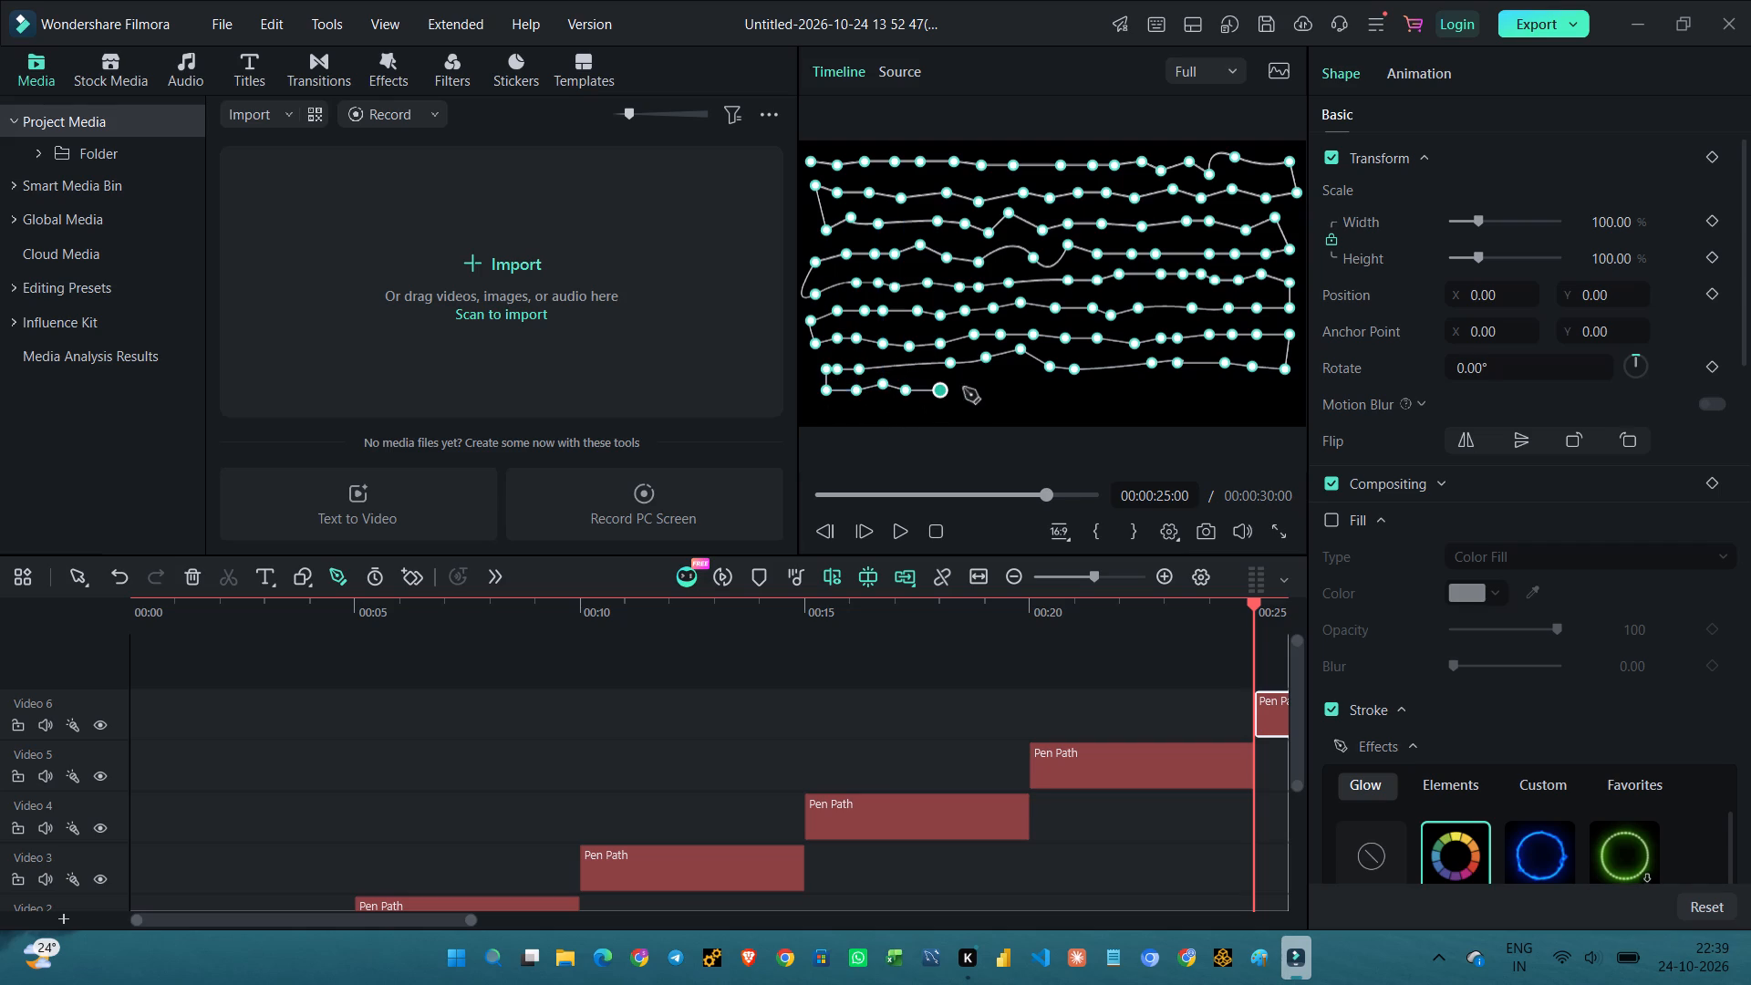
click(972, 388)
click(1019, 386)
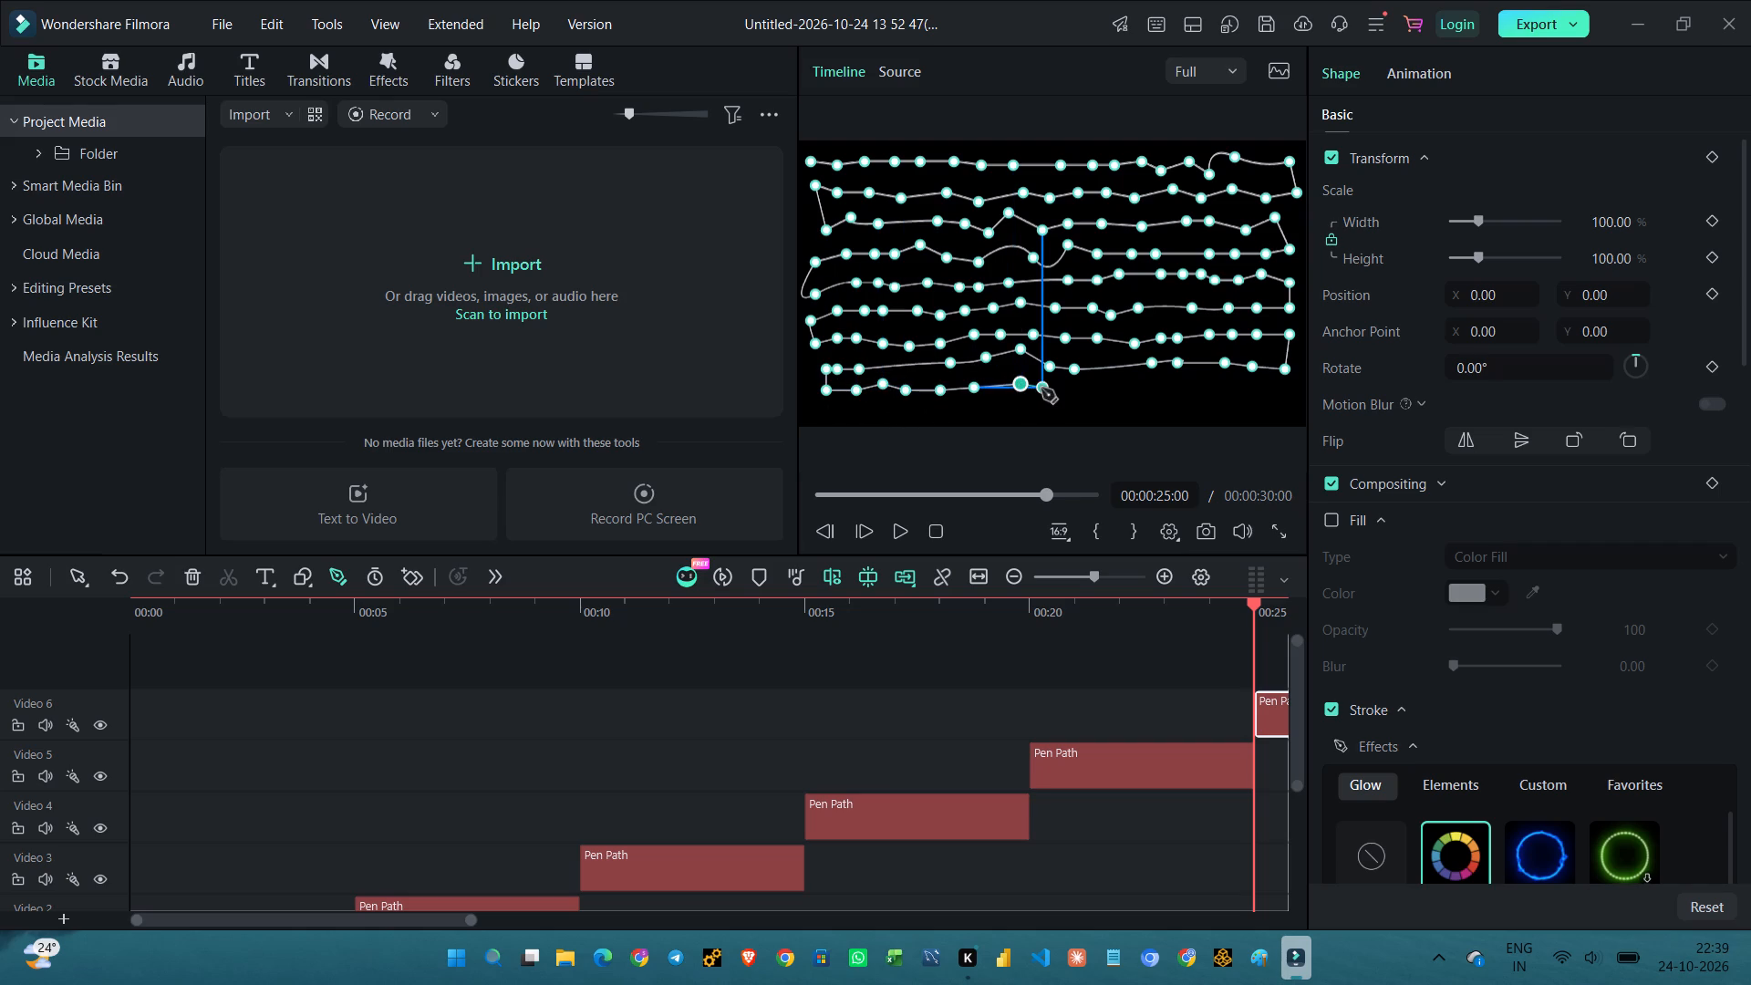
click(1041, 389)
click(1077, 393)
click(1118, 392)
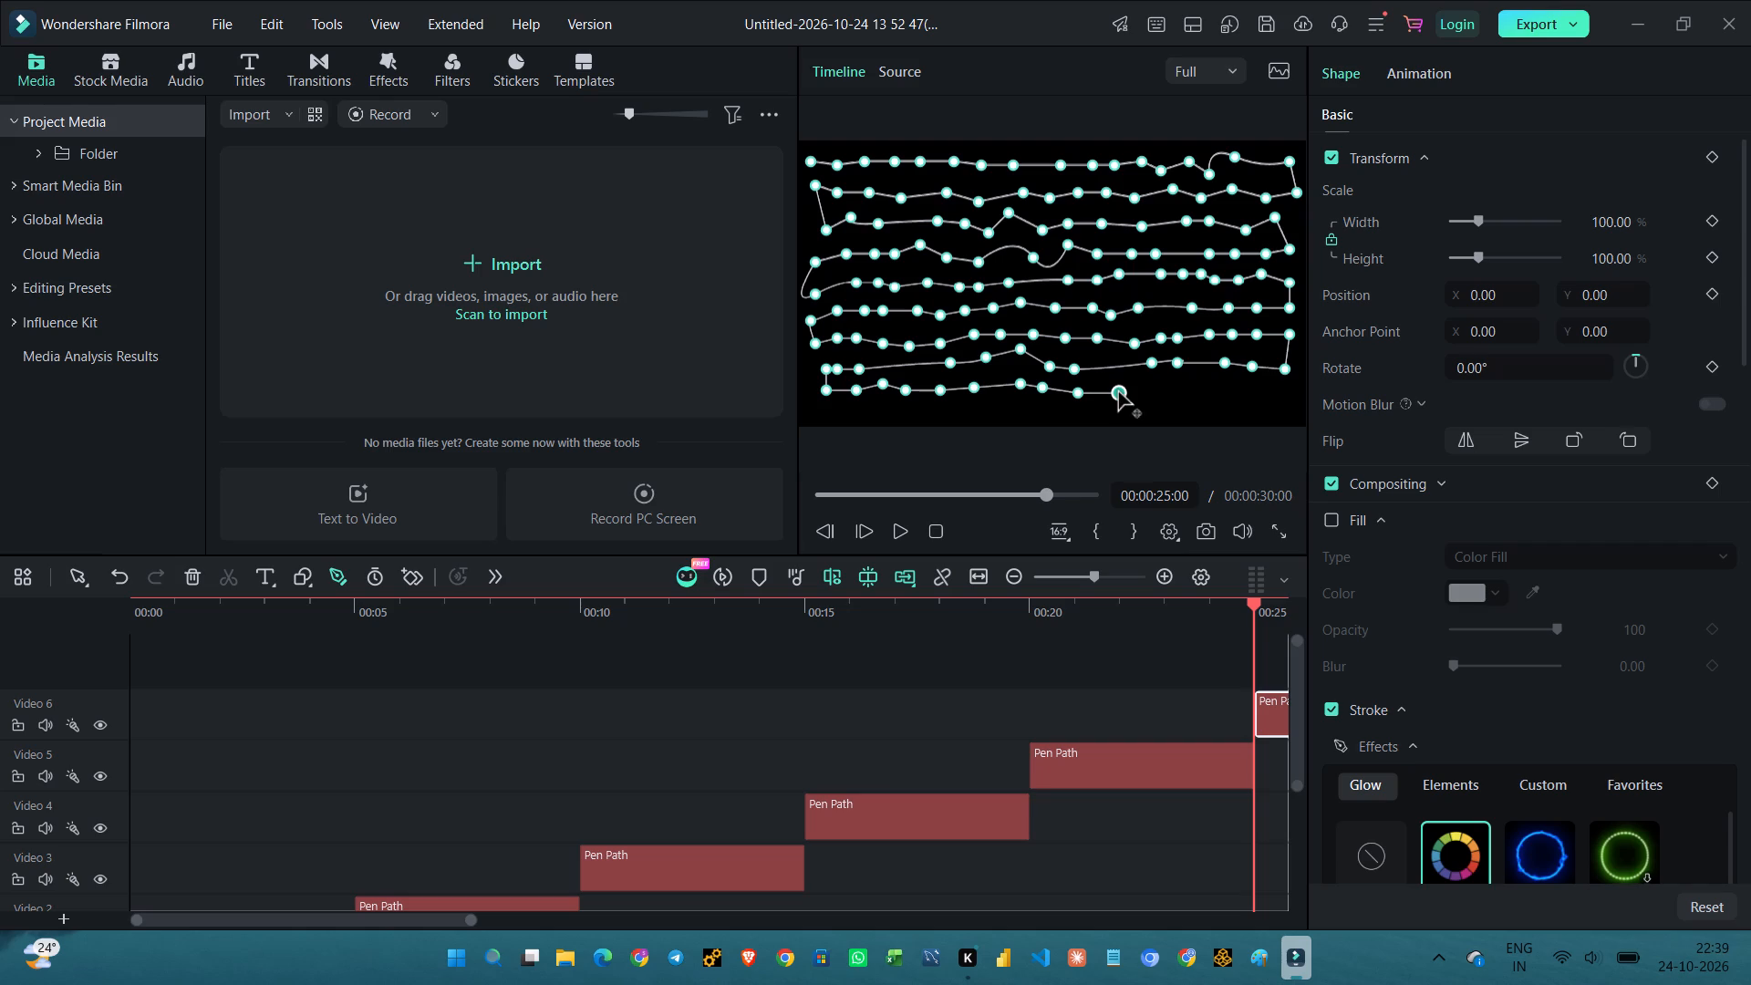
Continue the pen path's ninth row to the right edge, with one small bump and a drop at the end.
click(1168, 391)
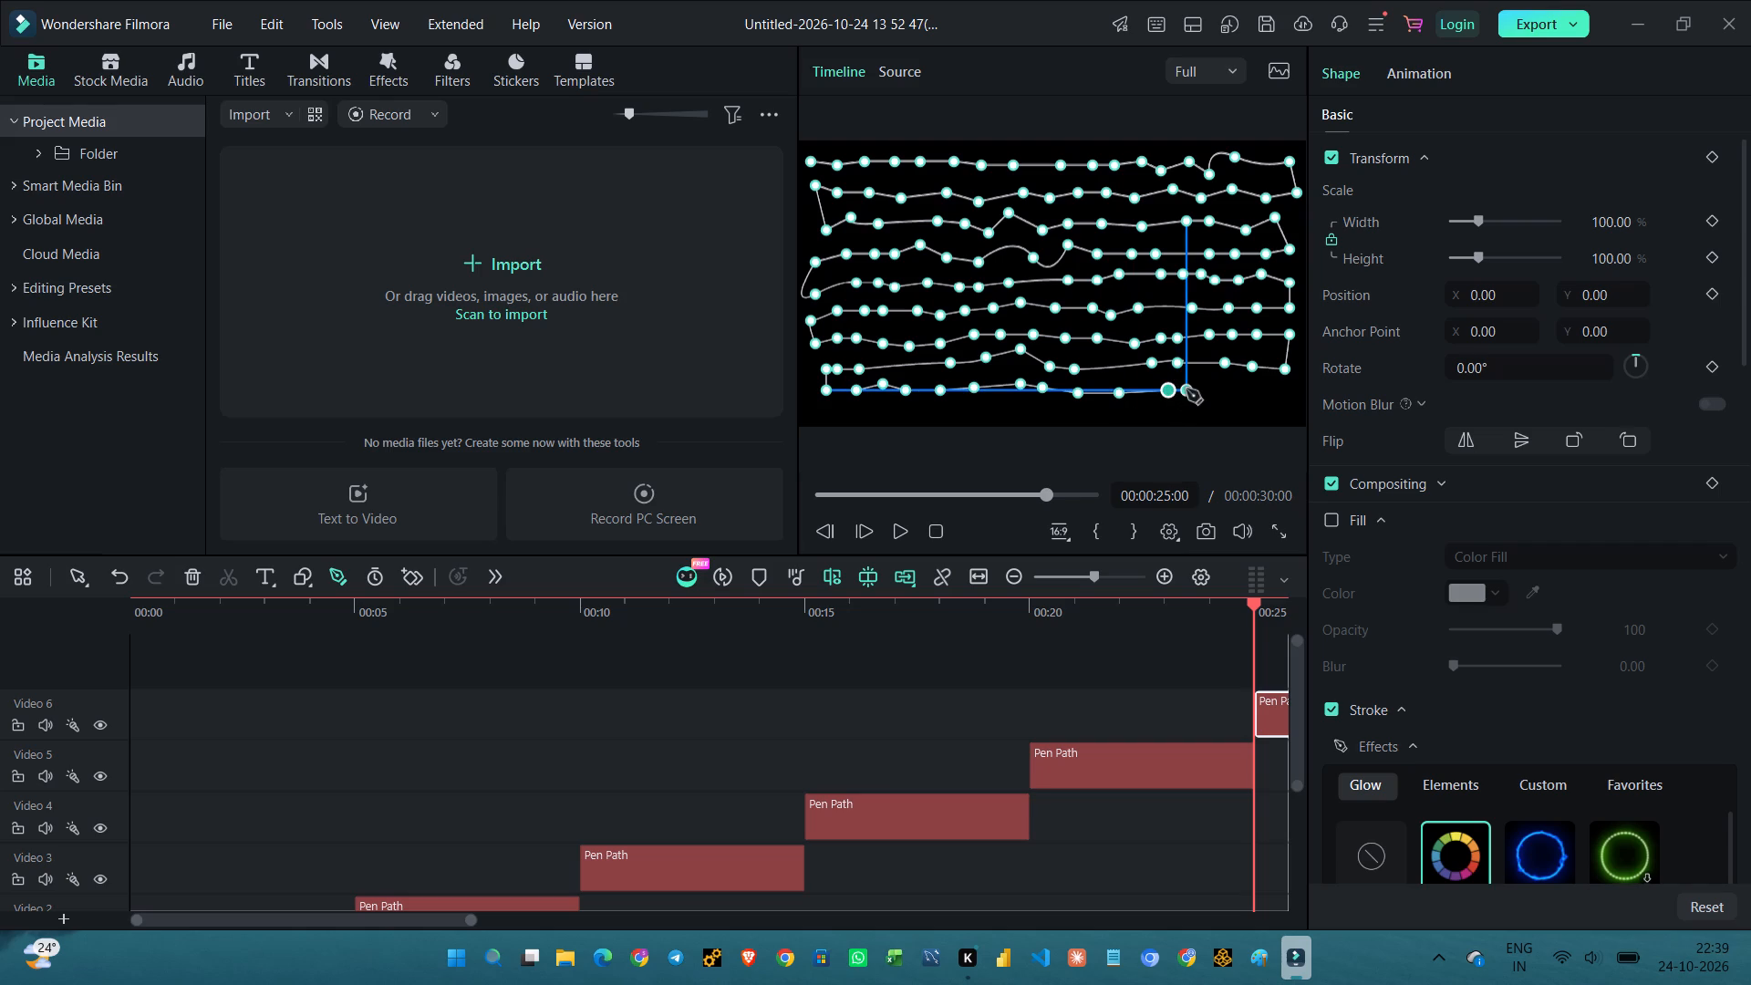
double_click(1186, 389)
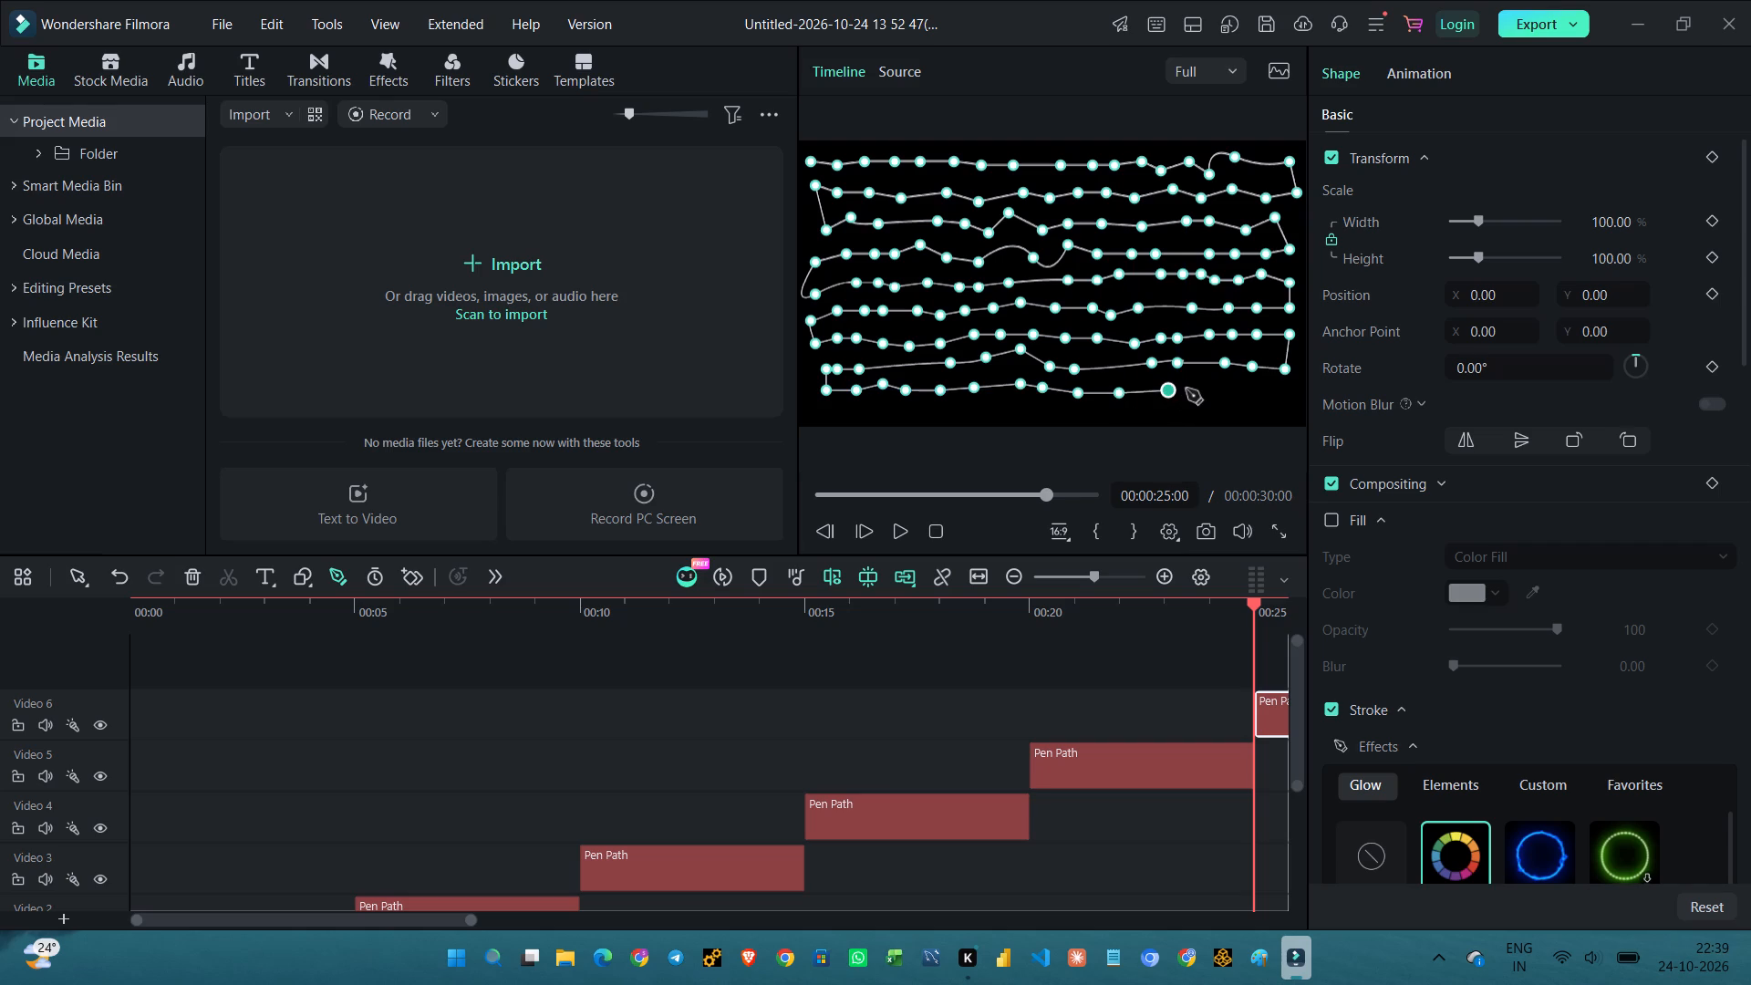
click(1188, 387)
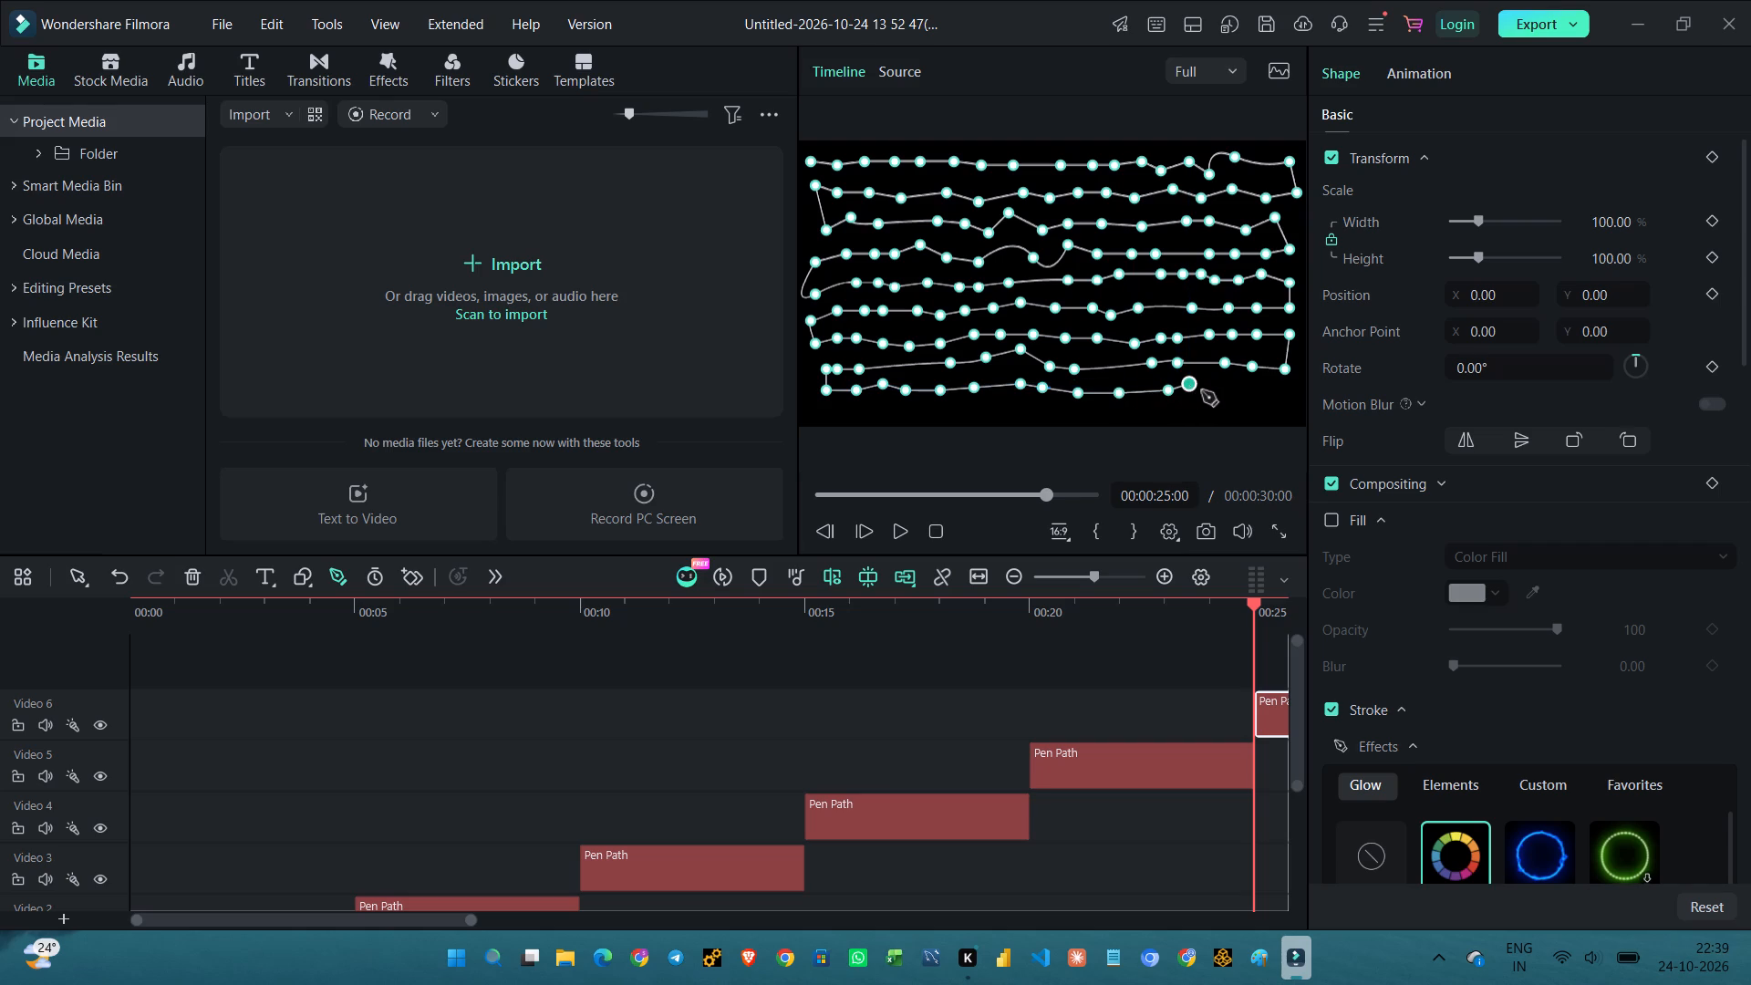
click(1214, 395)
click(1237, 393)
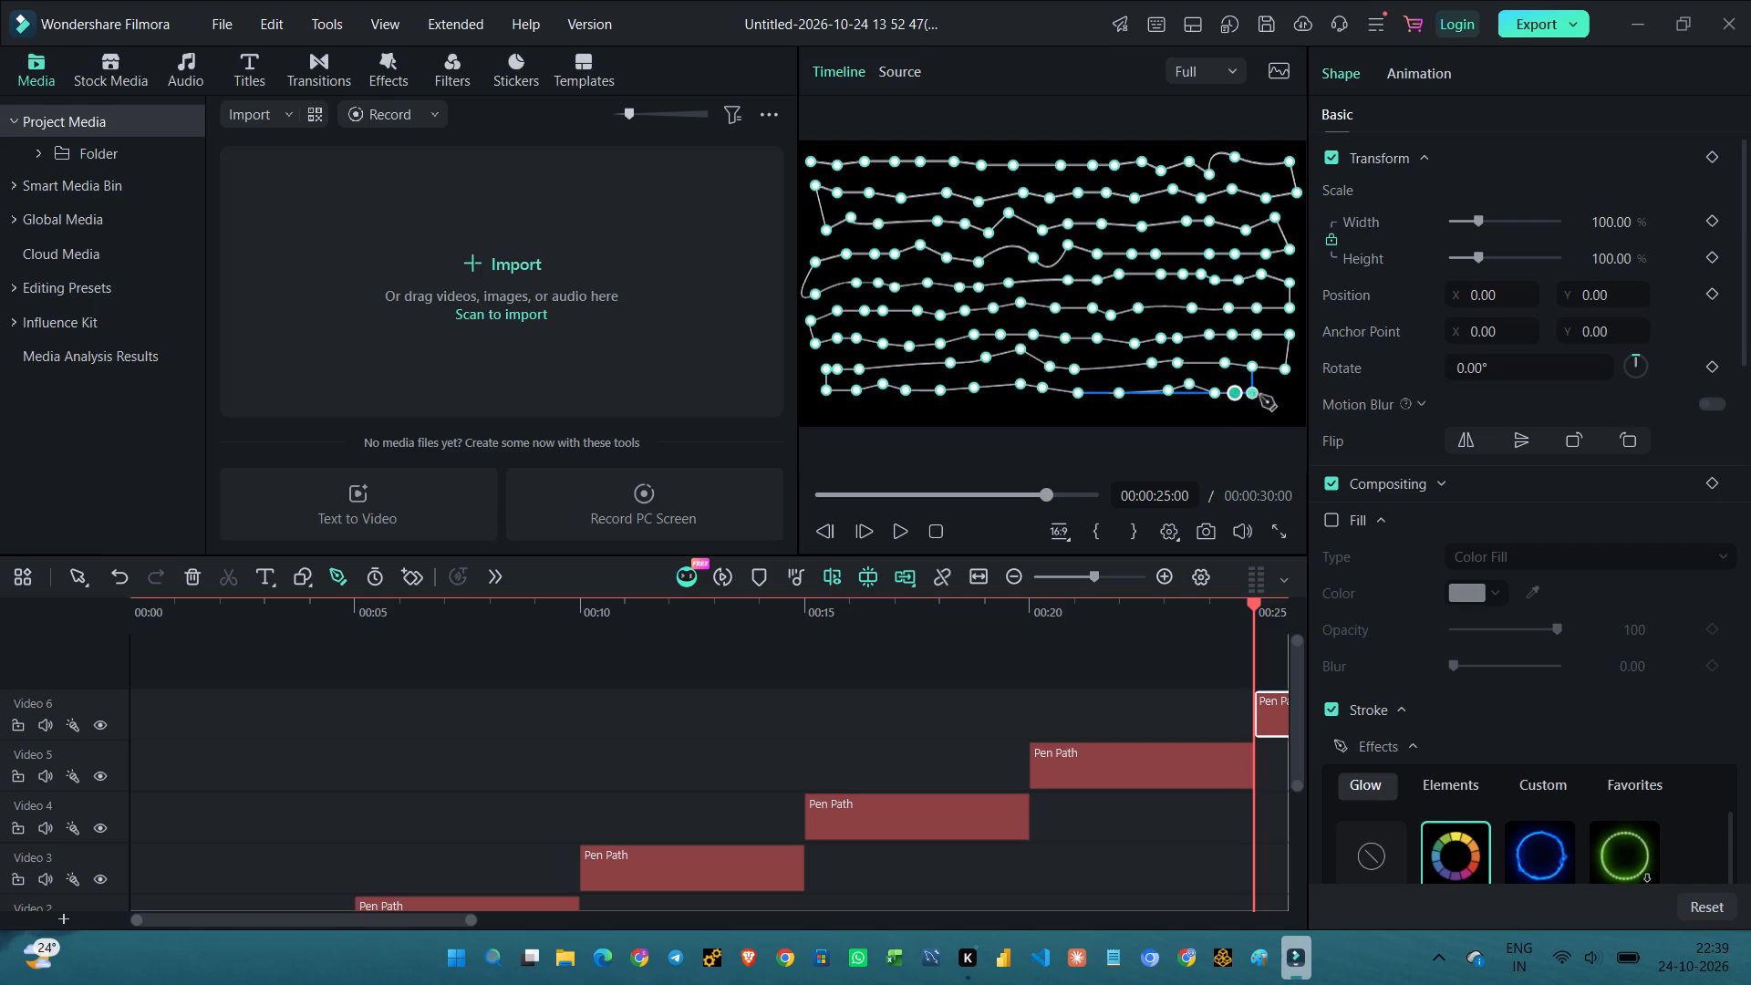
click(1260, 396)
click(1289, 405)
Turn the pen path back at the right edge and draw a tenth row along the frame's bottom to the middle, with a shallow dip.
drag(1264, 410, 1240, 412)
click(1240, 412)
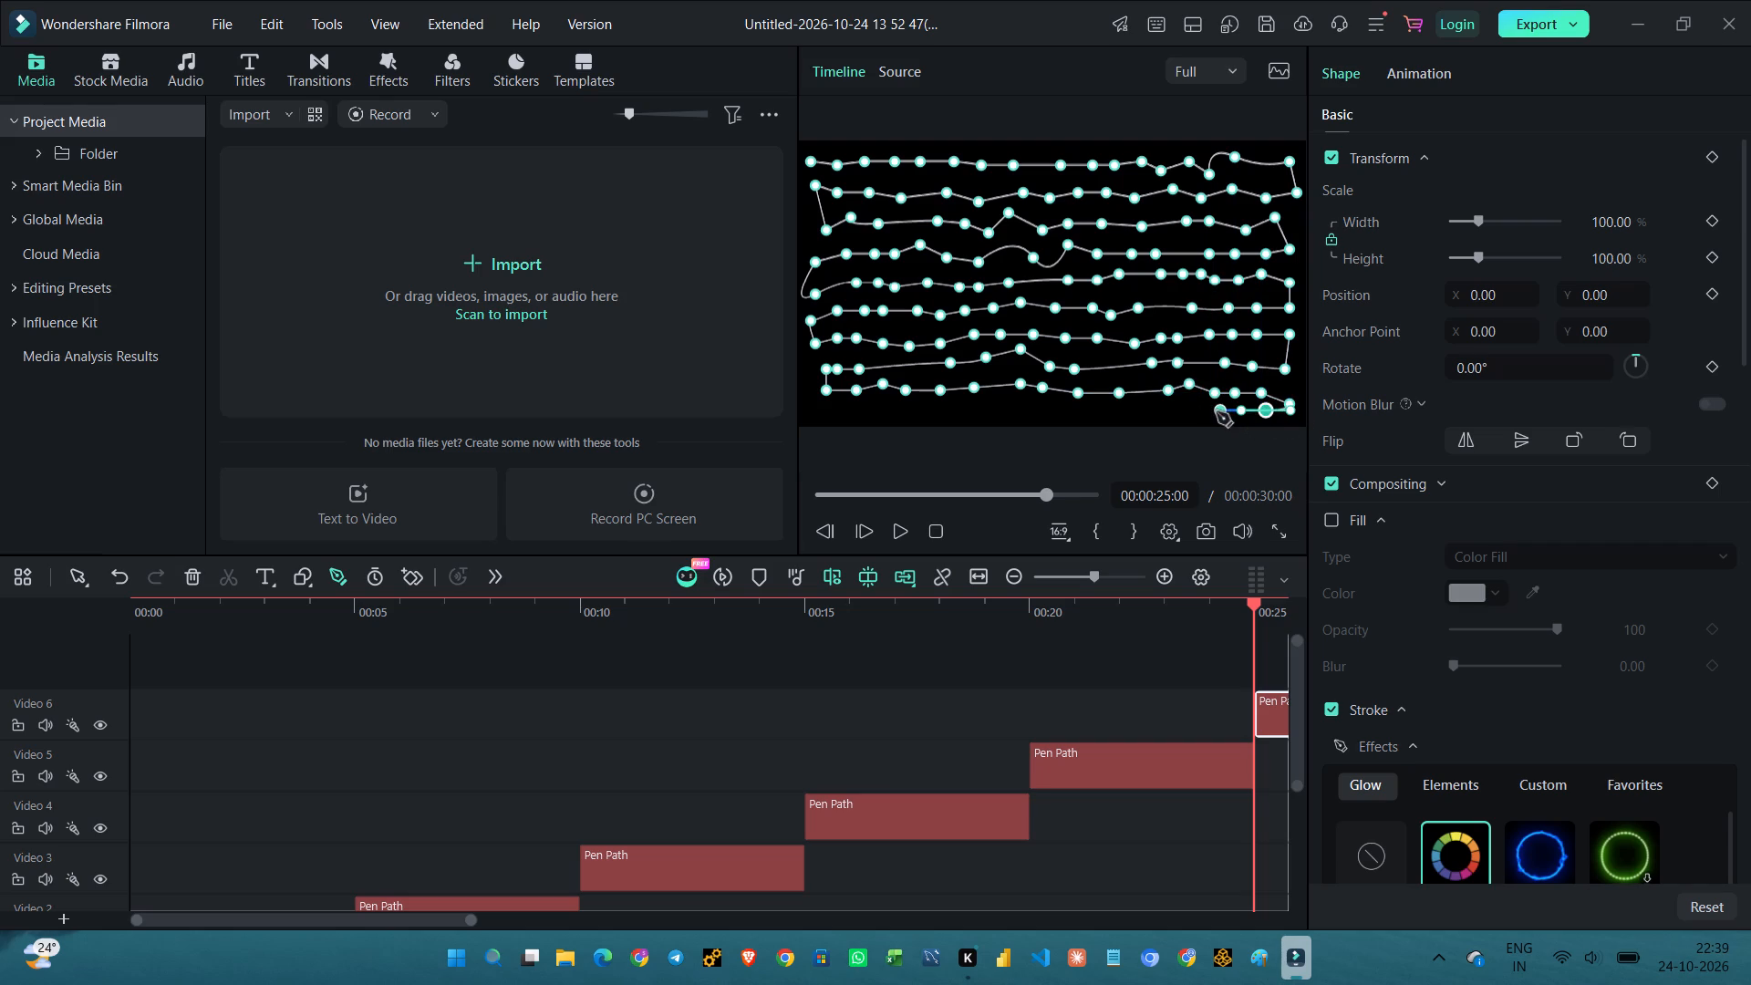
click(1217, 412)
click(1183, 417)
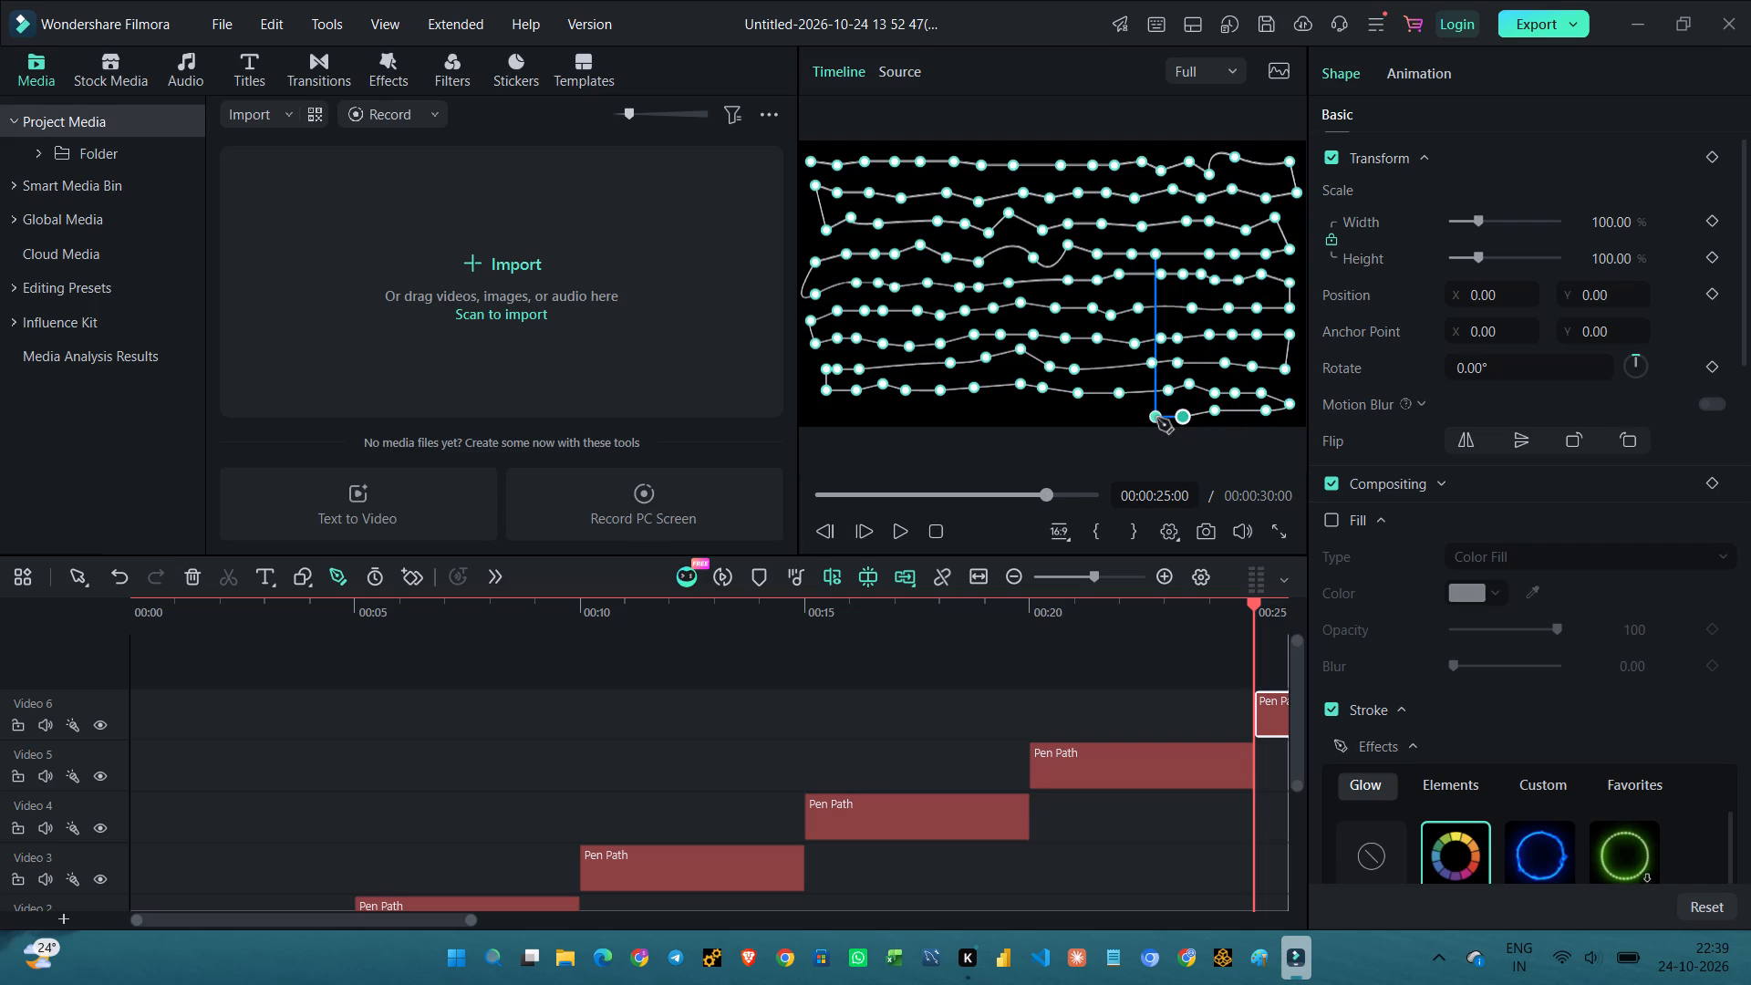
click(1157, 419)
click(1132, 412)
click(1093, 408)
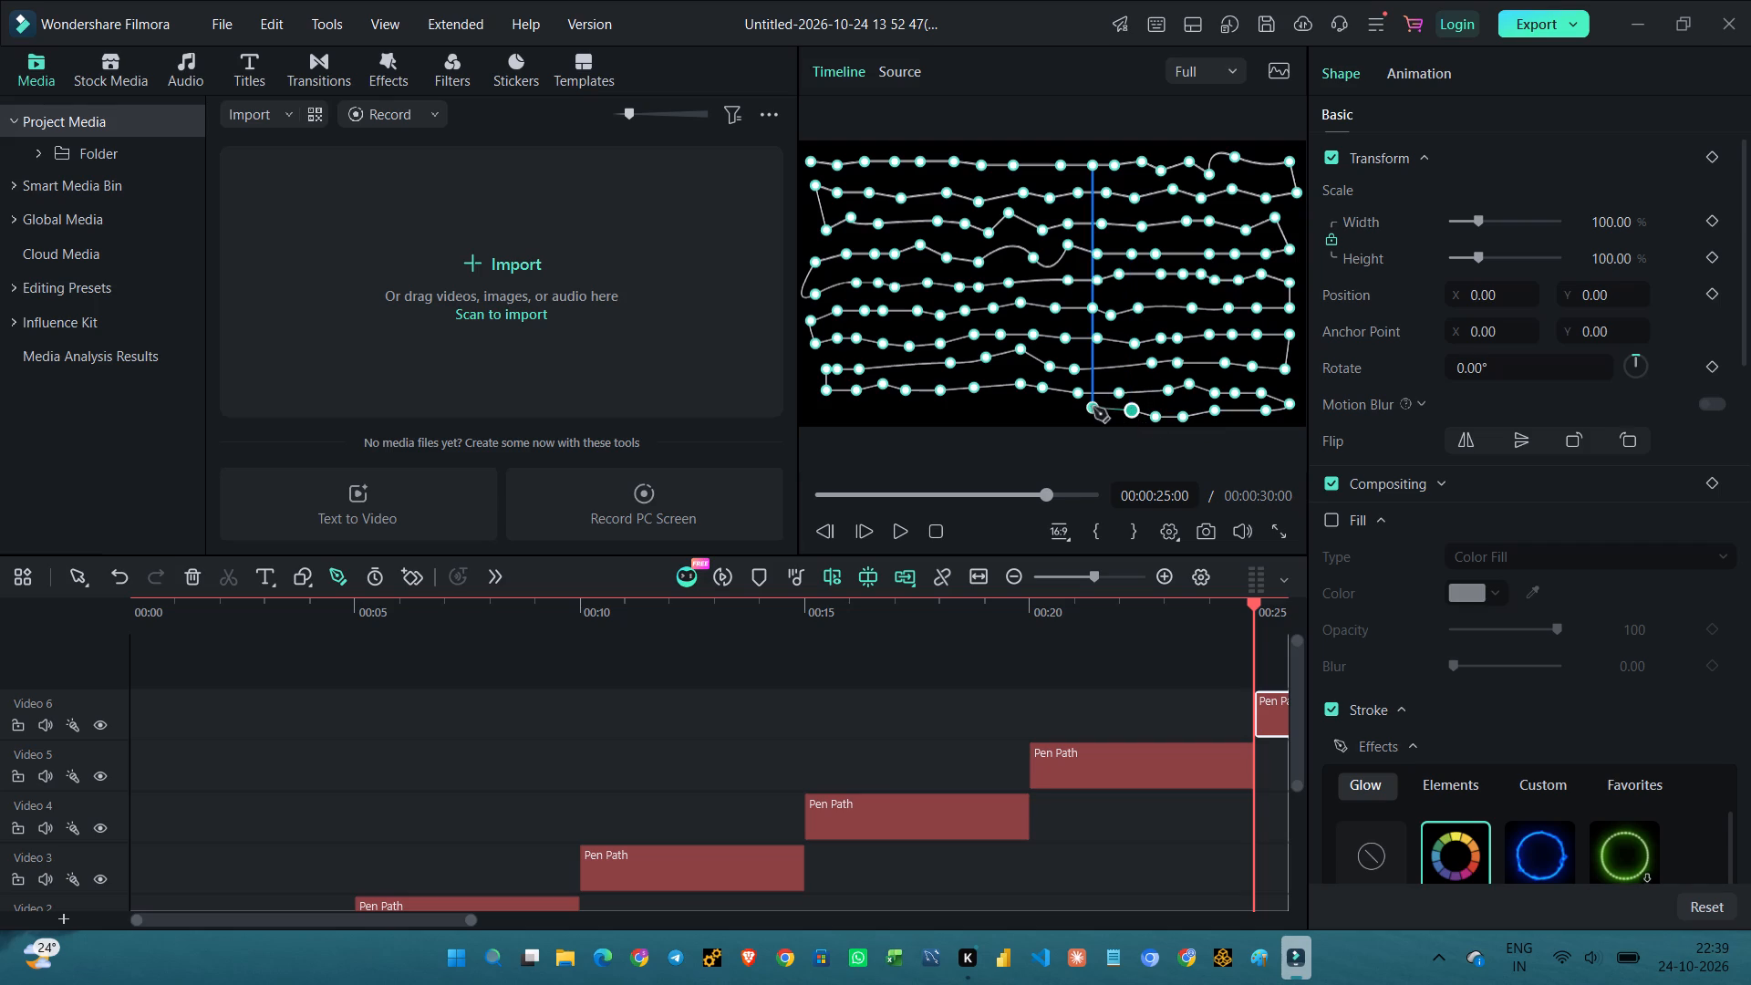
click(1063, 410)
click(1040, 411)
Continue the pen path's tenth row in slight waves along the frame's bottom to near the left edge.
drag(1007, 411, 972, 411)
click(972, 411)
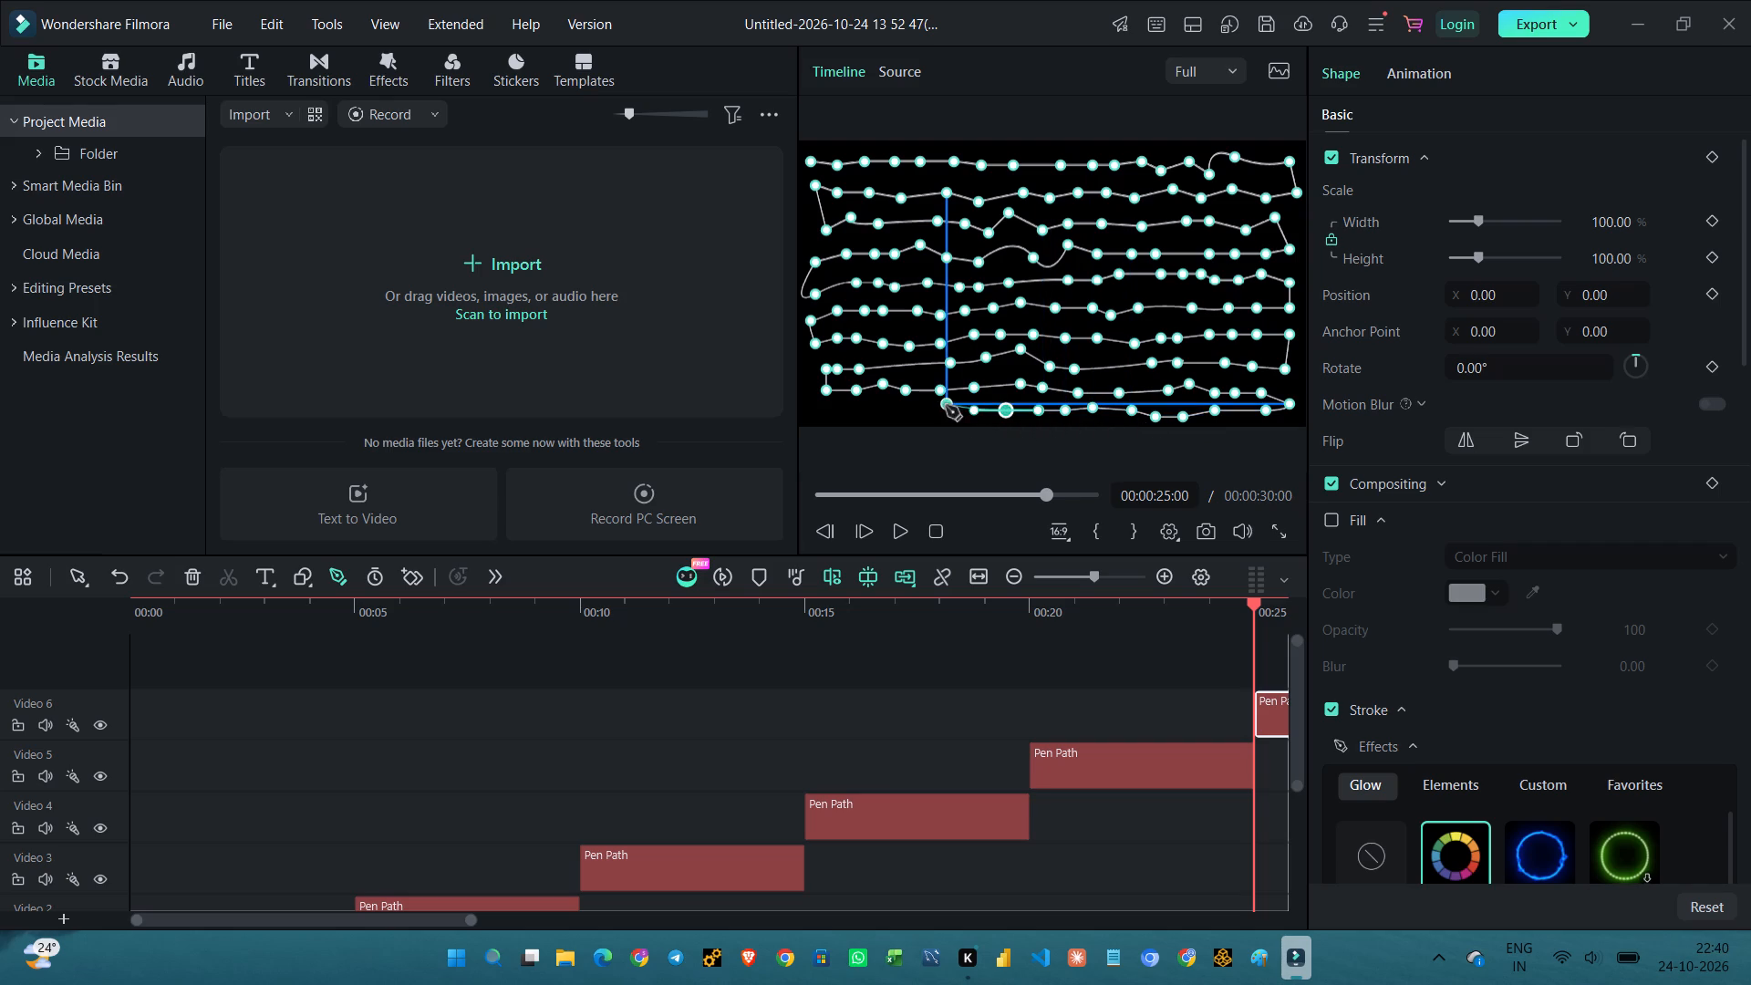
click(946, 406)
click(919, 410)
click(891, 410)
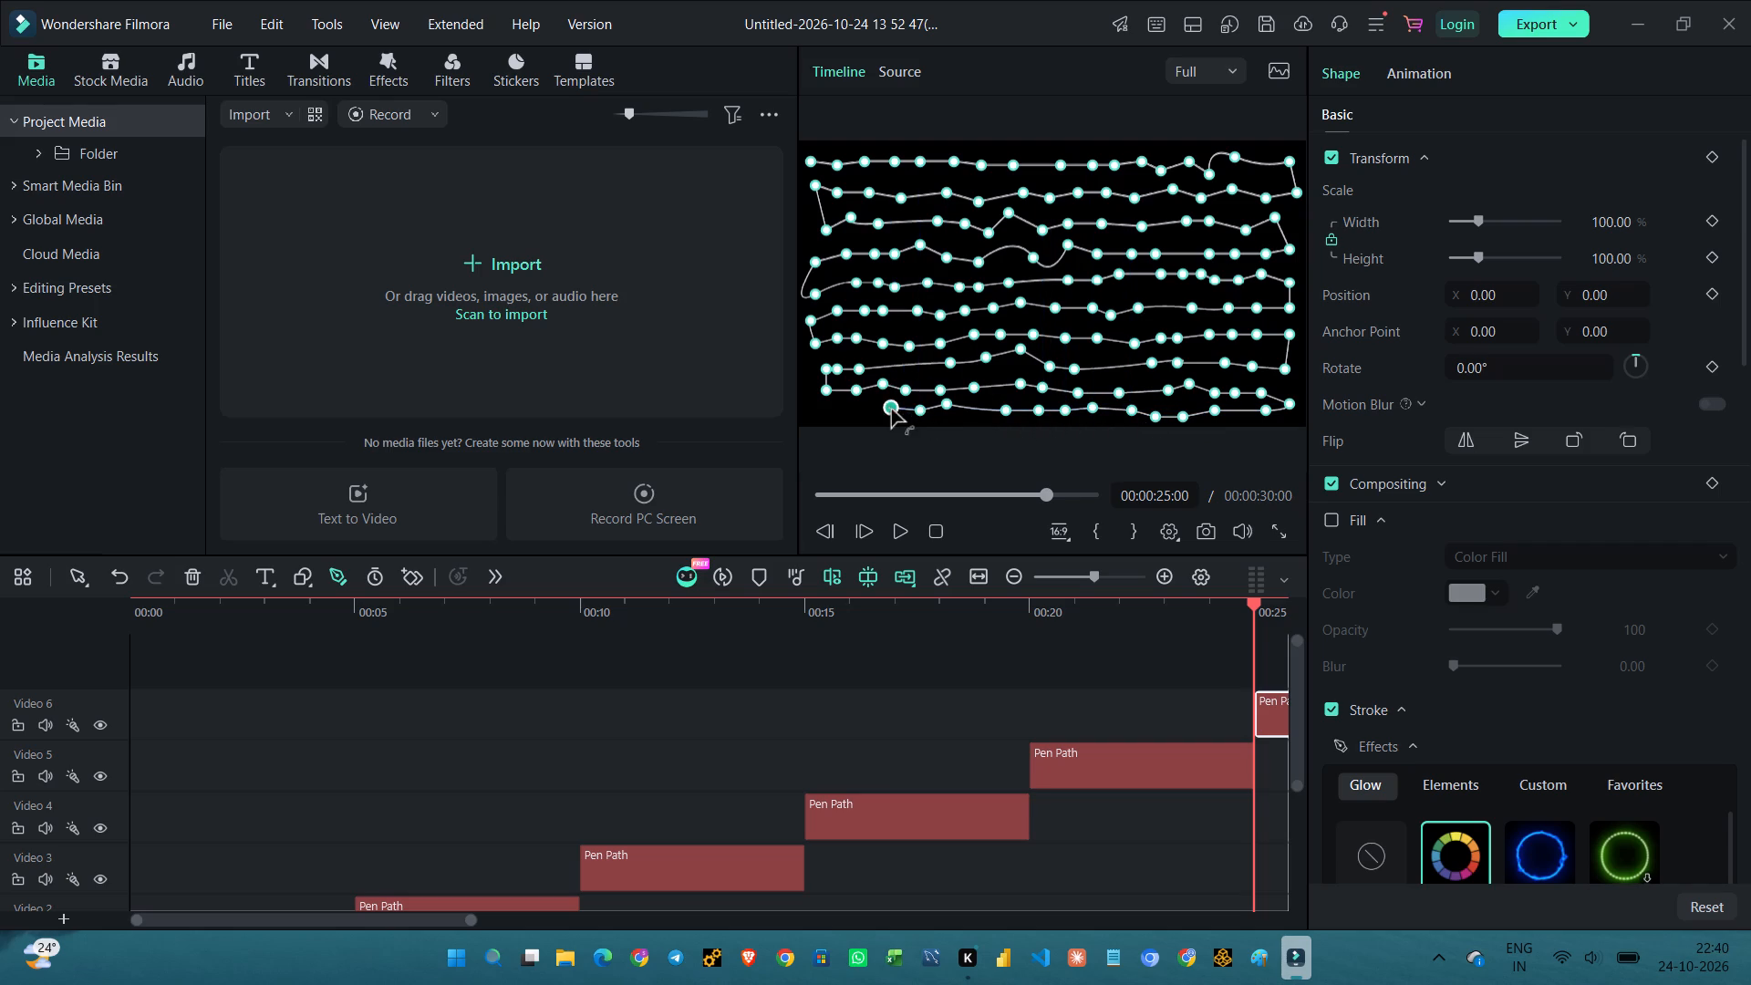
drag(854, 410, 817, 415)
click(817, 415)
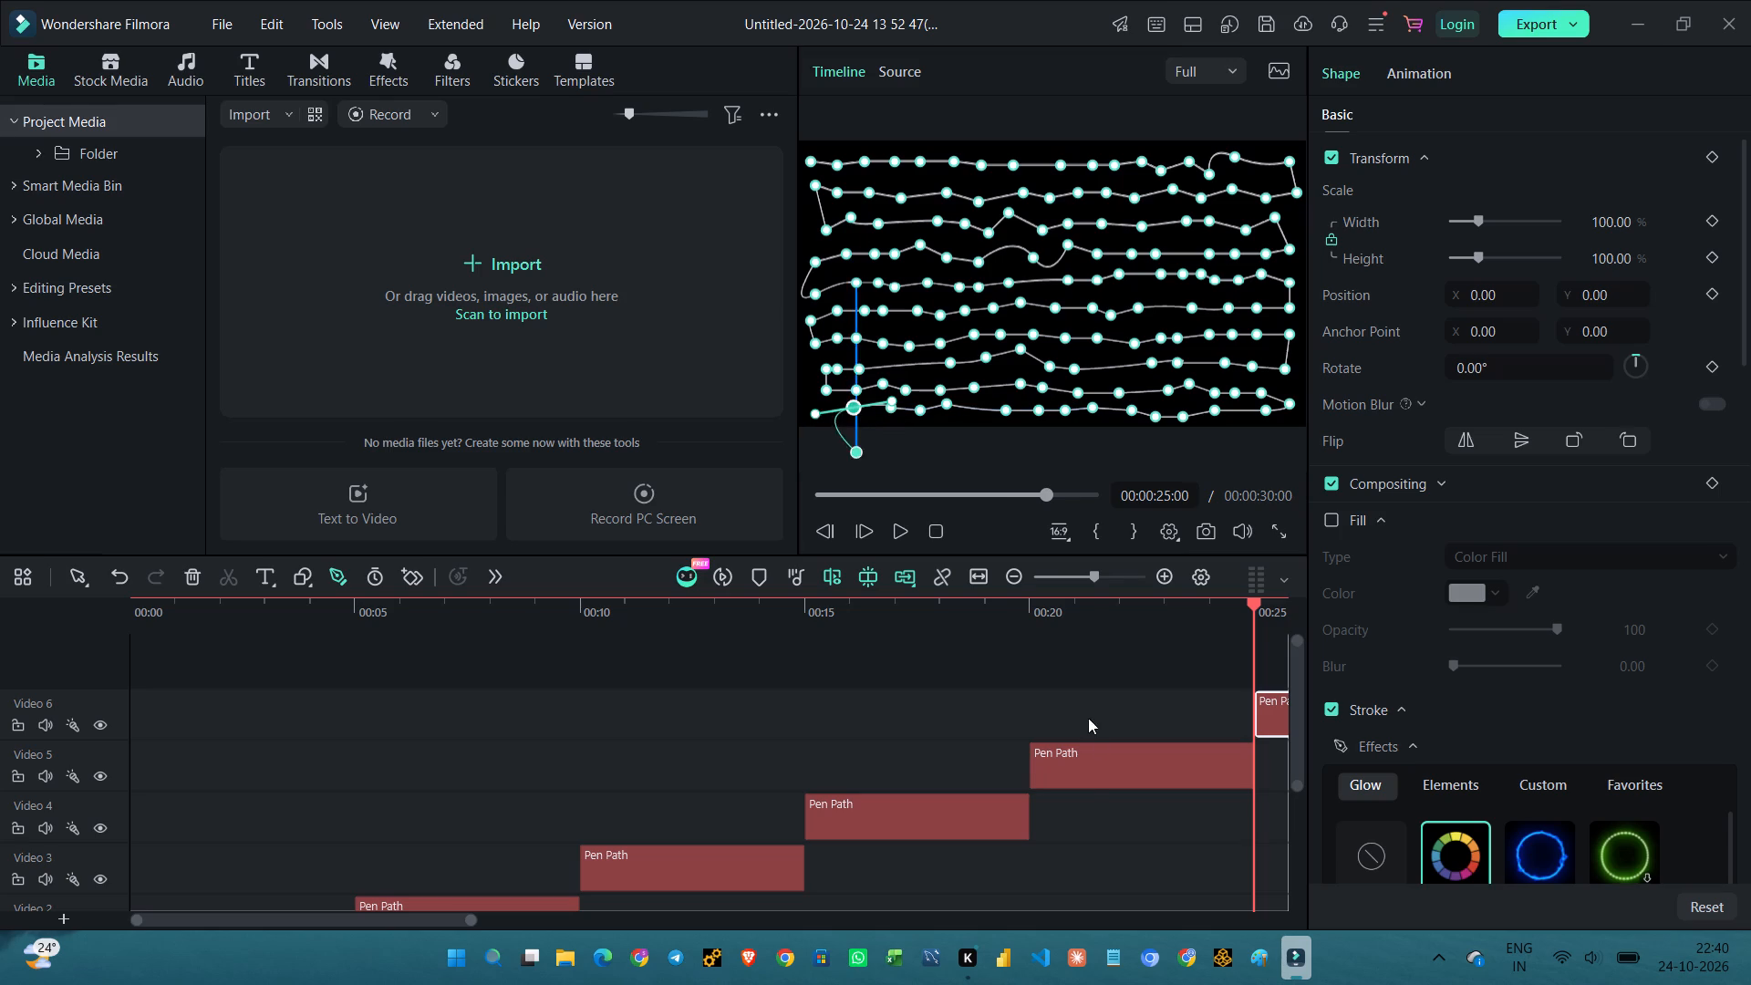
Finish the pen path and deselect its clip on the Video 6 track.
scroll(1094, 741, left, 5)
scroll(1094, 741, right, 3)
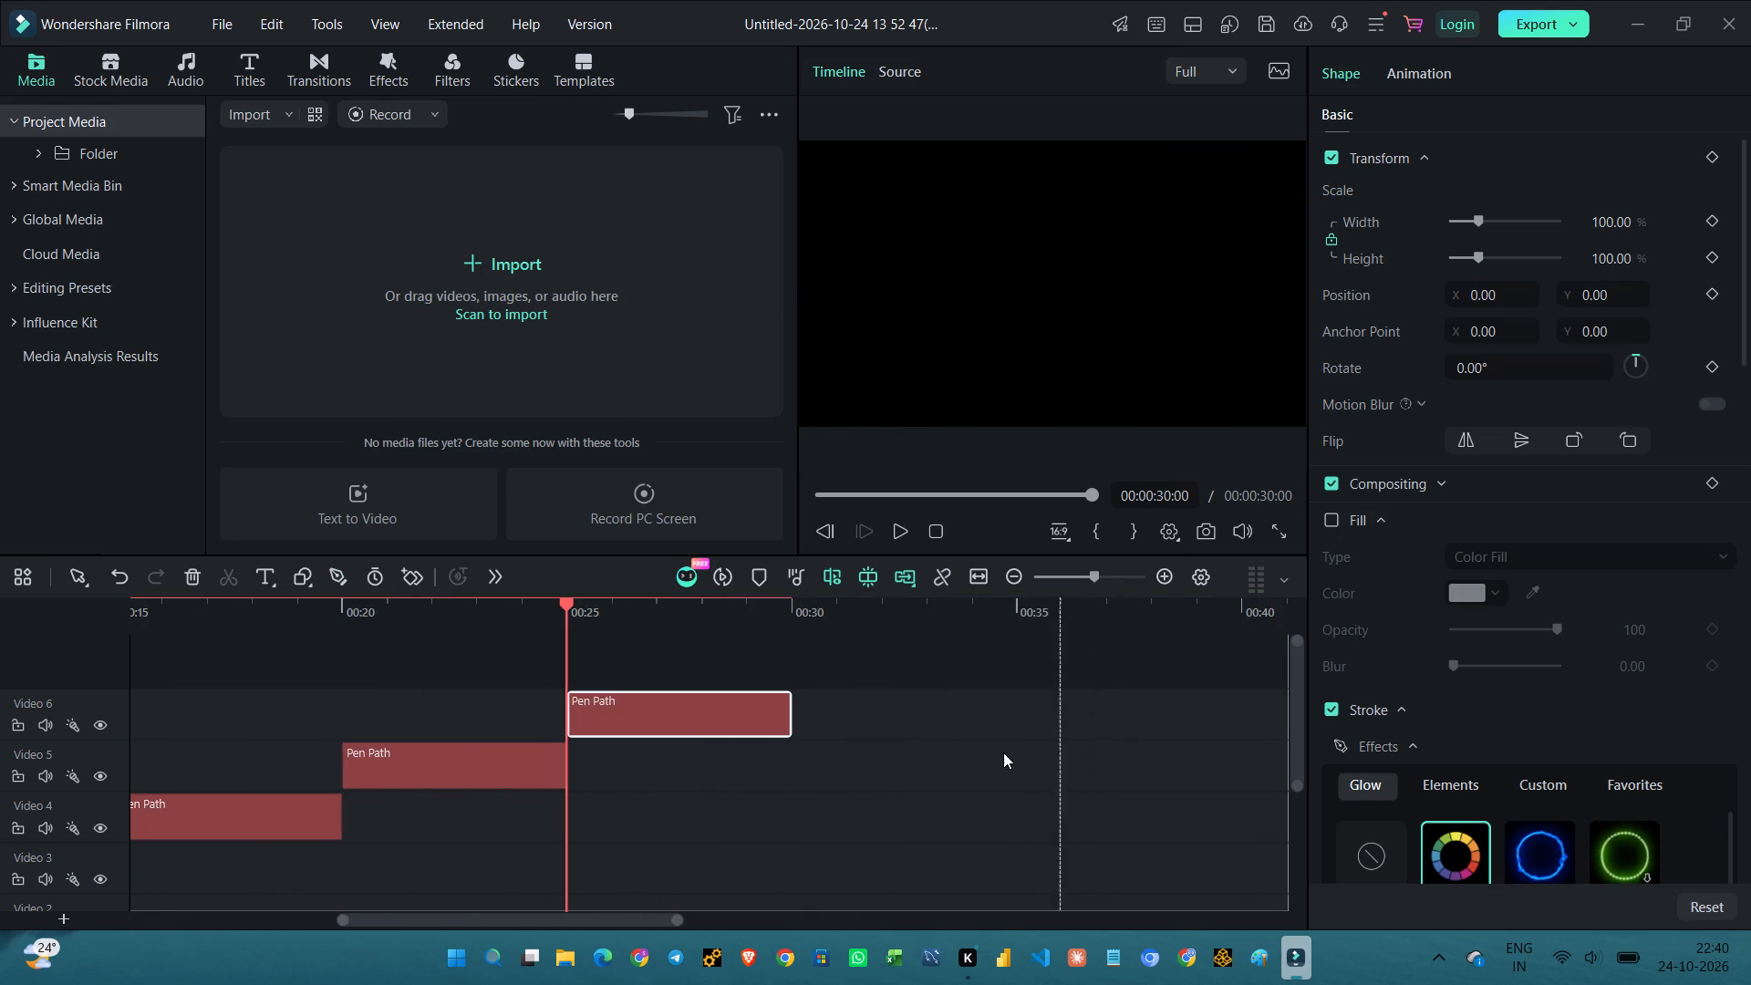
click(1044, 580)
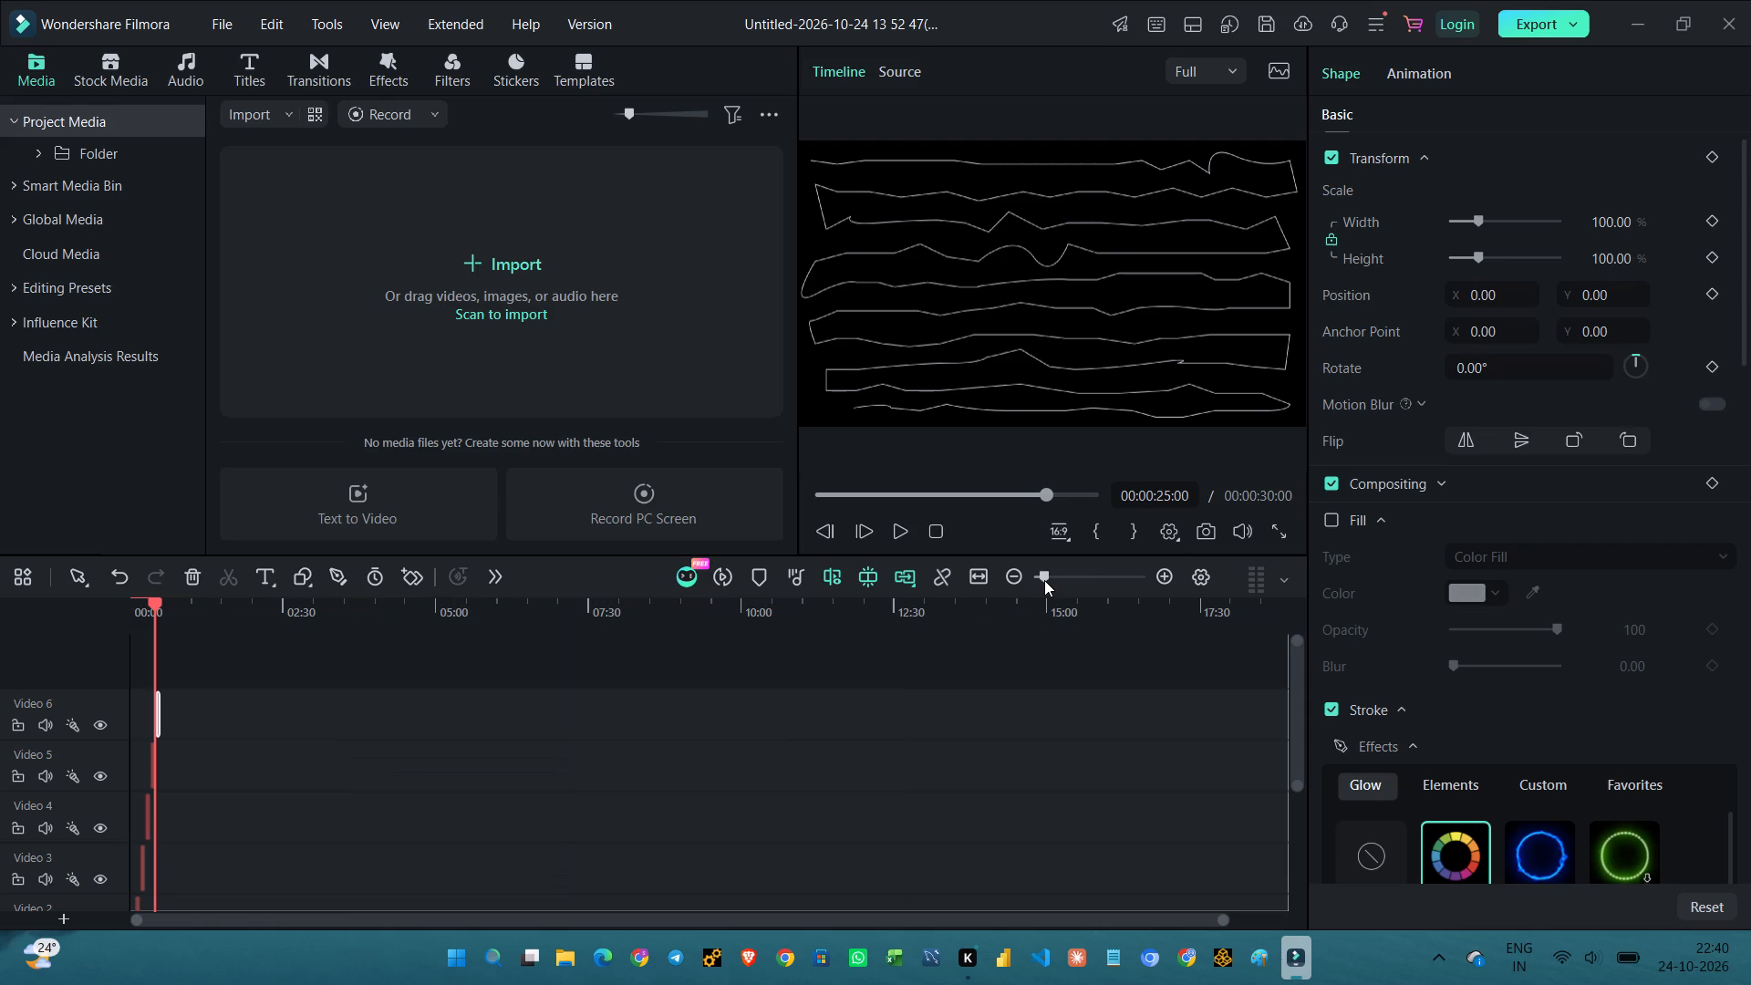
drag(1050, 578, 1070, 573)
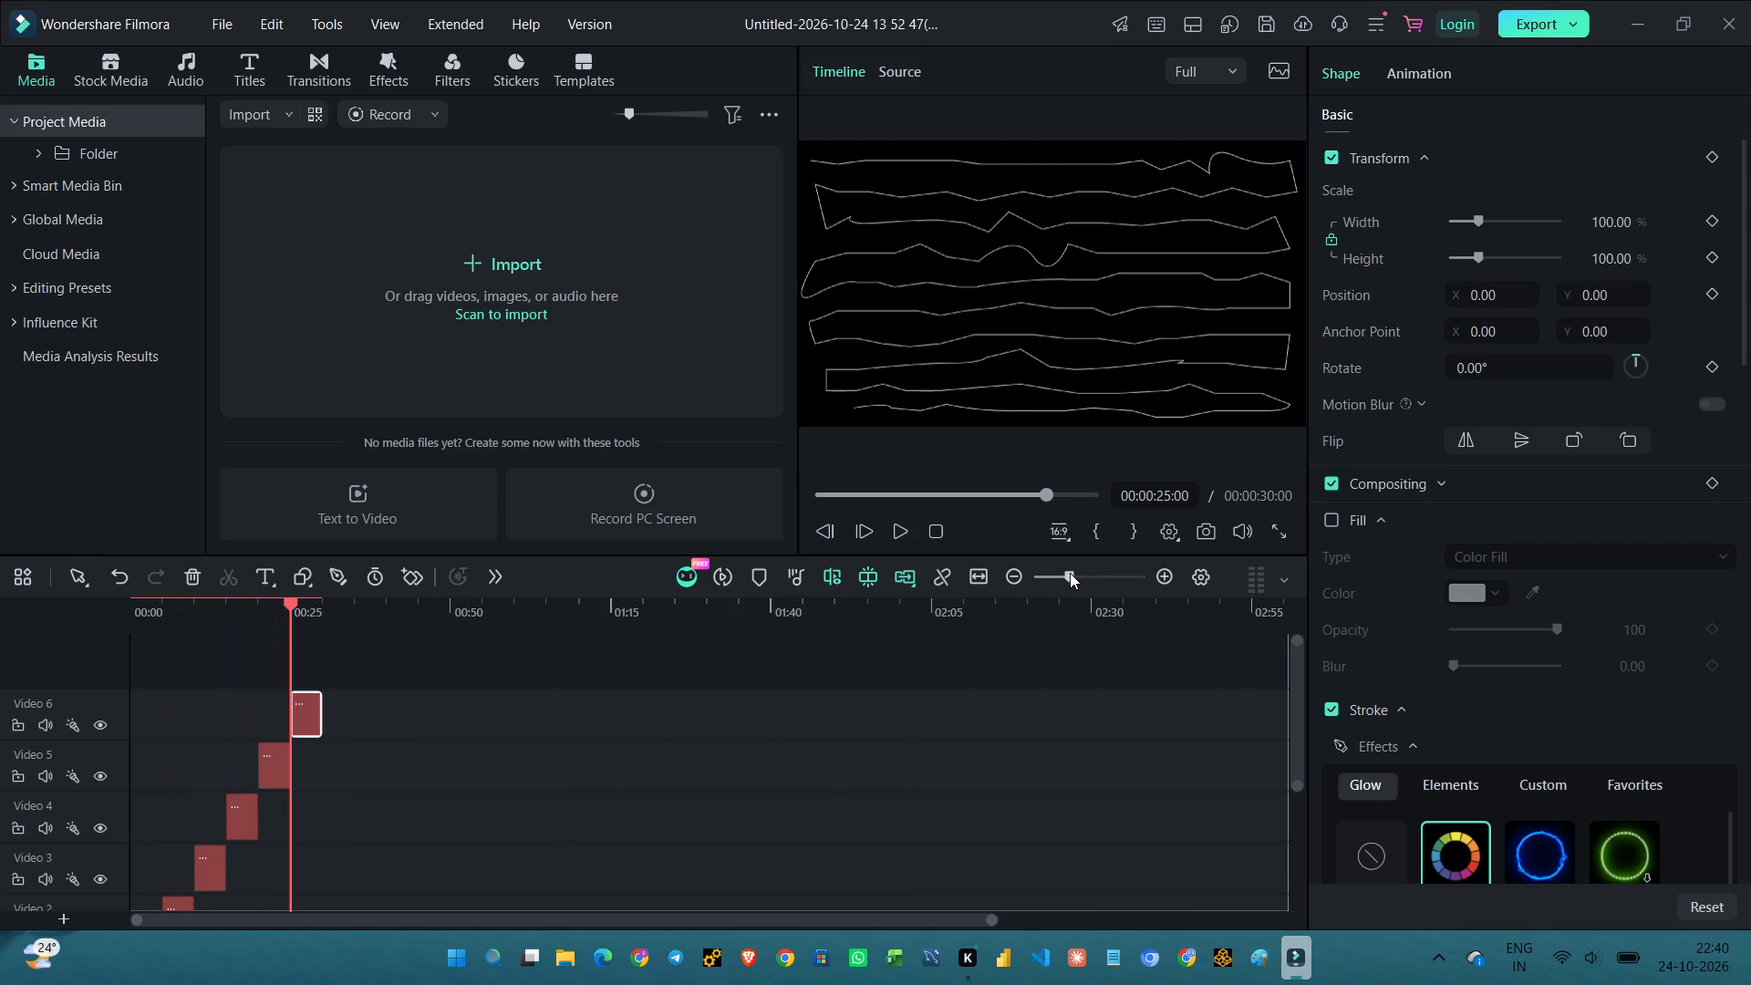
click(600, 738)
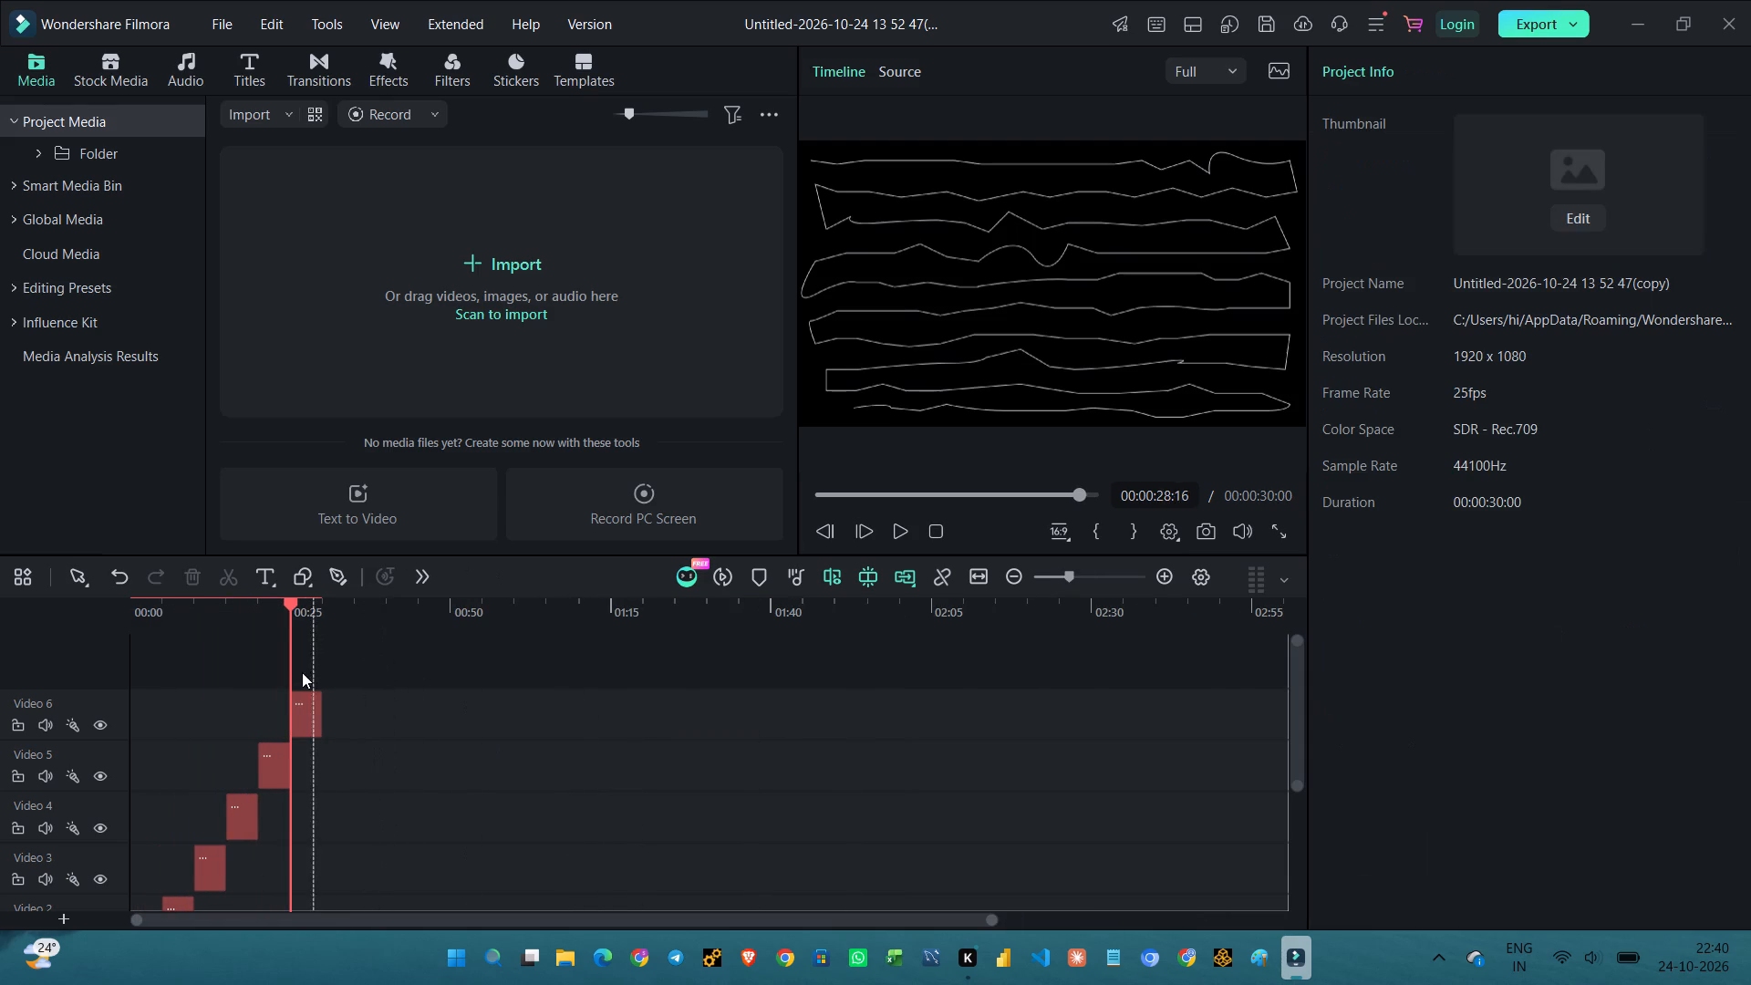
At 00:00:30:00, start a new pen path near the frame's top-left corner and draw its first row to the middle with three shallow dips.
drag(291, 671, 353, 663)
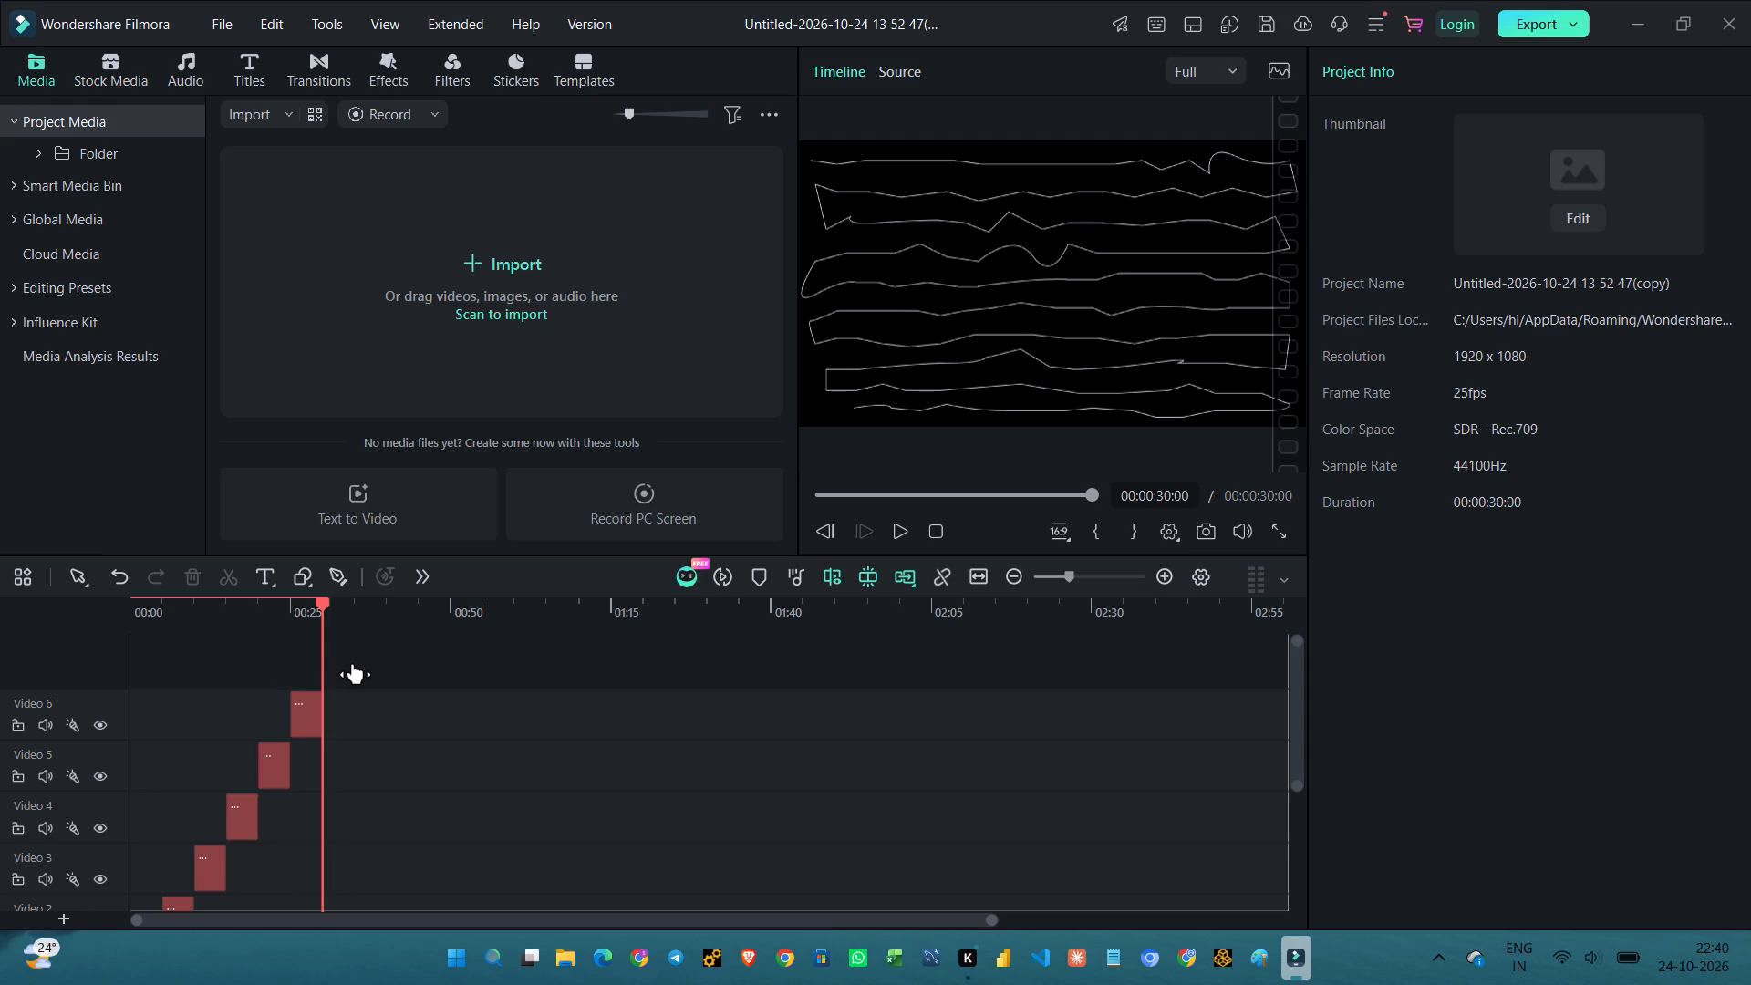
click(332, 571)
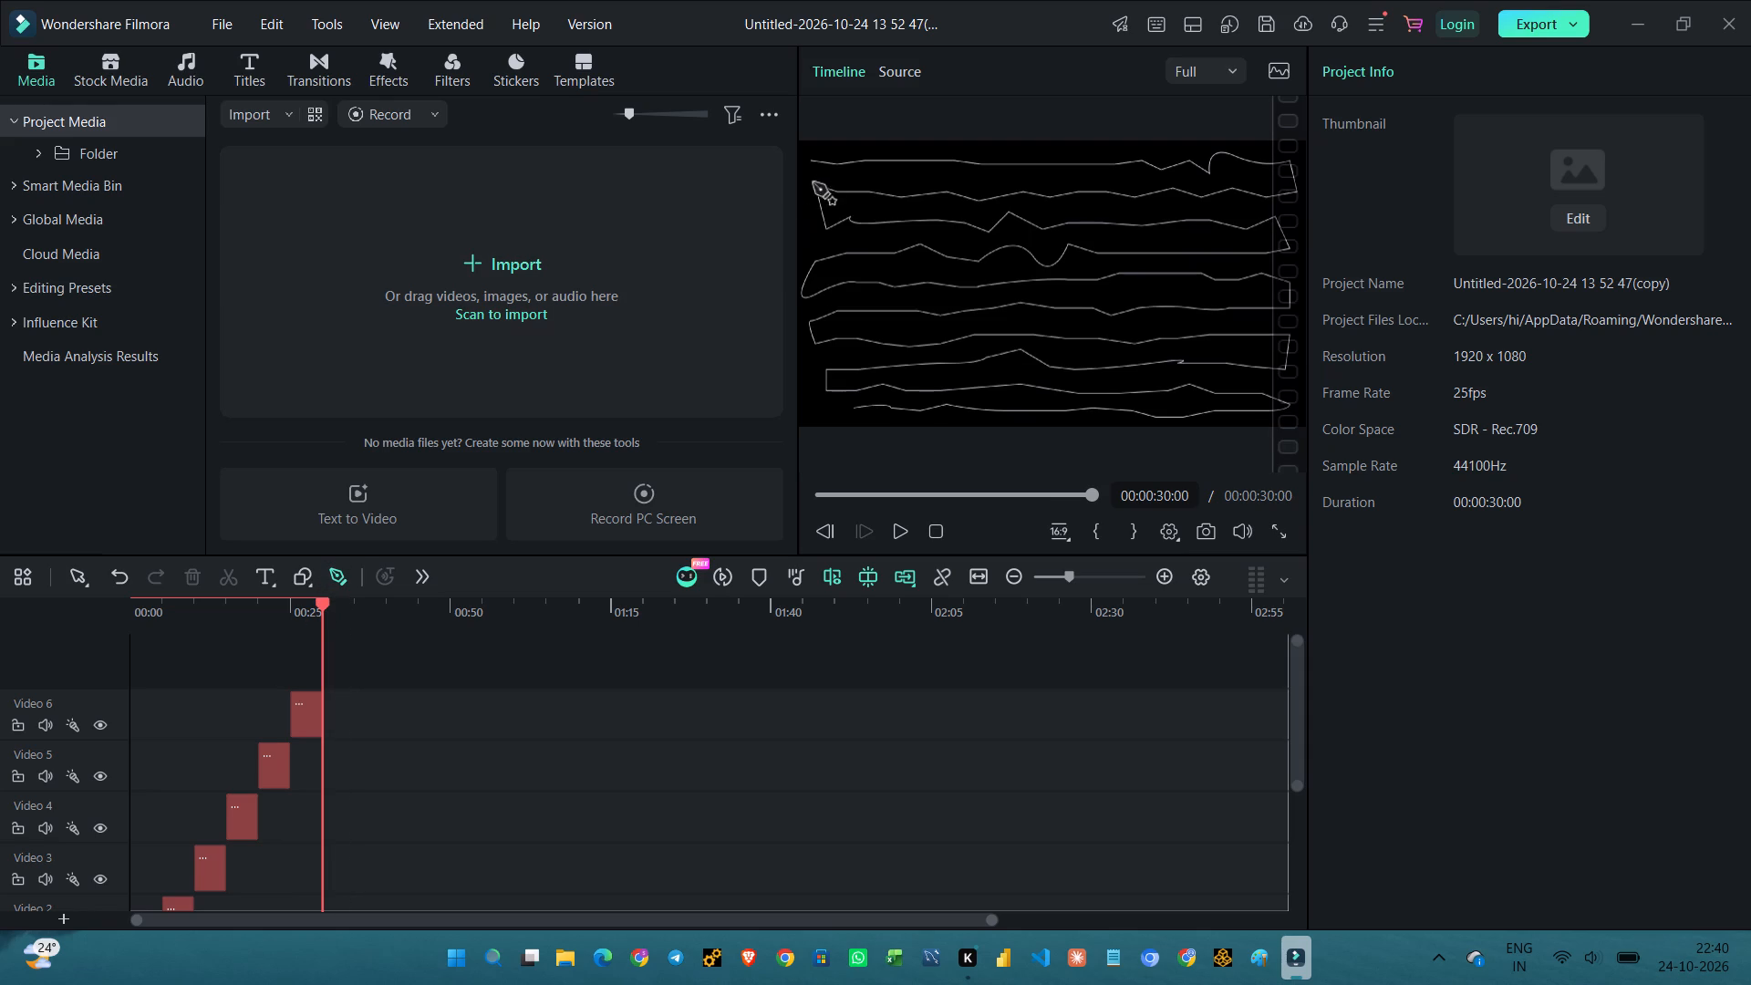
click(813, 174)
click(842, 175)
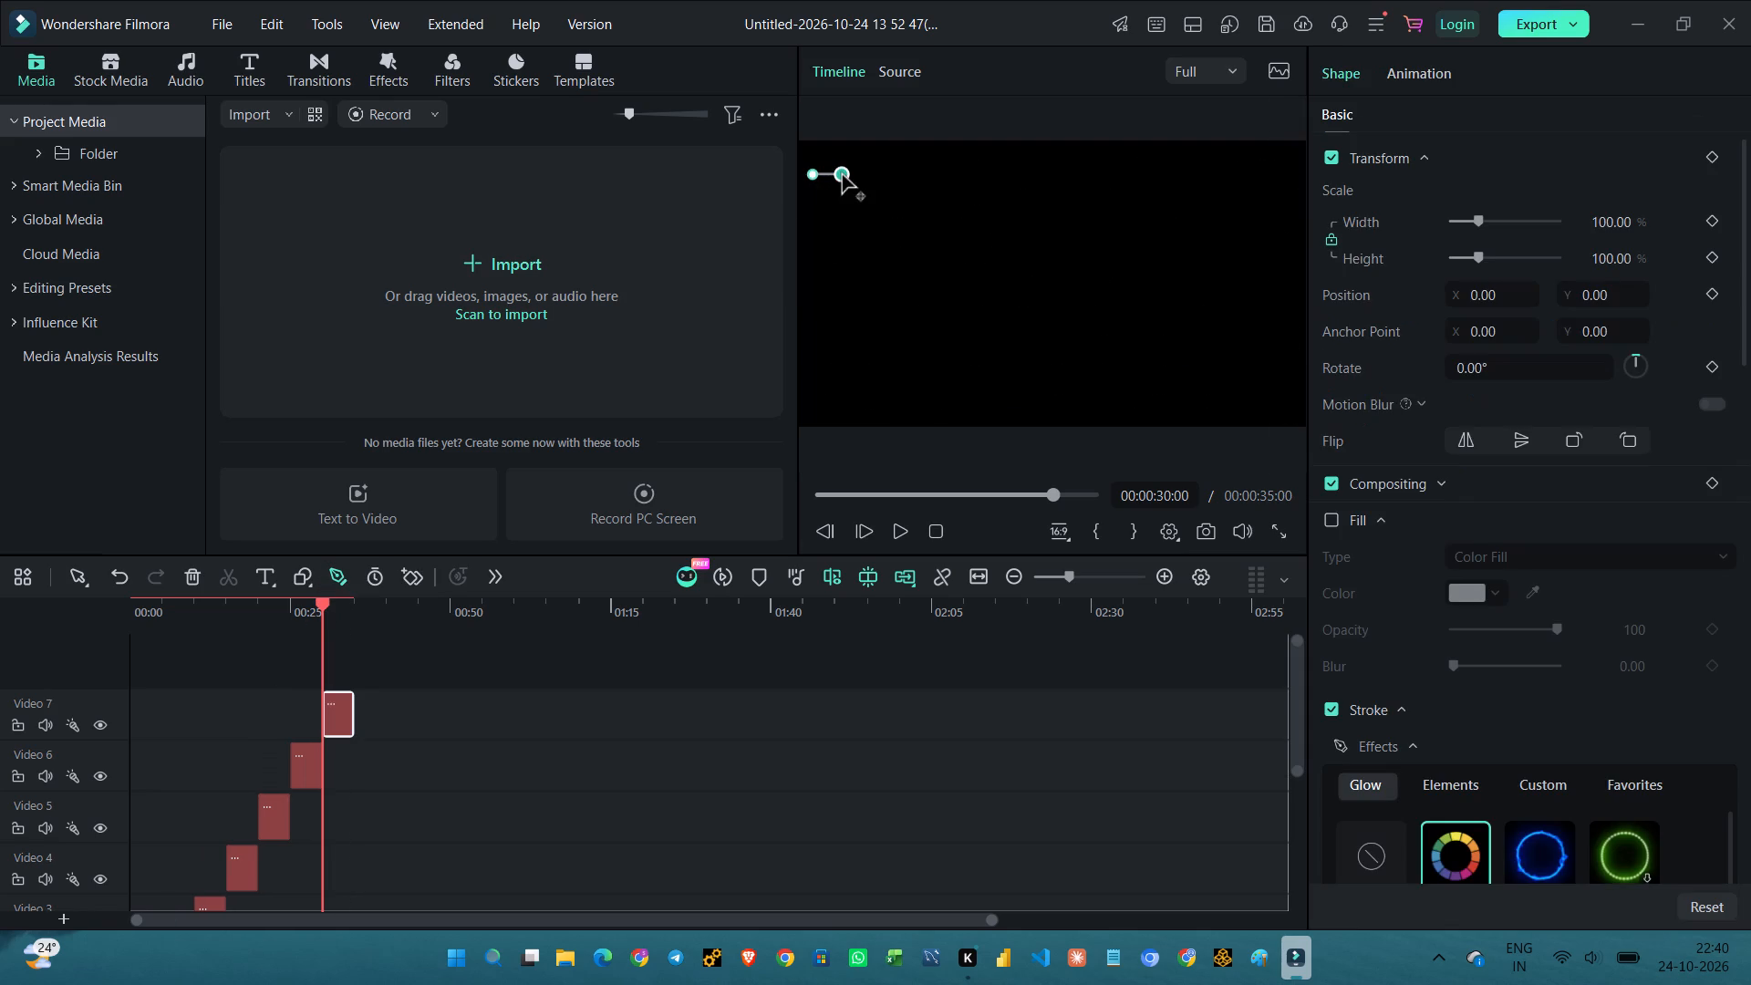
click(874, 177)
click(909, 189)
click(940, 178)
click(965, 177)
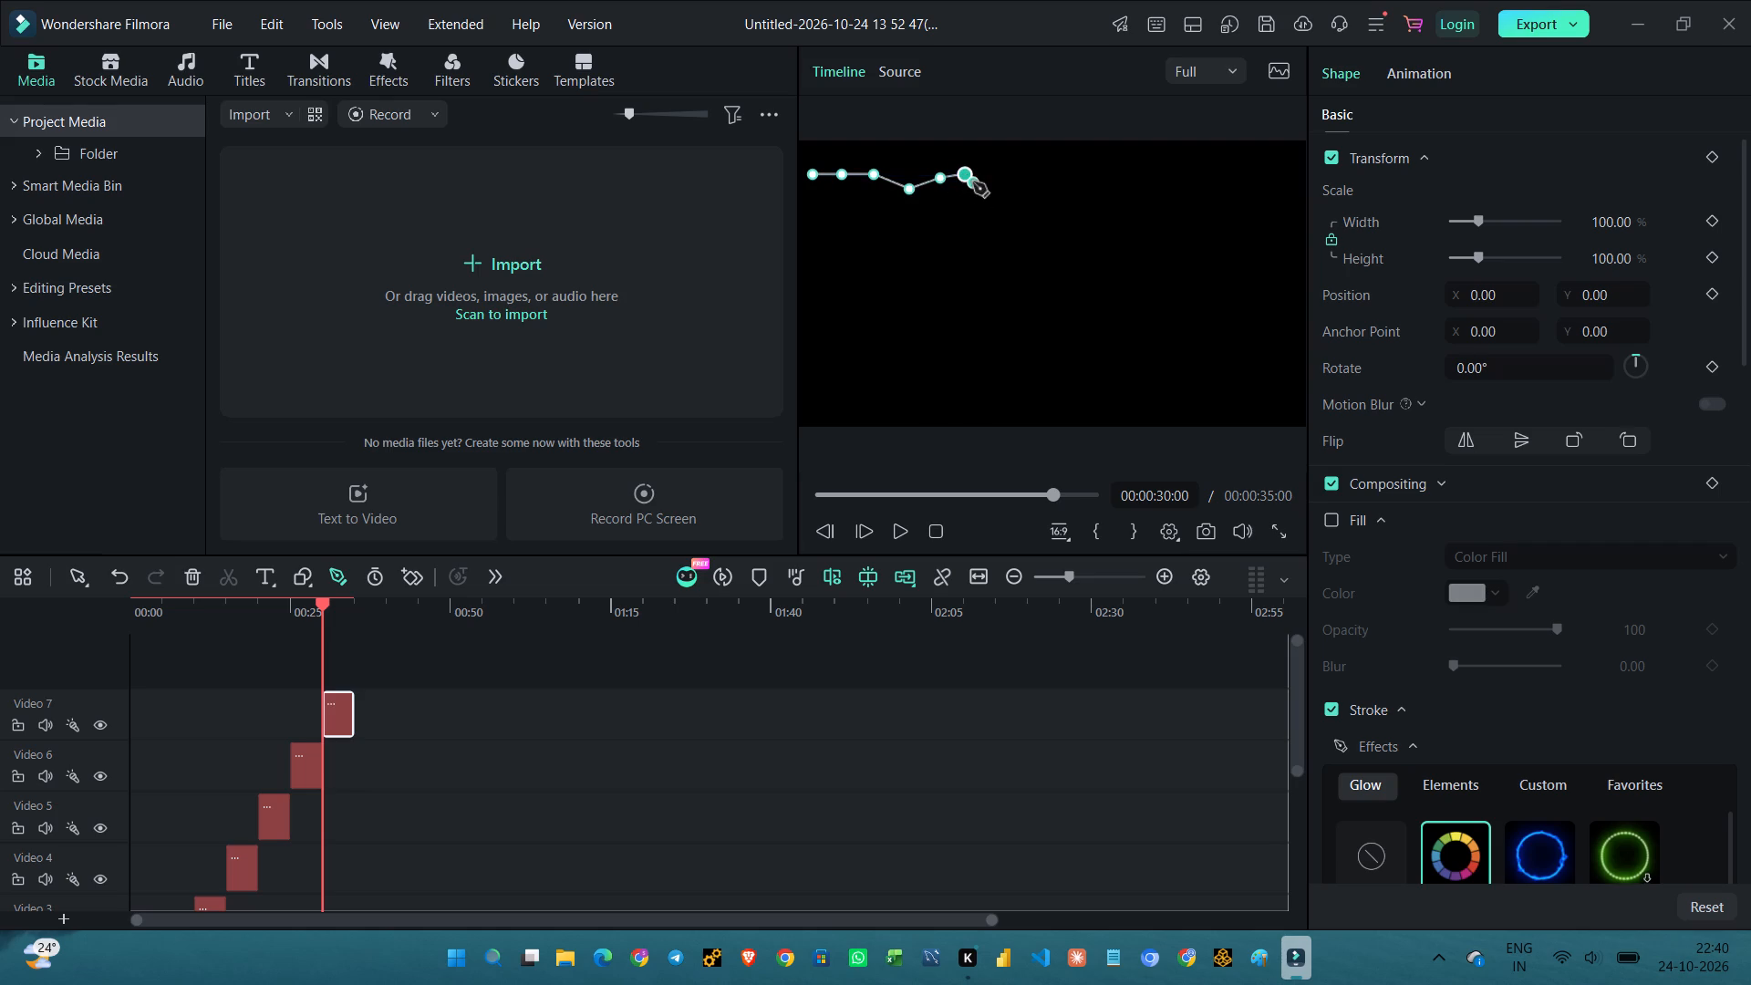
click(973, 182)
click(982, 190)
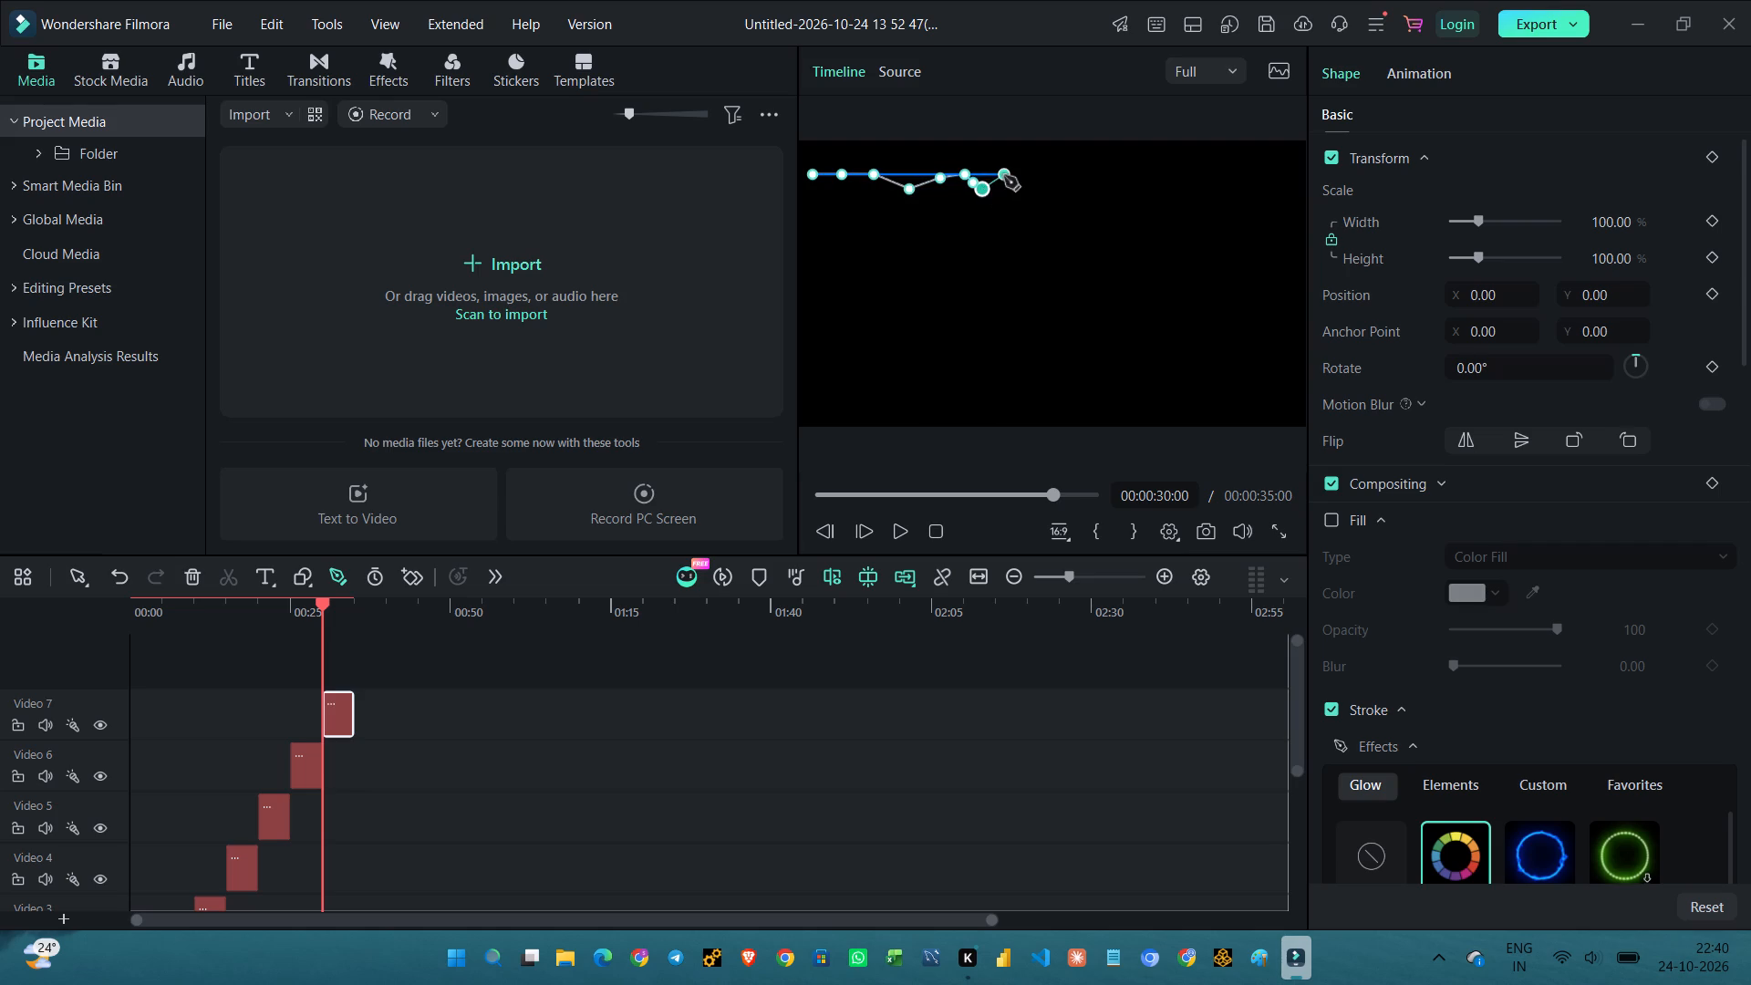
click(1004, 176)
click(1023, 185)
click(1041, 175)
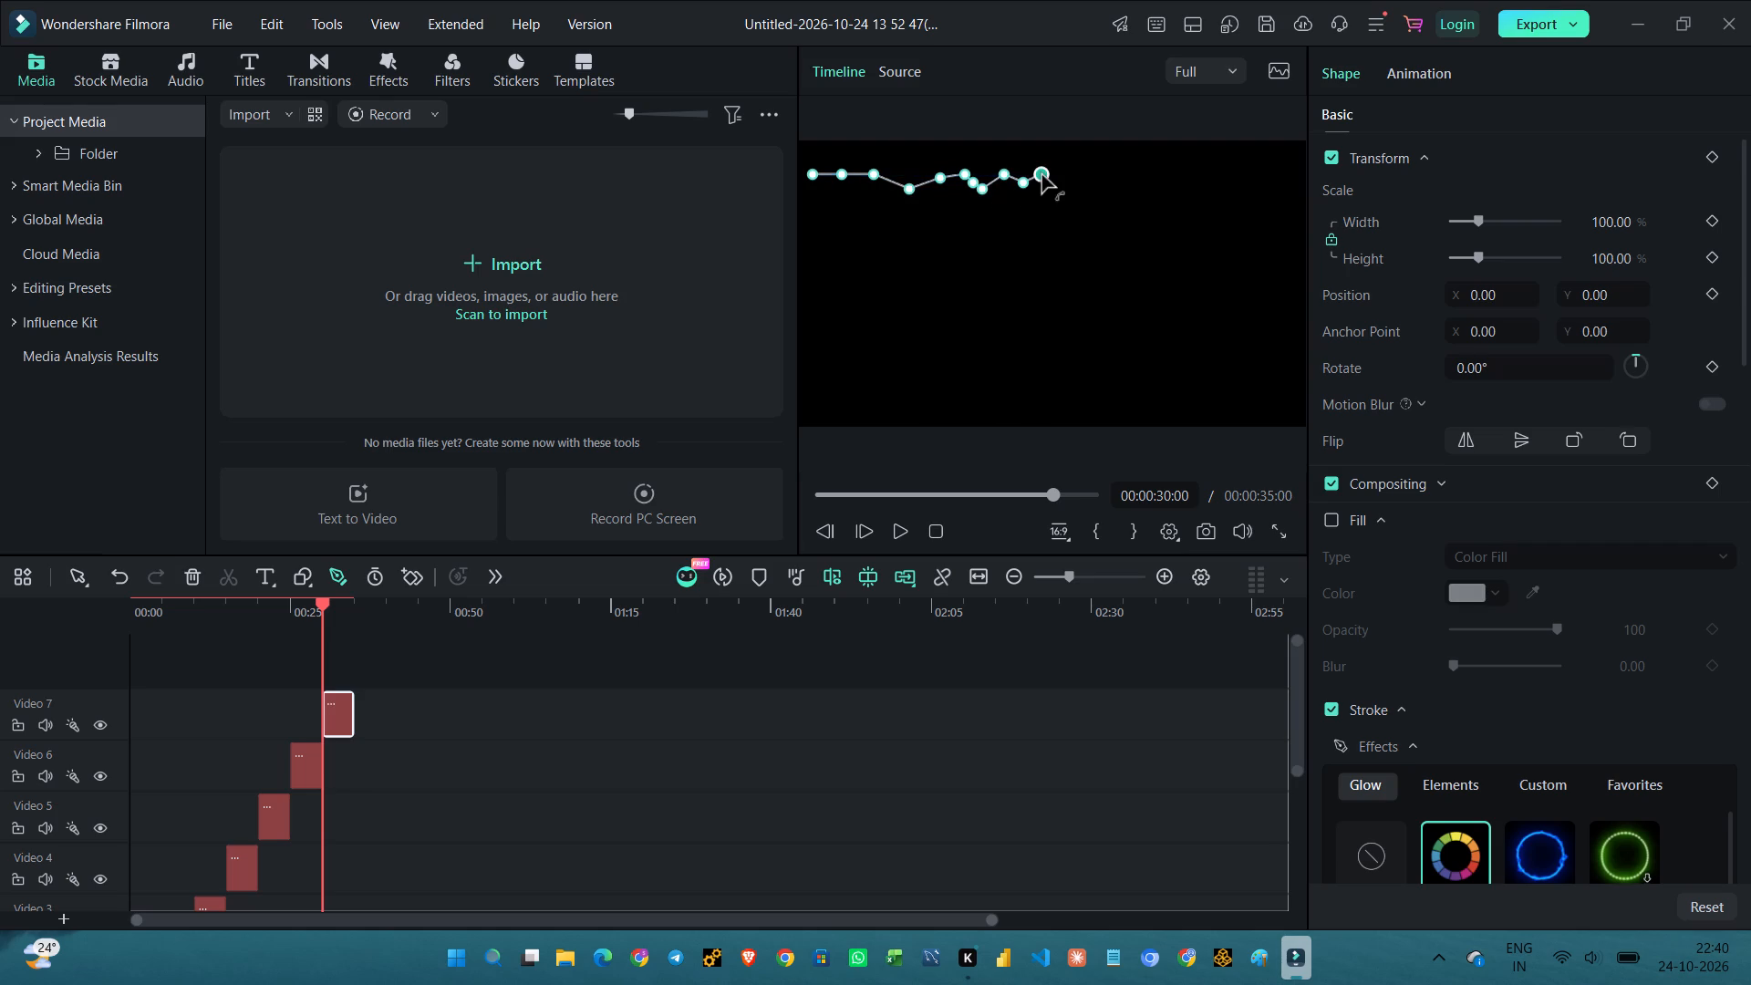
click(1046, 175)
Continue the pen path's first row almost straight to the frame's right edge, with one very slight dip near the end.
click(1069, 175)
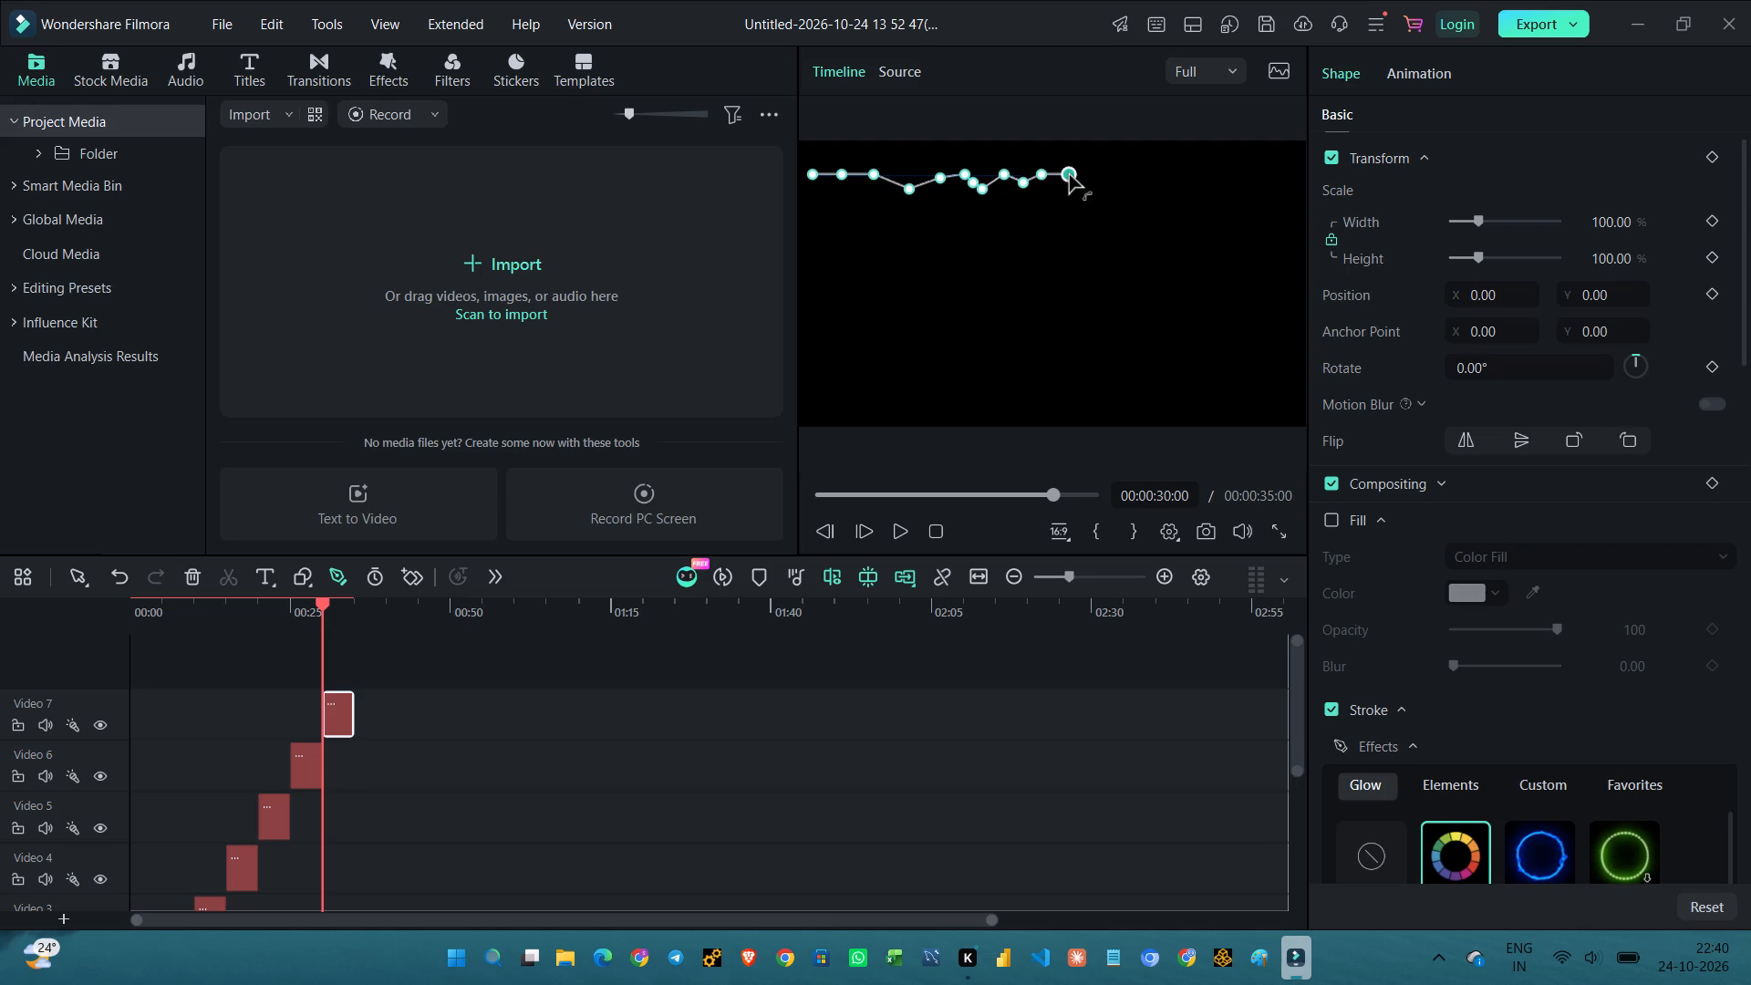
click(1072, 175)
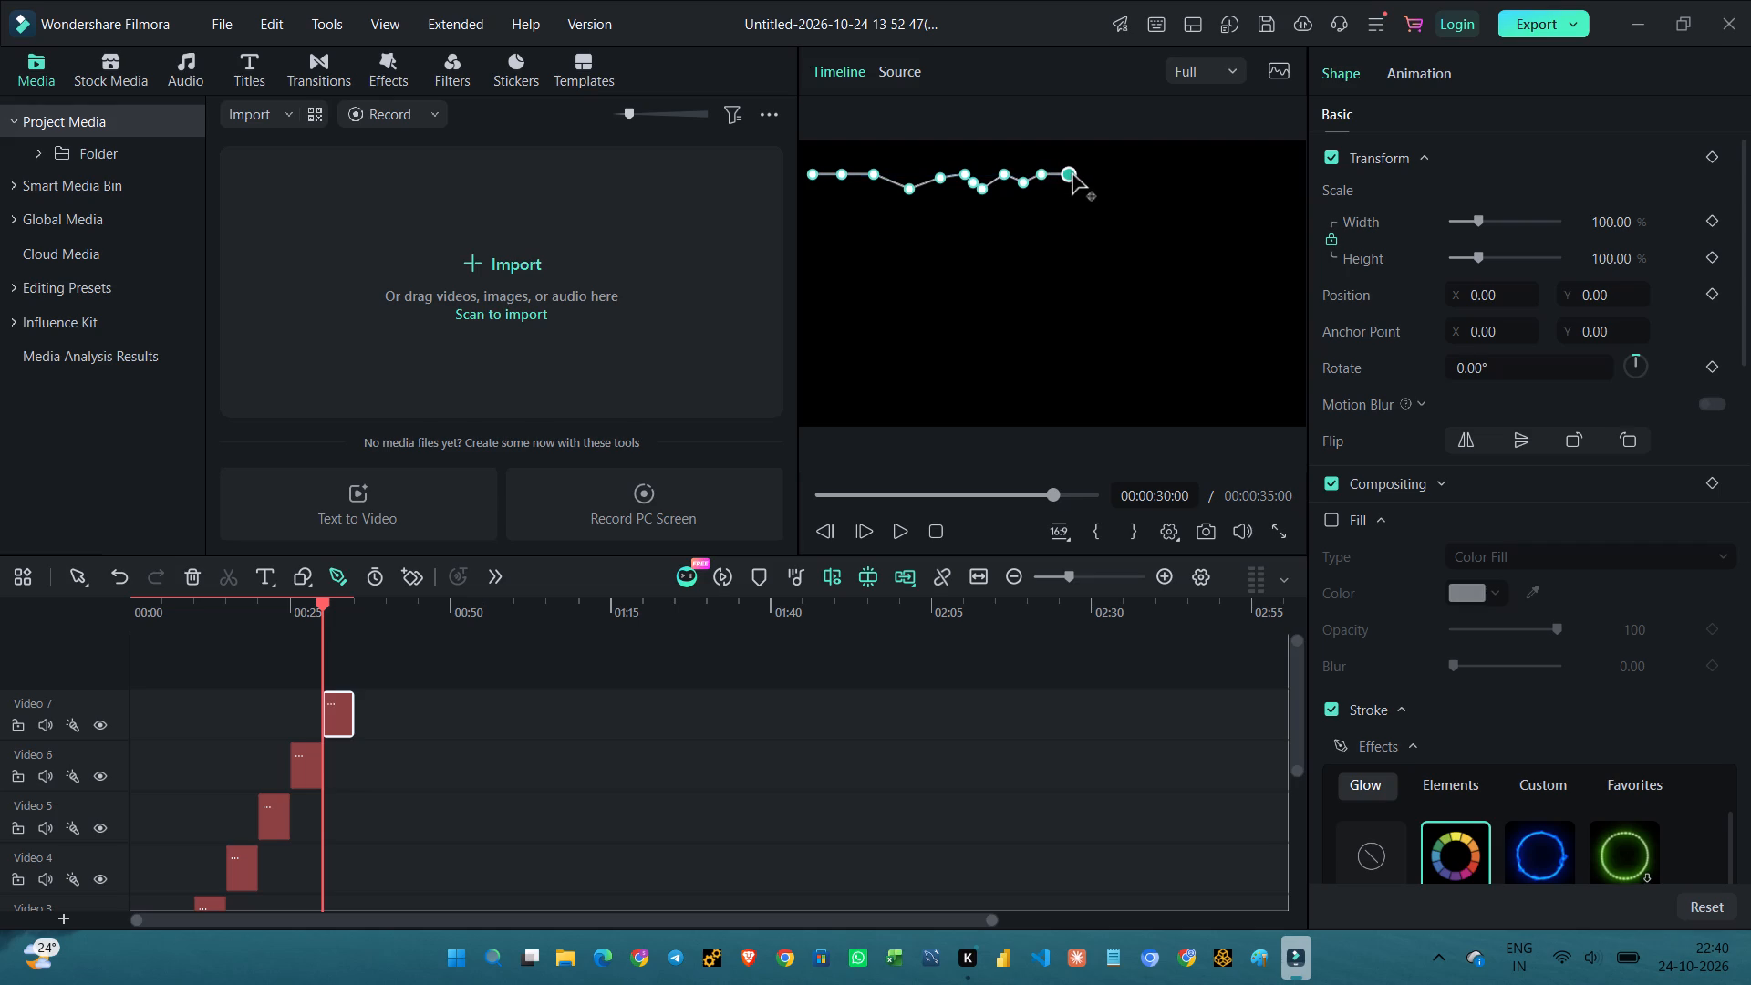
click(1084, 175)
click(1099, 174)
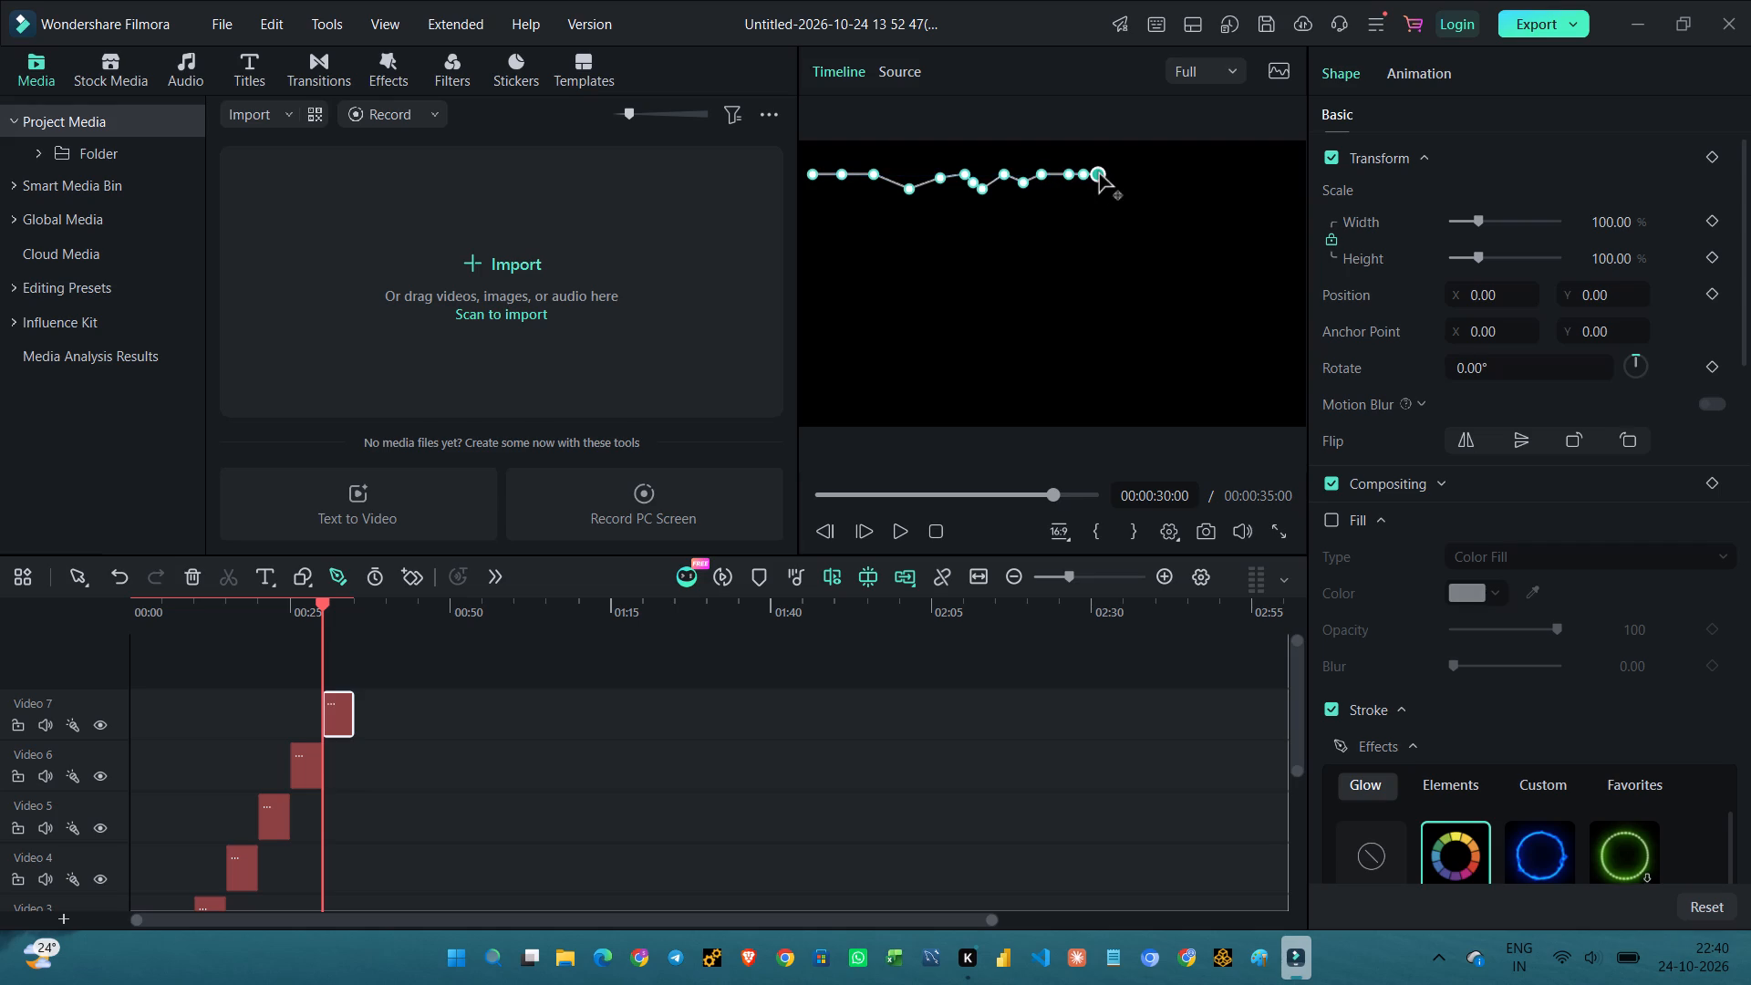
click(1110, 174)
click(1125, 174)
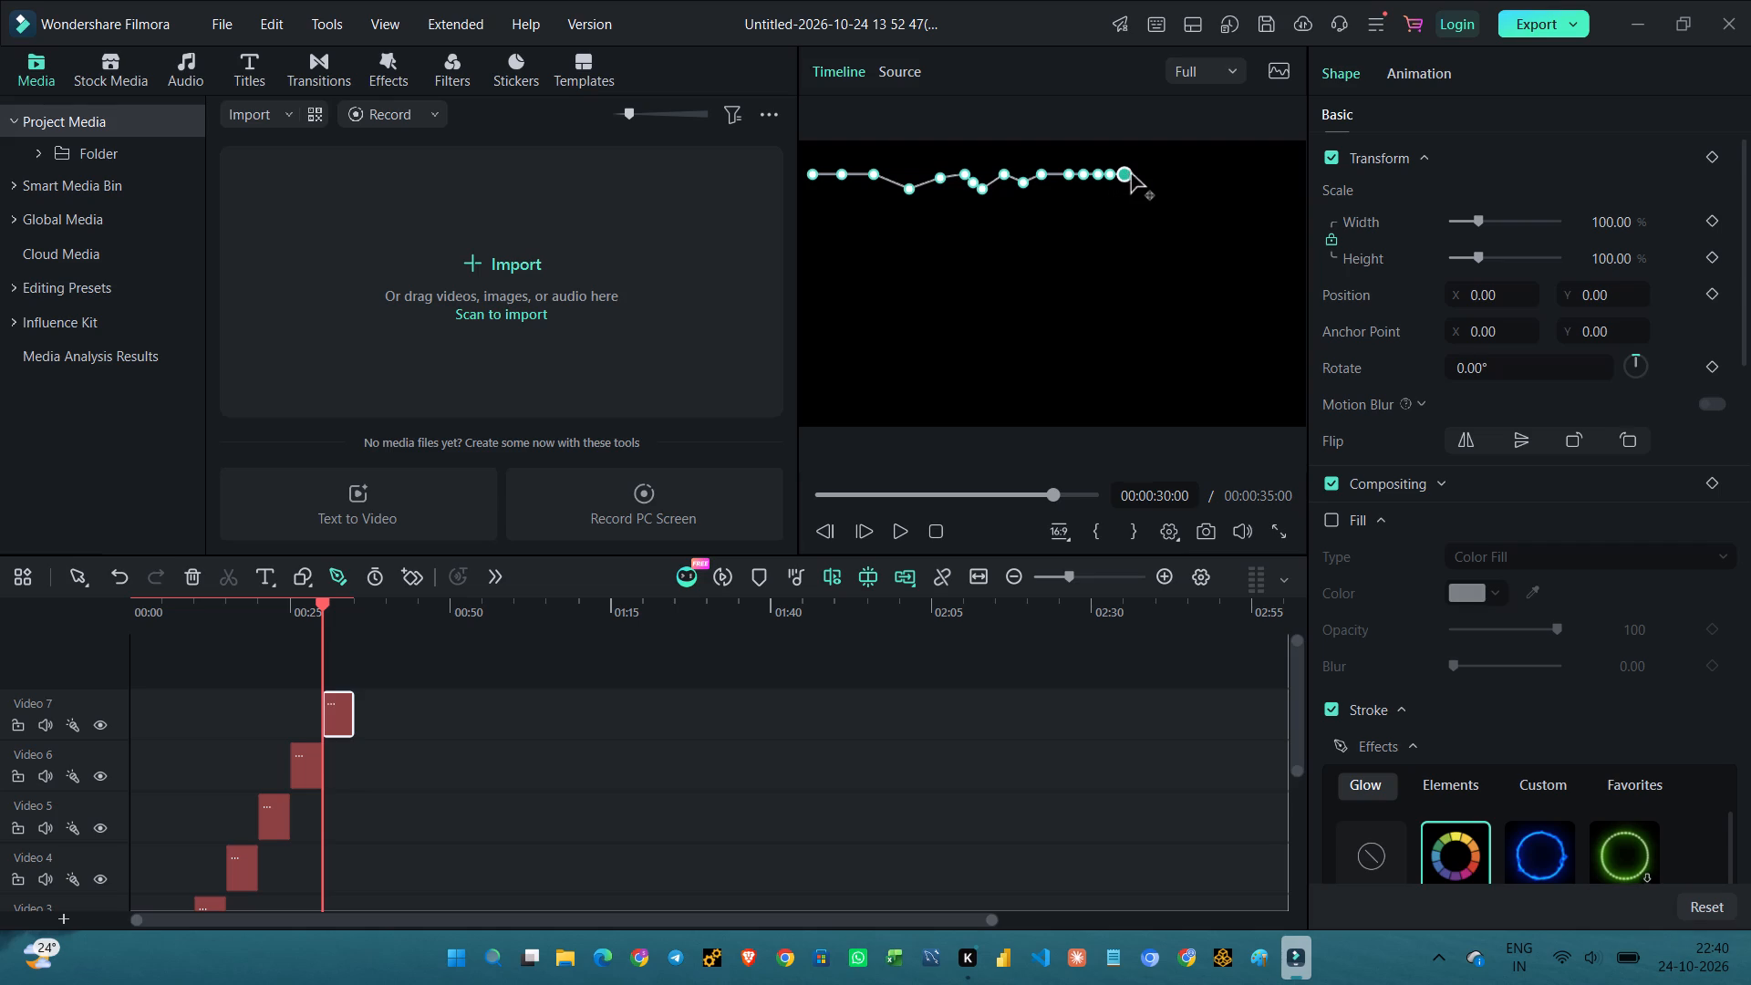
click(1134, 174)
click(1144, 174)
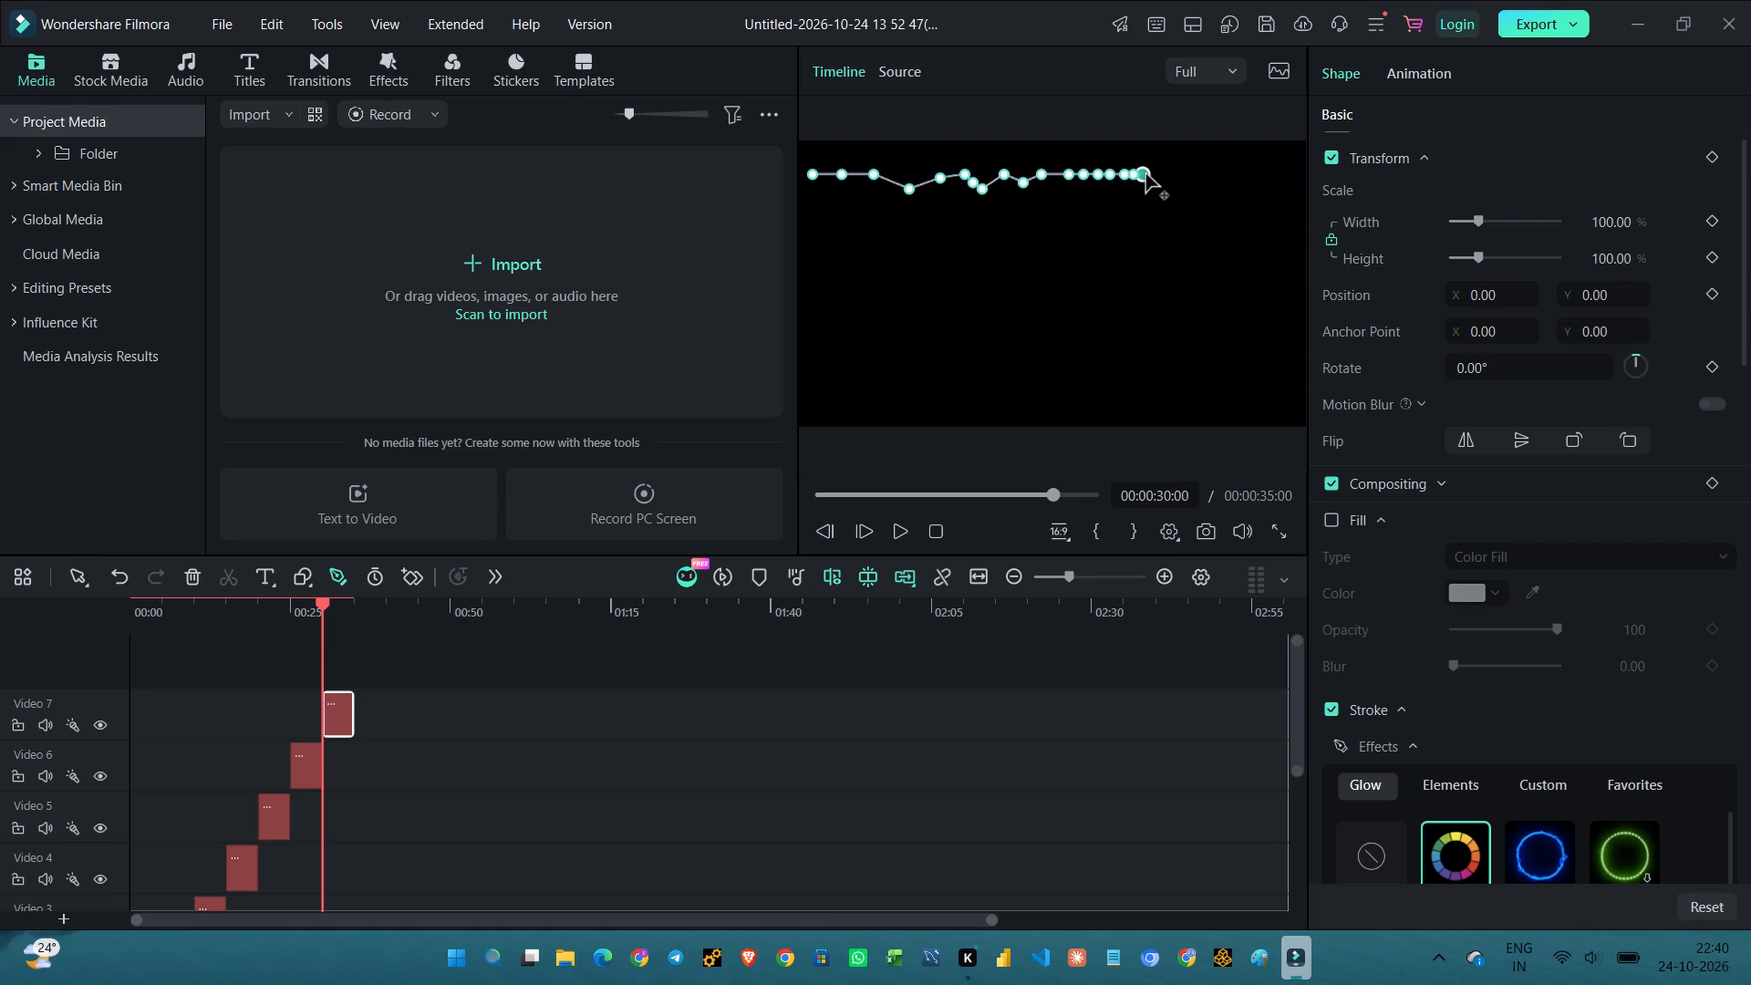
click(1158, 177)
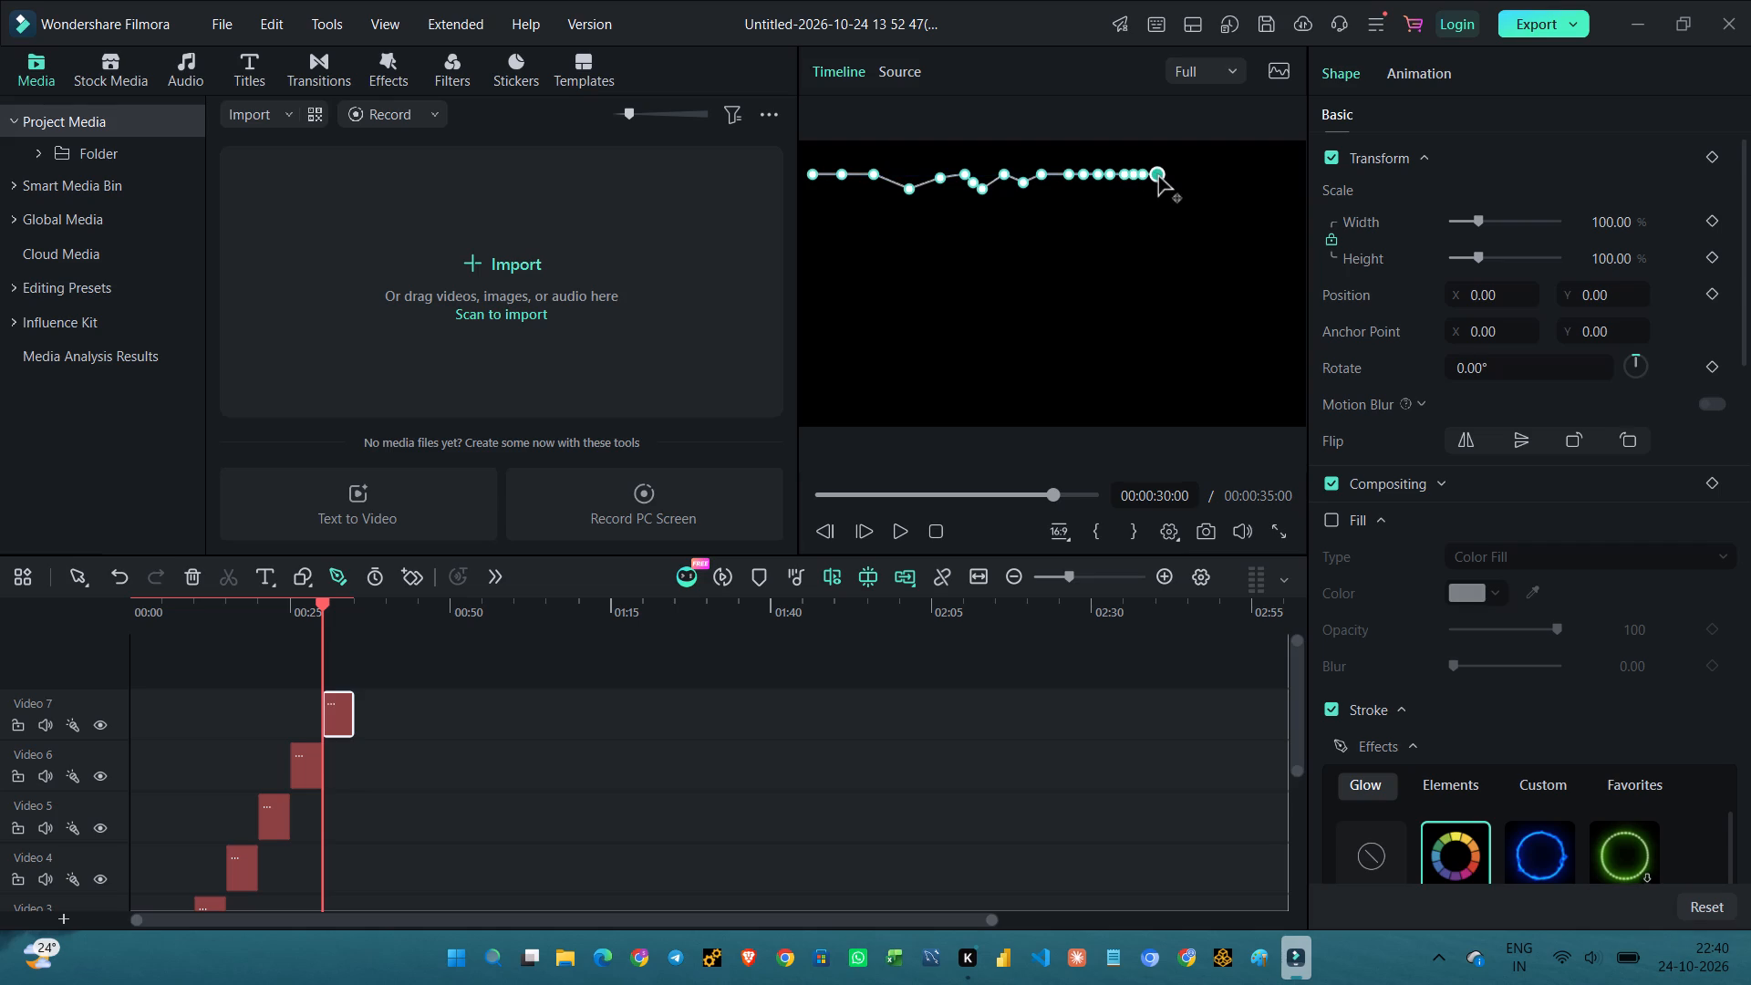
click(1175, 179)
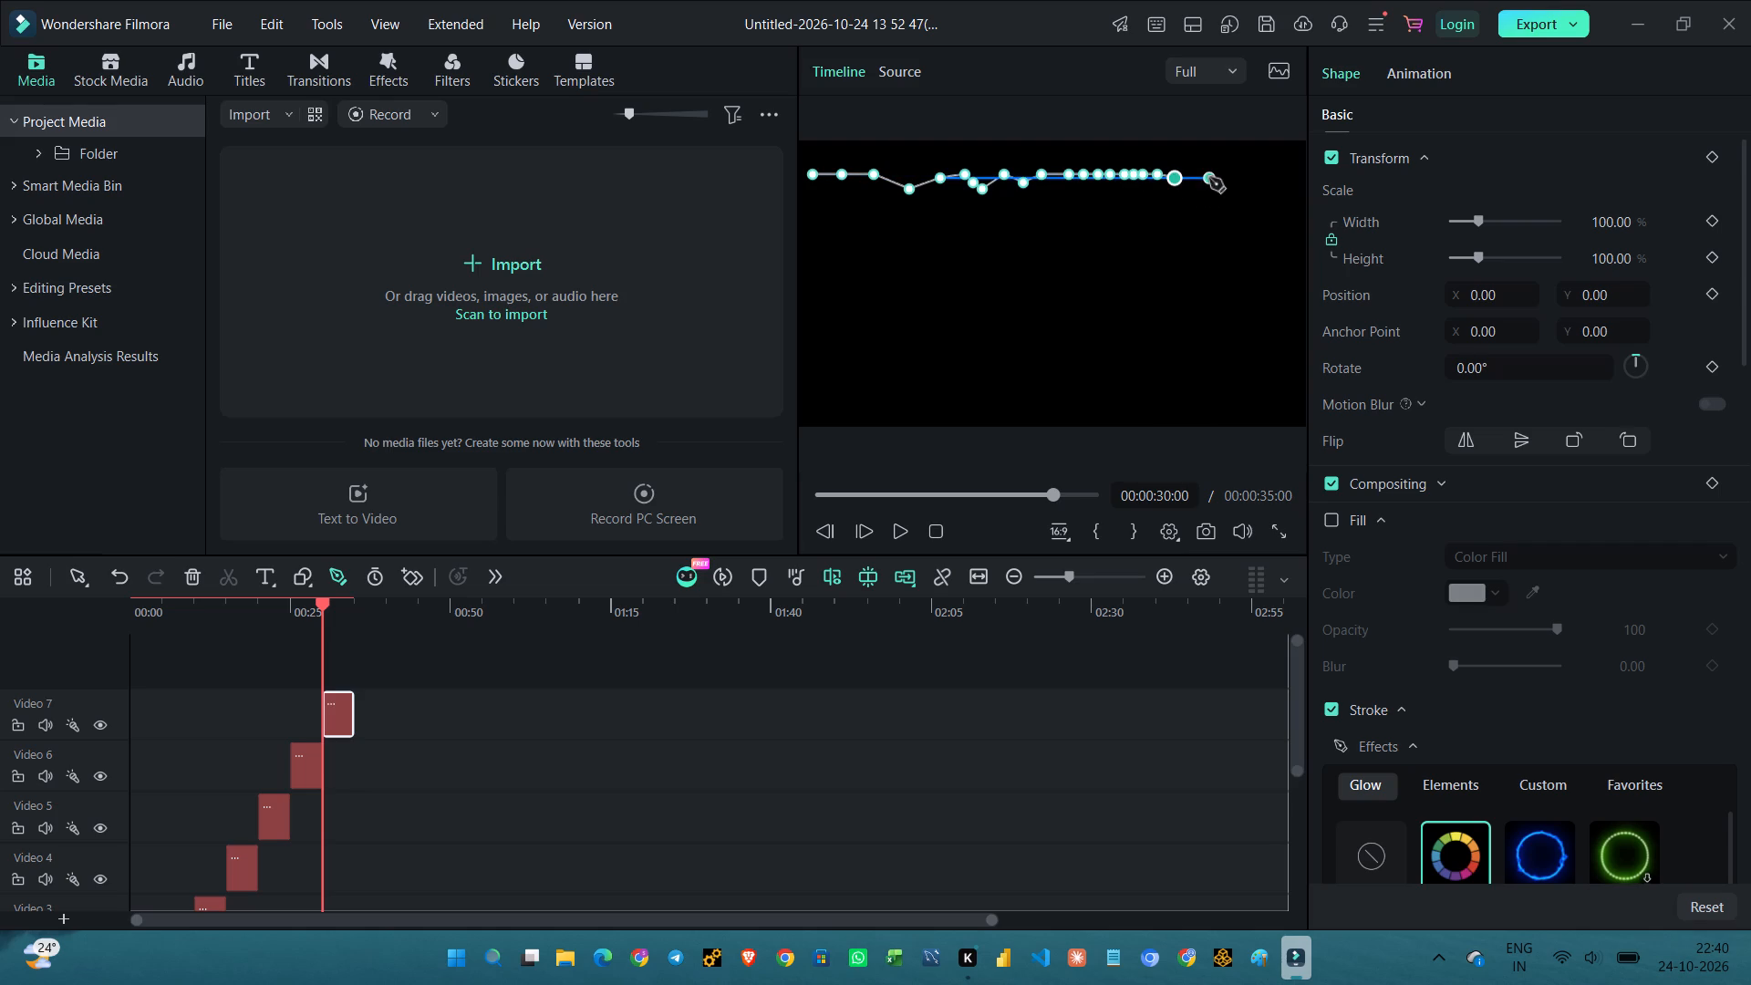
click(1209, 178)
click(1236, 175)
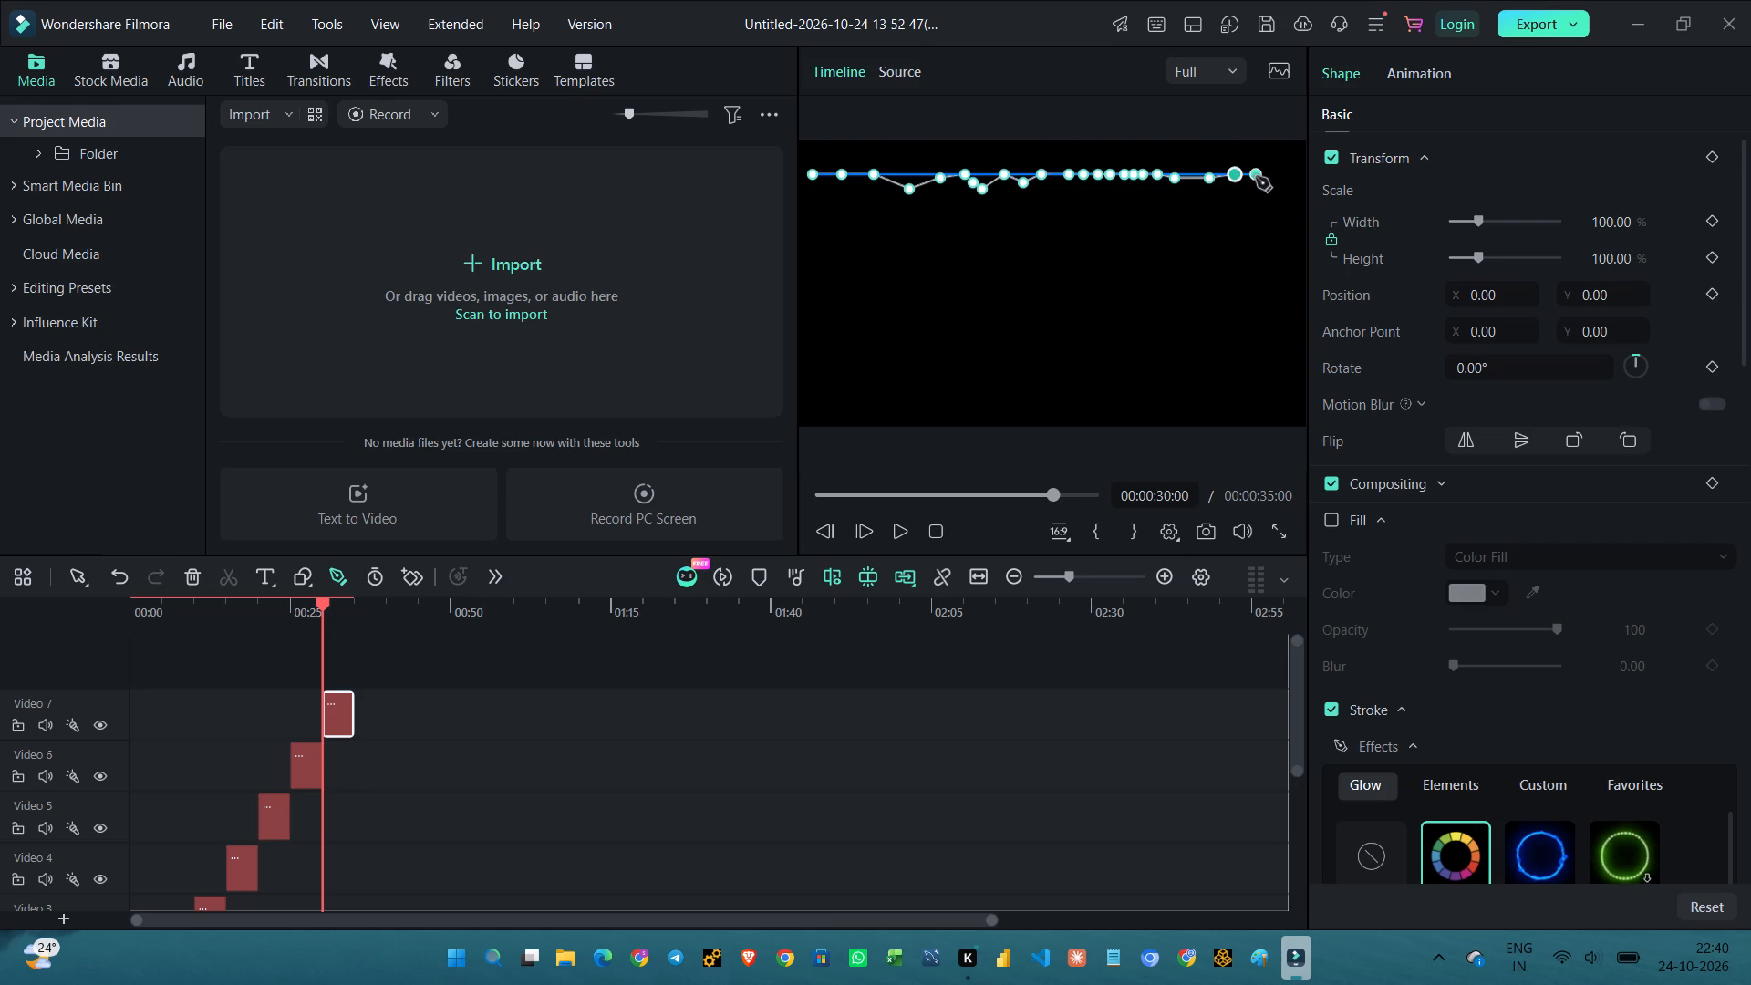
click(1256, 177)
click(1284, 174)
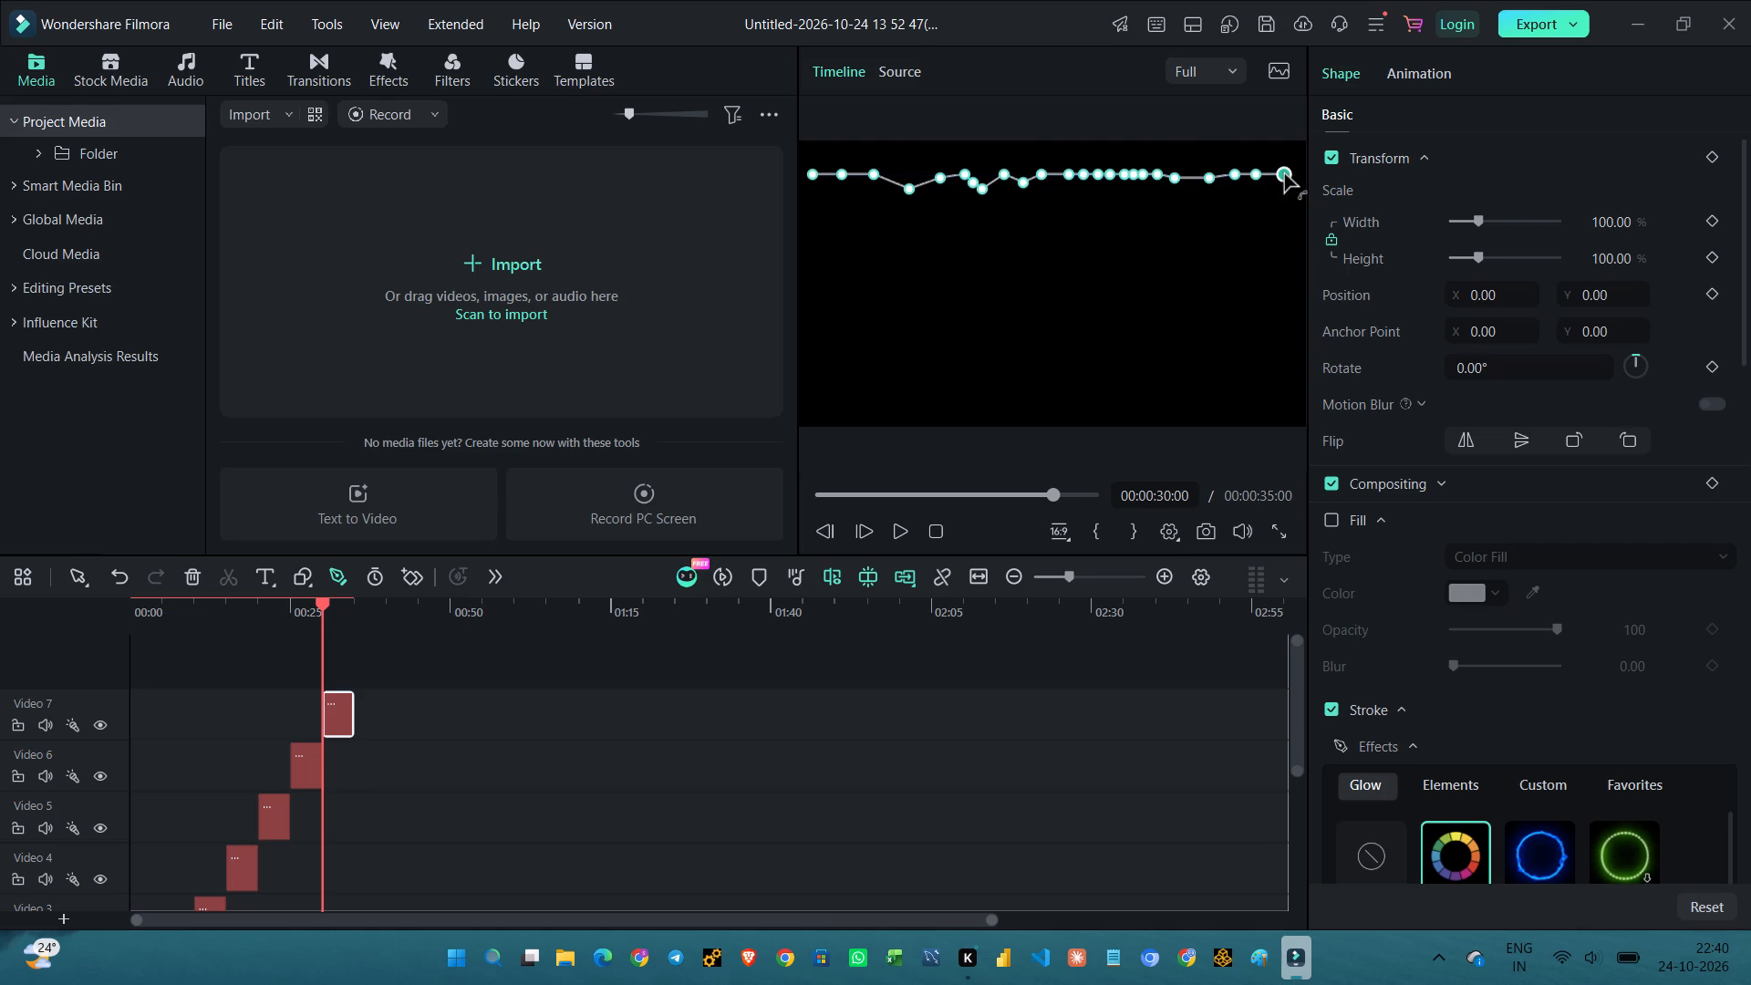
Drop the pen path at the frame's right edge and draw a second row back to just past the middle in shallow waves.
click(1284, 204)
click(1265, 204)
drag(1248, 202, 1219, 198)
click(1219, 198)
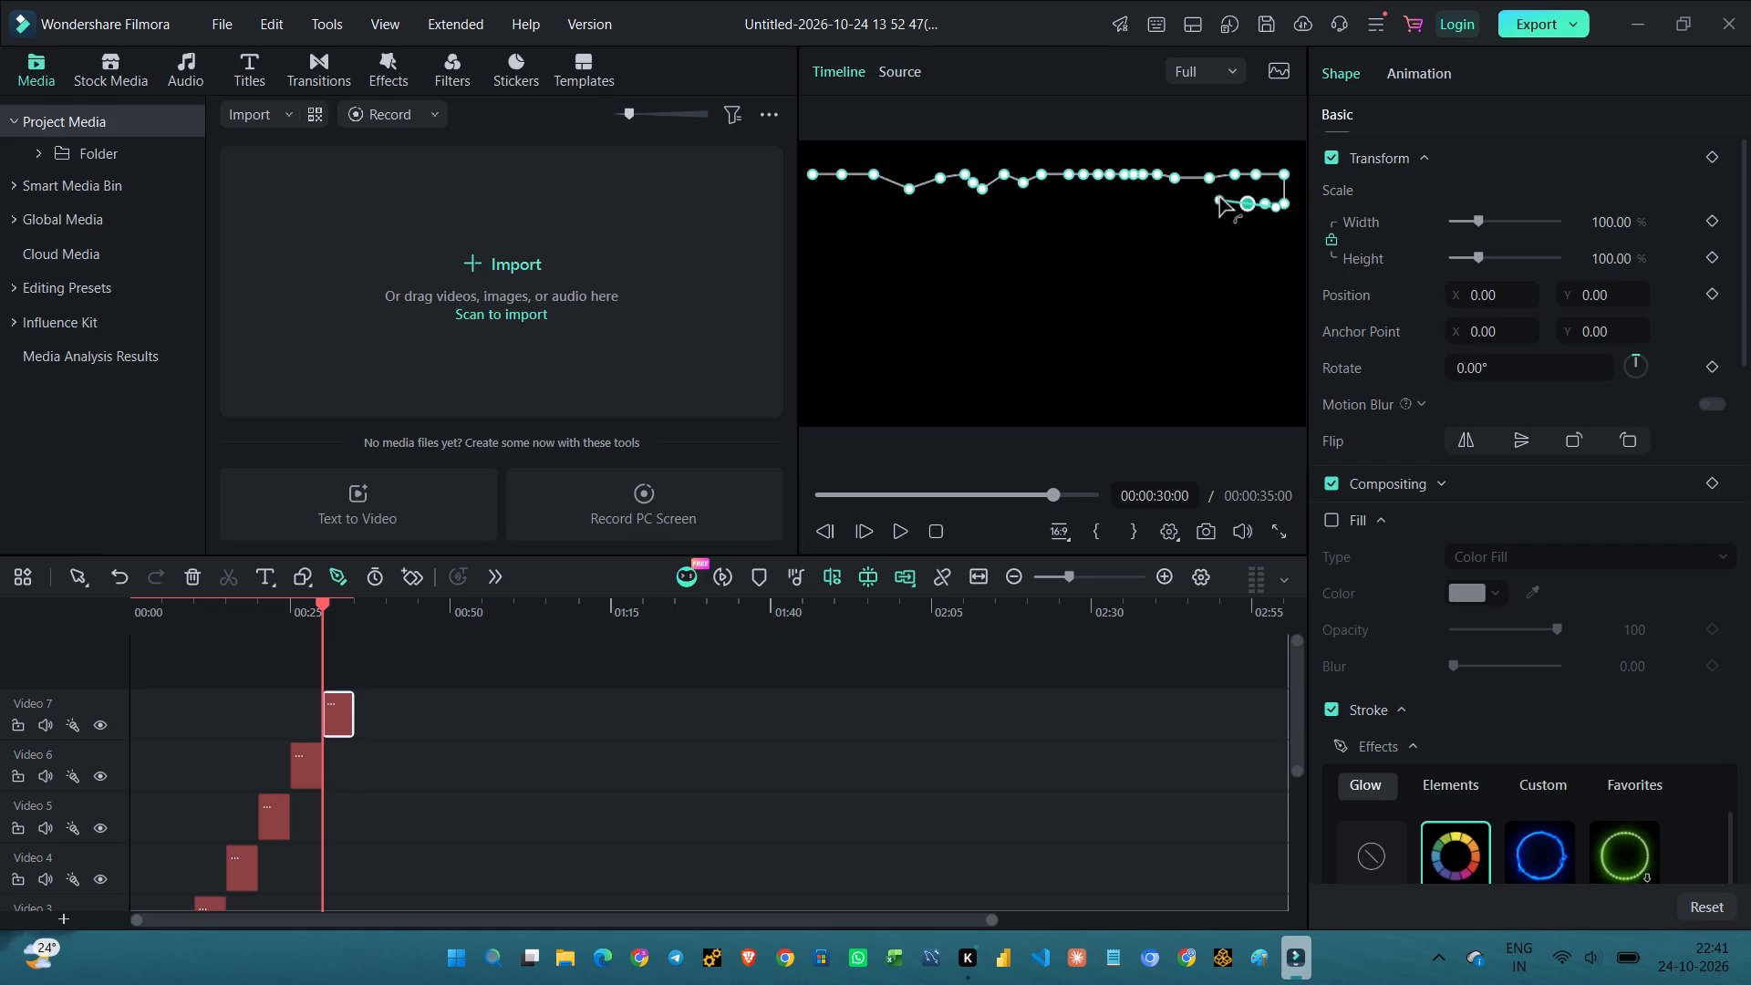
click(1206, 194)
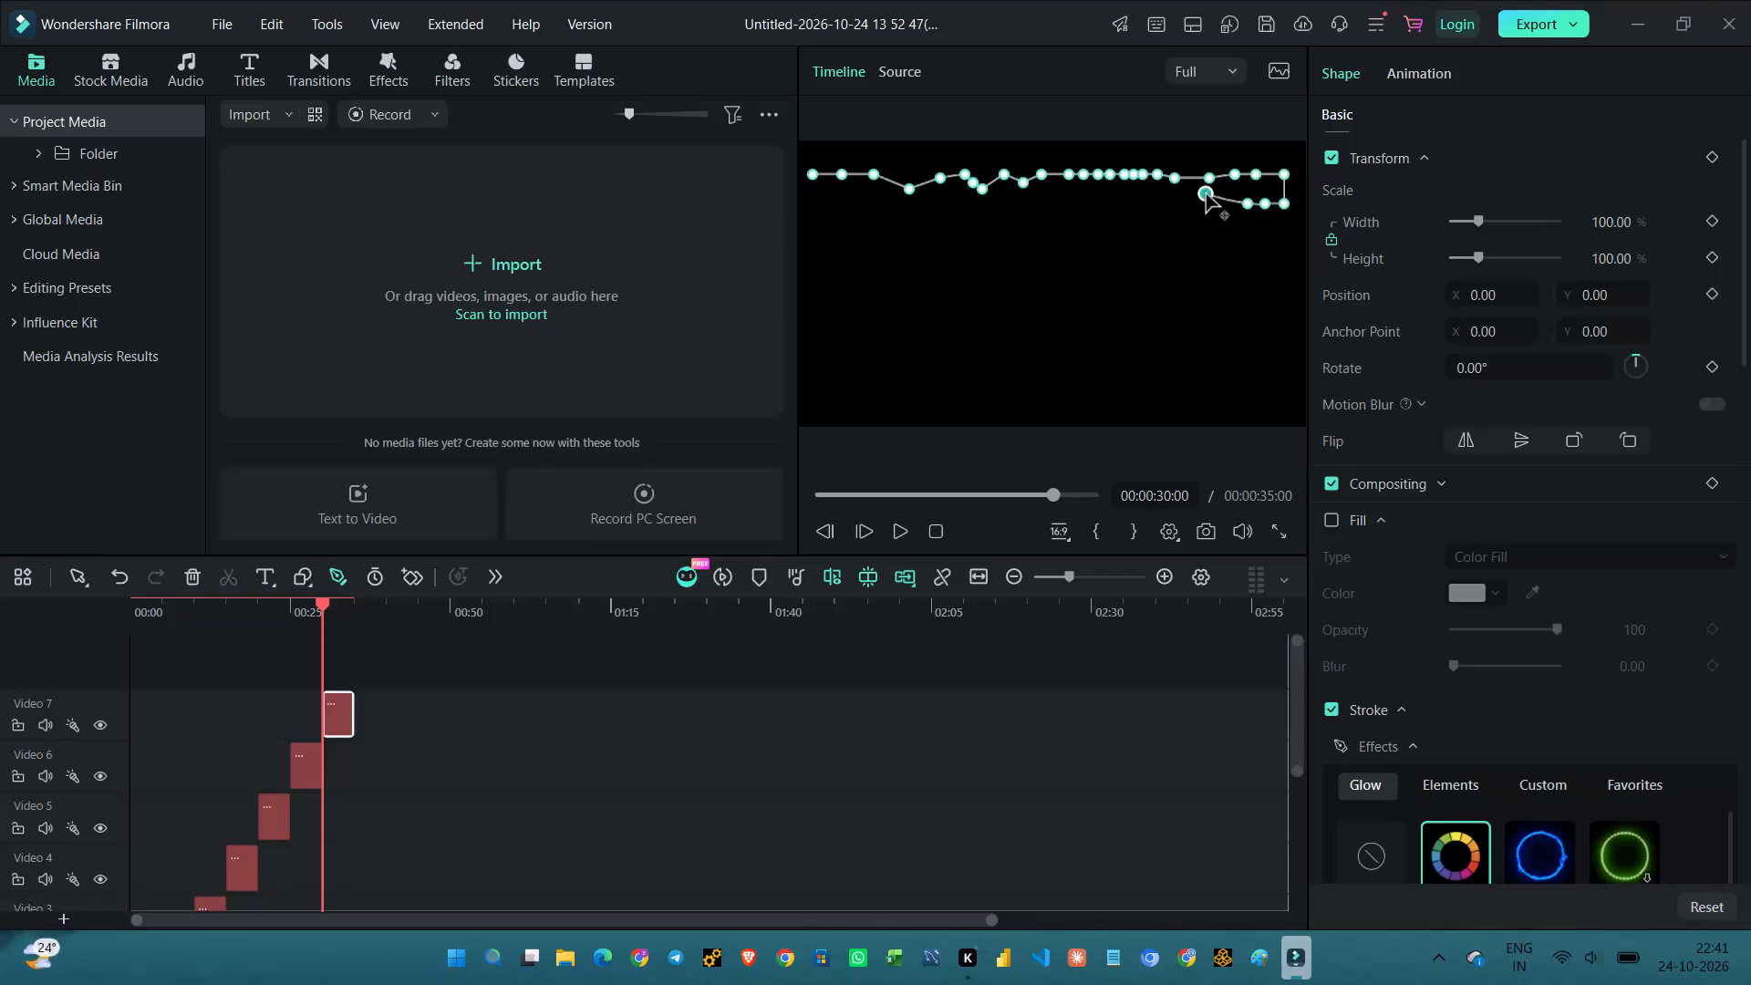
click(1181, 197)
click(1143, 202)
click(1121, 193)
click(1089, 202)
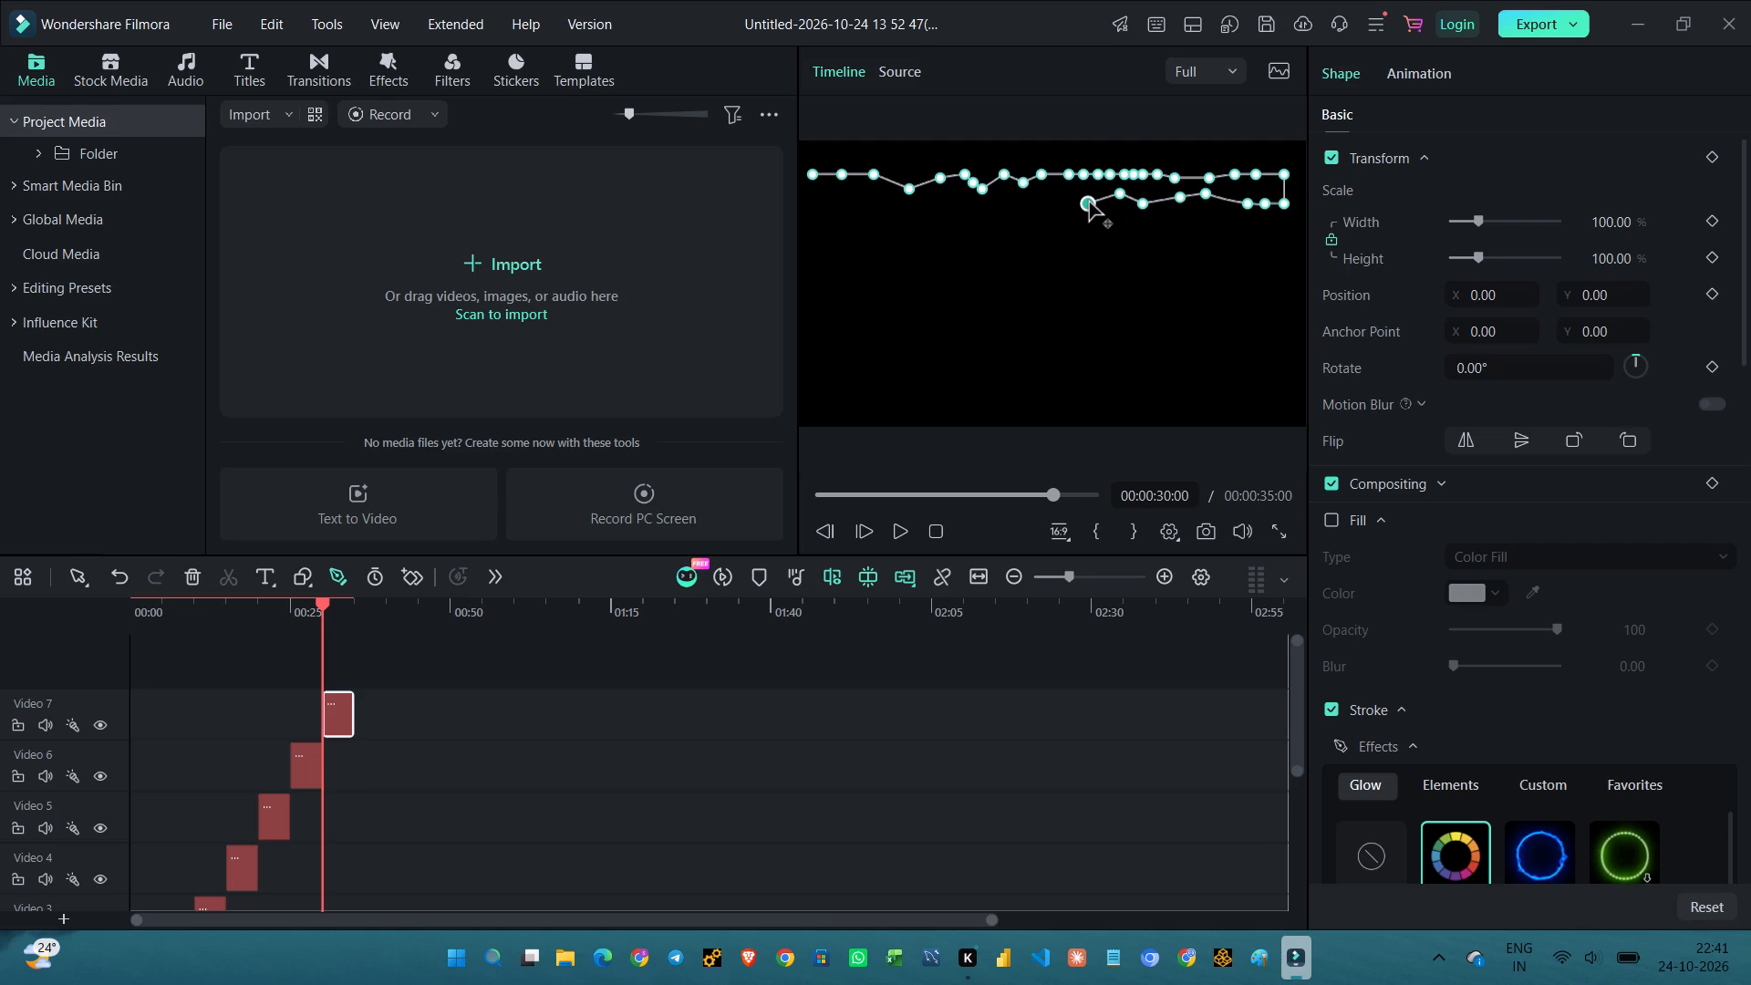
Continue the pen path's second row to near the frame's left edge, nearly flat with a slight rise at the end.
click(1057, 199)
click(1031, 204)
click(1012, 206)
click(972, 202)
click(946, 202)
click(932, 202)
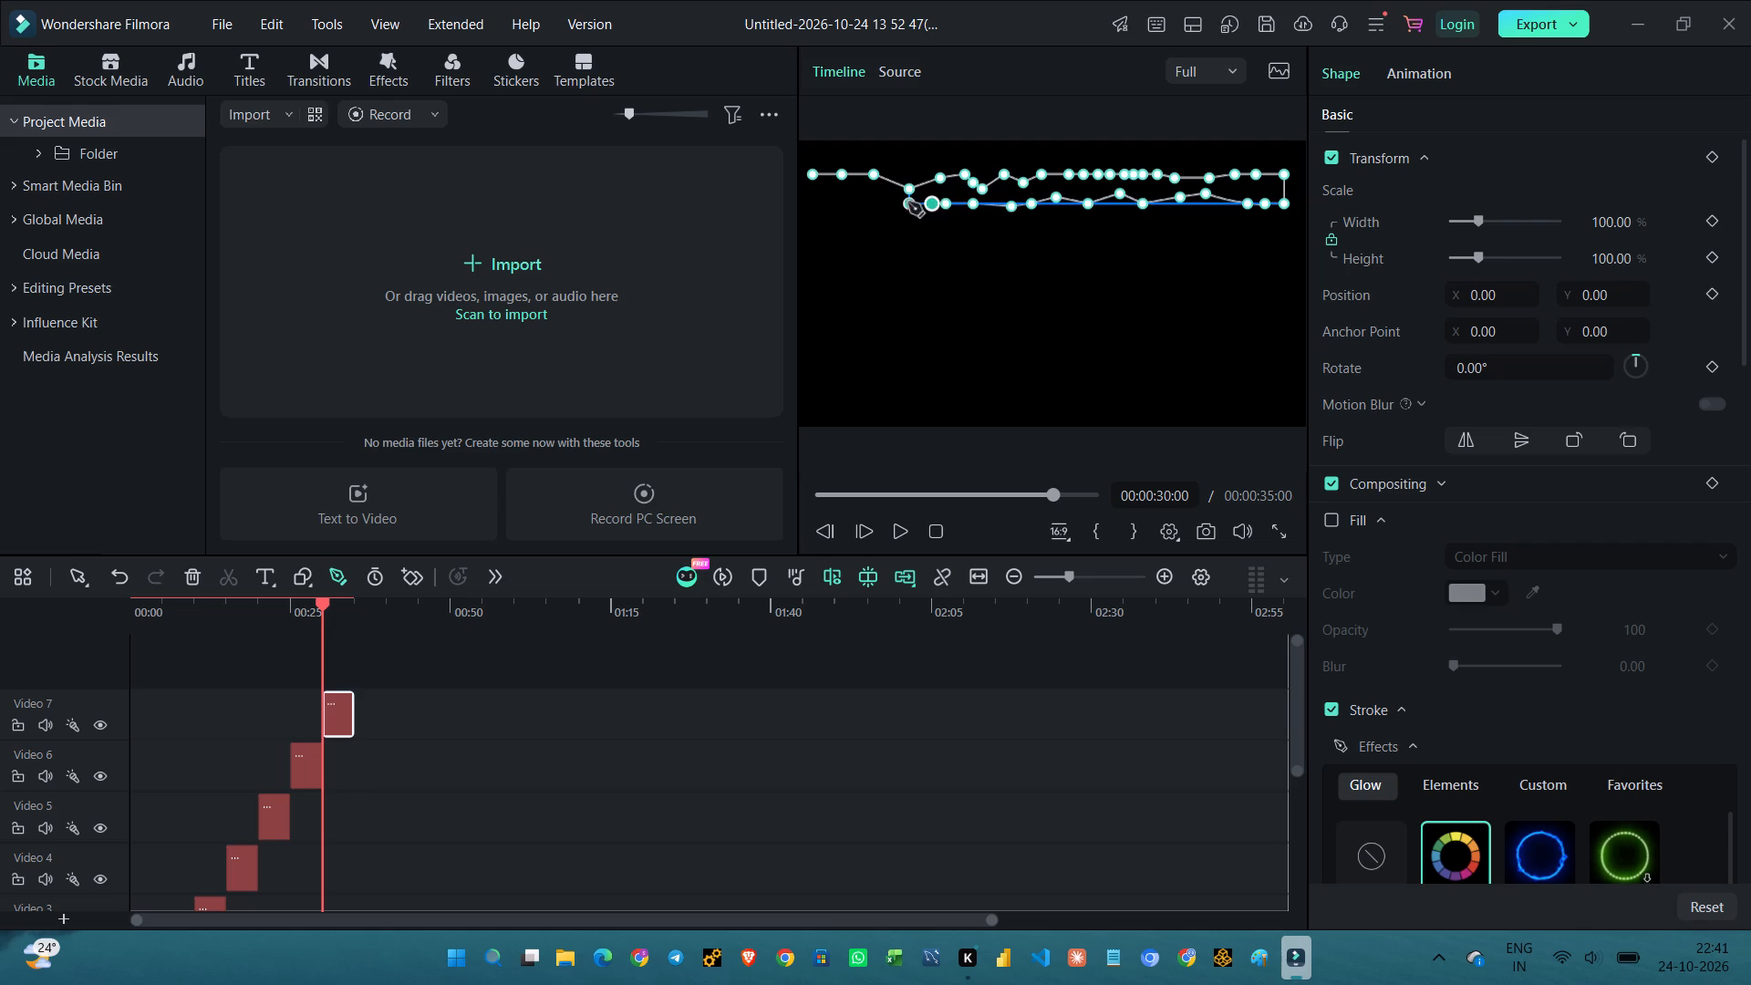
drag(908, 202, 886, 200)
click(886, 200)
click(853, 201)
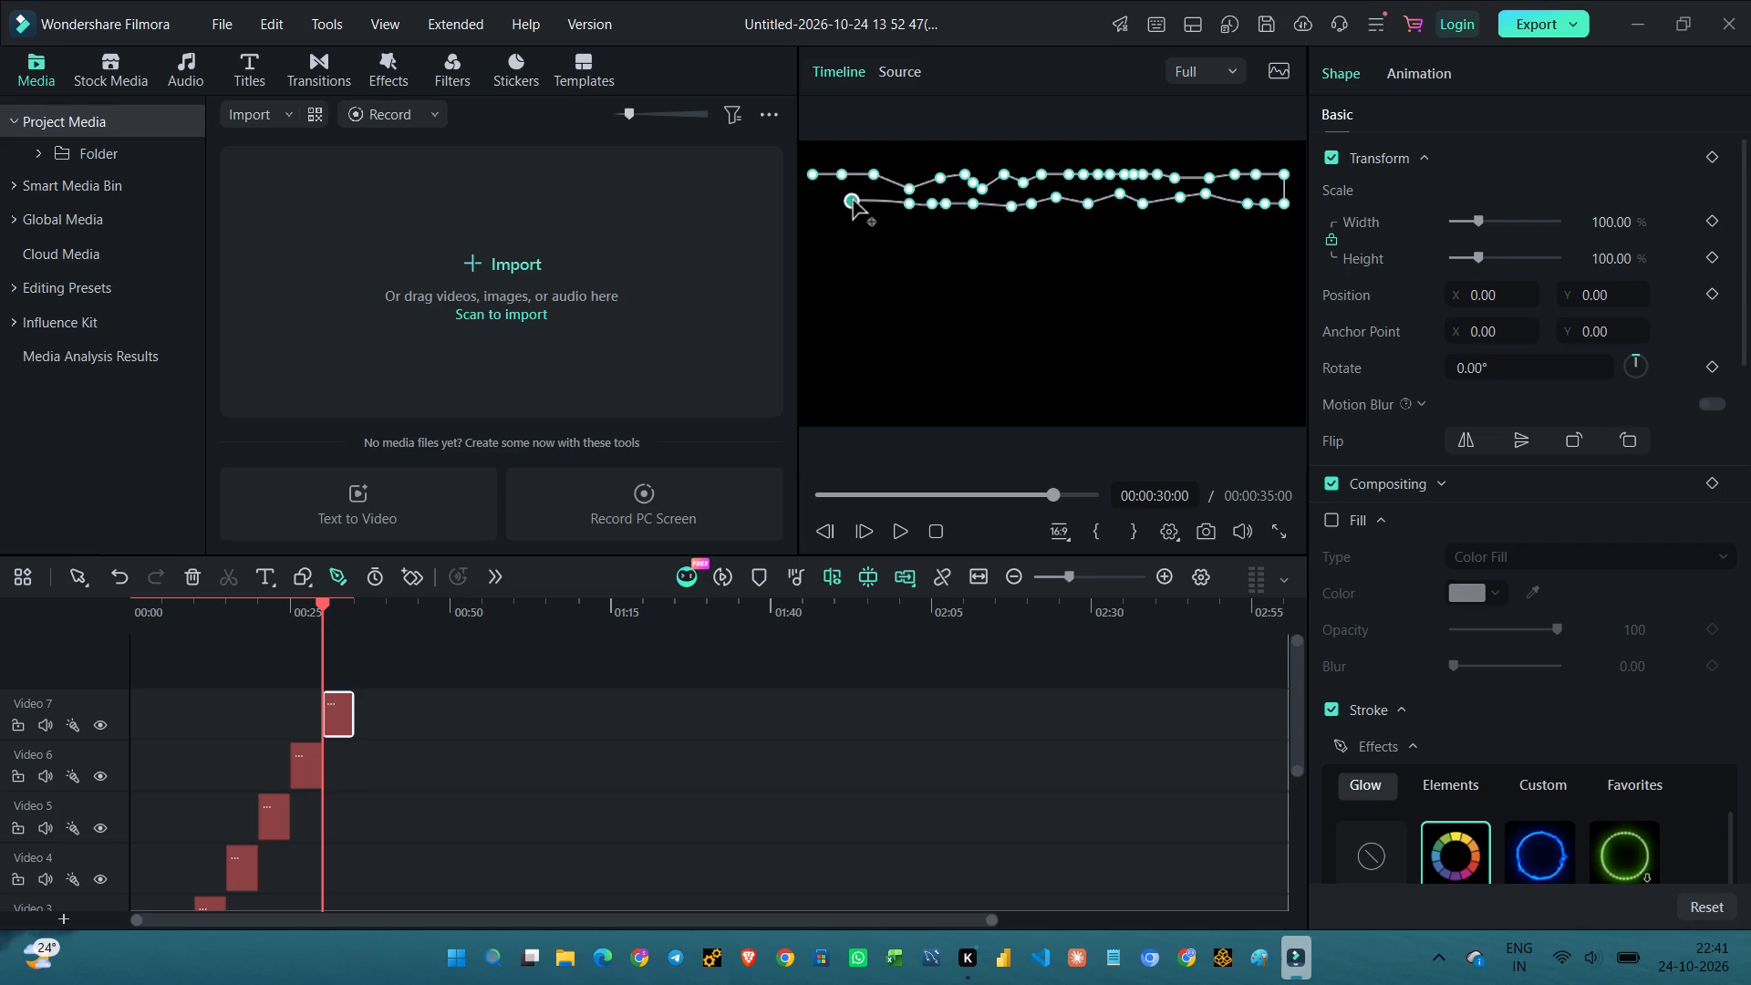
click(830, 196)
Turn the pen path down at the frame's left edge and draw a gently curved third row to just past the middle.
click(816, 223)
drag(859, 226, 896, 234)
click(896, 234)
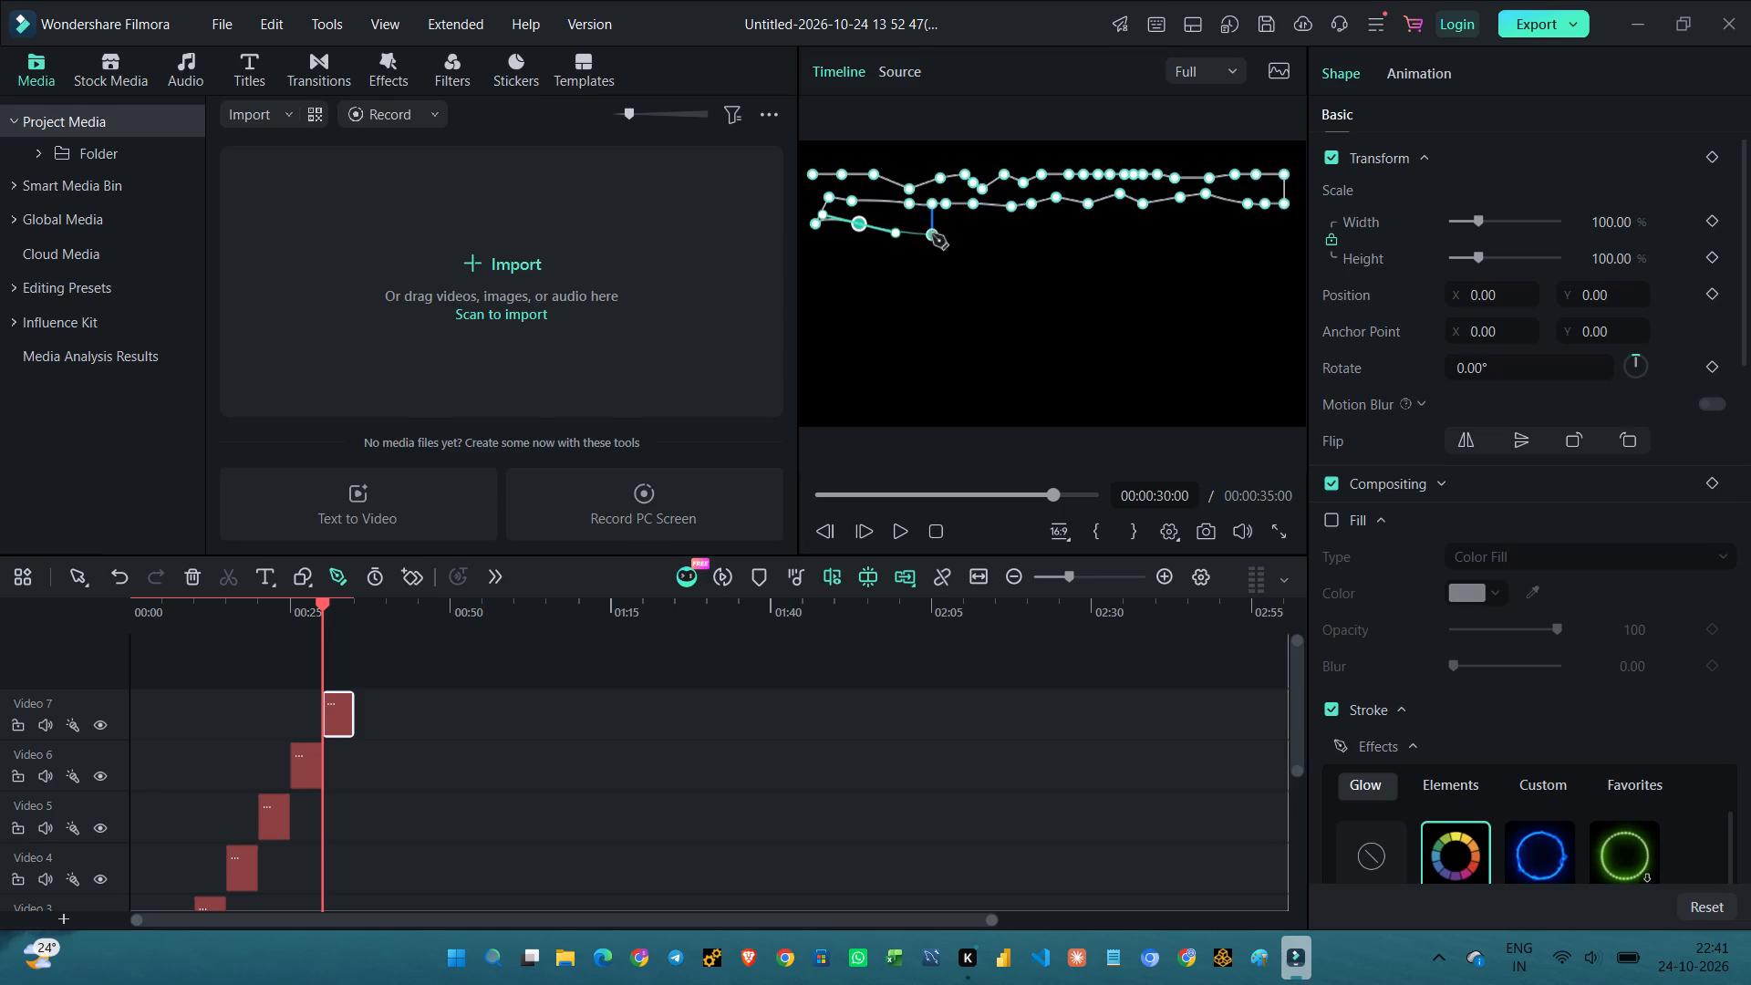
click(932, 234)
drag(972, 232, 1005, 233)
click(1005, 233)
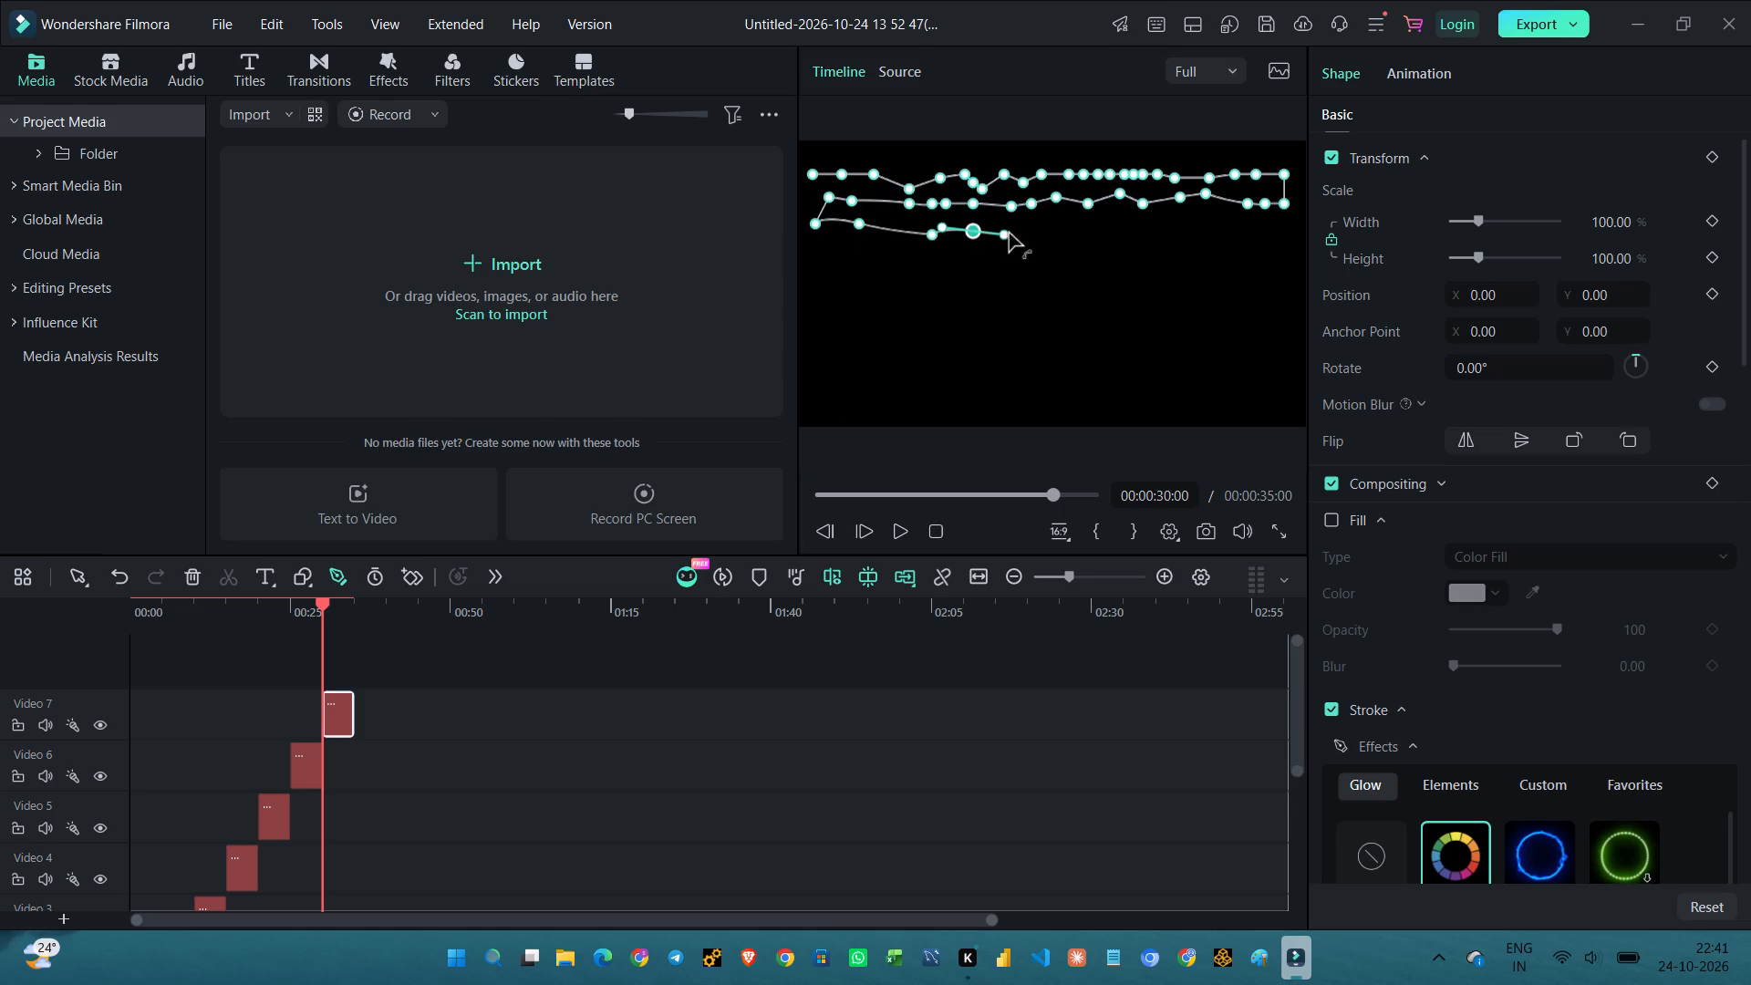
click(1061, 228)
click(1076, 228)
click(1102, 229)
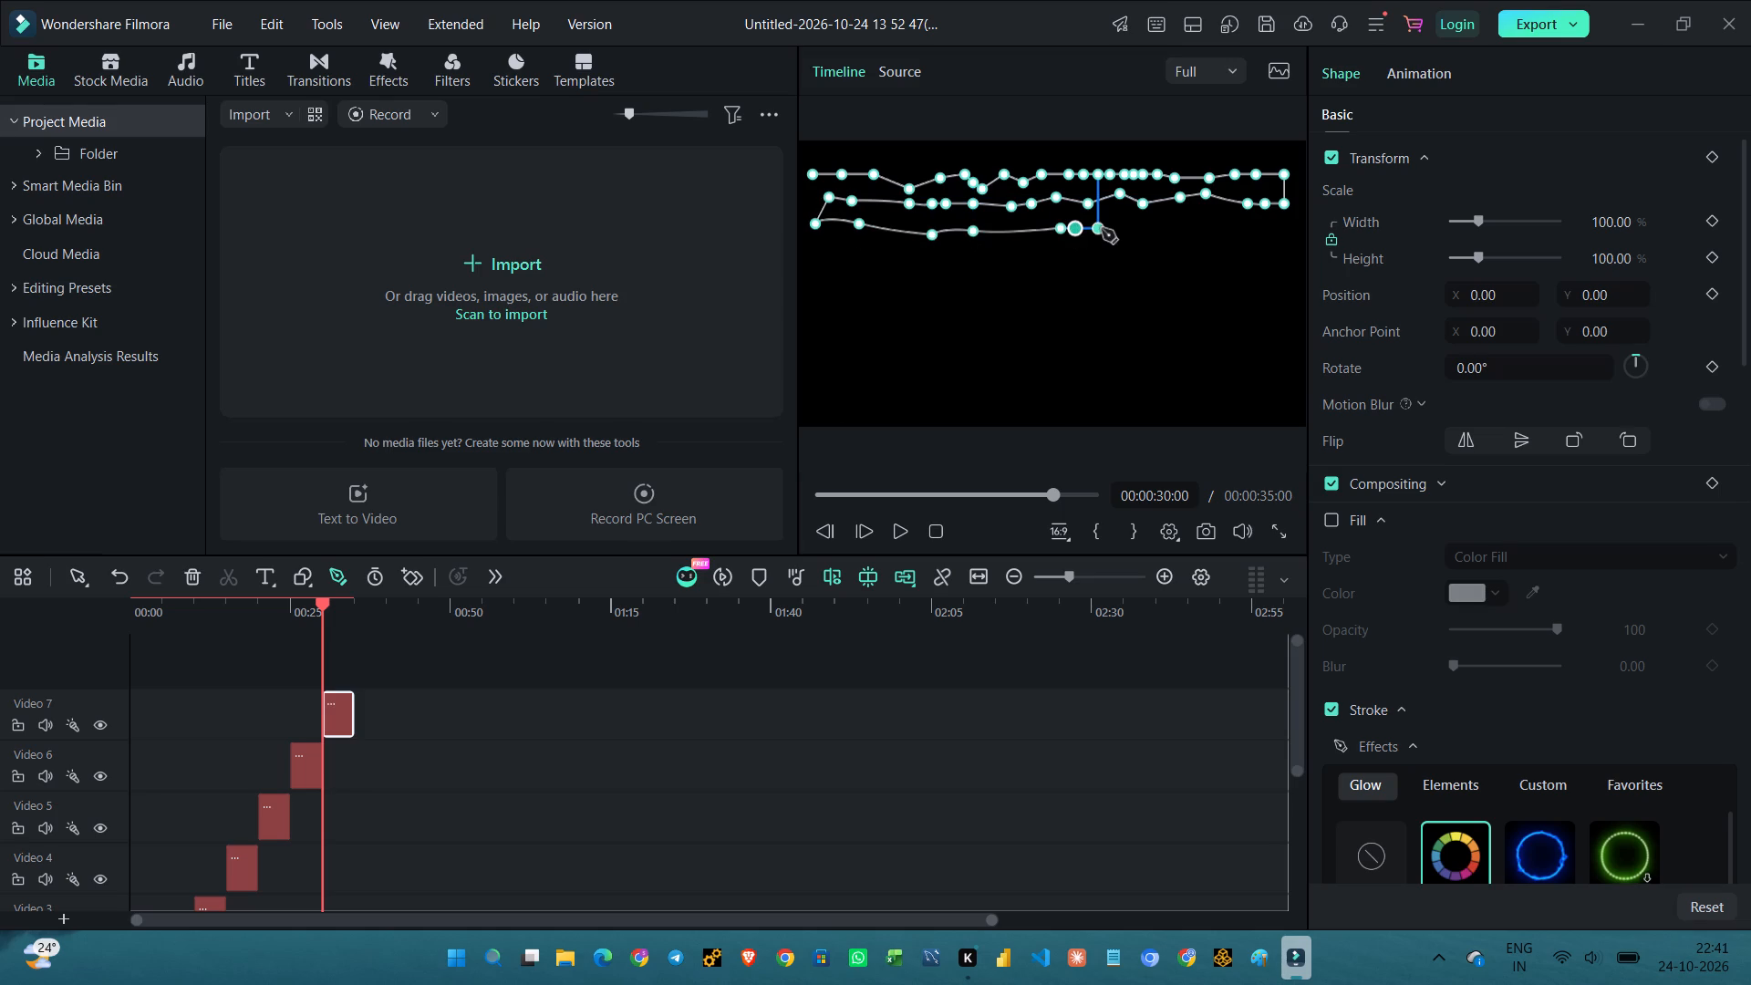
Continue the pen path's third row to the frame's right edge, with a shallow dip followed by a small bump.
click(1122, 234)
click(1151, 234)
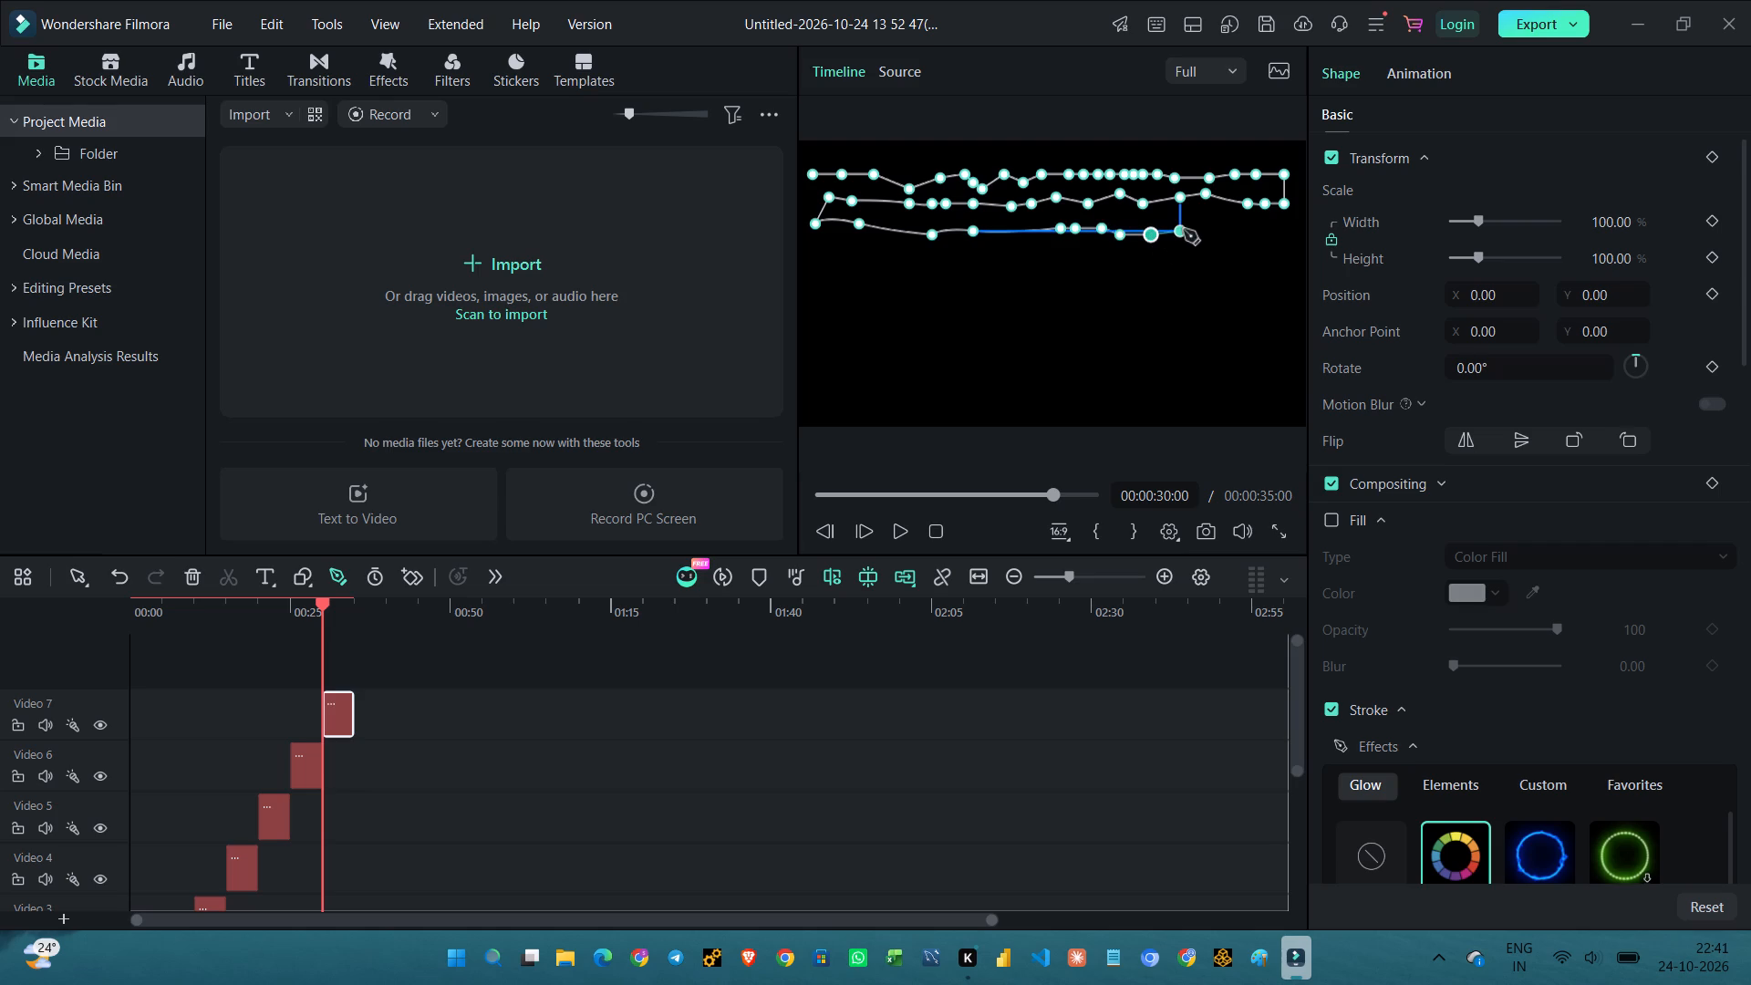
click(1184, 230)
click(1212, 224)
click(1246, 230)
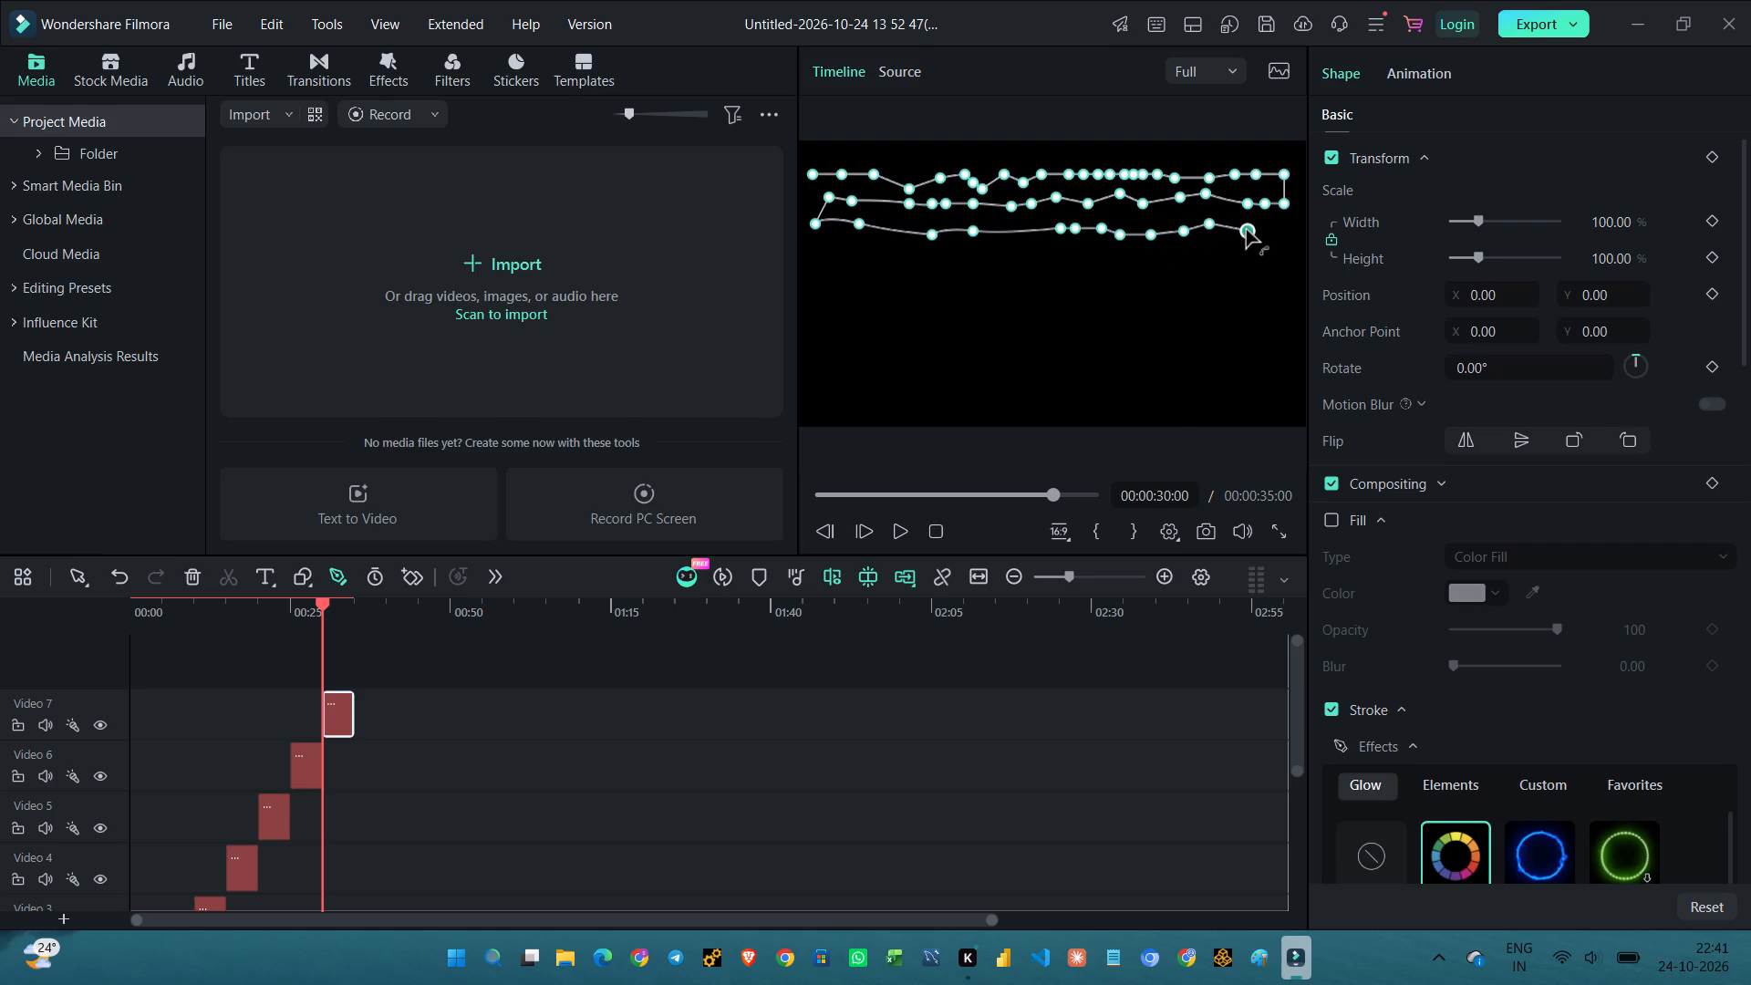
drag(1262, 231, 1285, 231)
click(1285, 231)
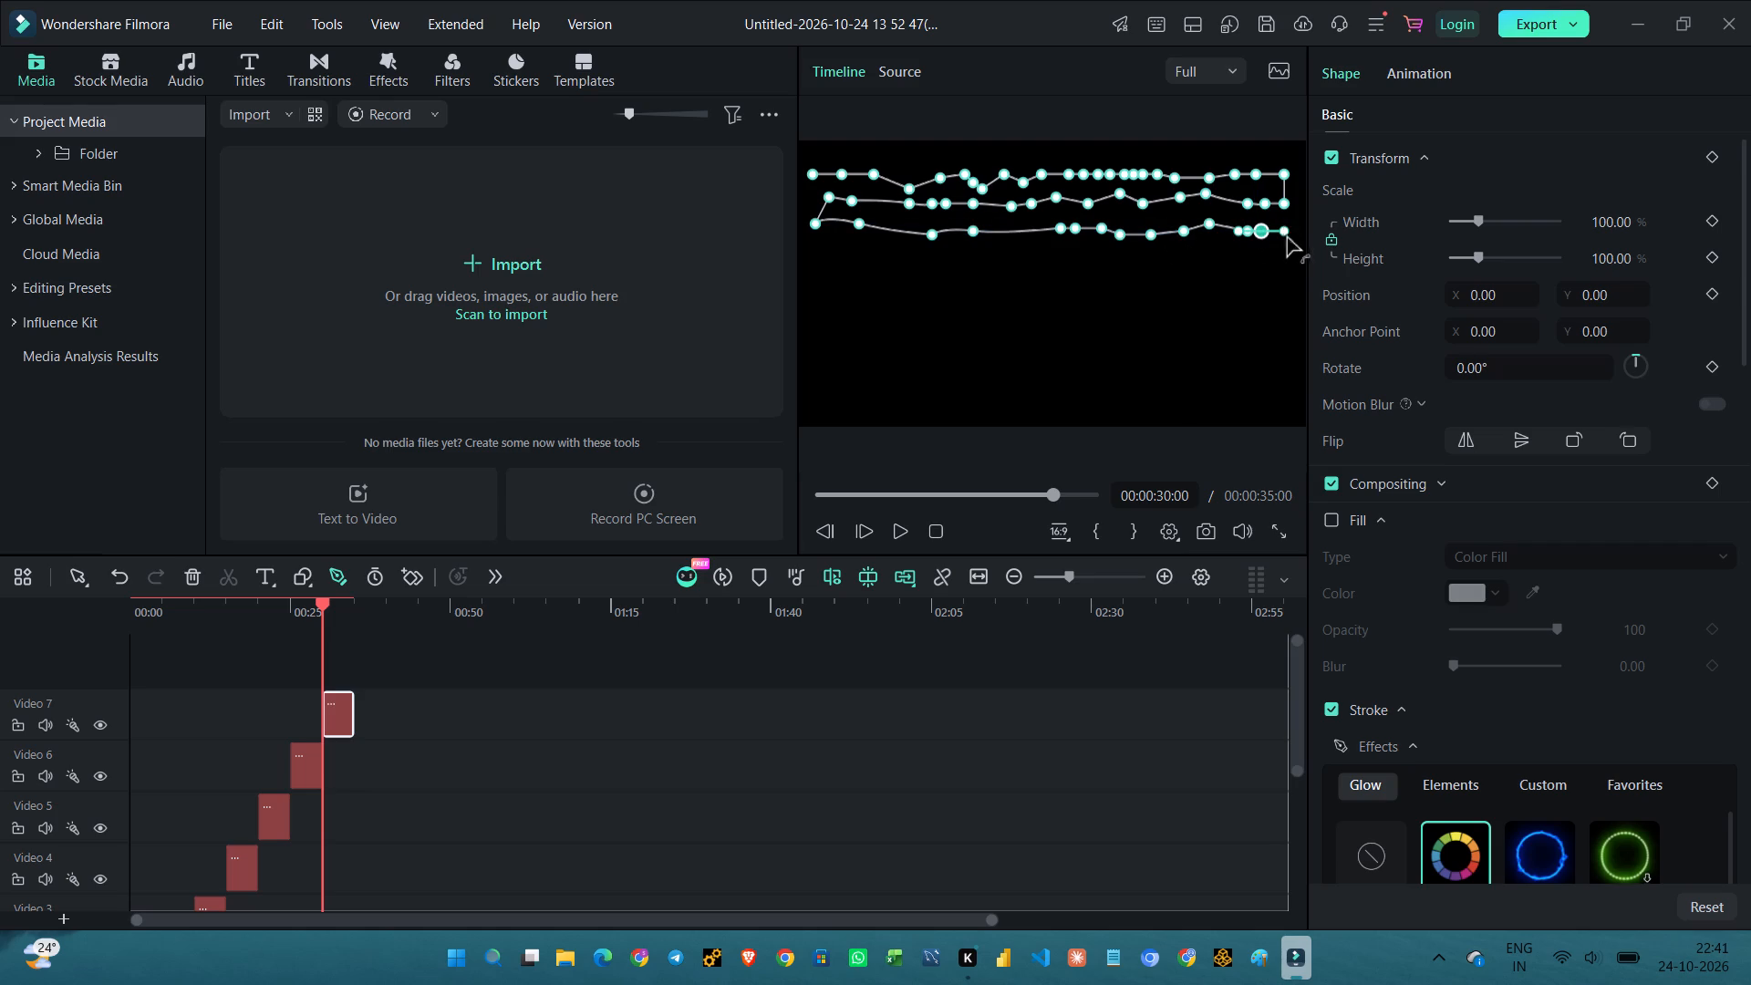
Turn the pen path down at the frame's right edge and draw a nearly flat fourth row back to just past the middle.
click(1292, 252)
drag(1256, 259, 1212, 256)
click(1212, 256)
click(1187, 256)
click(1161, 260)
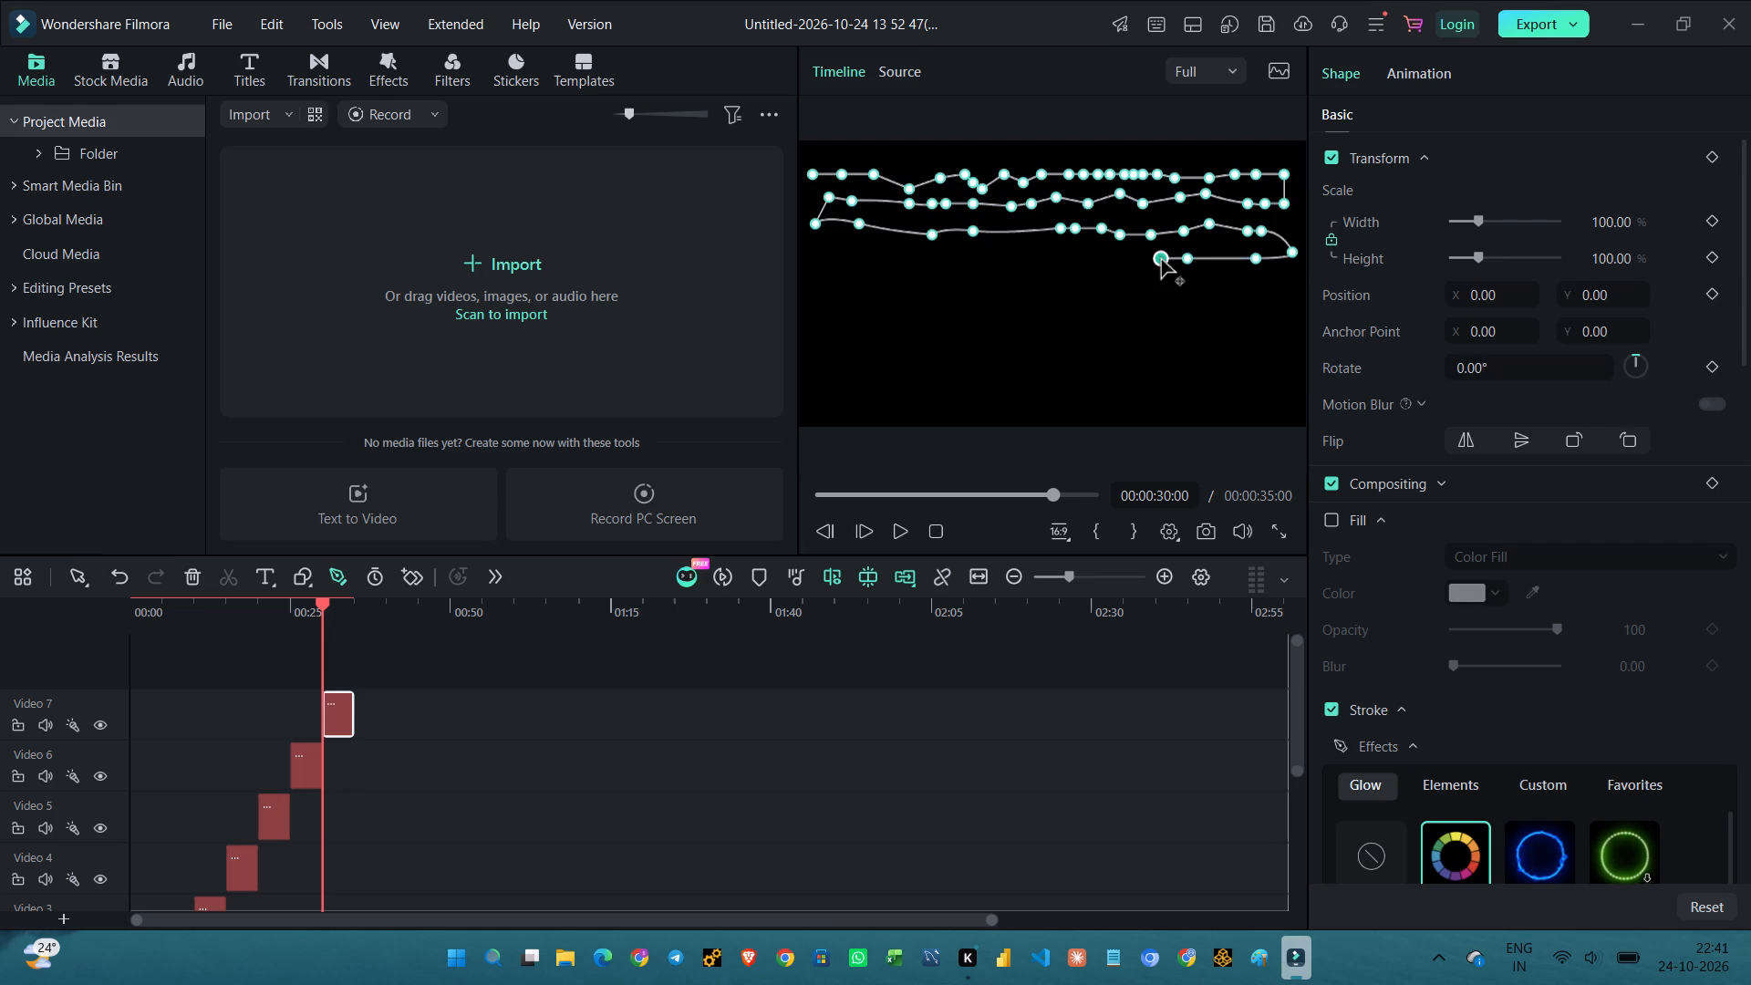
click(1144, 262)
click(1136, 262)
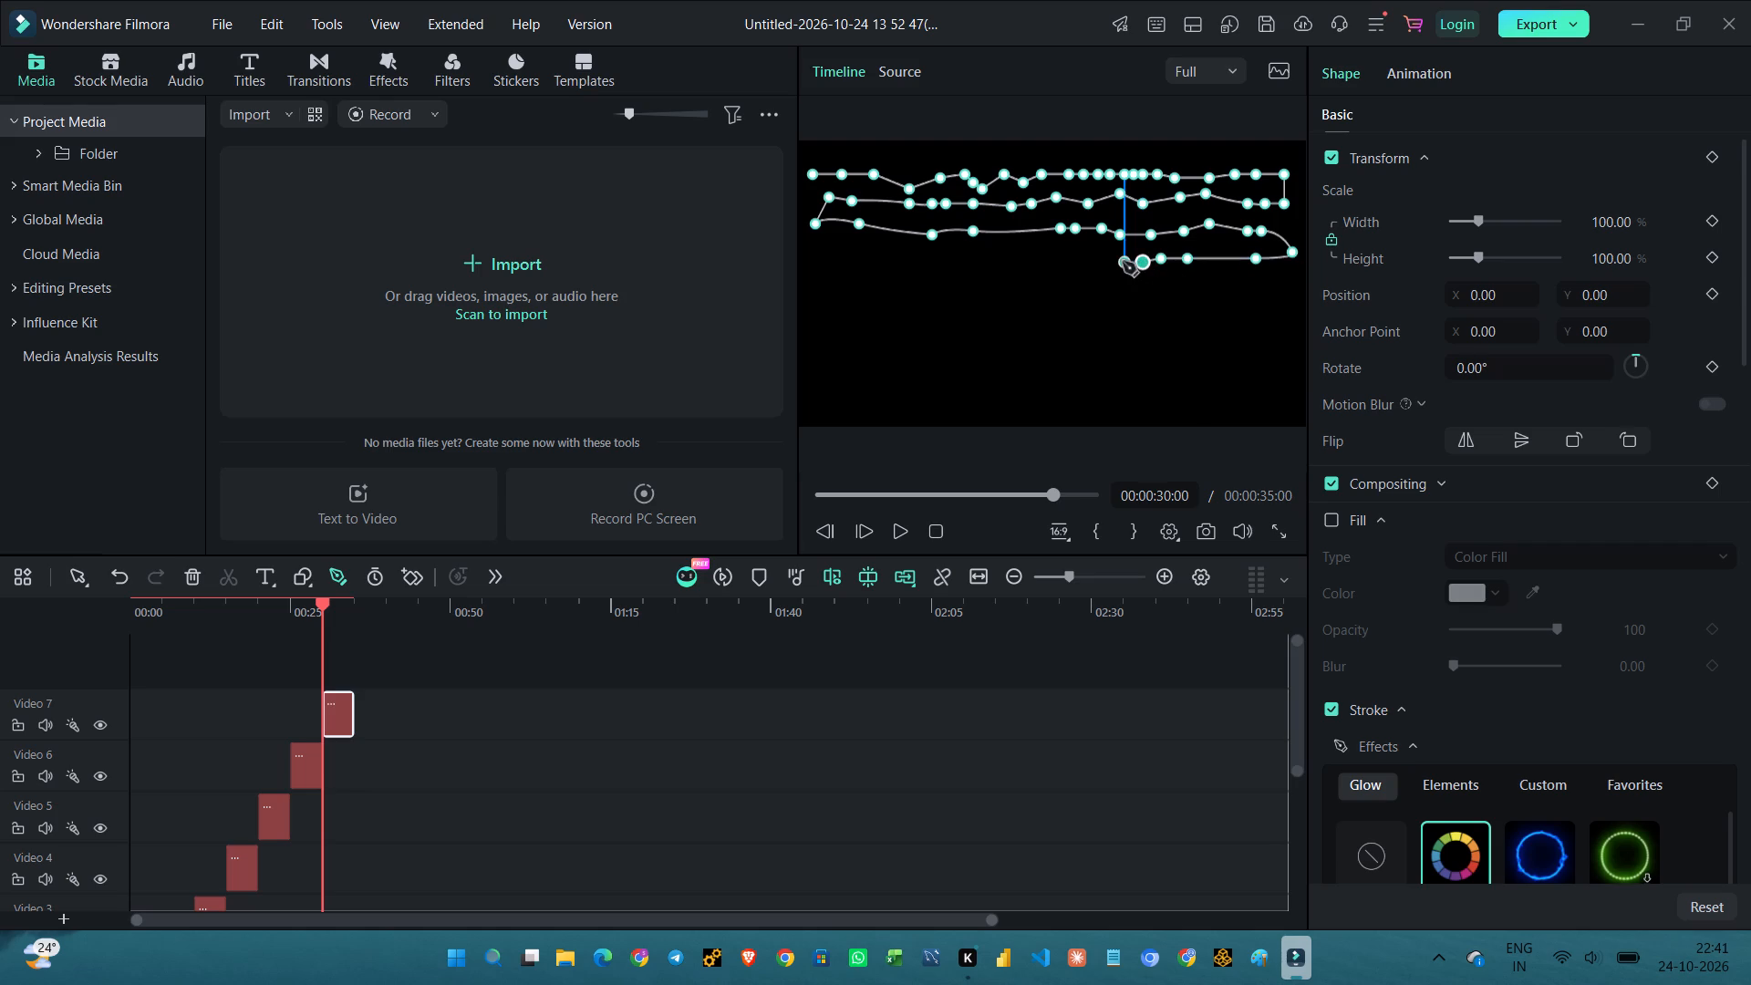
click(1123, 262)
click(1104, 264)
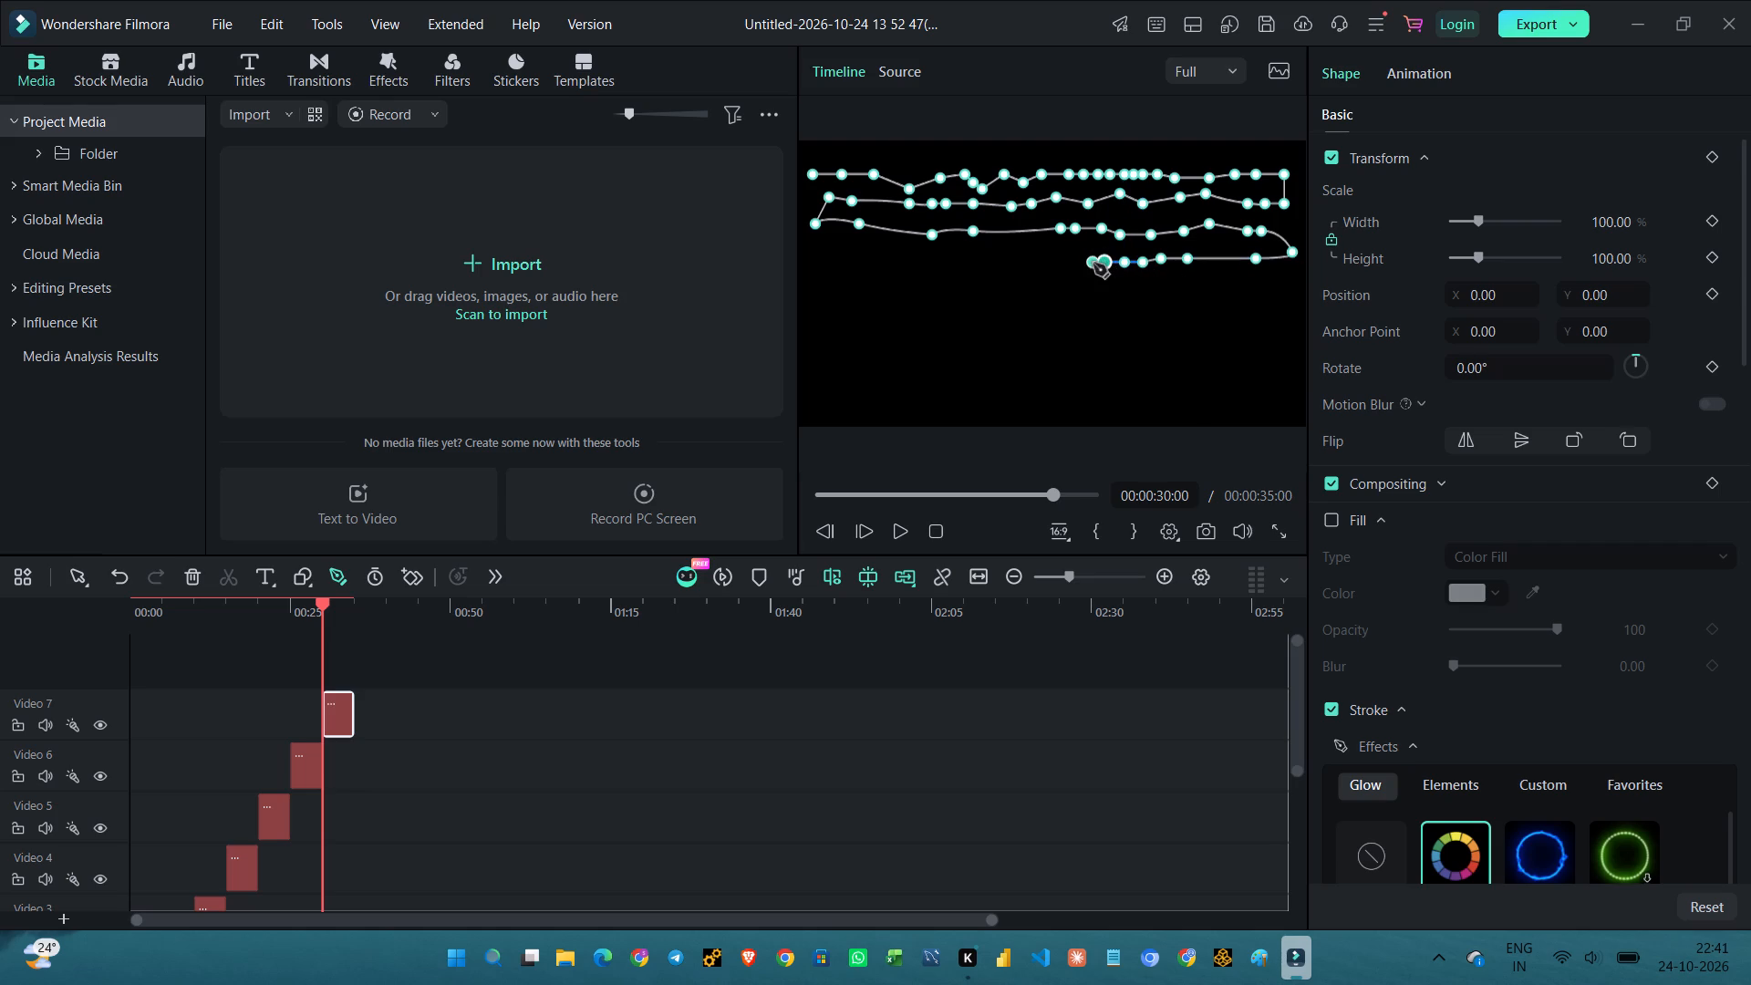
click(1093, 264)
click(1069, 265)
Continue the pen path's fourth row to the frame's left edge, with a deep dip and small backward hook, a shallower dip, and a flat end.
drag(1052, 270, 1042, 282)
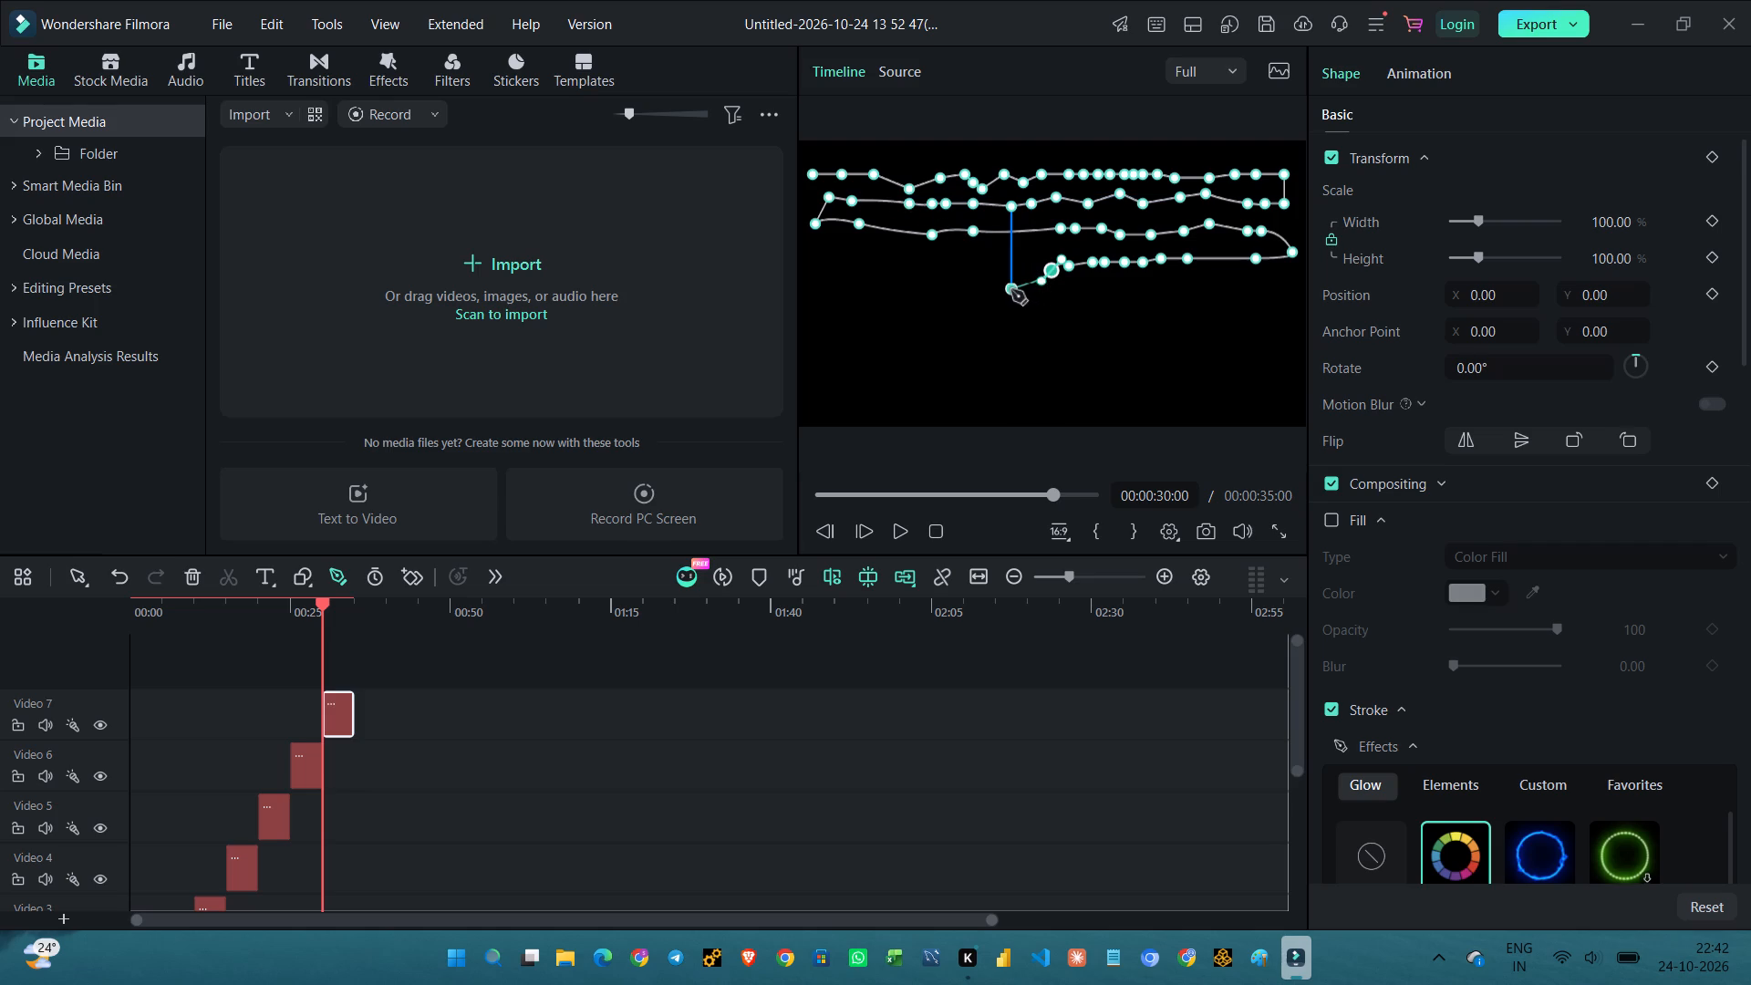
click(1011, 290)
click(999, 267)
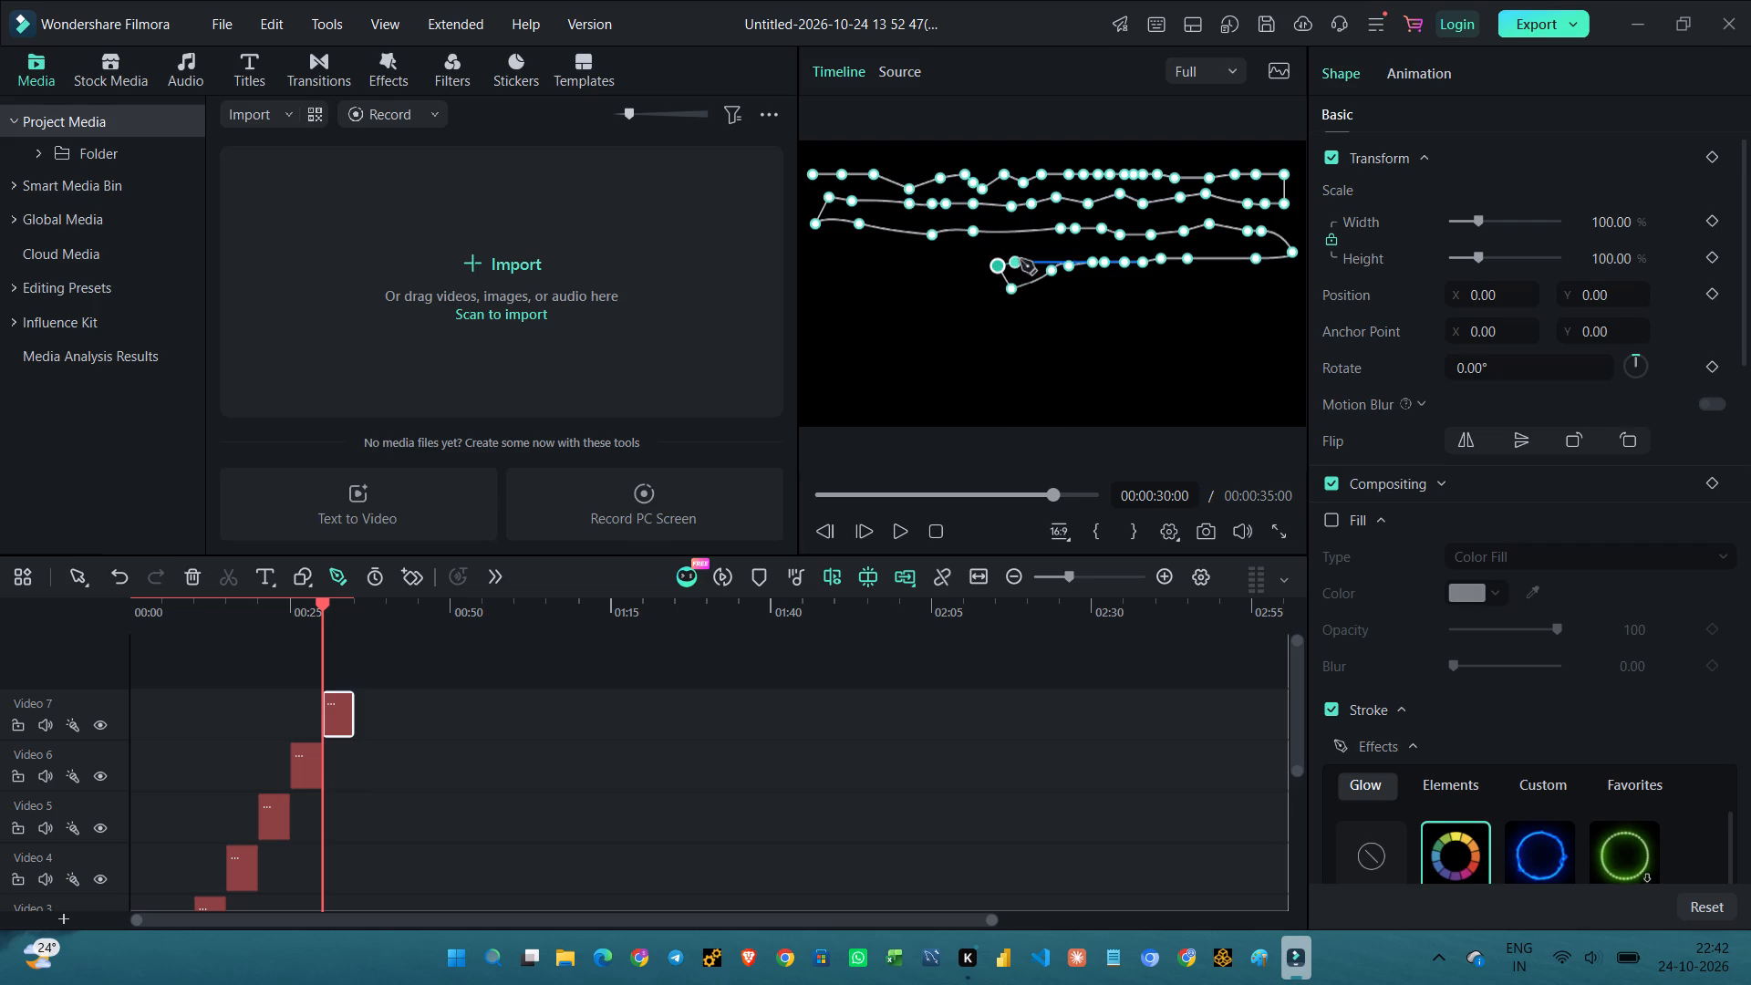
click(1023, 256)
click(982, 258)
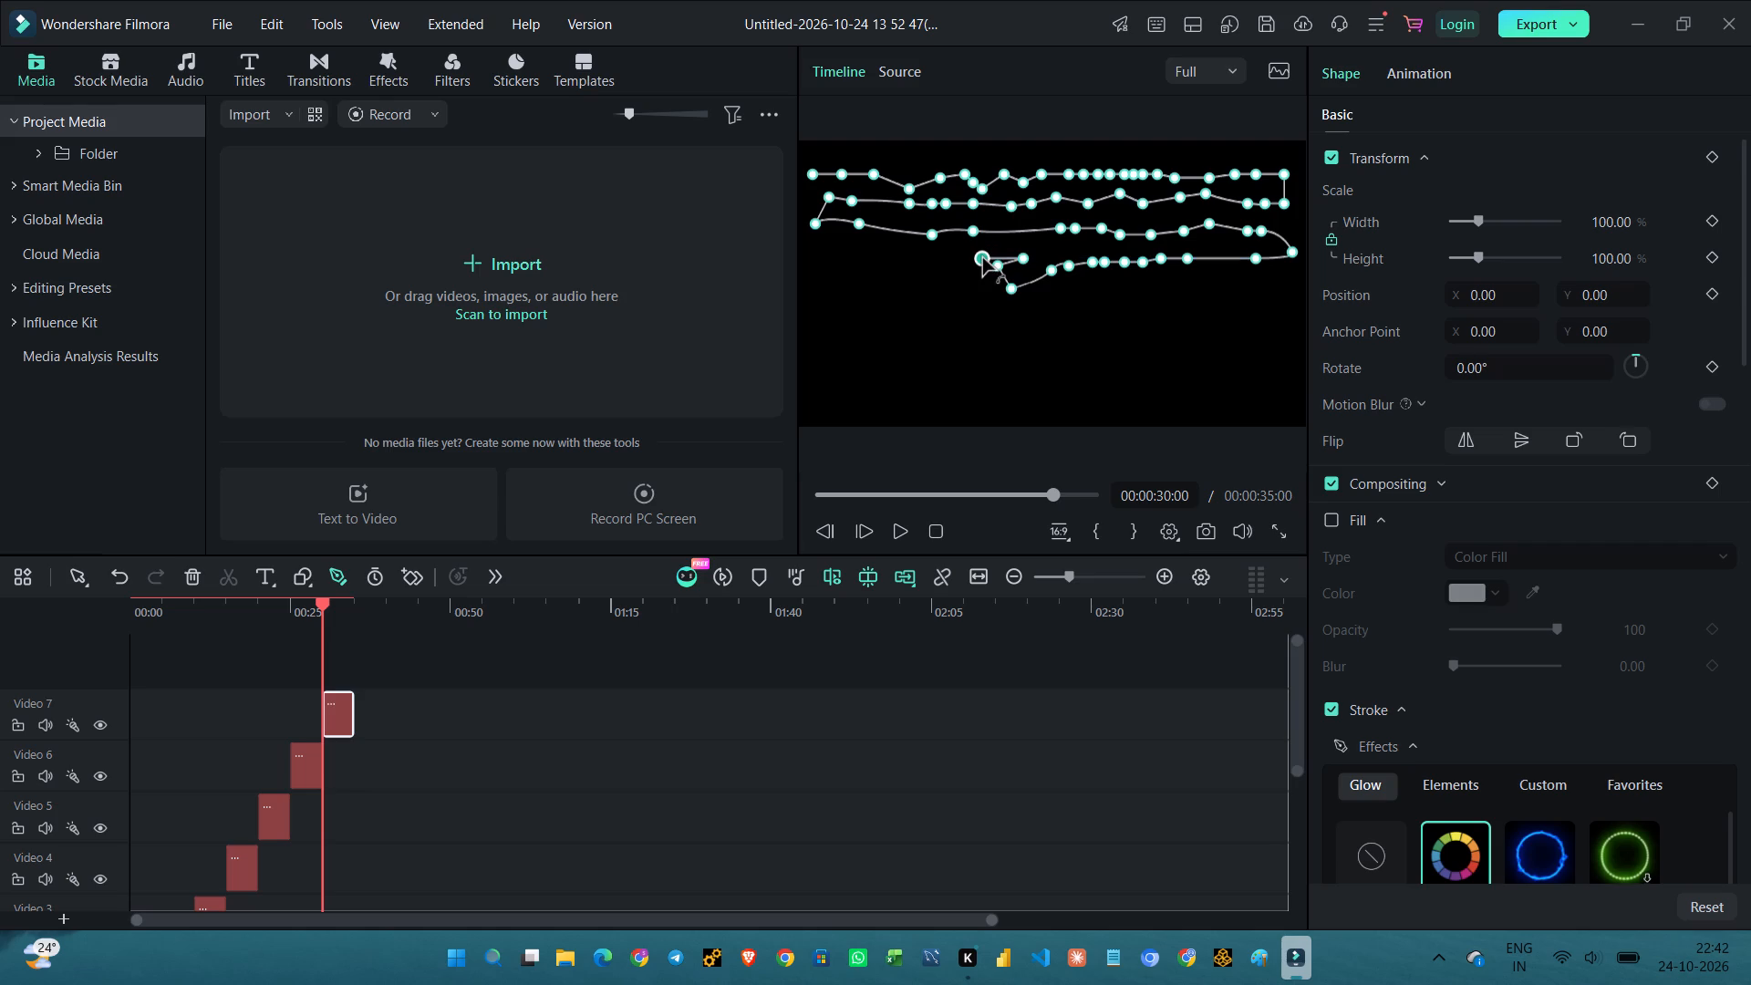
click(963, 262)
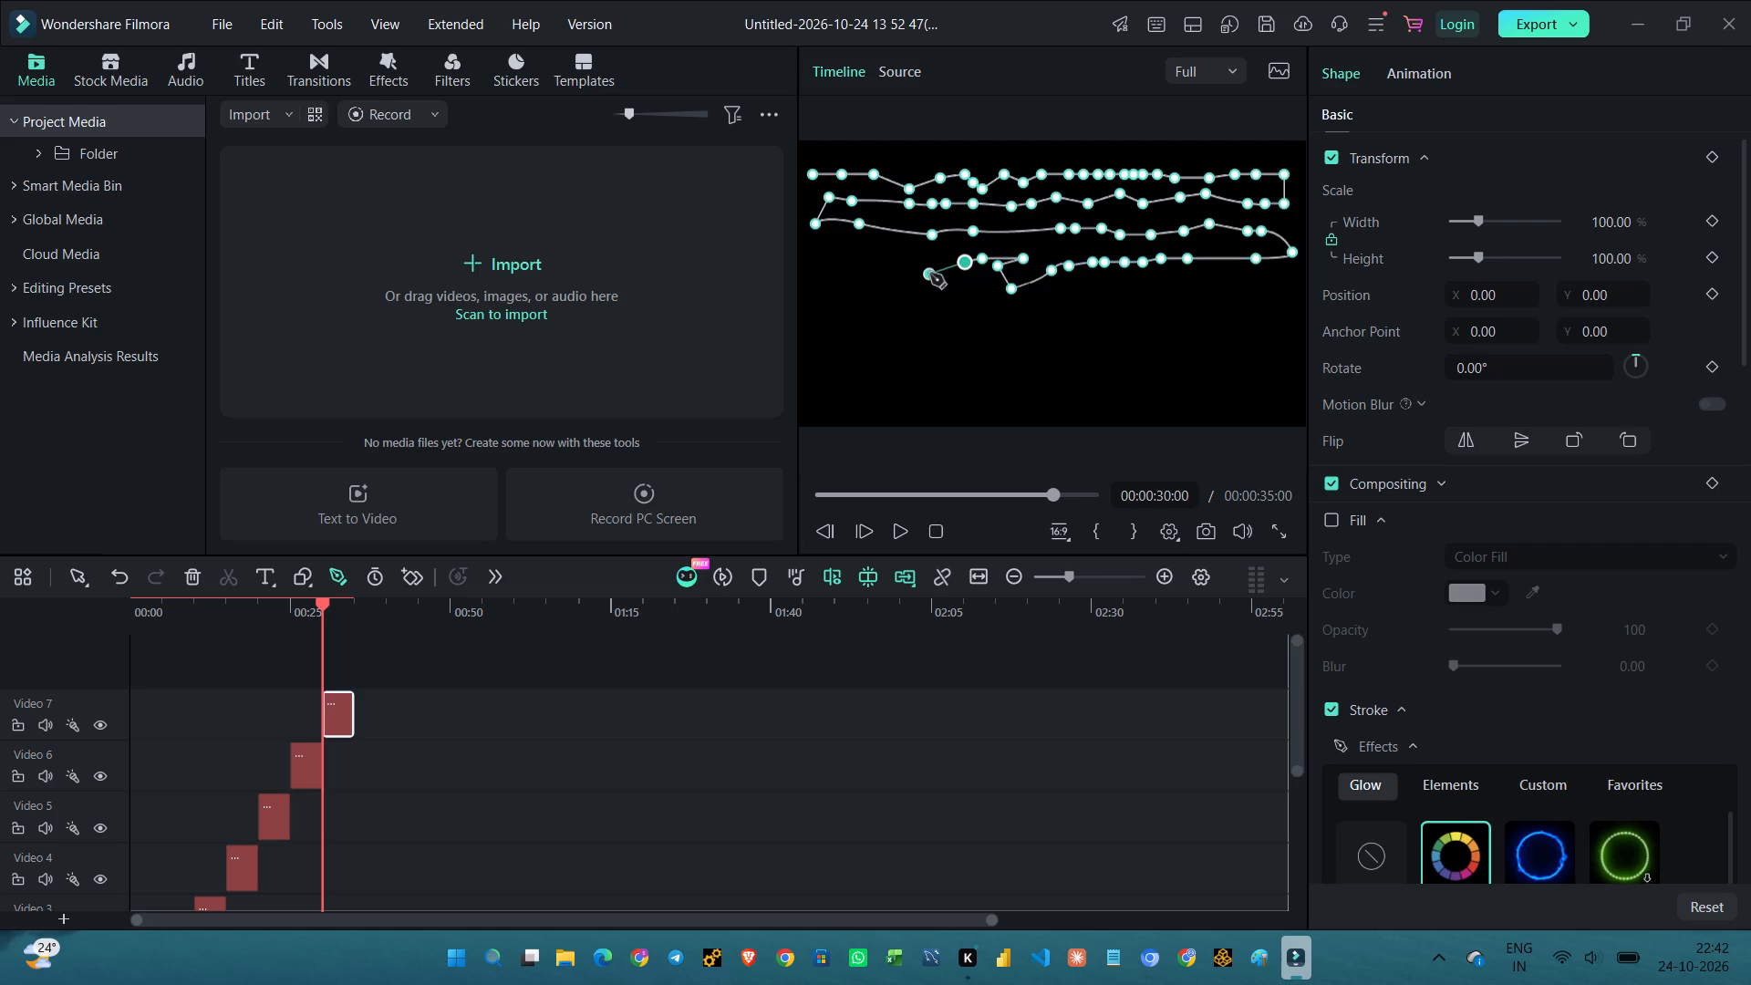
click(930, 274)
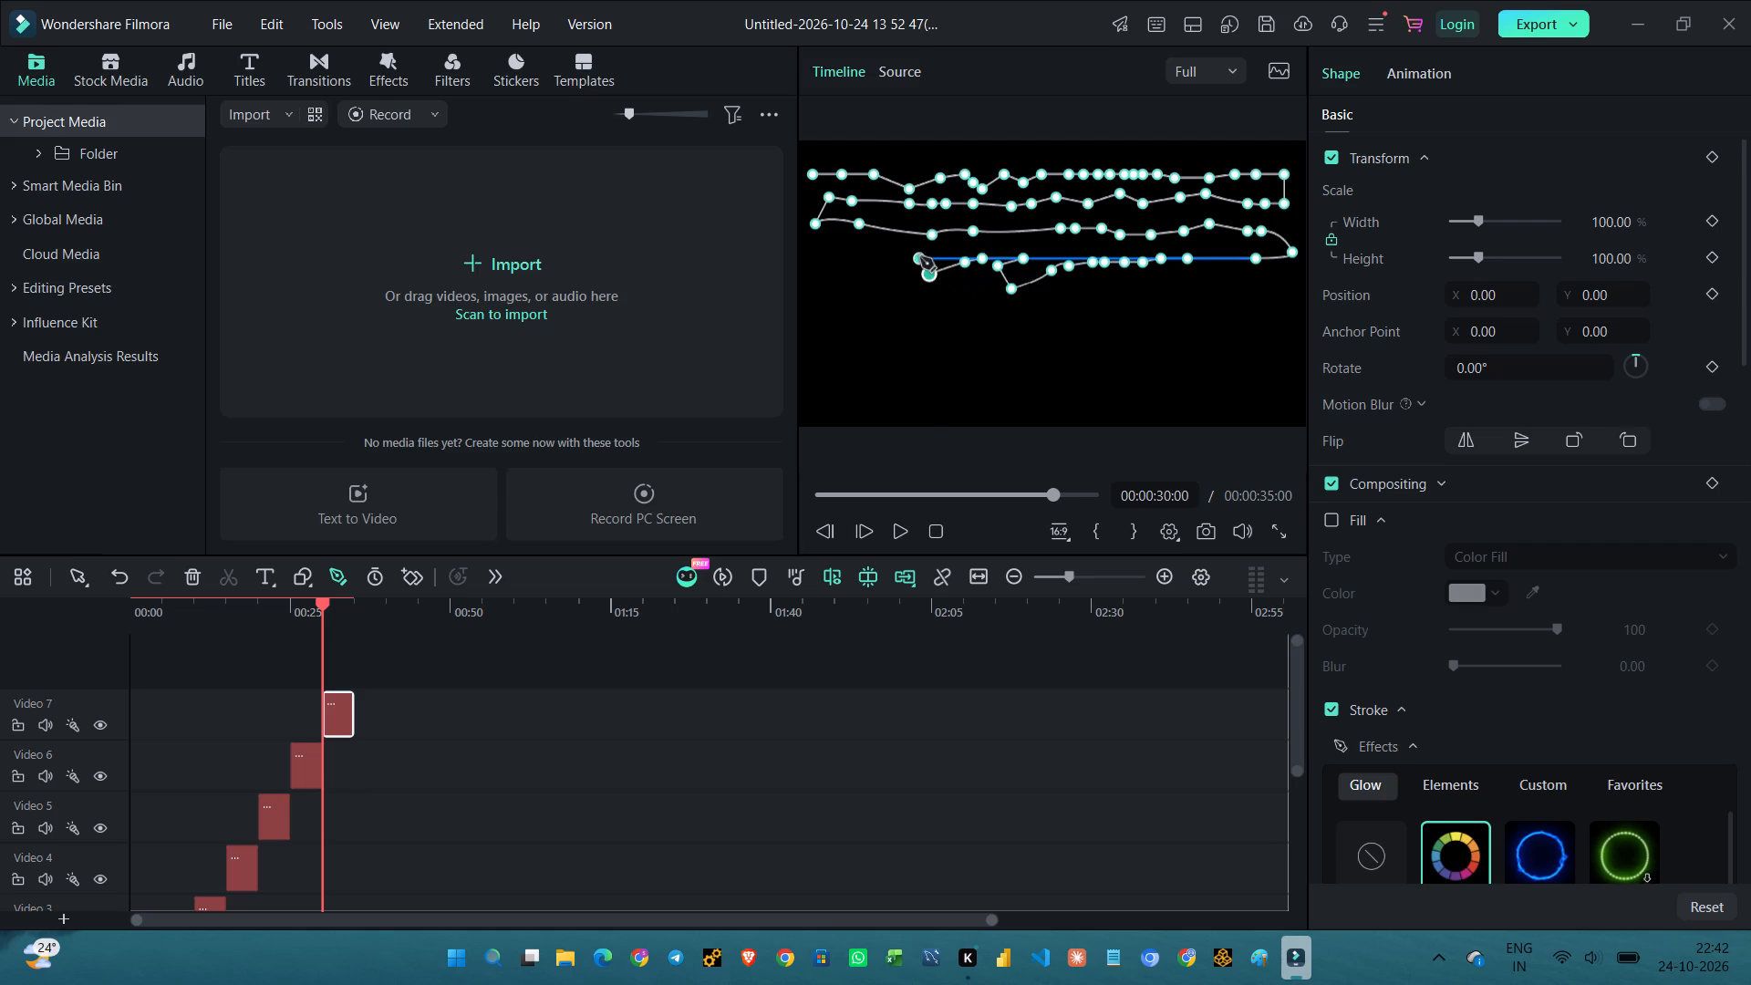
click(920, 257)
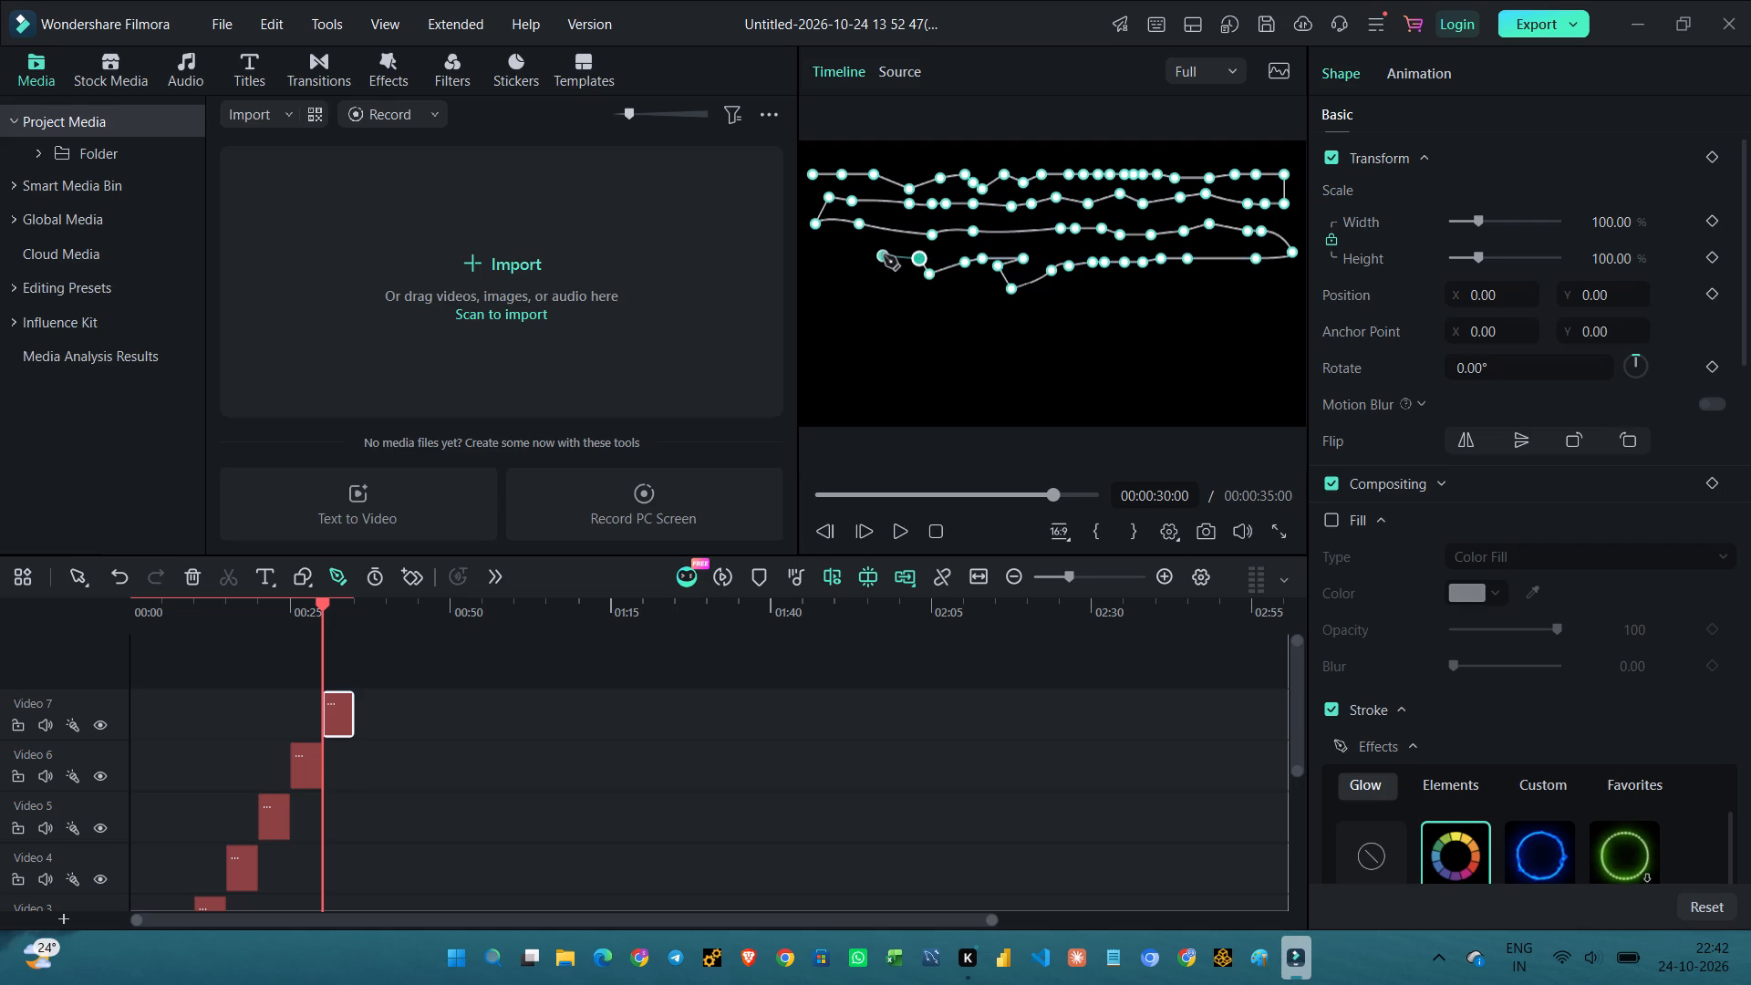
click(884, 255)
click(863, 256)
click(824, 254)
Turn the pen path down at the frame's left edge and draw a zigzagging fifth row across about a third of the frame.
click(816, 279)
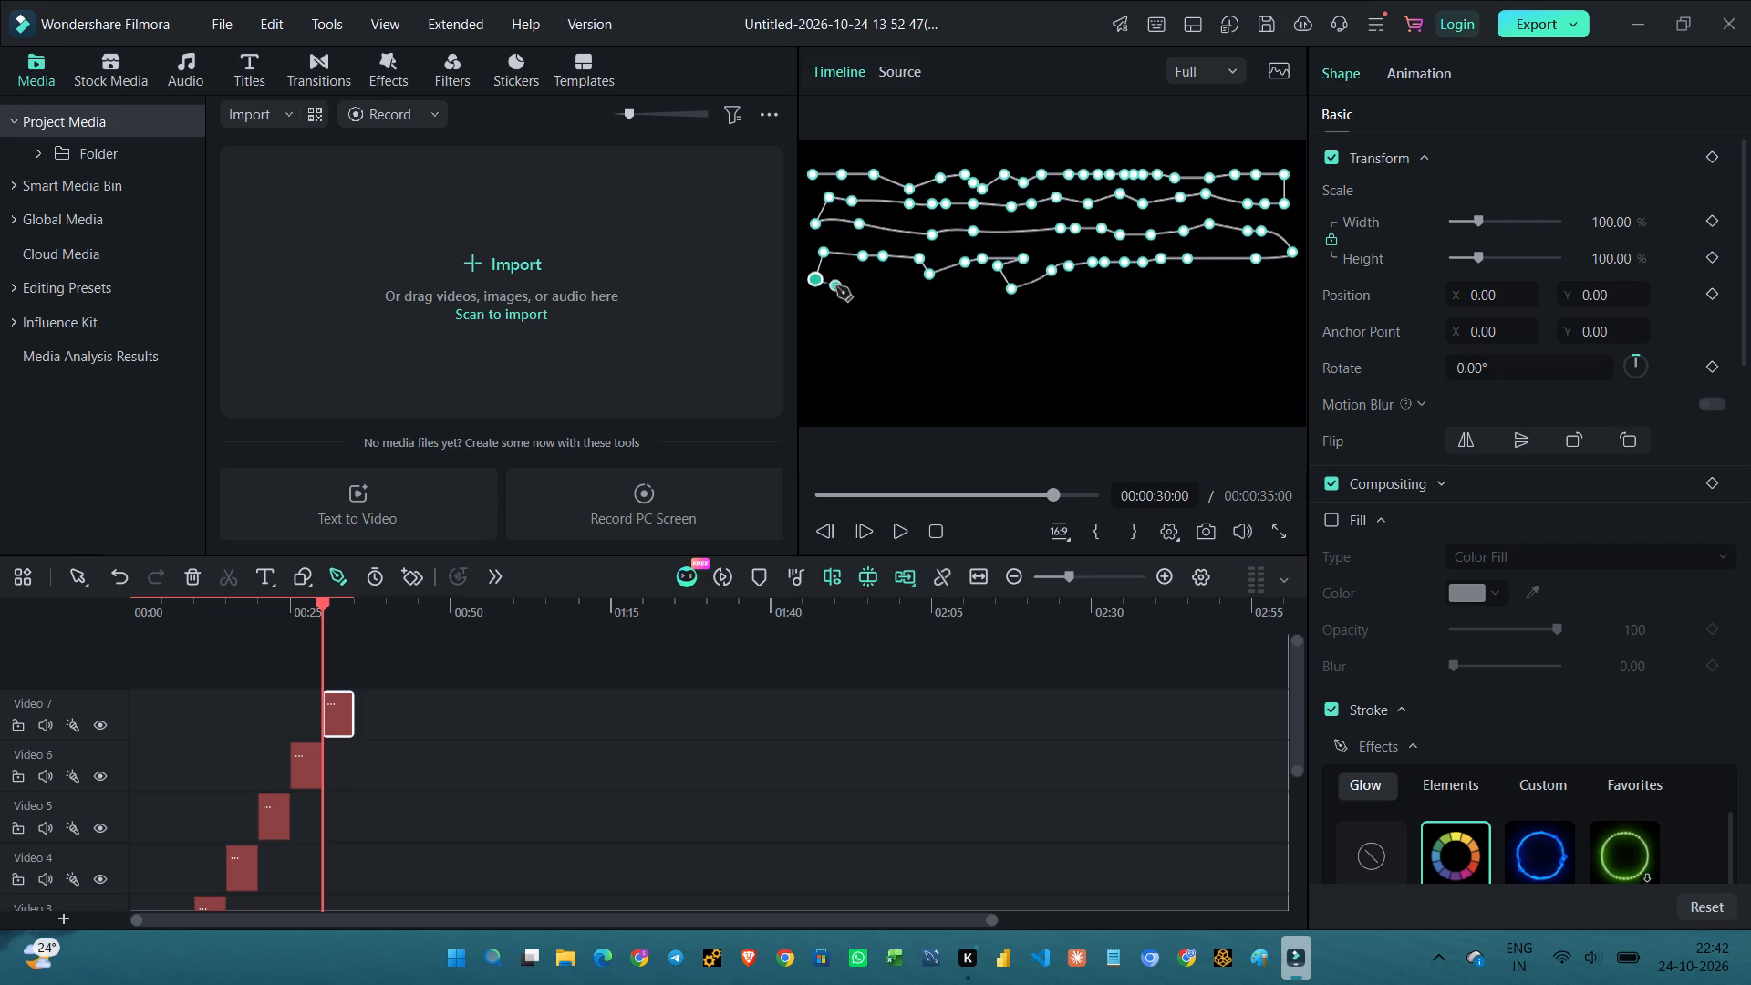
click(836, 286)
click(868, 280)
click(889, 296)
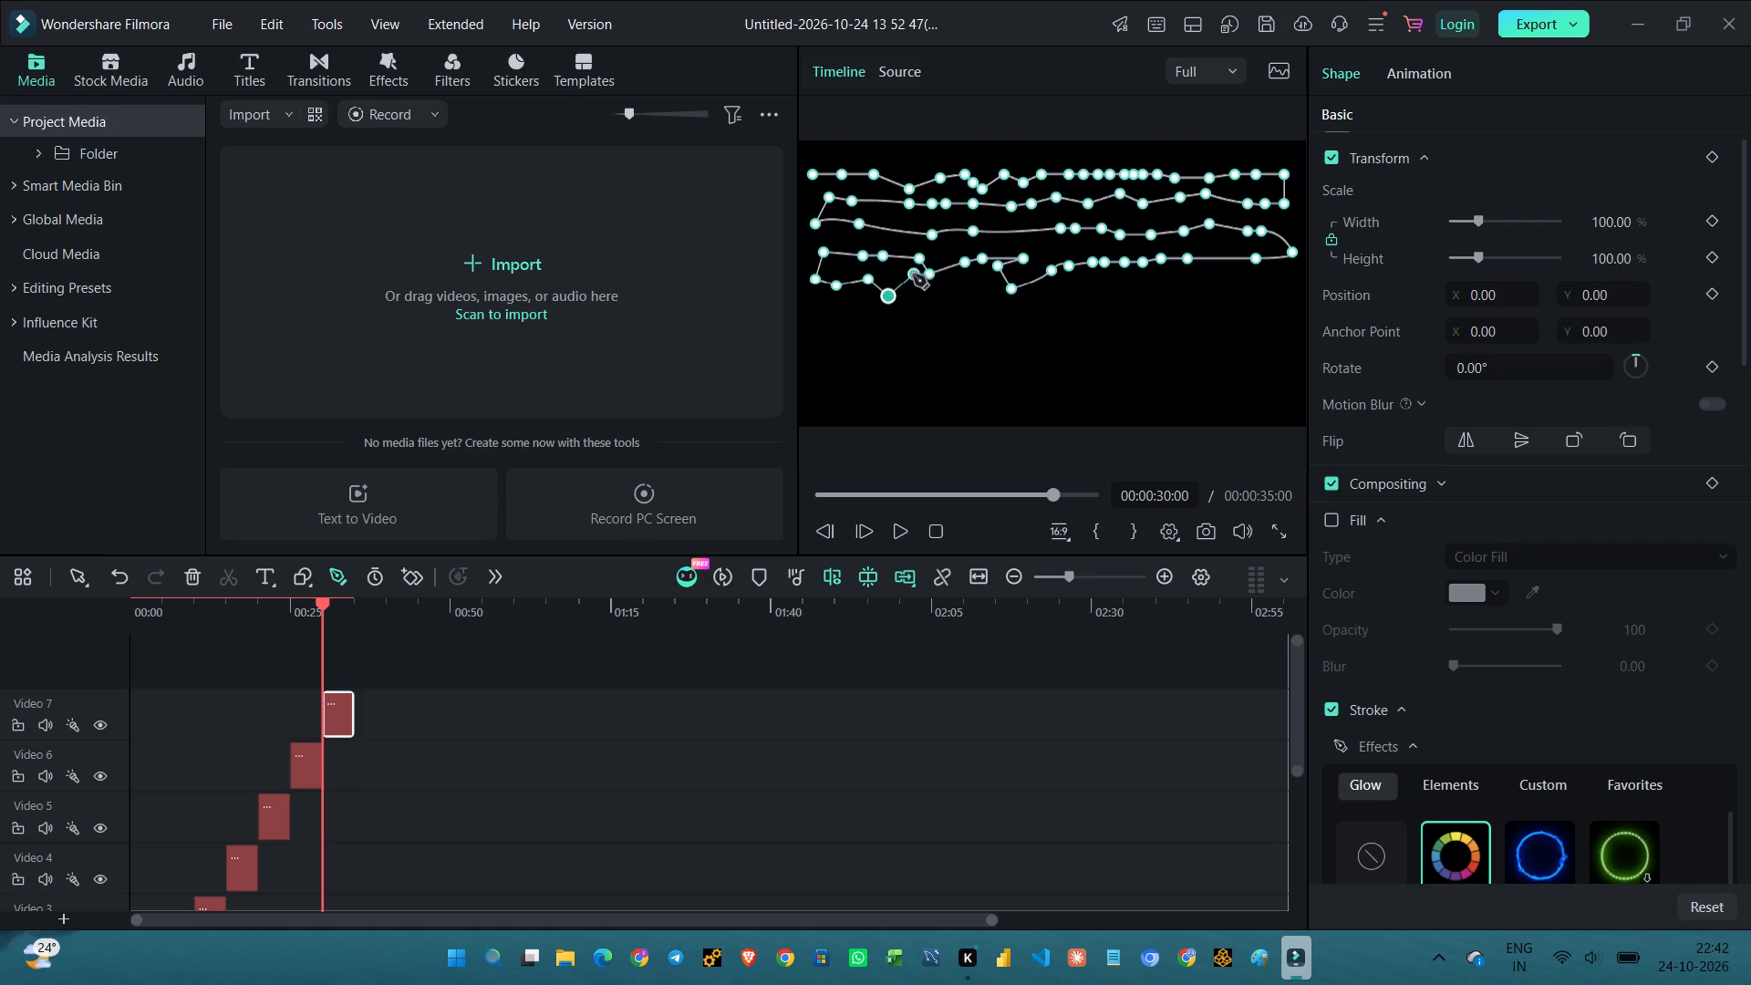
click(902, 283)
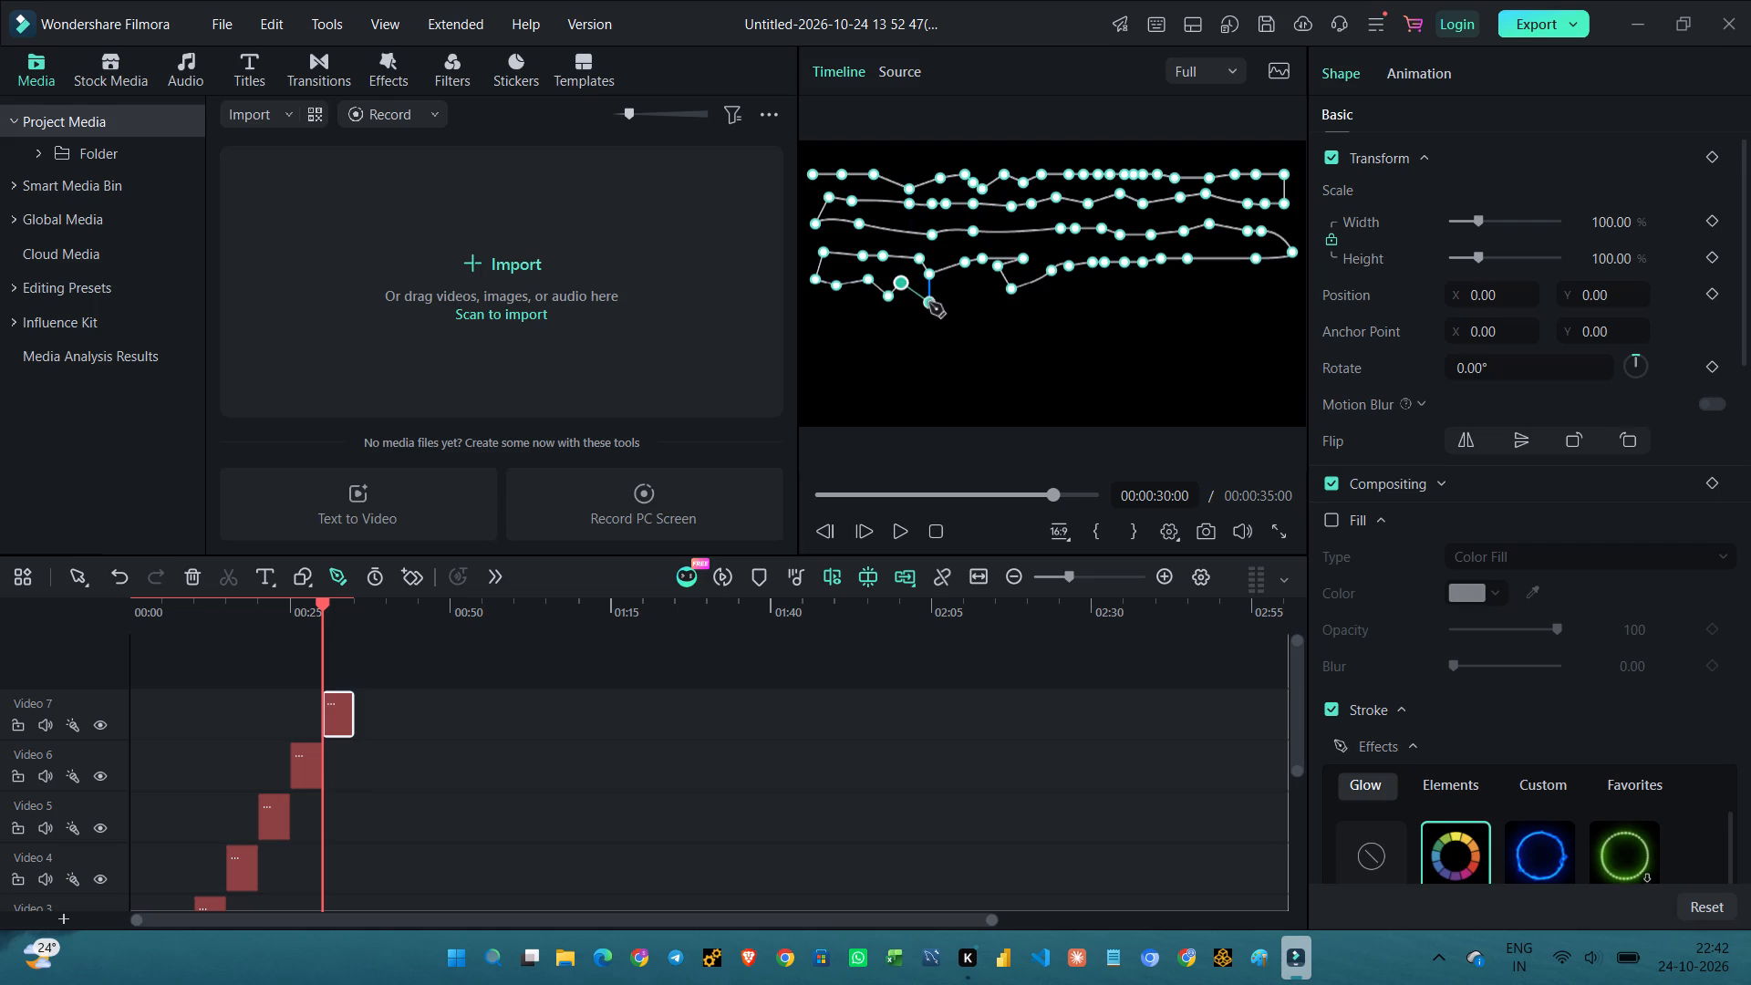
click(930, 301)
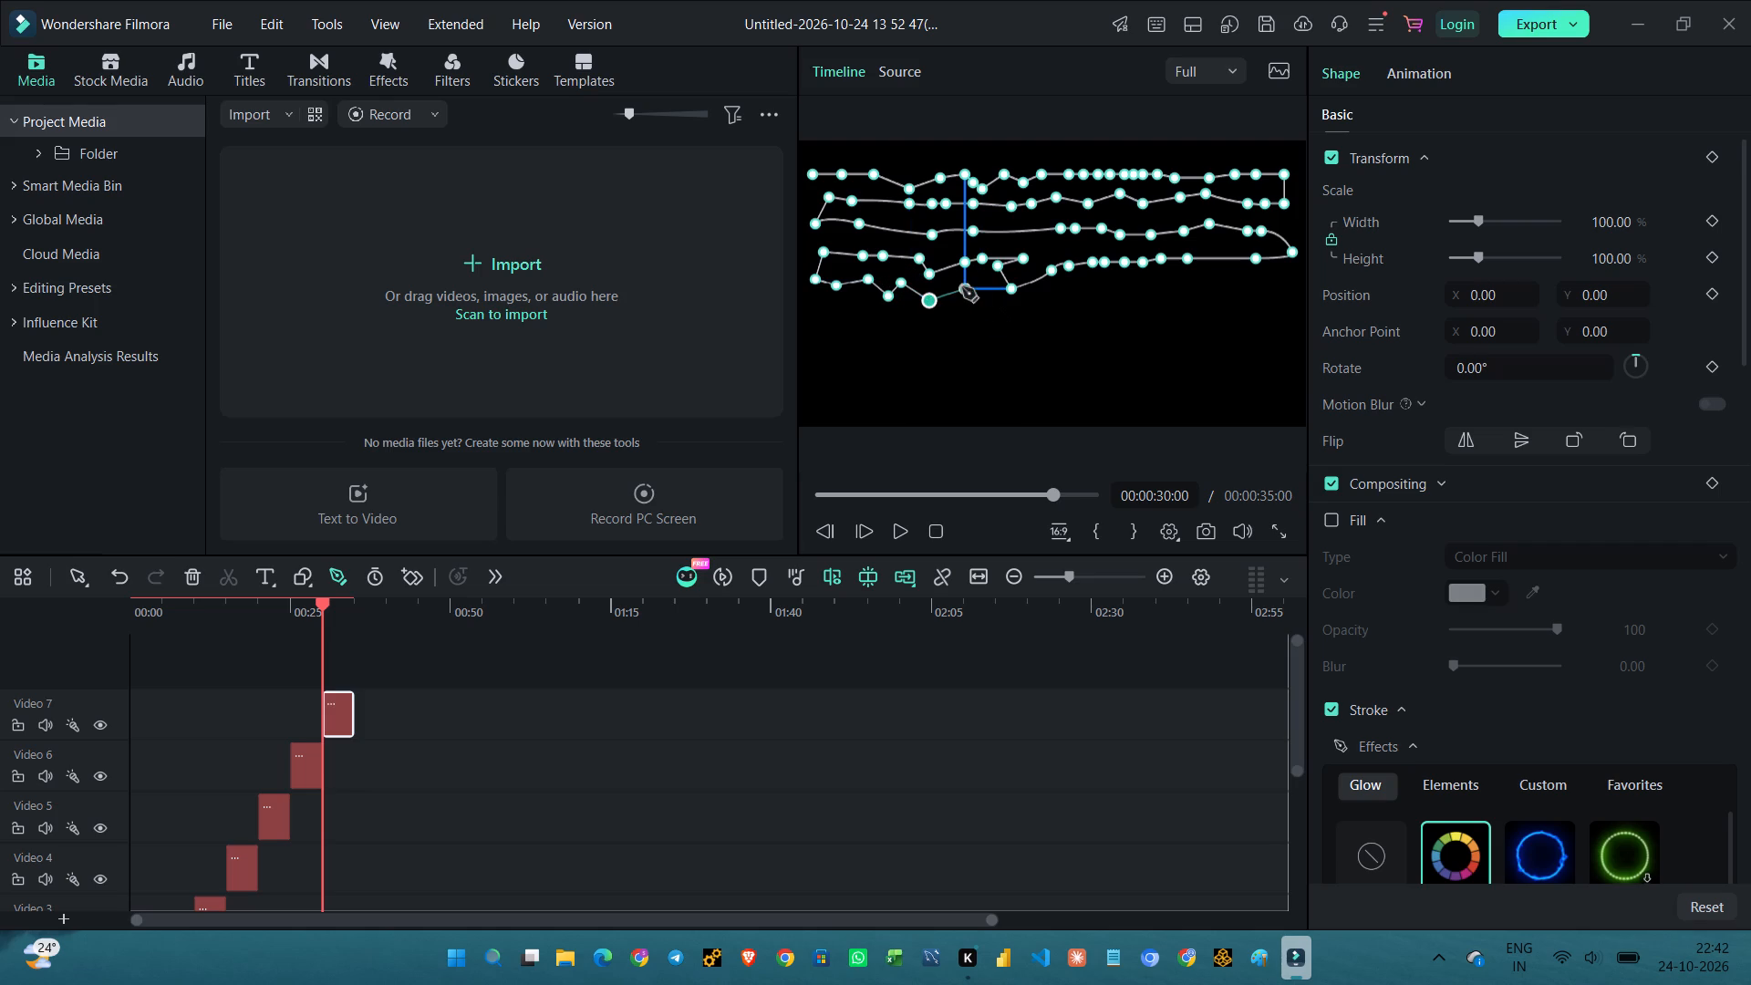
click(969, 288)
Drop the pen path into the frame's lower half and draw large jagged zigzags through the middle, down to the bottom edge and right of centre.
click(959, 361)
click(1000, 326)
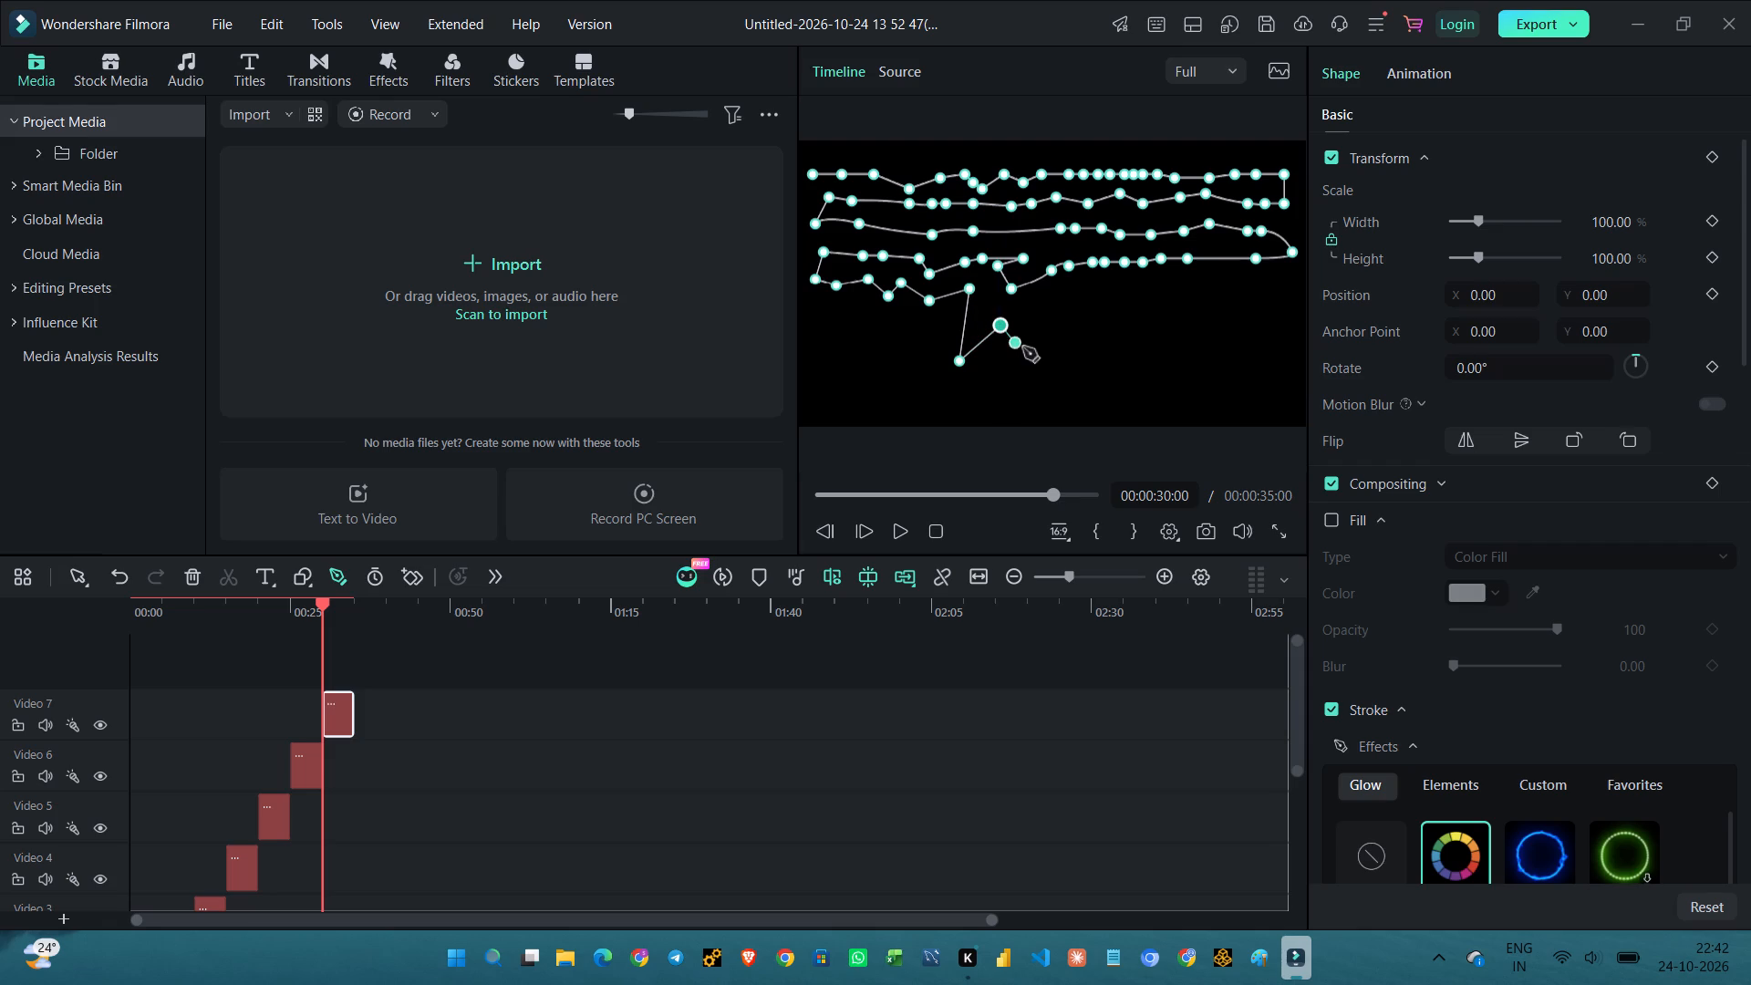
click(1035, 363)
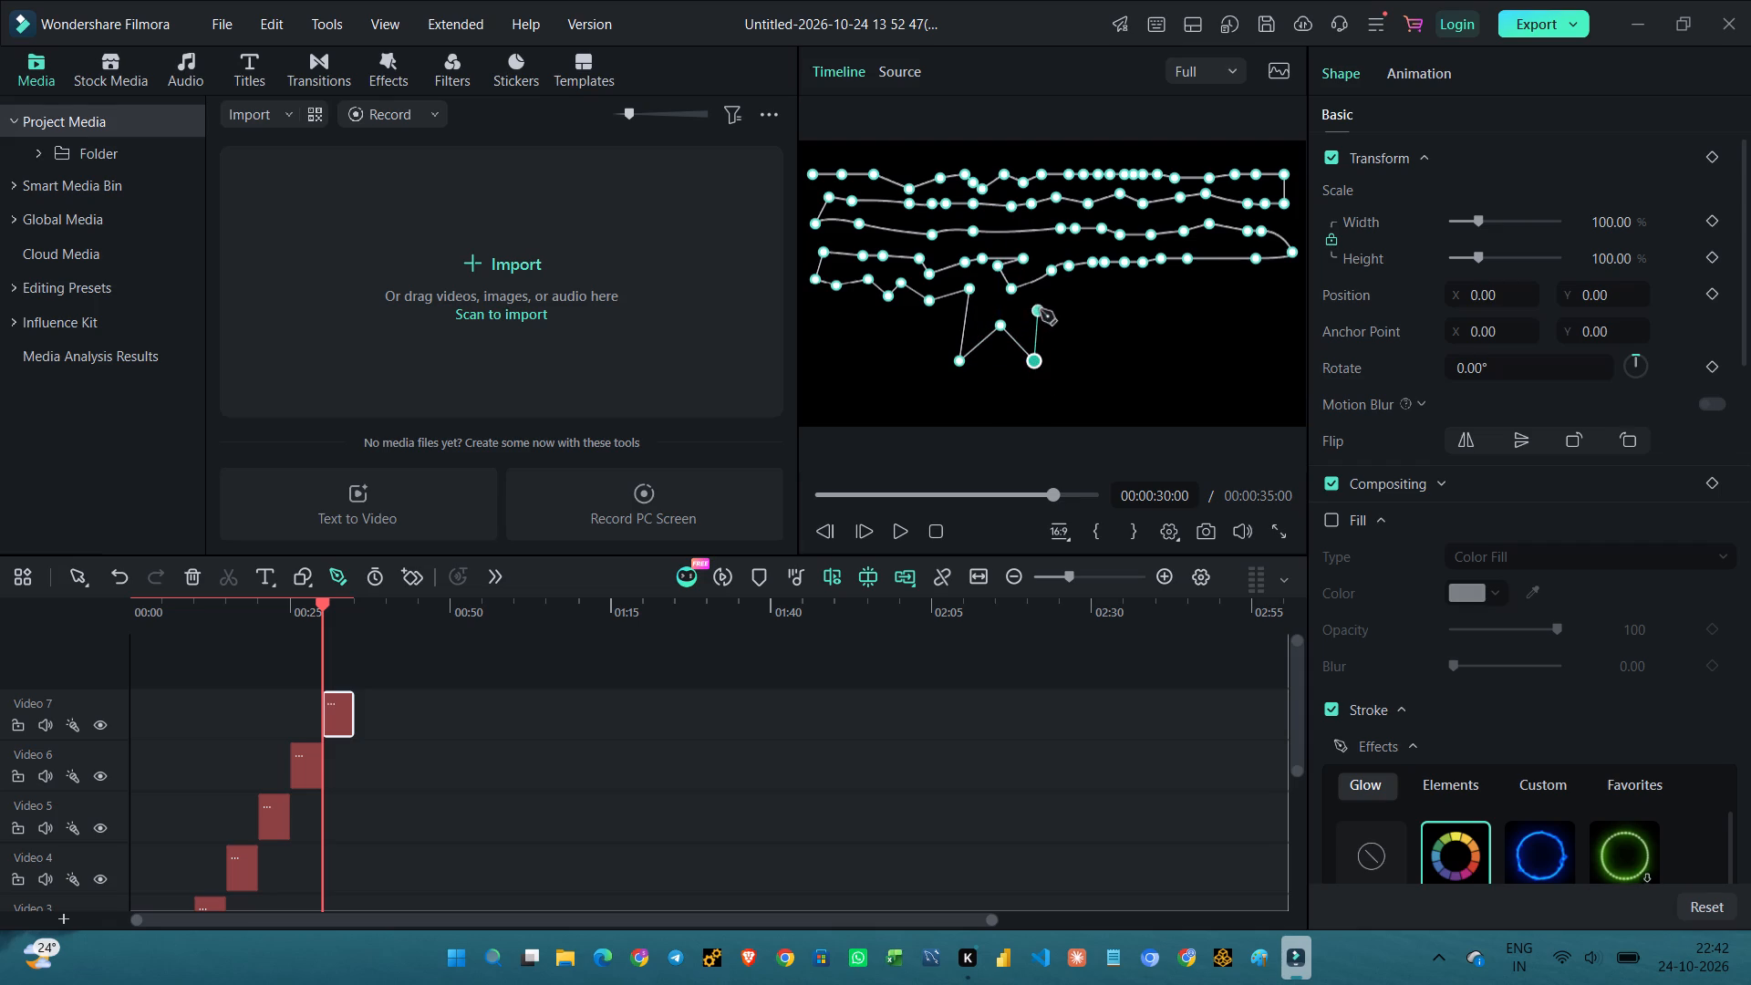
click(1041, 306)
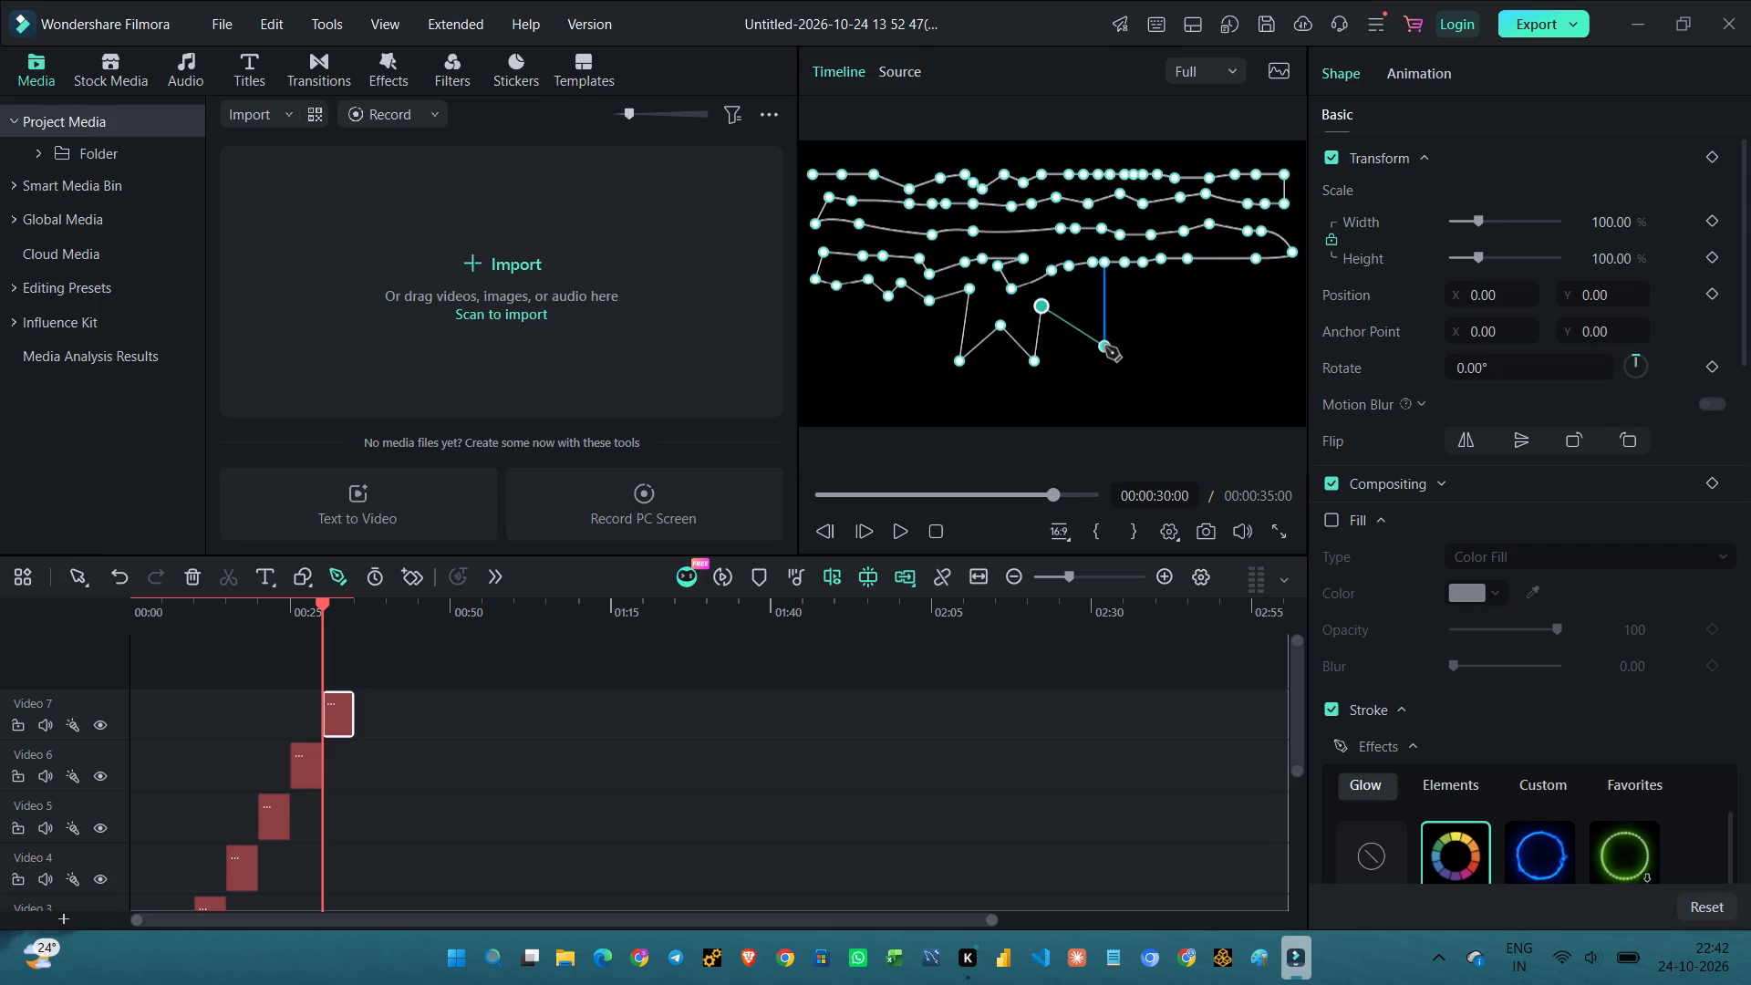
click(1103, 337)
click(1062, 350)
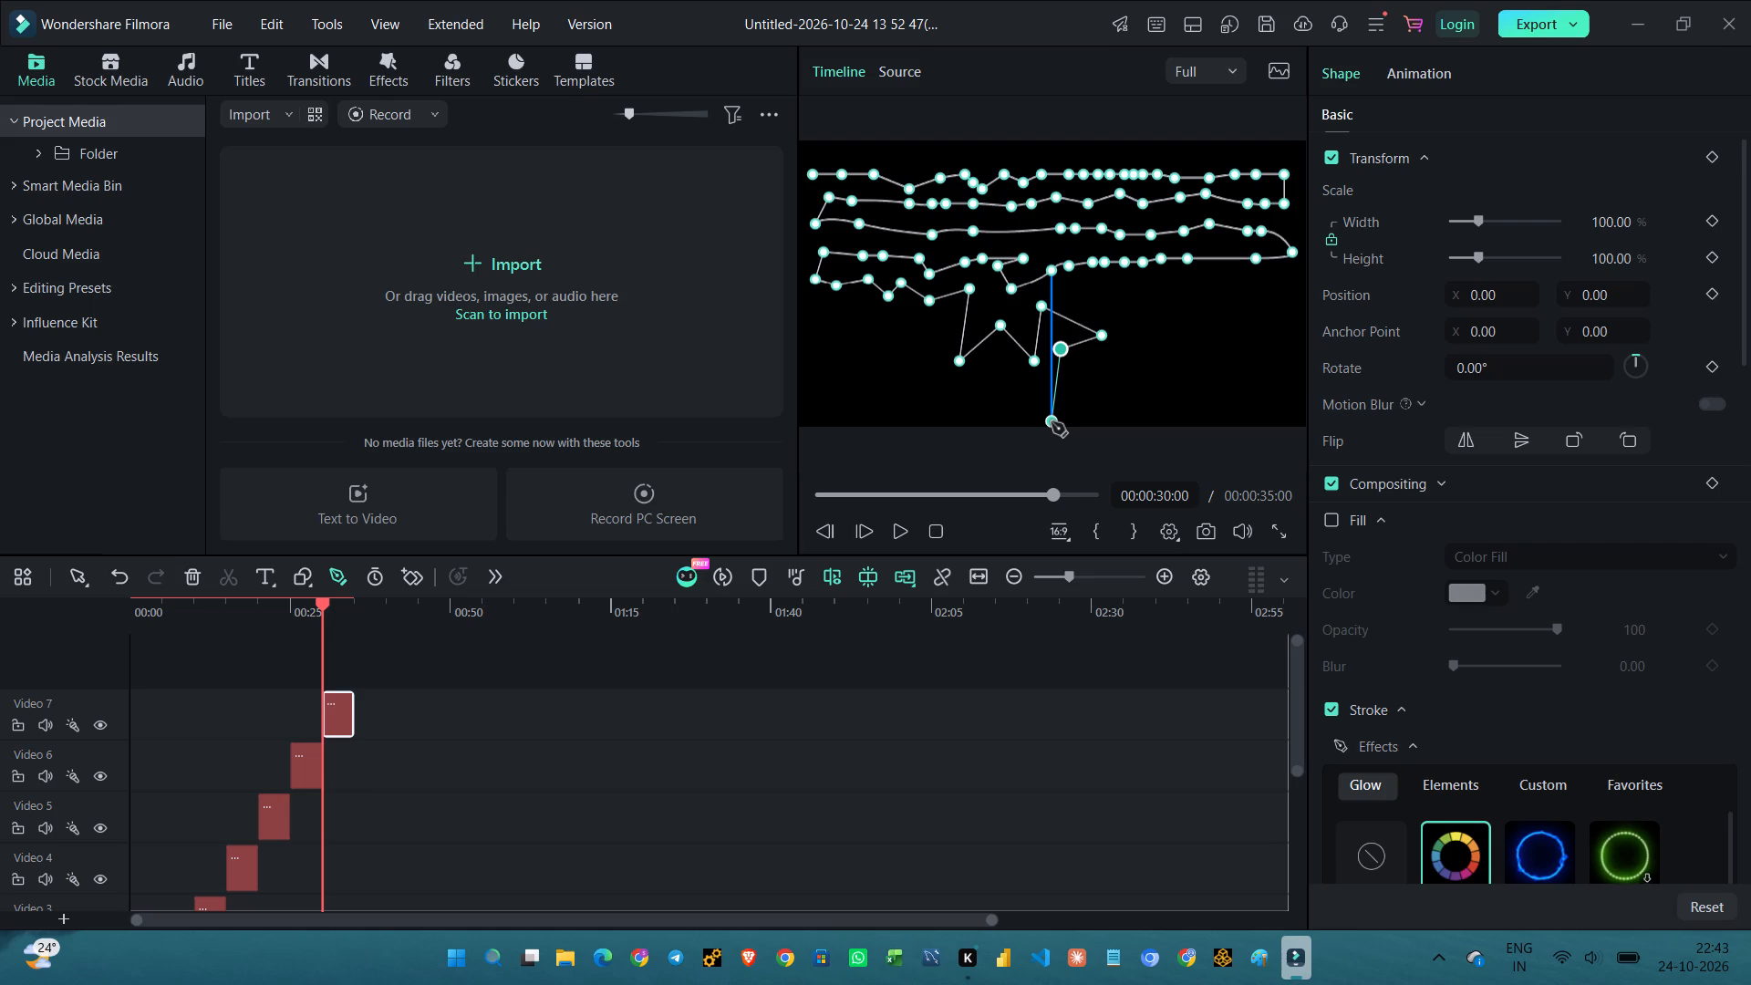
click(1052, 422)
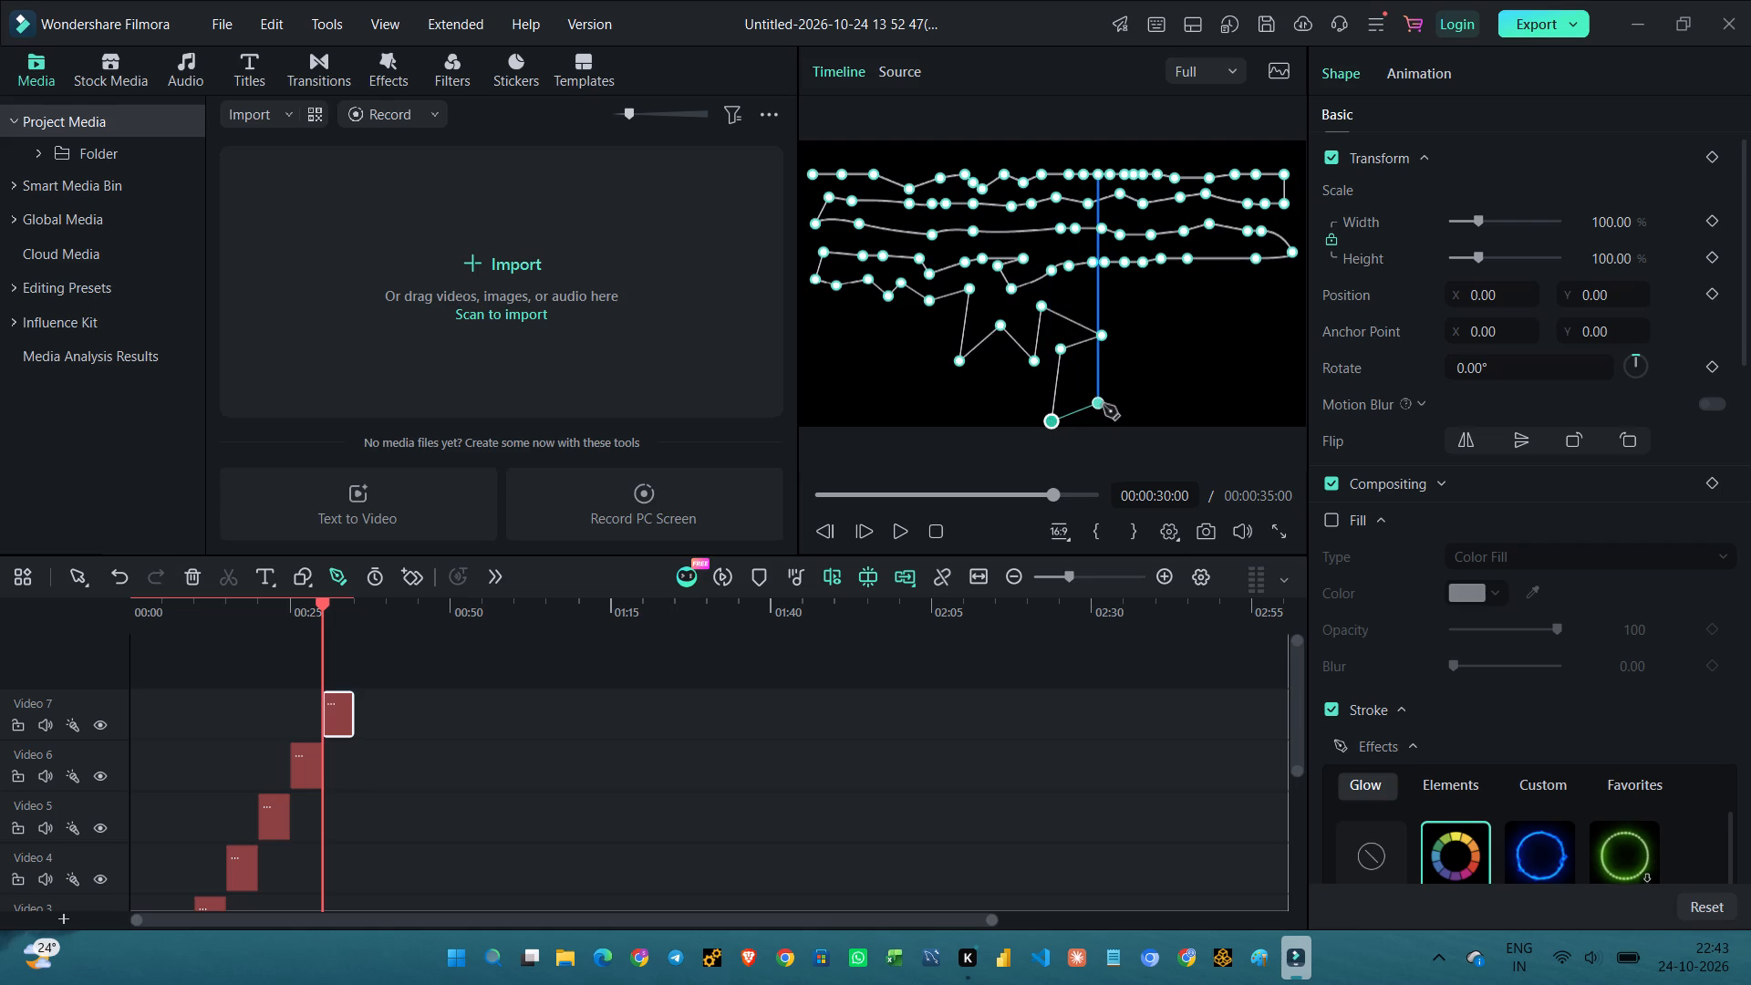
click(1112, 406)
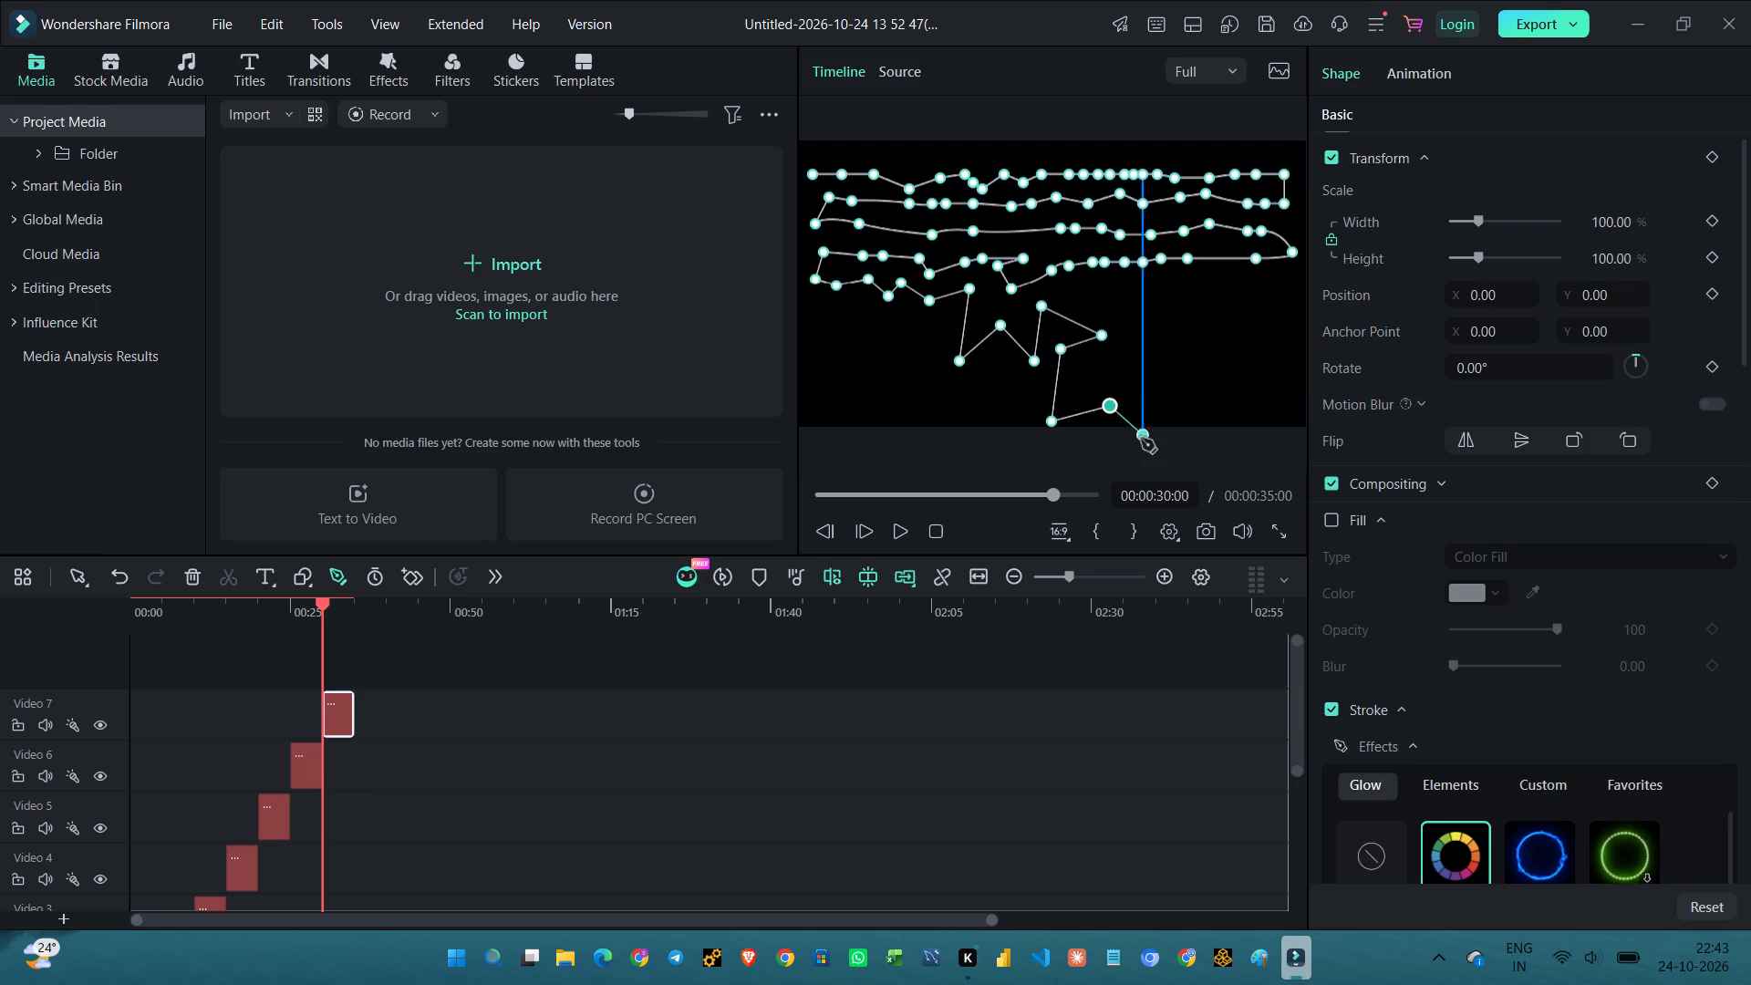
click(1174, 418)
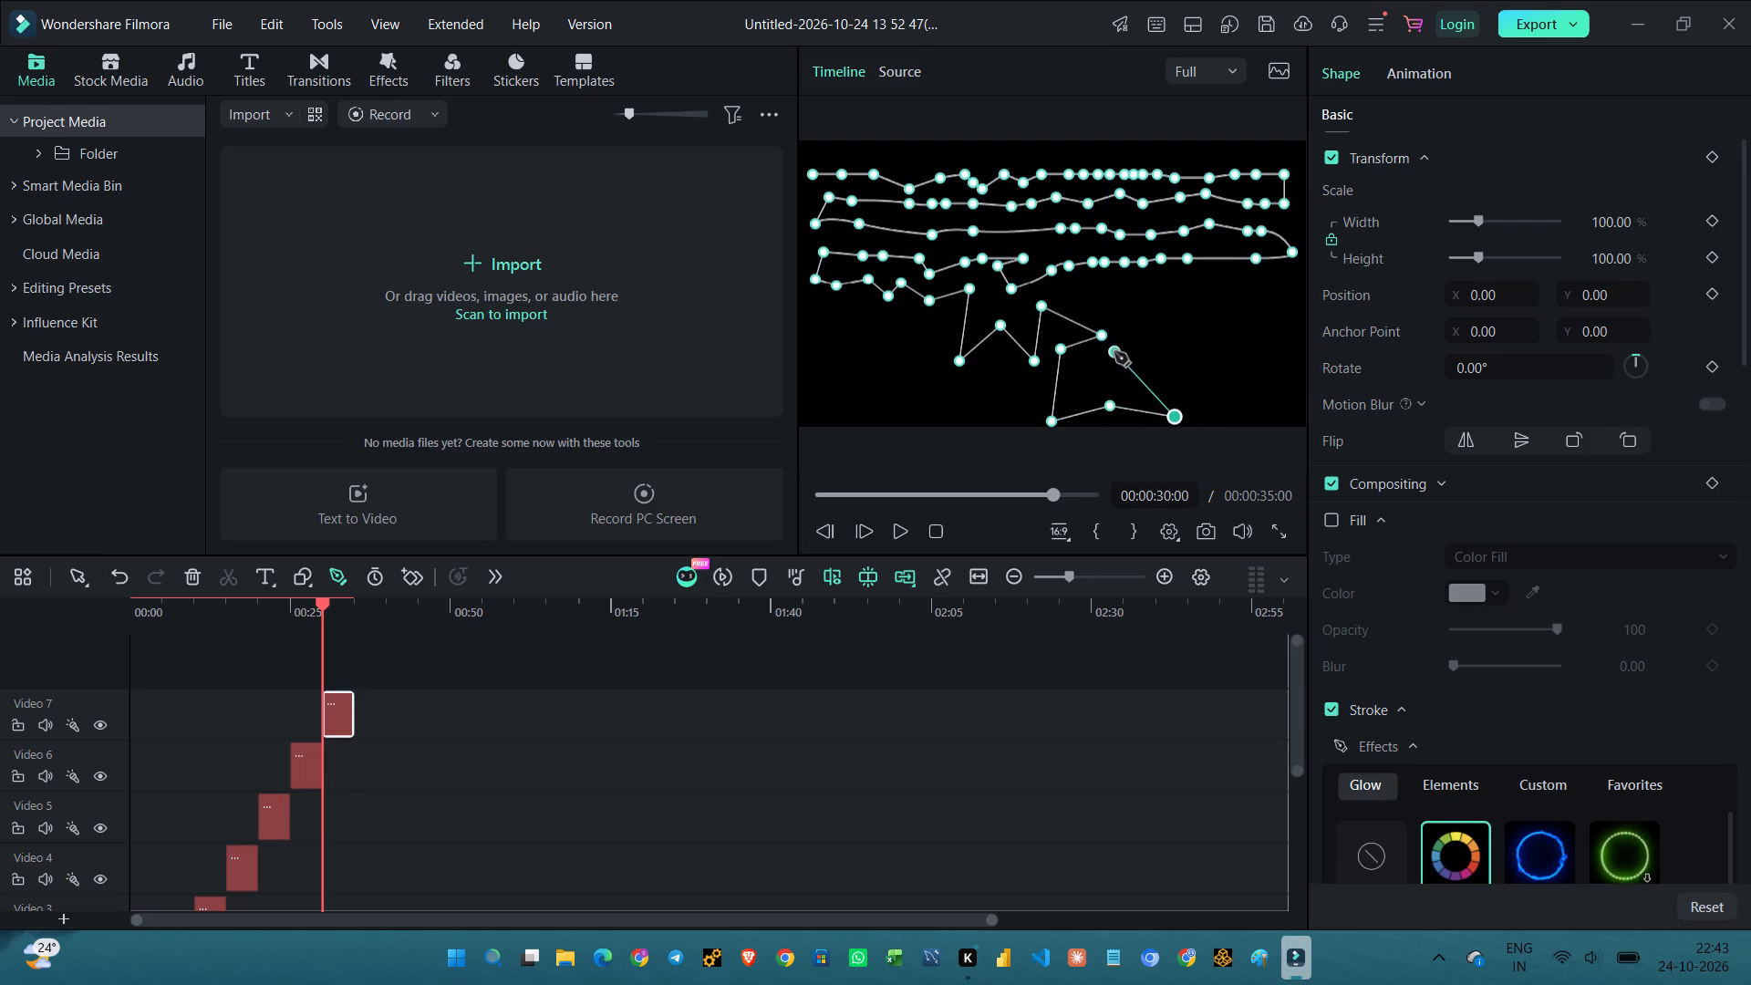
Continue the pen path in two tall, sharp peaks across the lower right of the frame, ending near its bottom-right corner.
click(1187, 309)
click(1227, 377)
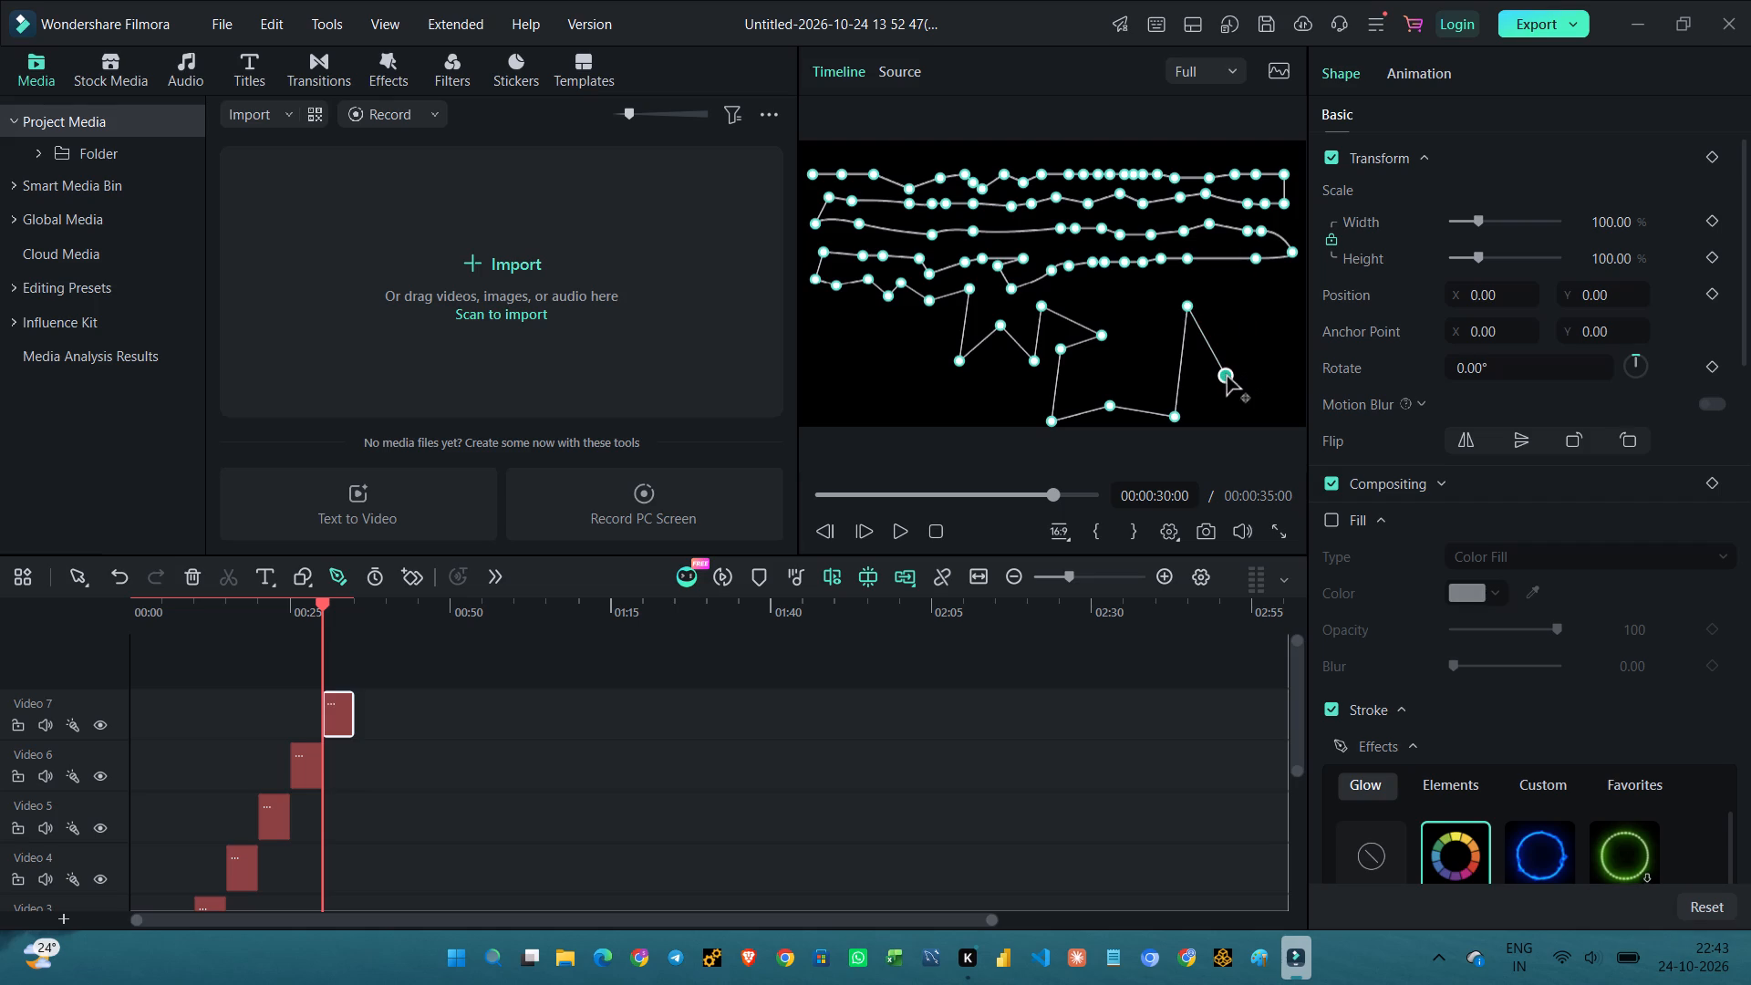
click(1217, 403)
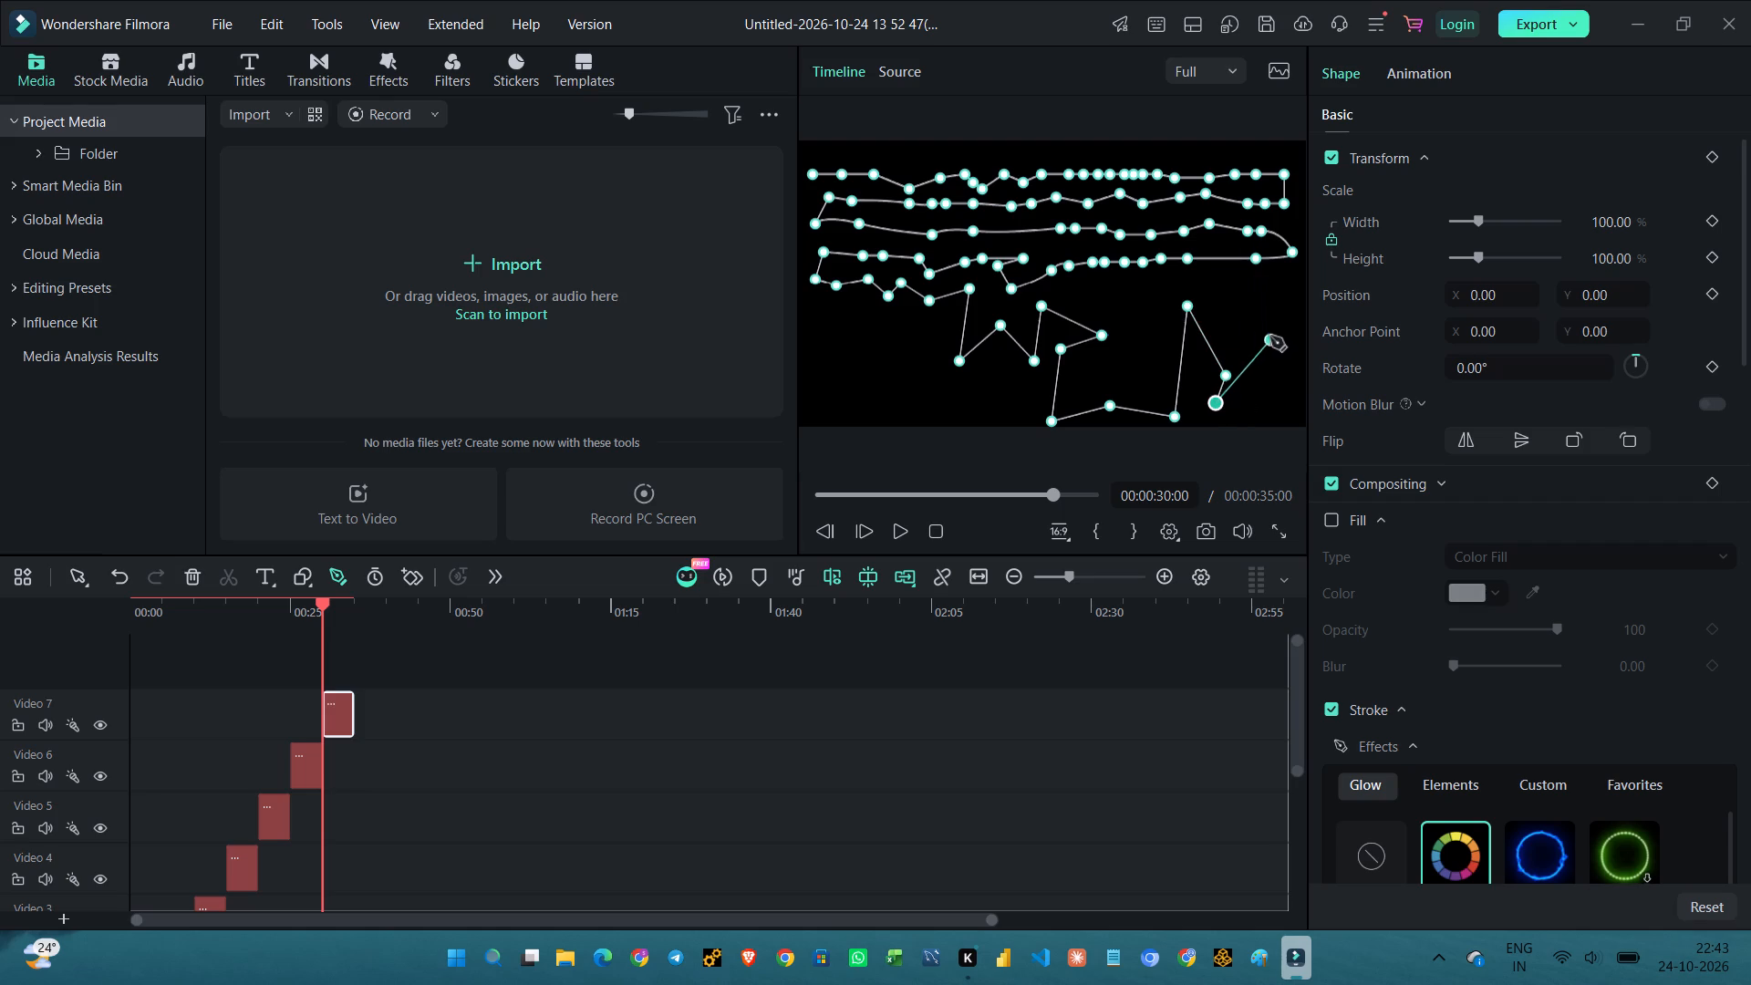
click(1271, 334)
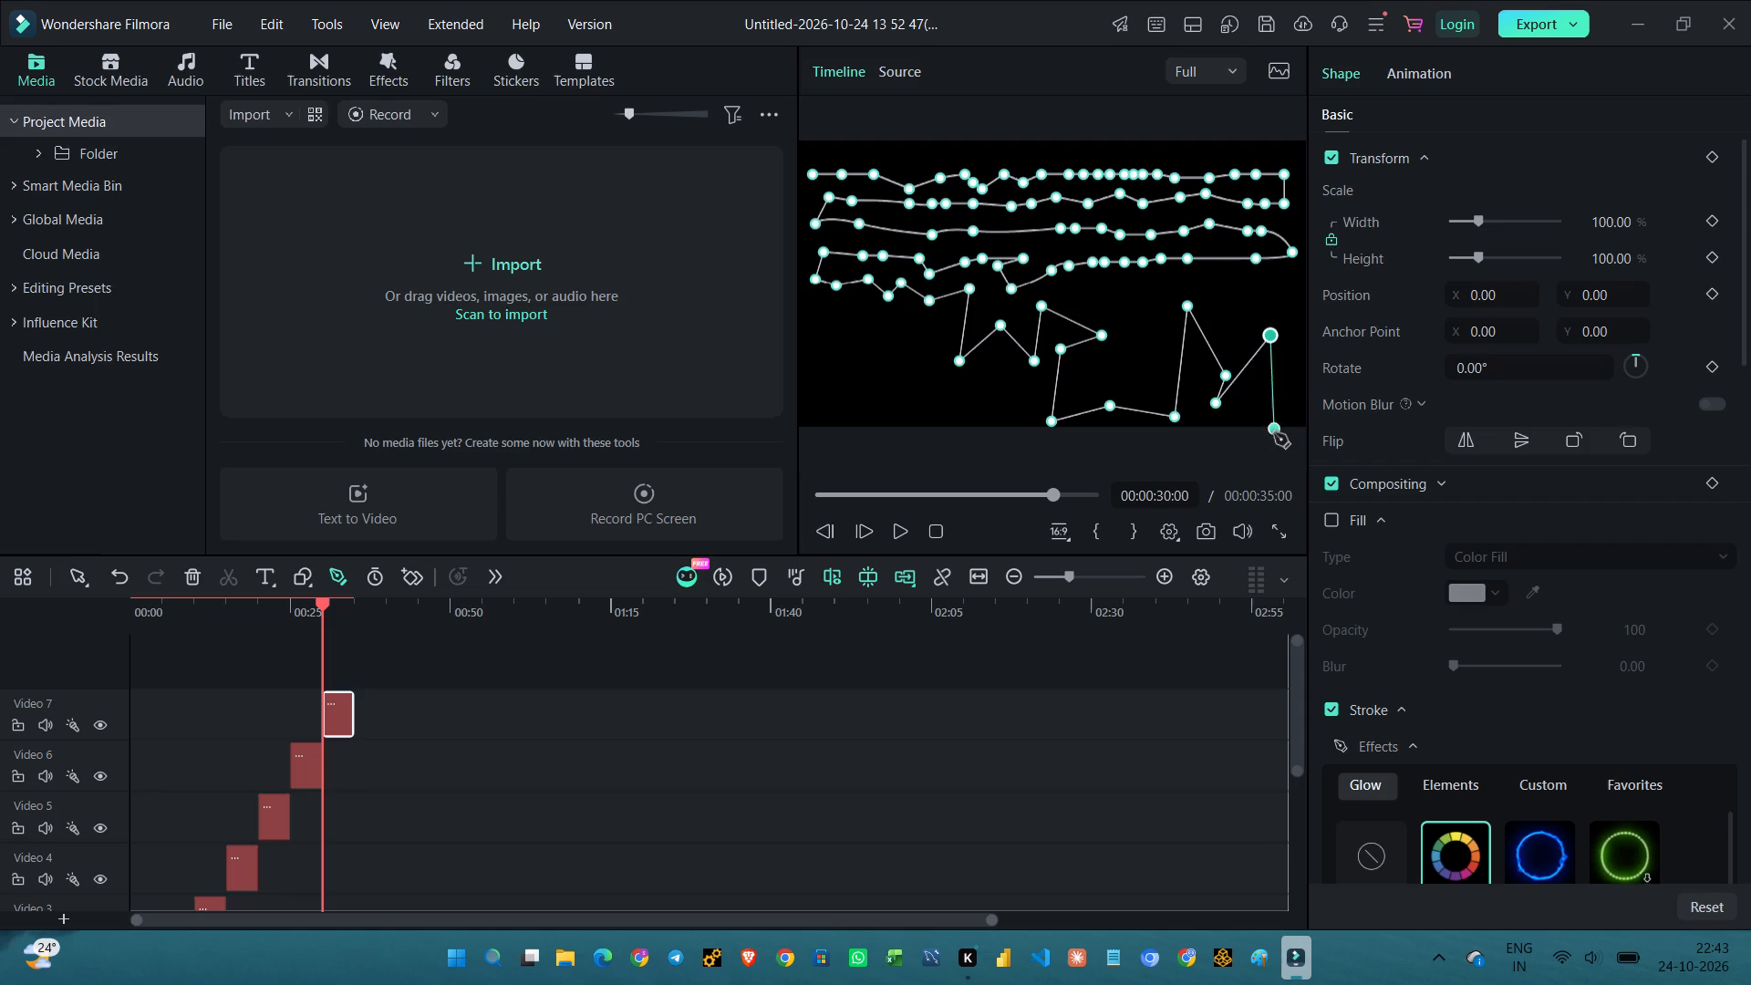
click(1272, 418)
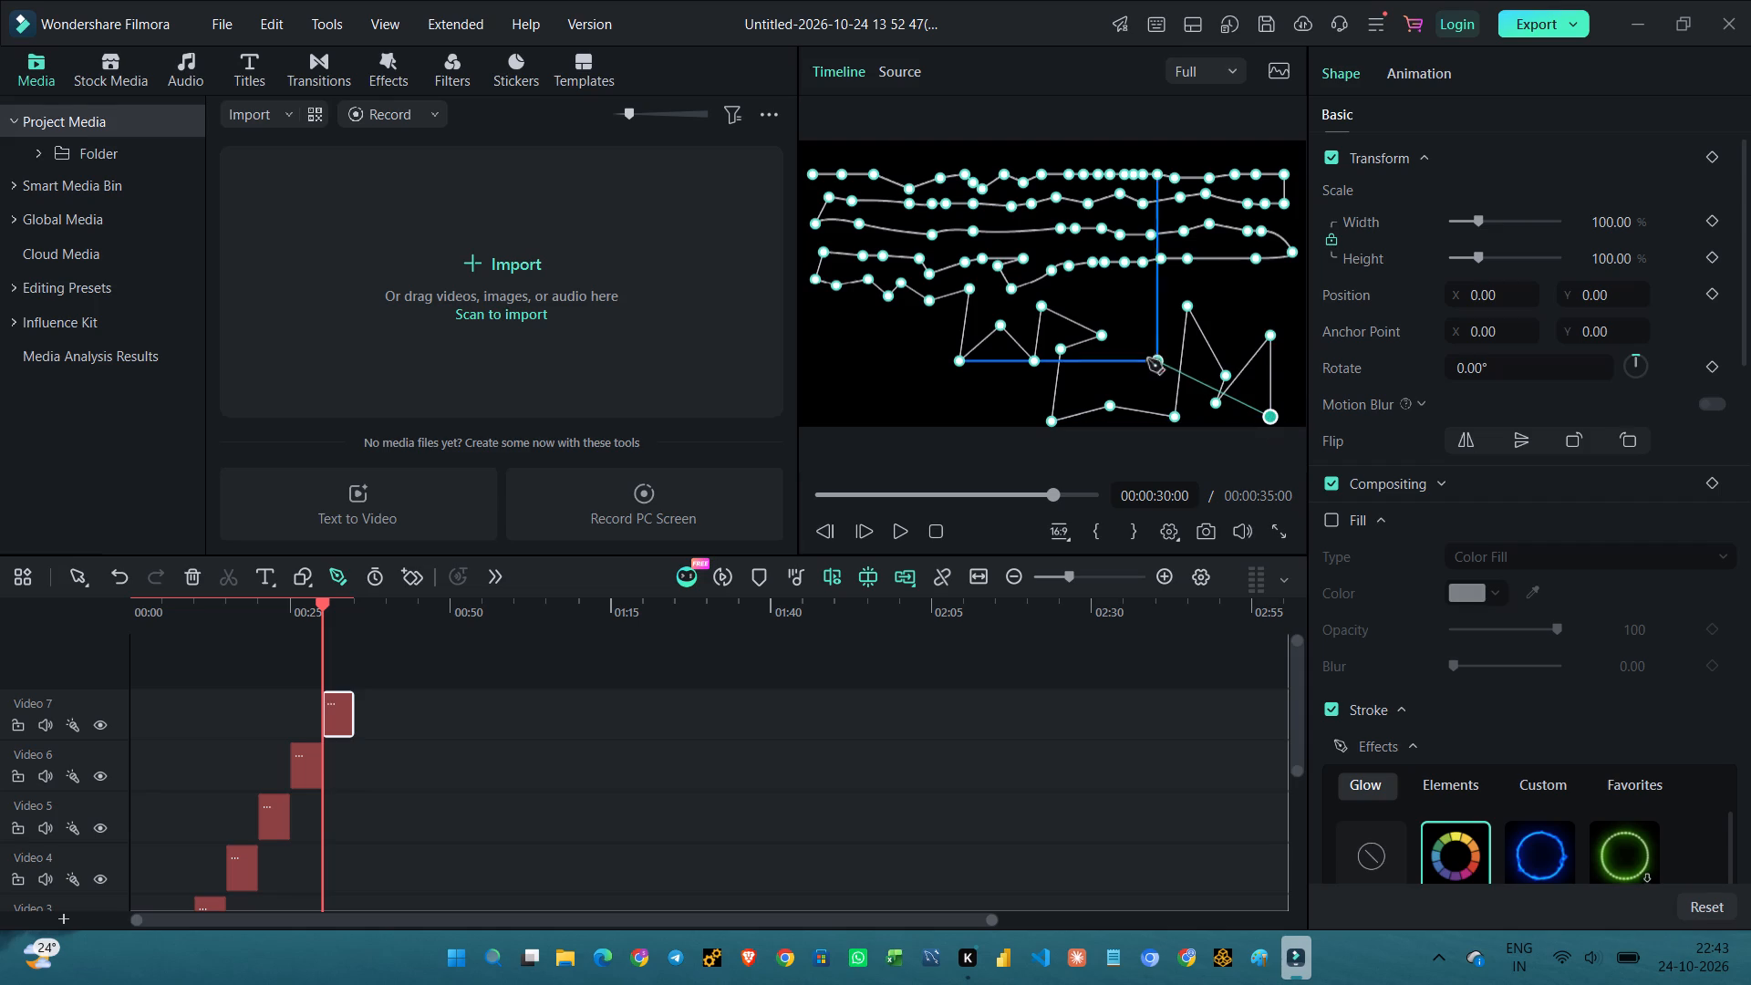
Run the pen path back from the frame's bottom-right corner to the lower middle, making a small triangular turn and an arc up over the zigzags.
click(1114, 357)
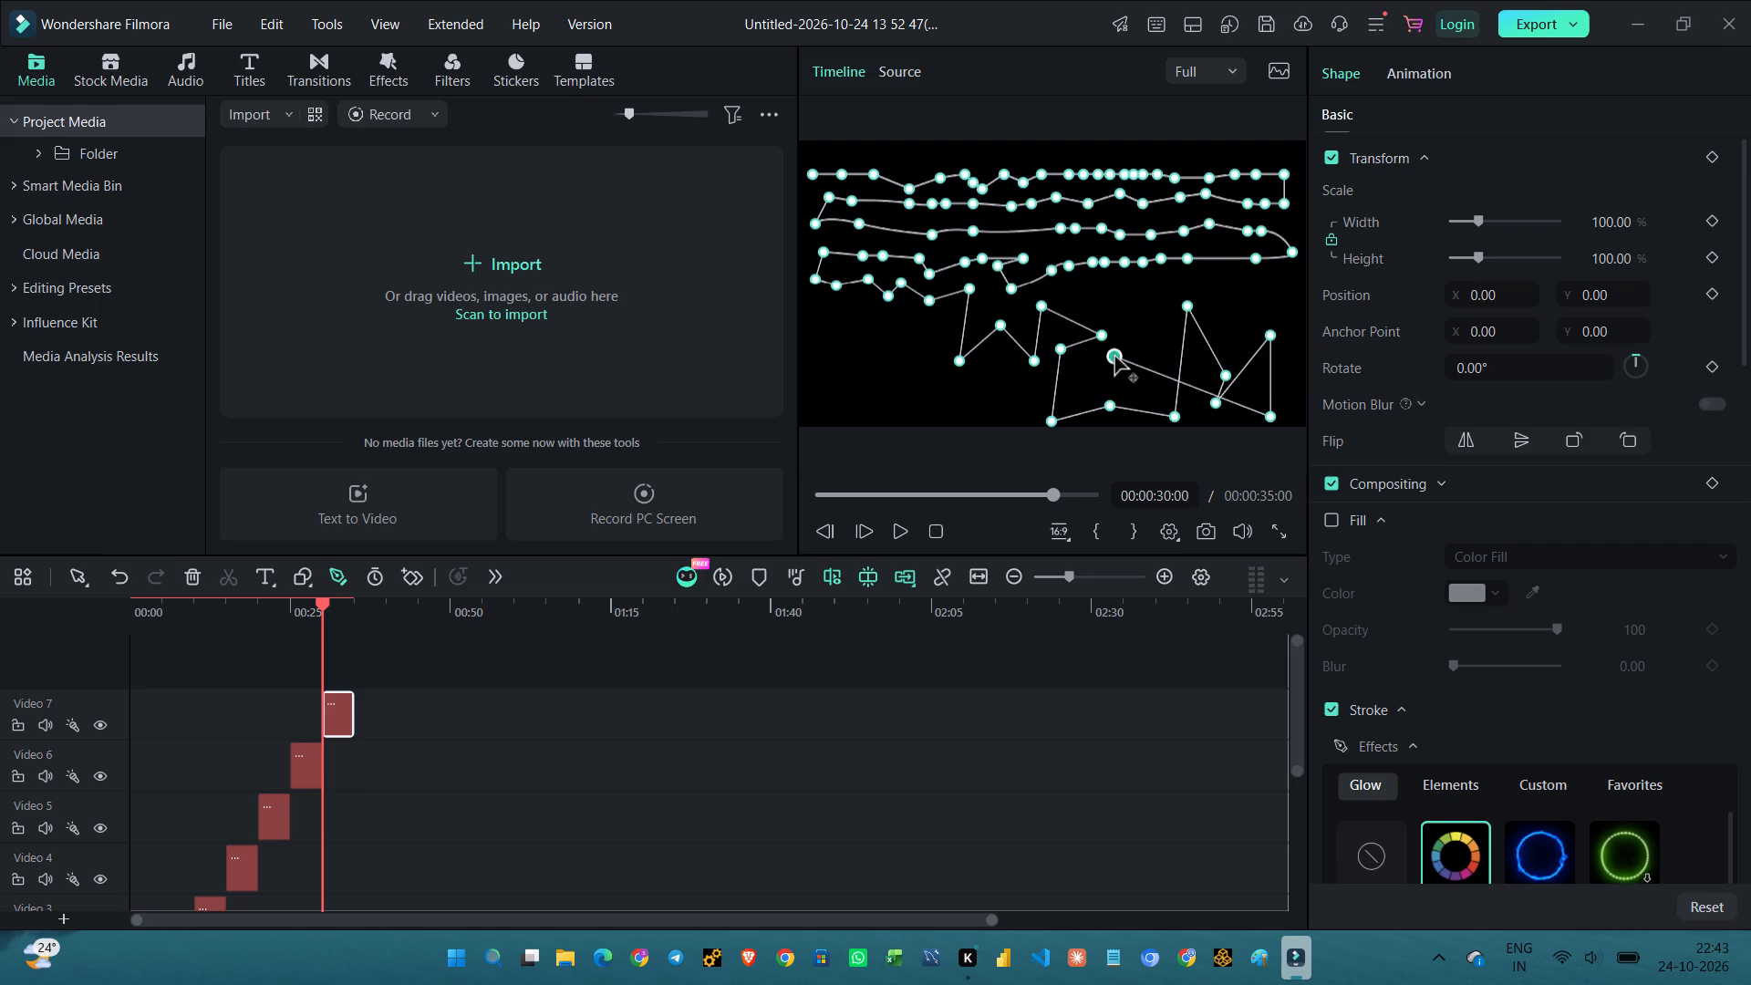
click(1085, 387)
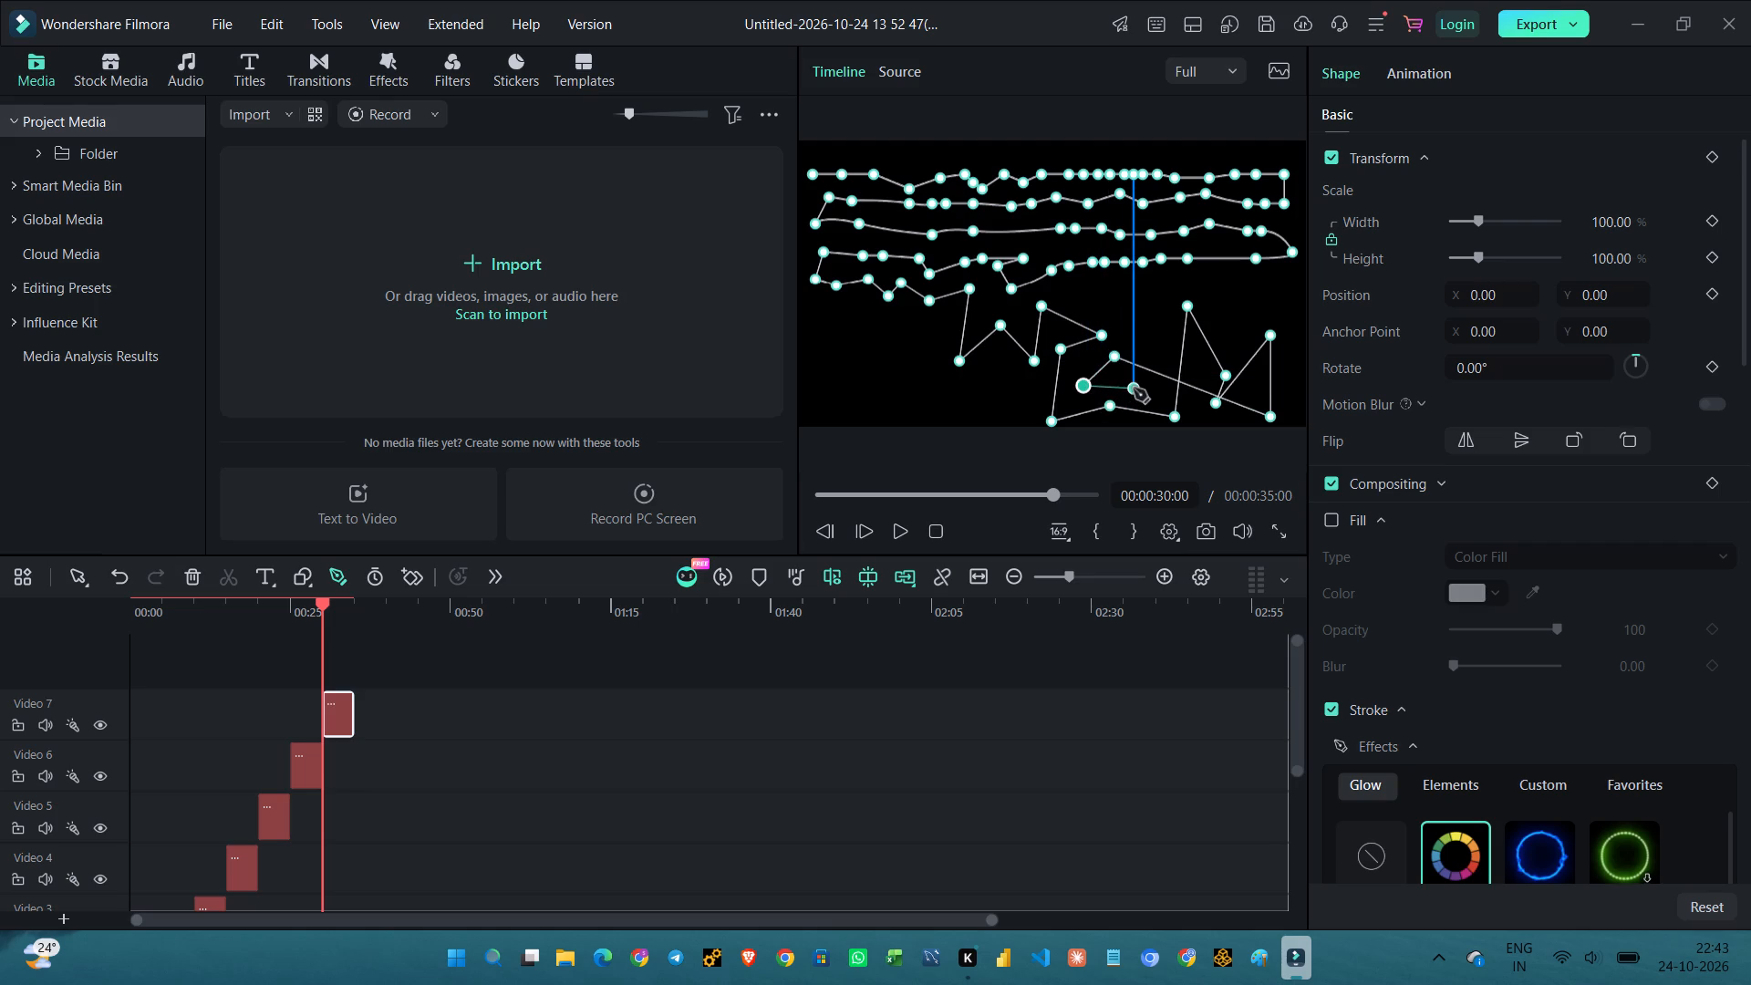
click(1134, 389)
click(1141, 324)
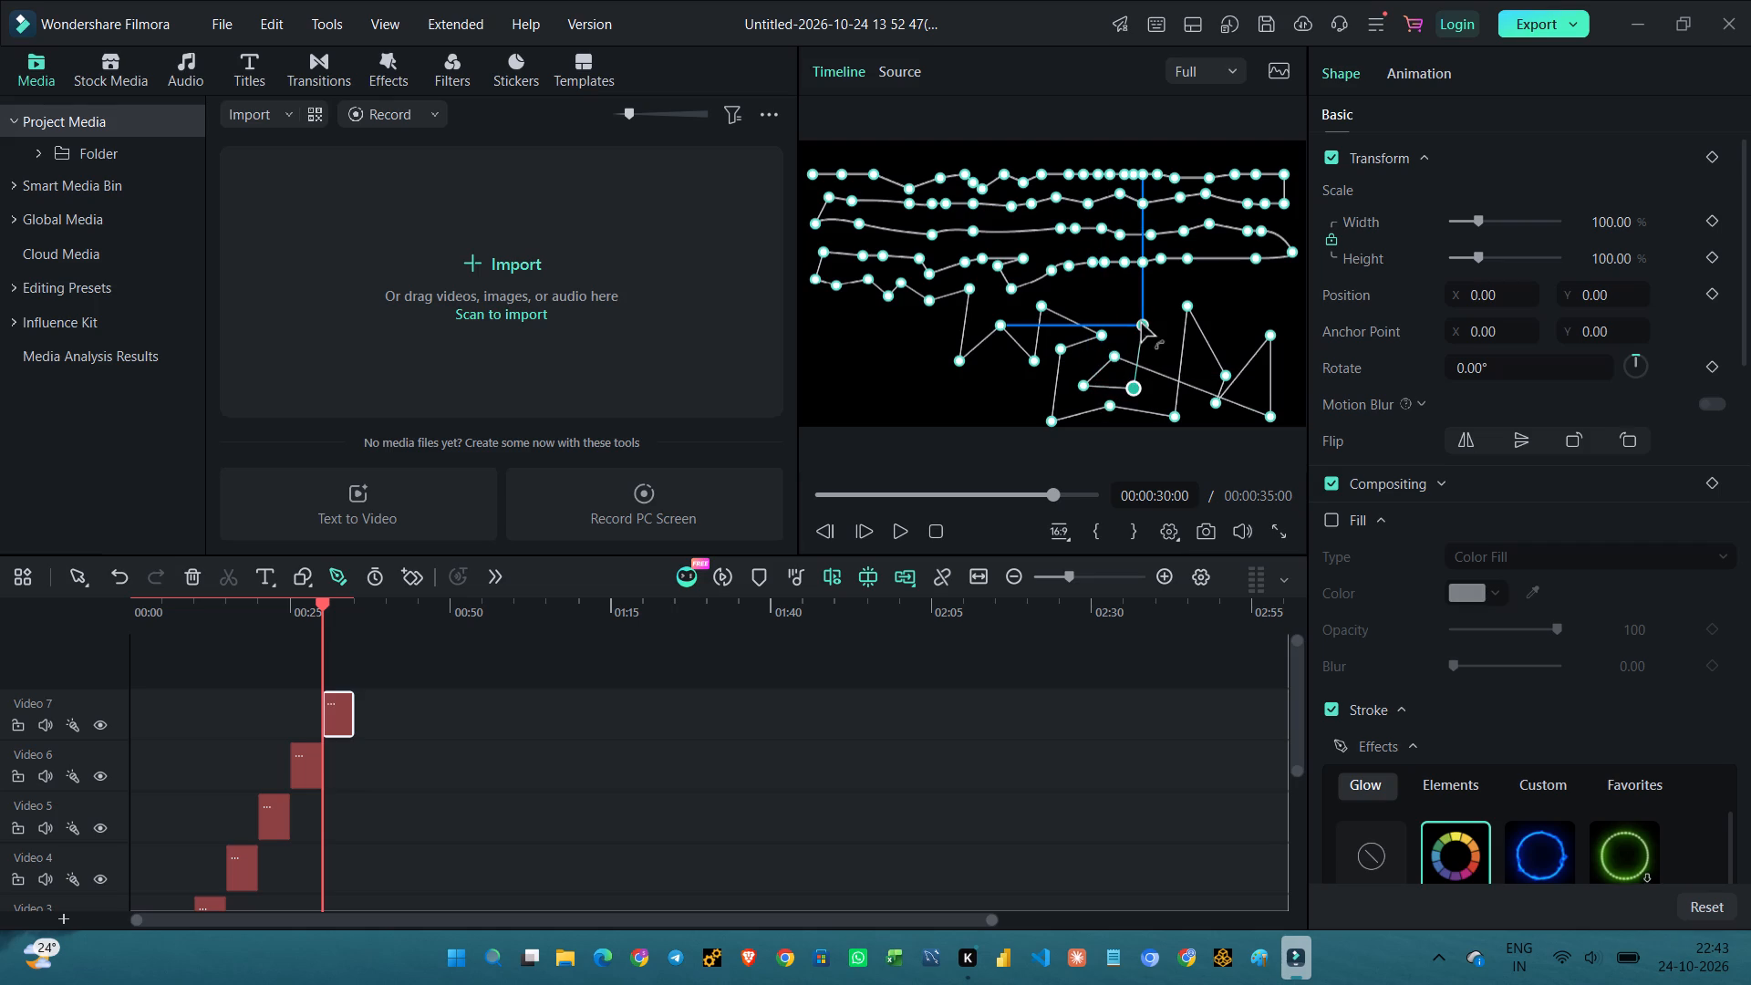
click(1112, 302)
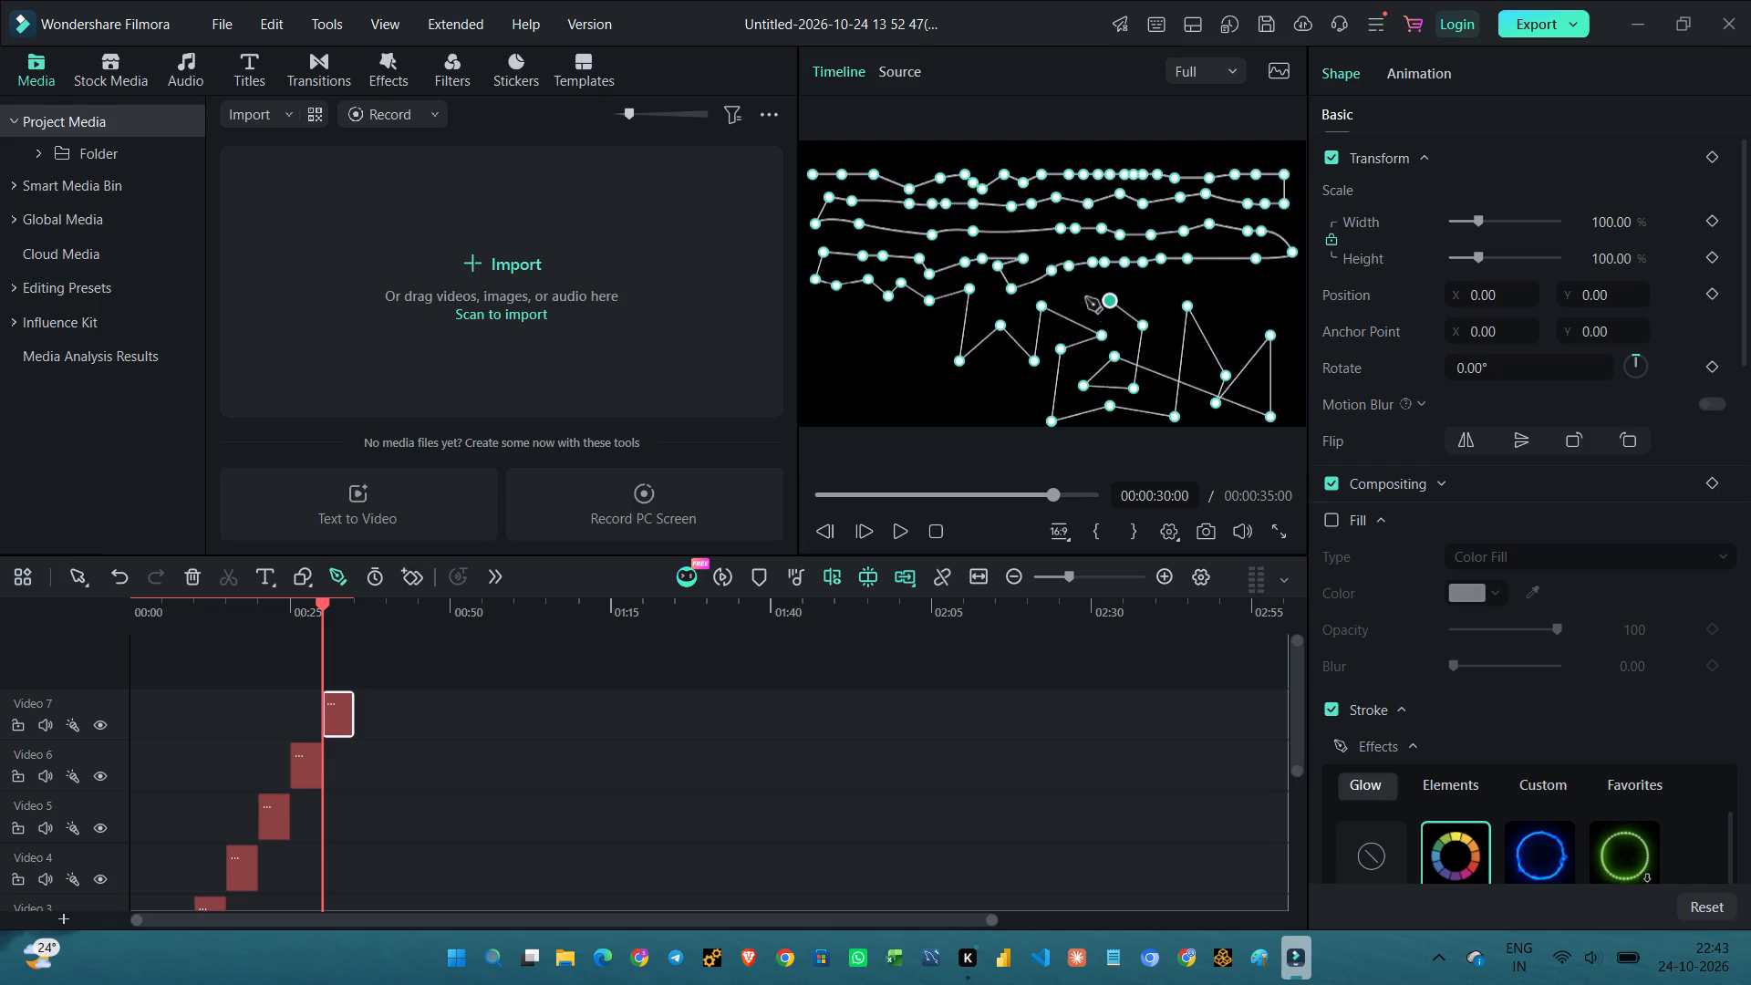
click(1065, 297)
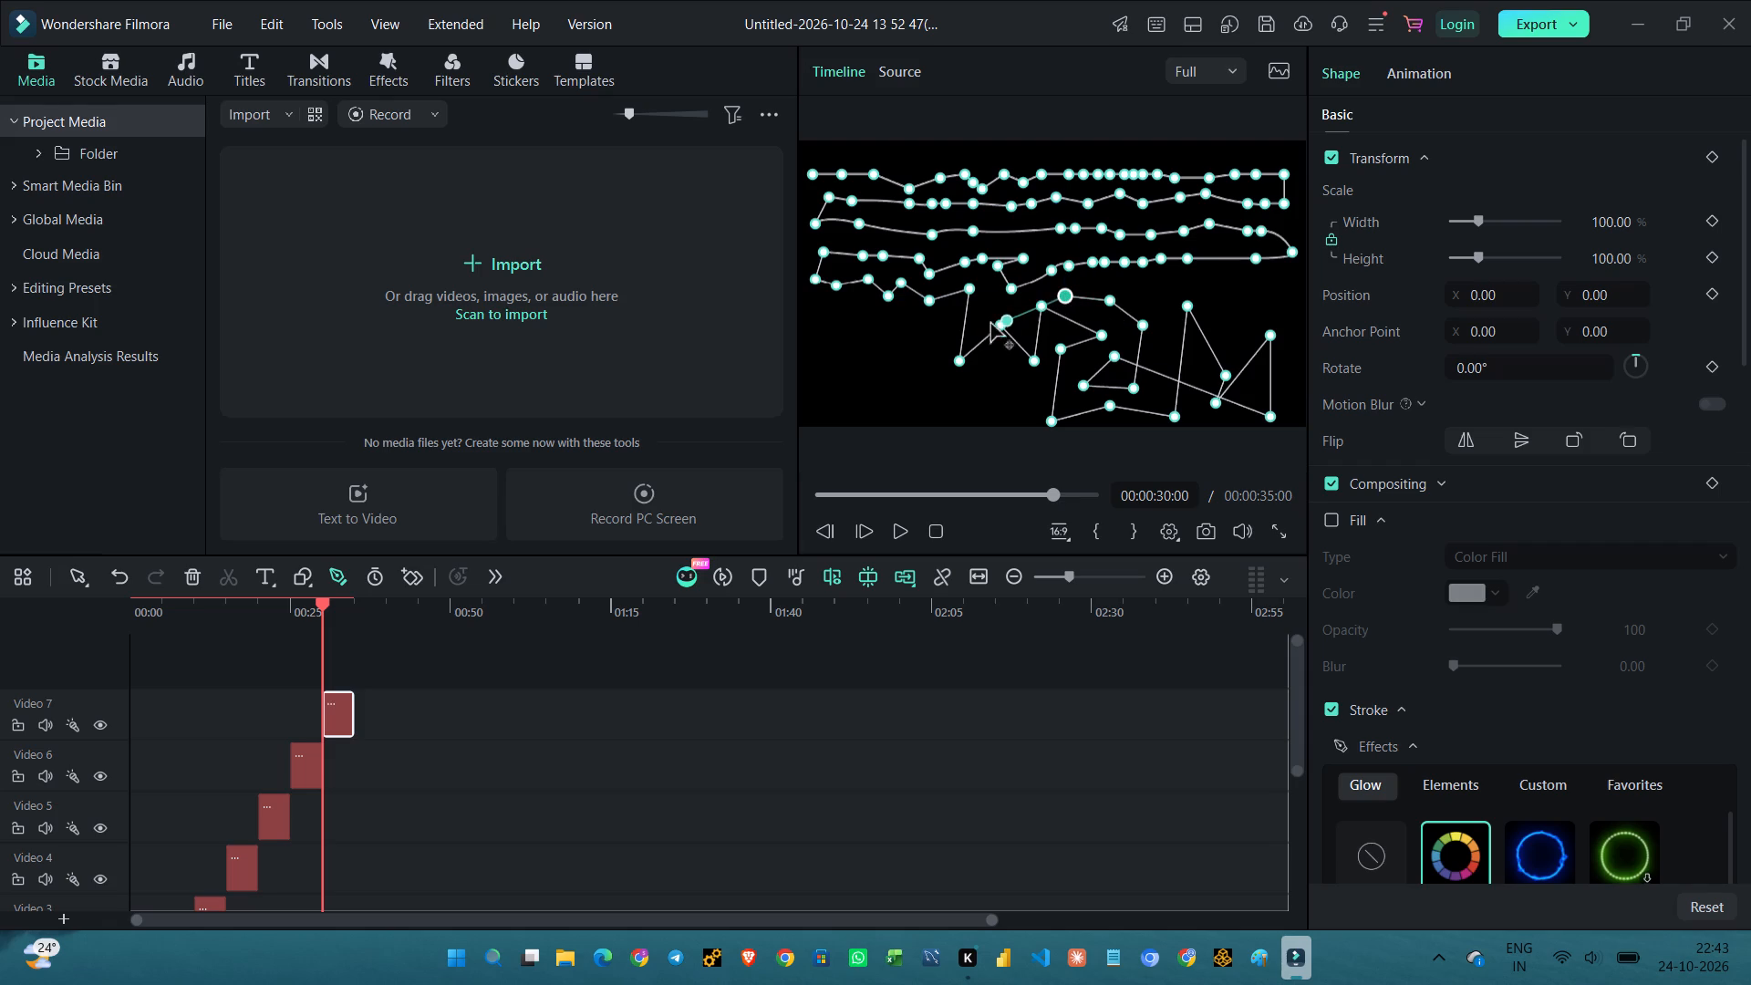
Continue the pen path down through the jagged zigzags and across the frame's lower left in a wide angular loop, ending near the bottom edge.
right_click(990, 308)
click(990, 308)
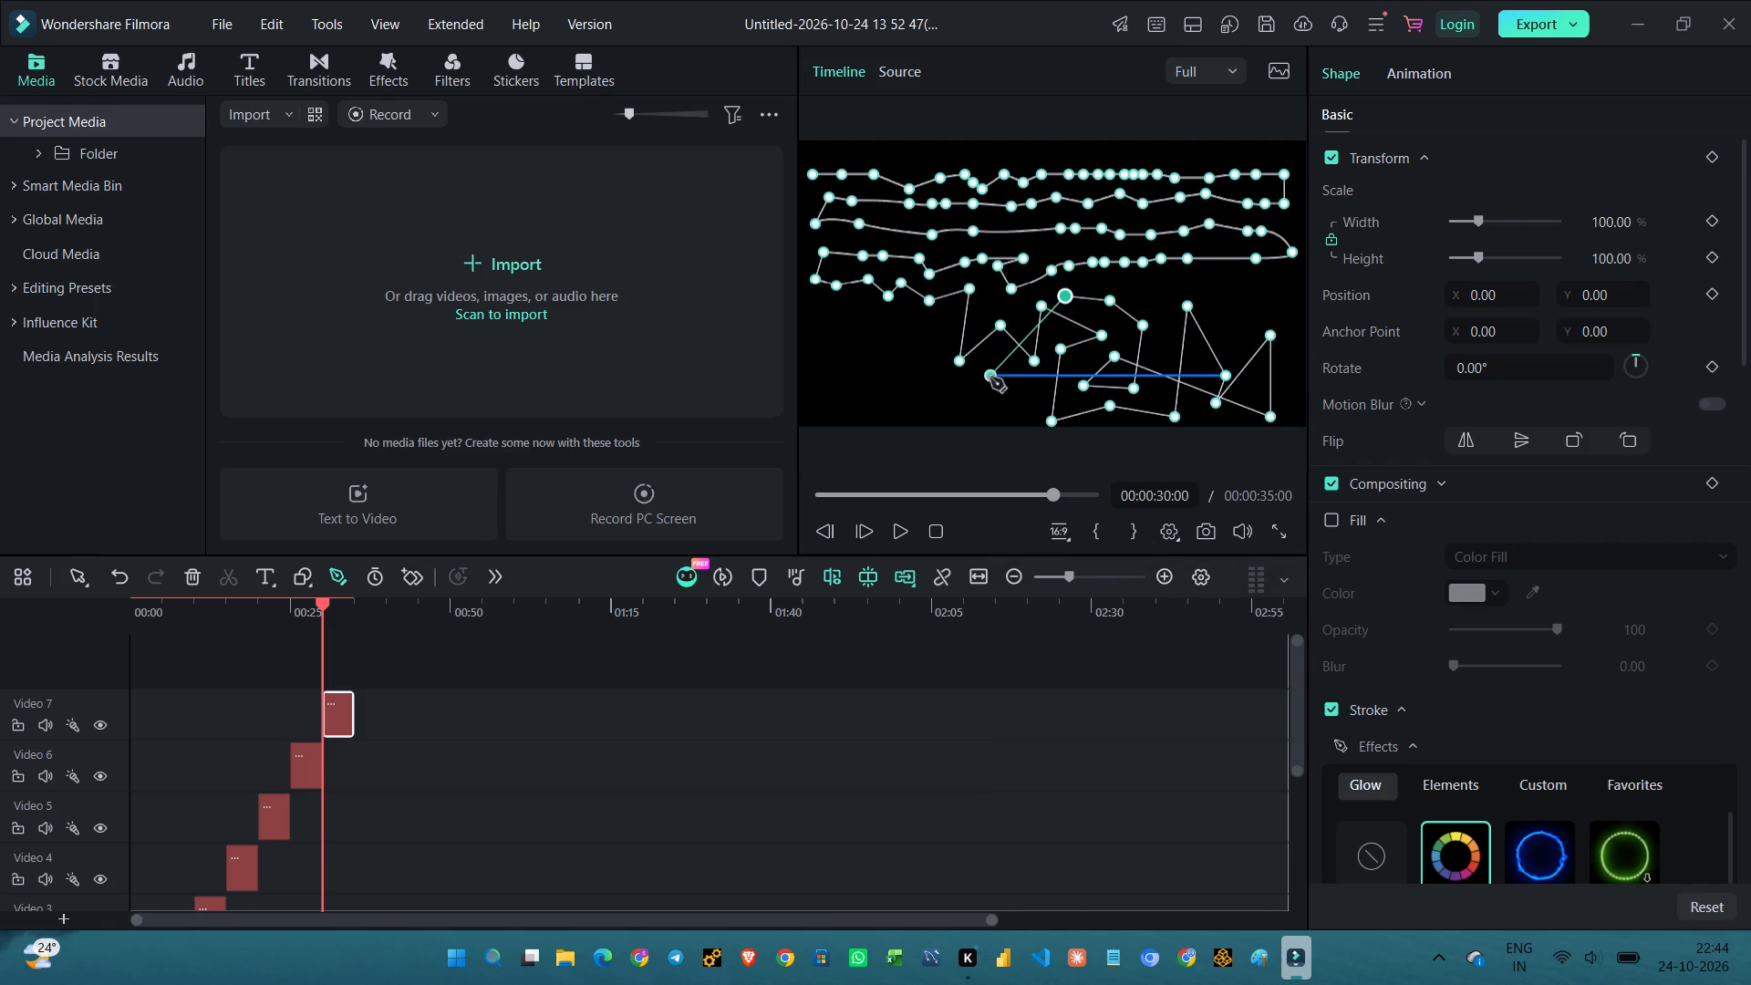
click(990, 378)
click(901, 327)
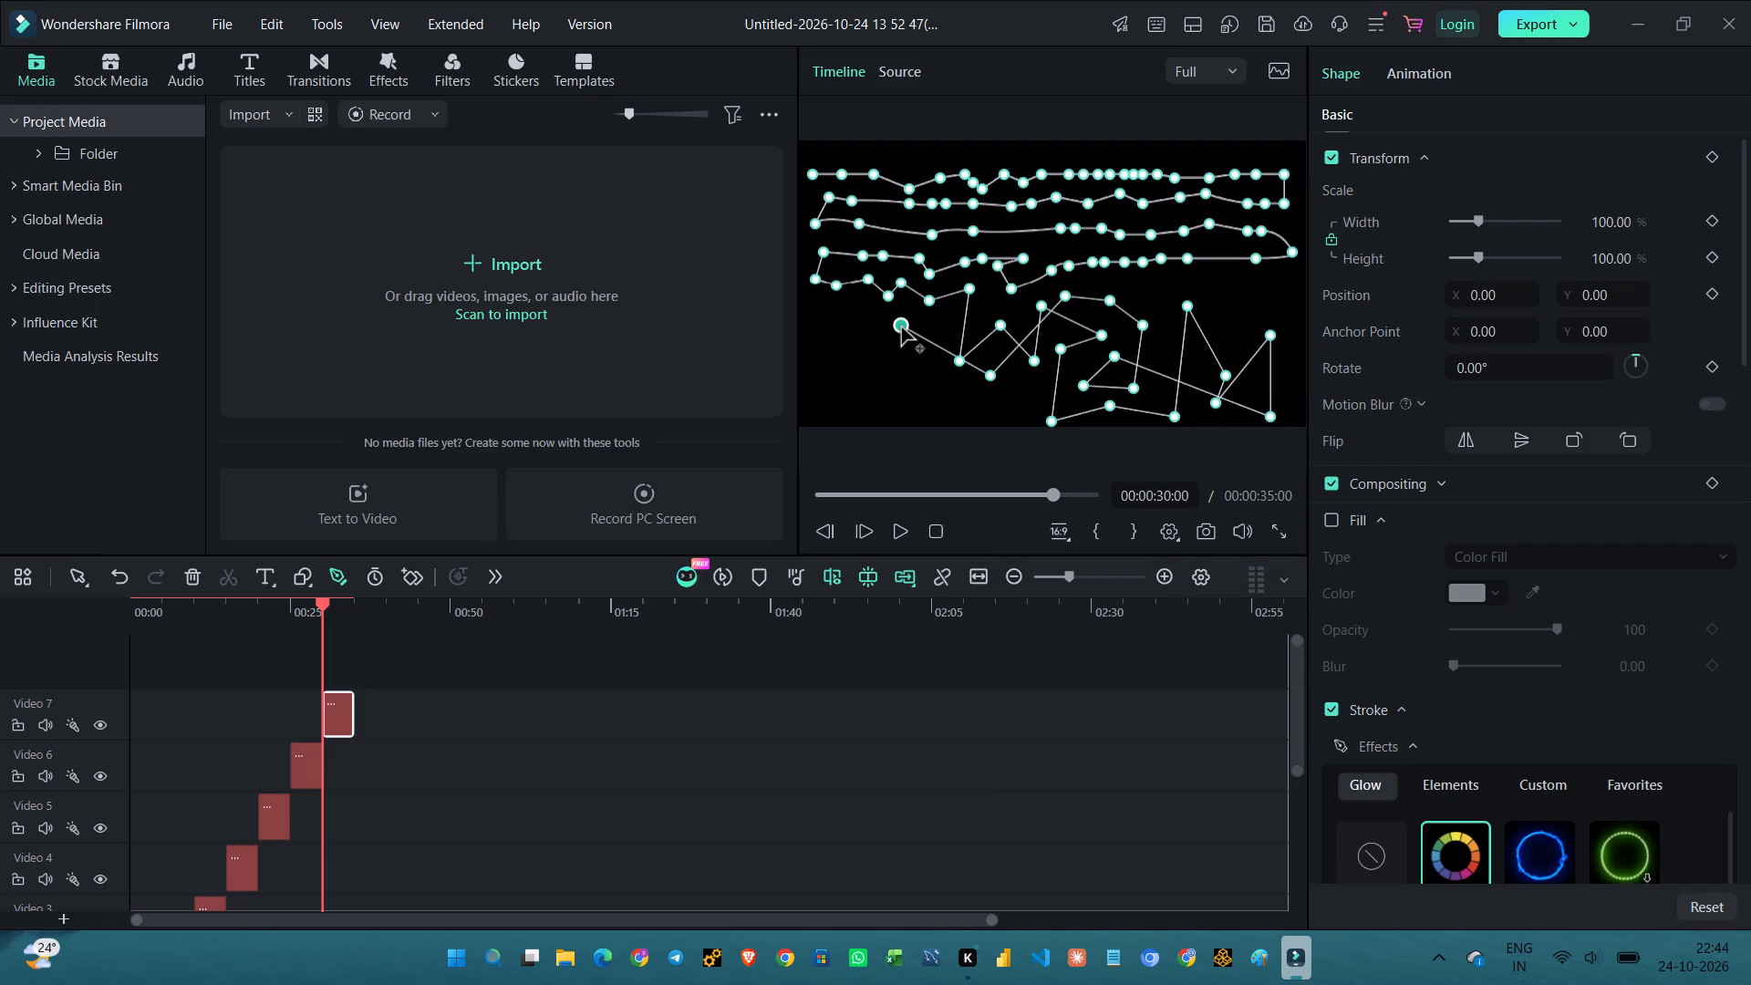
click(900, 366)
click(959, 400)
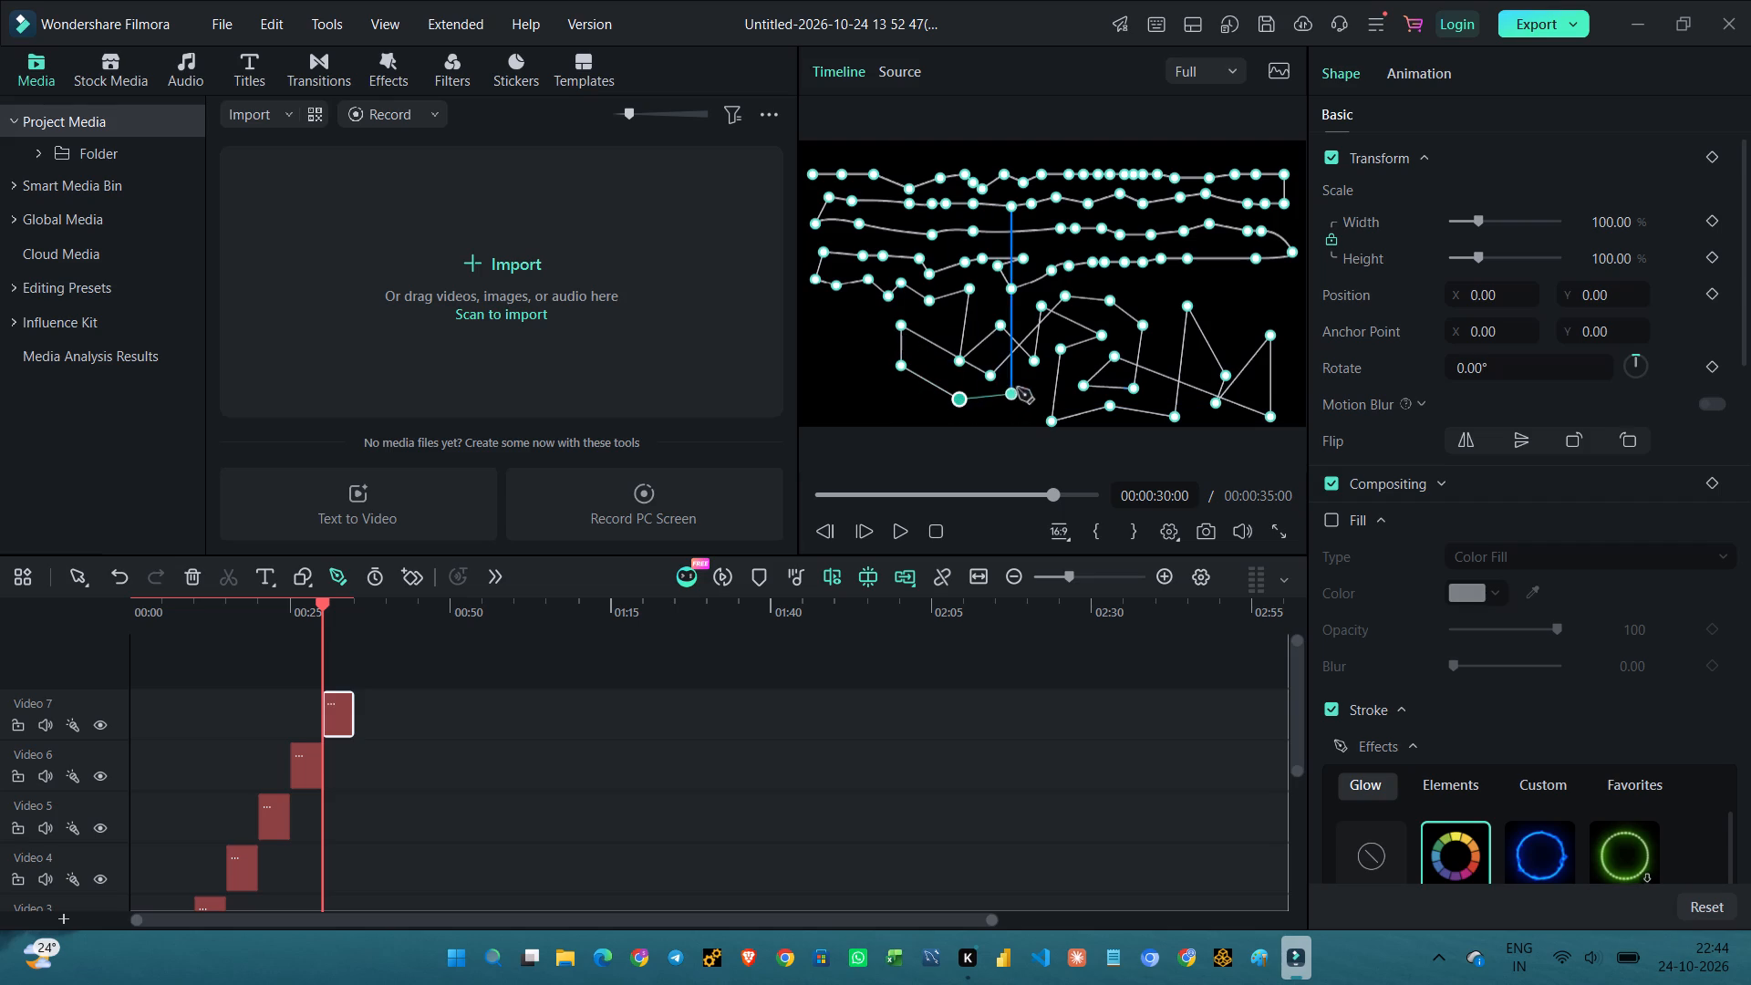
click(1025, 378)
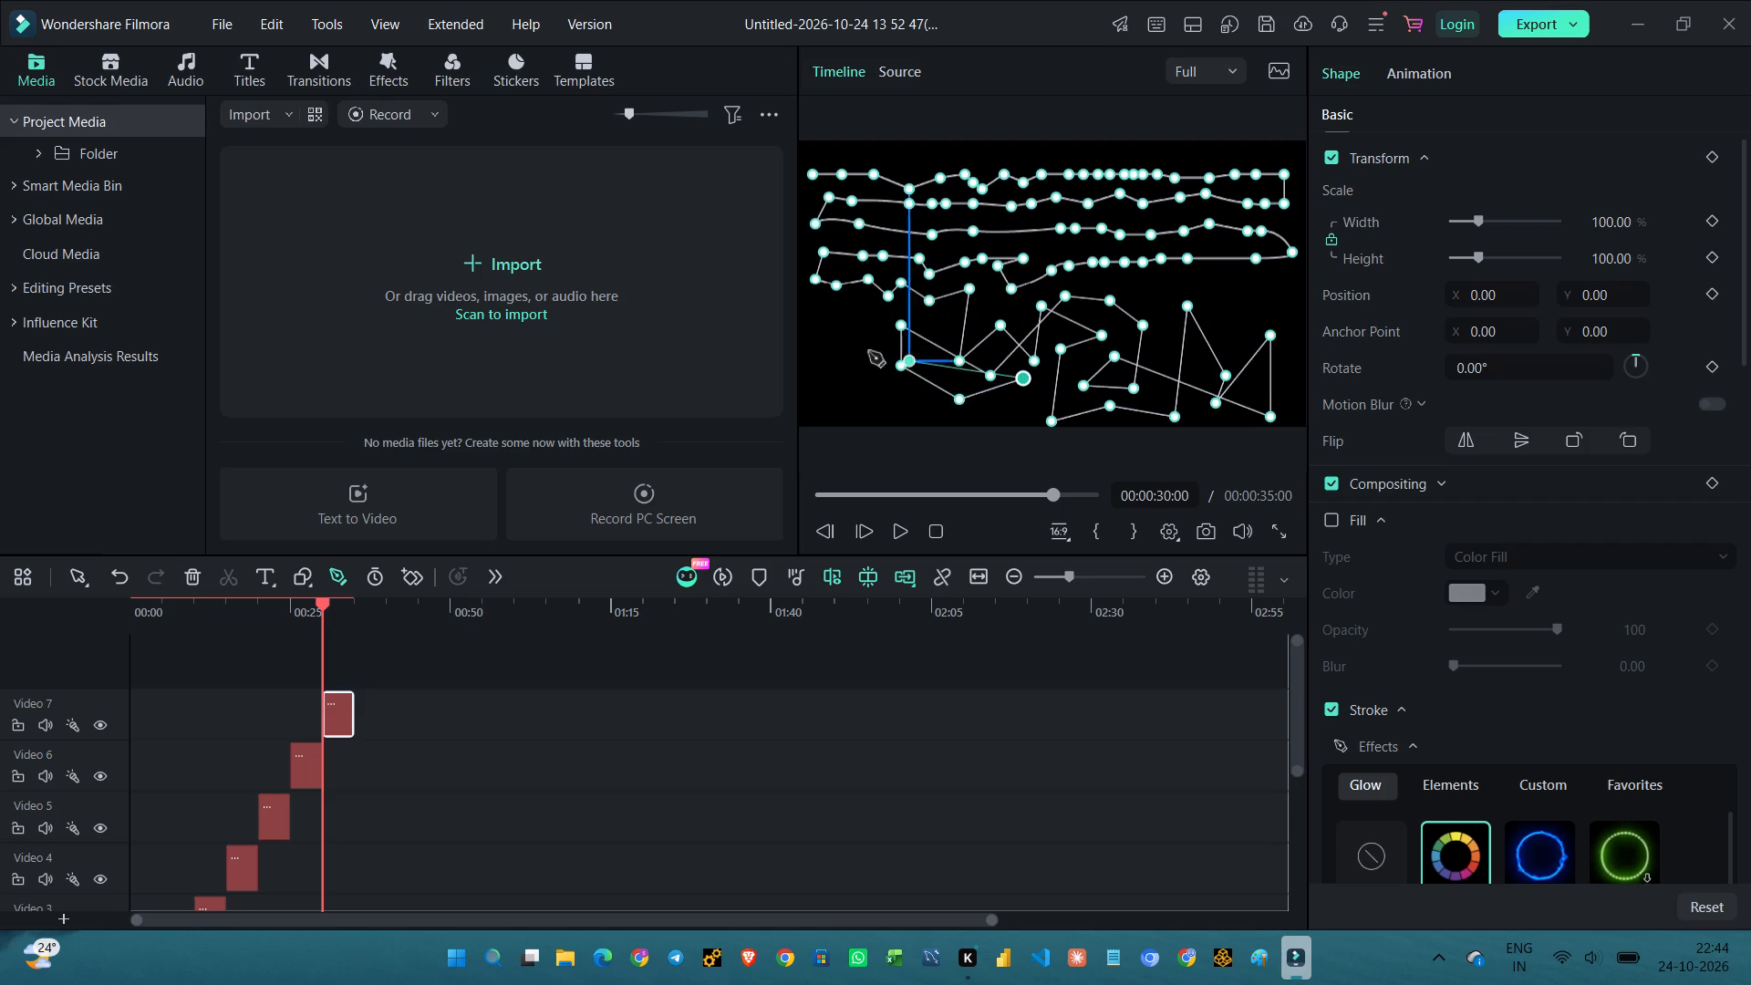
click(903, 413)
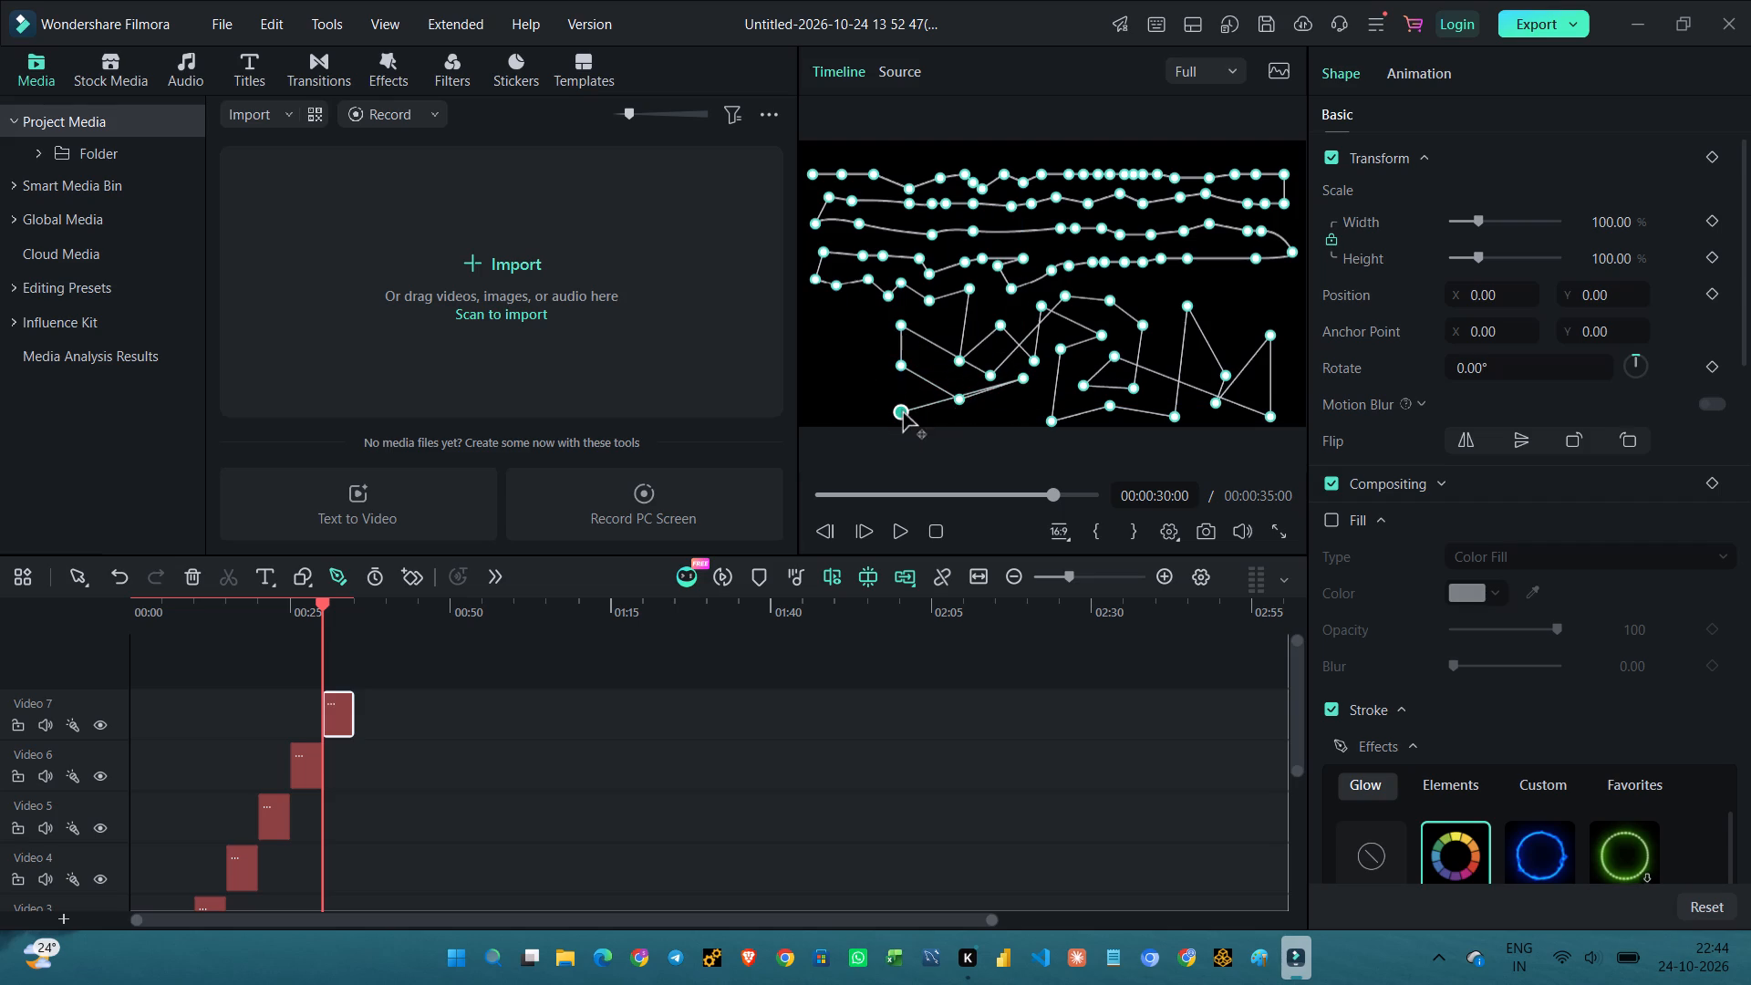
Extend the pen path to the frame's left edge with a small spike, down to the bottom-left corner, and back up just beside the angular loop.
click(819, 338)
click(868, 332)
click(818, 311)
click(817, 385)
click(855, 419)
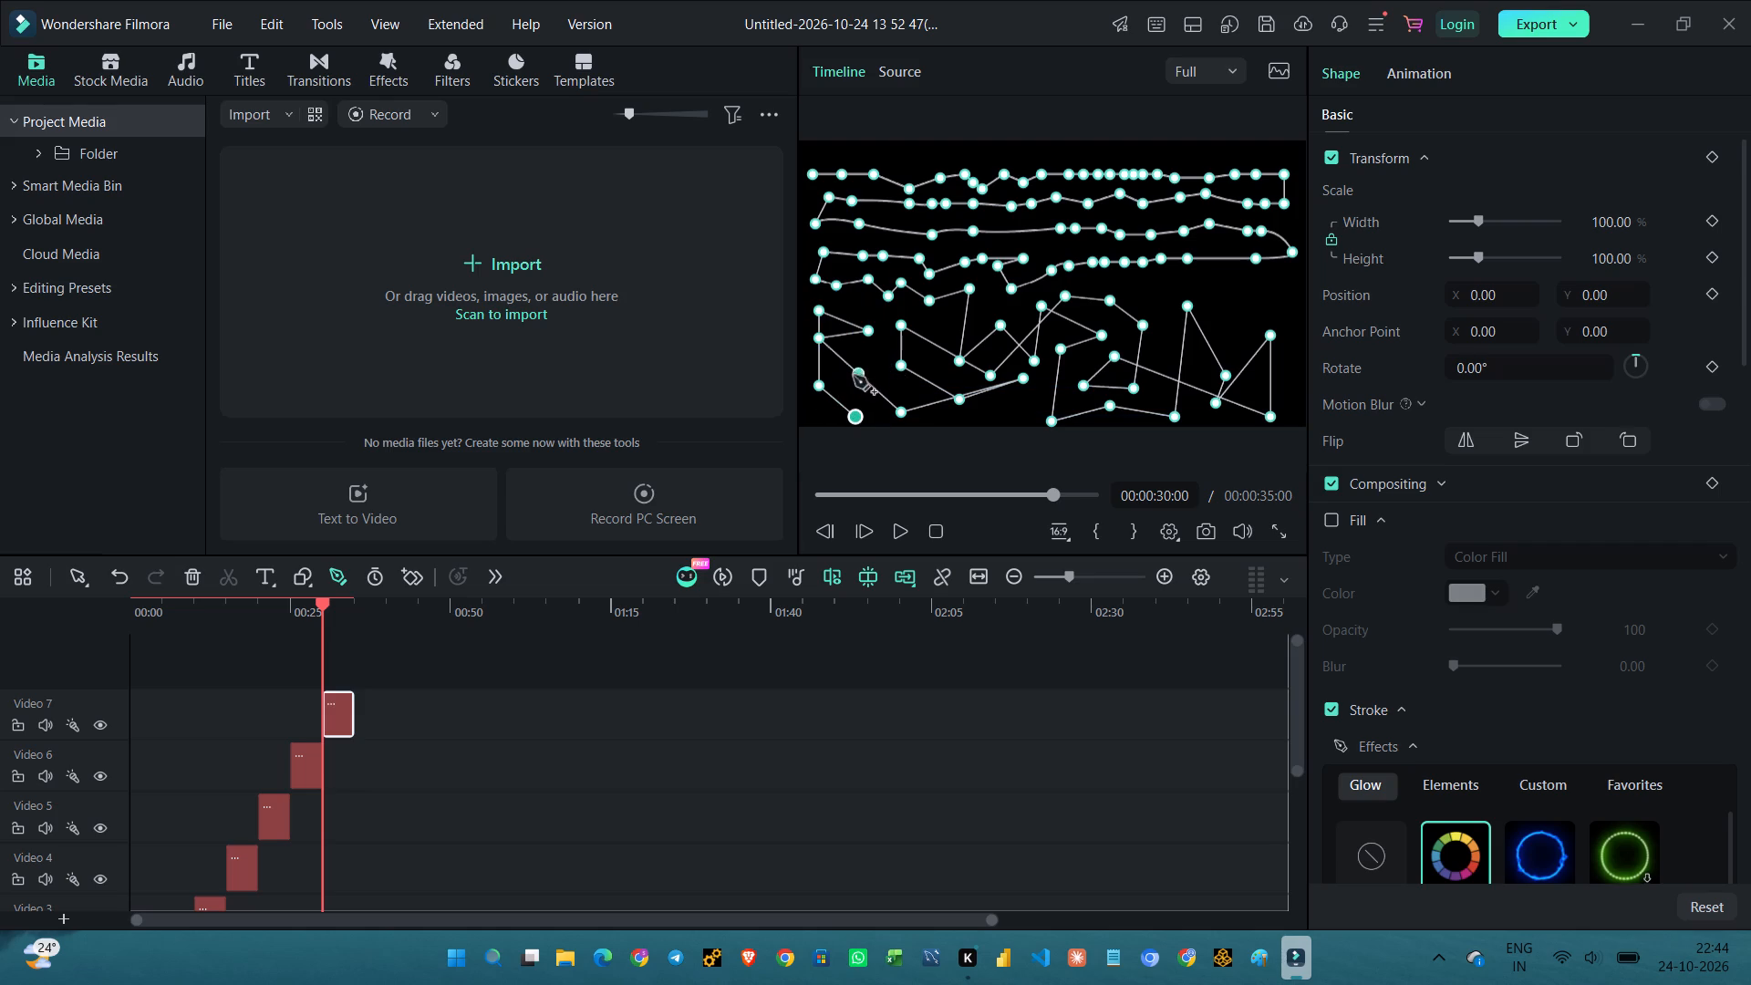
click(844, 379)
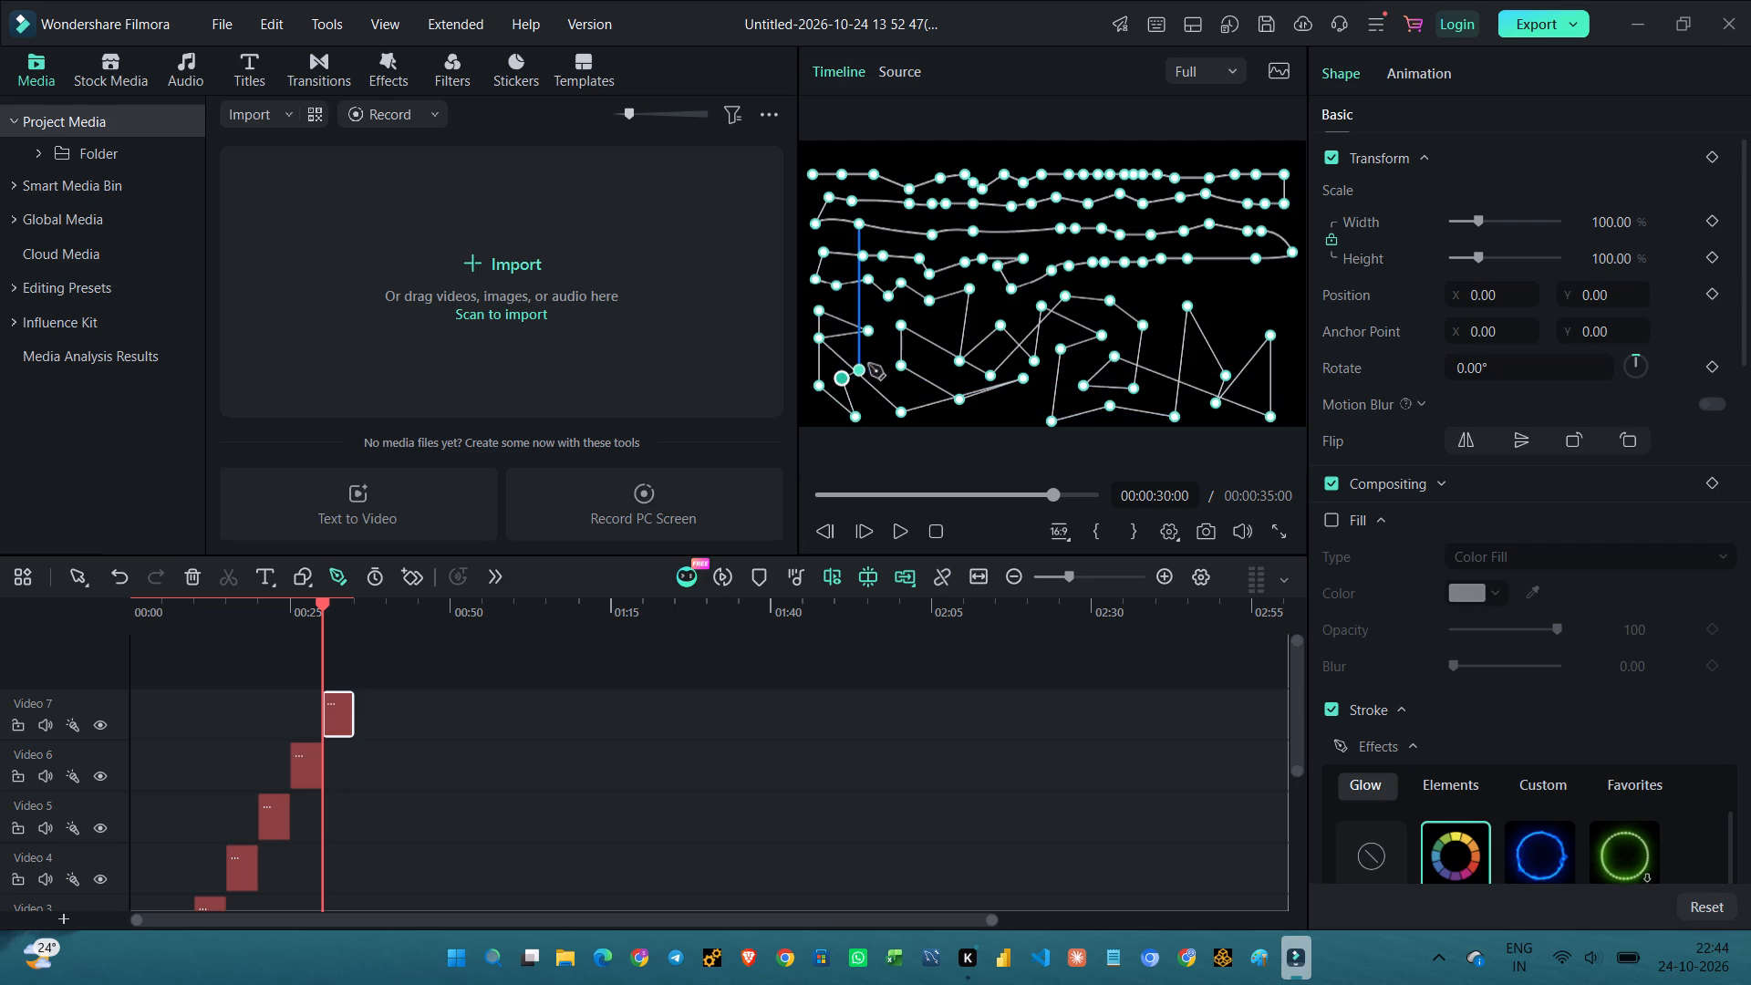
click(874, 359)
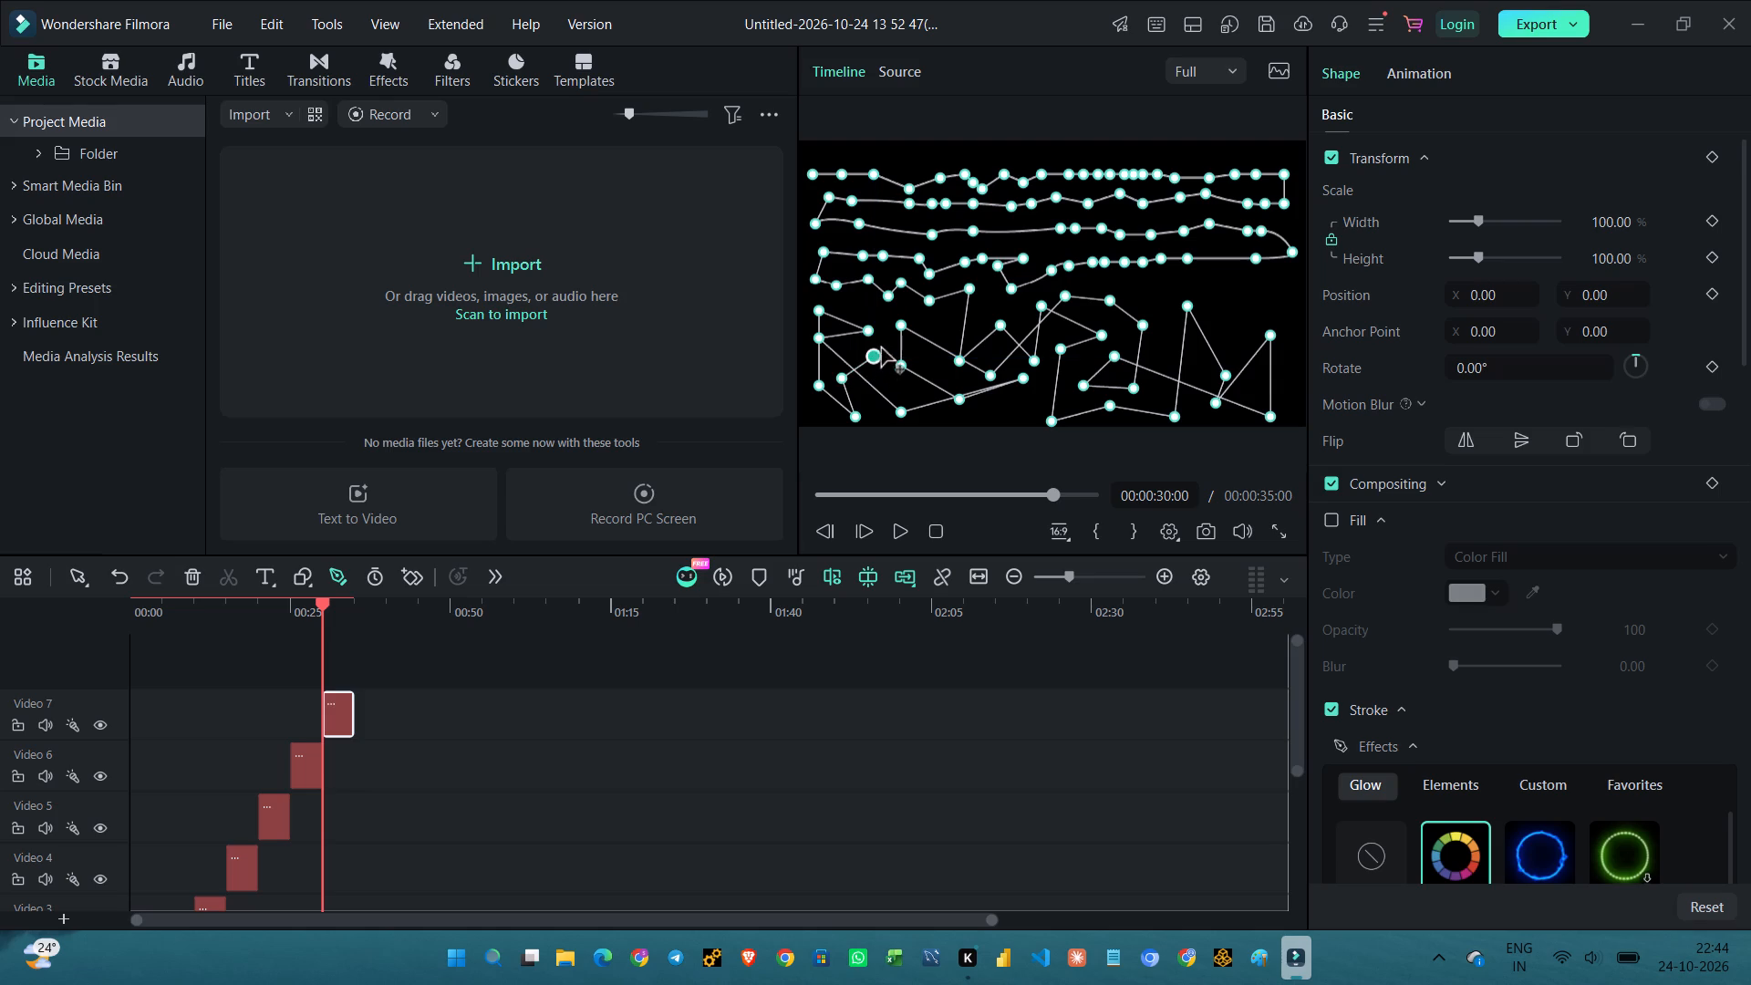
click(882, 323)
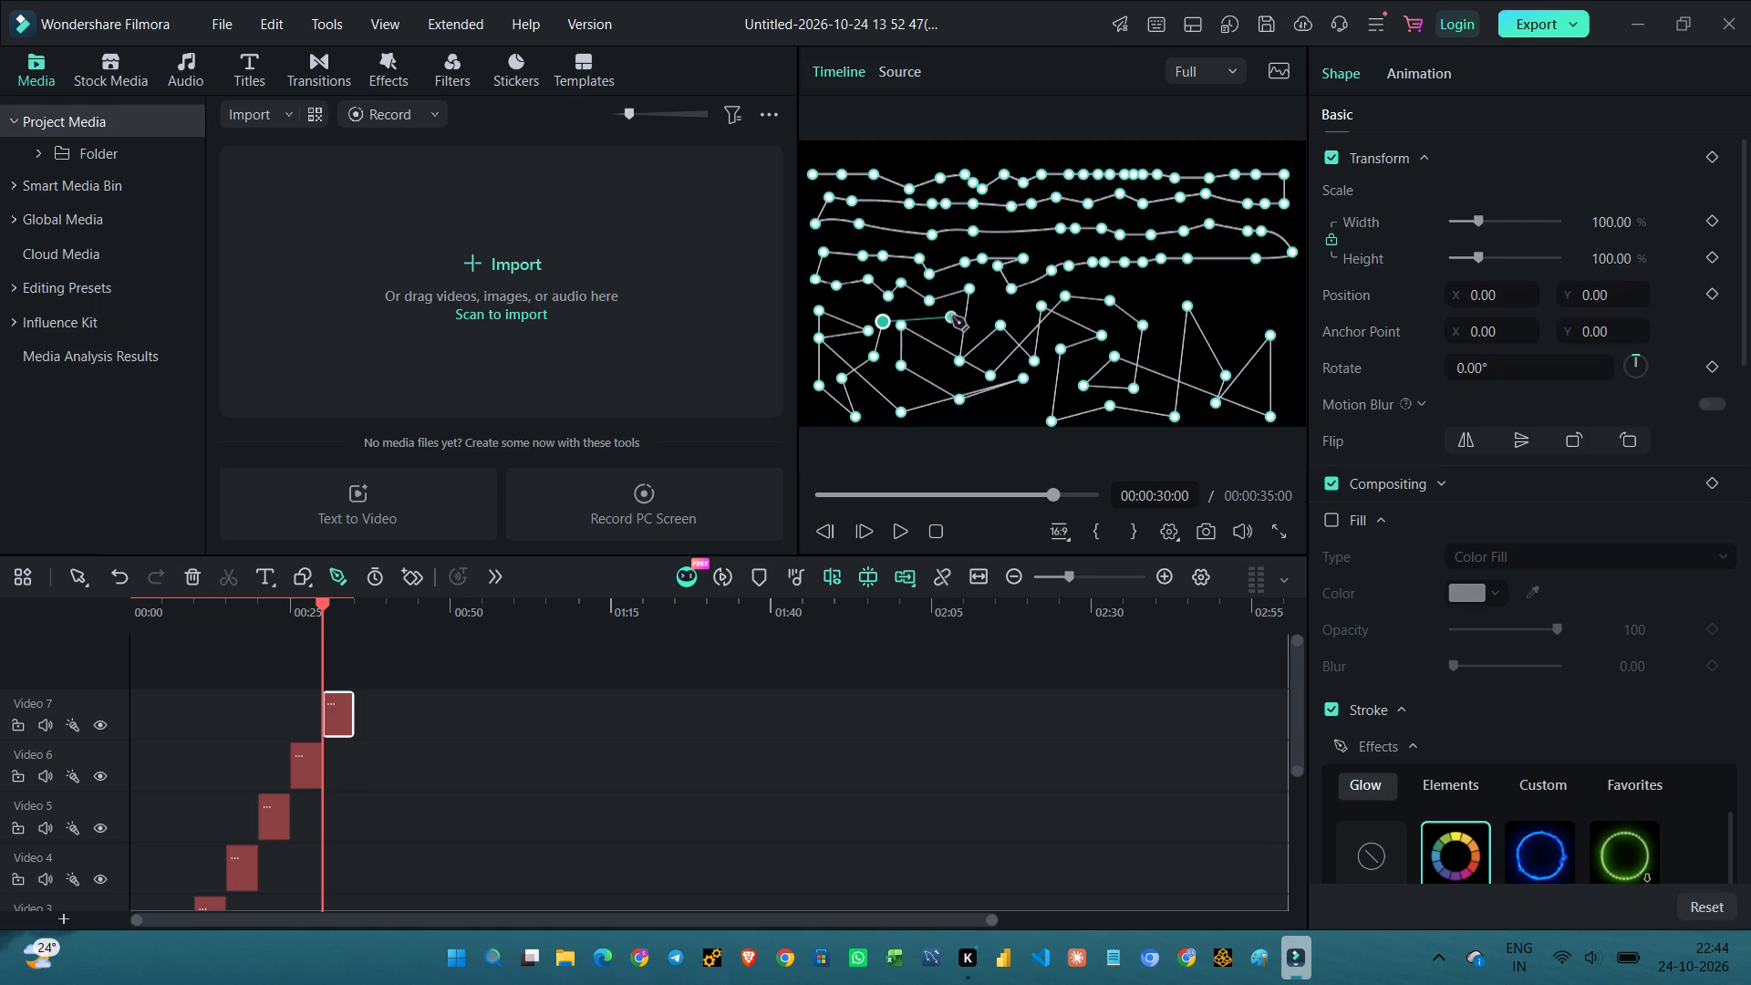
Continue the pen path in a C-shaped bend left of centre, running right, down-left, then along the bottom edge.
click(954, 317)
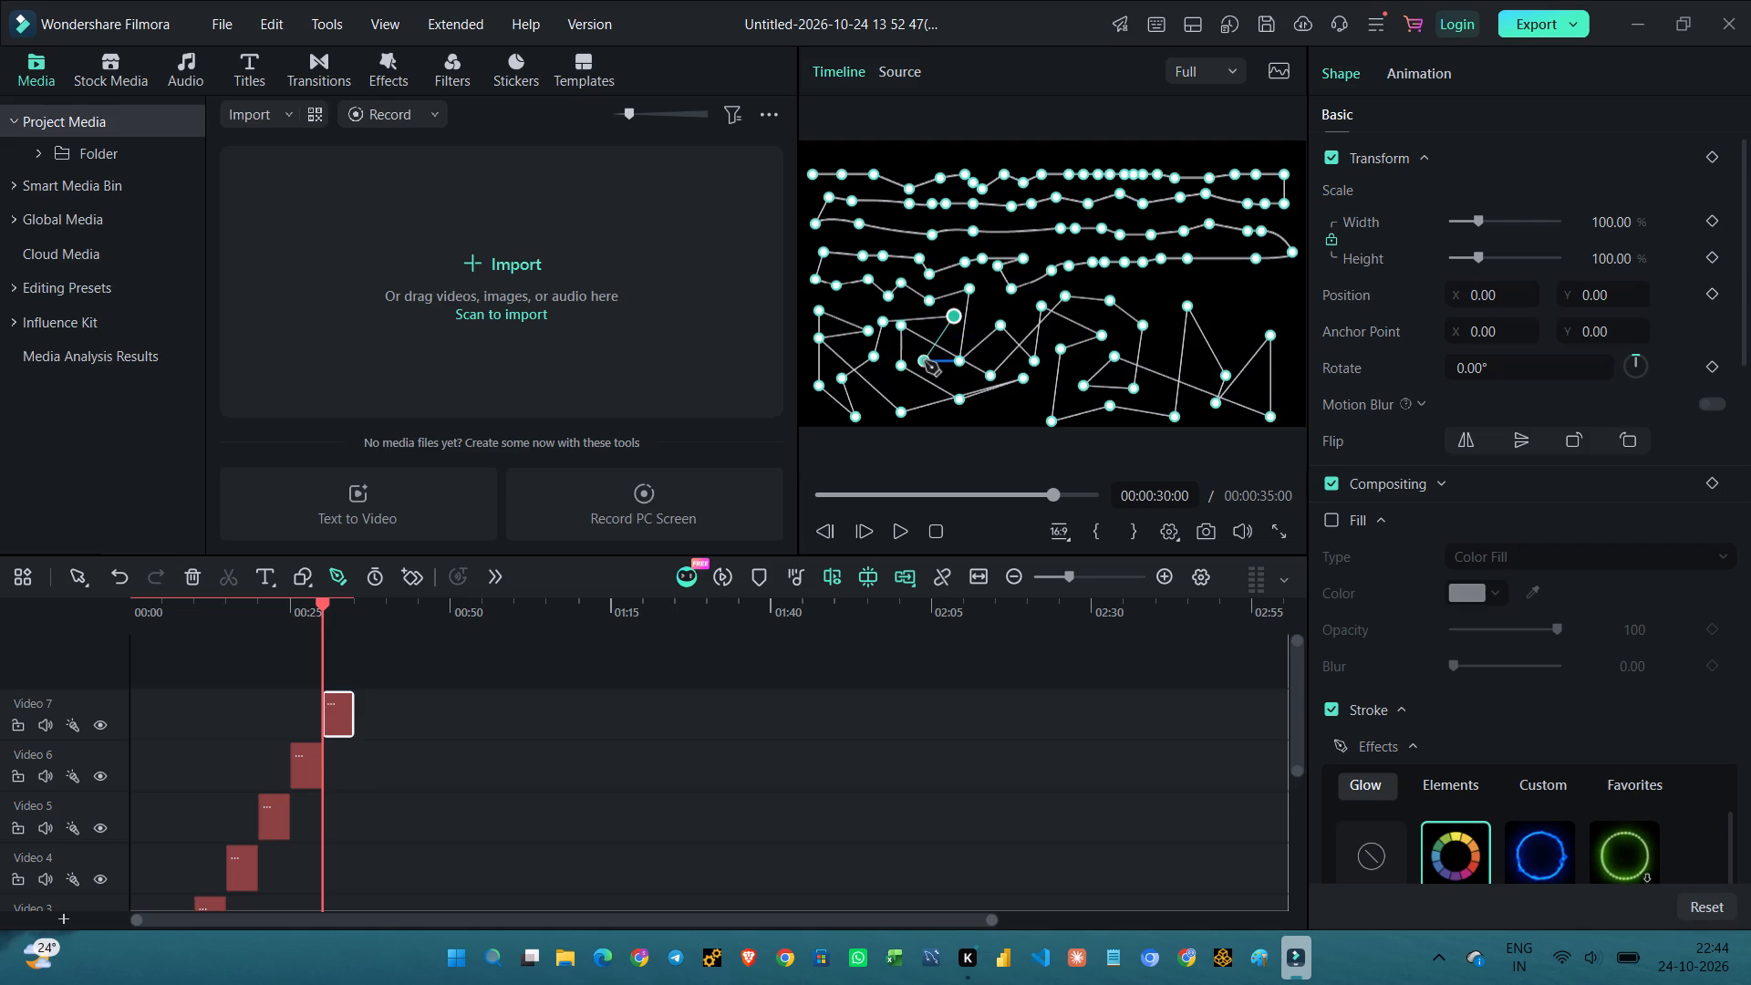
click(925, 361)
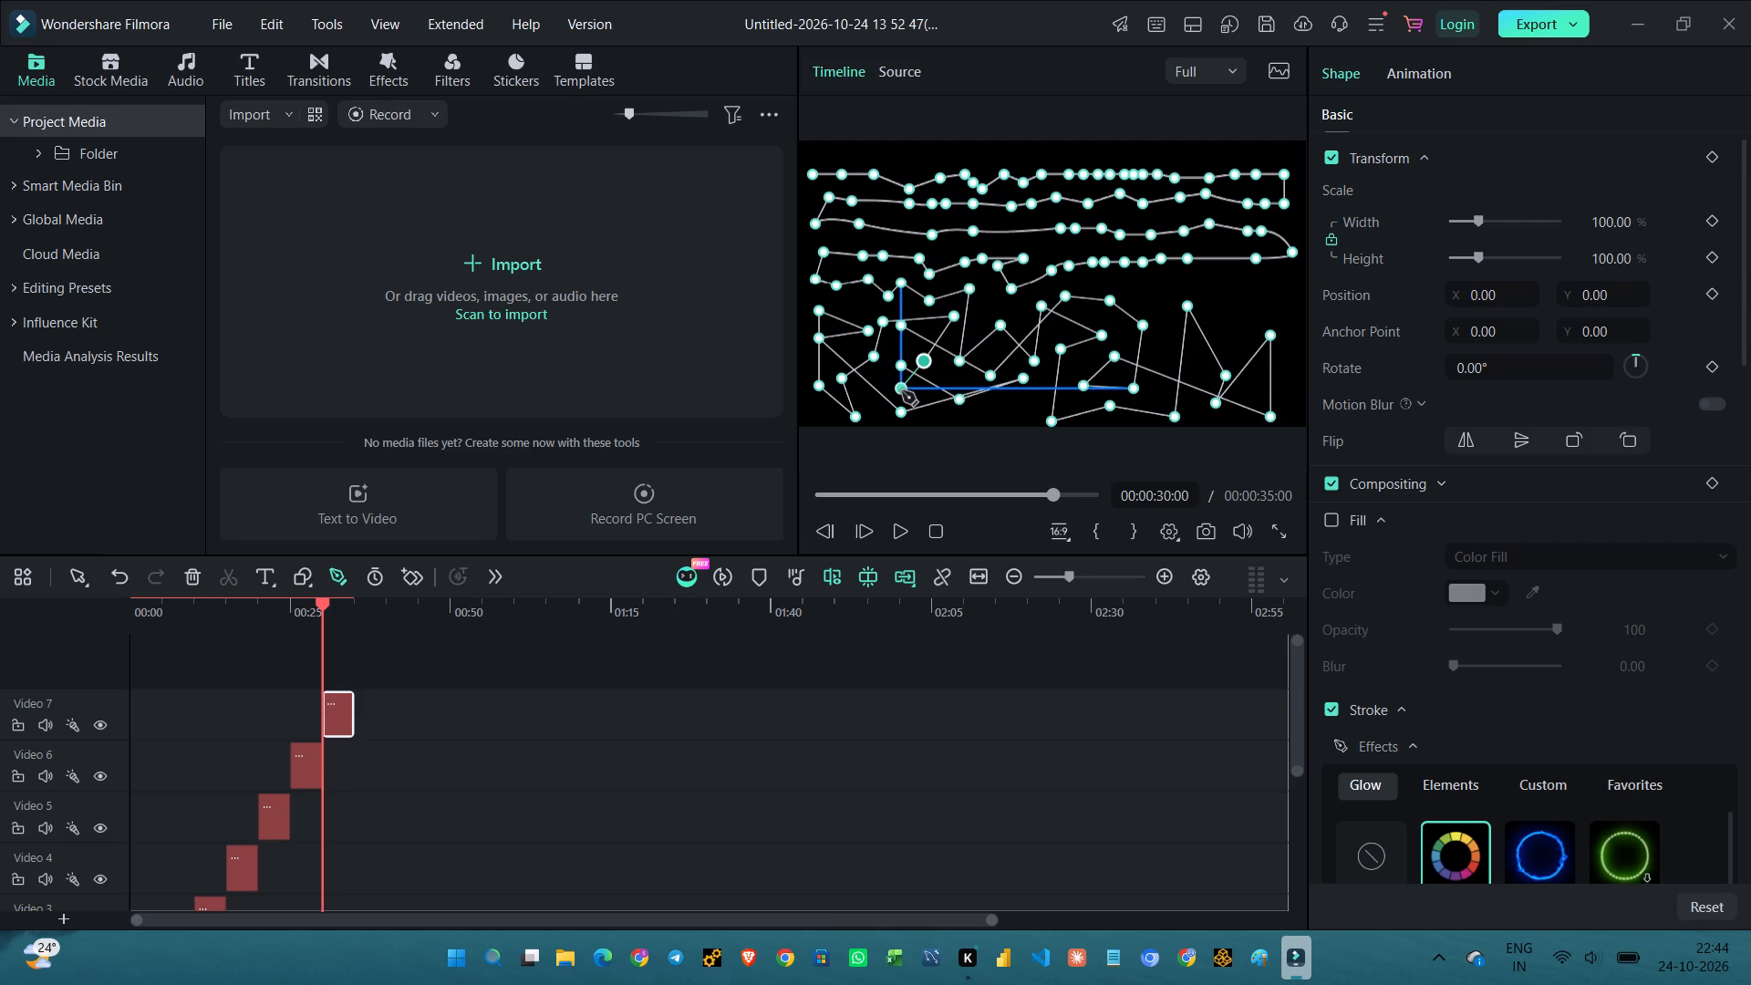
click(902, 391)
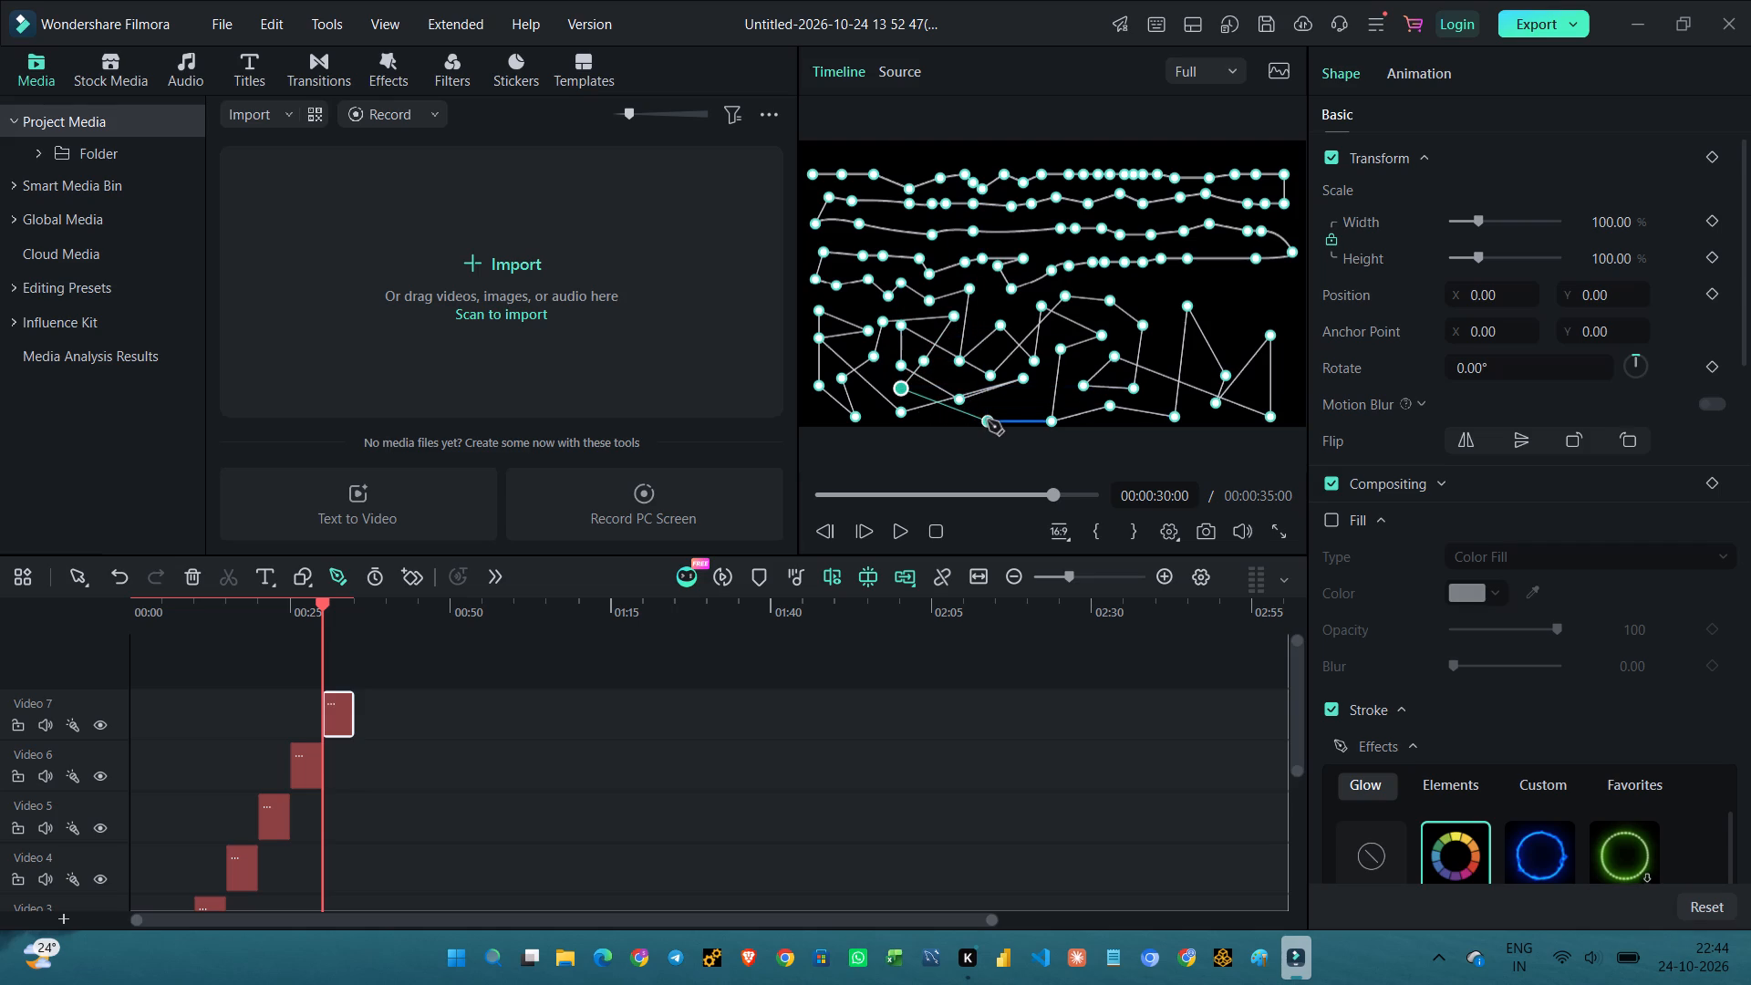
click(962, 420)
click(1010, 405)
Draw the pen path up and right past centre, then back left across the earlier zigzags and down near the bottom-left corner.
click(989, 307)
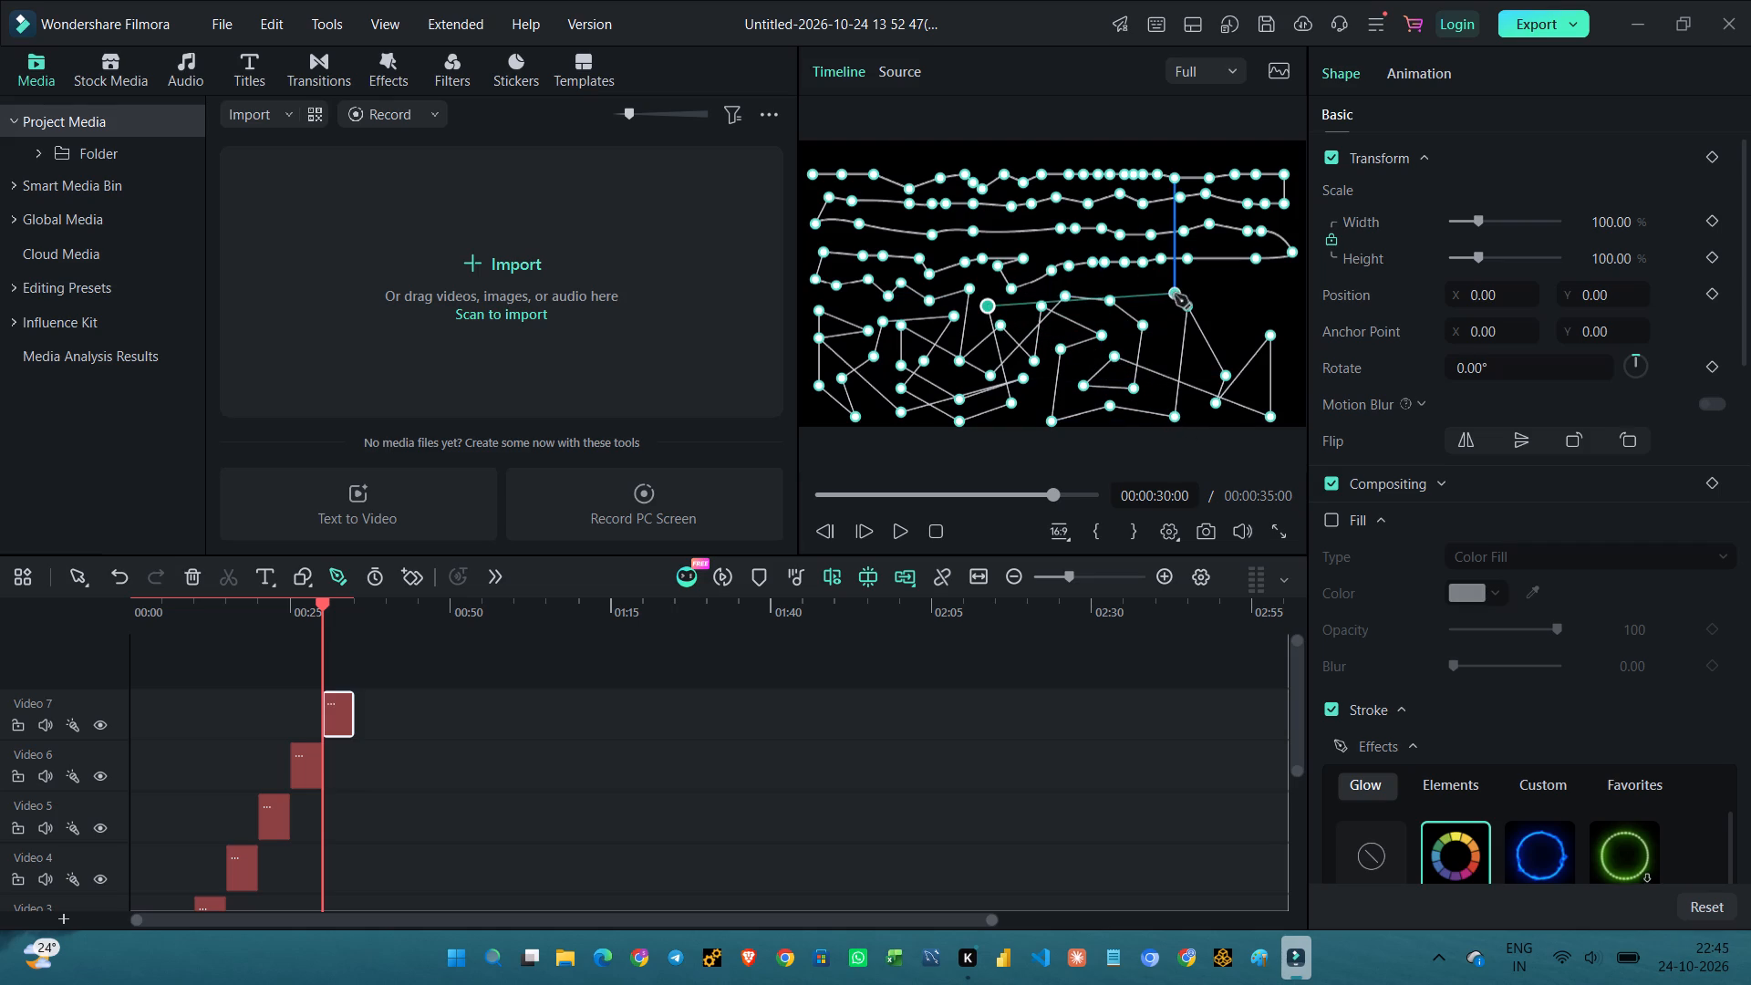
click(1153, 296)
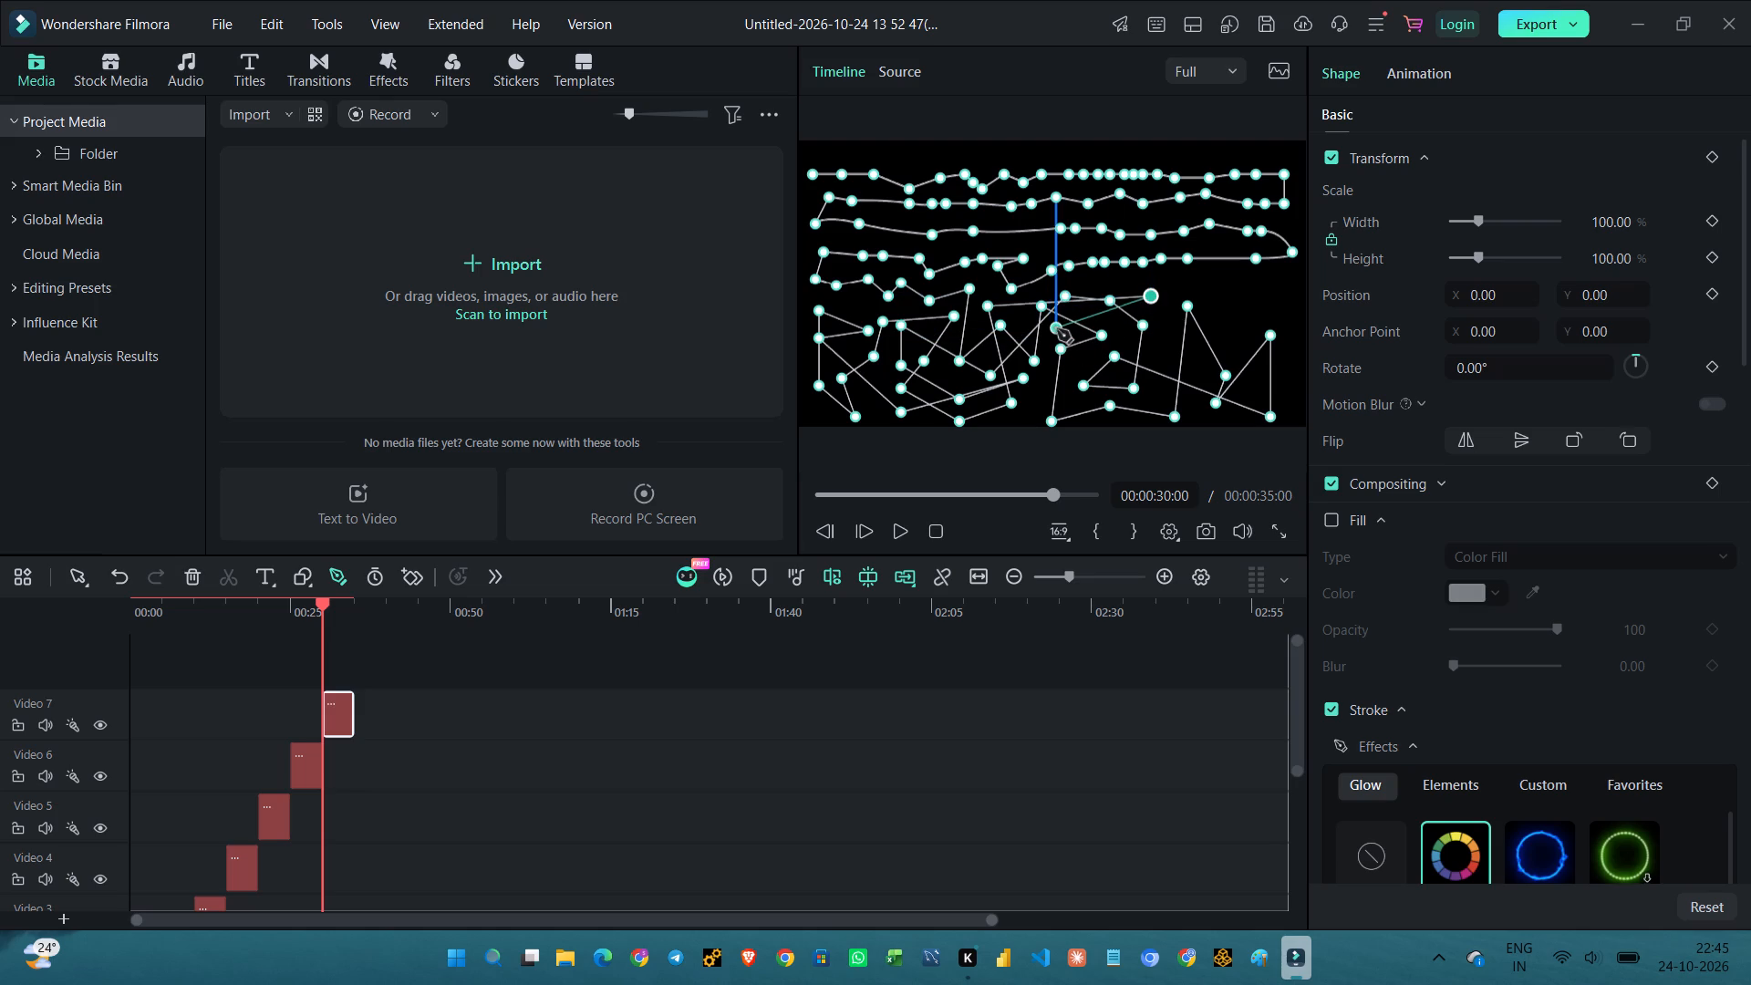
click(1060, 329)
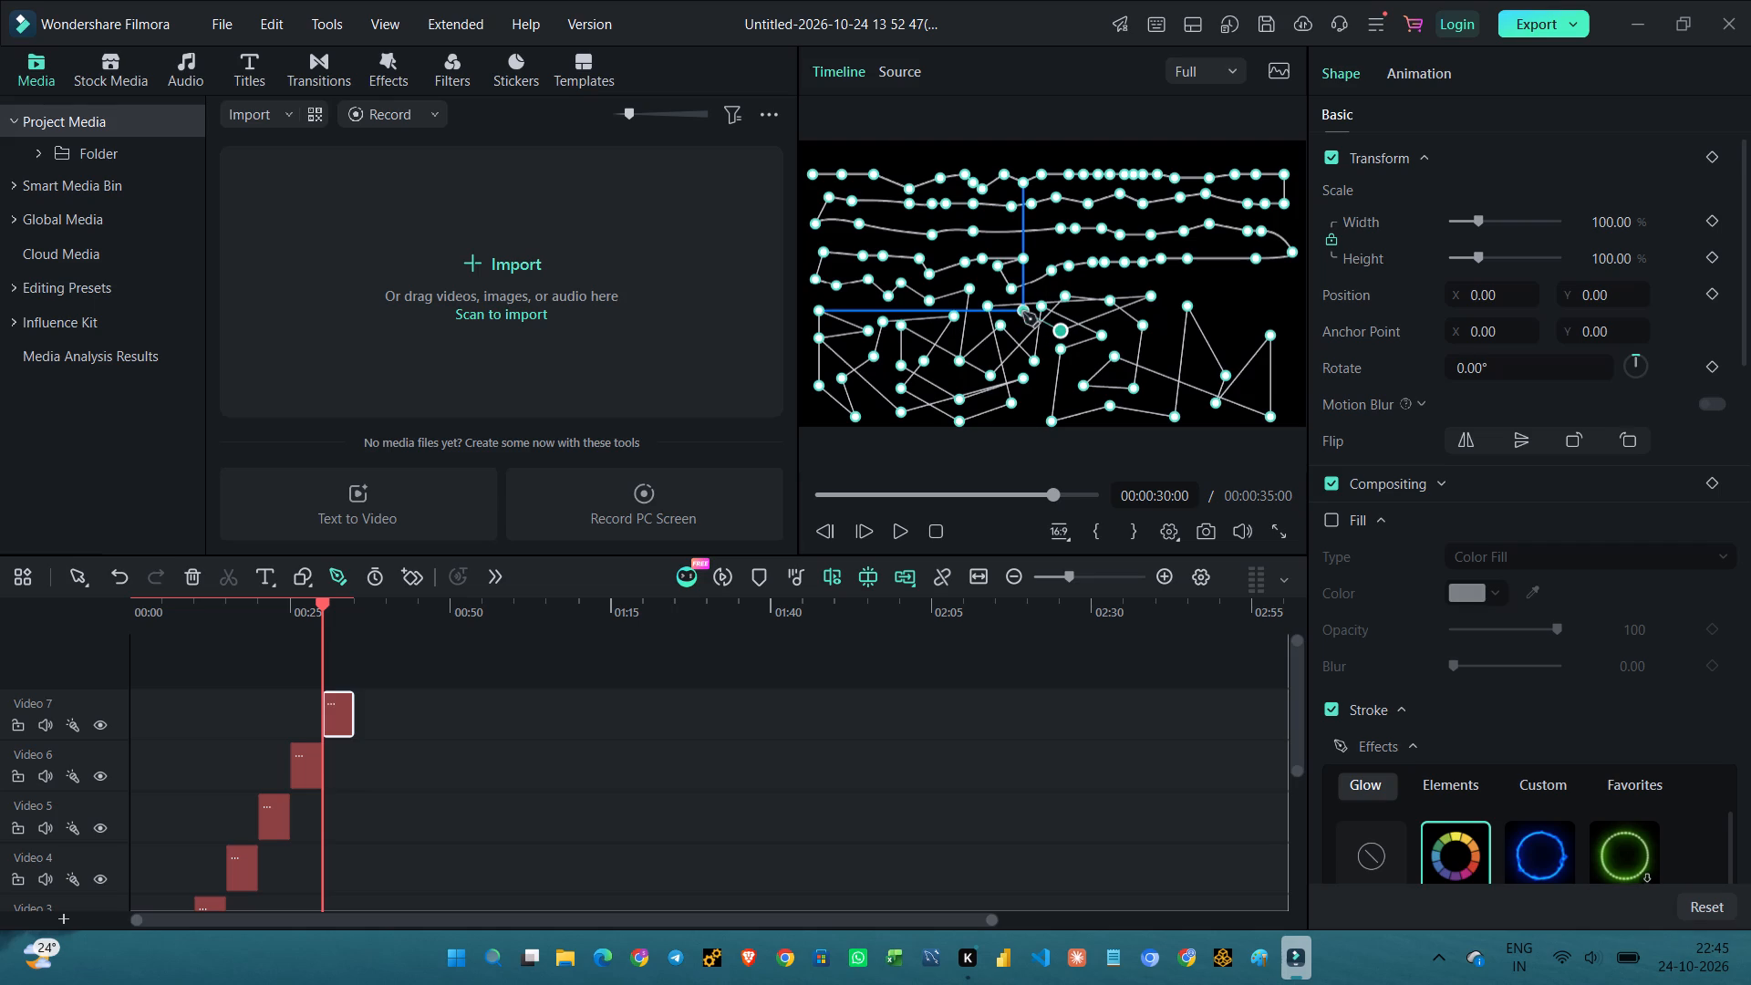
click(1024, 323)
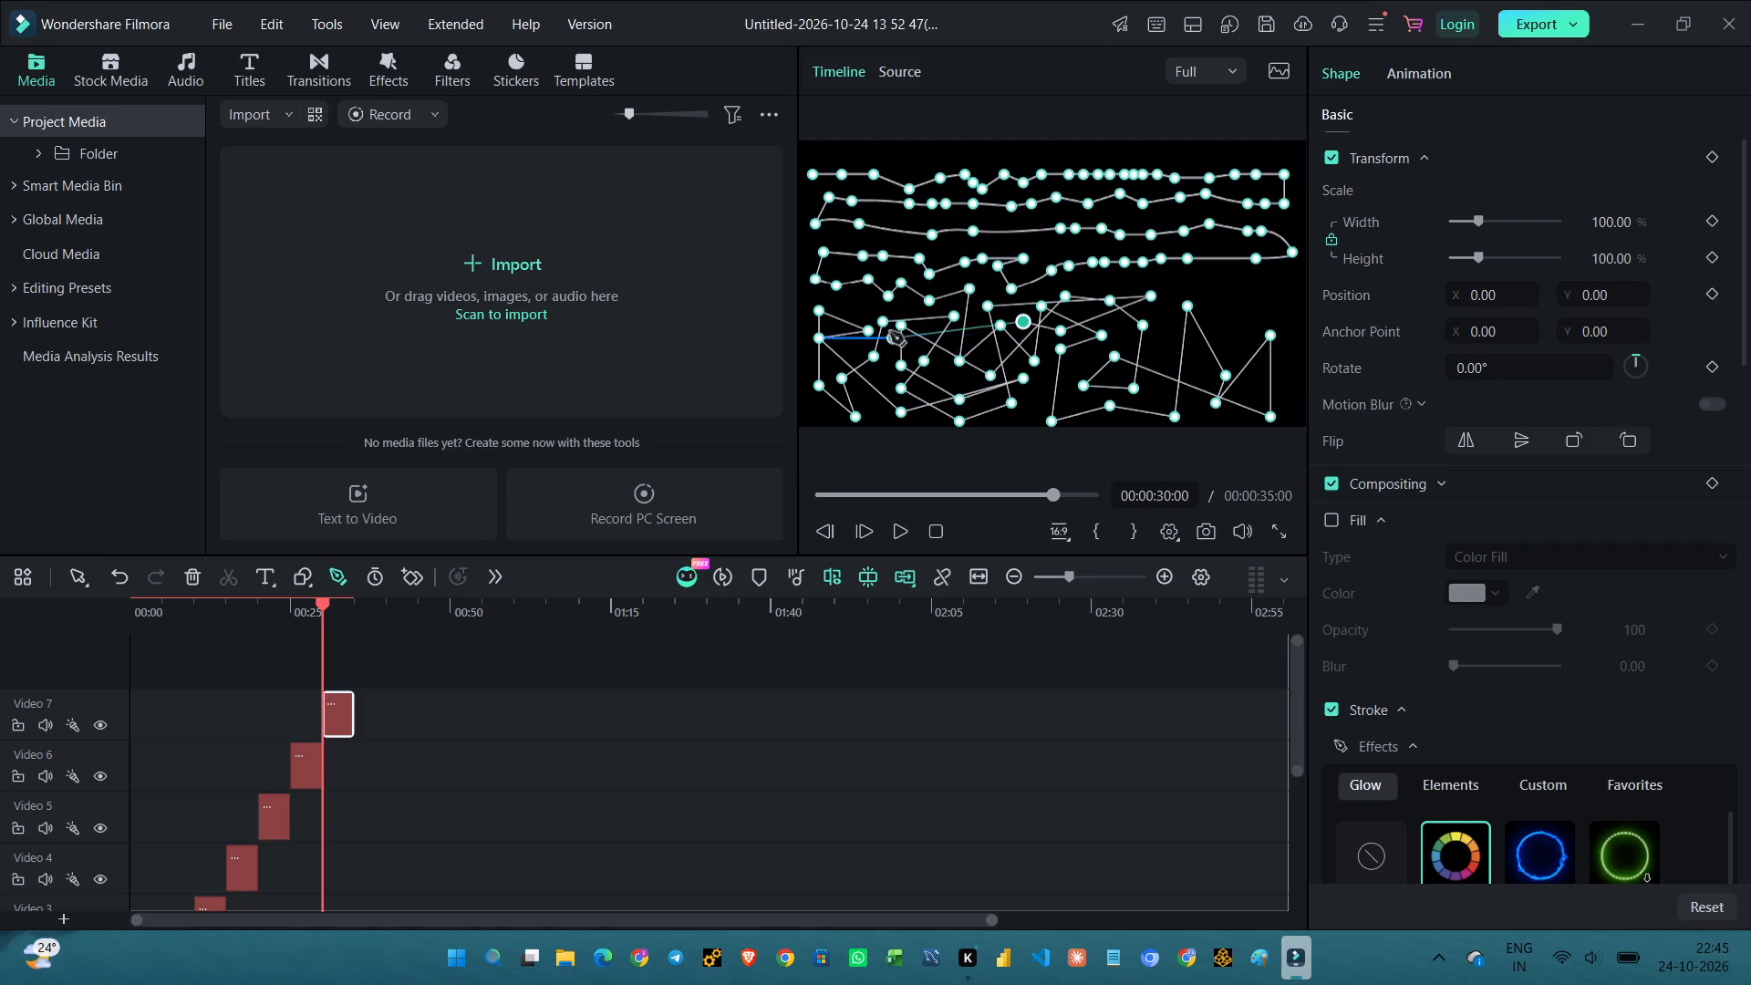
click(860, 308)
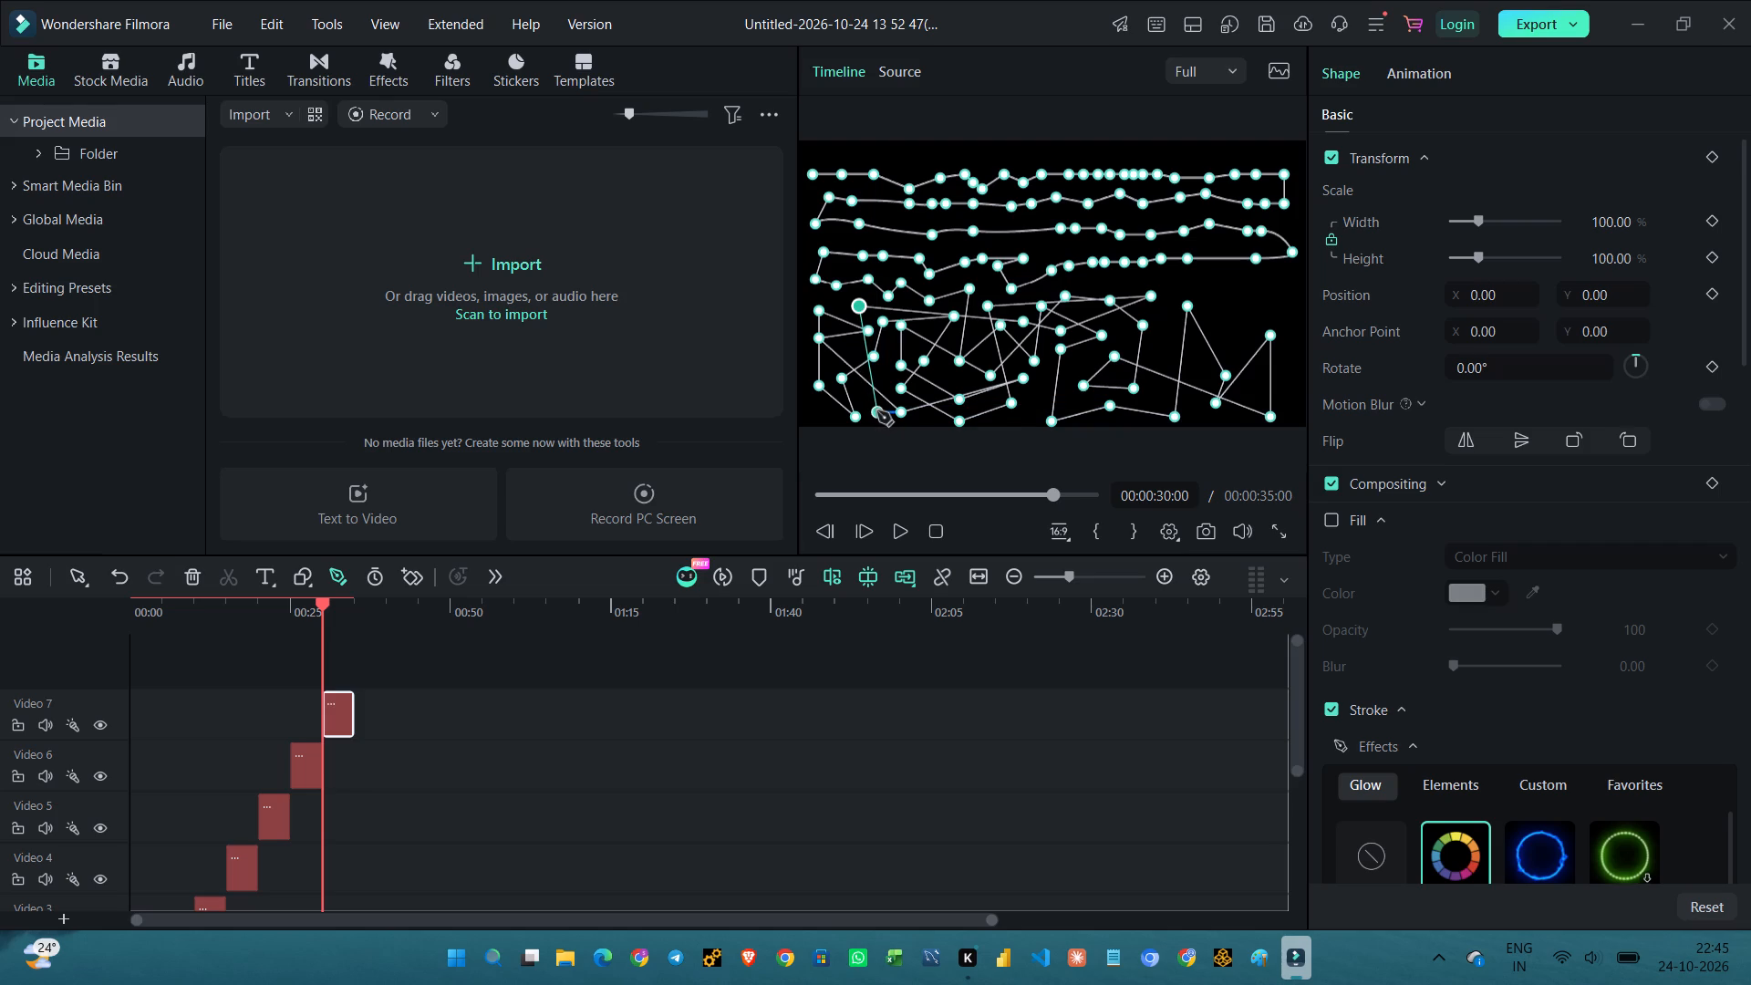
click(877, 411)
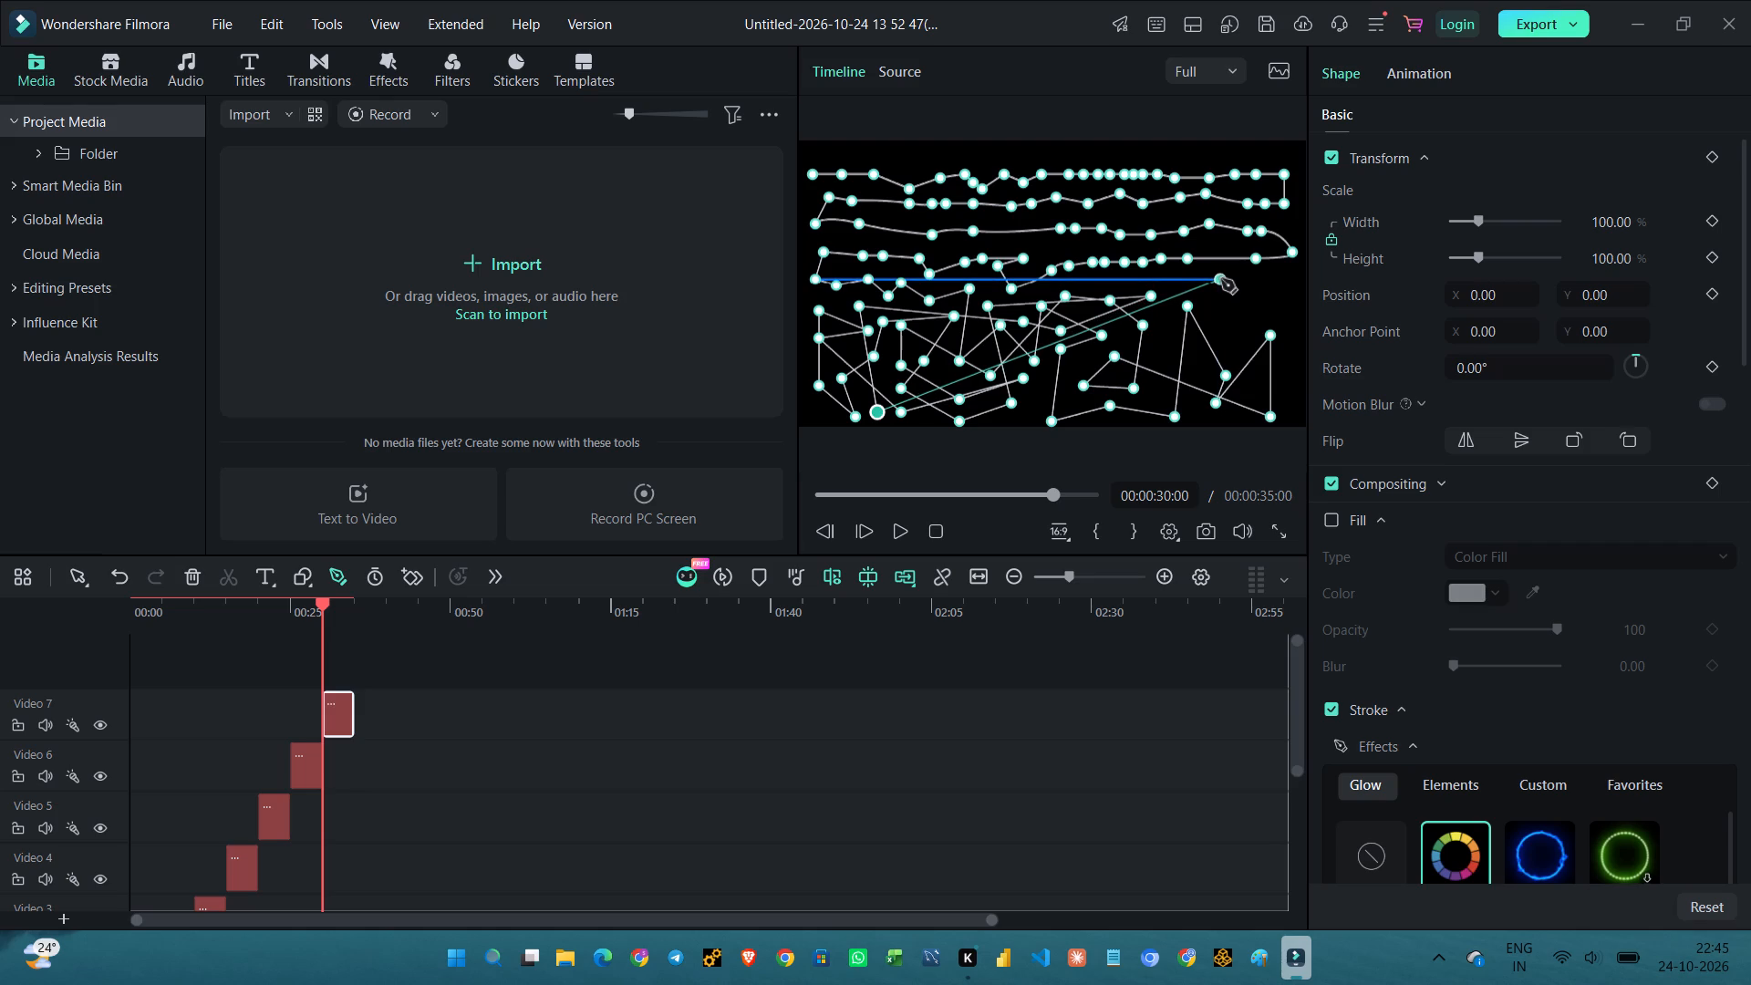
Run the pen path in a long diagonal to the frame's right side and draw a tight zigzag reaching the right edge and turning back.
click(1221, 279)
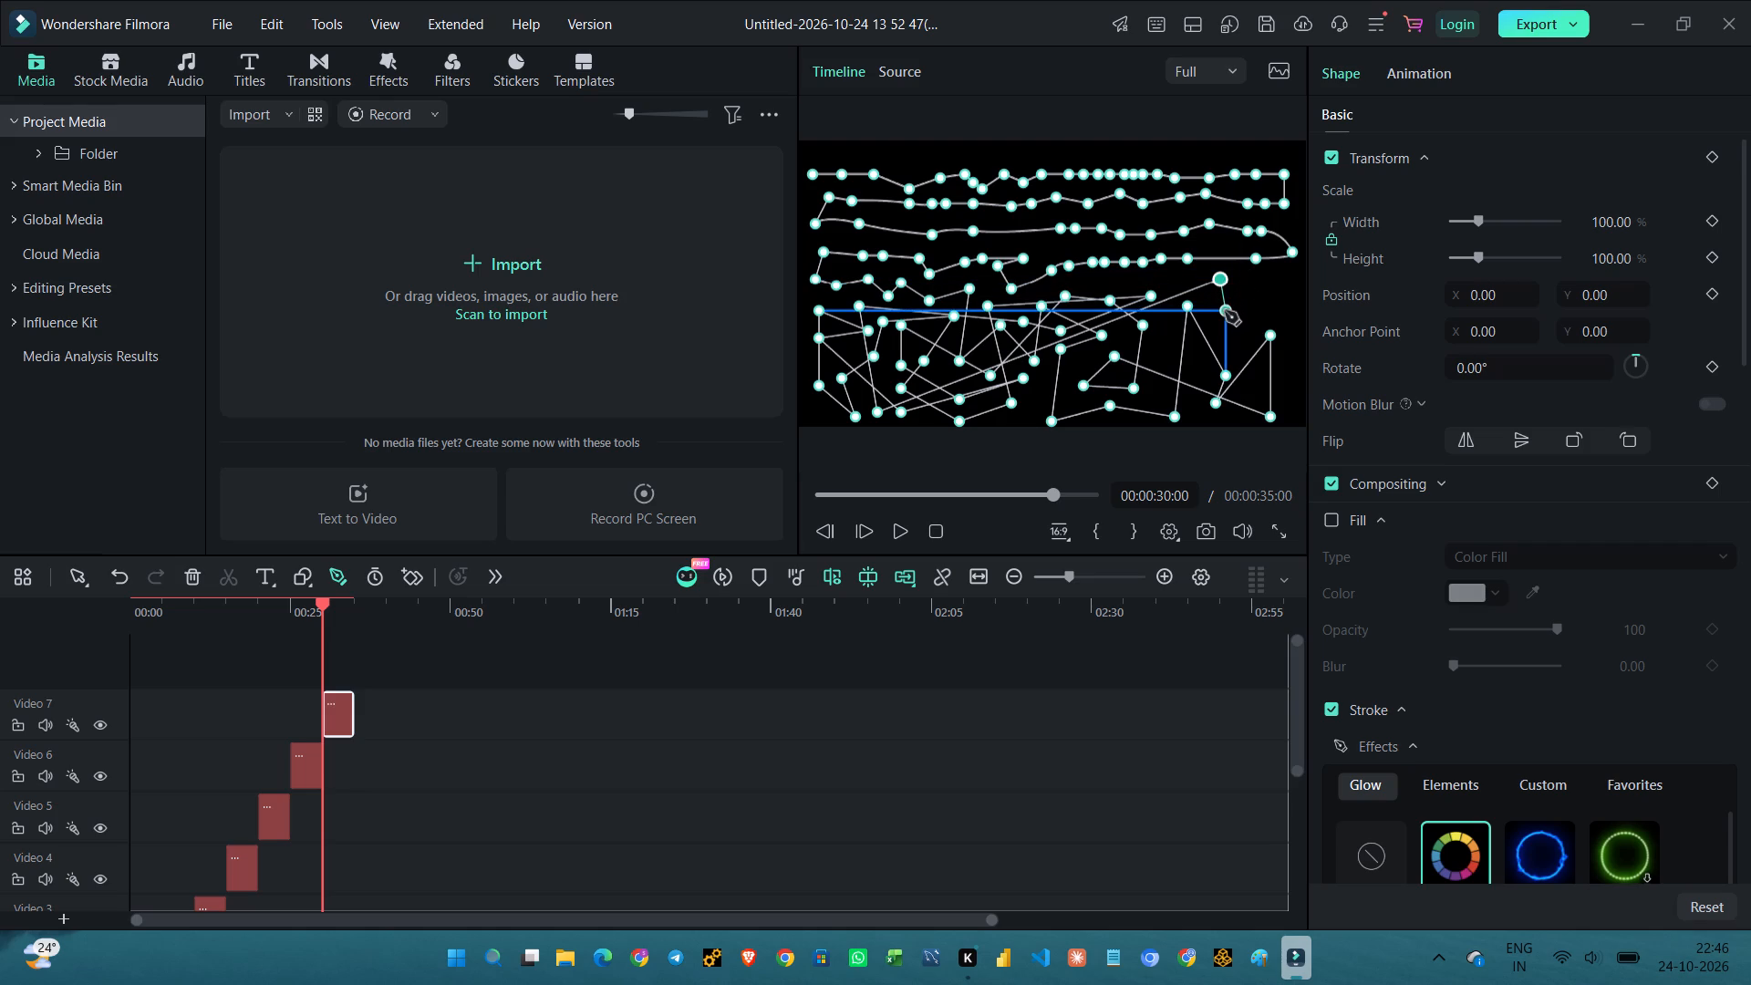
click(1225, 311)
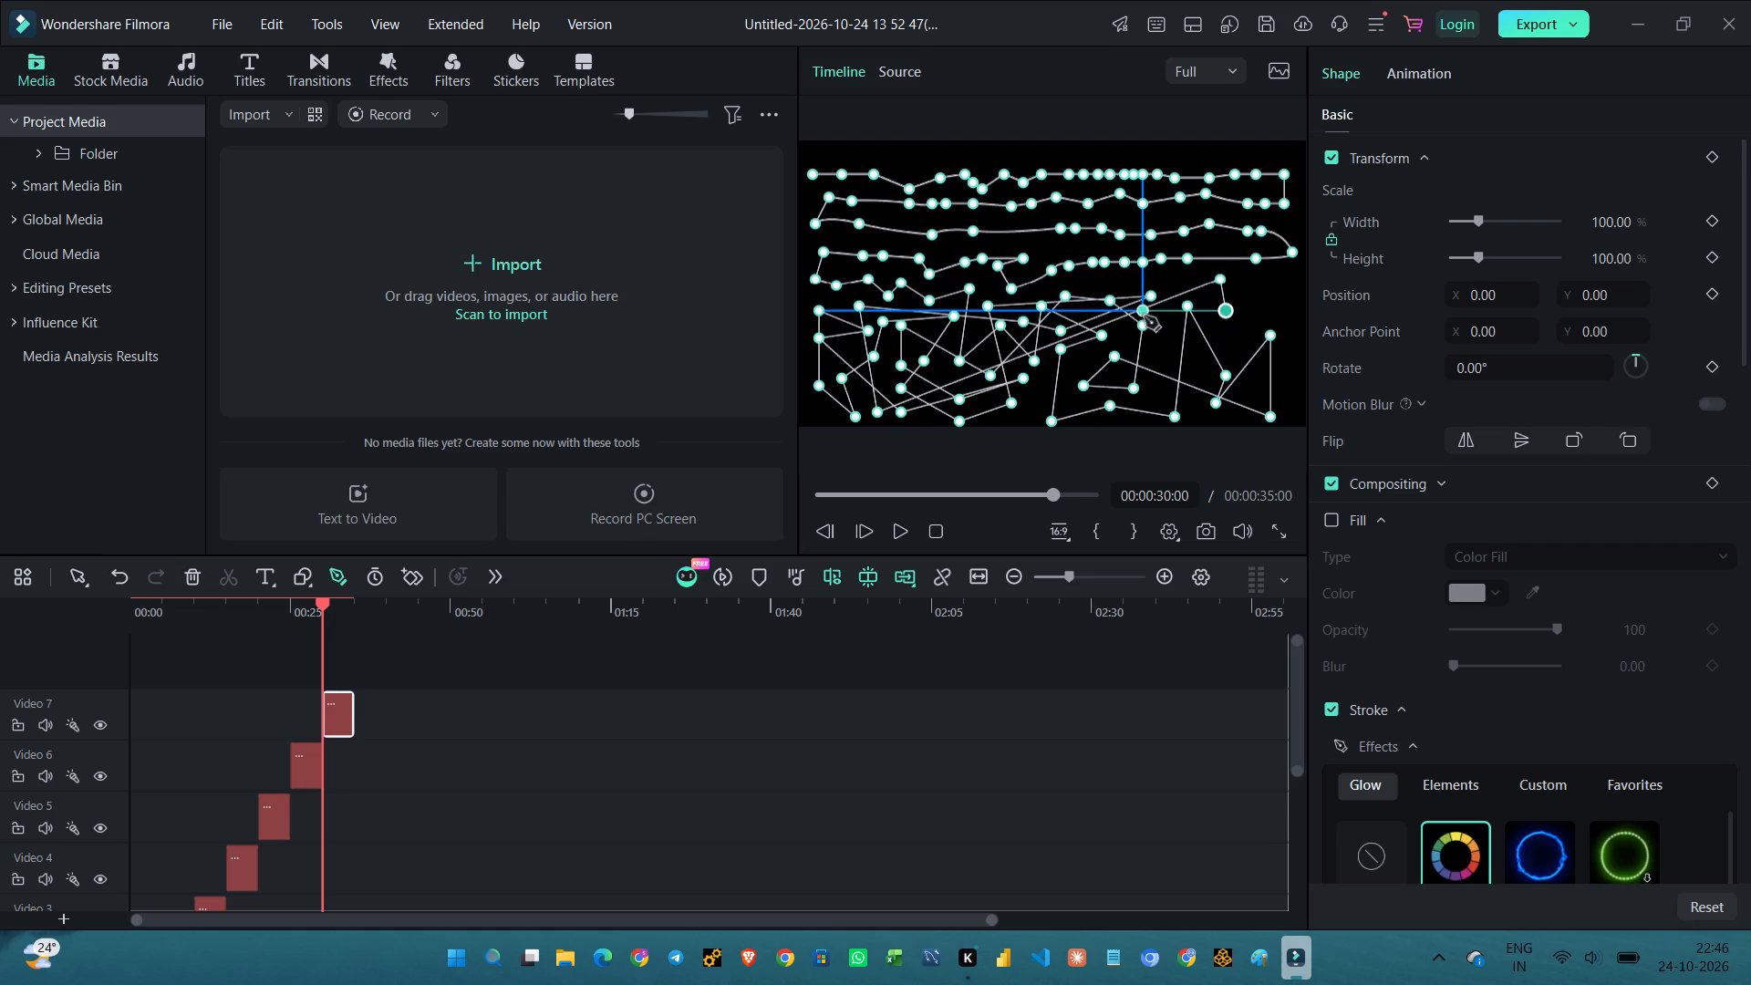
click(1166, 329)
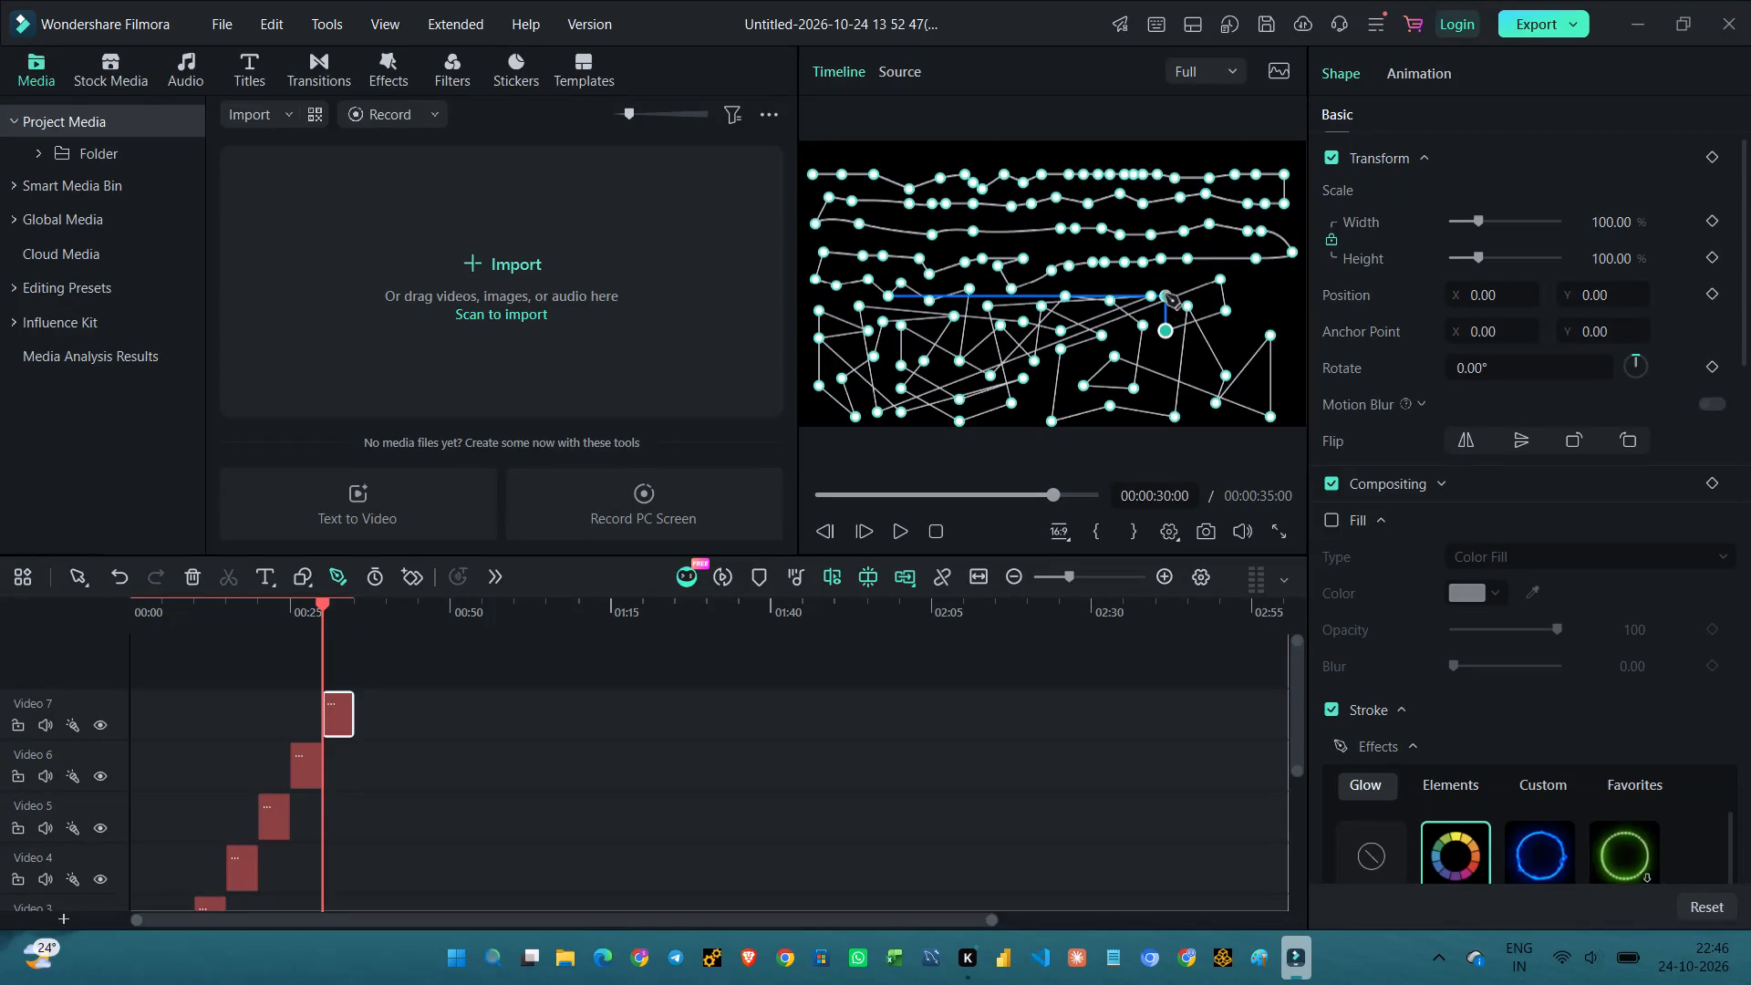
click(1172, 290)
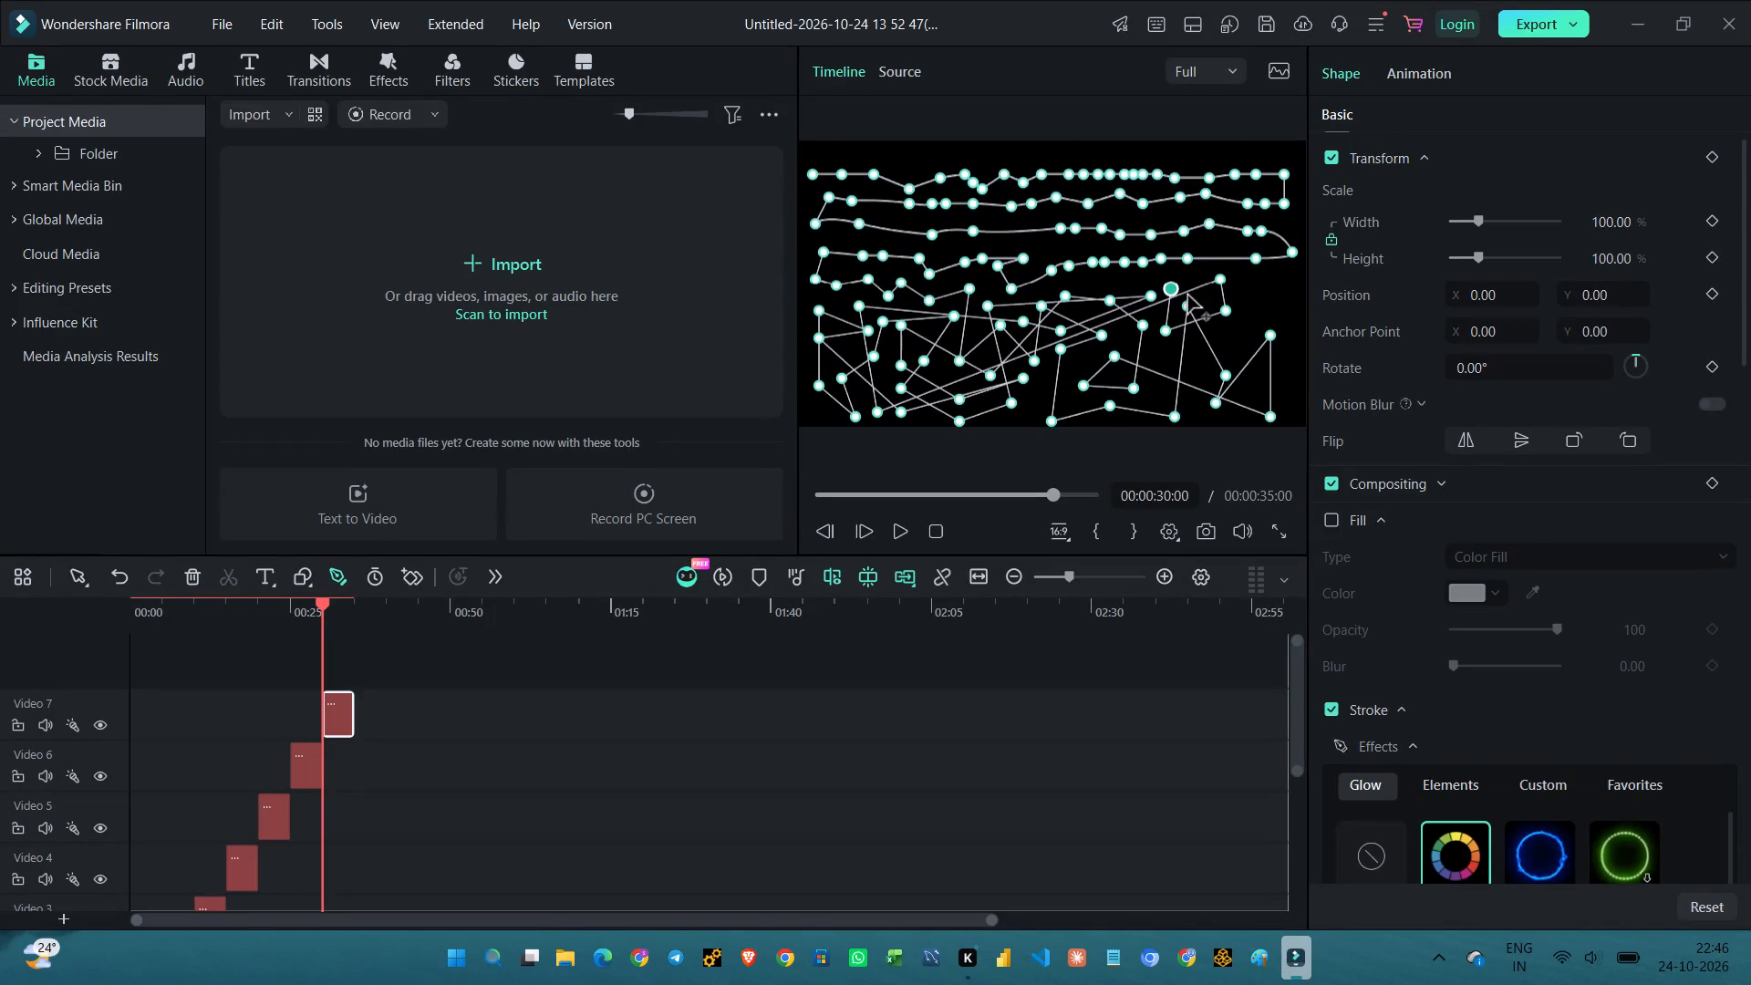
click(1293, 306)
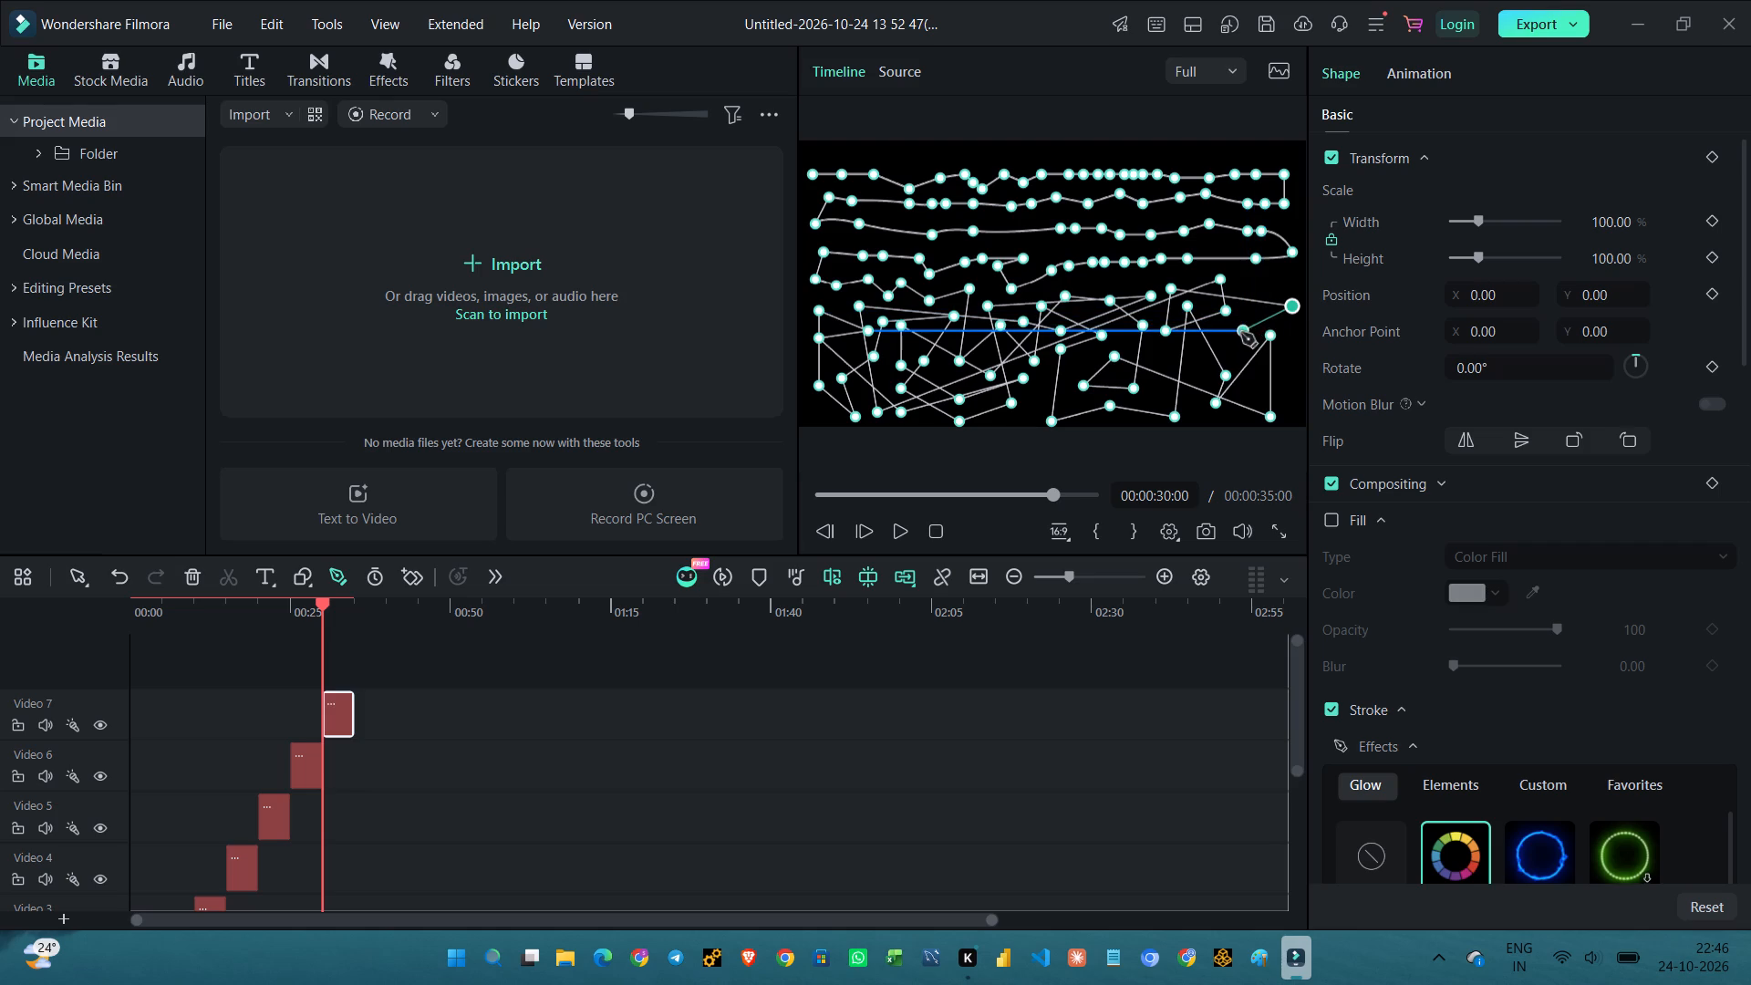
click(1235, 335)
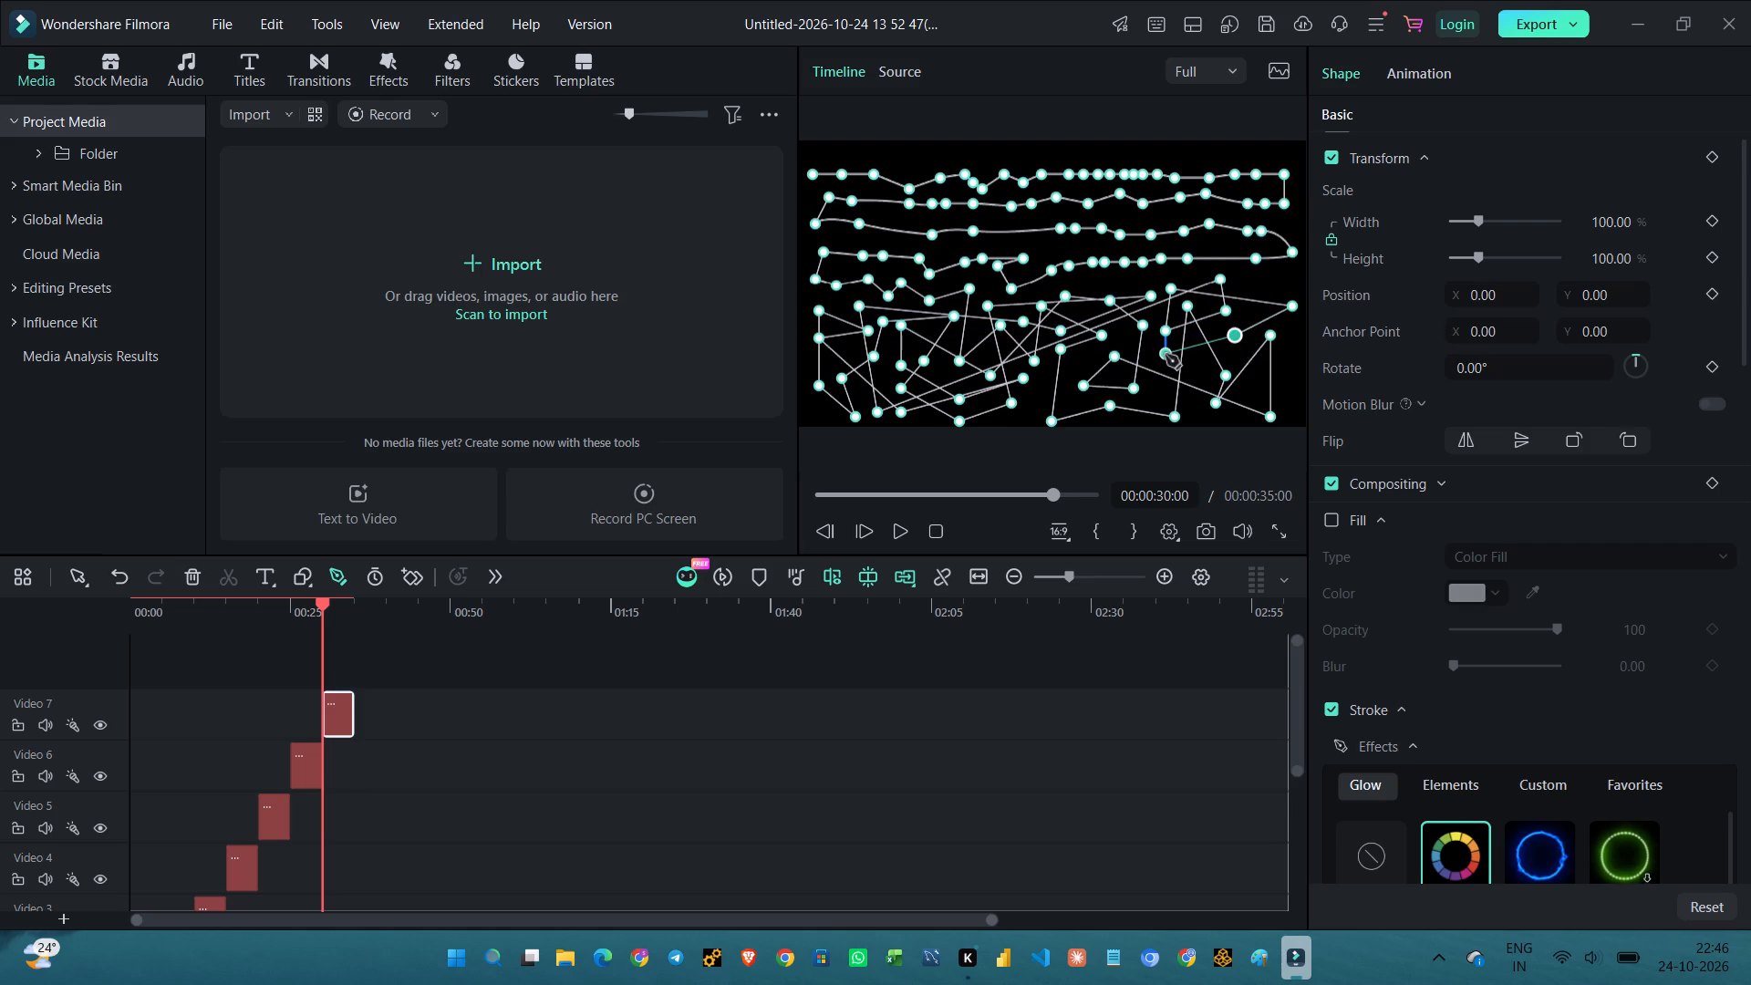
Sweep the pen path leftward through the lower half in short slanted segments, ending with a small downward hook near the left edge.
click(1147, 358)
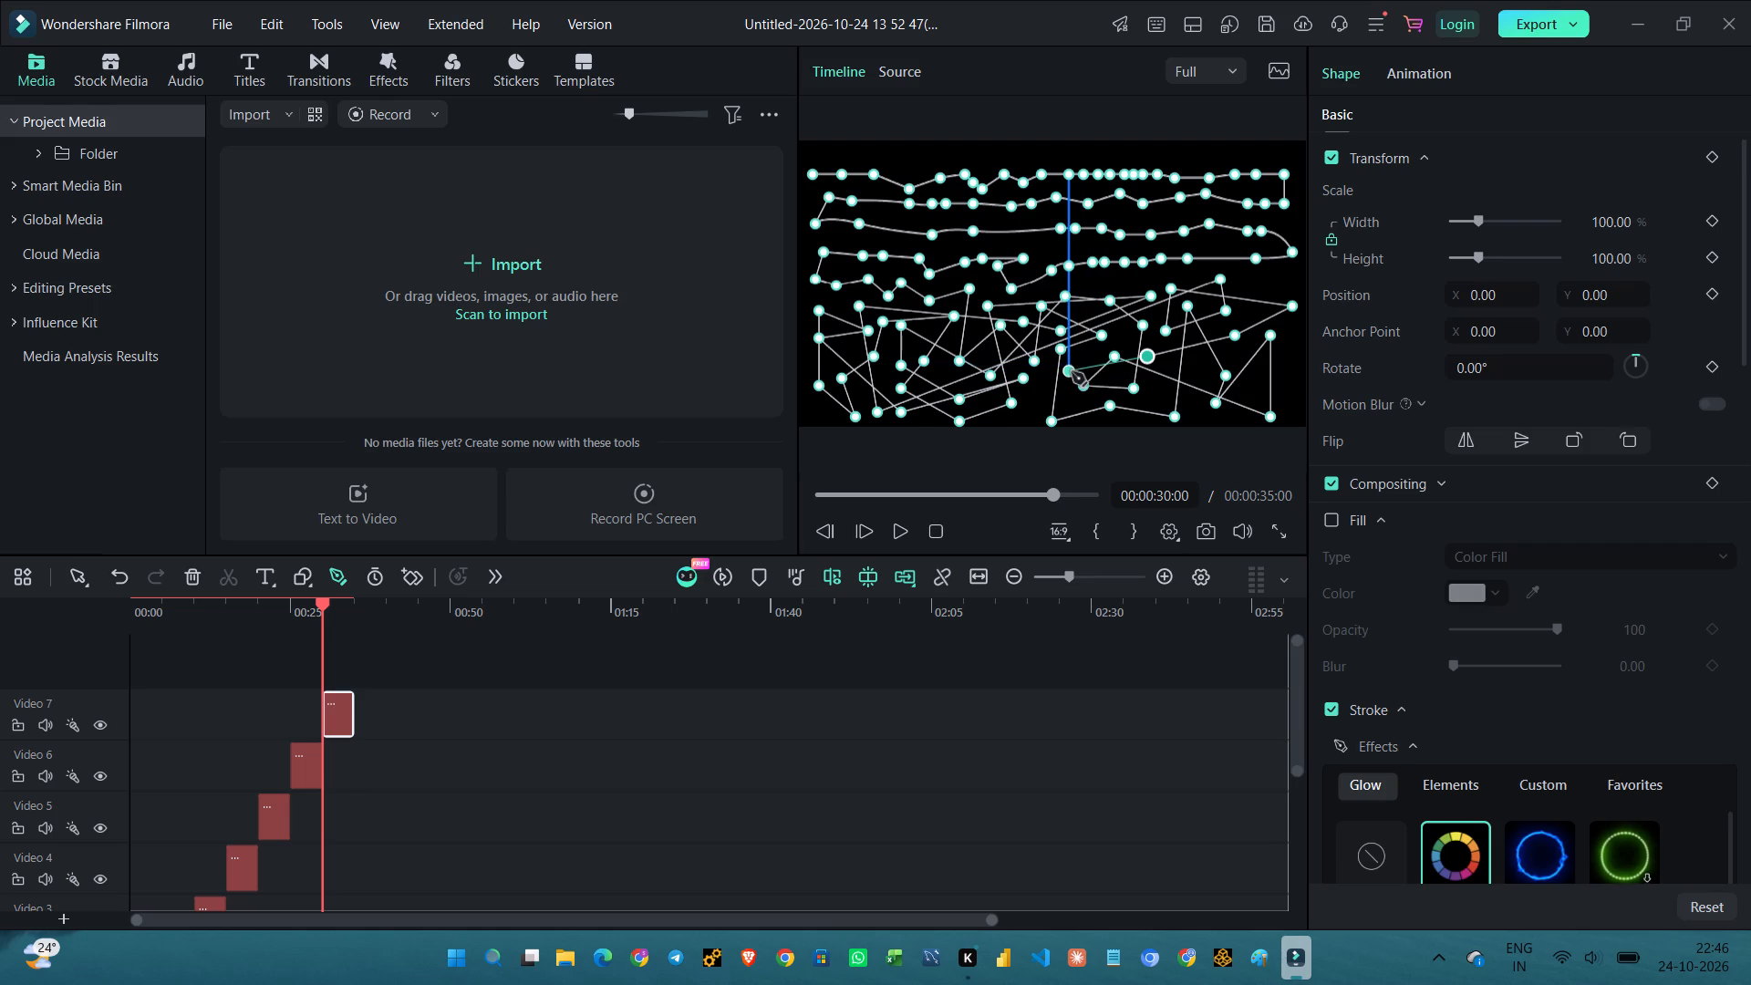
click(1062, 378)
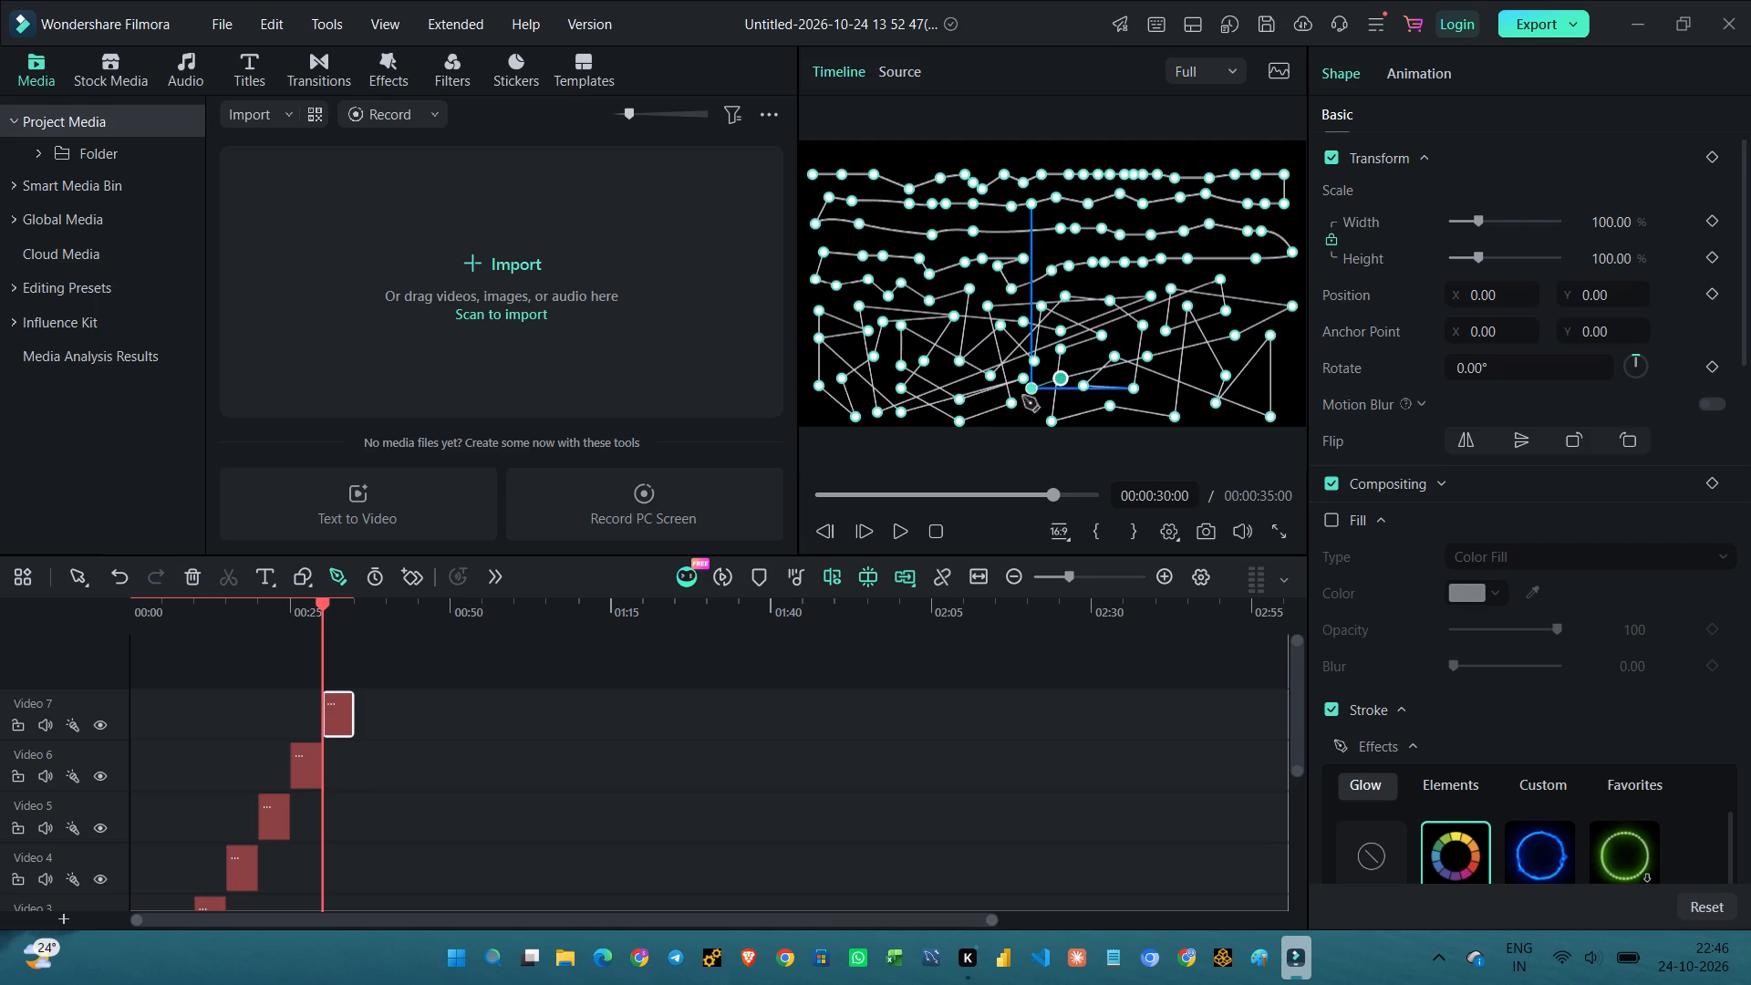
click(1033, 398)
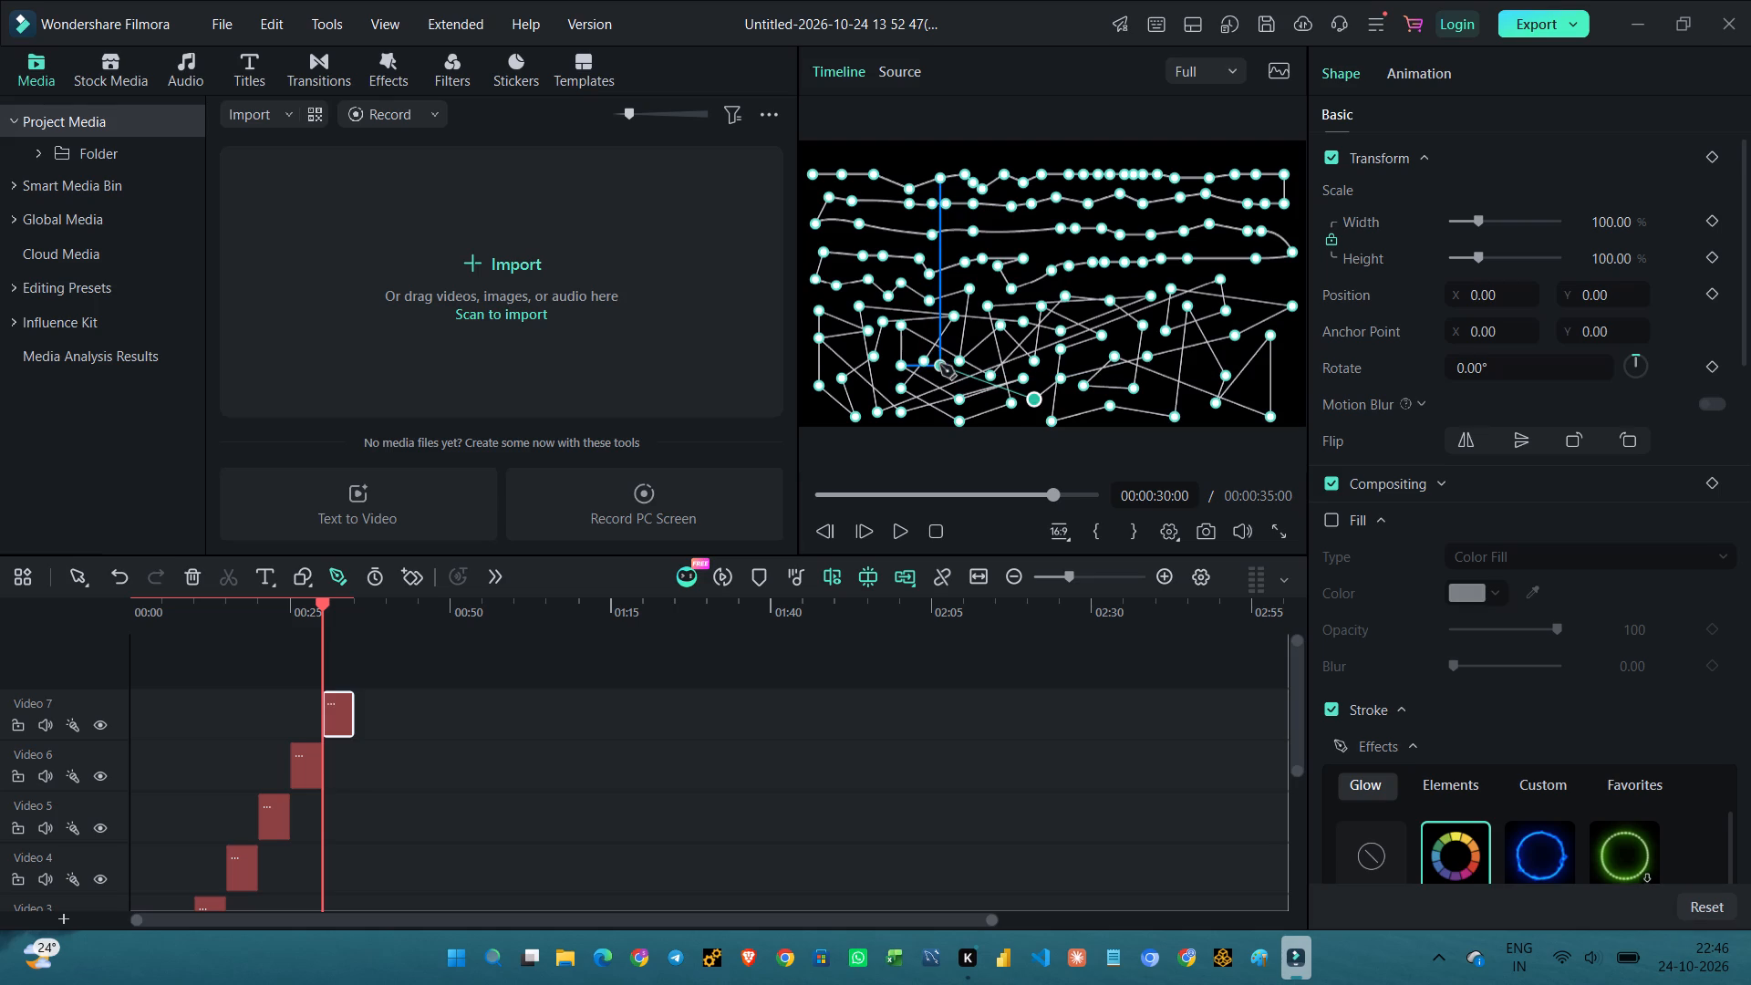
click(940, 365)
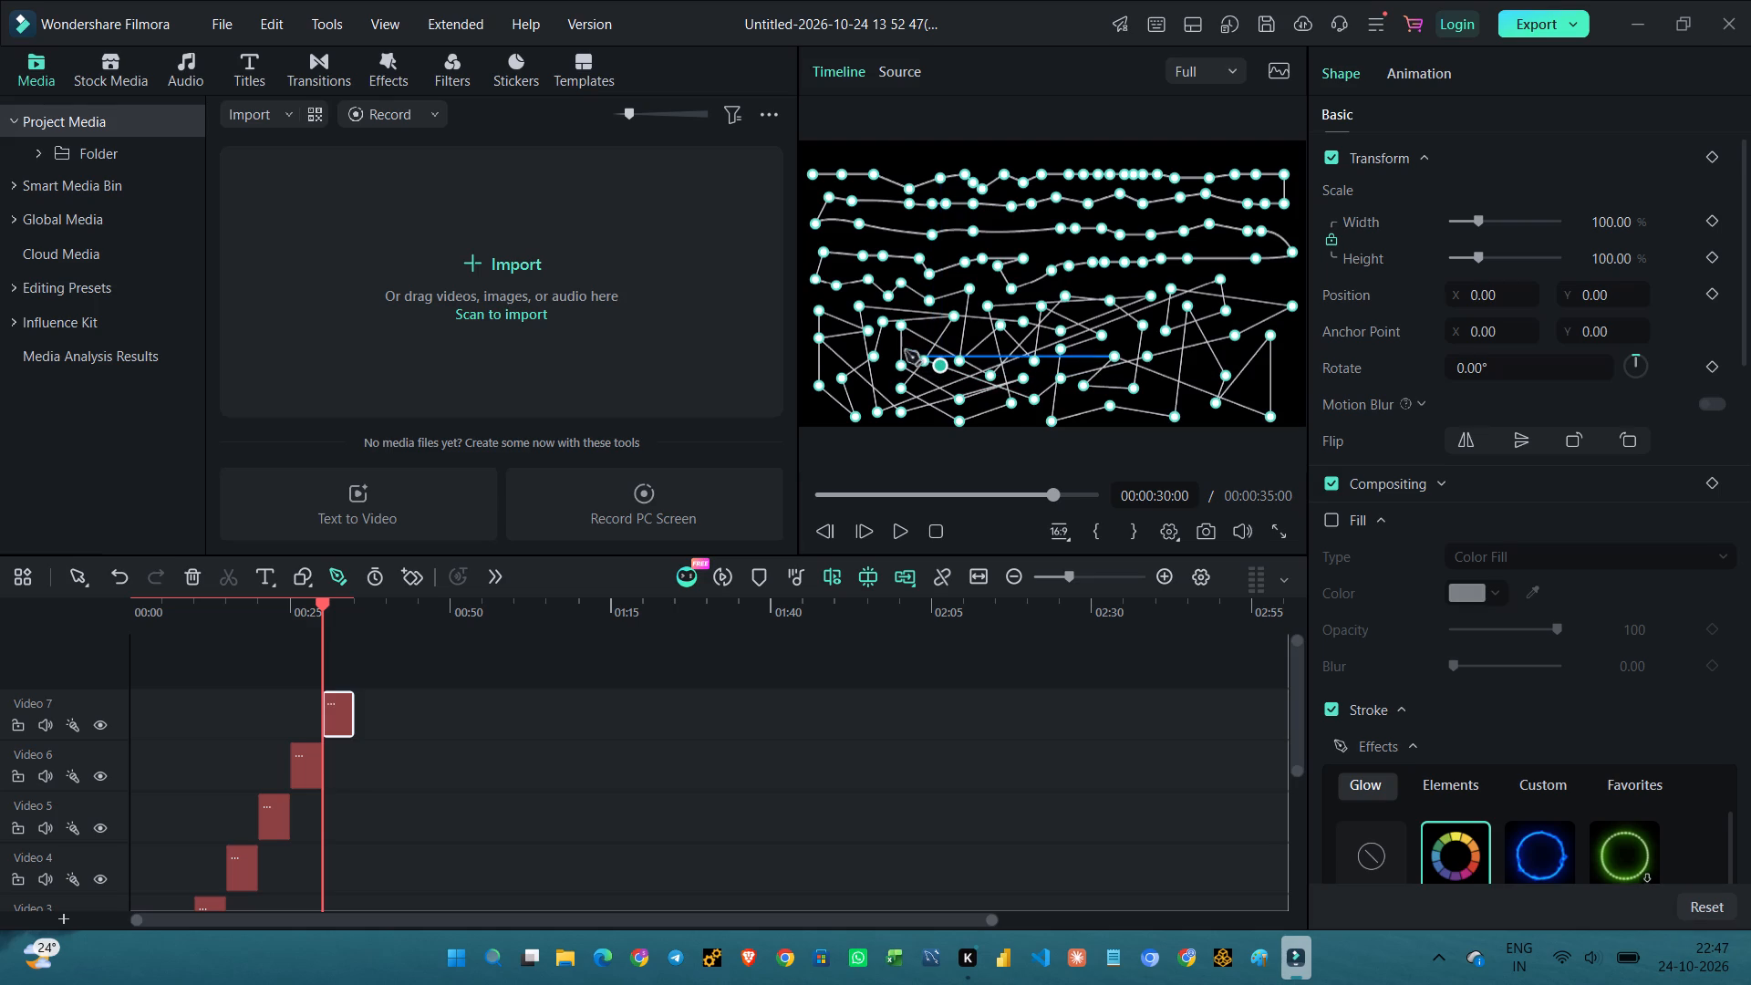
click(886, 352)
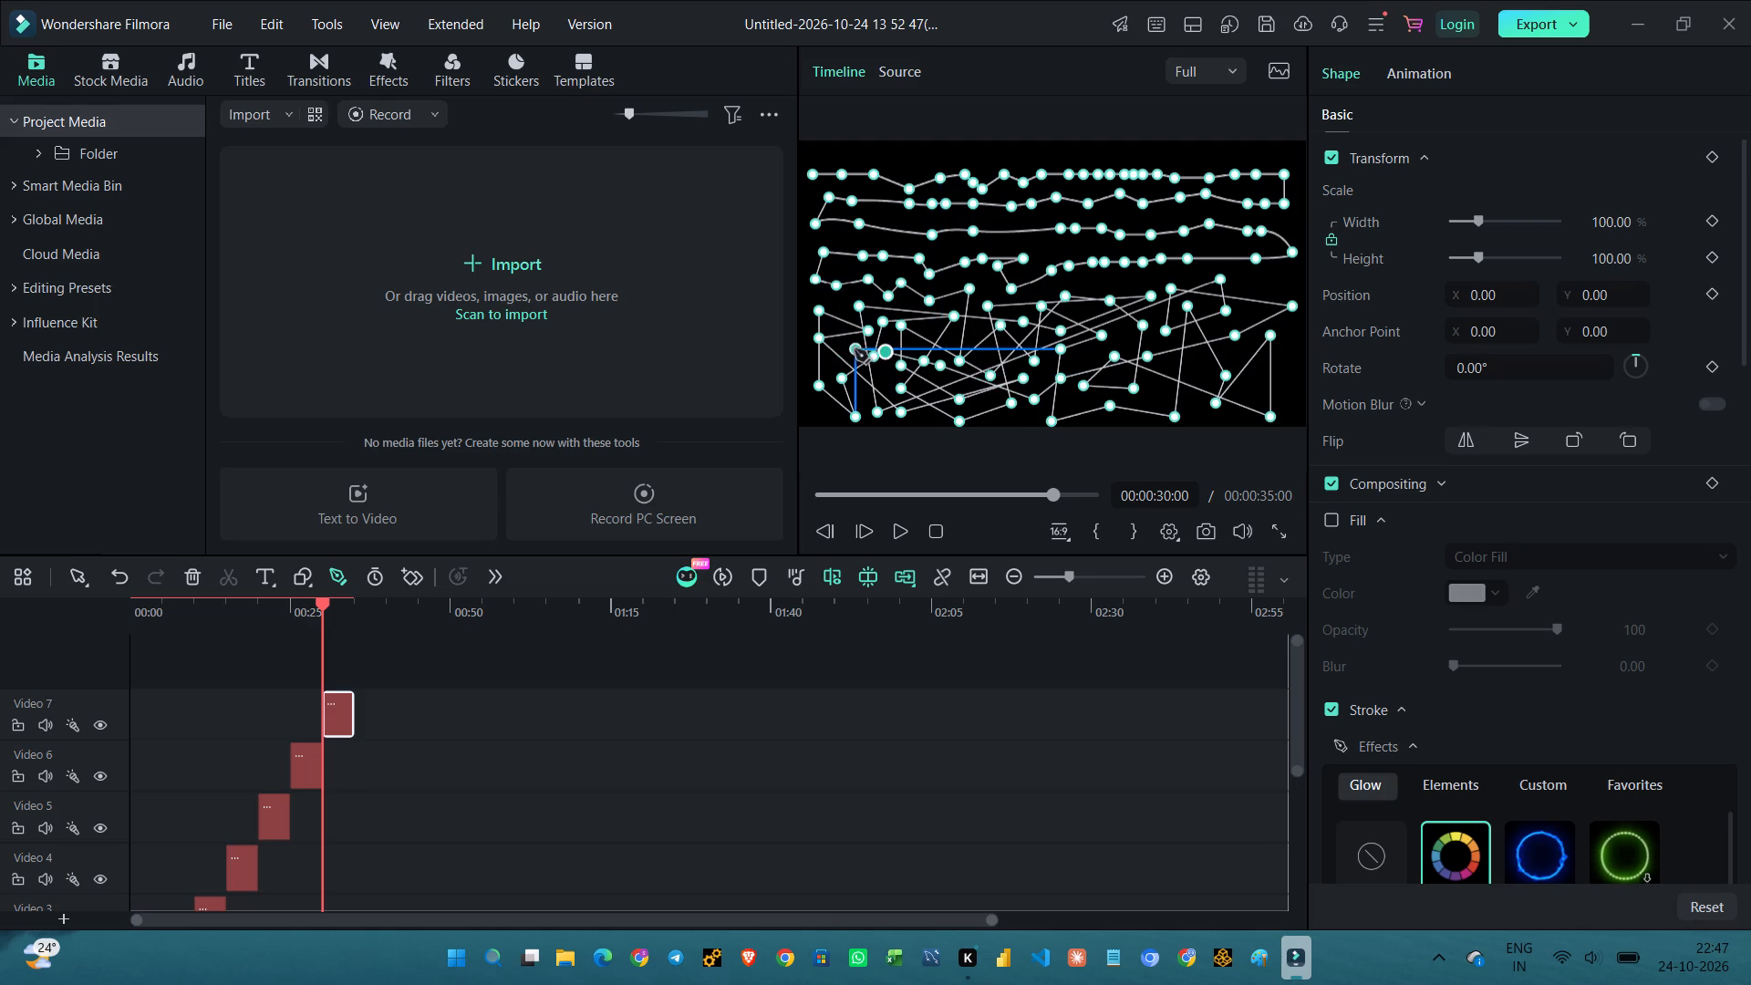
click(852, 352)
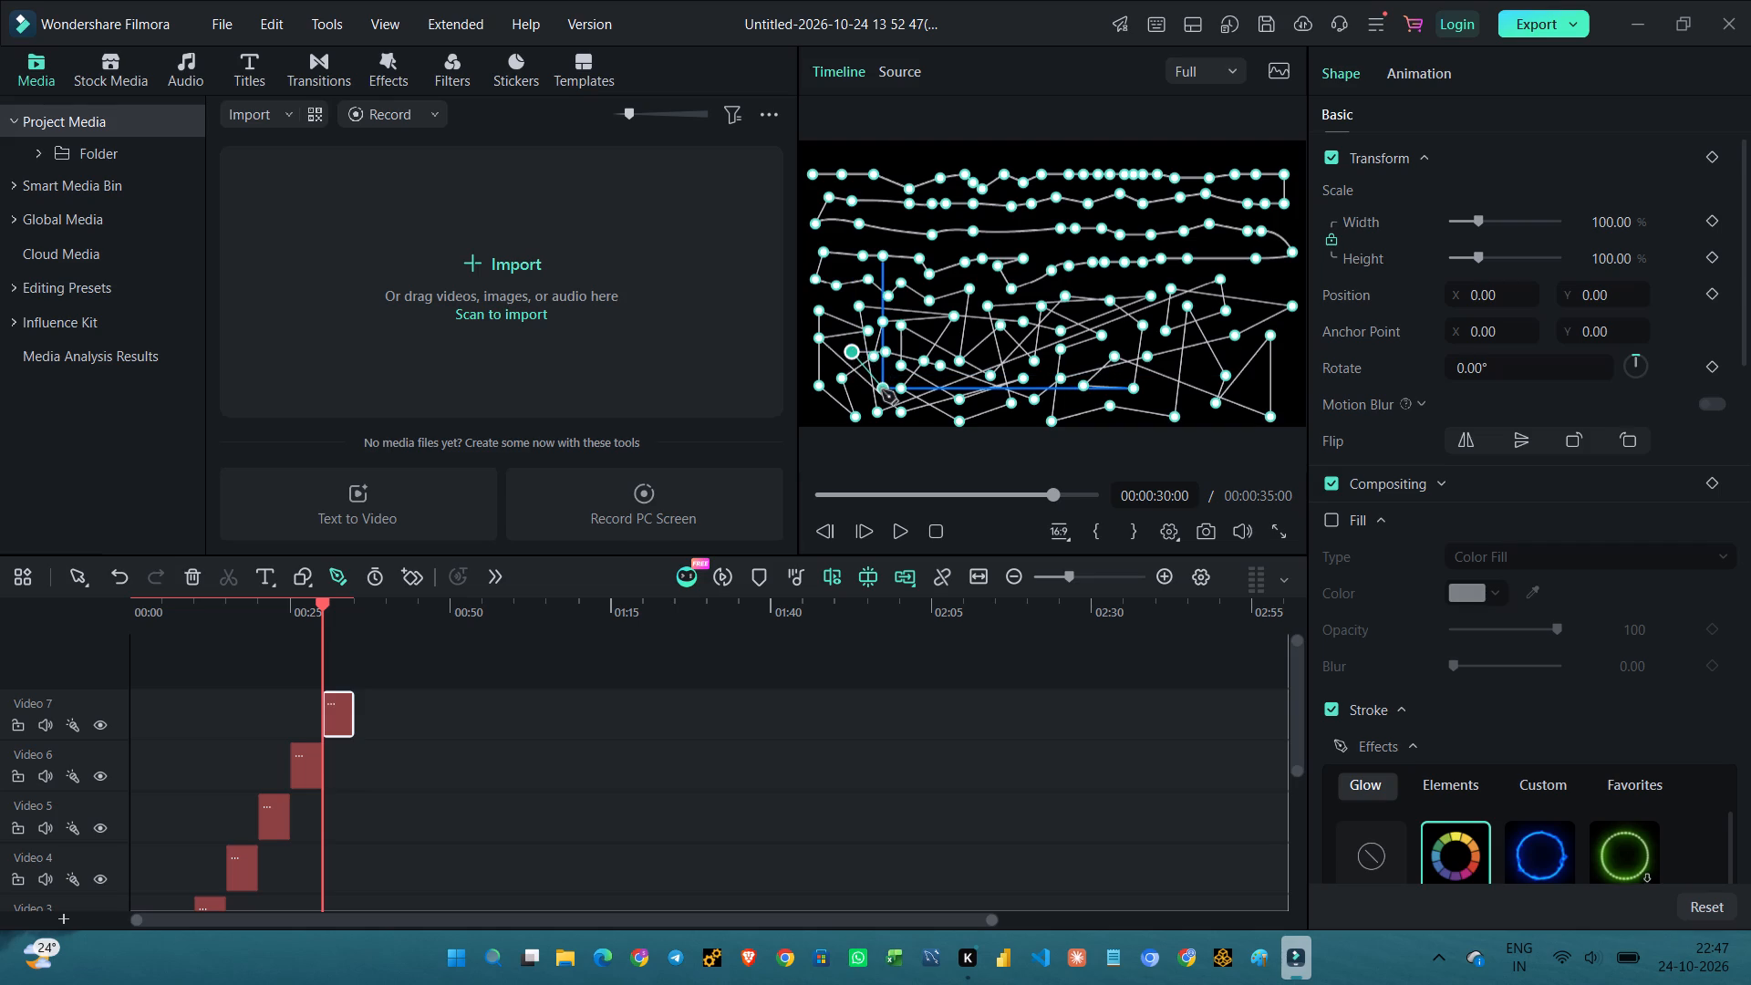
click(884, 384)
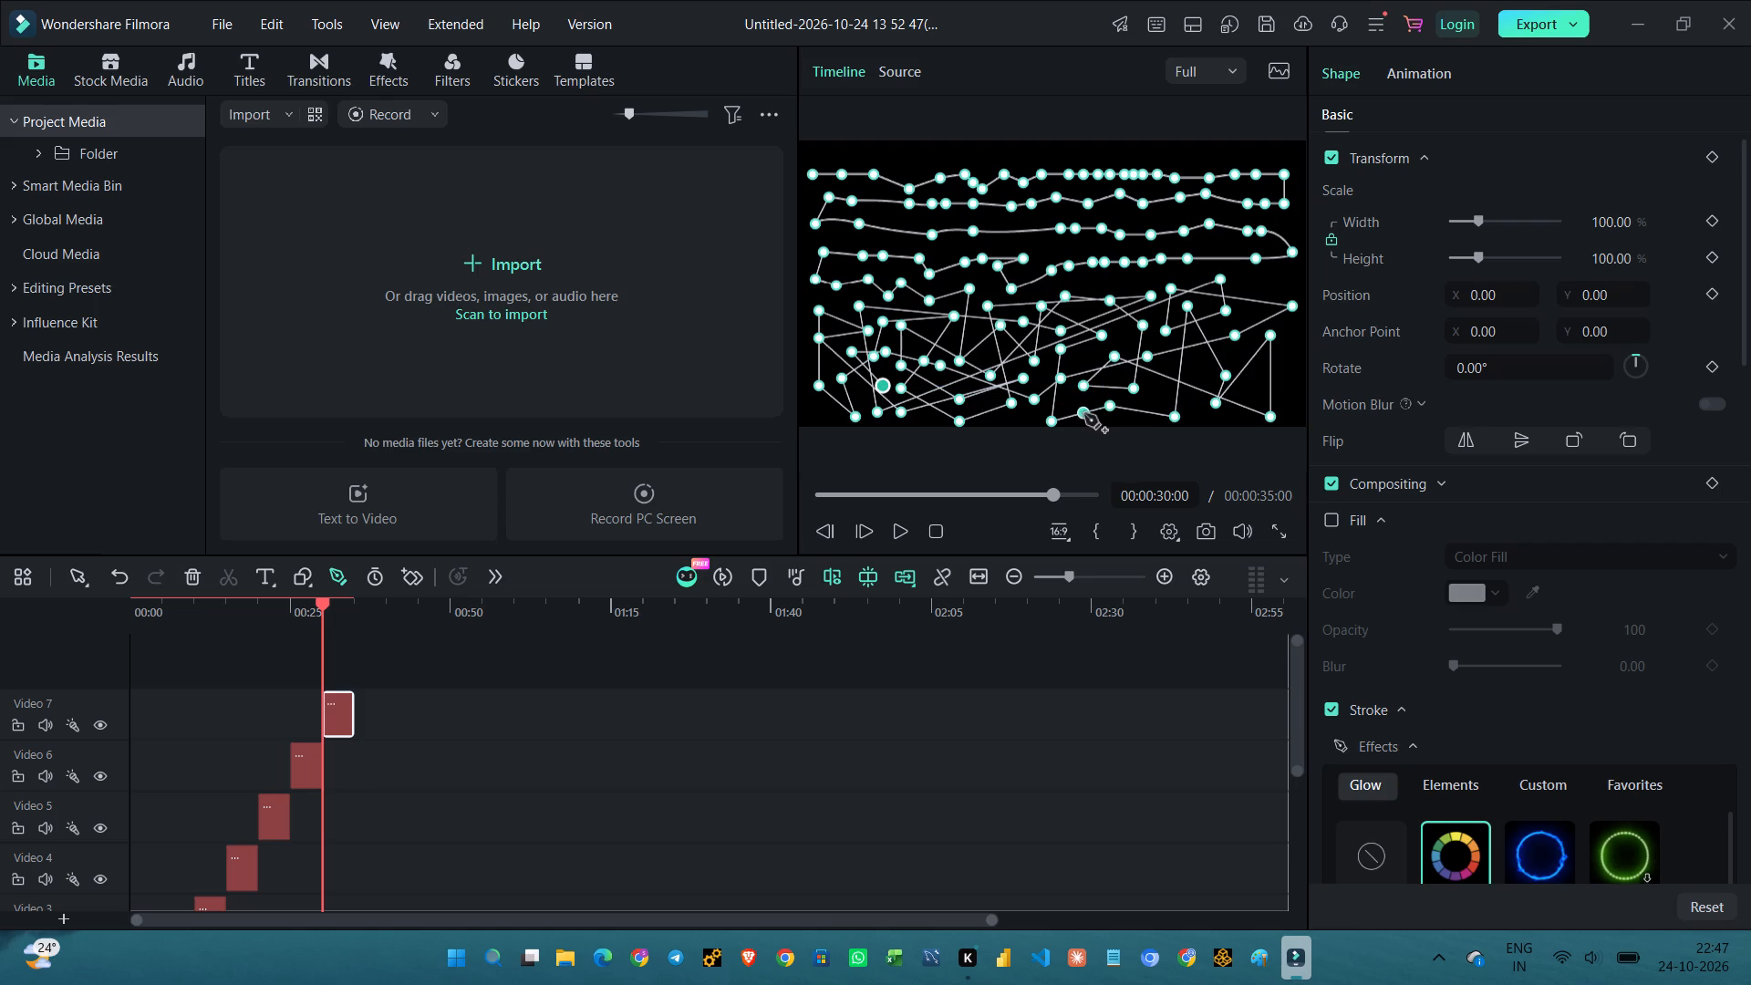
Run the pen path rightward along the lower part of the frame to near the bottom-right corner, and finish the shape.
click(1079, 409)
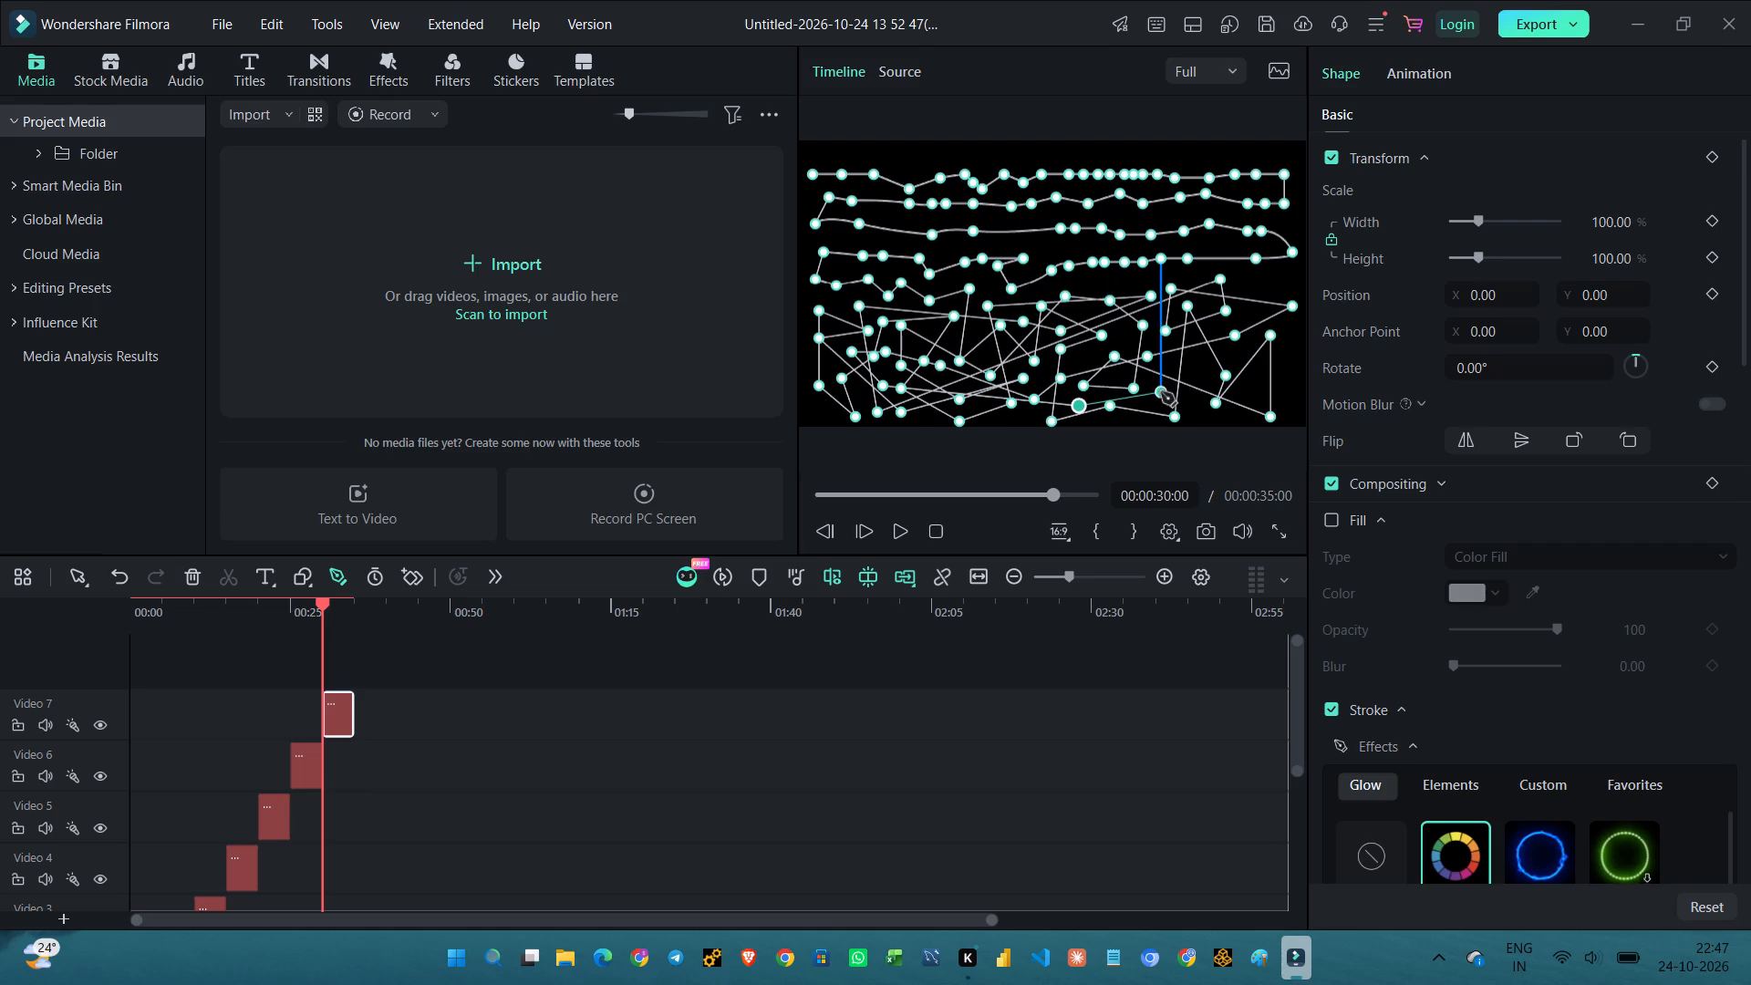
click(1153, 400)
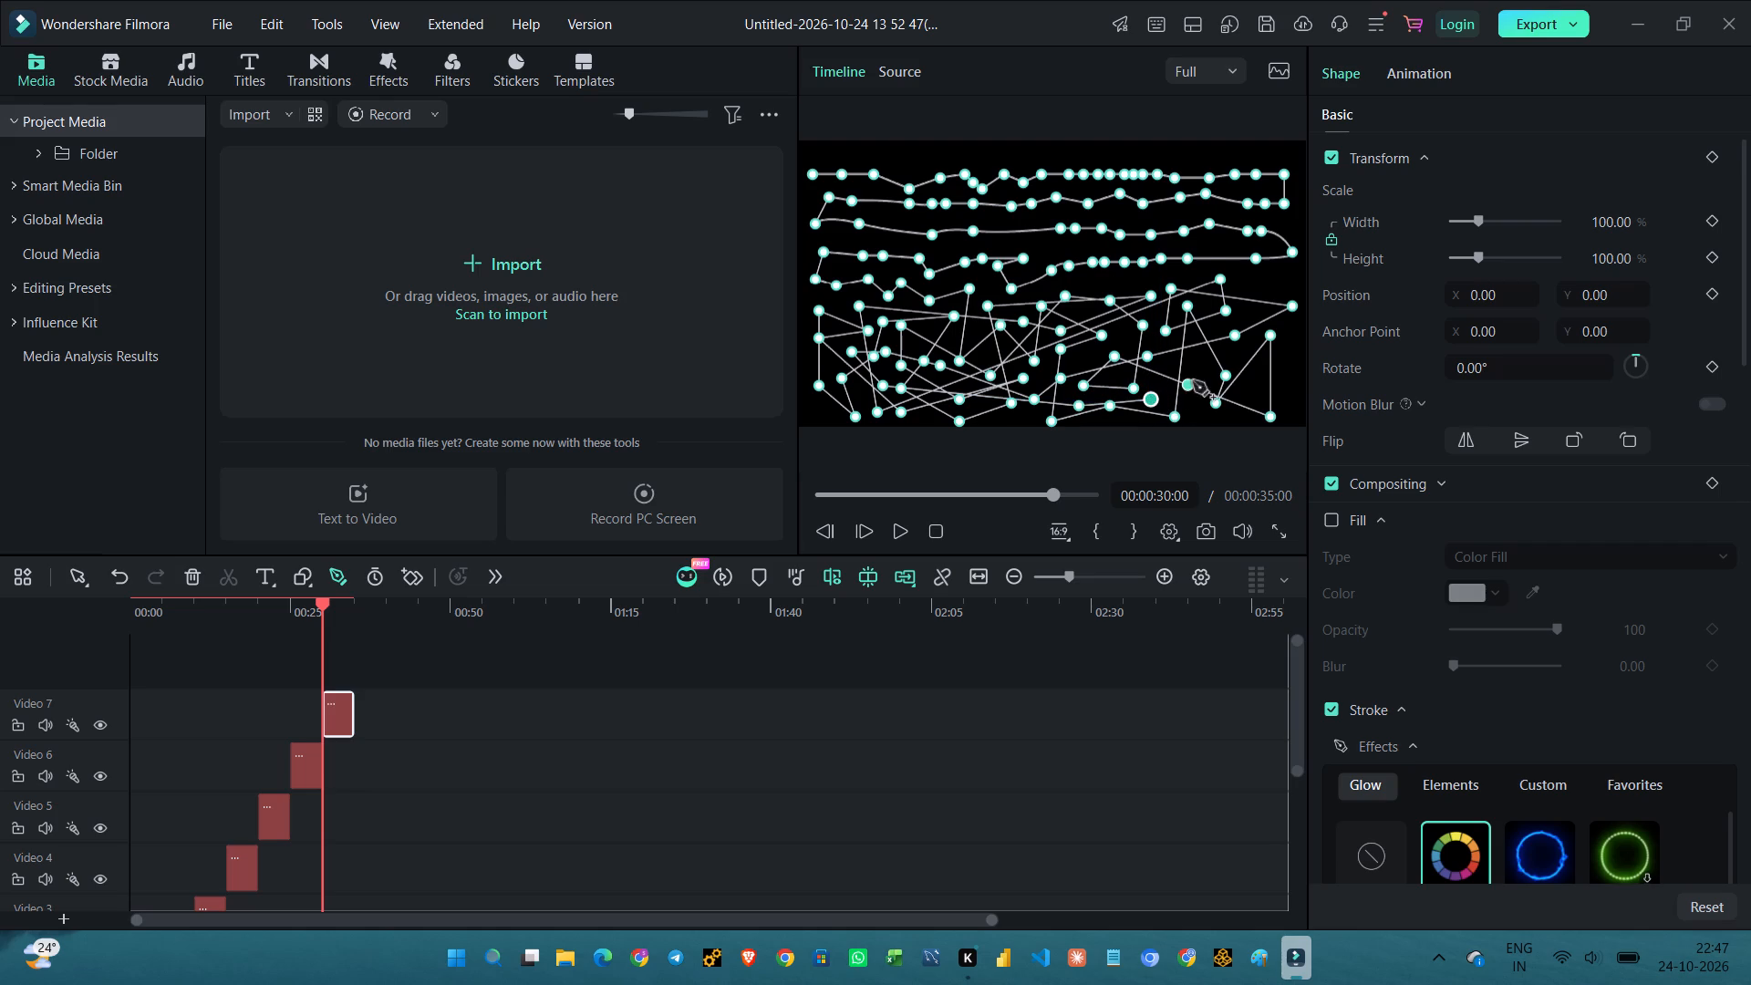
click(1207, 369)
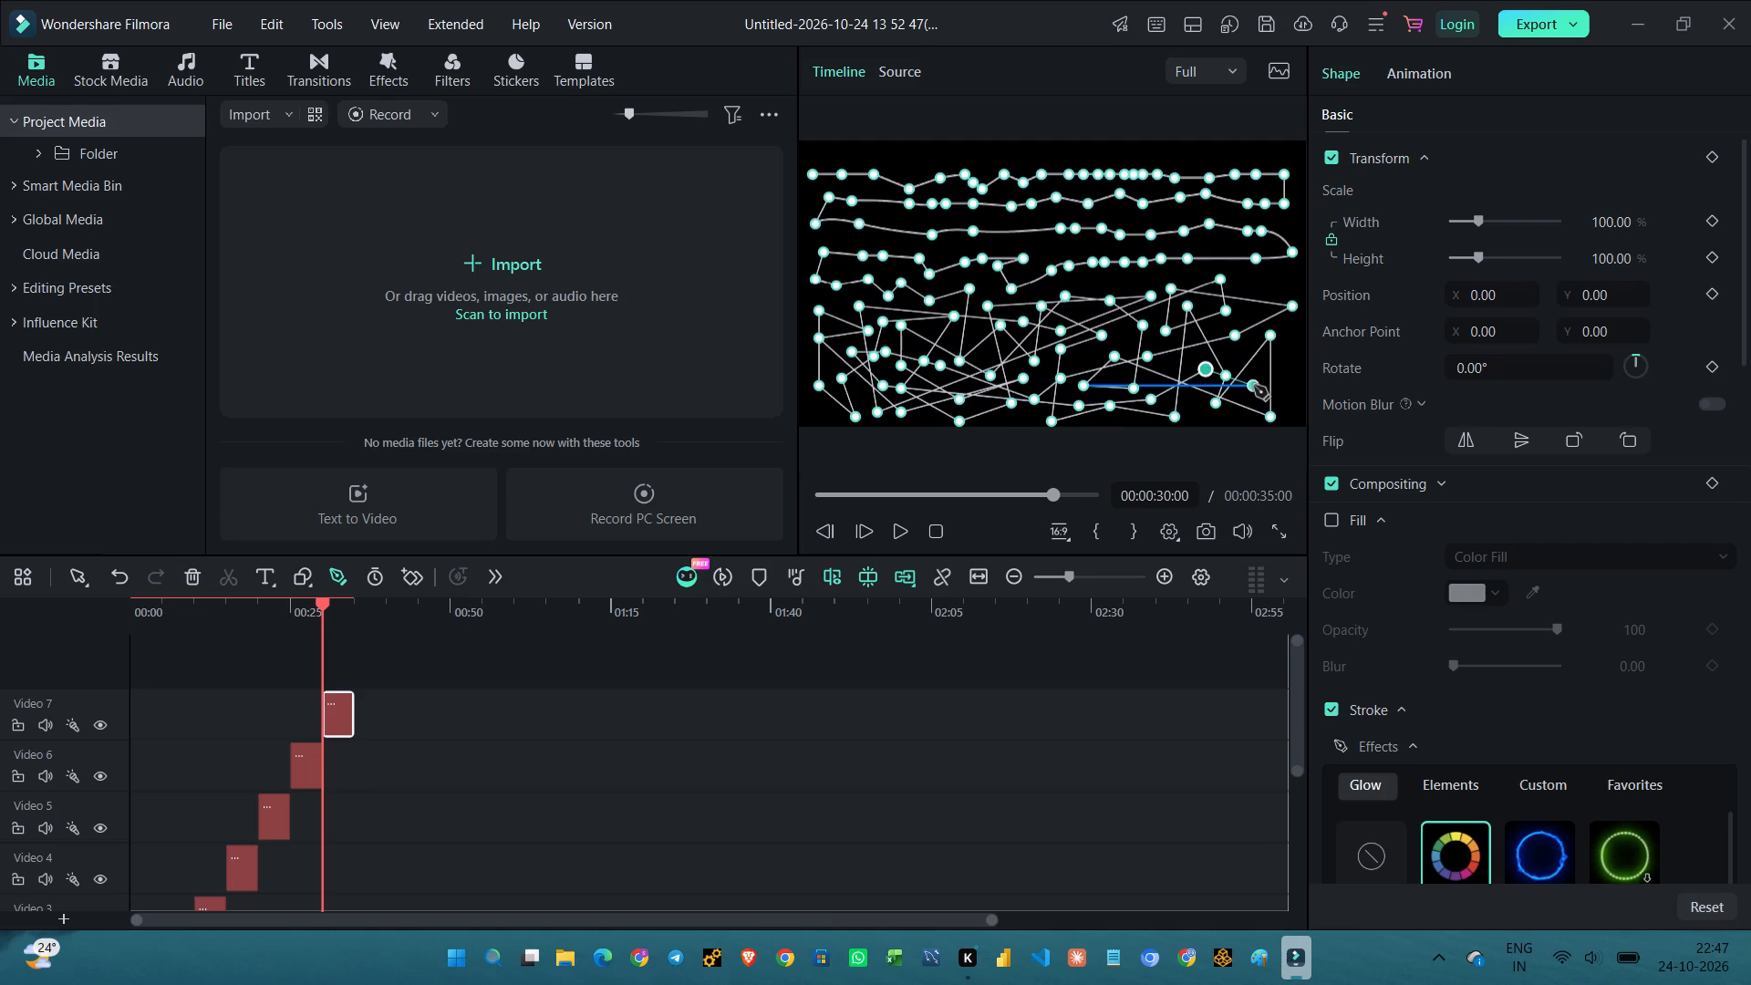
click(1254, 386)
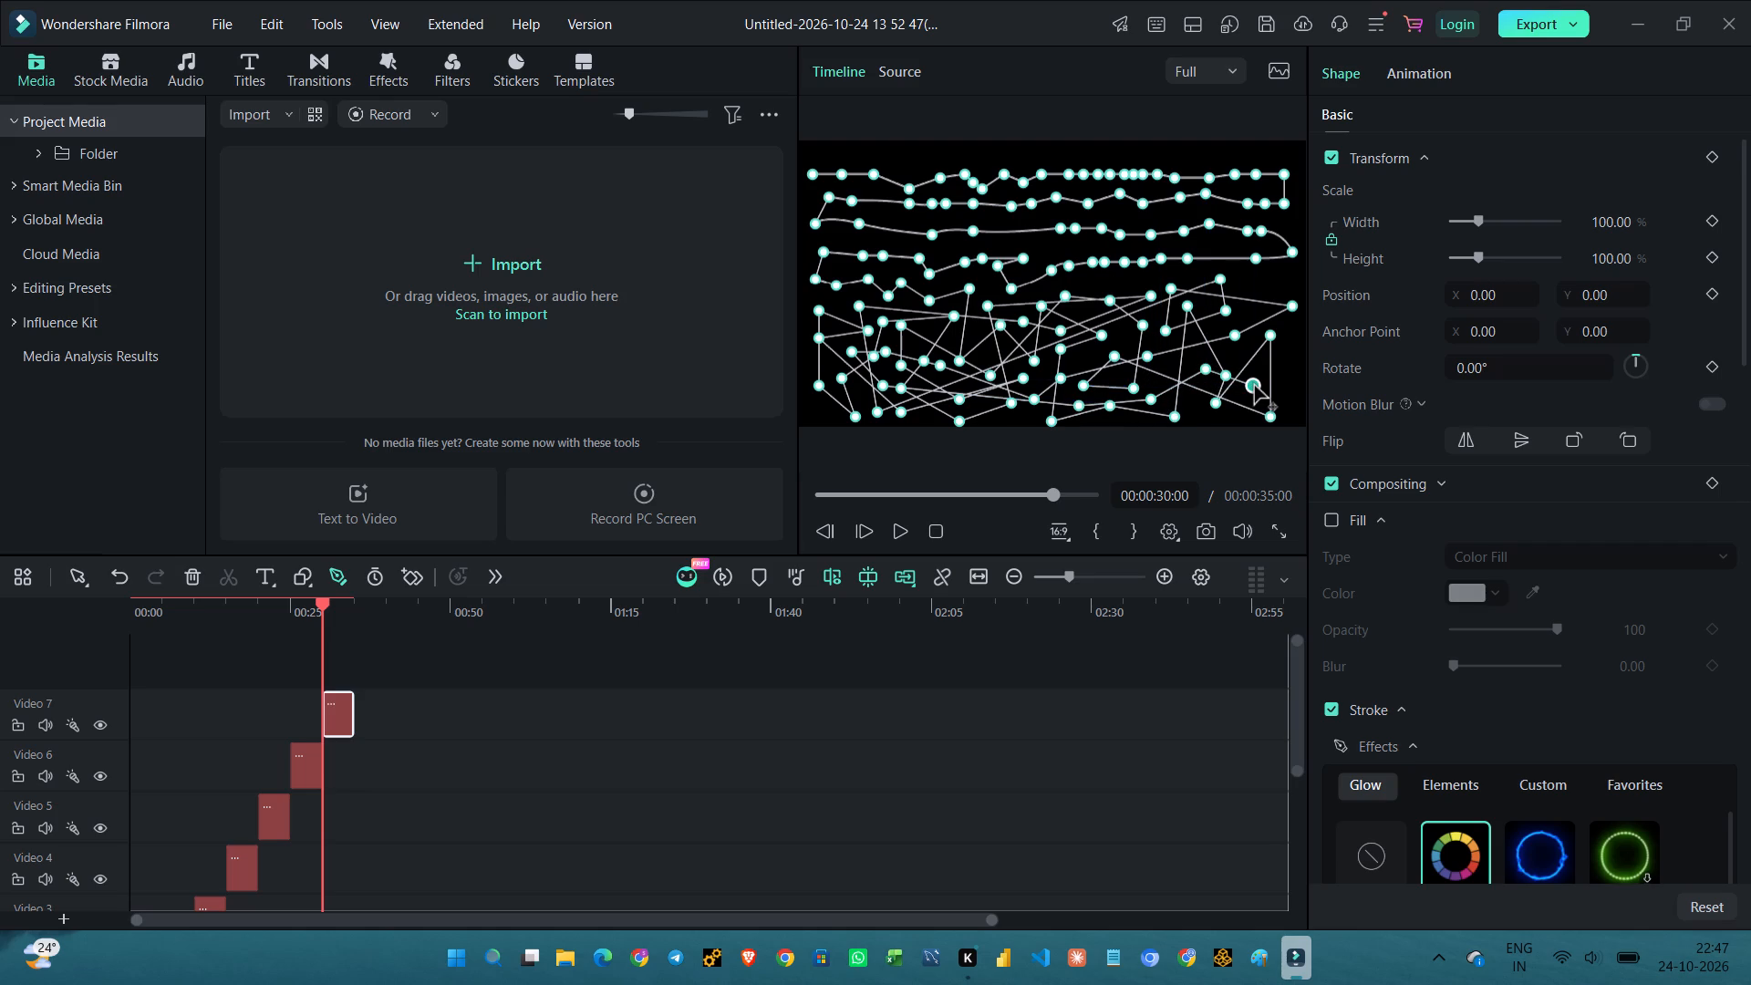
click(975, 702)
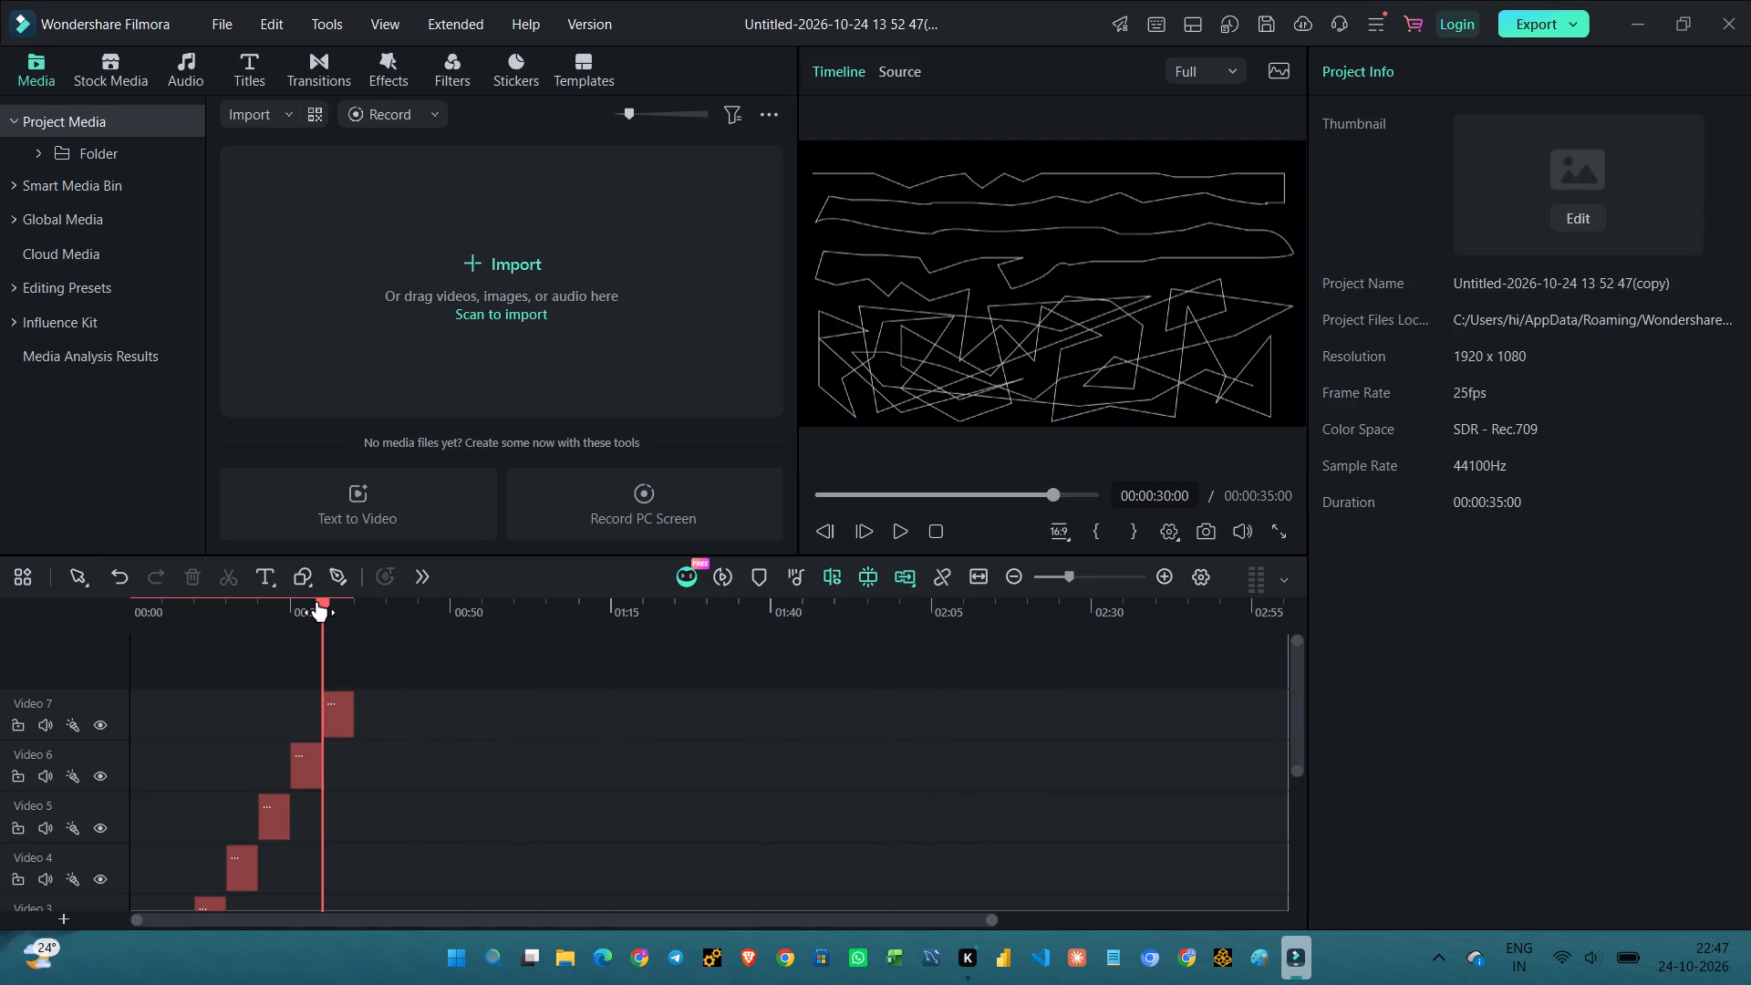
Start a new pen path clip at 00:00:35:00, drawing a nearly straight row along the frame's top edge from the left to the centre.
drag(317, 599, 386, 609)
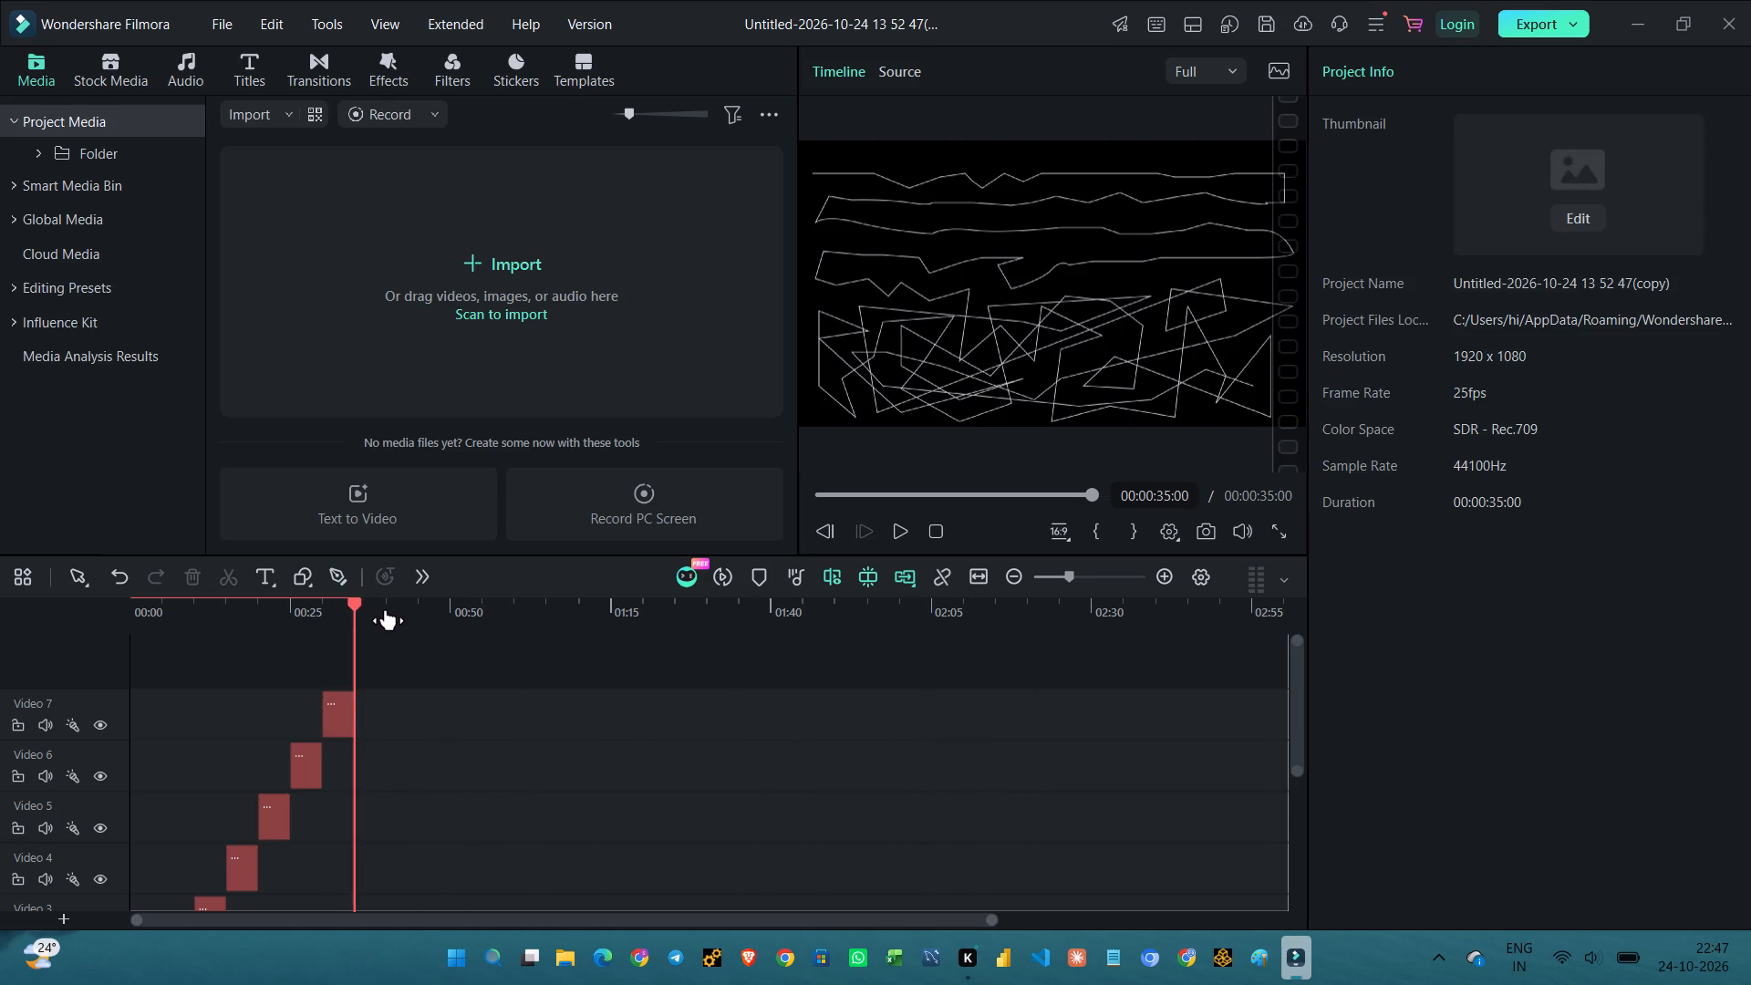
click(337, 582)
click(817, 162)
click(840, 161)
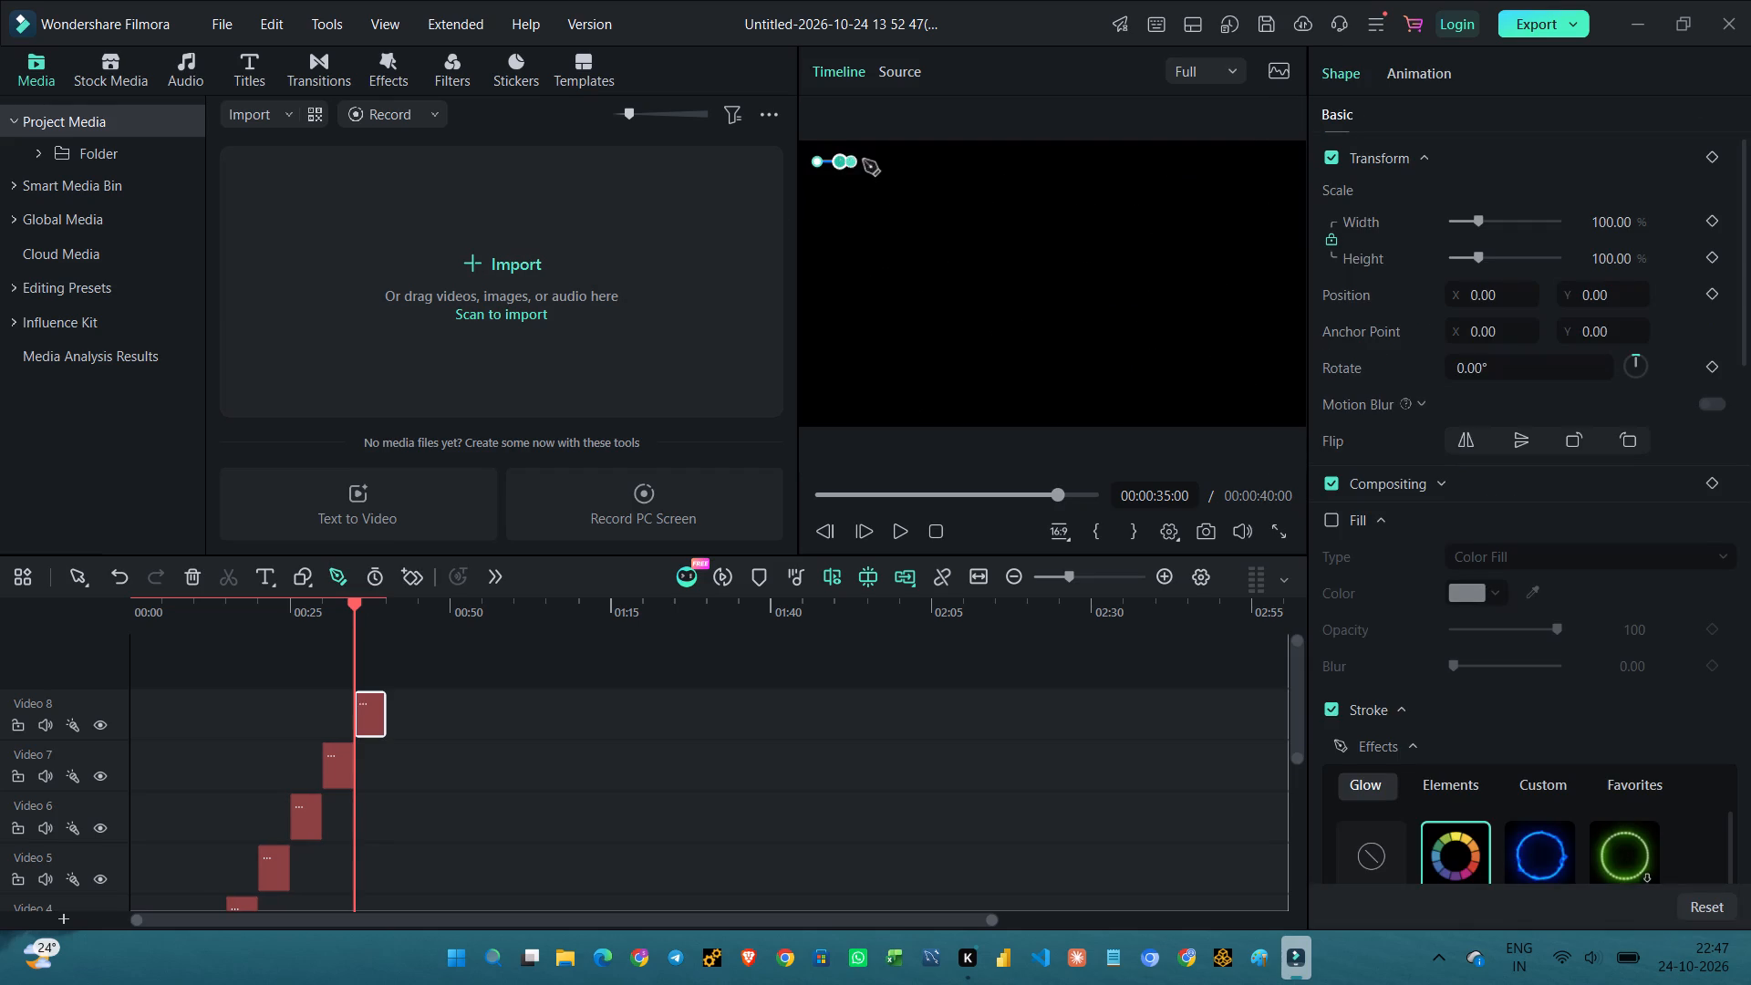
click(867, 161)
click(898, 160)
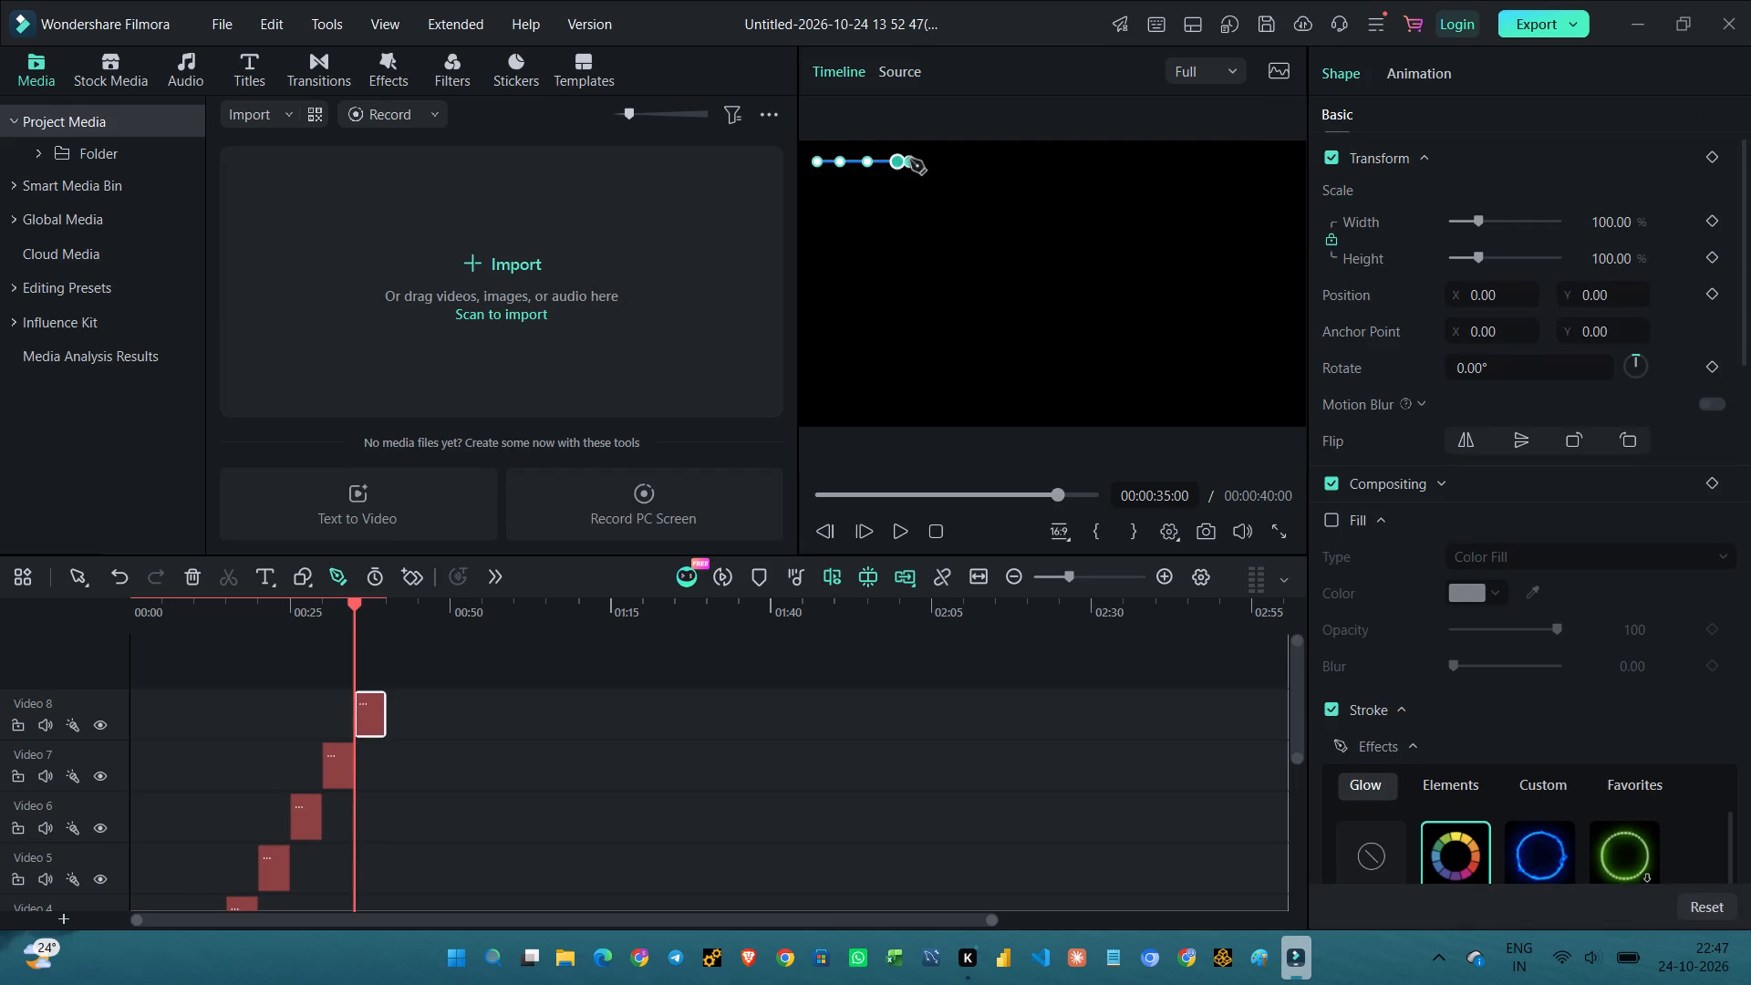
click(910, 160)
click(929, 160)
click(960, 158)
click(979, 160)
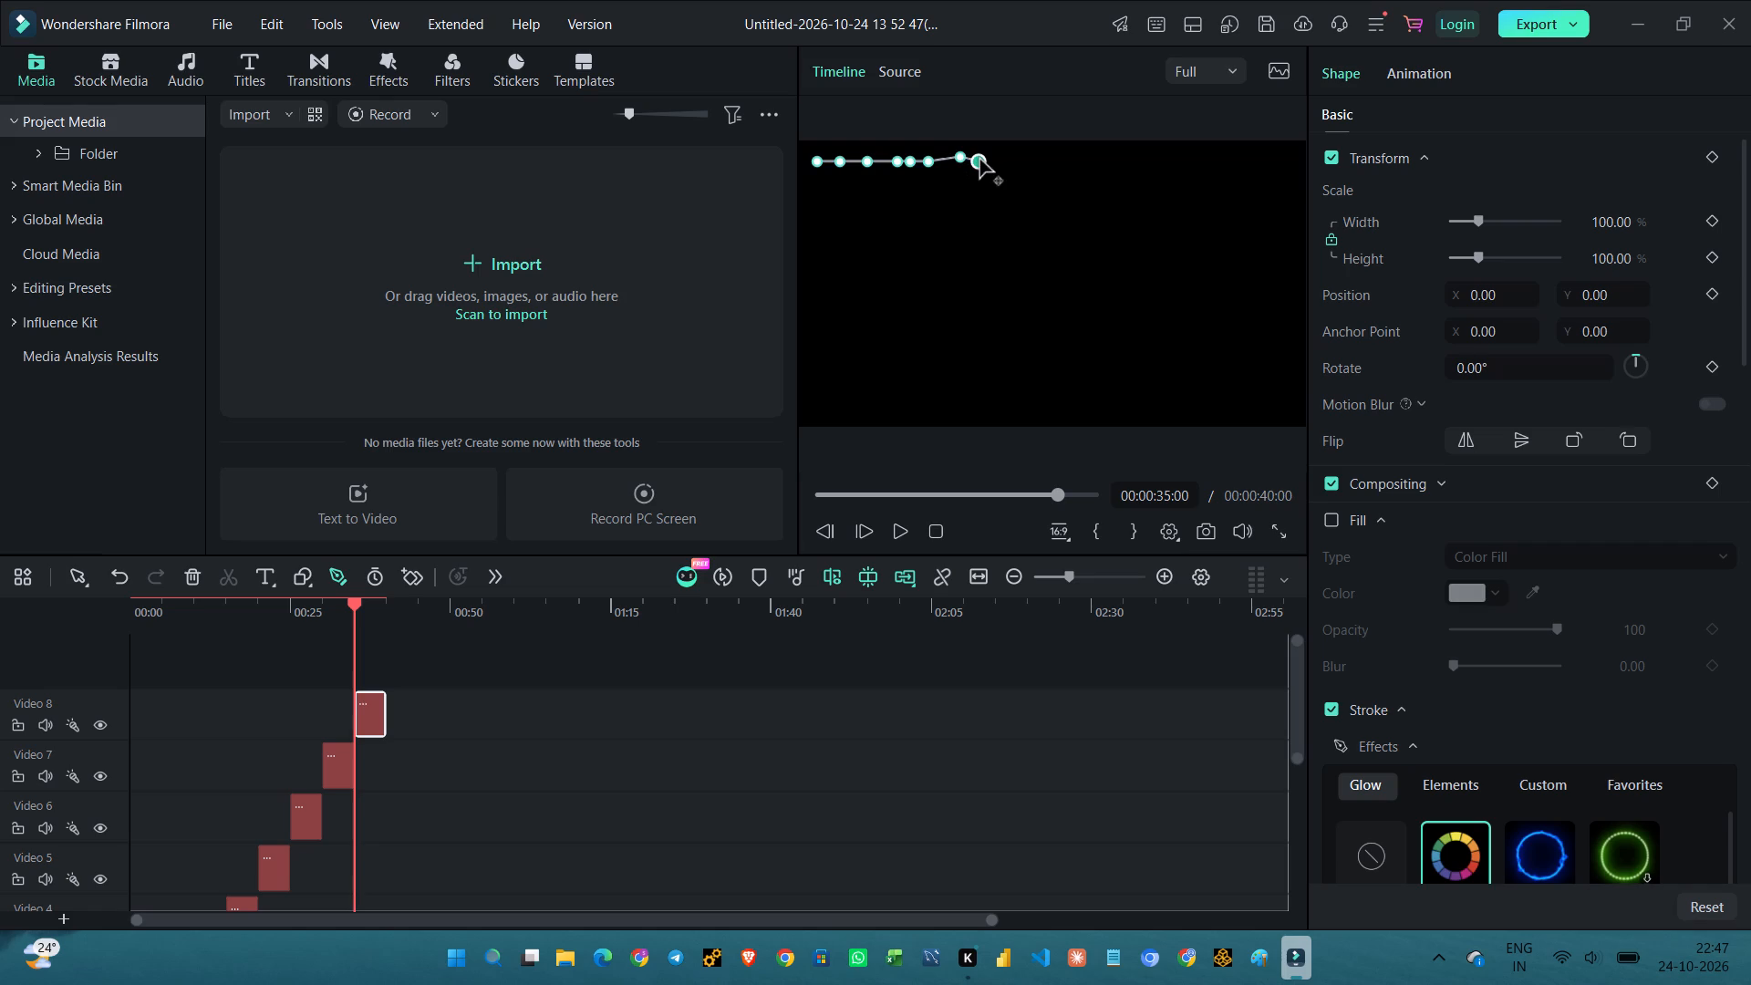
click(1000, 160)
click(1026, 159)
click(1050, 161)
Continue the top row of the pen path with closely spaced, slightly wavy points from the centre to the frame's right edge.
click(1080, 163)
click(1105, 161)
click(1123, 162)
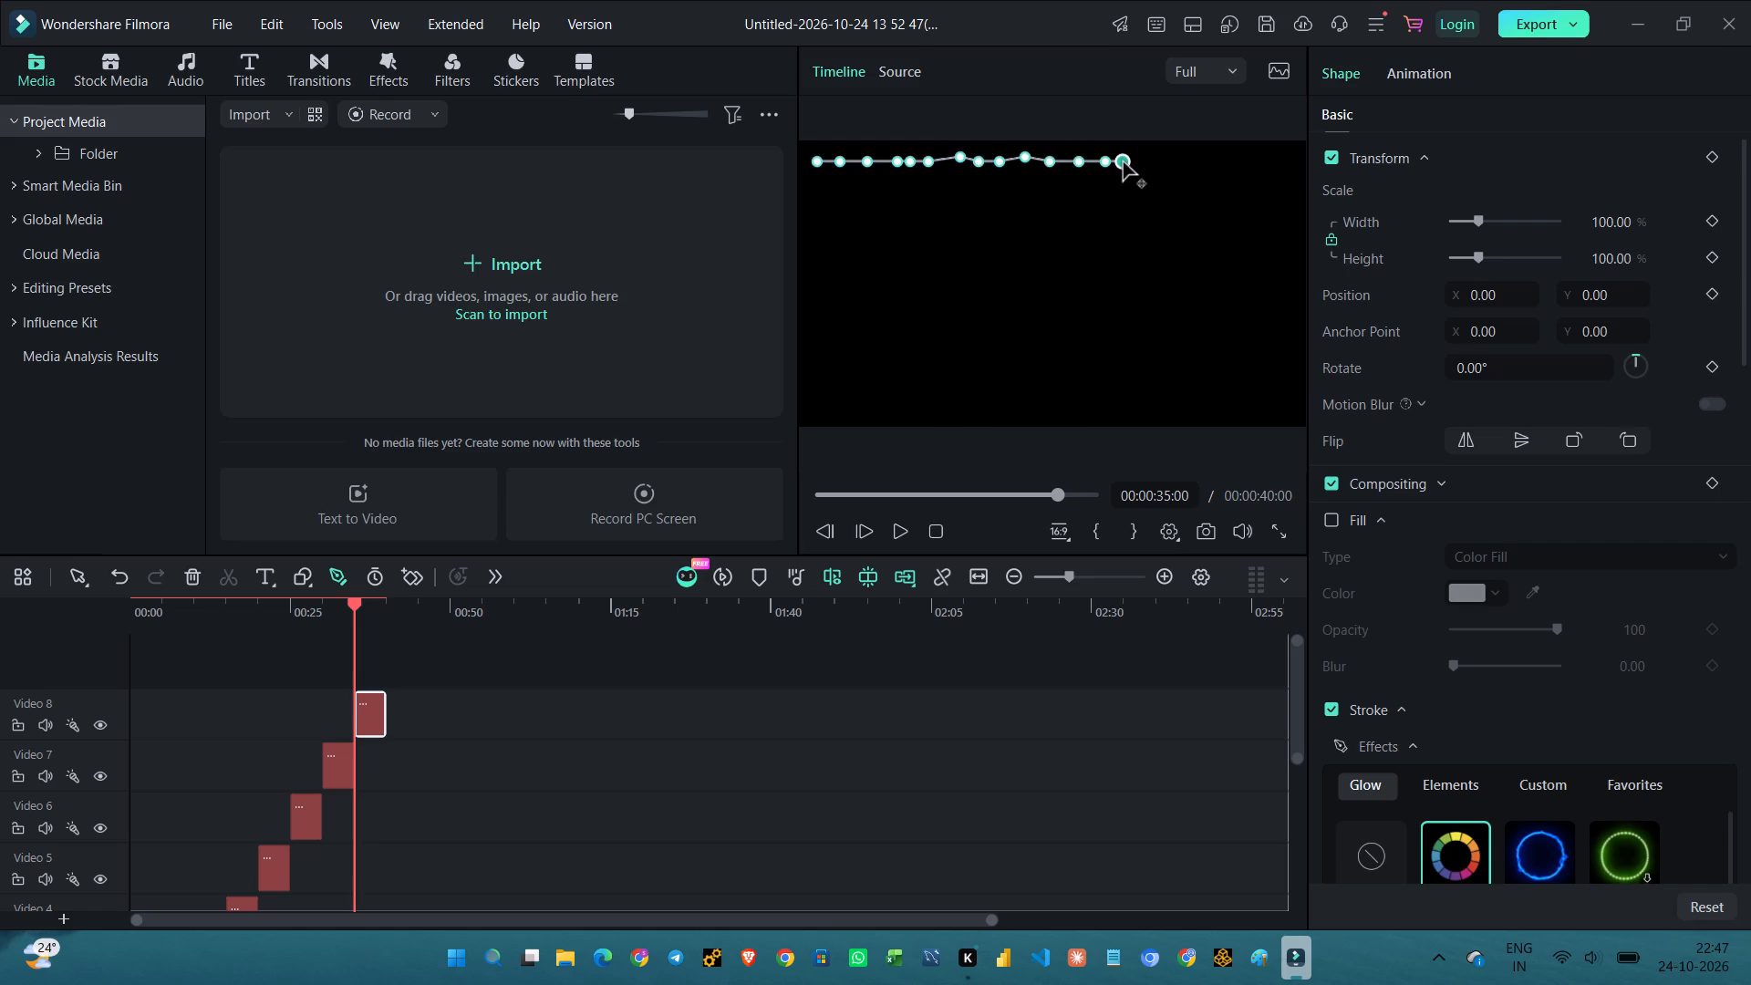
click(1138, 161)
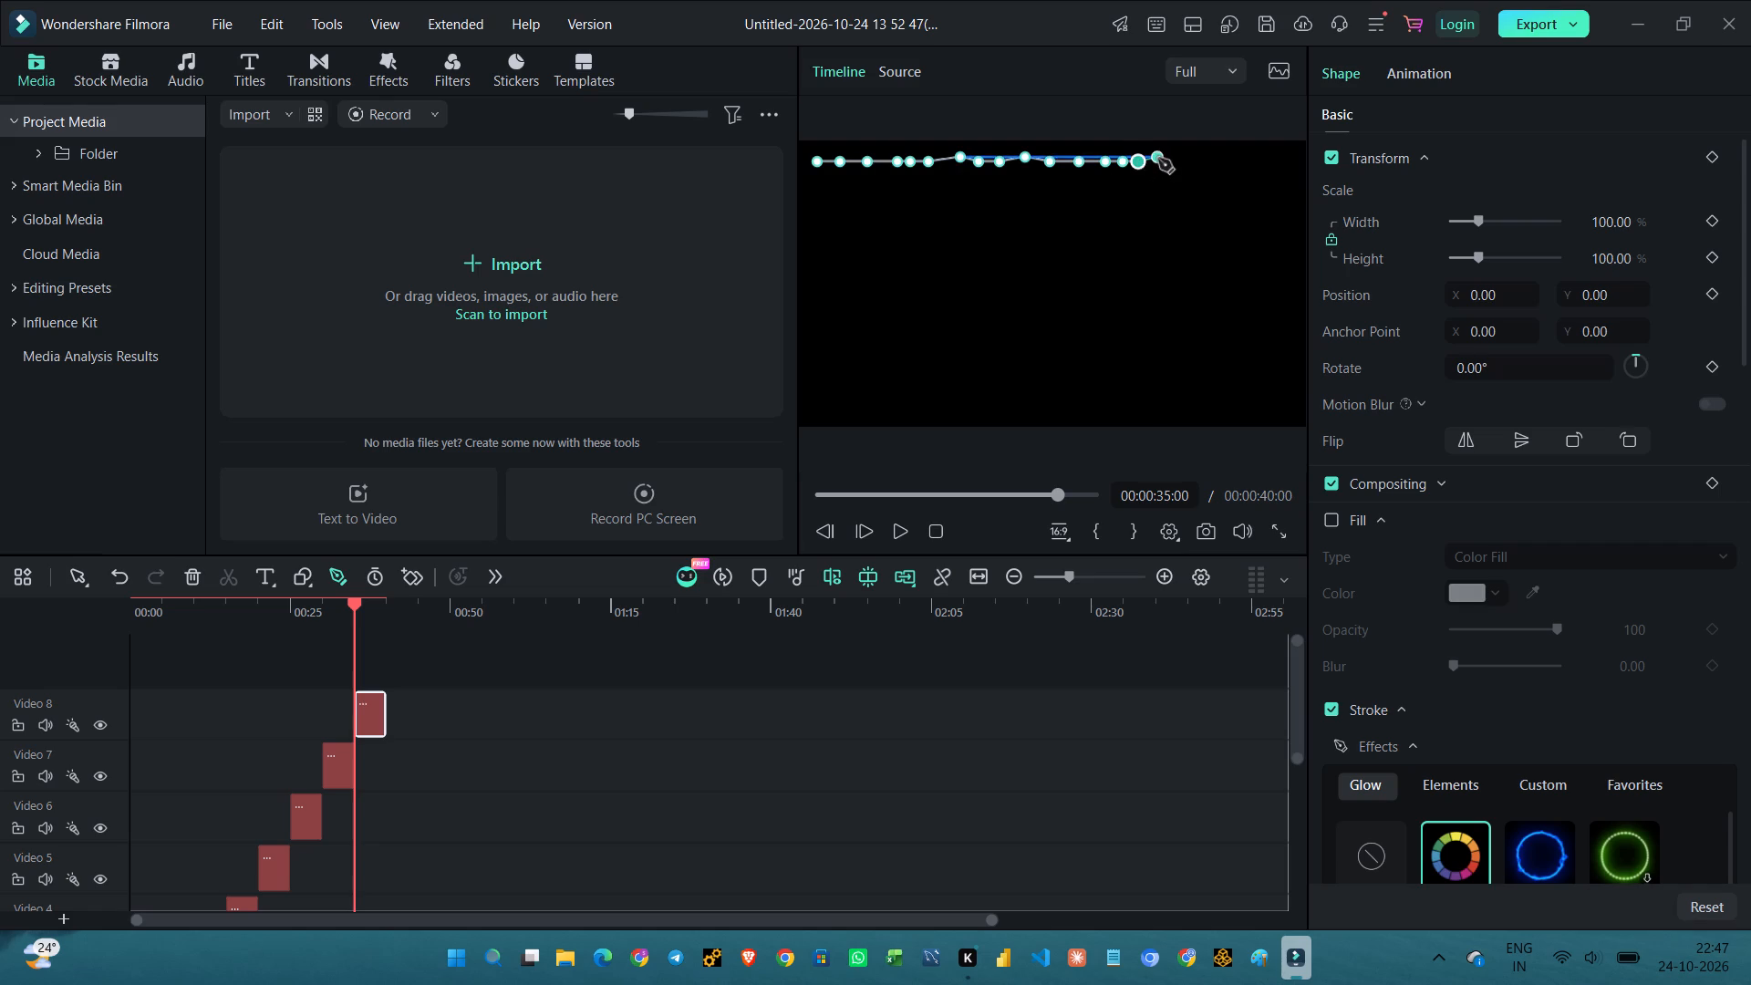
click(1158, 159)
click(1192, 158)
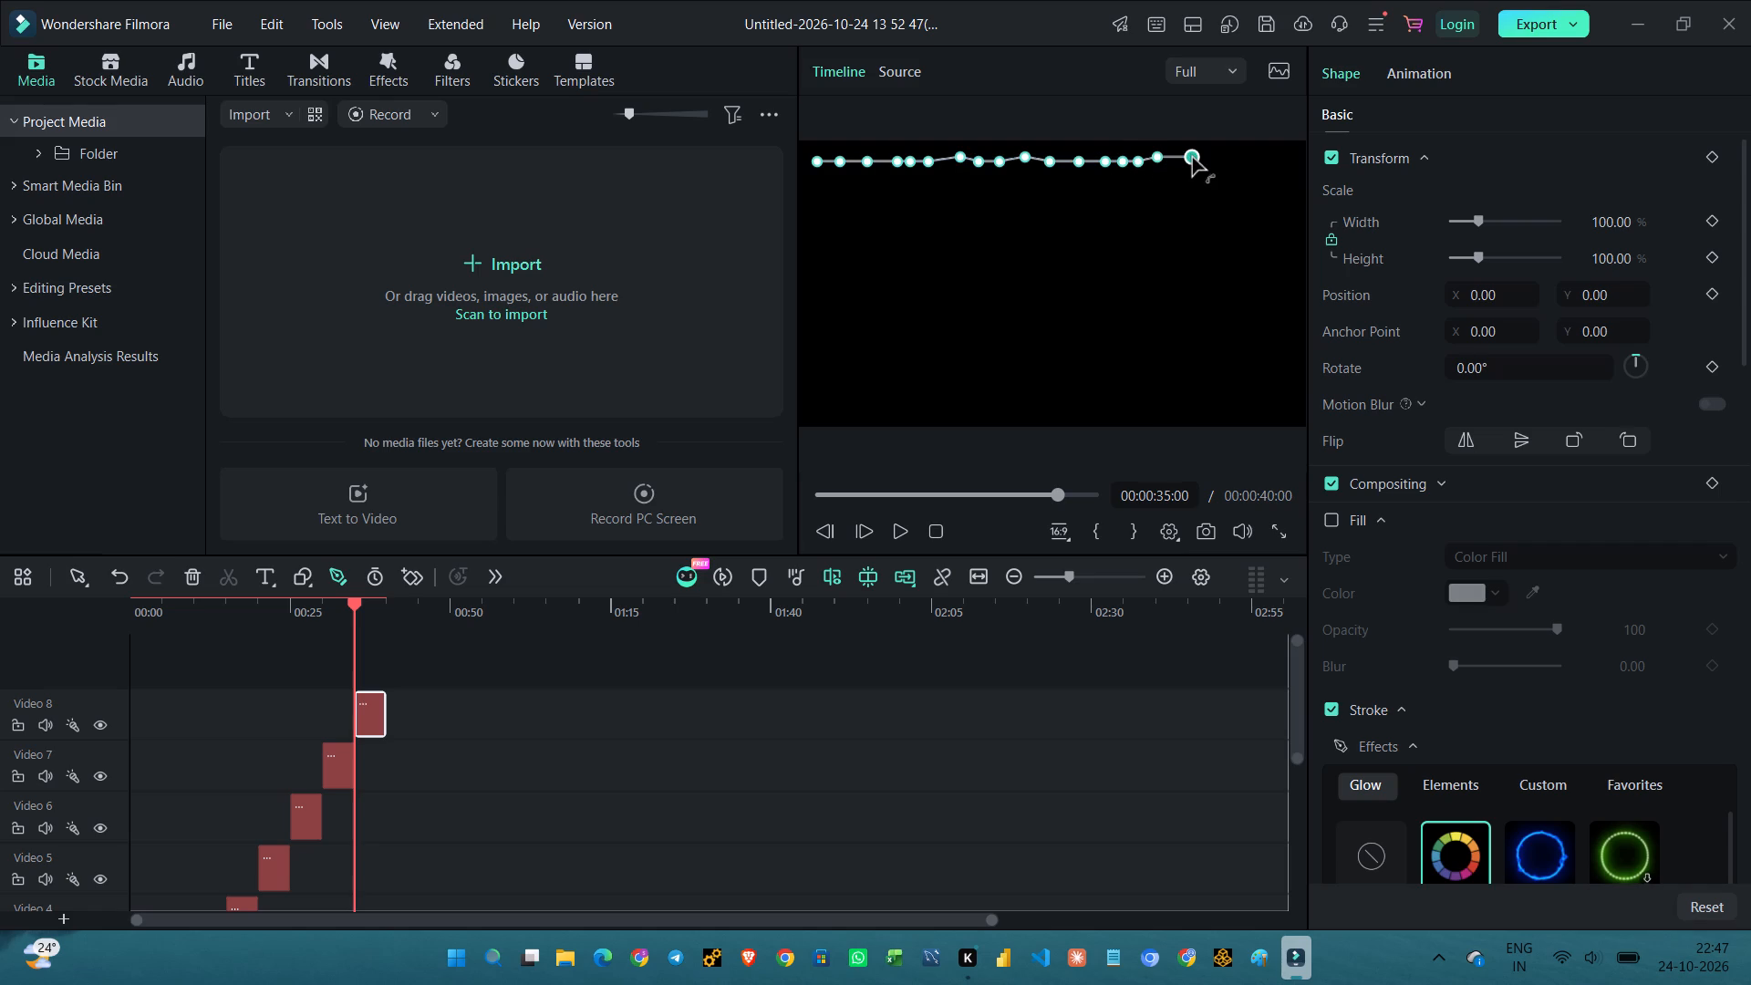
click(1201, 159)
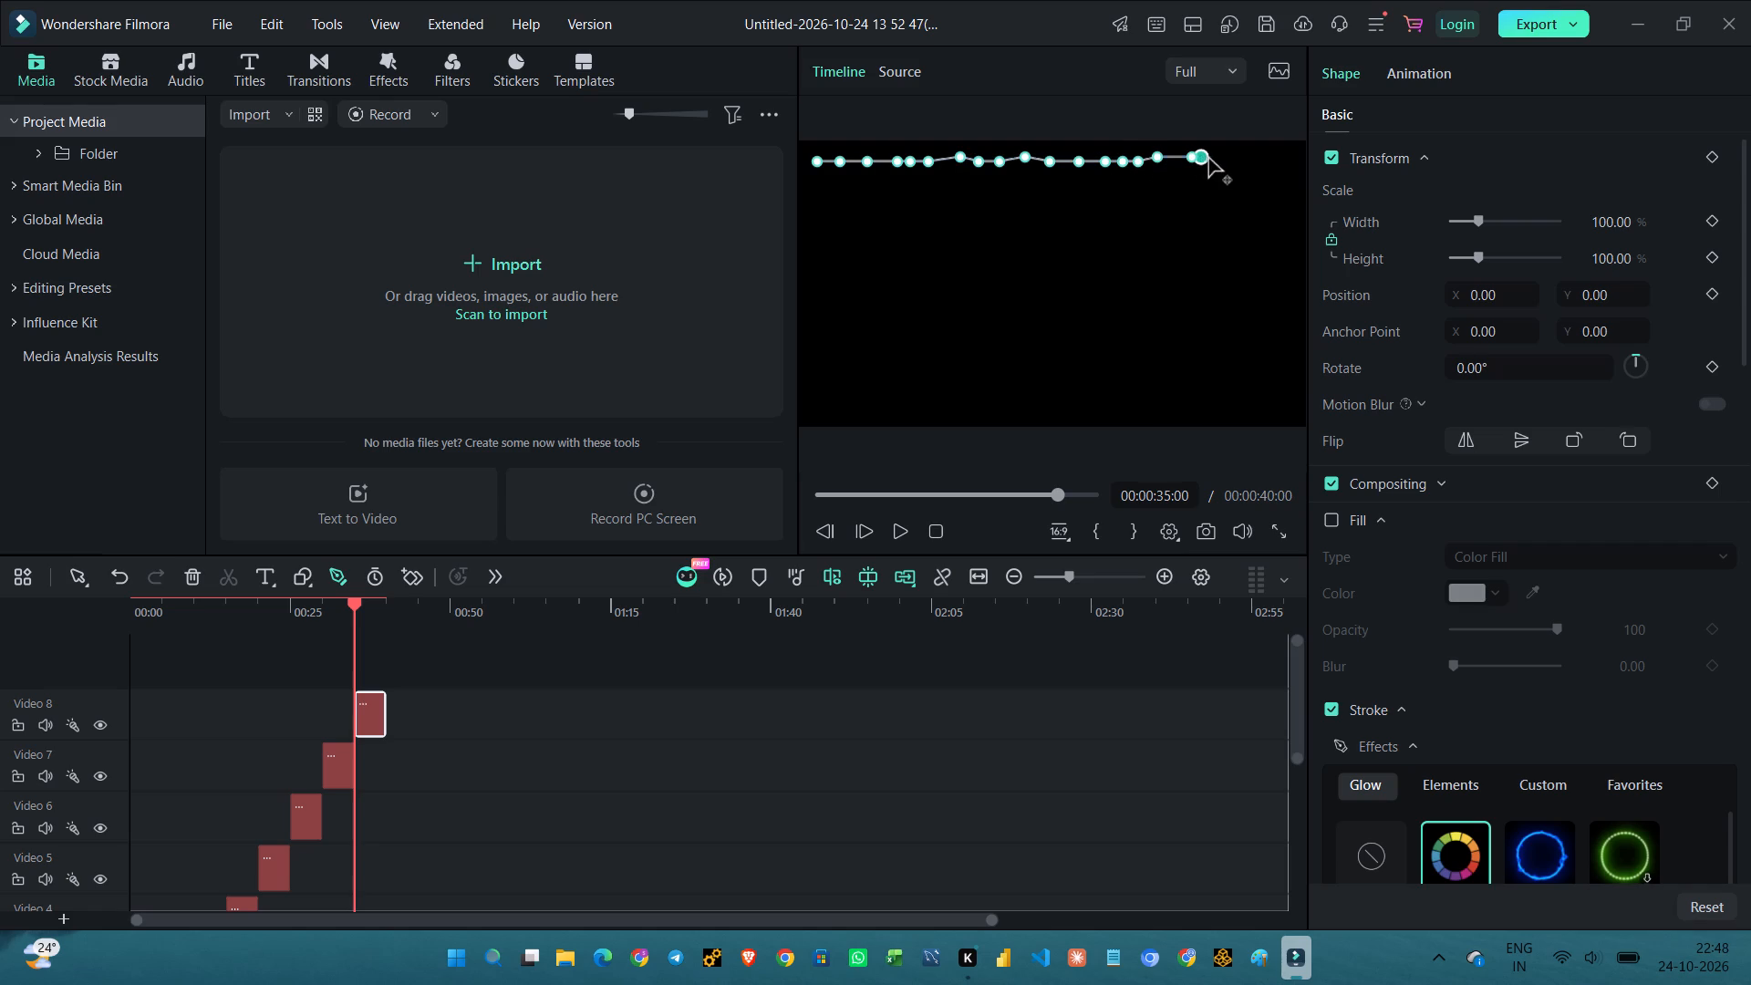
click(1209, 159)
click(1249, 163)
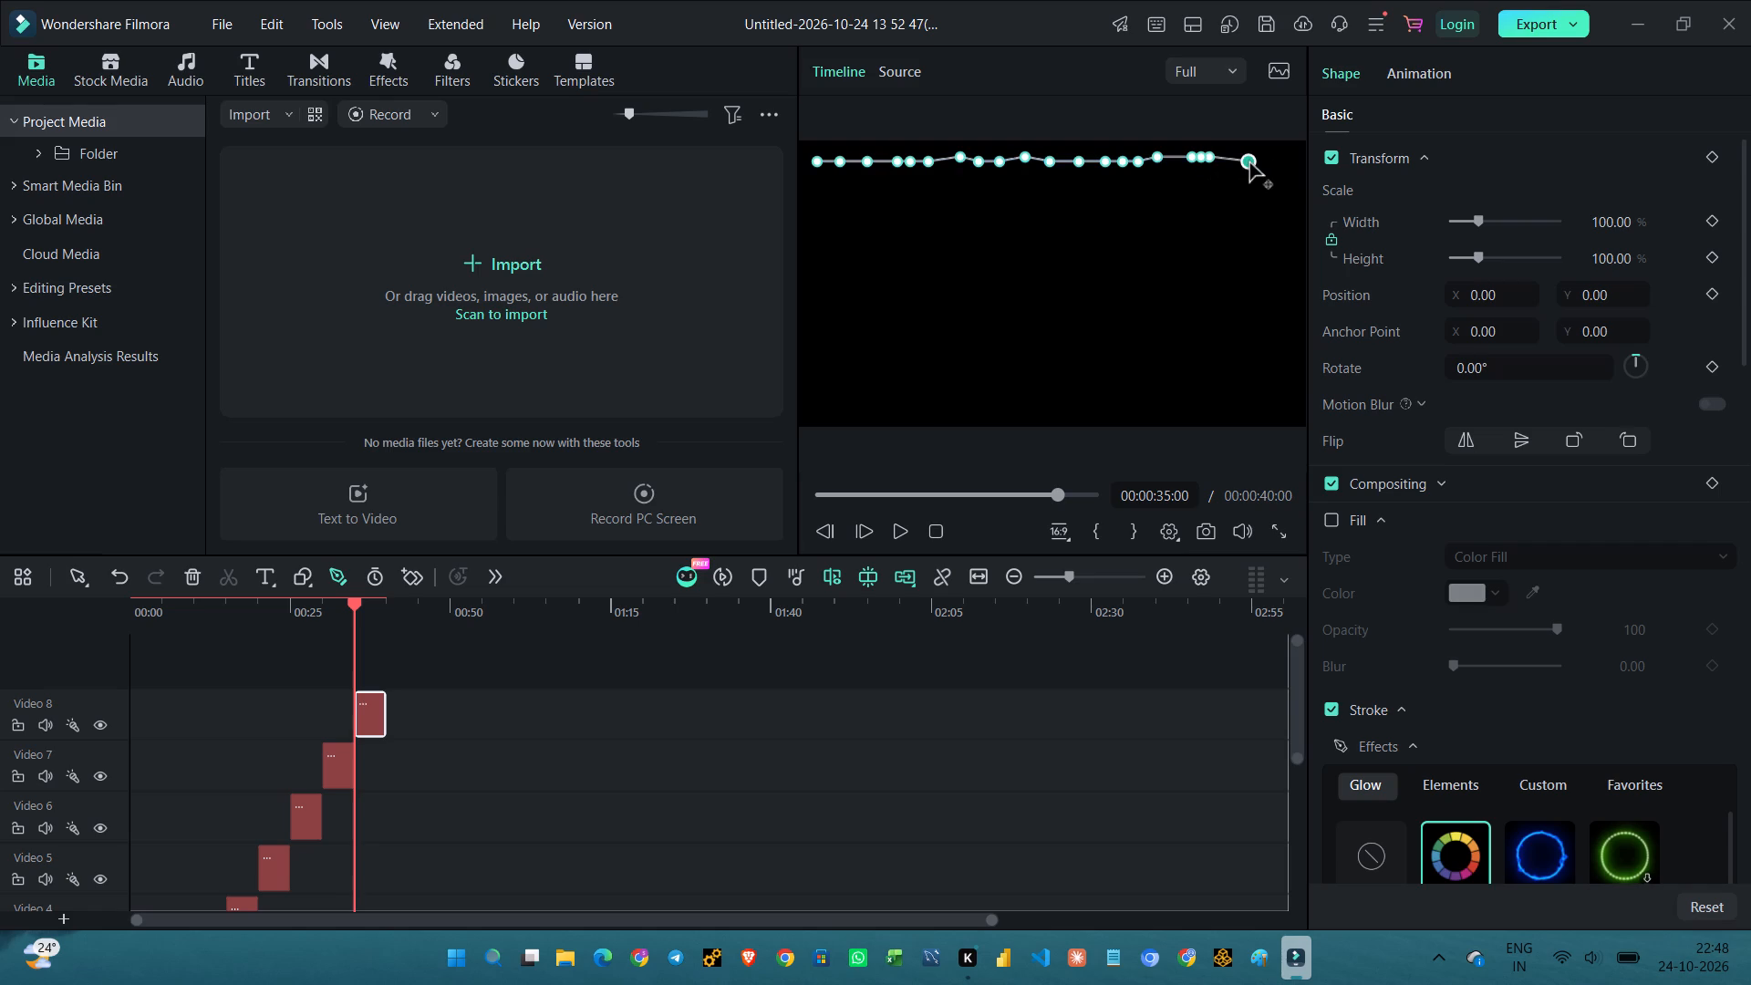
click(1271, 163)
click(1290, 164)
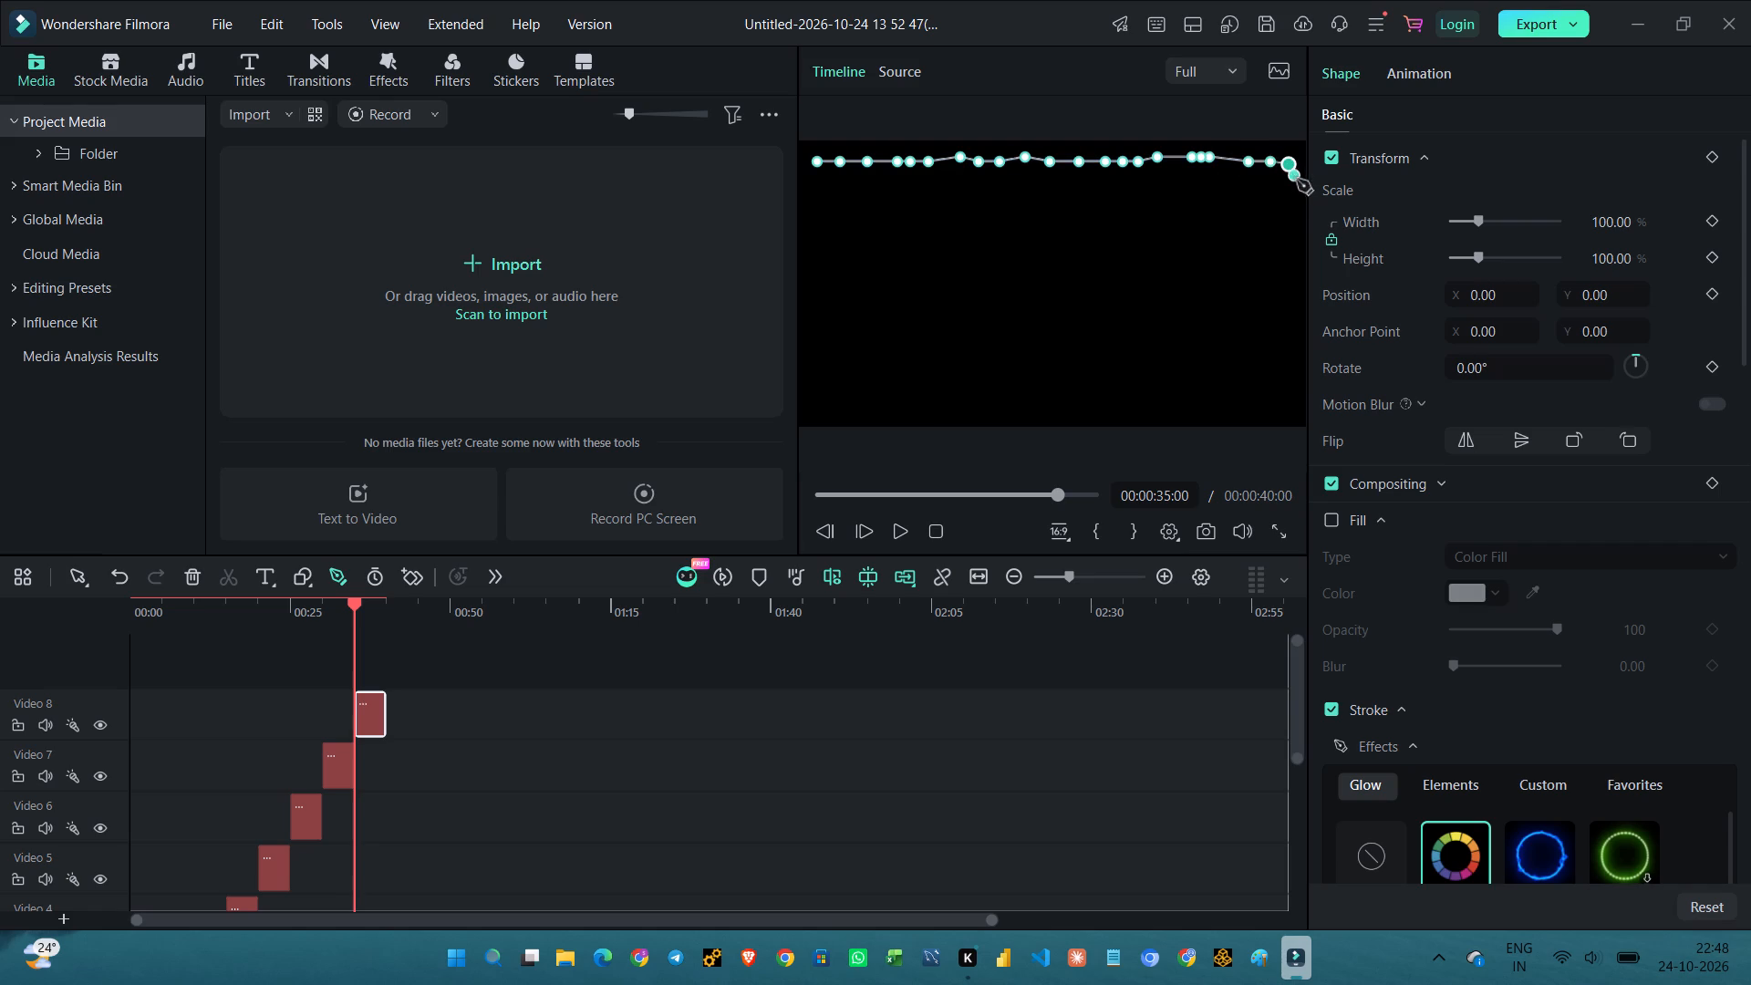
Turn the pen path down at the right edge and draw a second, slightly wavy row back leftward to near the centre.
click(1298, 181)
click(1275, 181)
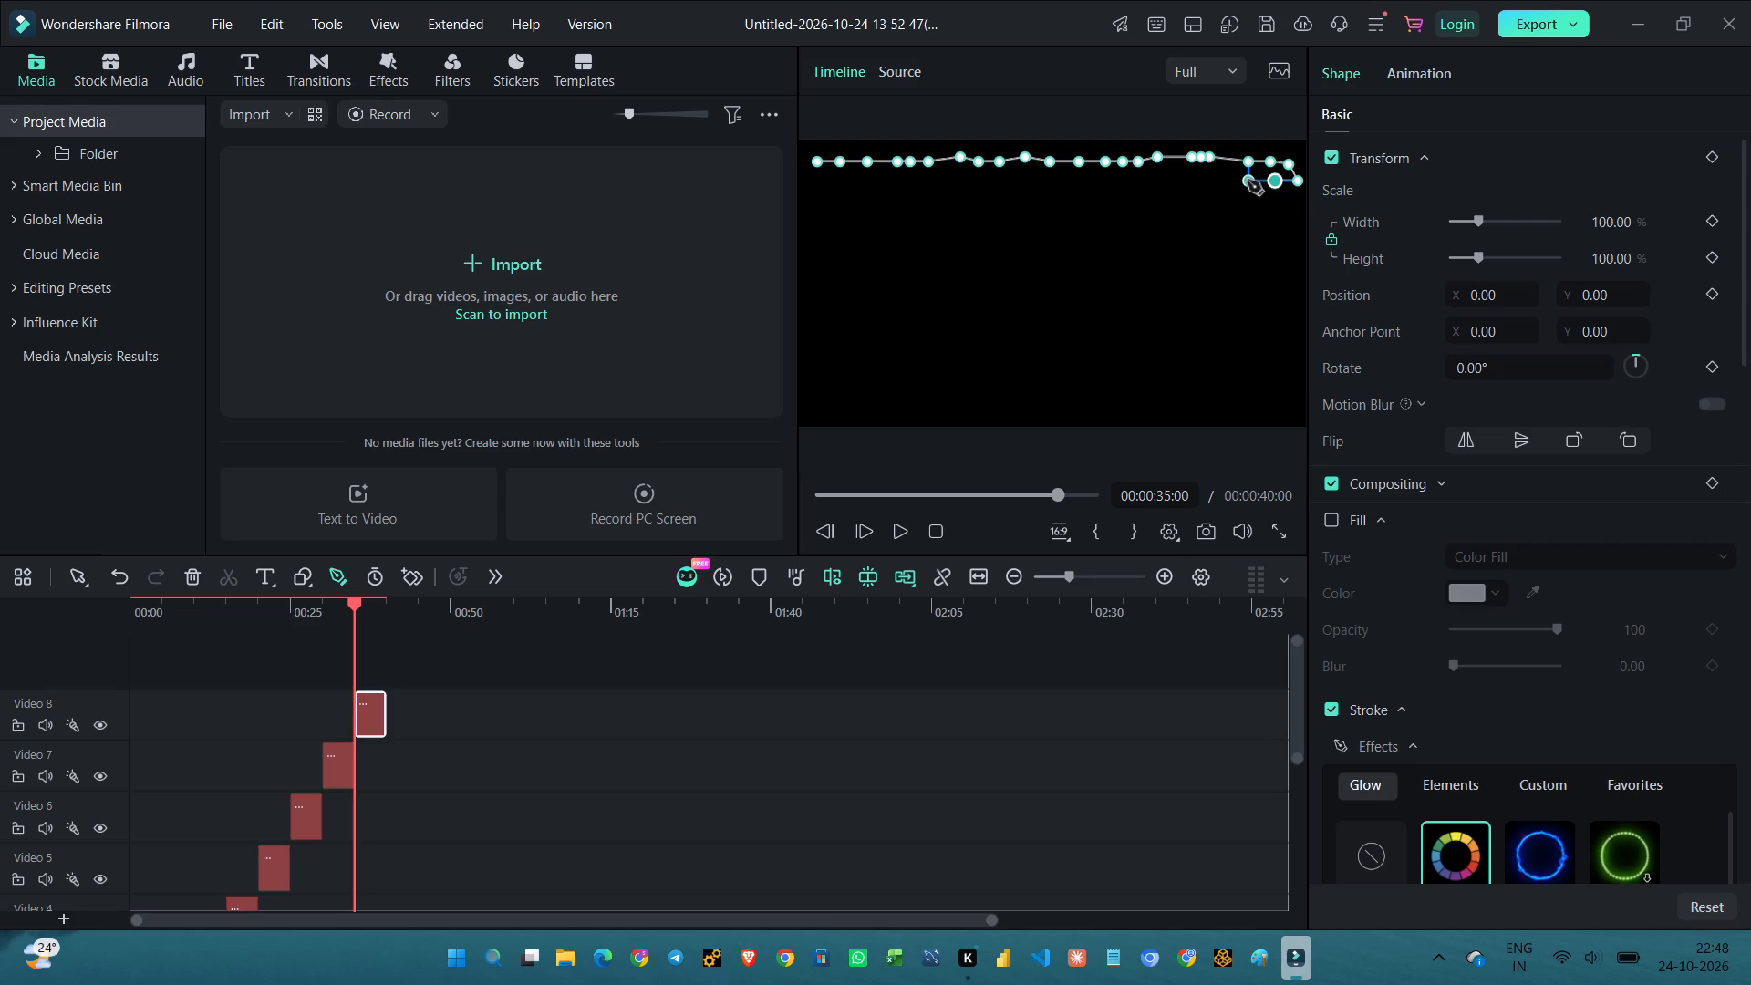
click(1248, 181)
click(1230, 182)
click(1198, 186)
click(1169, 183)
click(1147, 180)
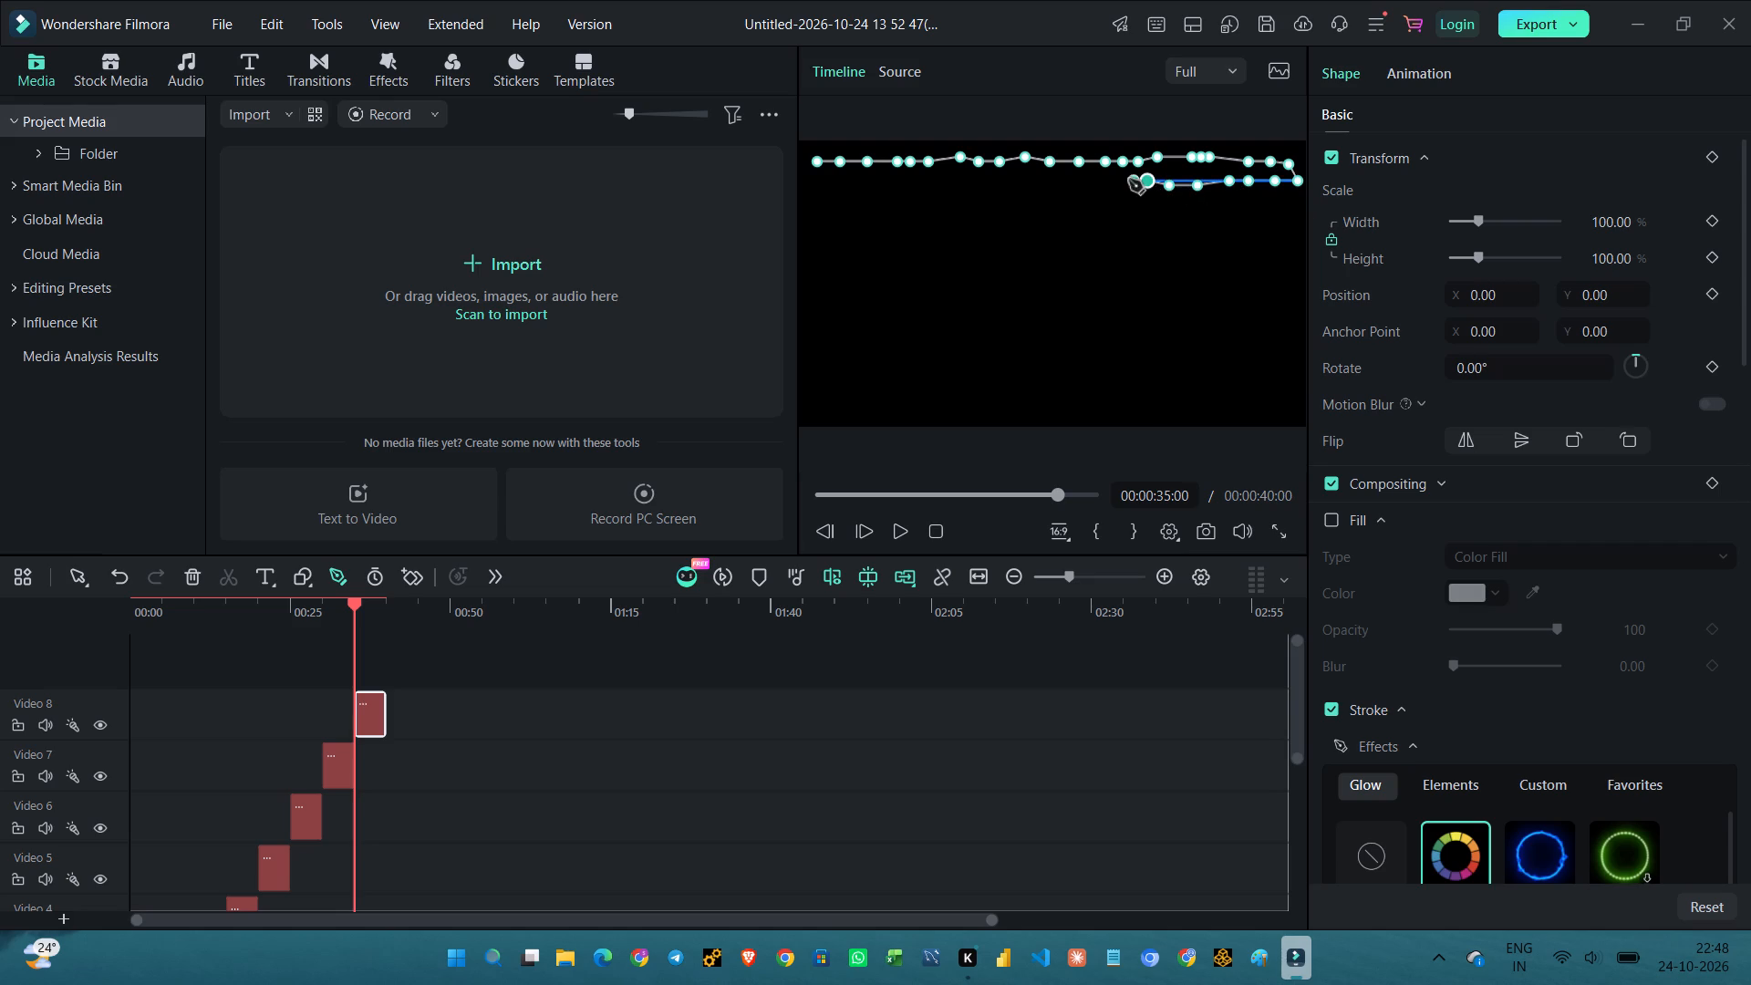
click(1128, 179)
click(1114, 181)
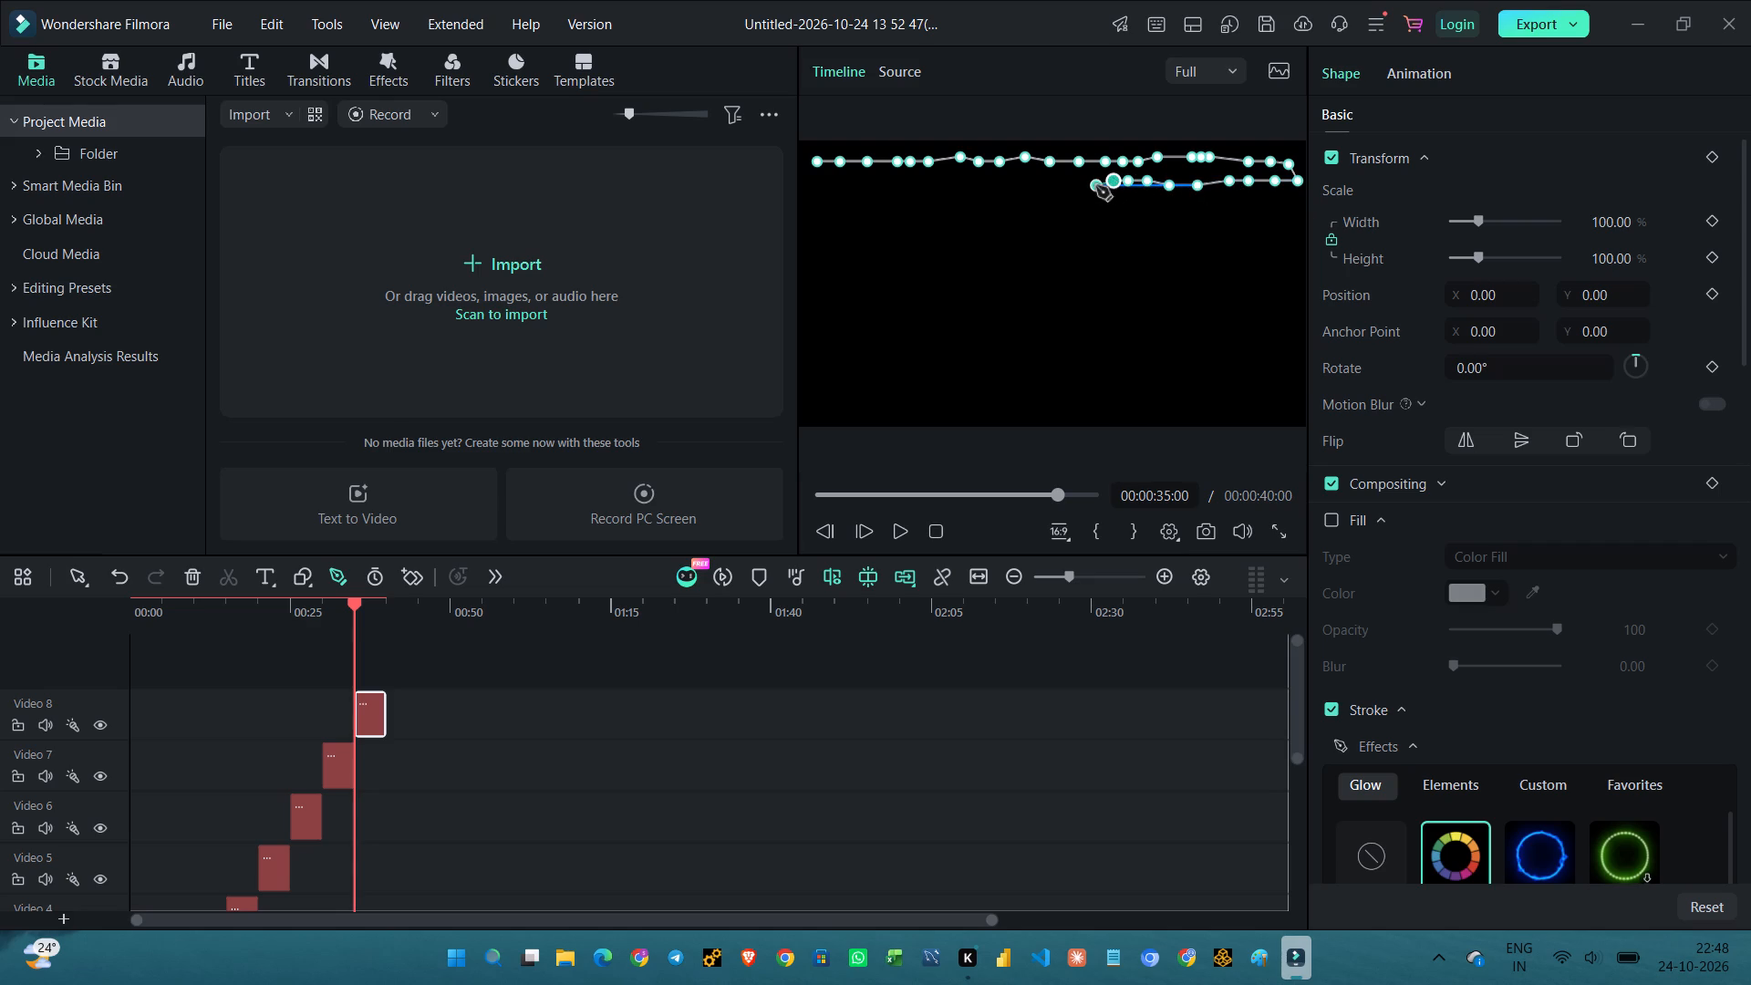
click(1096, 186)
click(1080, 190)
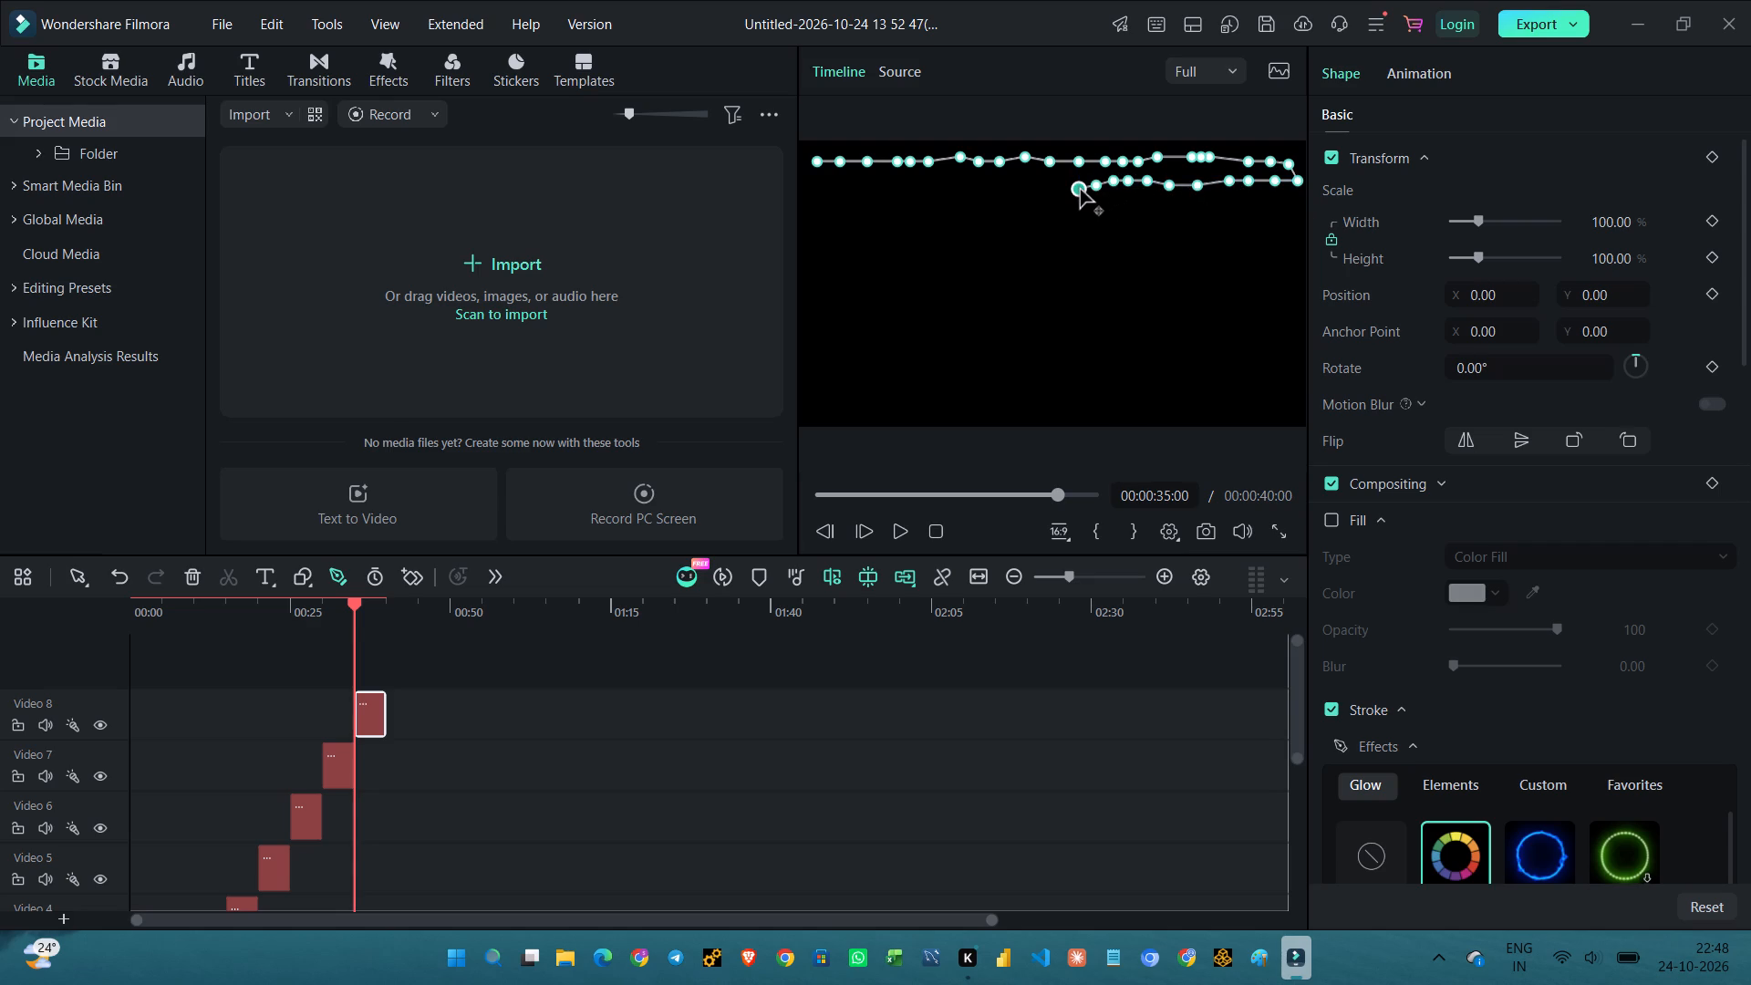
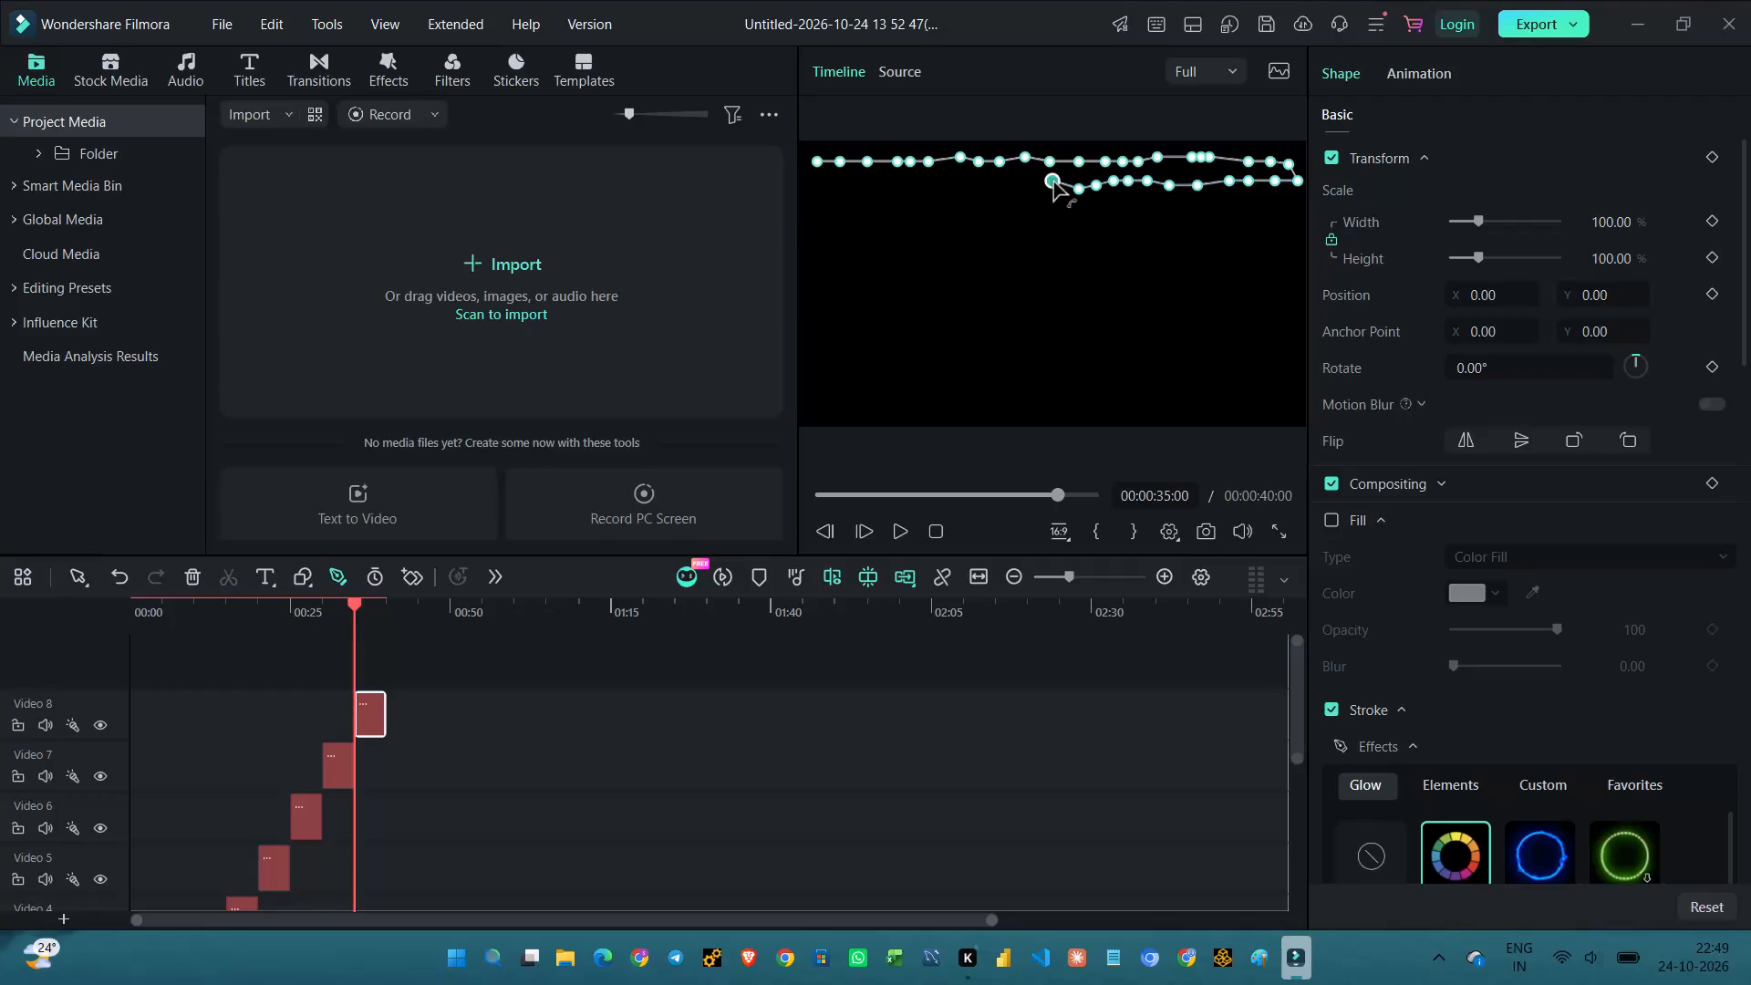
Continue the second row of the pen path leftward from near the centre, dipping slightly, to the frame's left edge.
click(993, 197)
click(958, 187)
click(933, 192)
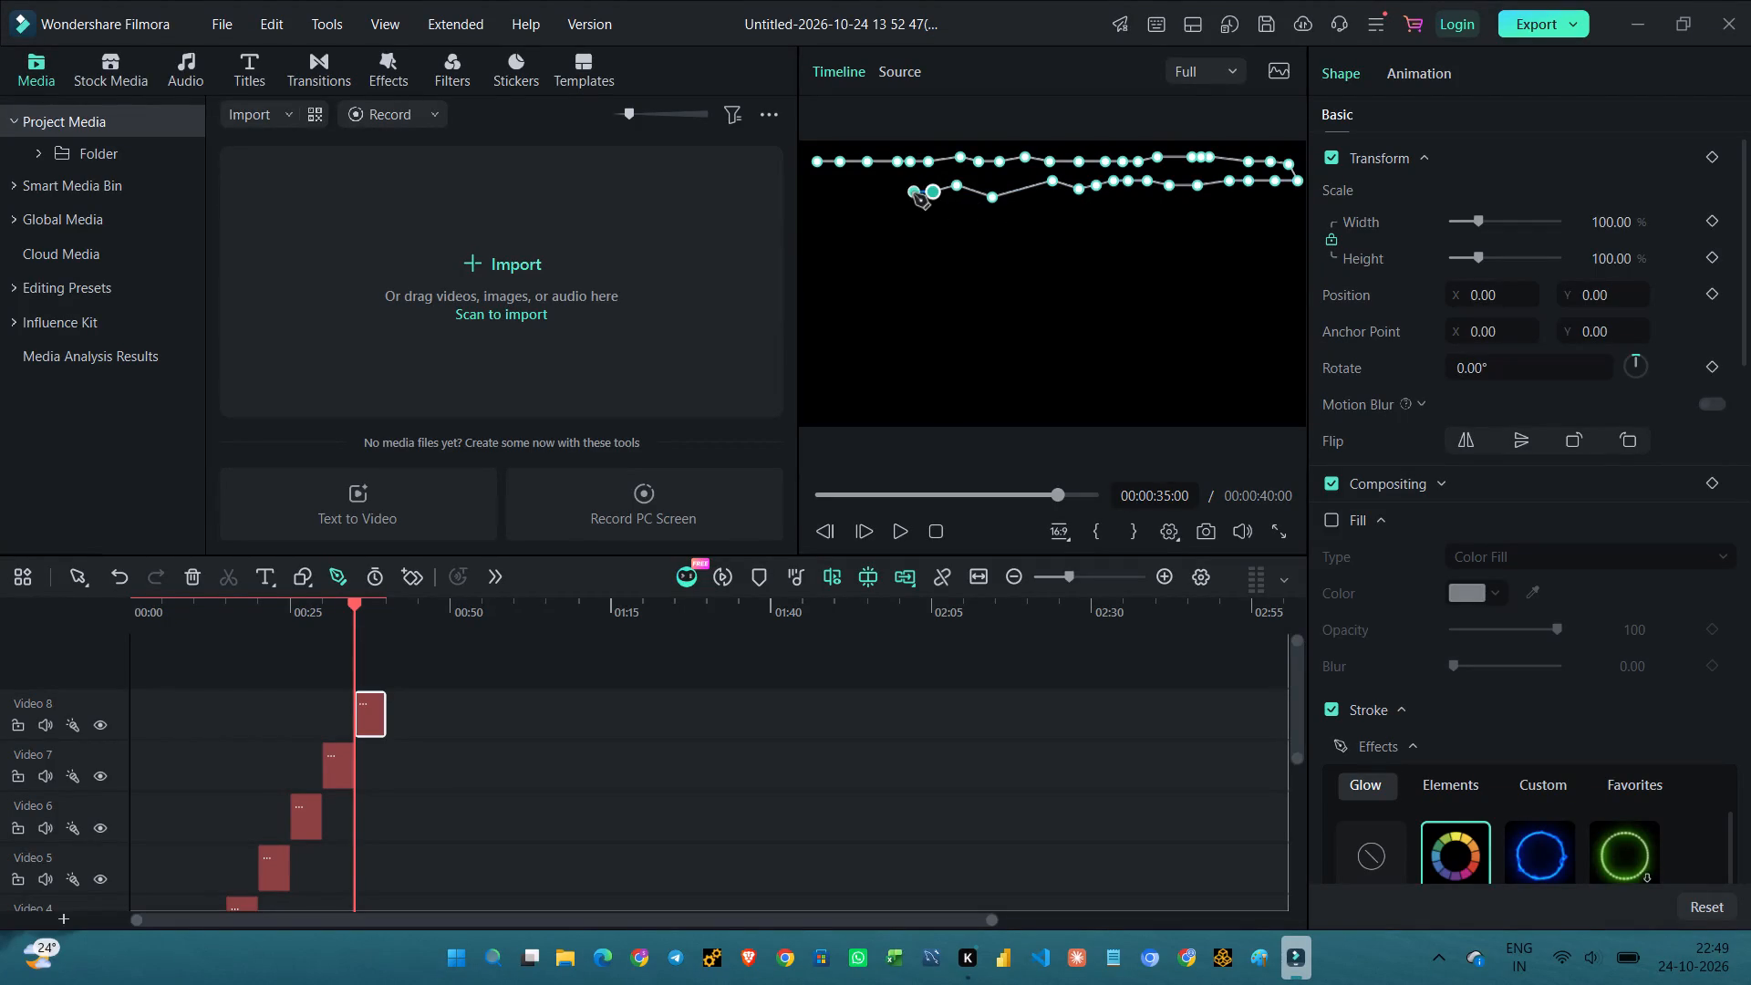
click(914, 194)
click(892, 187)
click(858, 191)
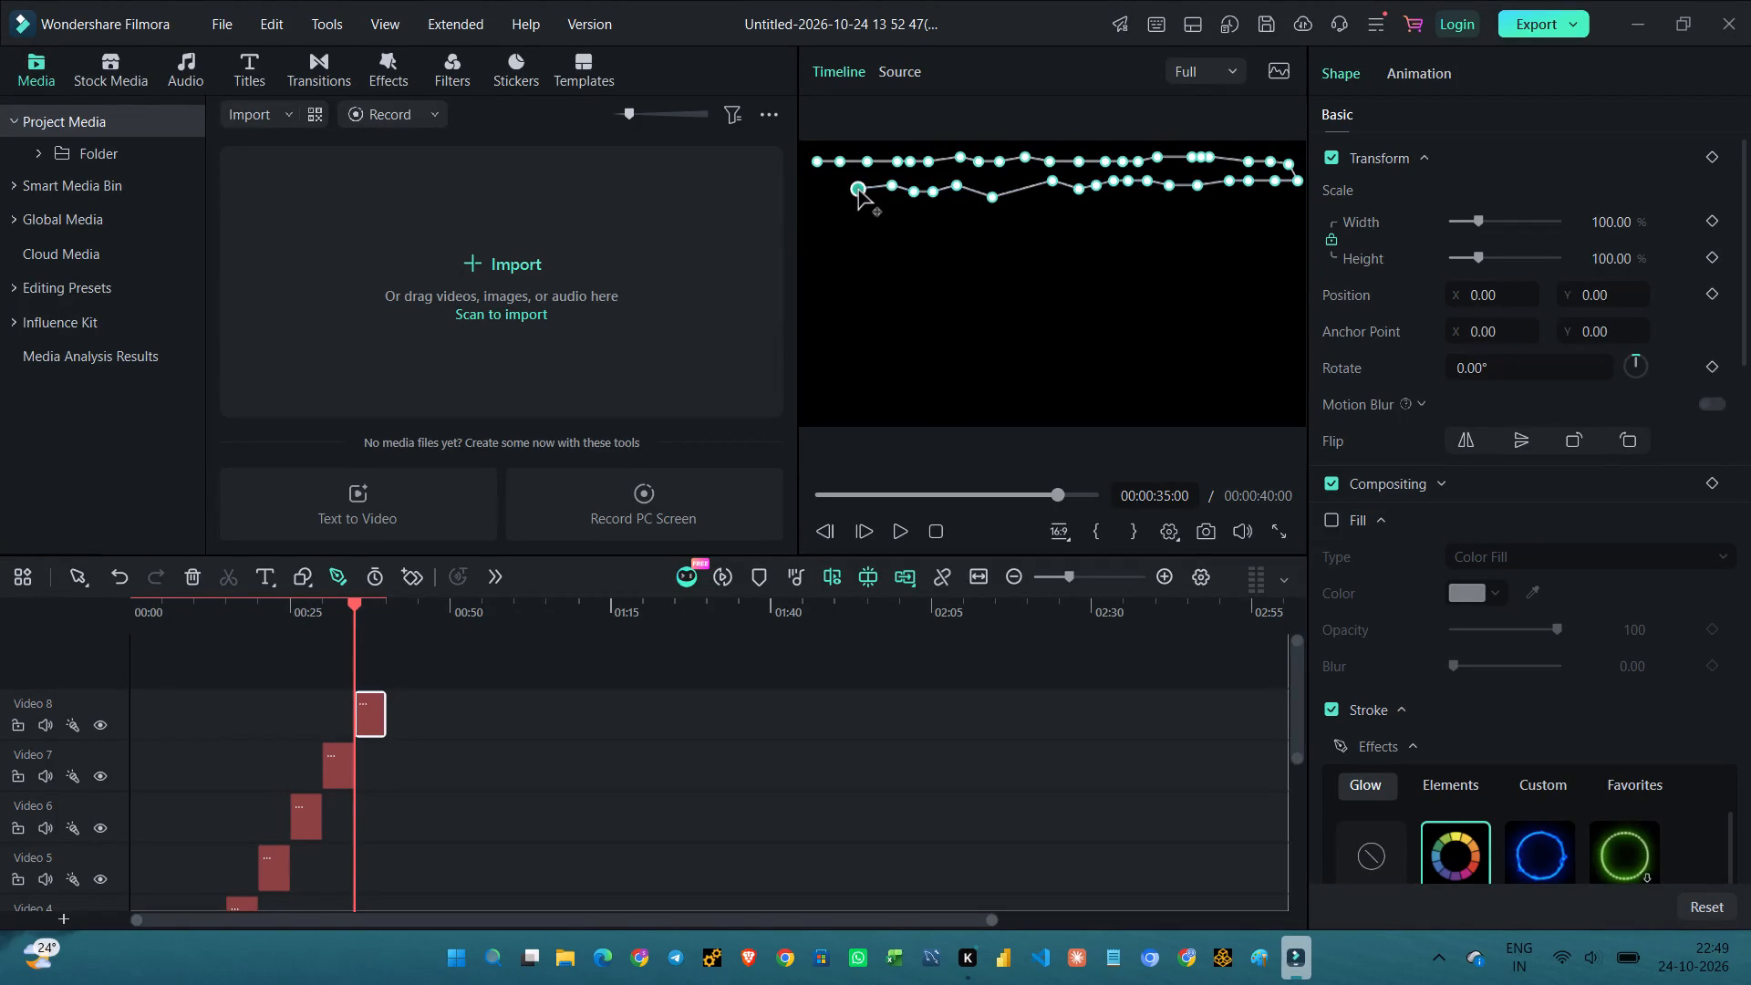
click(836, 189)
click(813, 189)
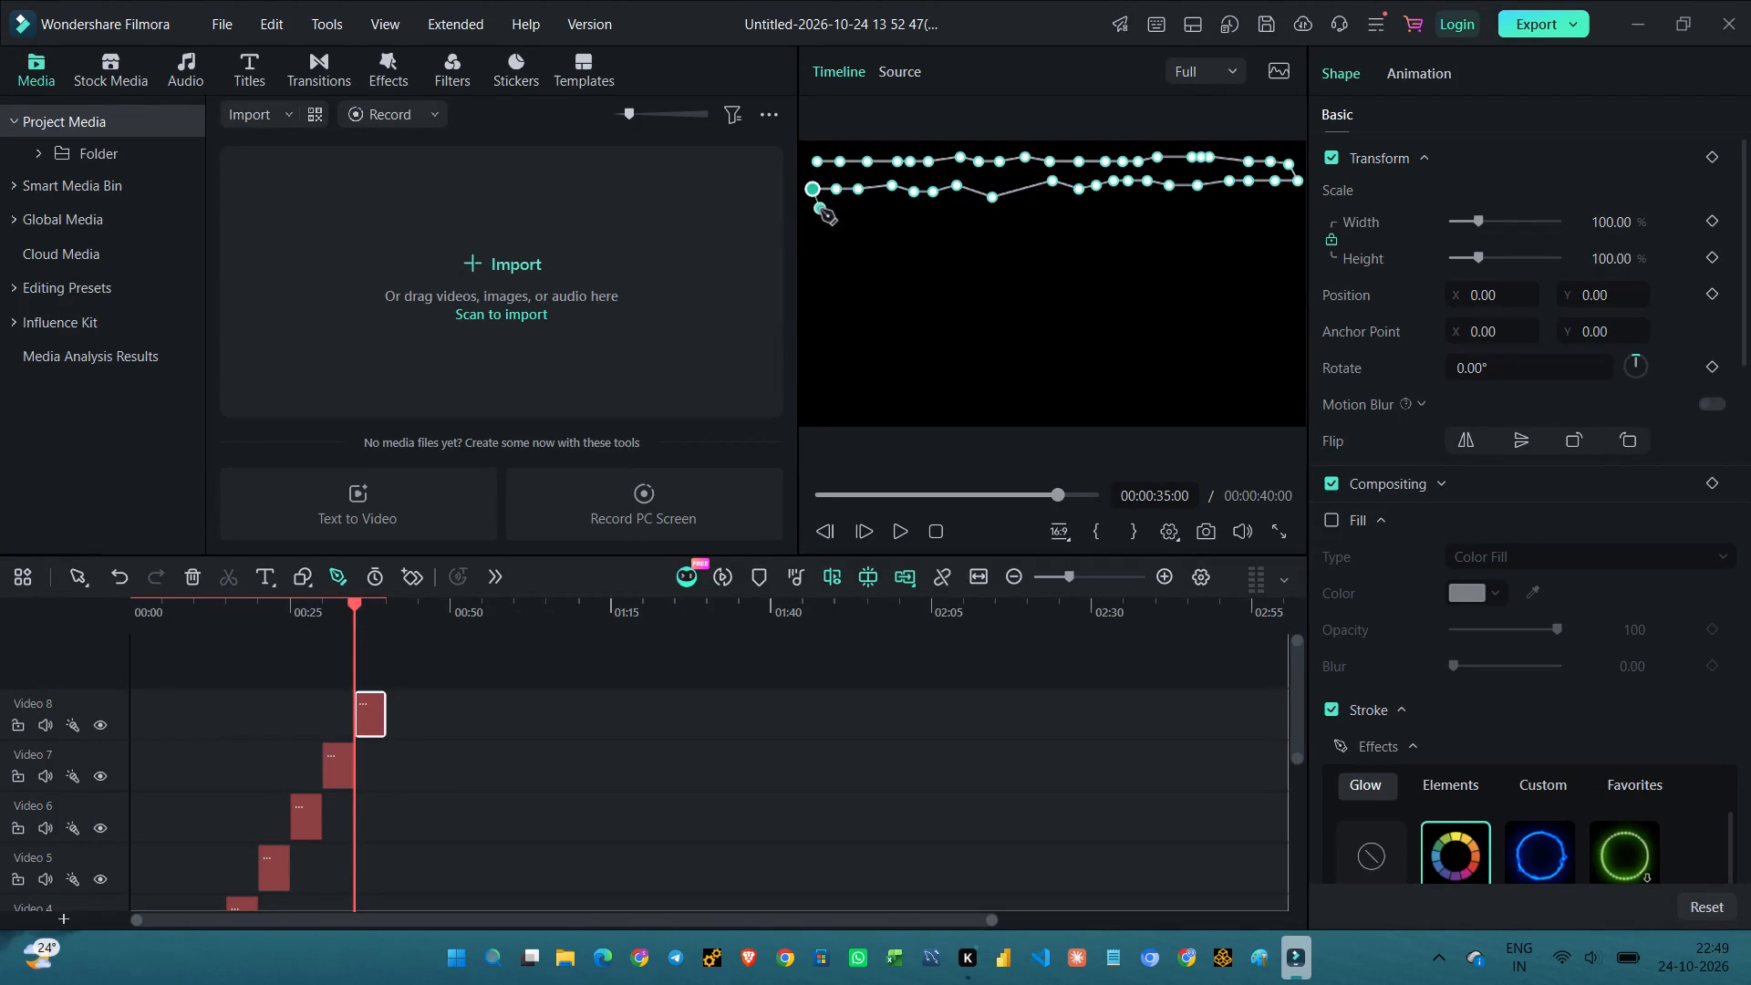
Turn the pen path down at the left edge and draw a third, nearly level row rightward to the centre.
click(821, 210)
click(836, 213)
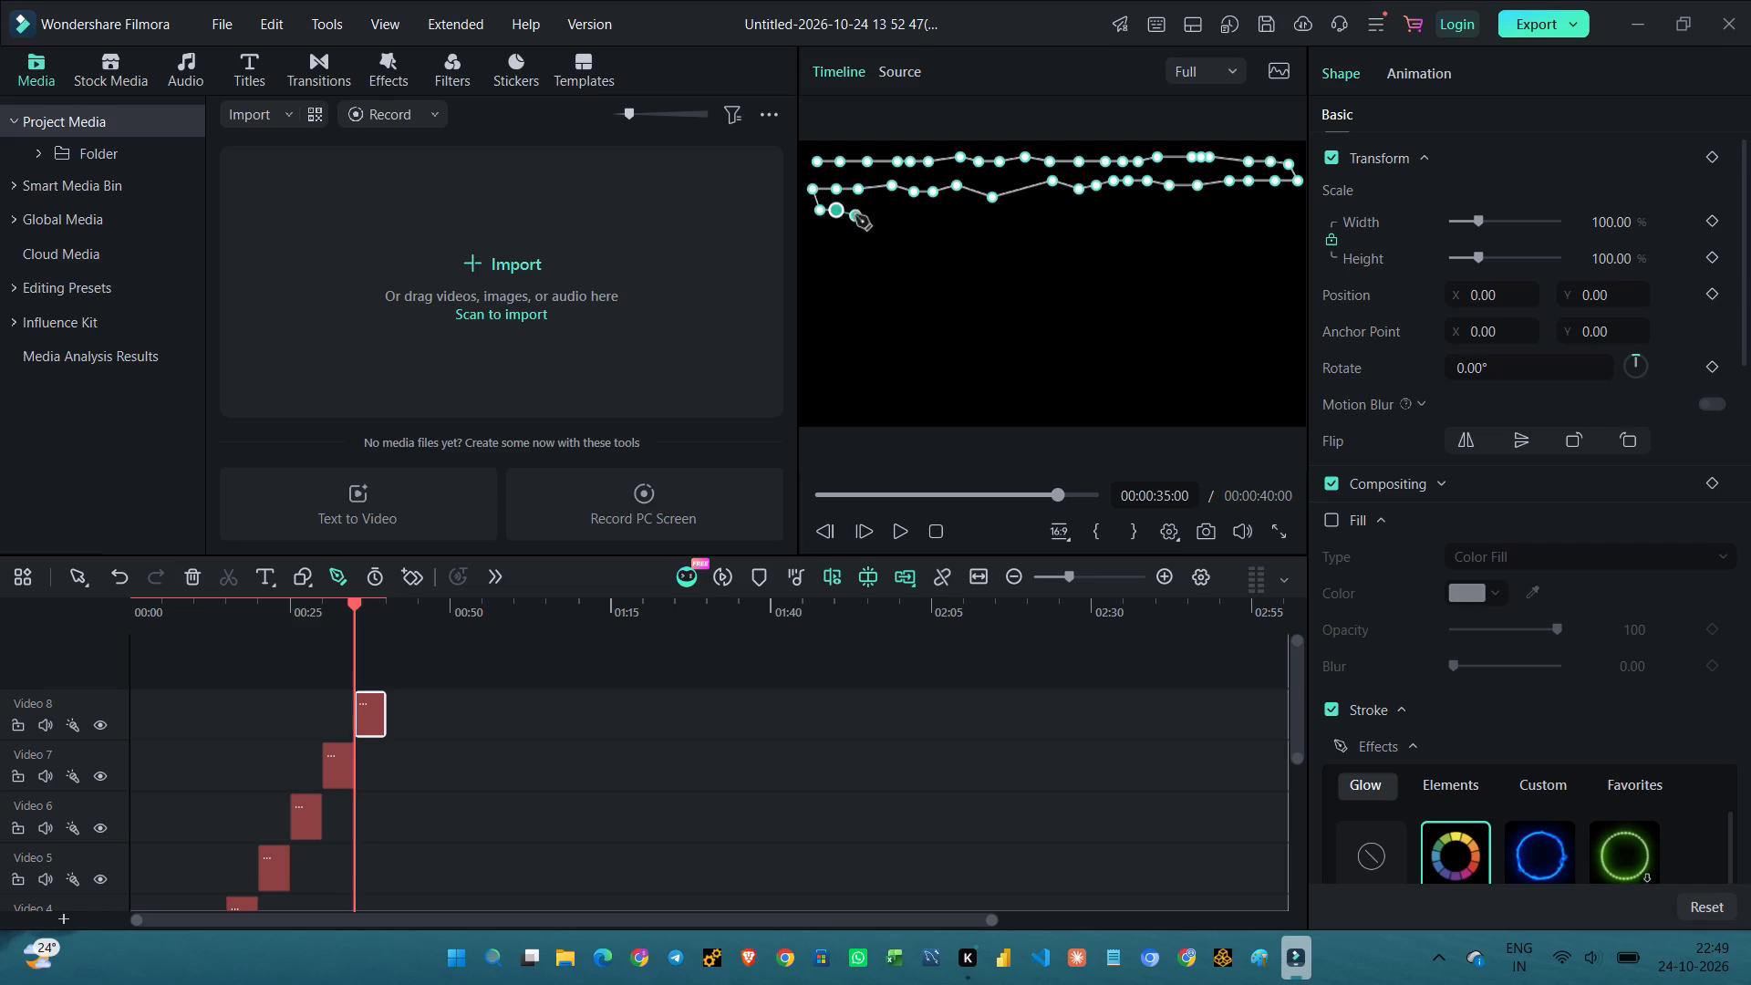
click(855, 215)
click(882, 215)
click(908, 215)
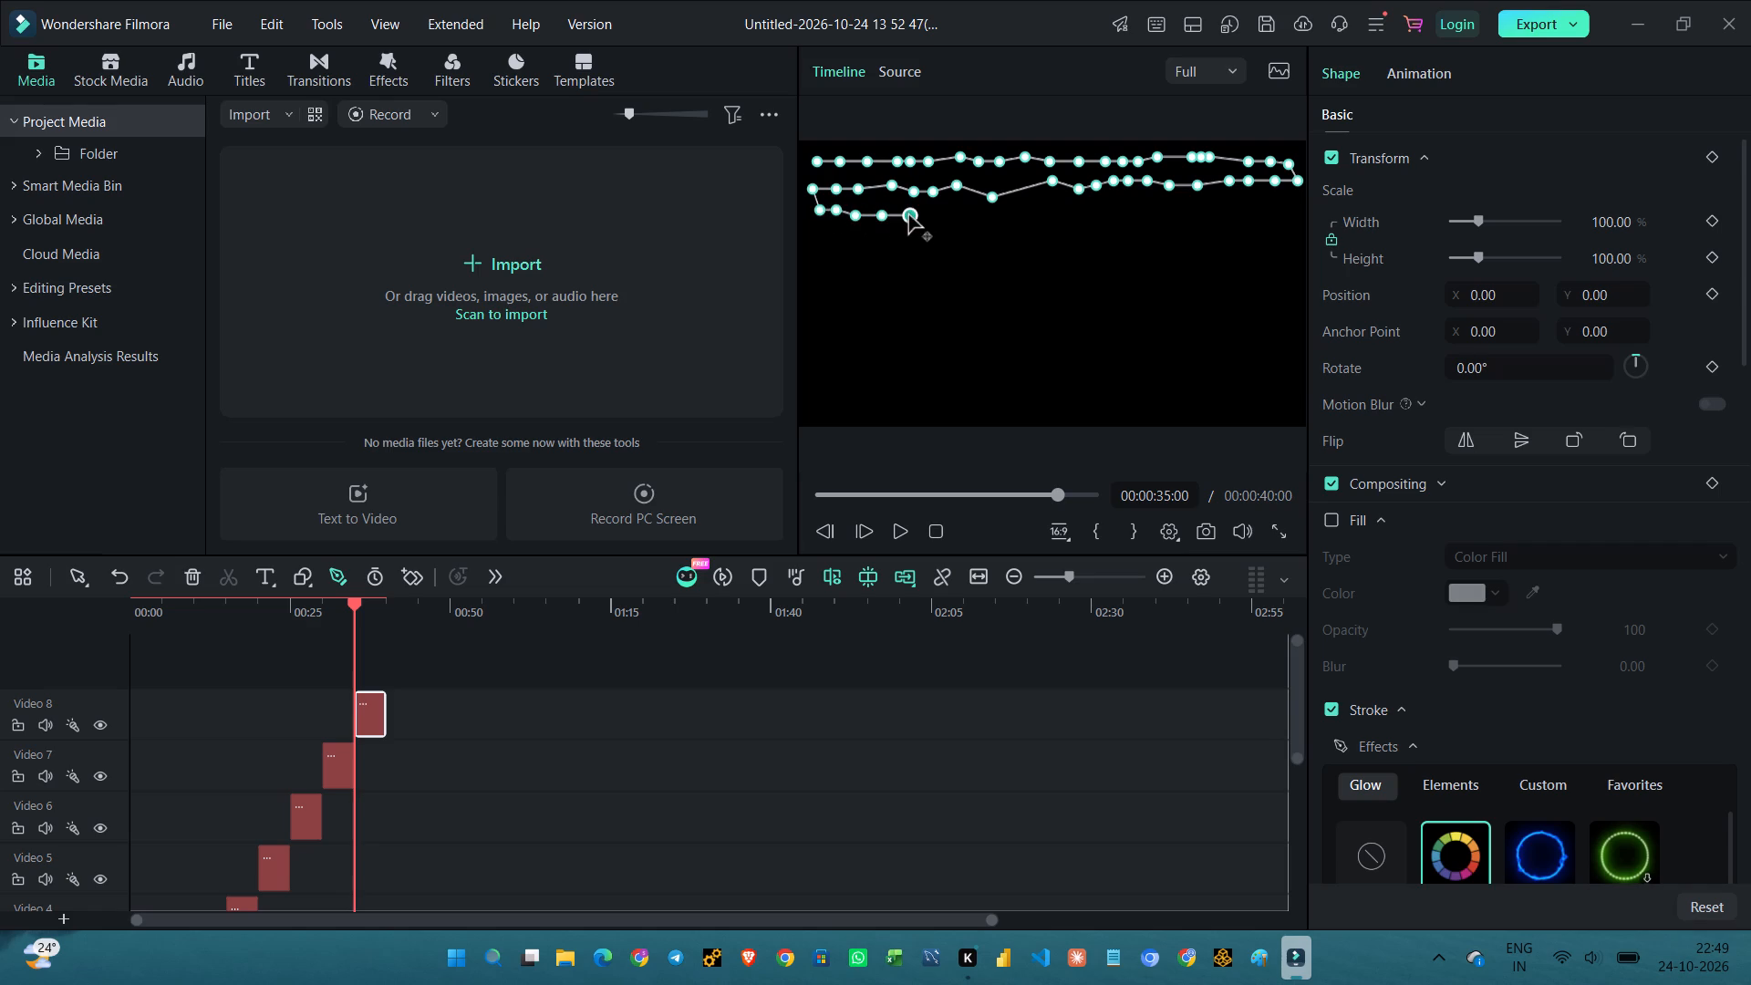
click(927, 219)
drag(951, 216, 974, 219)
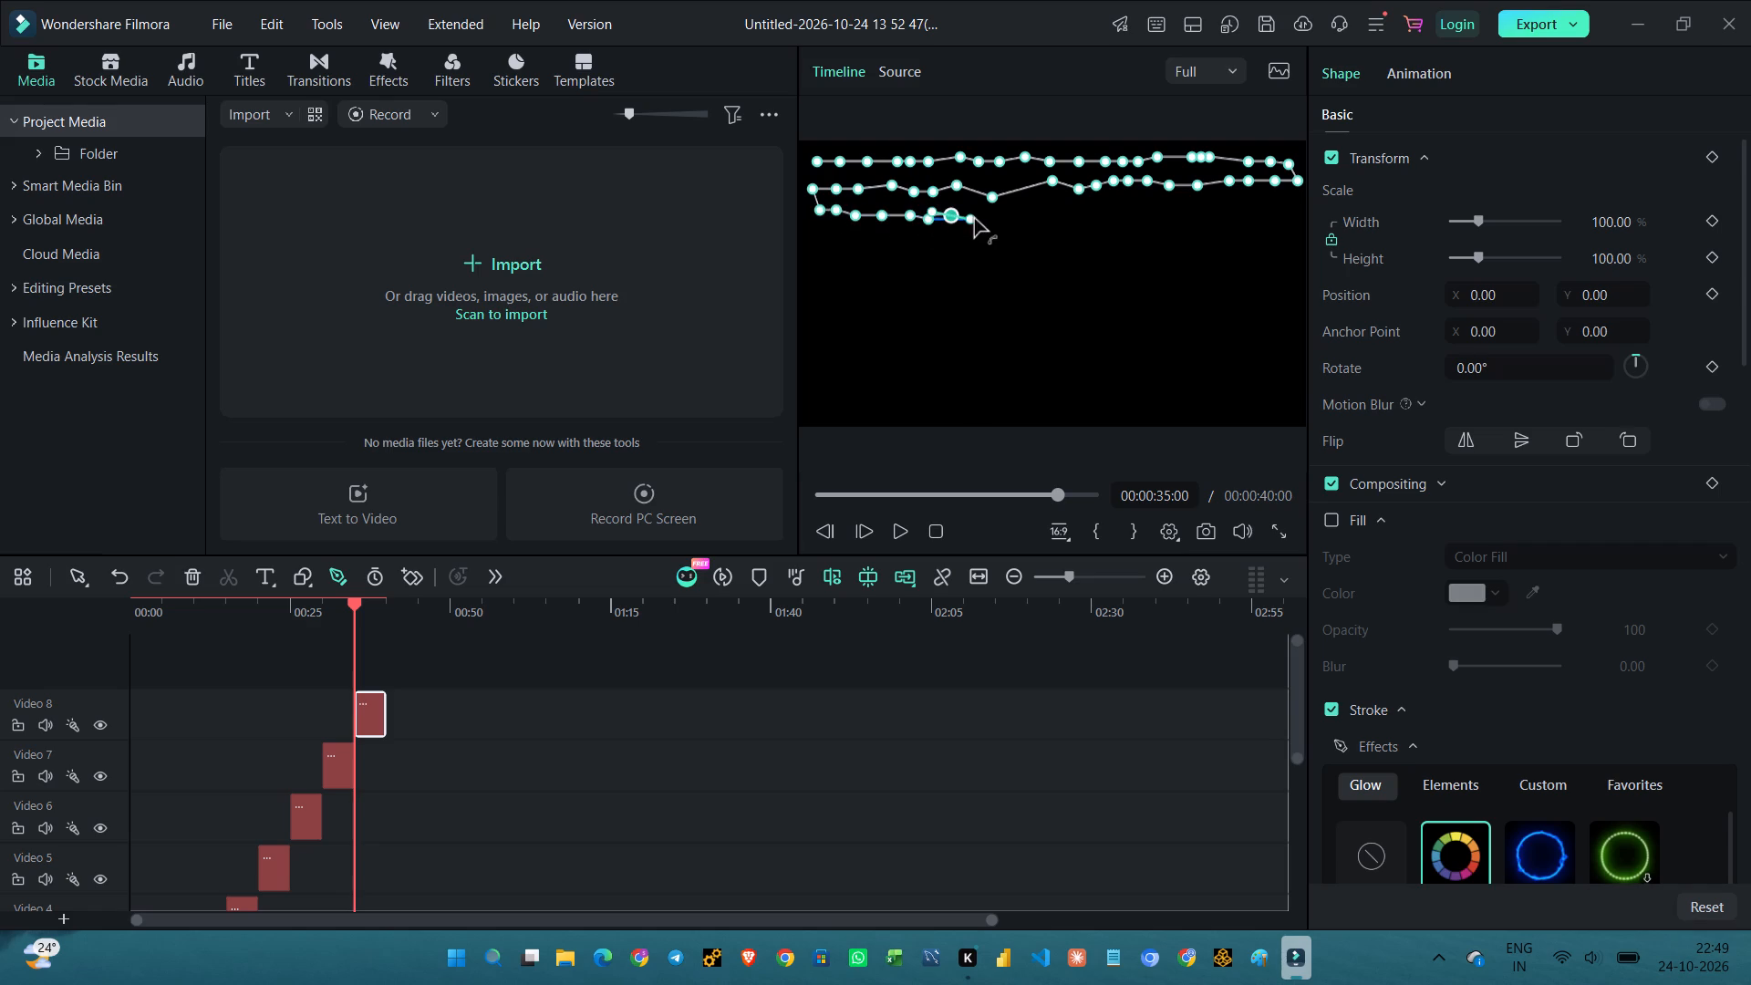
click(974, 219)
click(1007, 215)
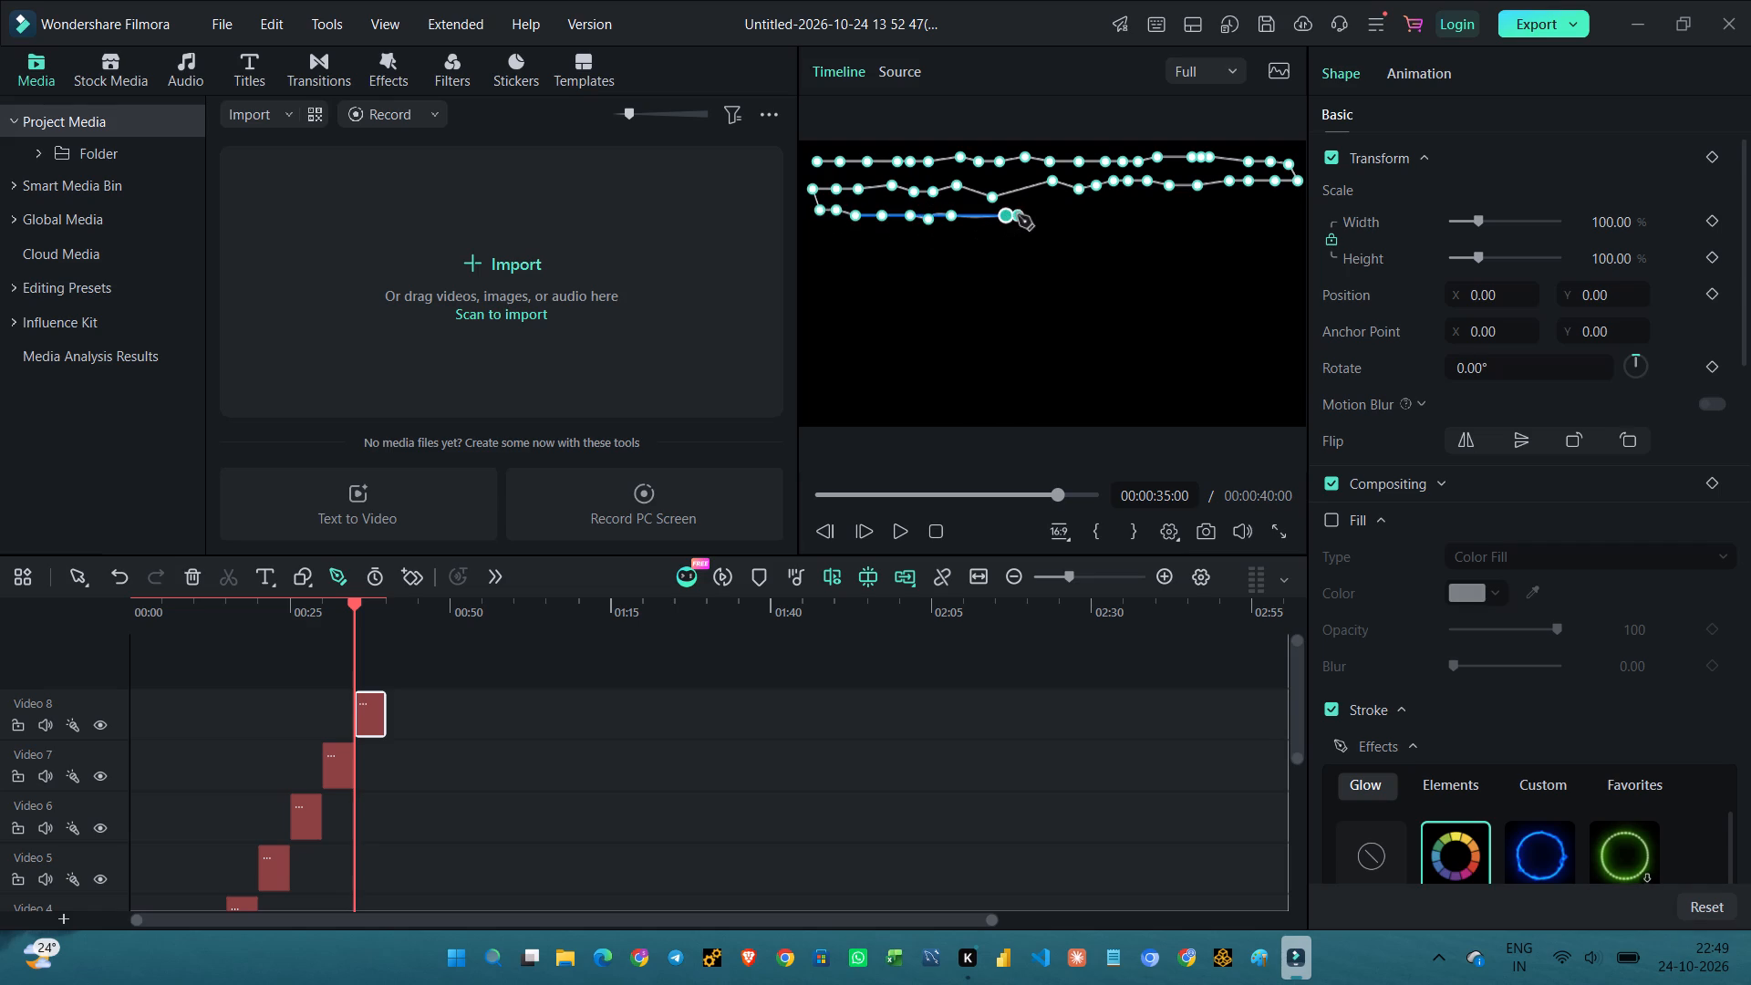
click(1018, 215)
click(1046, 215)
Continue the third row of the pen path from the centre to the right edge, with a shallow rise before curving down.
click(1072, 222)
click(1102, 222)
click(1124, 221)
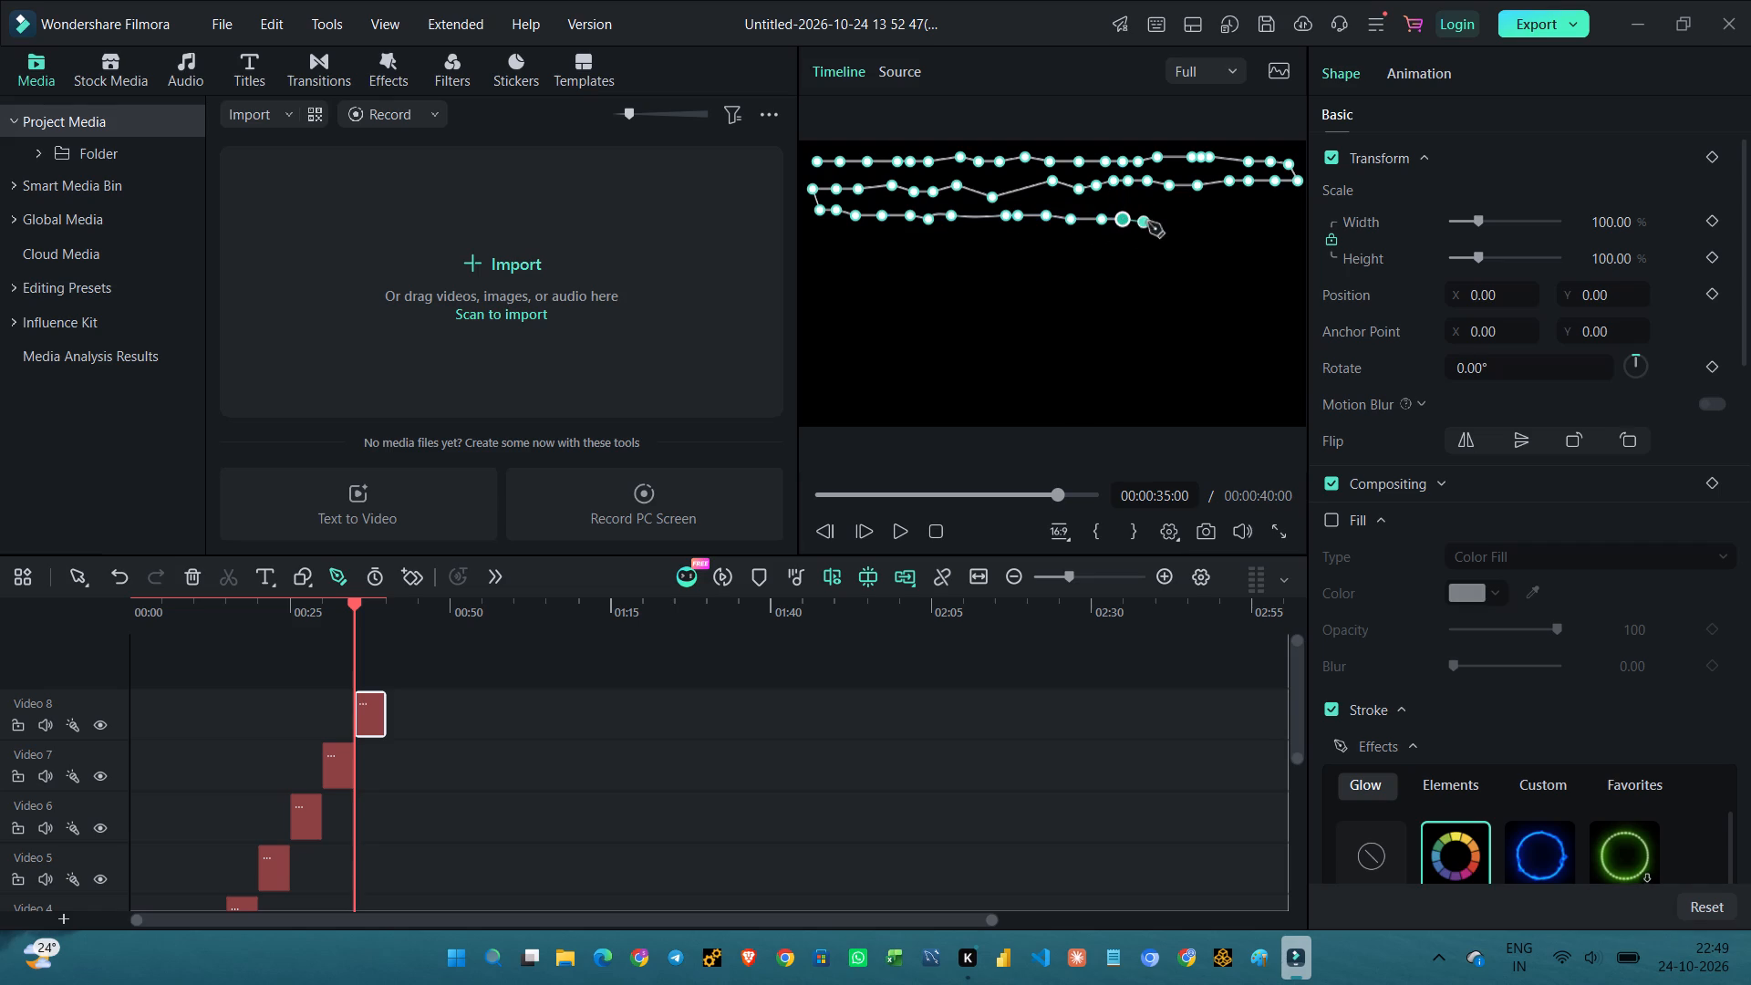
click(1148, 223)
drag(1186, 213, 1218, 213)
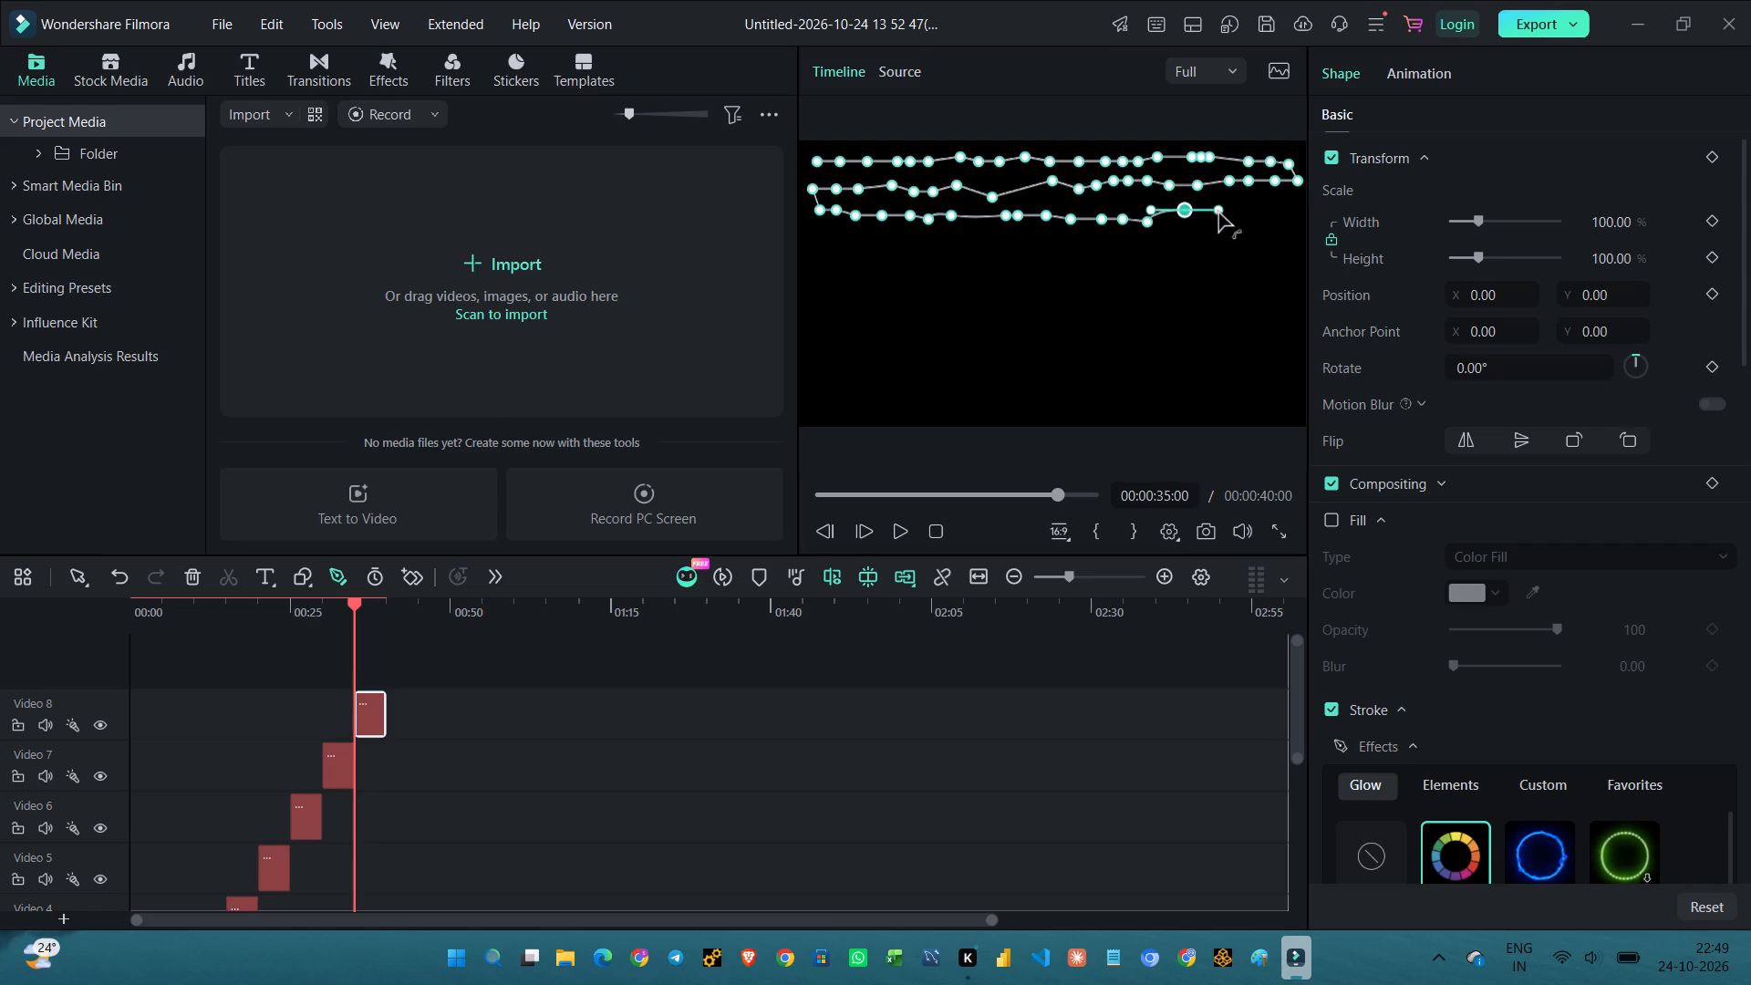
click(1218, 213)
click(1248, 212)
click(1268, 214)
click(1288, 226)
Turn the pen path down near the right edge and draw a fourth, slightly wavy row leftward to the centre.
click(1290, 246)
click(1265, 246)
click(1228, 245)
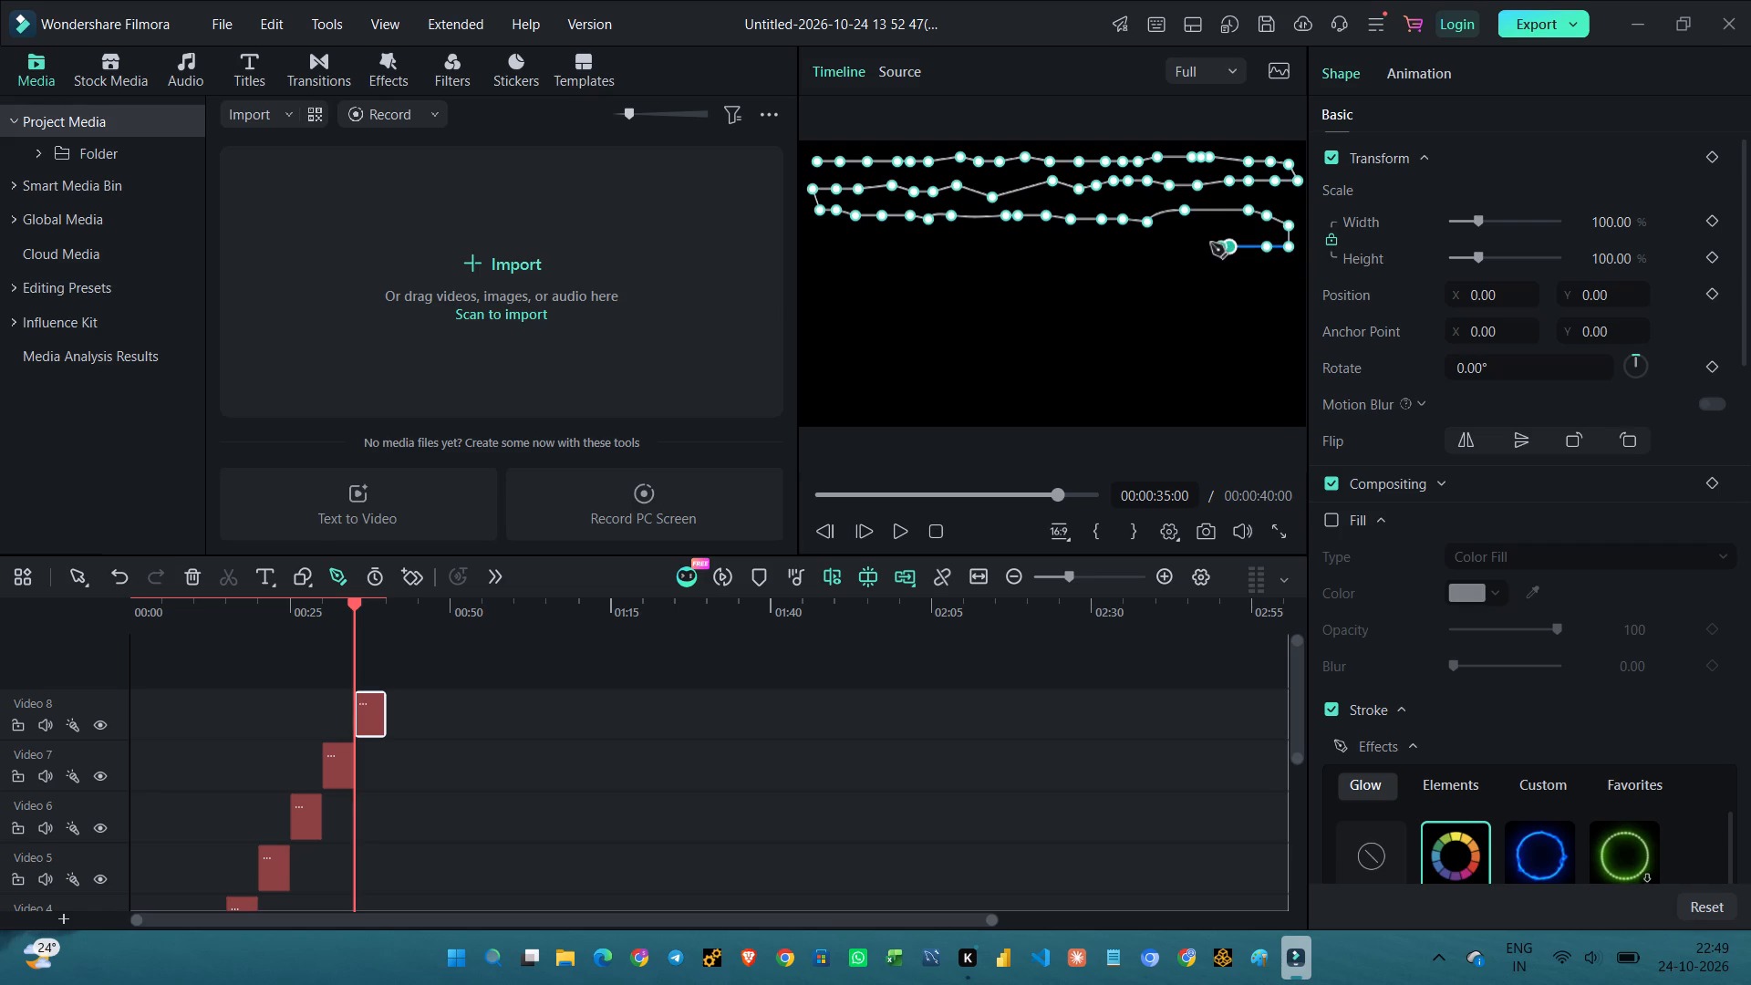
click(1205, 243)
click(1180, 241)
drag(1148, 244, 1113, 247)
click(1113, 247)
click(1100, 247)
click(1073, 246)
click(1047, 246)
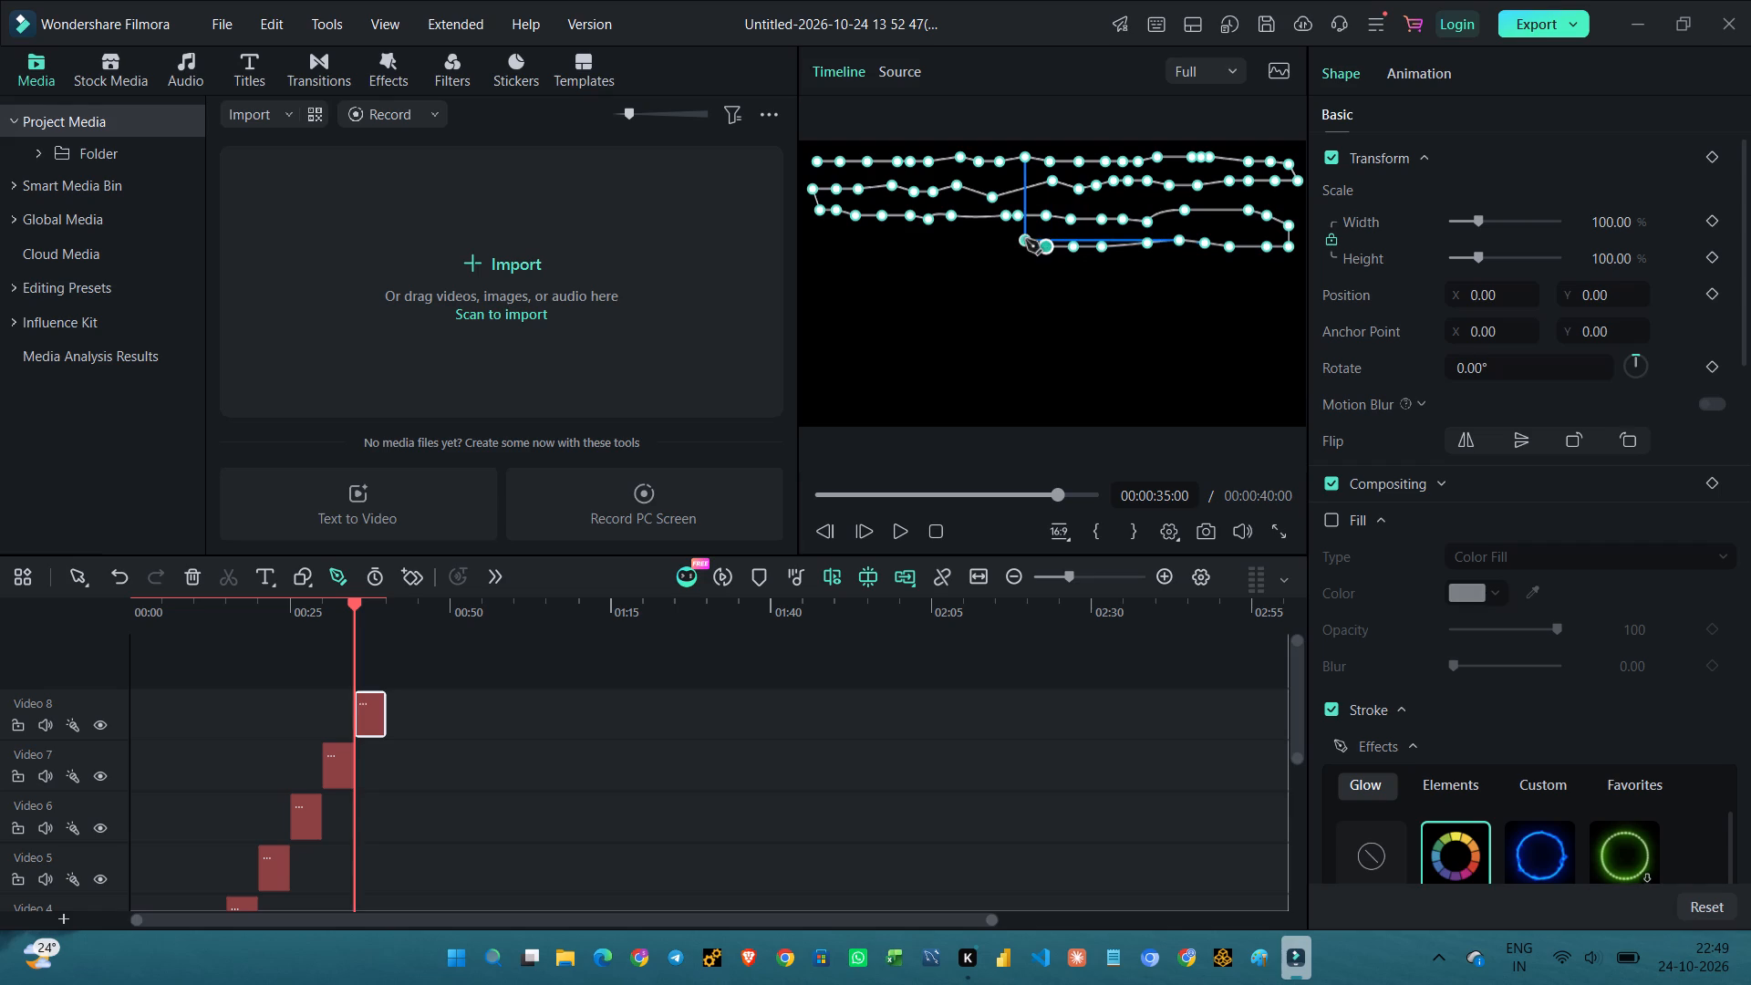
Continue the fourth row of the pen path leftward from the centre, with a slight dip, to the frame's left edge.
click(1026, 240)
click(1000, 244)
click(963, 246)
click(915, 254)
click(896, 251)
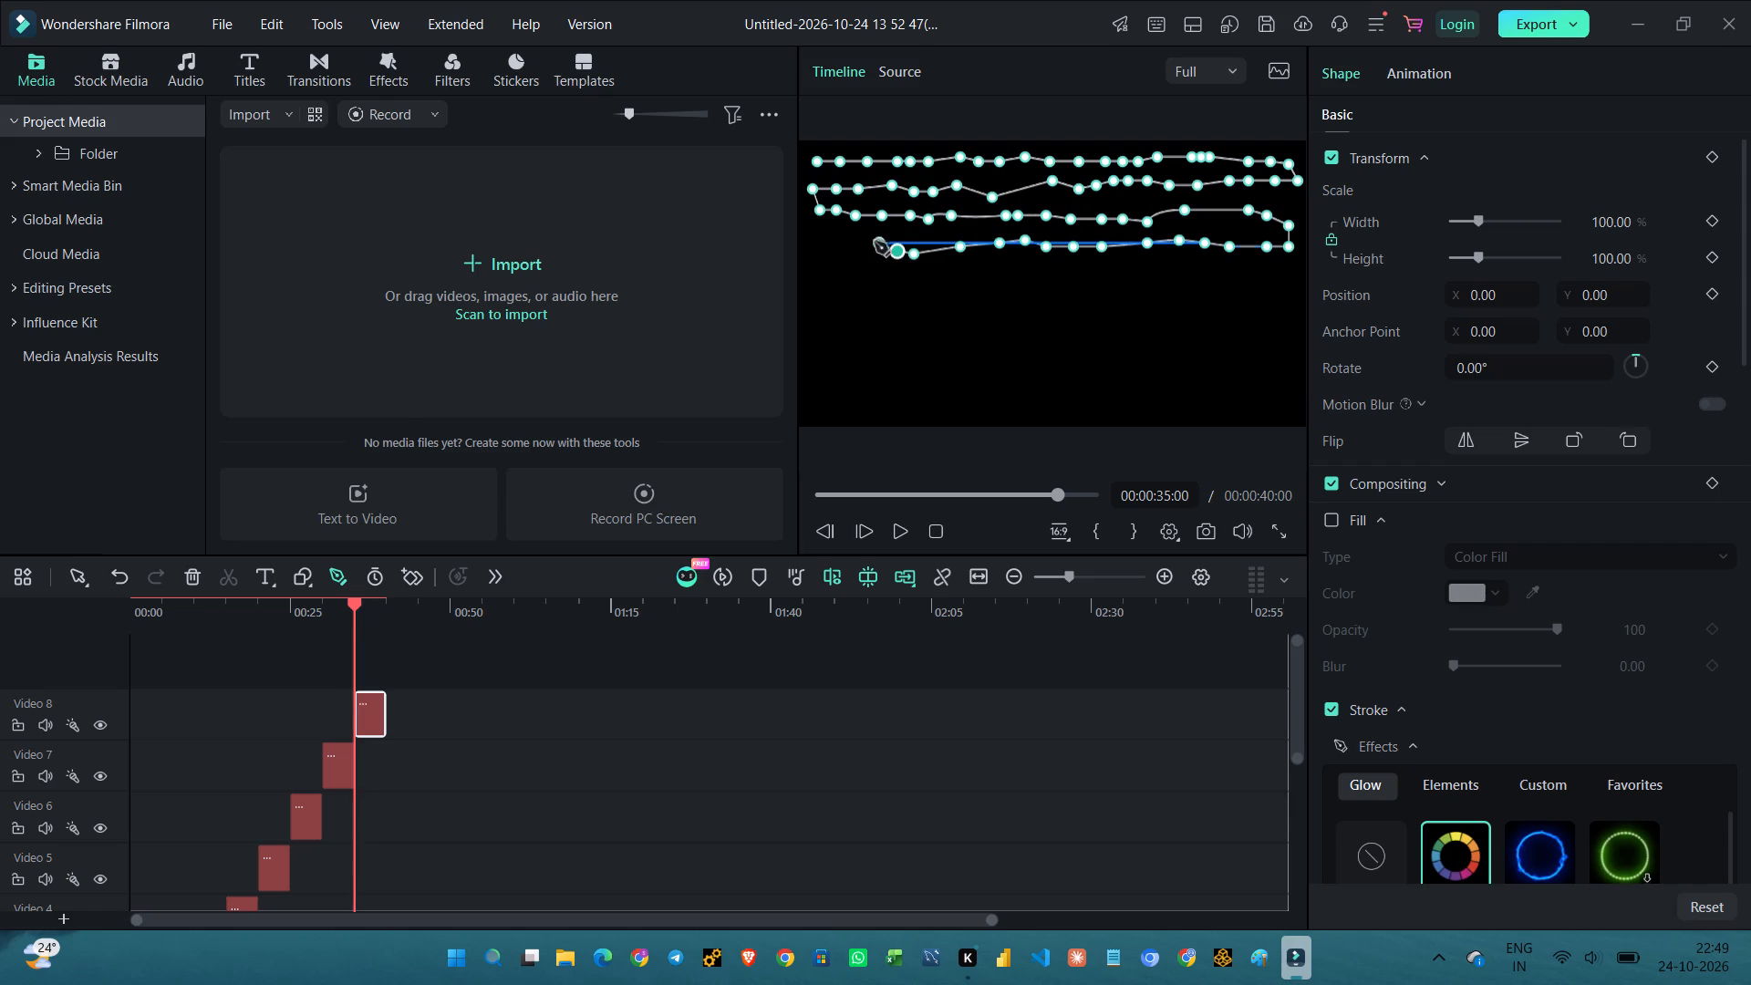
click(874, 241)
click(861, 241)
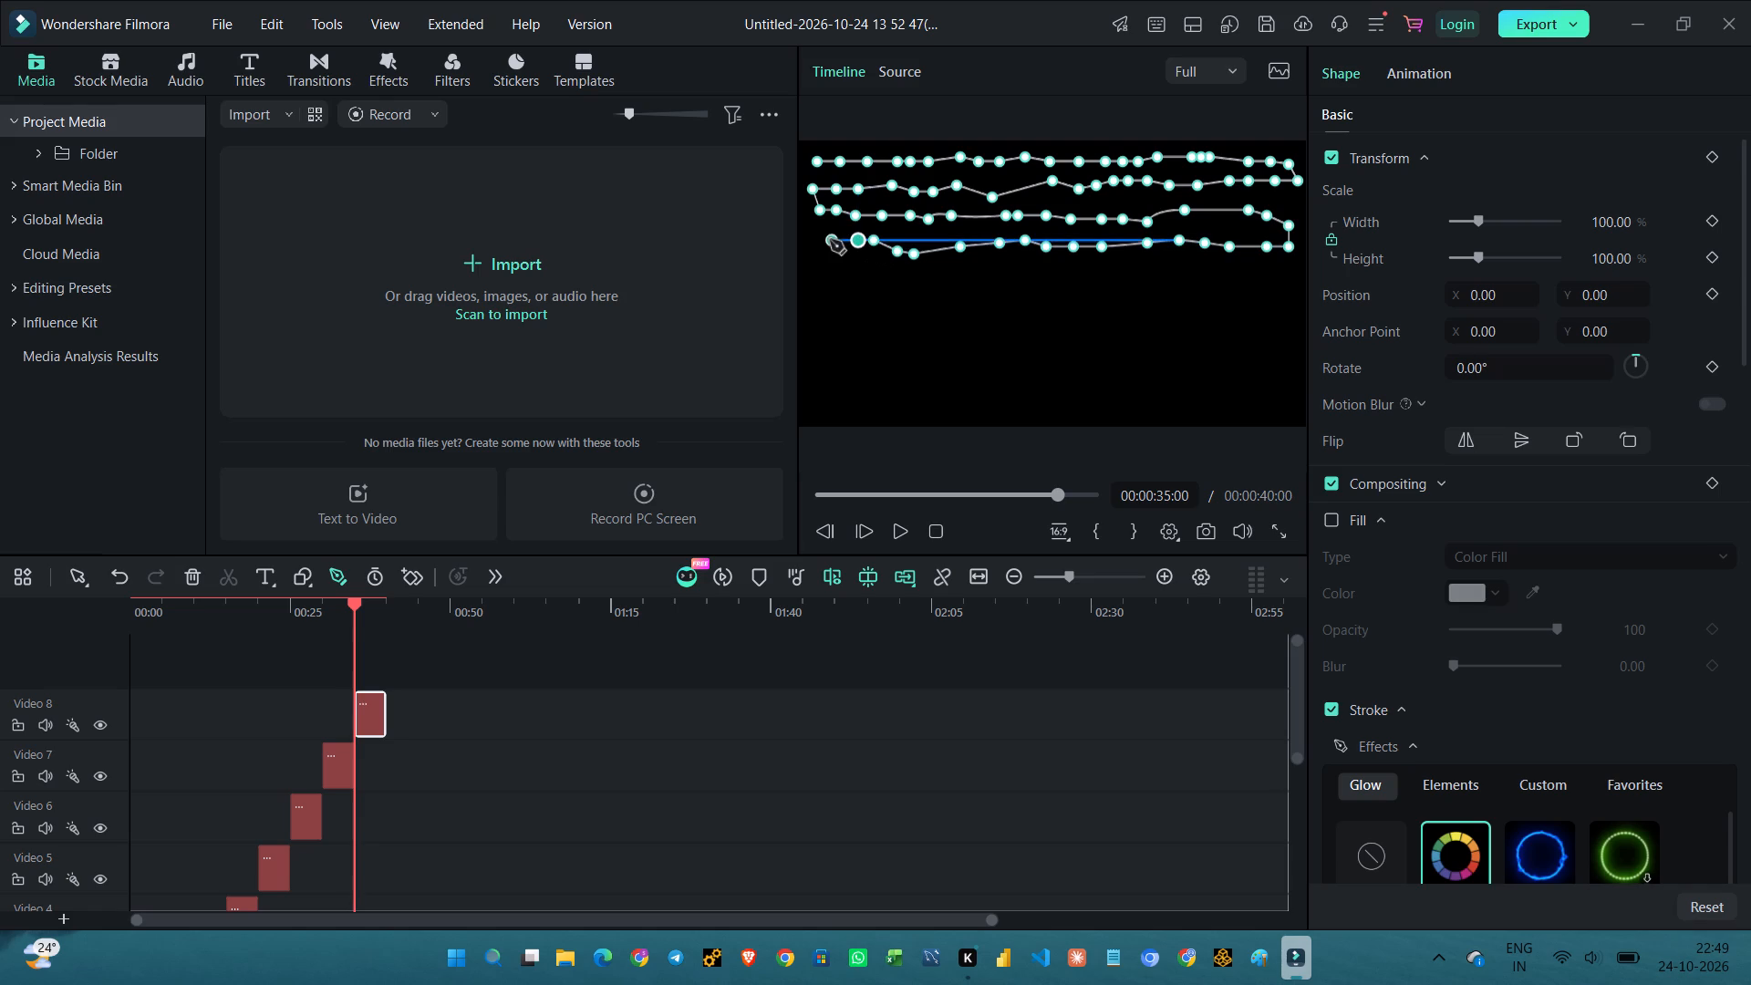
click(830, 240)
click(808, 244)
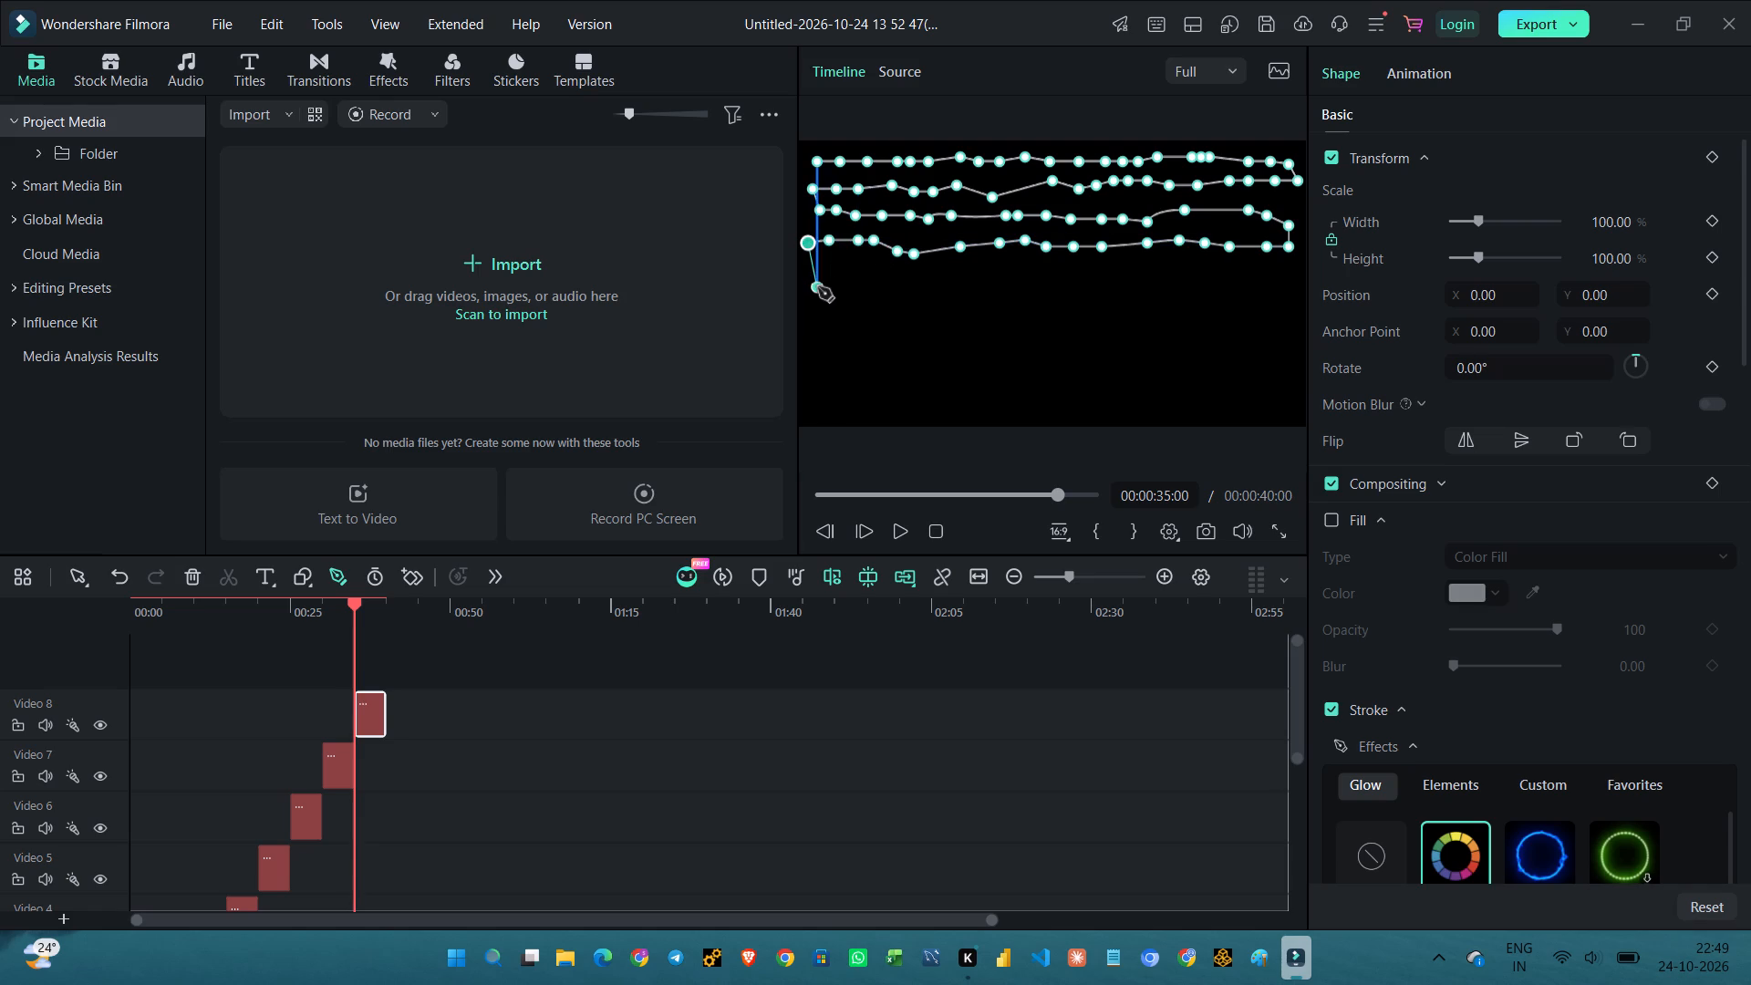
Drop the pen path down at the left edge and draw a fifth, nearly level row rightward to the centre.
click(818, 287)
click(836, 271)
click(854, 276)
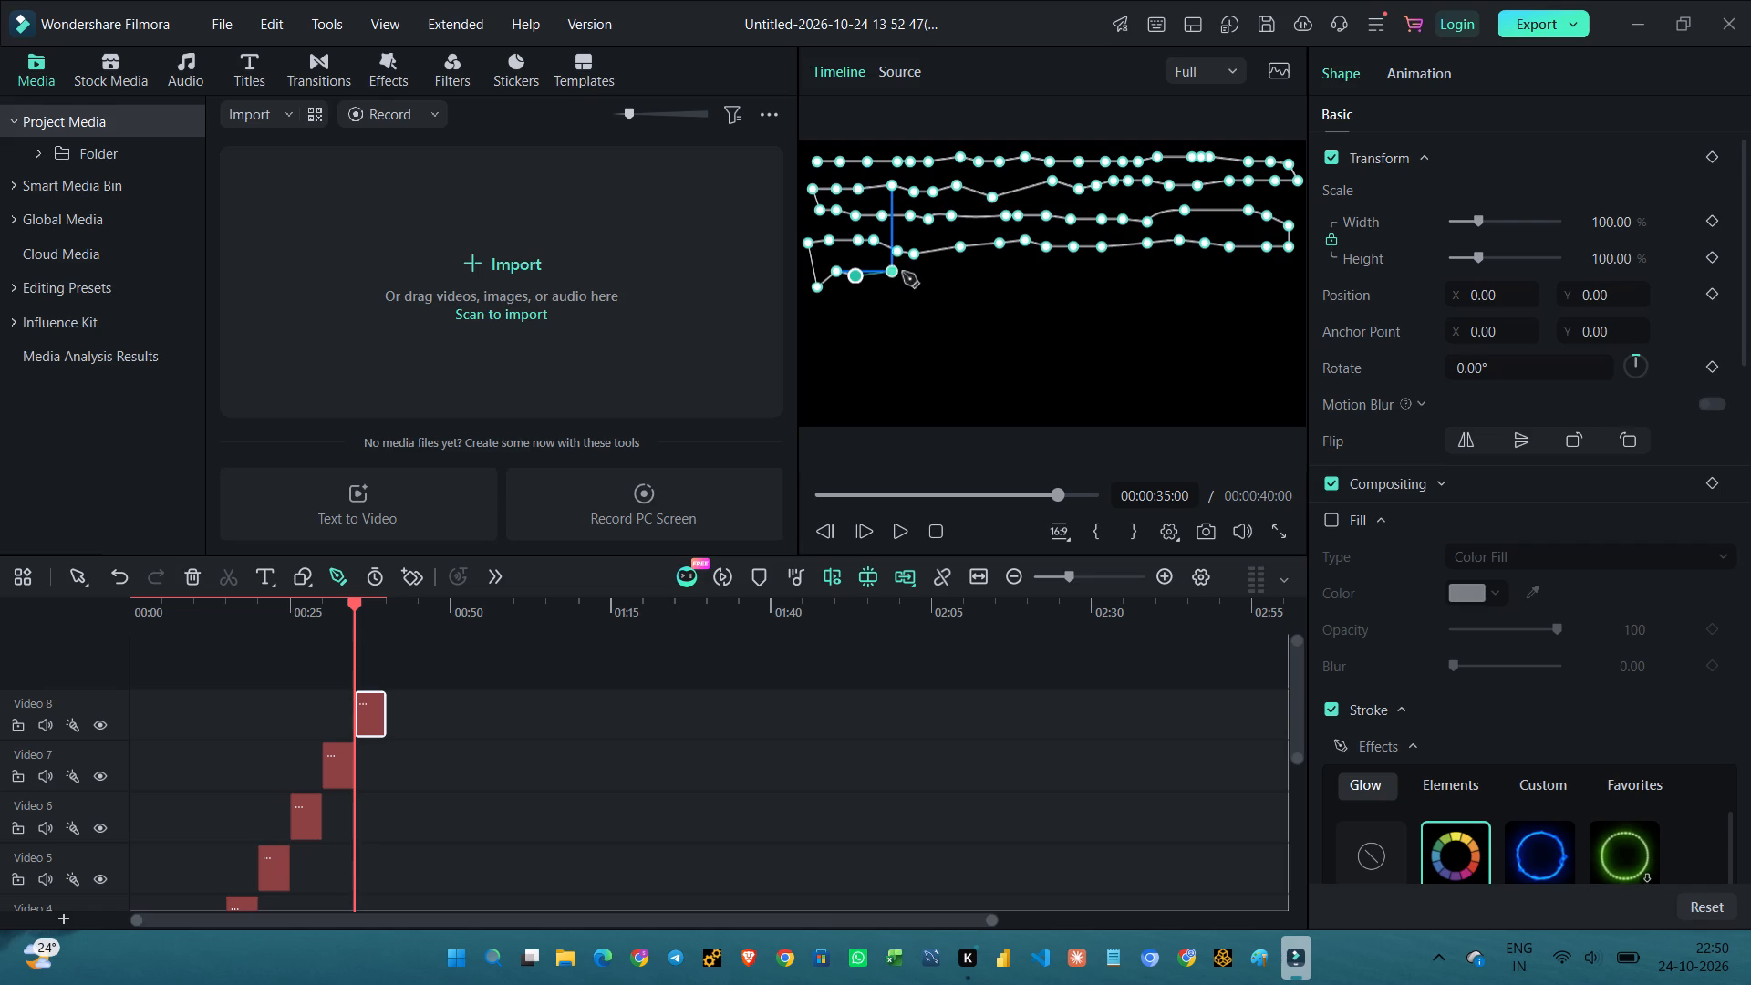
click(906, 273)
click(929, 271)
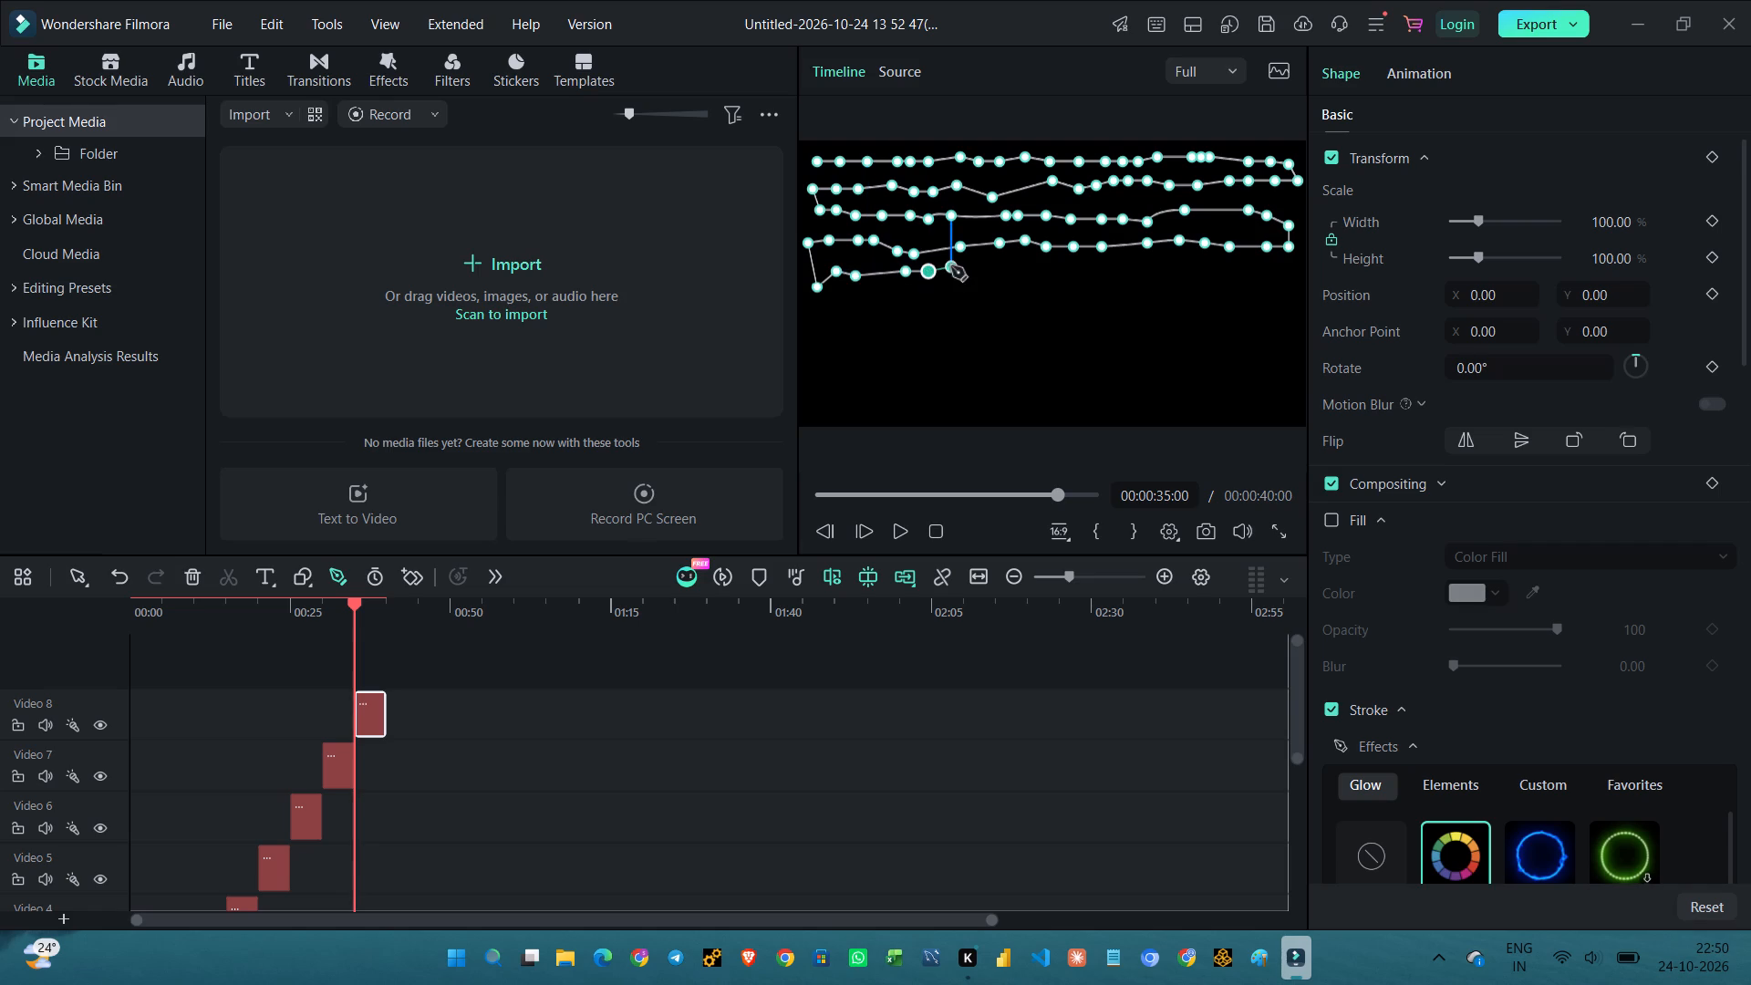
click(951, 266)
click(972, 265)
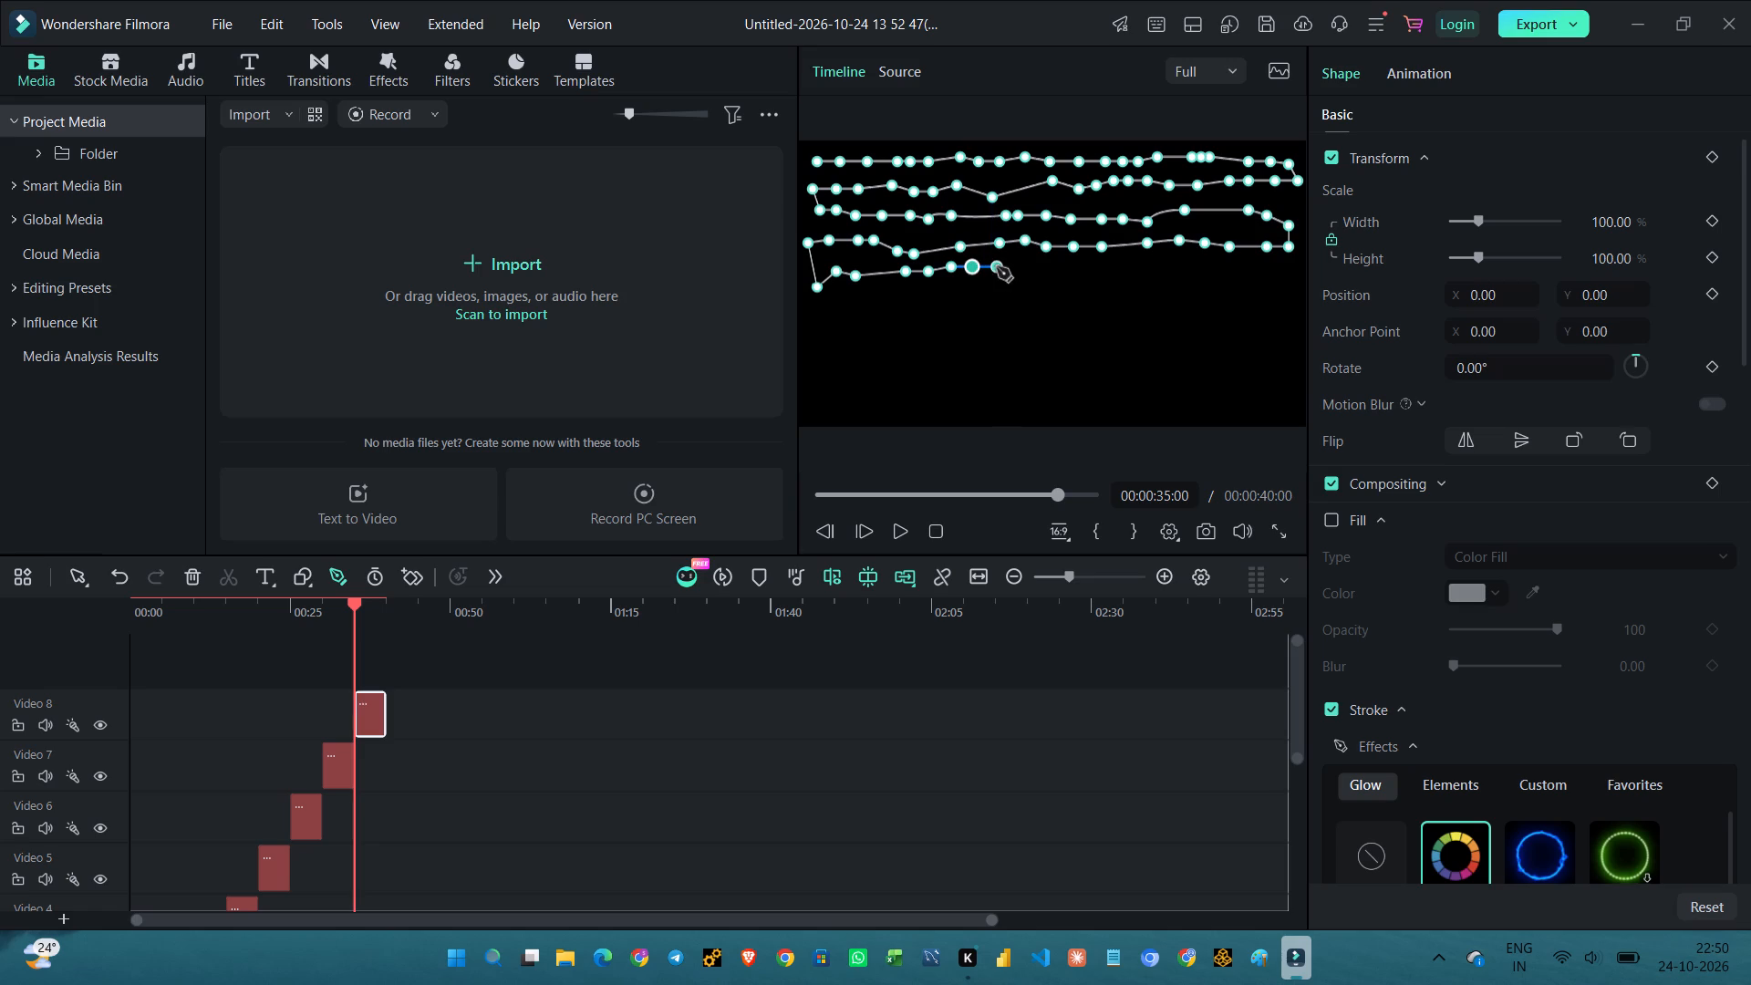
click(997, 267)
click(1031, 267)
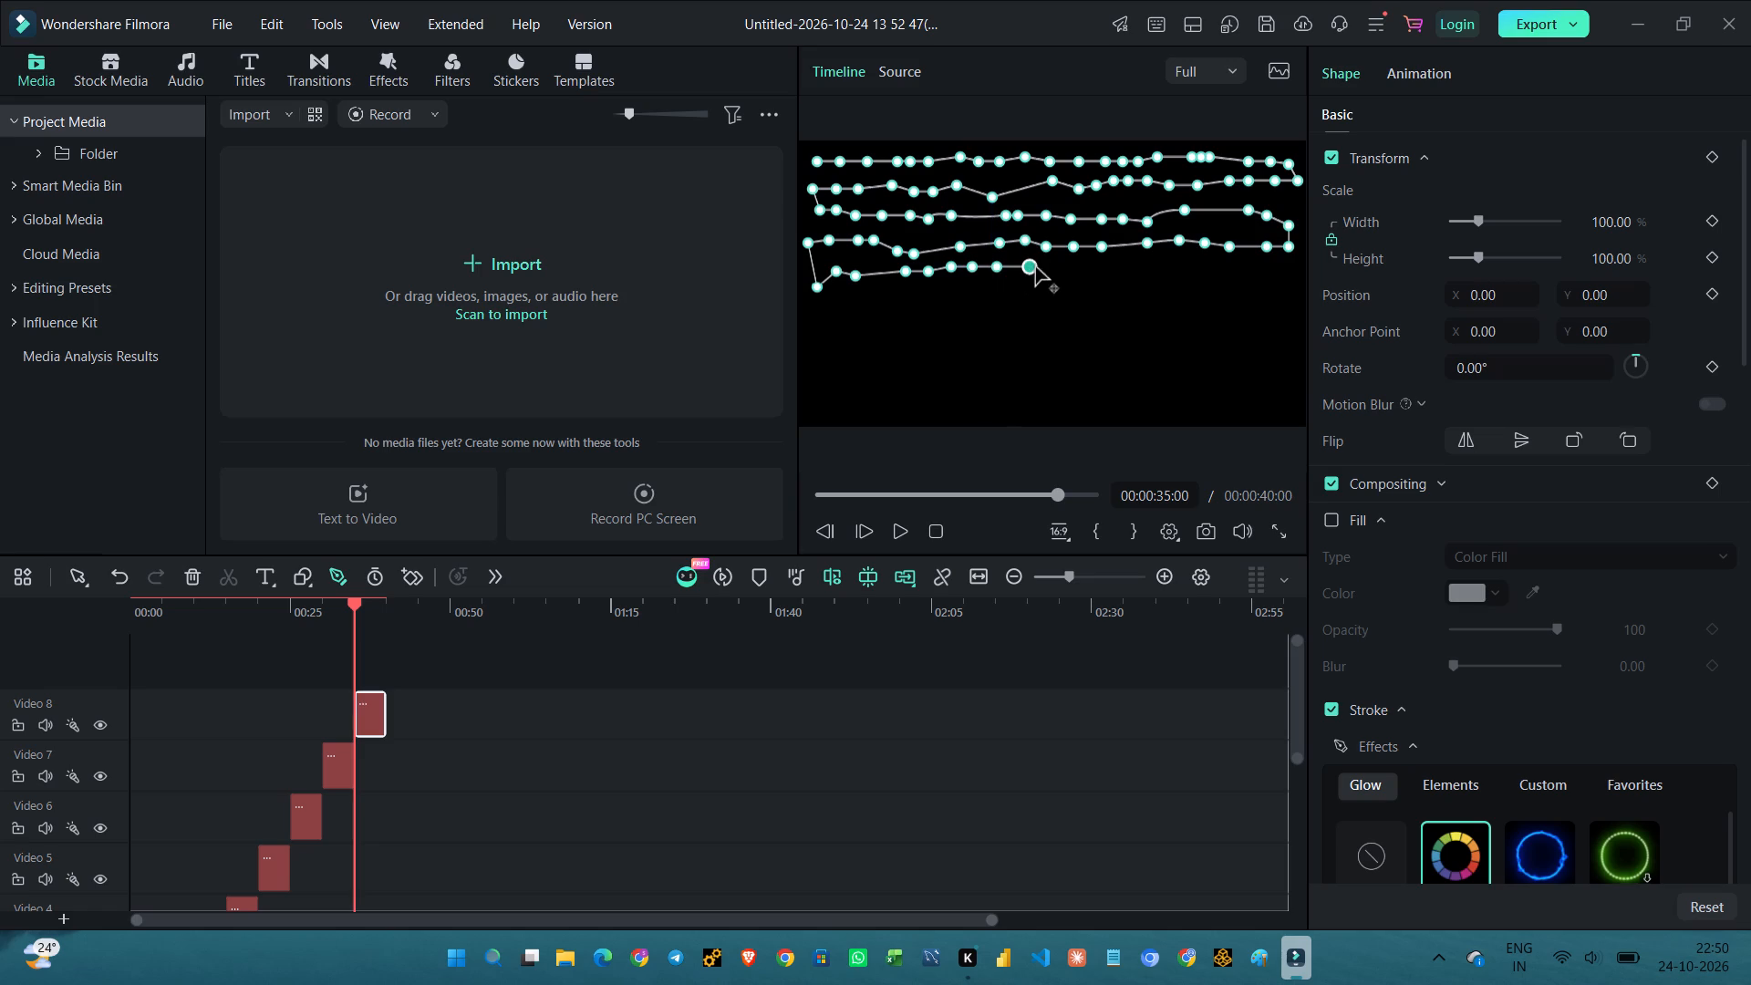
click(1043, 269)
click(1059, 269)
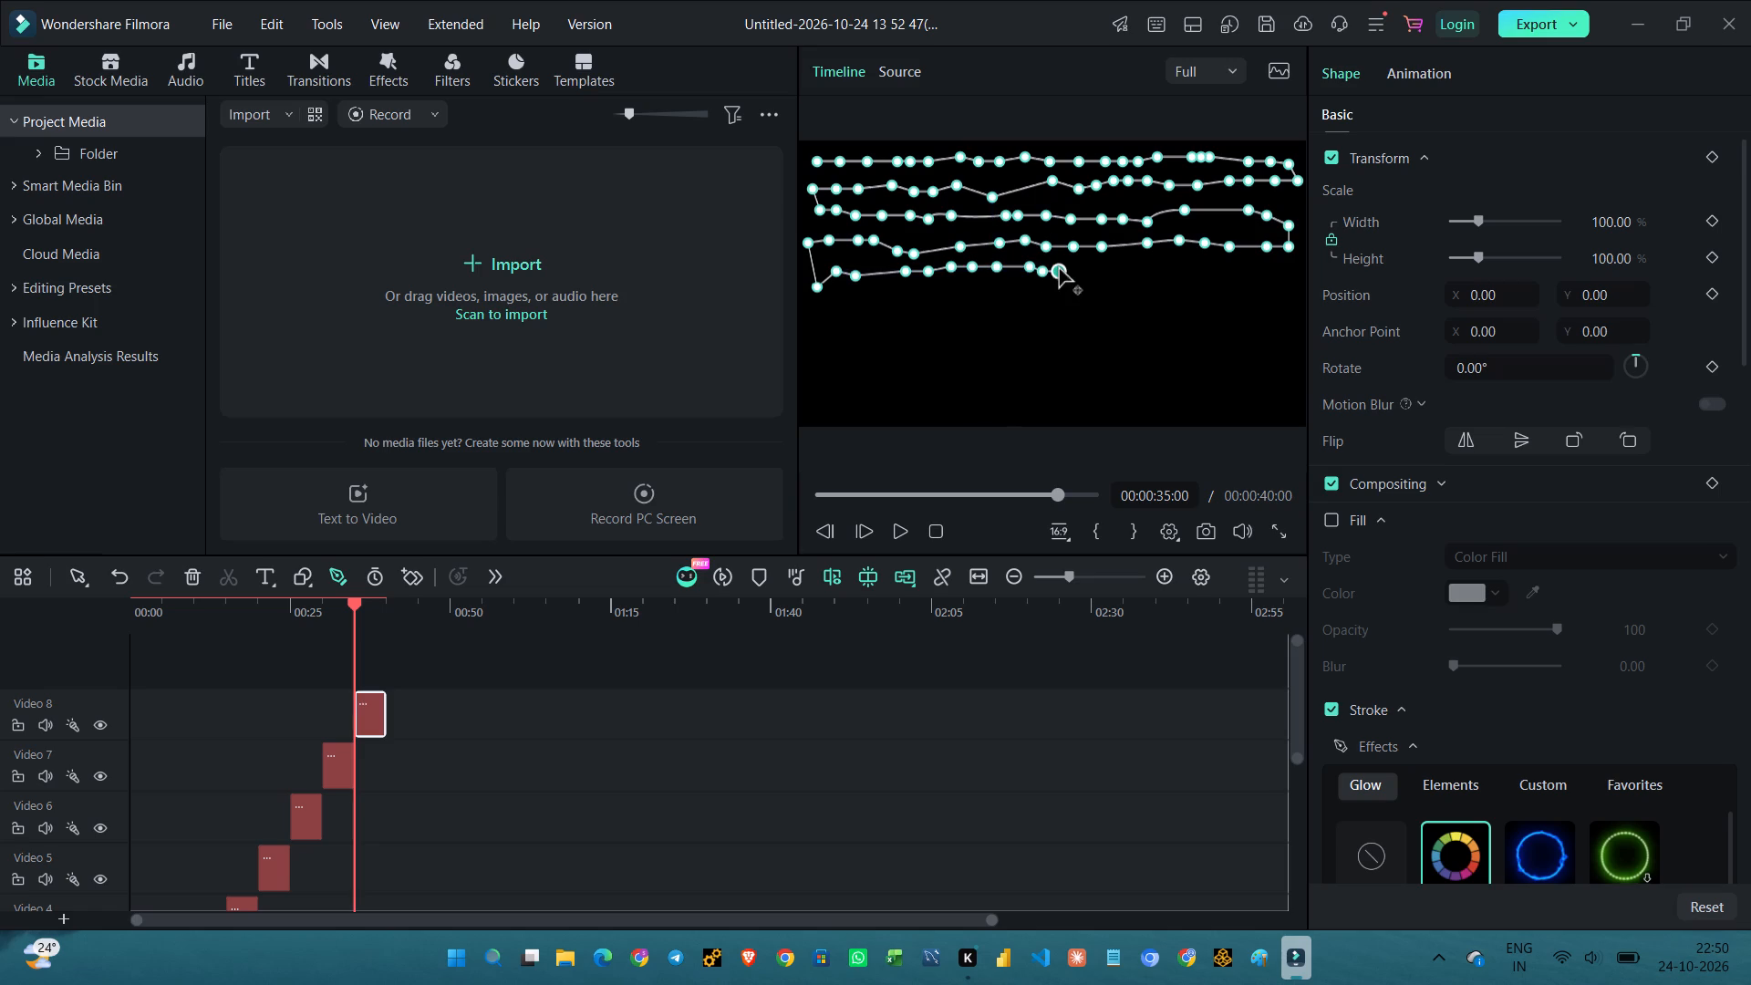
Continue the fifth row of the pen path with closely spaced, slightly wavy points from the centre to near the right edge.
click(1077, 267)
click(1095, 270)
click(1121, 264)
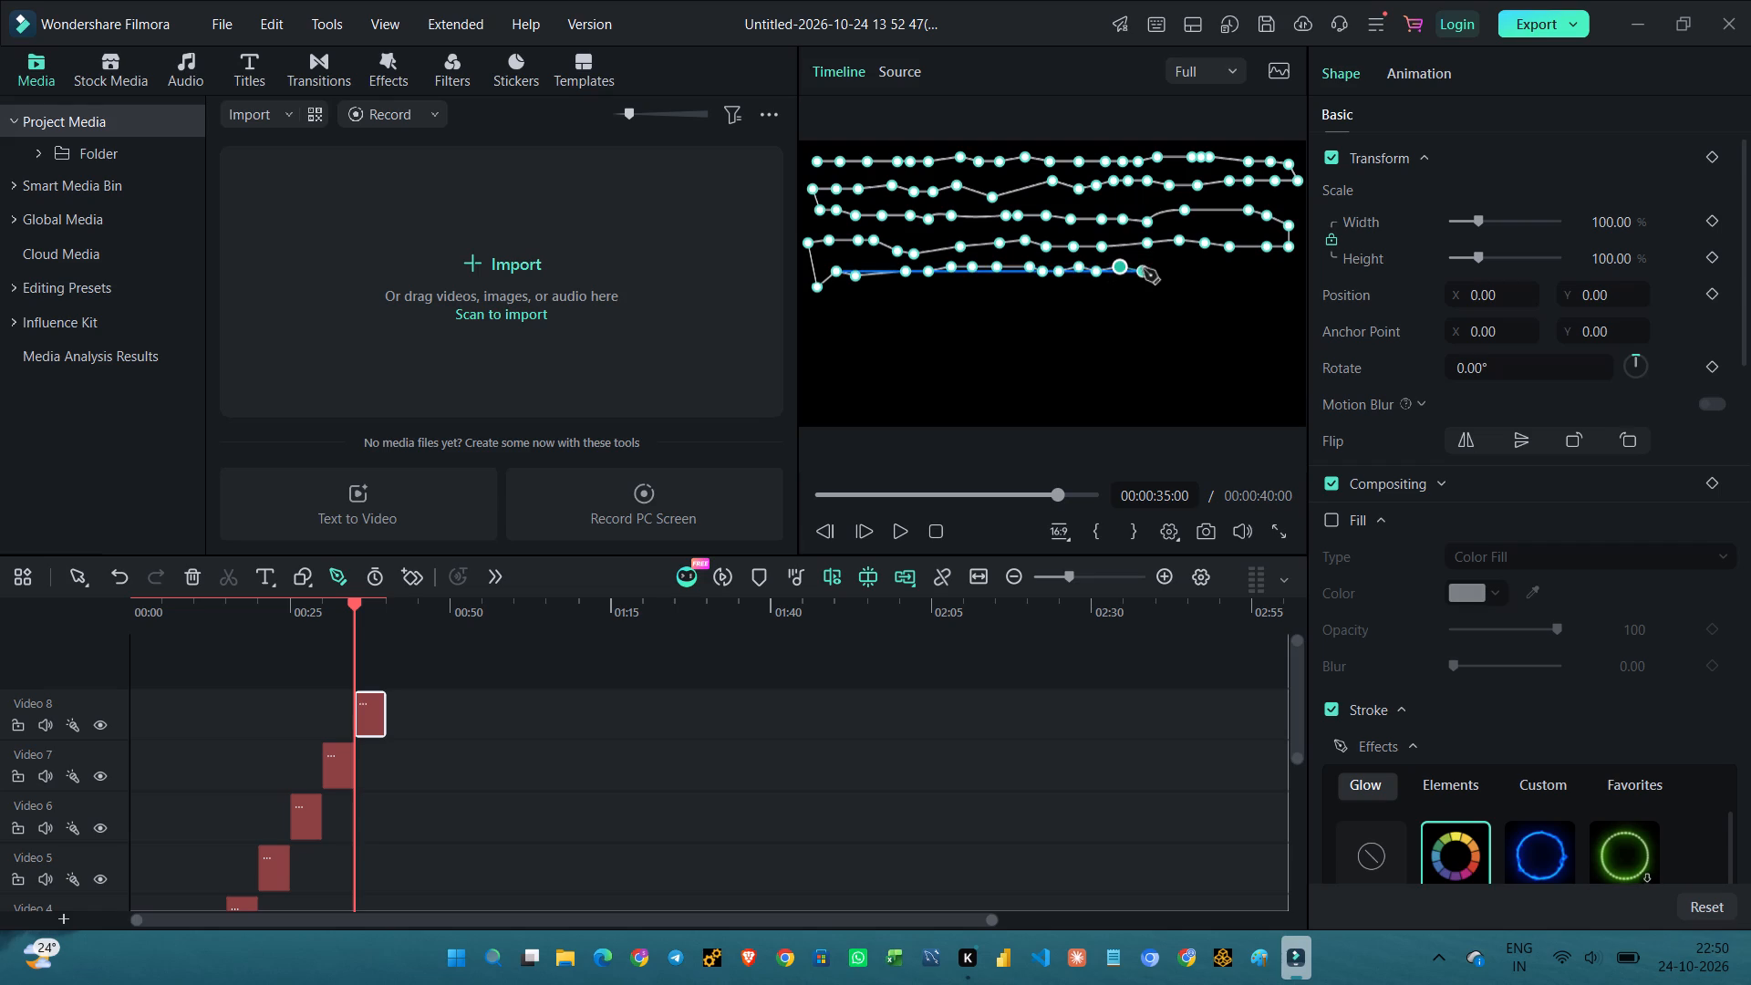
click(1144, 269)
click(1161, 264)
click(1190, 268)
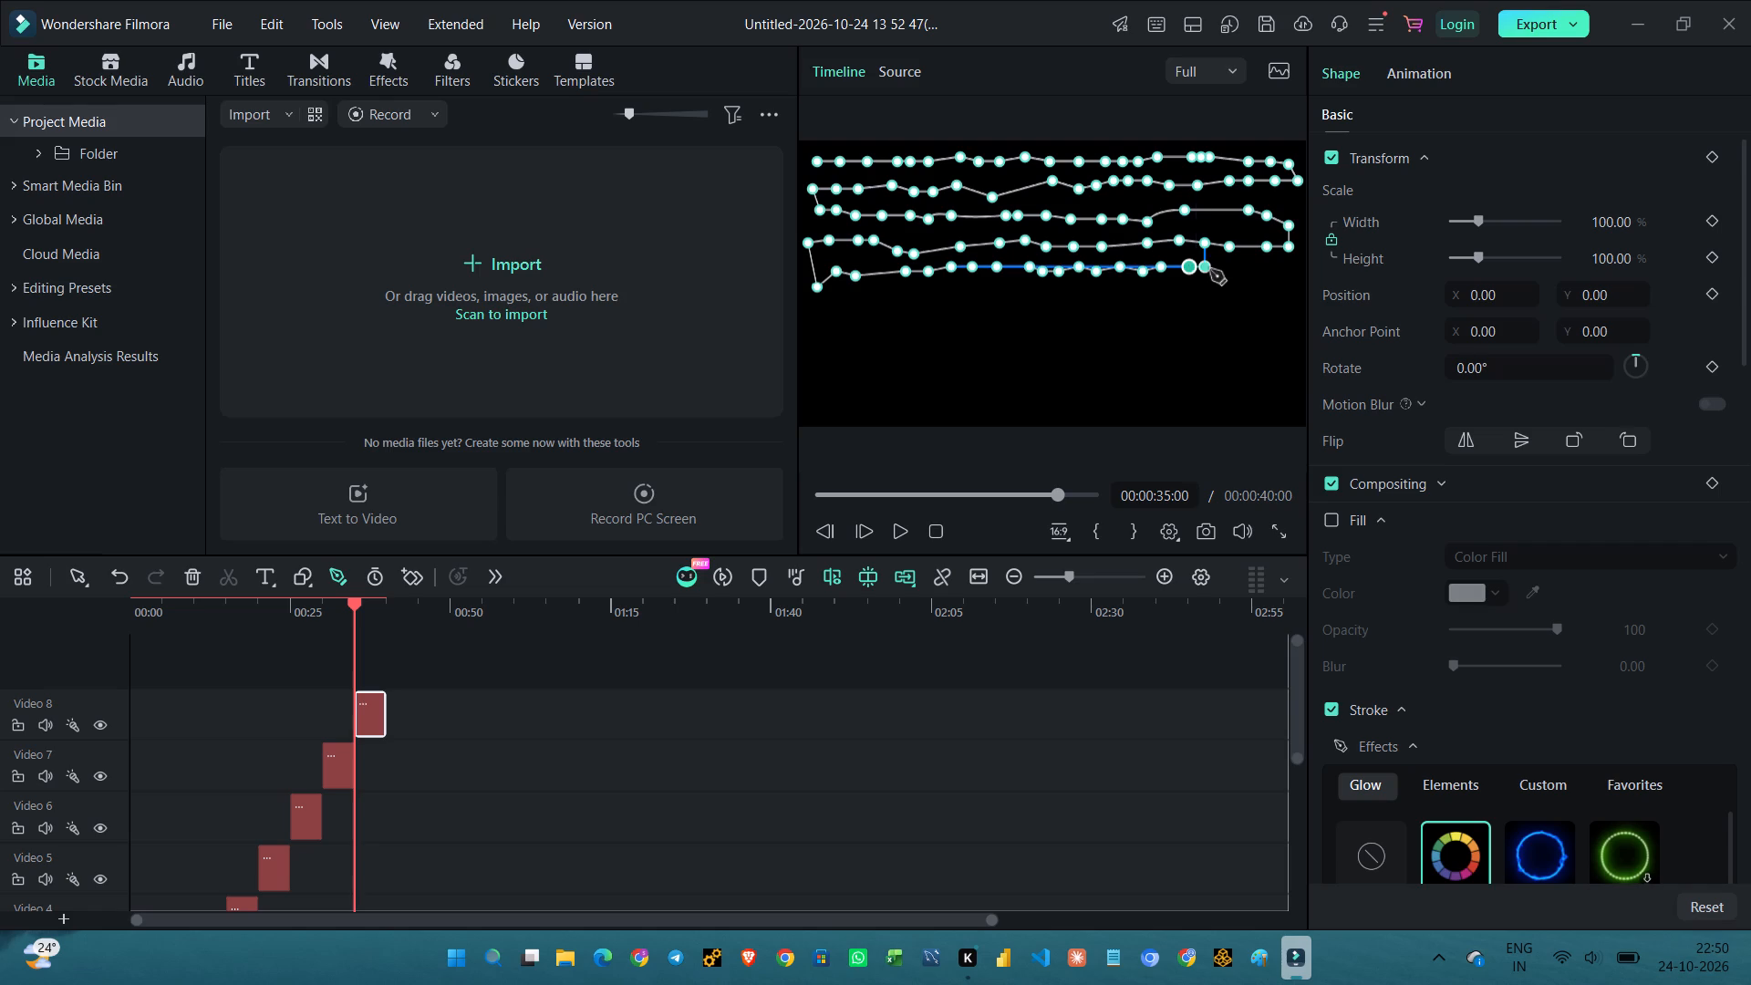
click(1220, 279)
click(1239, 270)
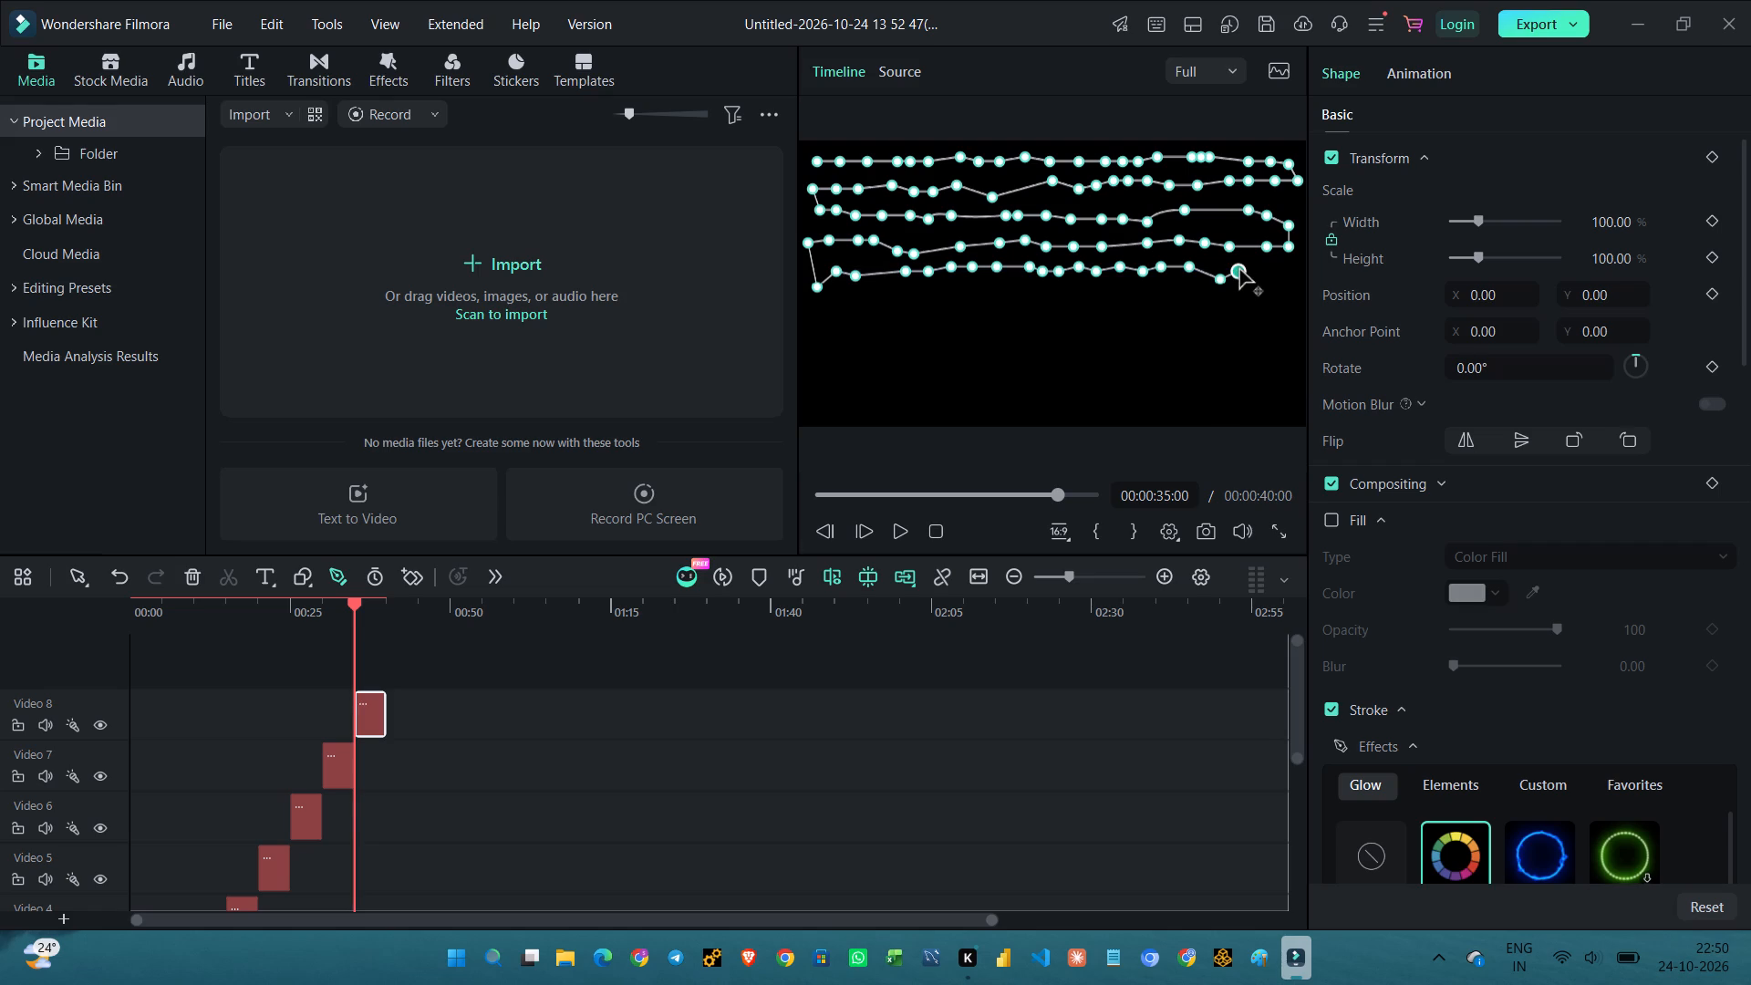
click(1256, 275)
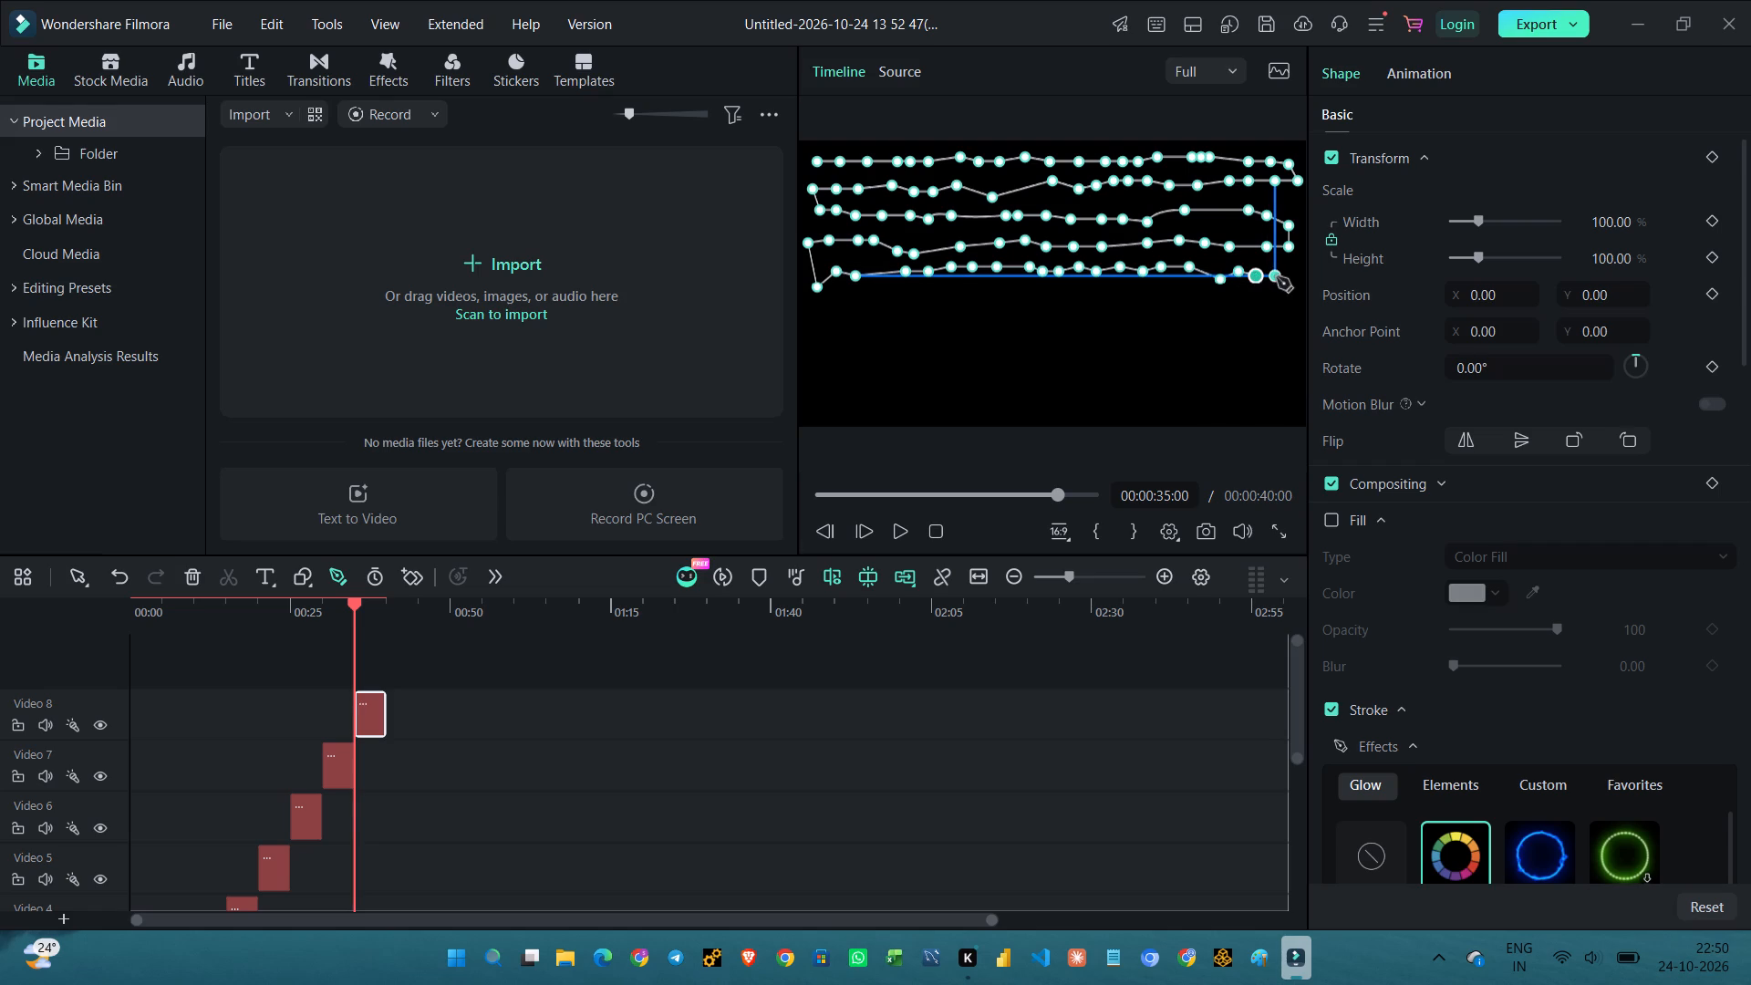
click(1277, 277)
Drop the pen path down near the frame's right edge and draw a sixth, gently zigzagging row leftward to the centre.
click(1279, 299)
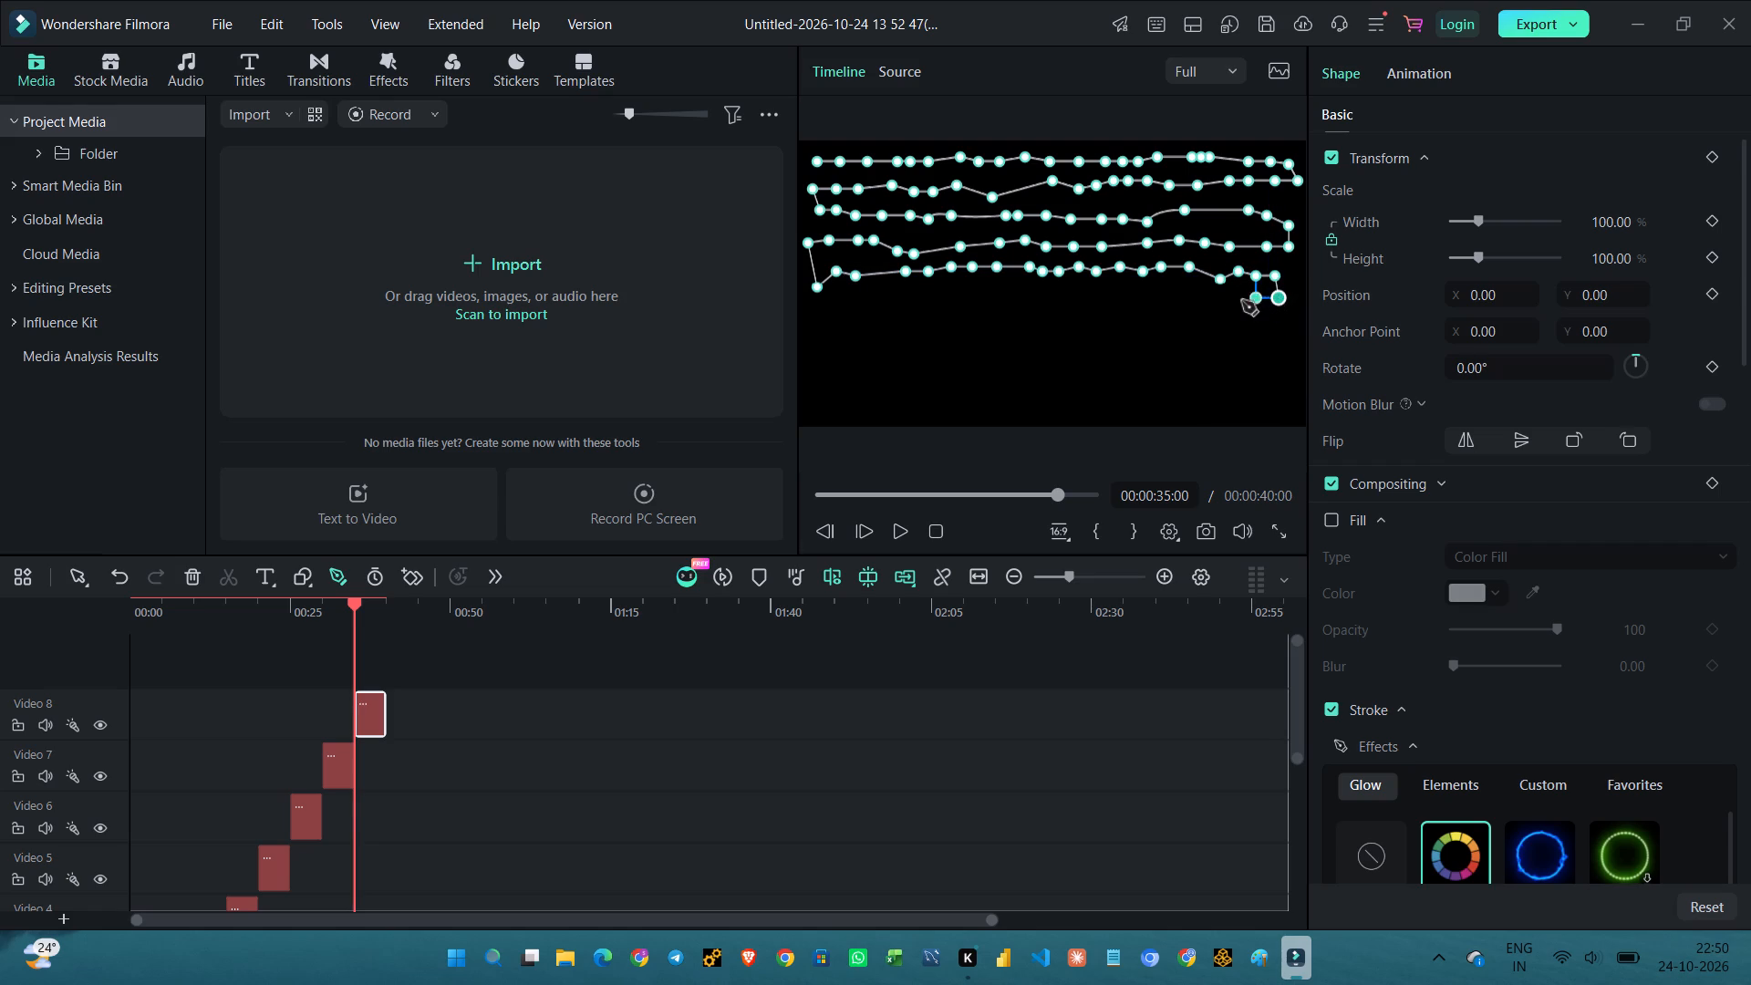
click(1242, 301)
click(1228, 300)
click(1211, 300)
click(1177, 292)
click(1154, 301)
click(1130, 291)
click(1105, 298)
click(1079, 295)
click(1052, 300)
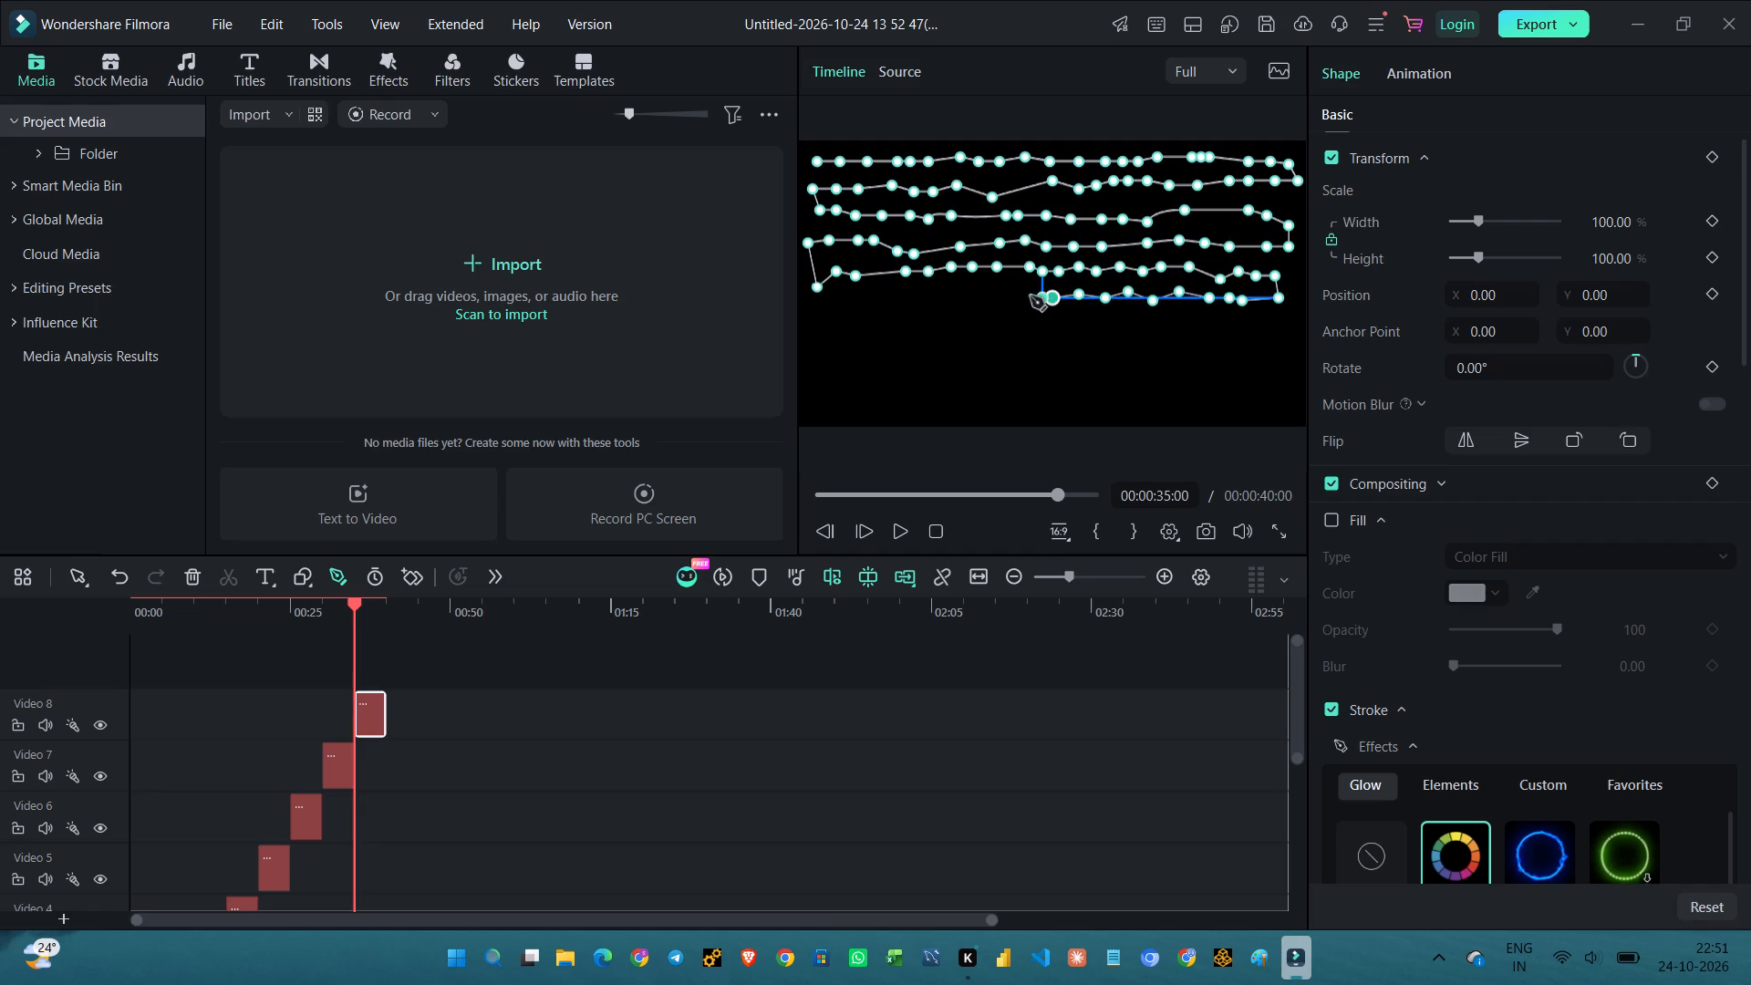
Continue the sixth row of the pen path leftward from the centre in small waves to near the frame's left edge.
click(1021, 290)
click(988, 298)
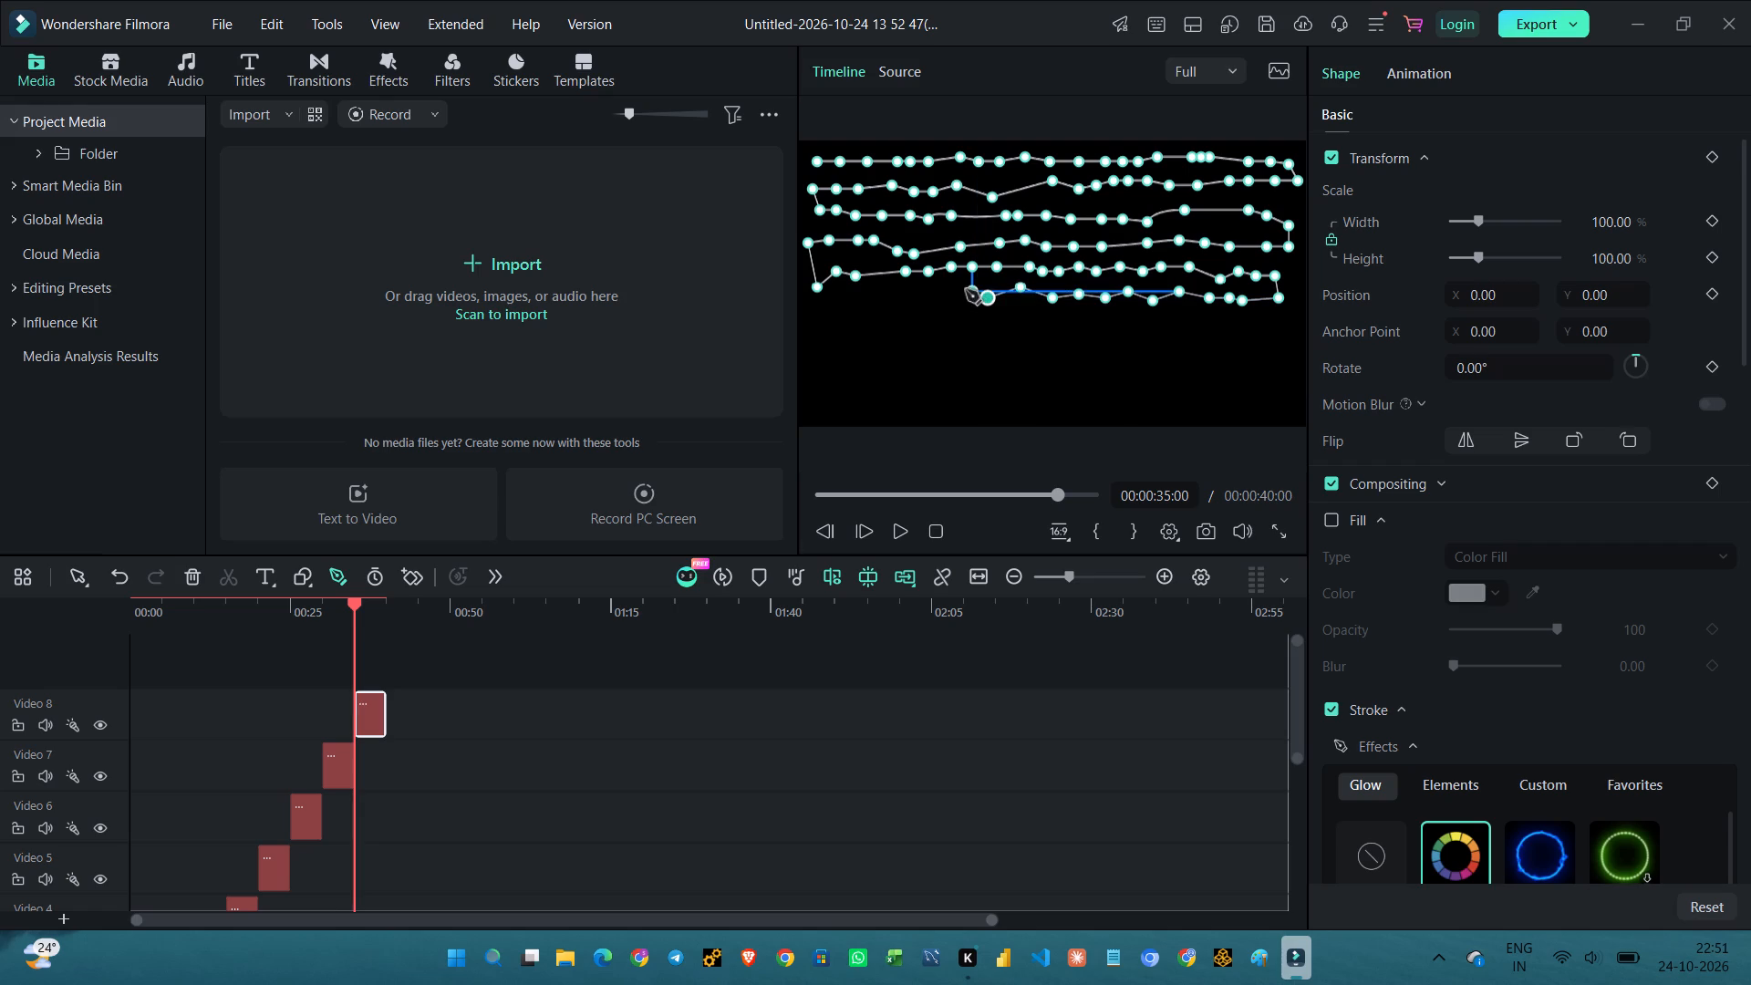
click(965, 290)
click(944, 298)
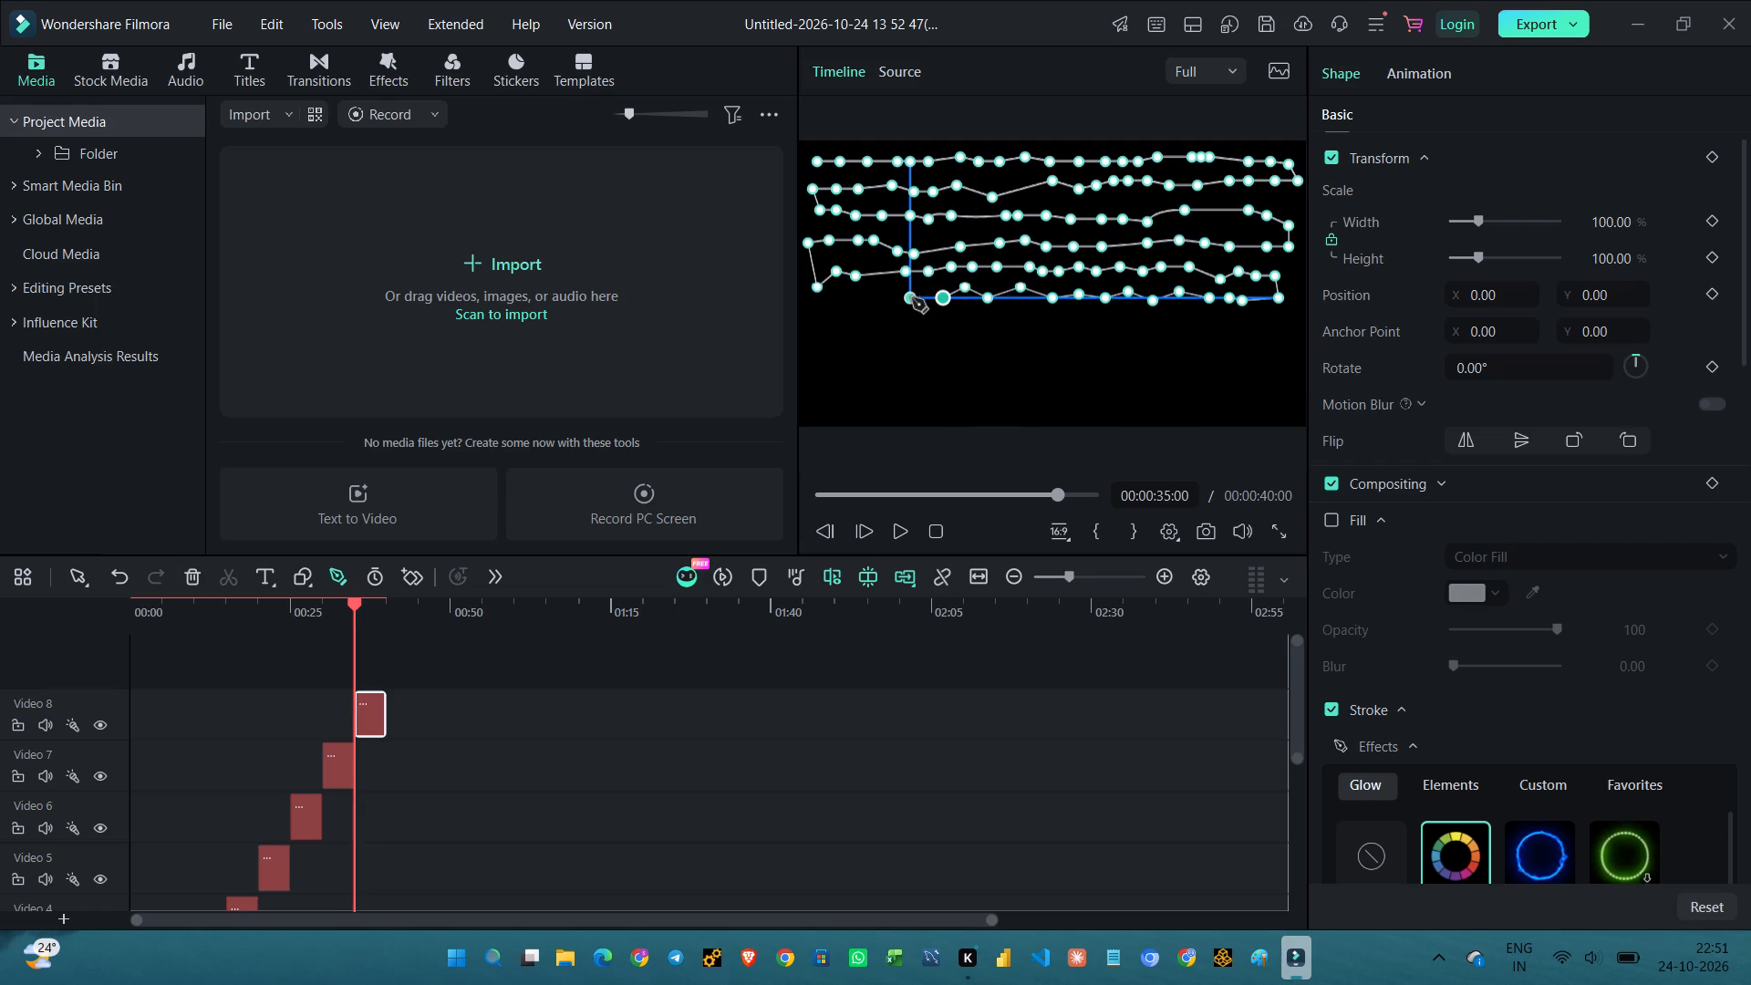
click(912, 298)
click(888, 296)
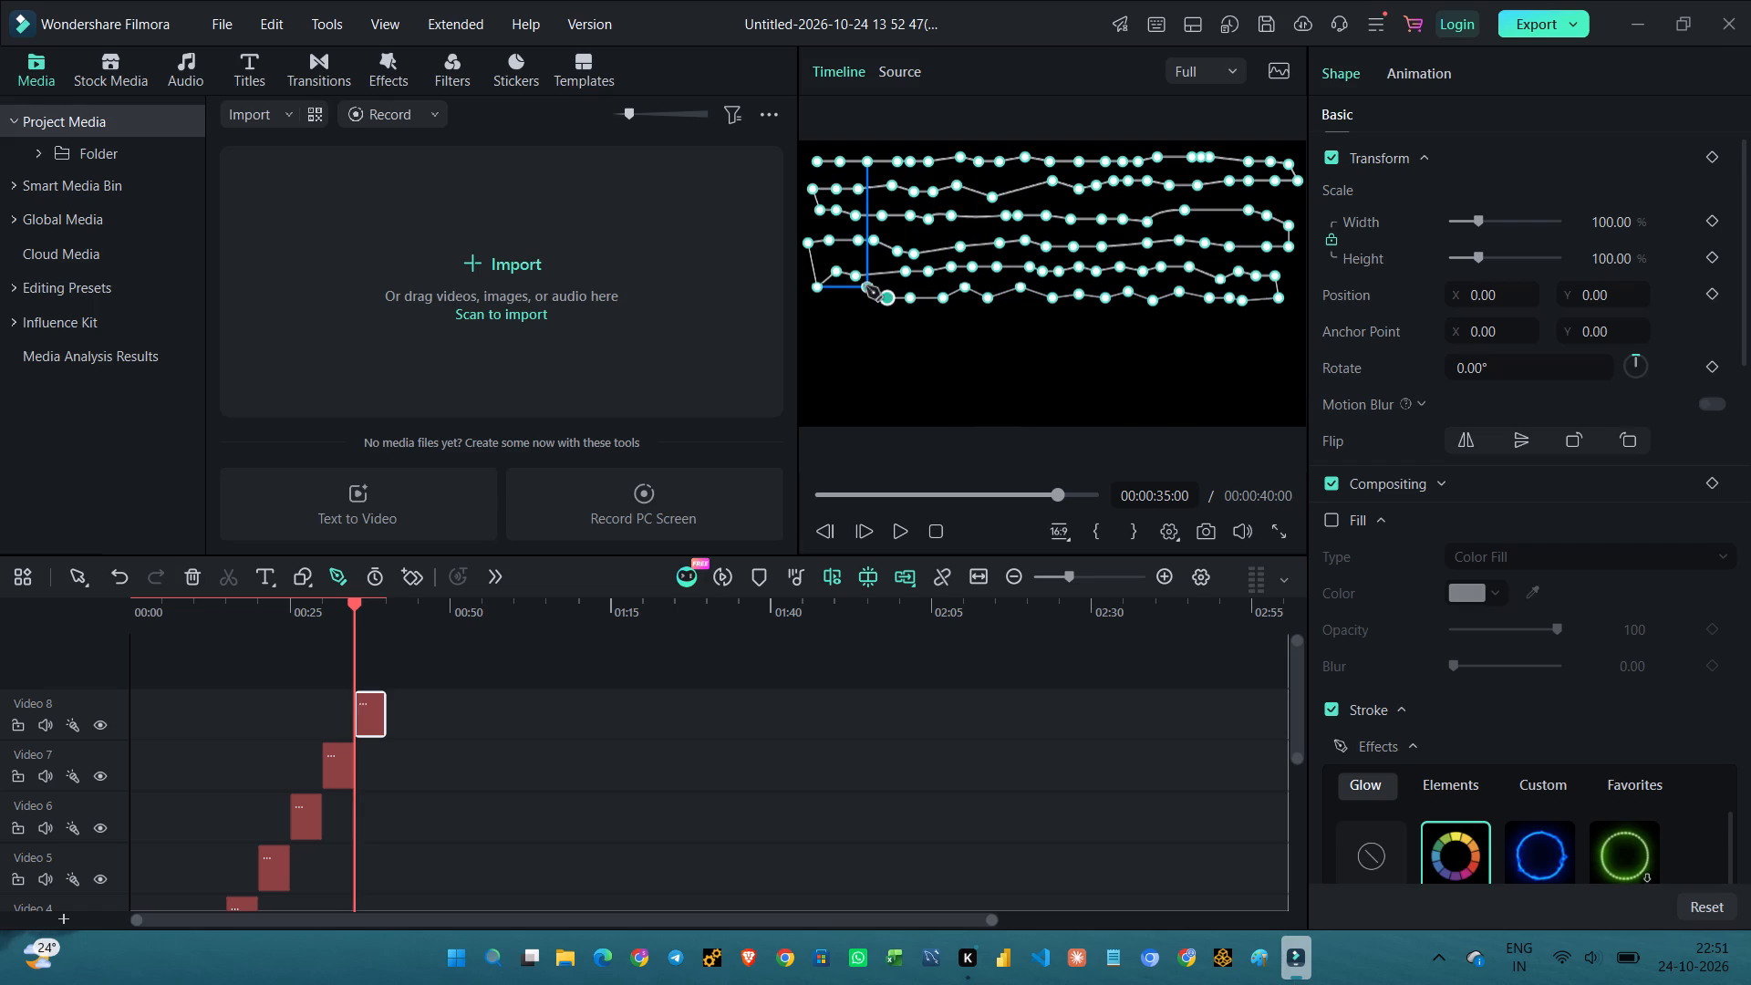
click(866, 286)
click(850, 303)
click(831, 304)
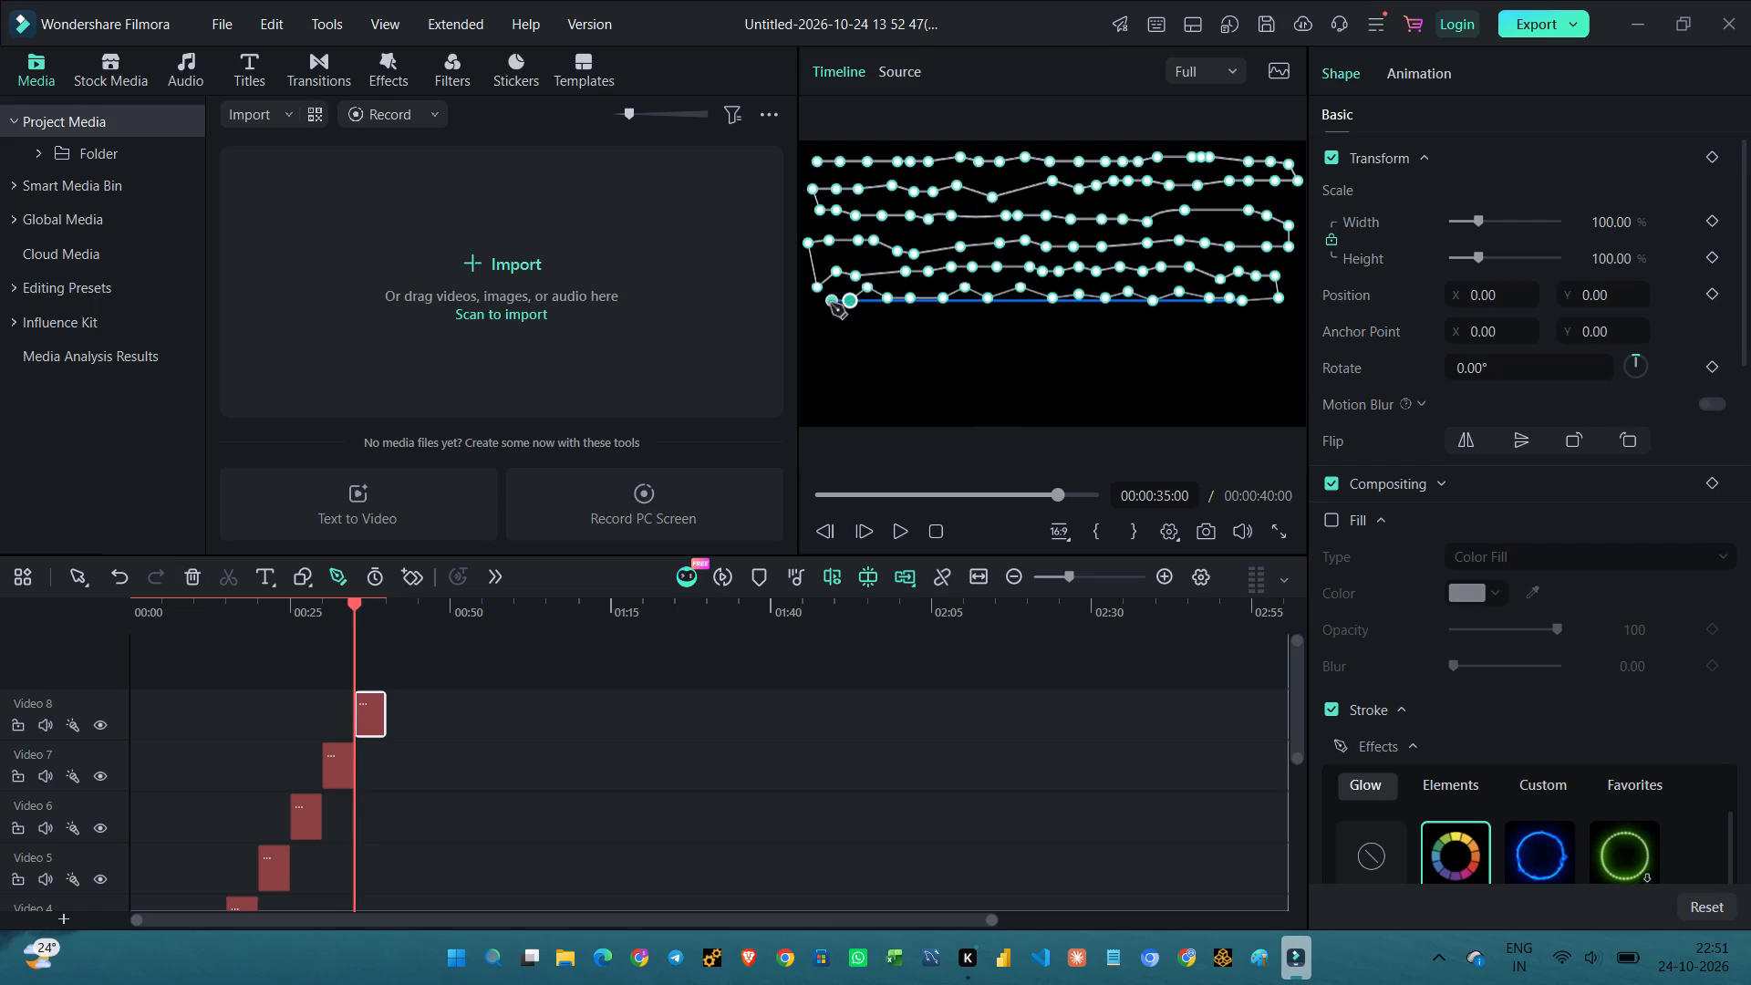
Drop the pen path down at the frame's left edge and draw a seventh, nearly level row rightward to the centre.
click(807, 316)
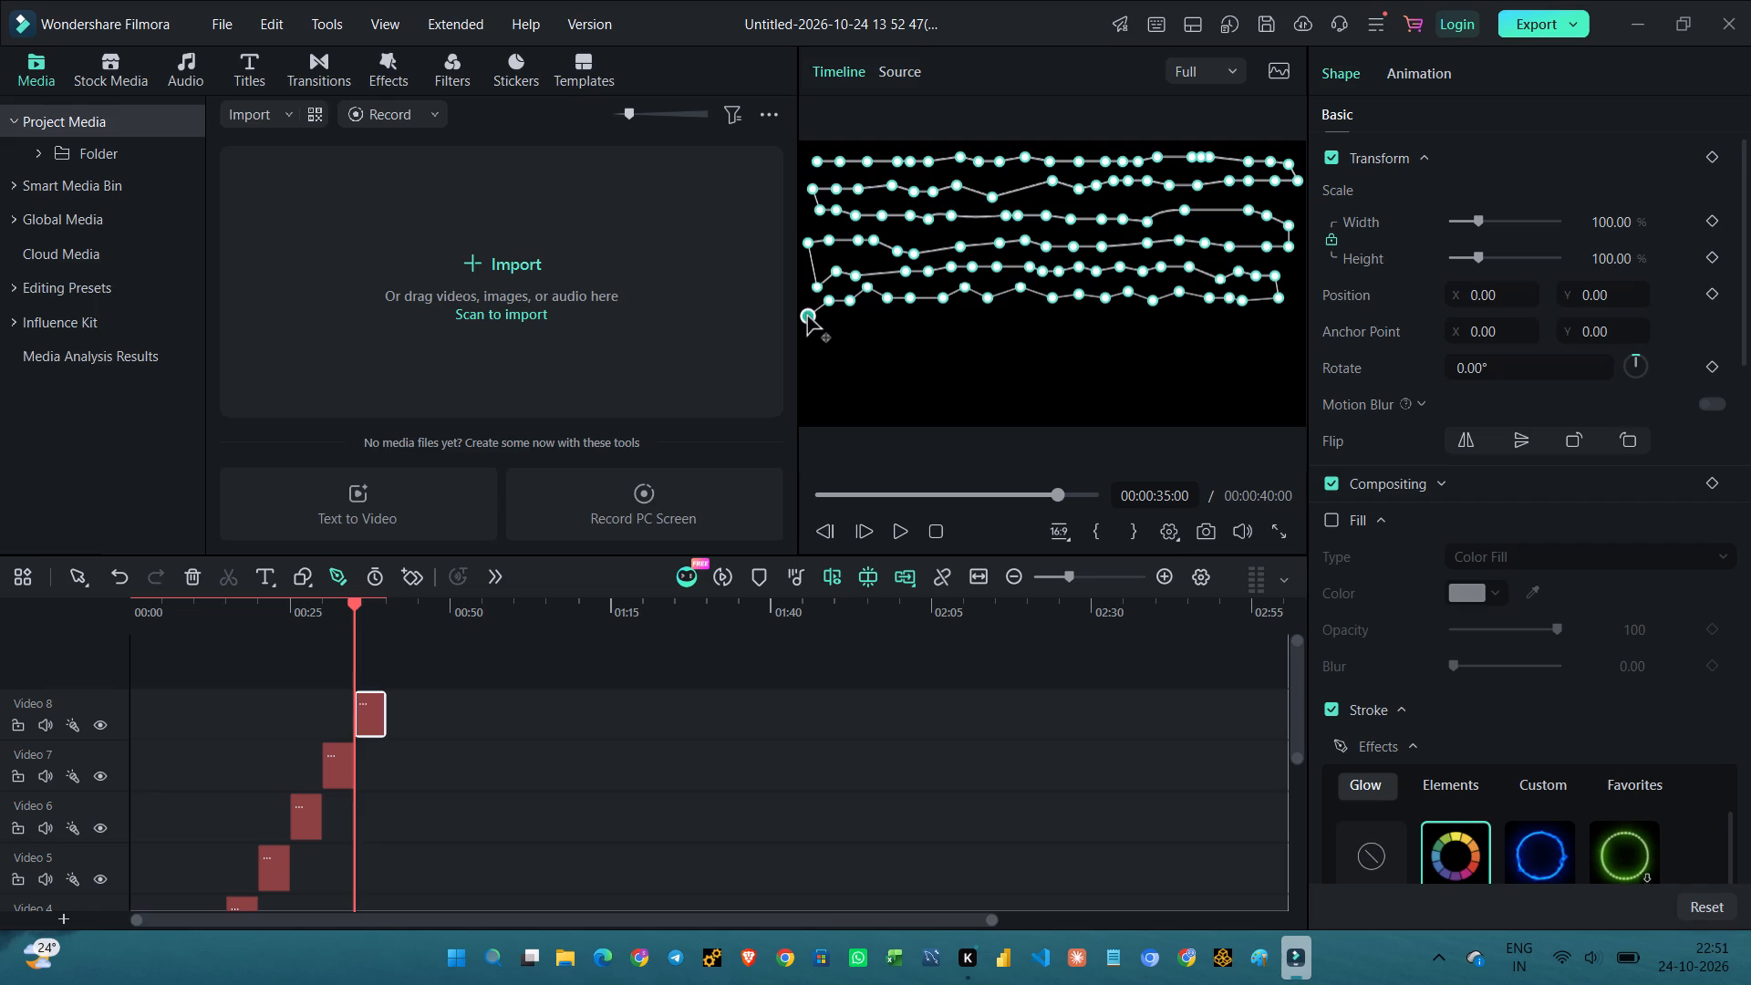
click(843, 320)
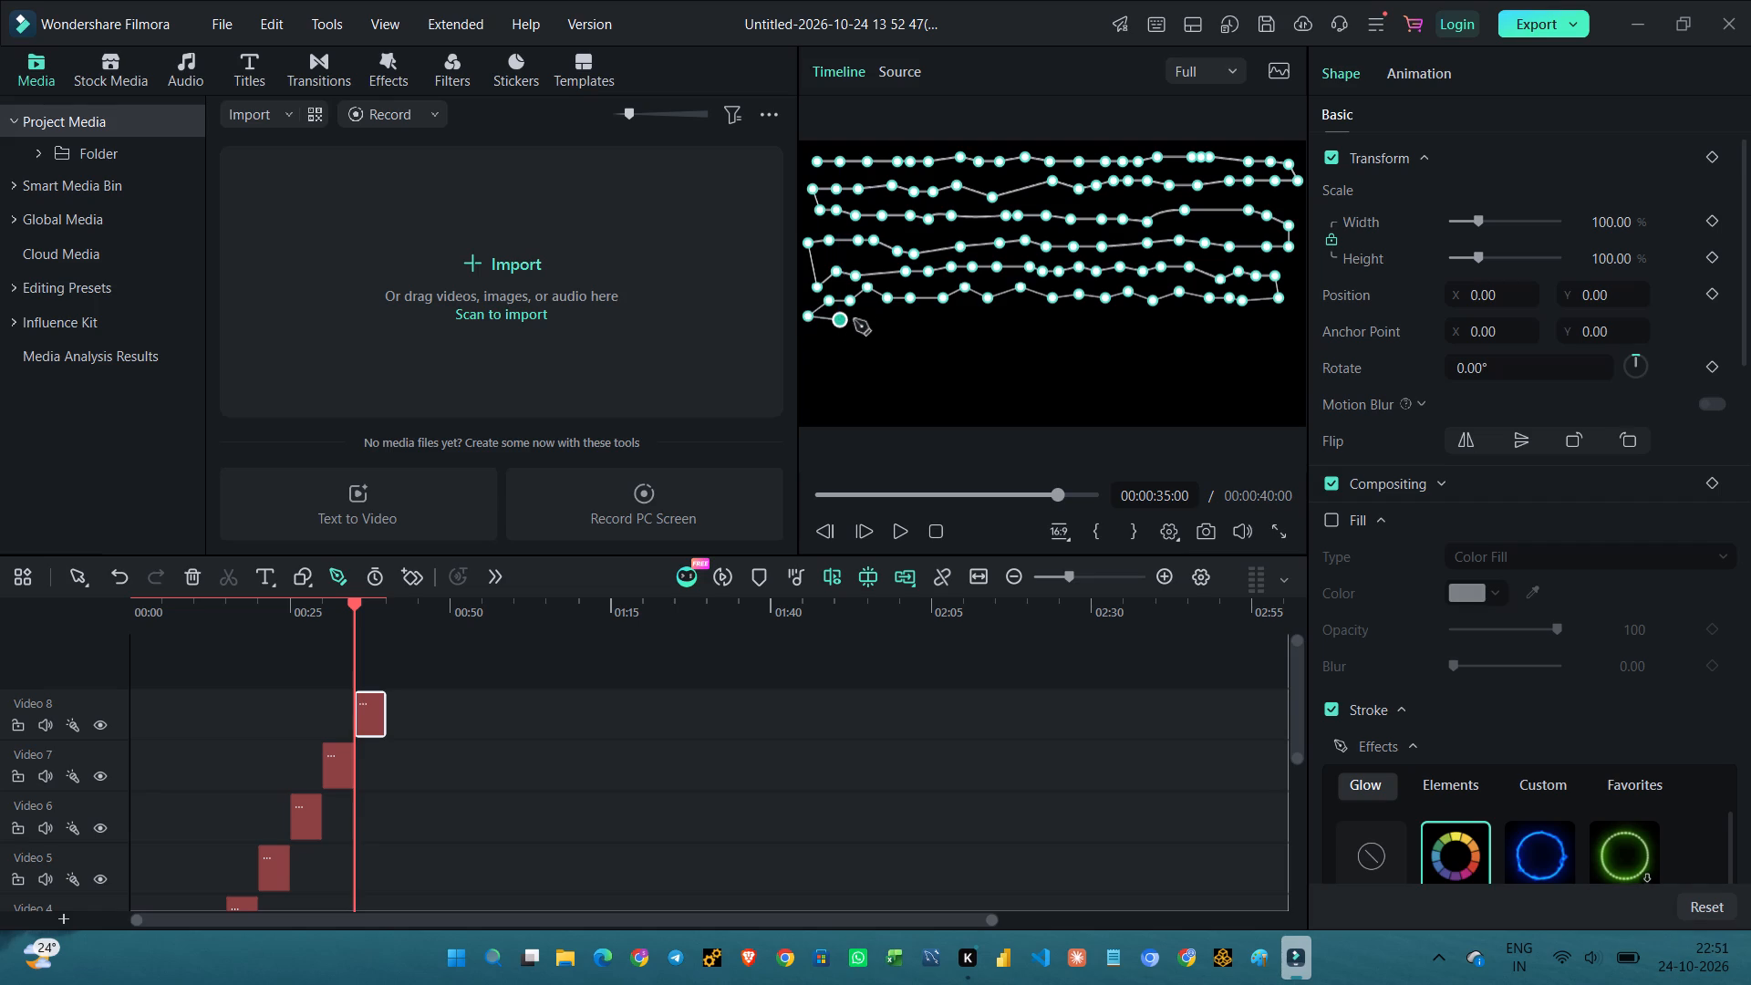
click(865, 320)
click(886, 319)
click(914, 318)
click(930, 318)
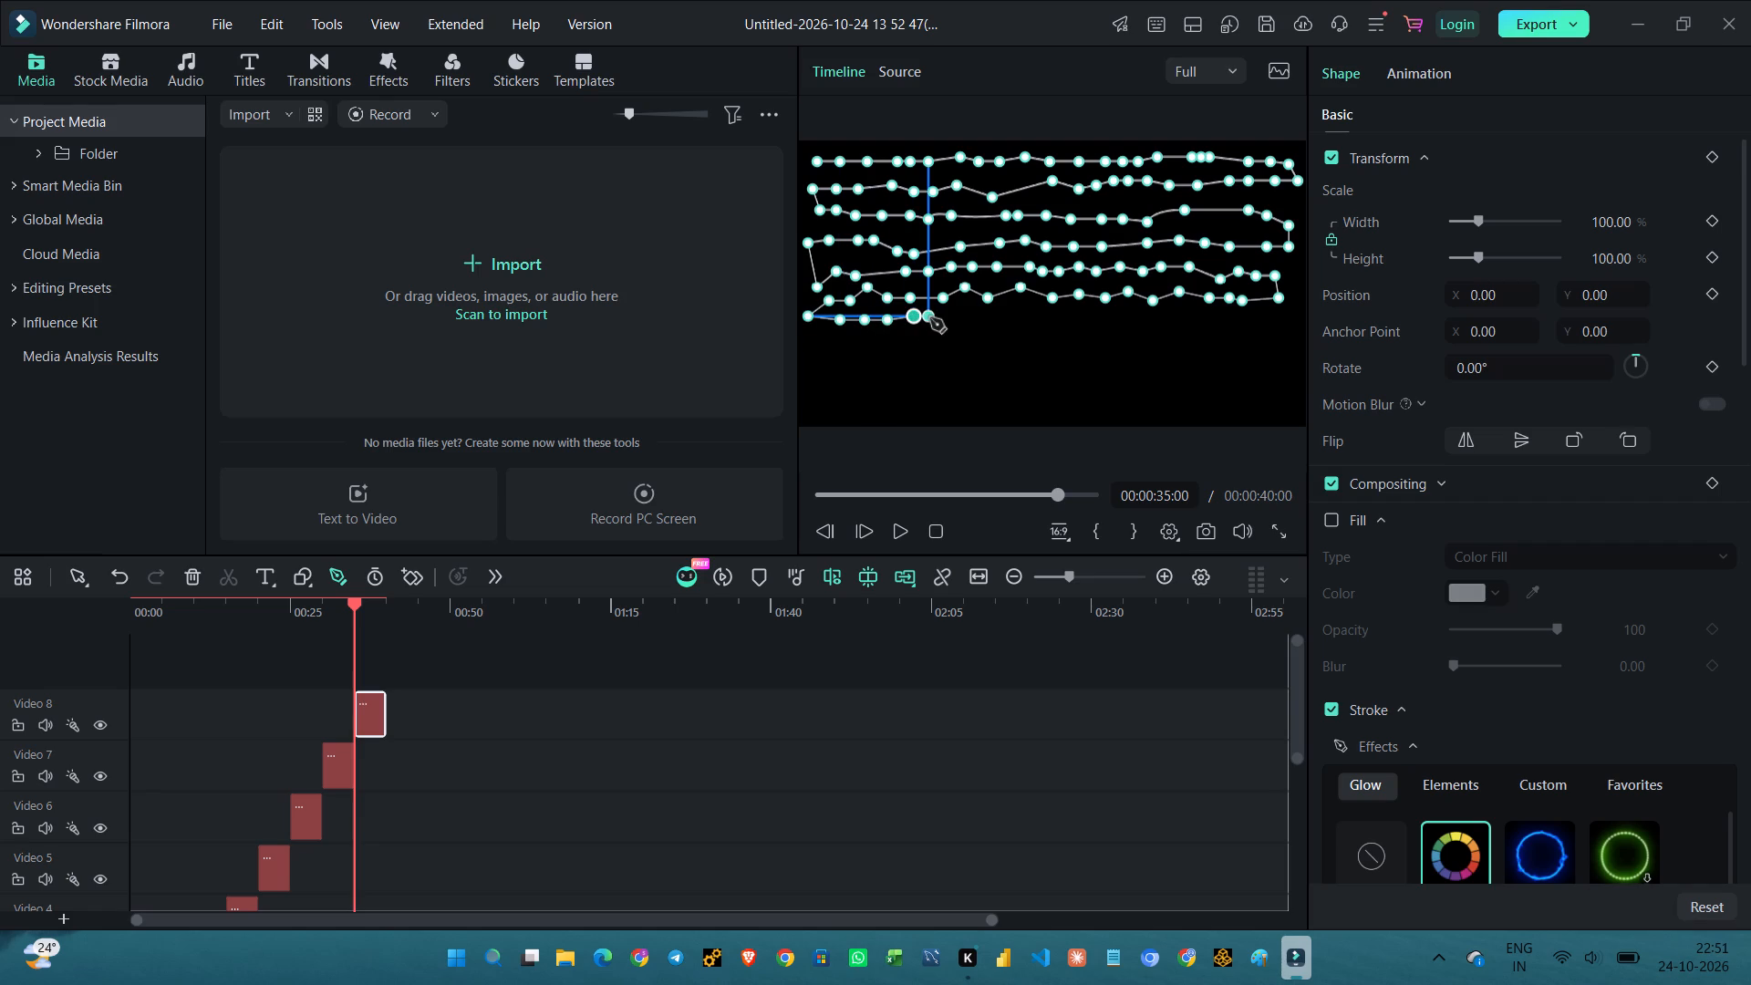
click(947, 318)
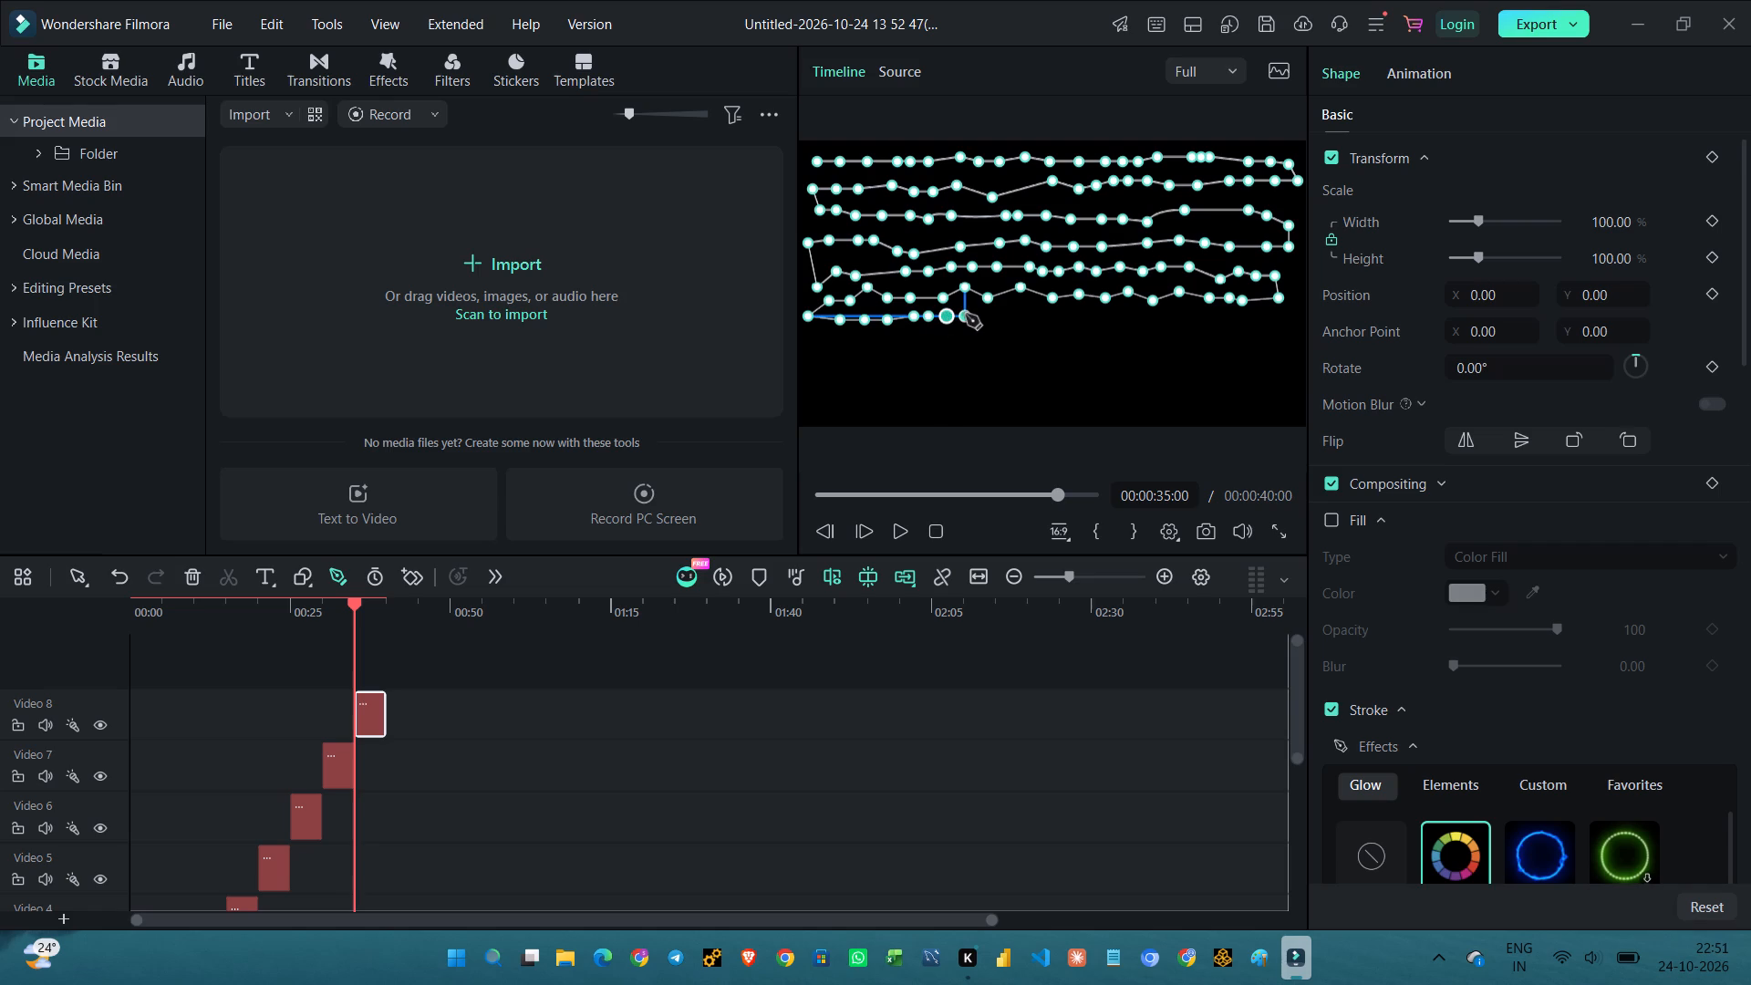
click(966, 315)
click(986, 315)
click(1013, 315)
click(1041, 313)
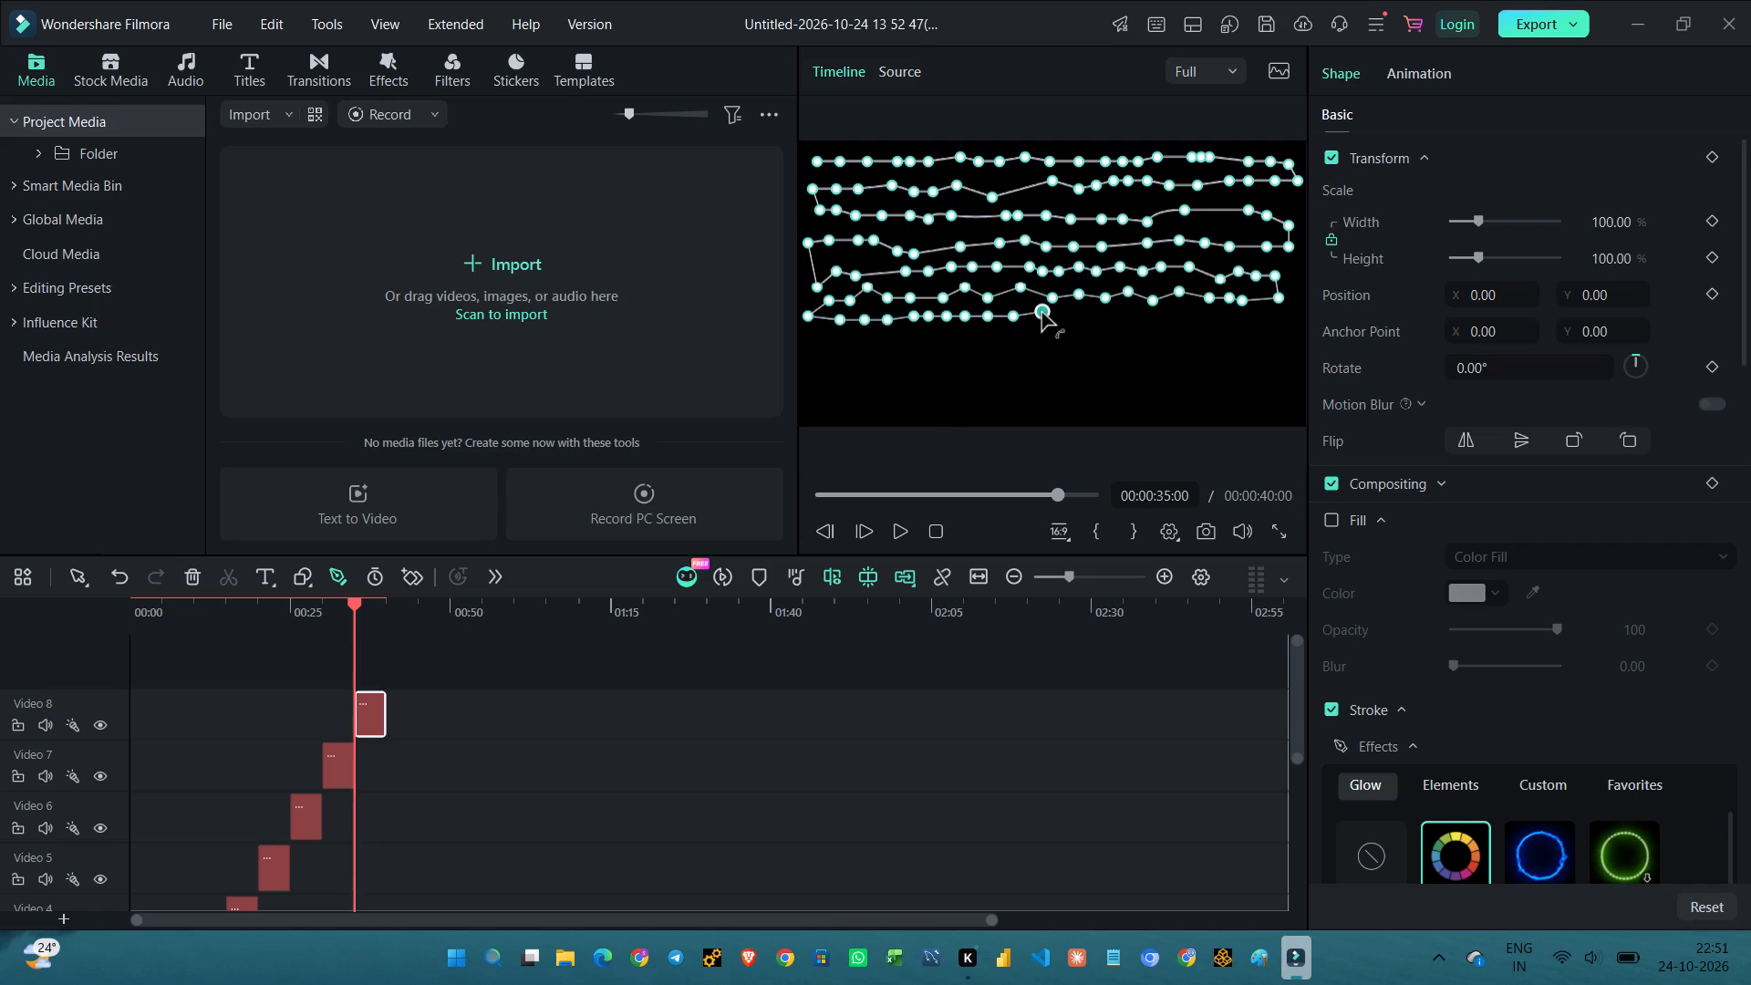
Continue the seventh row of the pen path with closely spaced, nearly level points from the centre to near the frame's right edge.
click(1058, 313)
click(1083, 314)
drag(1106, 317, 1129, 316)
click(1129, 316)
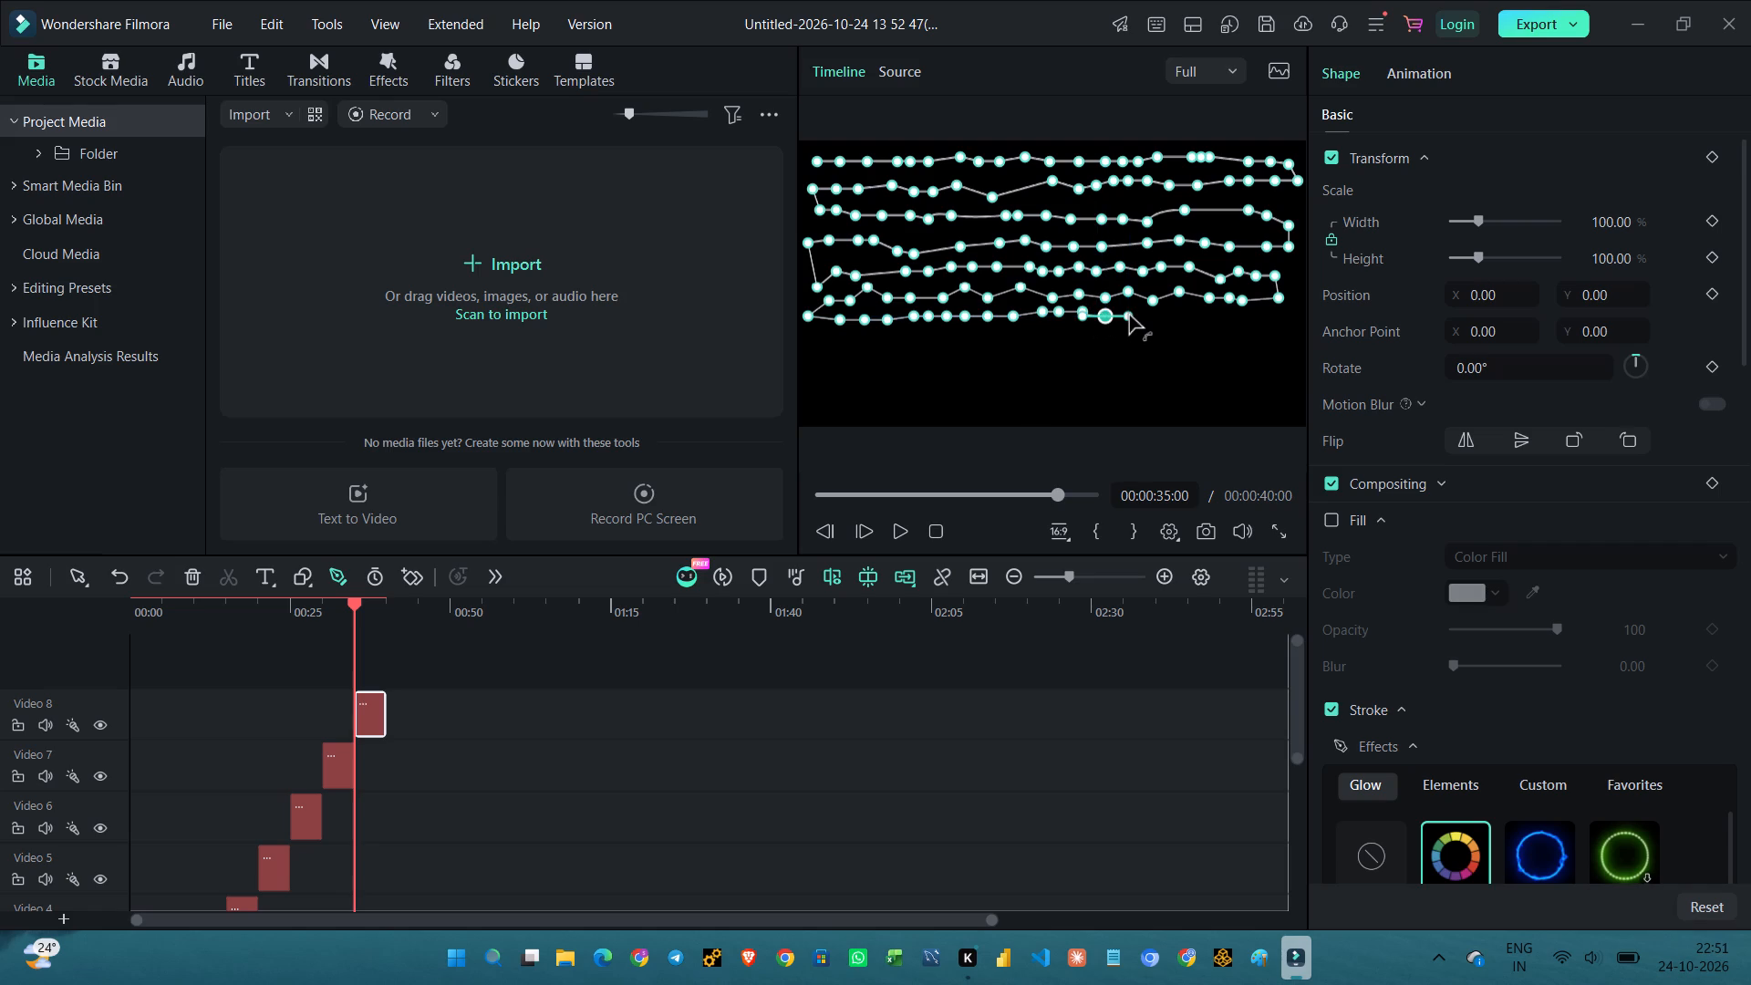
click(1140, 316)
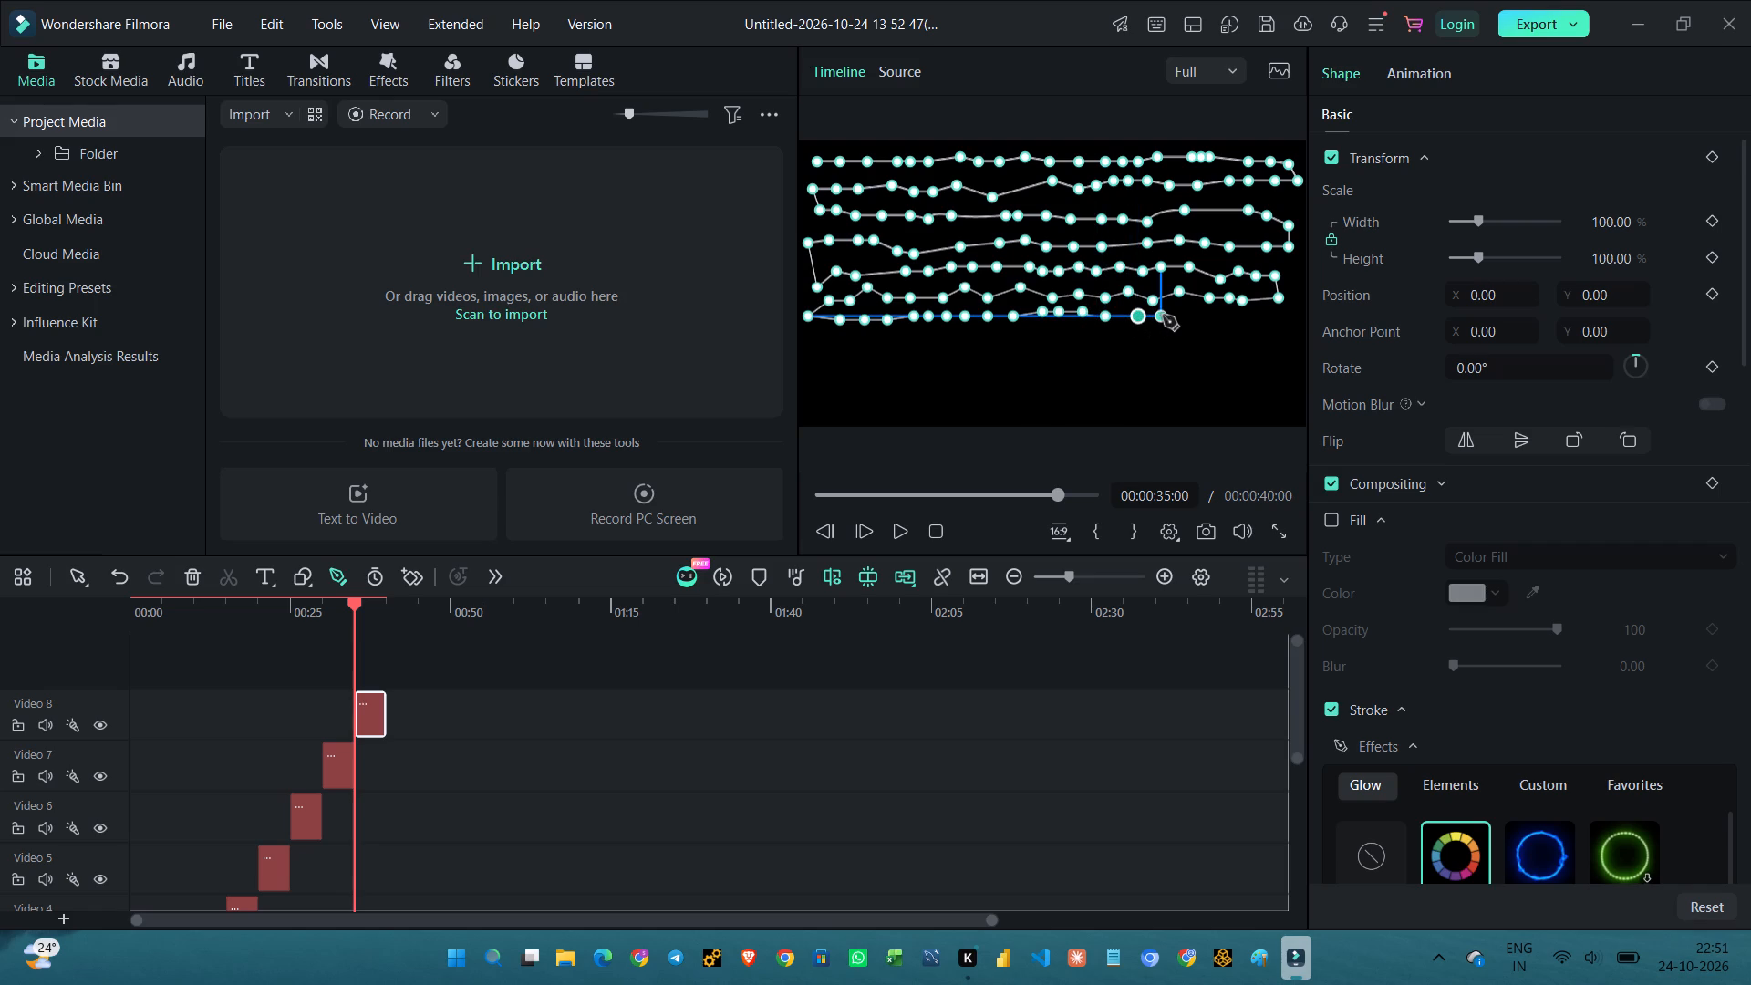
click(1163, 316)
click(1179, 313)
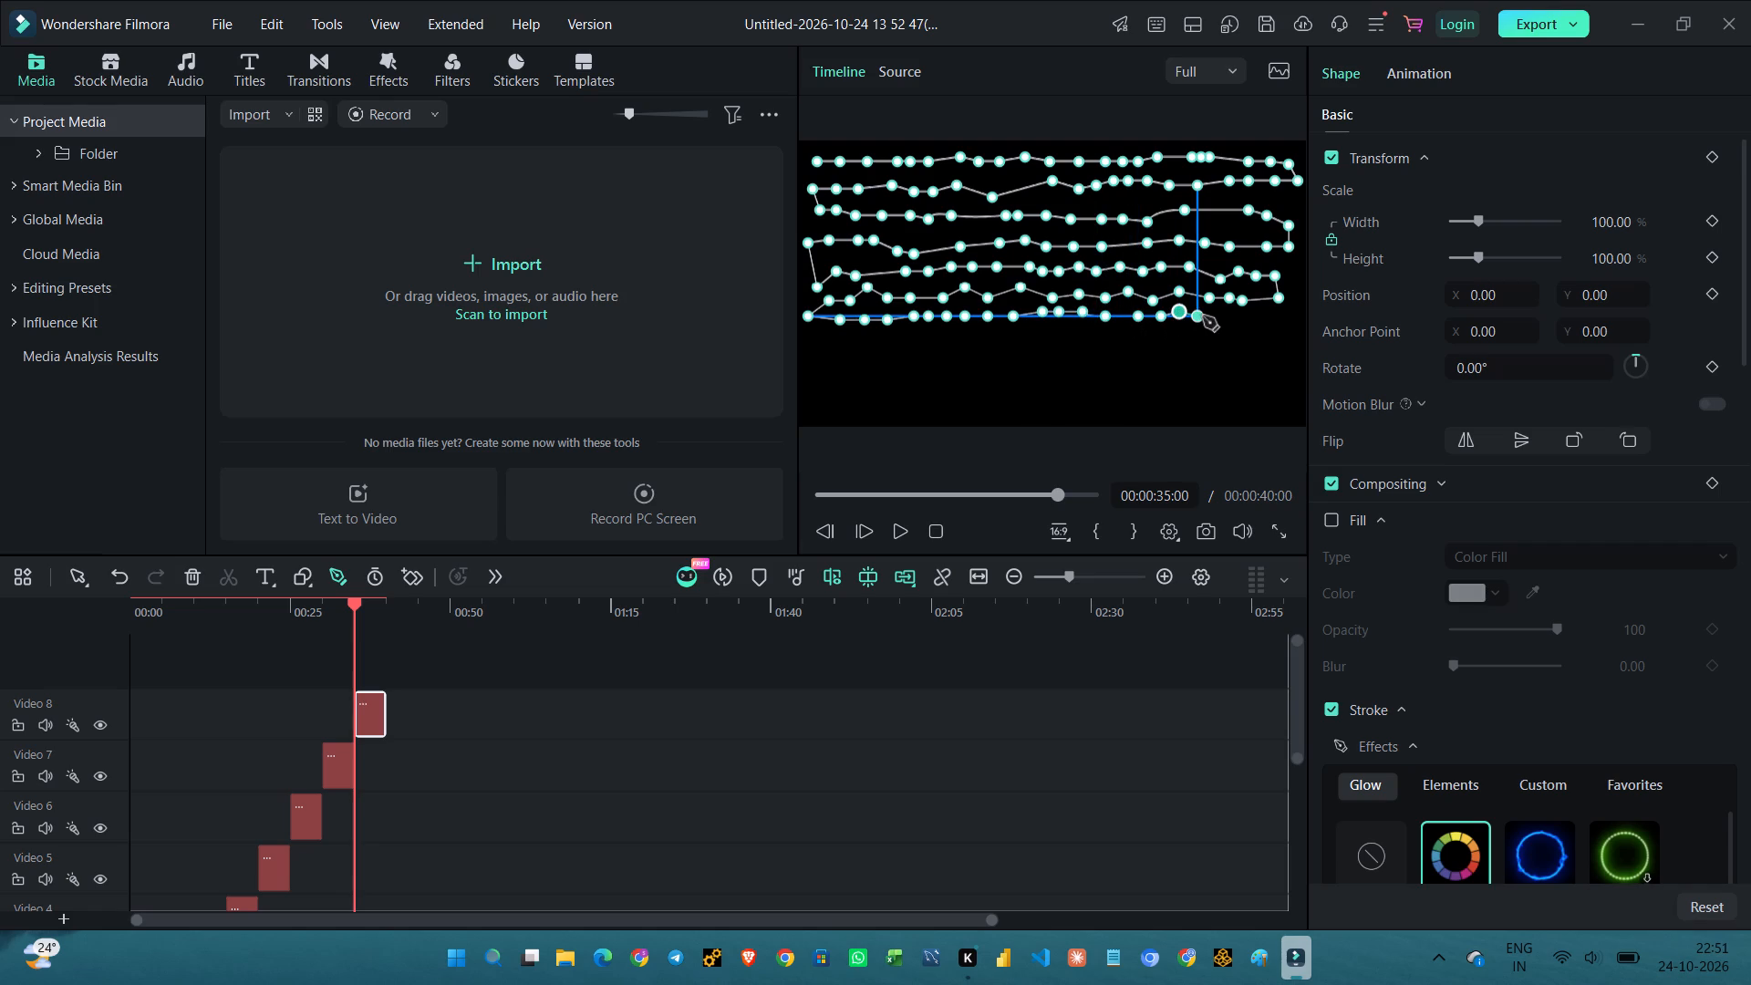
click(1203, 316)
click(1231, 319)
click(1256, 321)
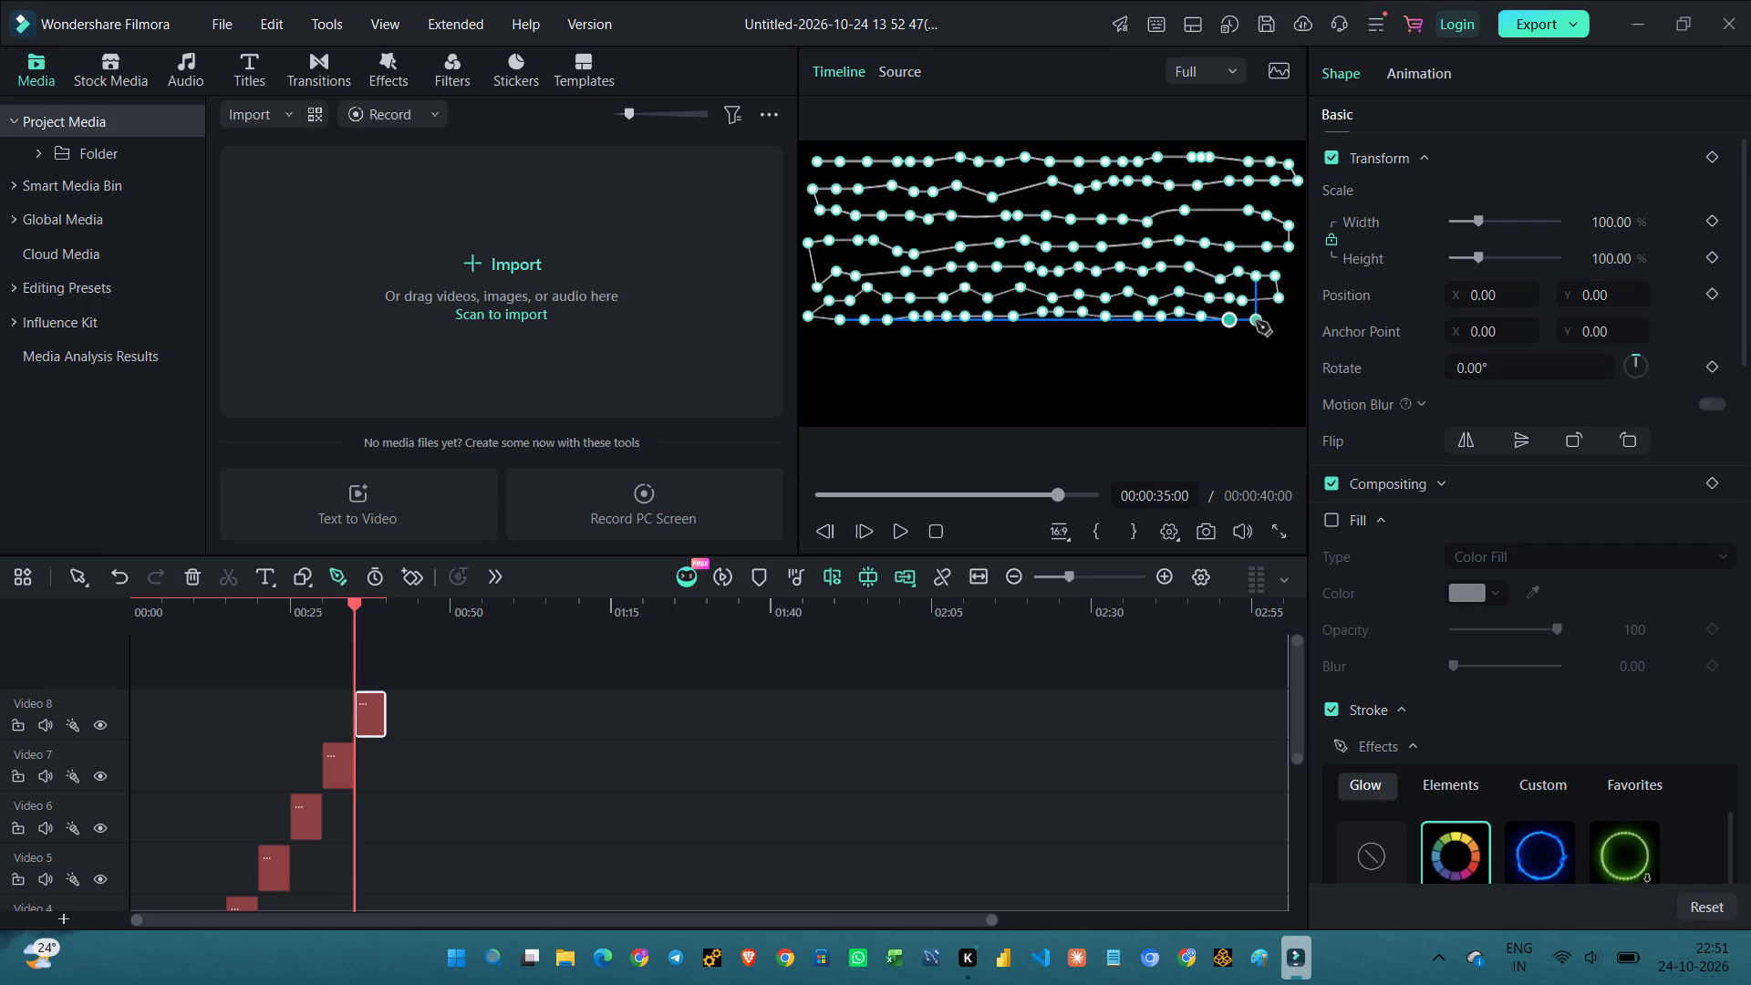
click(1284, 321)
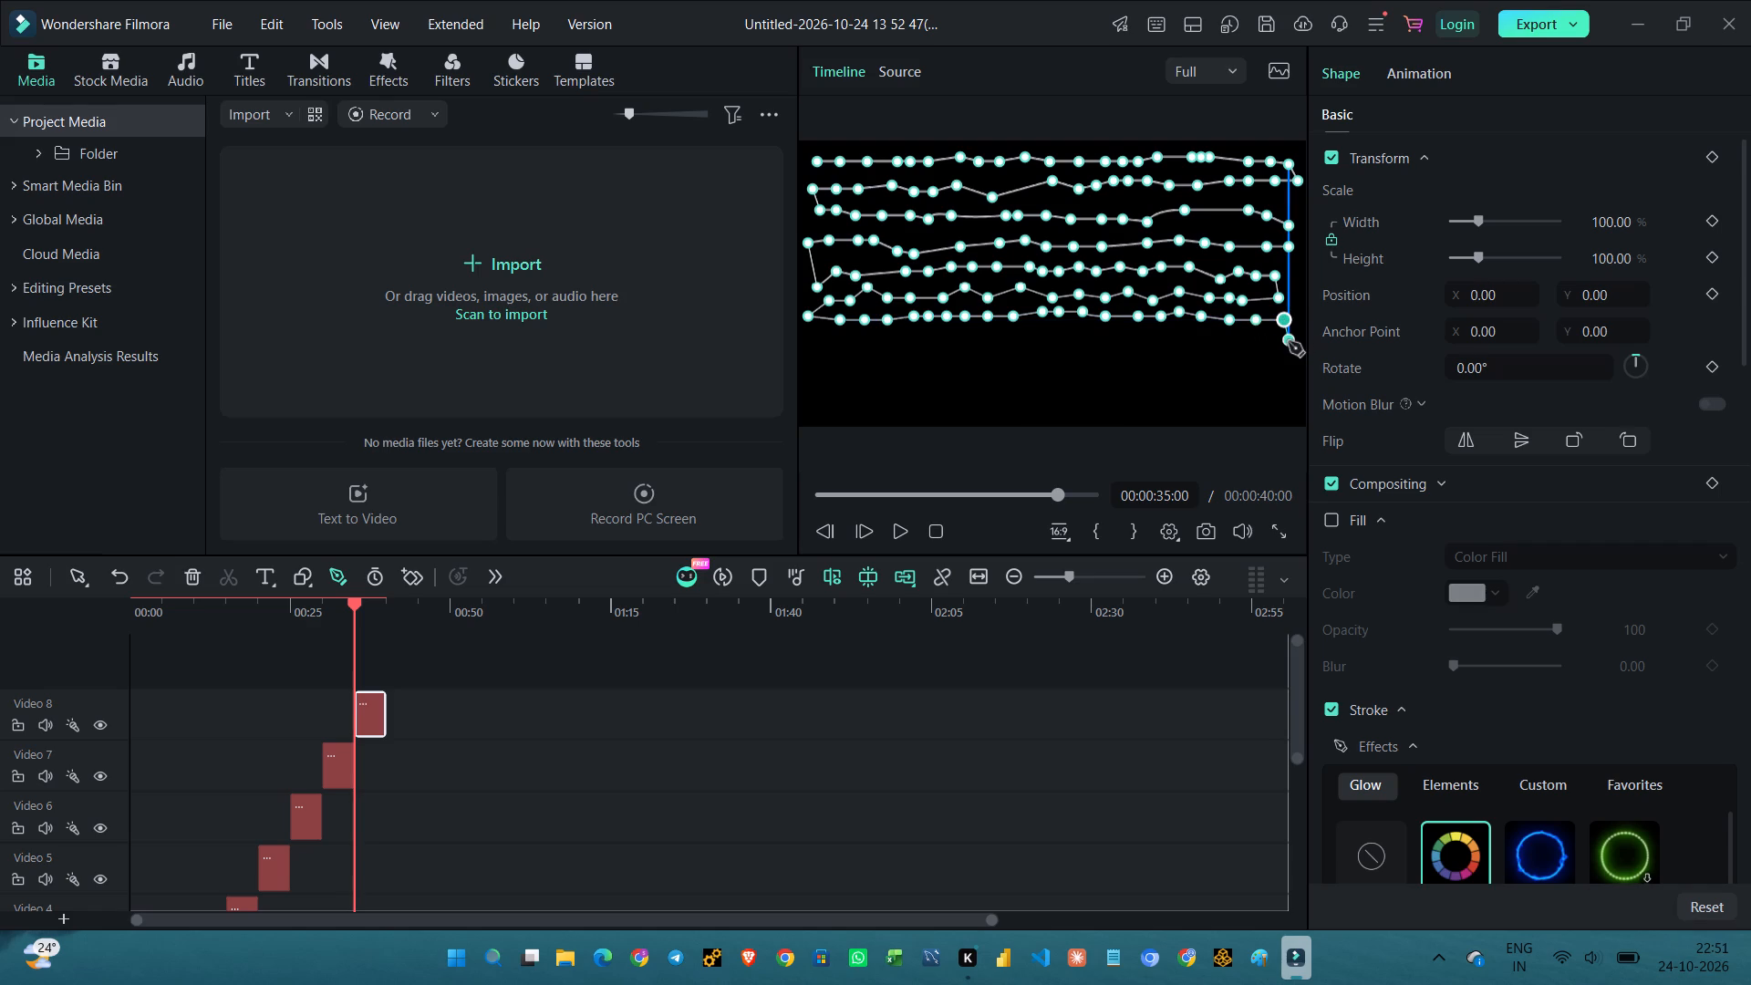
Drop the pen path down near the frame's right edge and draw an eighth, nearly level row leftward to the centre.
click(1289, 342)
click(1273, 339)
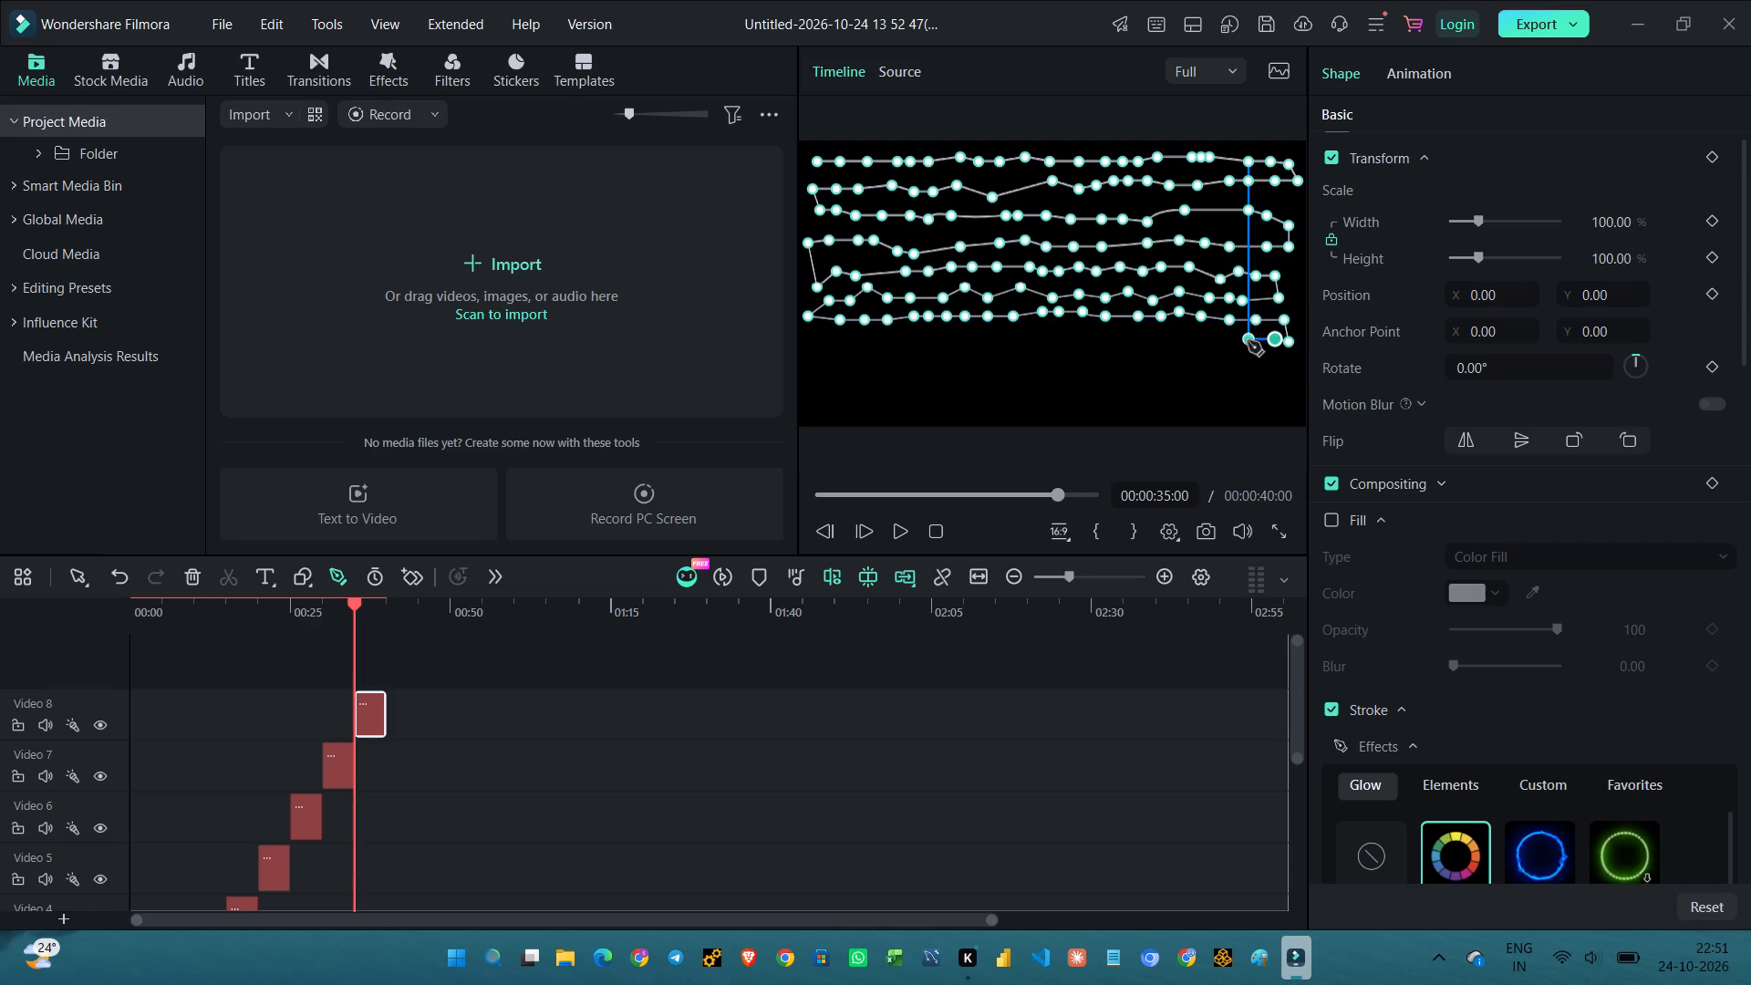
click(1248, 341)
click(1225, 341)
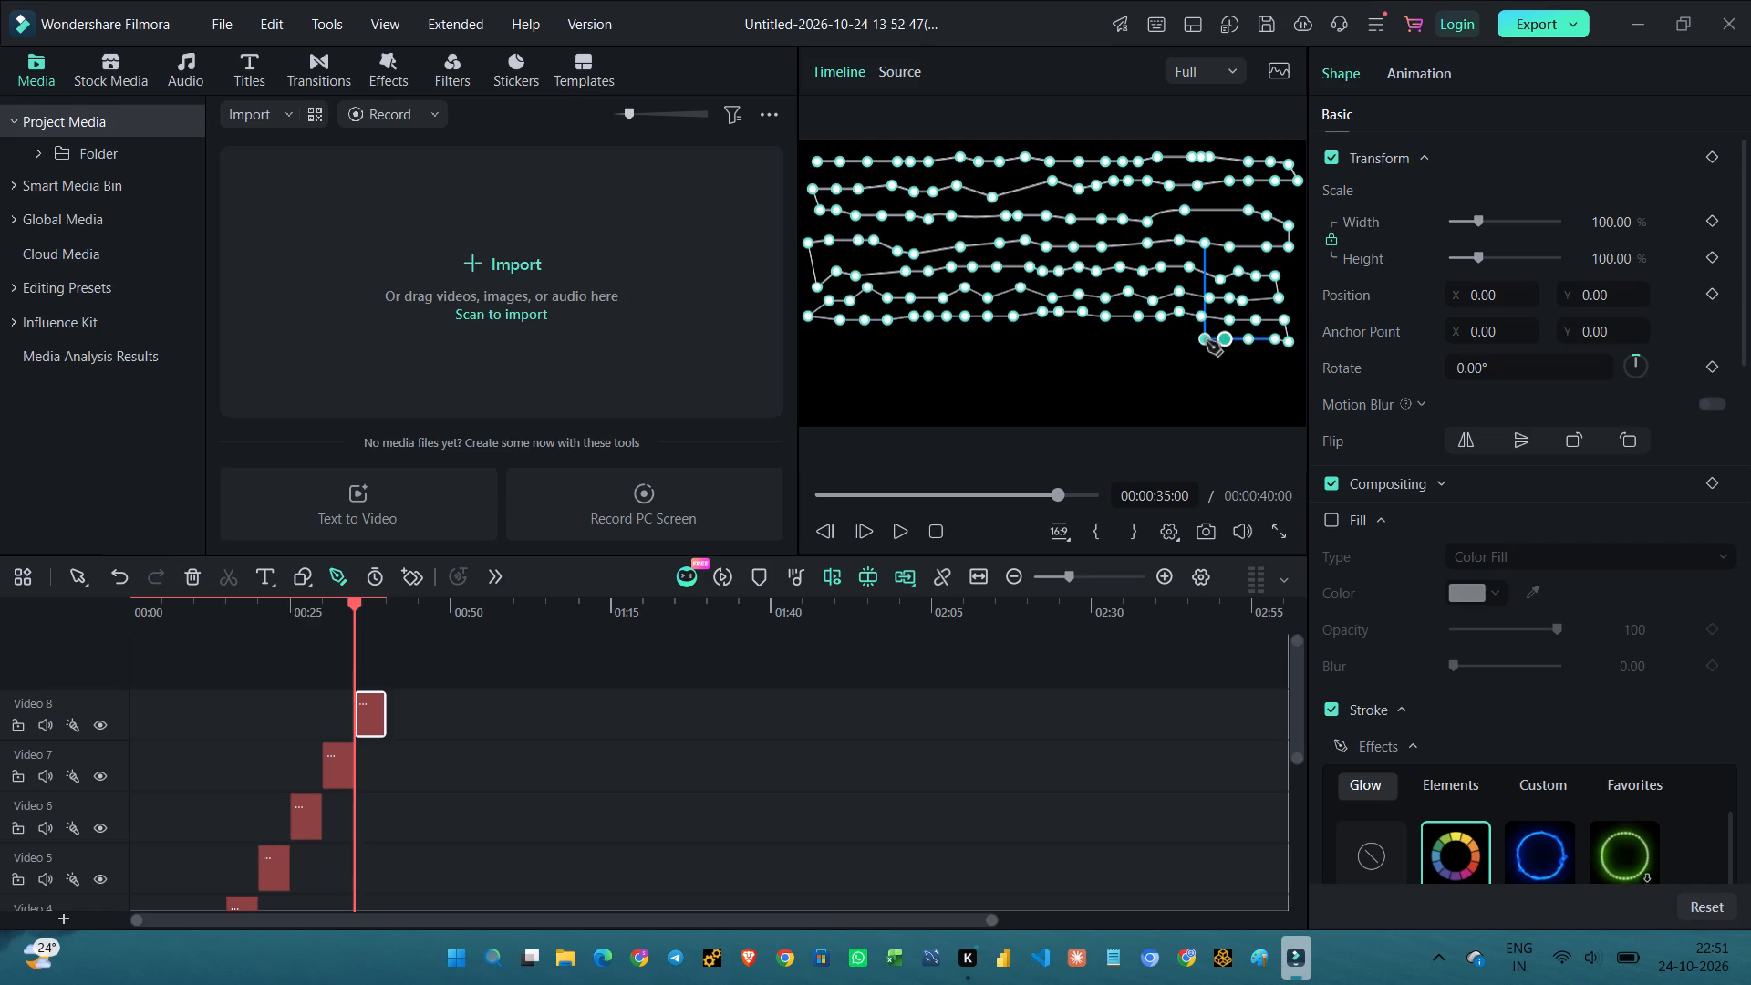
click(1207, 341)
click(1180, 341)
click(1158, 339)
click(1130, 340)
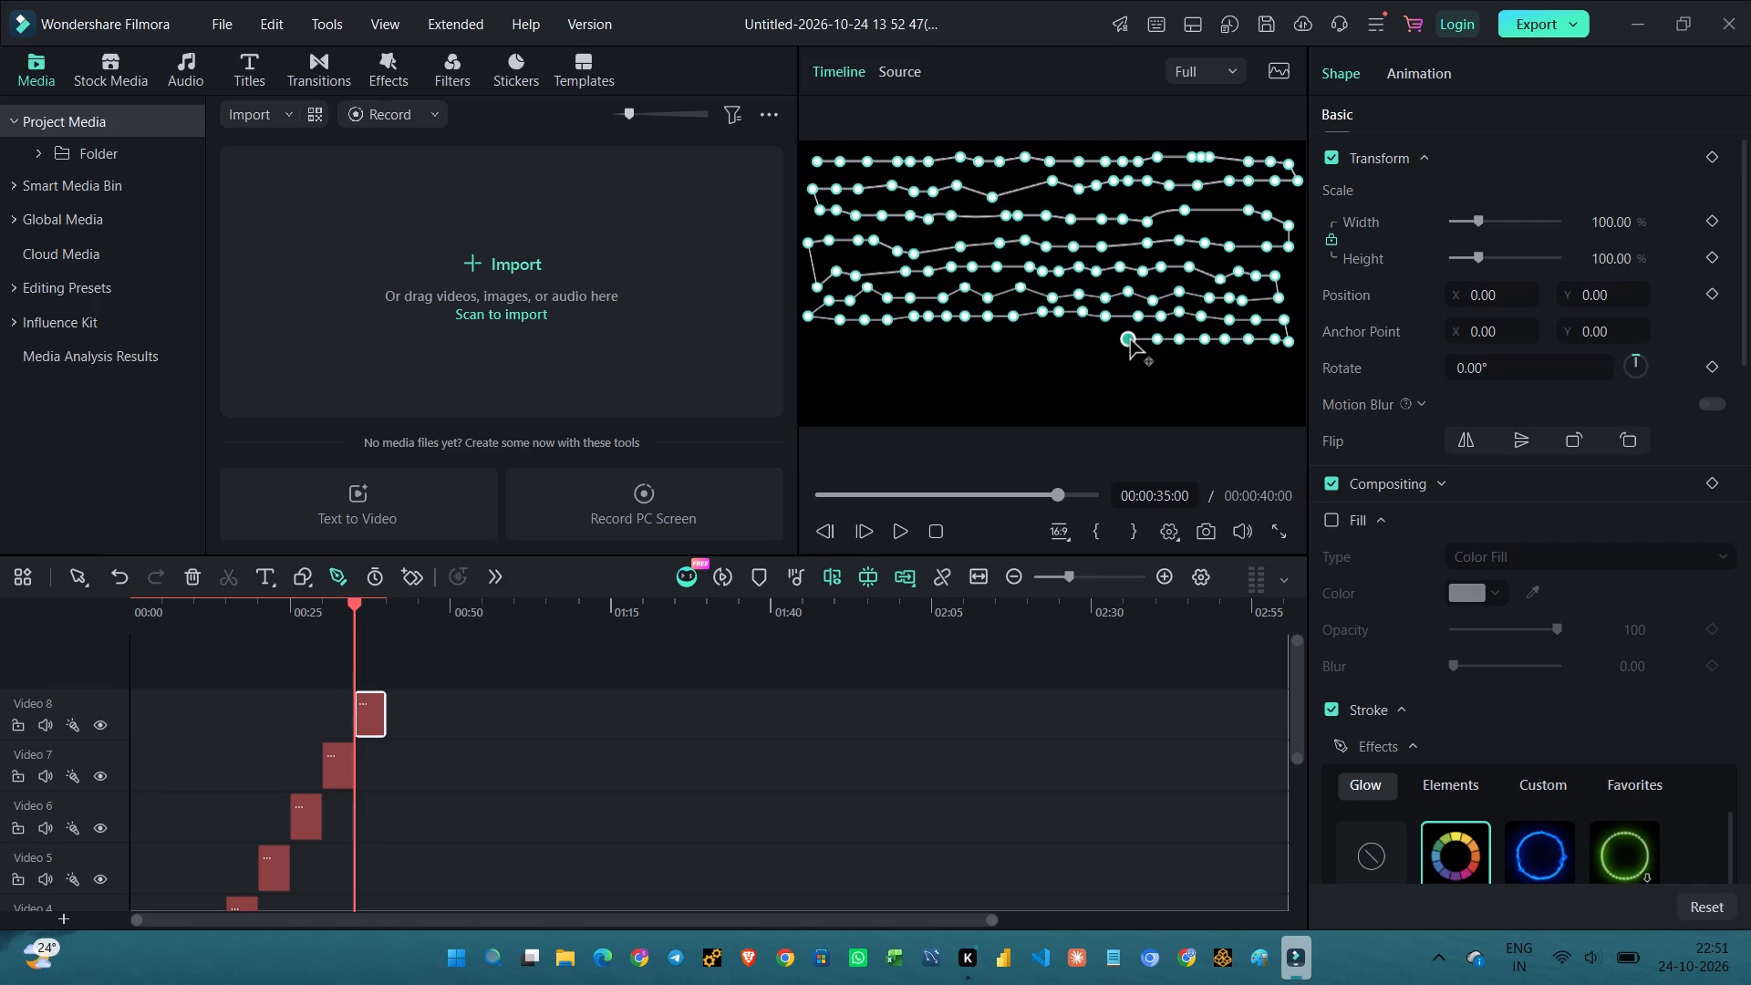
click(1110, 342)
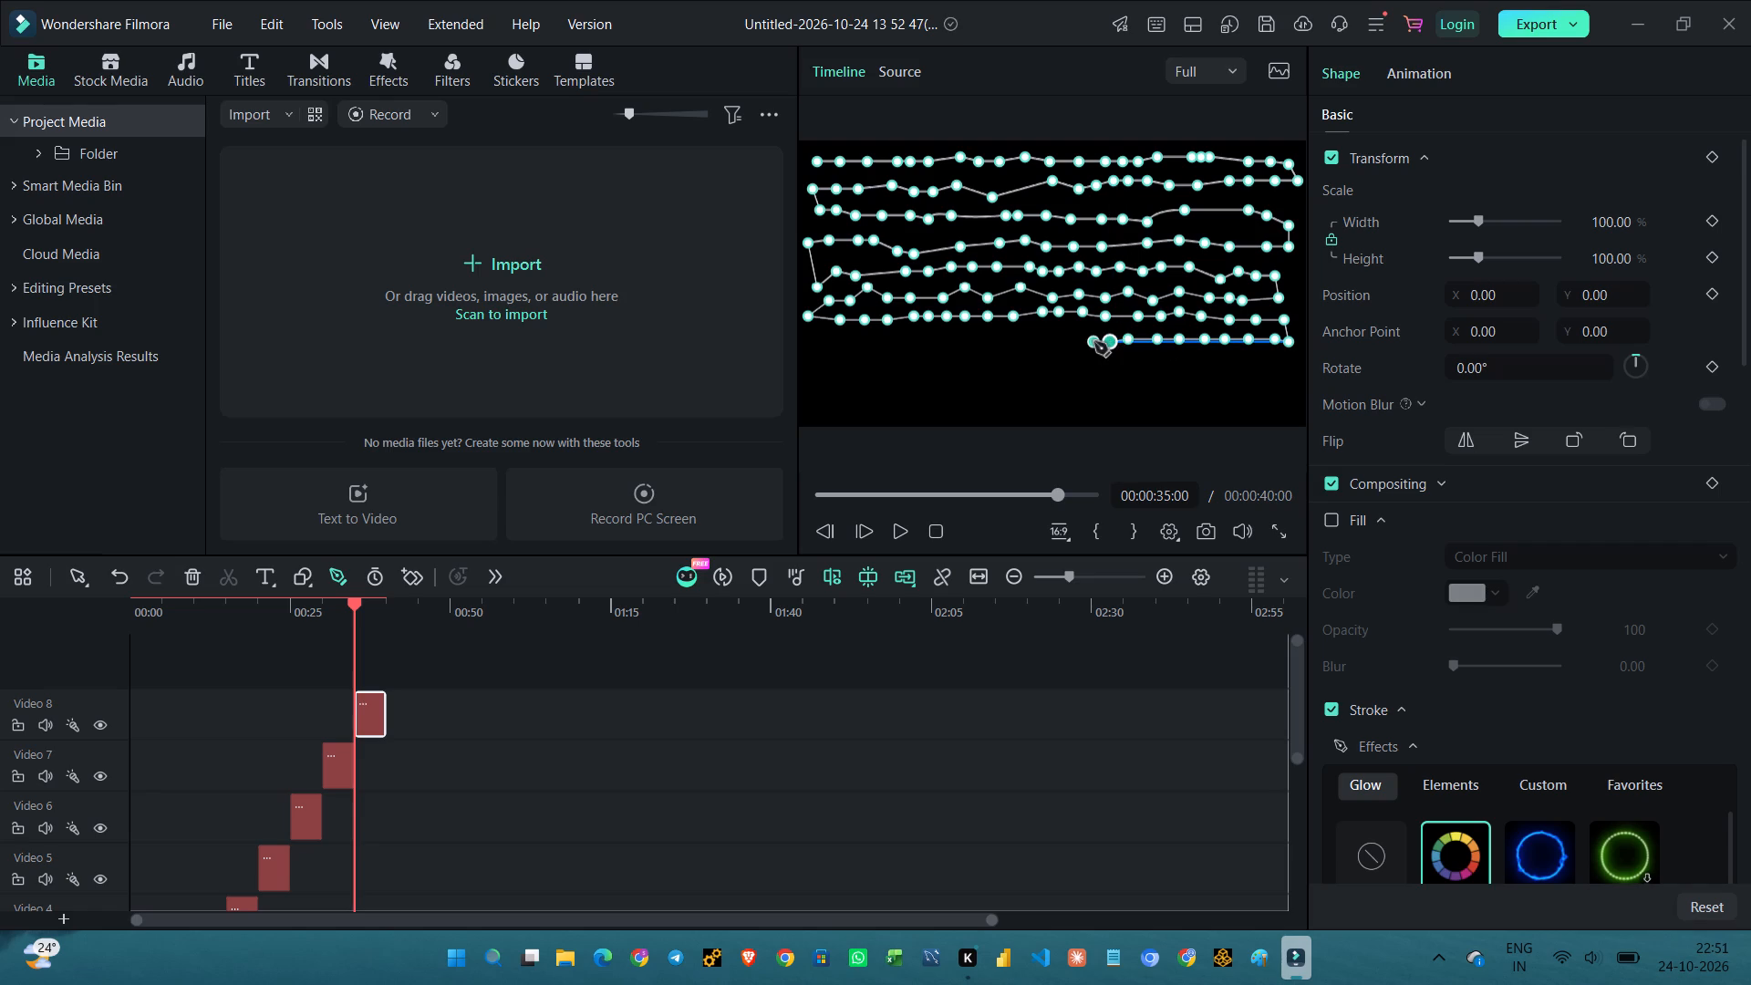
click(1094, 342)
click(1082, 342)
click(1059, 343)
Continue the eighth row of the pen path leftward from the centre with slight waves to the frame's left edge.
click(1046, 336)
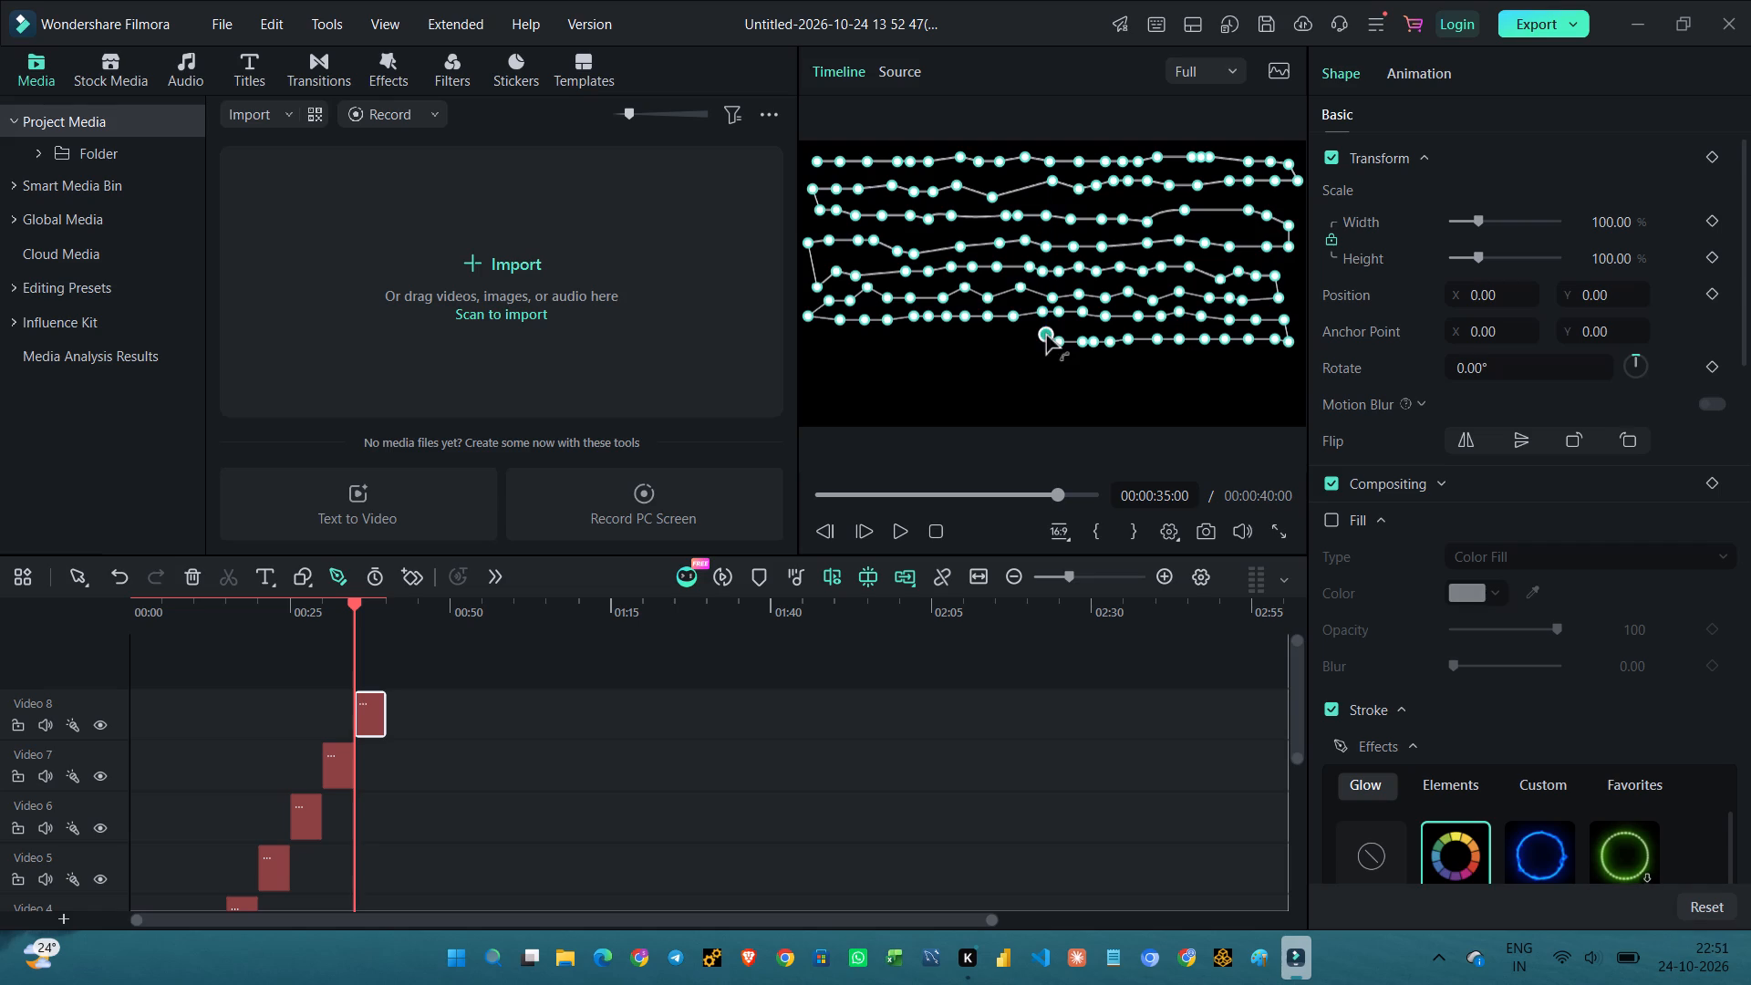
click(1025, 336)
click(1004, 340)
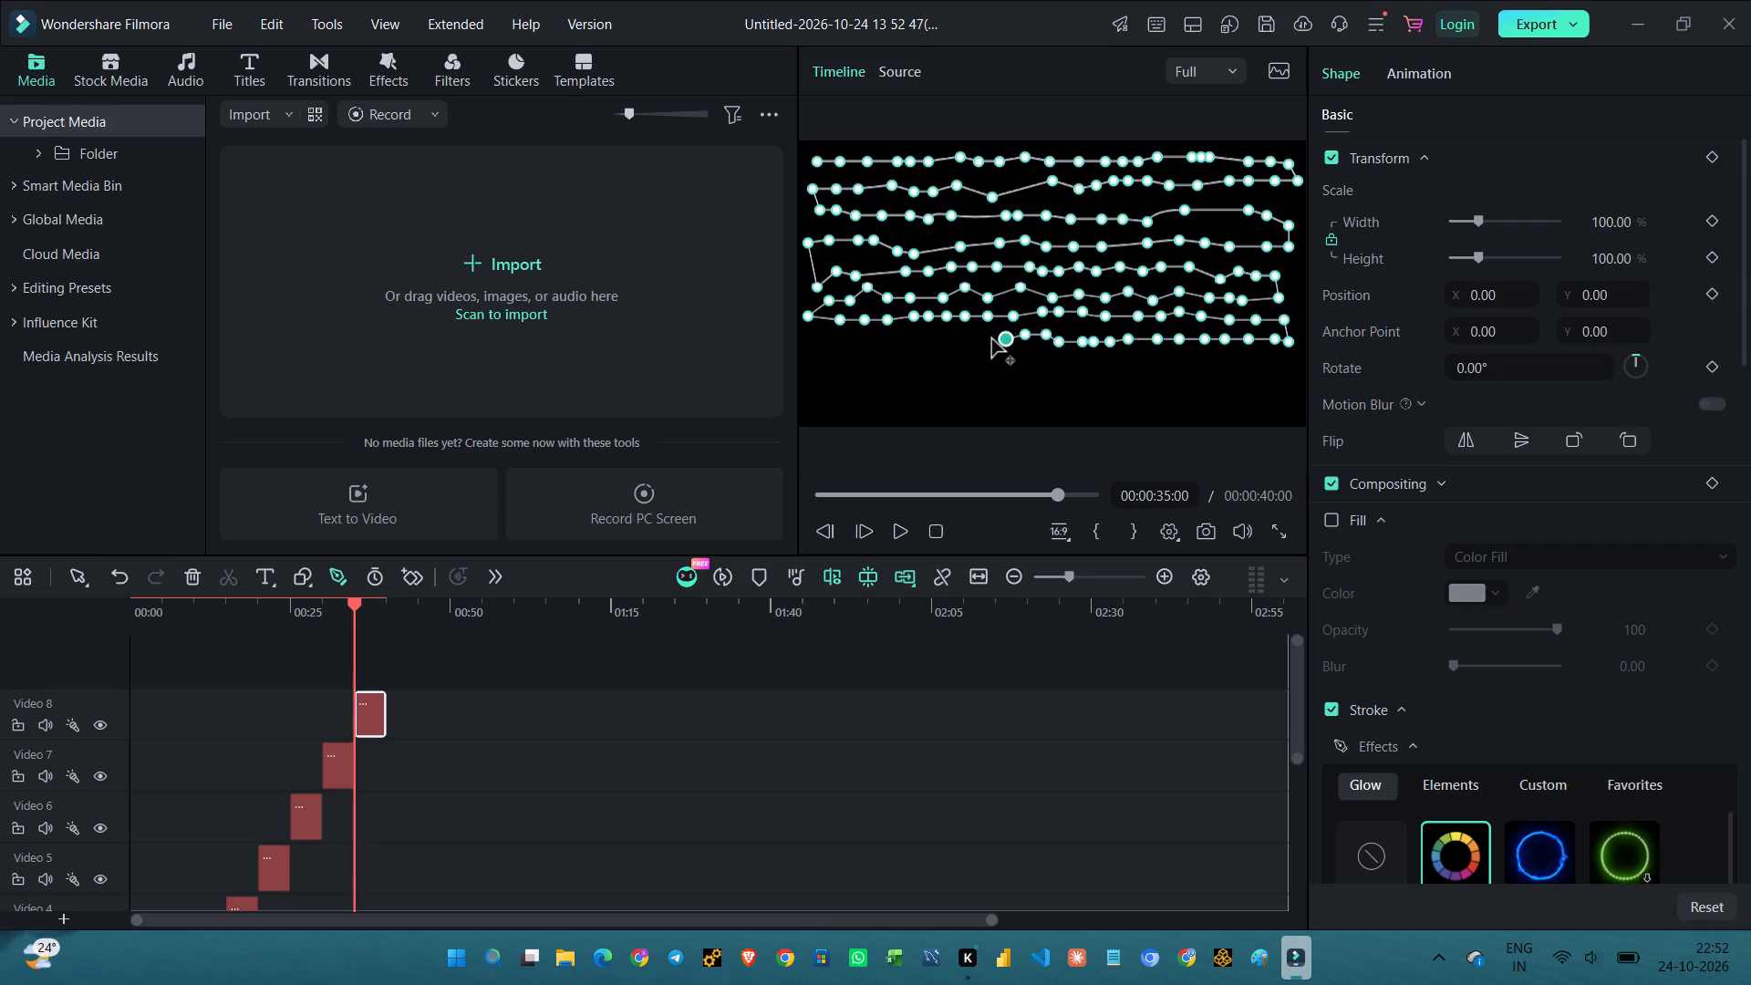
click(982, 336)
click(962, 336)
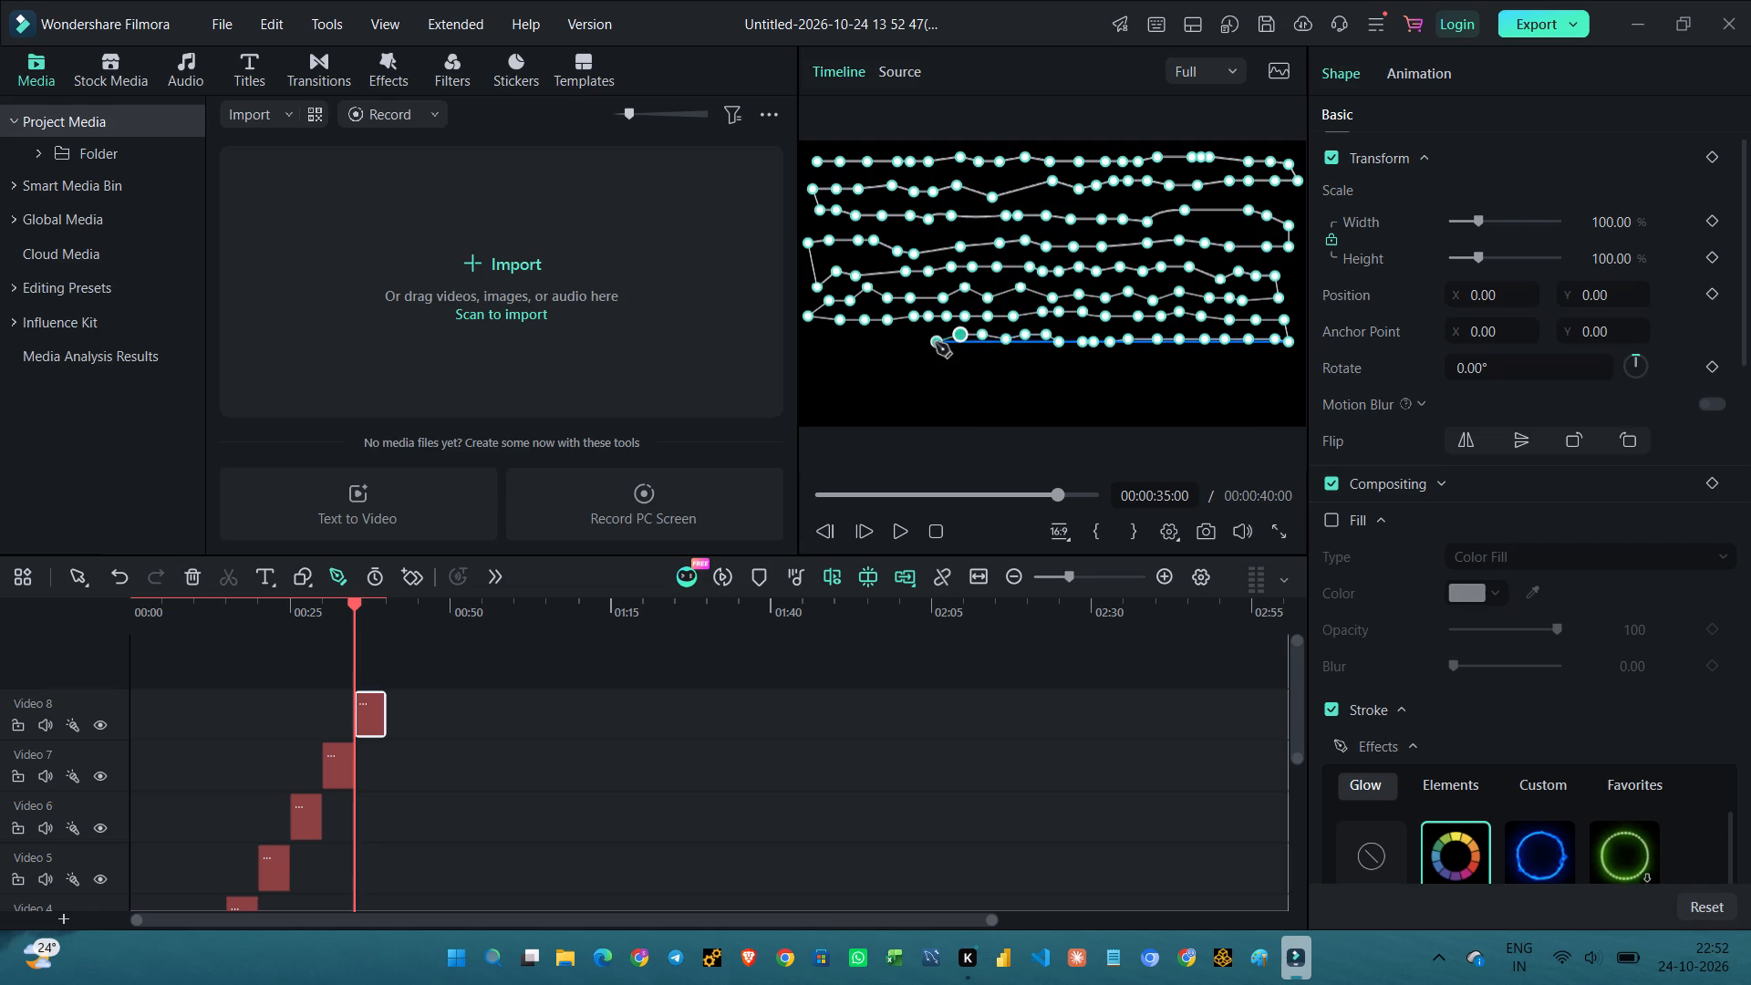
click(936, 343)
click(915, 343)
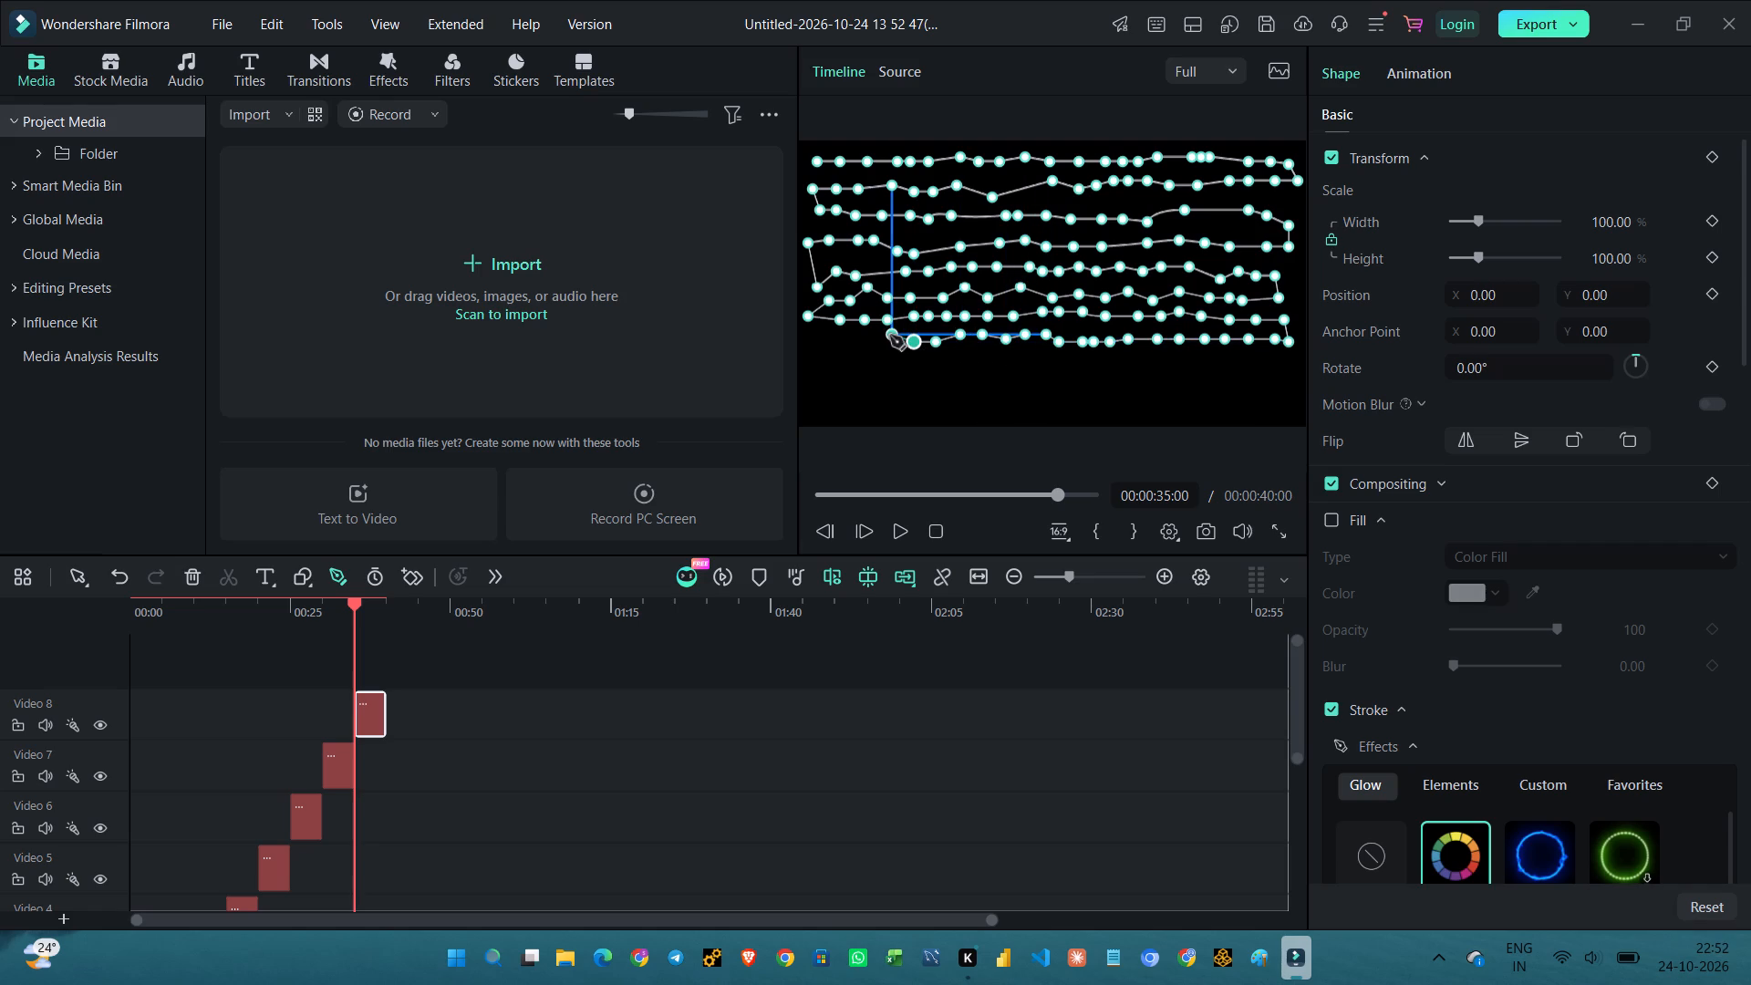
click(890, 336)
click(871, 341)
click(850, 343)
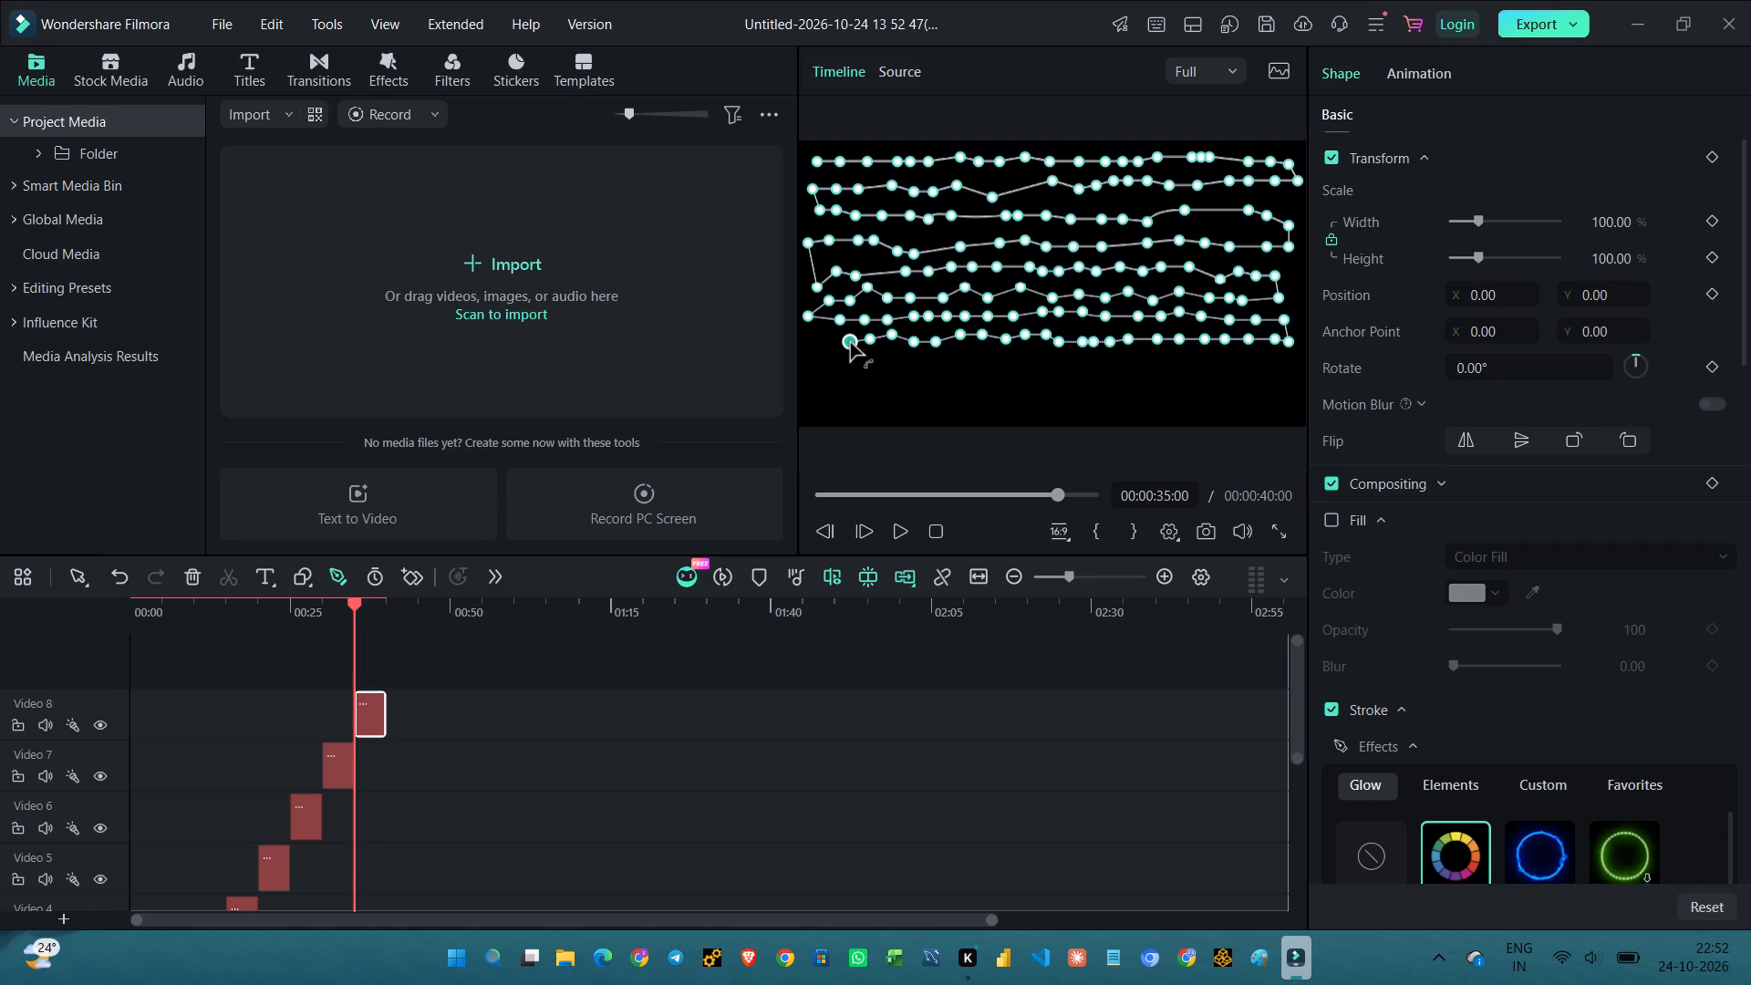
click(824, 343)
click(807, 350)
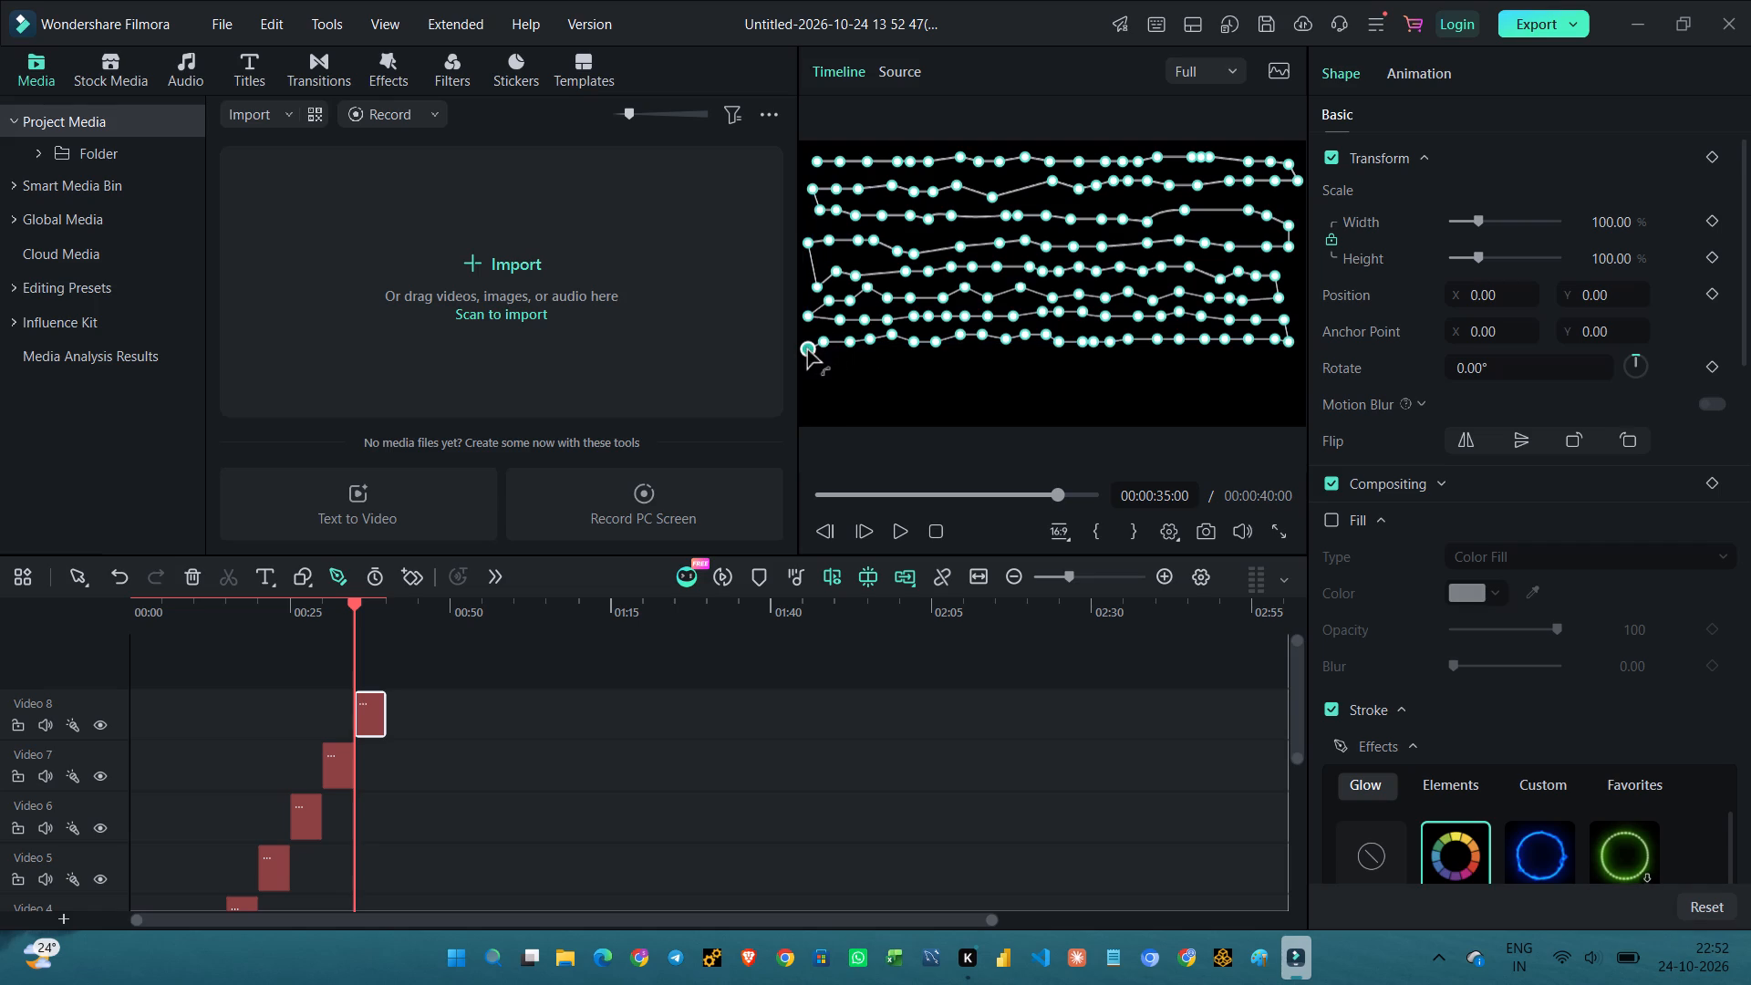
Drop the pen path down at the frame's left edge and draw a ninth, nearly level row rightward to the centre.
click(813, 370)
click(836, 364)
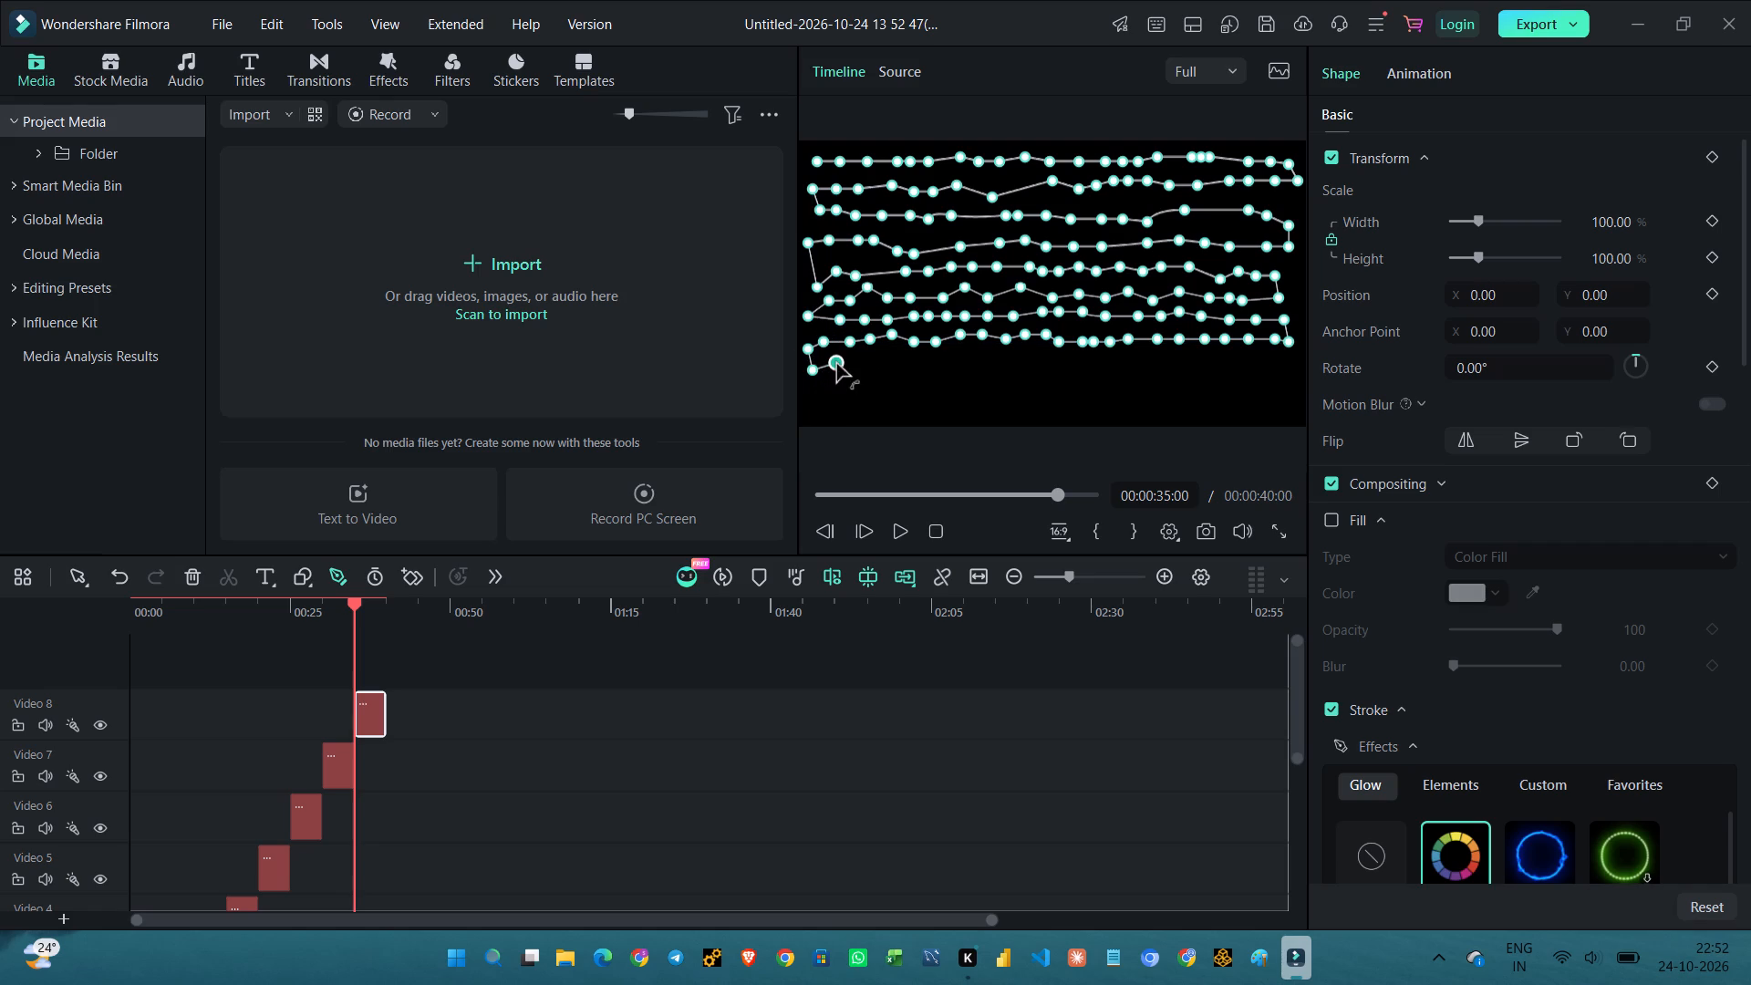
click(855, 366)
click(881, 363)
click(906, 363)
click(931, 363)
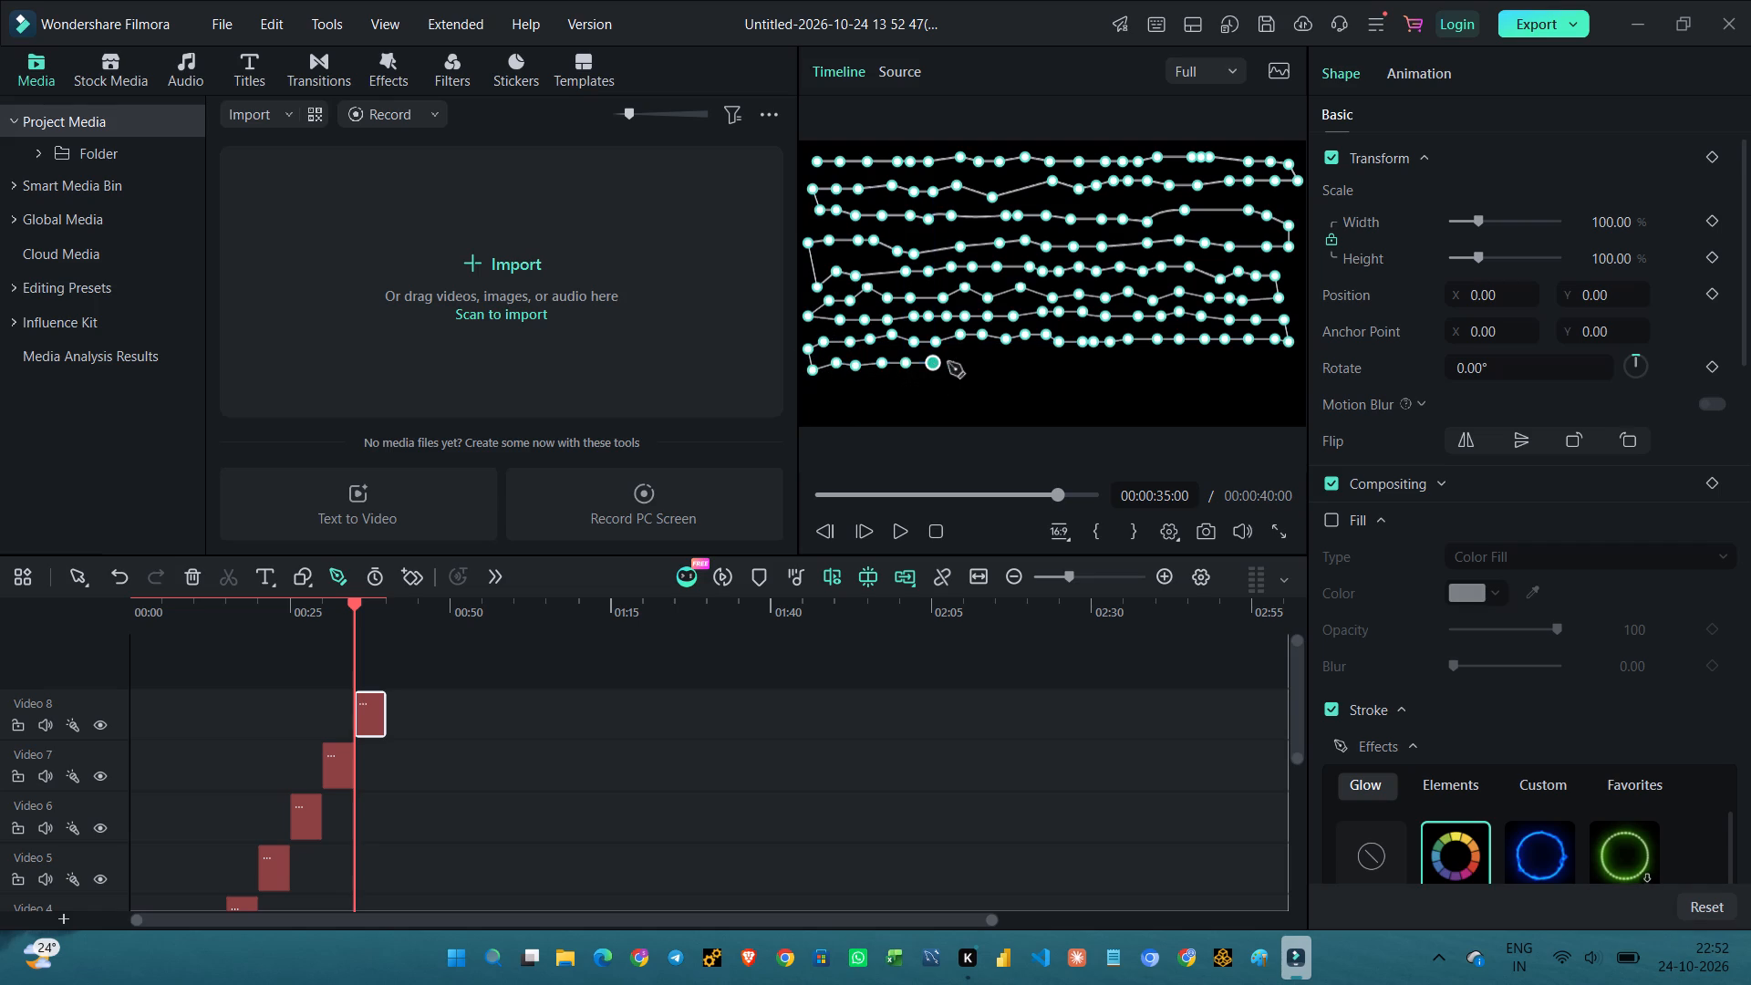
click(952, 363)
click(980, 366)
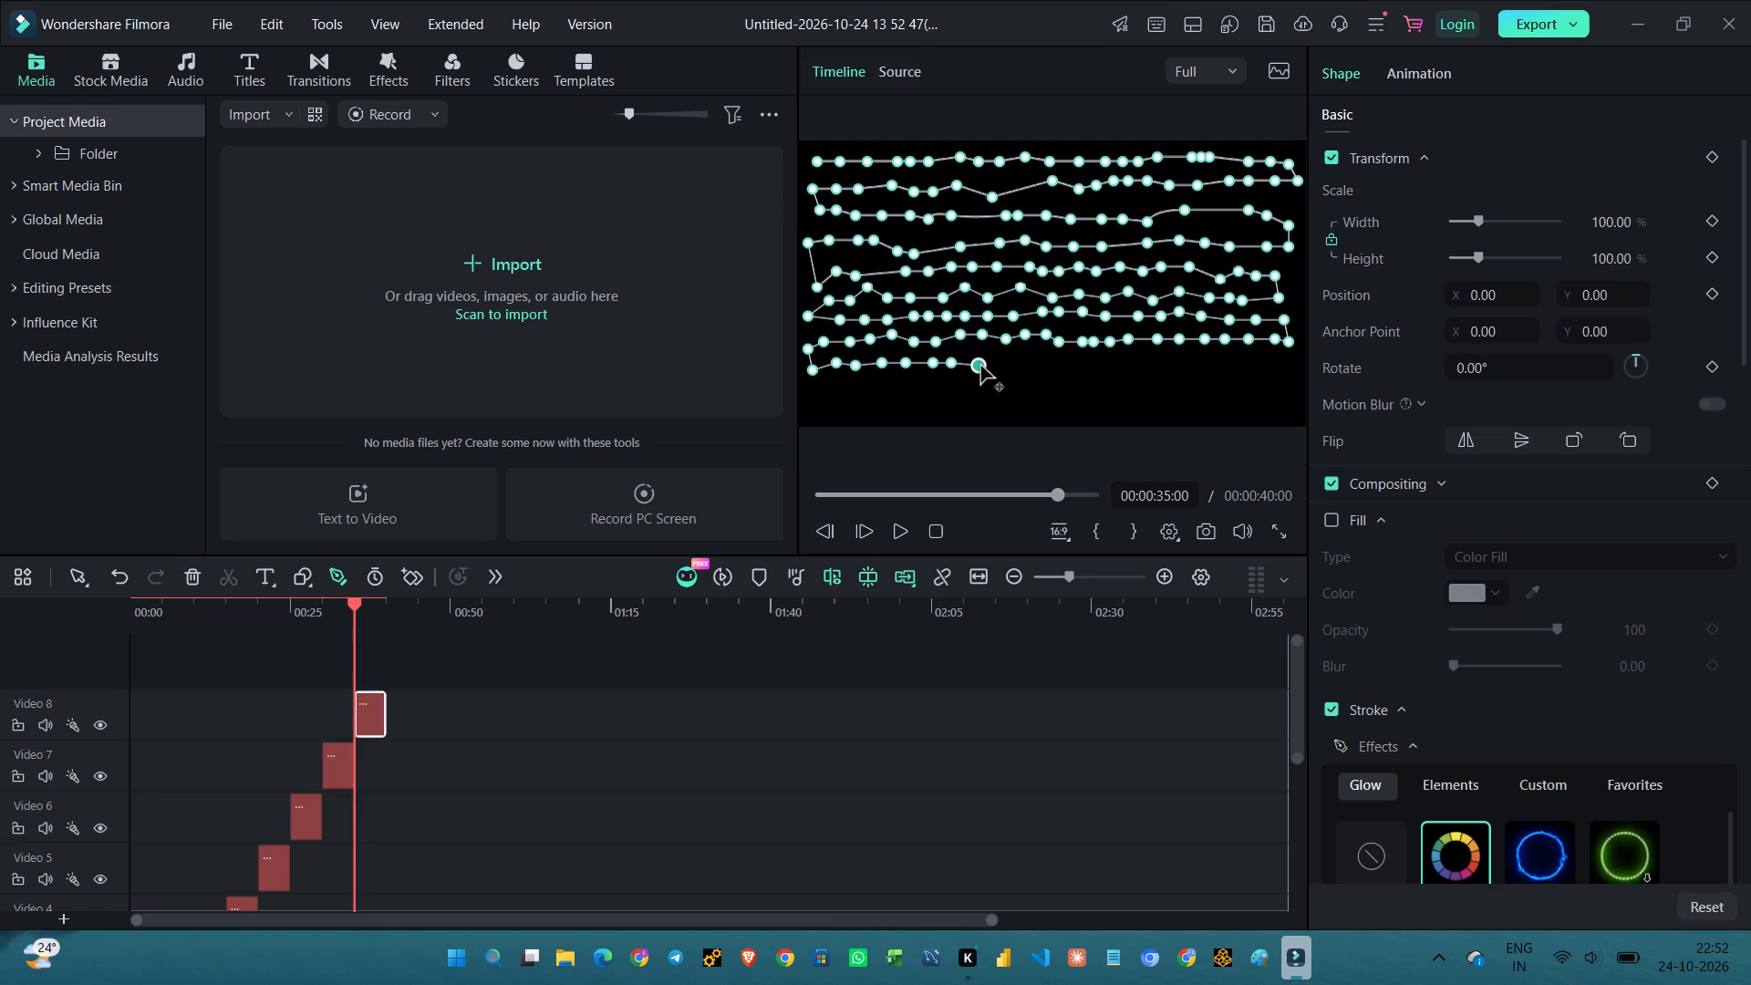
click(997, 366)
click(1020, 366)
click(1047, 365)
Continue the ninth row of the pen path rightward from the centre with slight dips to near the frame's right edge.
click(1070, 362)
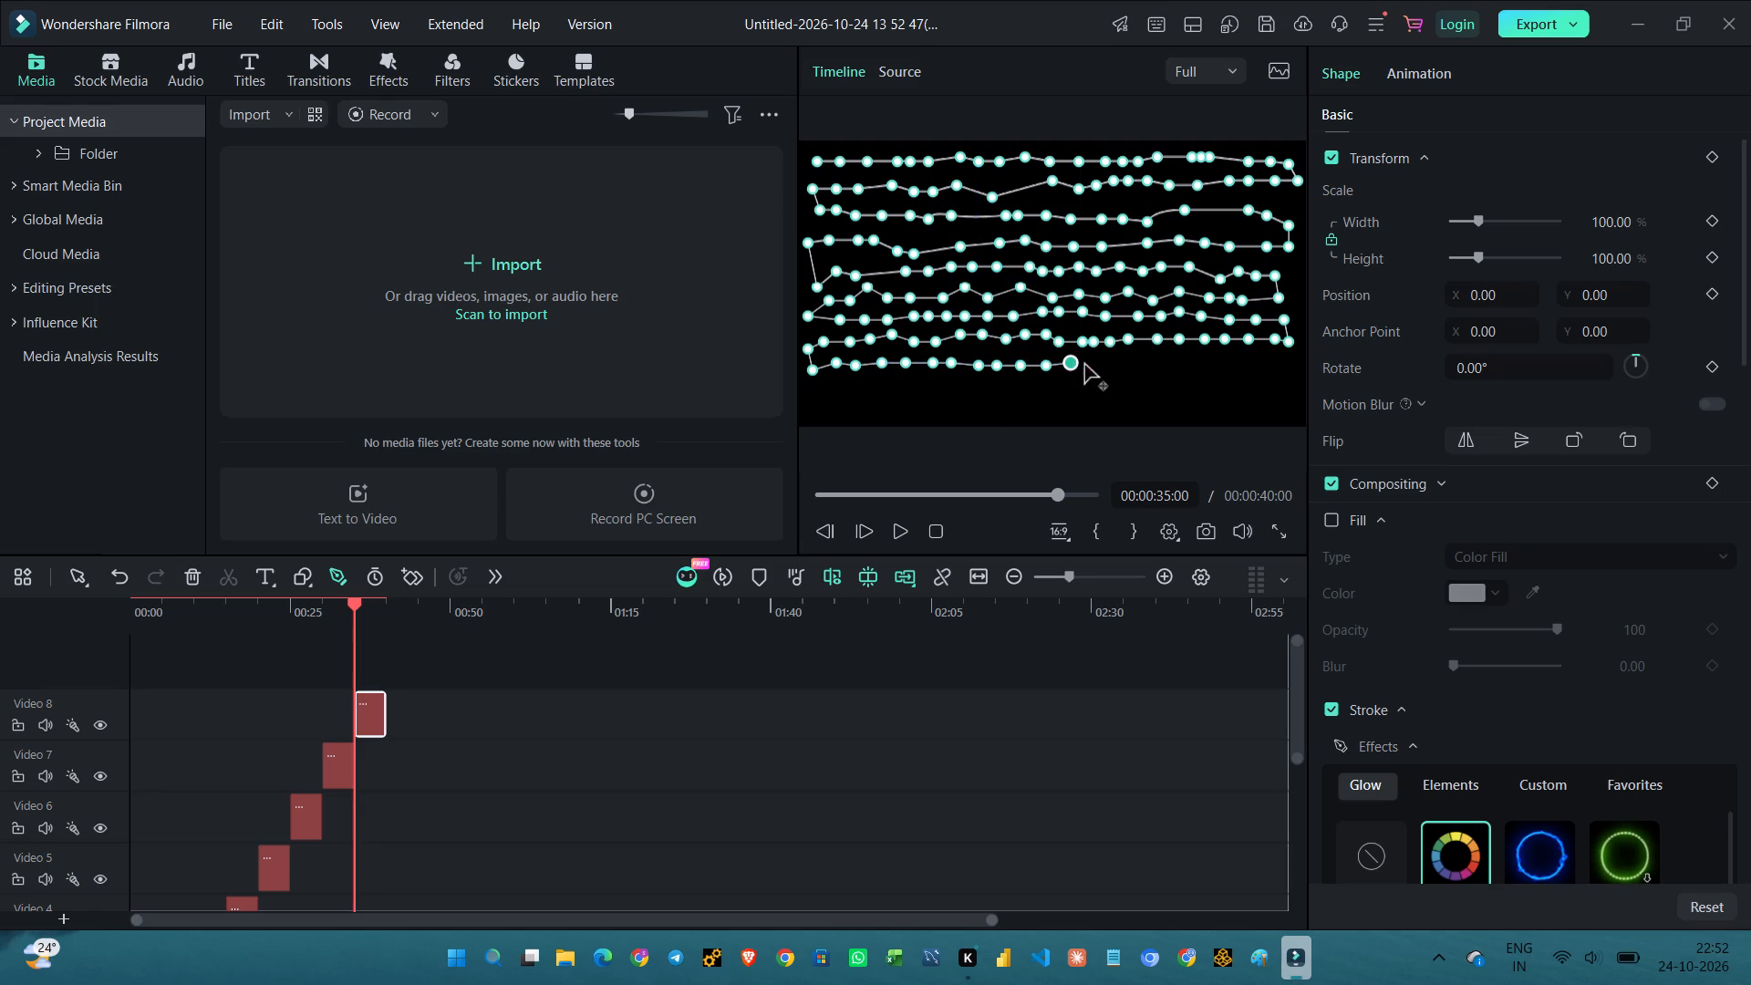
click(1086, 365)
click(1111, 369)
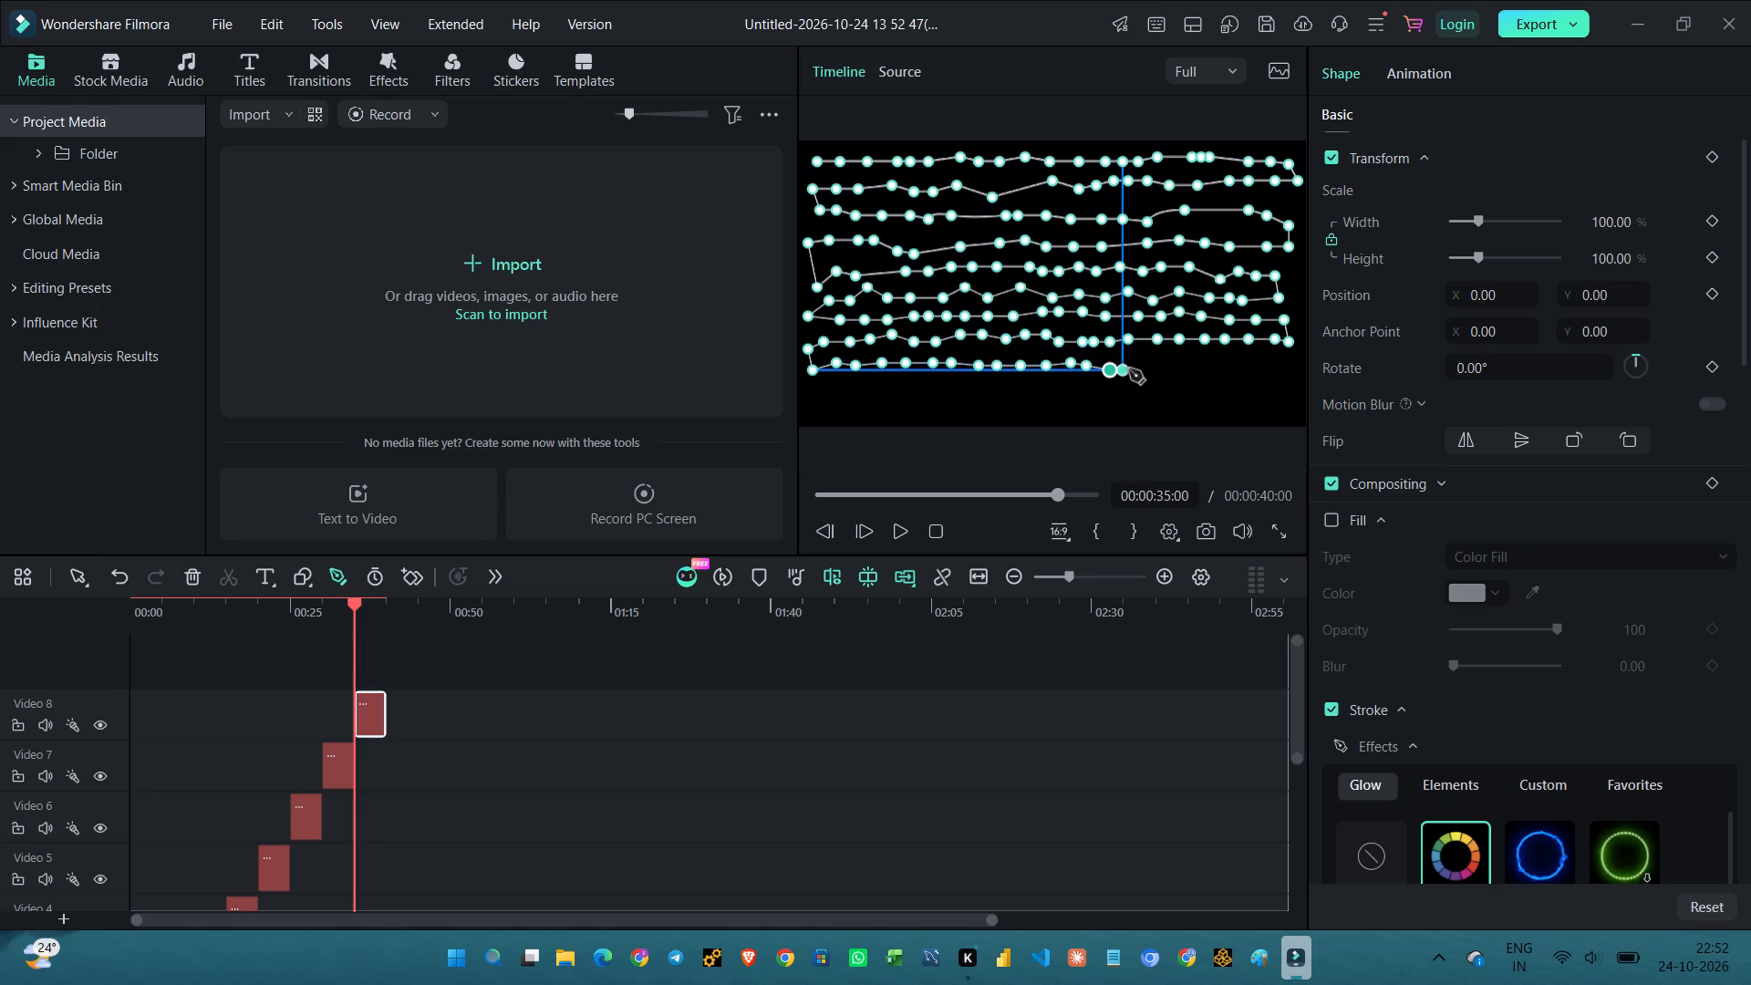
click(1135, 369)
click(1155, 366)
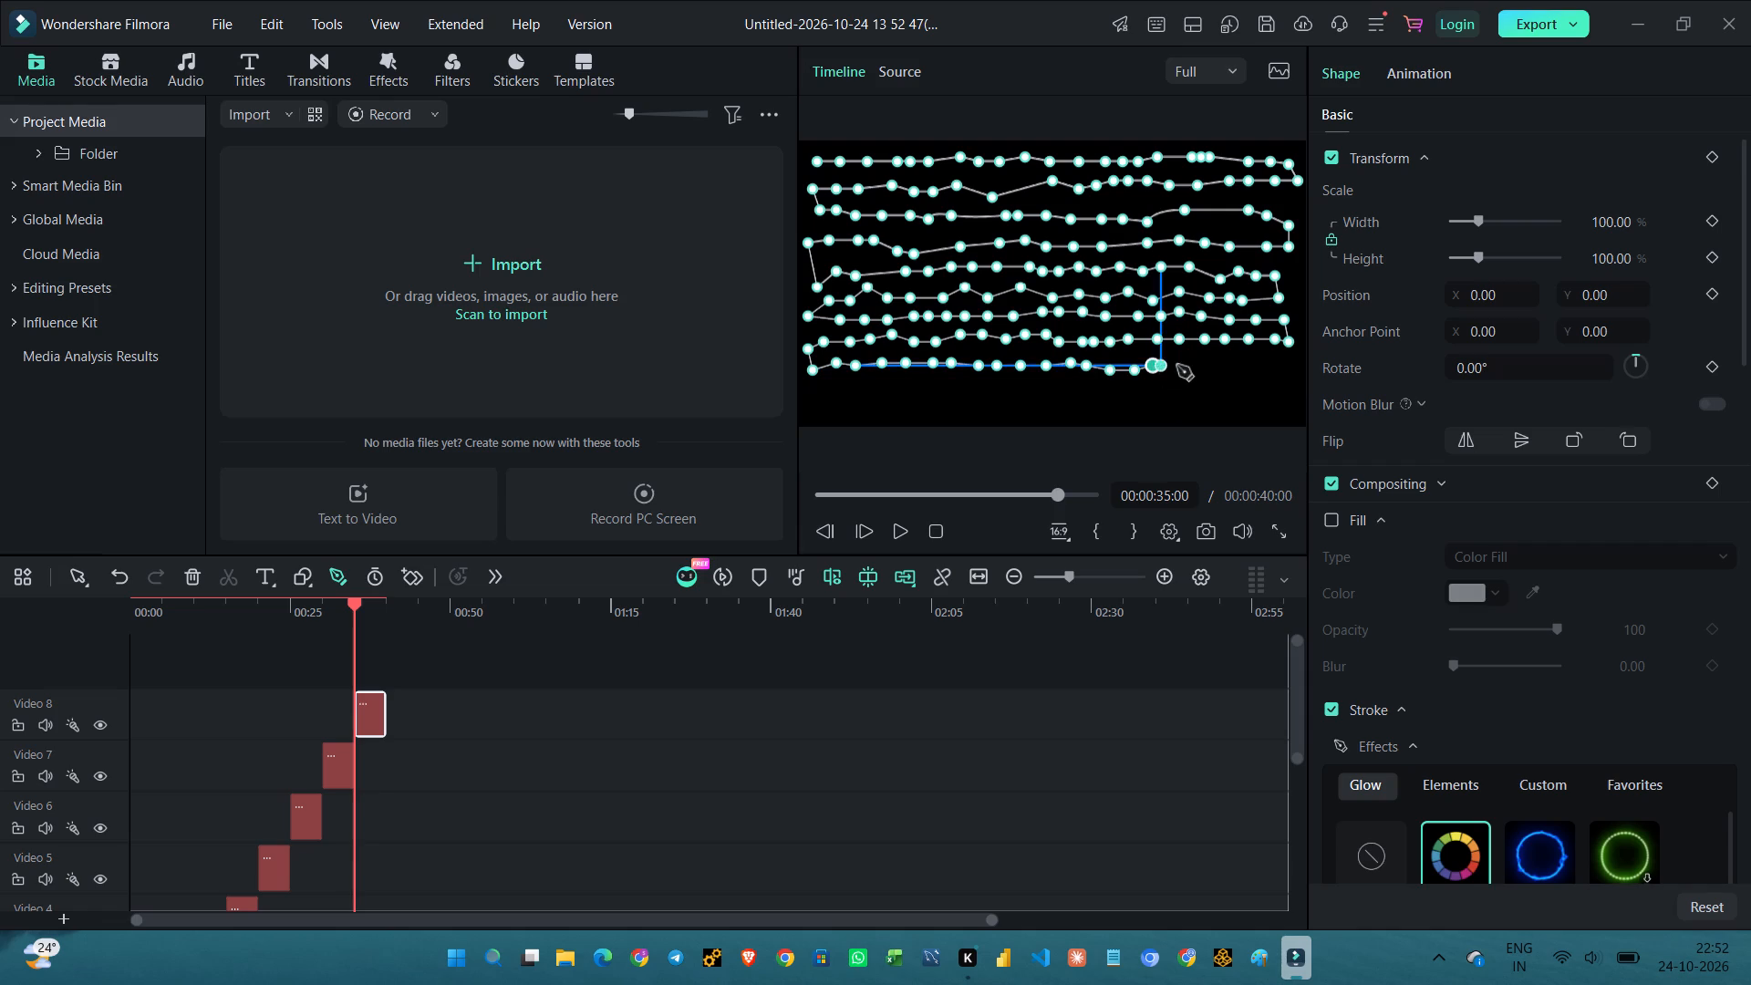
click(1179, 365)
click(1202, 368)
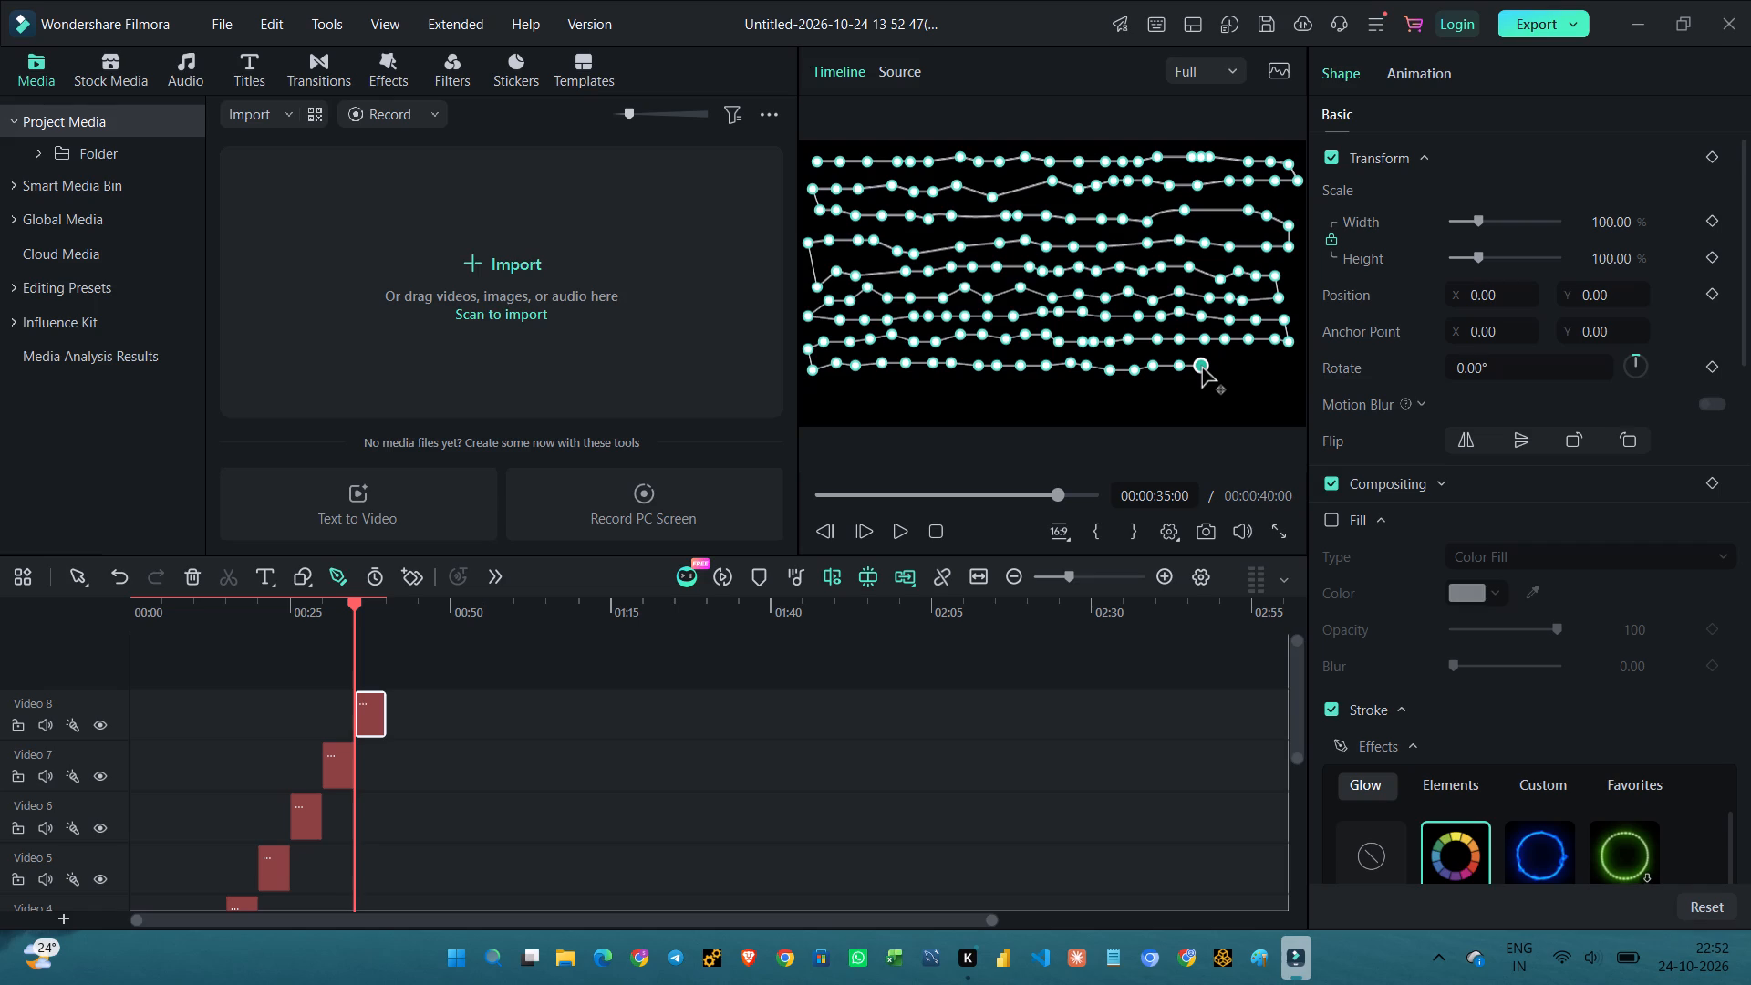
click(1241, 362)
click(1257, 367)
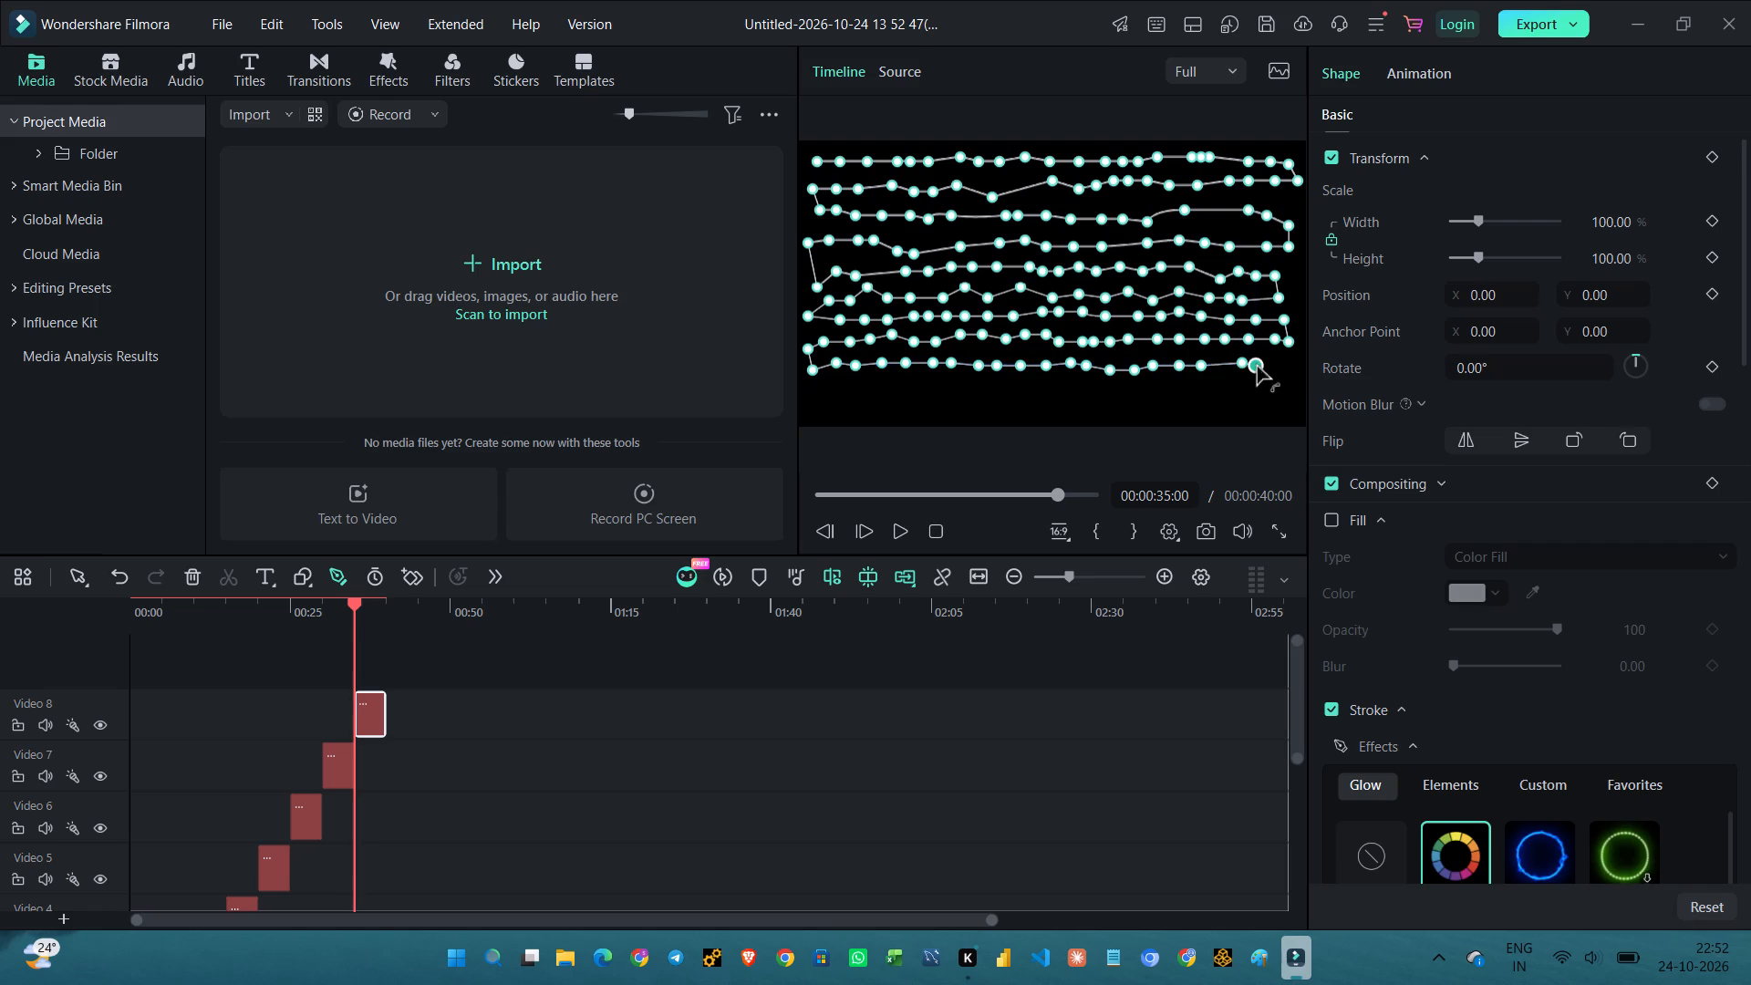
click(1278, 371)
Drop the pen path down near the frame's right edge and draw a tenth, nearly level row leftward to the centre.
click(1289, 384)
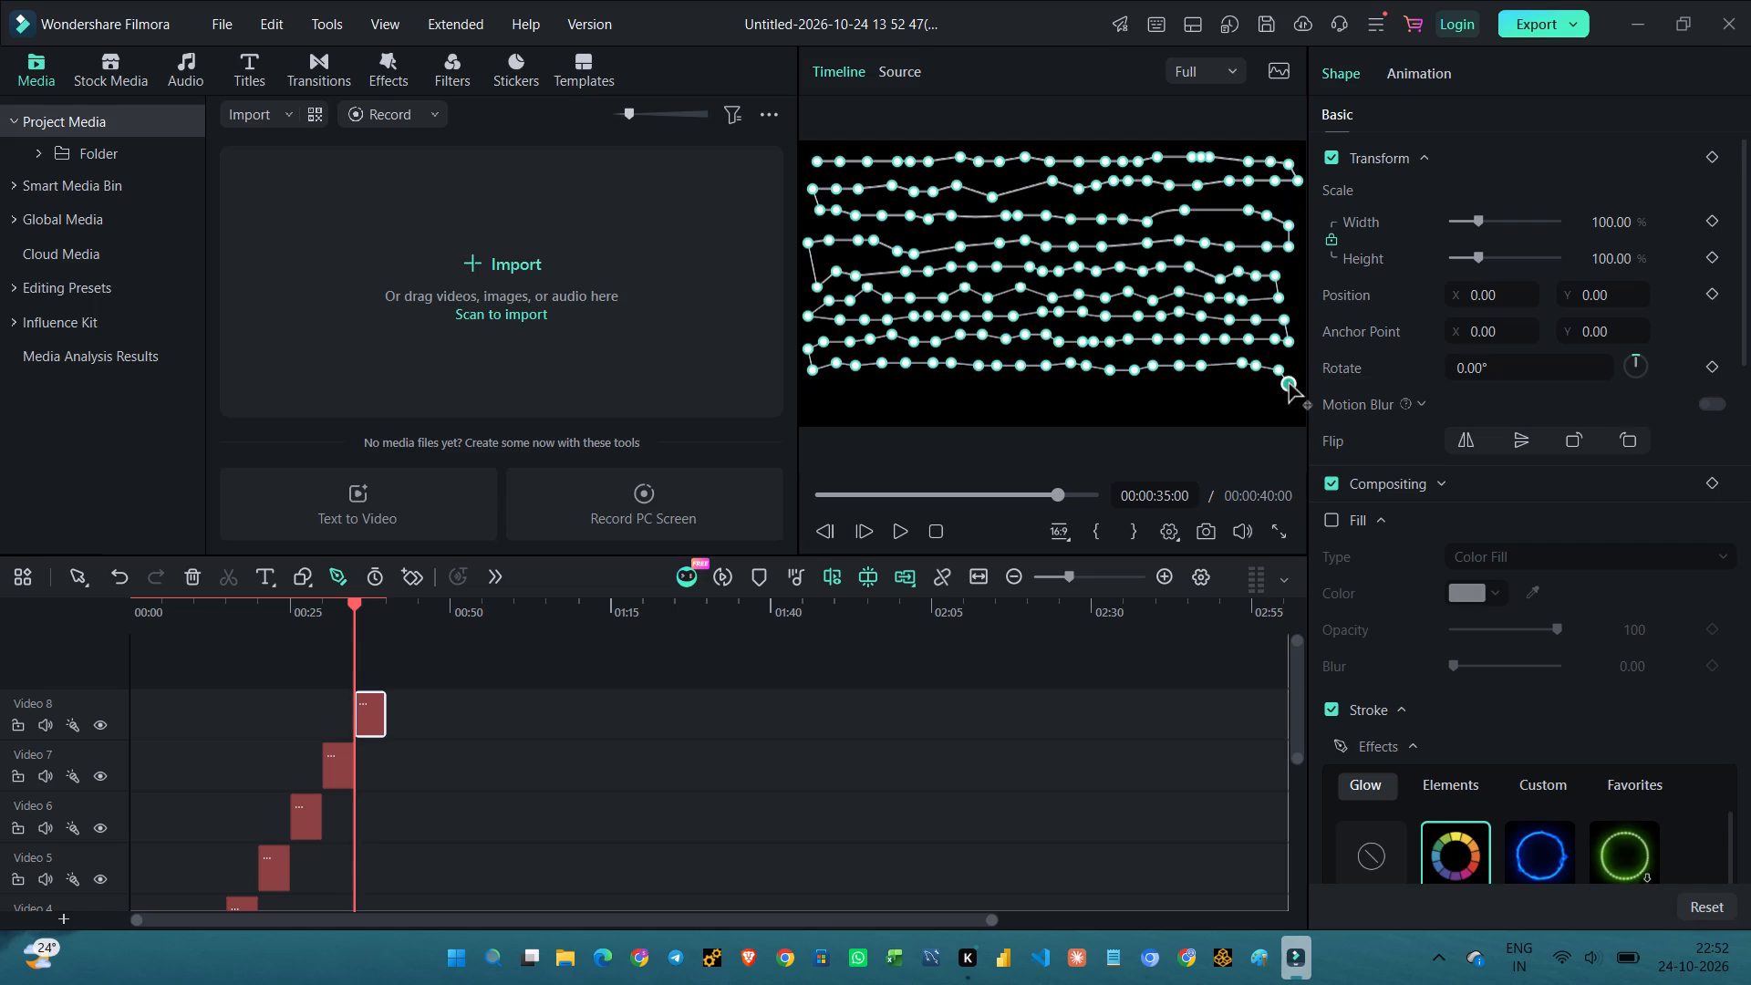
click(1268, 384)
click(1246, 382)
click(1219, 384)
click(1201, 383)
click(1172, 382)
click(1149, 384)
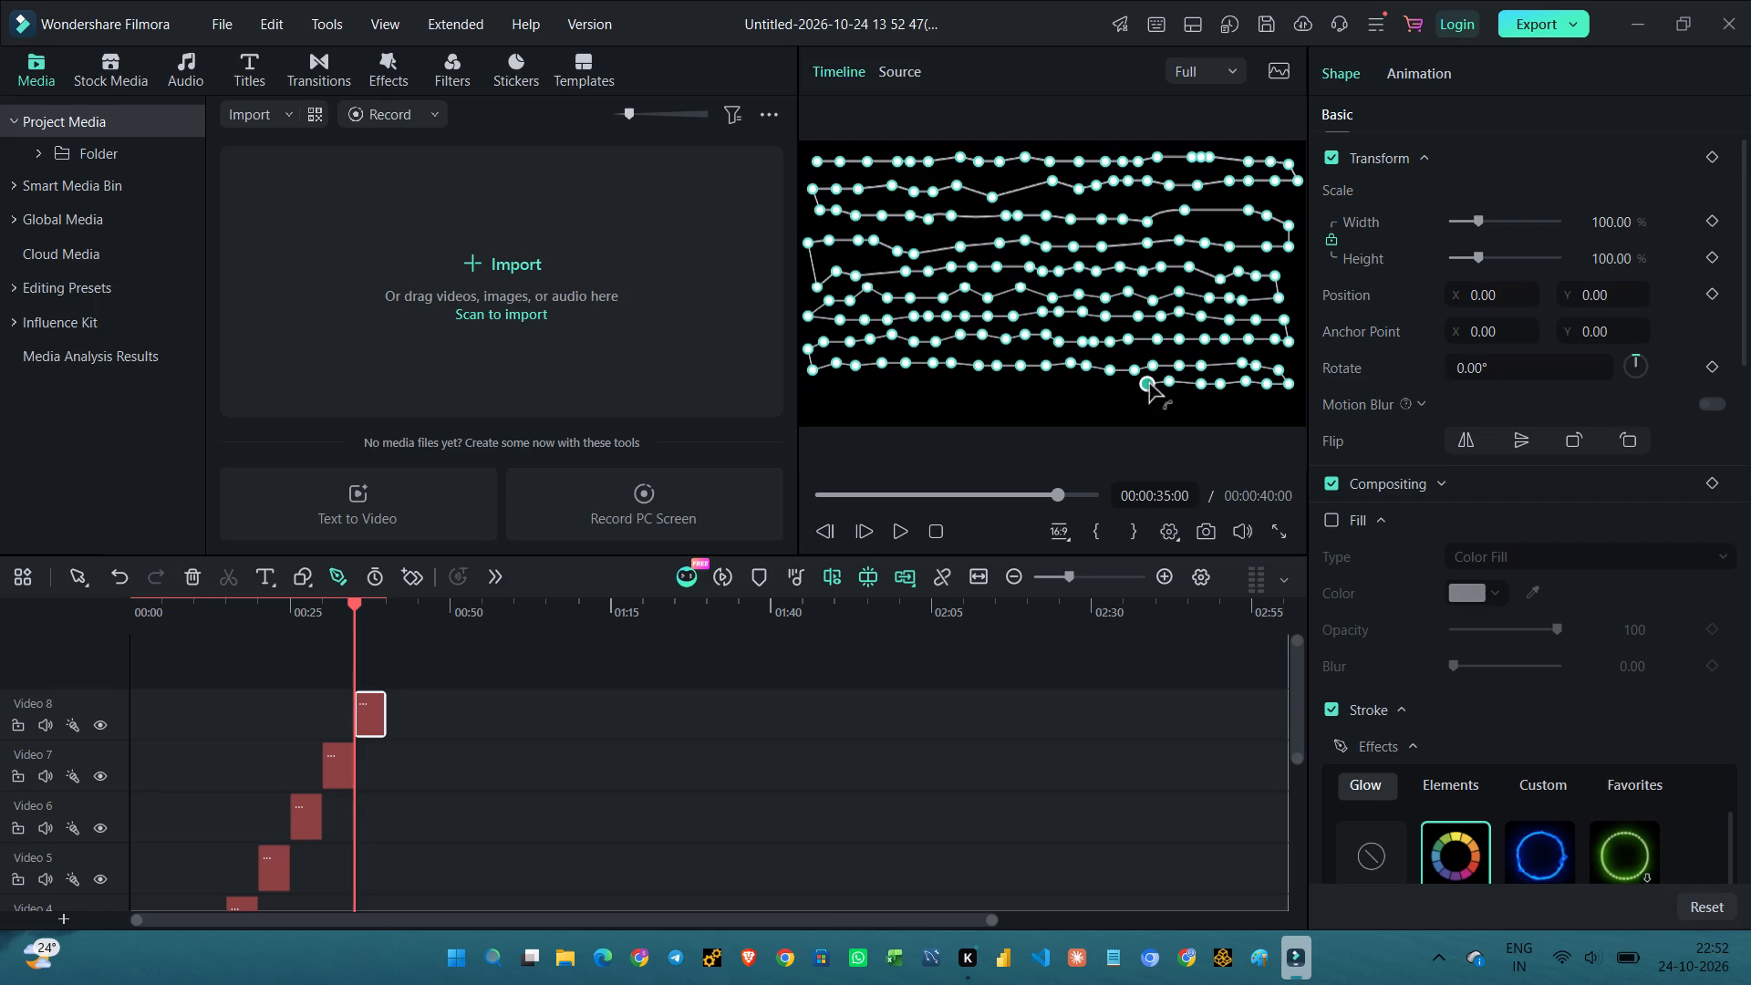
click(1127, 384)
click(1109, 384)
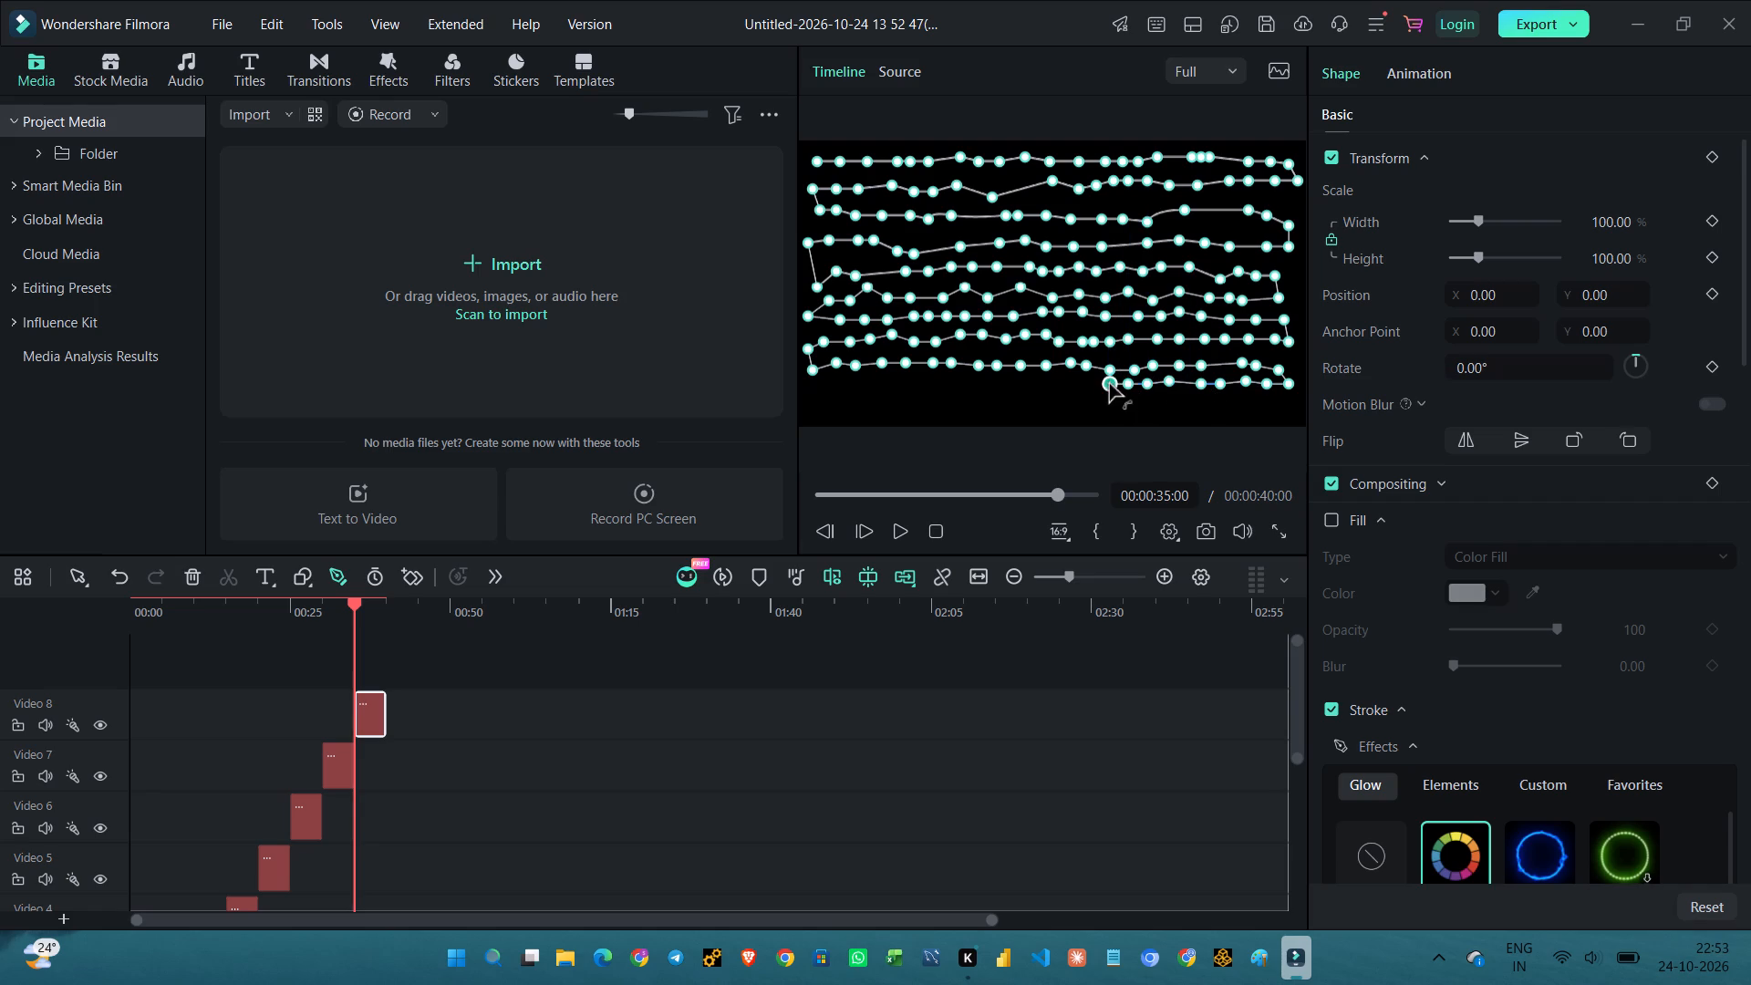
click(1090, 383)
click(1065, 383)
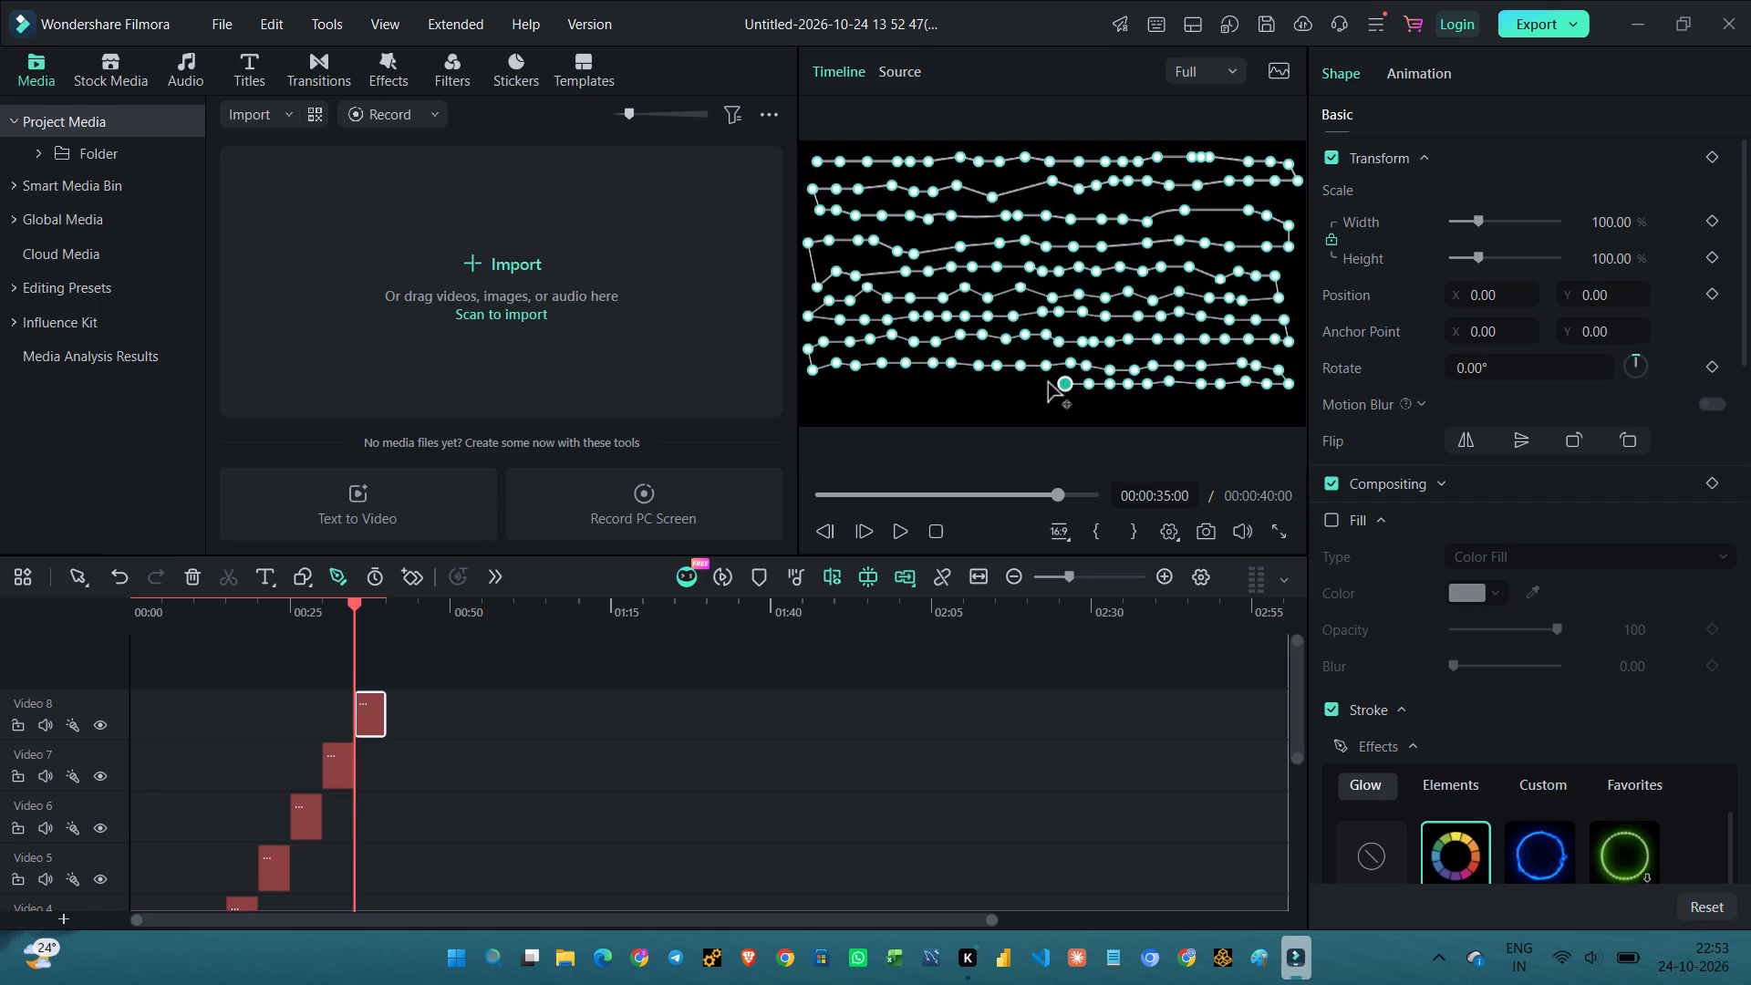
click(1045, 383)
Continue the tenth row of the pen path leftward from the centre with nearly level points to near the frame's left edge.
click(1024, 383)
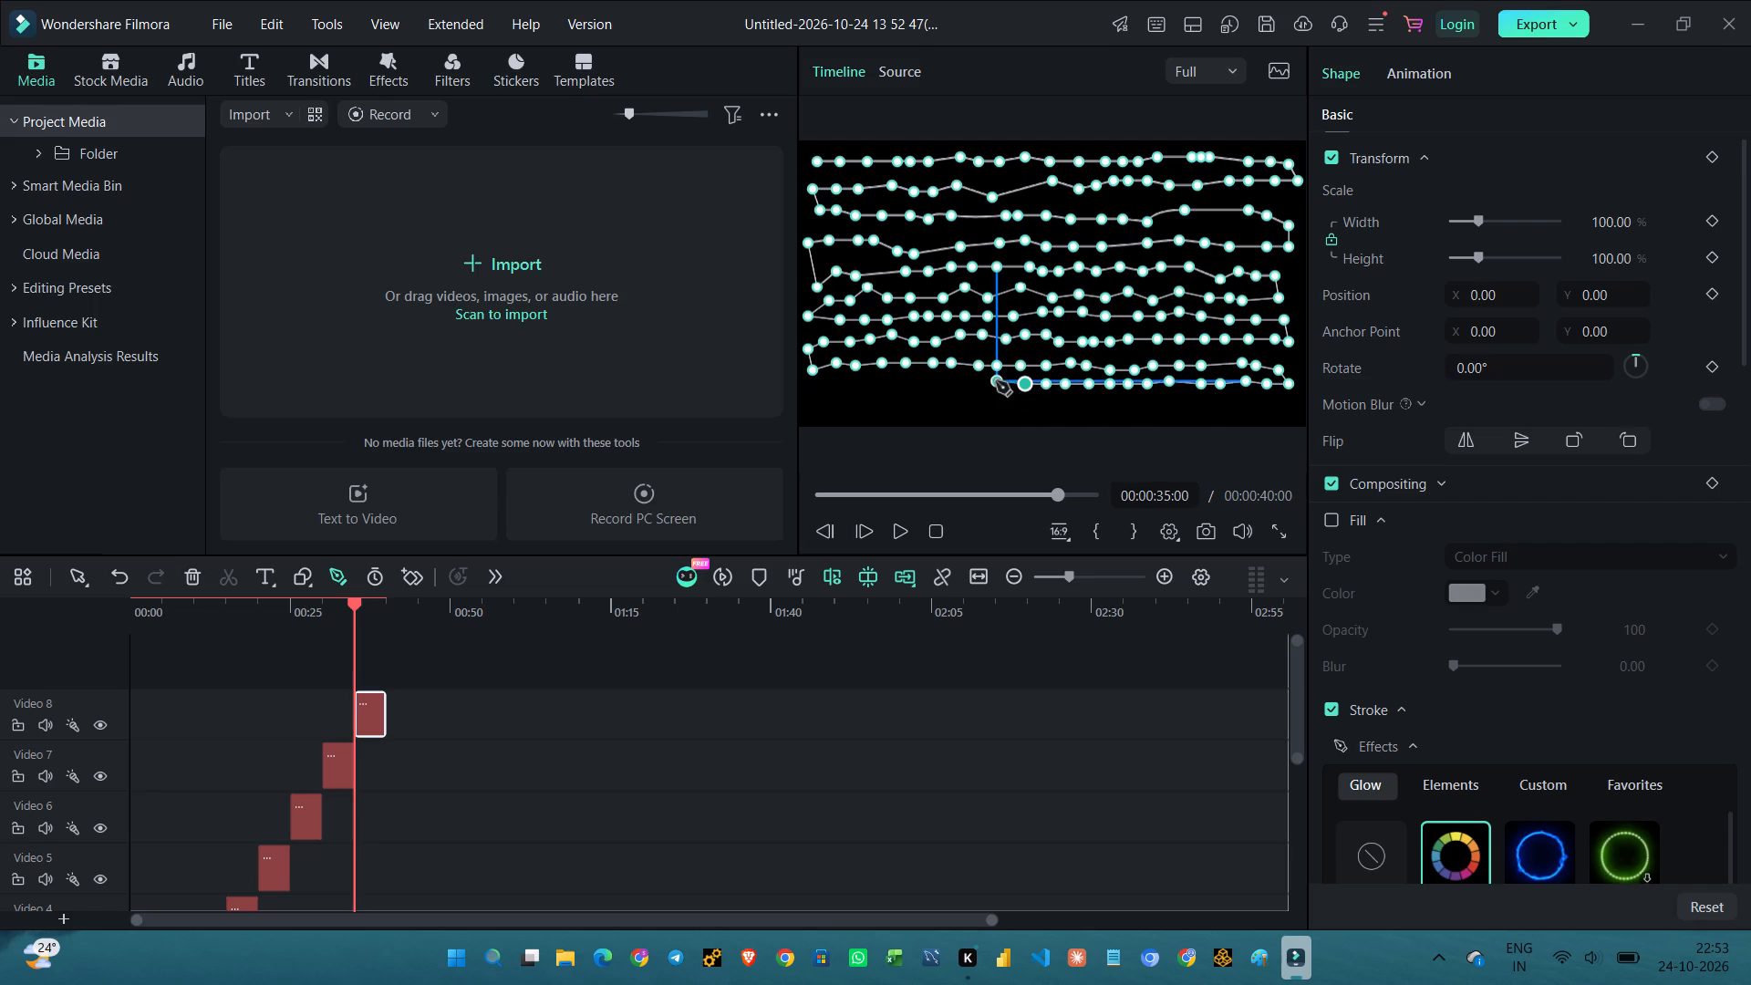
click(996, 381)
click(978, 381)
click(959, 382)
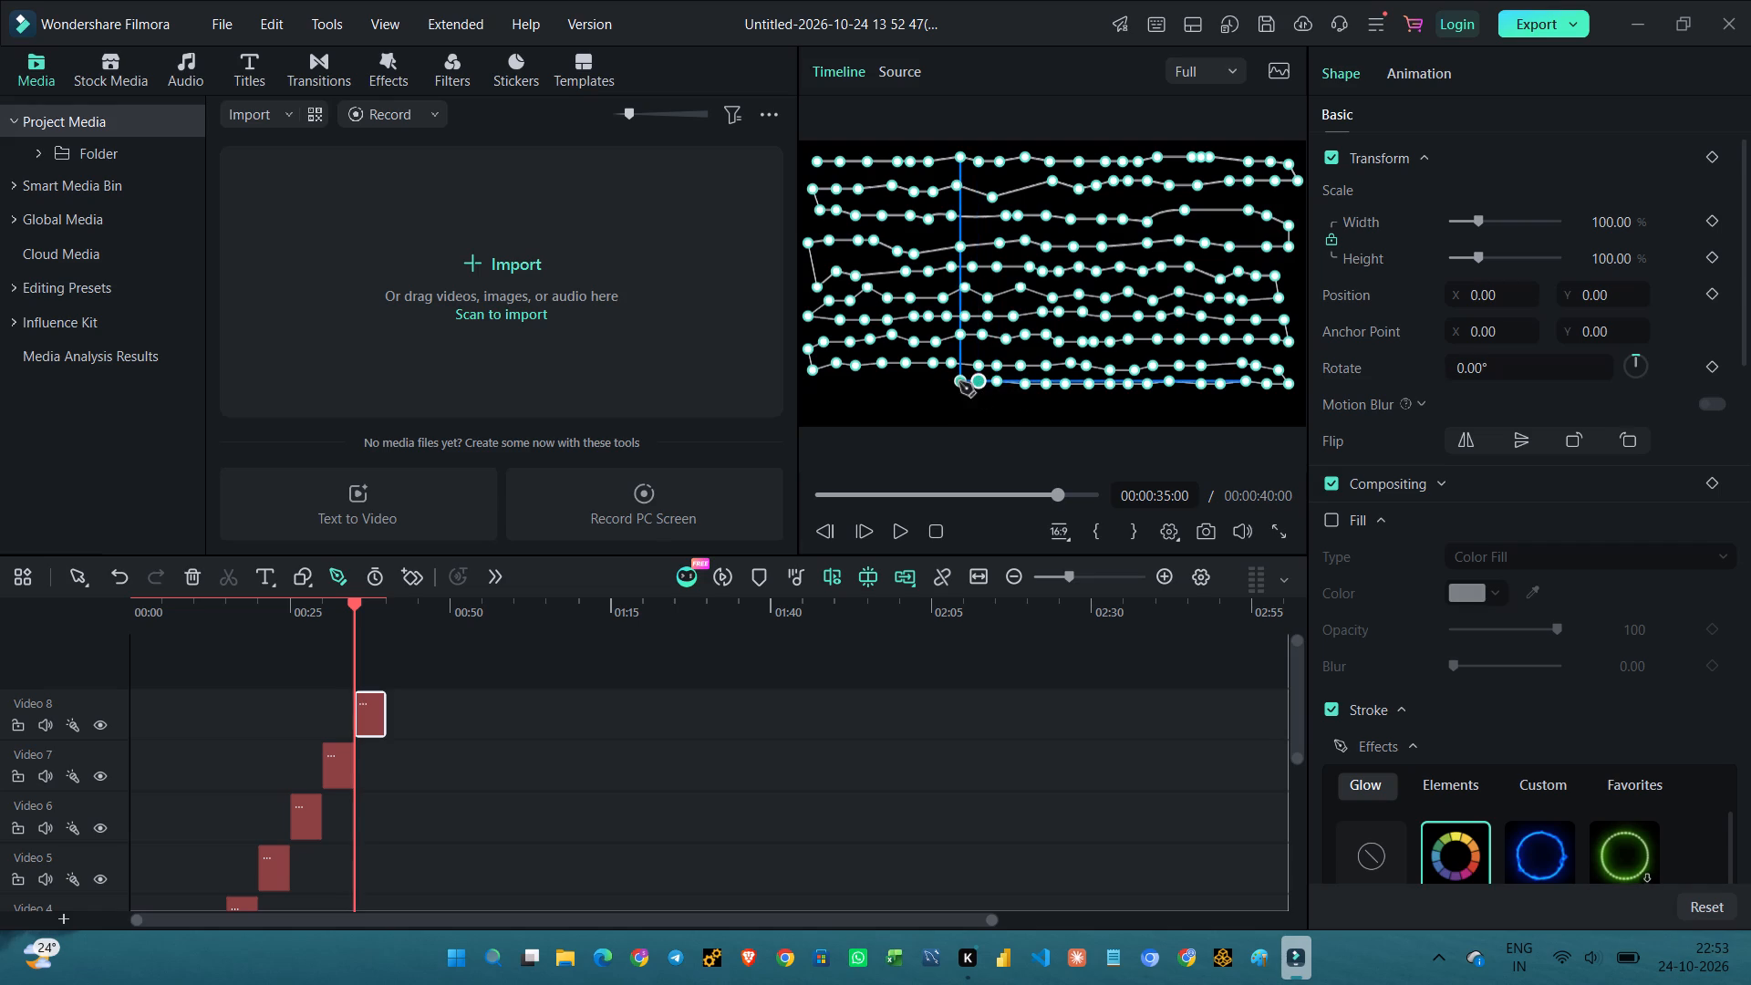
click(940, 382)
click(916, 382)
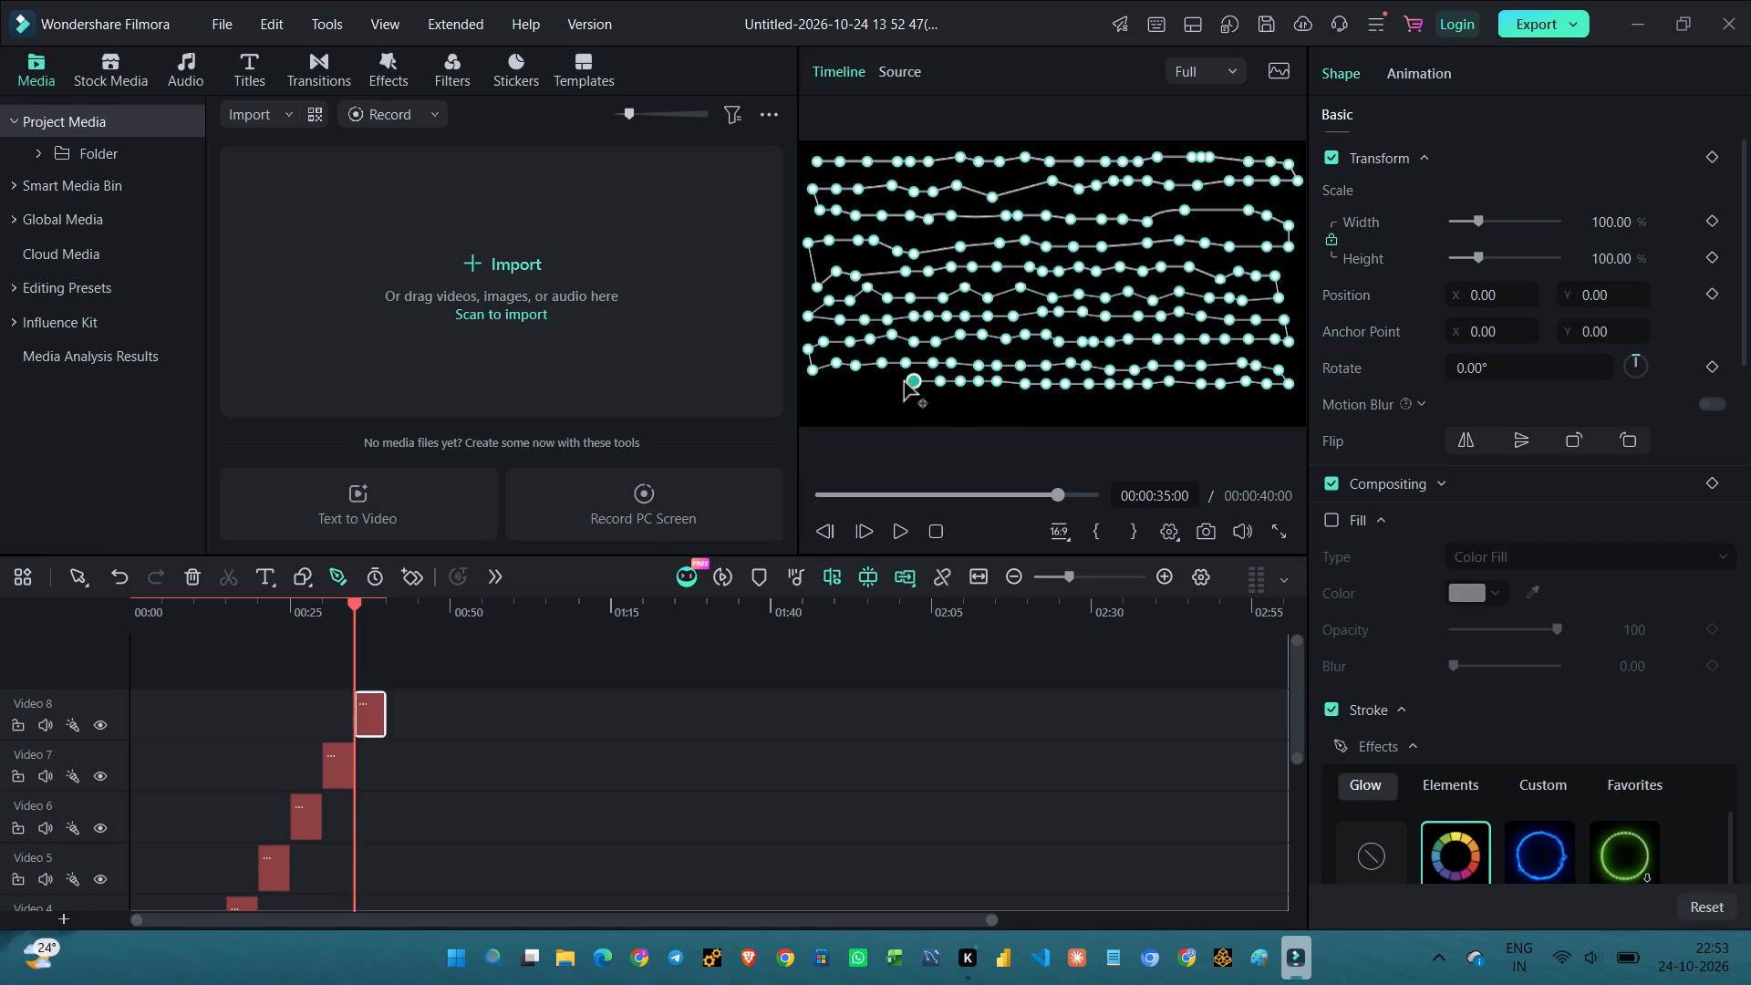
click(891, 382)
click(873, 382)
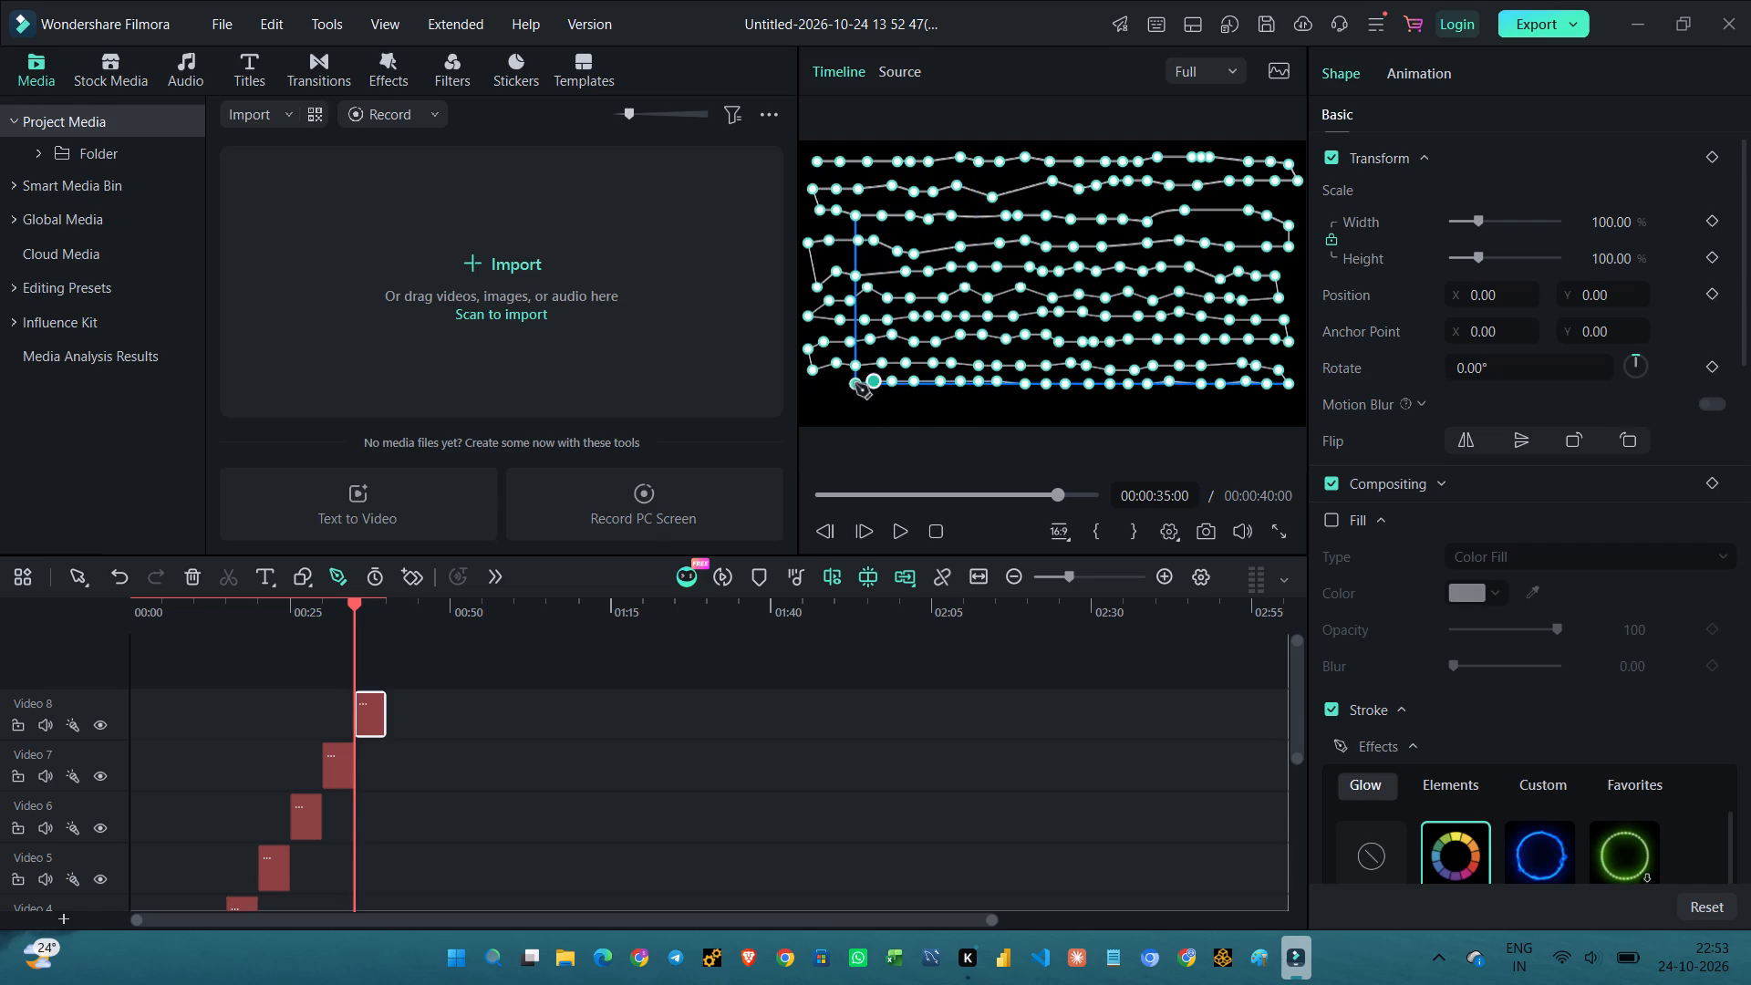
click(855, 384)
click(841, 384)
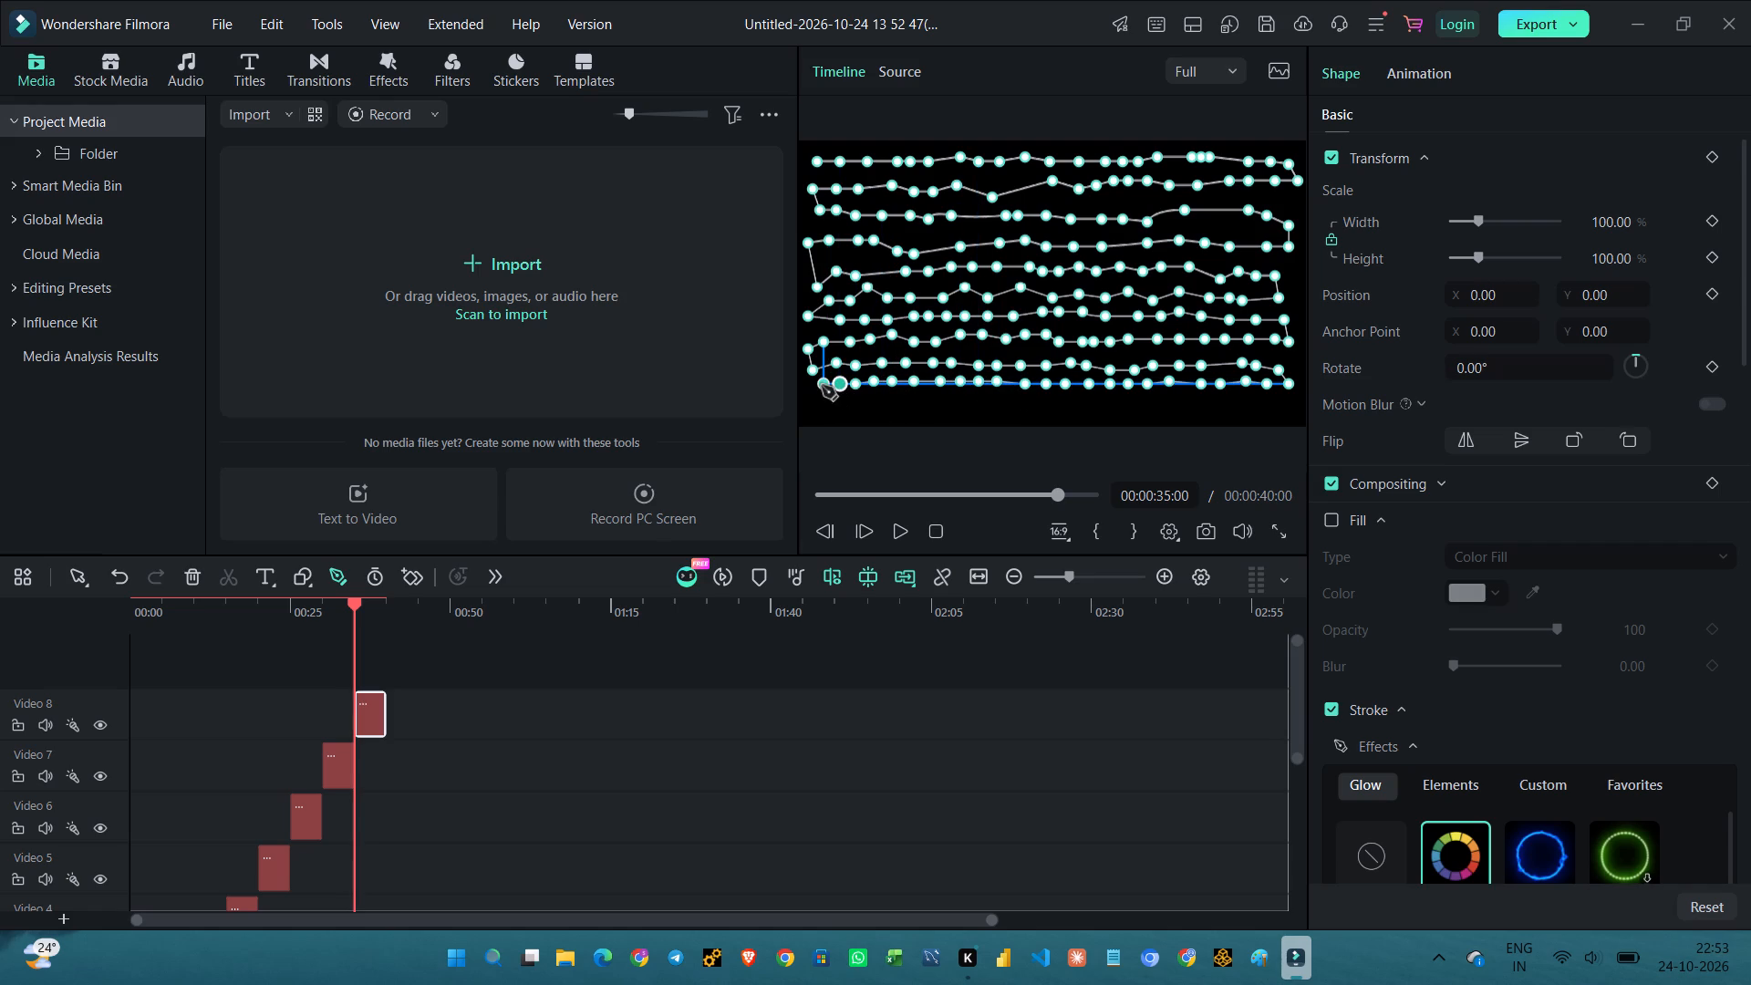
click(822, 386)
Drop the pen path down at the frame's left edge and draw an eleventh, closely spaced wavy row rightward to just before the centre.
drag(809, 401, 824, 404)
click(824, 404)
click(837, 406)
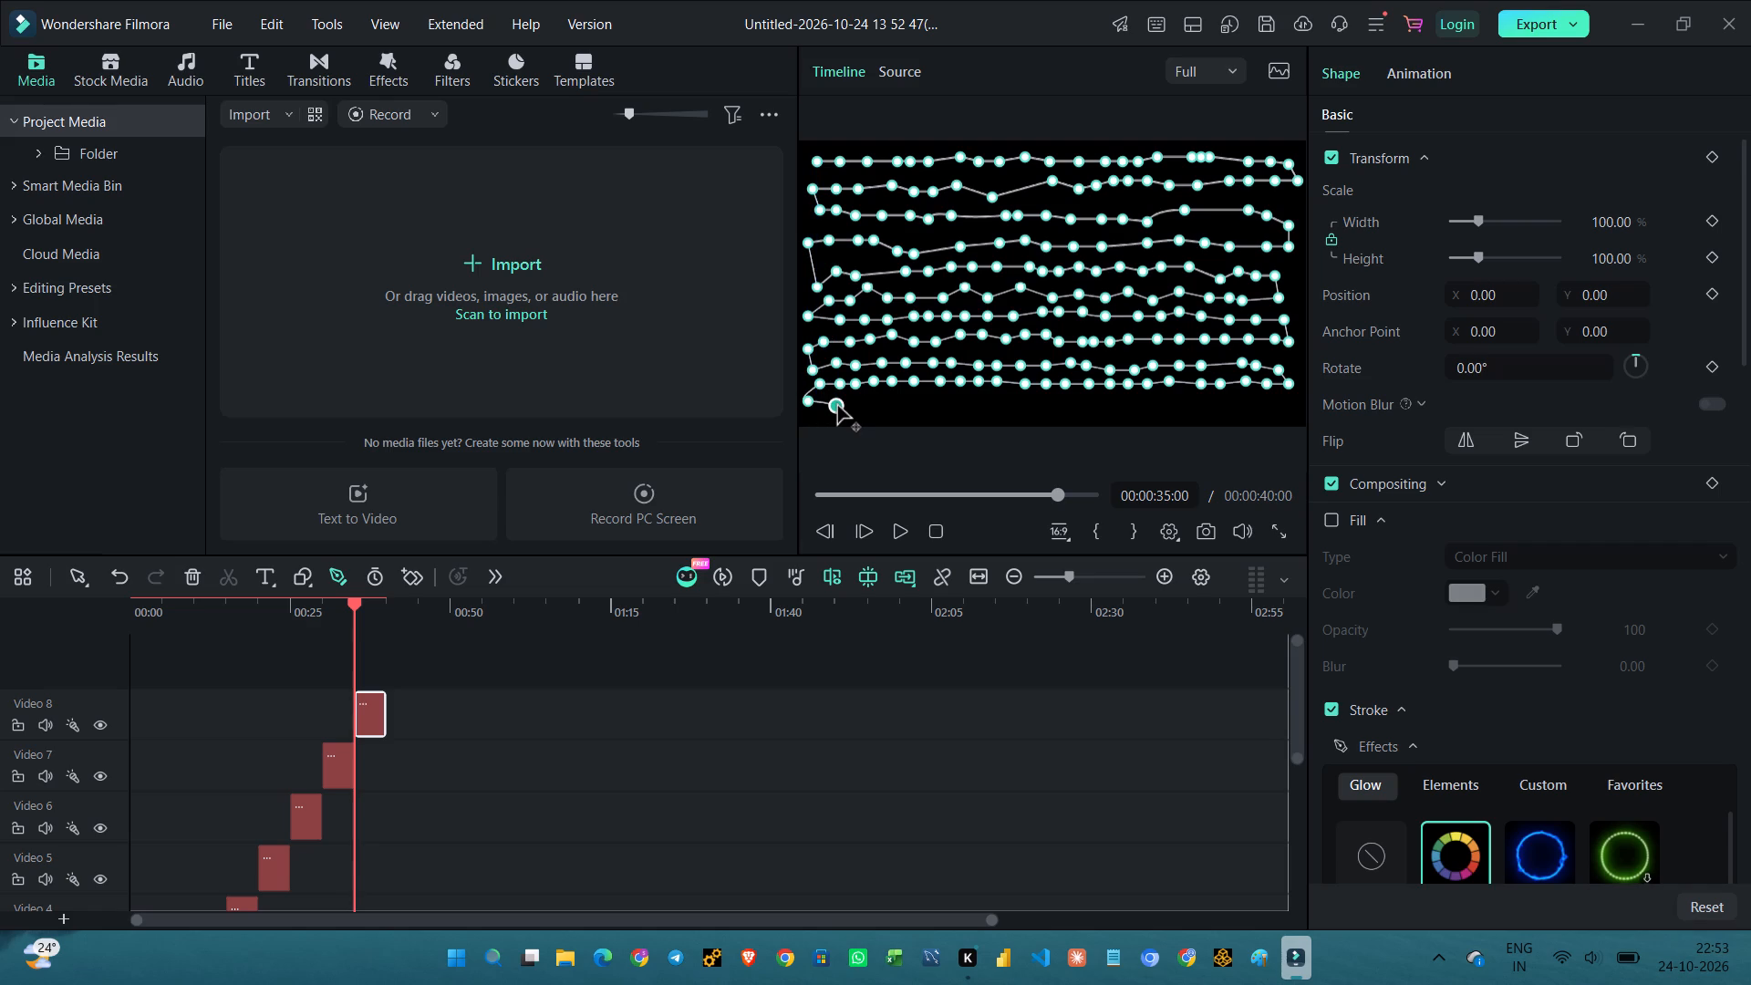
click(851, 402)
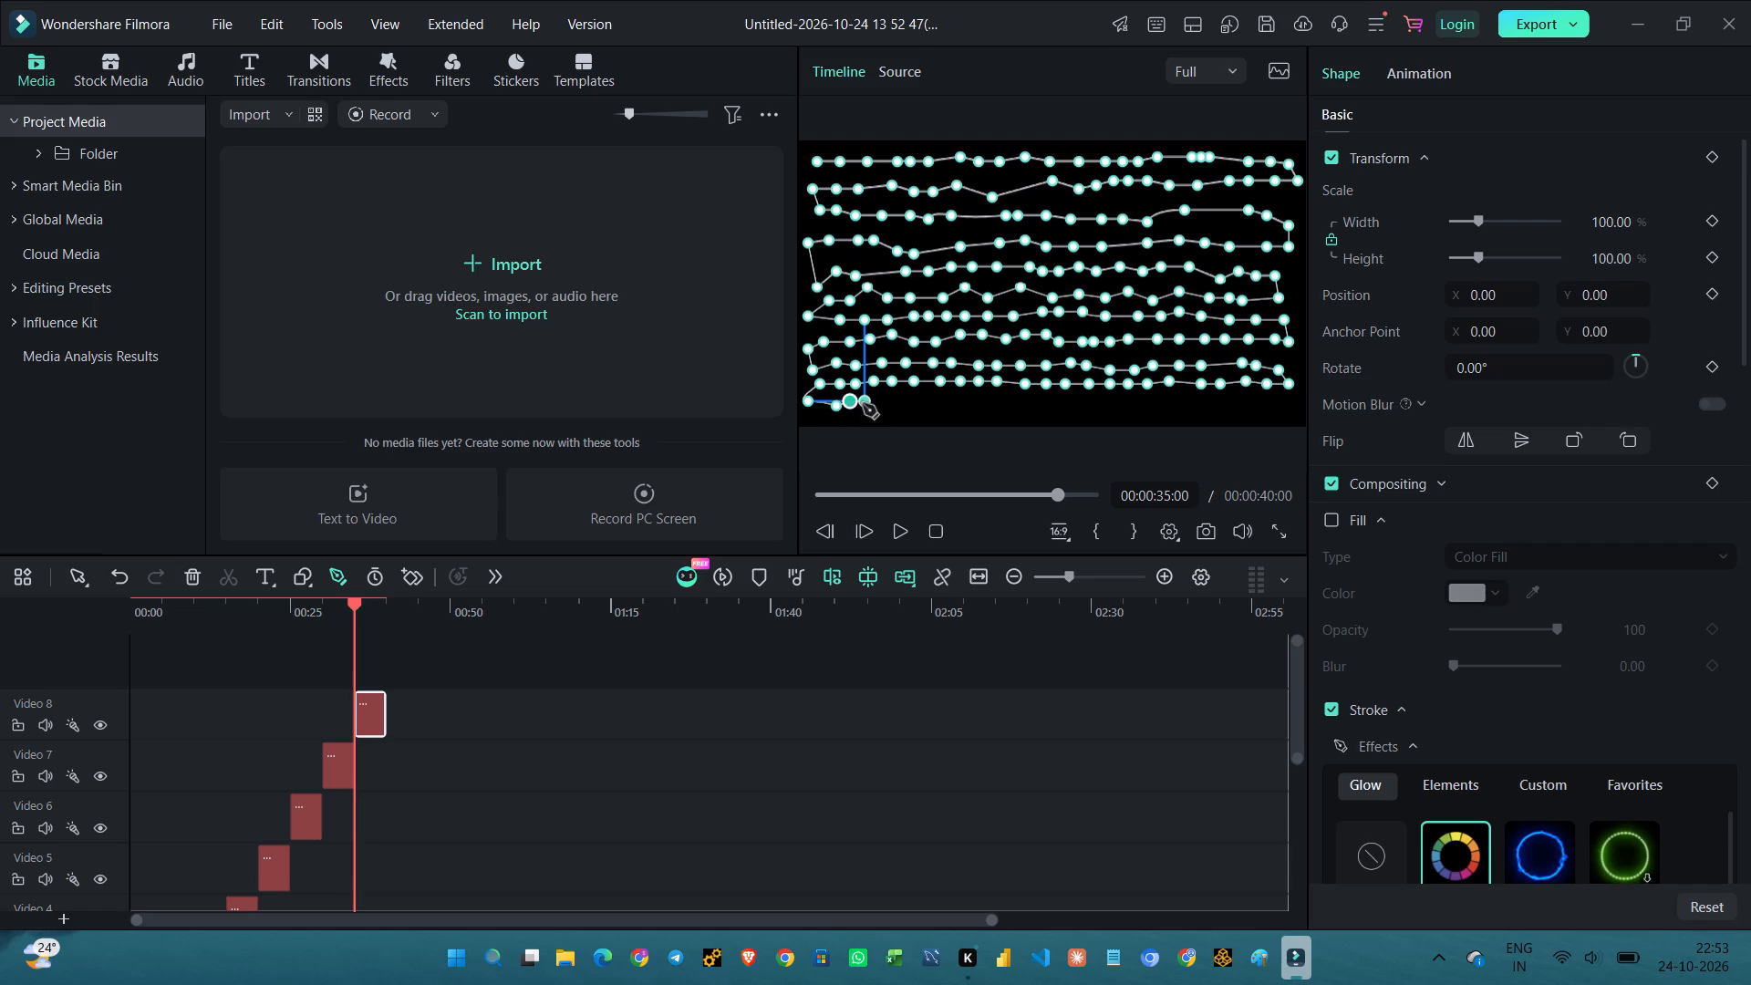
click(863, 404)
click(878, 404)
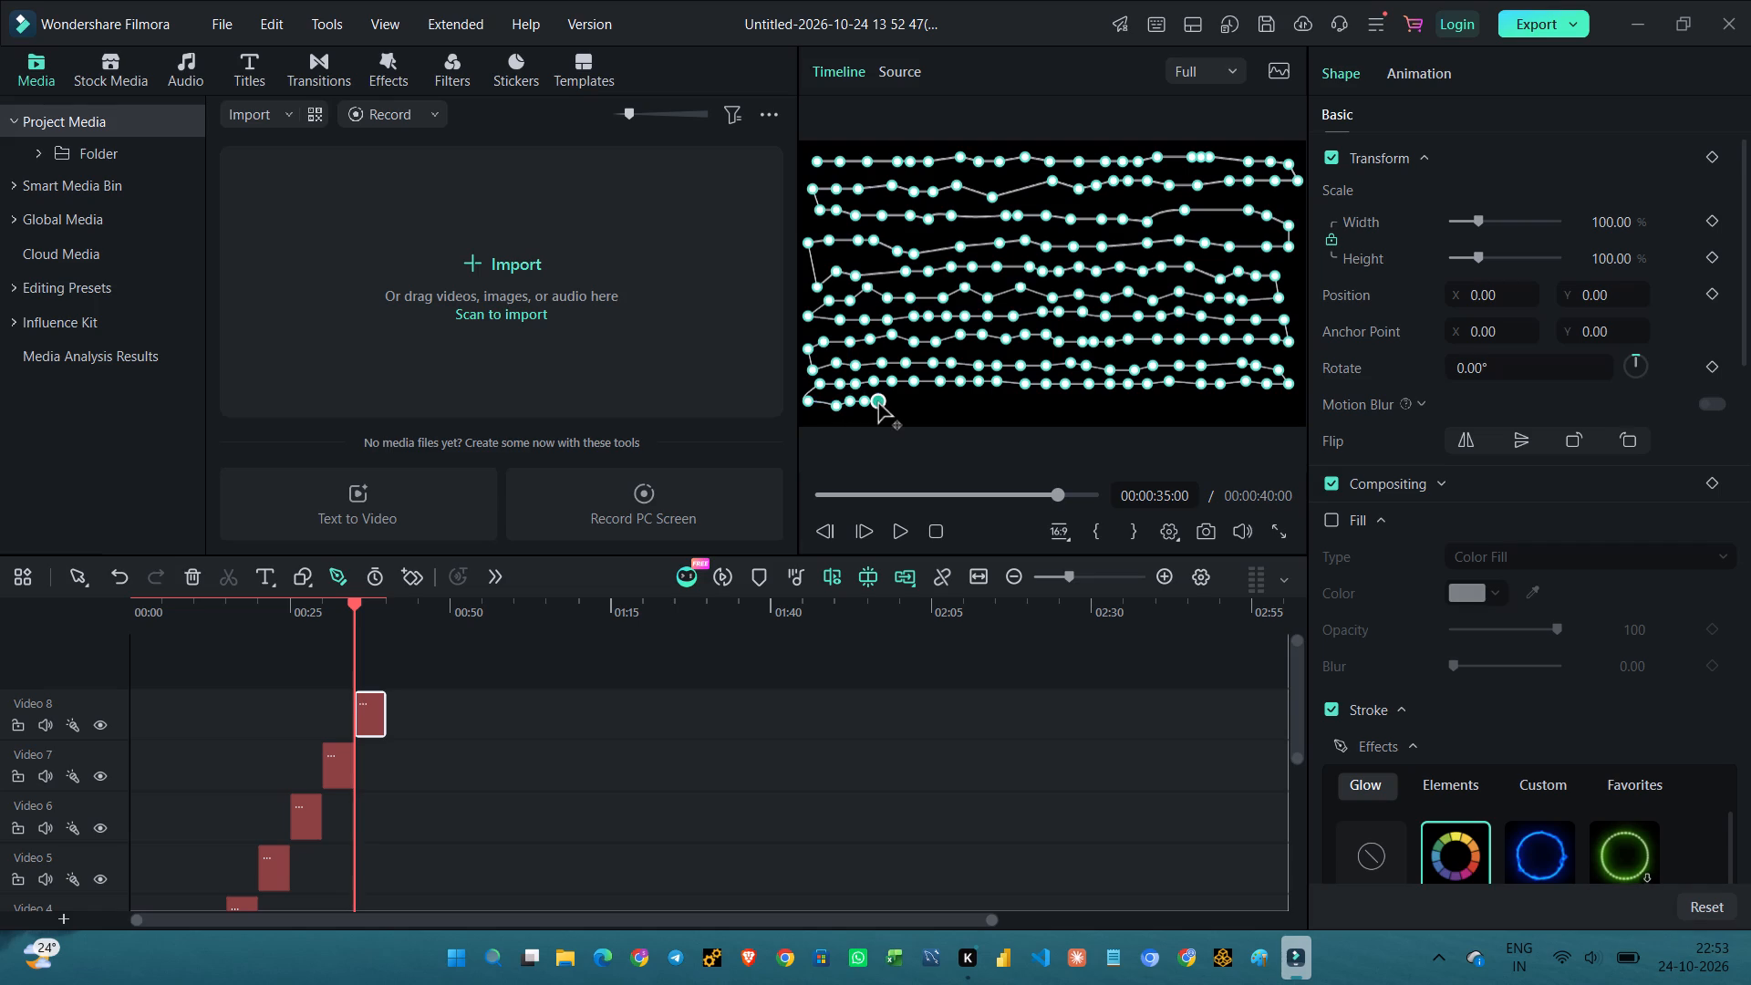
click(896, 406)
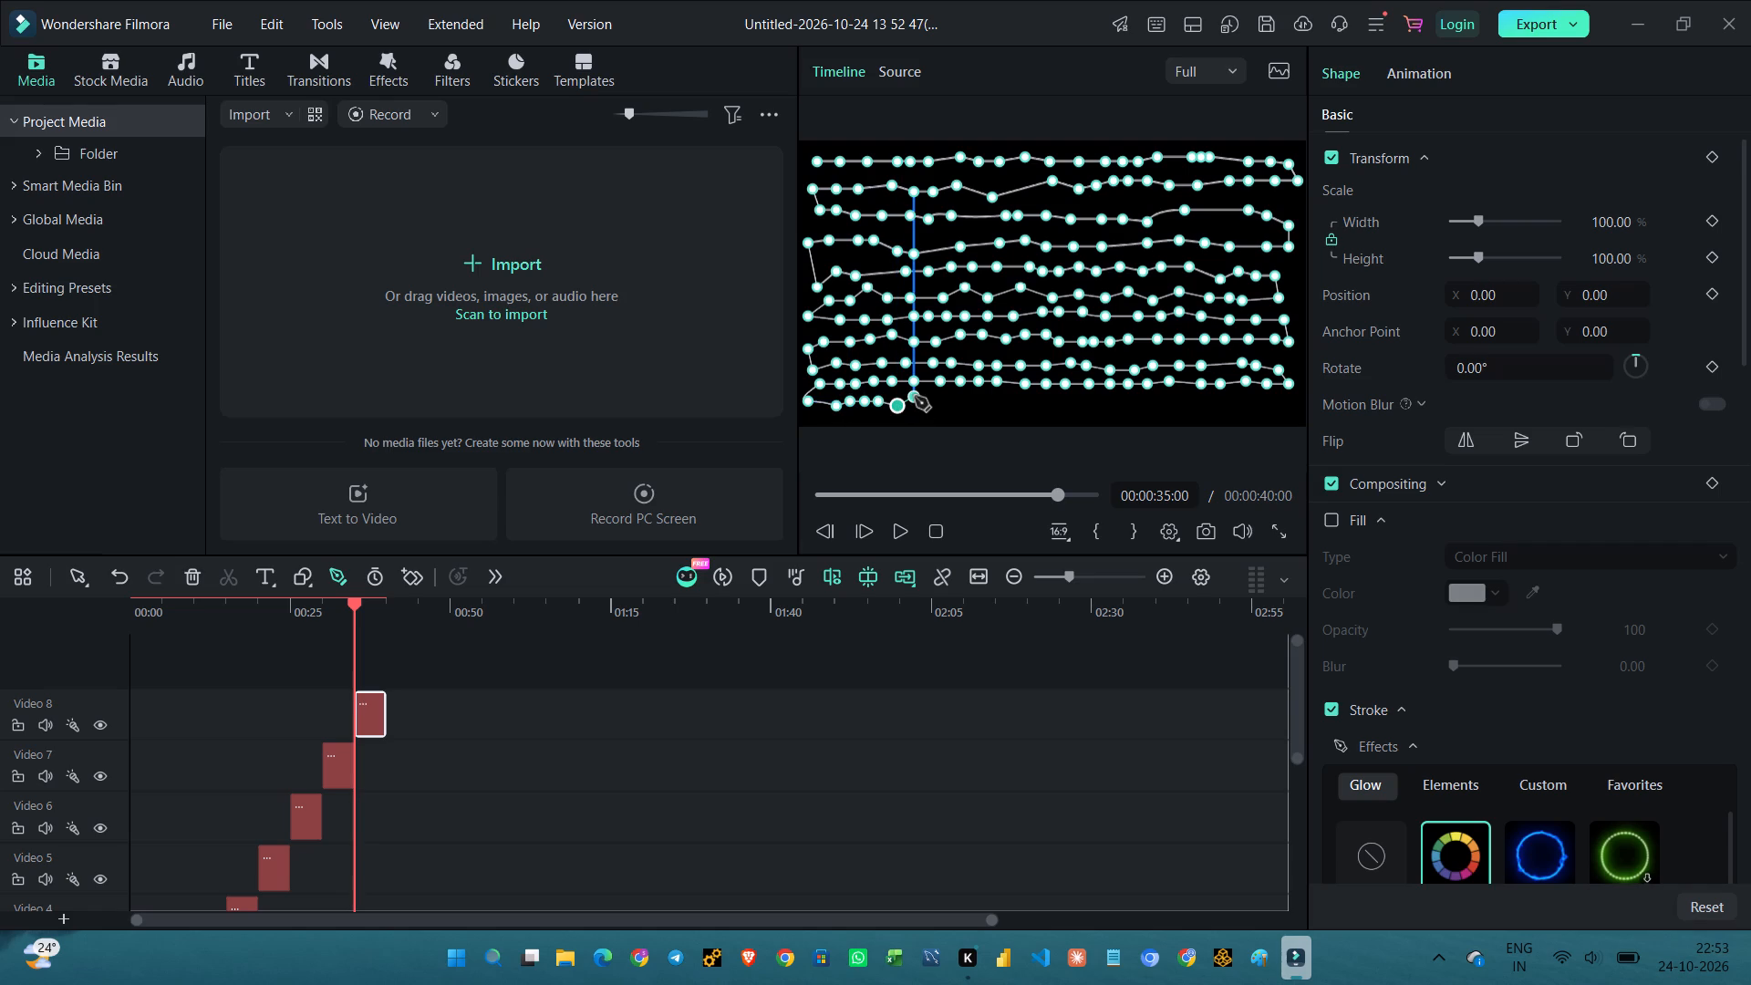
click(915, 397)
click(922, 405)
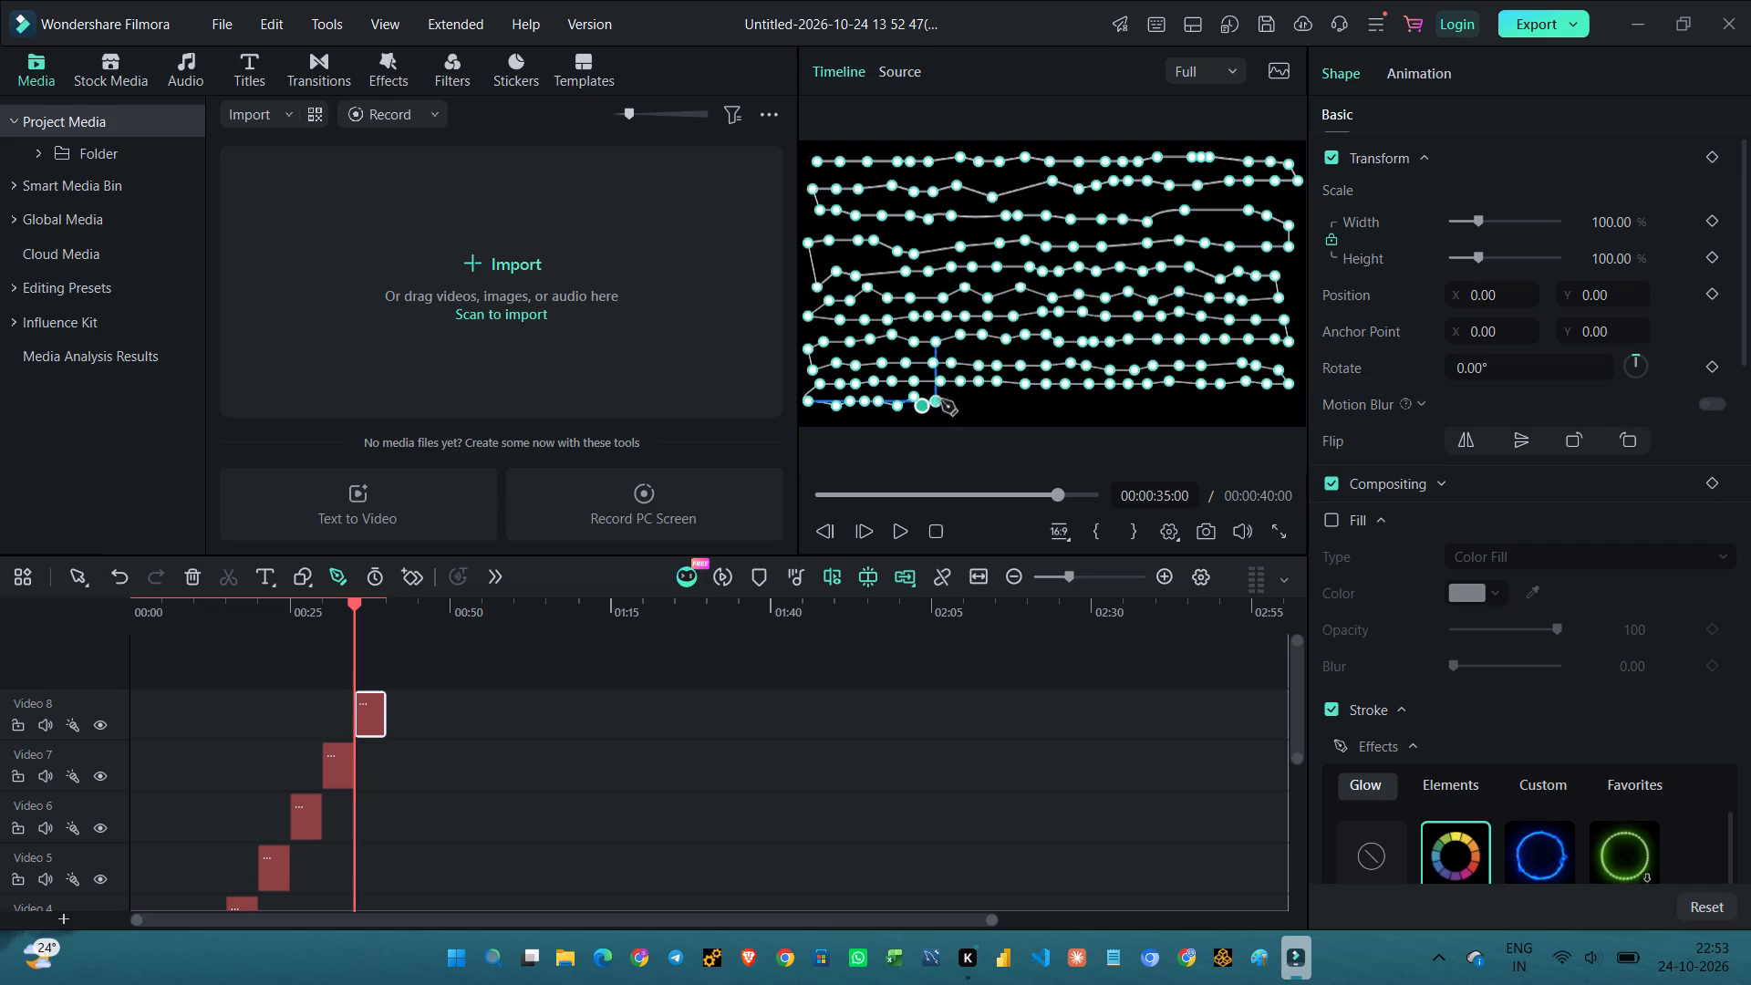
click(941, 400)
click(954, 403)
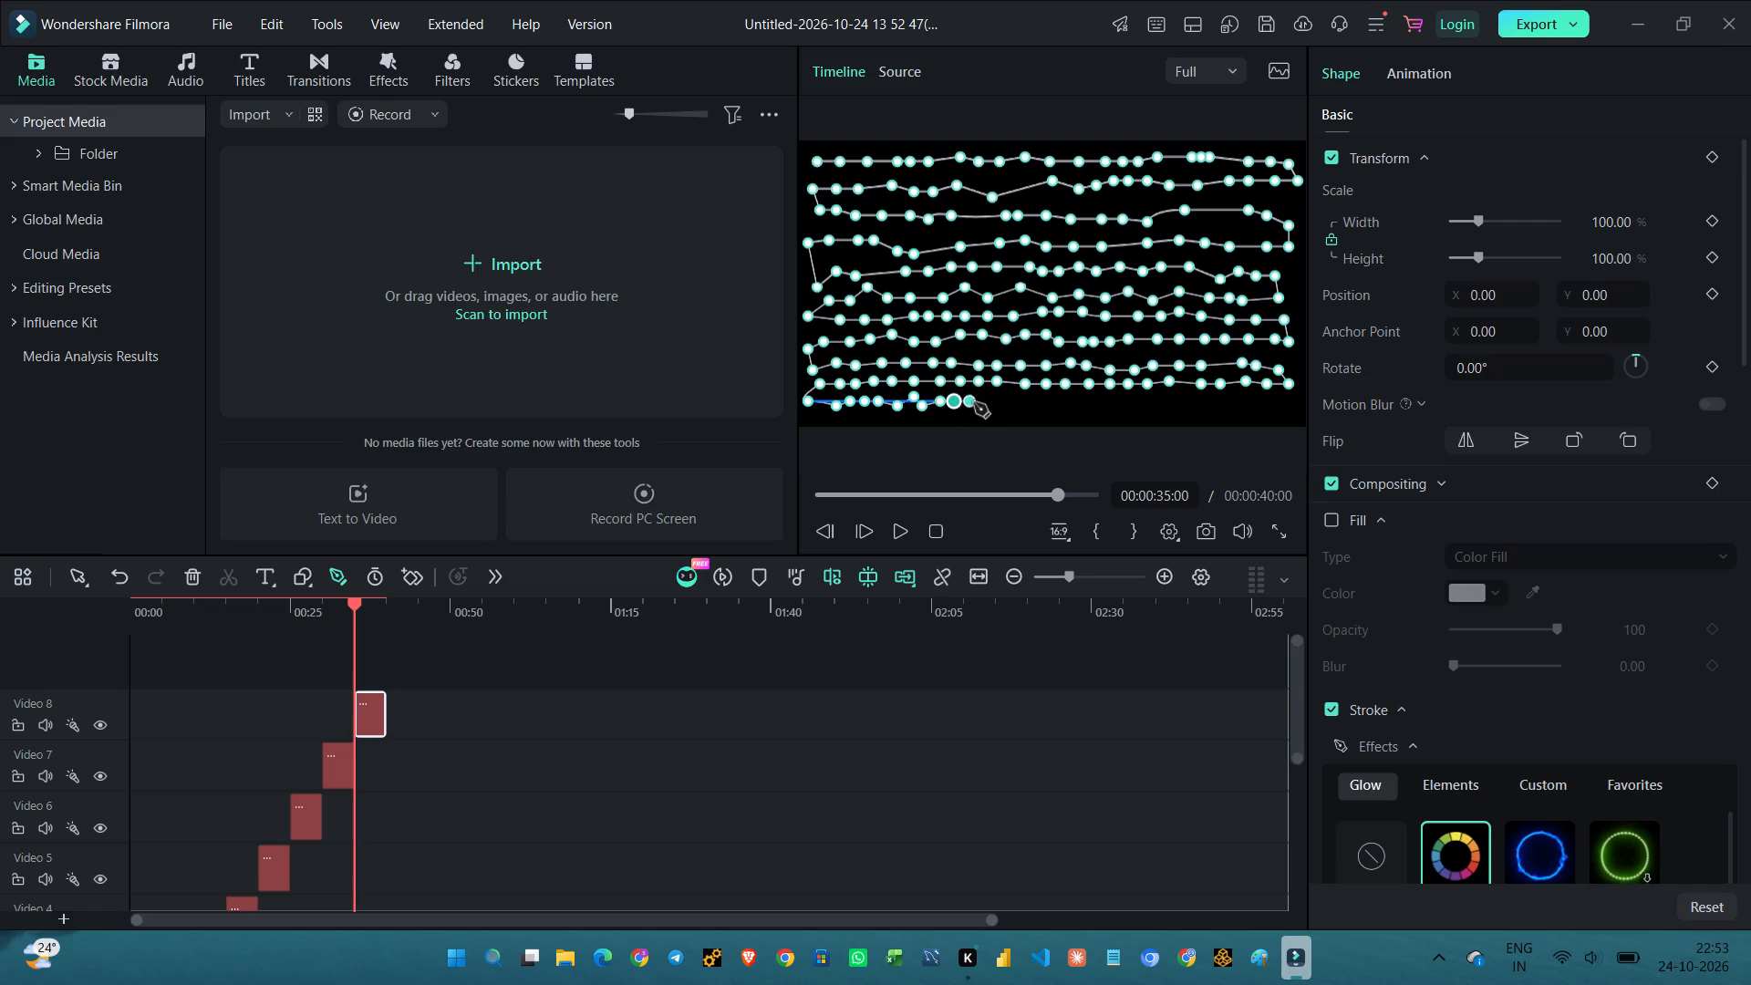
click(974, 403)
click(989, 410)
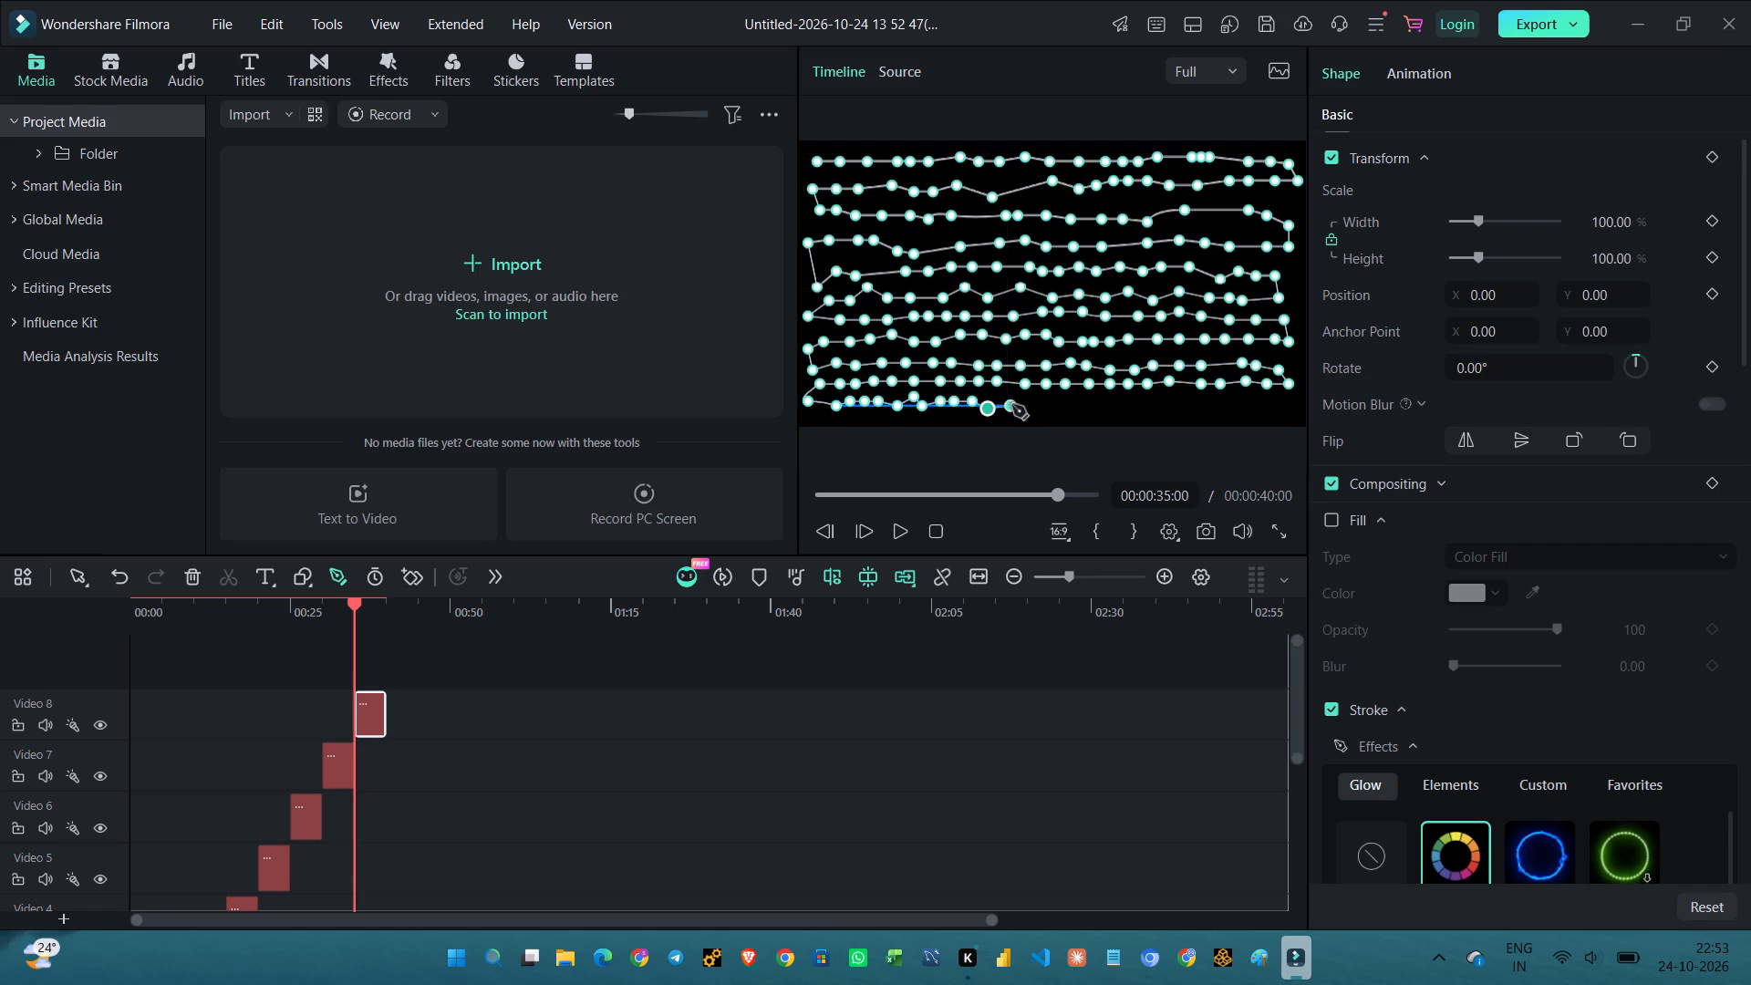
click(1012, 405)
click(1031, 410)
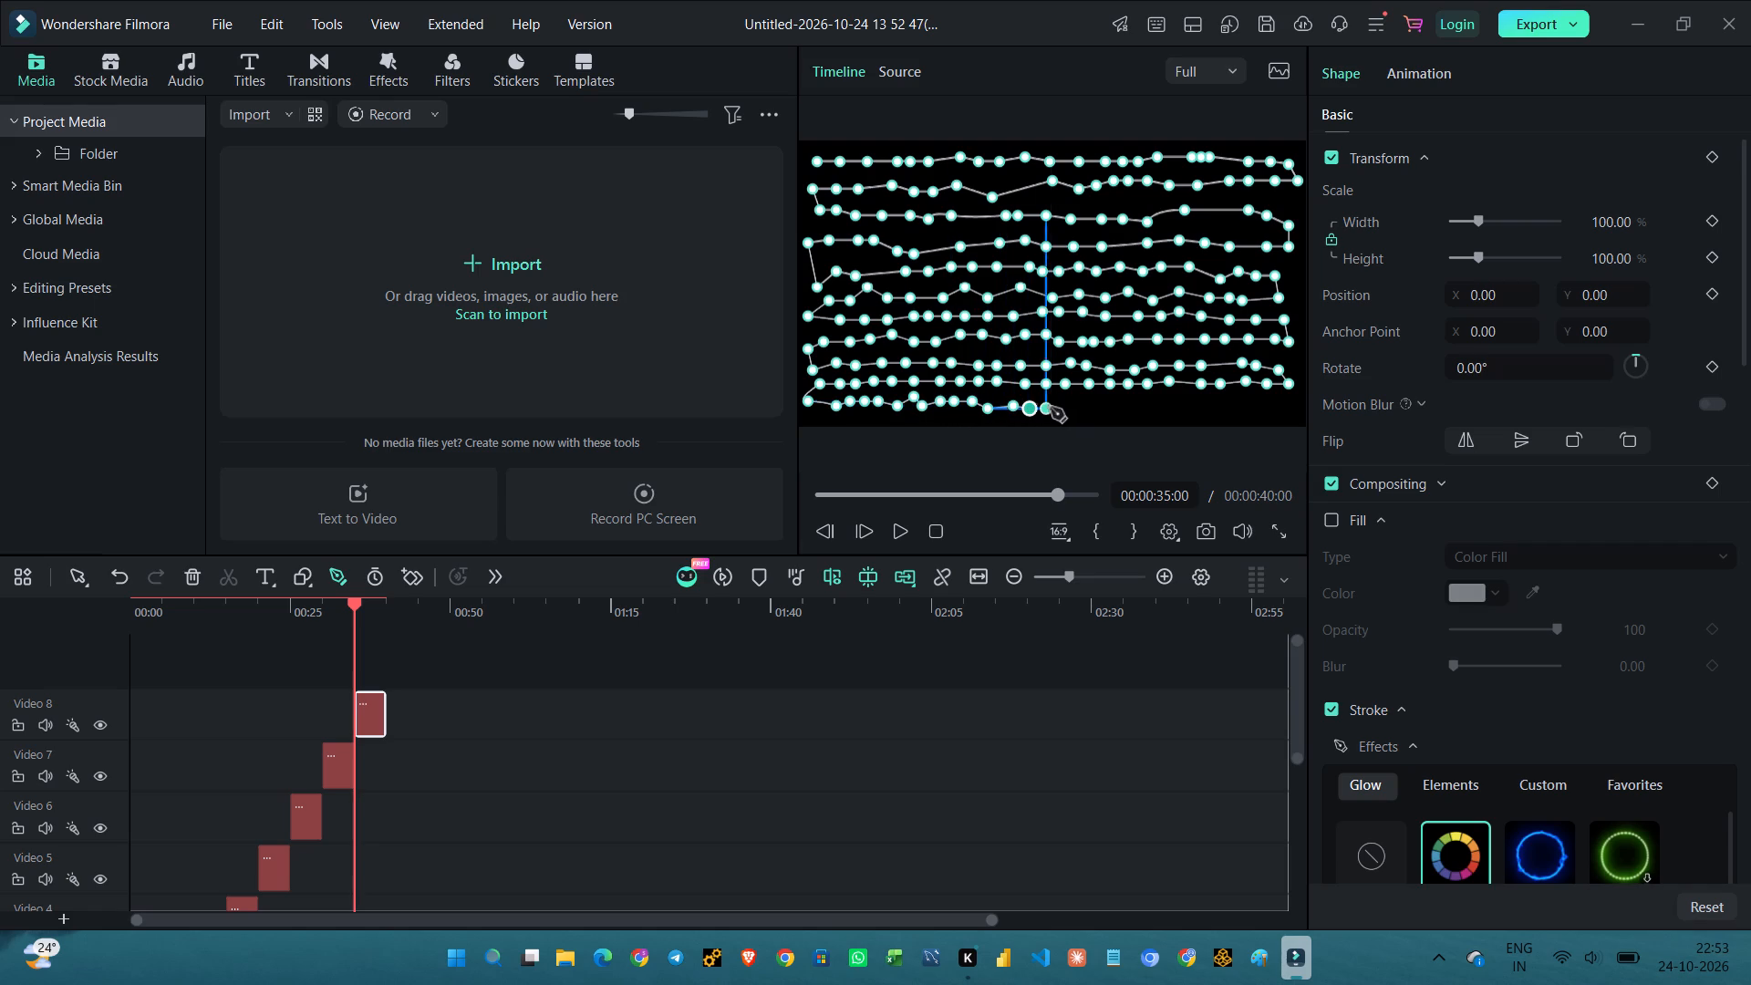
Continue the eleventh row of the pen path rightward from the centre with closely spaced, slightly wavy points to near the frame's right edge.
click(1053, 408)
click(1076, 411)
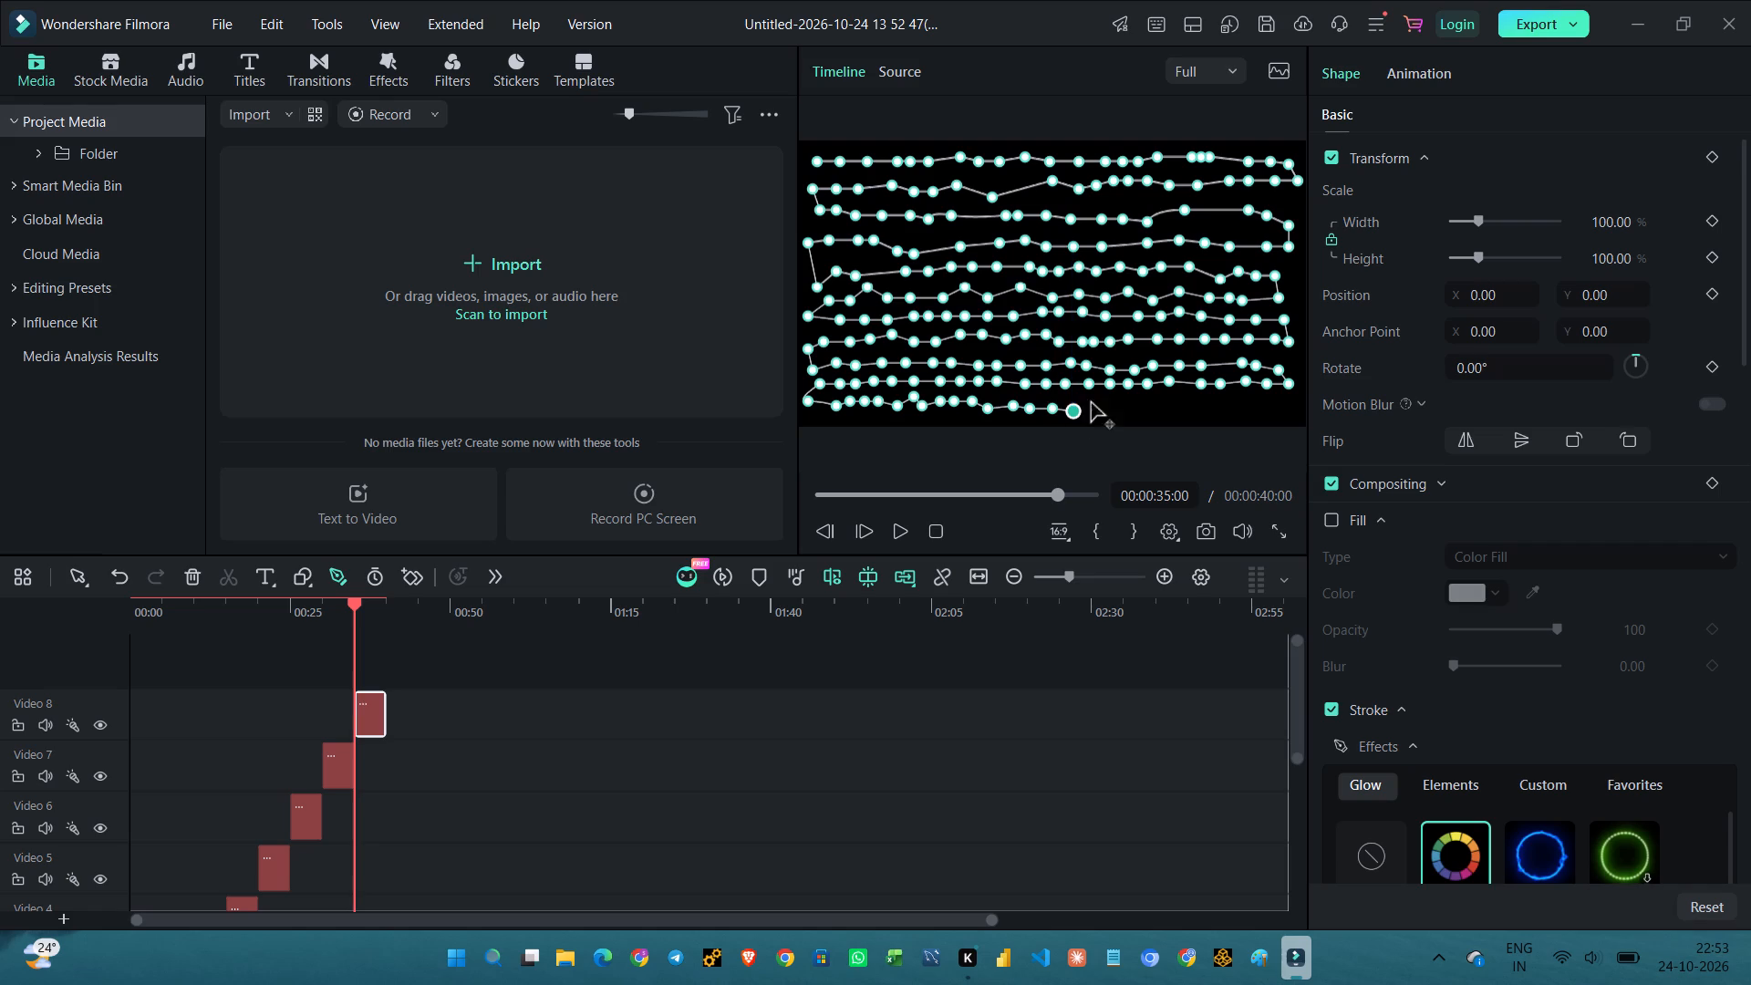
click(1099, 399)
click(1110, 404)
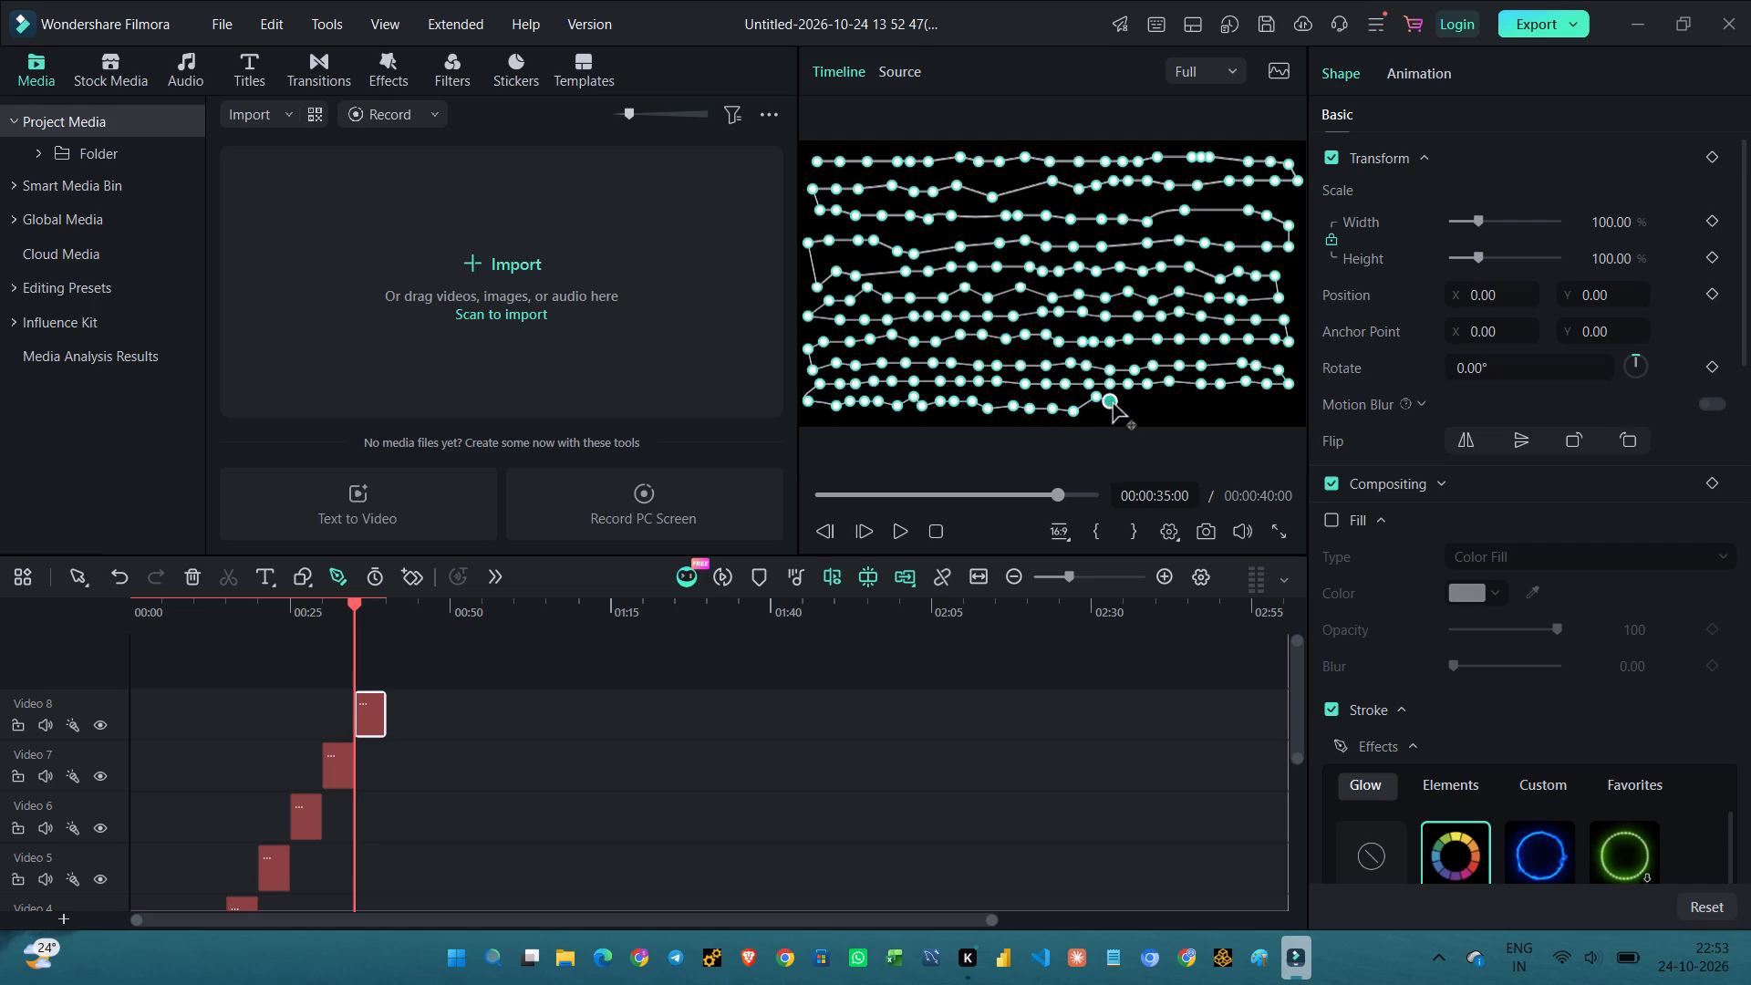
click(1124, 404)
click(1134, 412)
click(1155, 405)
click(1174, 410)
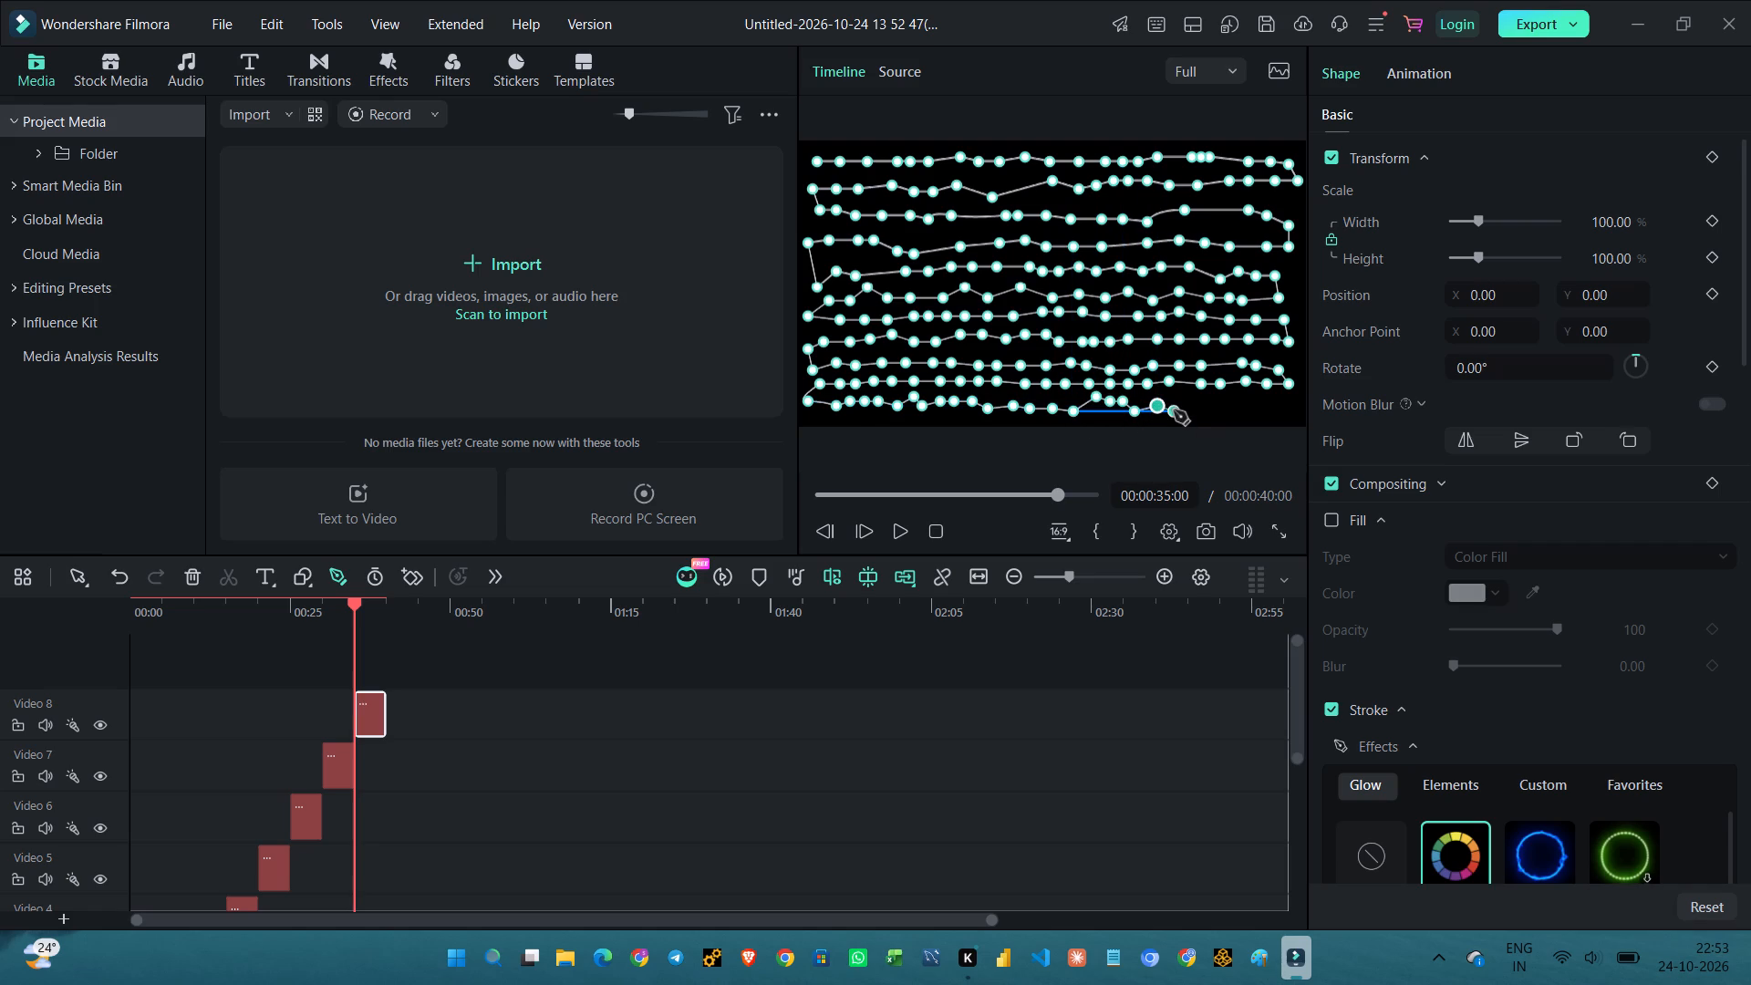
click(1195, 405)
click(1215, 407)
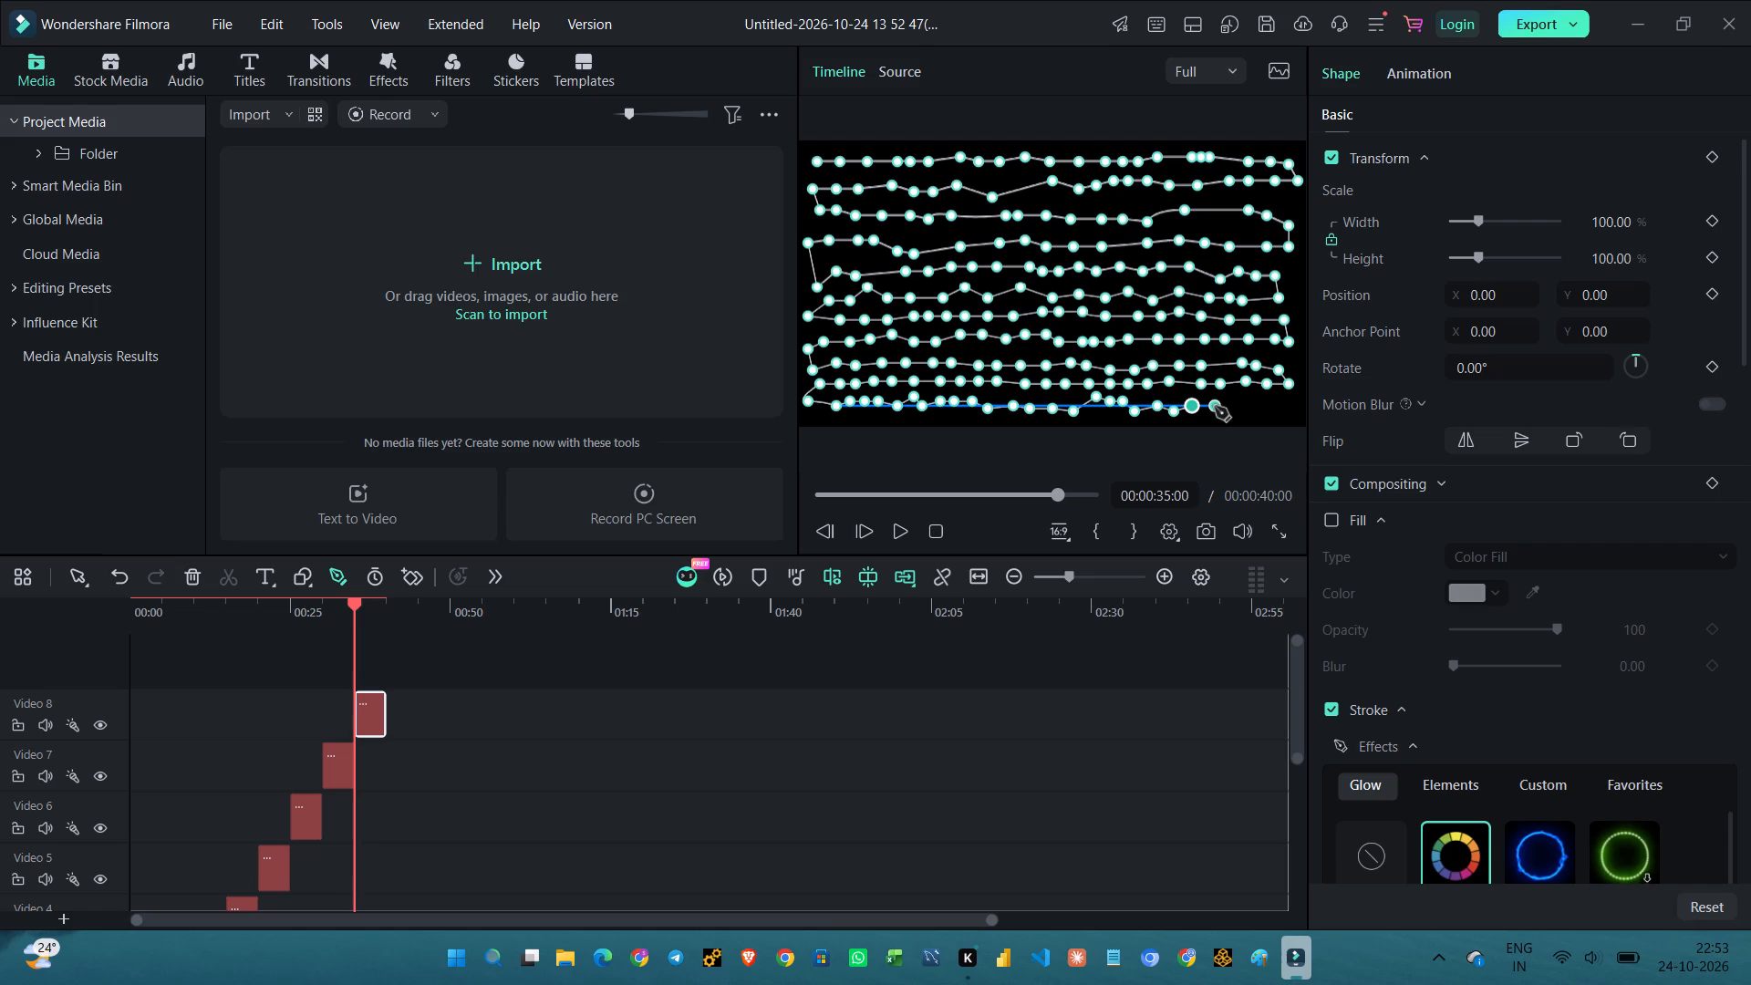
click(1238, 403)
click(1252, 411)
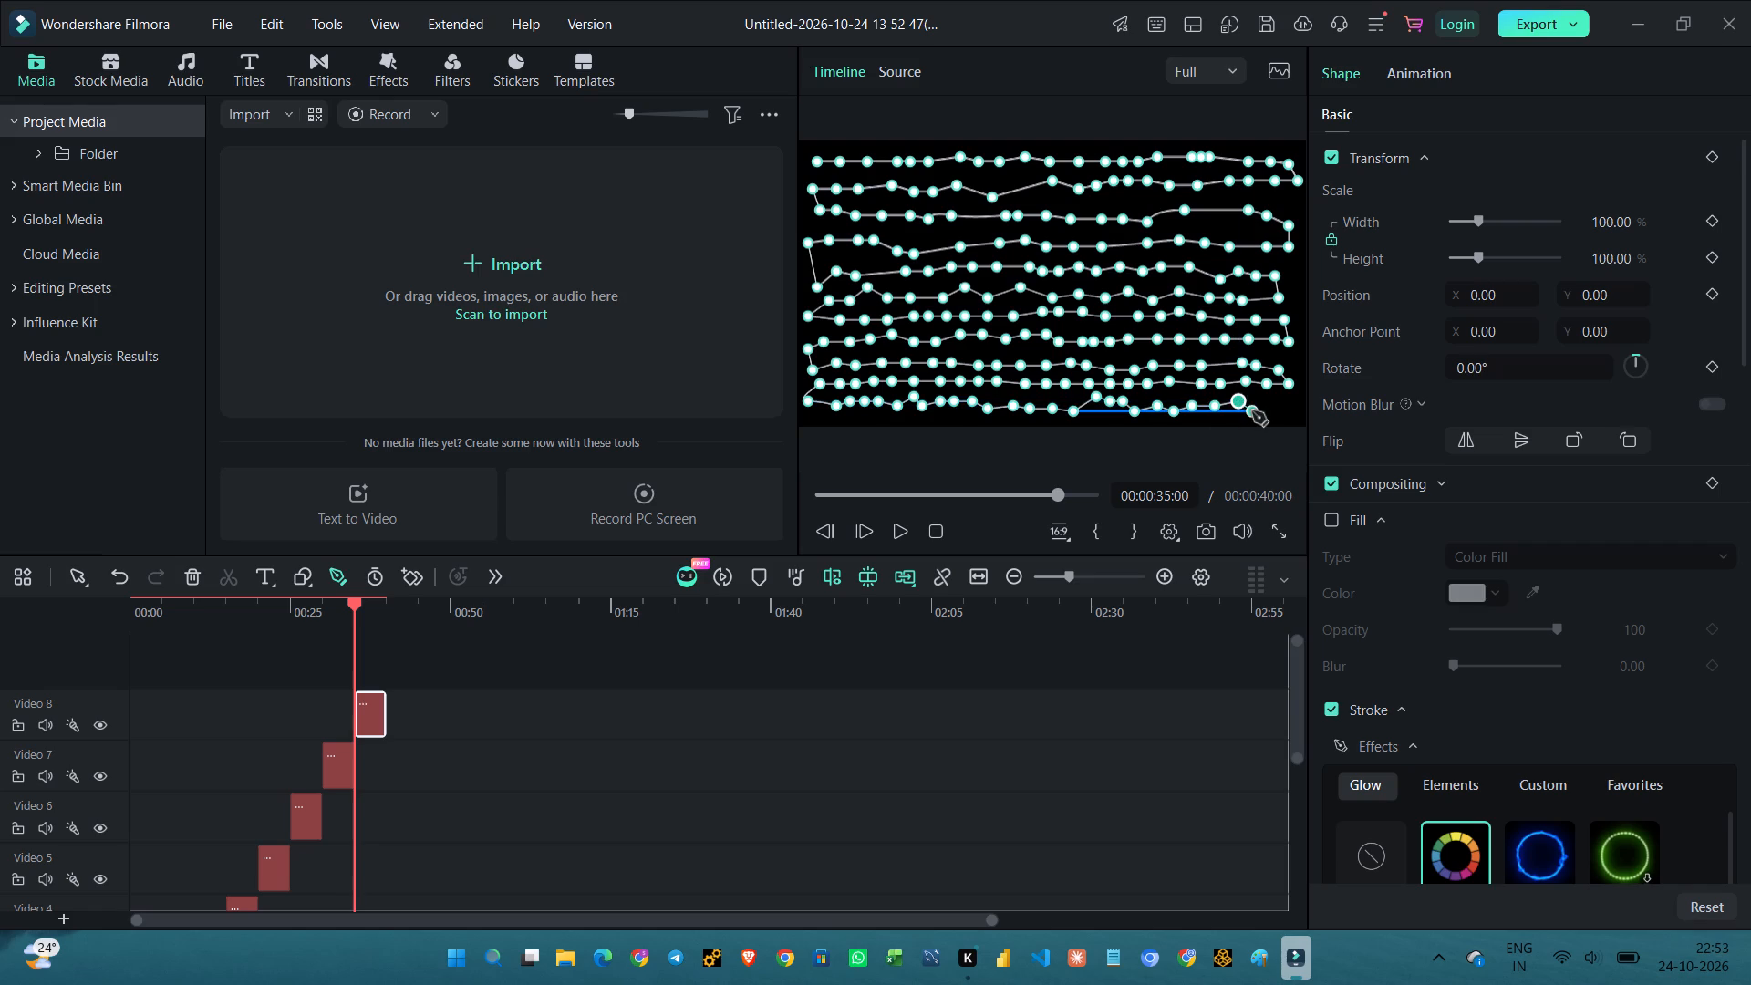
click(1278, 407)
click(1292, 416)
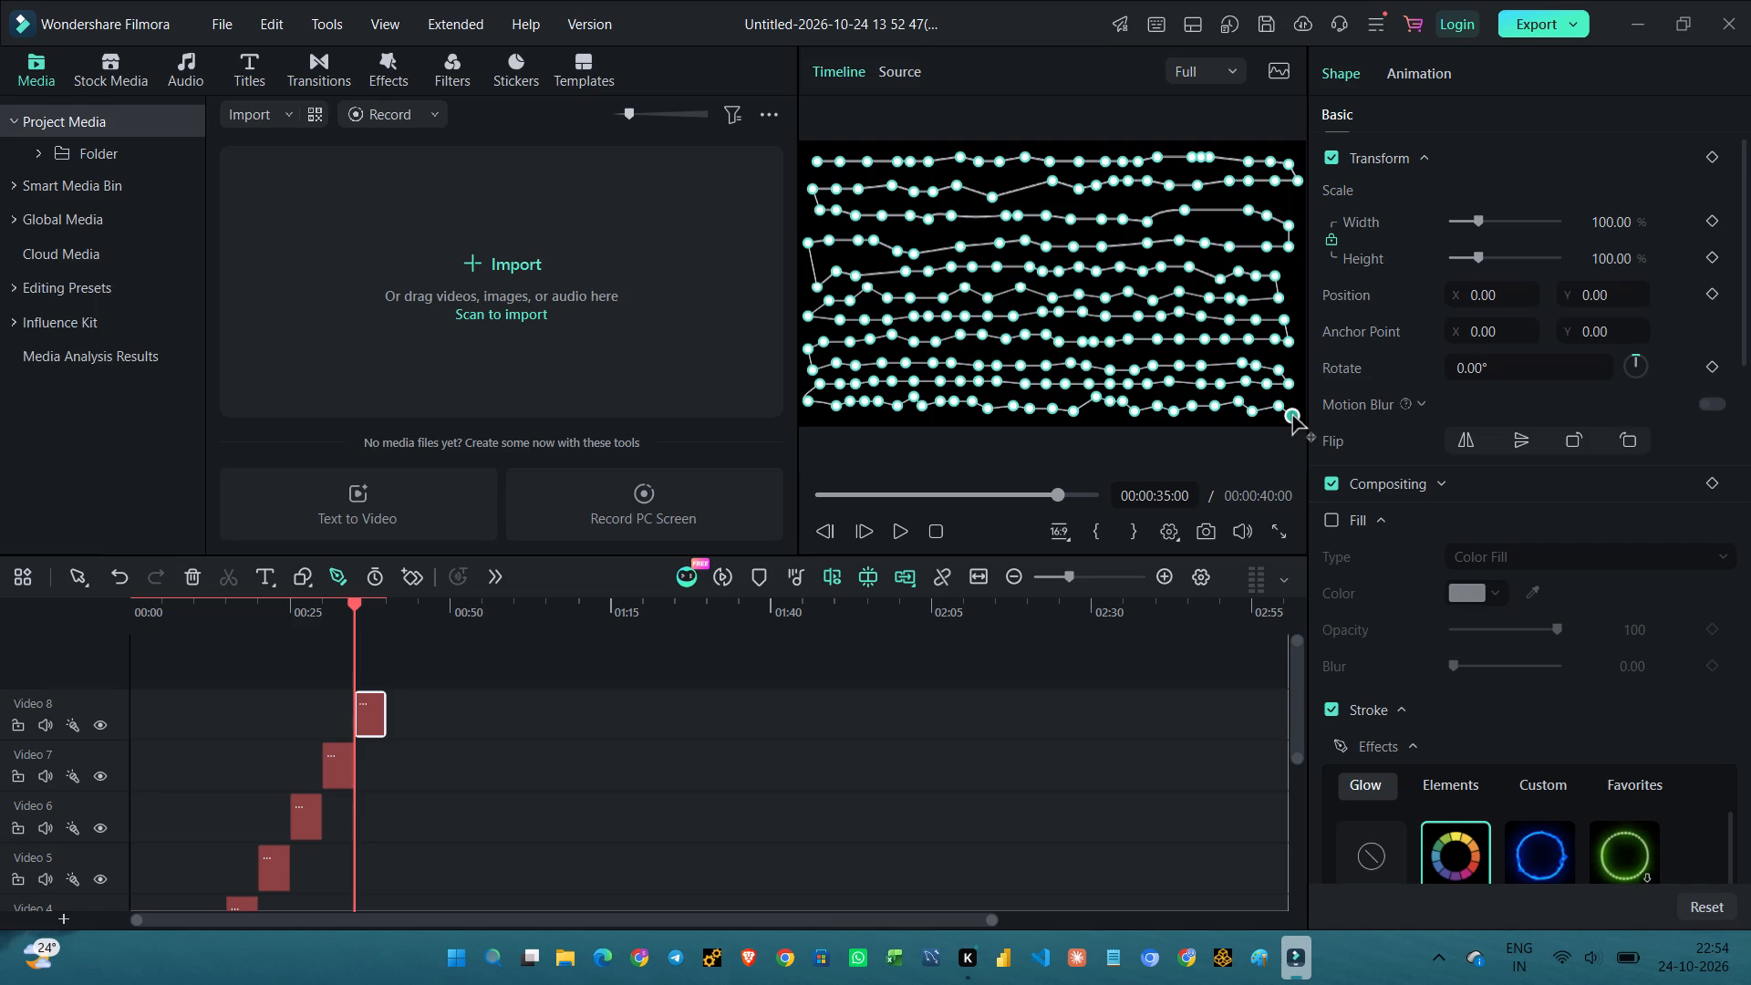
Start a twelfth, nearly level row just under the eleventh, running the pen path leftward from the right edge to just past the centre.
click(1269, 417)
click(1241, 415)
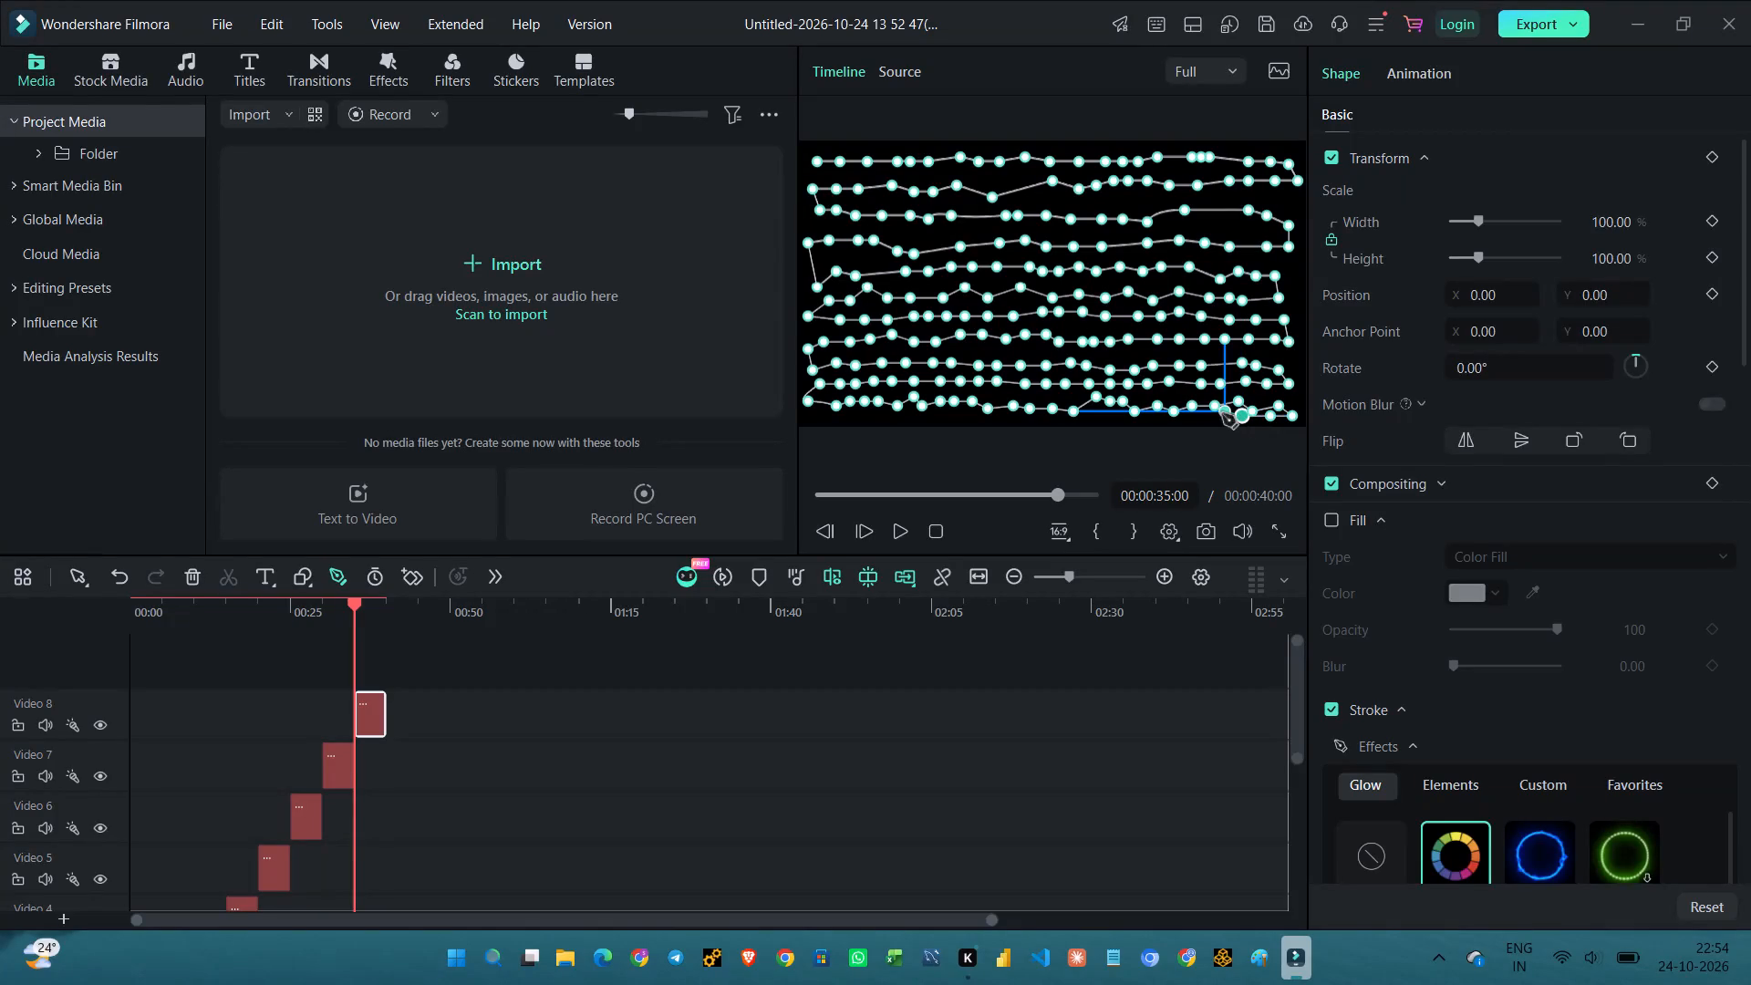
click(1221, 414)
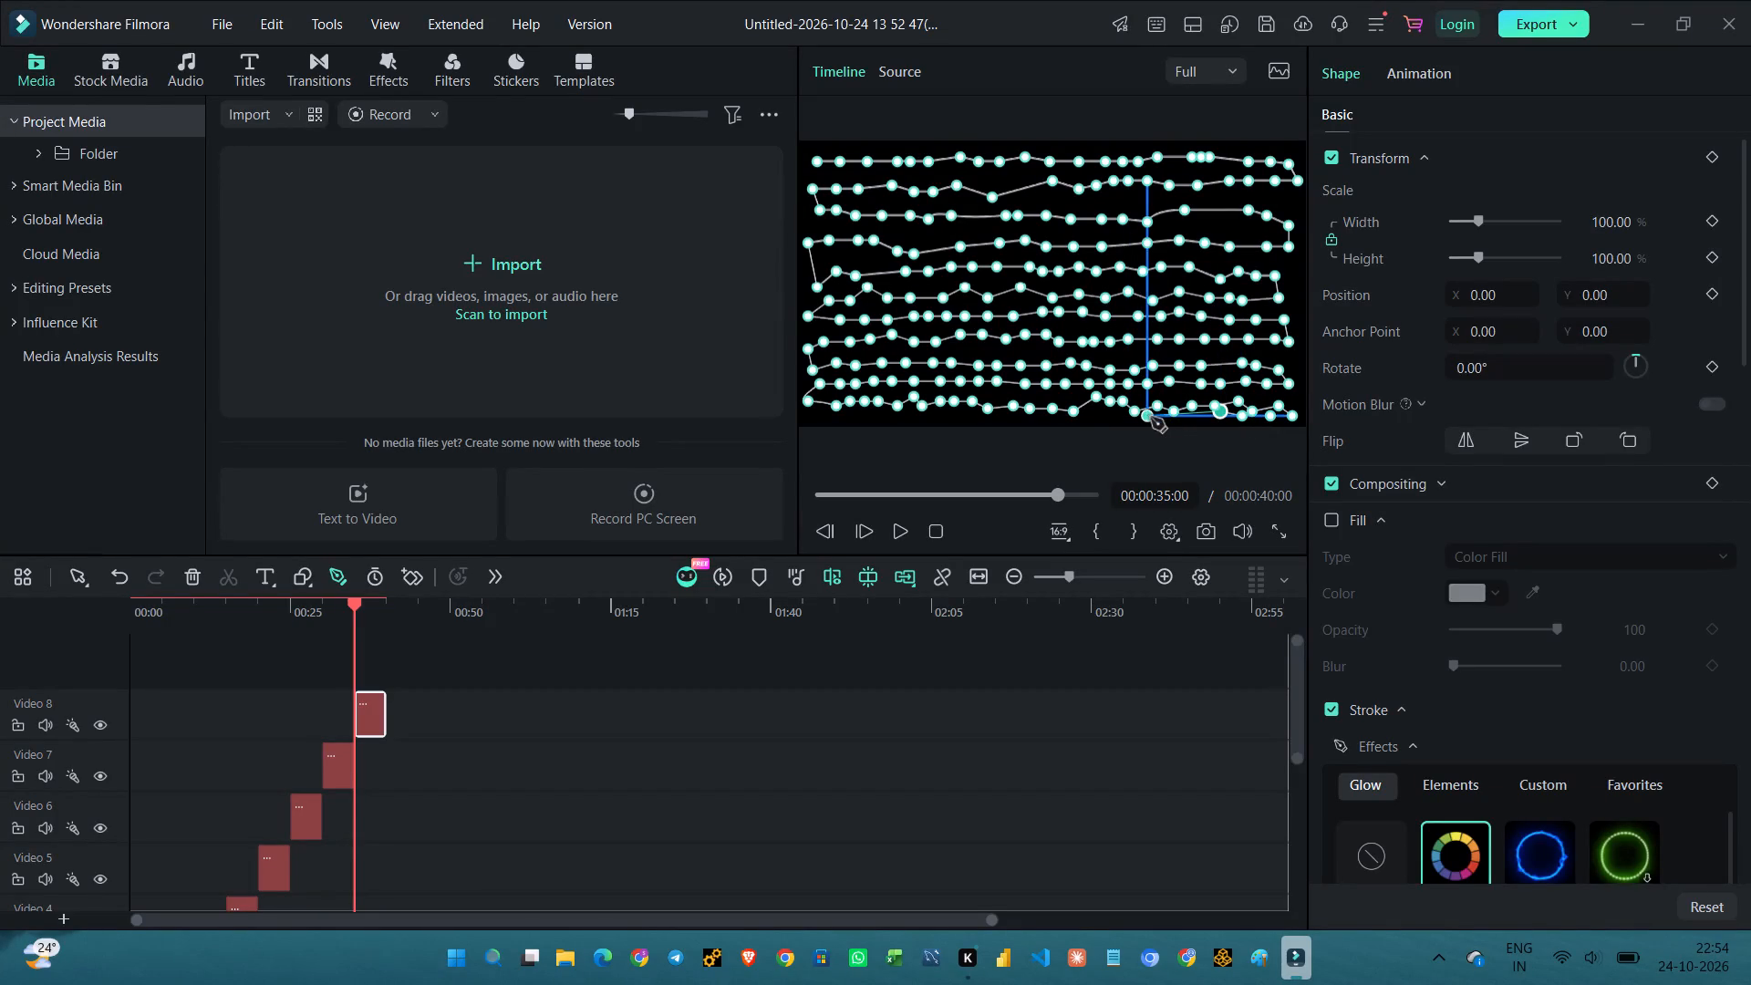
click(1152, 418)
click(1121, 418)
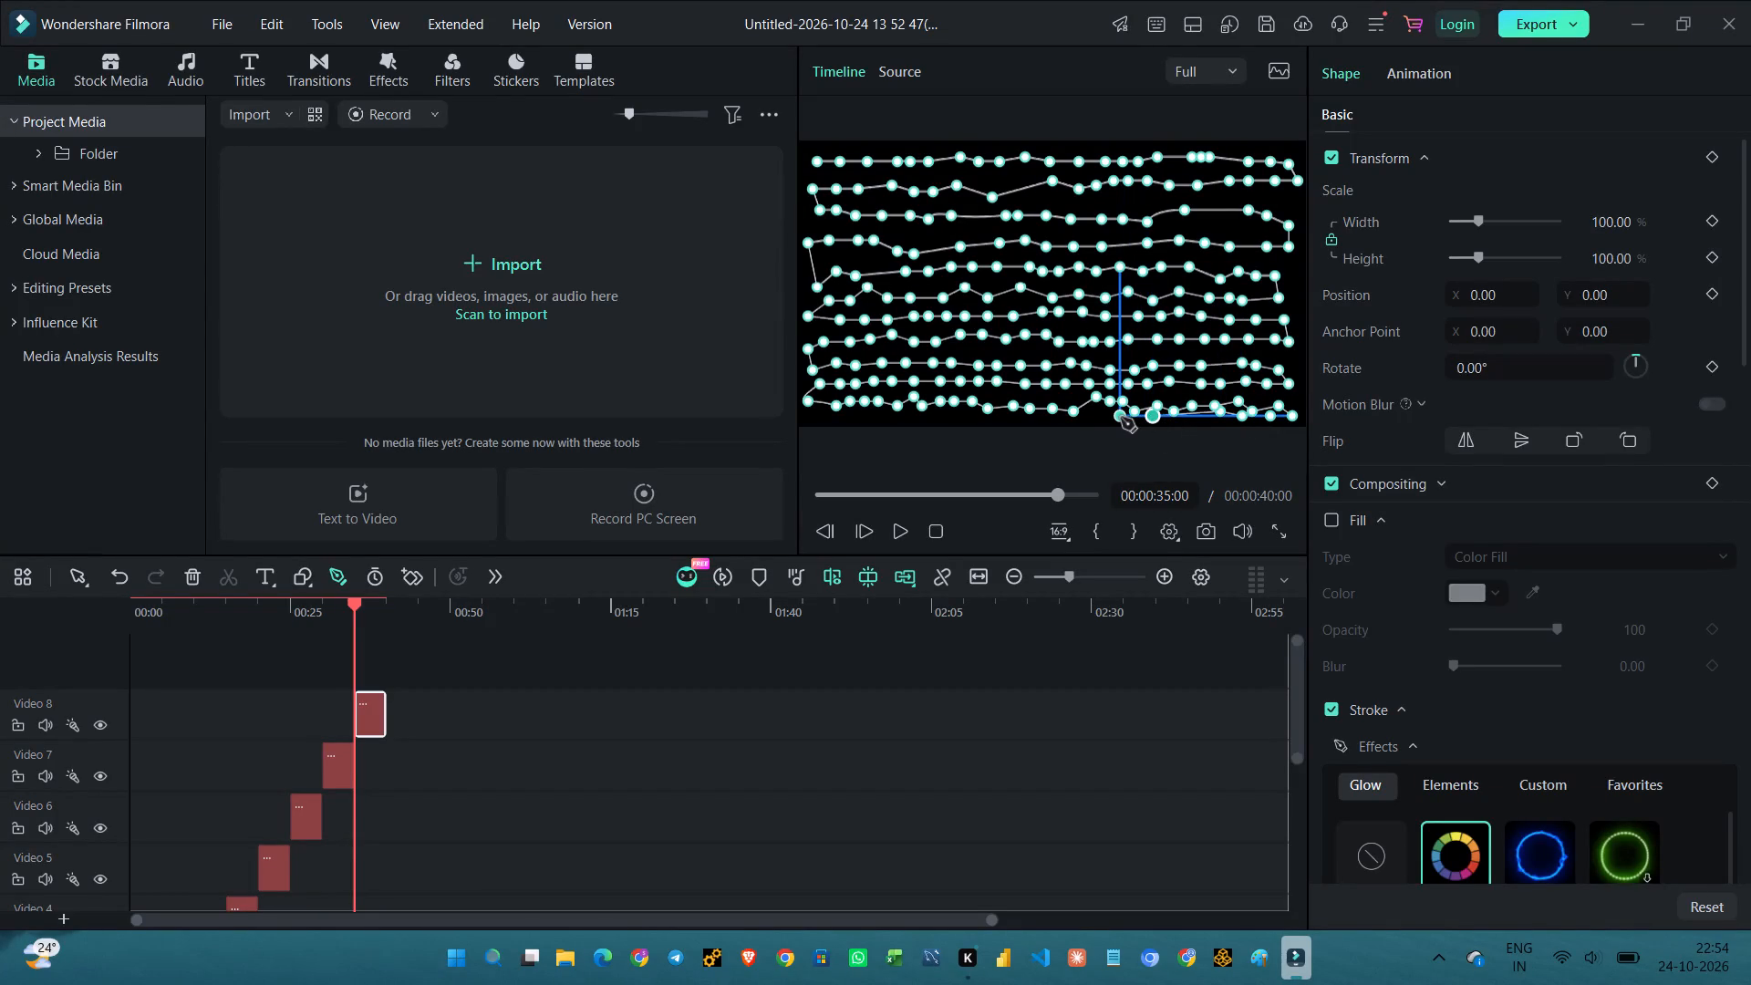
click(1102, 415)
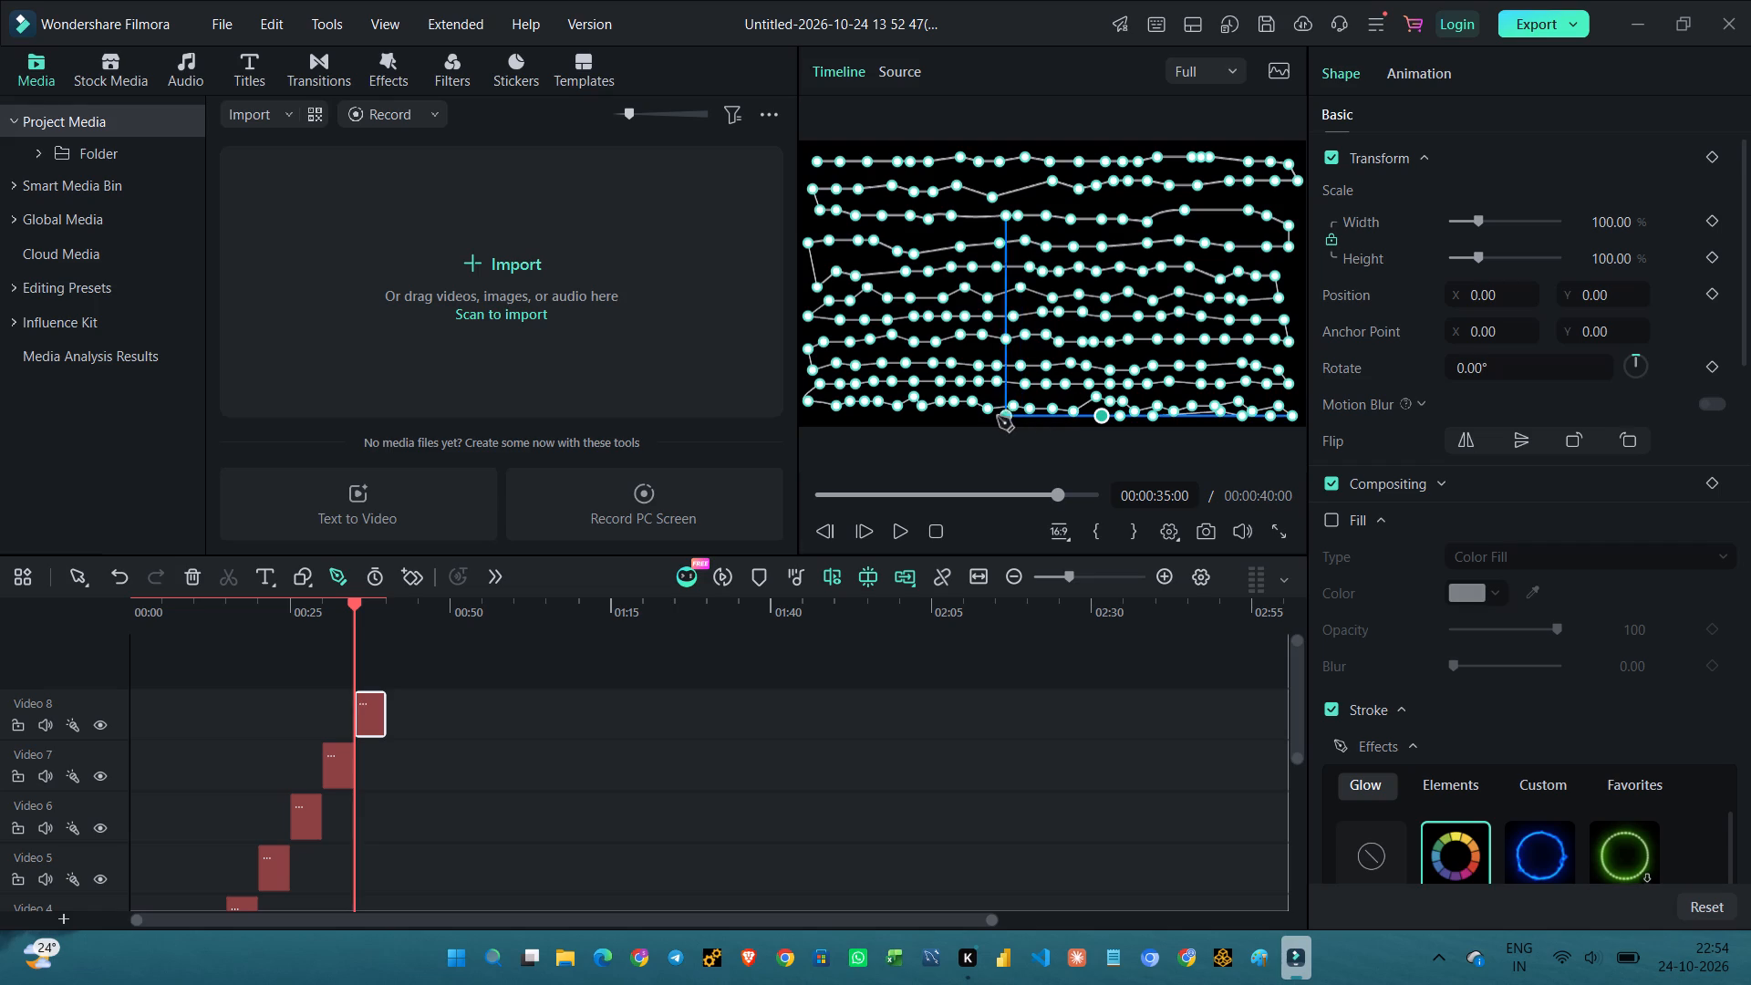
Continue the twelfth row along the frame's bottom to near the left edge, ending with a slight rise, and finish the eighth pen path.
click(962, 417)
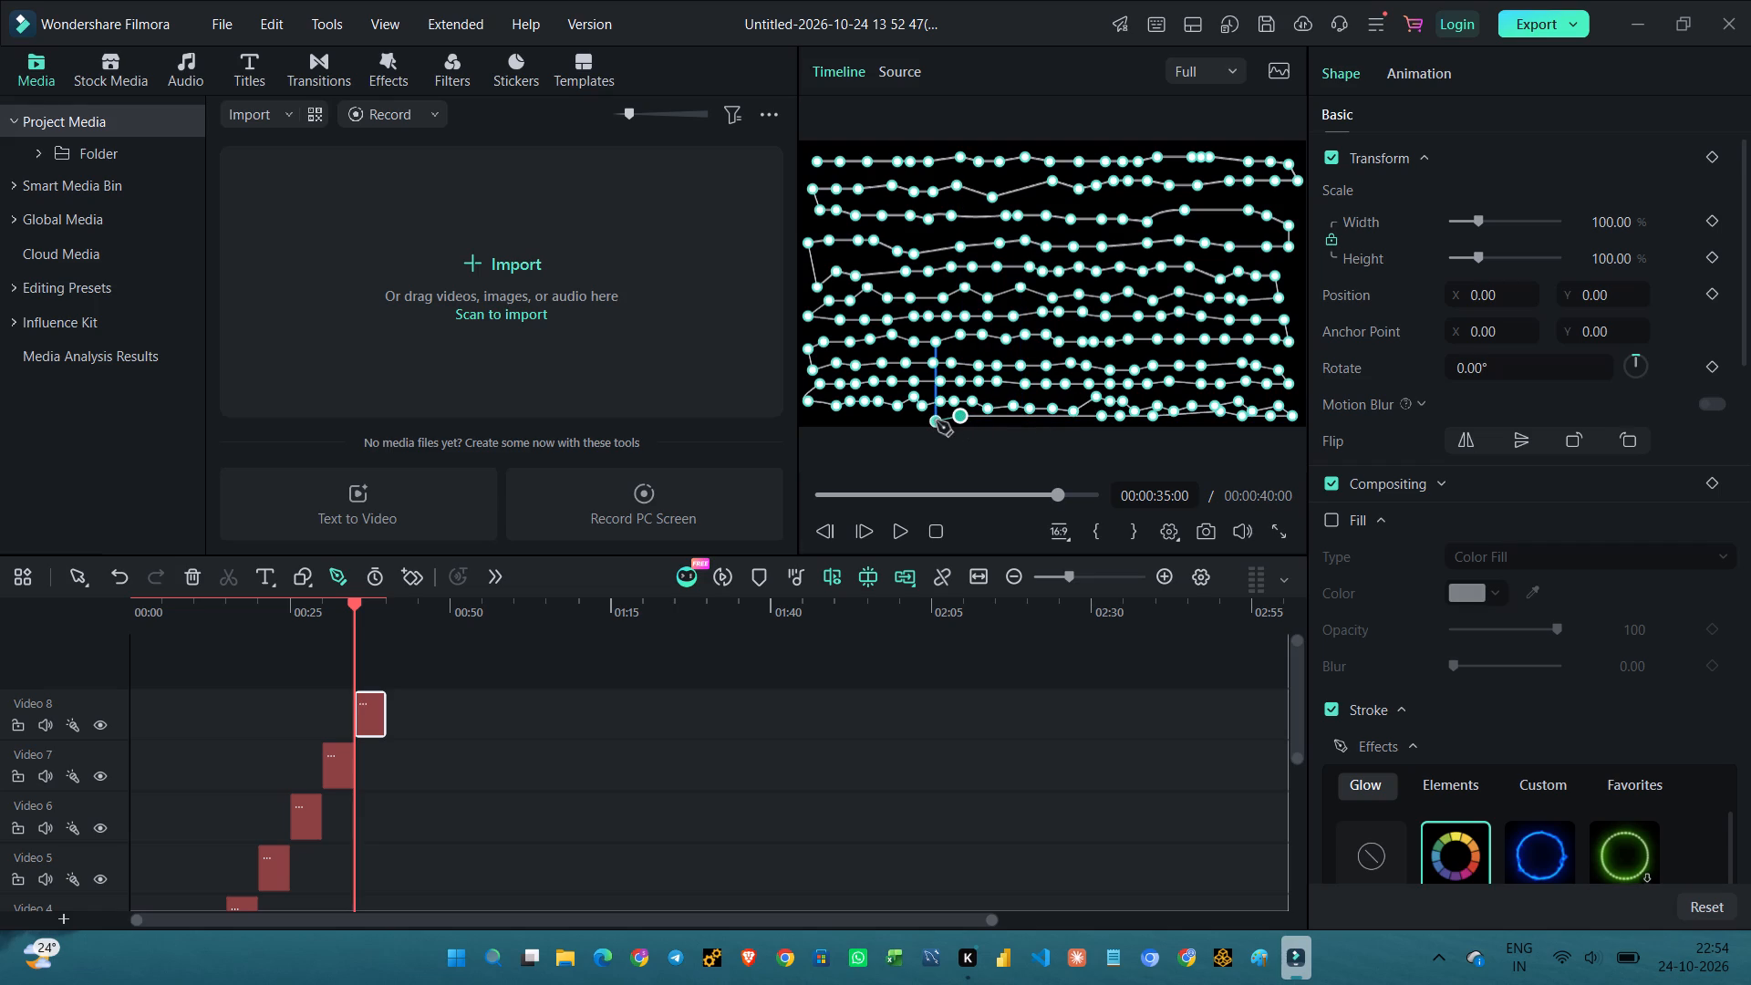
click(937, 421)
click(908, 421)
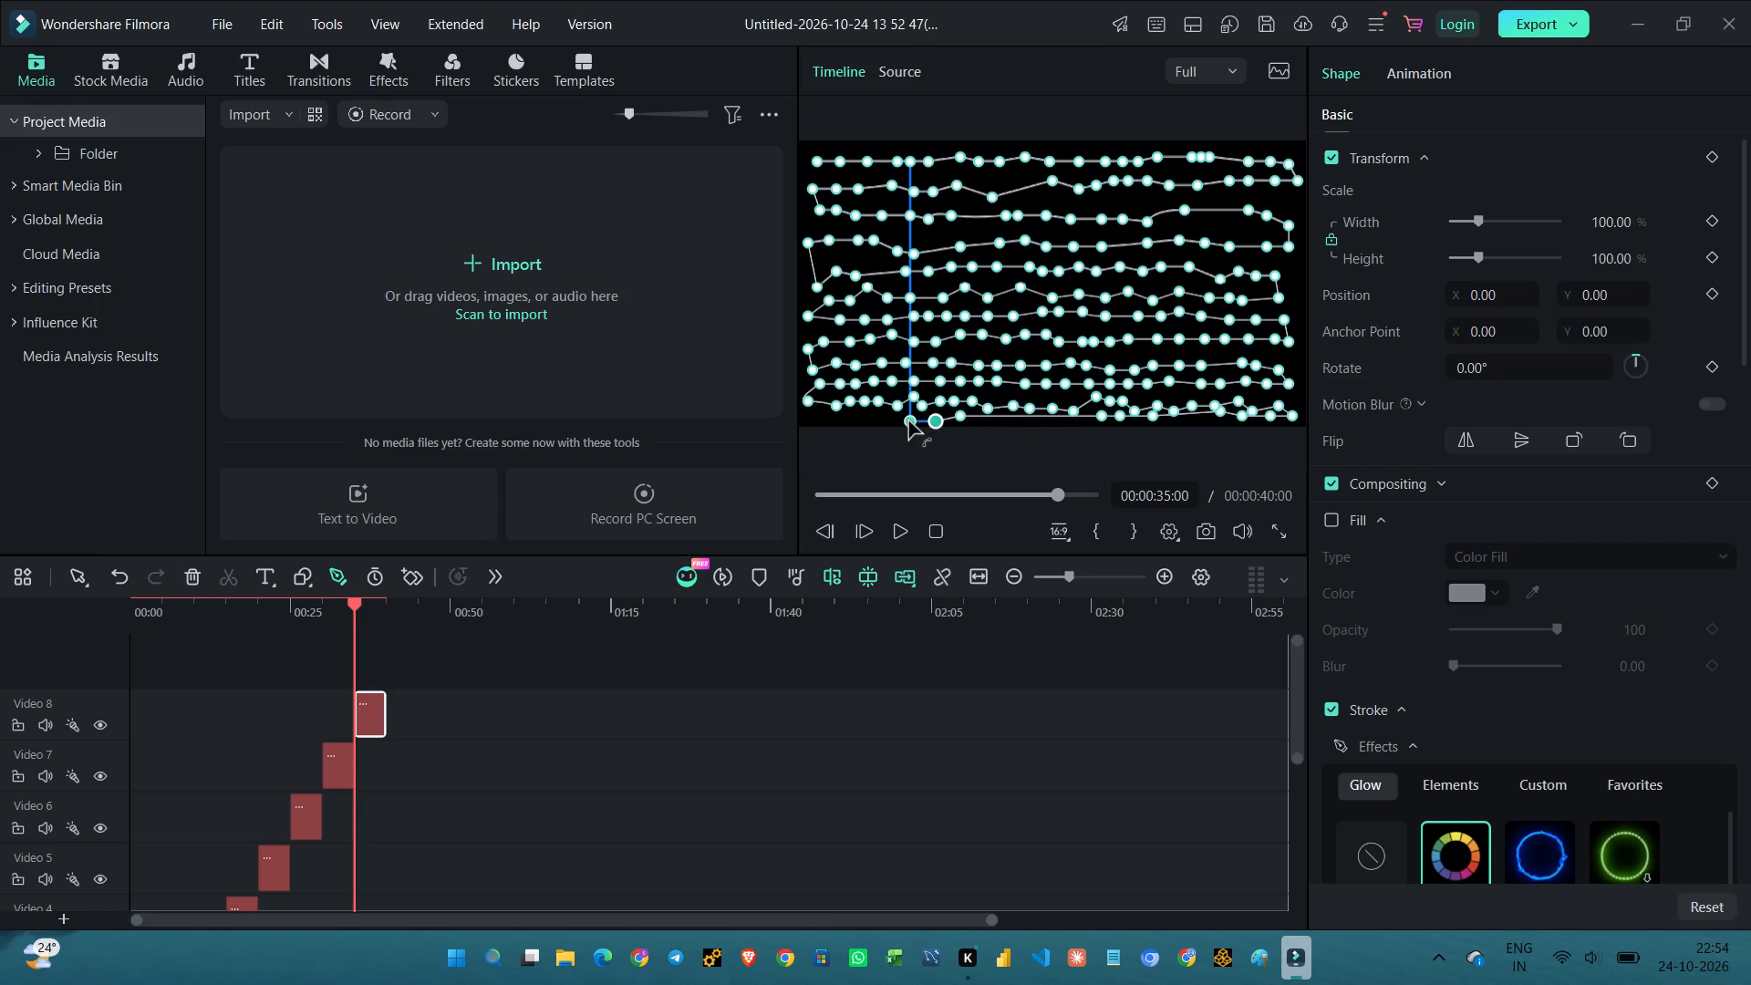
click(881, 421)
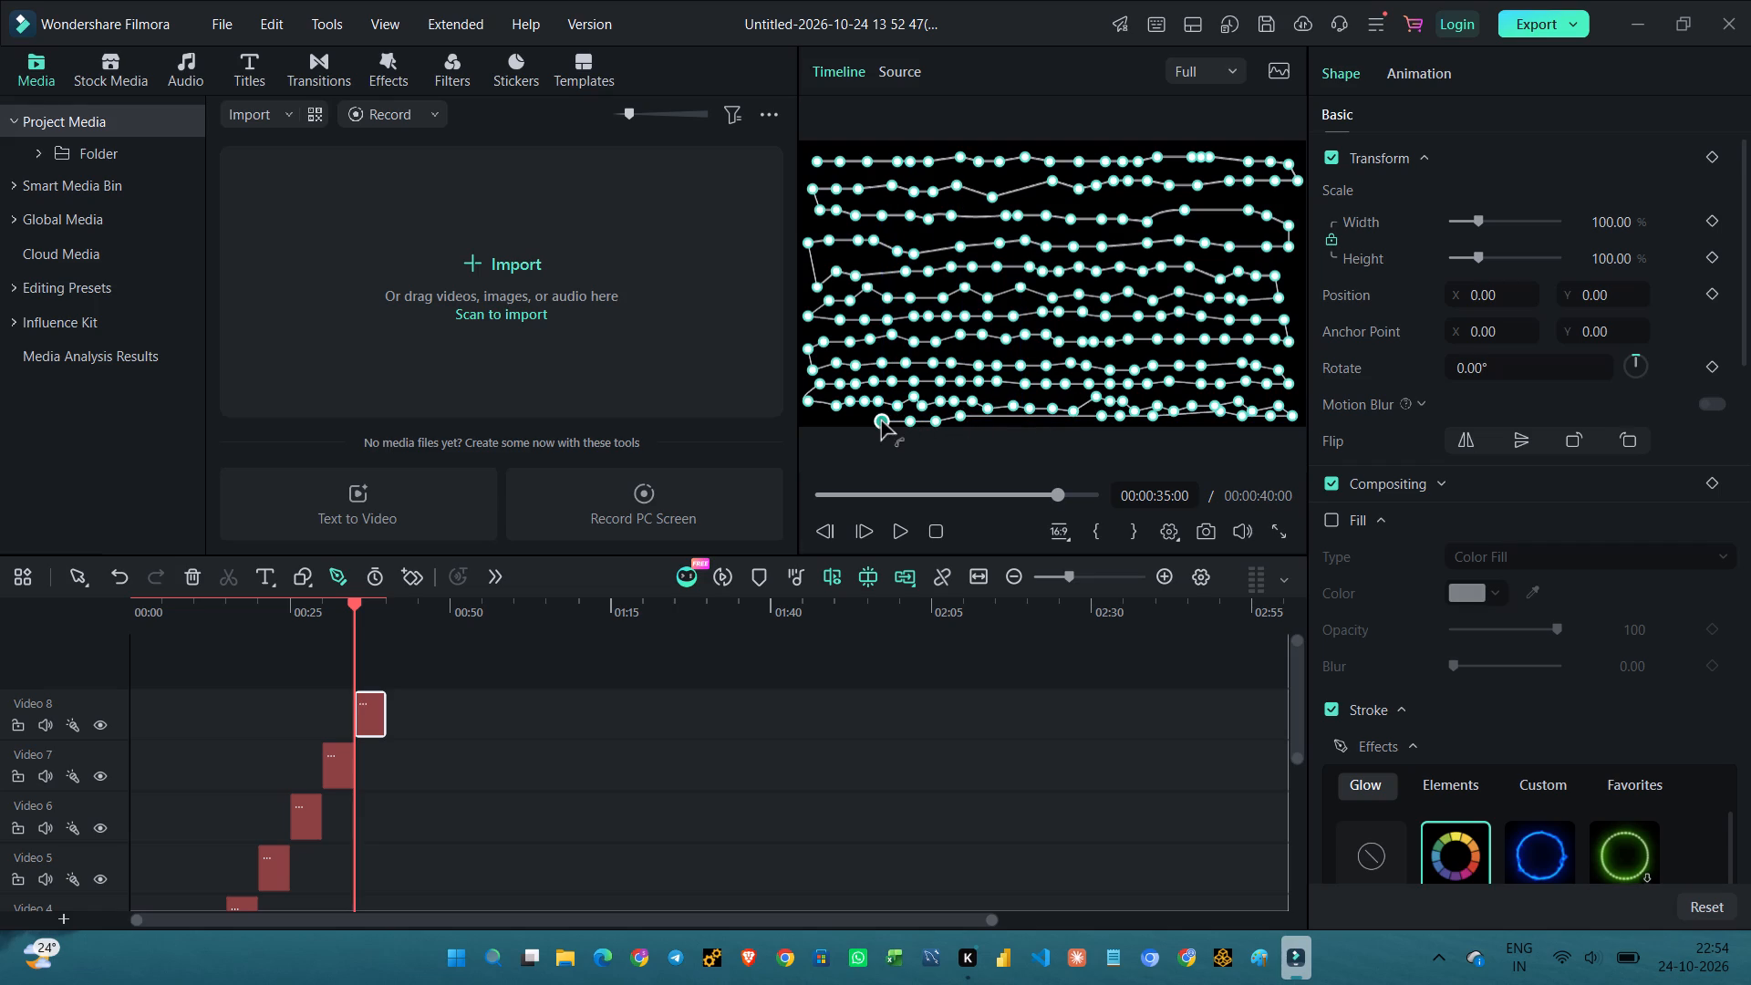
click(864, 421)
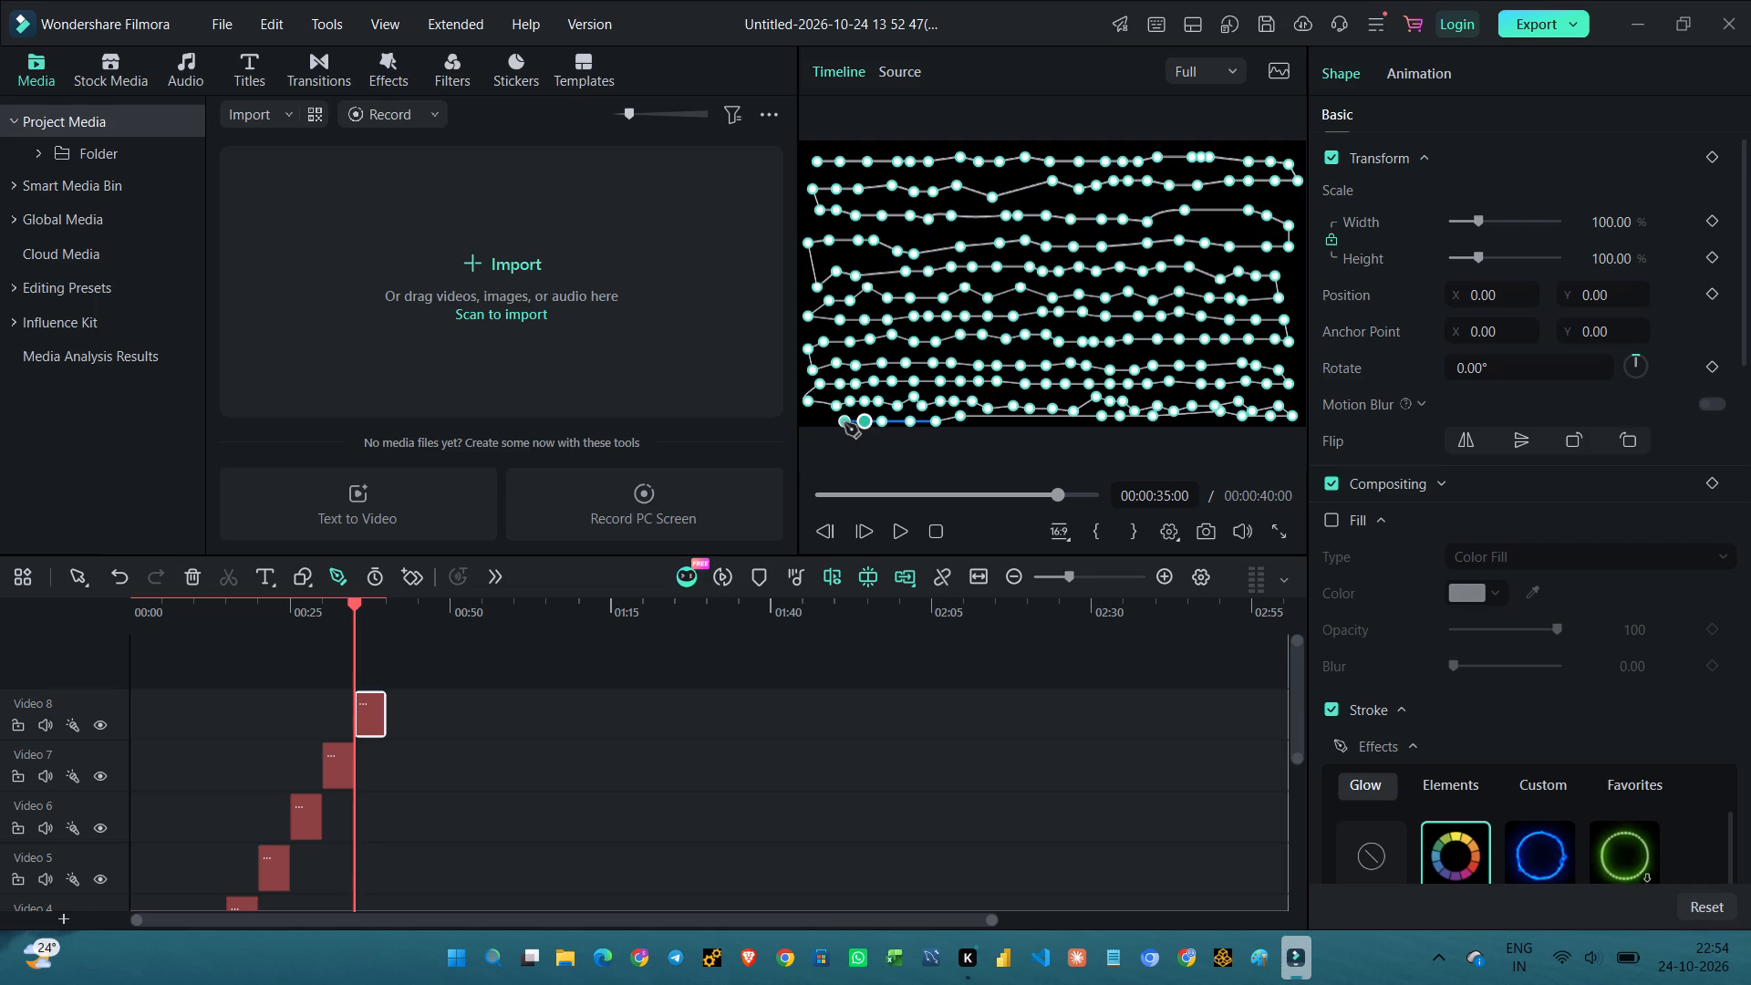
click(844, 423)
click(826, 421)
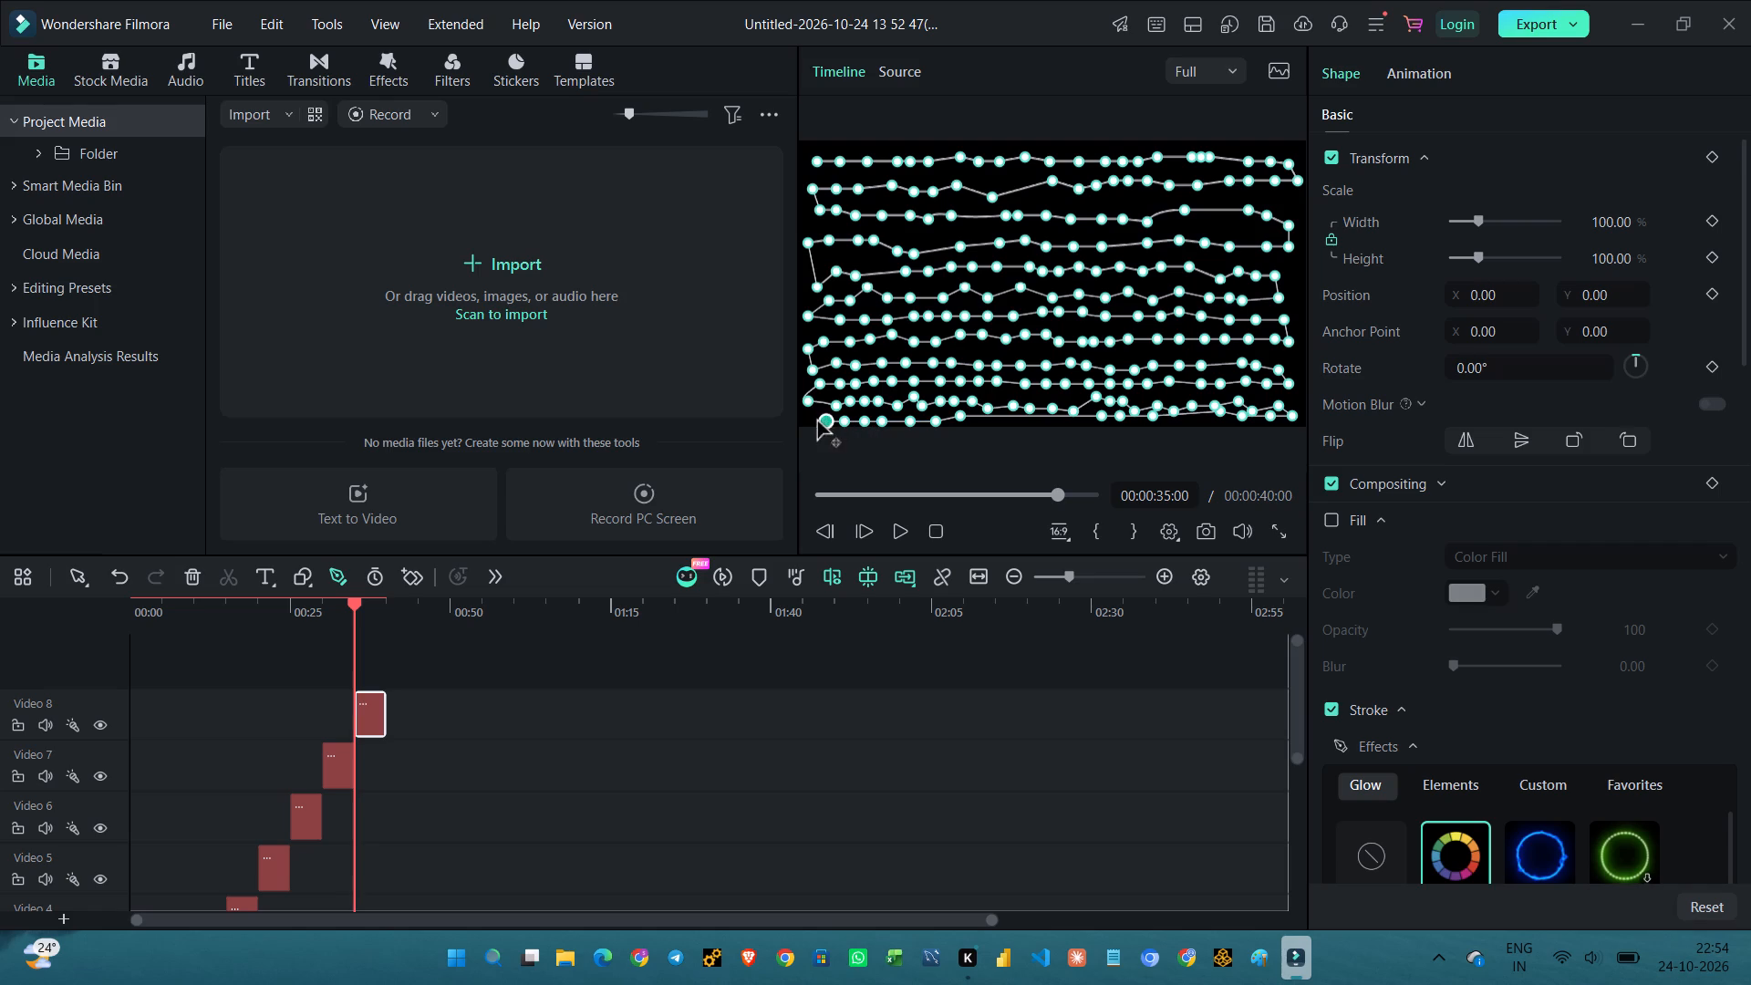
click(813, 419)
click(822, 708)
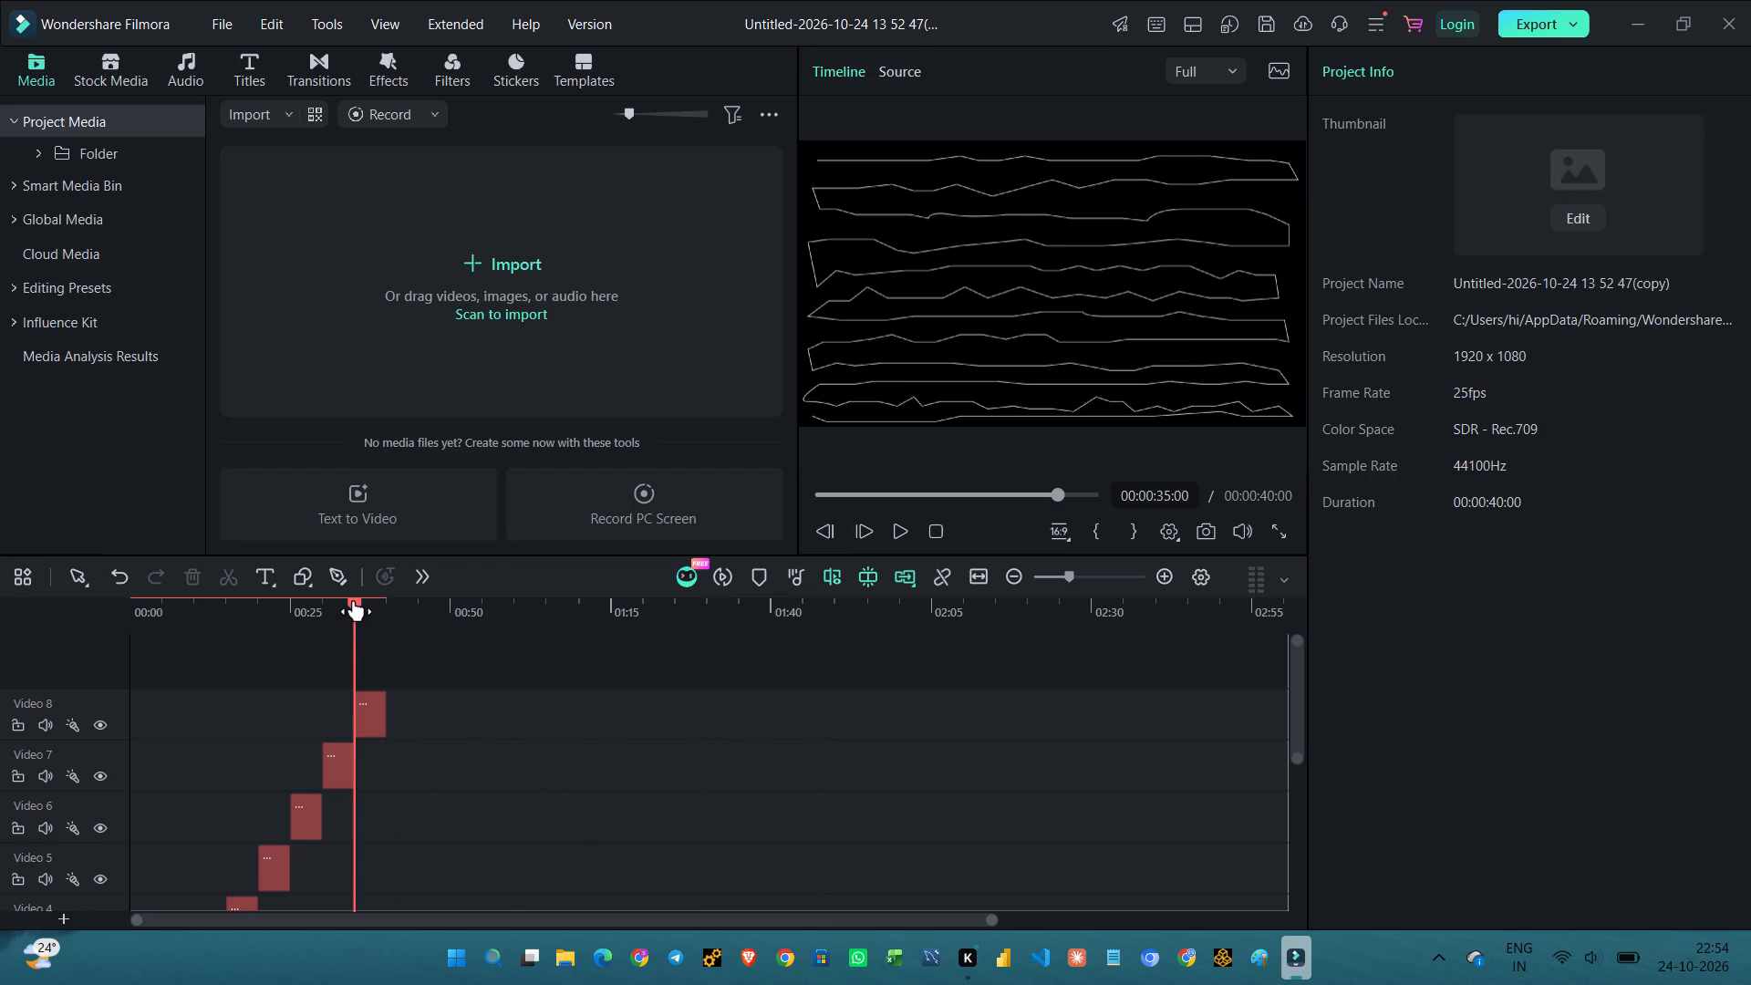
At 40 seconds, start a ninth pen path at the frame's top-left corner and draw its nearly level first row rightward to the centre.
drag(354, 600, 440, 618)
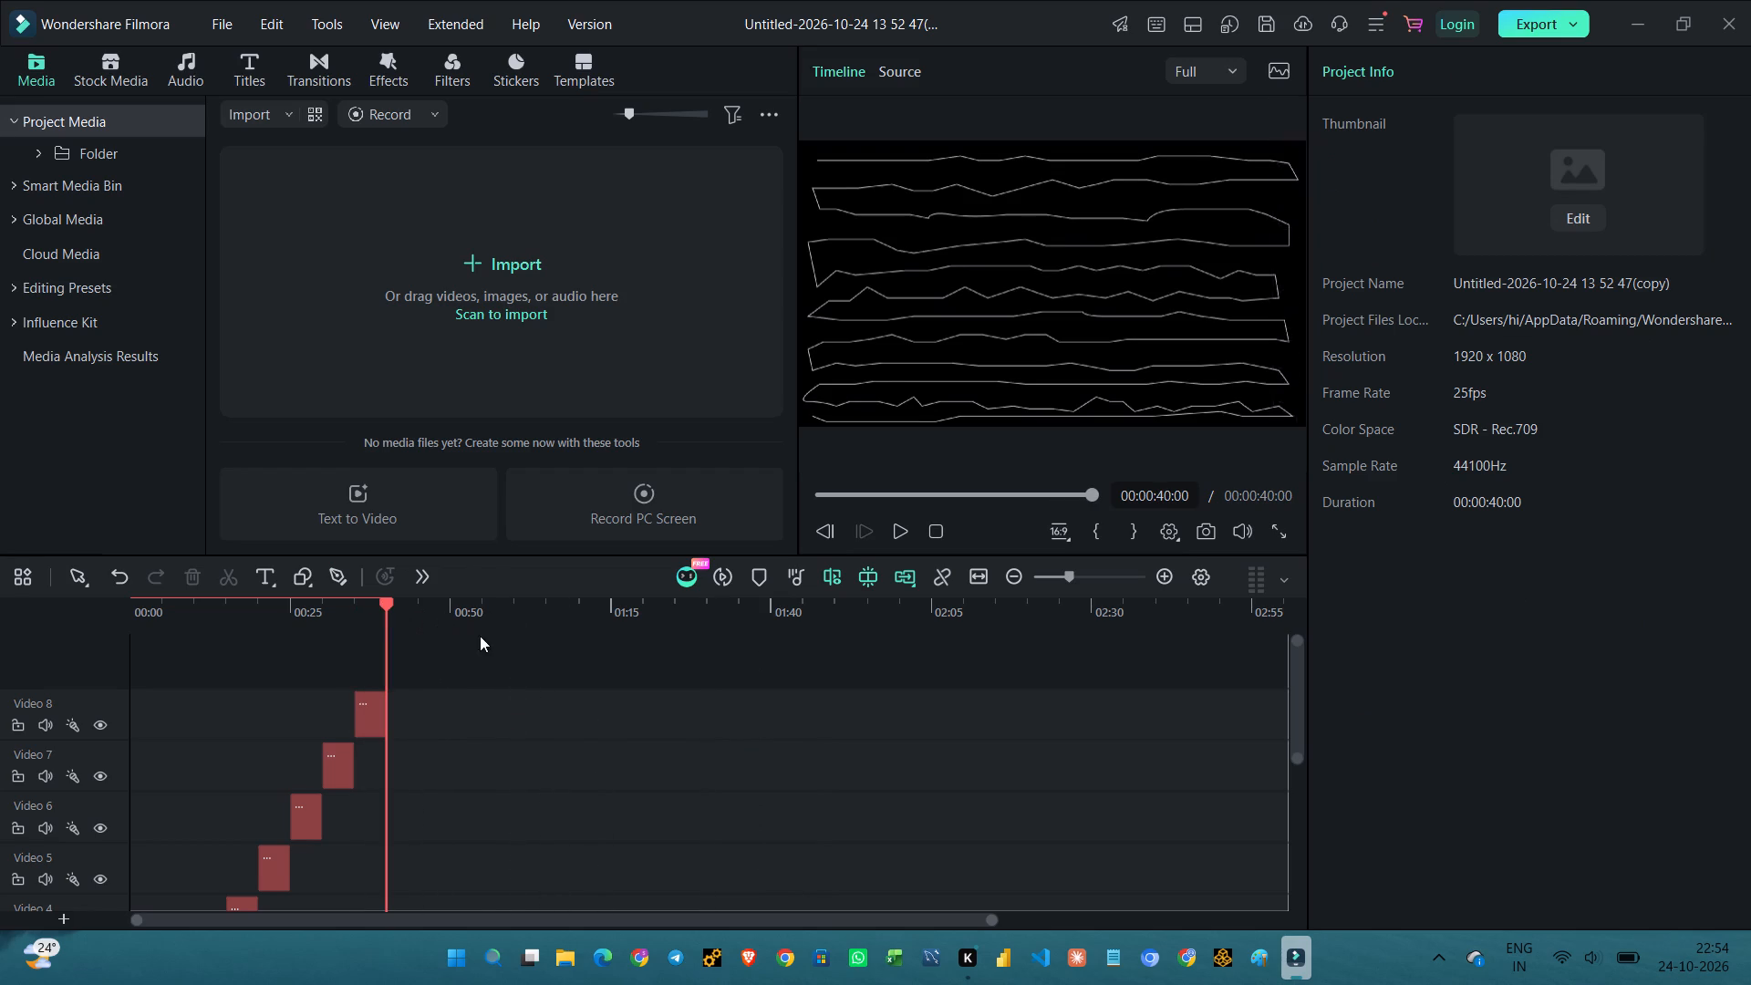
click(341, 579)
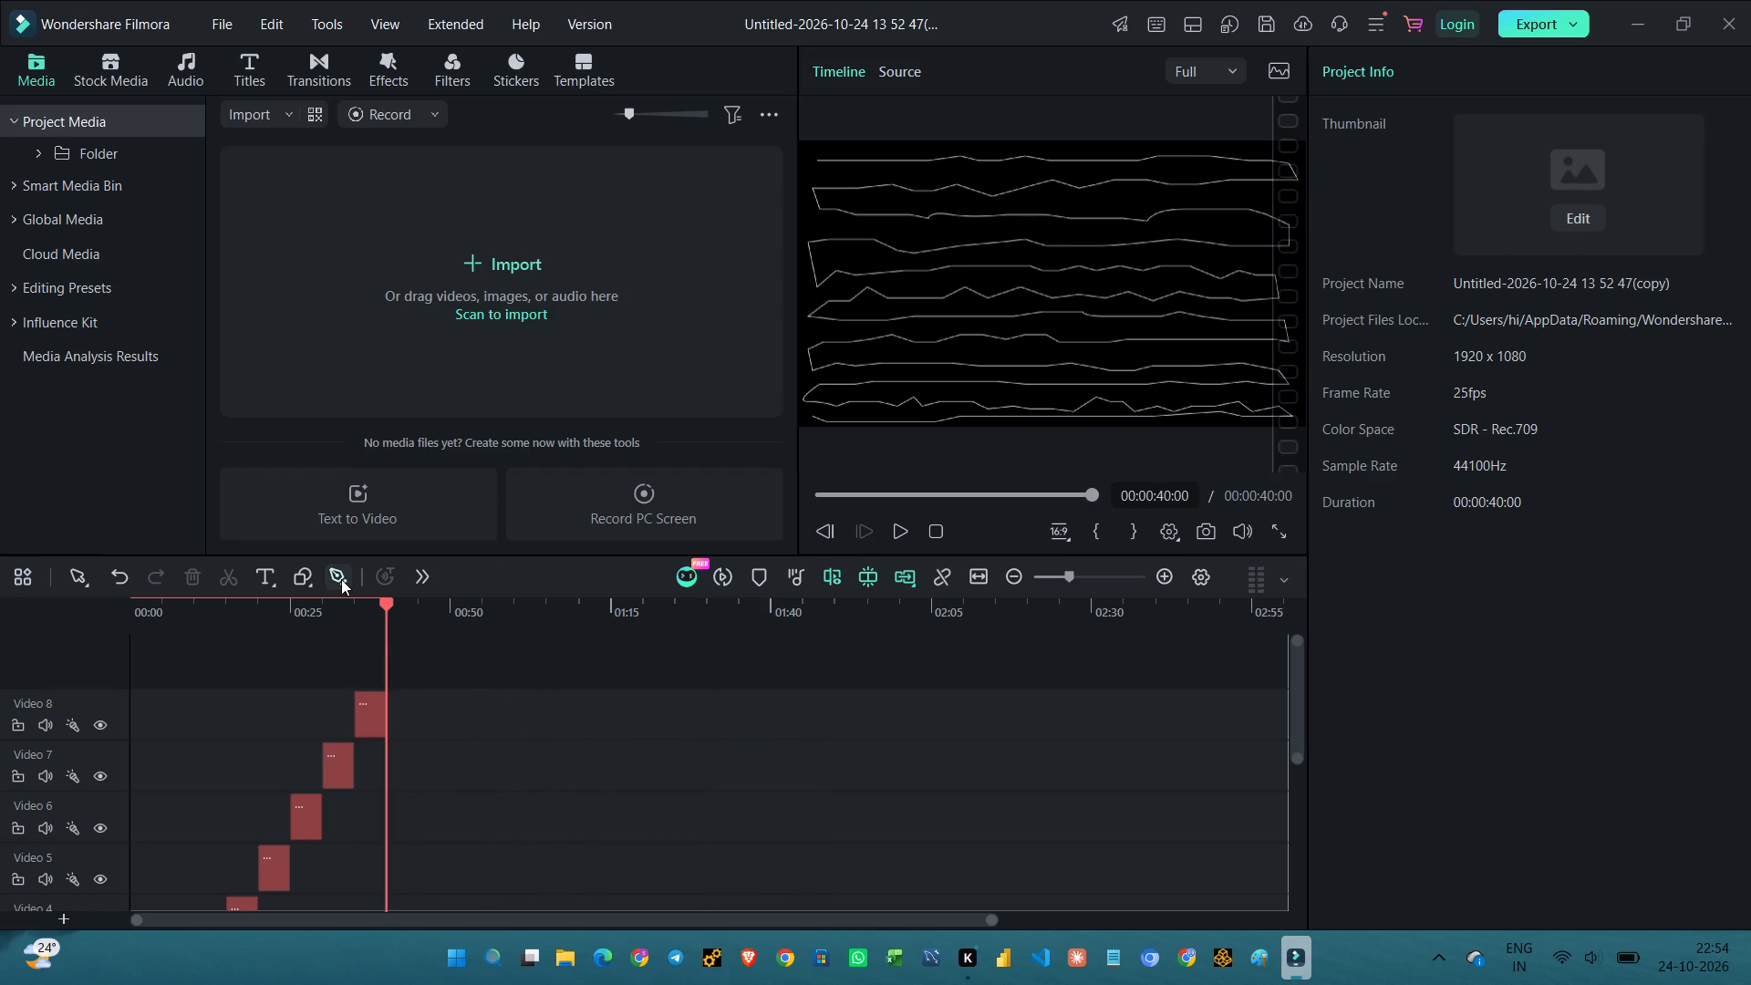
click(812, 153)
click(827, 153)
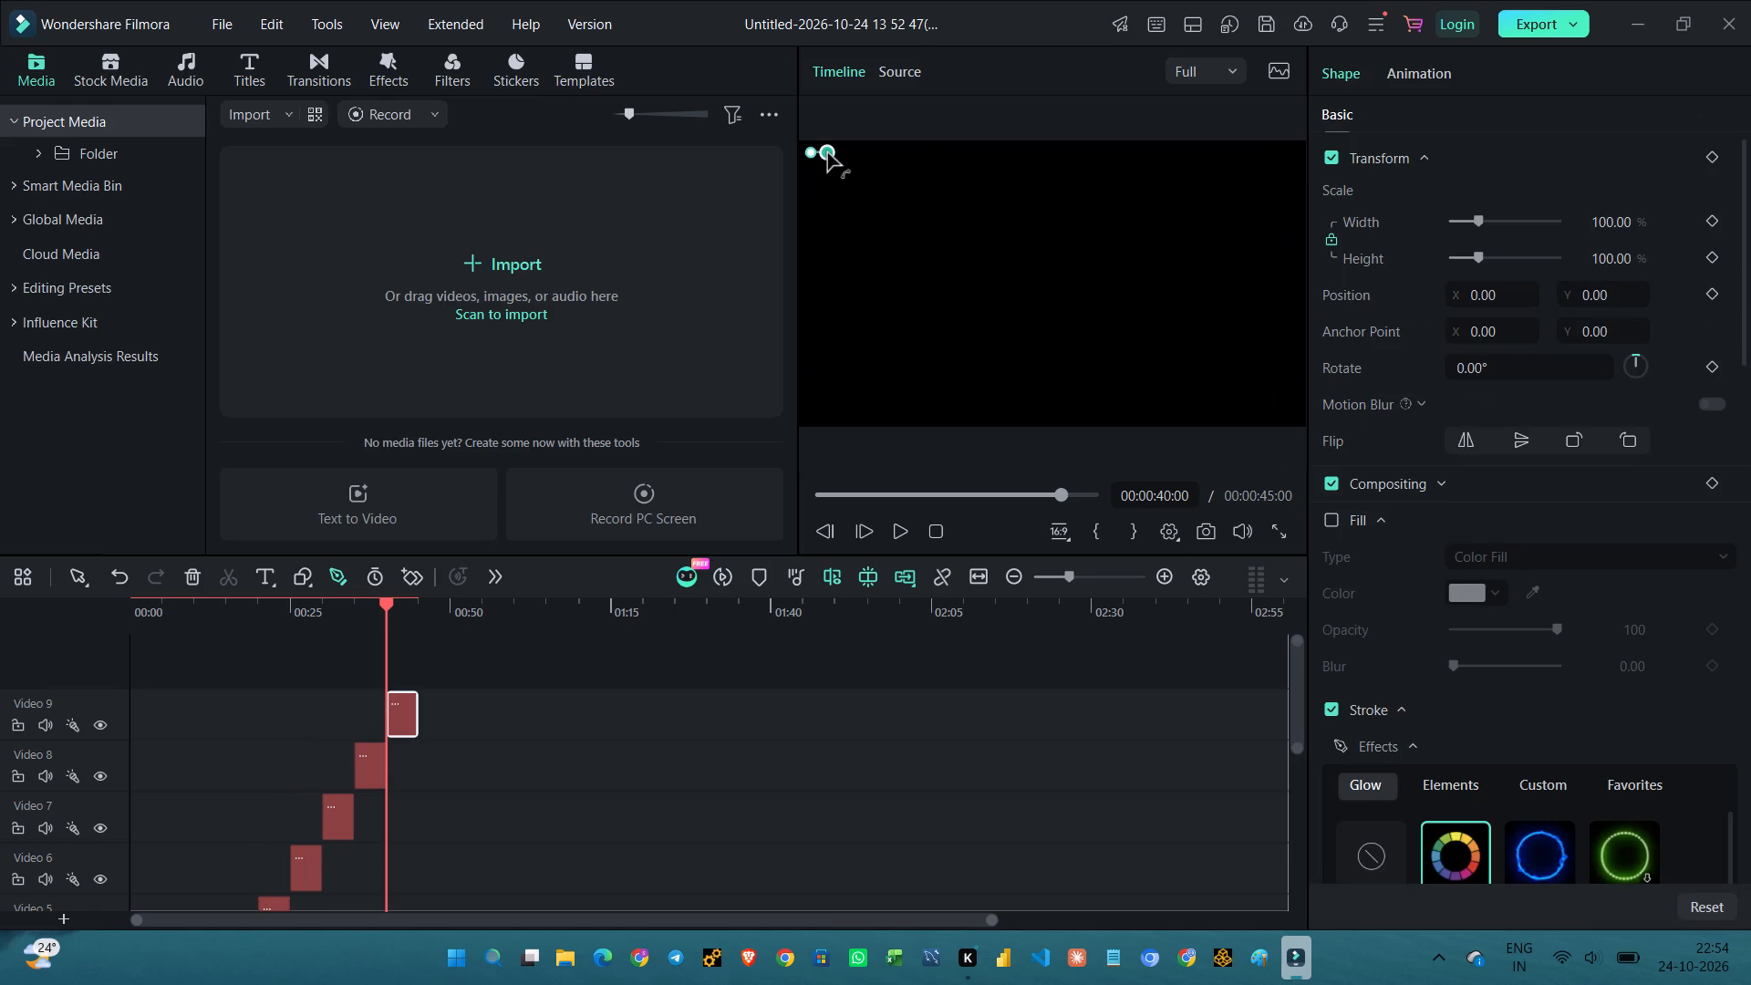
click(846, 154)
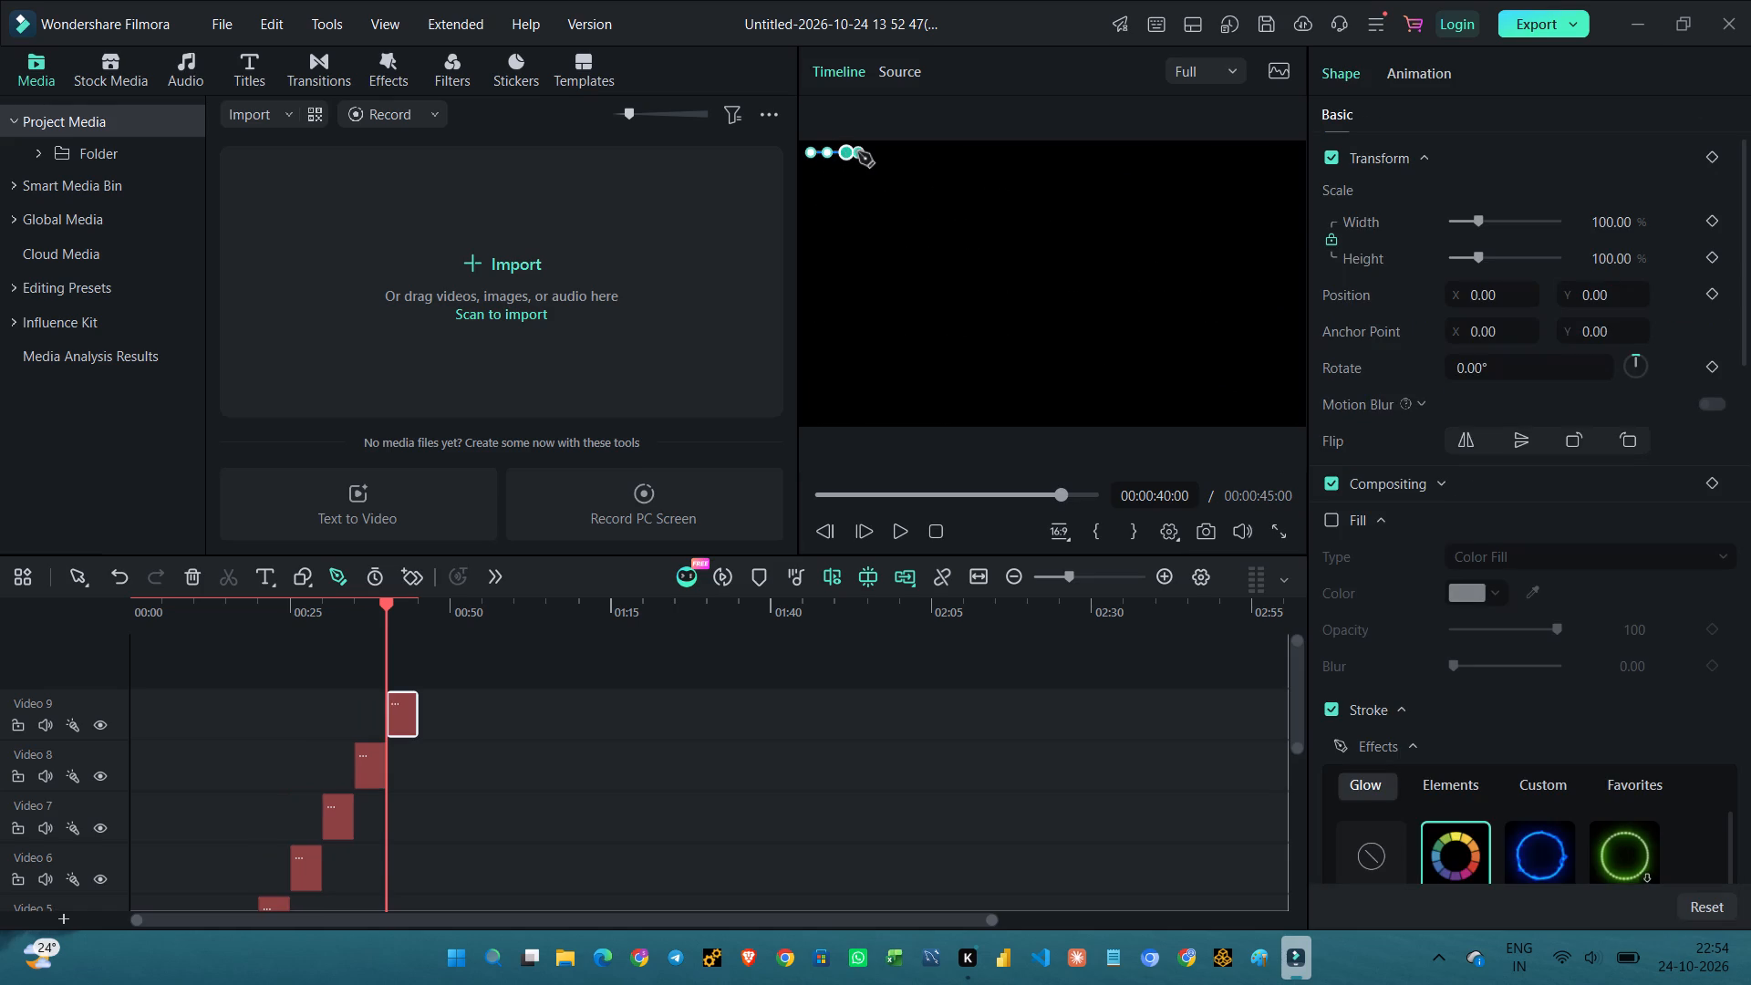
click(858, 152)
click(873, 154)
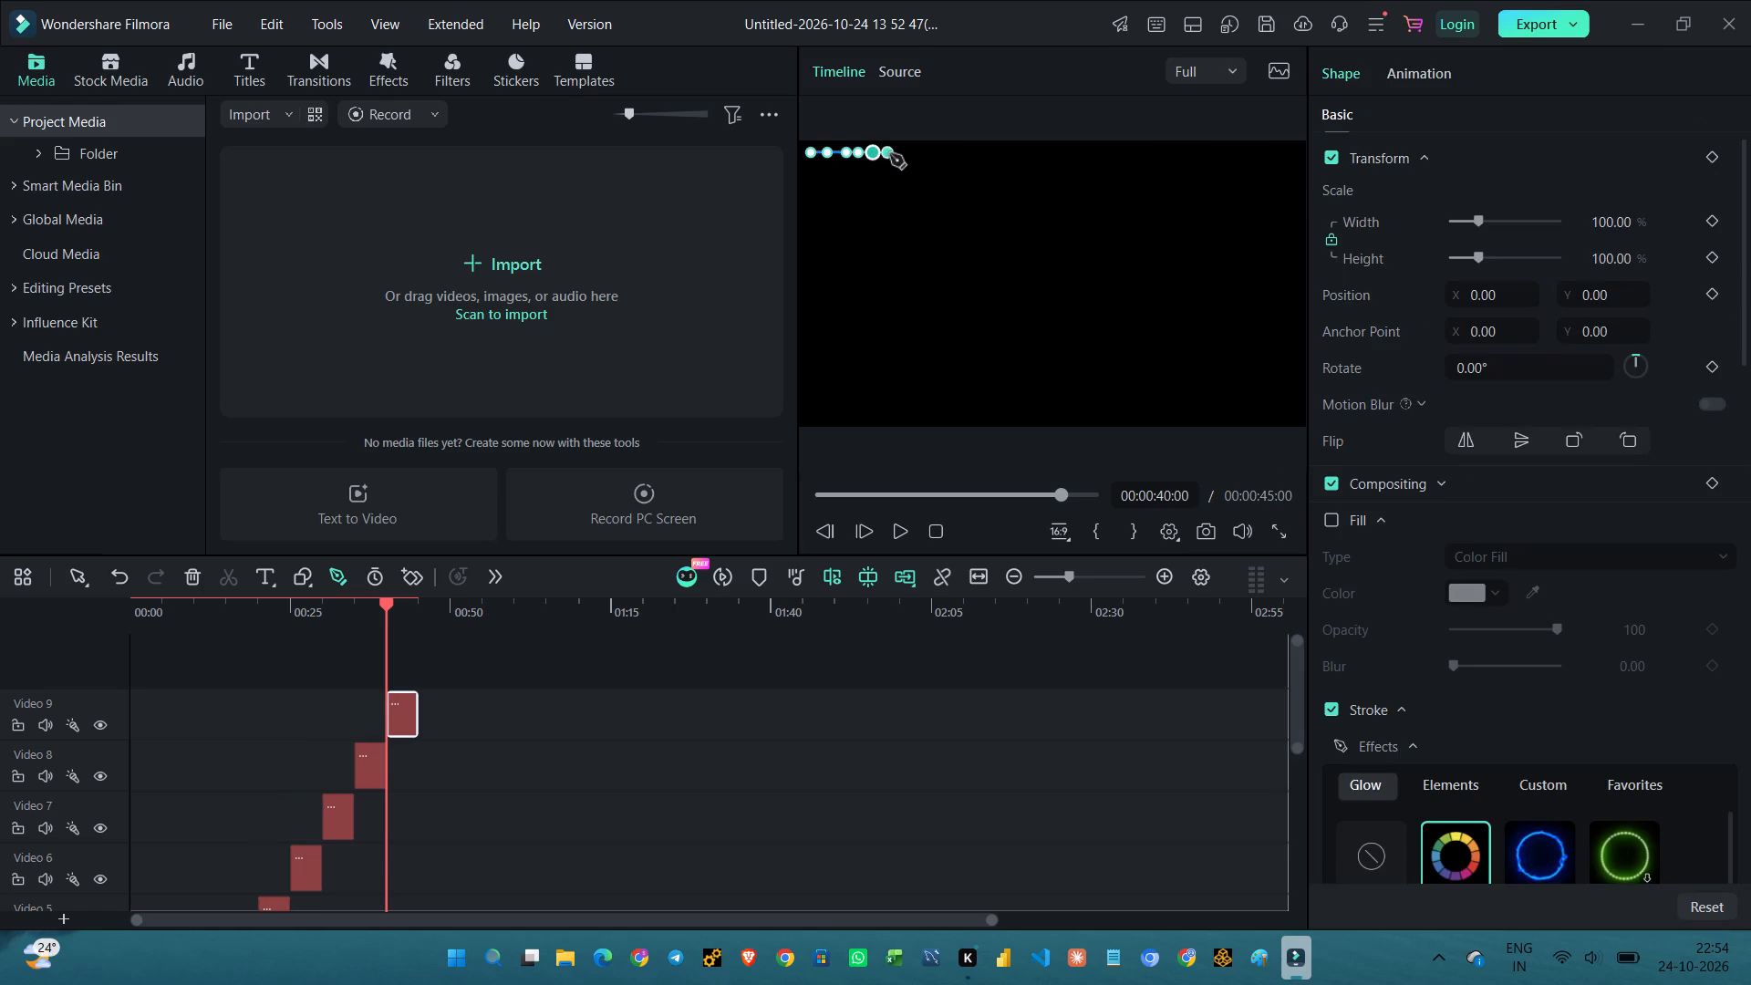
click(891, 154)
click(907, 154)
click(938, 155)
click(977, 150)
drag(1002, 153, 1024, 156)
click(1024, 156)
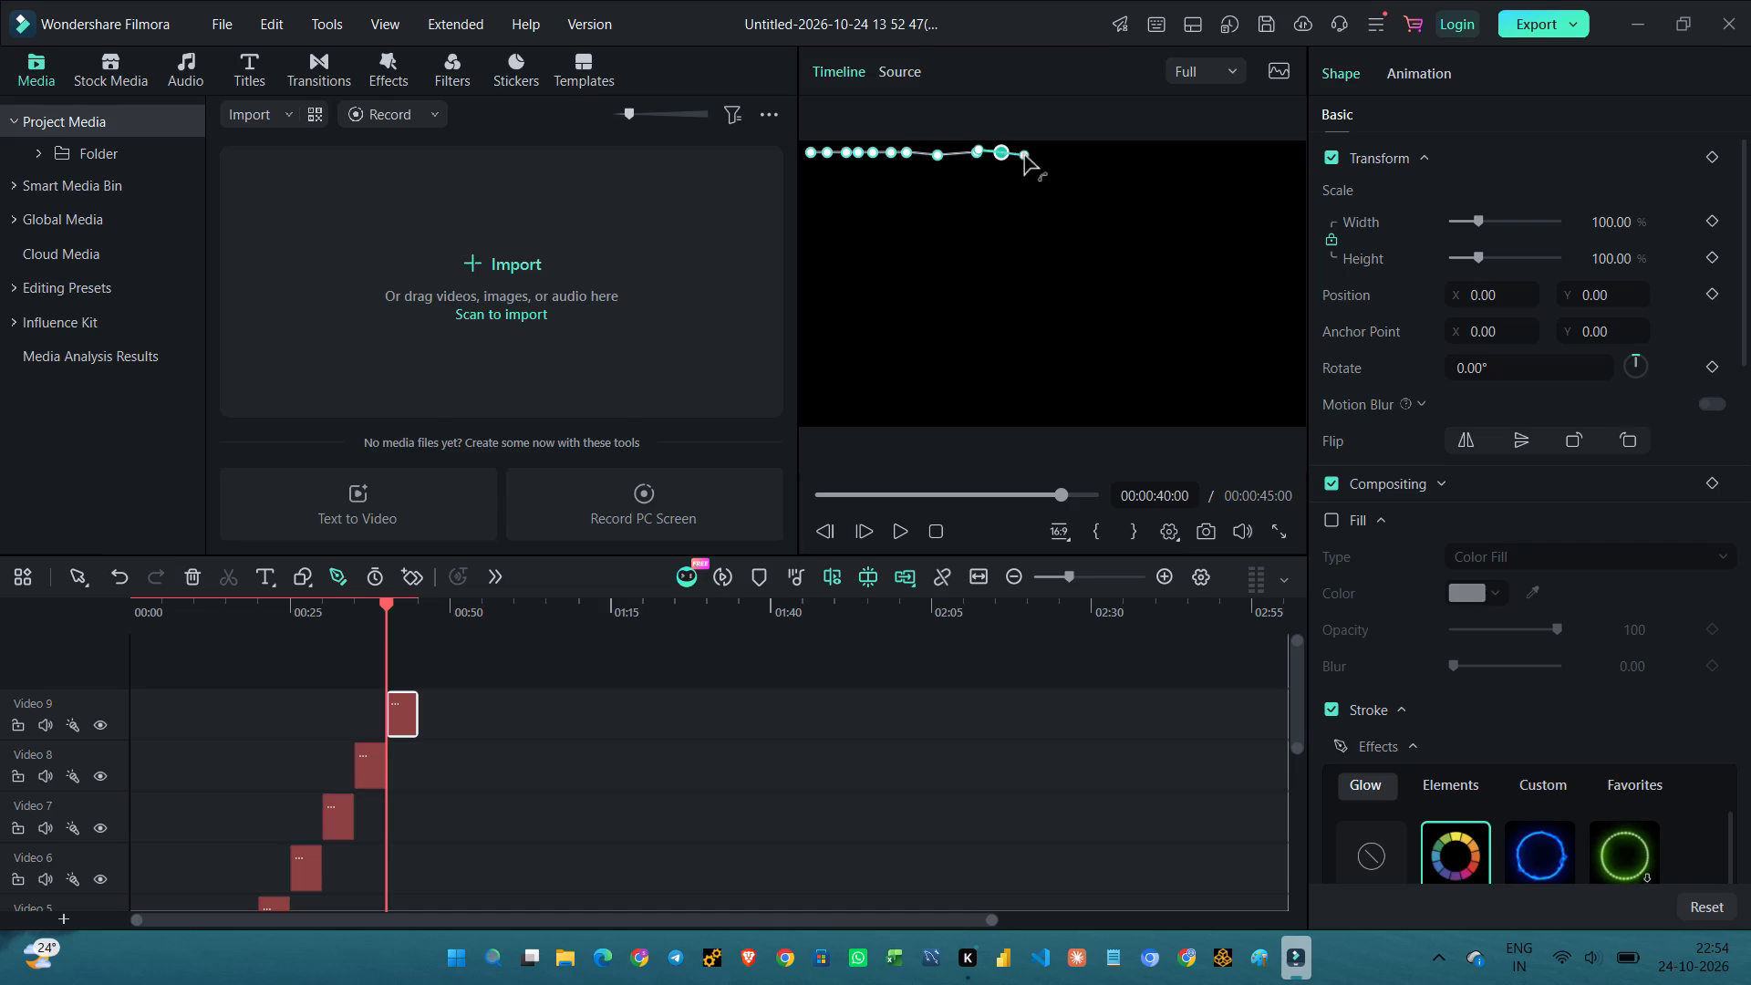
click(1045, 154)
Continue the ninth path's first row rightward from the centre with a gentle downward wave to near the frame's right edge.
click(1061, 158)
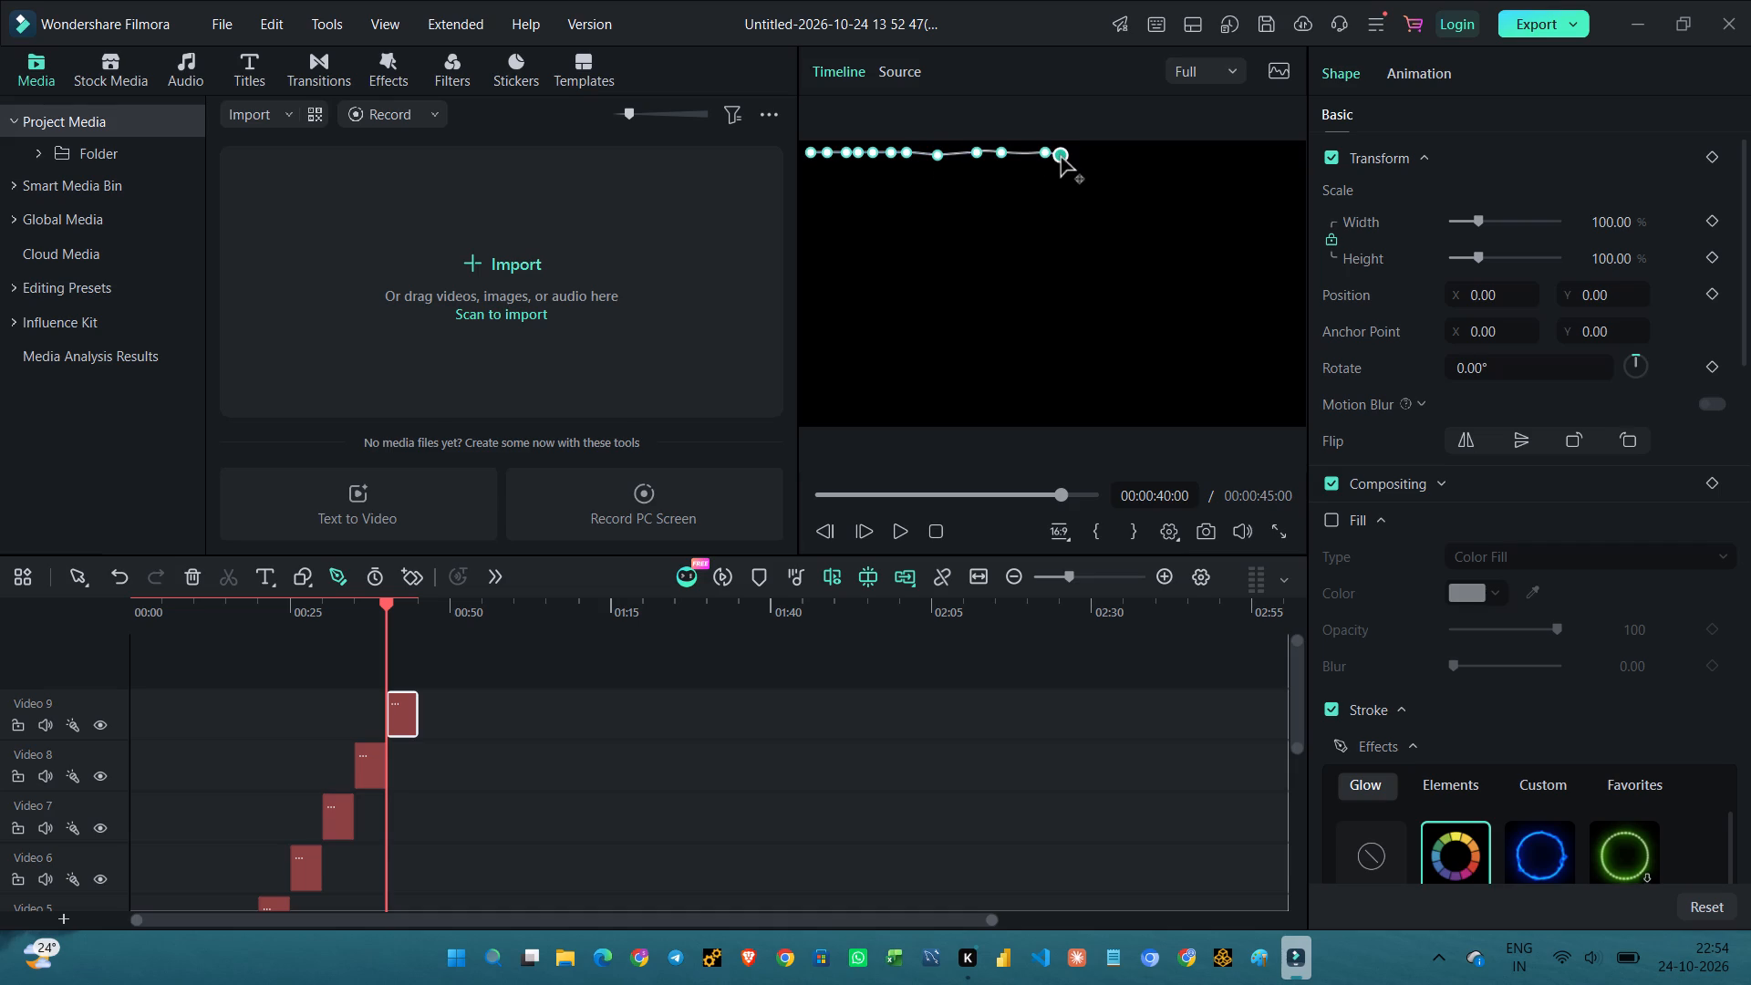
click(1075, 158)
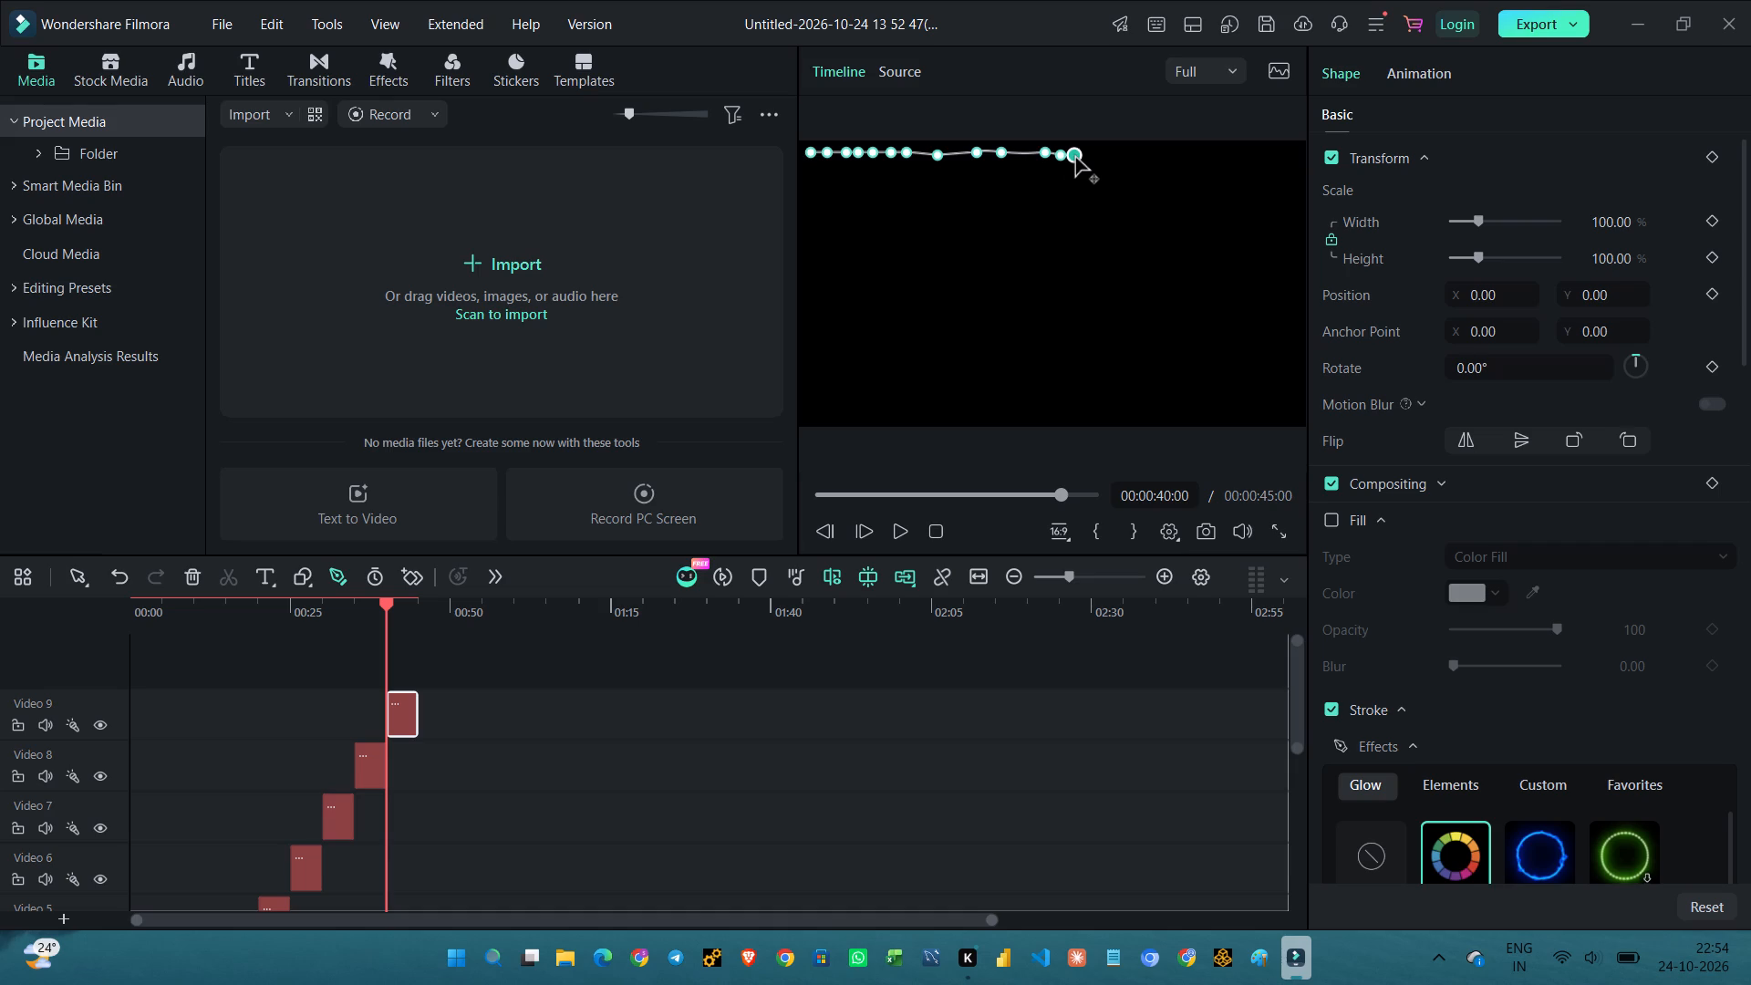
click(1097, 160)
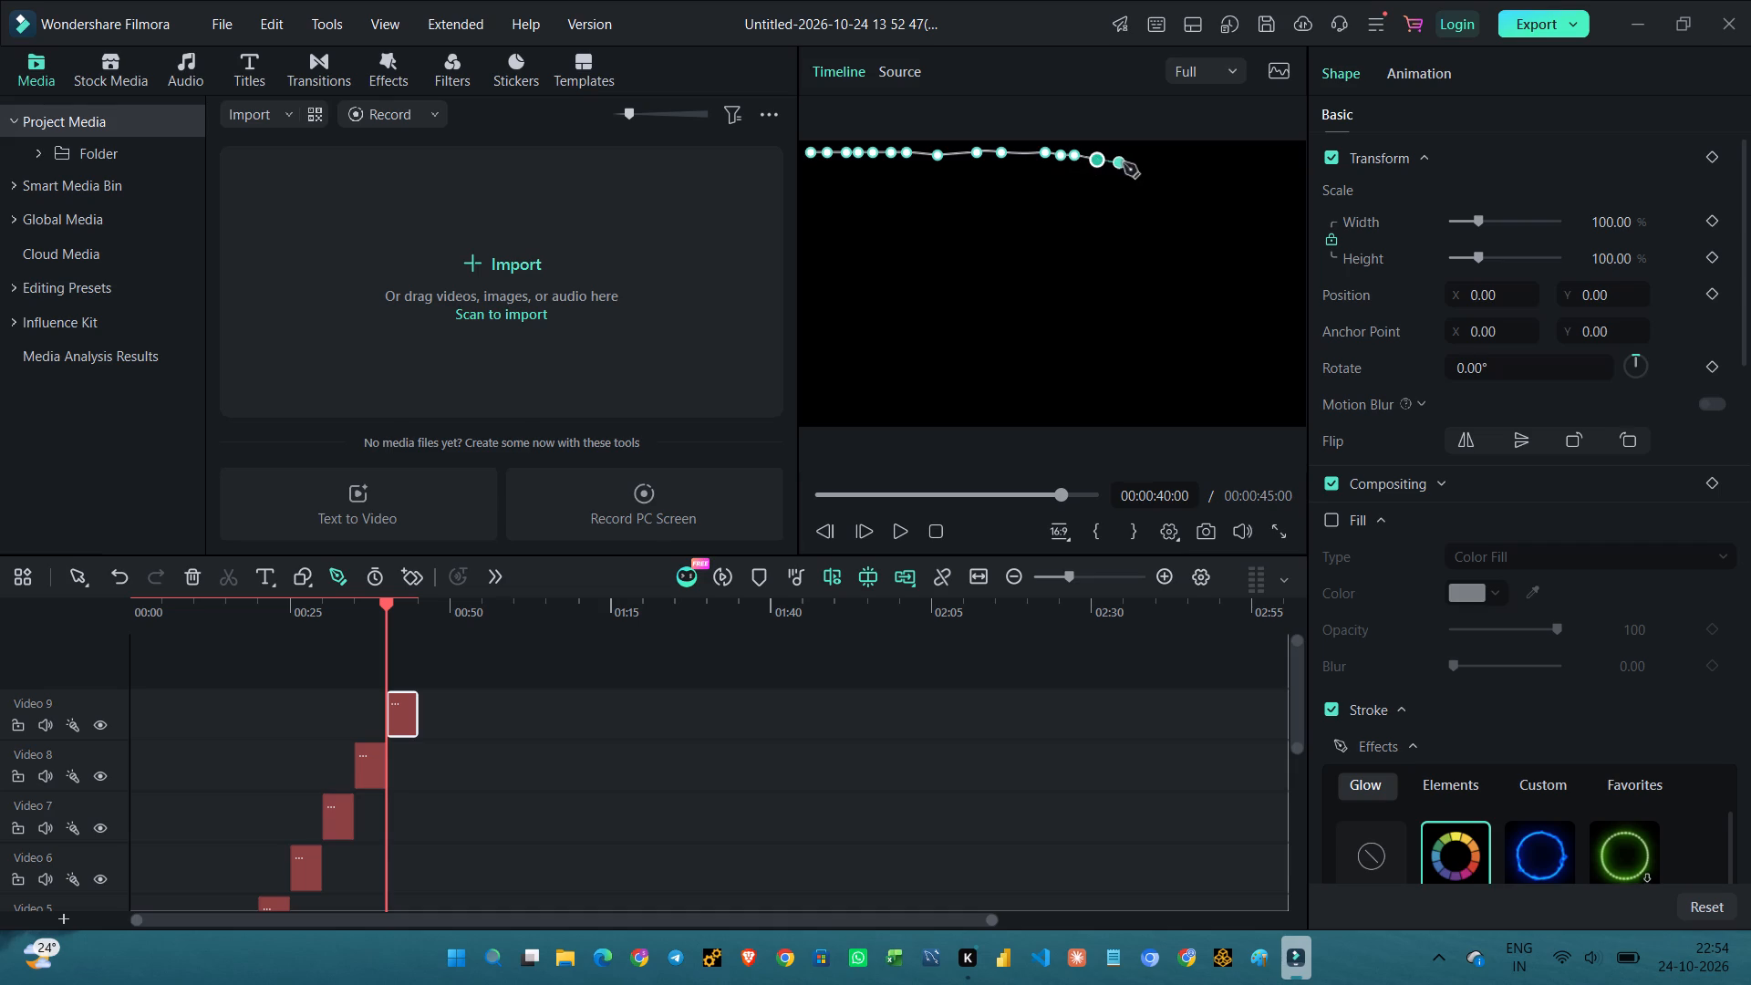
click(1126, 163)
drag(1155, 166, 1178, 162)
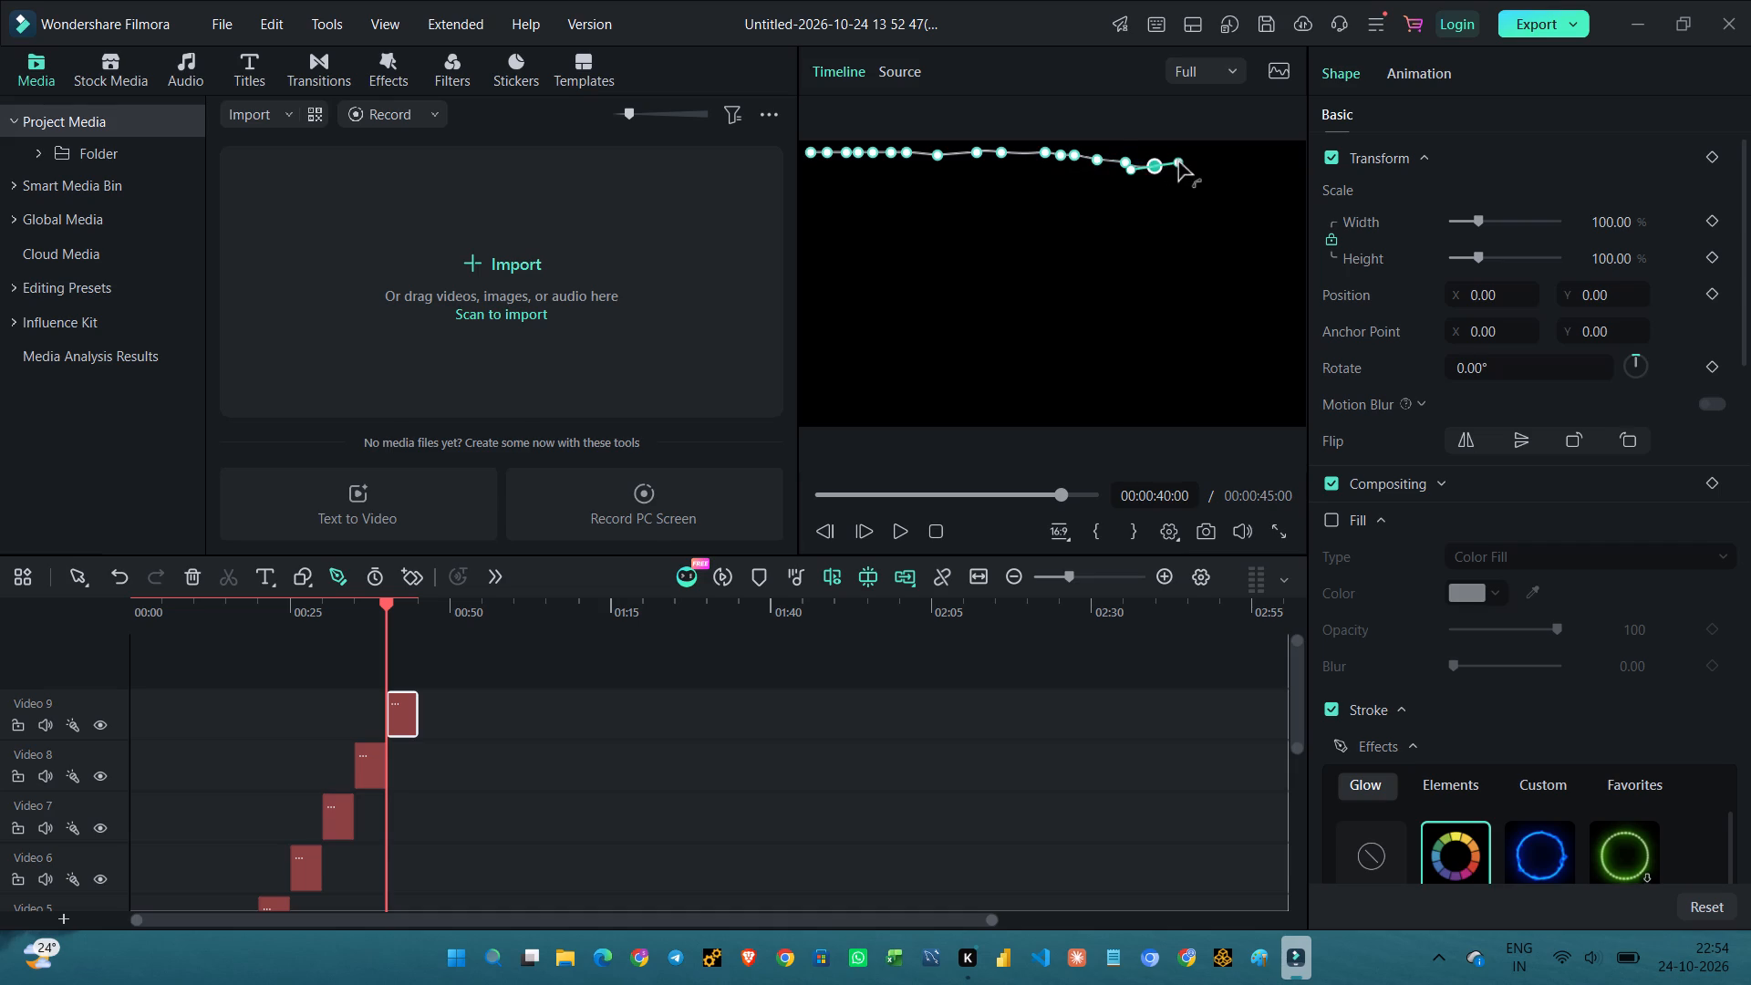
click(1178, 162)
click(1198, 165)
click(1222, 165)
click(1247, 163)
click(1267, 162)
click(1295, 171)
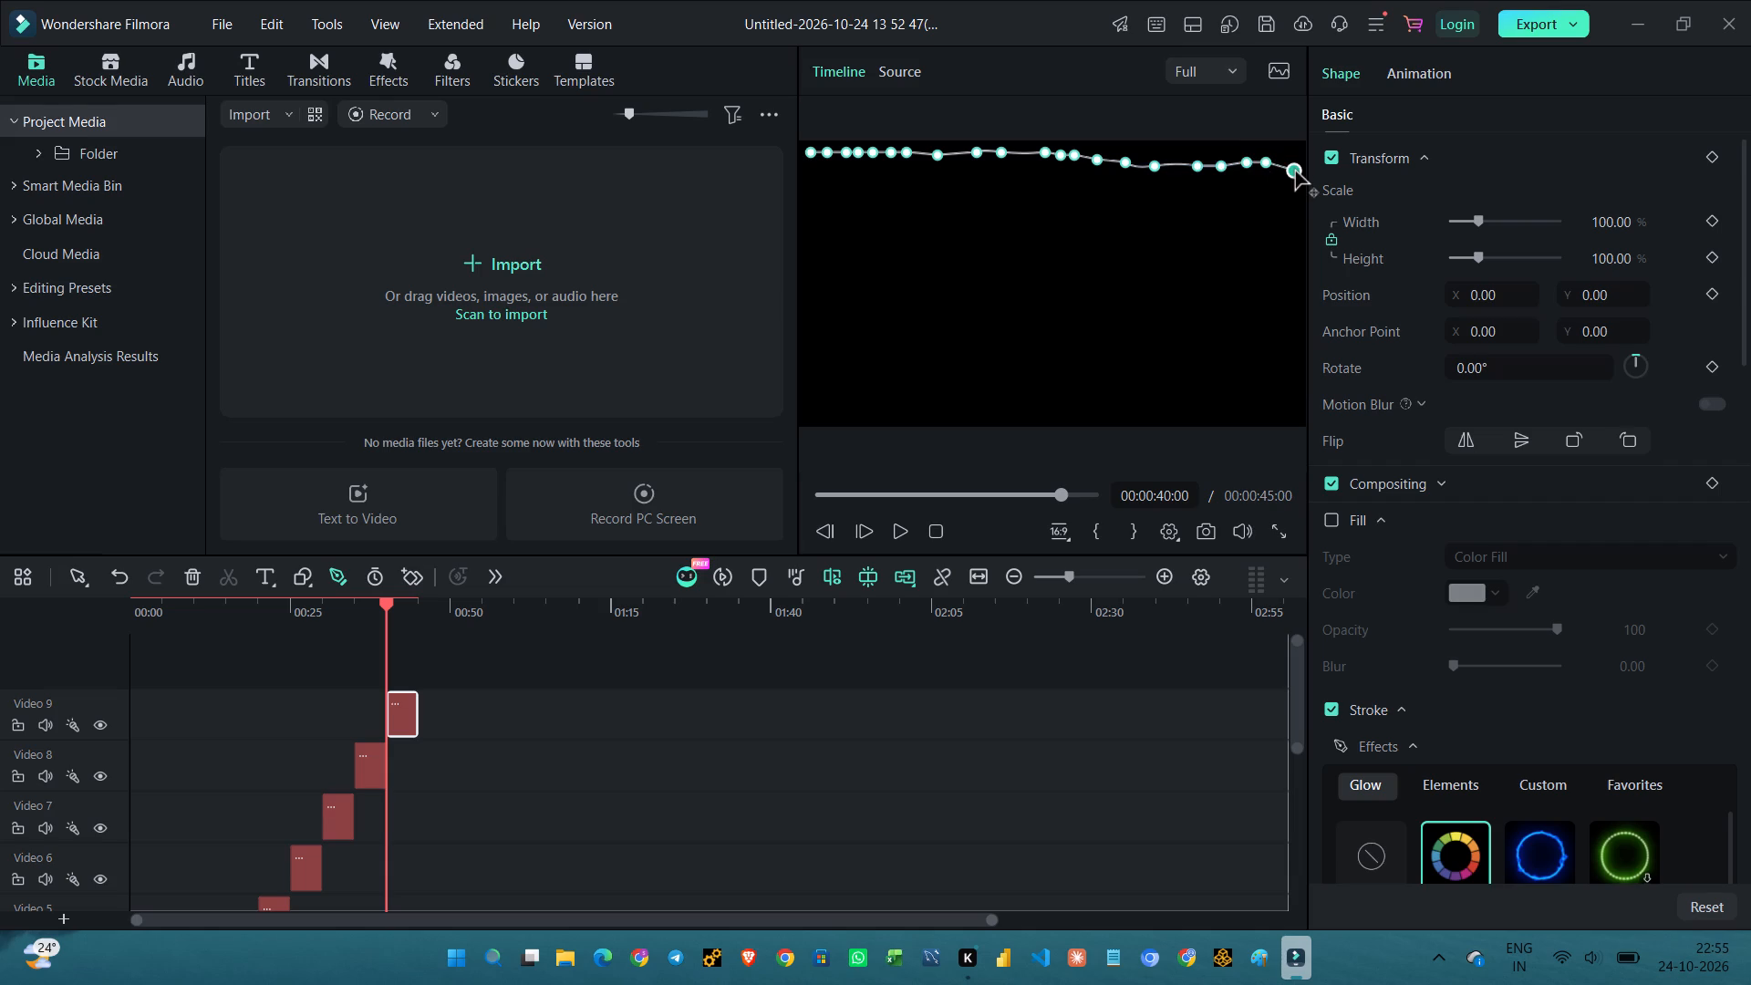
Turn the ninth pen path down at the frame's right edge and draw its gently wavy second row leftward to the centre.
click(1284, 186)
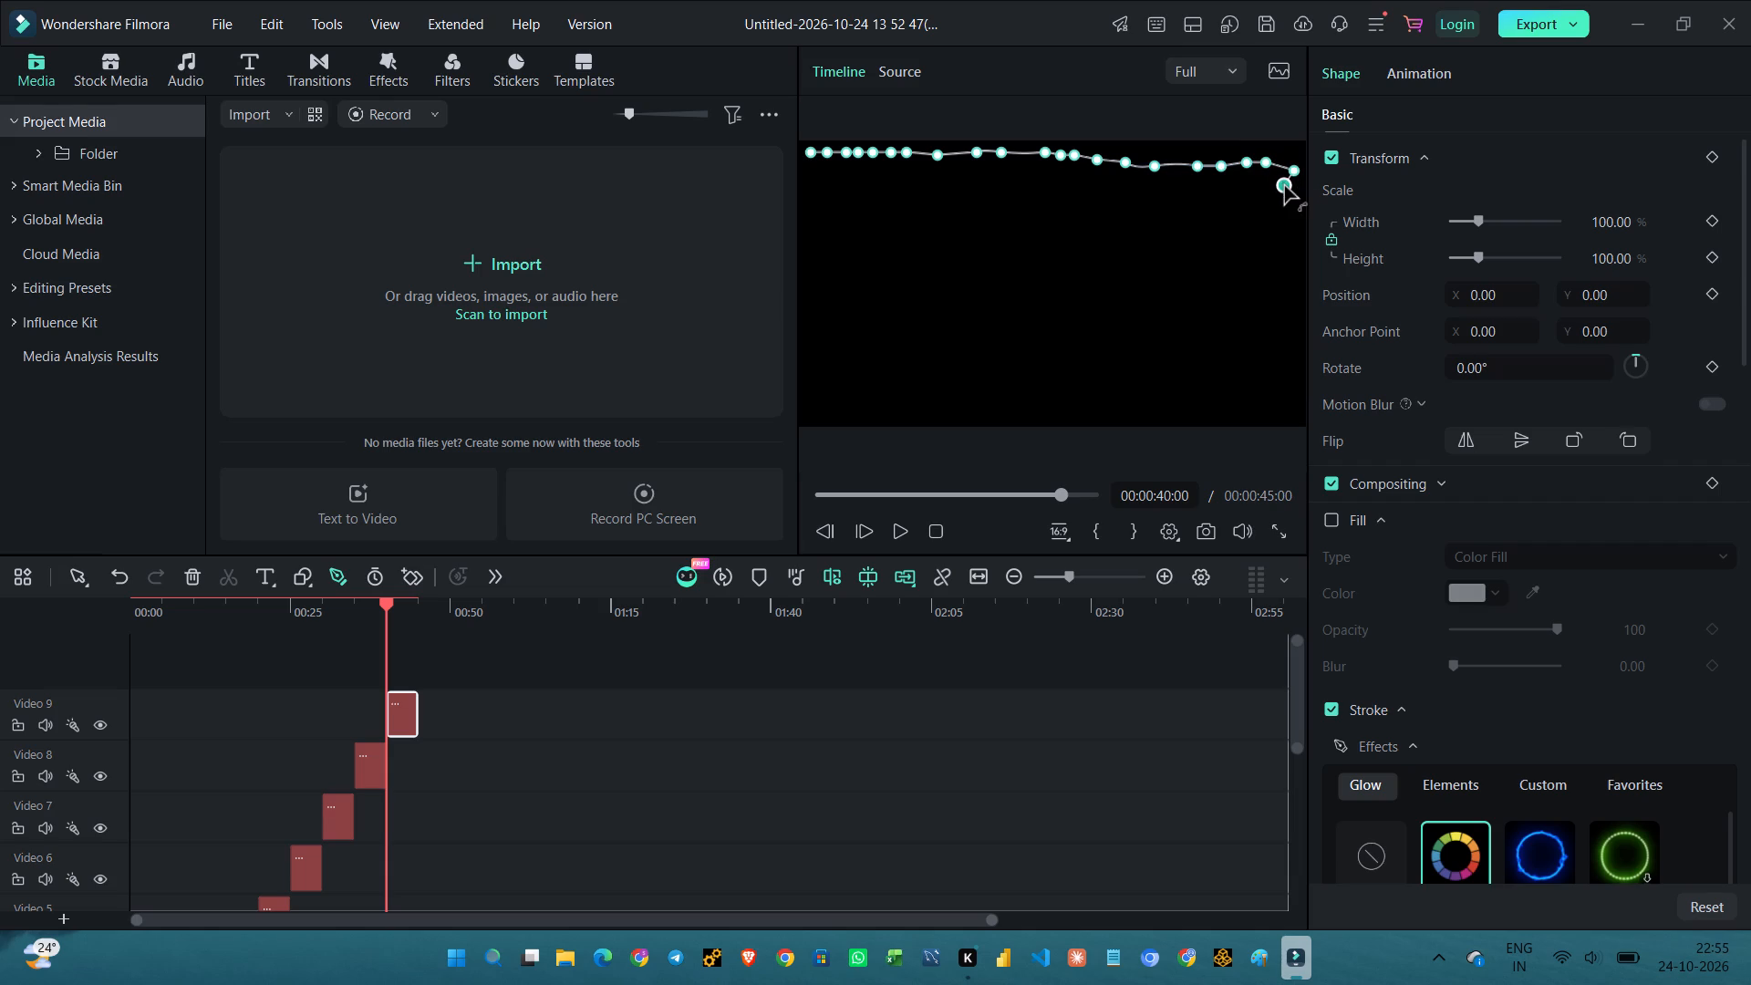
click(1266, 188)
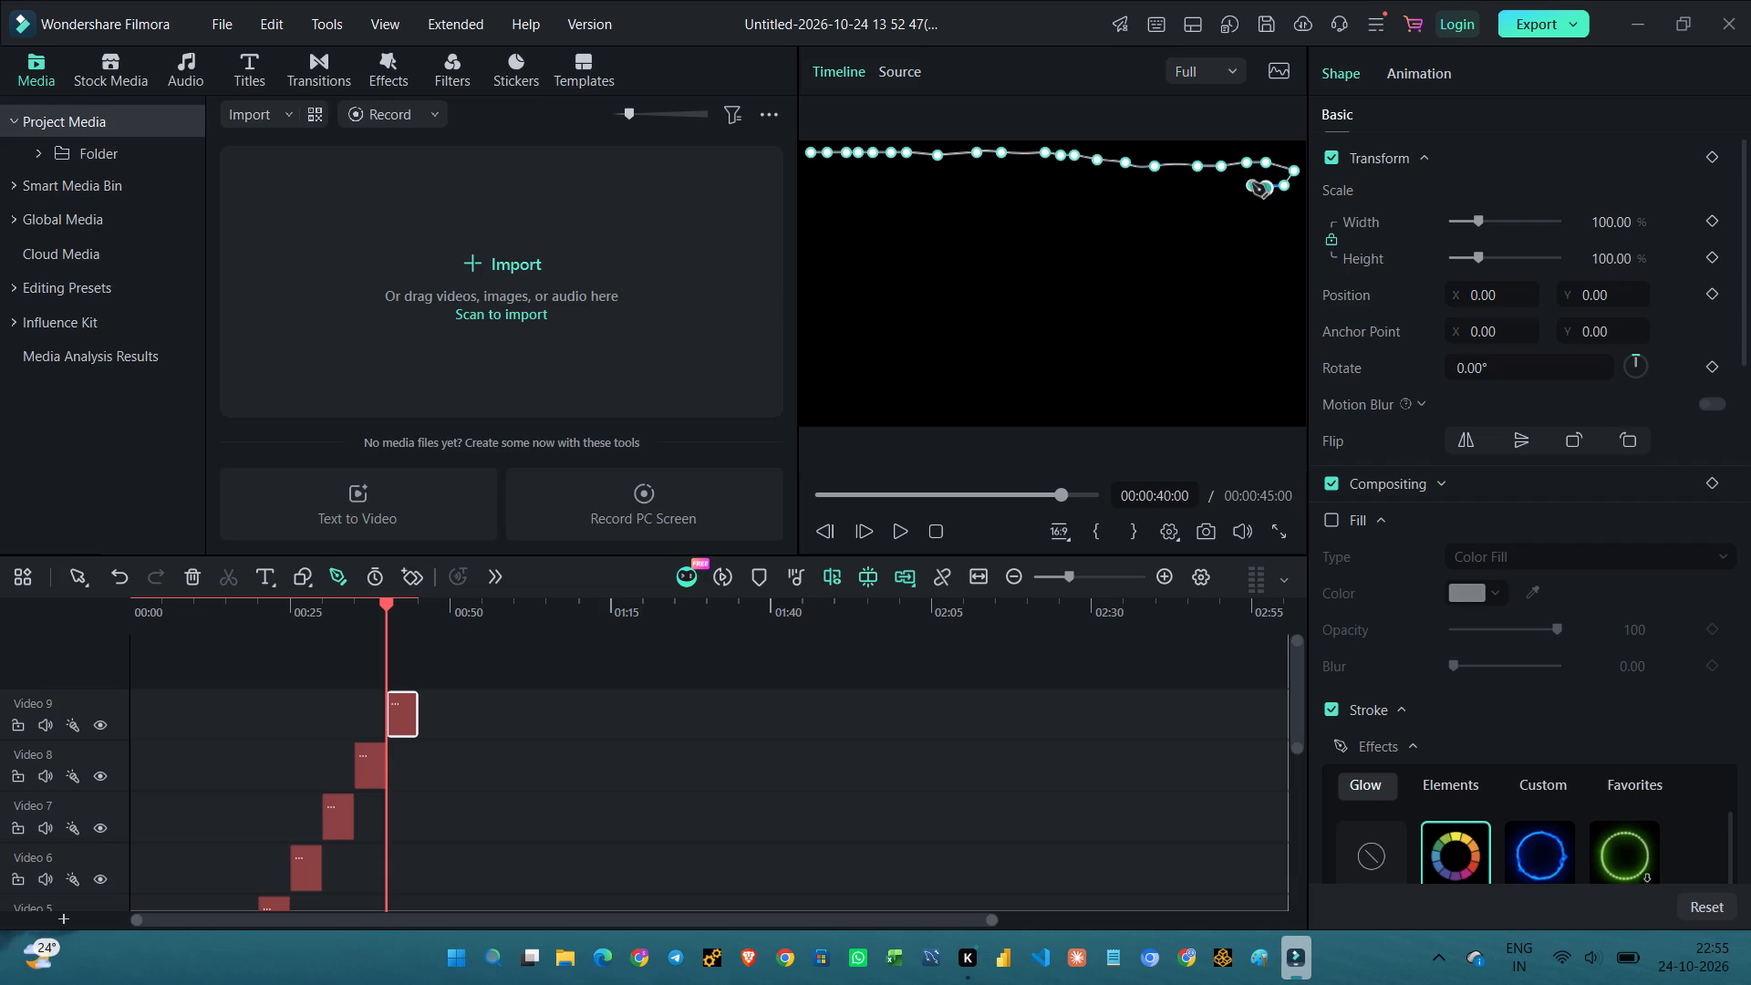
click(1249, 182)
click(1226, 182)
click(1201, 192)
click(1174, 191)
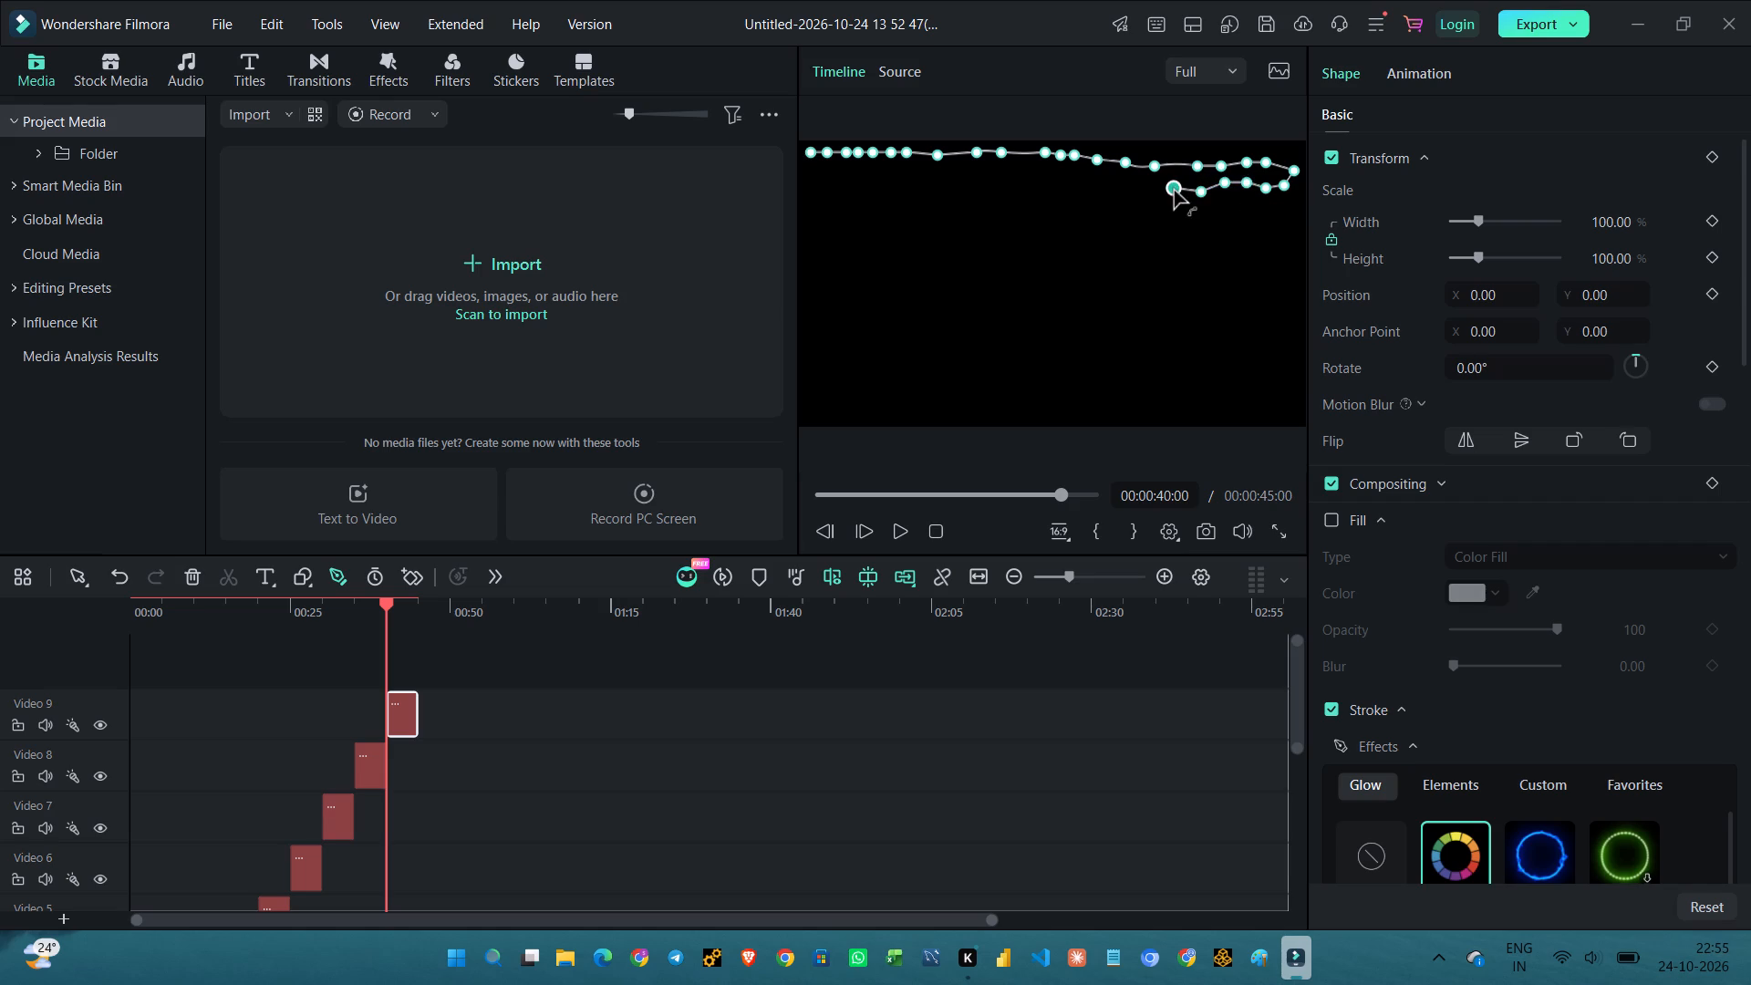
click(1154, 191)
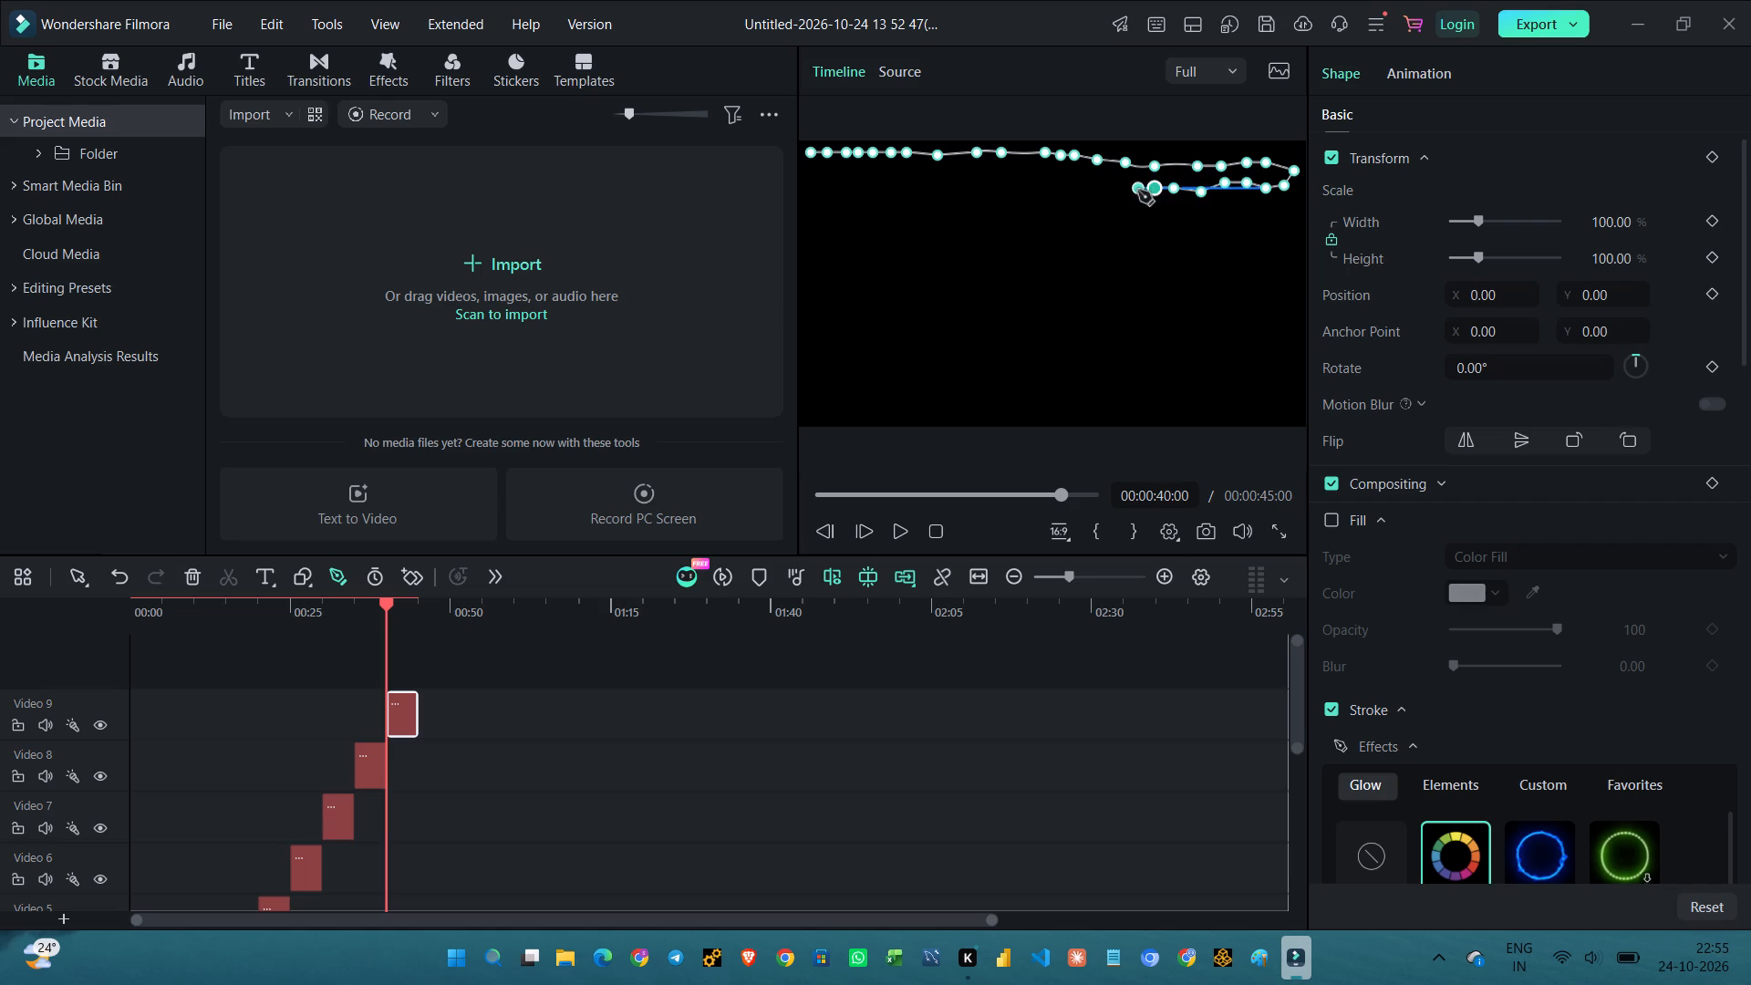
click(1138, 191)
click(1117, 190)
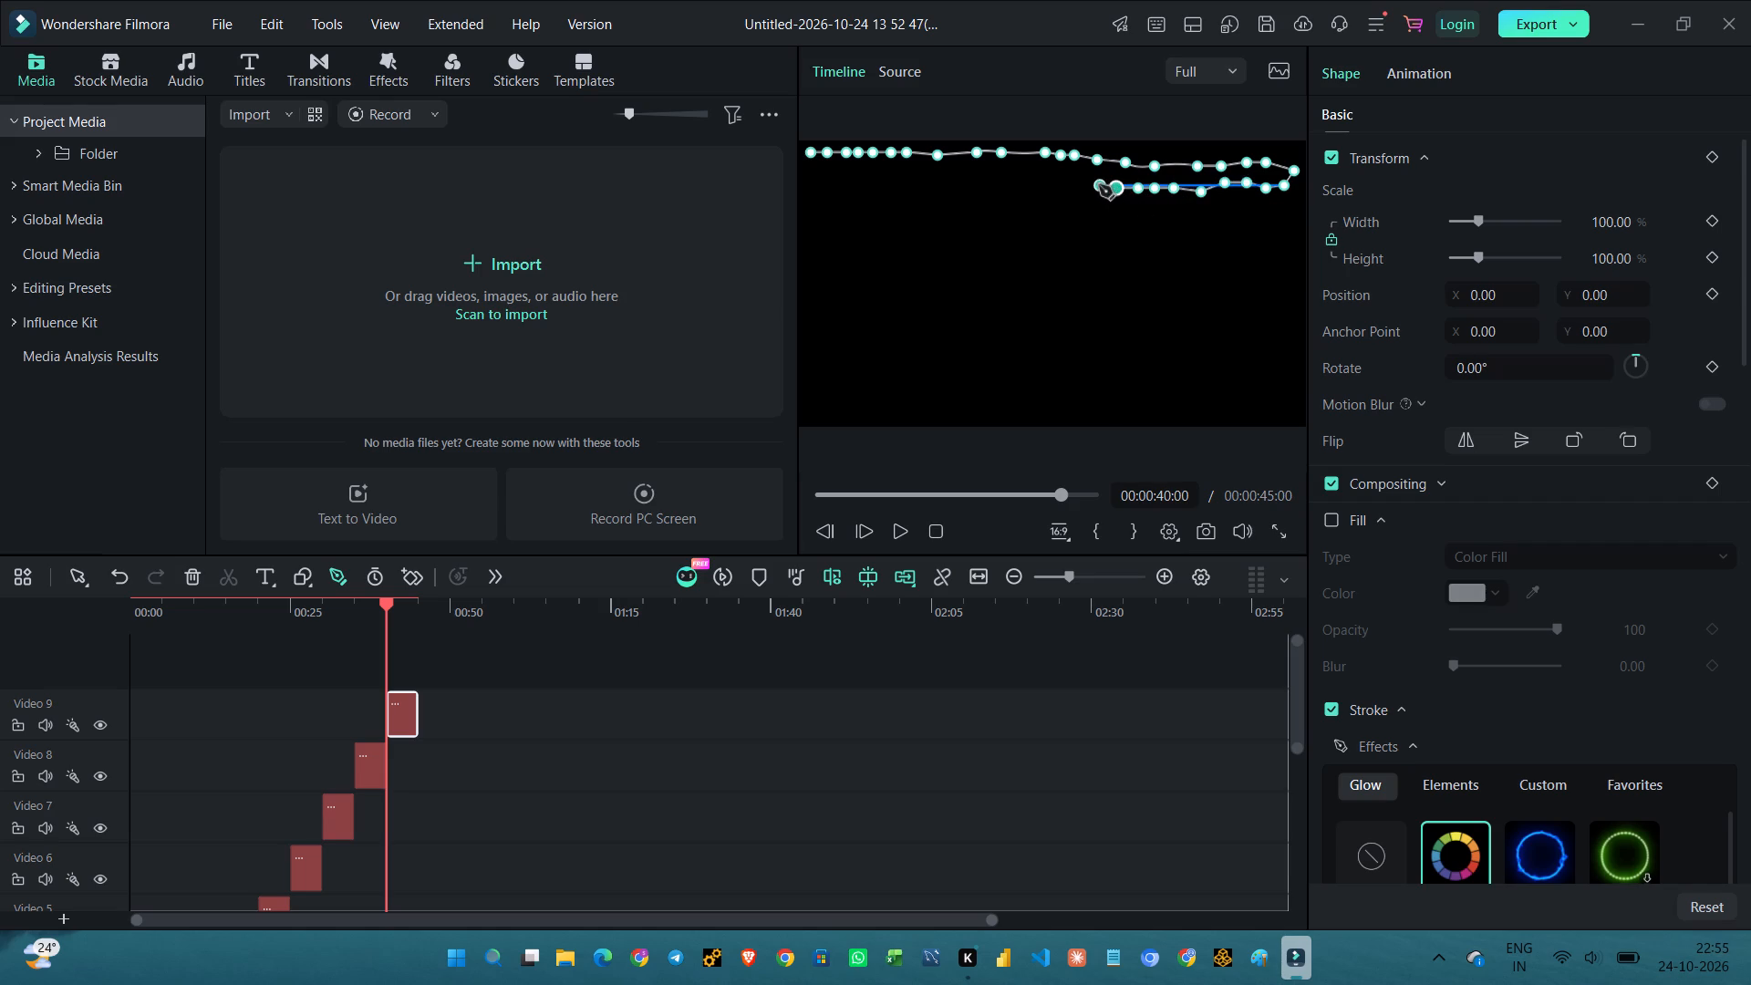
click(1099, 185)
click(1077, 181)
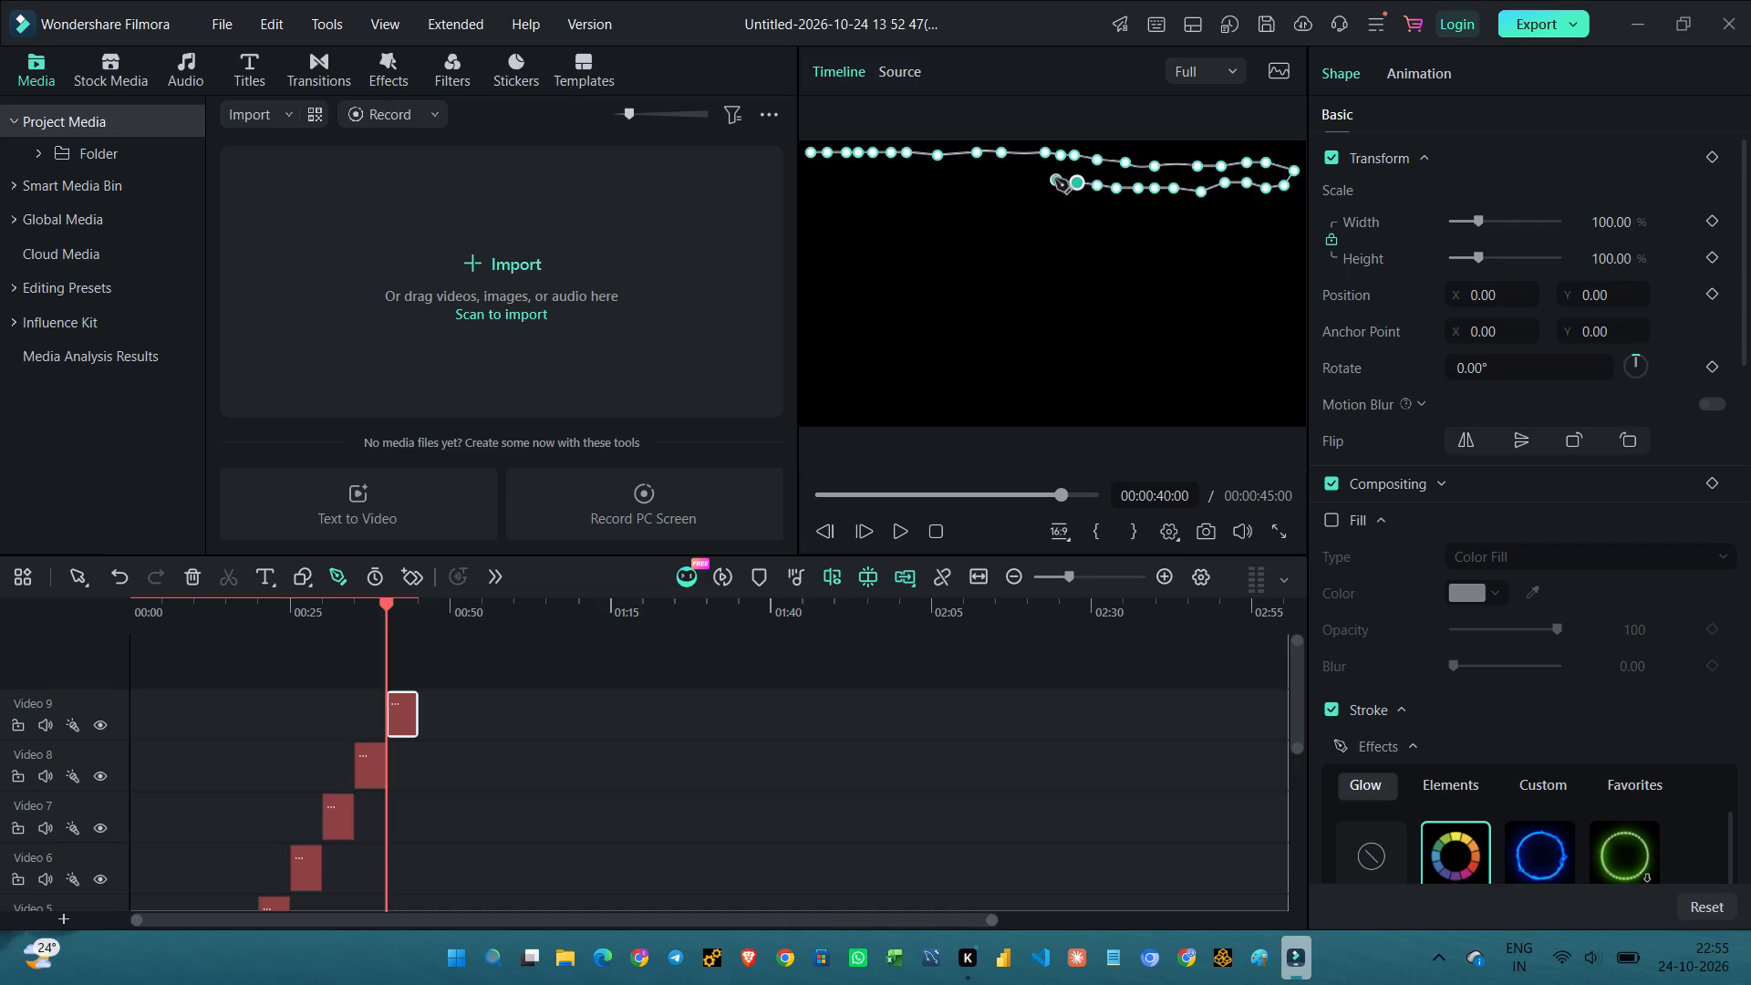
click(1055, 179)
Continue the ninth path's second row leftward from the centre, nearly level, to near the frame's left edge.
click(1031, 179)
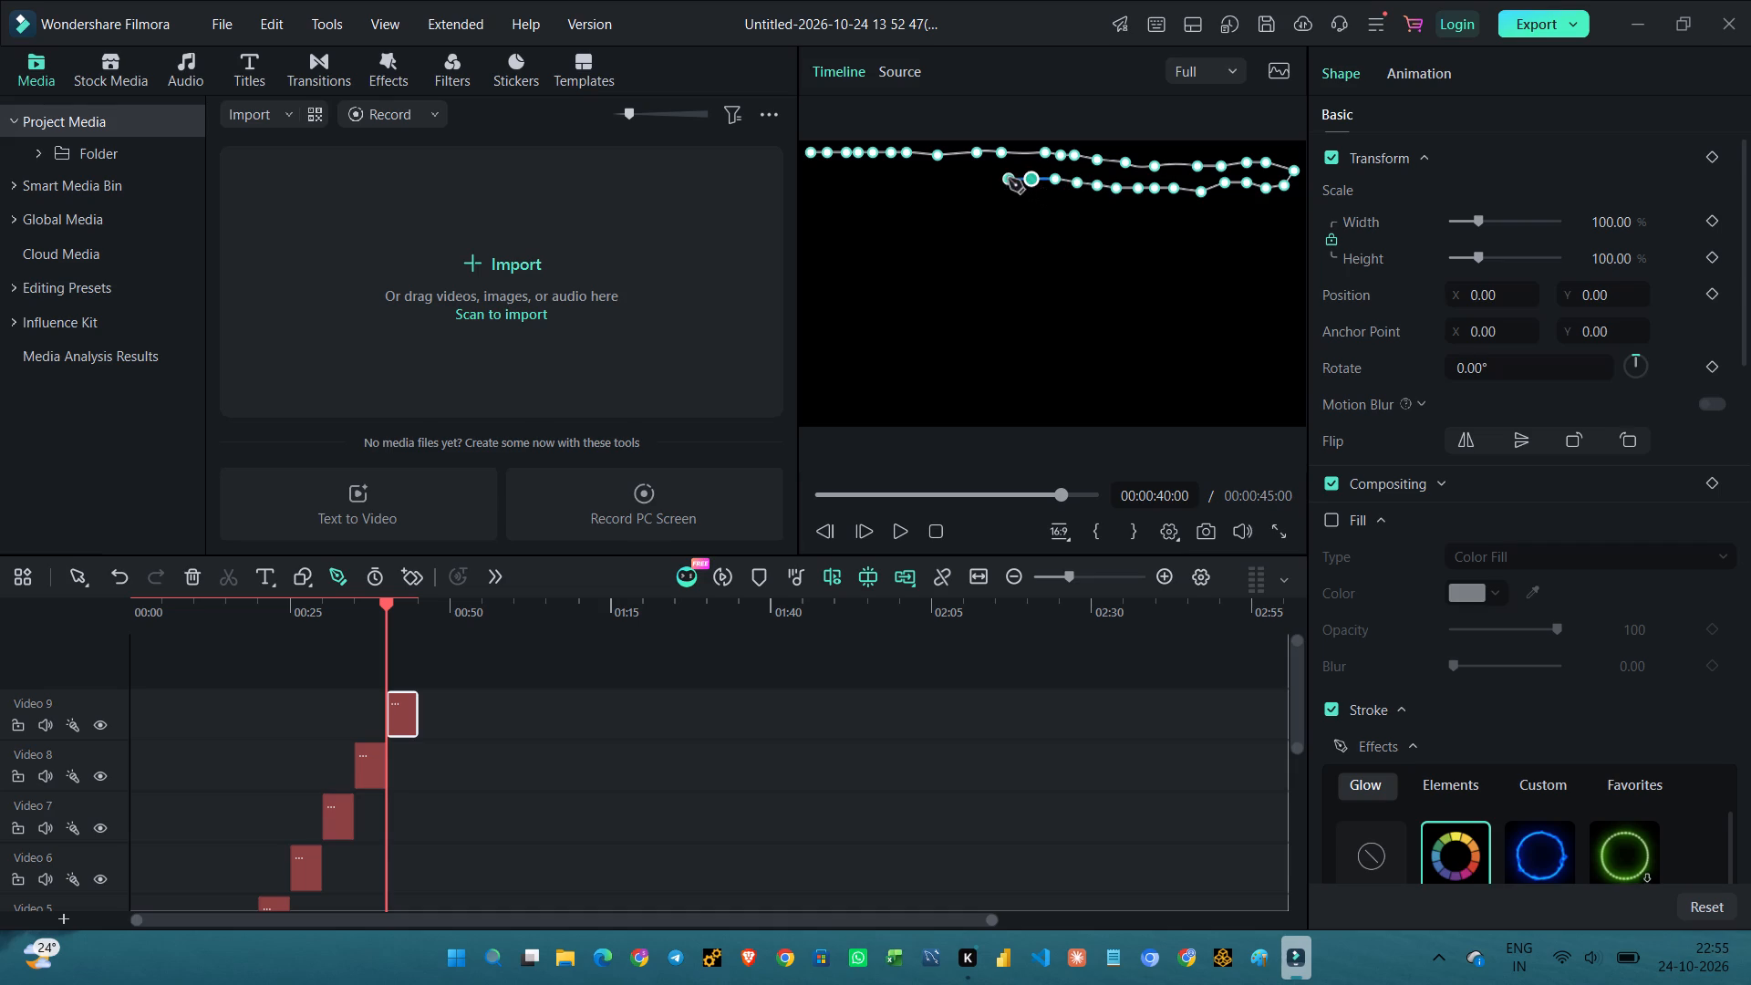
click(1009, 179)
click(985, 181)
drag(969, 181, 945, 180)
click(945, 180)
click(918, 182)
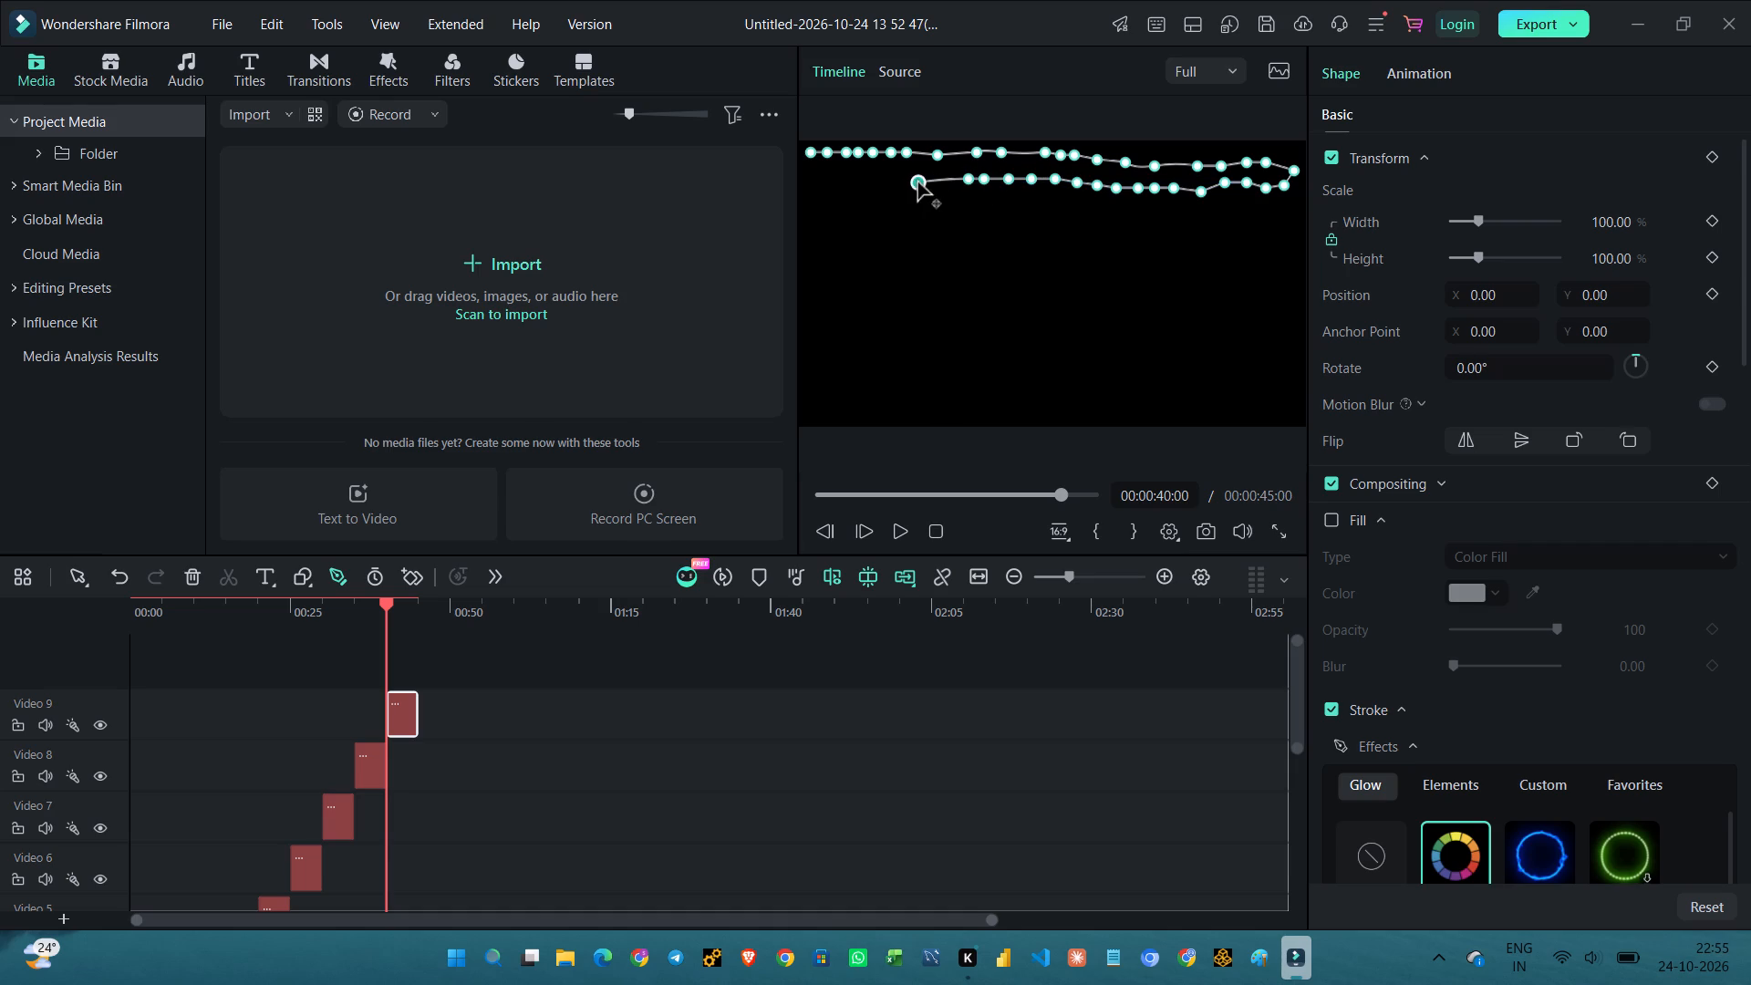
click(903, 182)
click(881, 182)
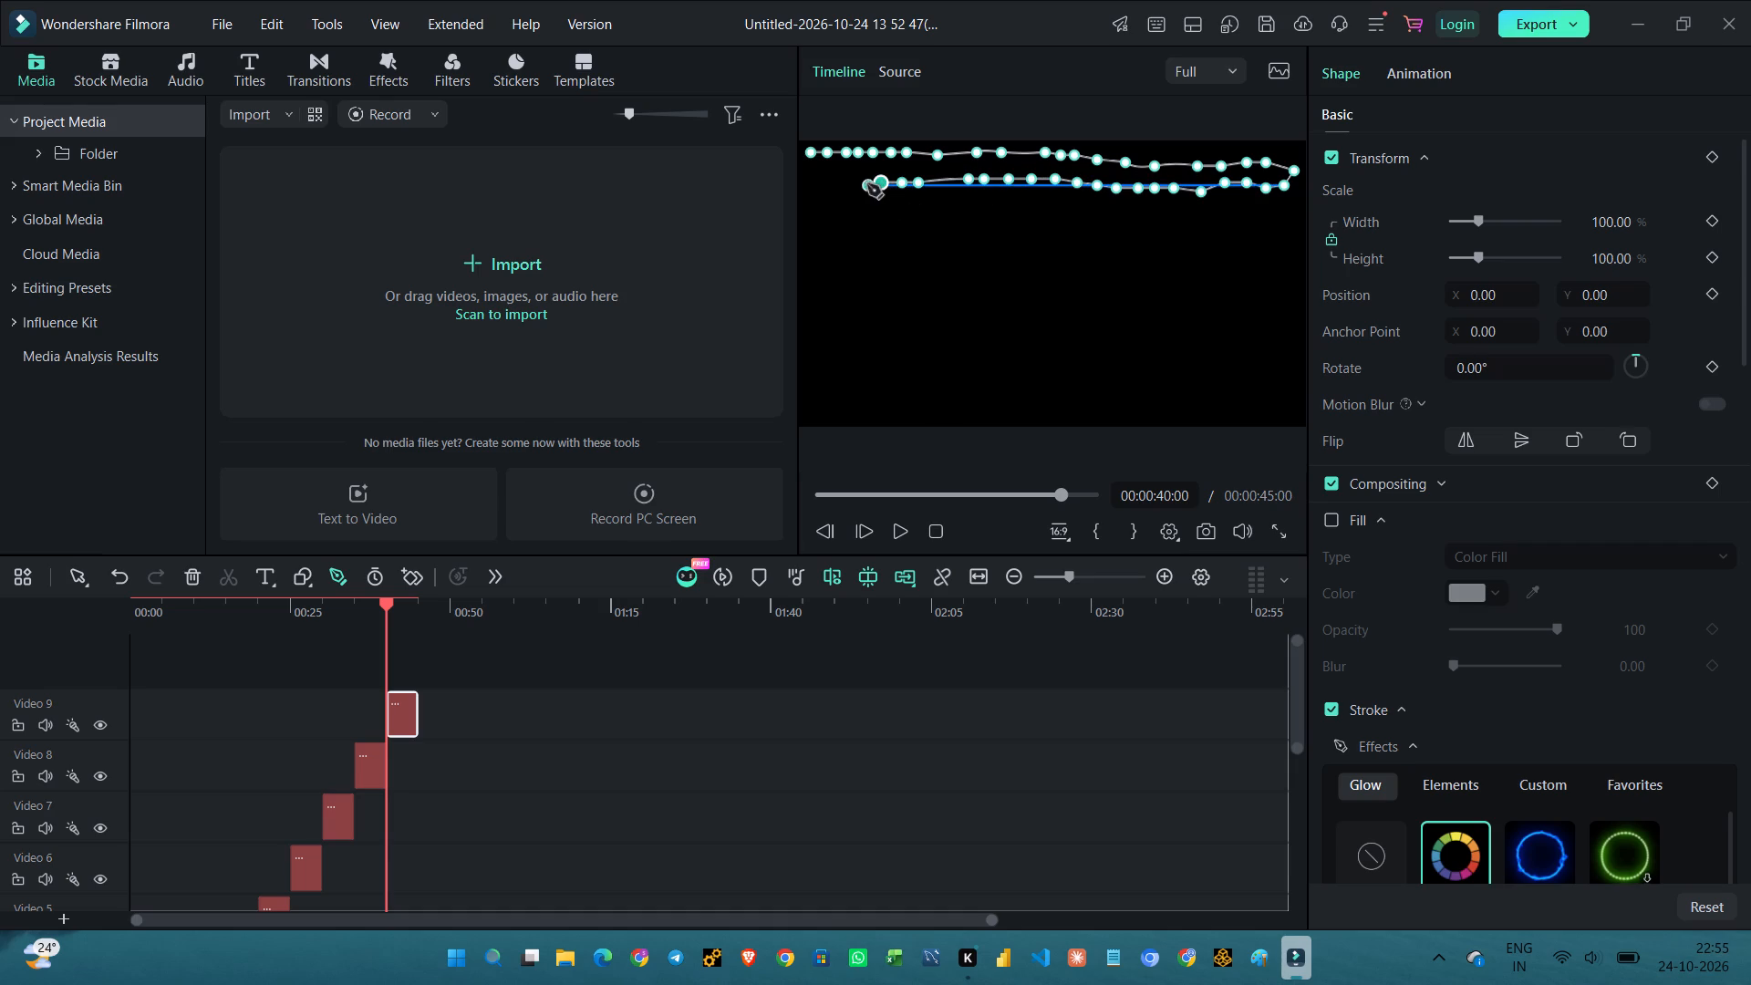
click(859, 186)
click(830, 180)
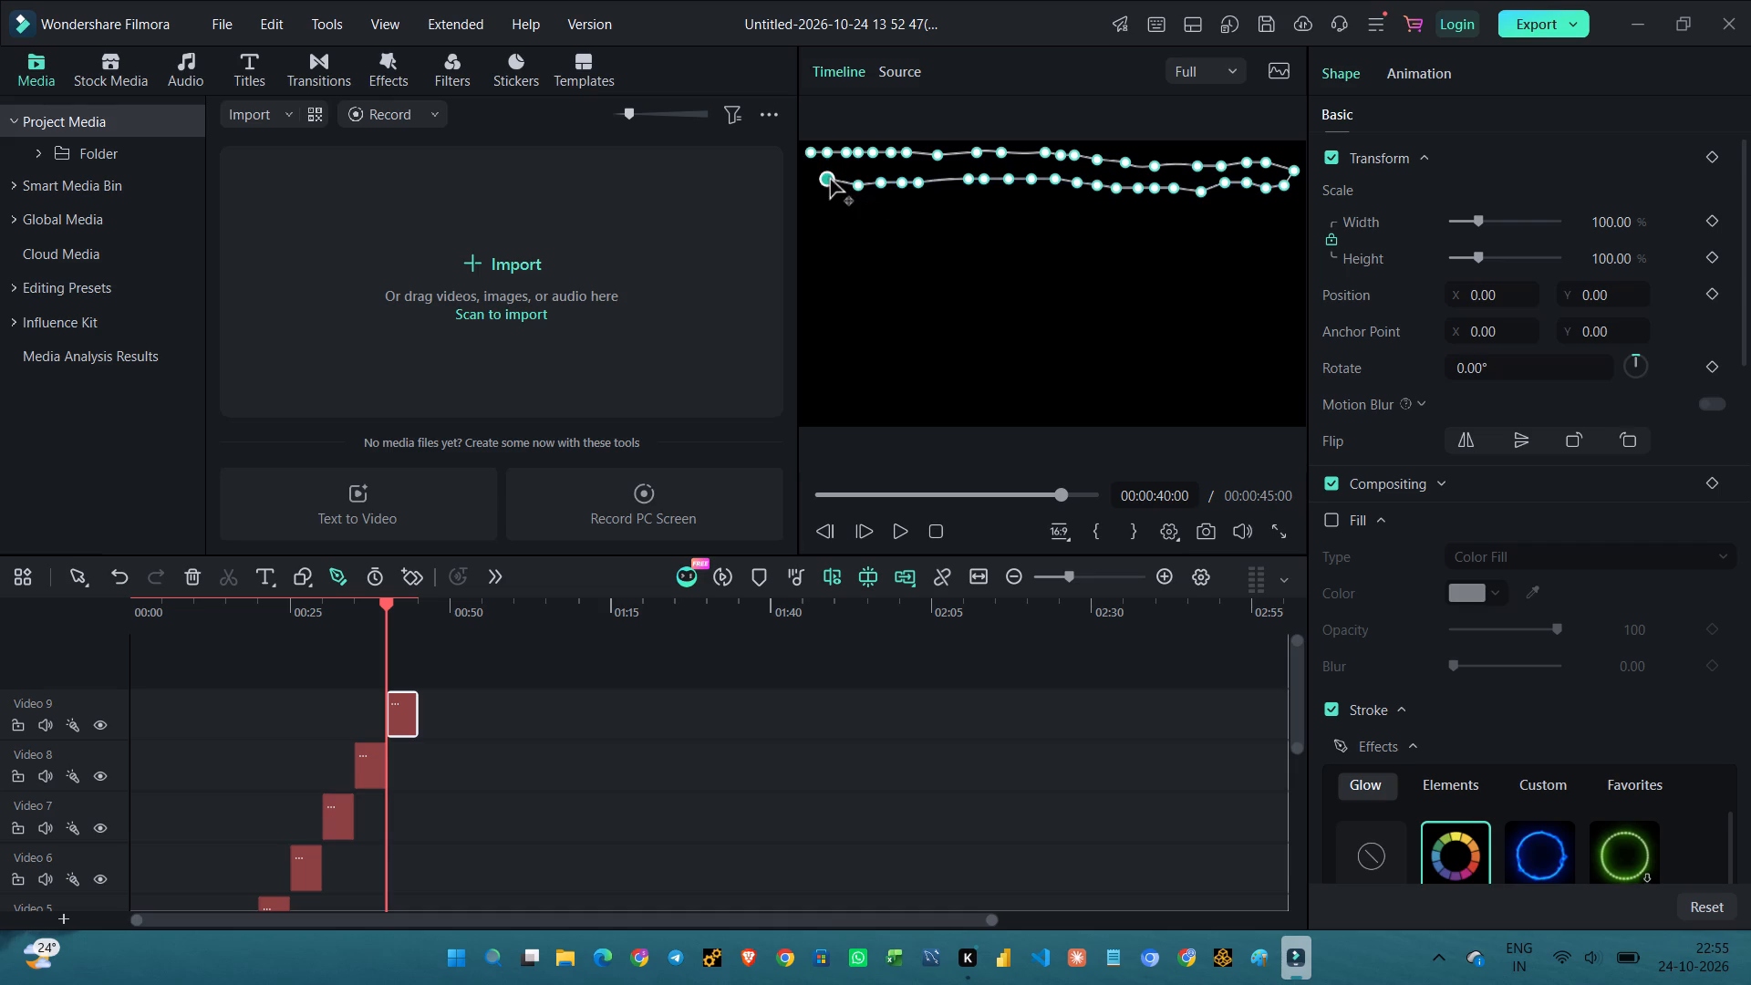
Turn the ninth path down at the left edge and draw its nearly level third row rightward to just before the centre.
click(814, 192)
click(821, 217)
click(851, 217)
click(884, 219)
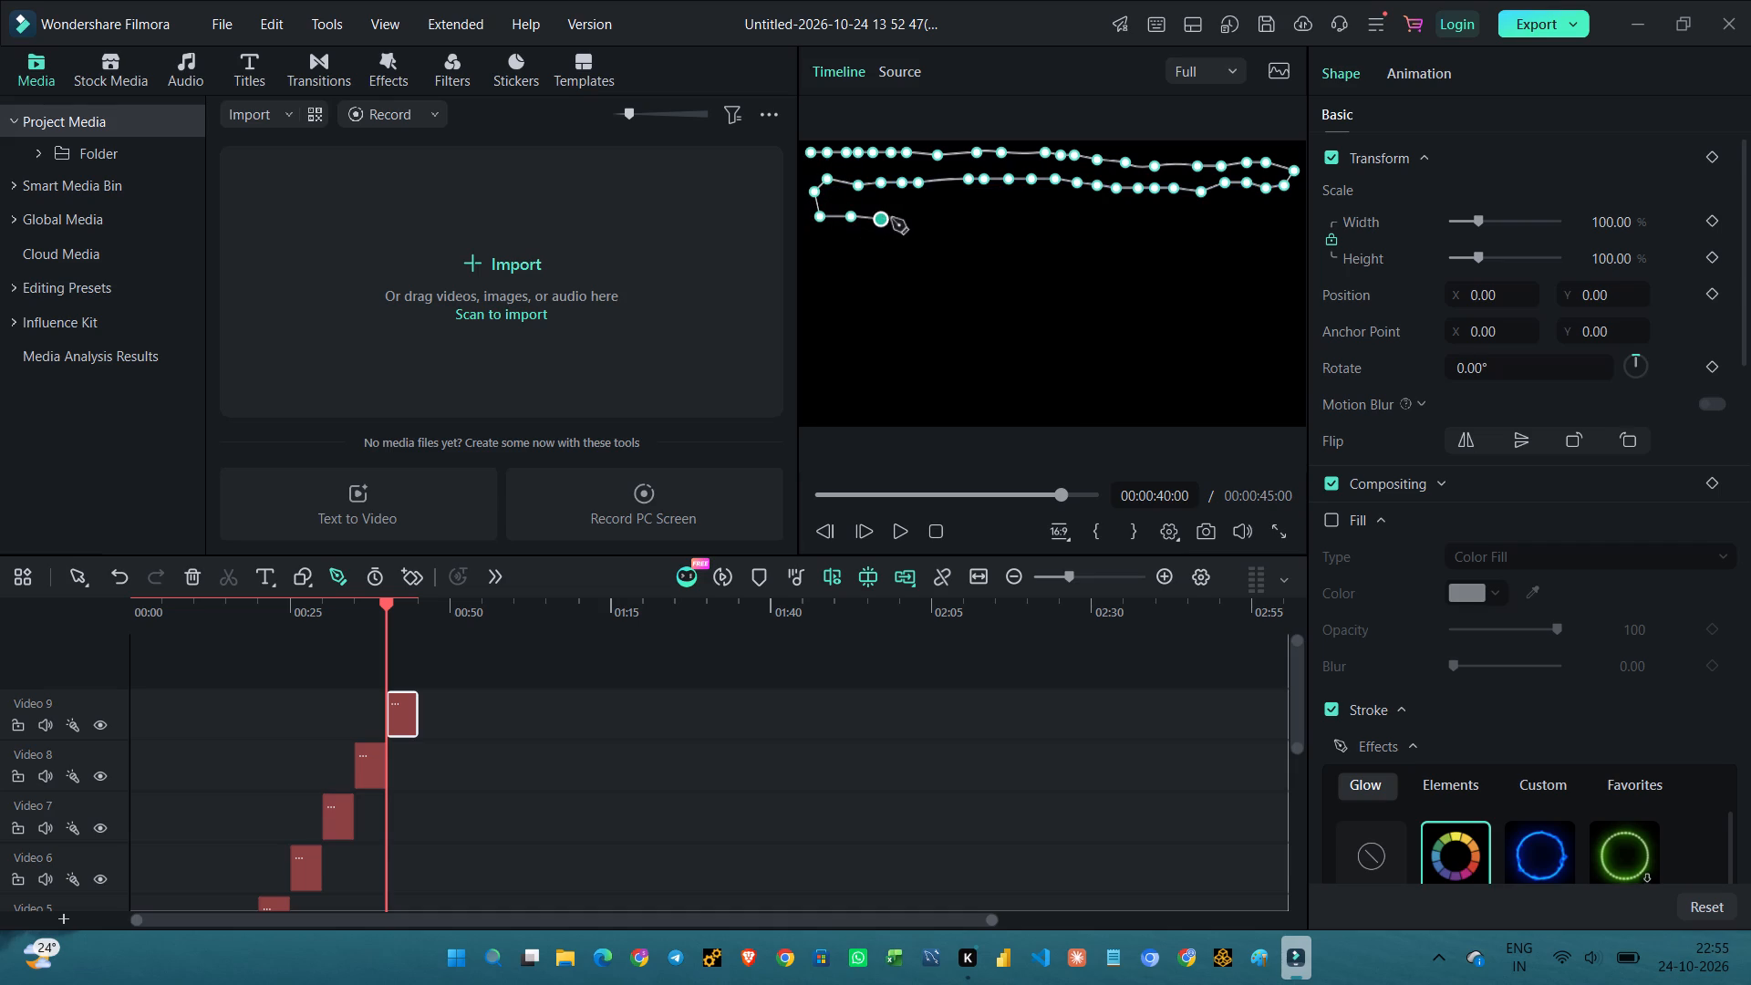
click(894, 219)
click(921, 216)
drag(967, 215, 1005, 215)
click(1005, 215)
click(1032, 216)
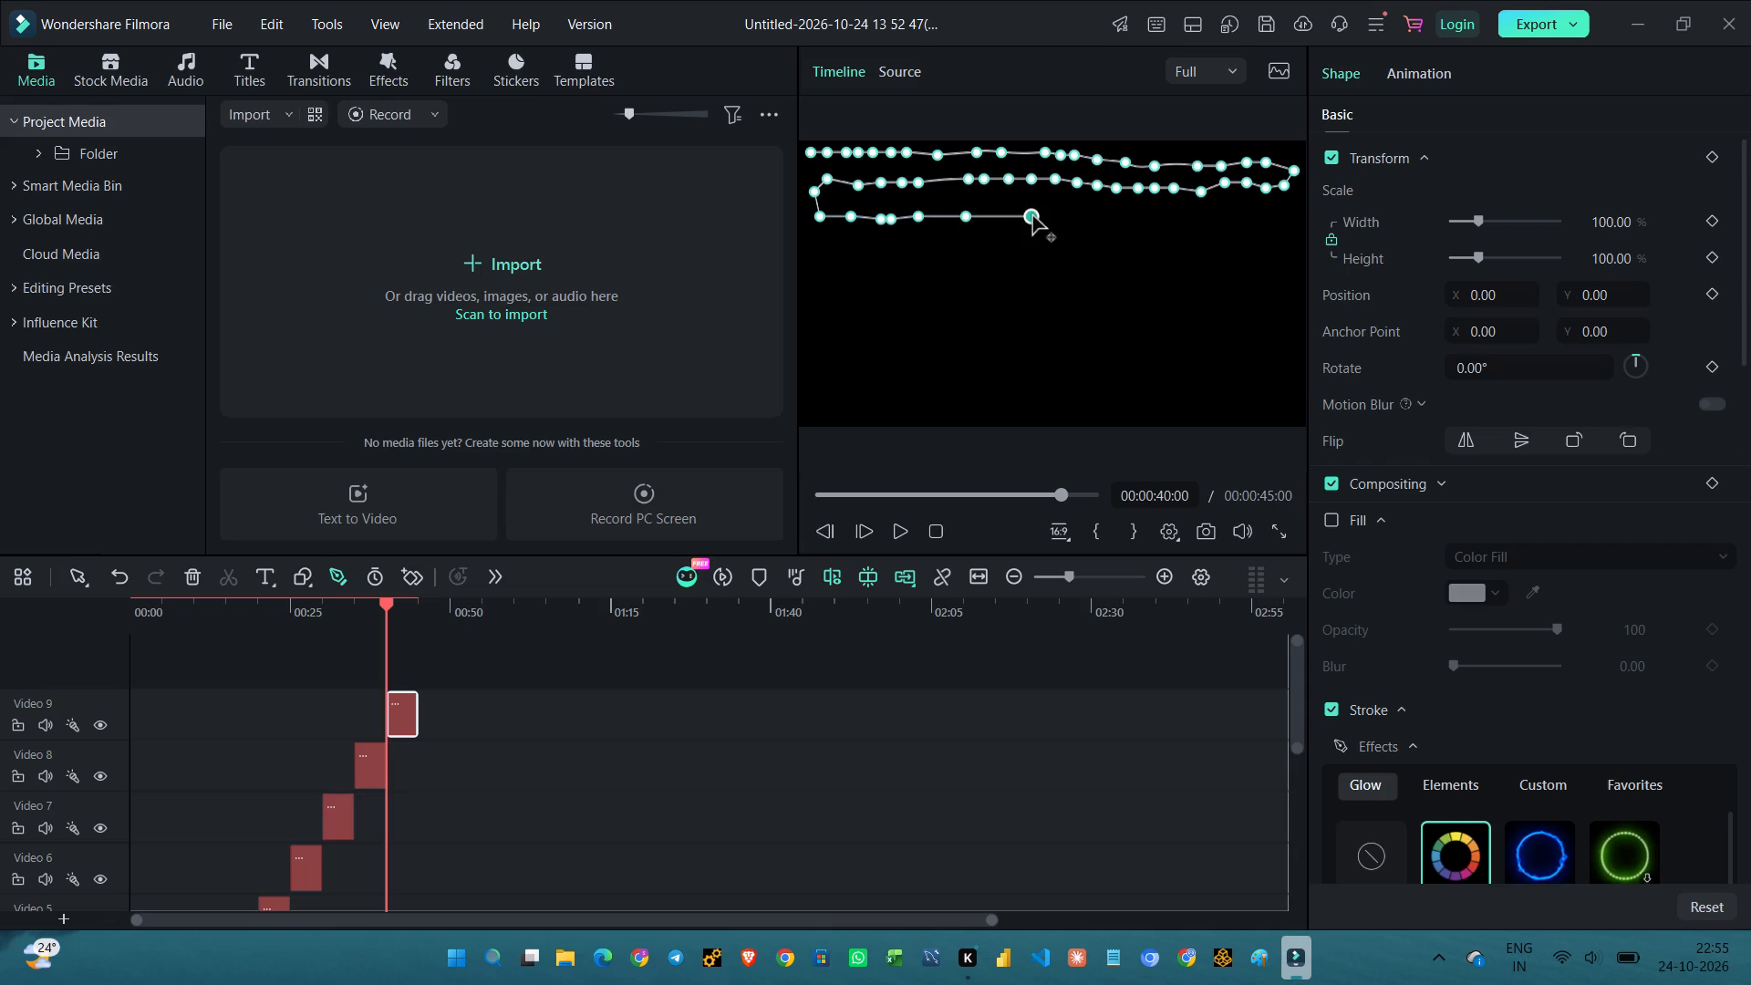
Continue the ninth path's third row rightward from the centre with a gentle downward wave to near the frame's right edge.
click(1054, 218)
click(1073, 223)
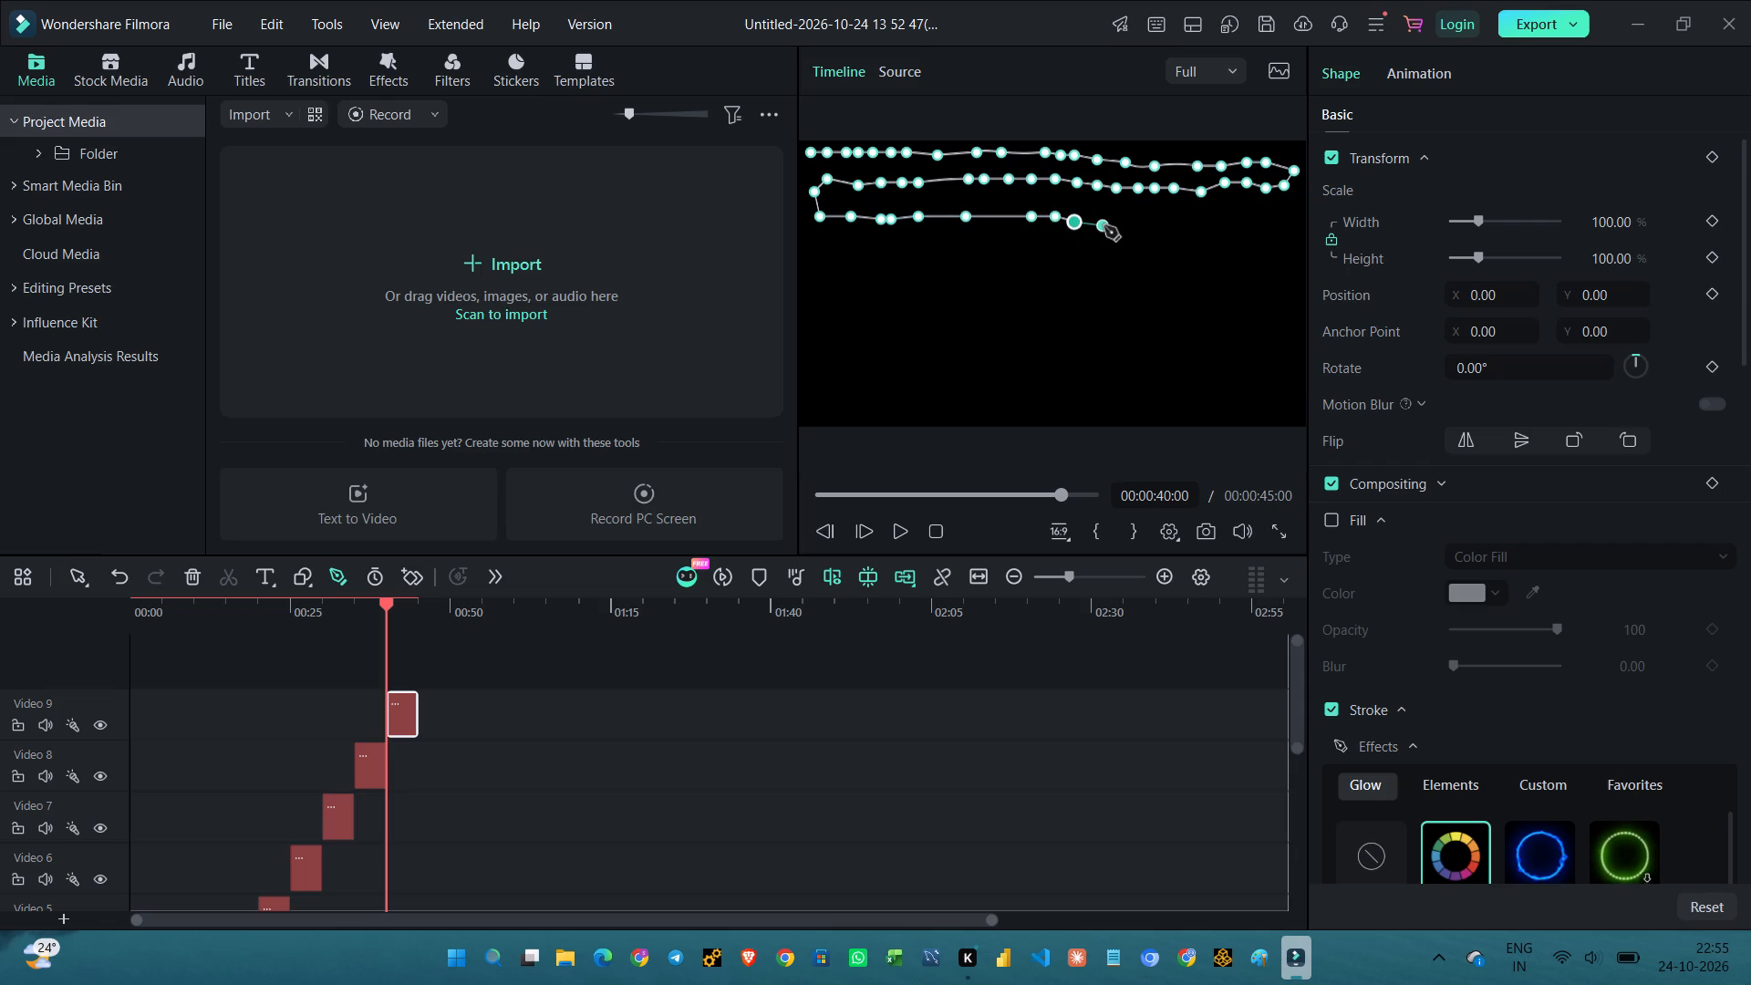
click(1104, 226)
click(1136, 222)
click(1179, 223)
click(1217, 228)
click(1255, 228)
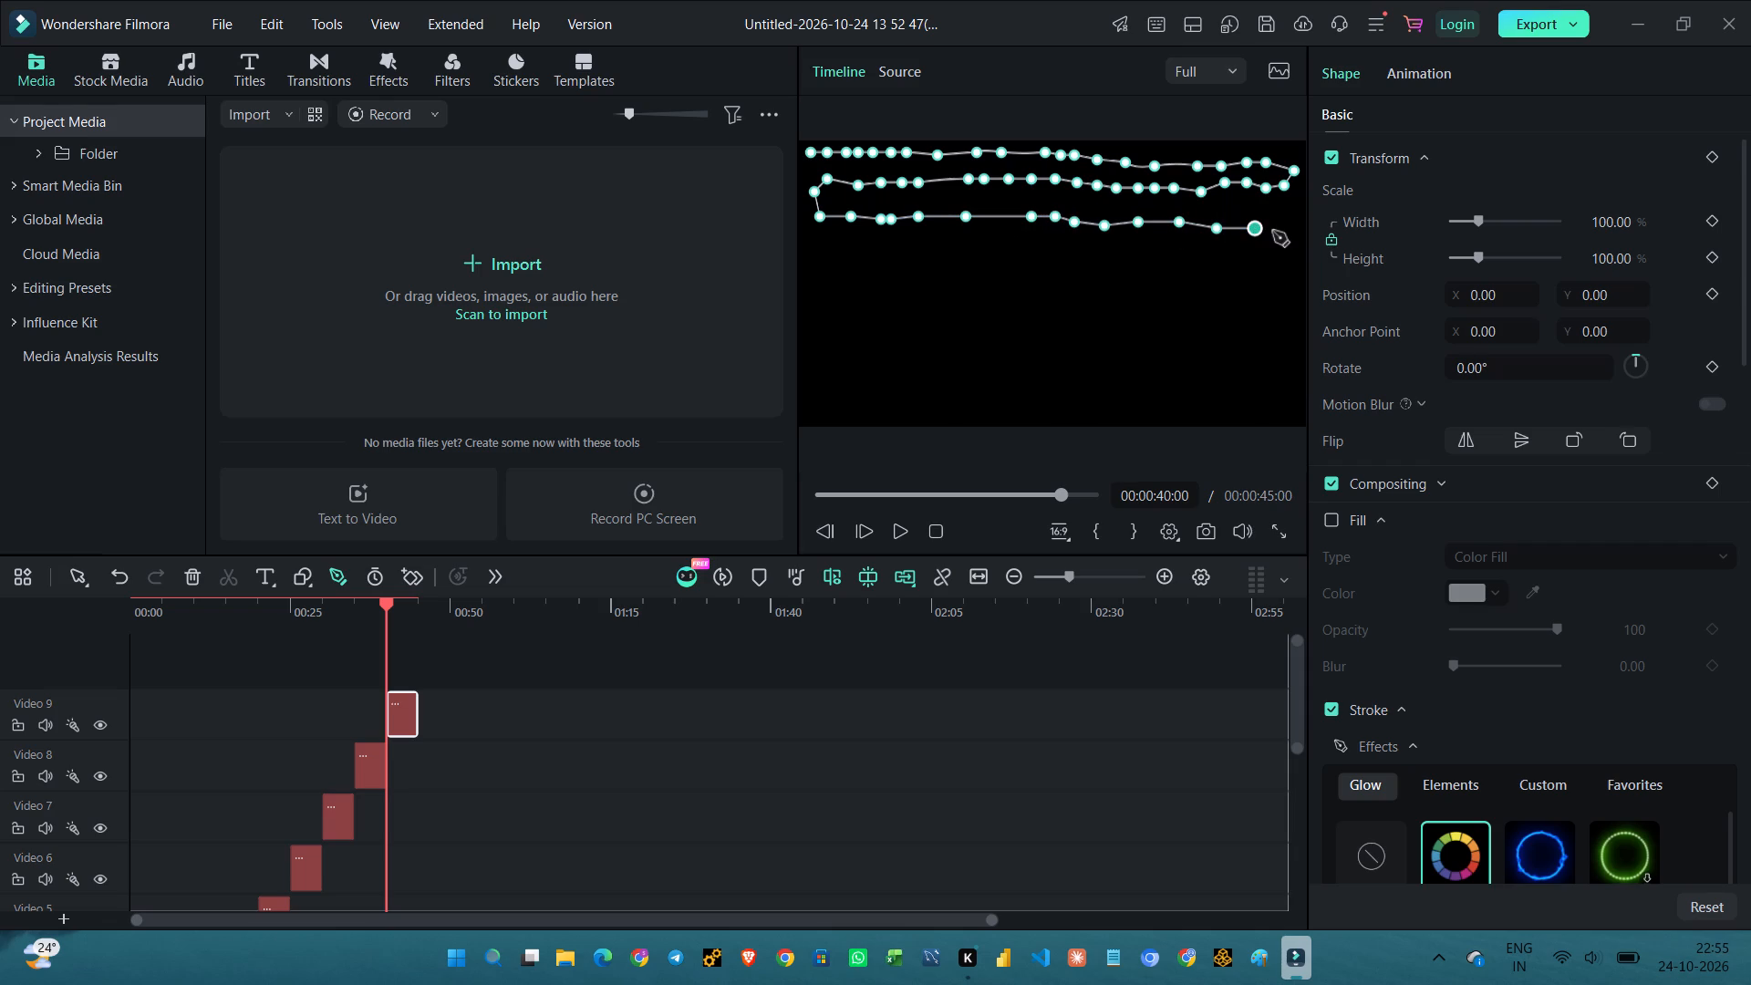
click(1284, 233)
Turn the ninth path down at the right edge and draw its nearly level fourth row leftward to the centre.
click(1298, 254)
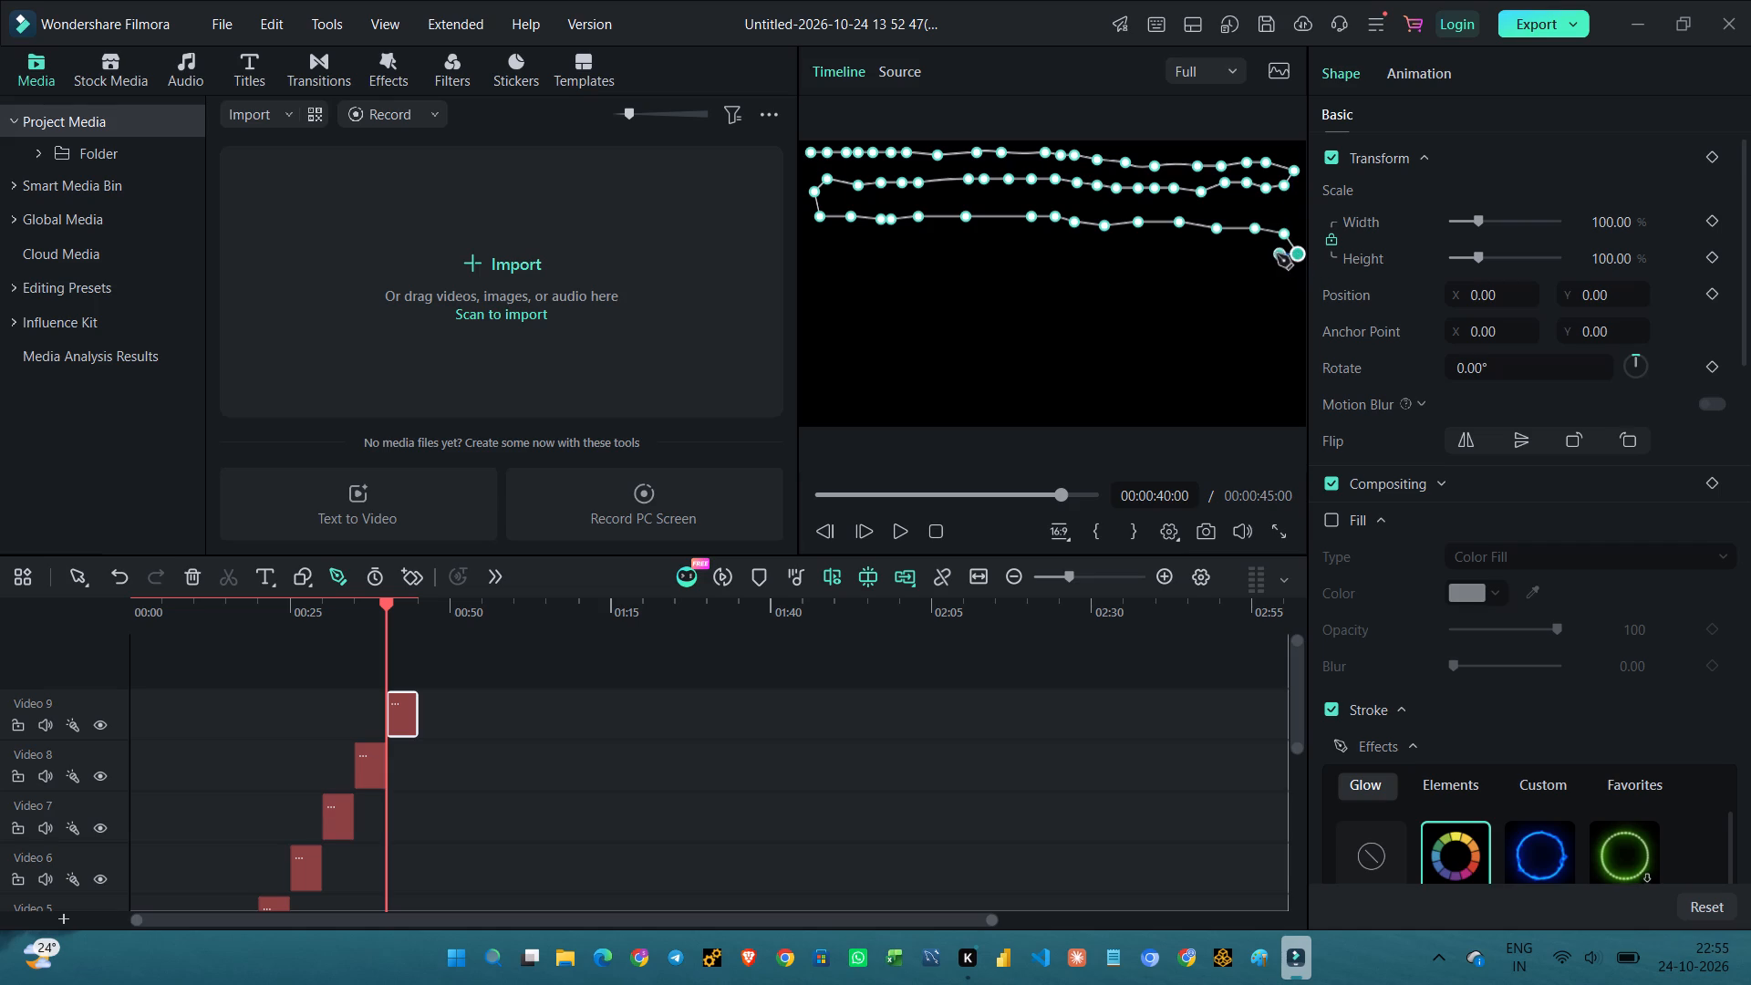
click(1275, 254)
click(1258, 254)
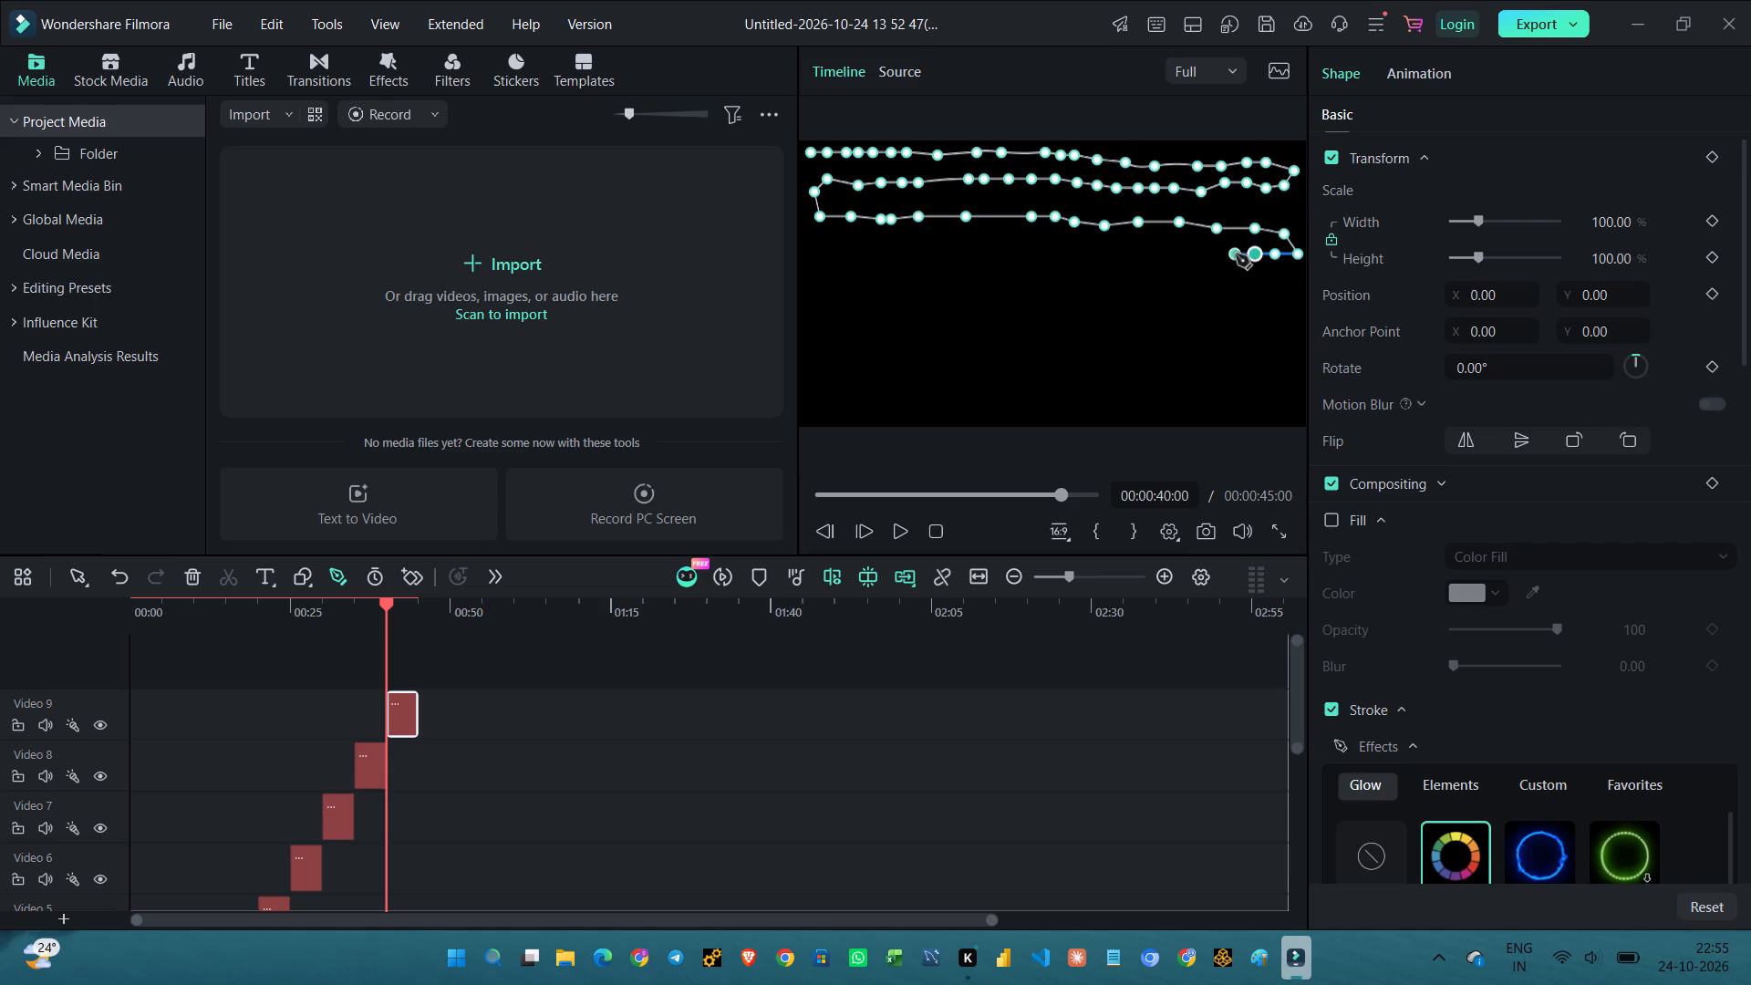
click(1236, 254)
click(1215, 250)
click(1187, 250)
click(1161, 249)
click(1143, 249)
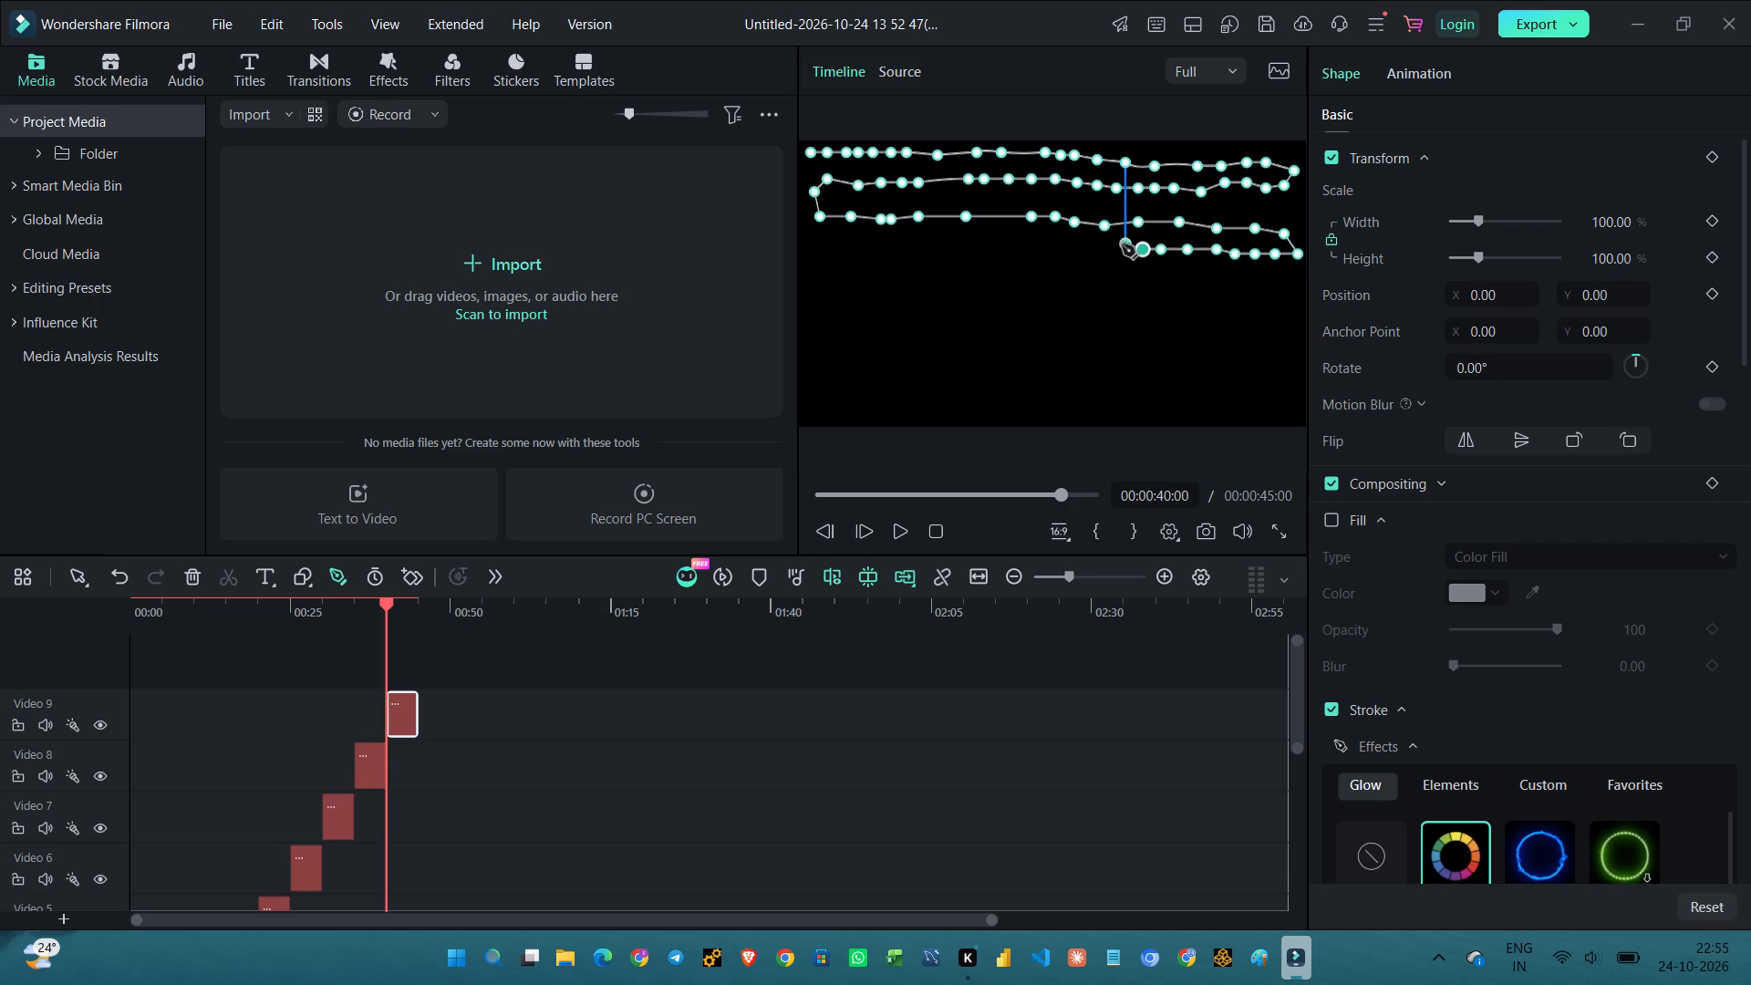
click(1122, 244)
click(1101, 248)
click(1076, 247)
click(1052, 248)
Continue the ninth path's fourth row leftward from the centre, changing from nearly level to an uneven zigzag ending at the left edge.
click(1028, 248)
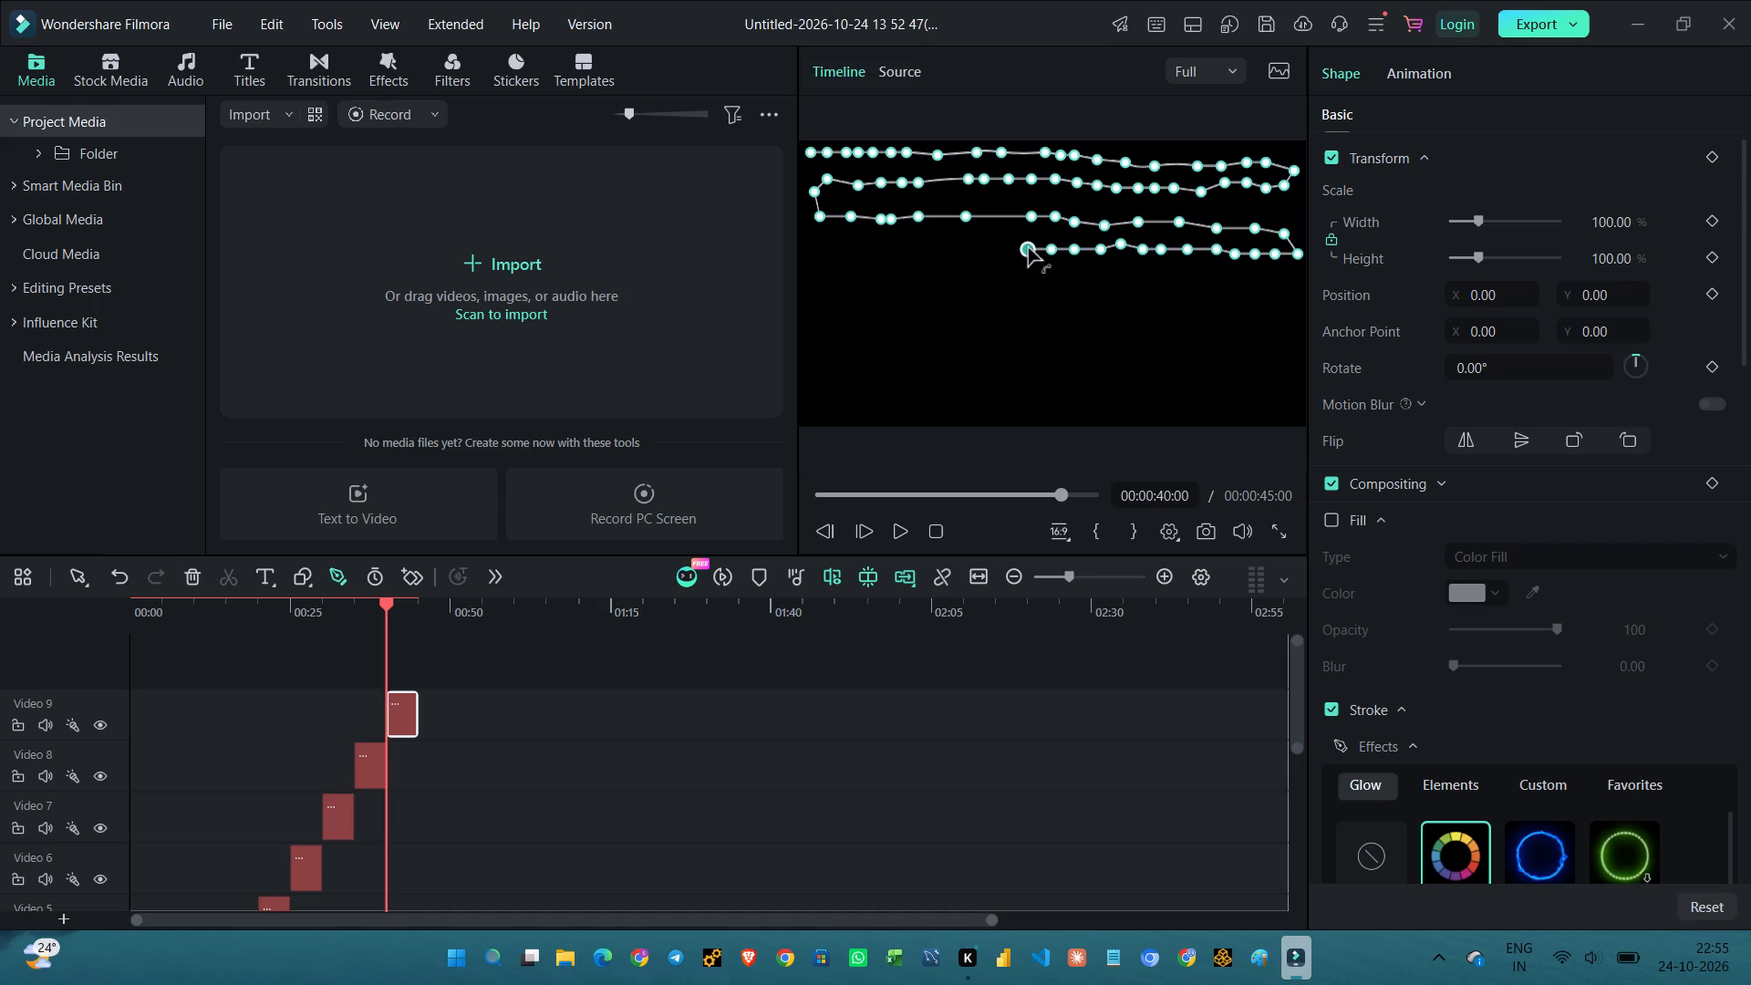
click(999, 247)
click(979, 244)
click(949, 244)
click(931, 252)
click(907, 231)
click(890, 244)
click(867, 241)
click(851, 248)
click(828, 235)
click(816, 252)
Turn the ninth path down at the left edge and draw its fifth row rightward to the centre, flattening from an uneven zigzag to shallow waves.
click(816, 278)
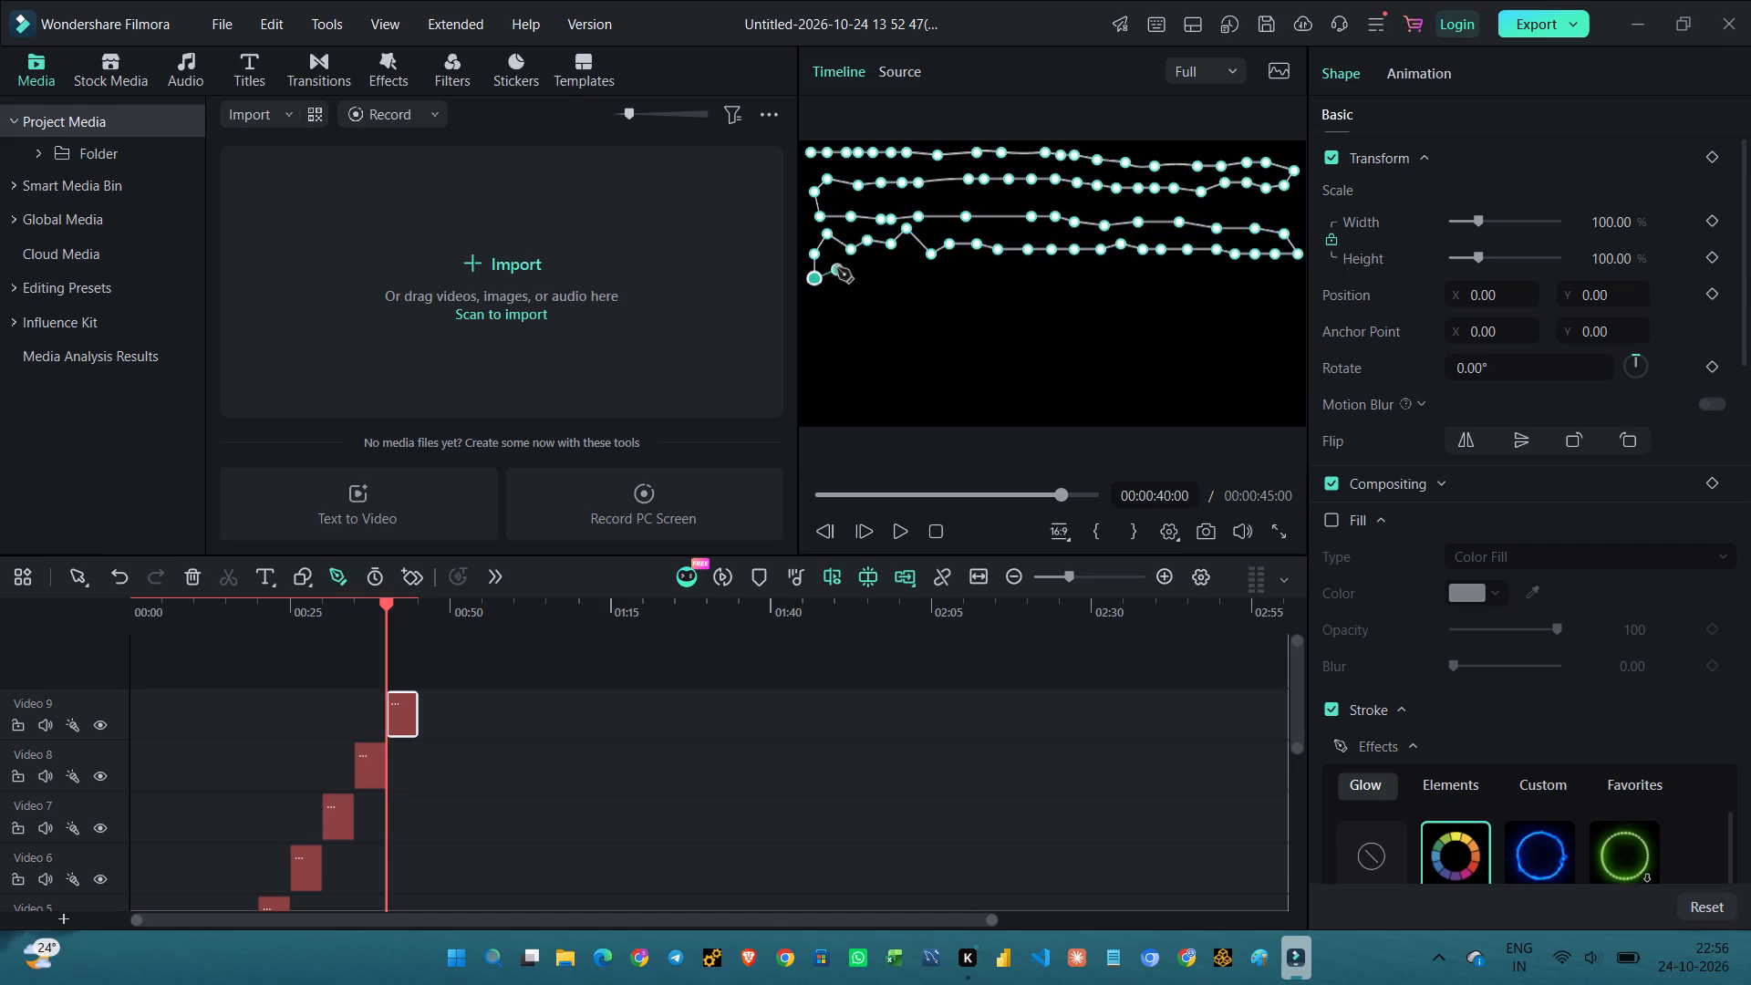
click(838, 267)
click(855, 276)
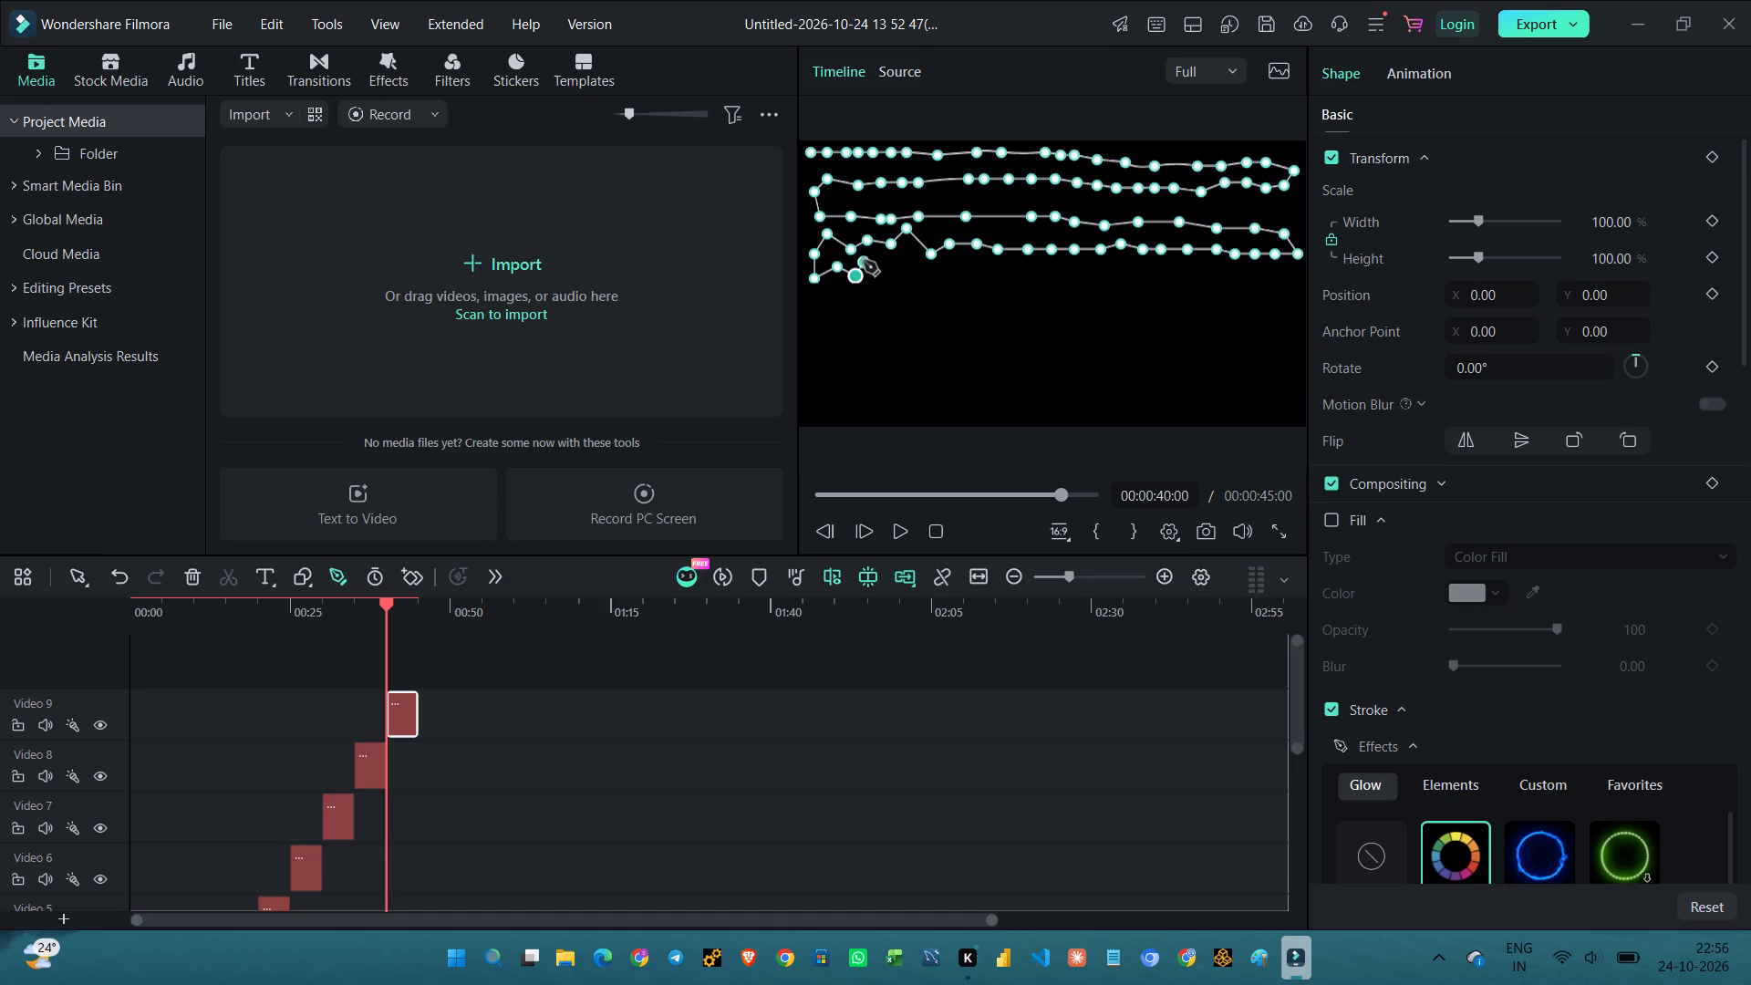
click(868, 258)
click(891, 274)
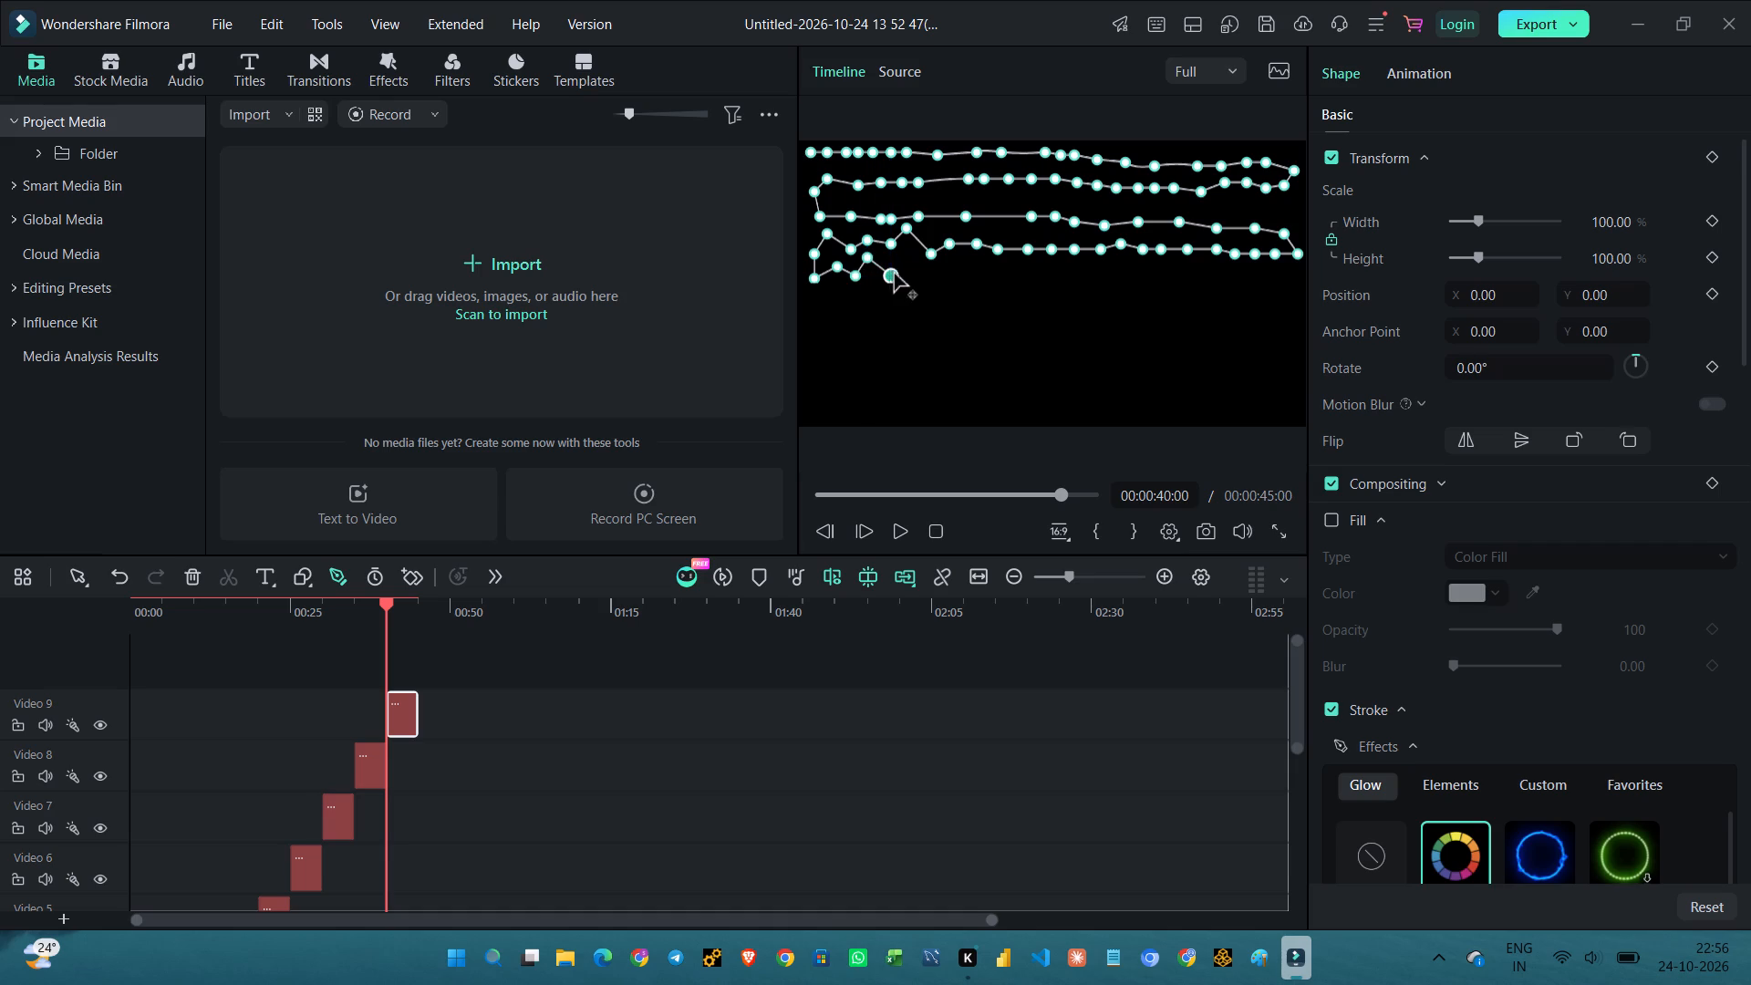
click(907, 256)
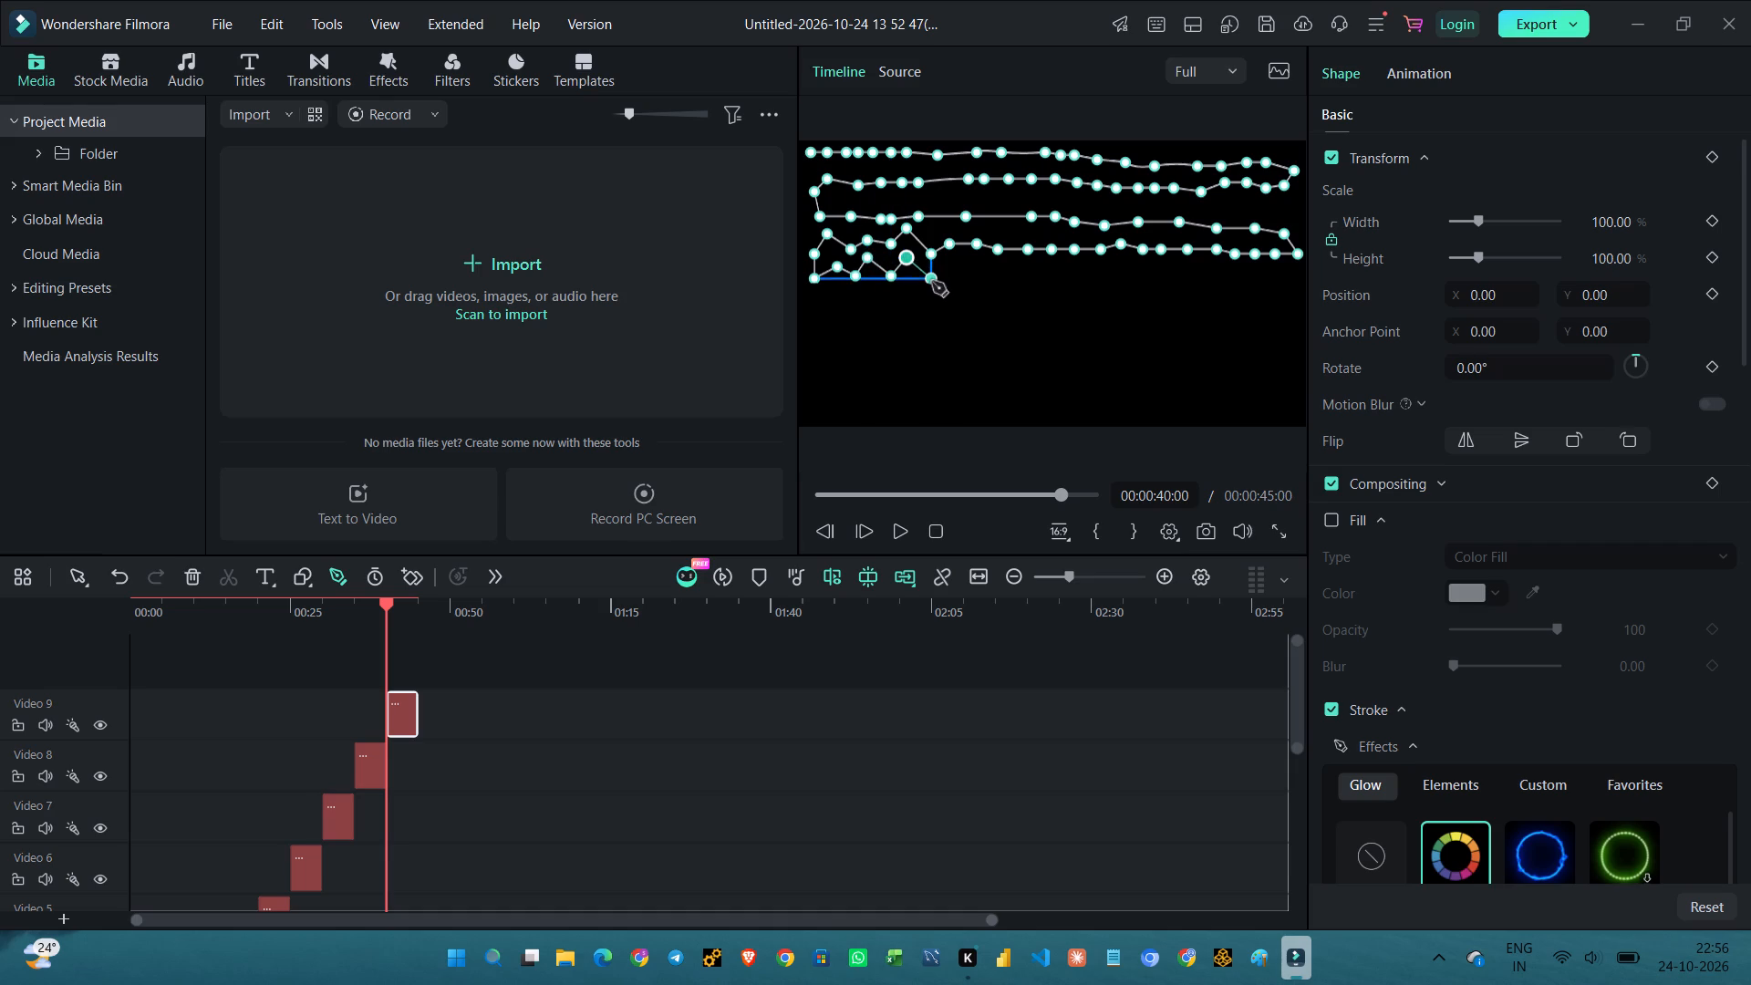
click(932, 282)
click(950, 273)
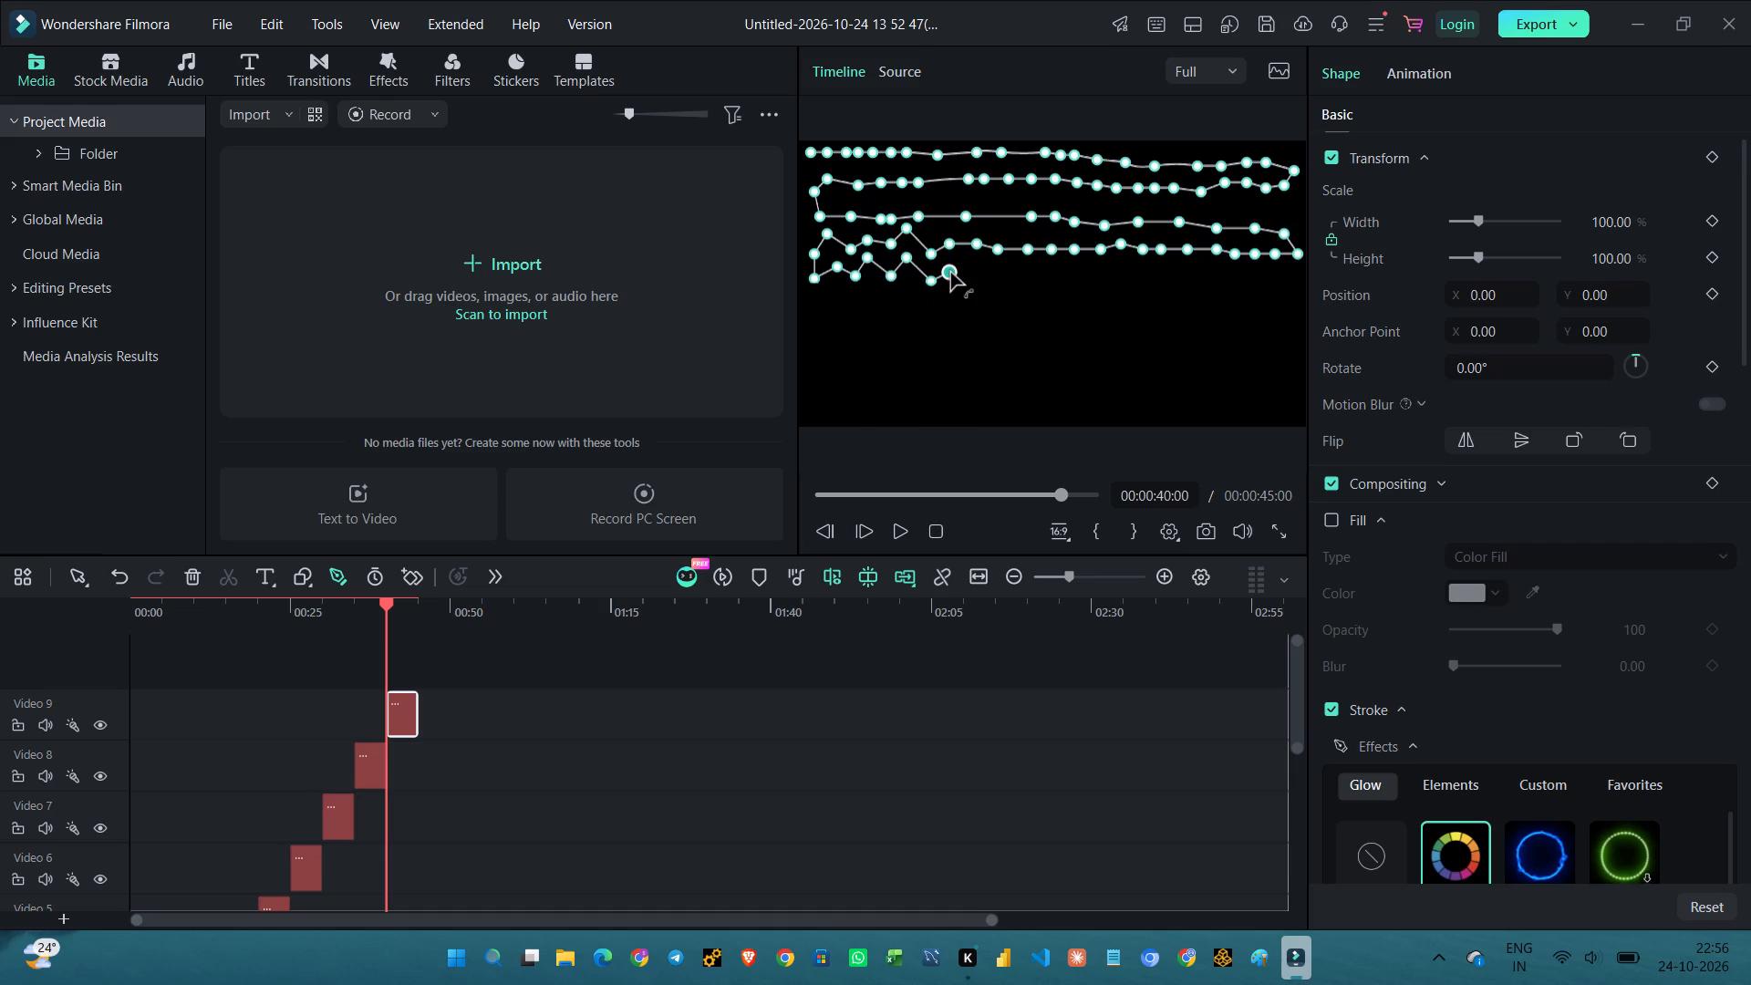
click(966, 278)
click(987, 272)
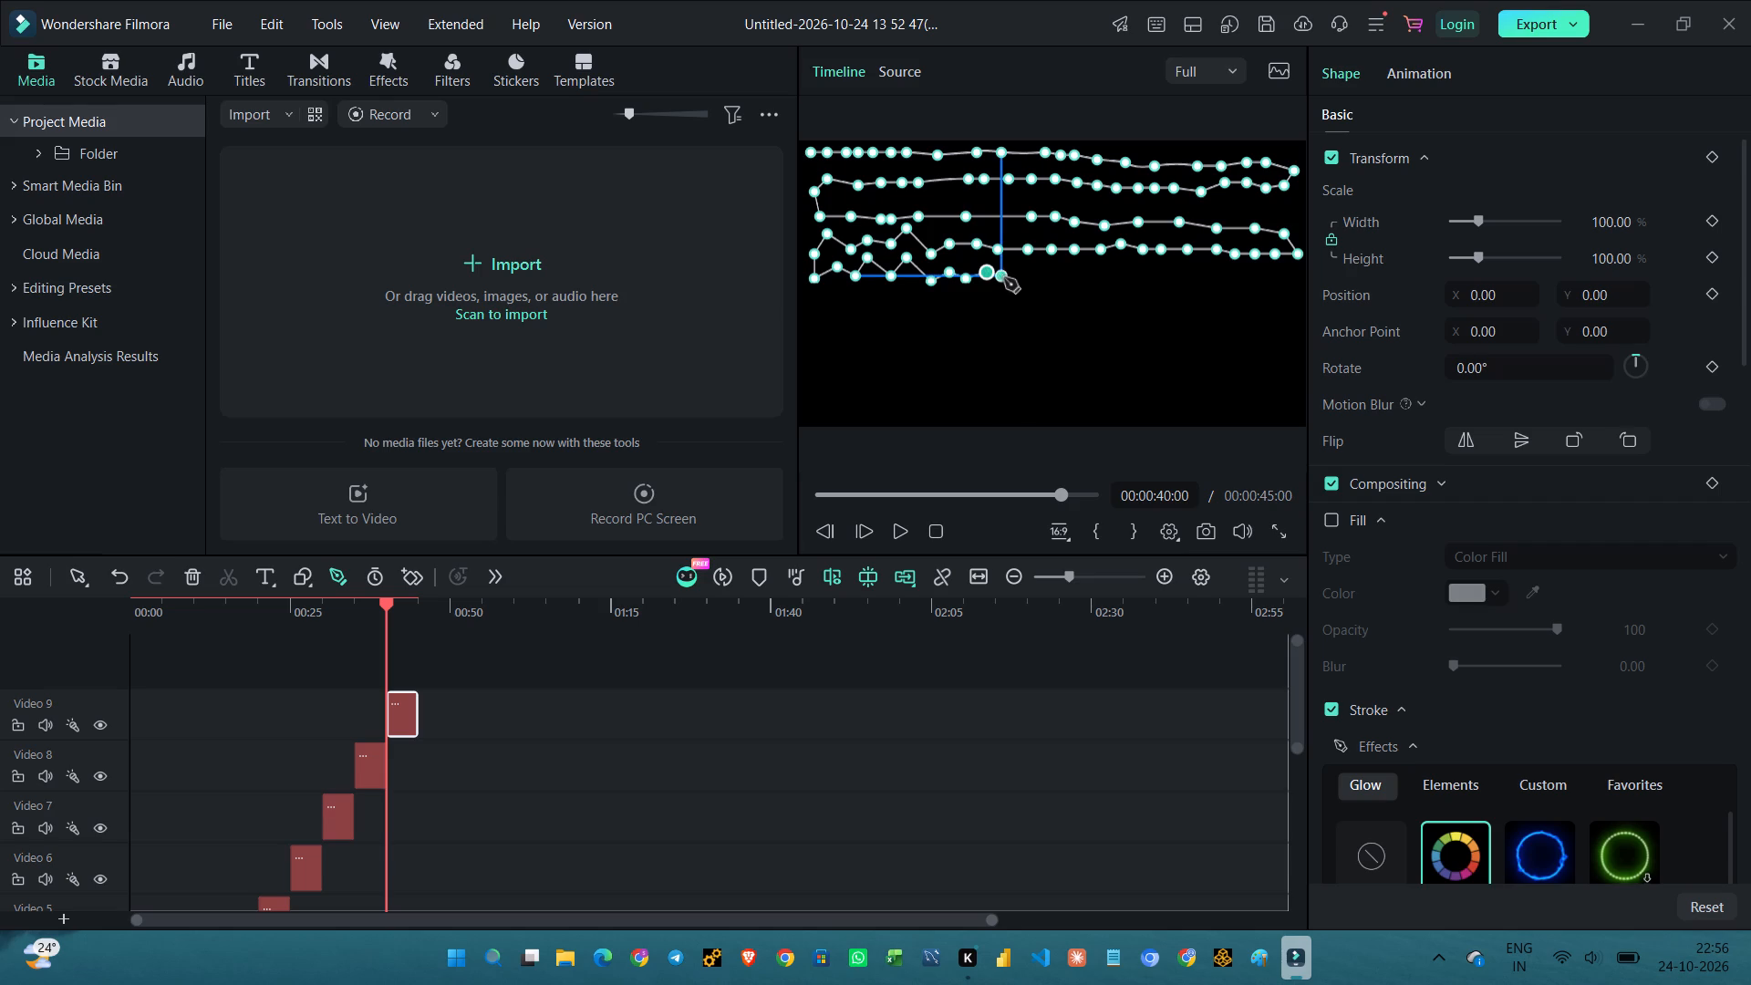
click(1006, 280)
click(1023, 271)
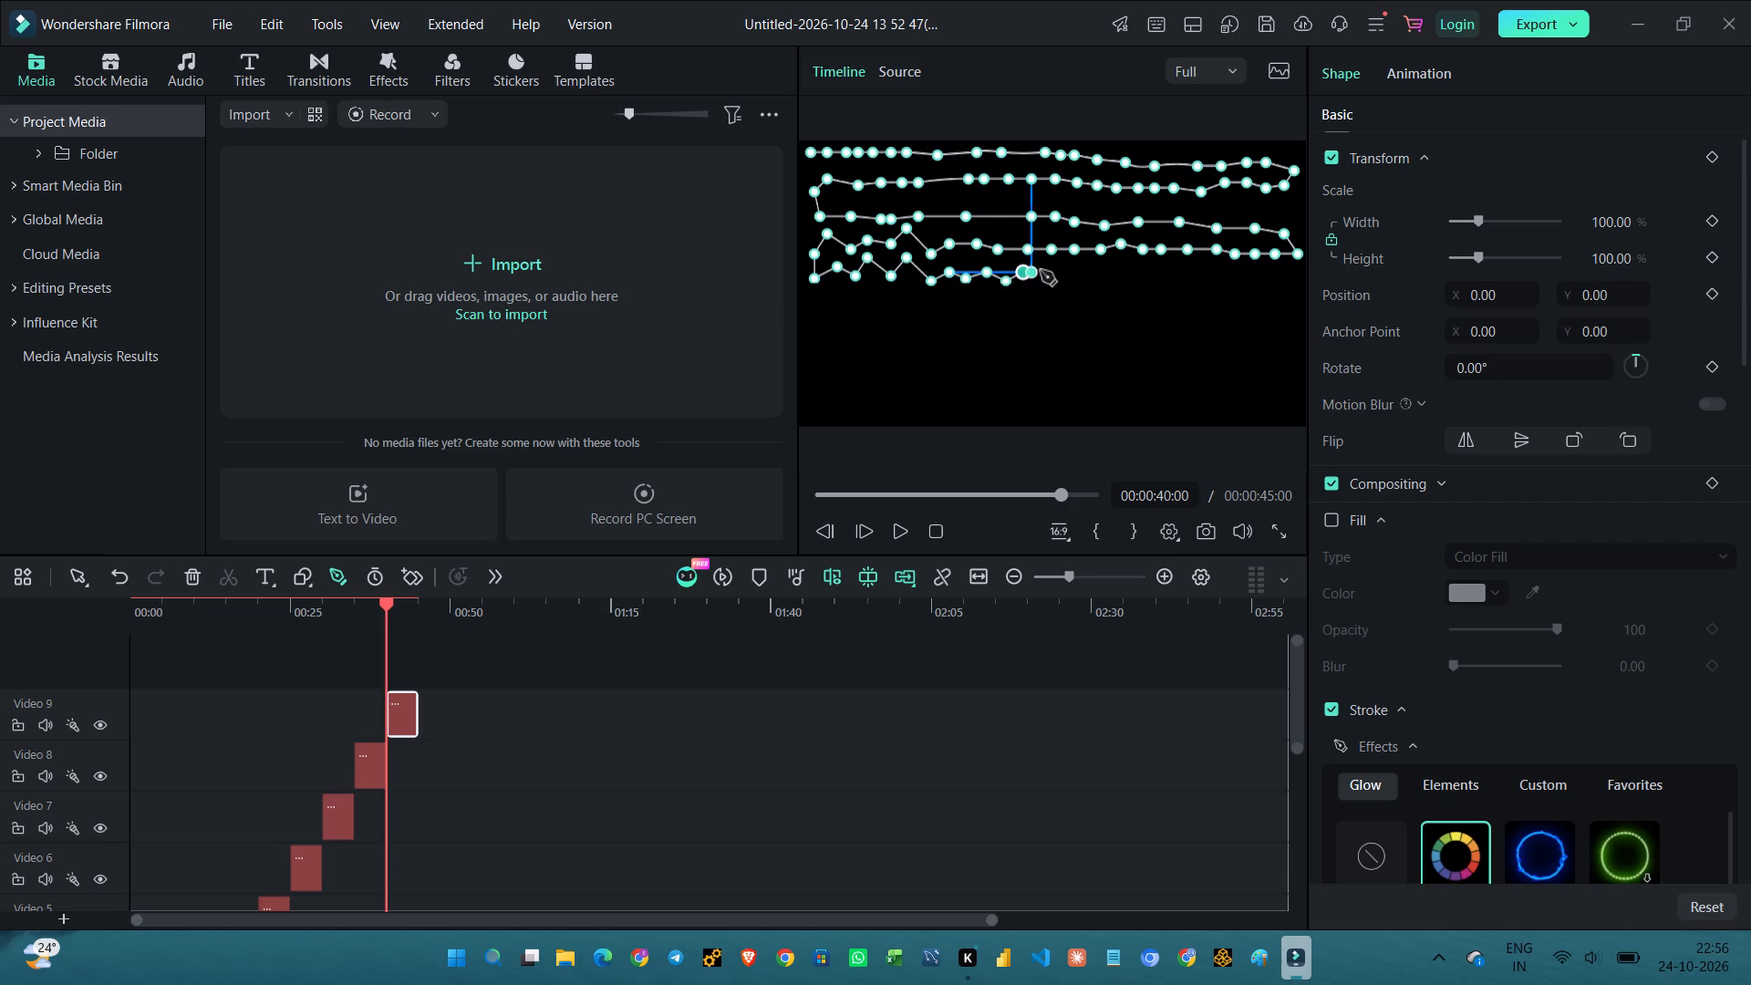
click(1046, 275)
Continue the ninth path's fifth row rightward from the centre with shallow waves, sloping slightly down to near the frame's right edge.
click(1065, 274)
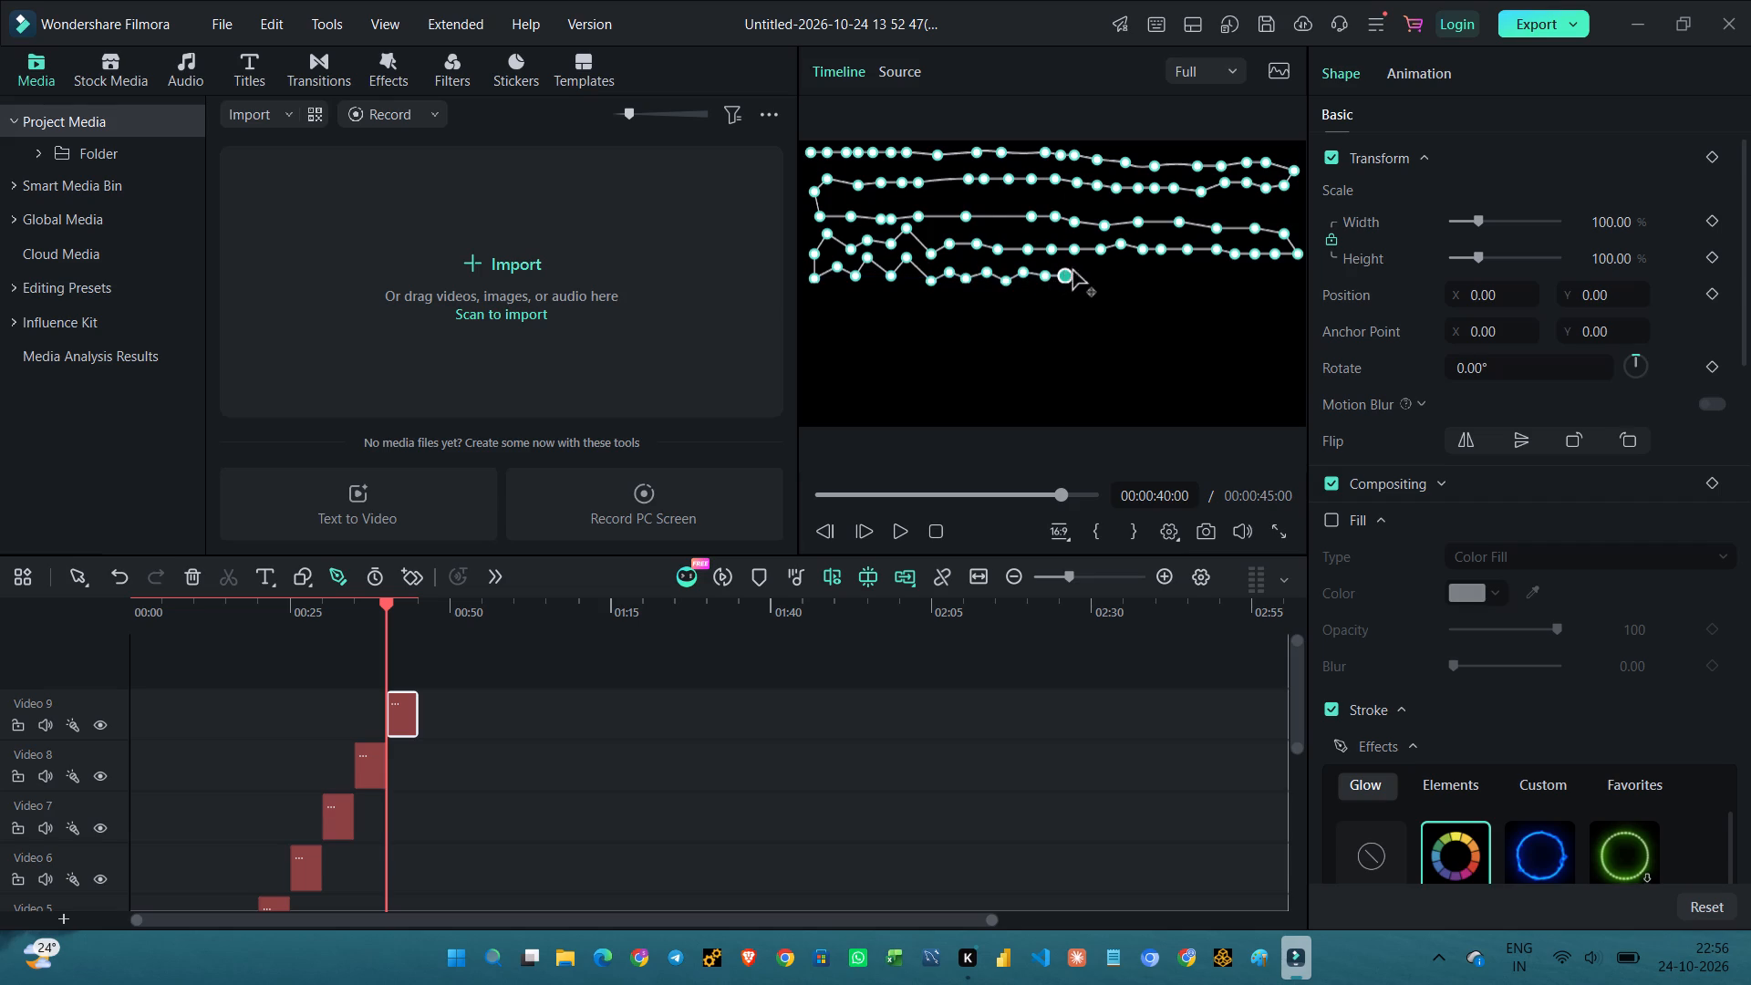
click(1084, 270)
click(1116, 275)
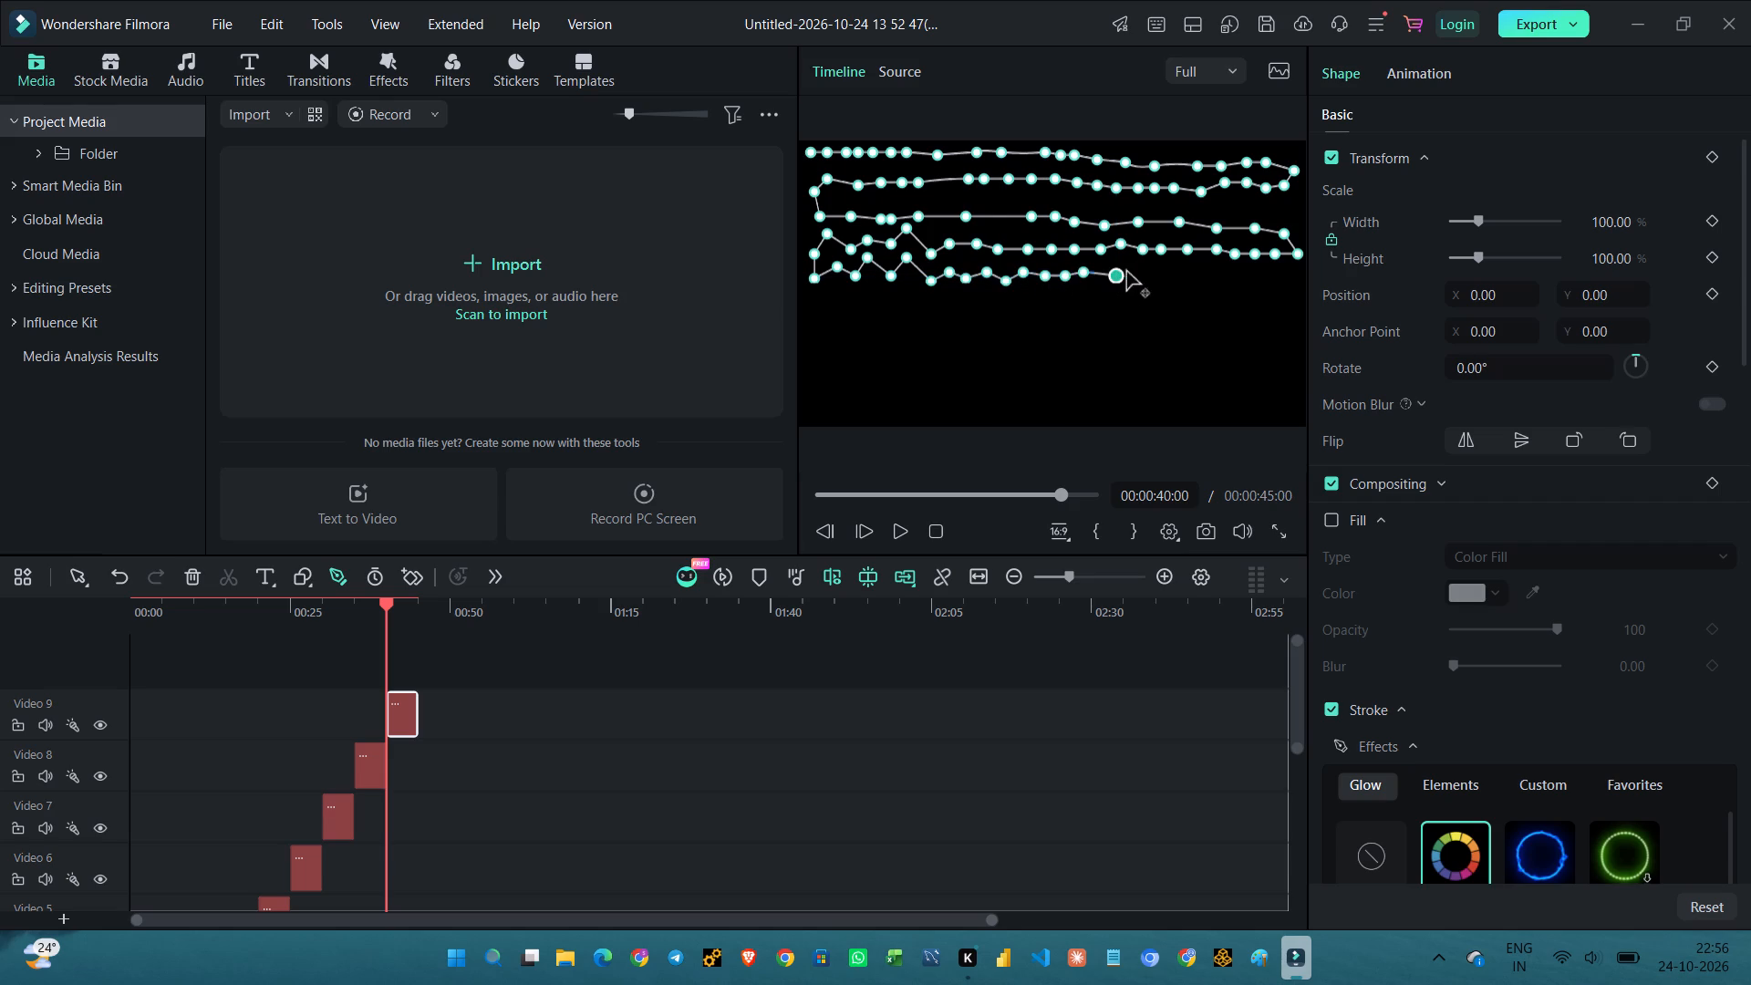
click(1140, 265)
click(1167, 274)
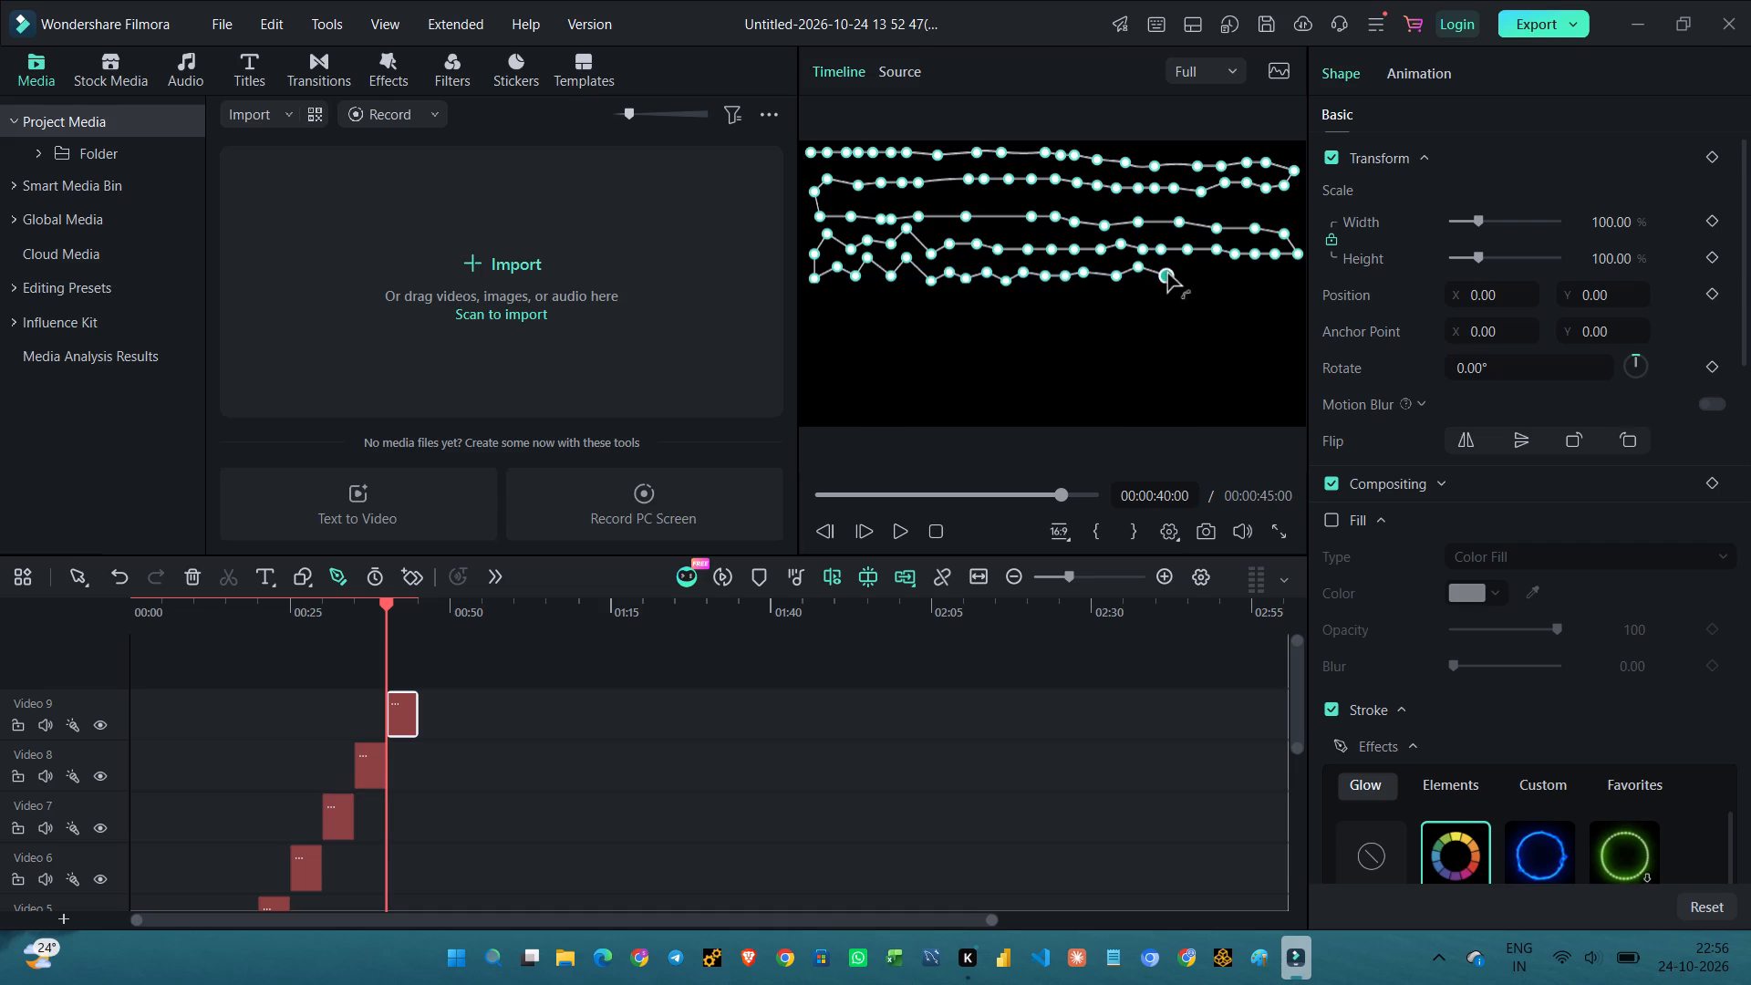
click(1181, 270)
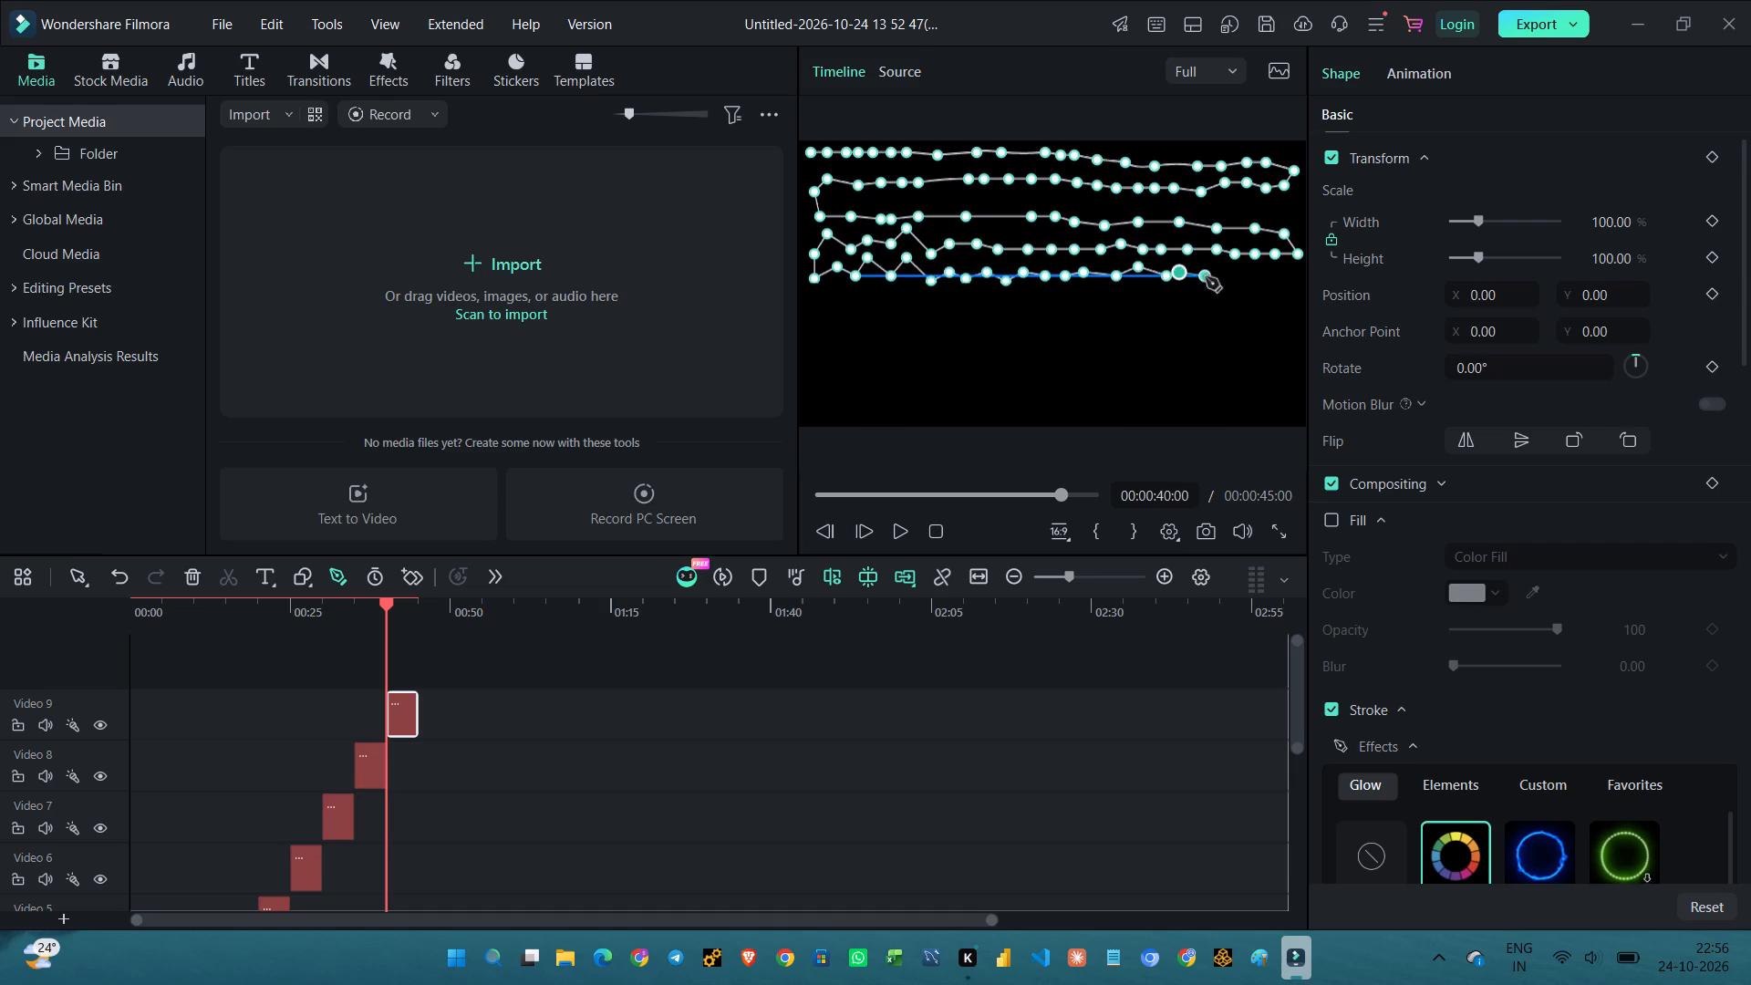
click(1206, 277)
click(1231, 275)
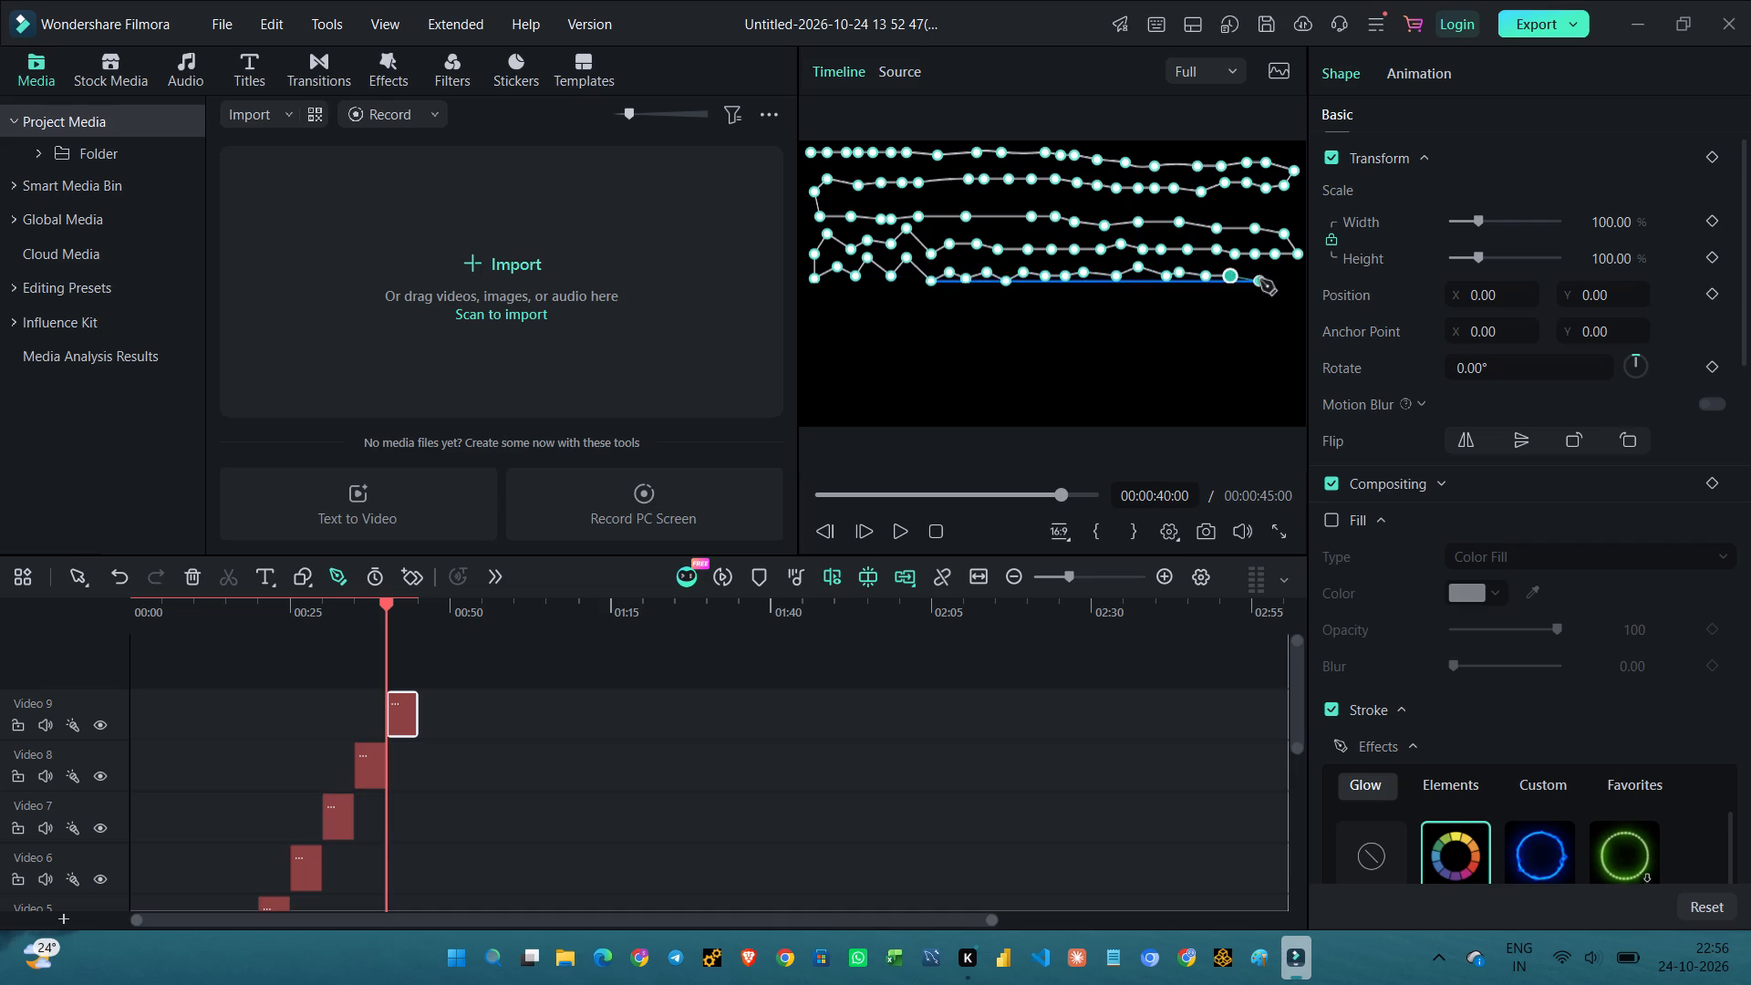
click(1260, 280)
click(1286, 280)
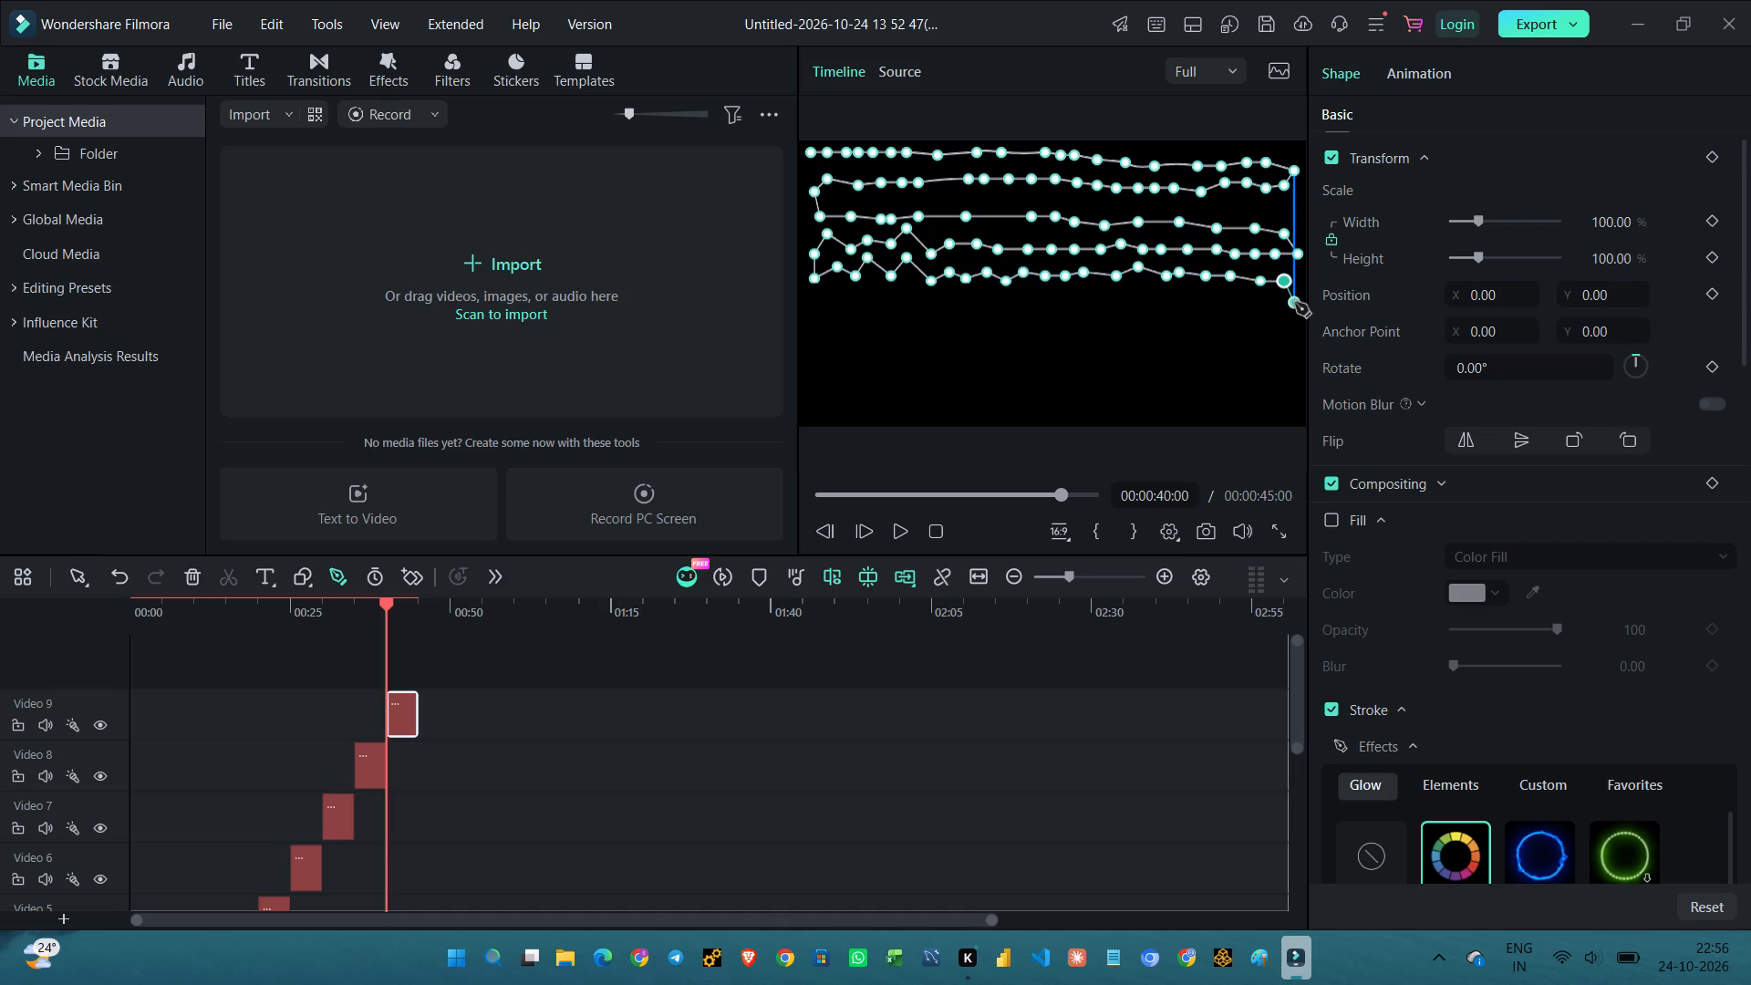
Turn the ninth path down at the right edge and draw its gently wavy sixth row leftward to the centre.
click(1295, 303)
click(1268, 304)
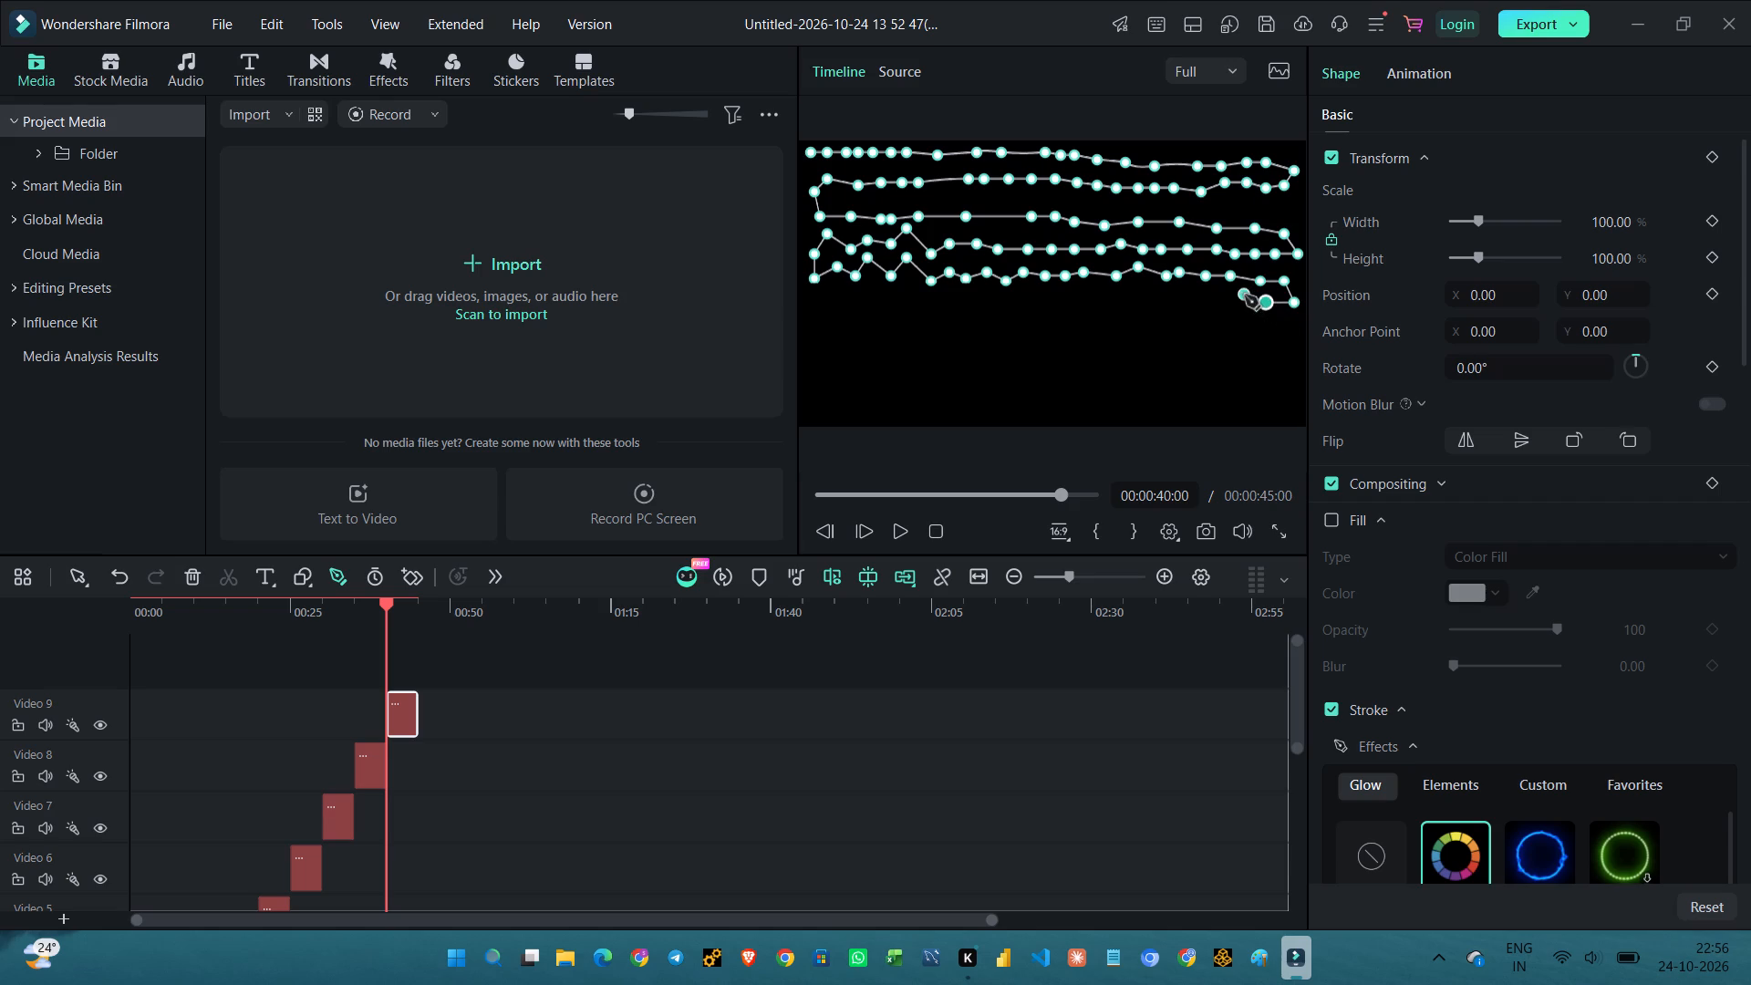
click(1245, 295)
click(1228, 303)
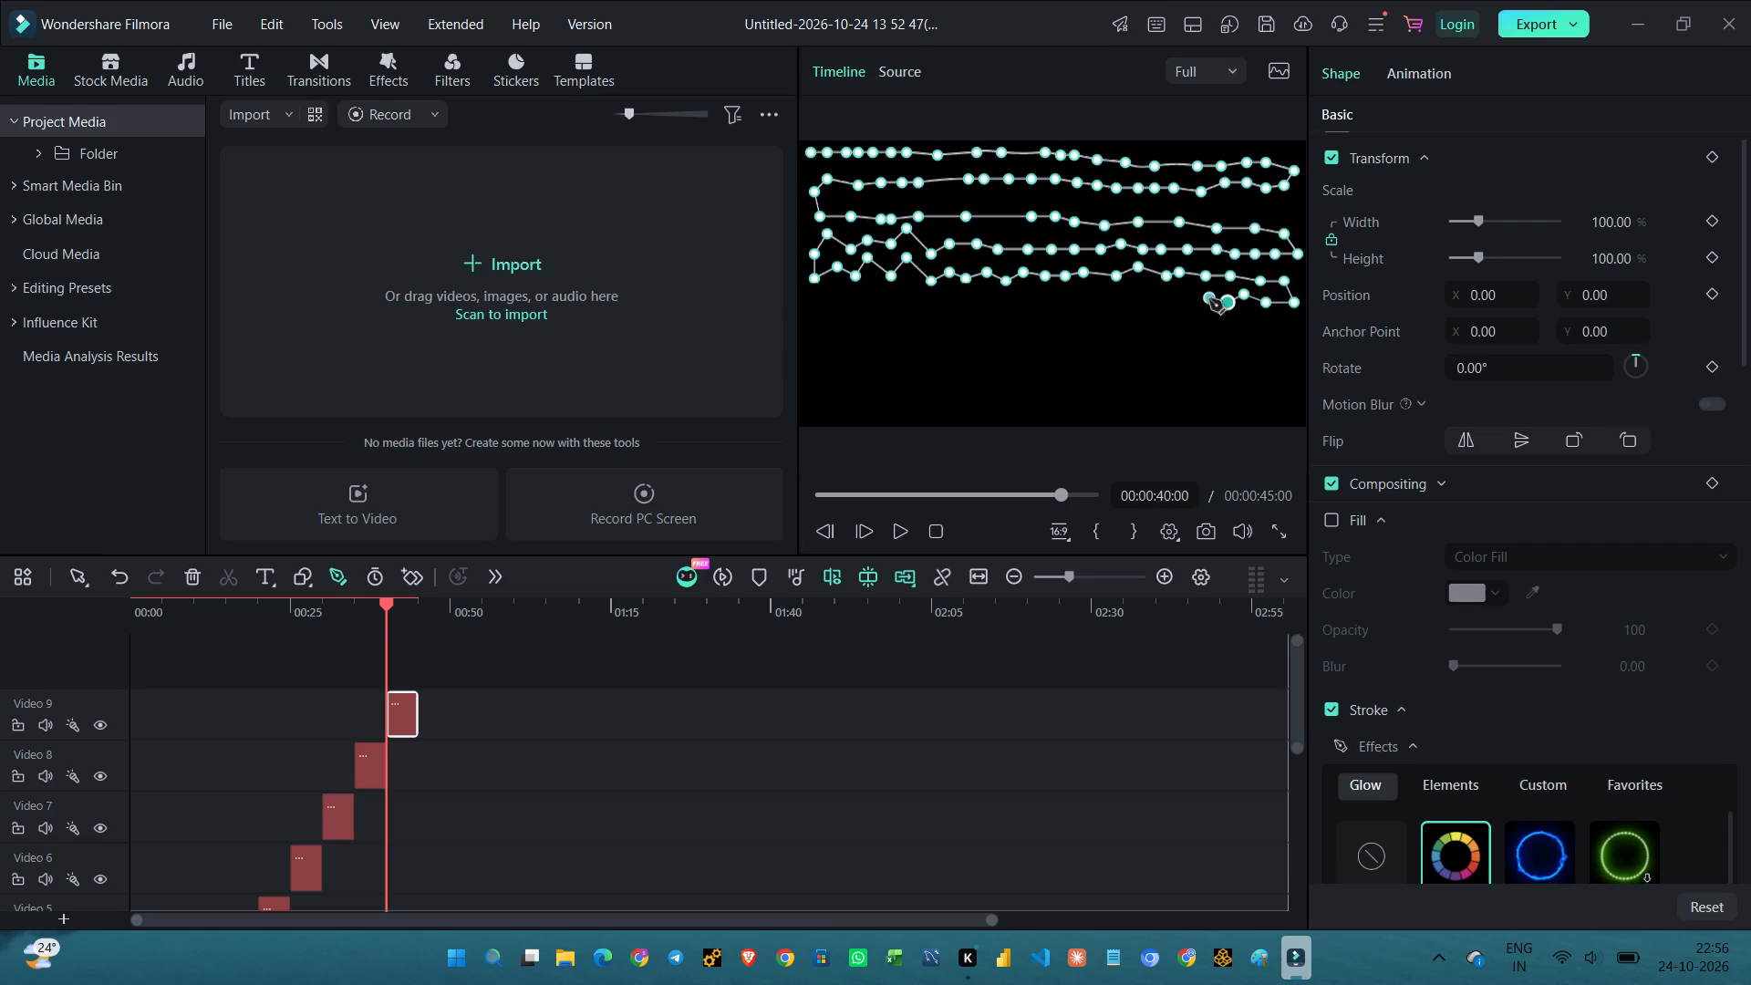
click(1209, 299)
click(1186, 295)
click(1169, 296)
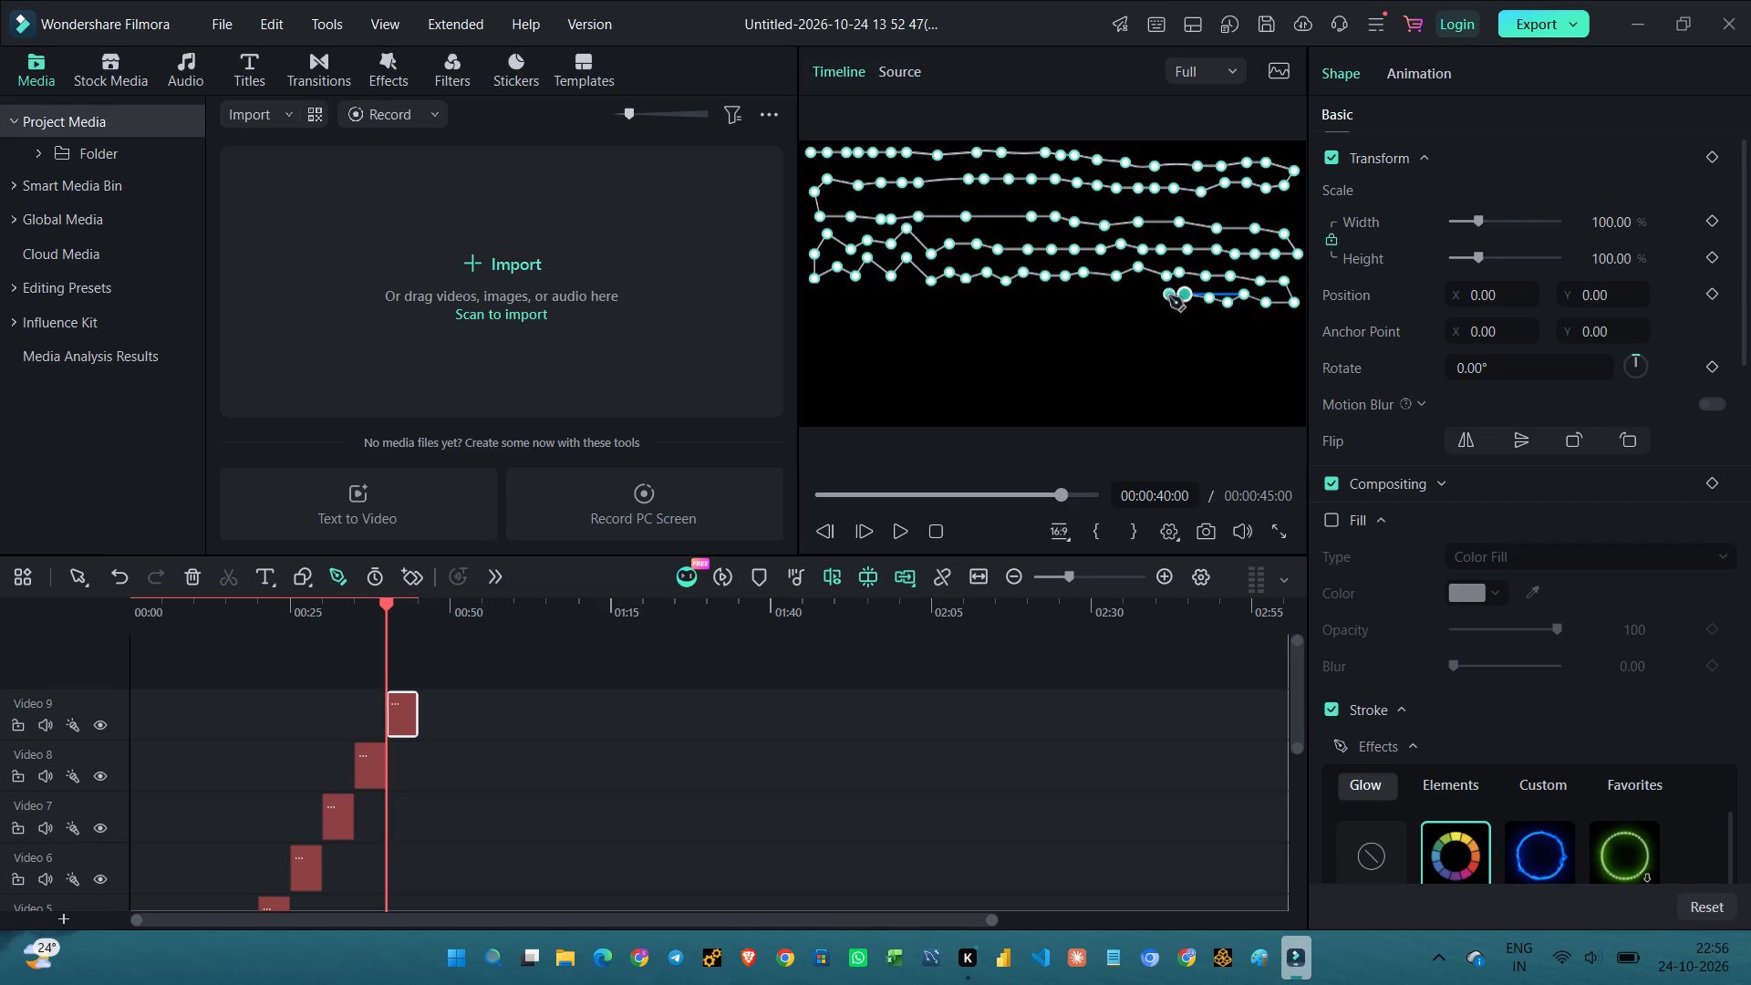
click(1152, 296)
click(1129, 296)
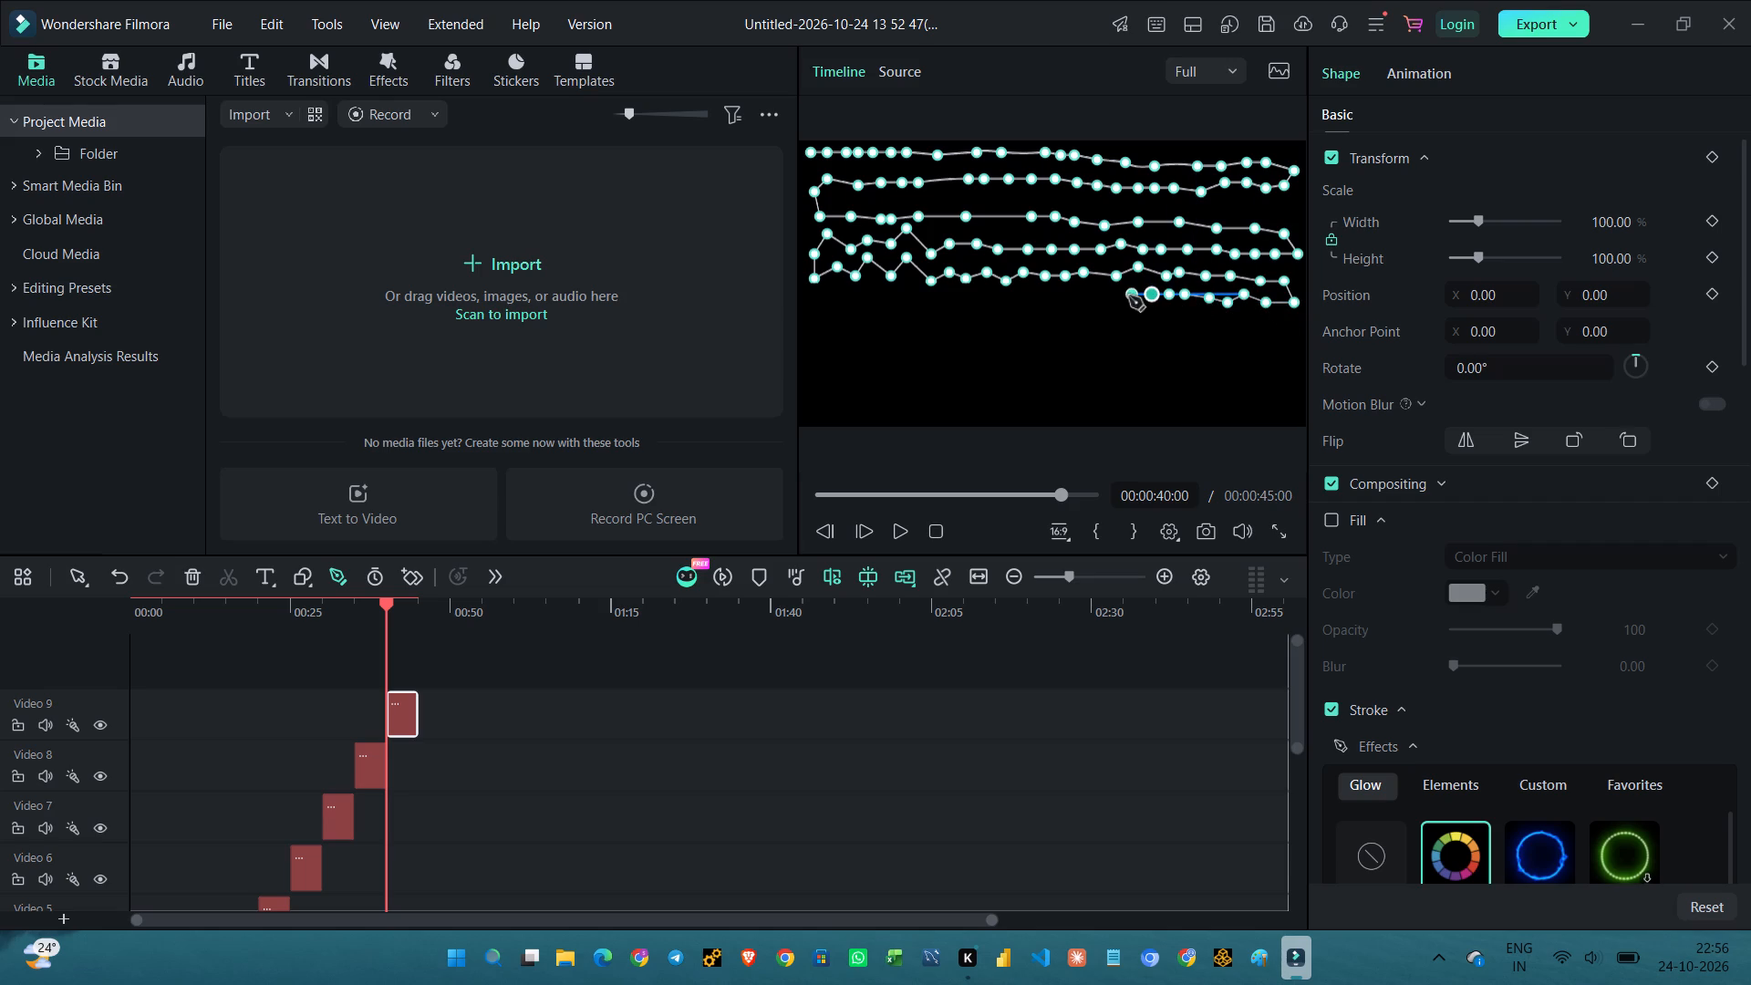
click(1114, 299)
click(1092, 299)
click(1063, 289)
click(1052, 295)
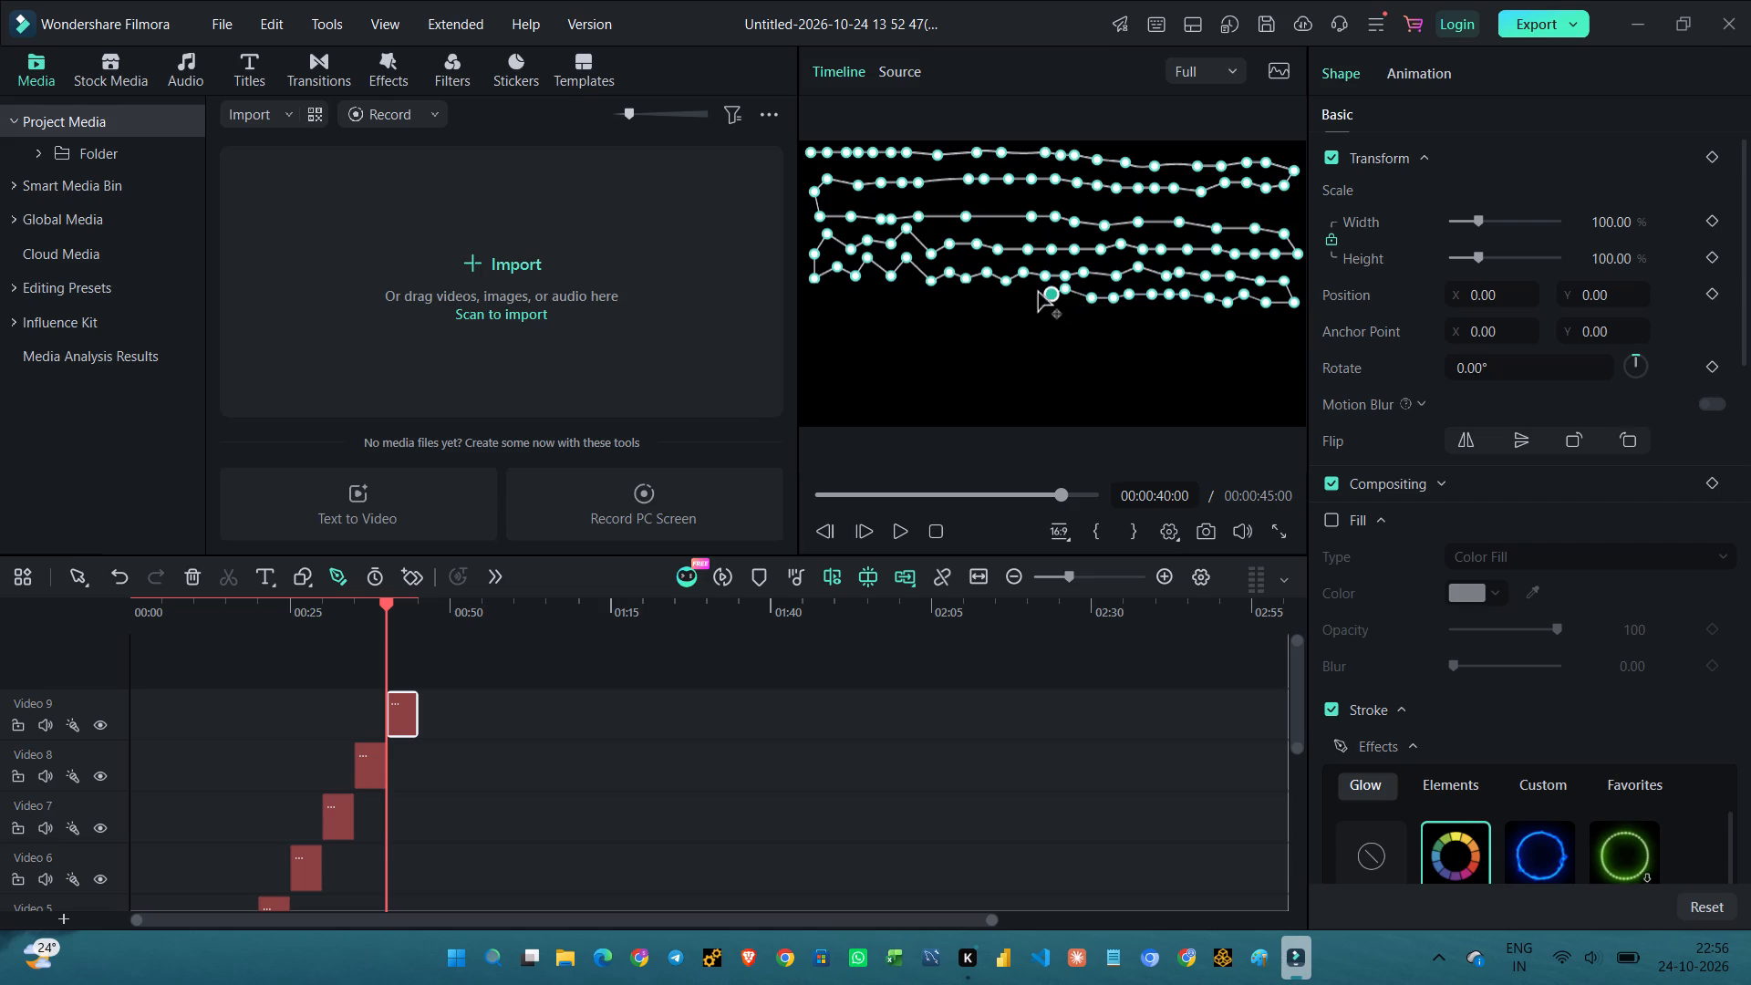
Continue the ninth path's sixth row leftward from the centre, nearly level with a slight dip, ending at the frame's left edge.
click(1028, 293)
click(1010, 296)
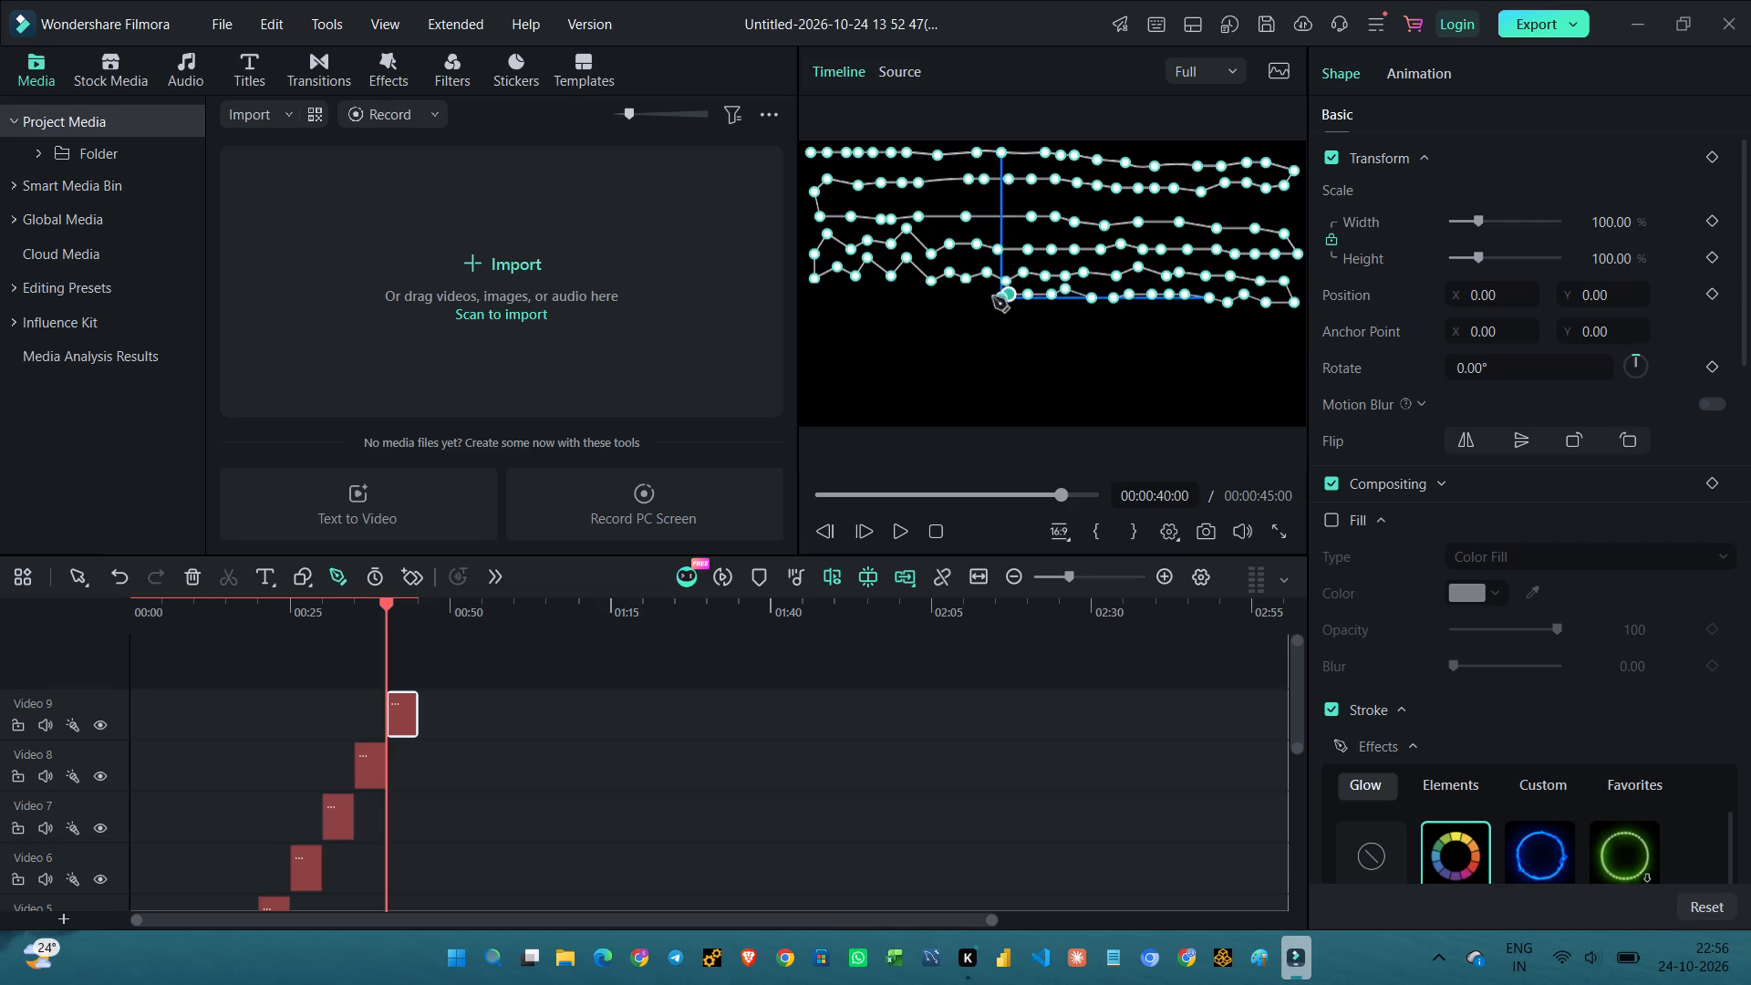
click(992, 297)
click(975, 301)
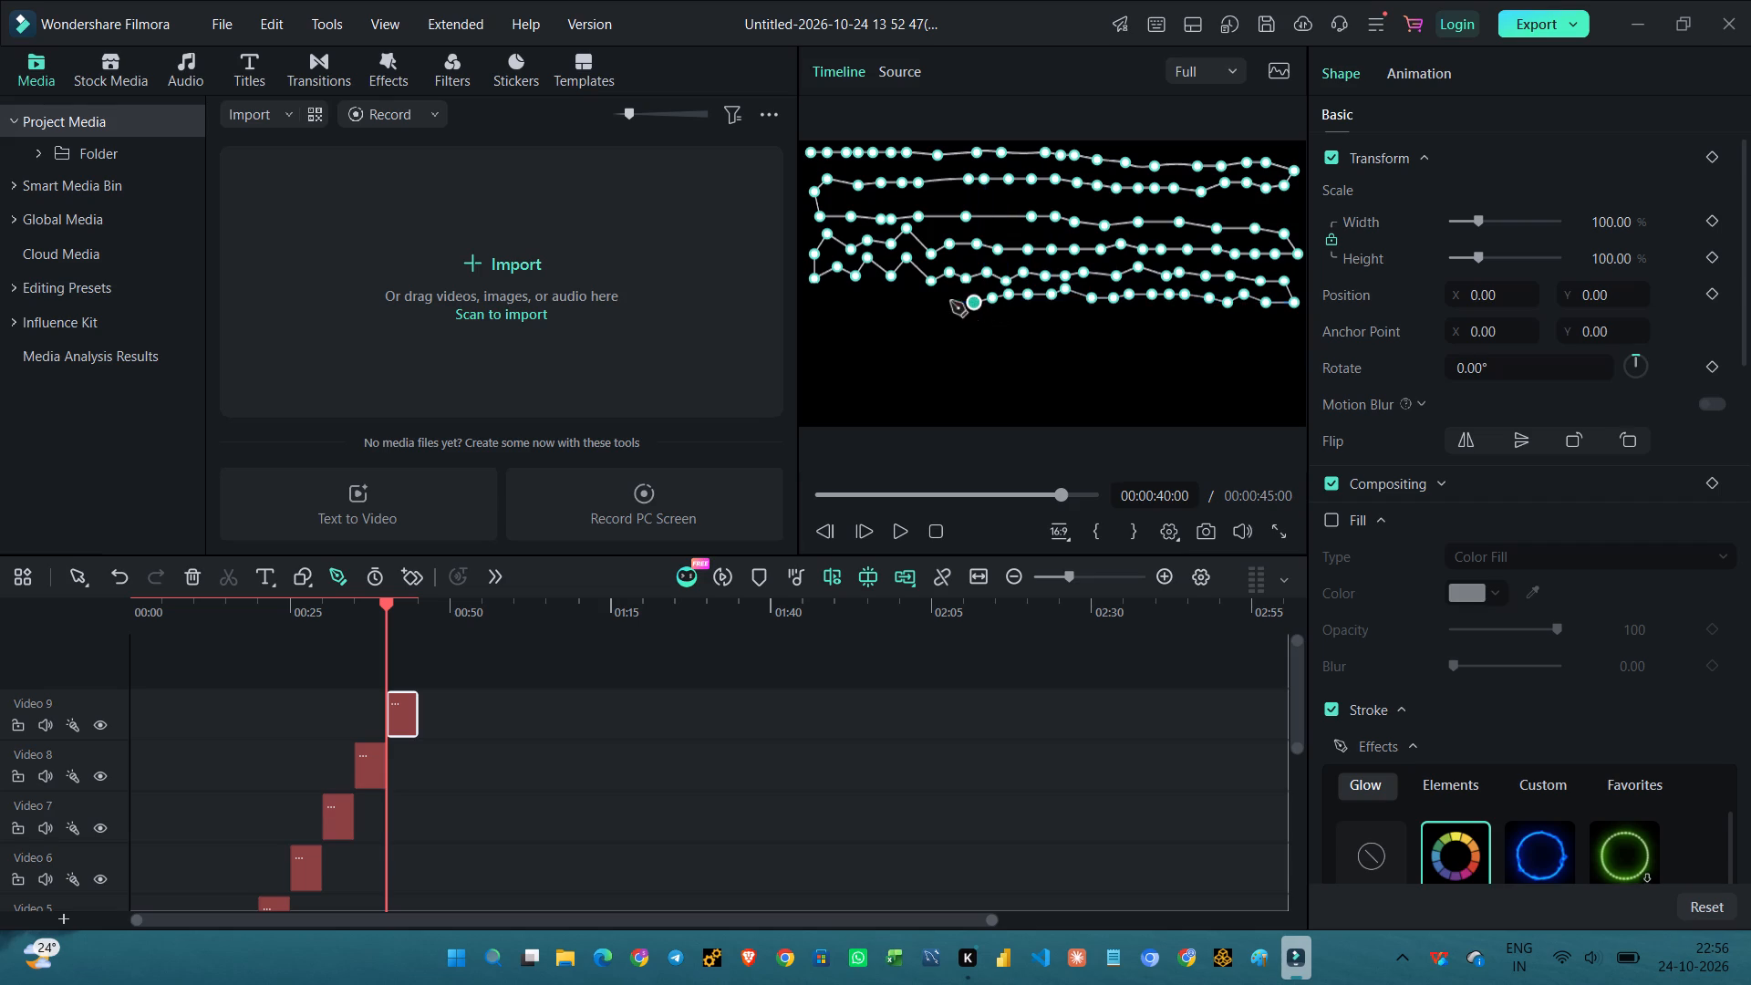
click(950, 302)
click(924, 300)
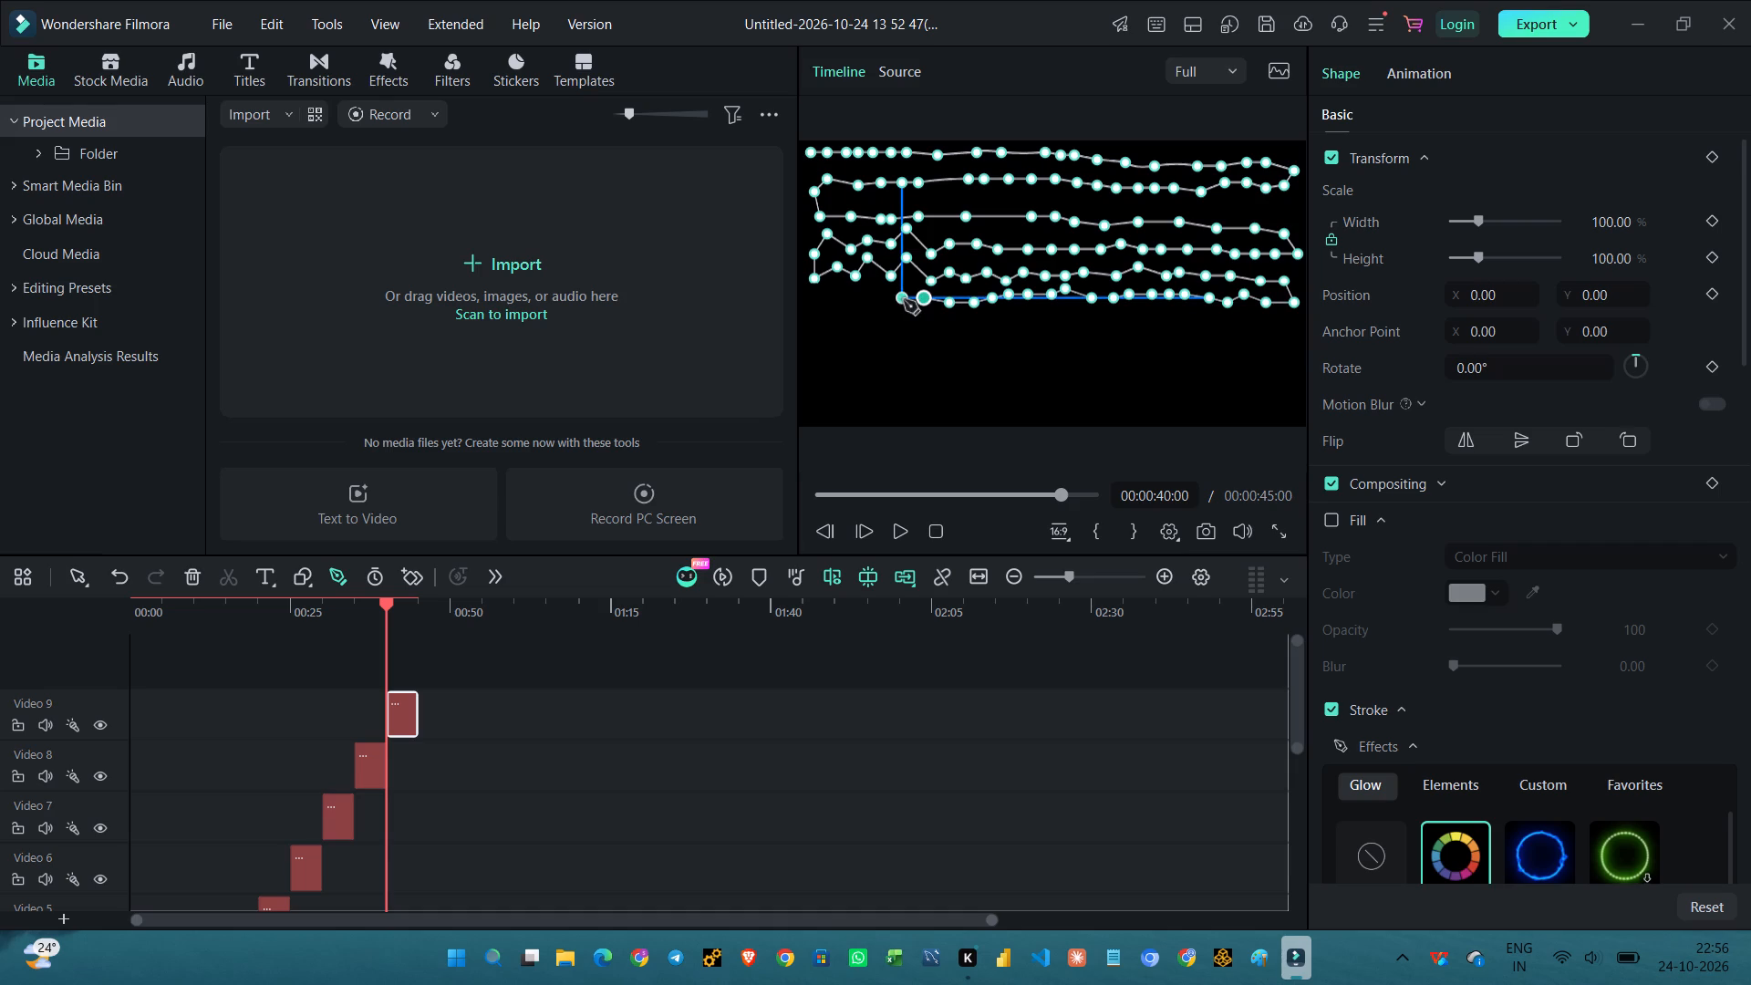
click(904, 300)
click(880, 300)
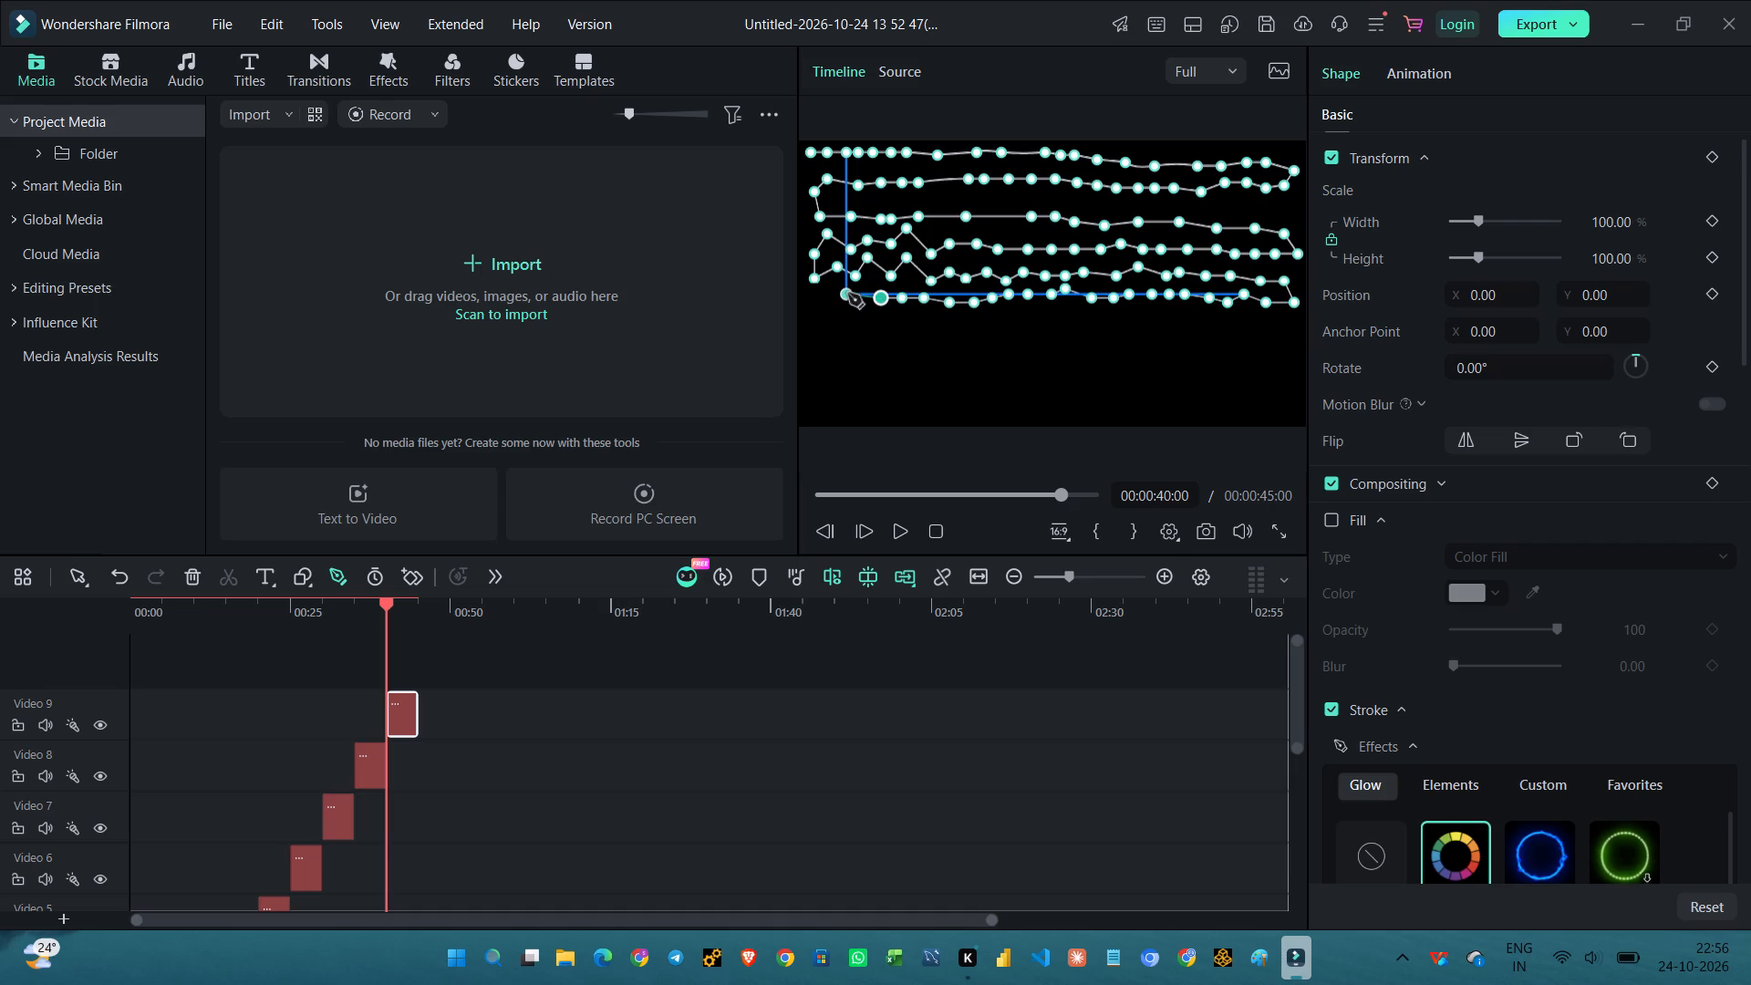
click(848, 294)
click(831, 302)
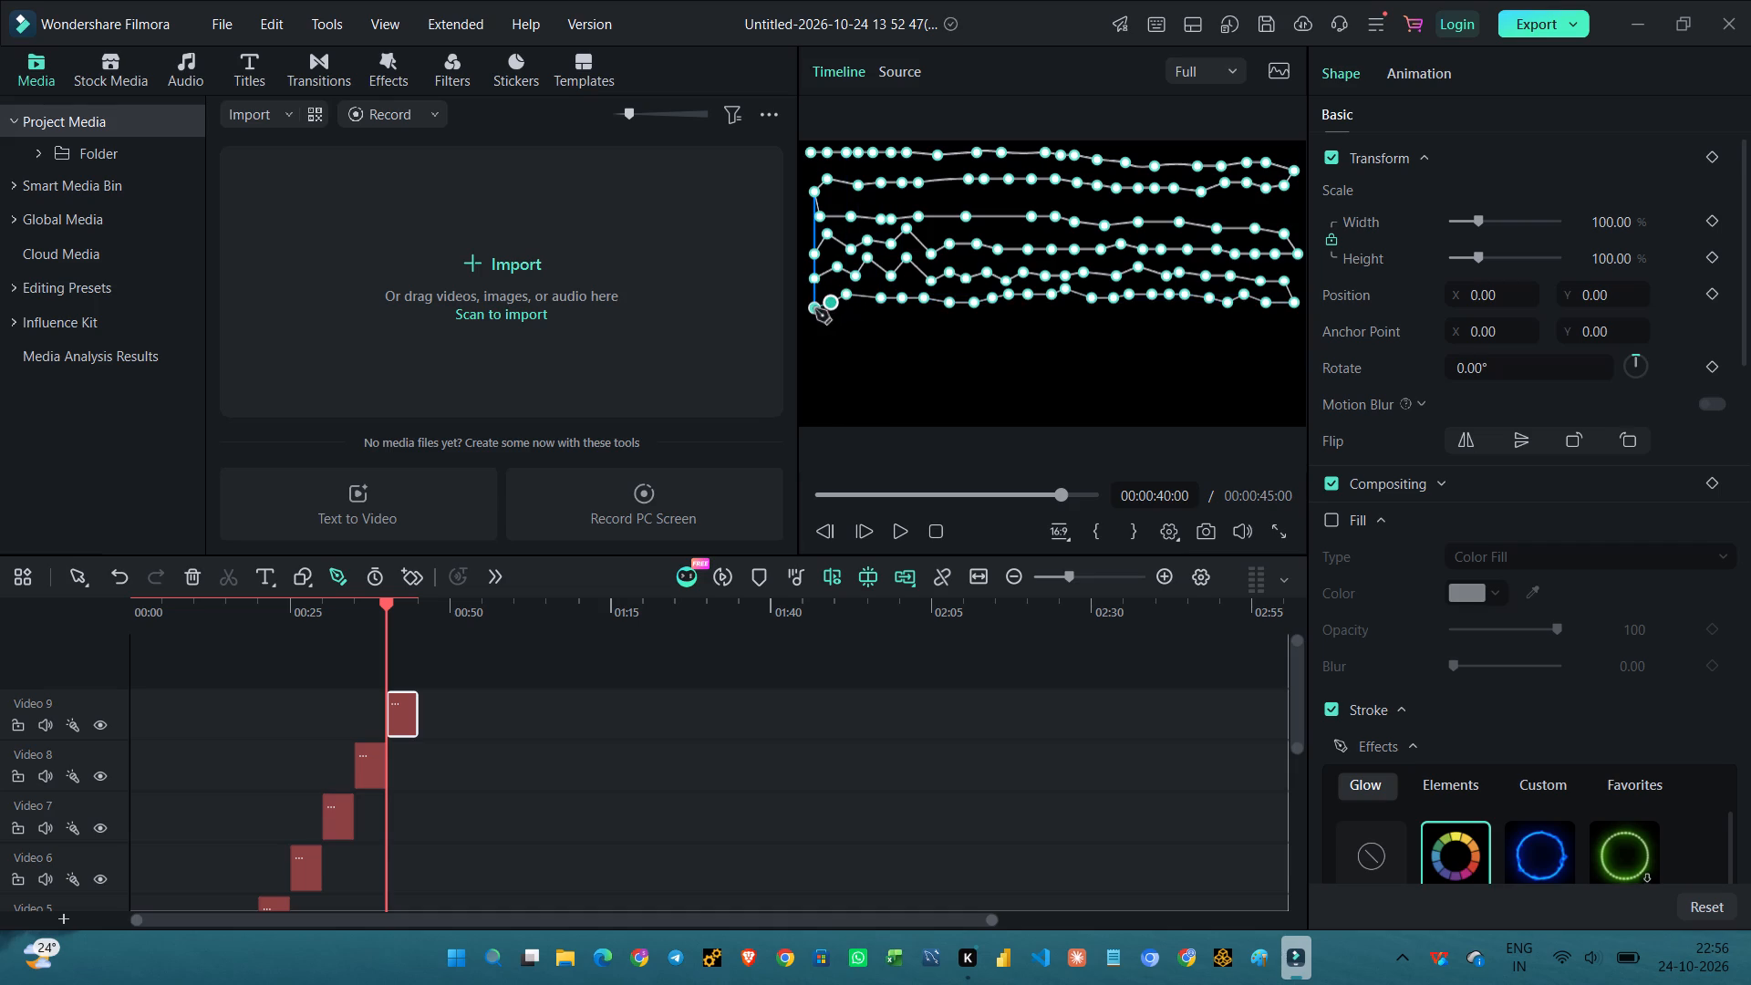
click(815, 309)
Turn the ninth path down at the left edge and draw its nearly level seventh row rightward to the centre.
click(813, 333)
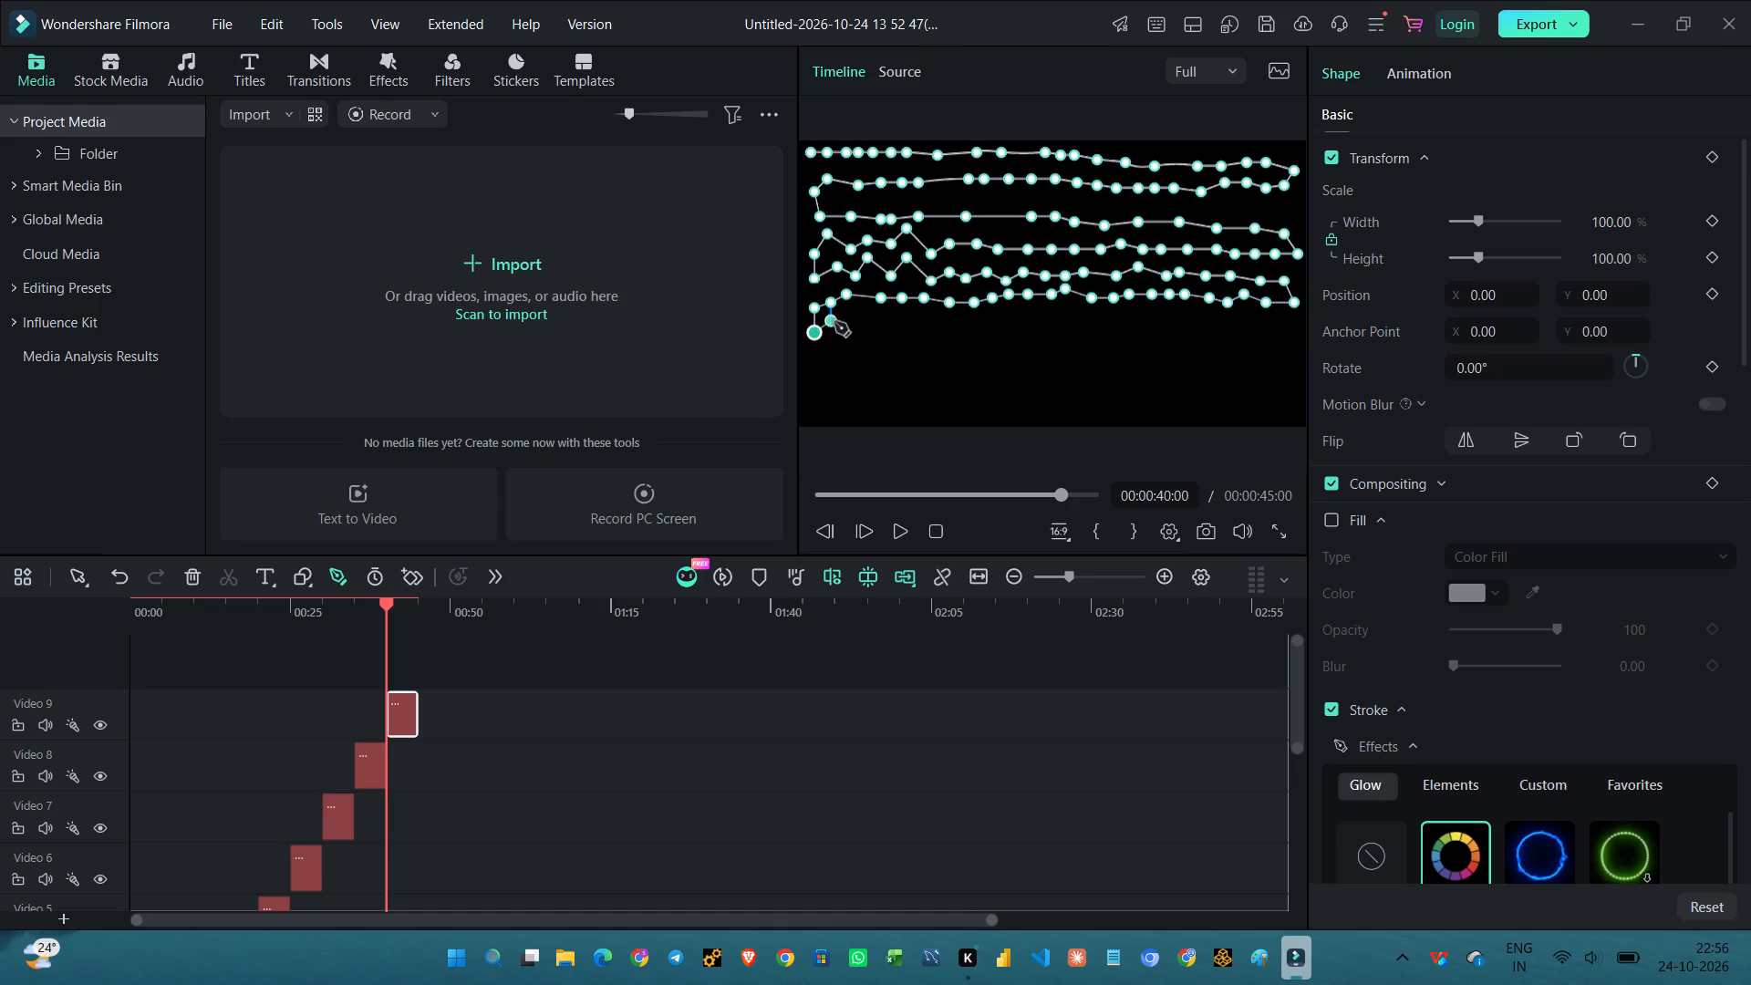
click(834, 322)
click(870, 322)
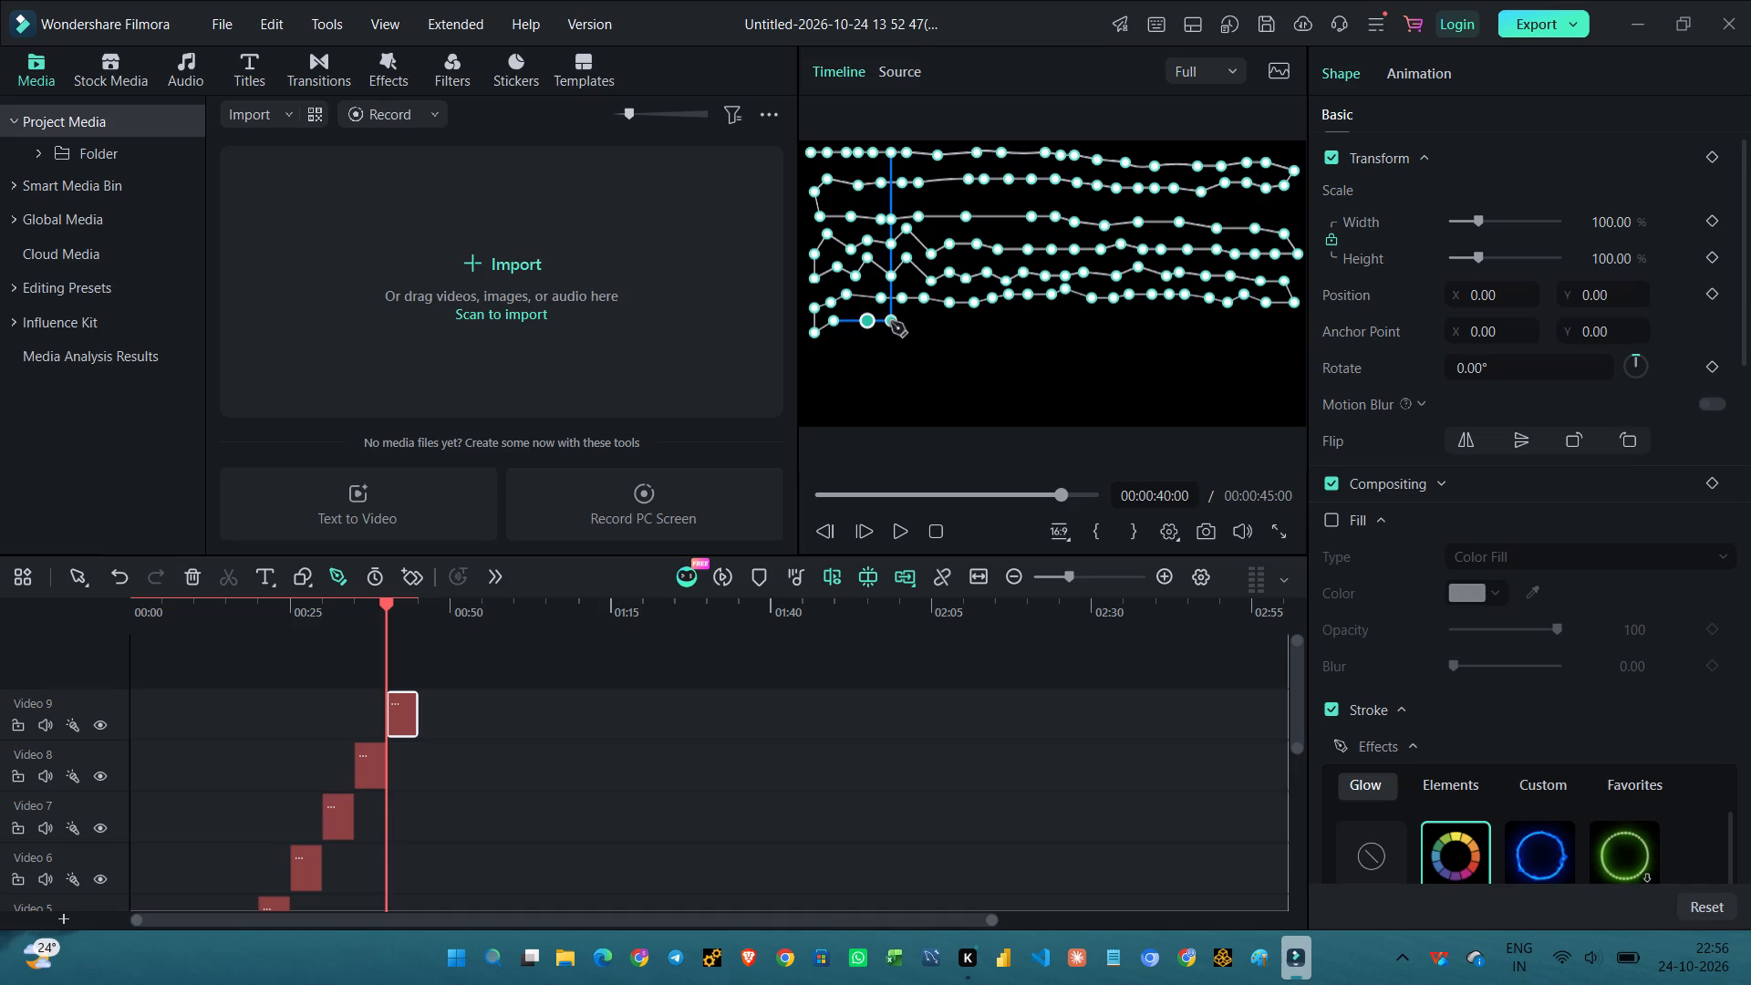
click(891, 322)
click(909, 323)
click(938, 323)
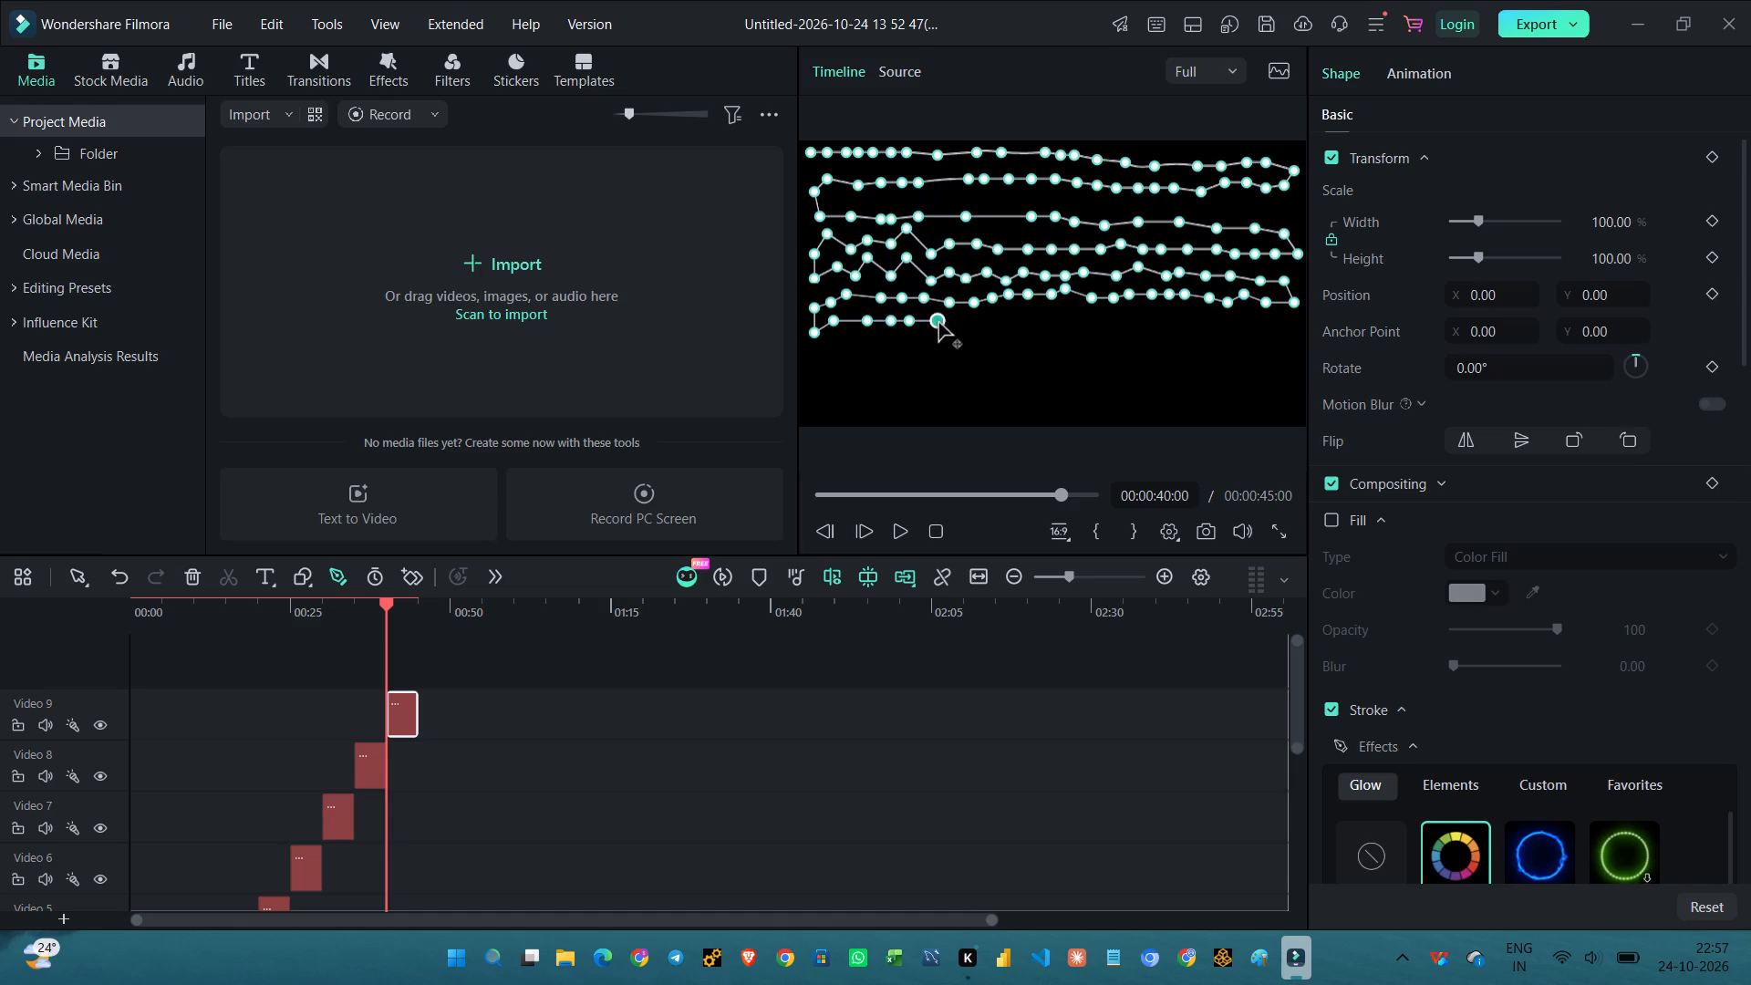
click(965, 327)
click(991, 326)
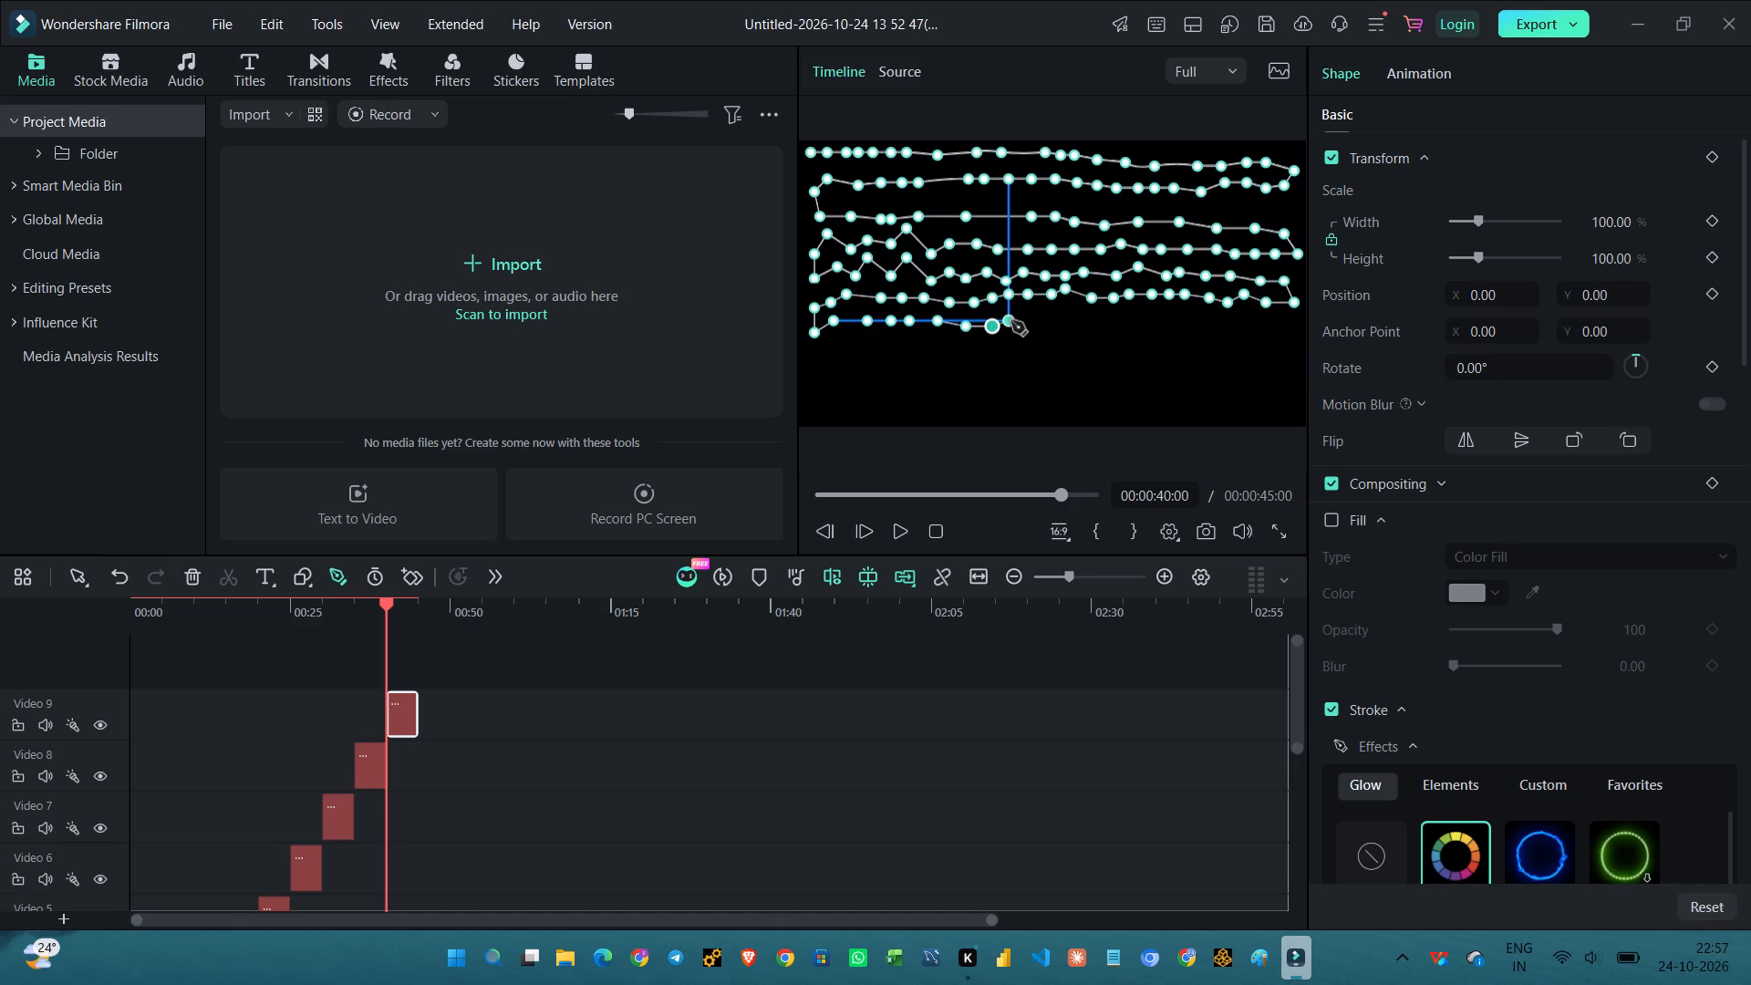
click(1011, 321)
click(1032, 321)
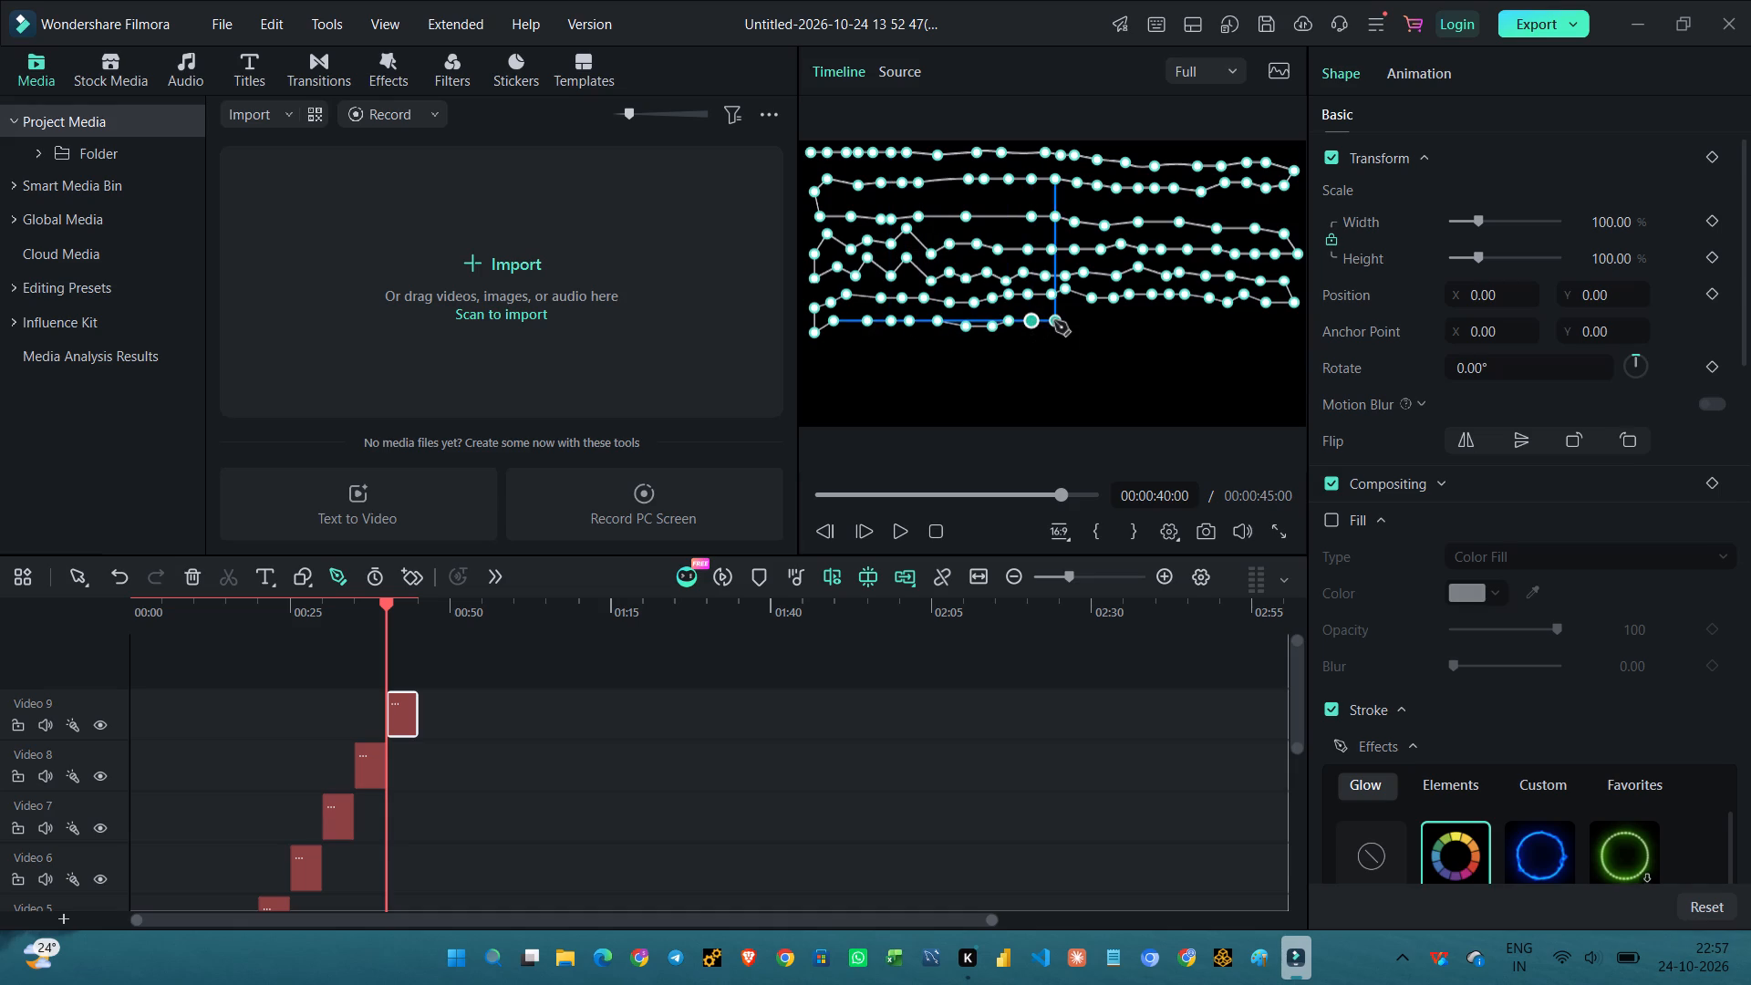
click(1054, 321)
Continue the ninth path's seventh row rightward from the centre in a nearly straight line to near the frame's right edge.
click(1075, 321)
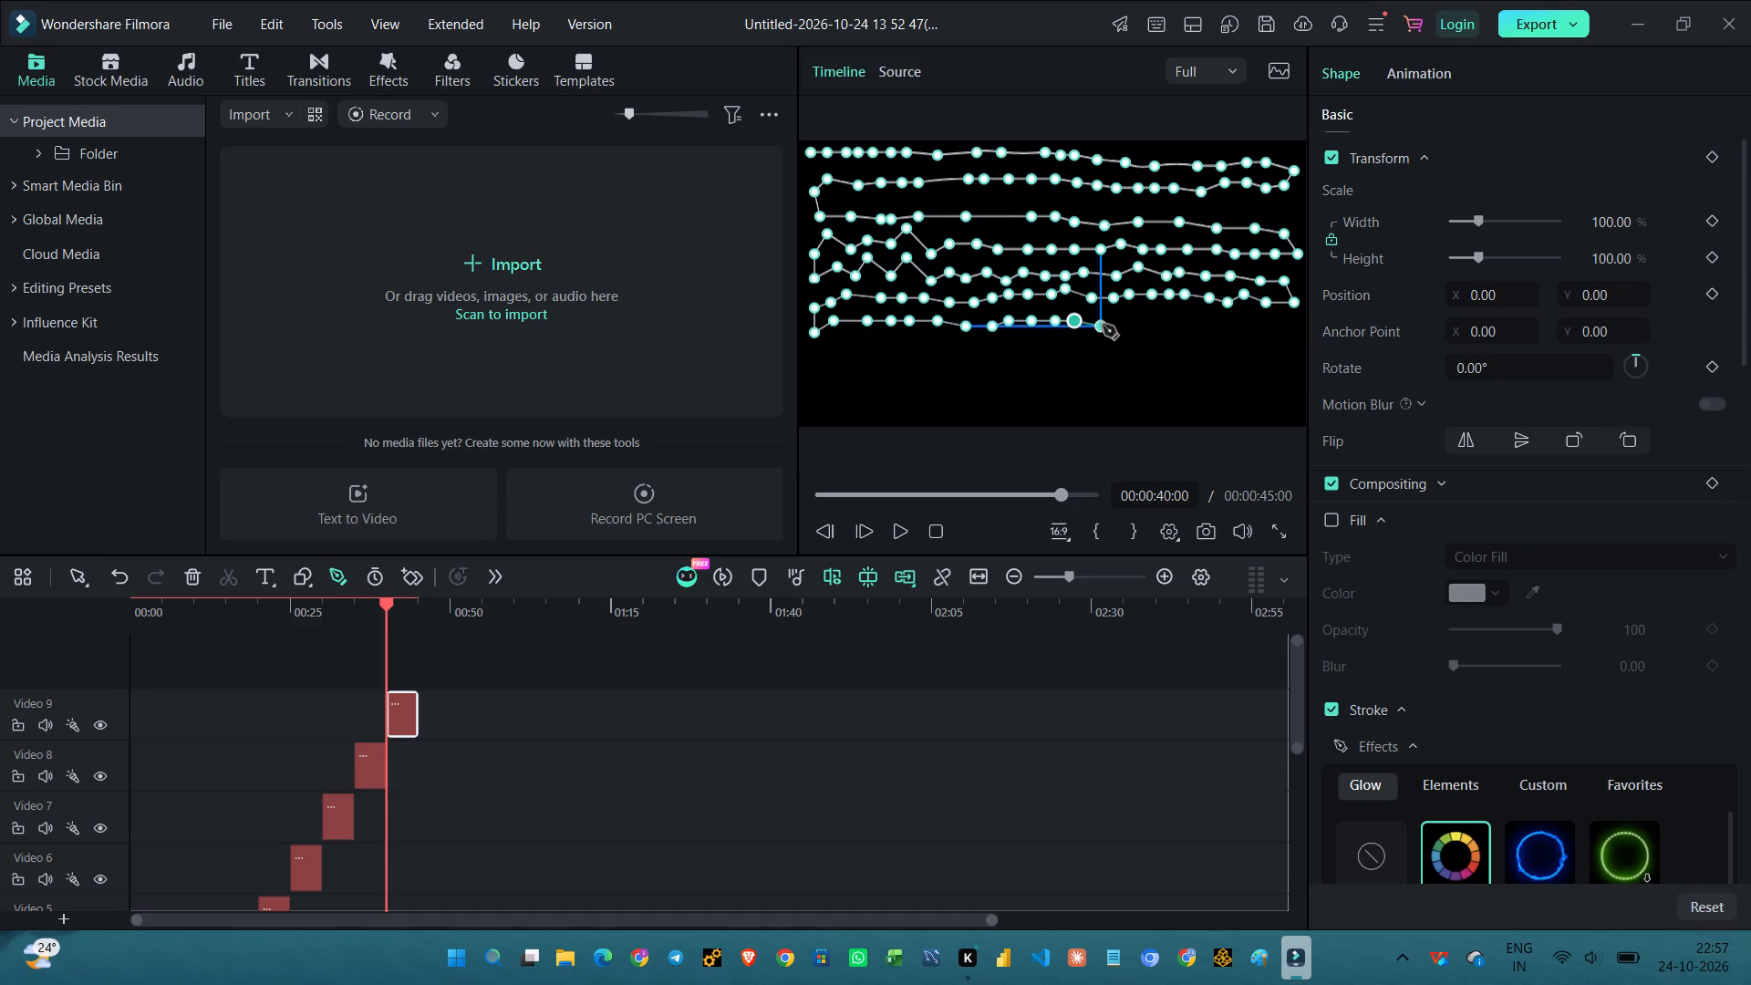
click(1103, 325)
click(1146, 325)
drag(1175, 325, 1218, 327)
click(1218, 327)
click(1227, 327)
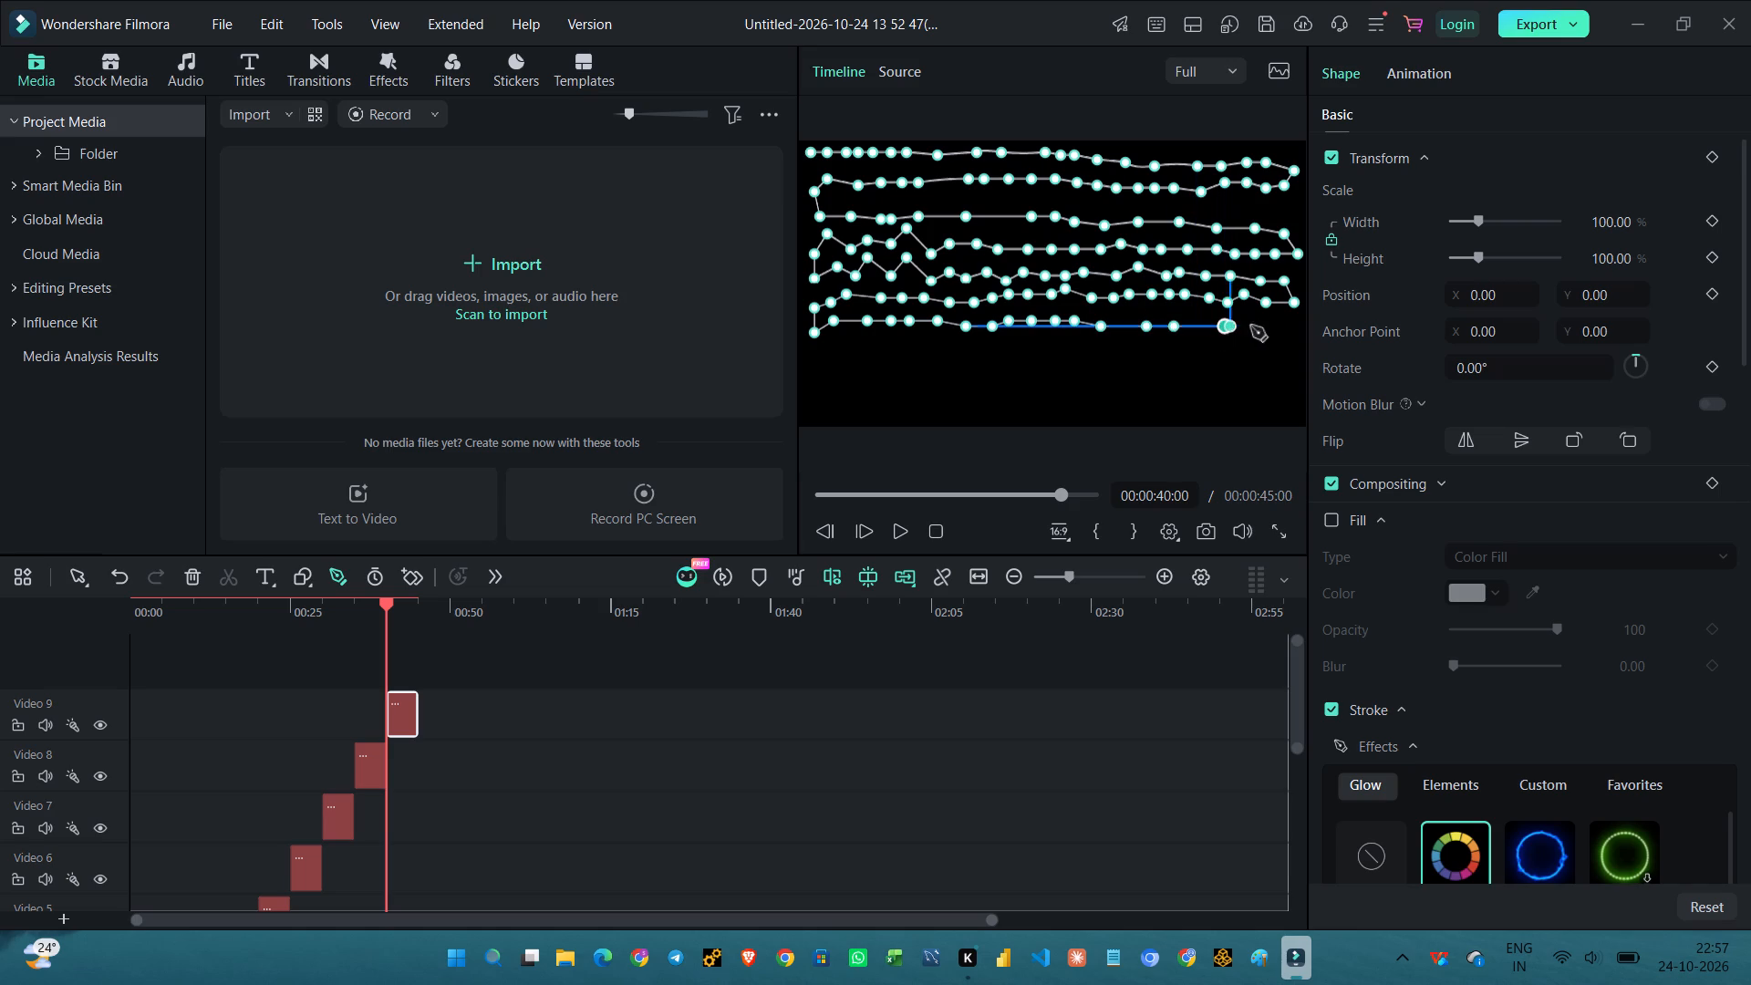
click(1256, 327)
click(1276, 327)
click(1291, 328)
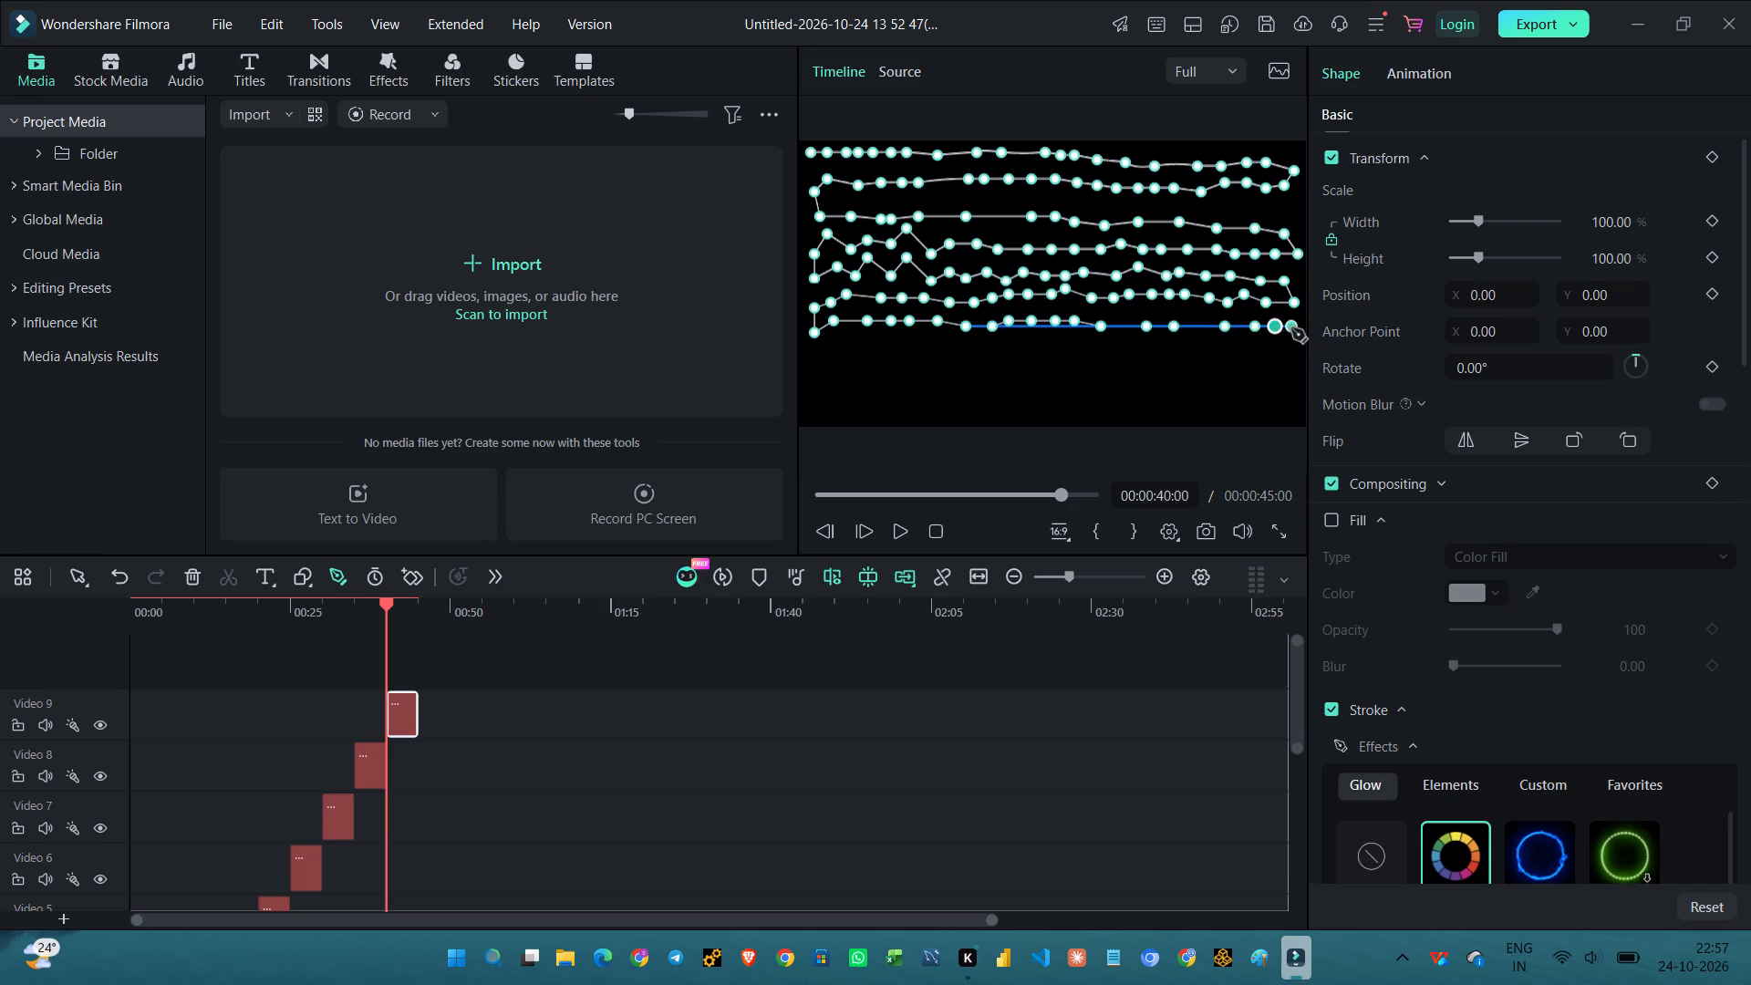
Turn the ninth path down at the right edge and draw its eighth row leftward to the centre, nearly level with a slight rise.
click(1292, 348)
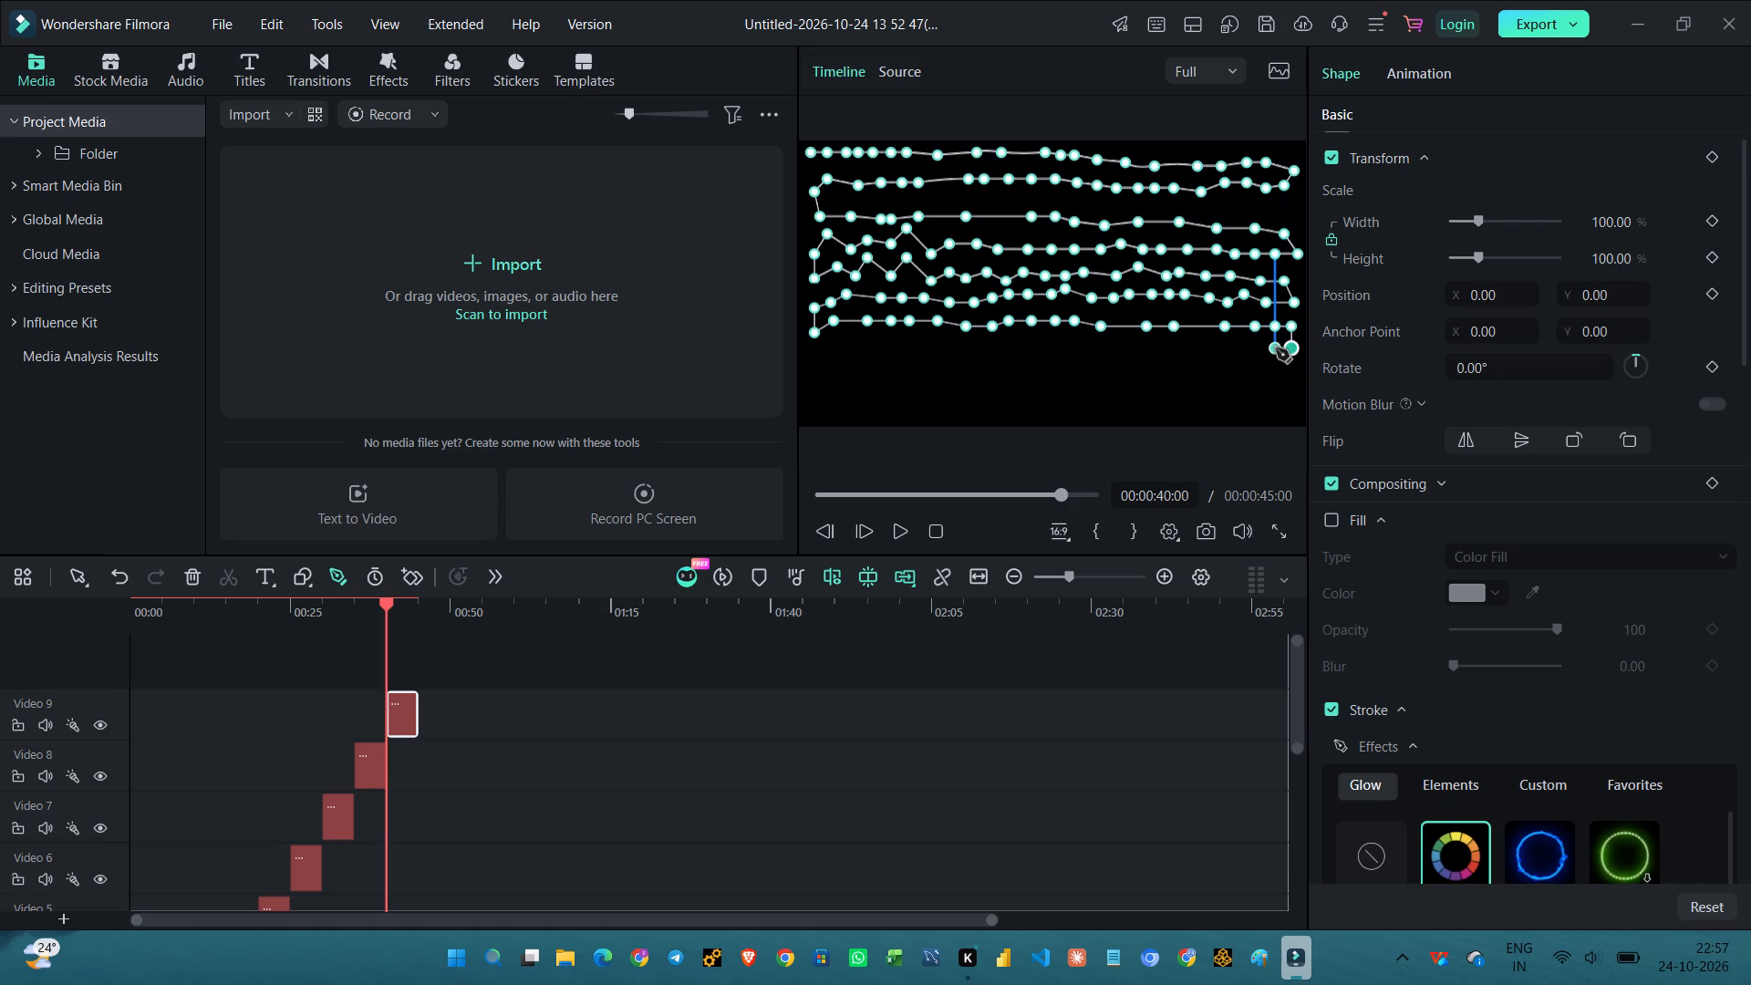
click(1276, 348)
click(1247, 348)
click(1226, 348)
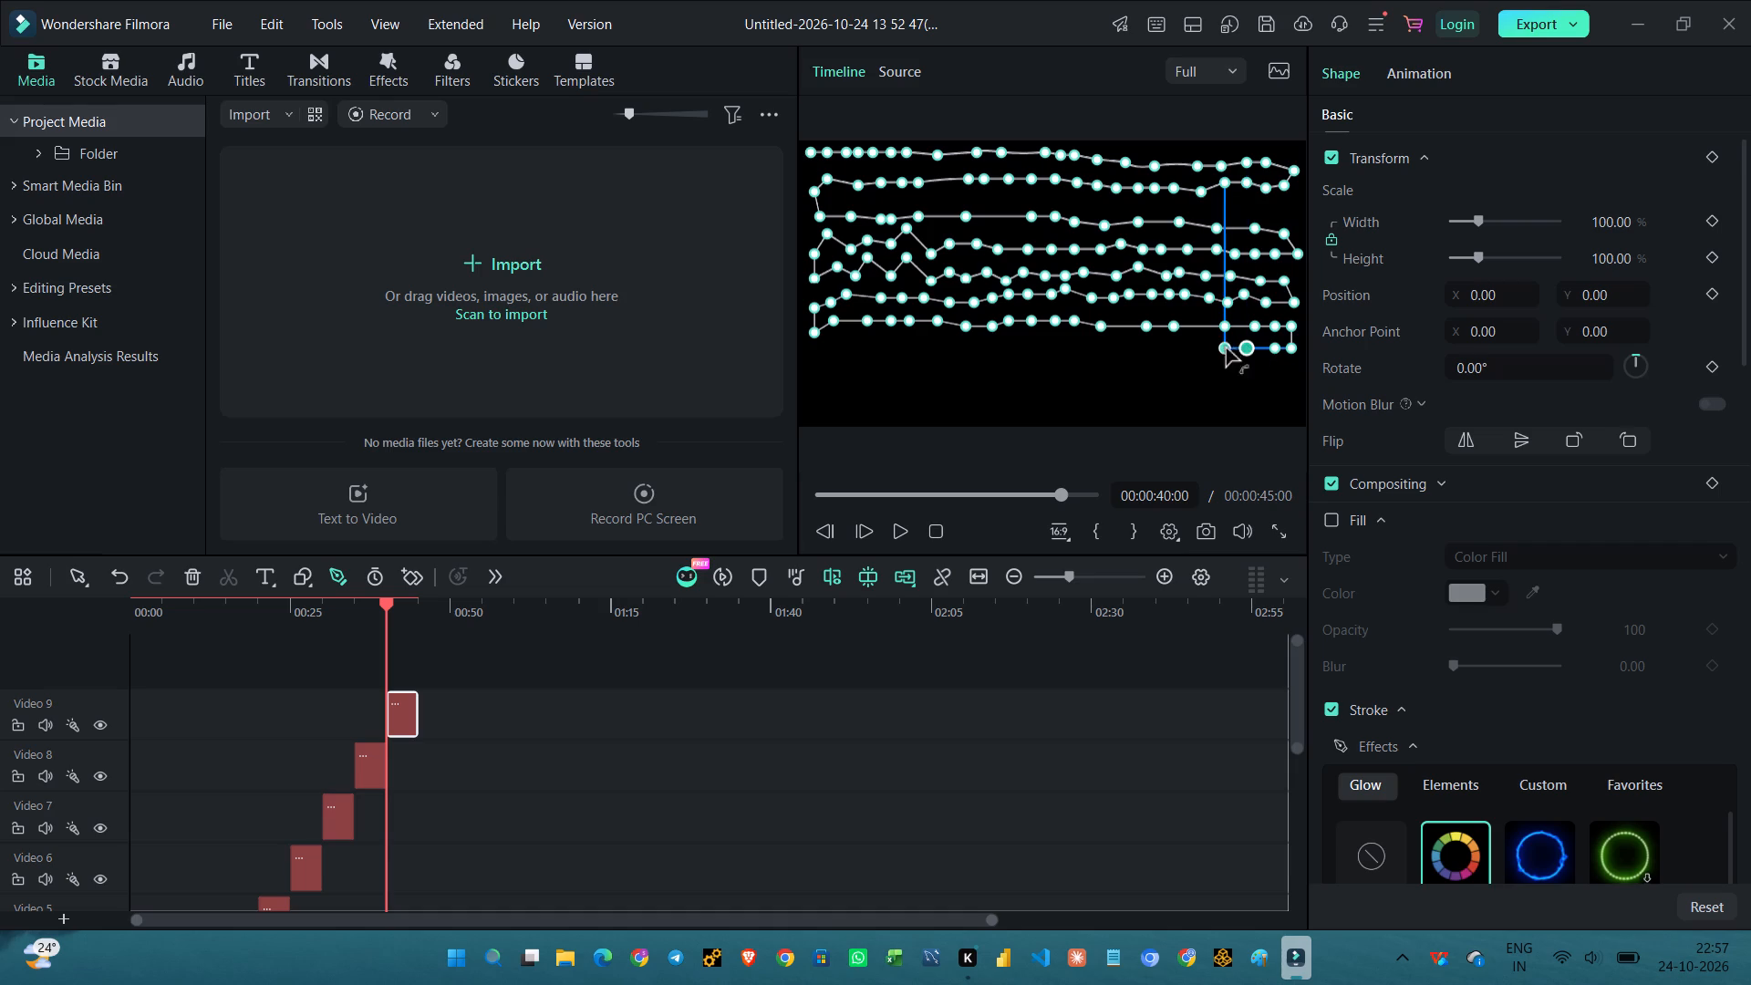
click(1211, 352)
click(1186, 350)
click(1158, 350)
click(1137, 348)
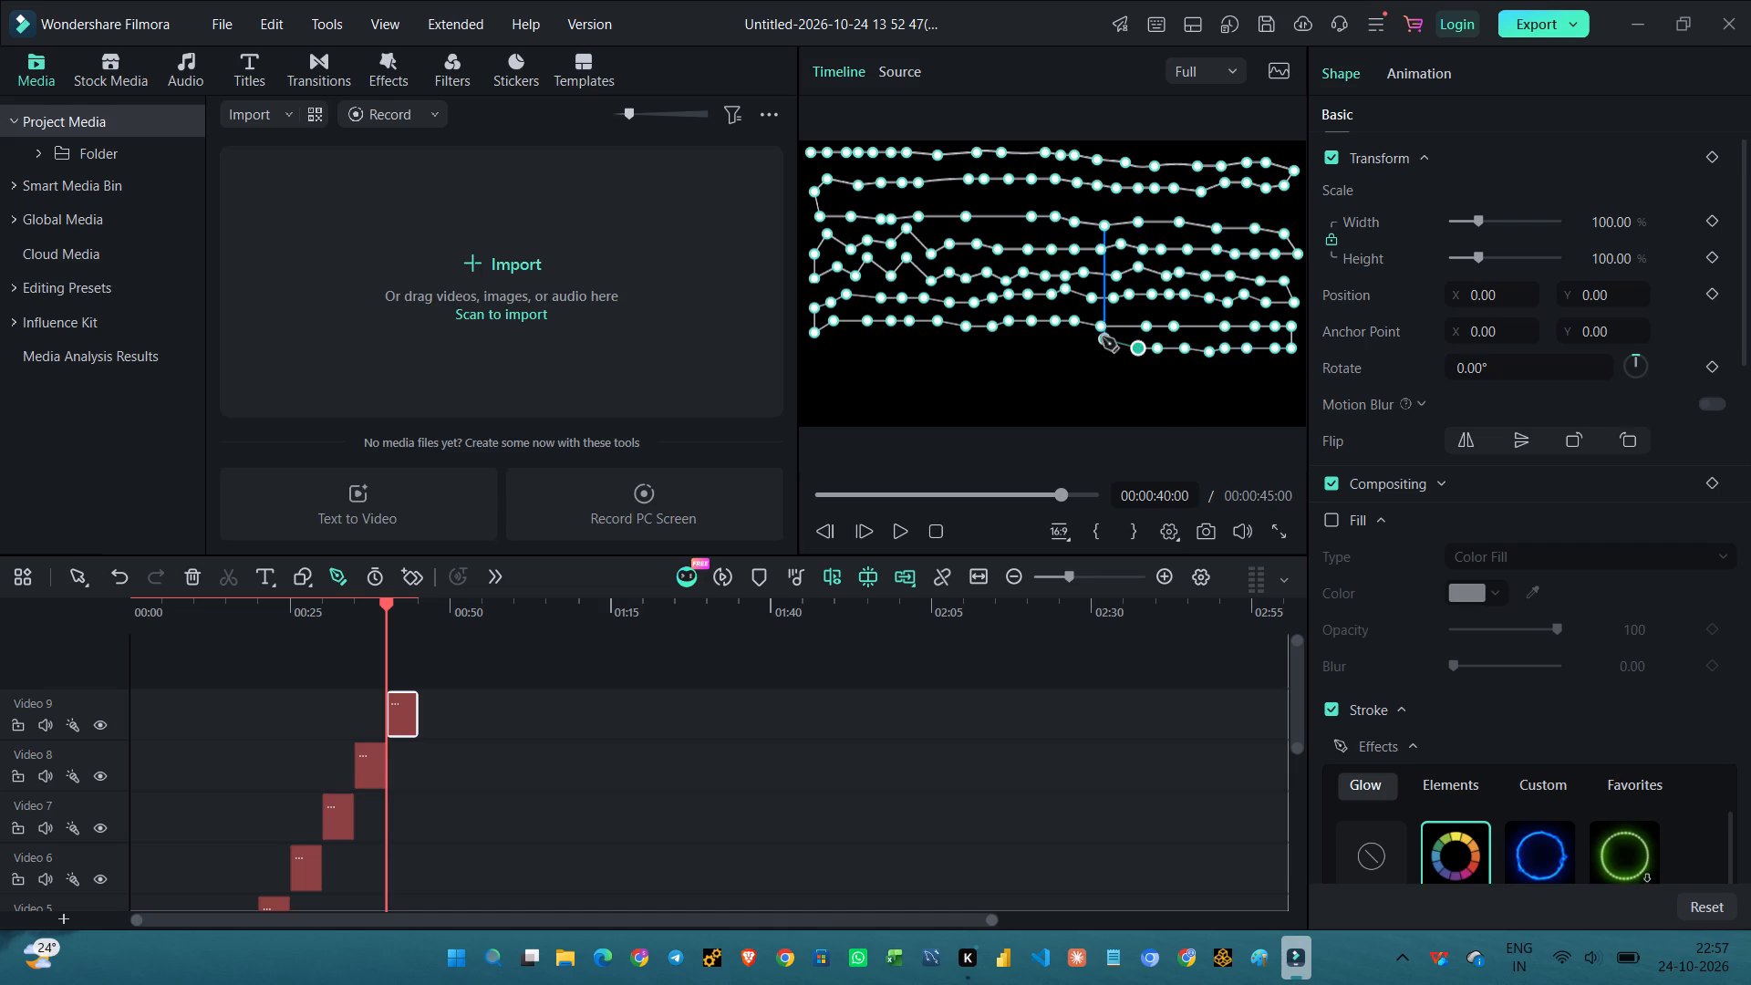
click(1103, 337)
click(1087, 341)
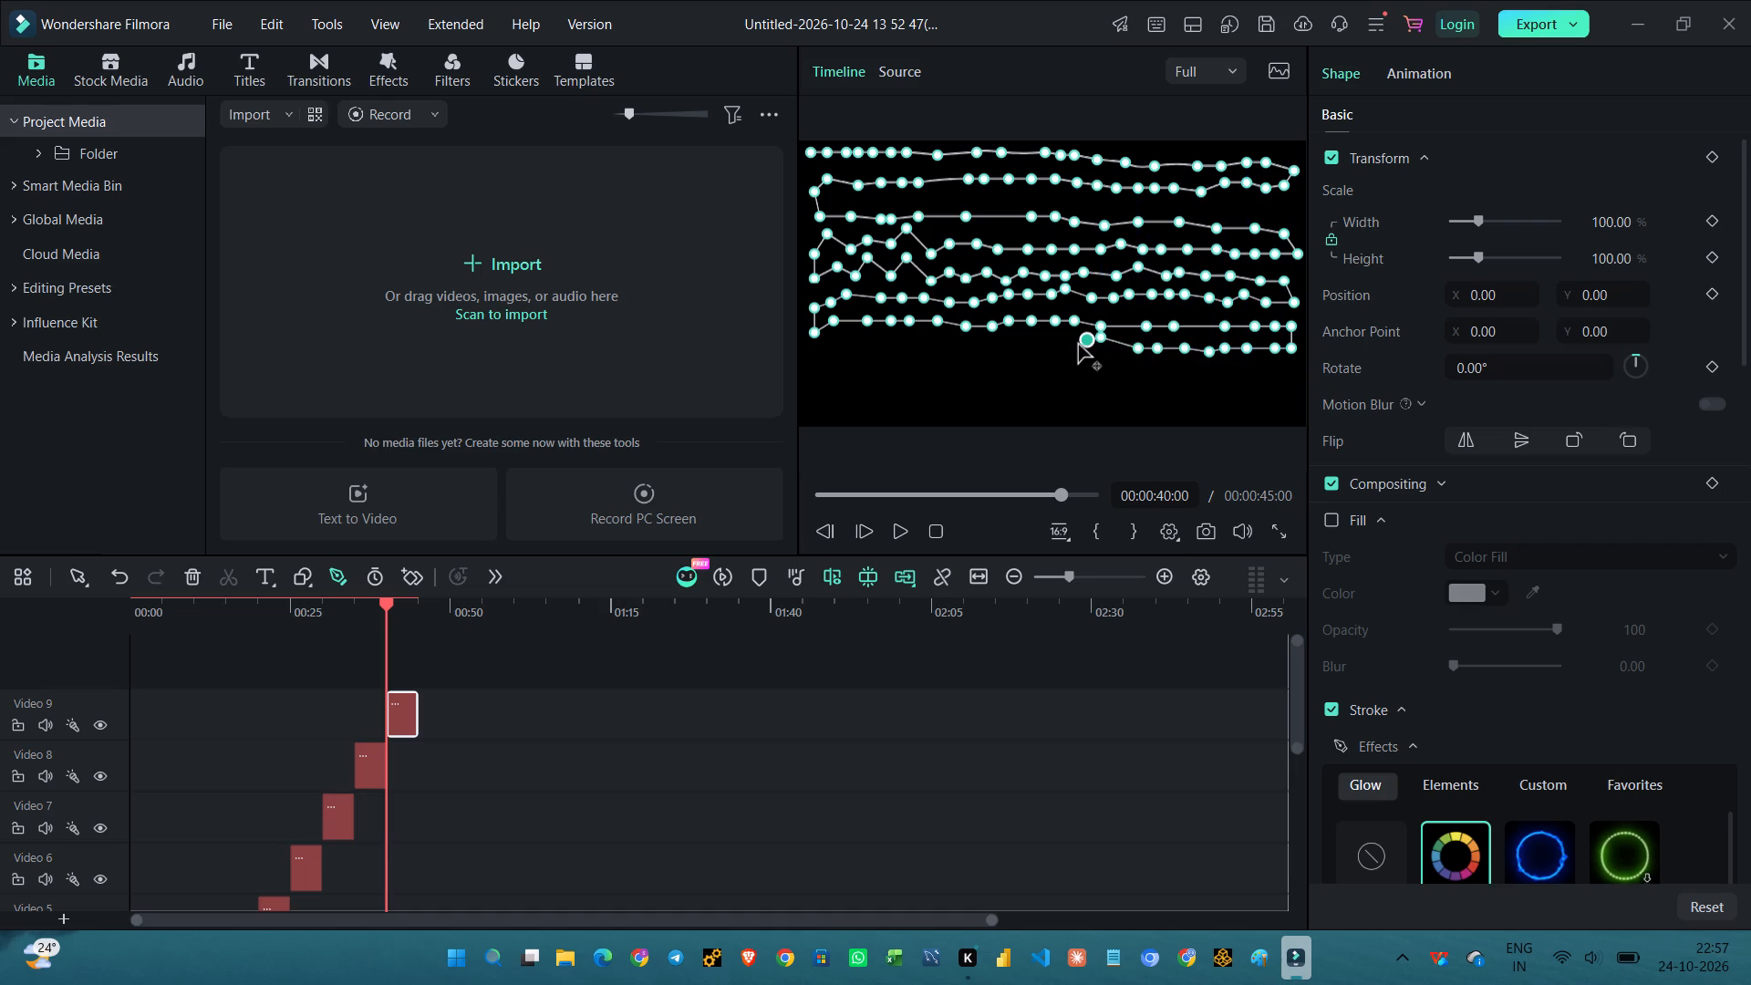
click(1071, 345)
click(1052, 345)
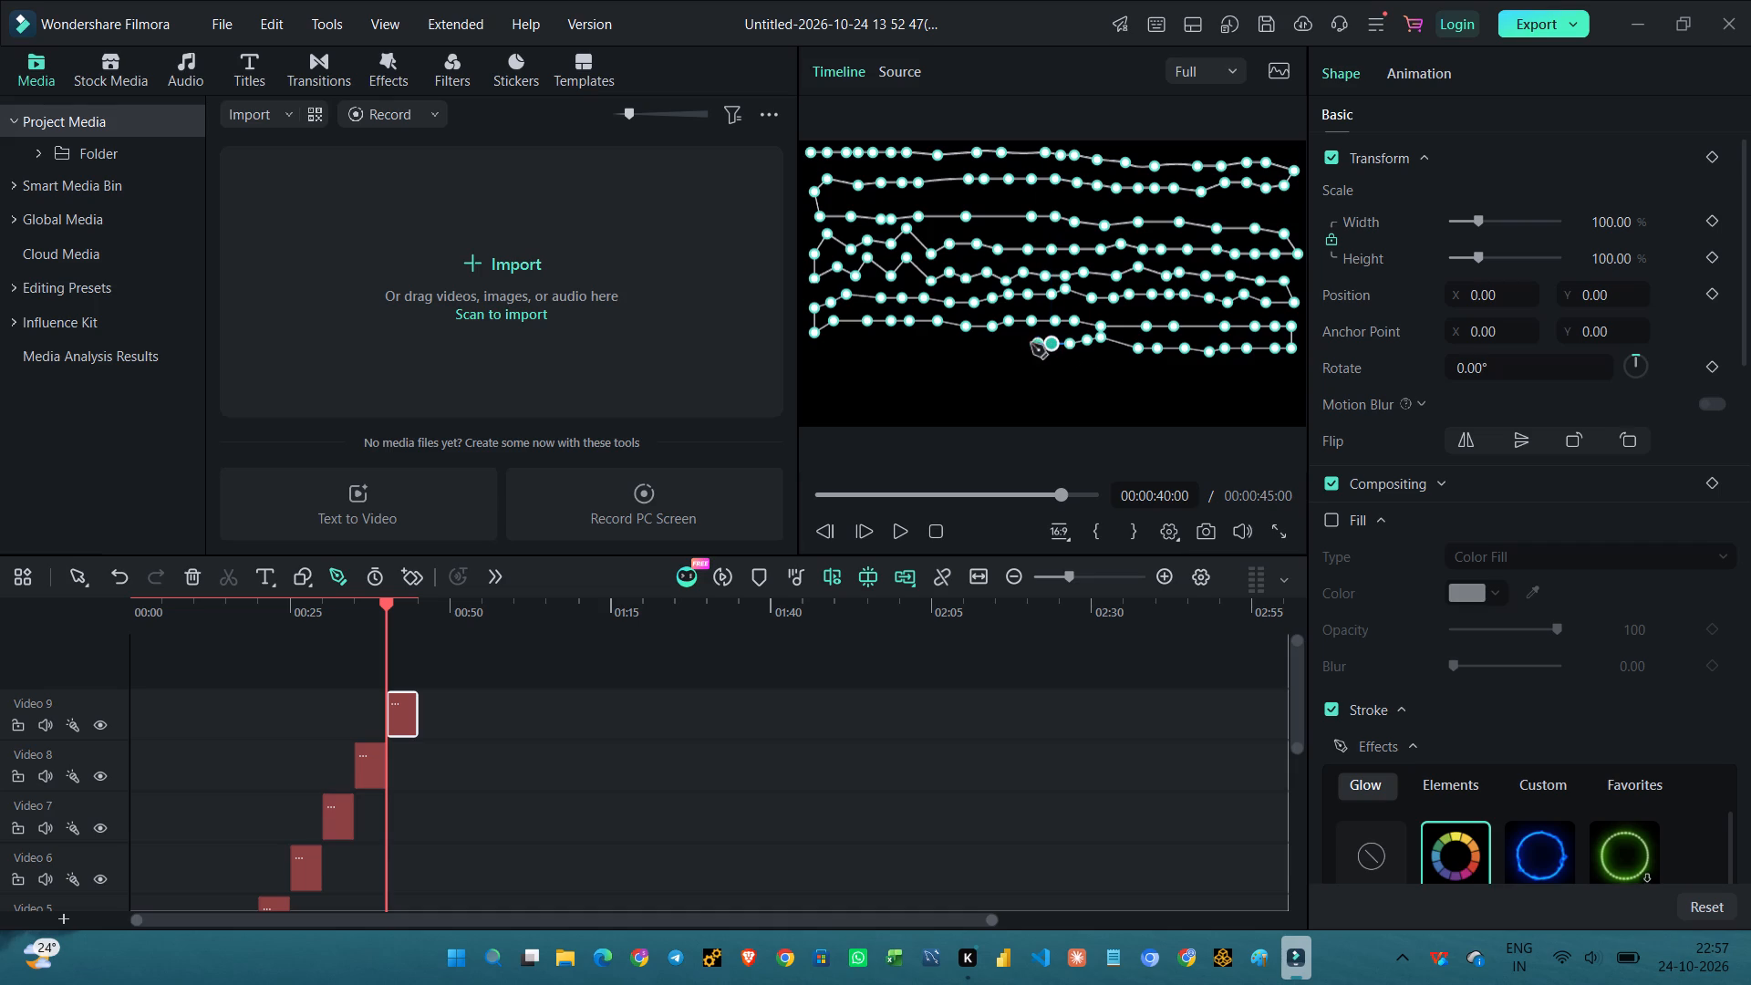
Continue the ninth path's eighth row leftward from the centre with gentle waves, ending near the frame's left edge.
click(1031, 344)
click(1009, 342)
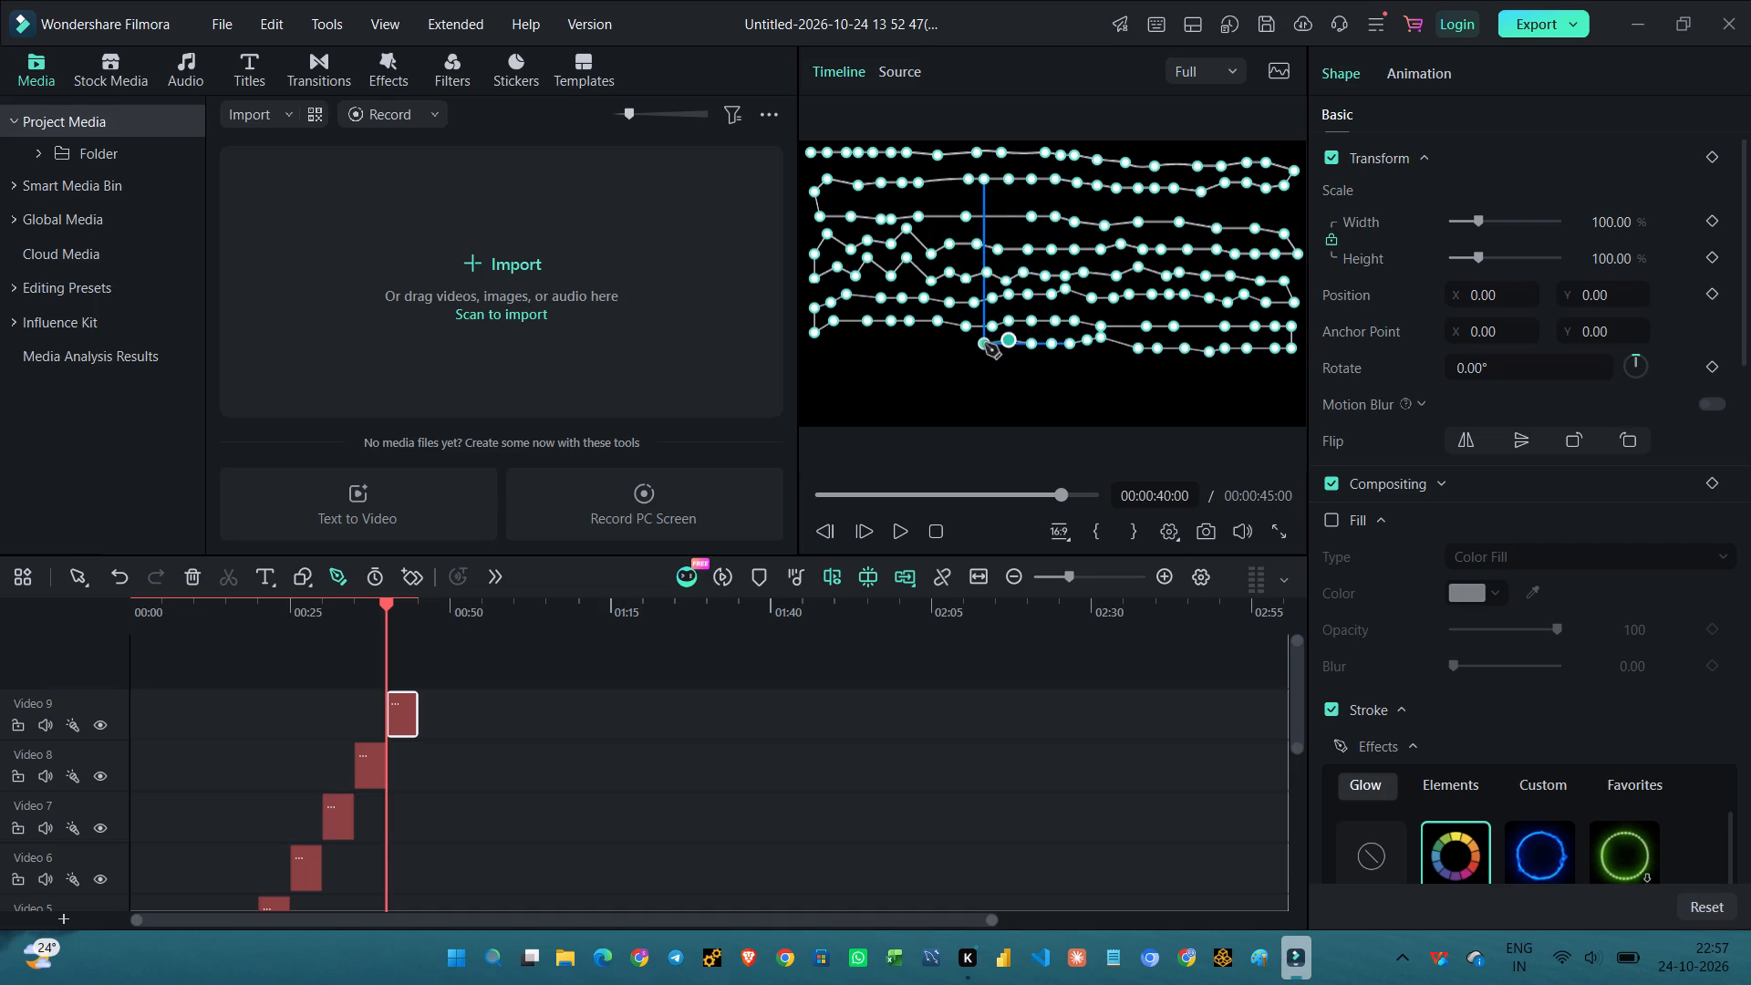
click(985, 344)
click(967, 345)
click(940, 347)
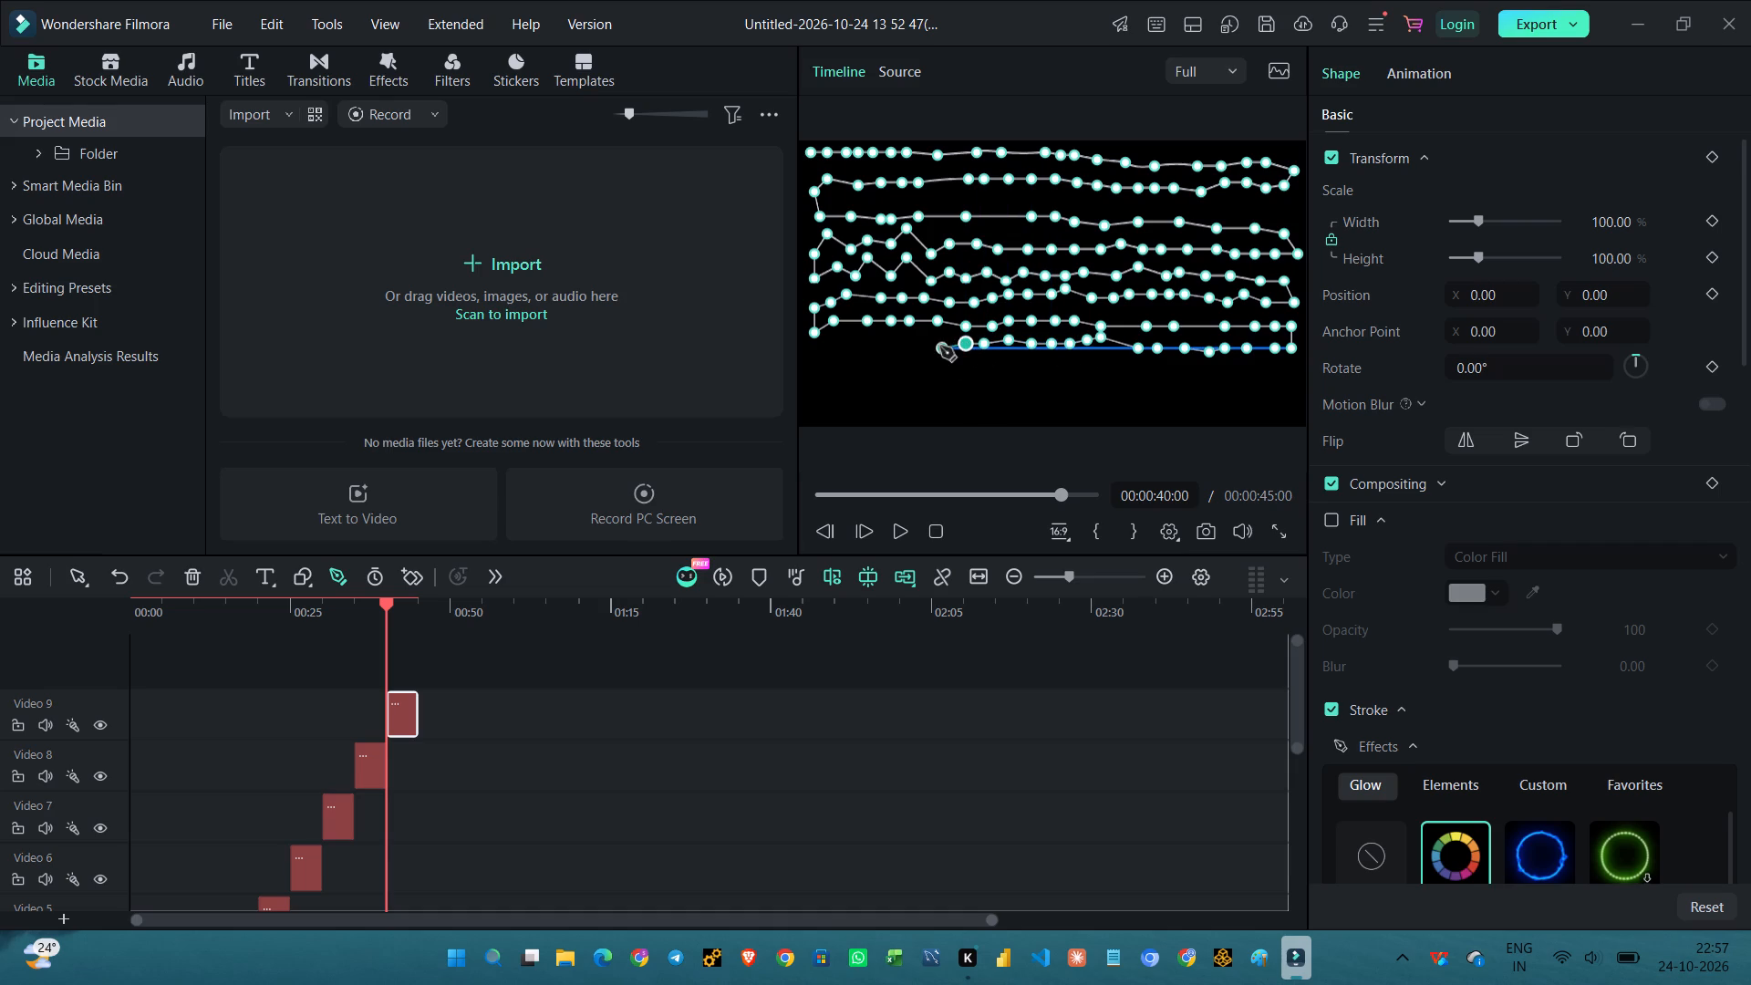
click(910, 340)
click(885, 344)
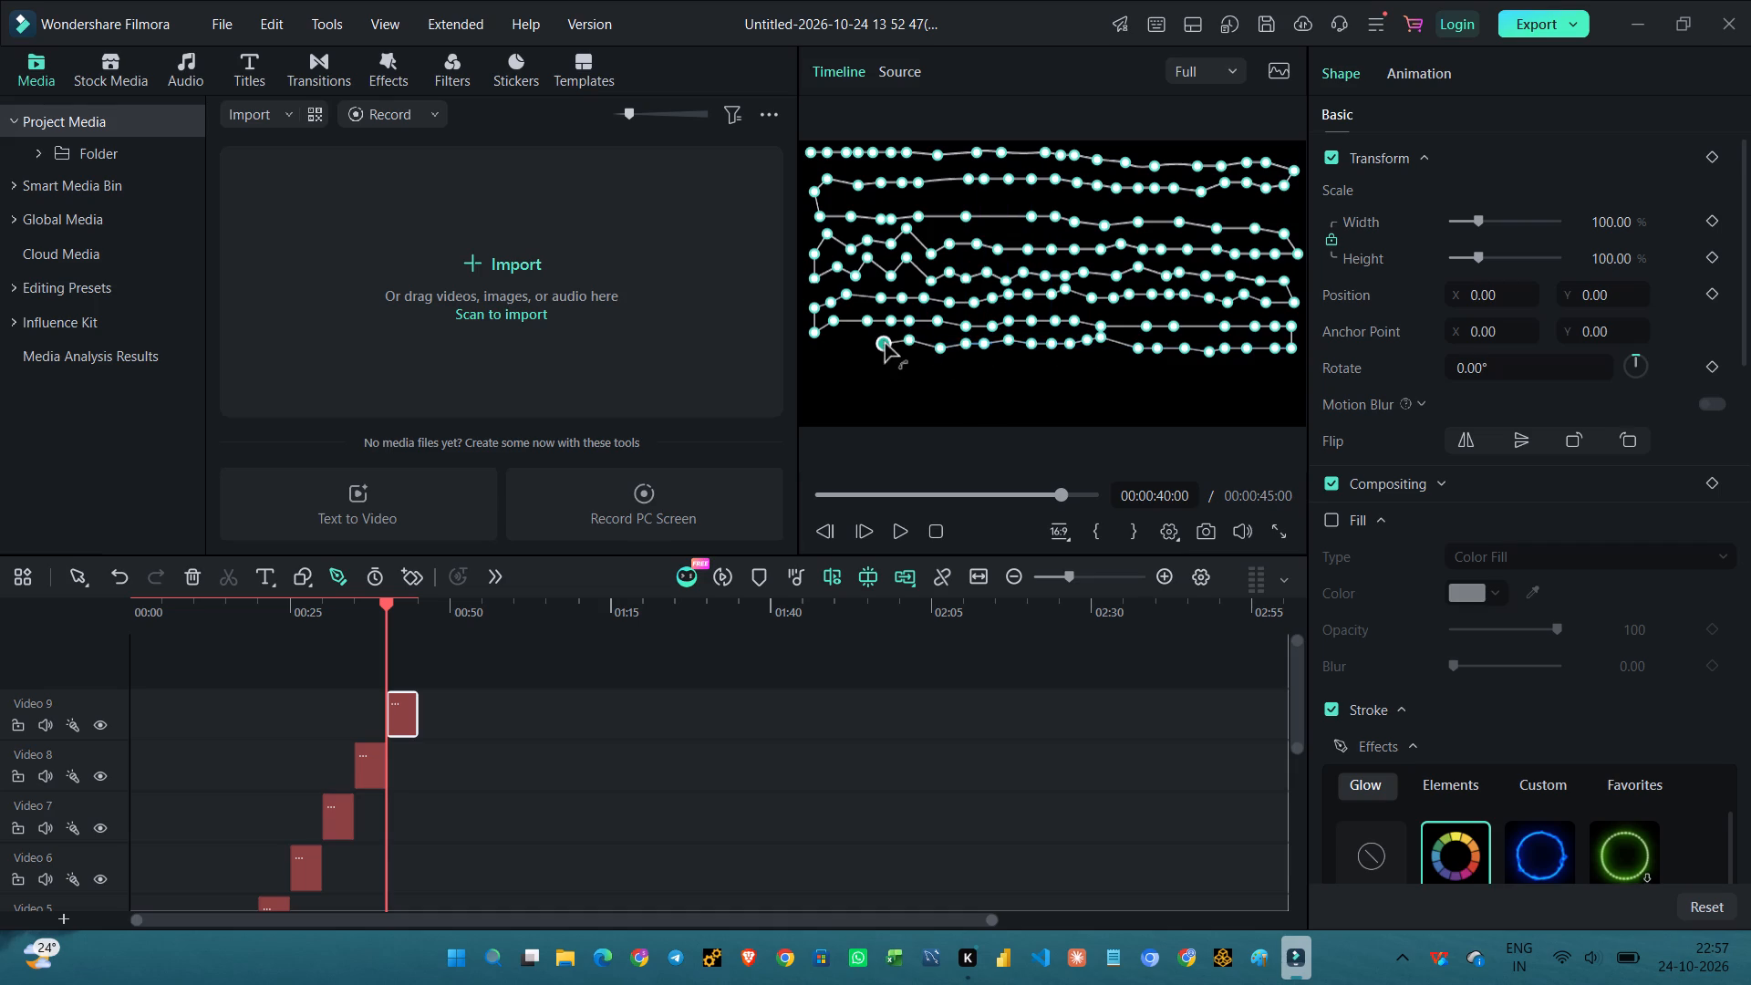
click(846, 347)
click(830, 351)
Turn the ninth path down at the left edge and draw its gently wavy ninth row rightward to the centre.
click(824, 378)
click(851, 377)
click(875, 366)
click(907, 366)
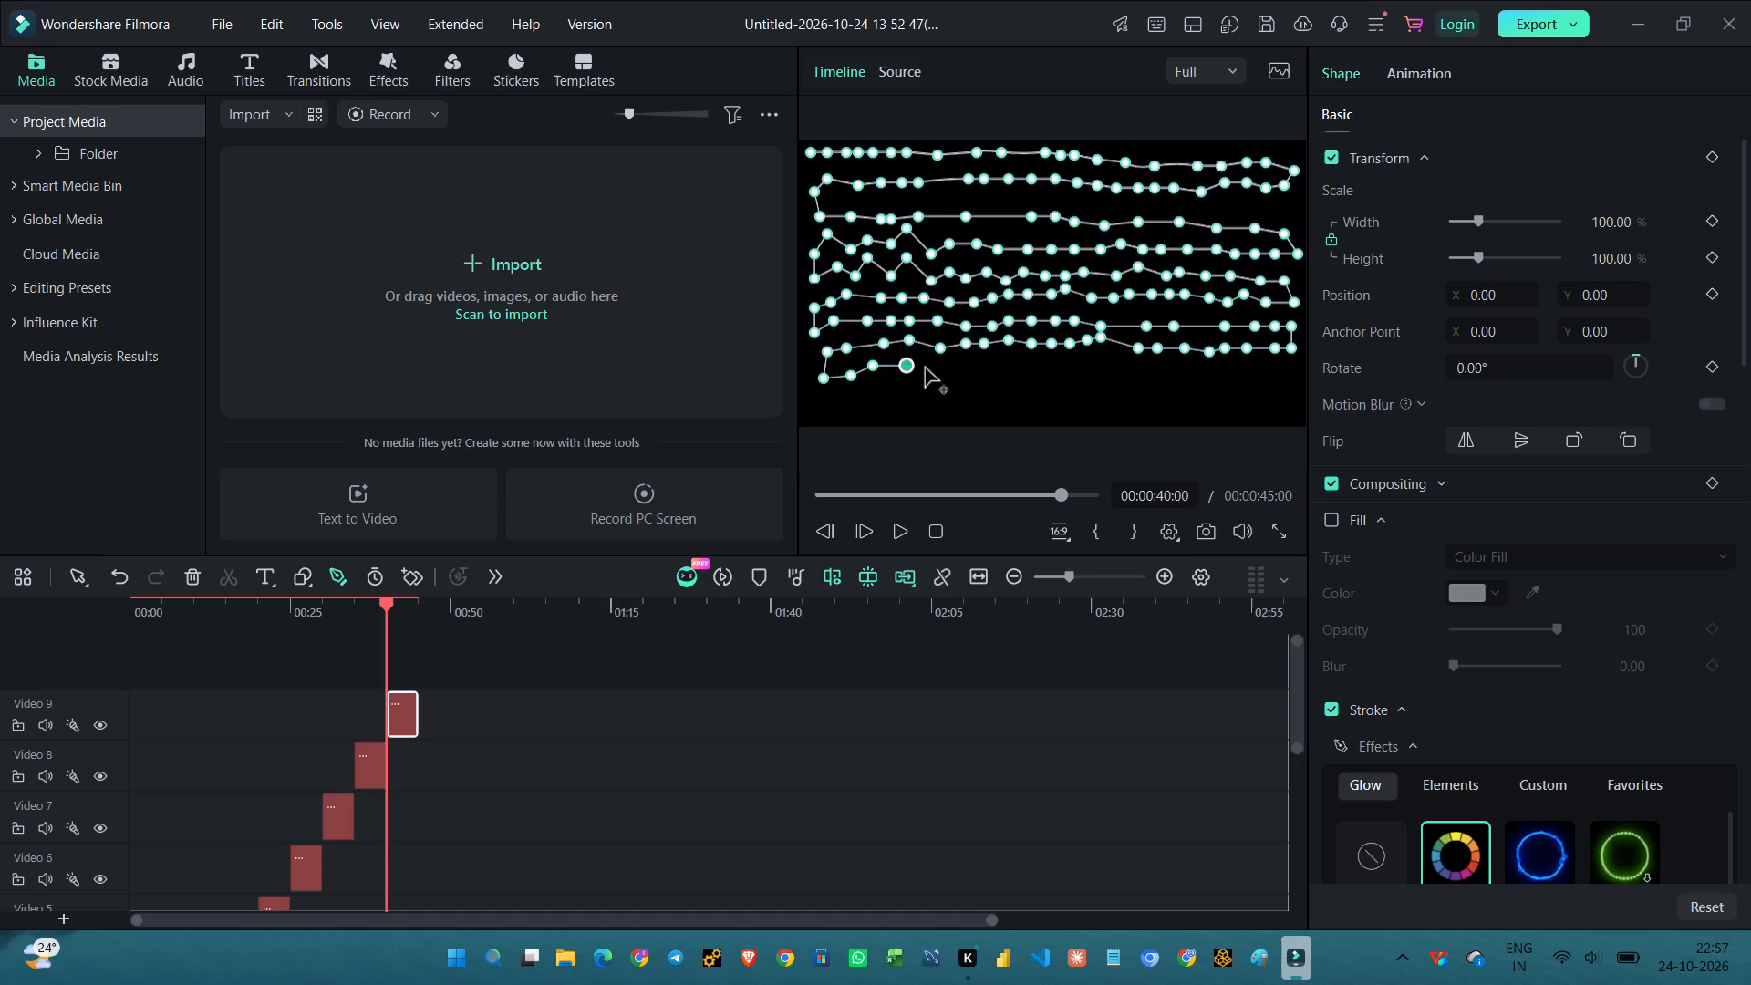
click(938, 371)
click(958, 371)
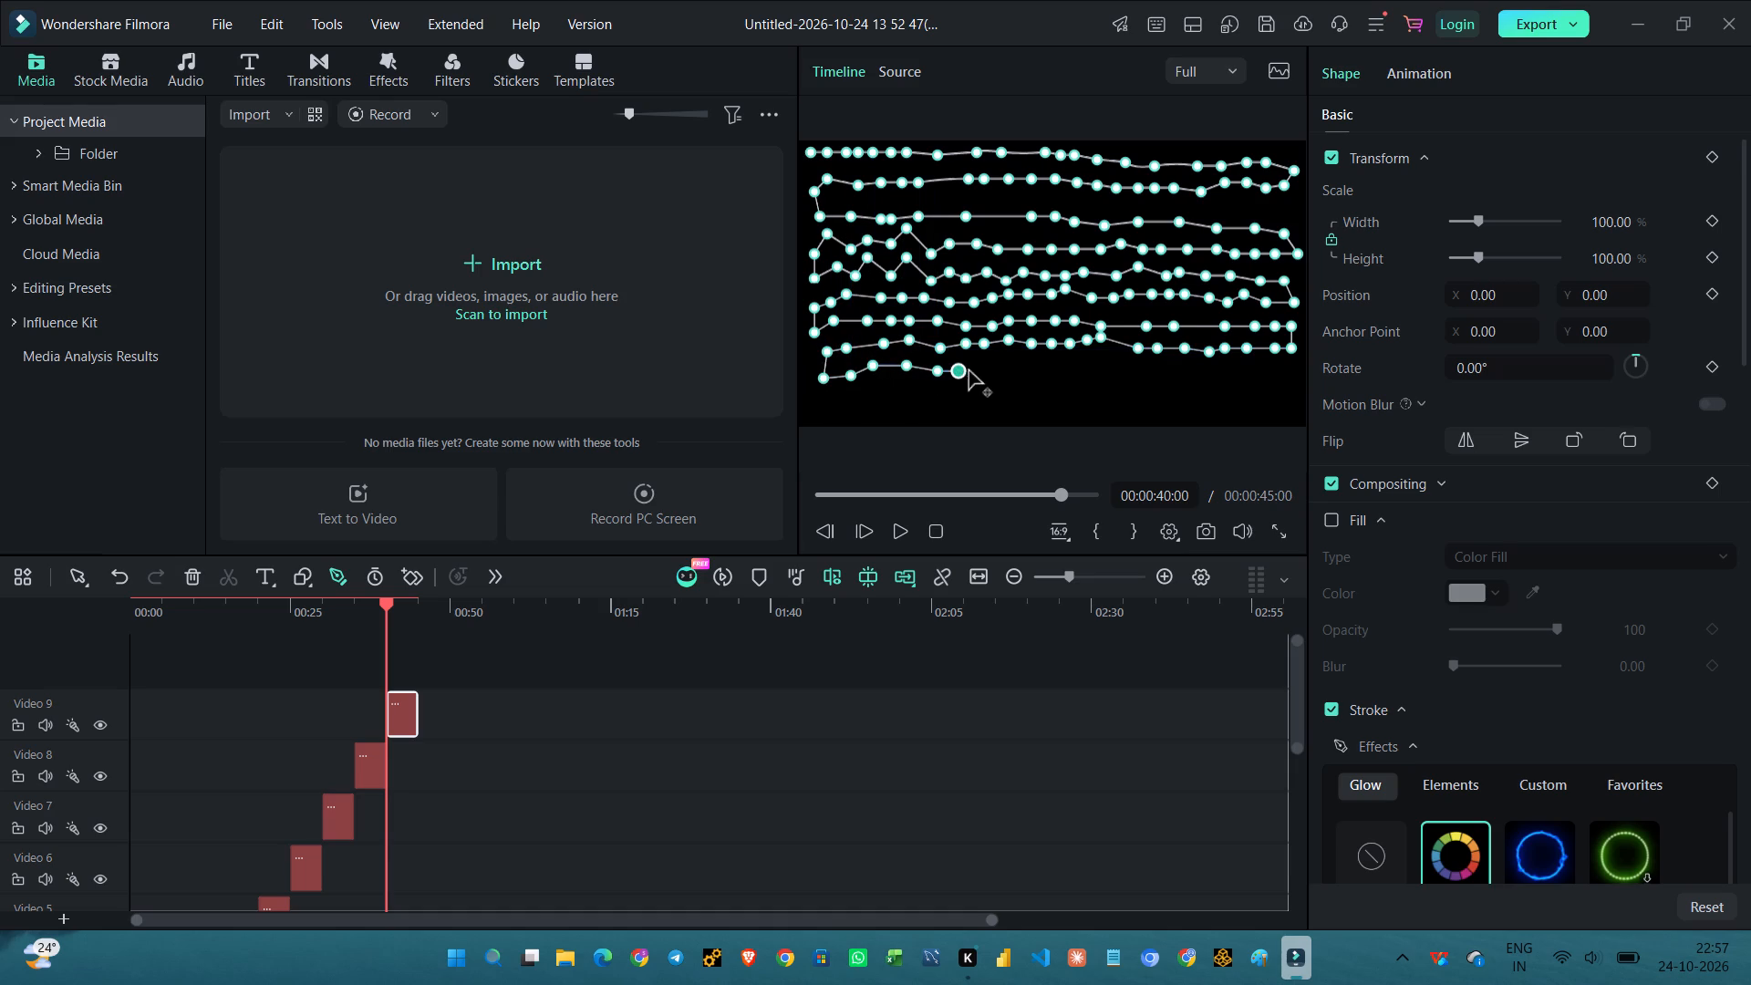
click(969, 371)
click(991, 371)
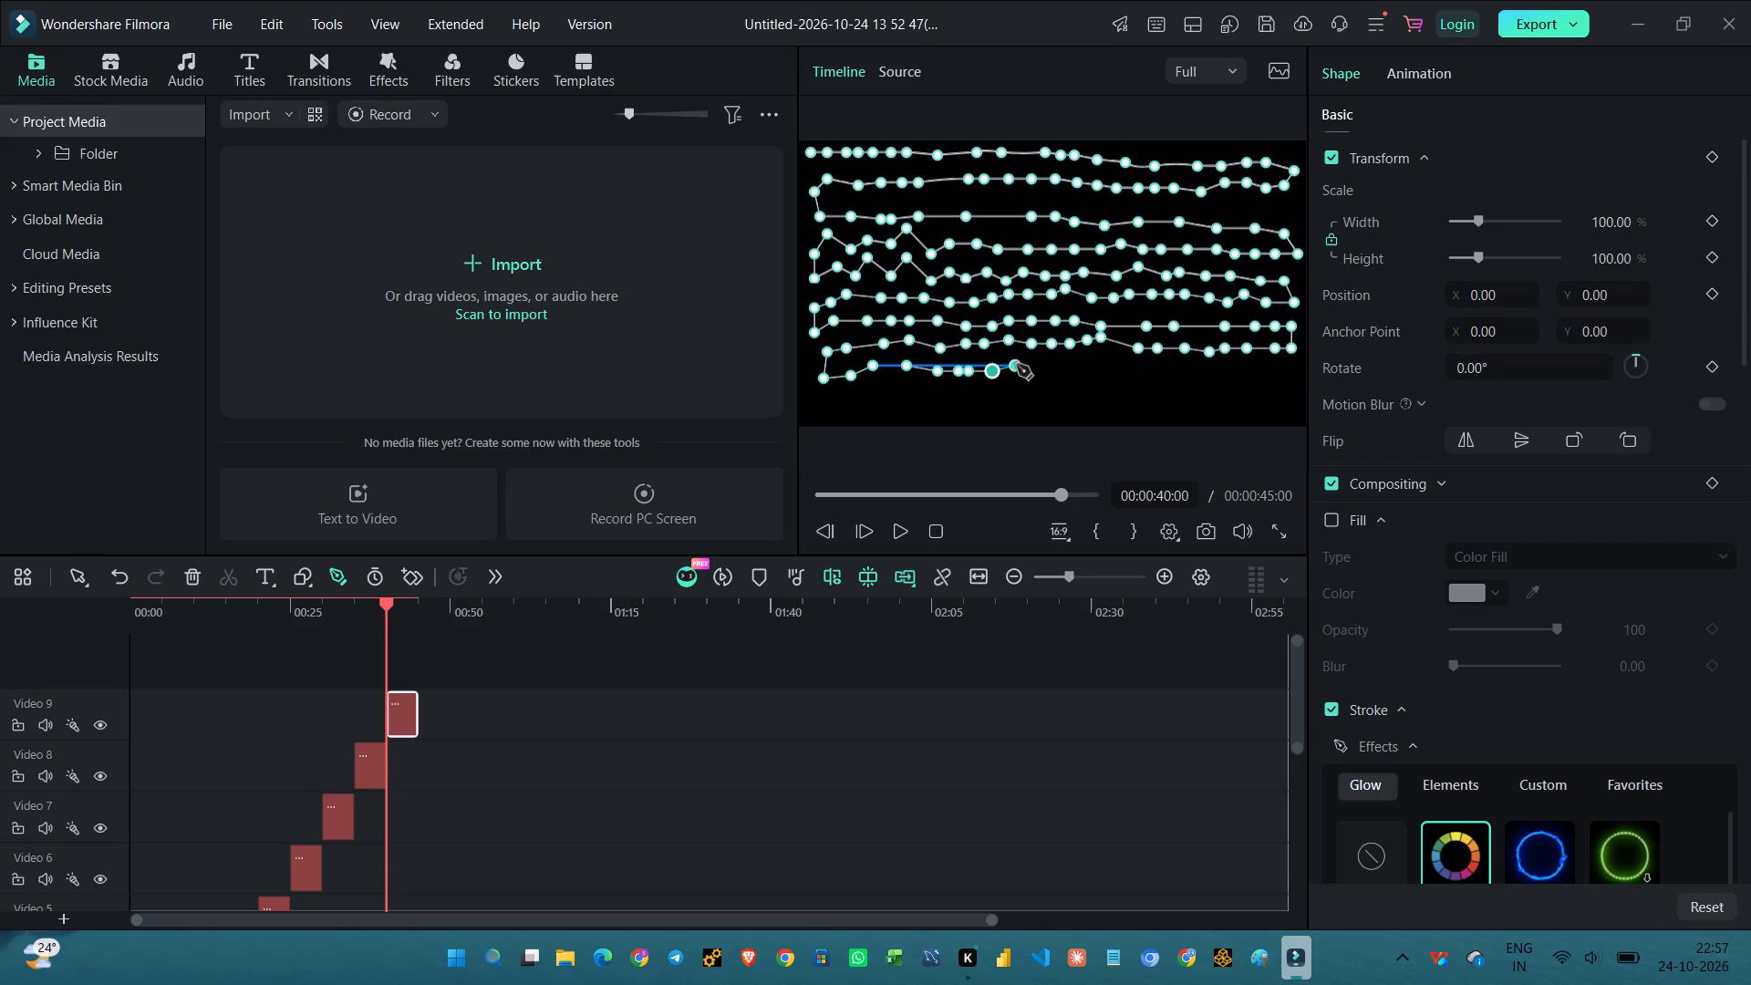
click(1017, 365)
click(1041, 368)
click(1067, 373)
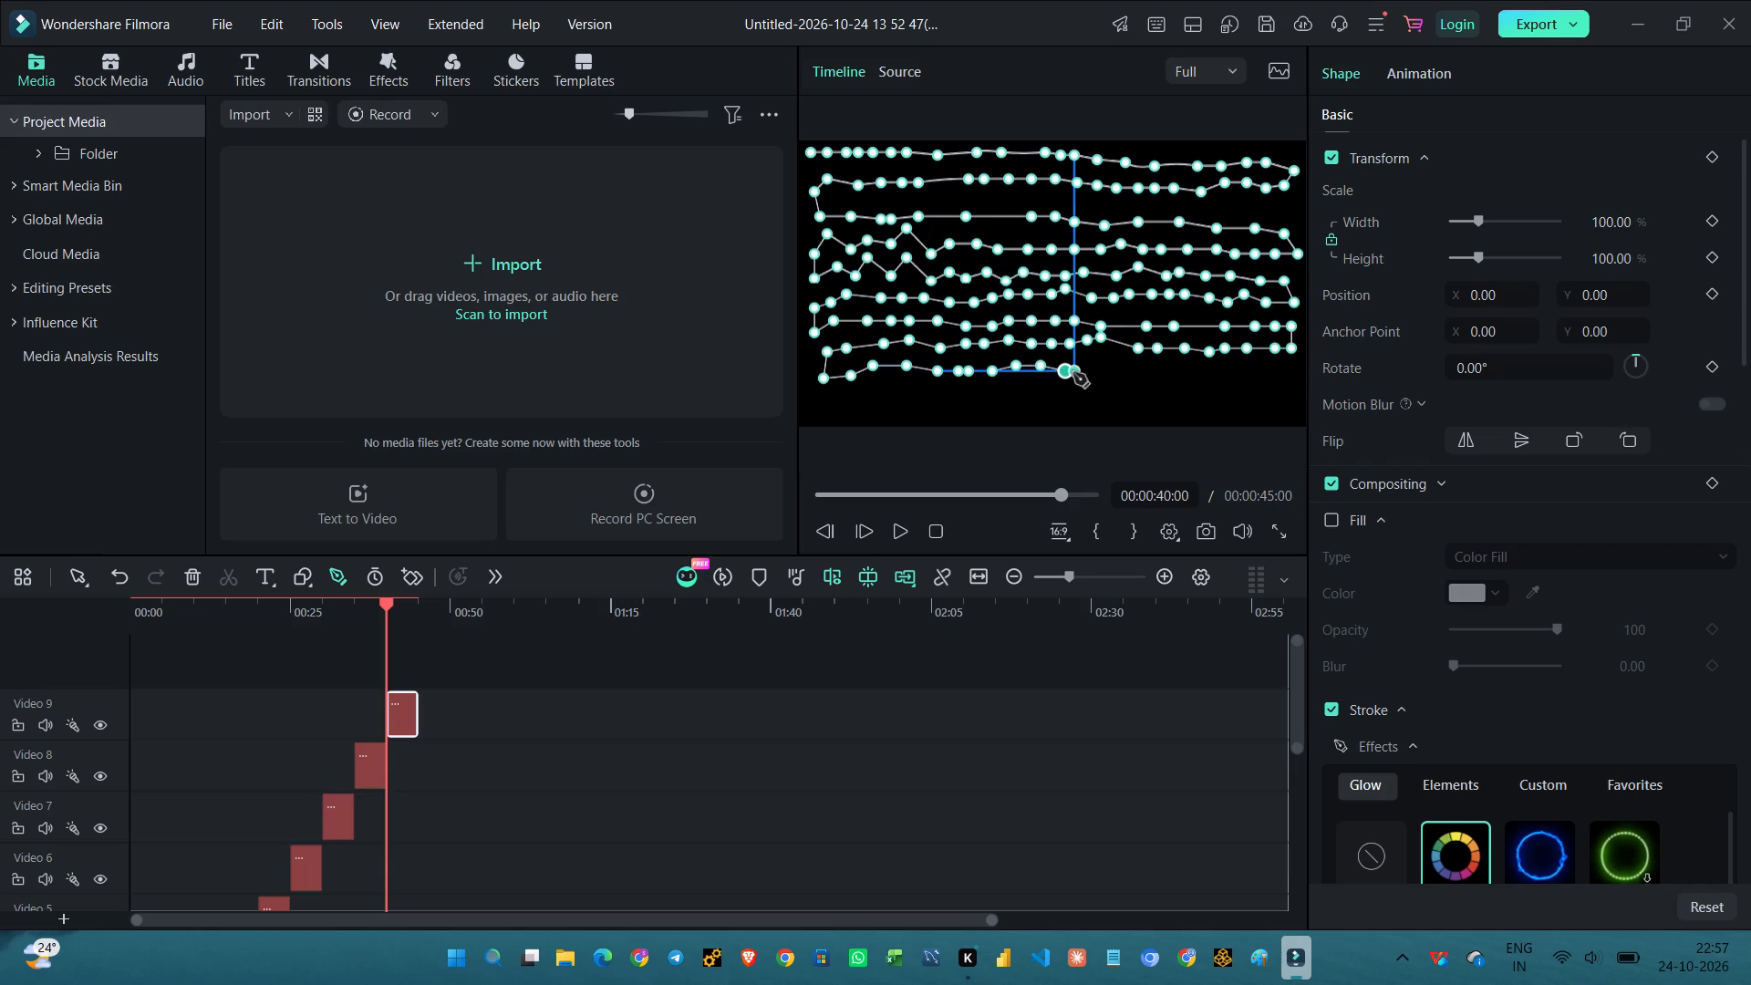
click(1073, 373)
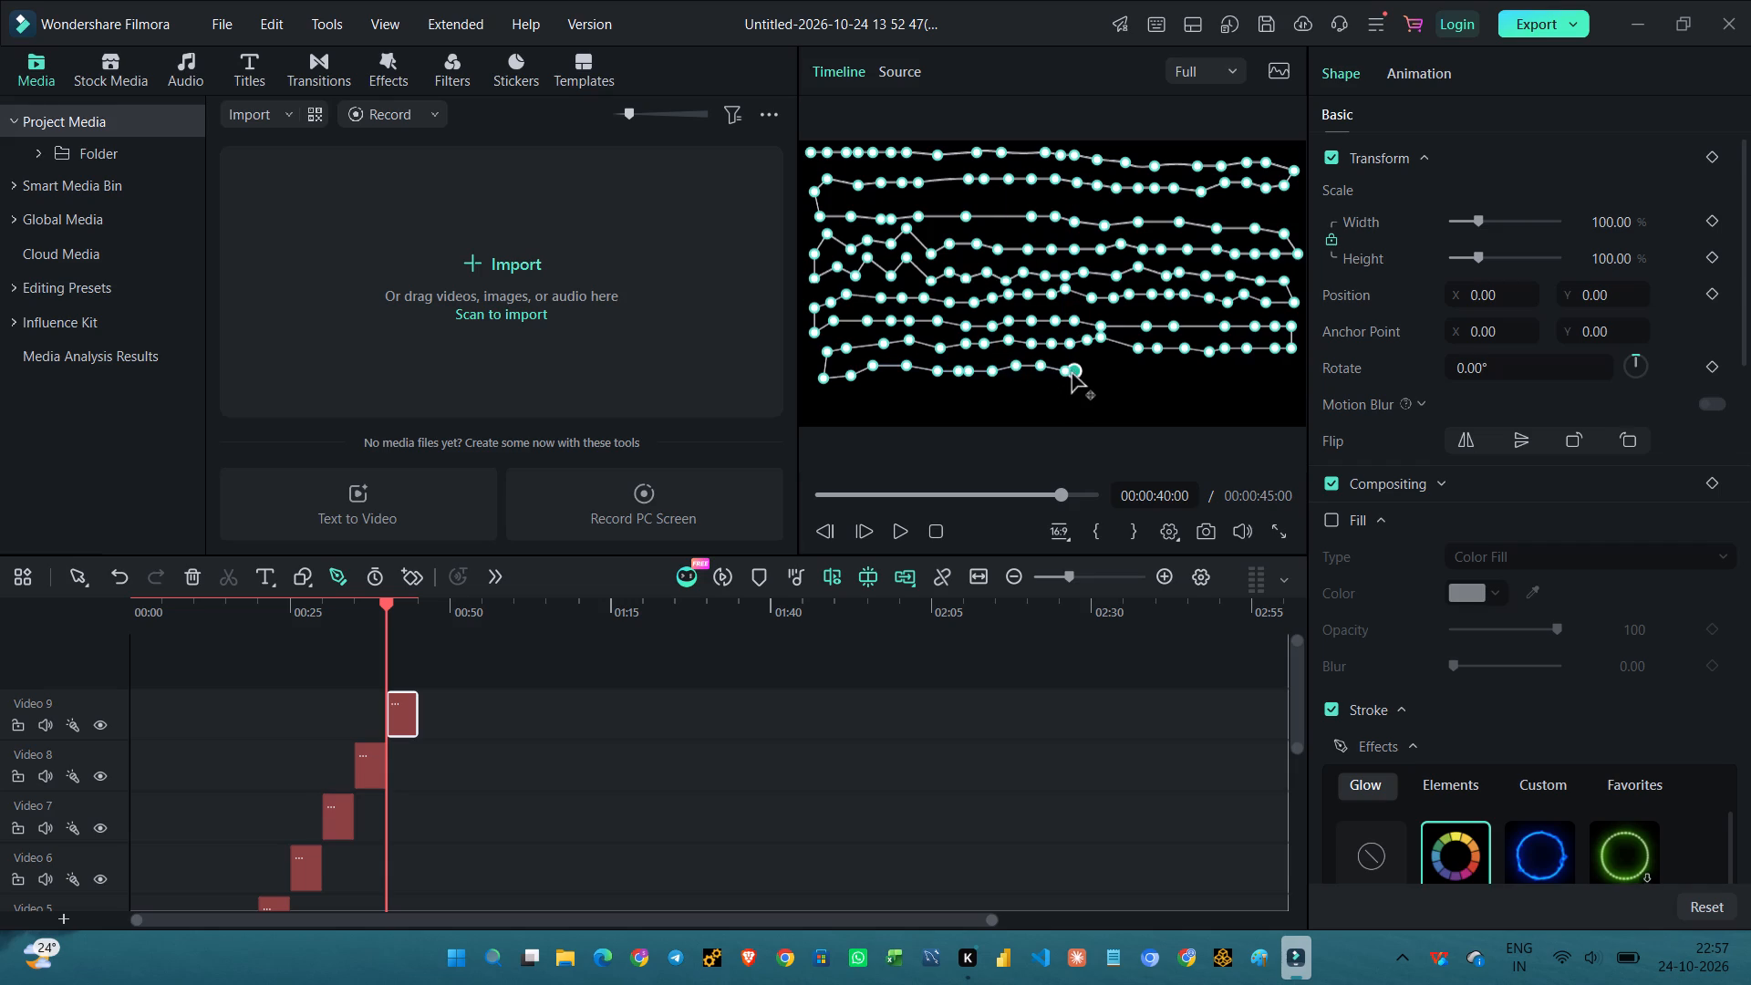
Continue the ninth path's ninth row rightward from the centre with slight waves, ending at the frame's right edge.
click(1112, 377)
click(1137, 368)
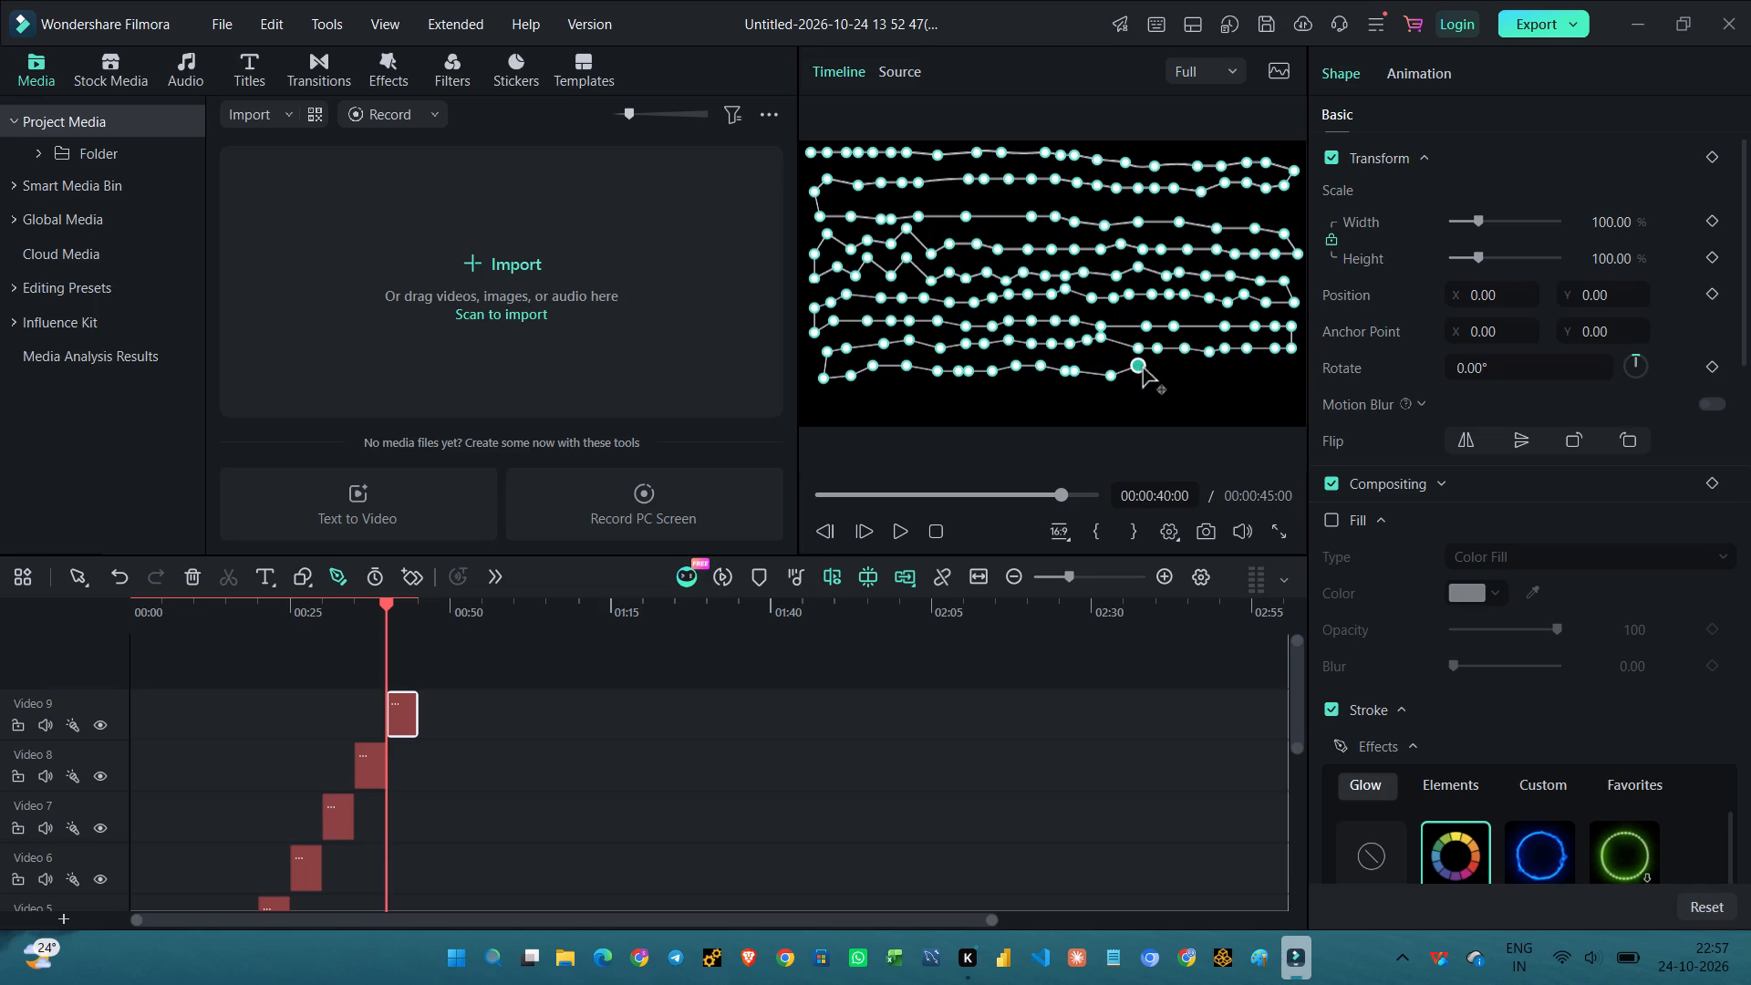
click(1154, 373)
click(1183, 372)
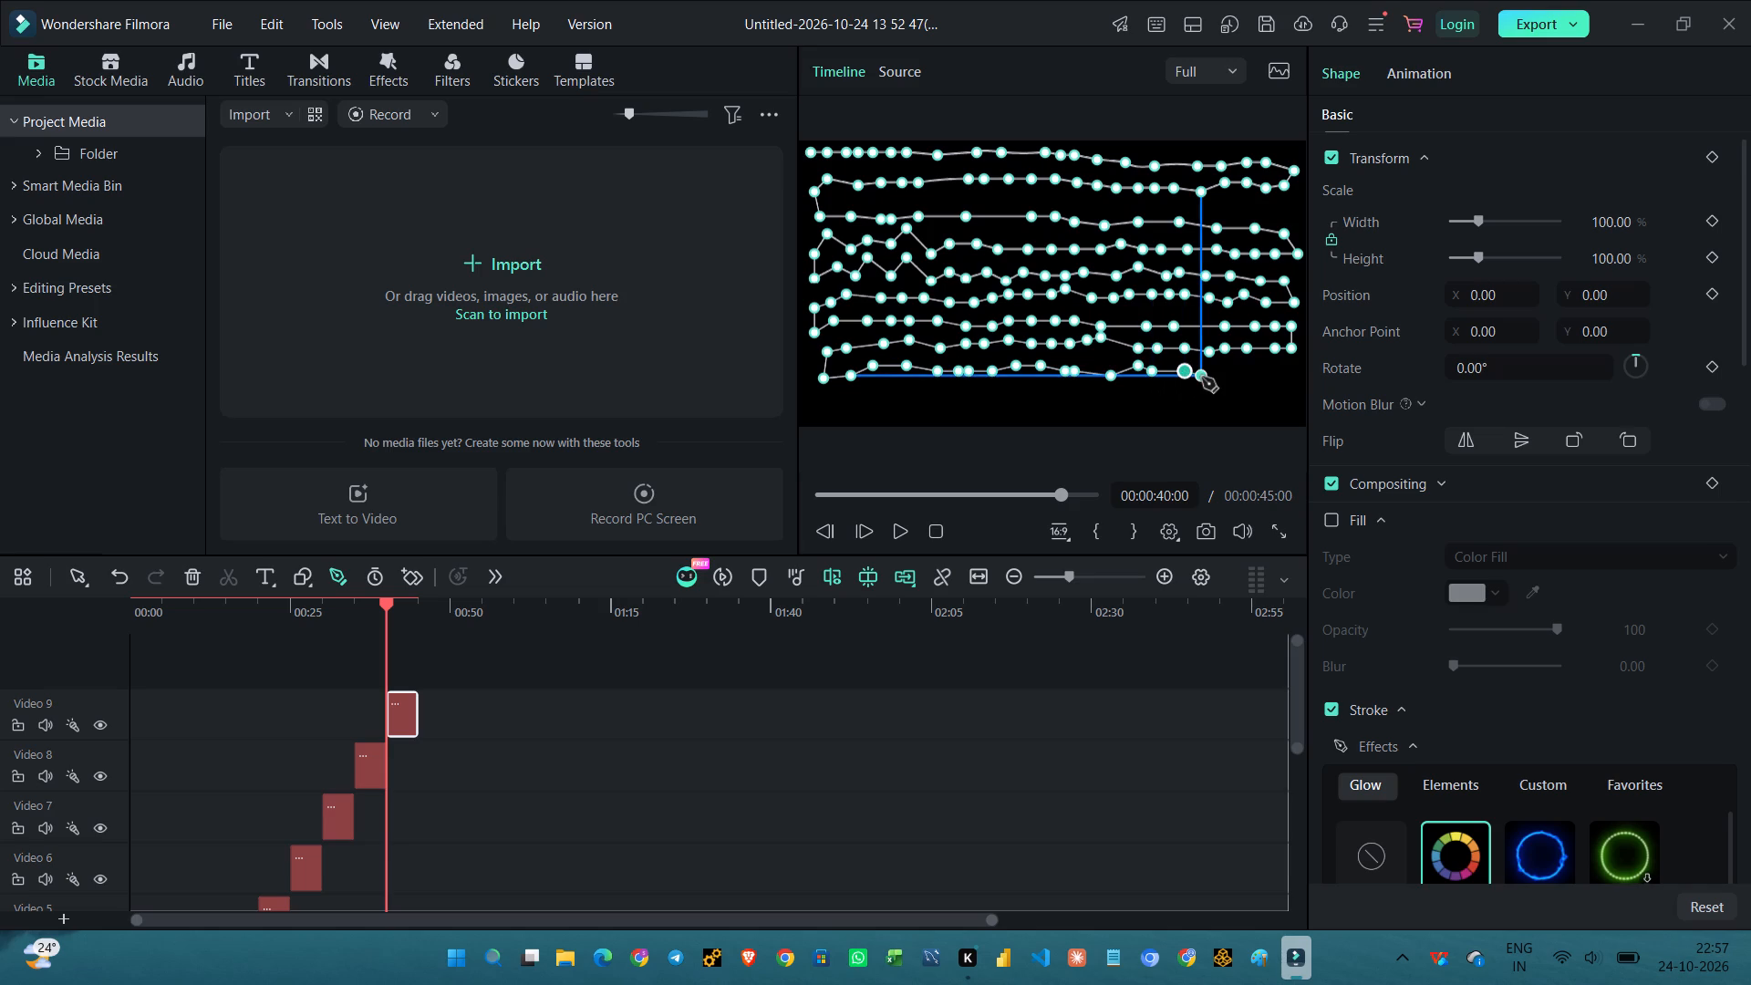
click(1202, 378)
click(1228, 374)
click(1261, 375)
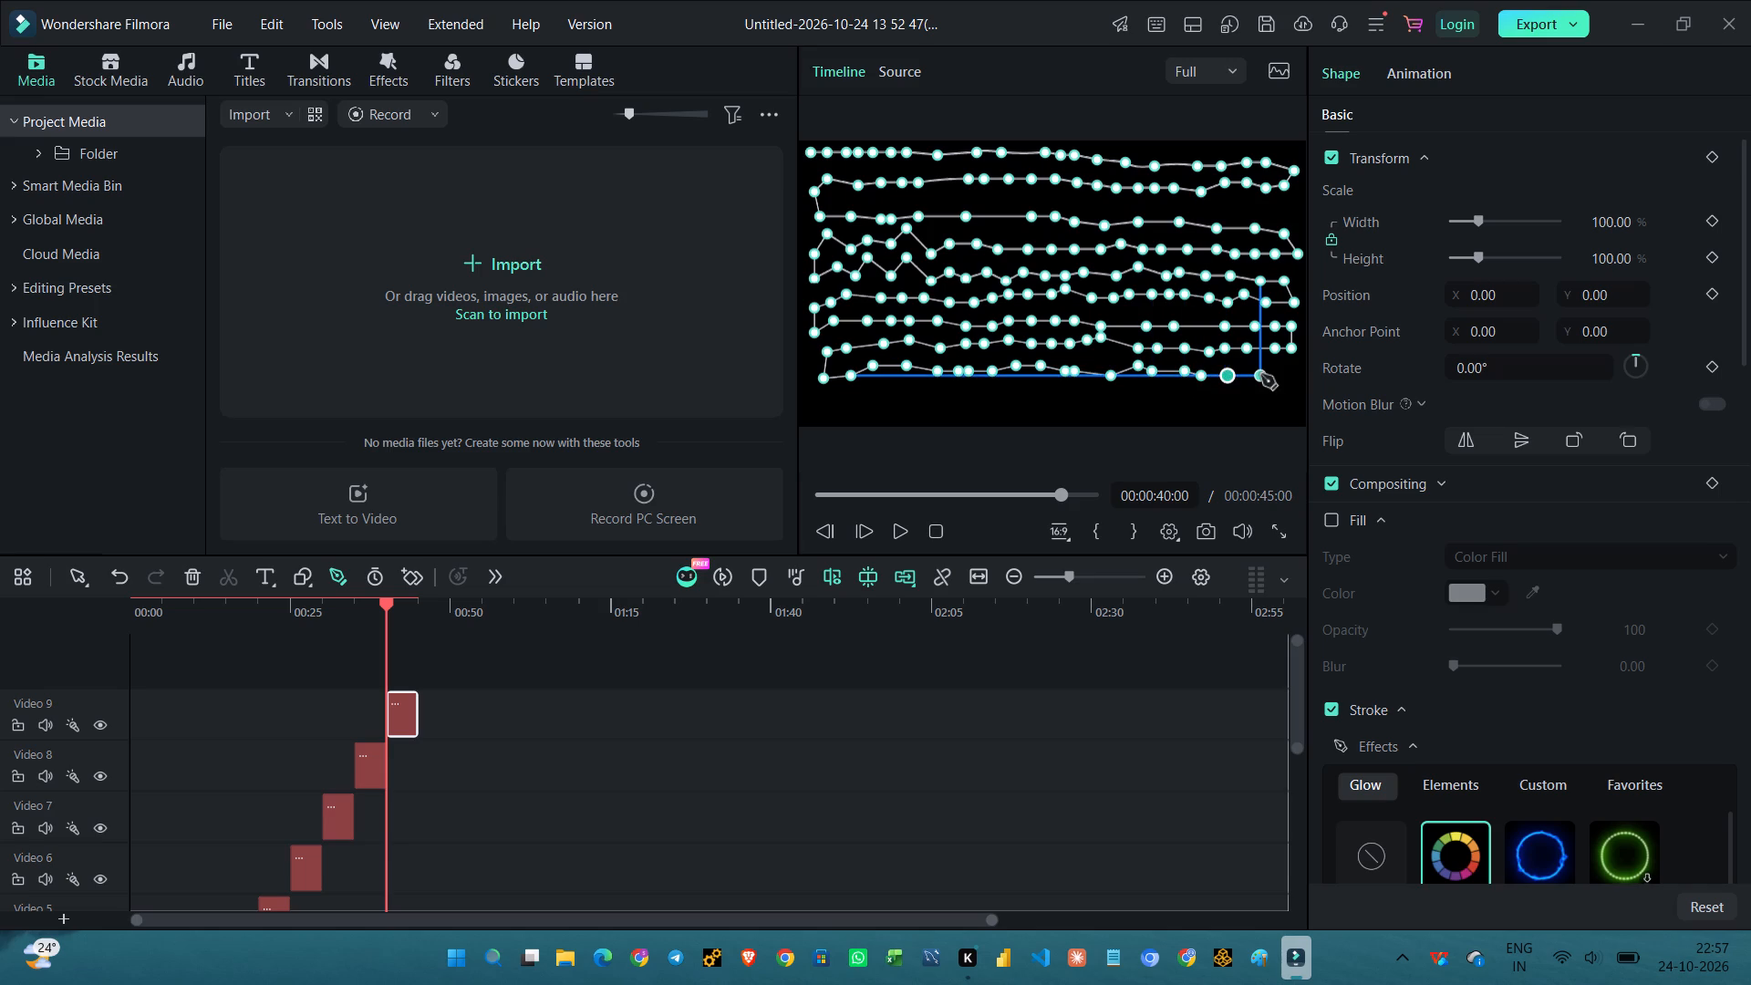
click(1292, 371)
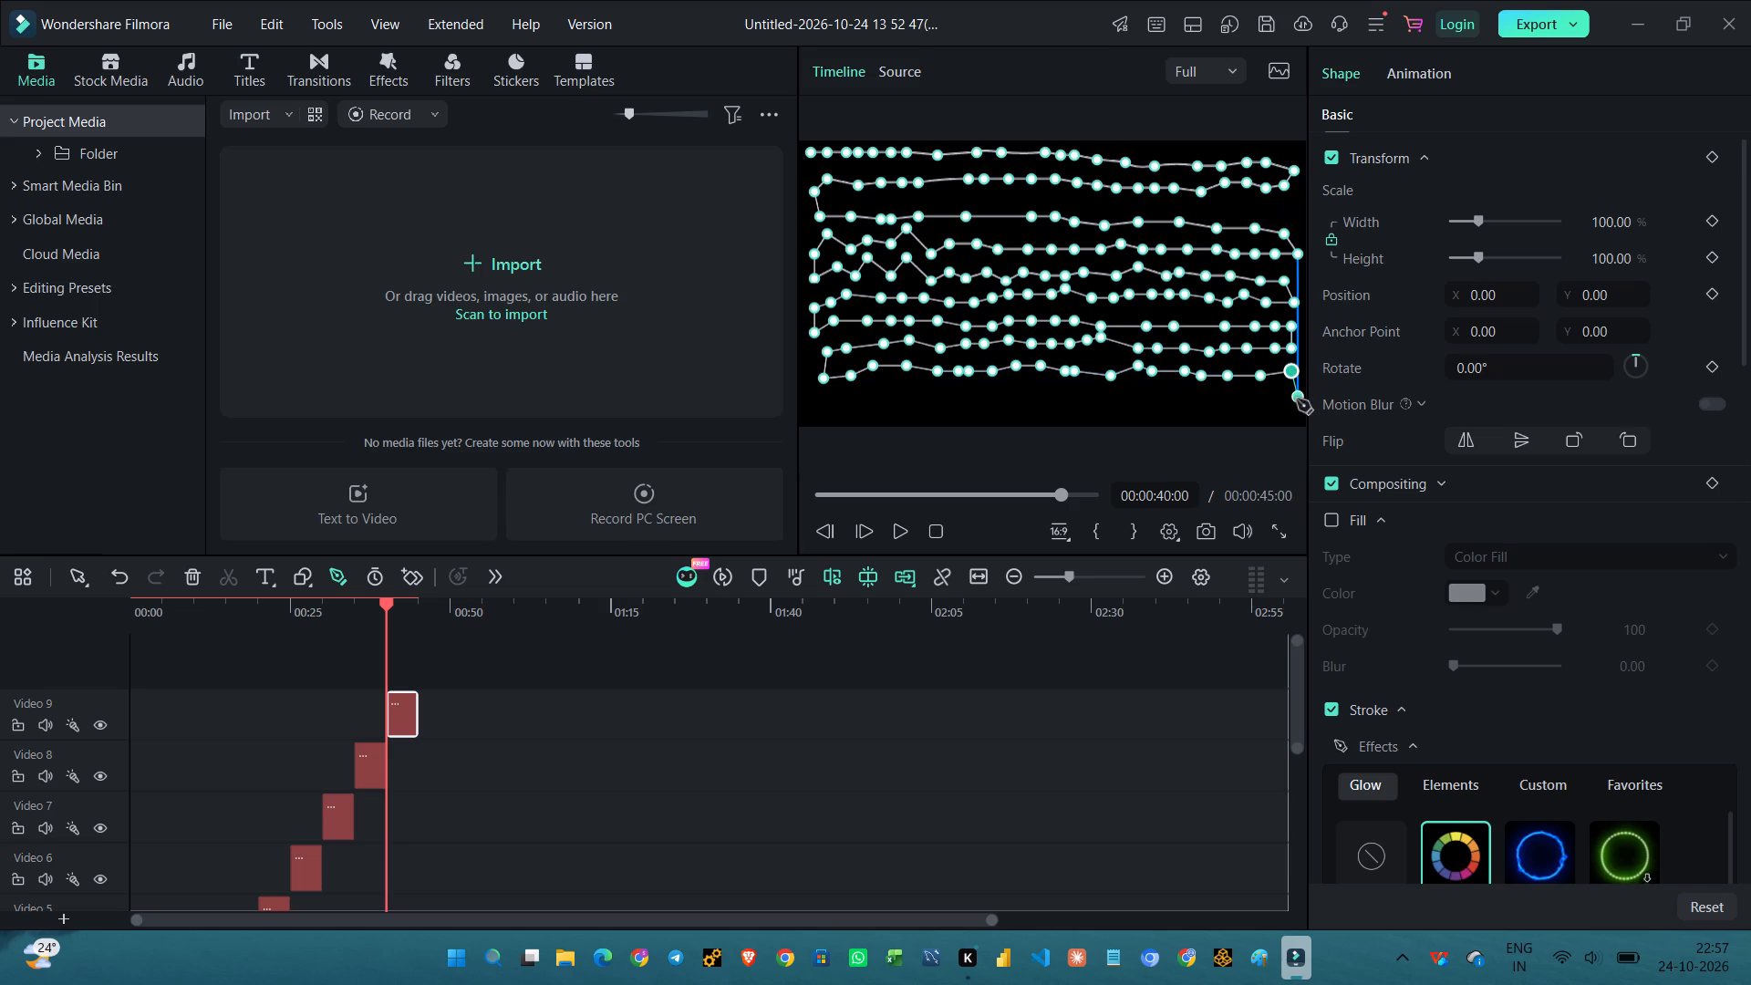
Turn the ninth path down at the right edge and draw its zigzagging tenth row leftward to the centre.
click(1297, 399)
click(1250, 396)
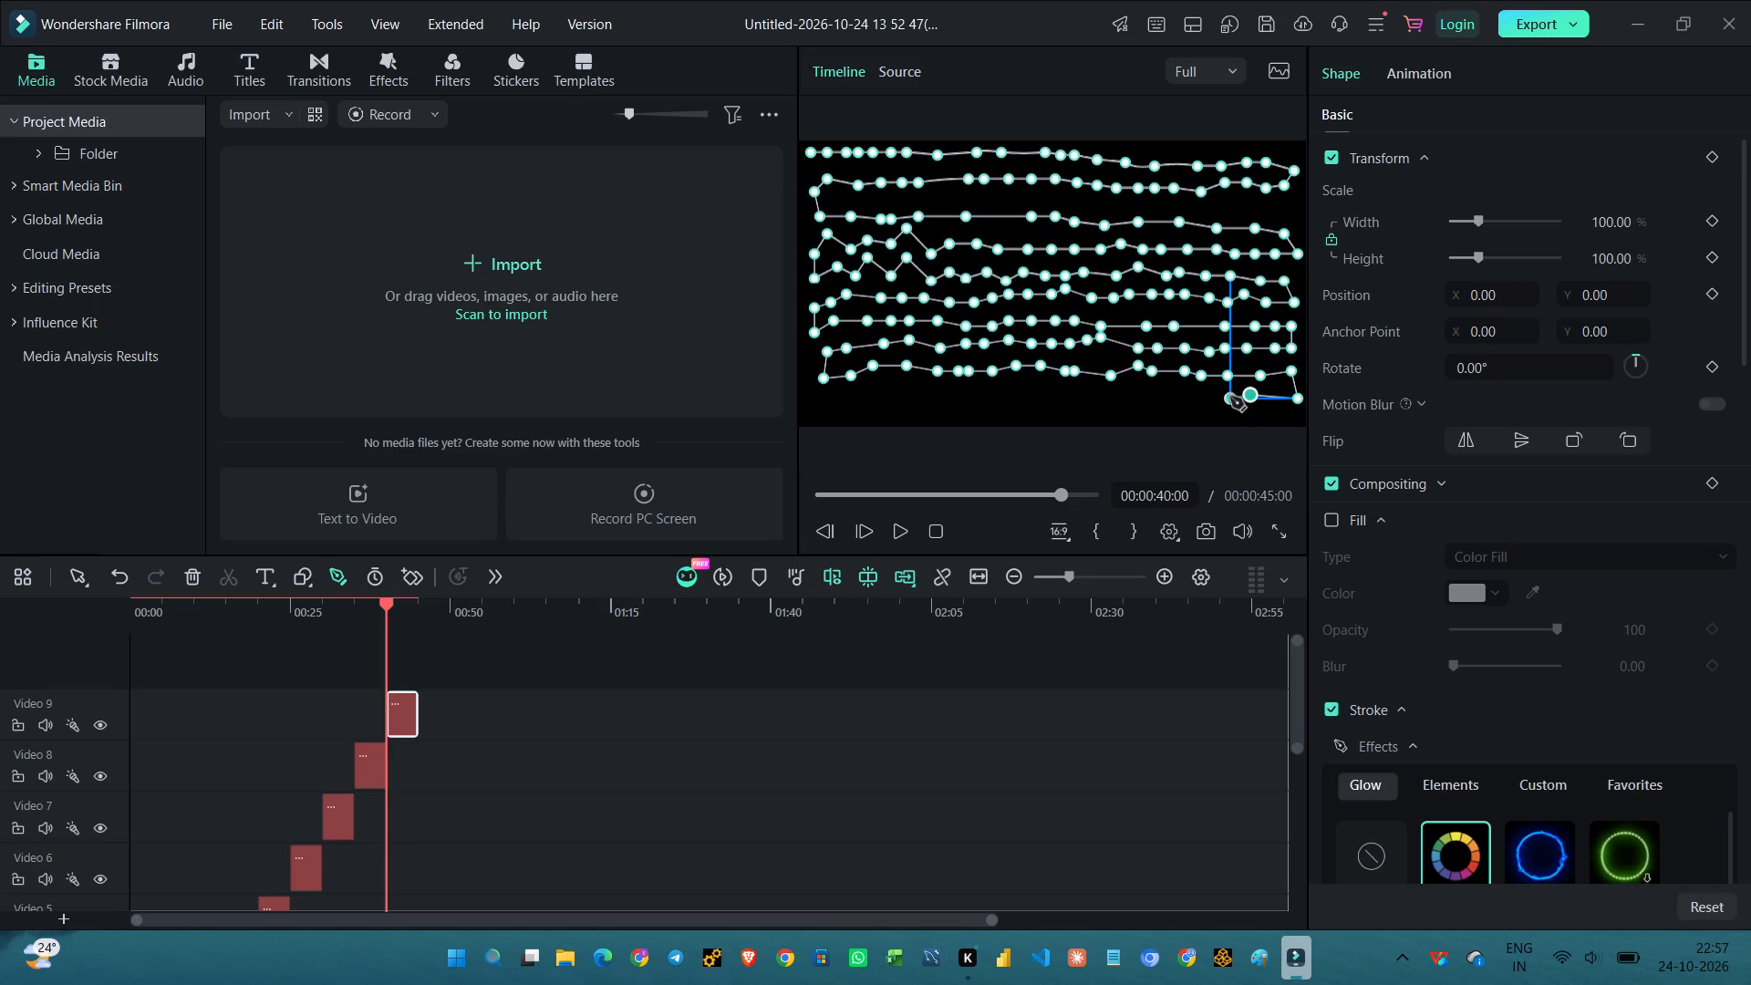
click(1230, 397)
click(1212, 387)
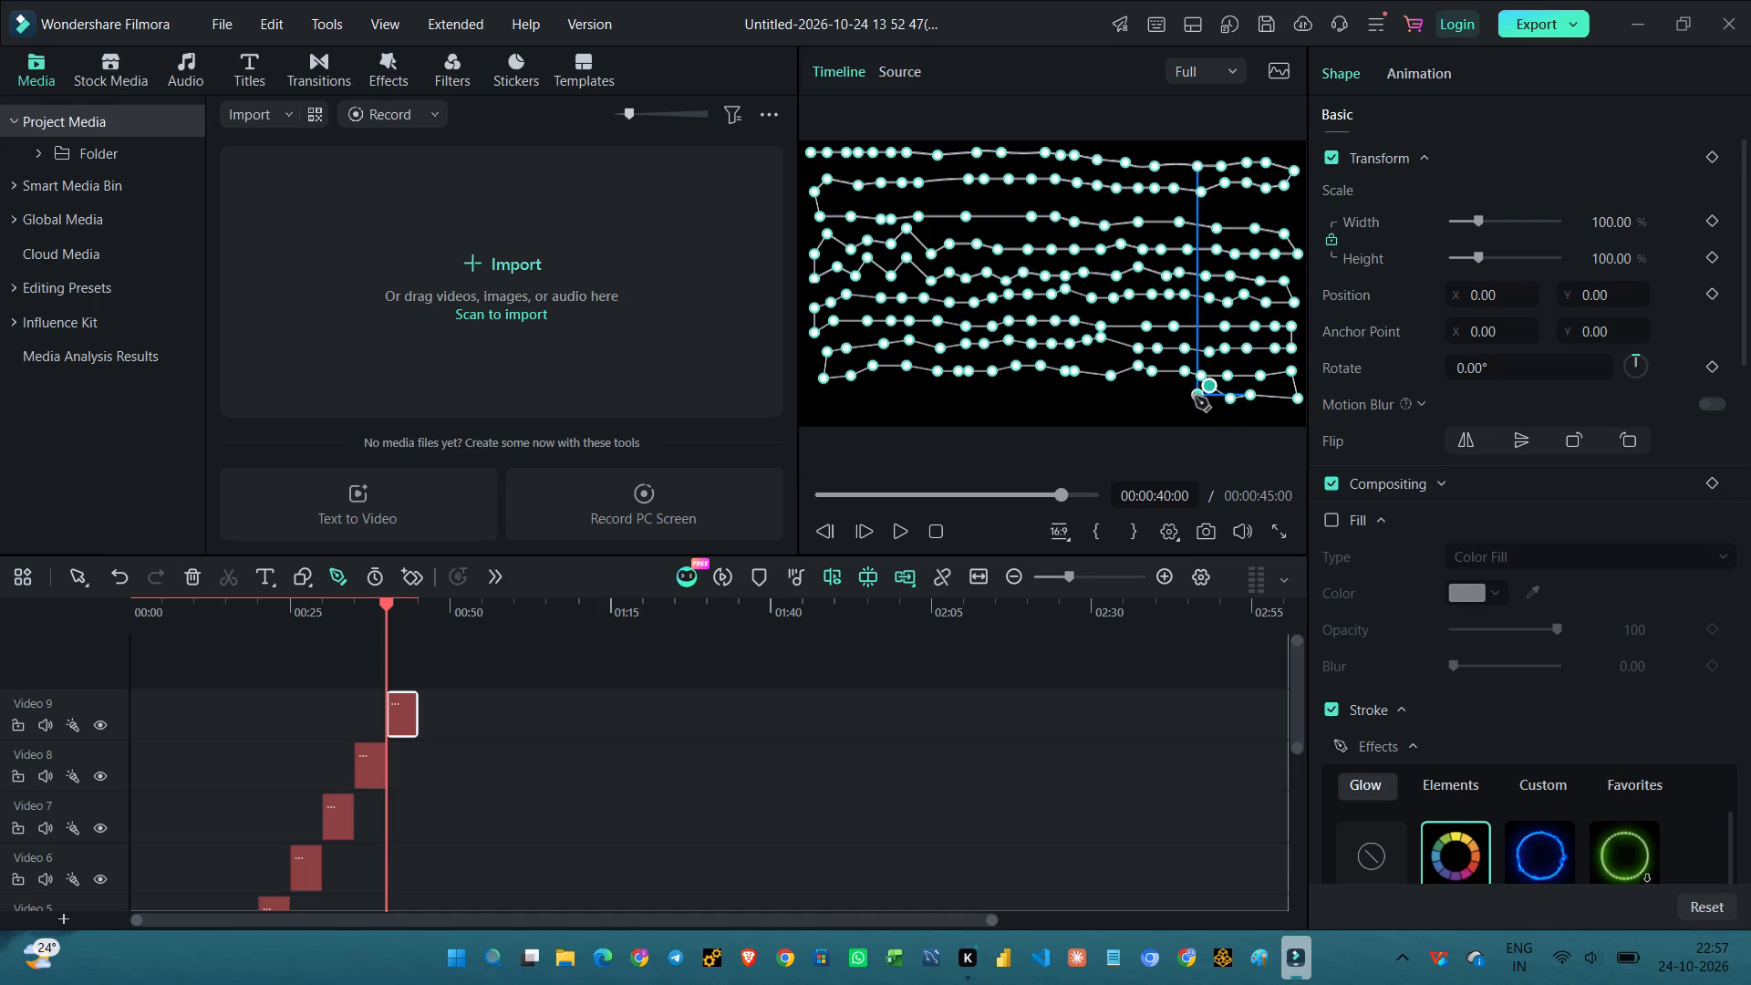
click(1195, 397)
click(1173, 403)
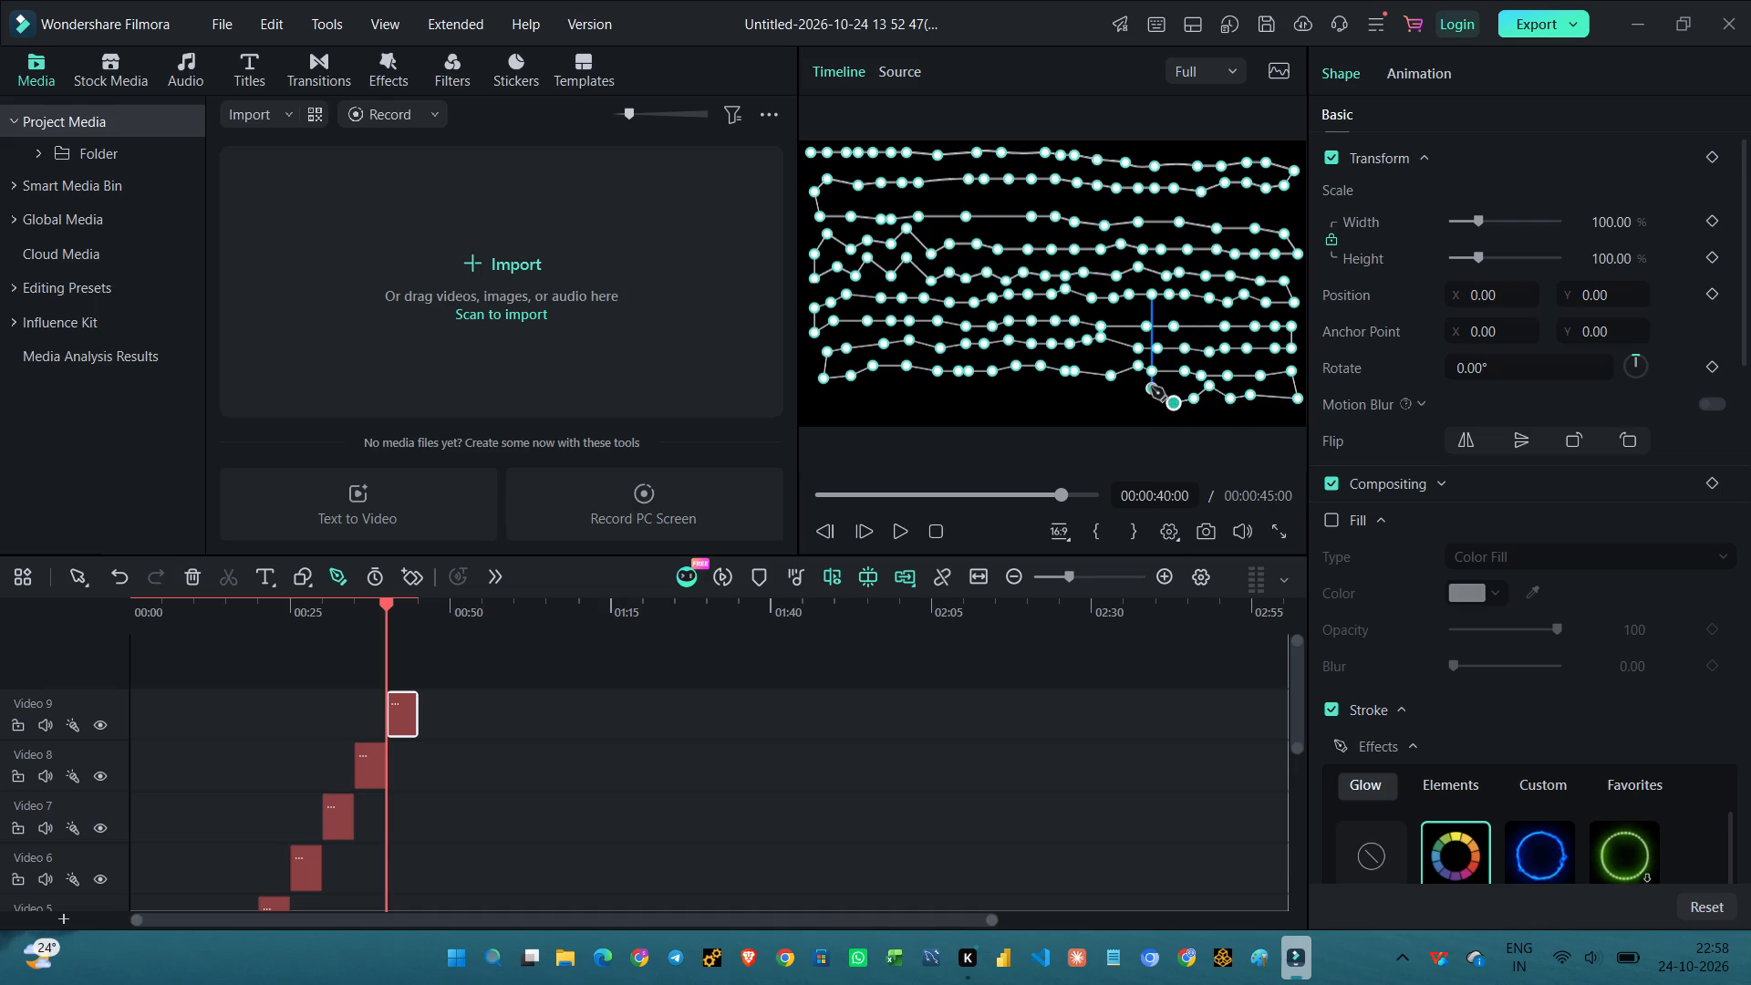
click(1151, 387)
click(1127, 393)
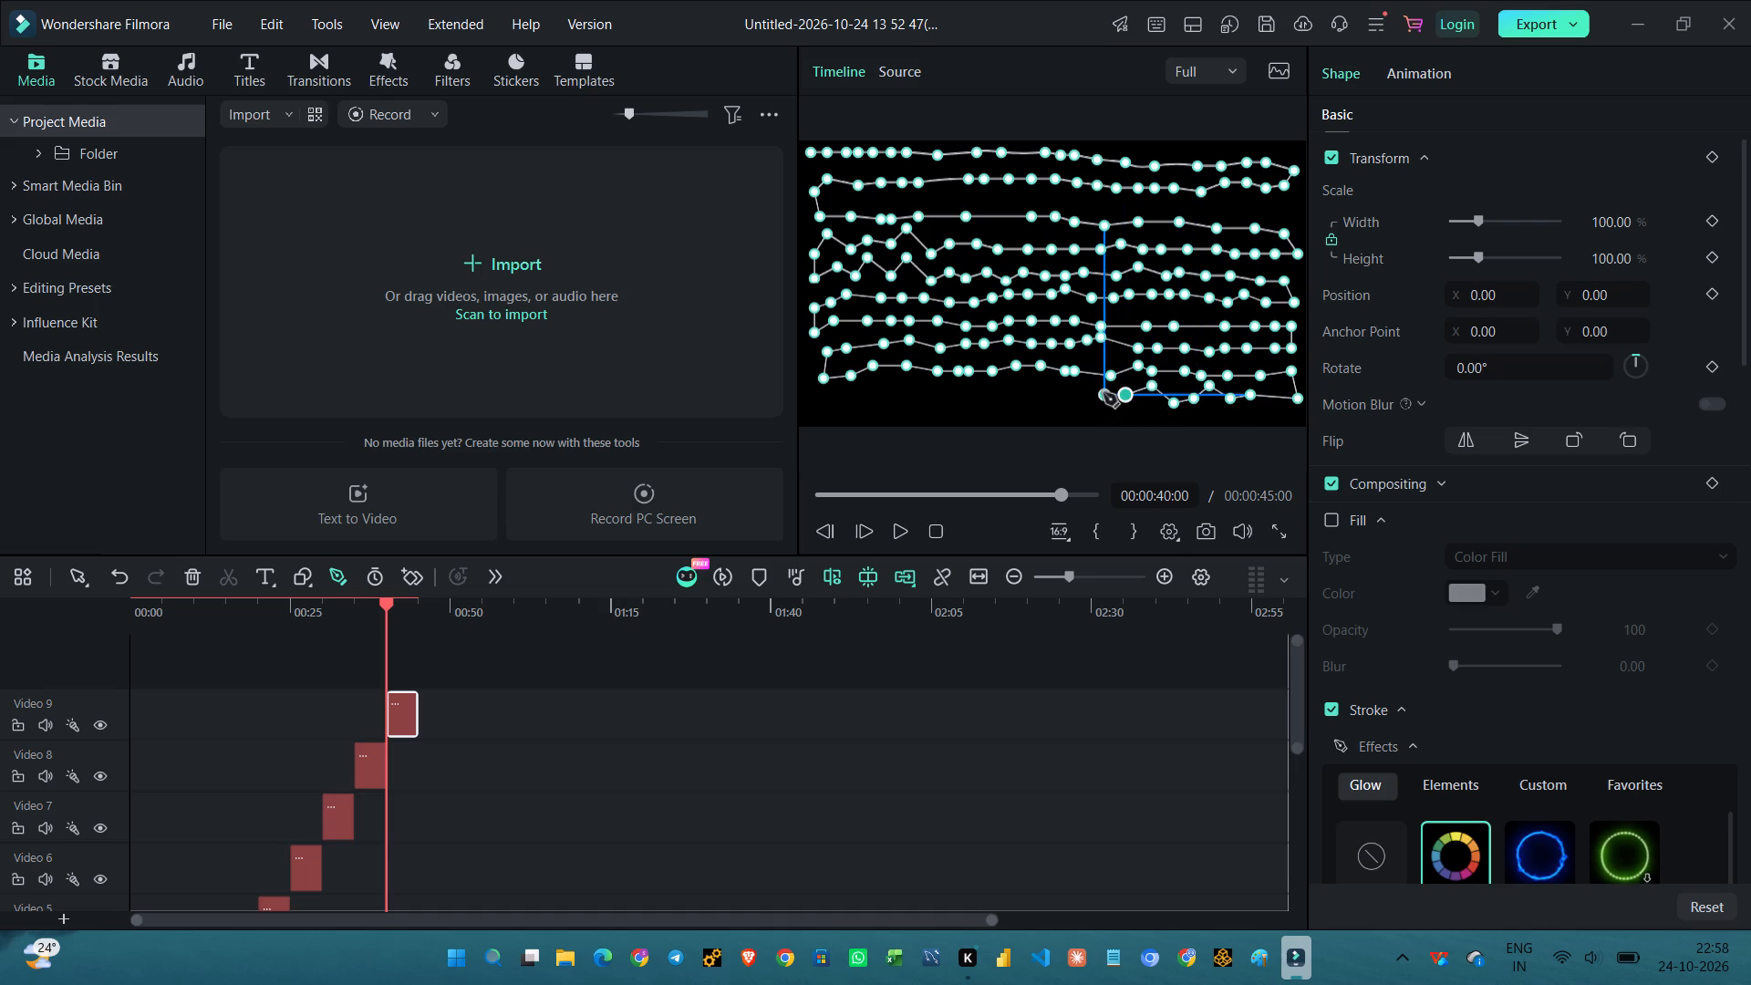
click(1103, 393)
click(1072, 385)
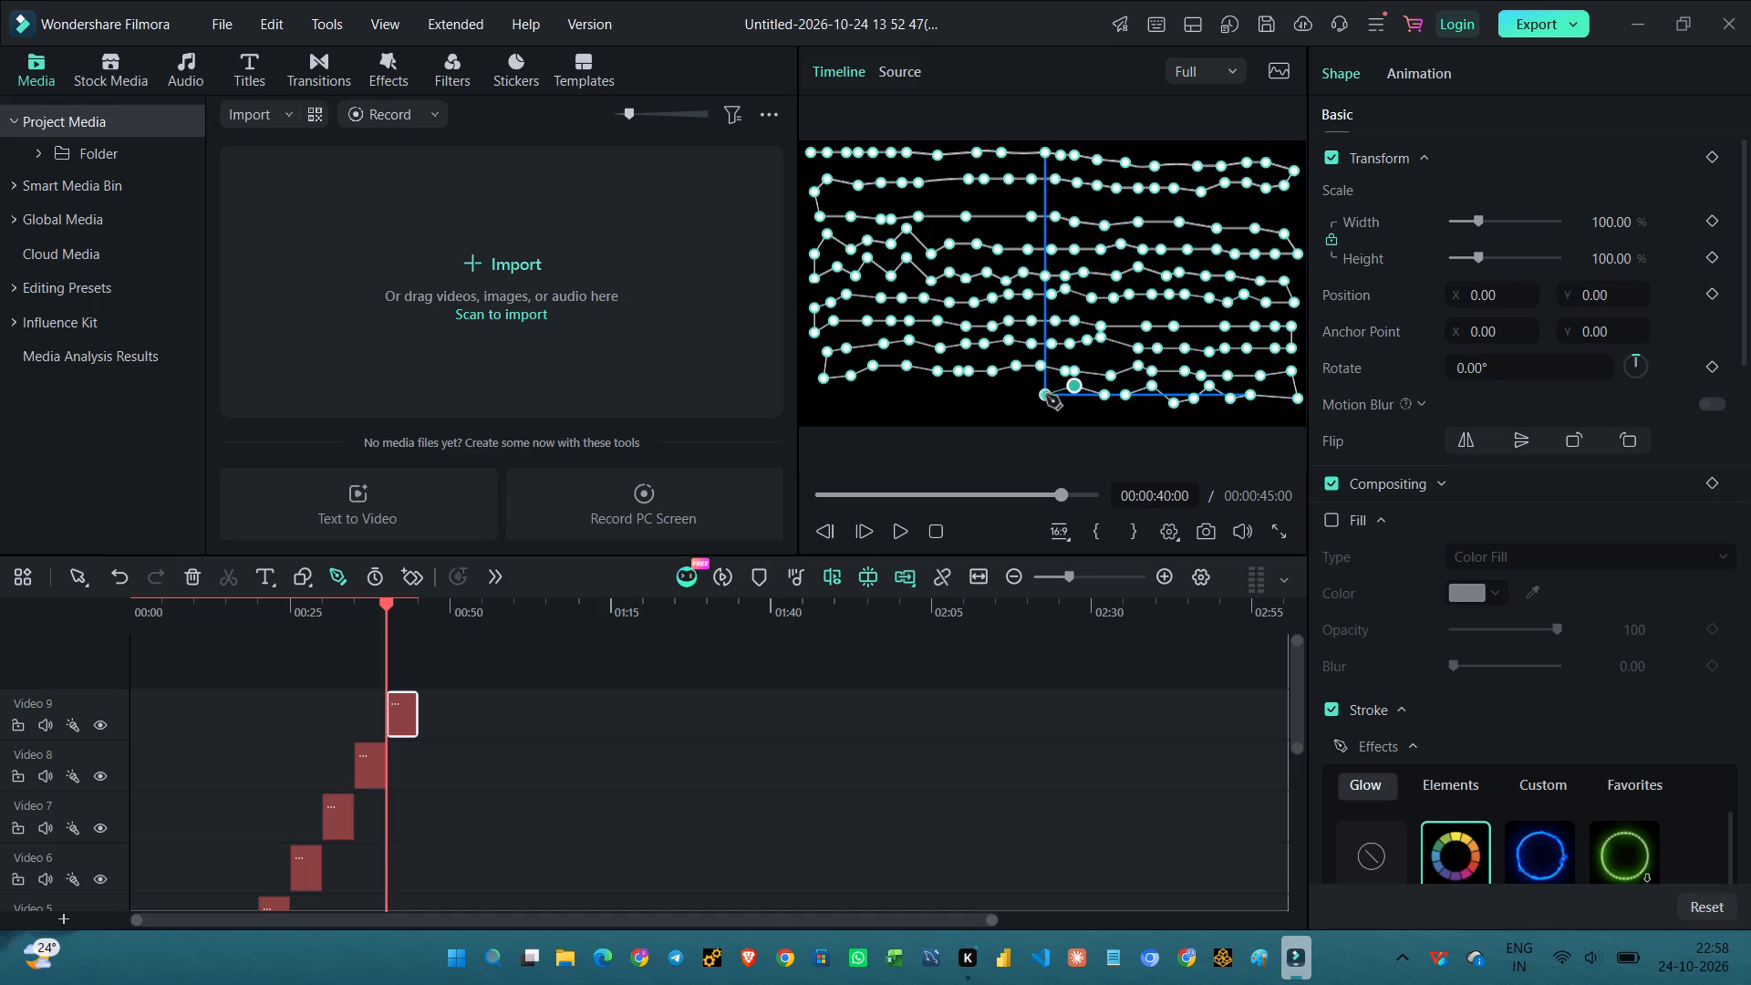
click(1046, 395)
Continue the ninth path's tenth row leftward from the centre, nearly level with small waves, ending at the frame's left edge.
click(1025, 388)
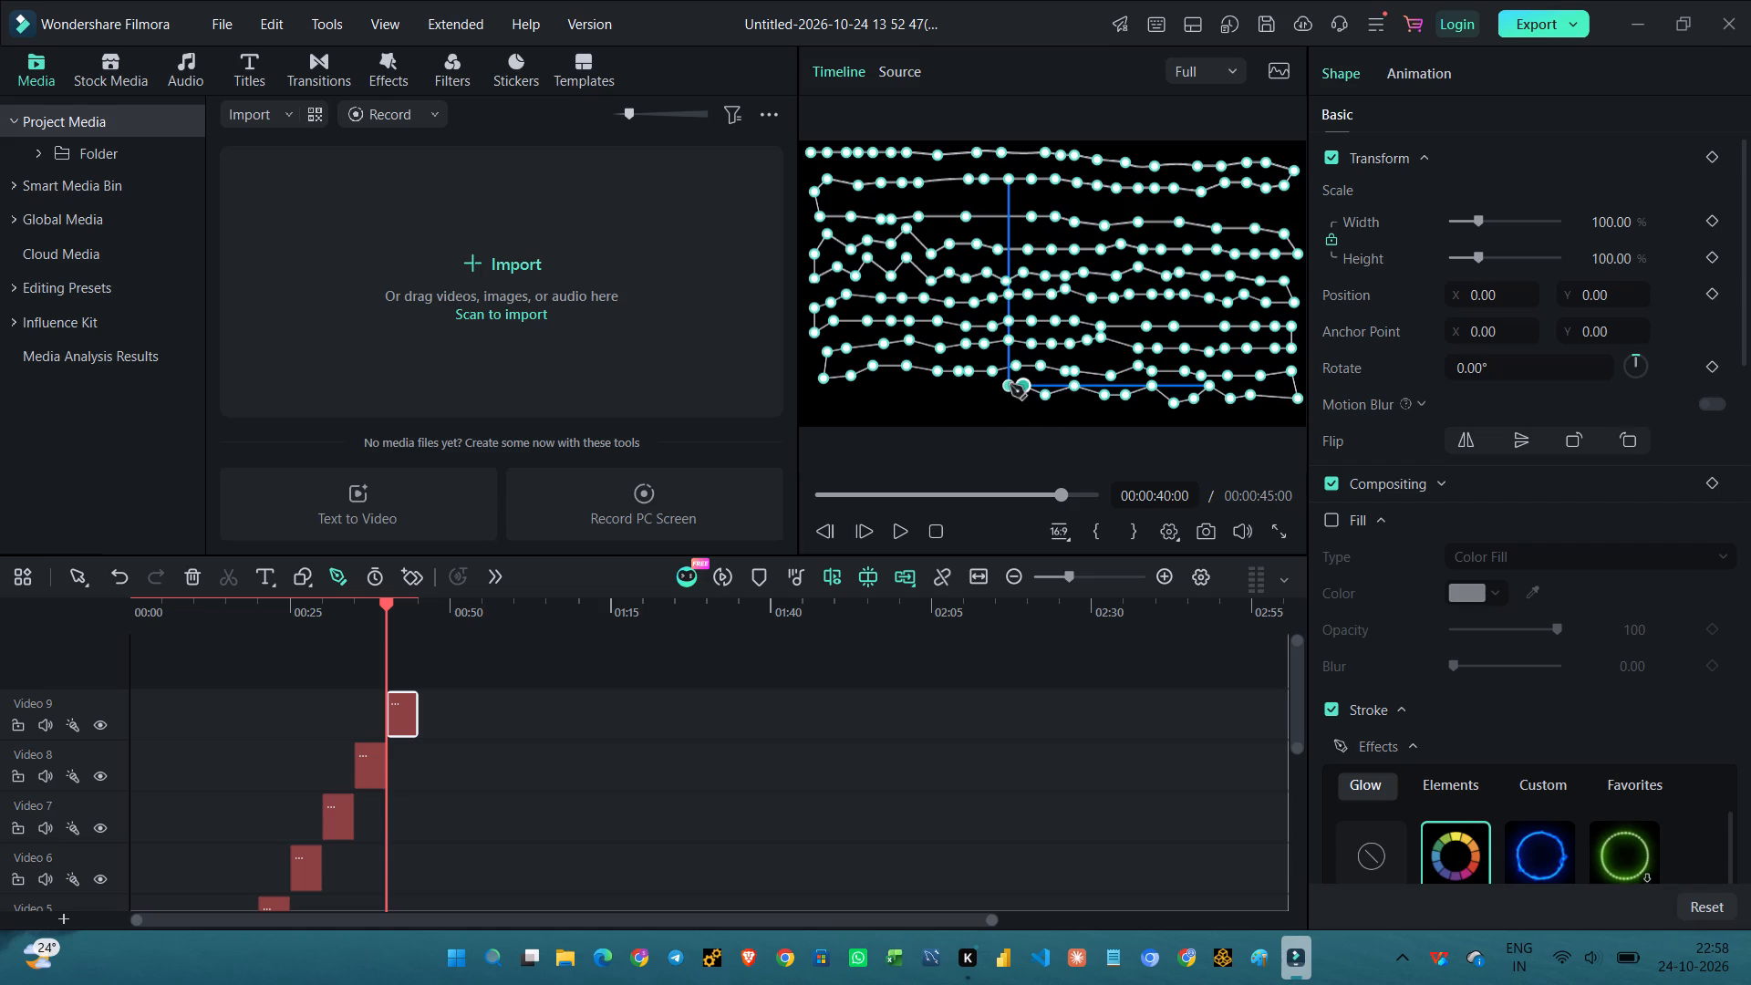
click(1010, 385)
click(985, 386)
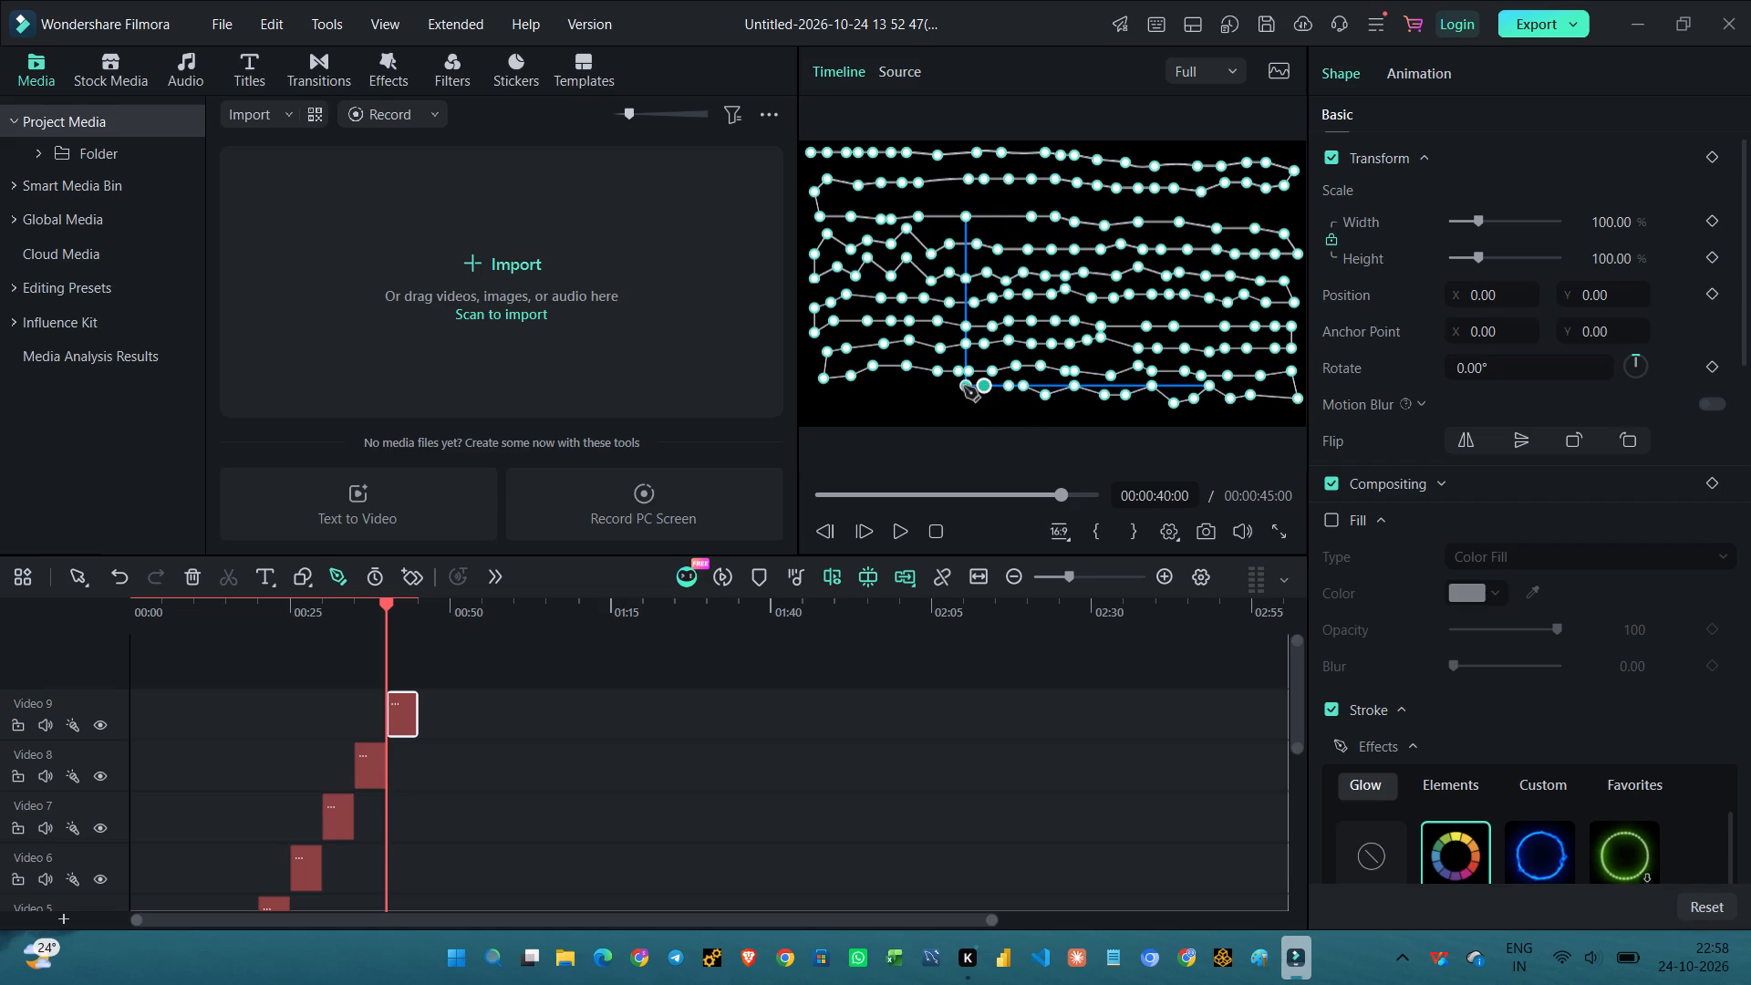
click(964, 387)
click(945, 391)
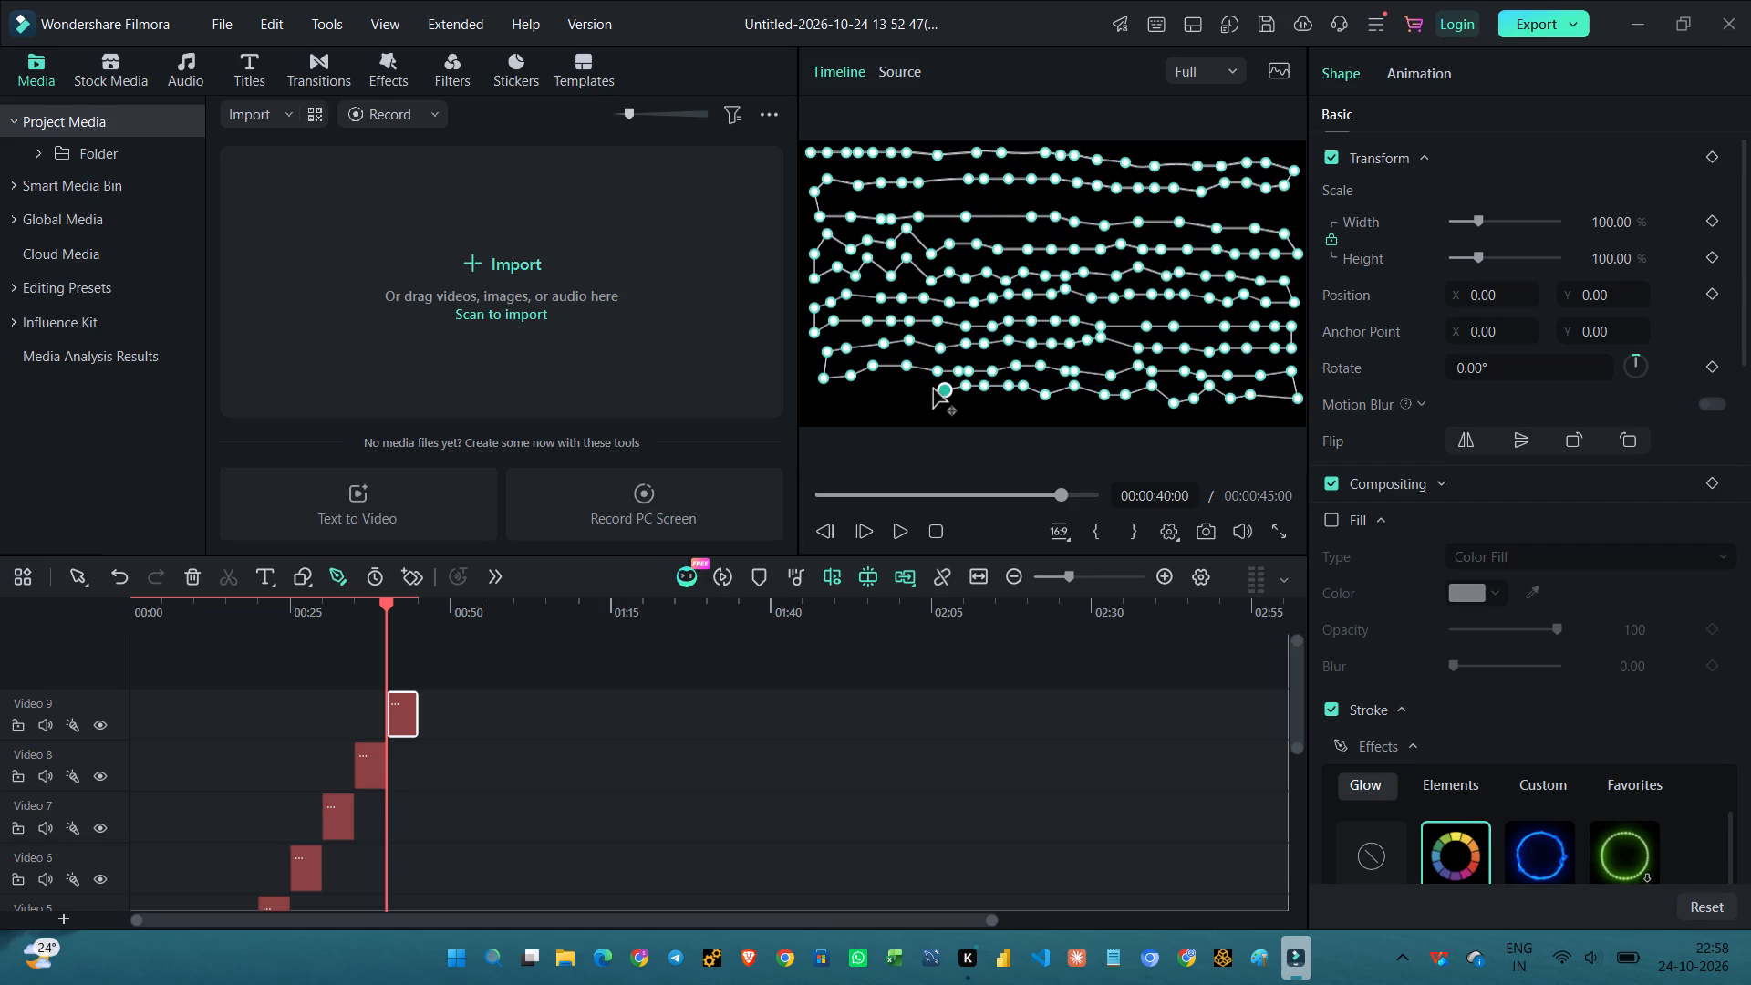
click(927, 389)
click(897, 389)
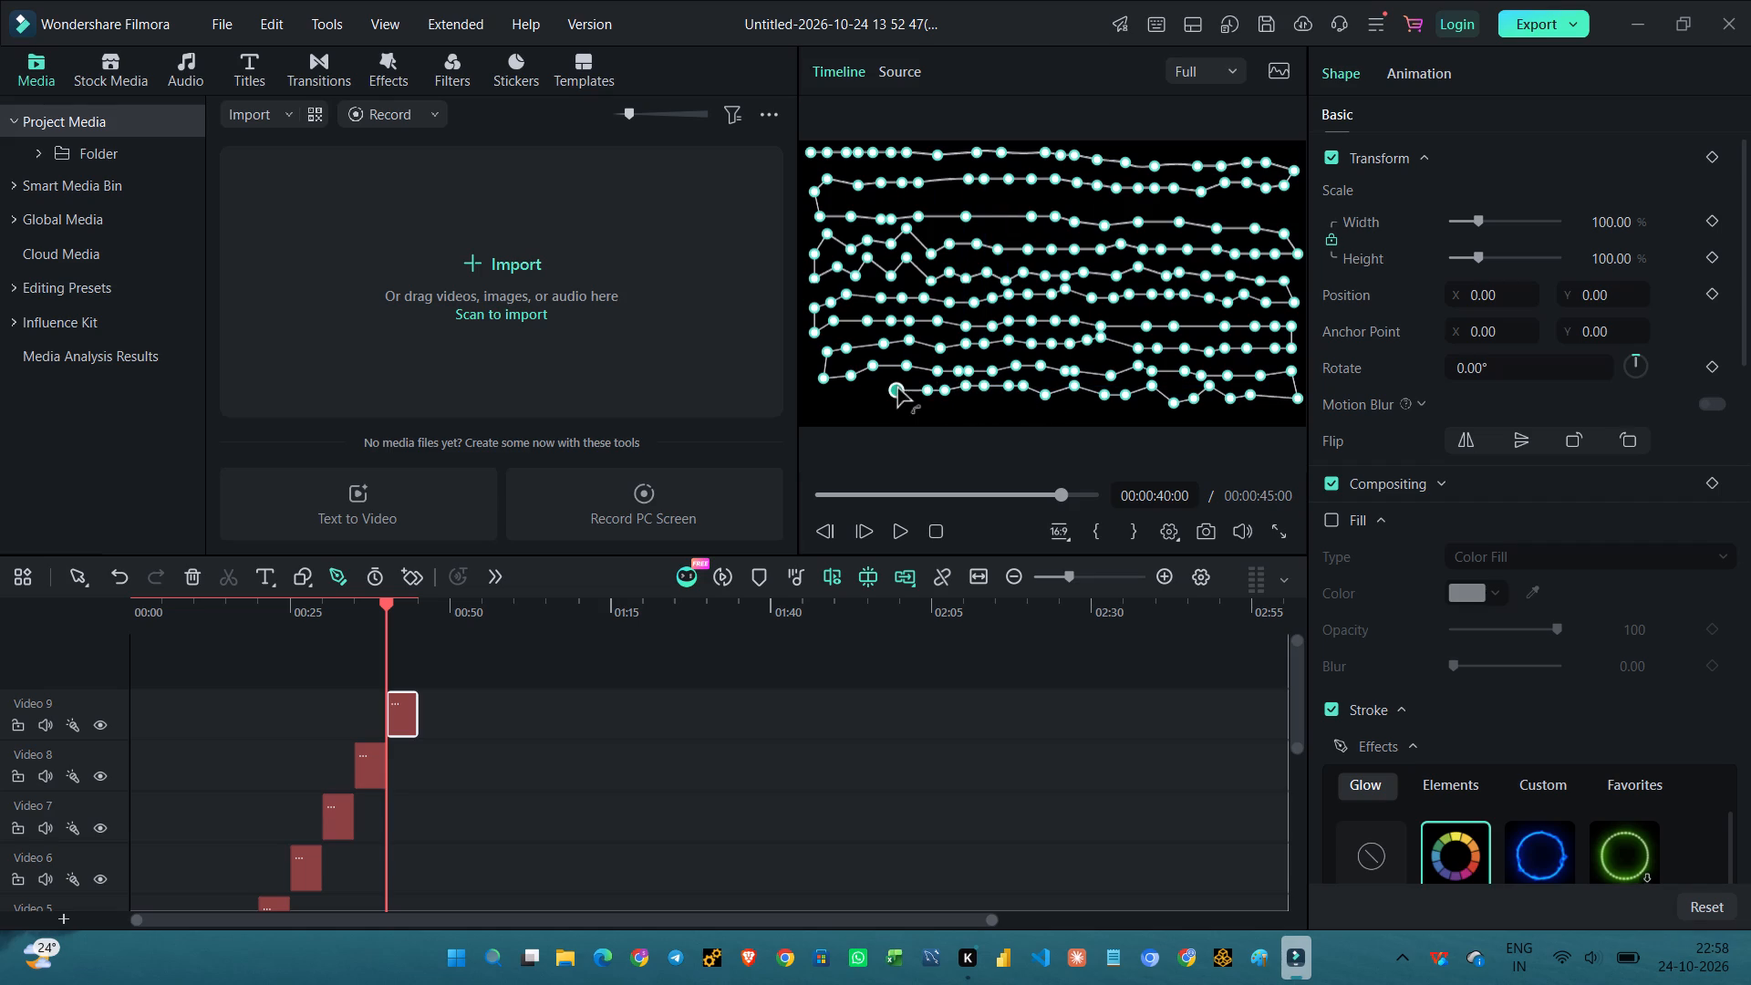
click(883, 383)
click(863, 389)
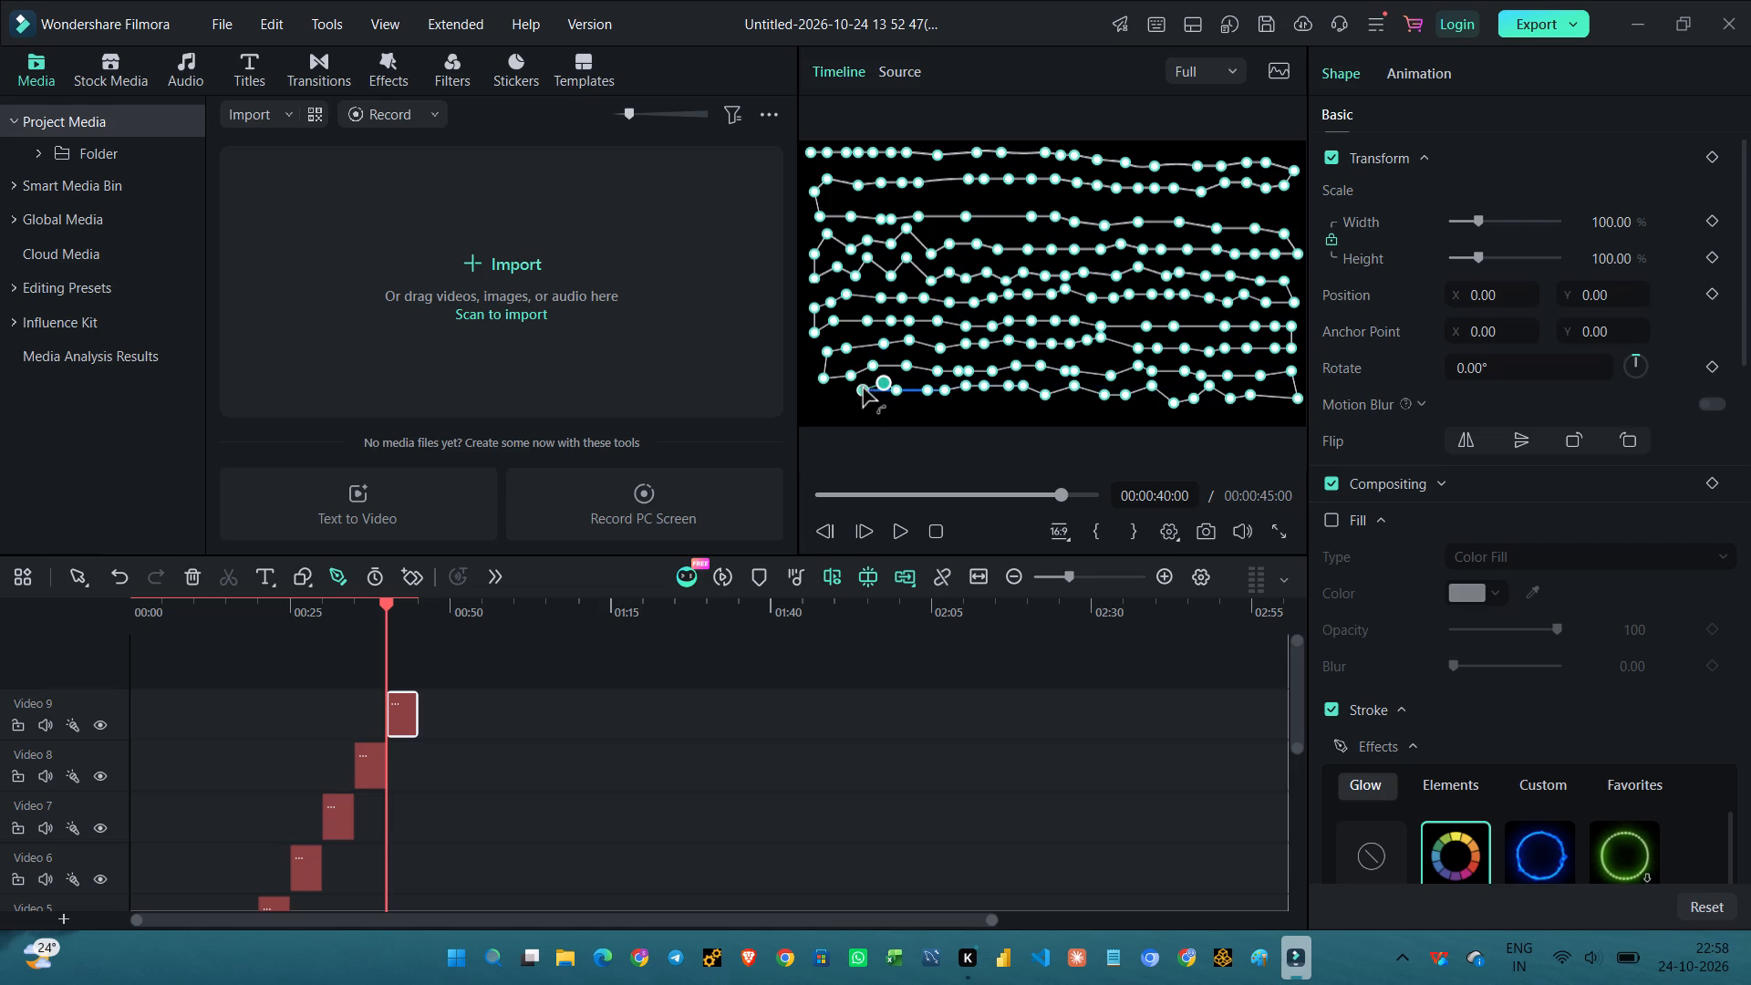
click(841, 391)
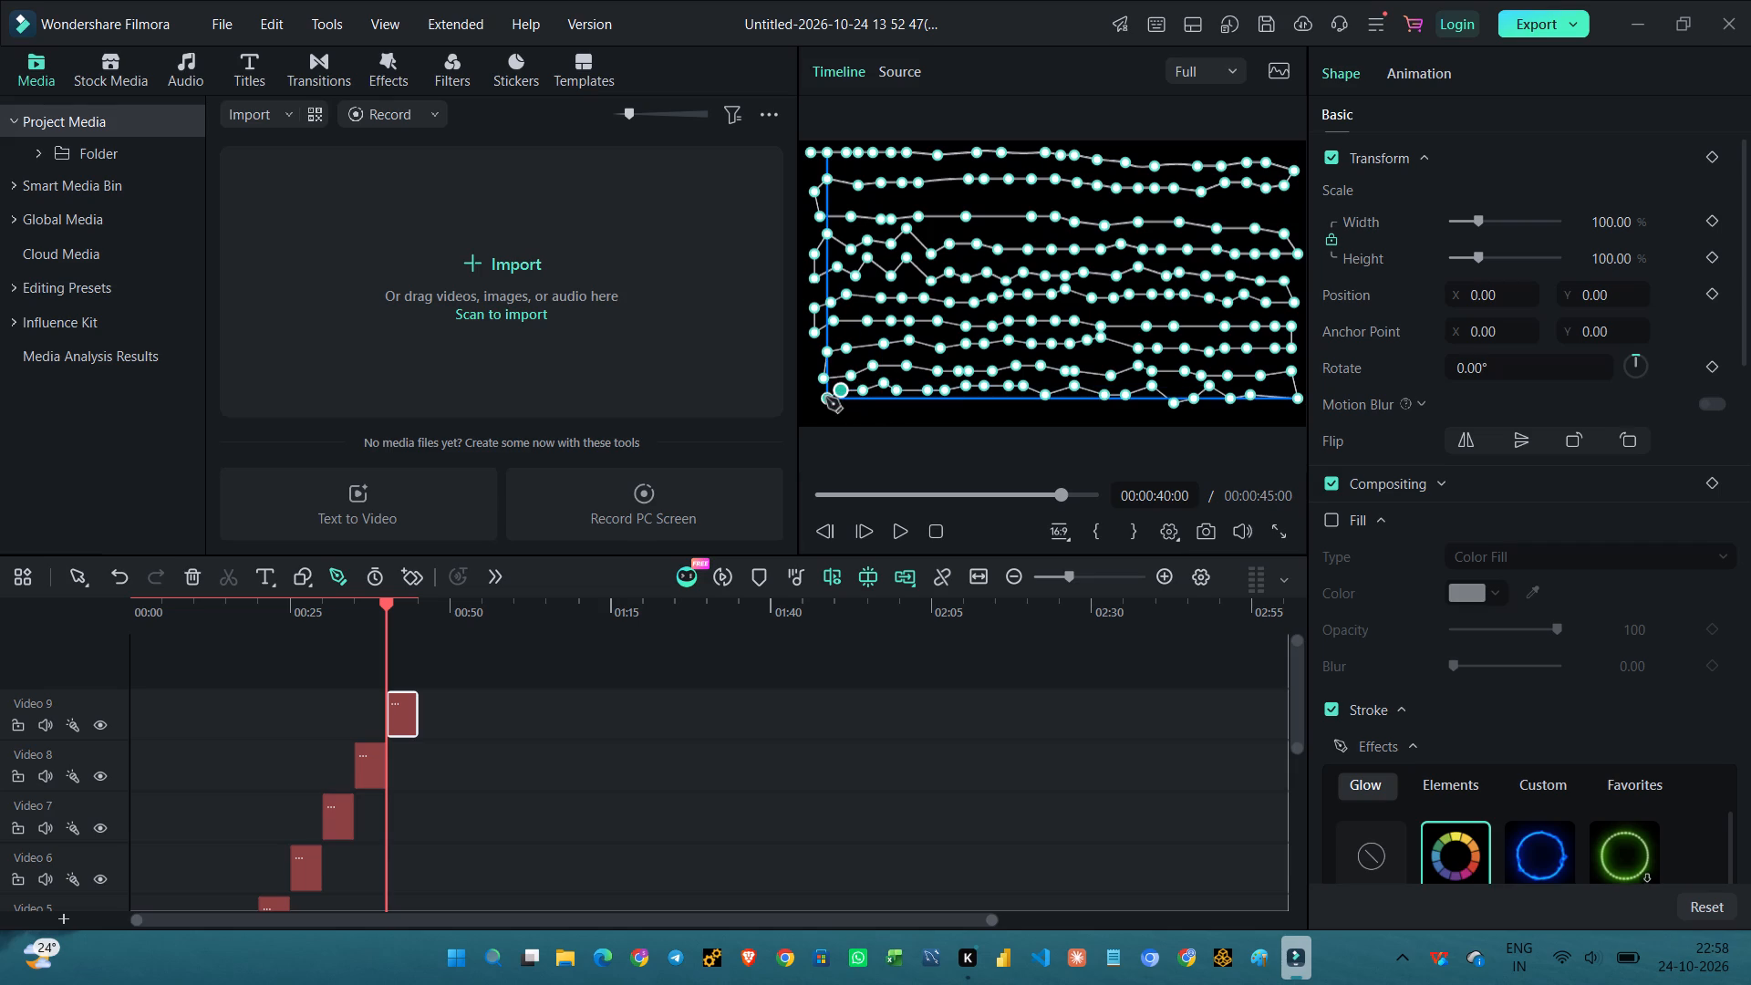
click(818, 399)
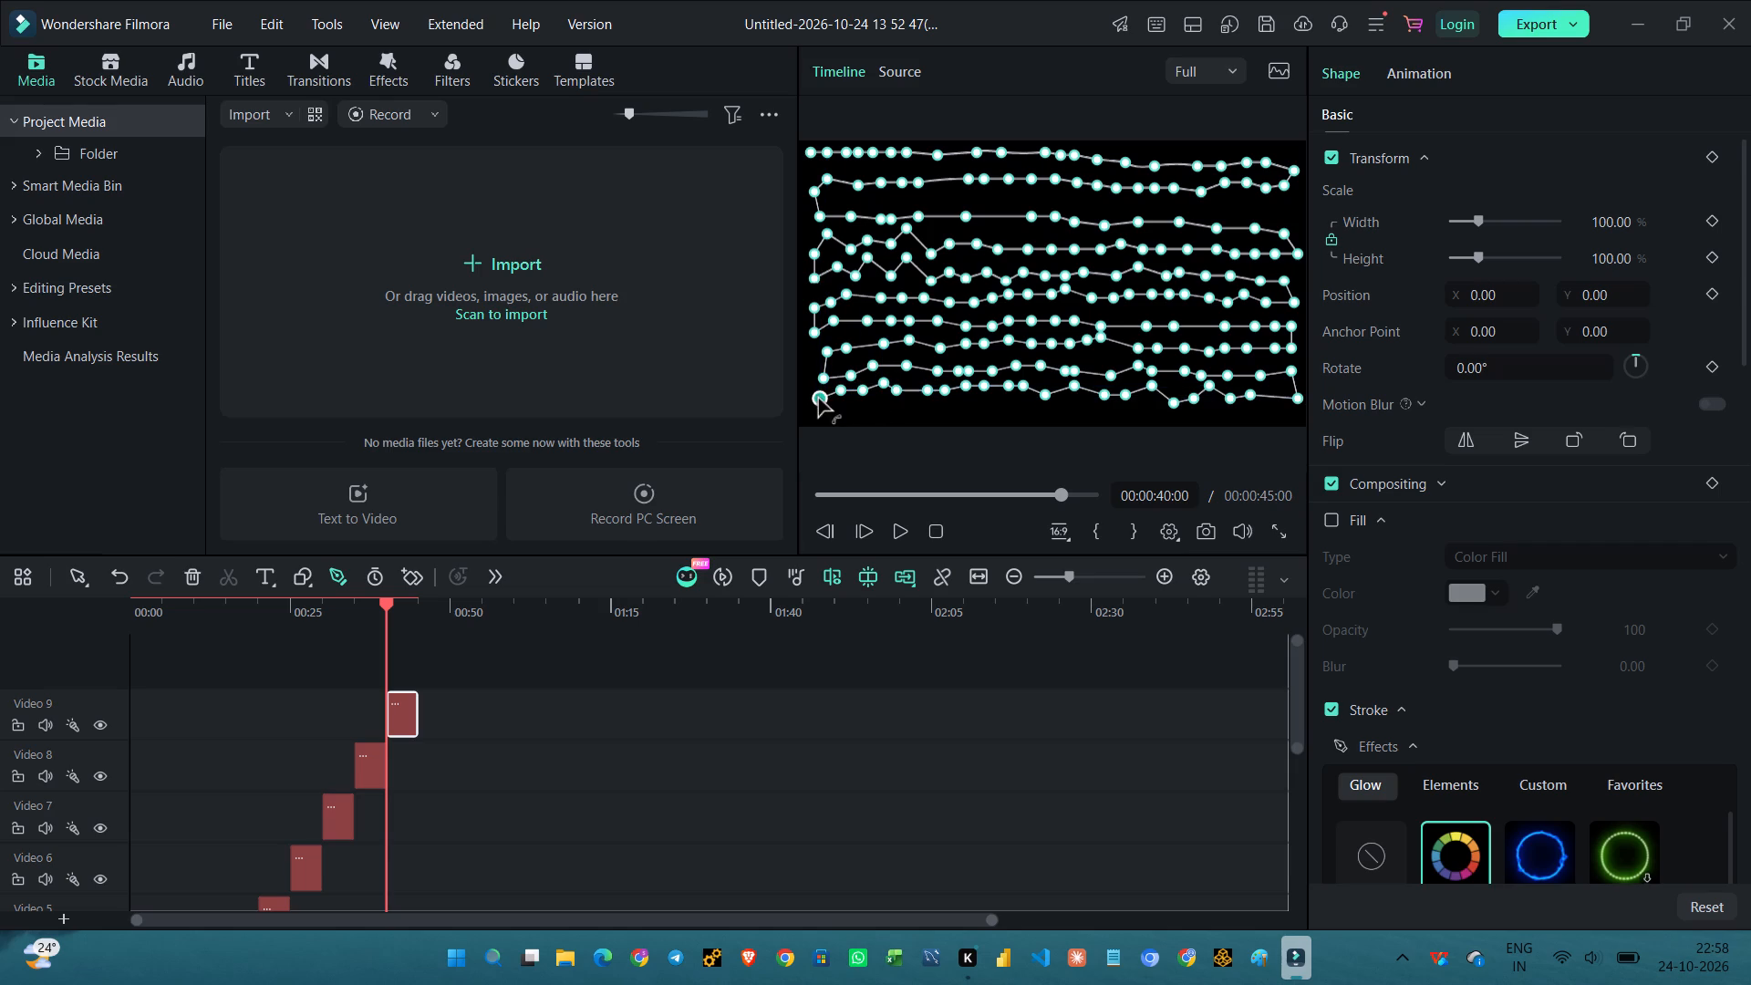
Turn the ninth path down at the left edge and draw its nearly level eleventh row rightward to the centre.
click(836, 410)
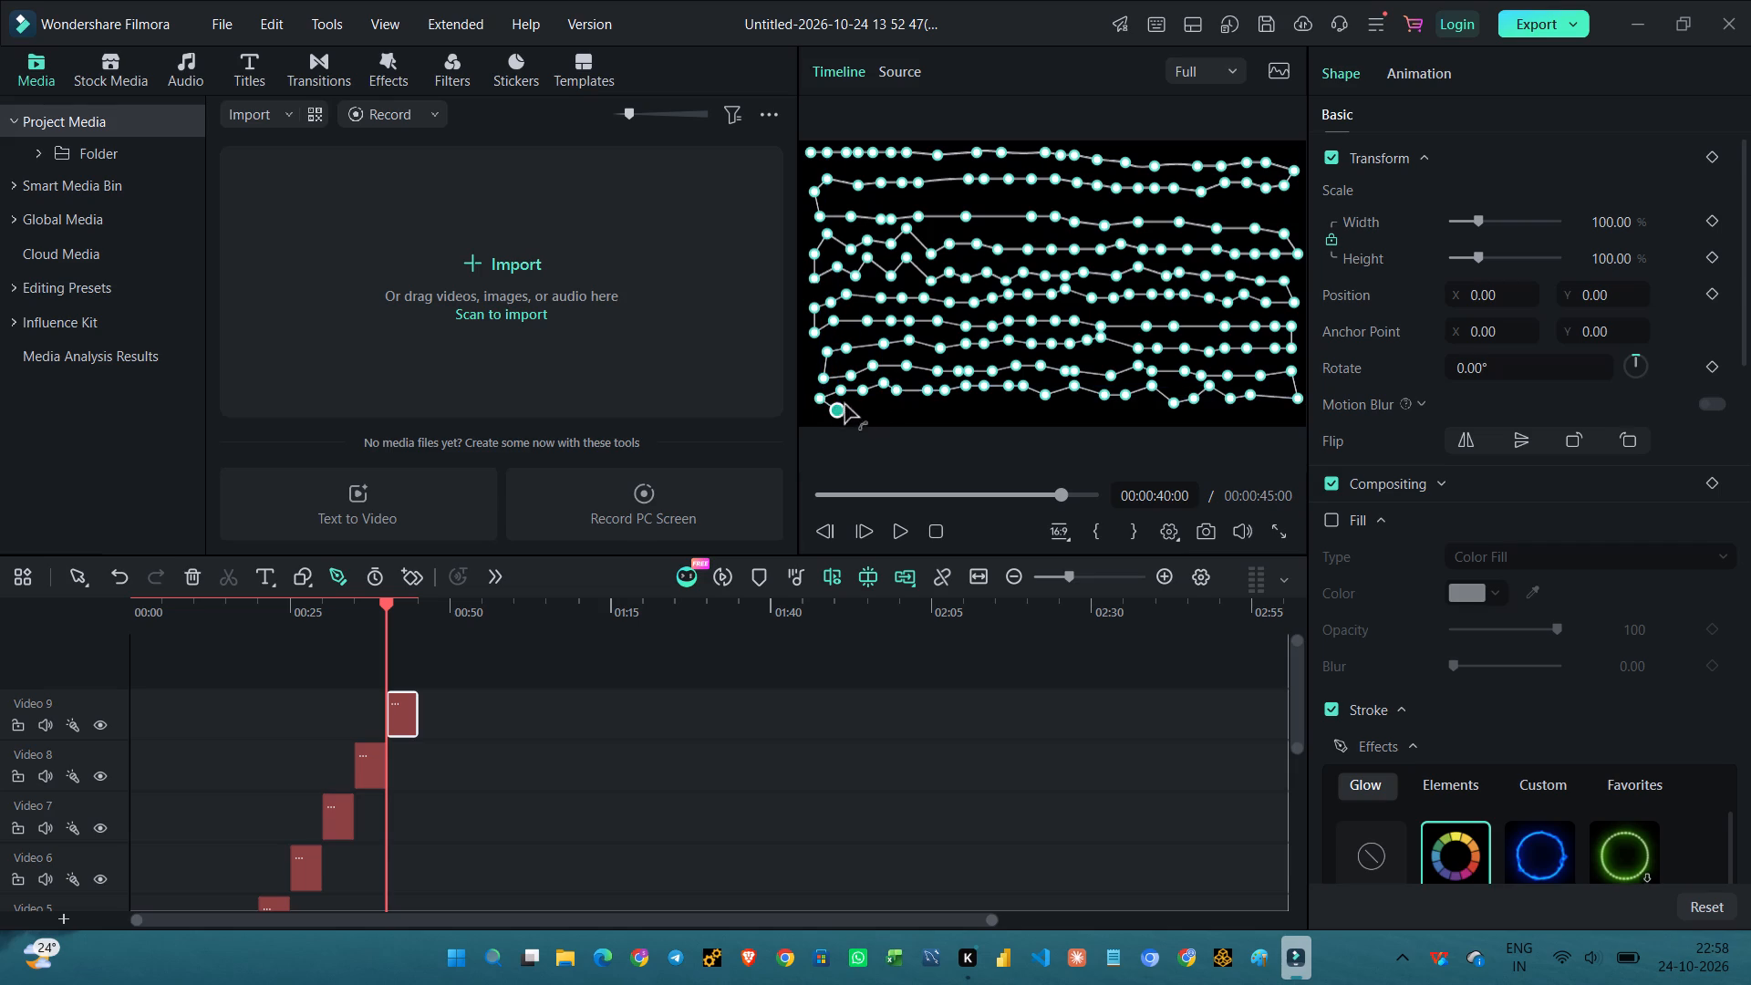
click(855, 403)
click(867, 408)
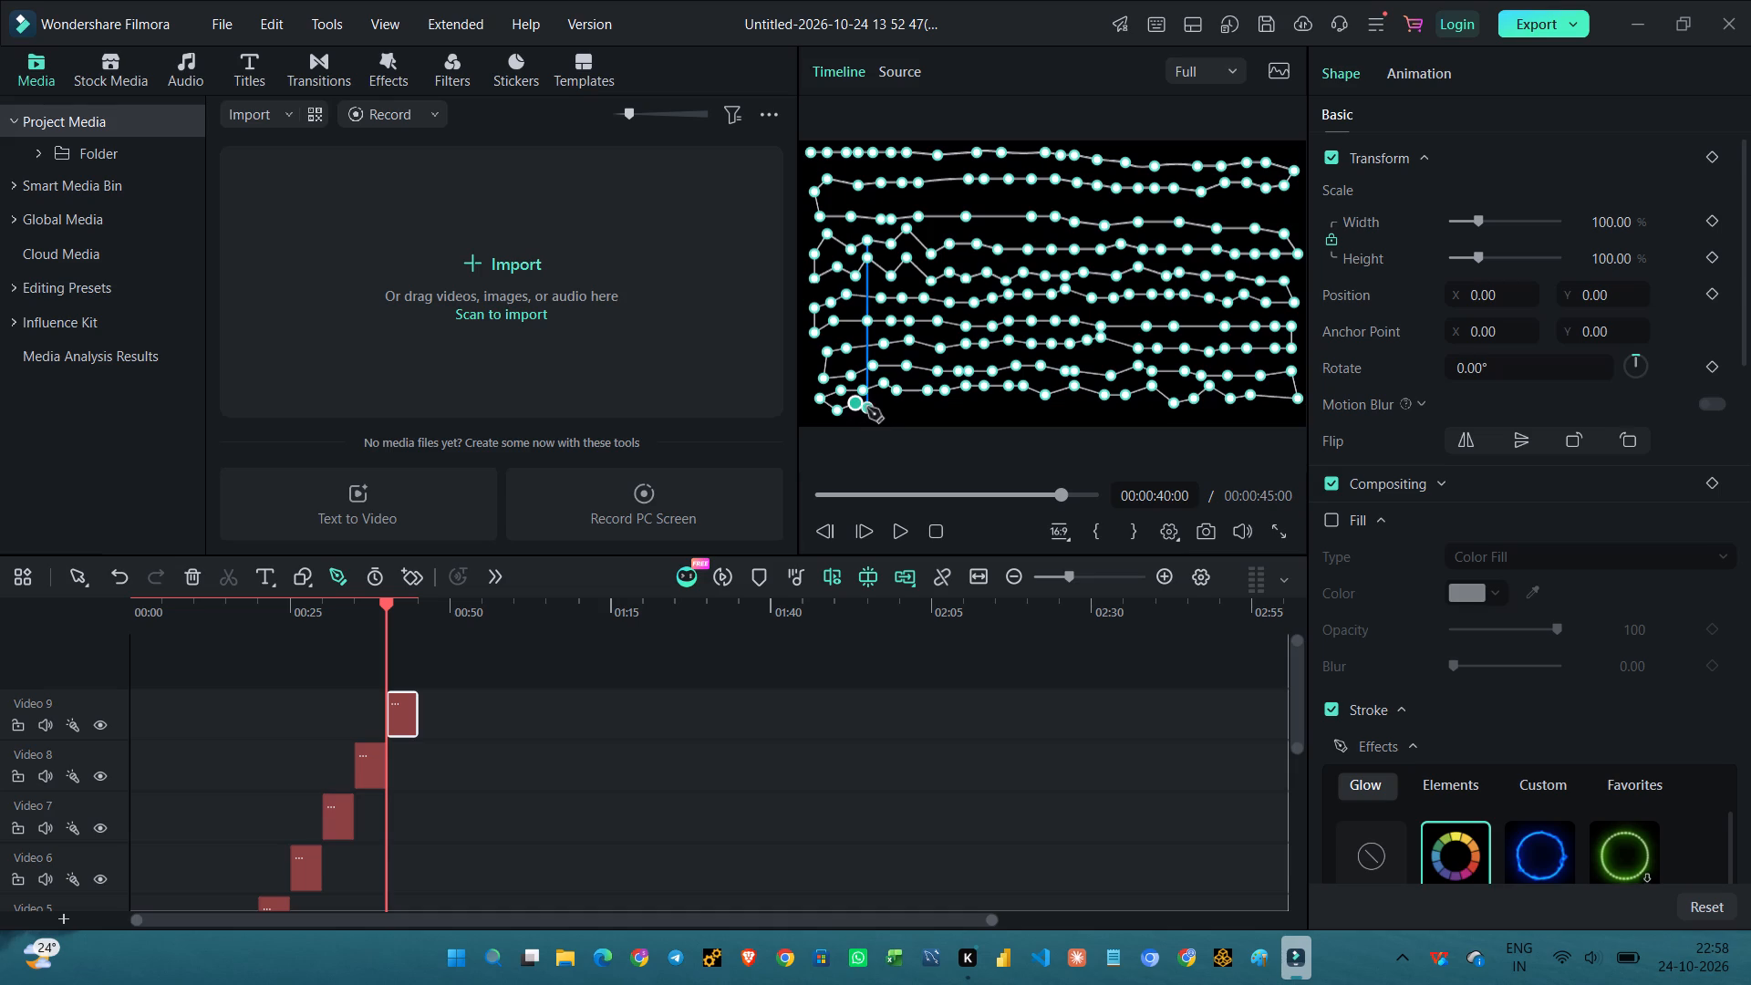
click(888, 408)
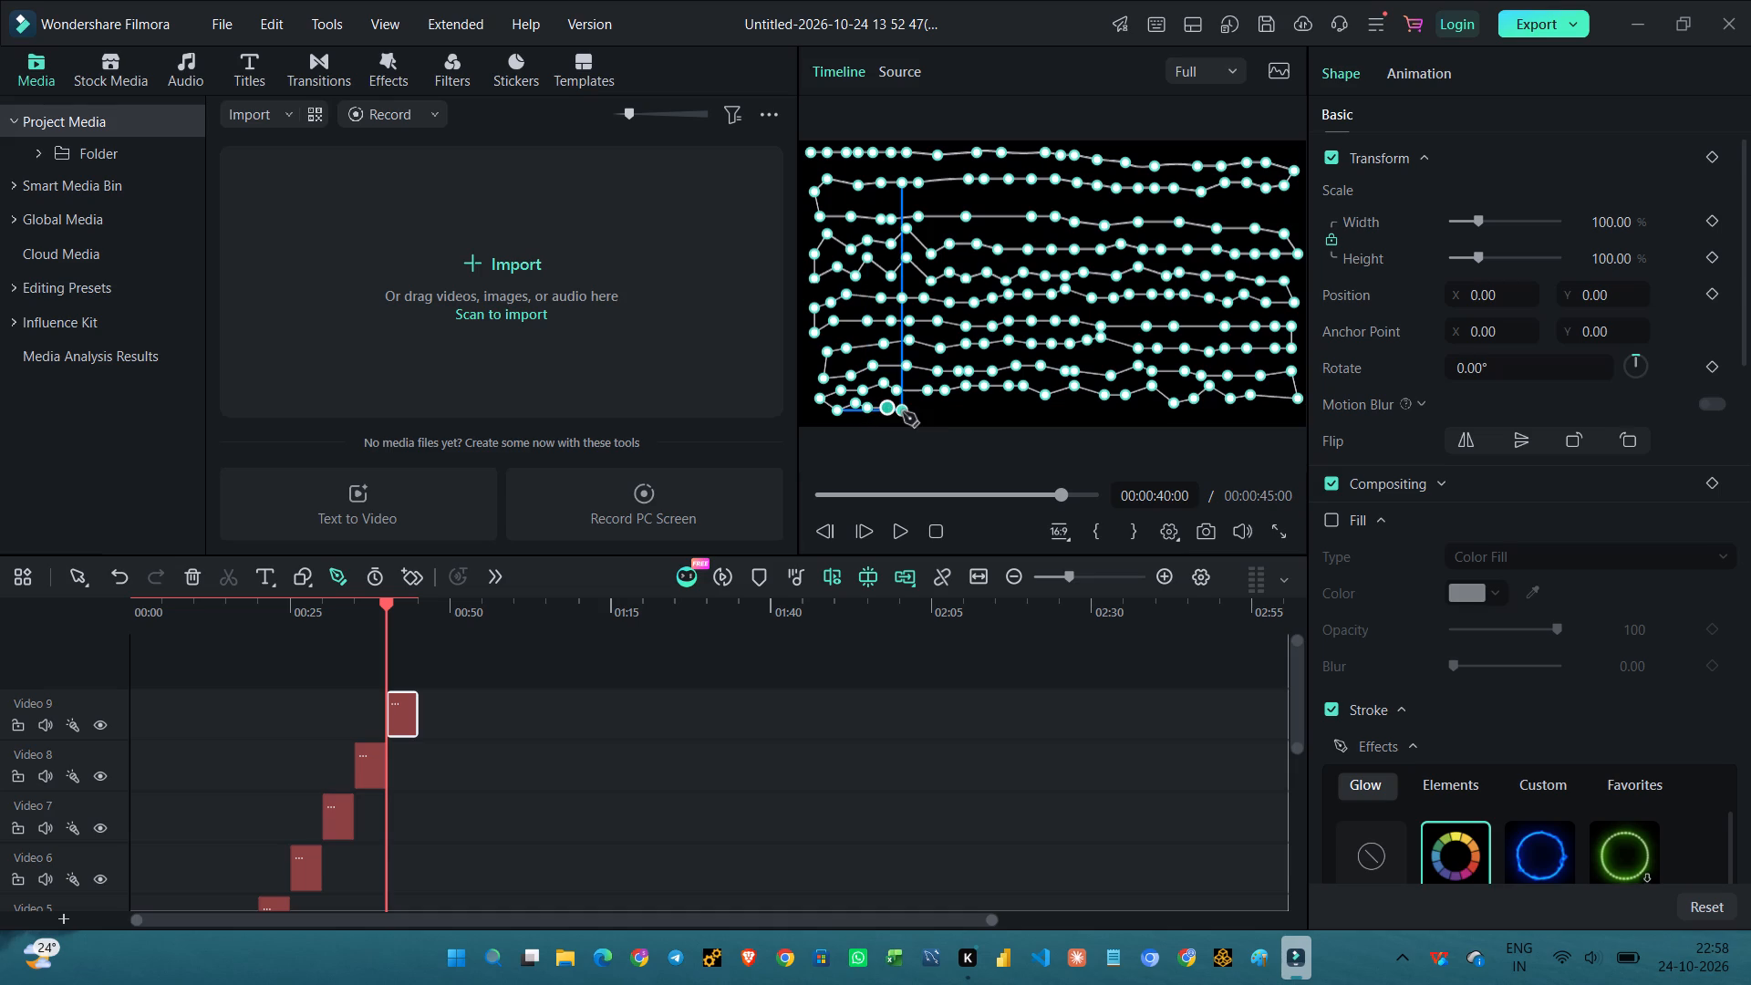
click(903, 412)
click(924, 412)
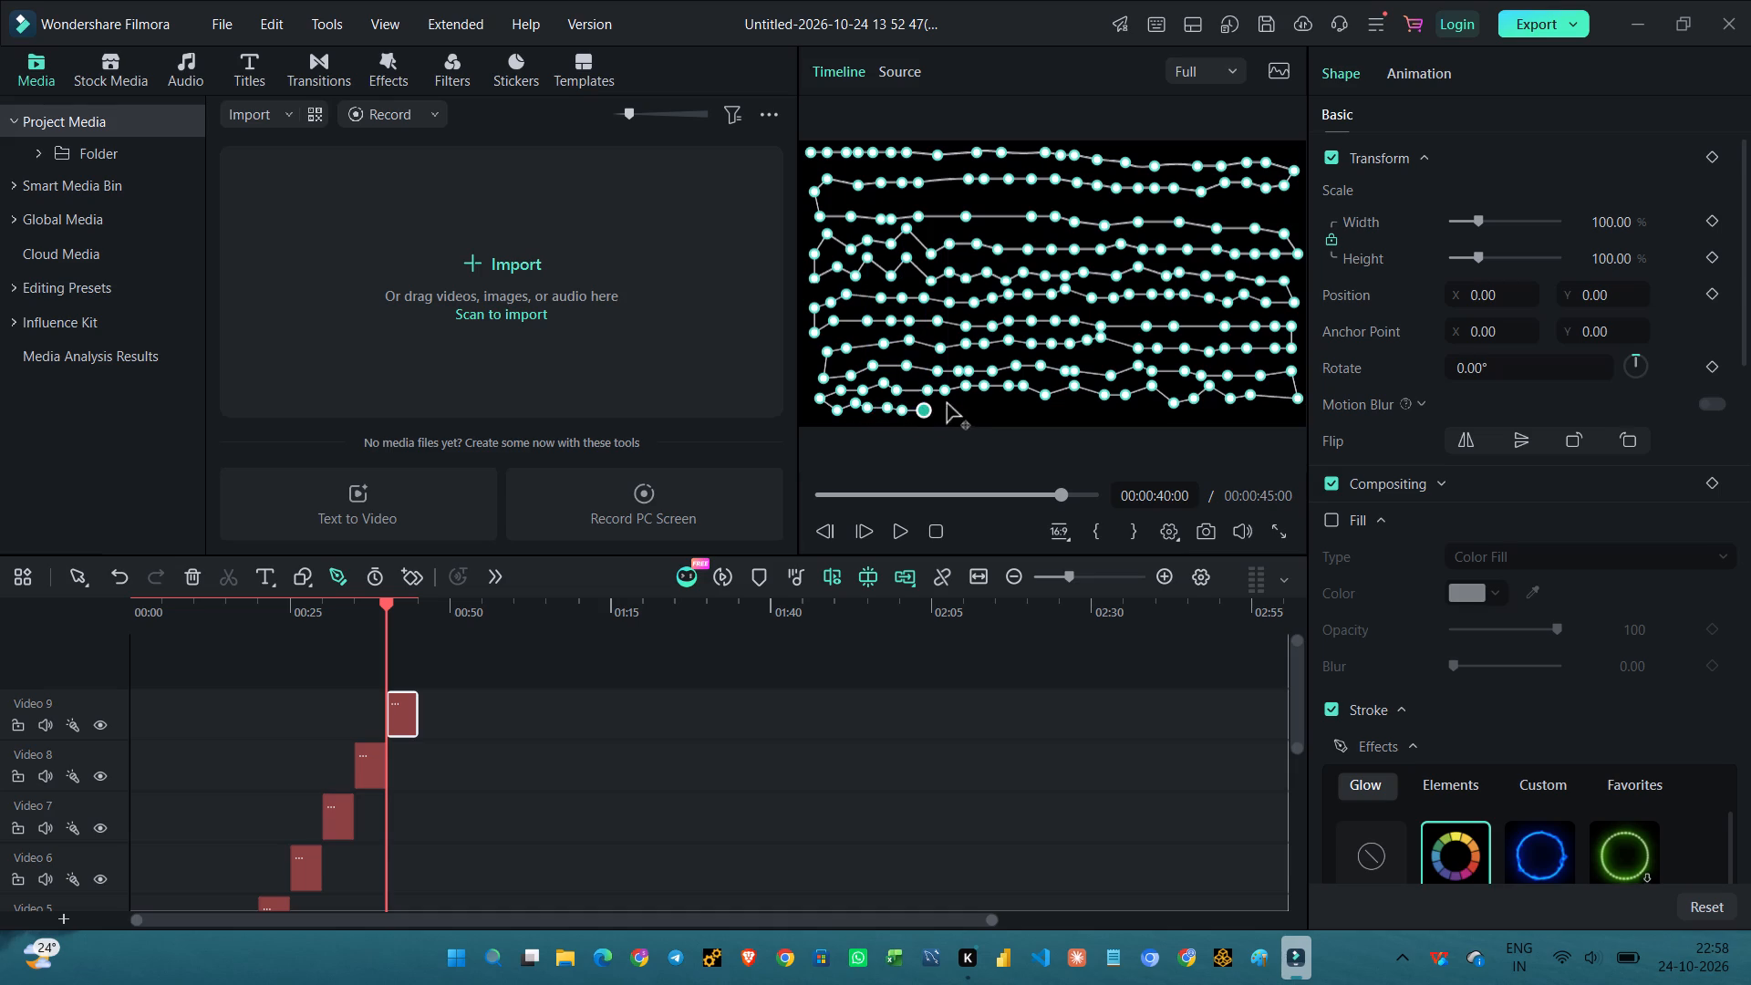
click(949, 417)
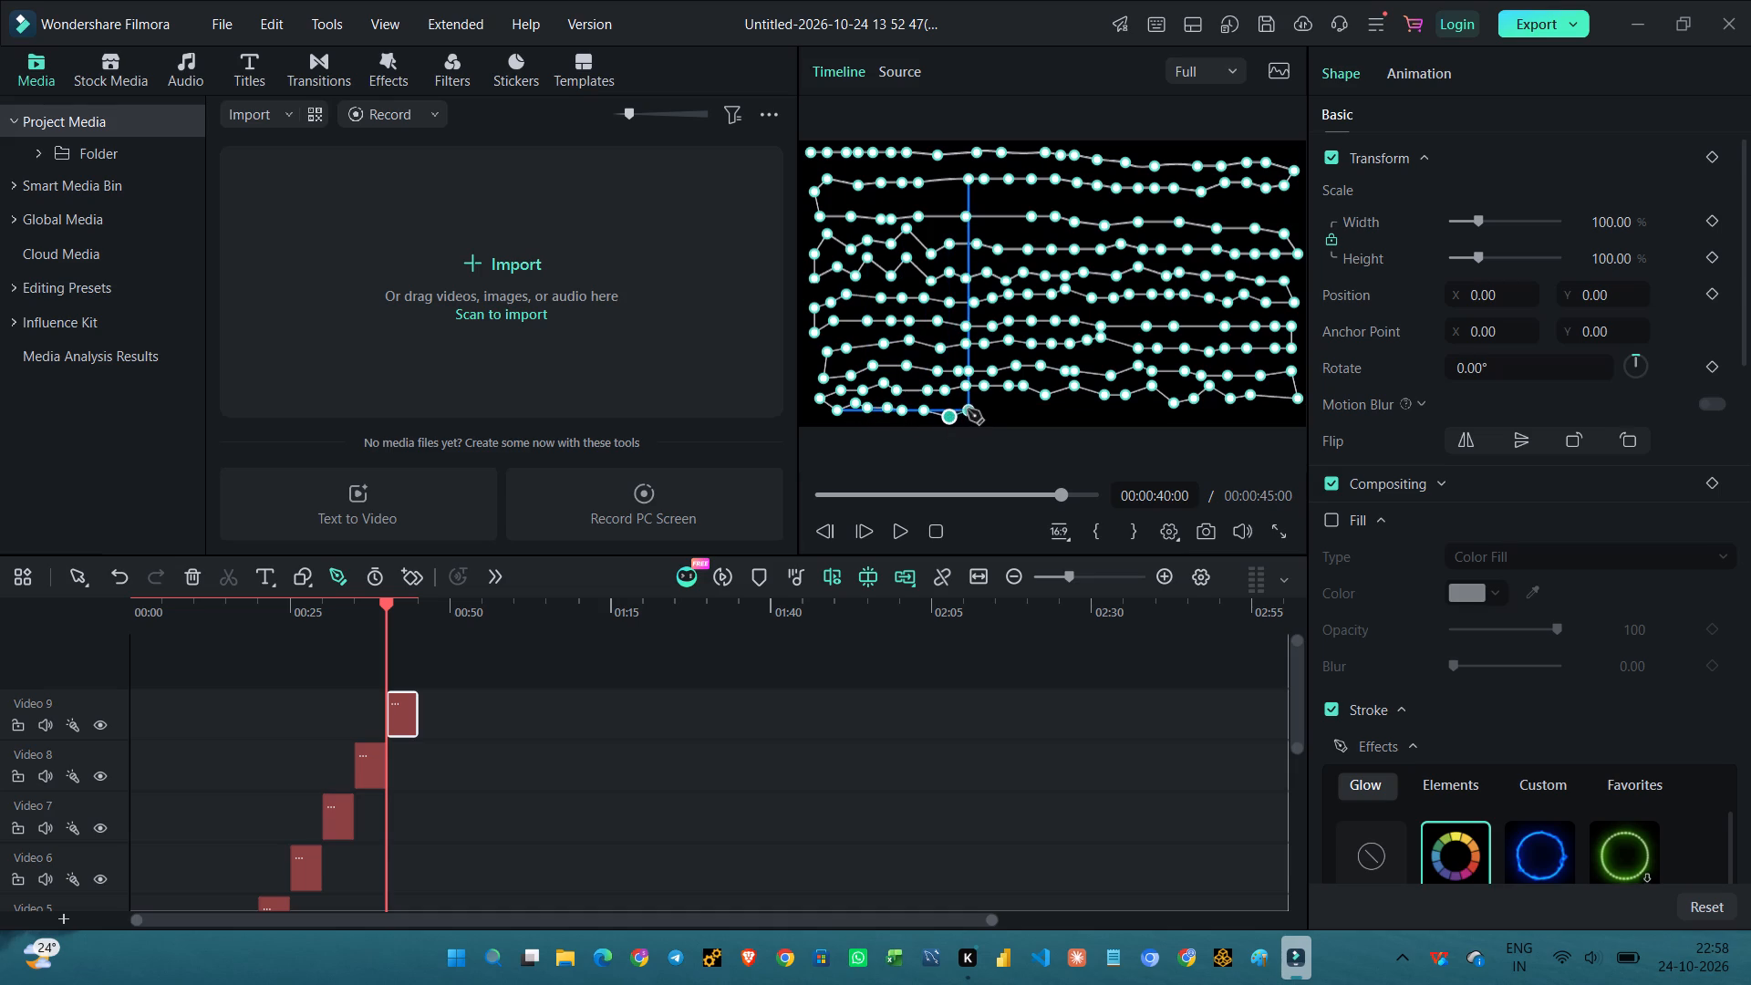
click(968, 410)
click(985, 410)
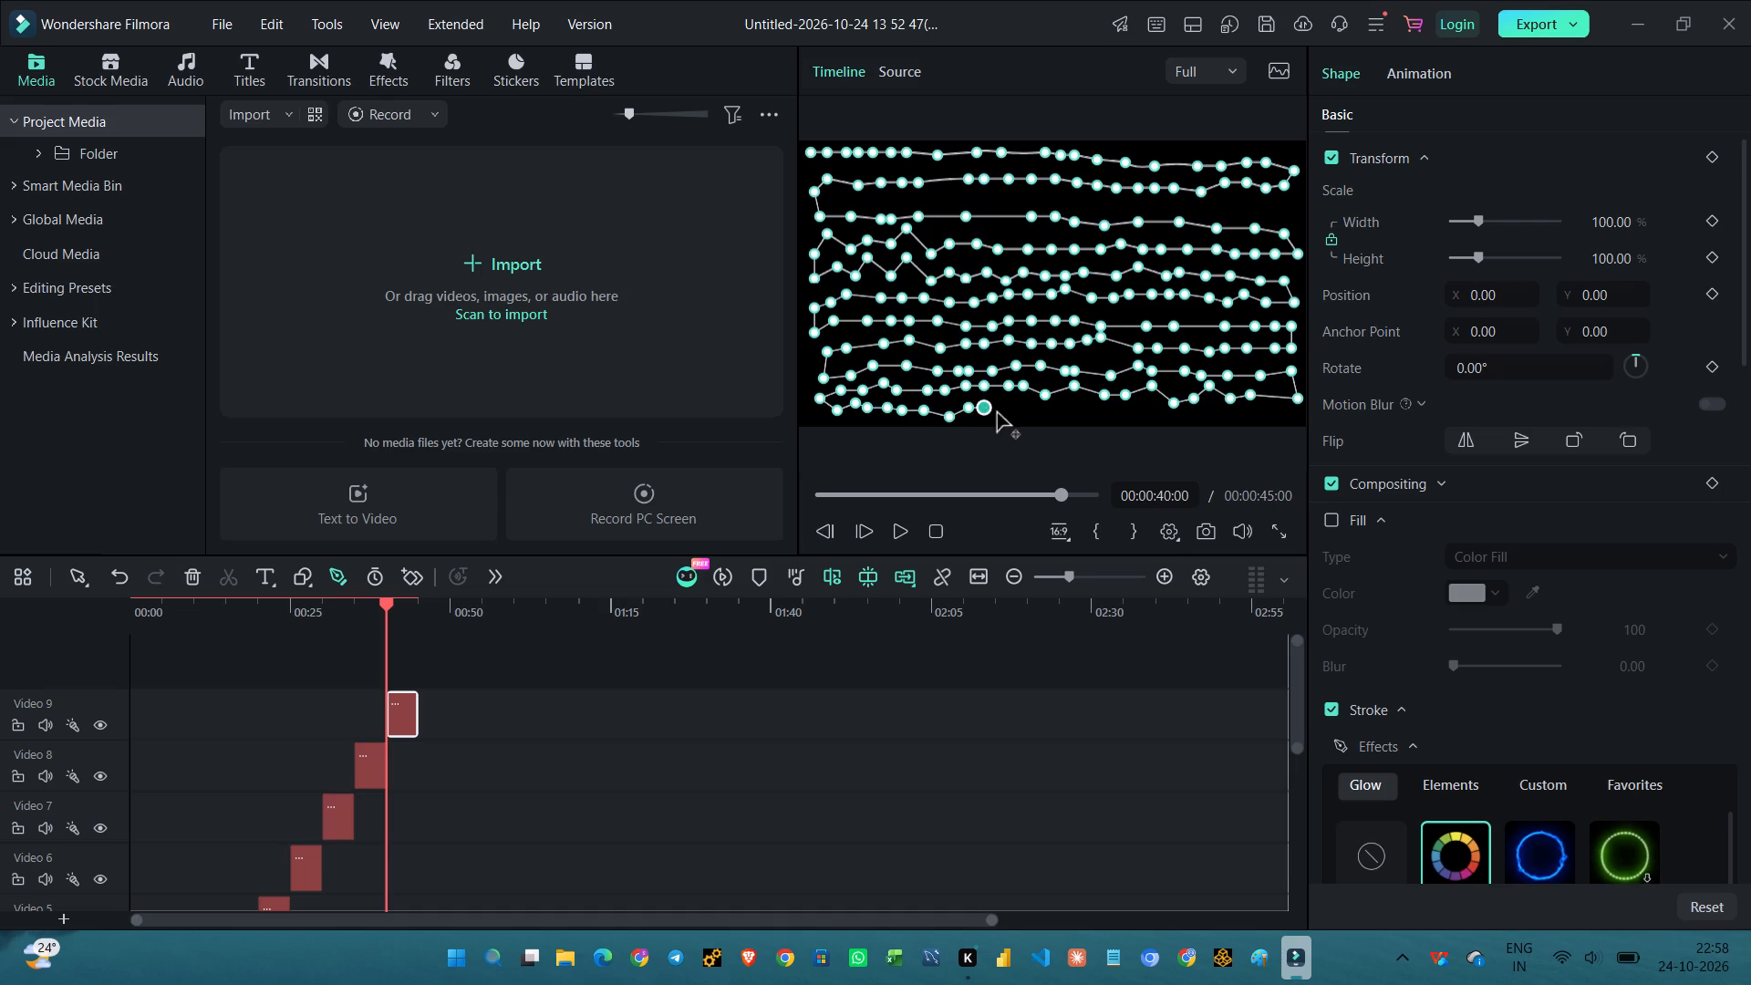
click(1003, 413)
click(1028, 409)
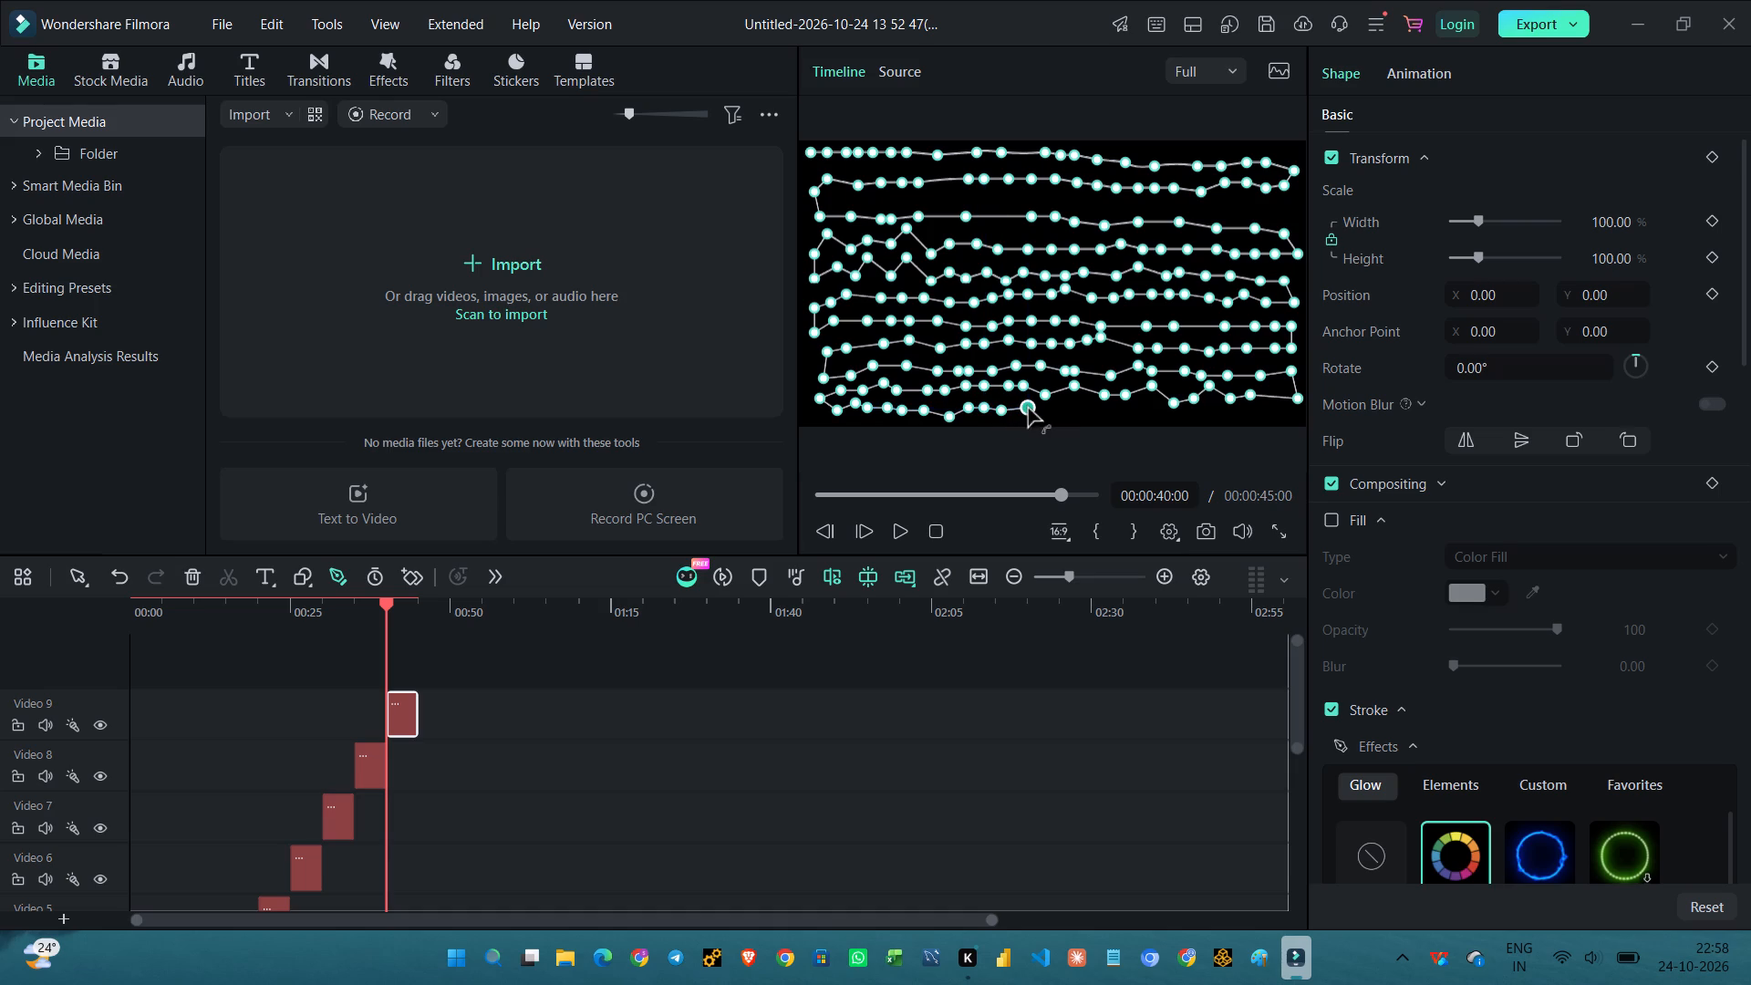
click(1043, 412)
Continue the ninth path's eleventh row rightward from the centre with small zigzags to the frame's right edge, and finish the path.
click(1076, 401)
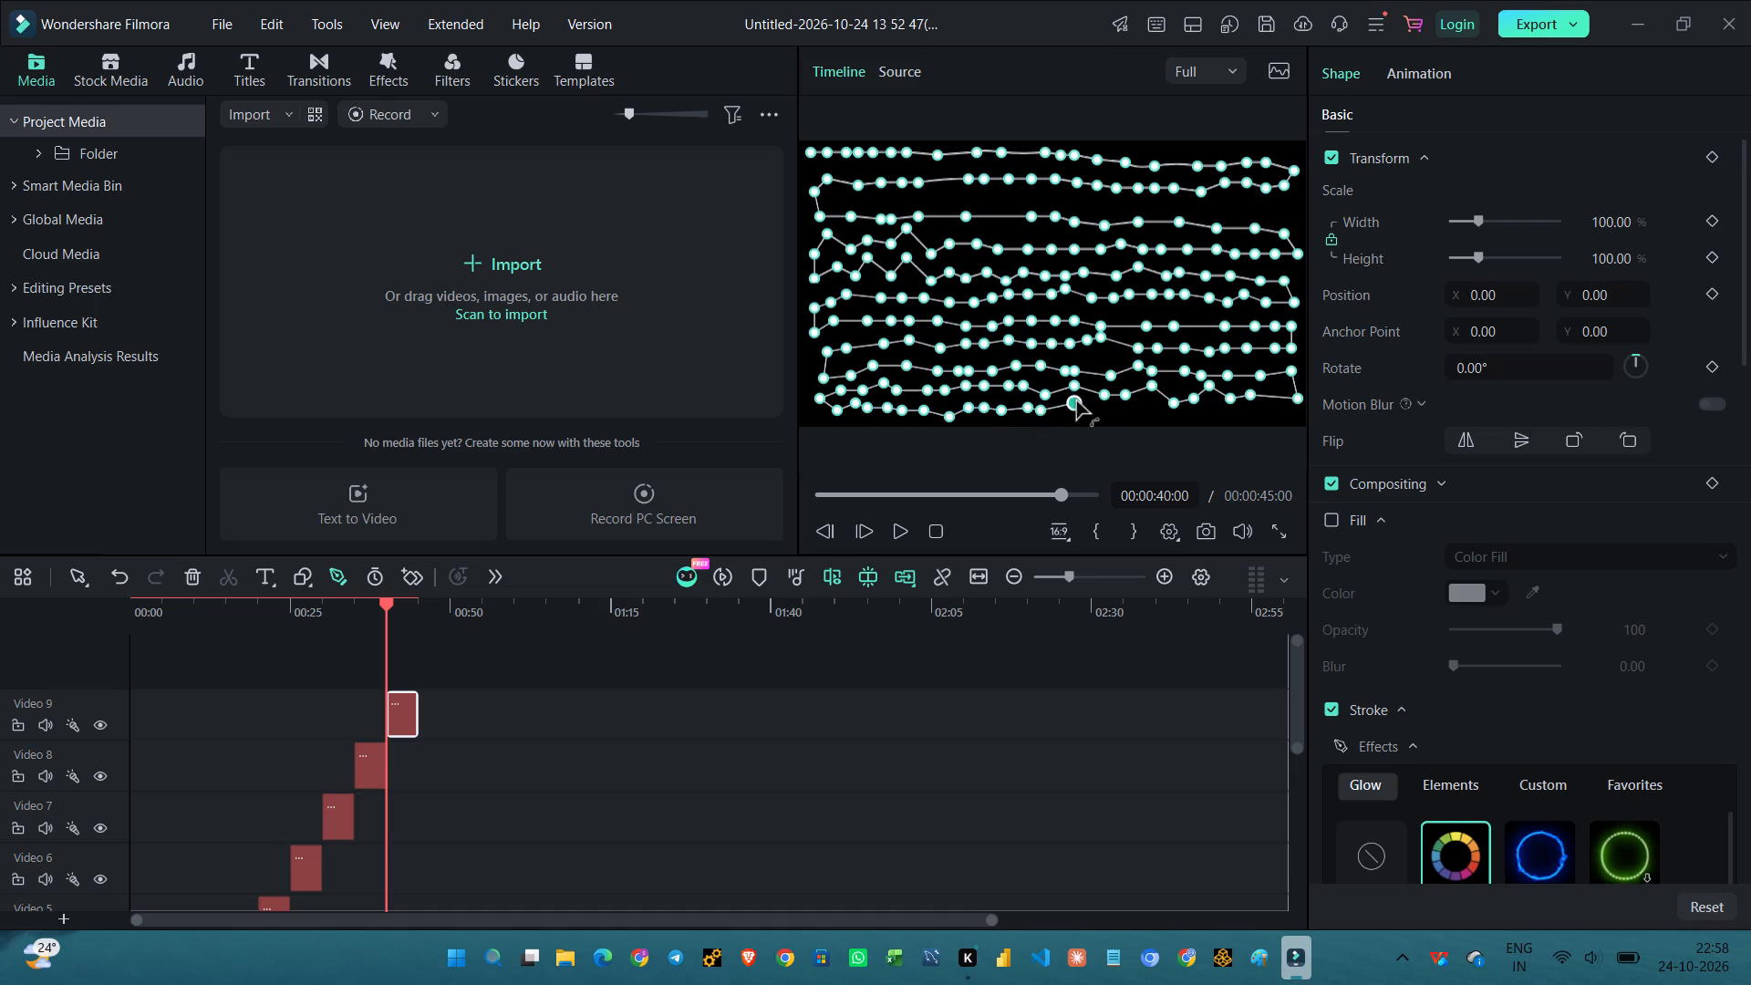
click(1092, 415)
click(1120, 403)
click(1145, 411)
click(1165, 407)
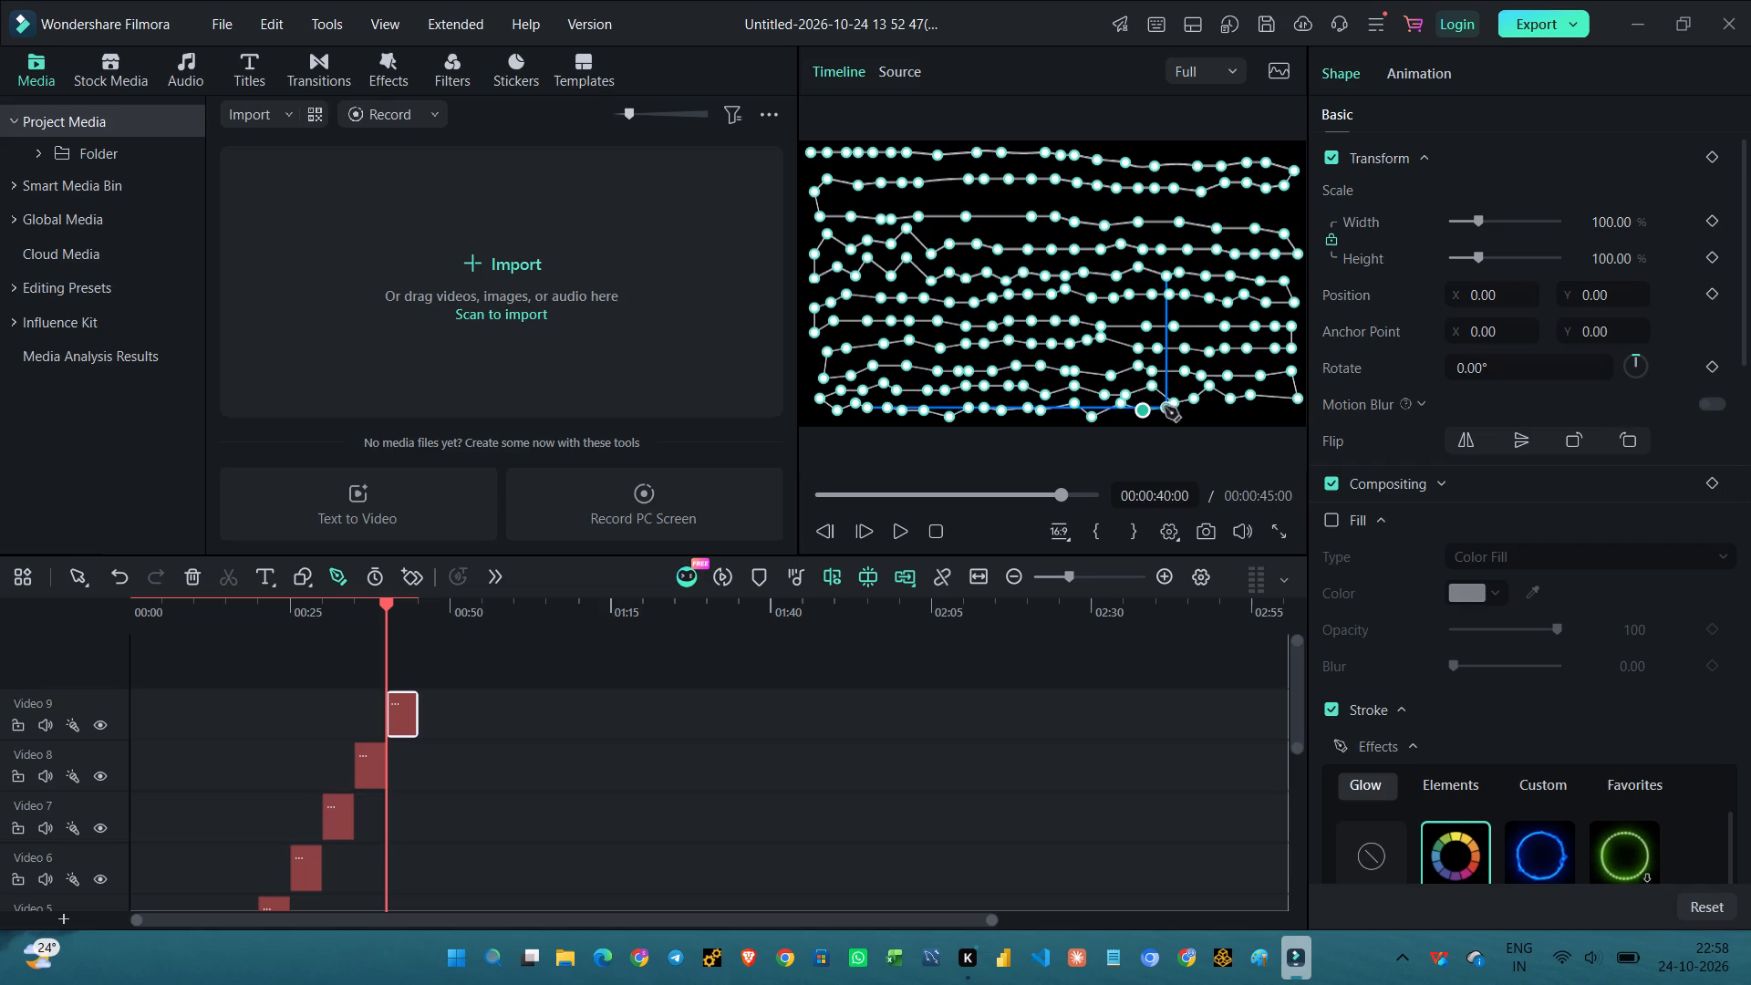
click(1183, 416)
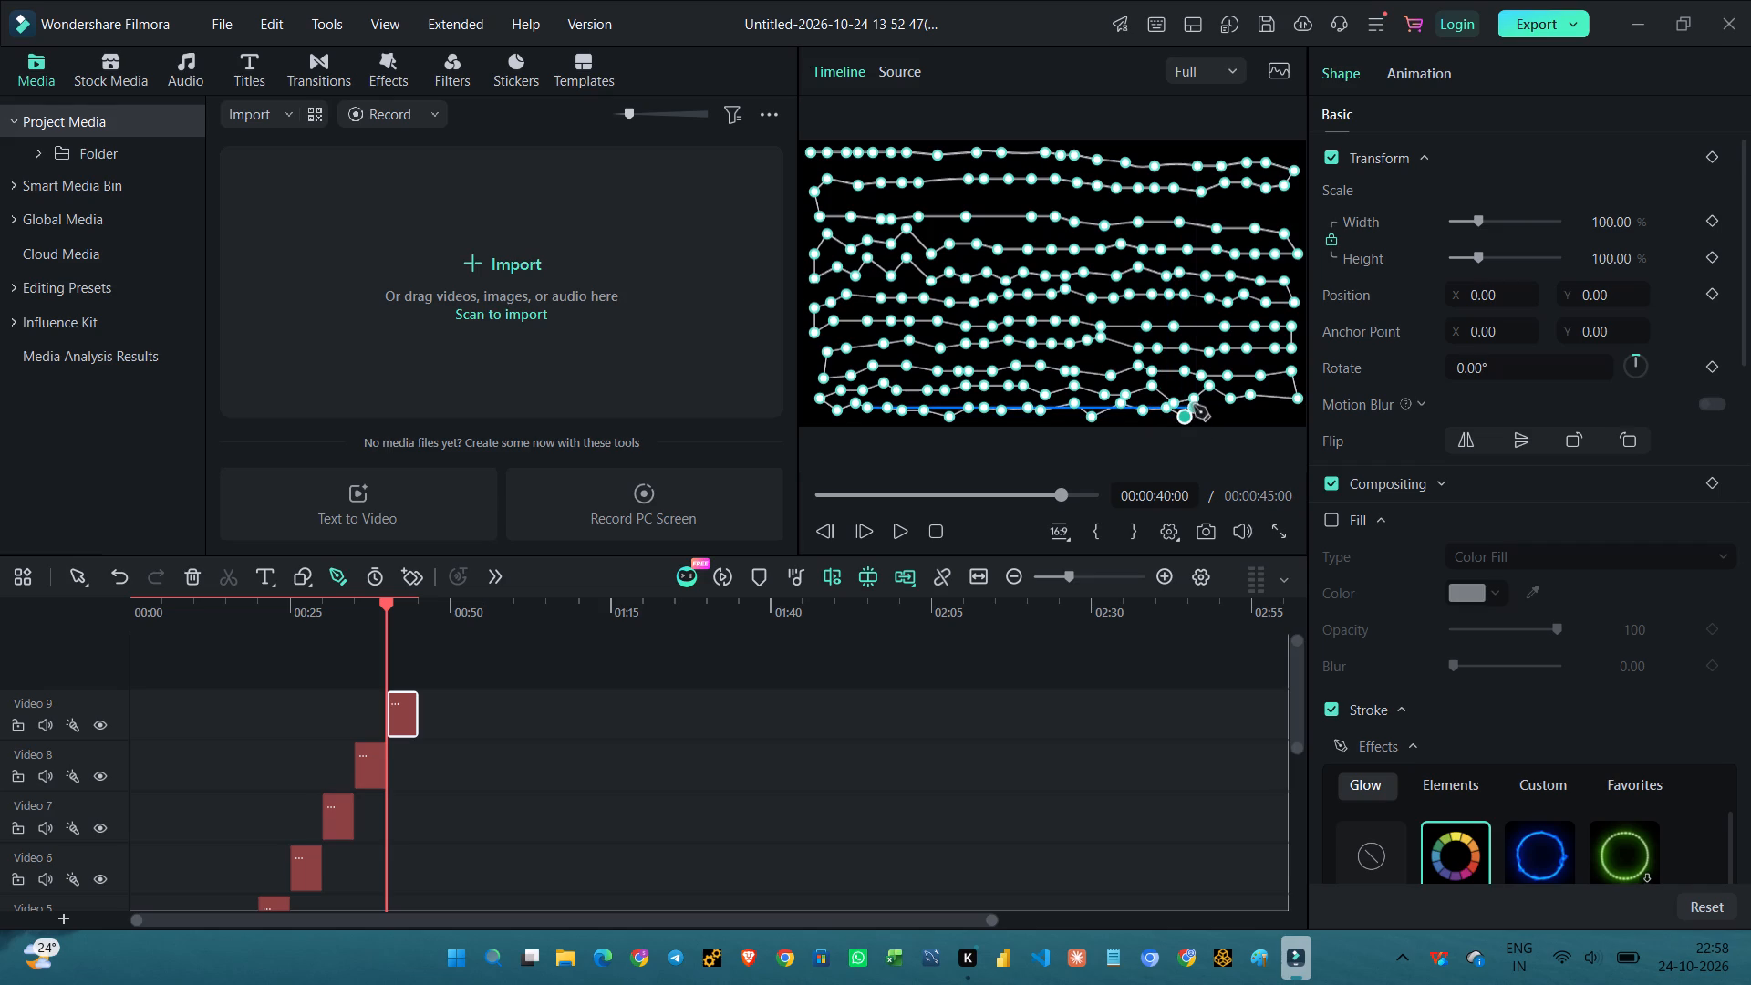
click(1205, 409)
click(1223, 403)
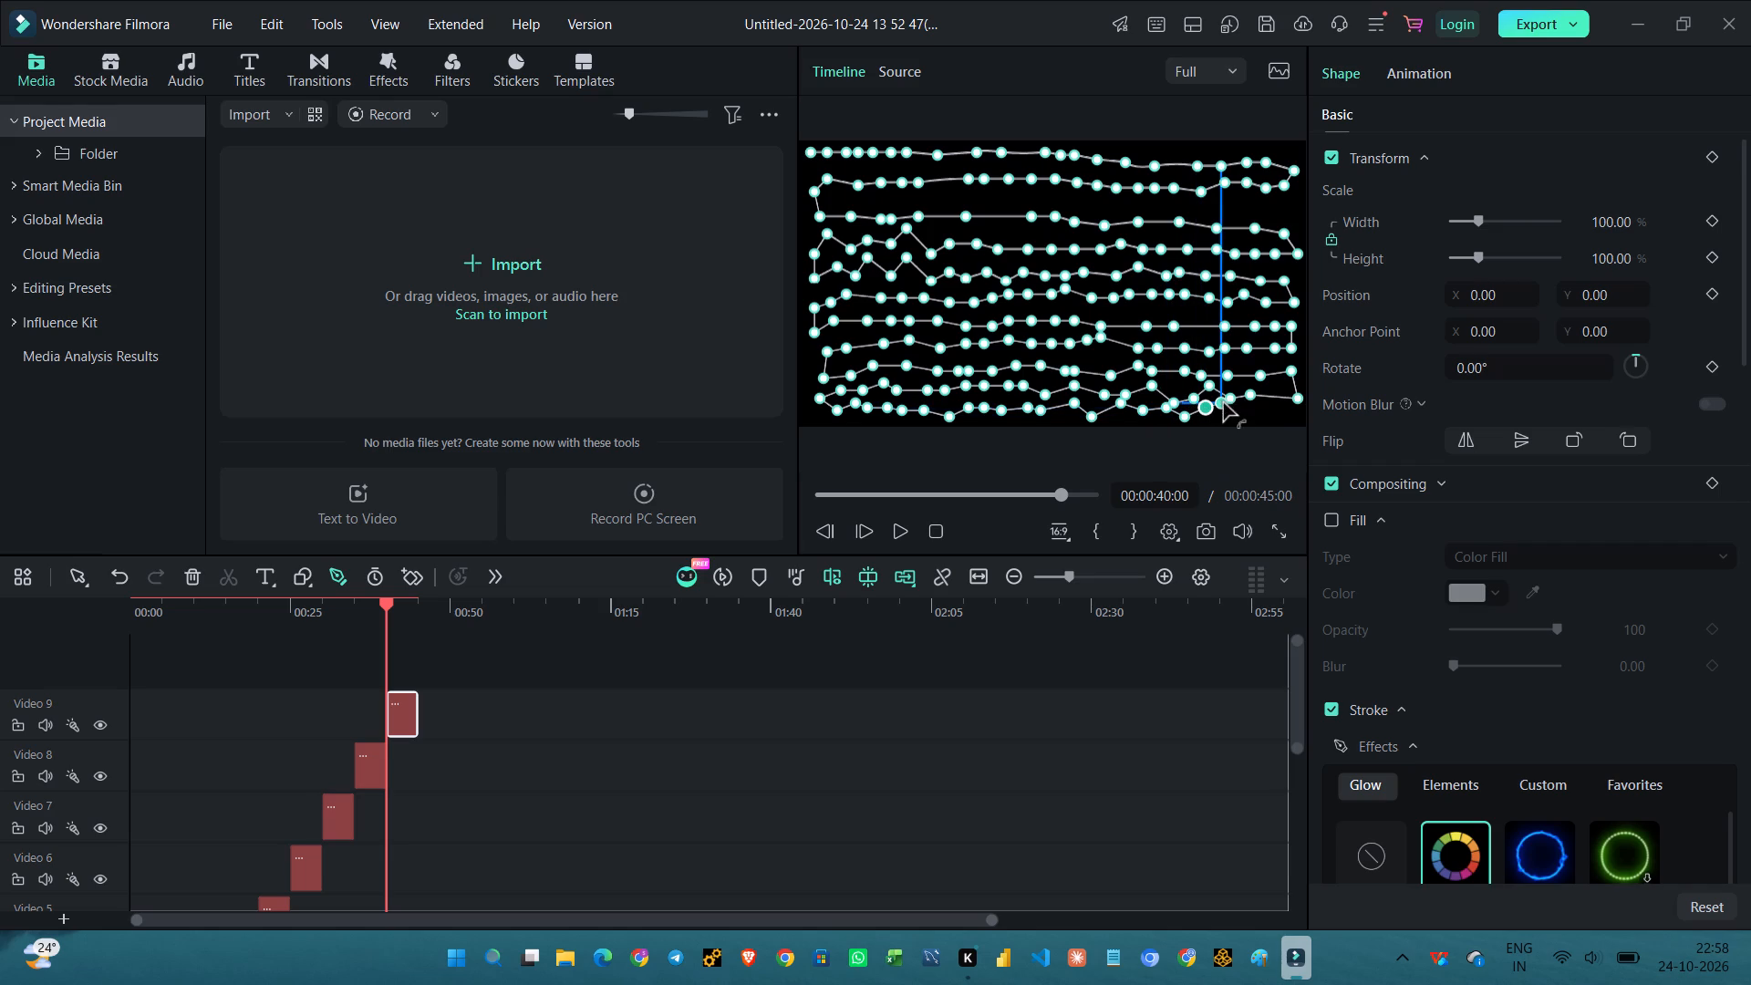
click(1241, 416)
click(1257, 406)
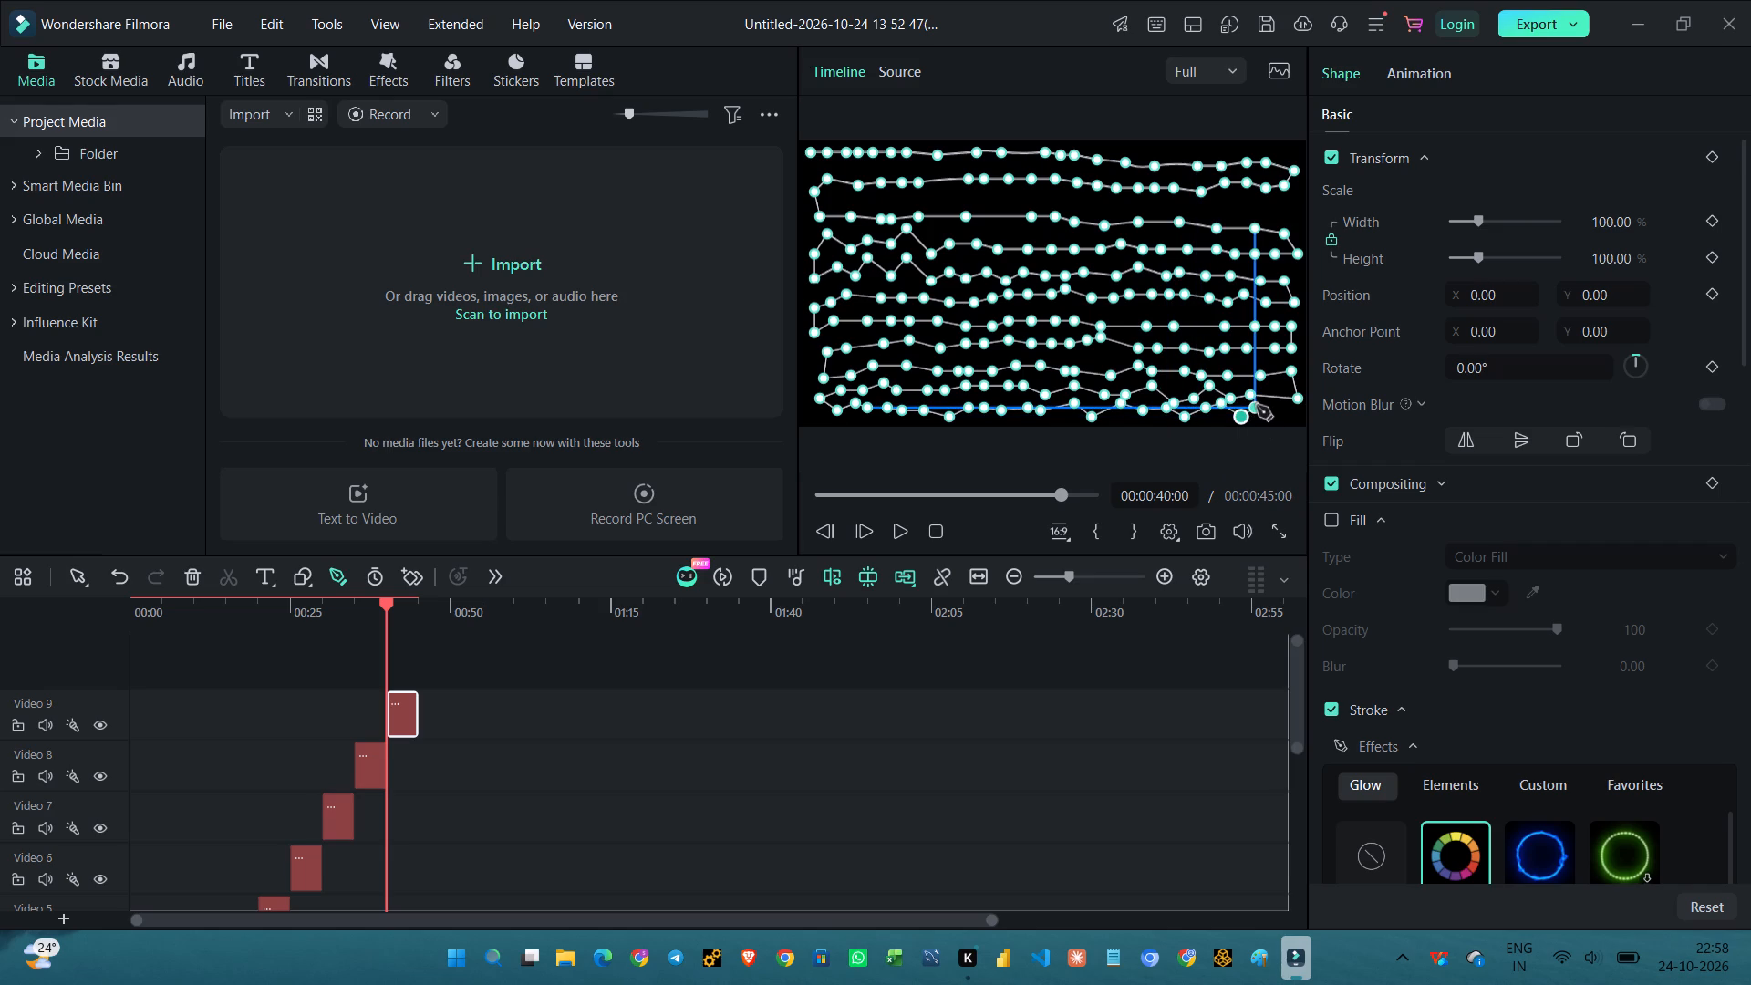
click(1270, 407)
click(1289, 410)
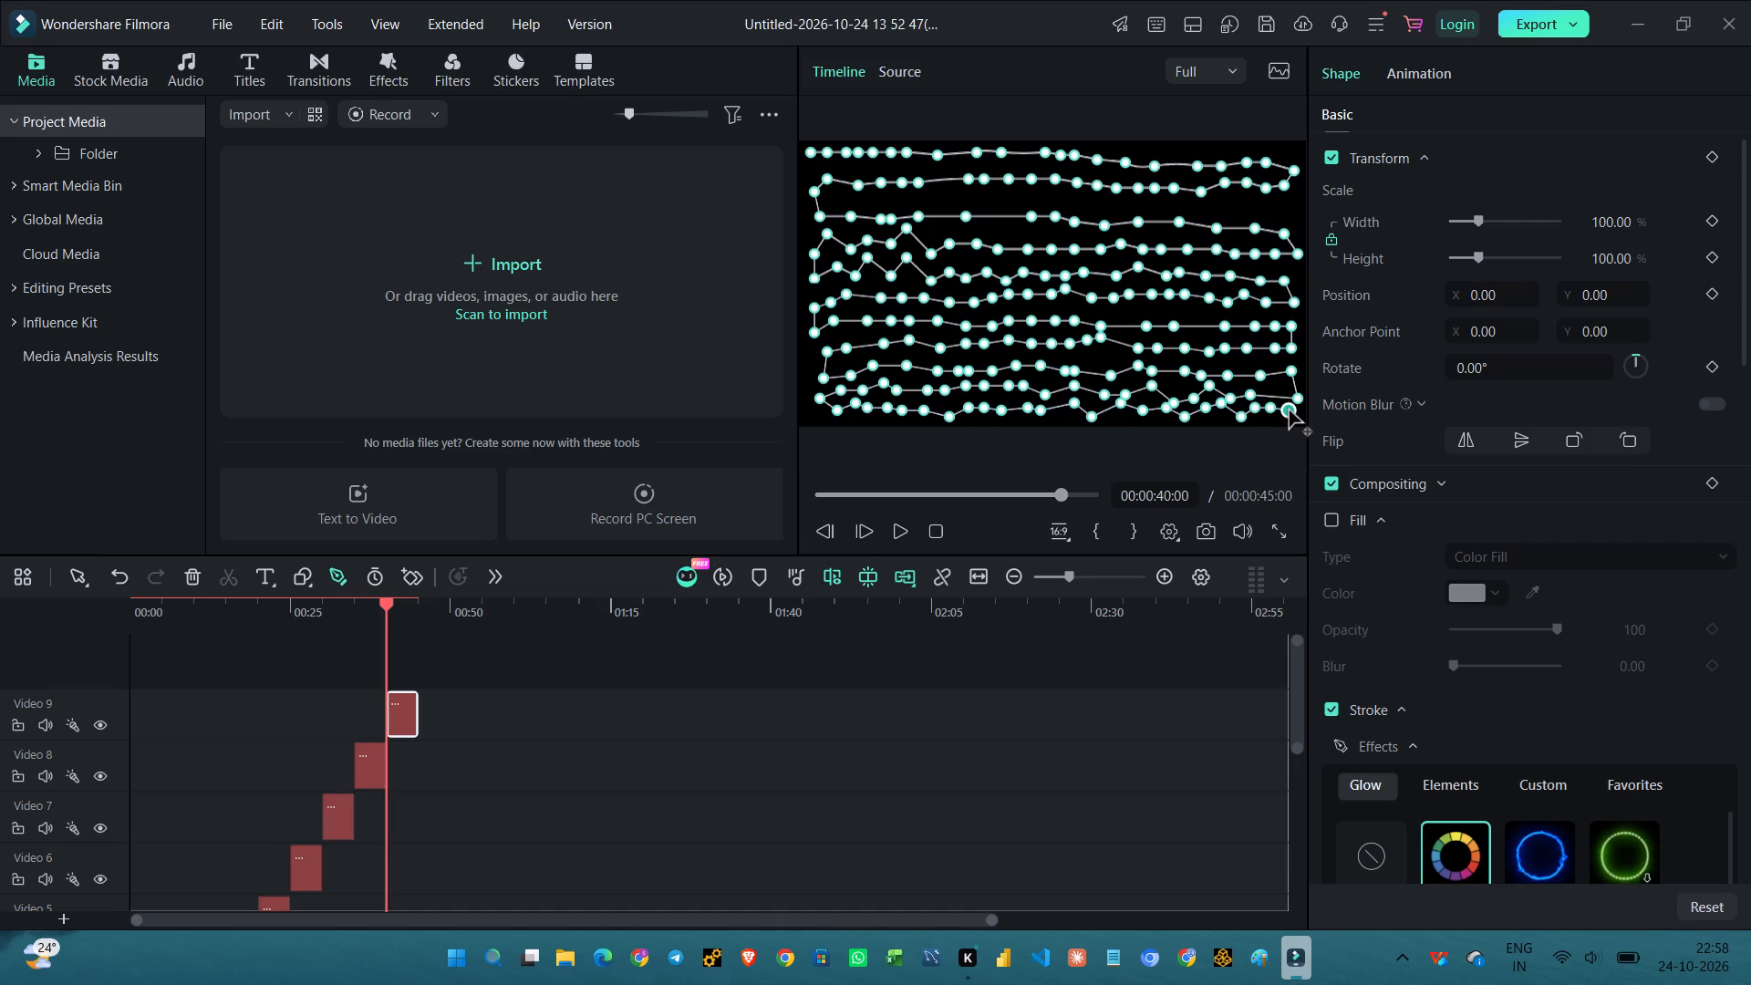
click(900, 681)
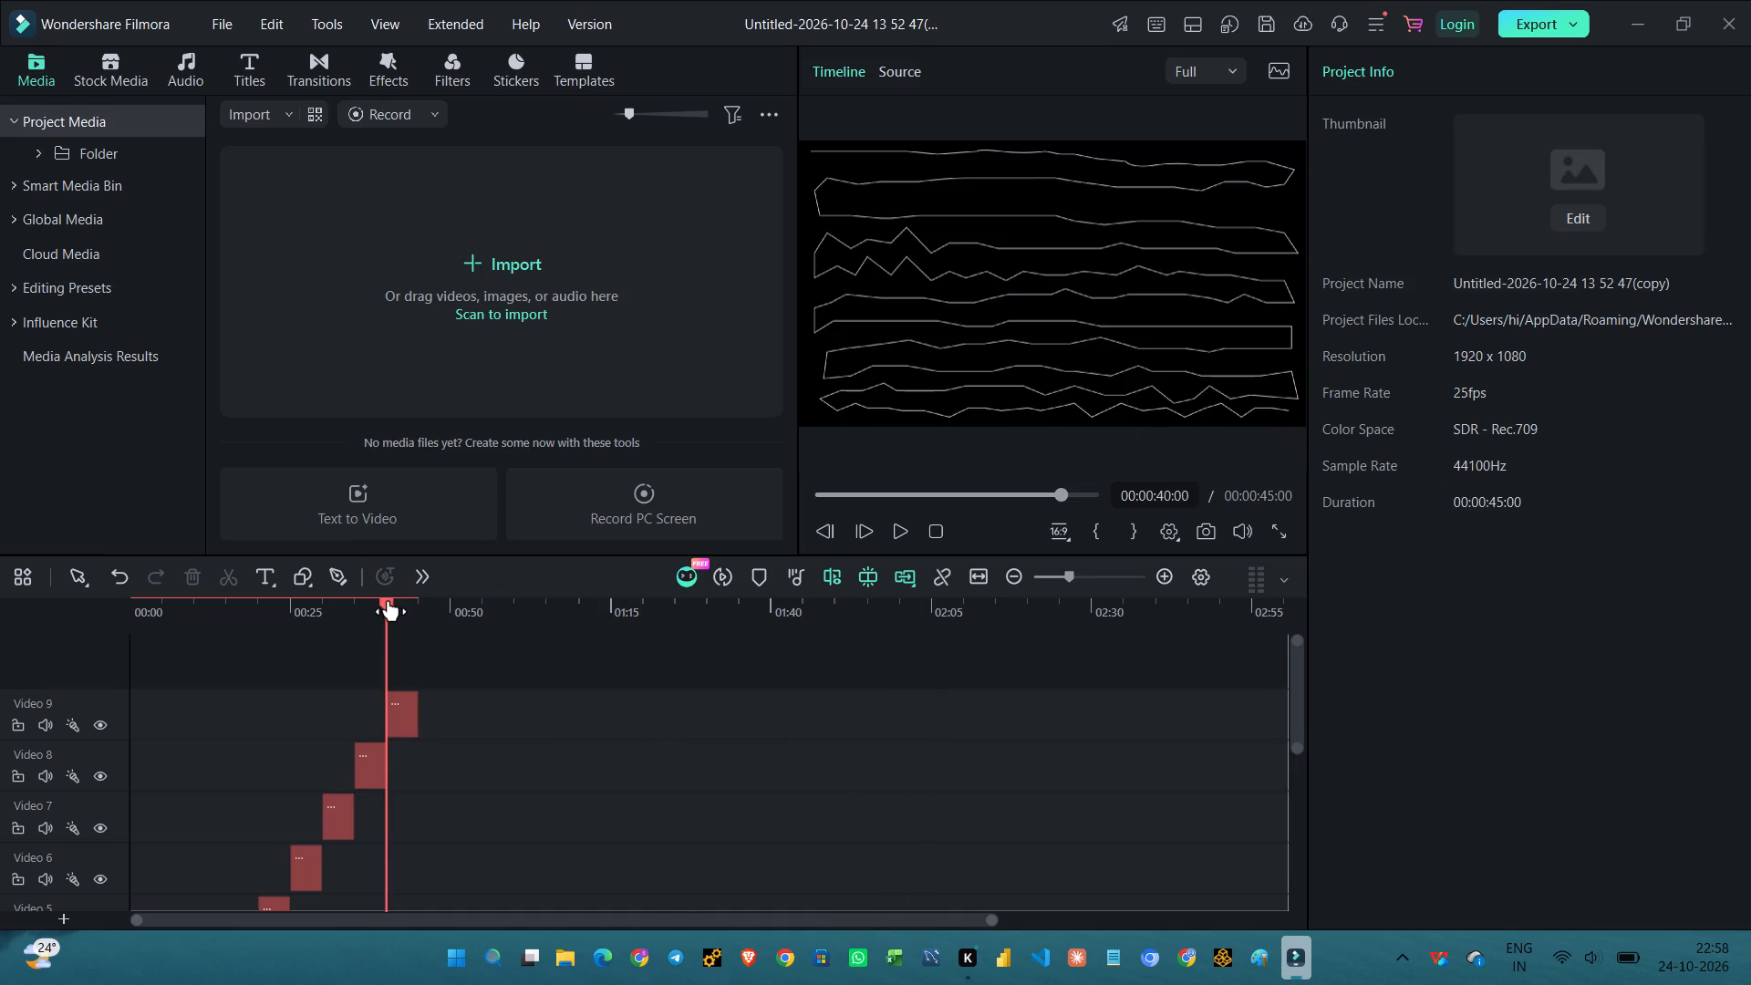
Start a tenth pen path clip at 45 seconds, drawing its nearly level first row from the frame's top-left corner to the centre.
drag(390, 602, 473, 622)
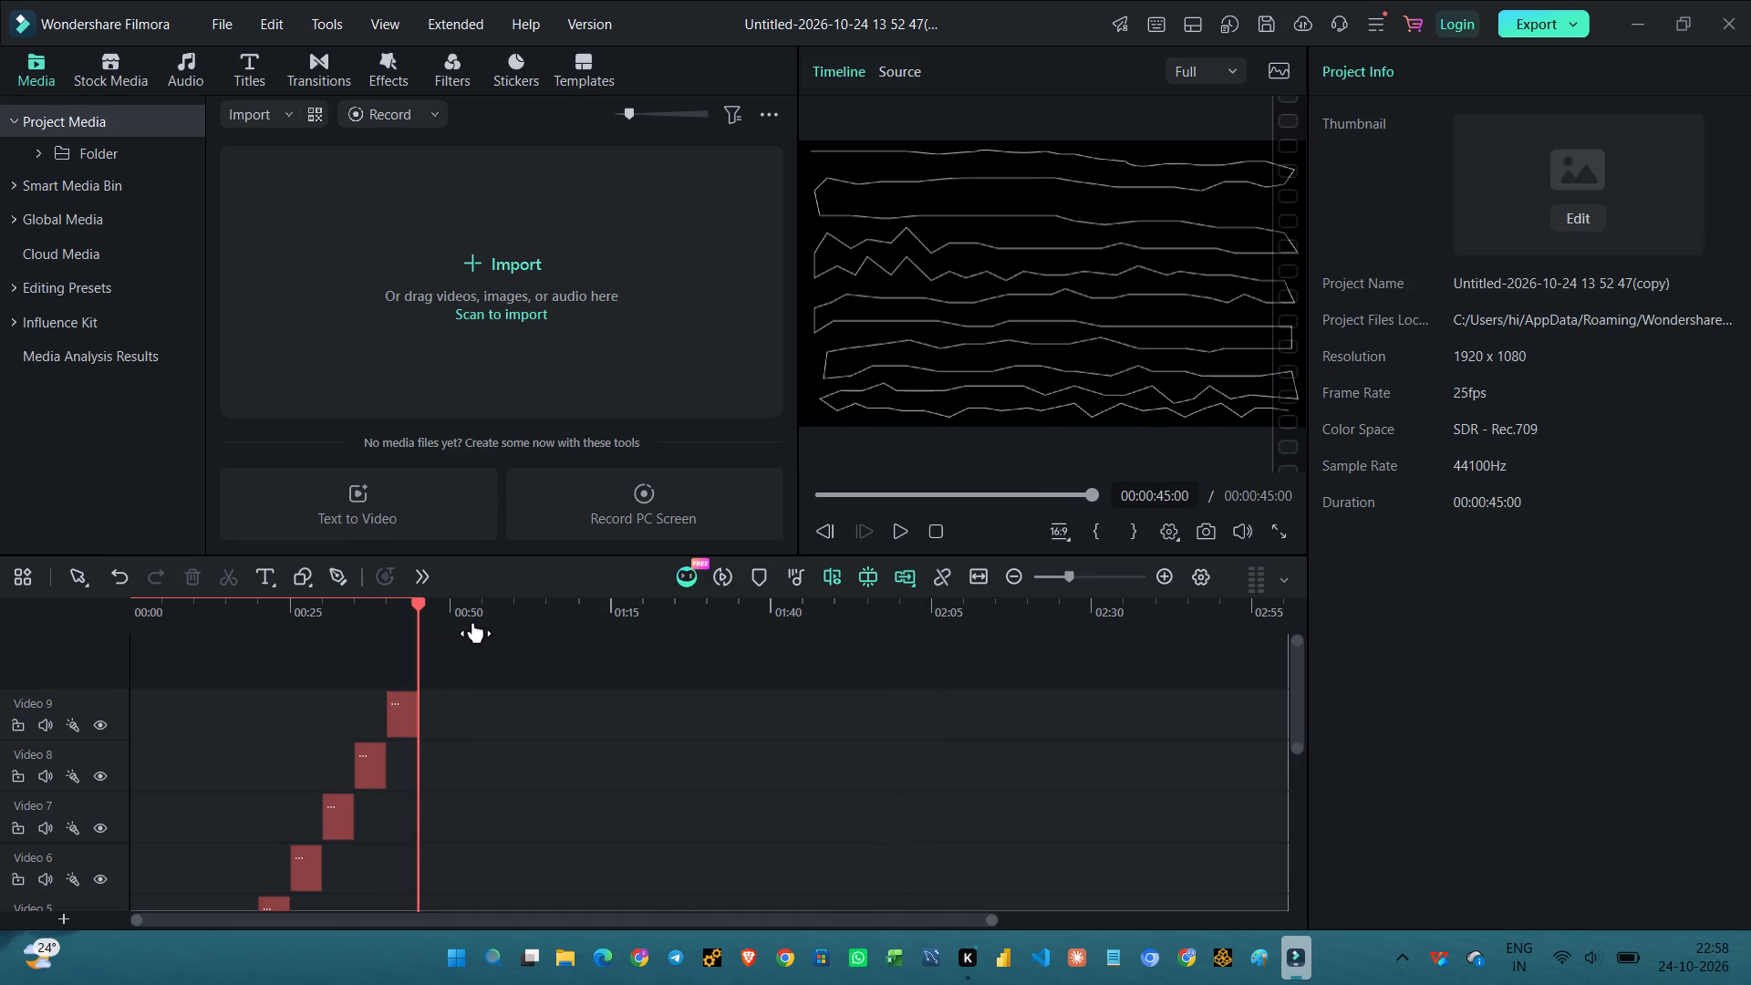
click(330, 568)
click(806, 157)
click(820, 160)
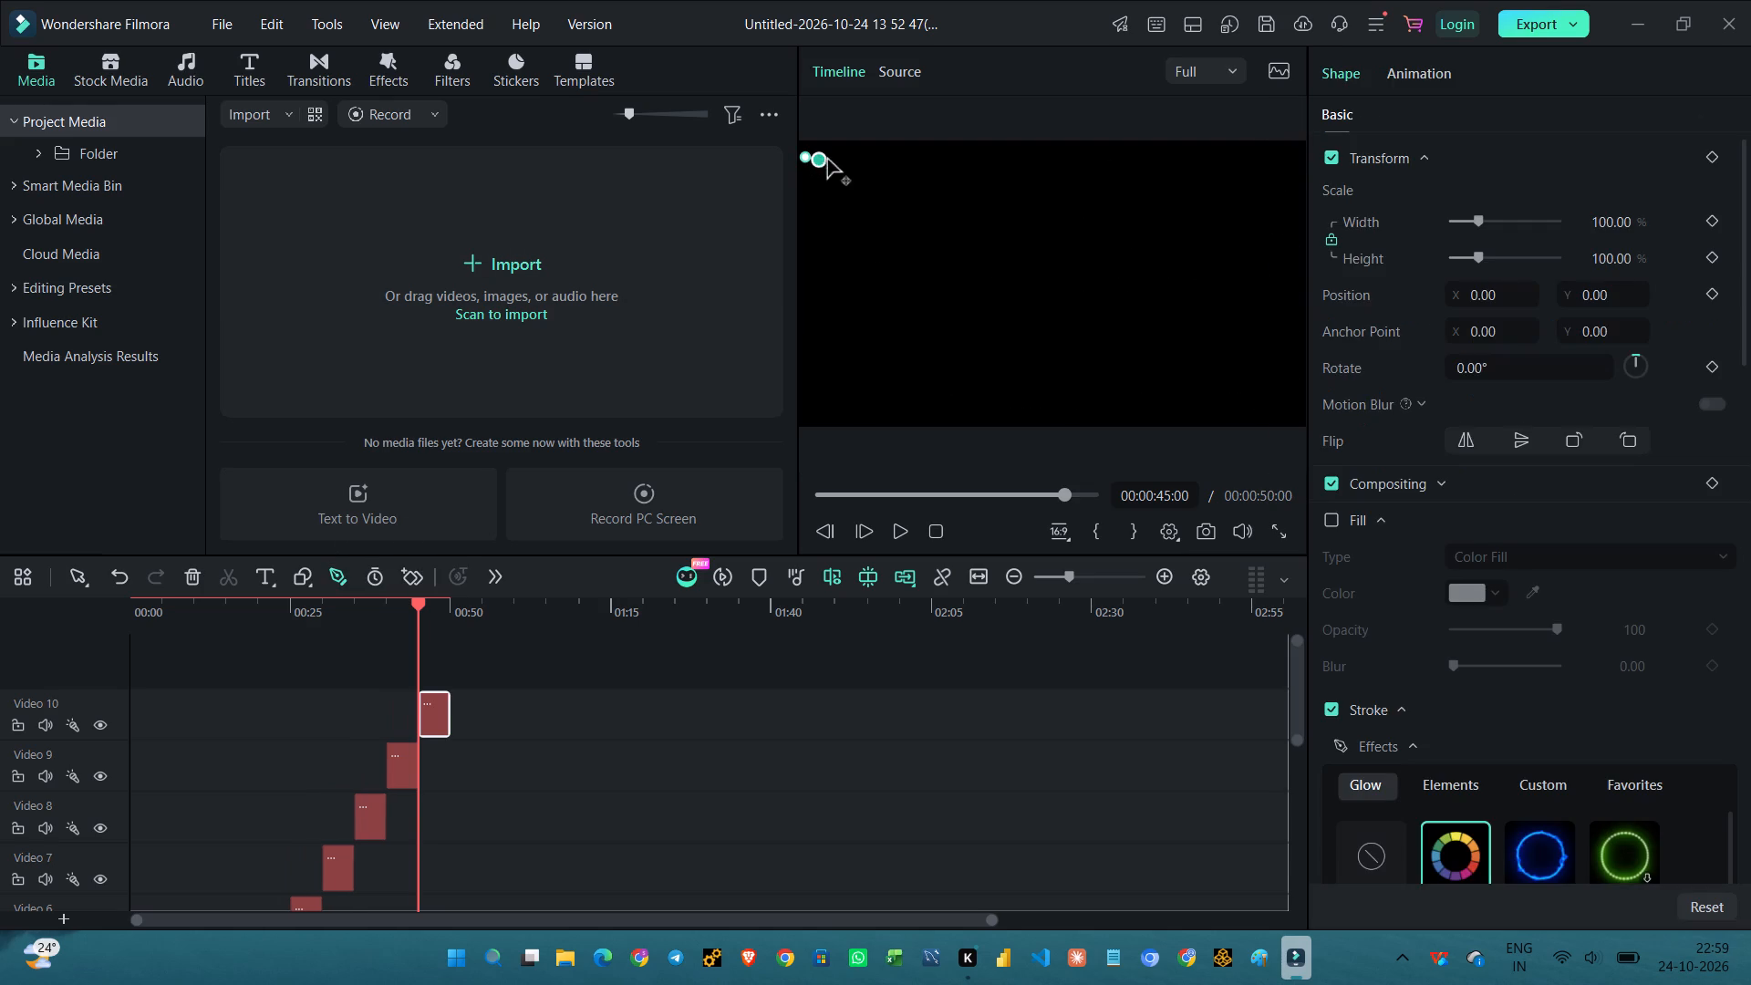
click(838, 160)
click(855, 160)
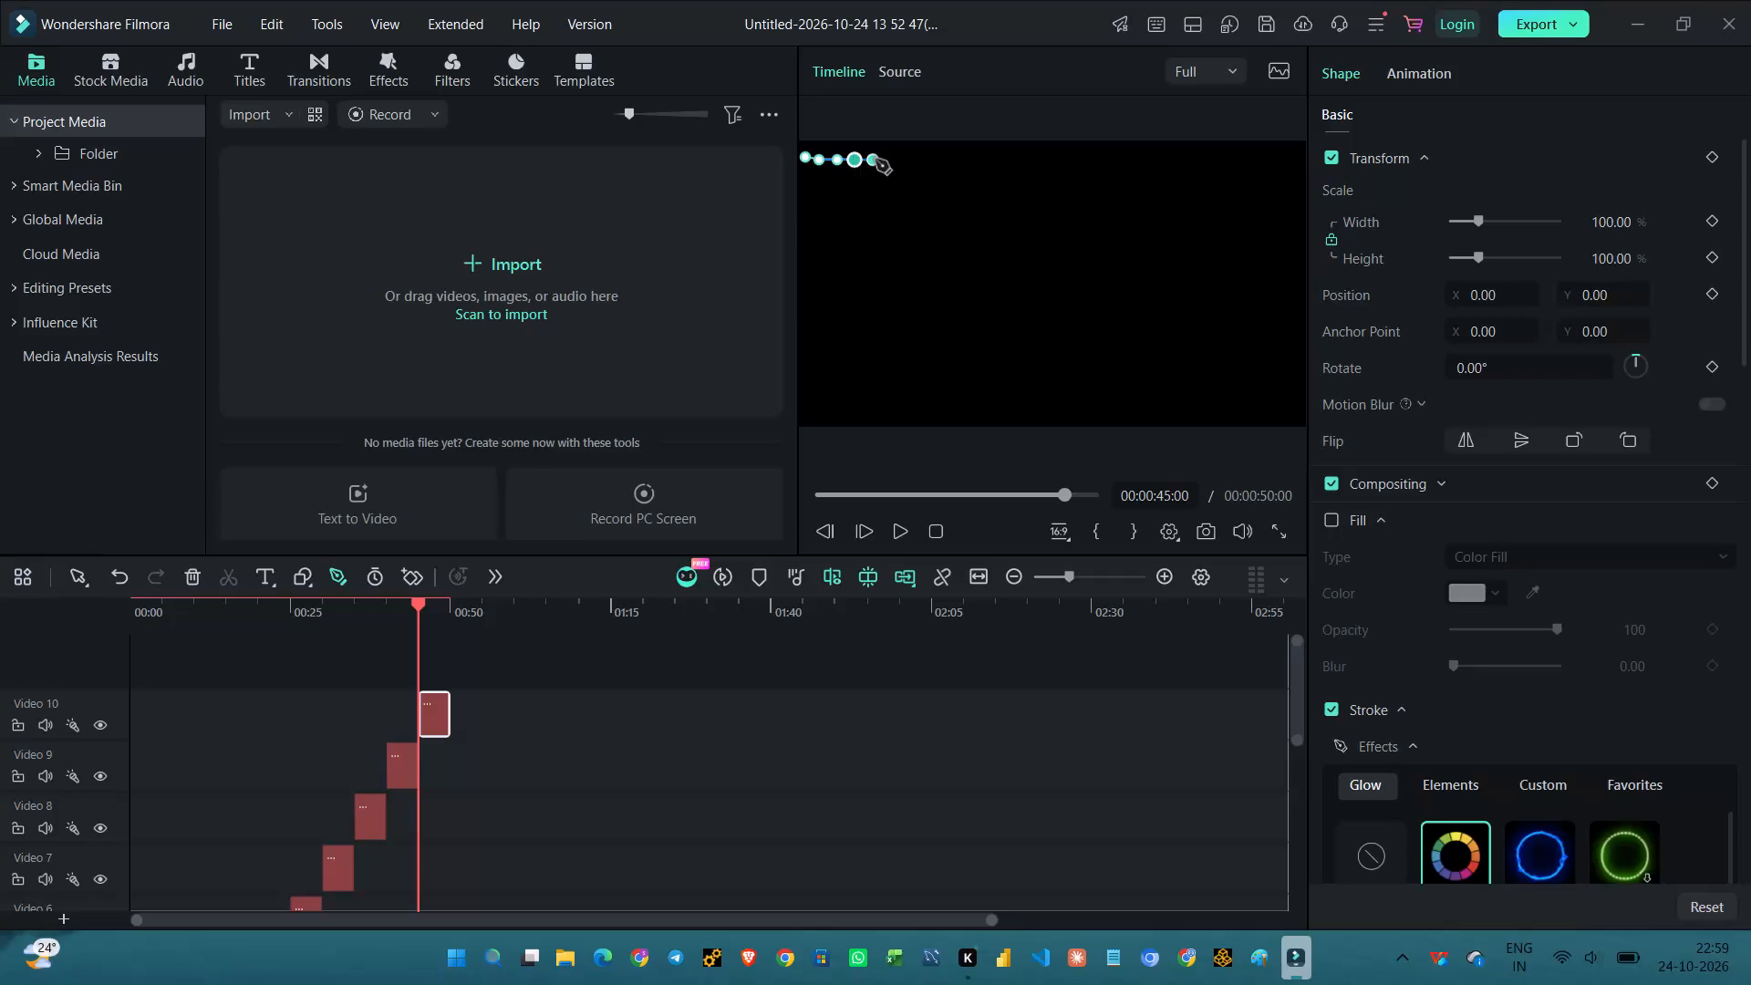
click(876, 160)
click(896, 161)
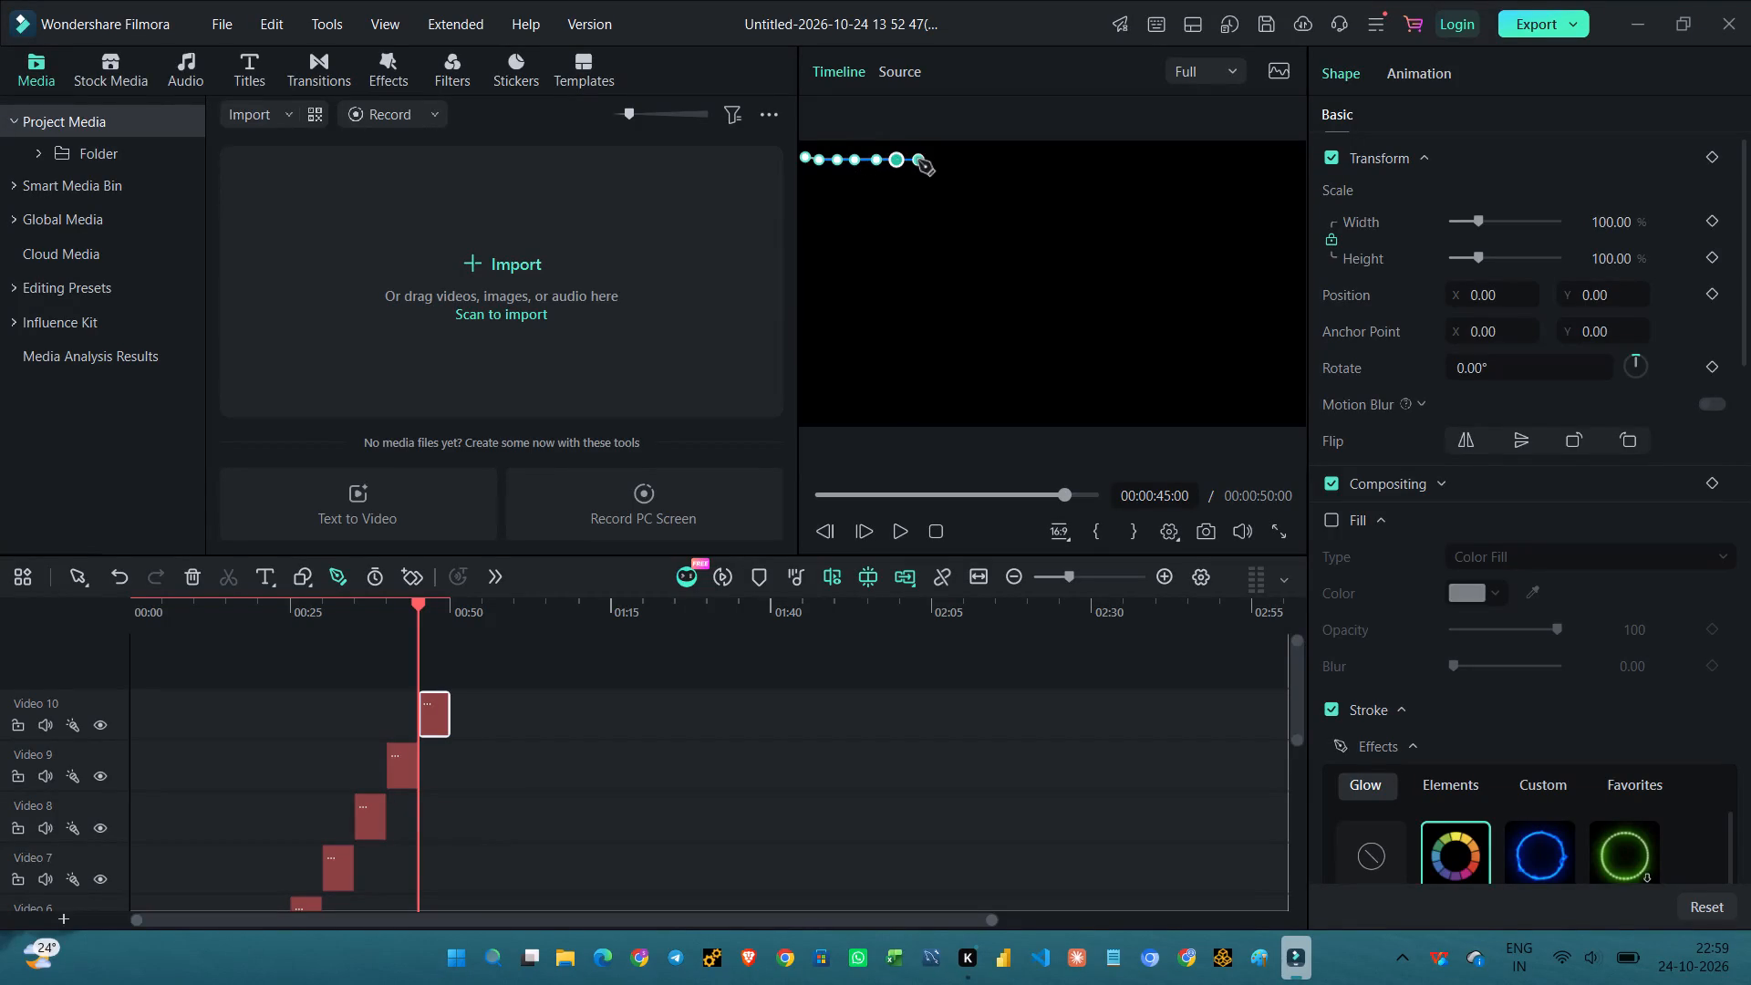
click(918, 161)
click(941, 163)
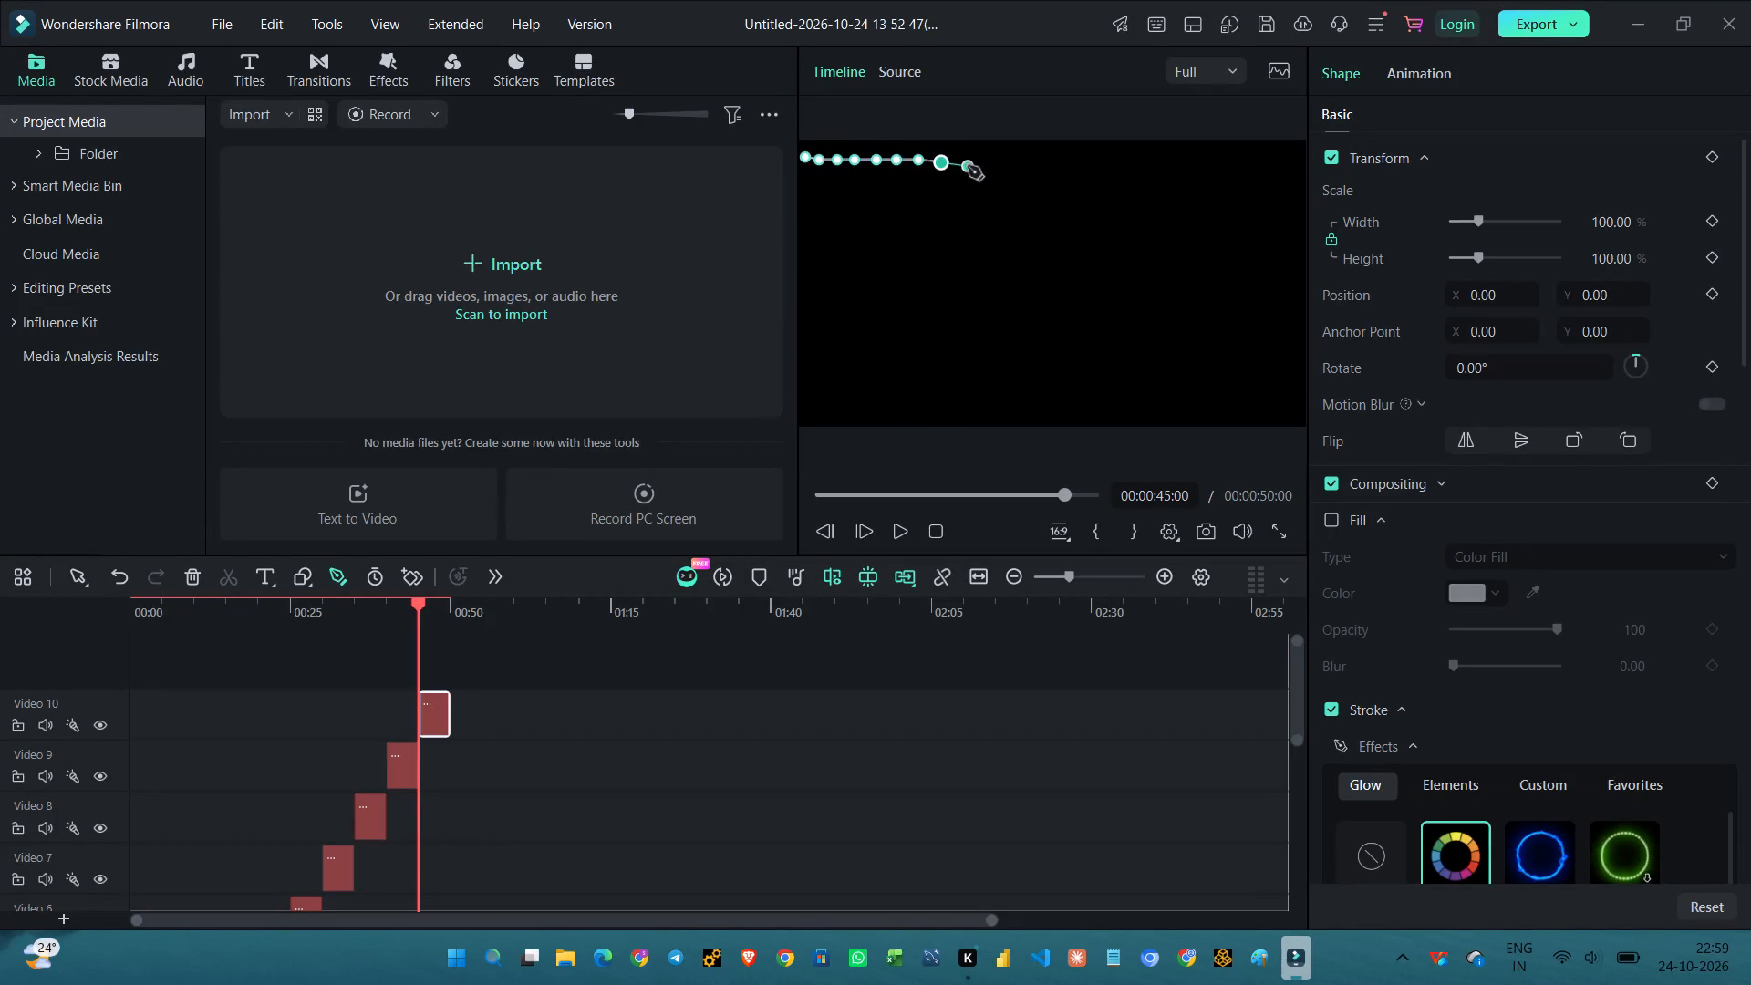
click(968, 166)
click(992, 161)
click(1016, 162)
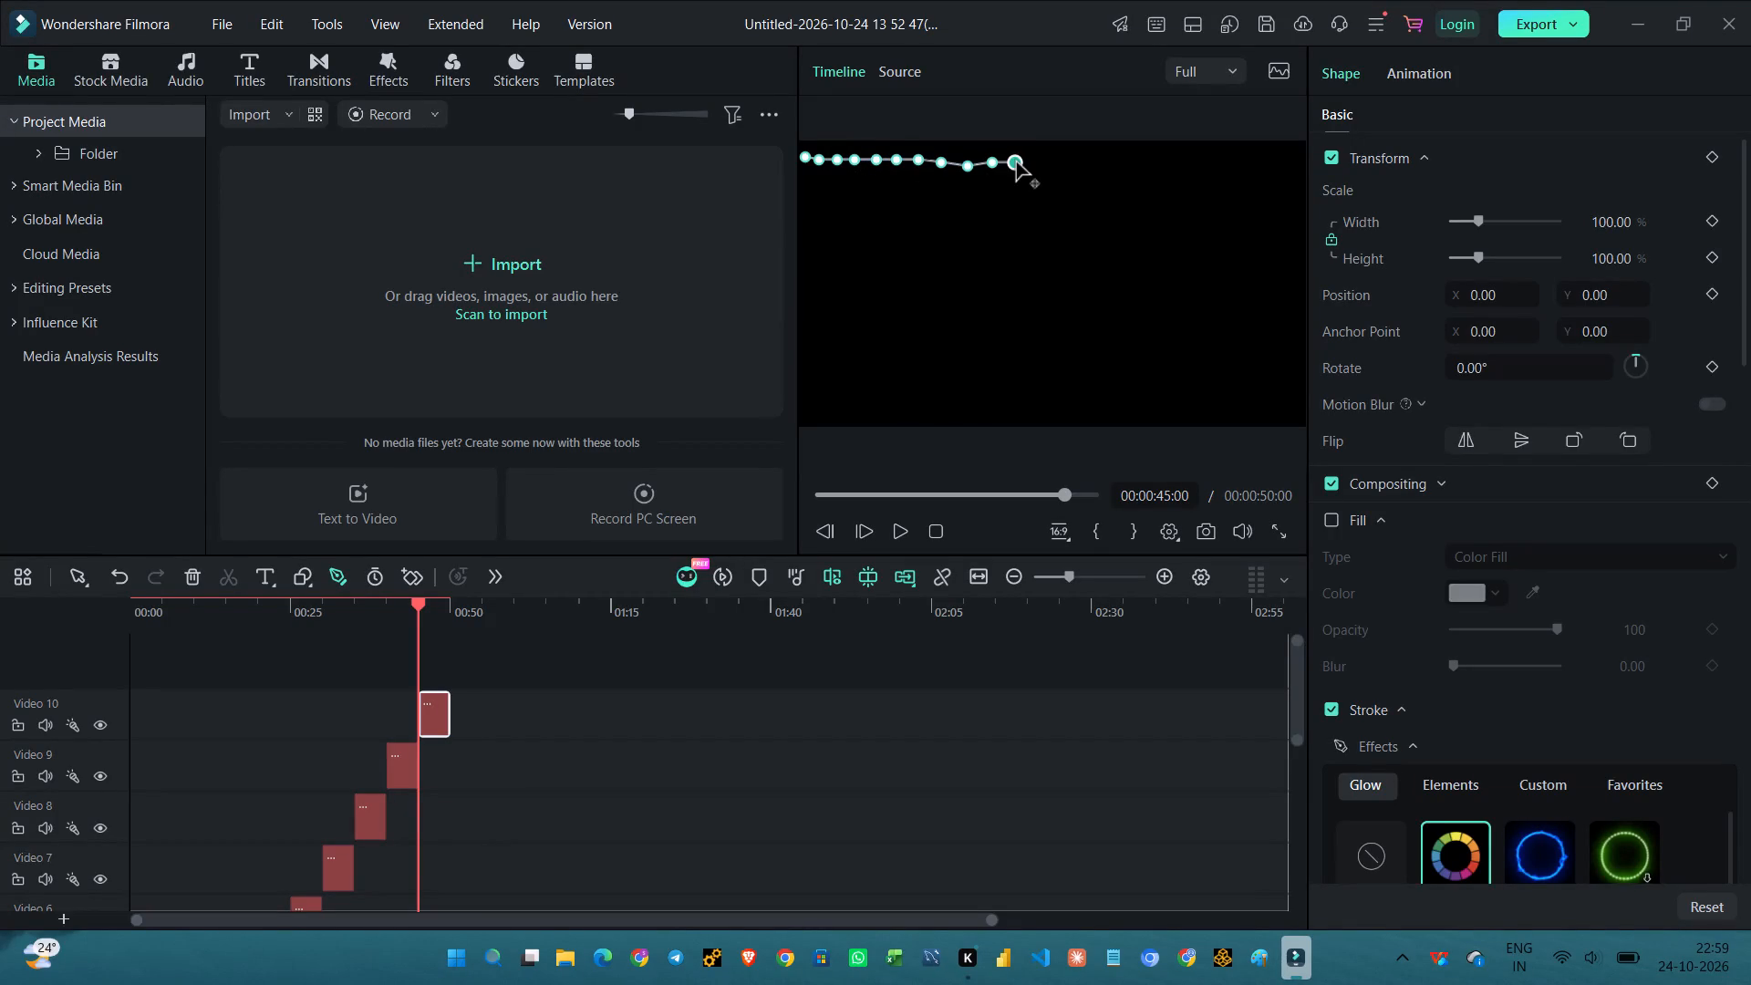
click(1037, 166)
click(1058, 170)
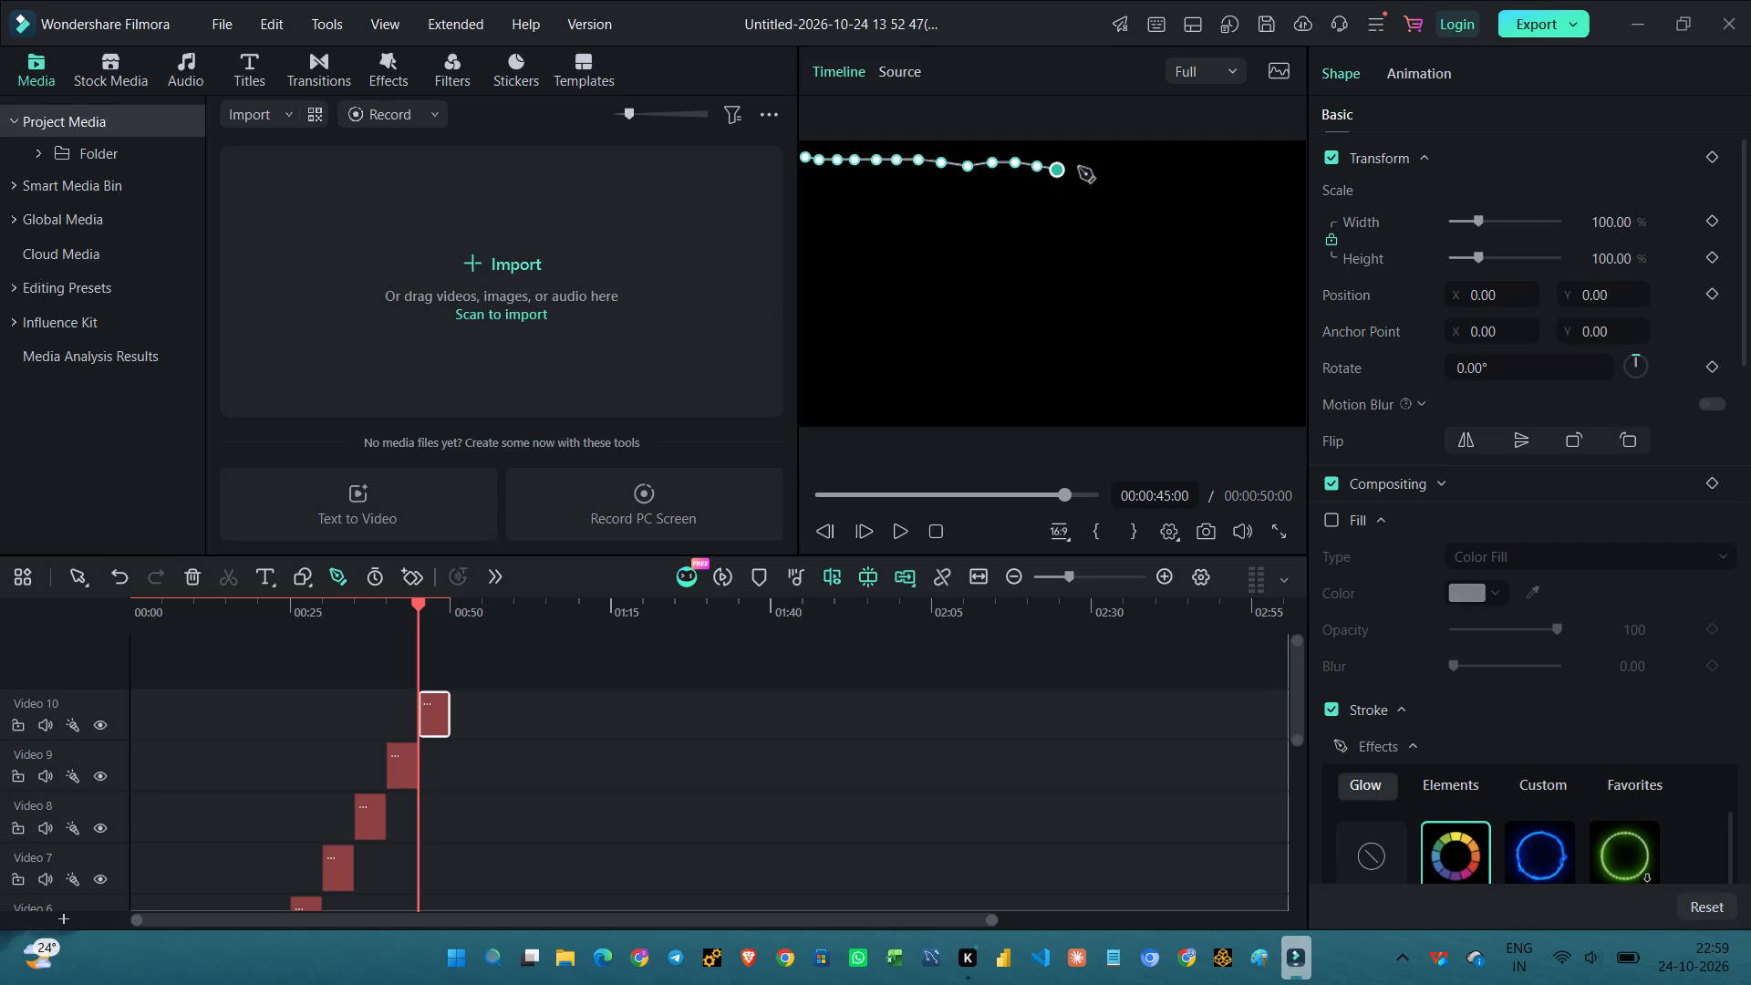
Continue the tenth path's first row rightward from the centre with slight waves, ending at the frame's right edge.
click(1085, 167)
click(1108, 172)
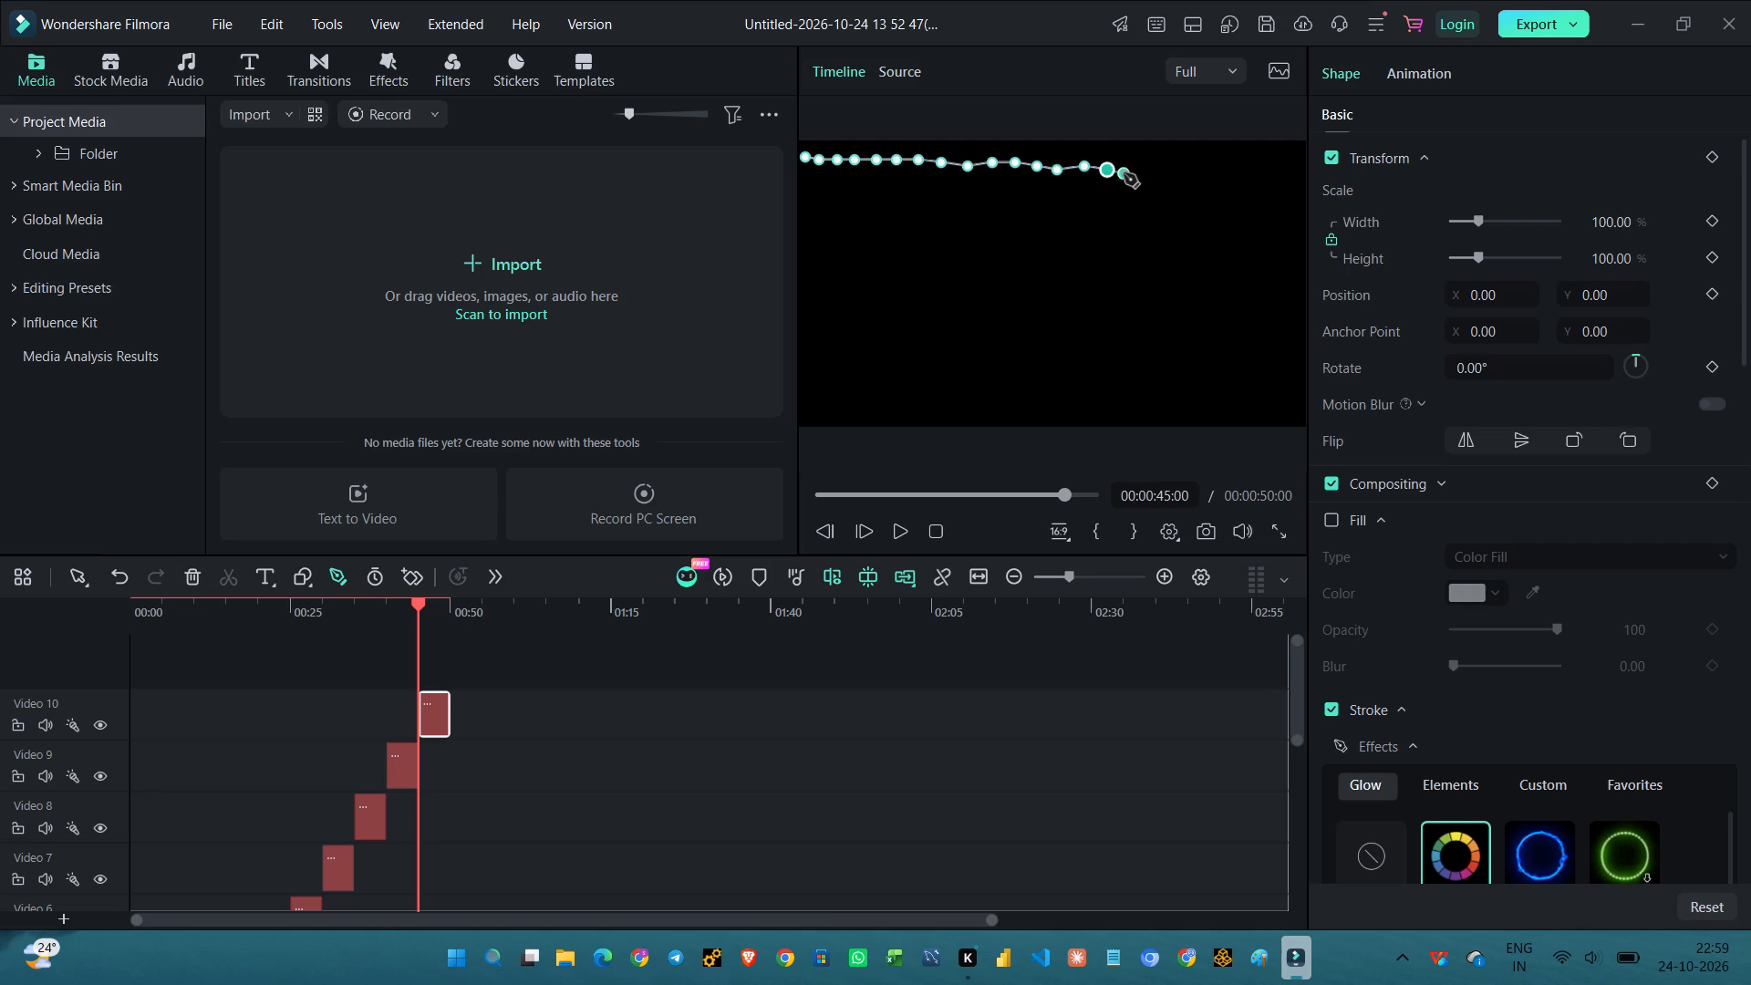
click(1124, 173)
click(1147, 159)
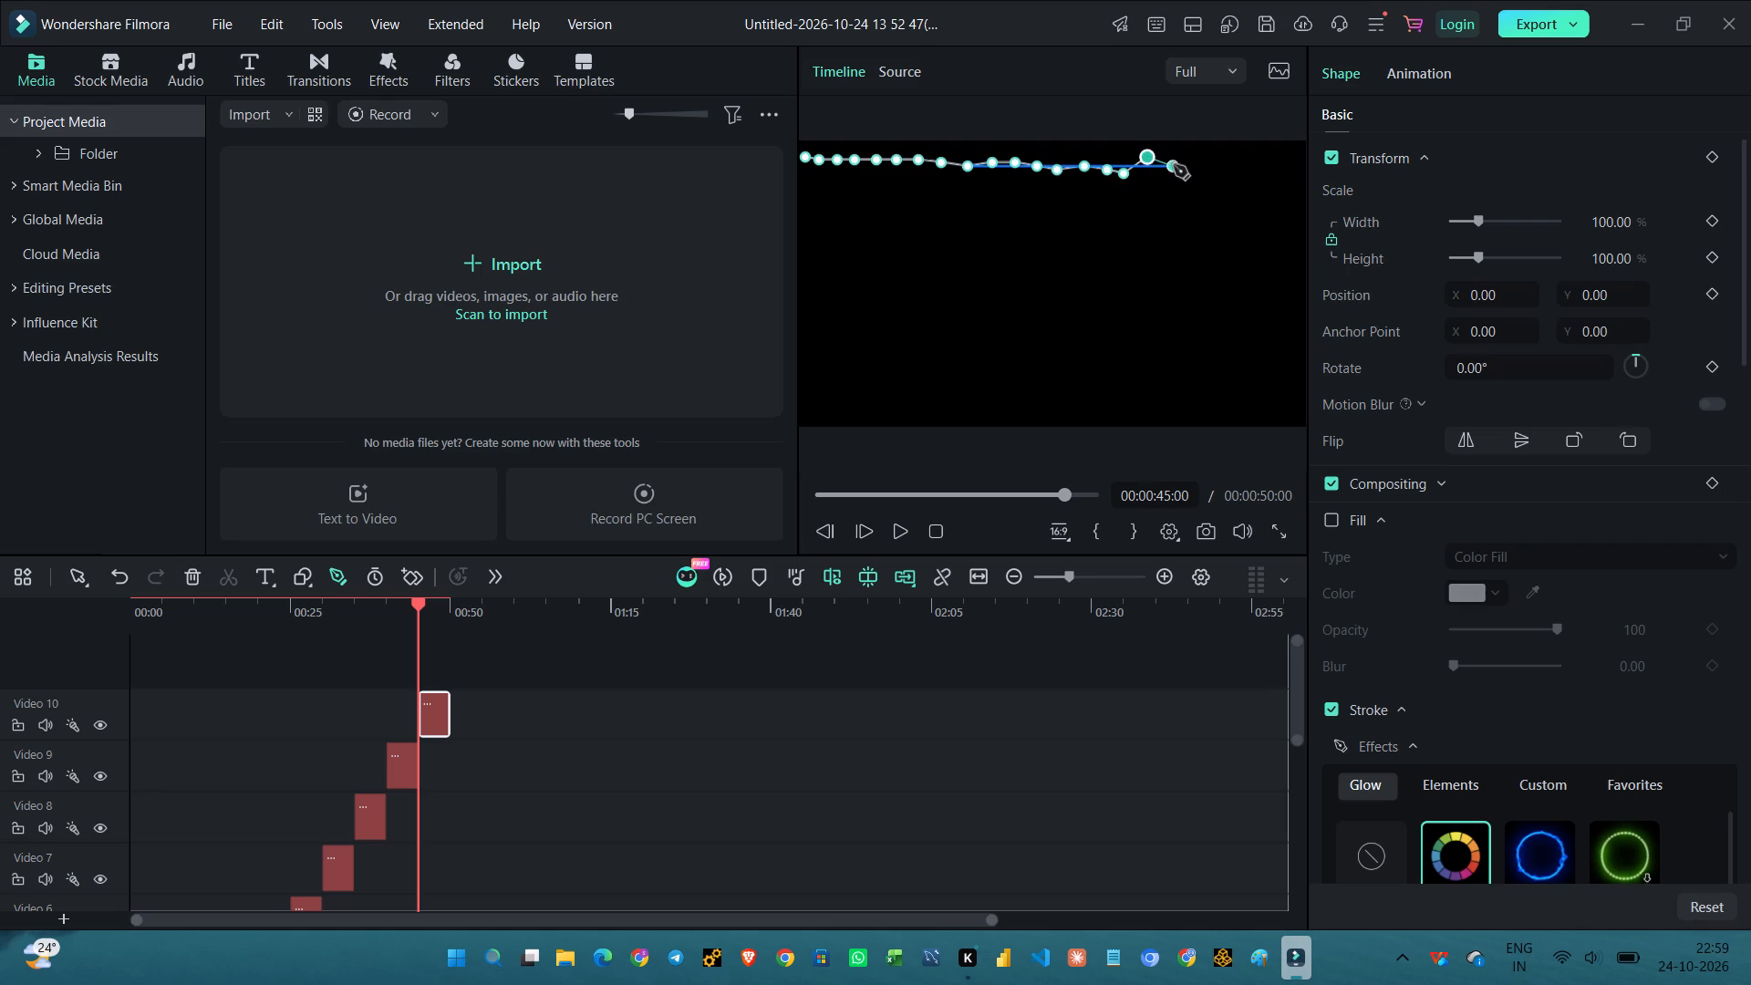
click(1174, 165)
click(1195, 163)
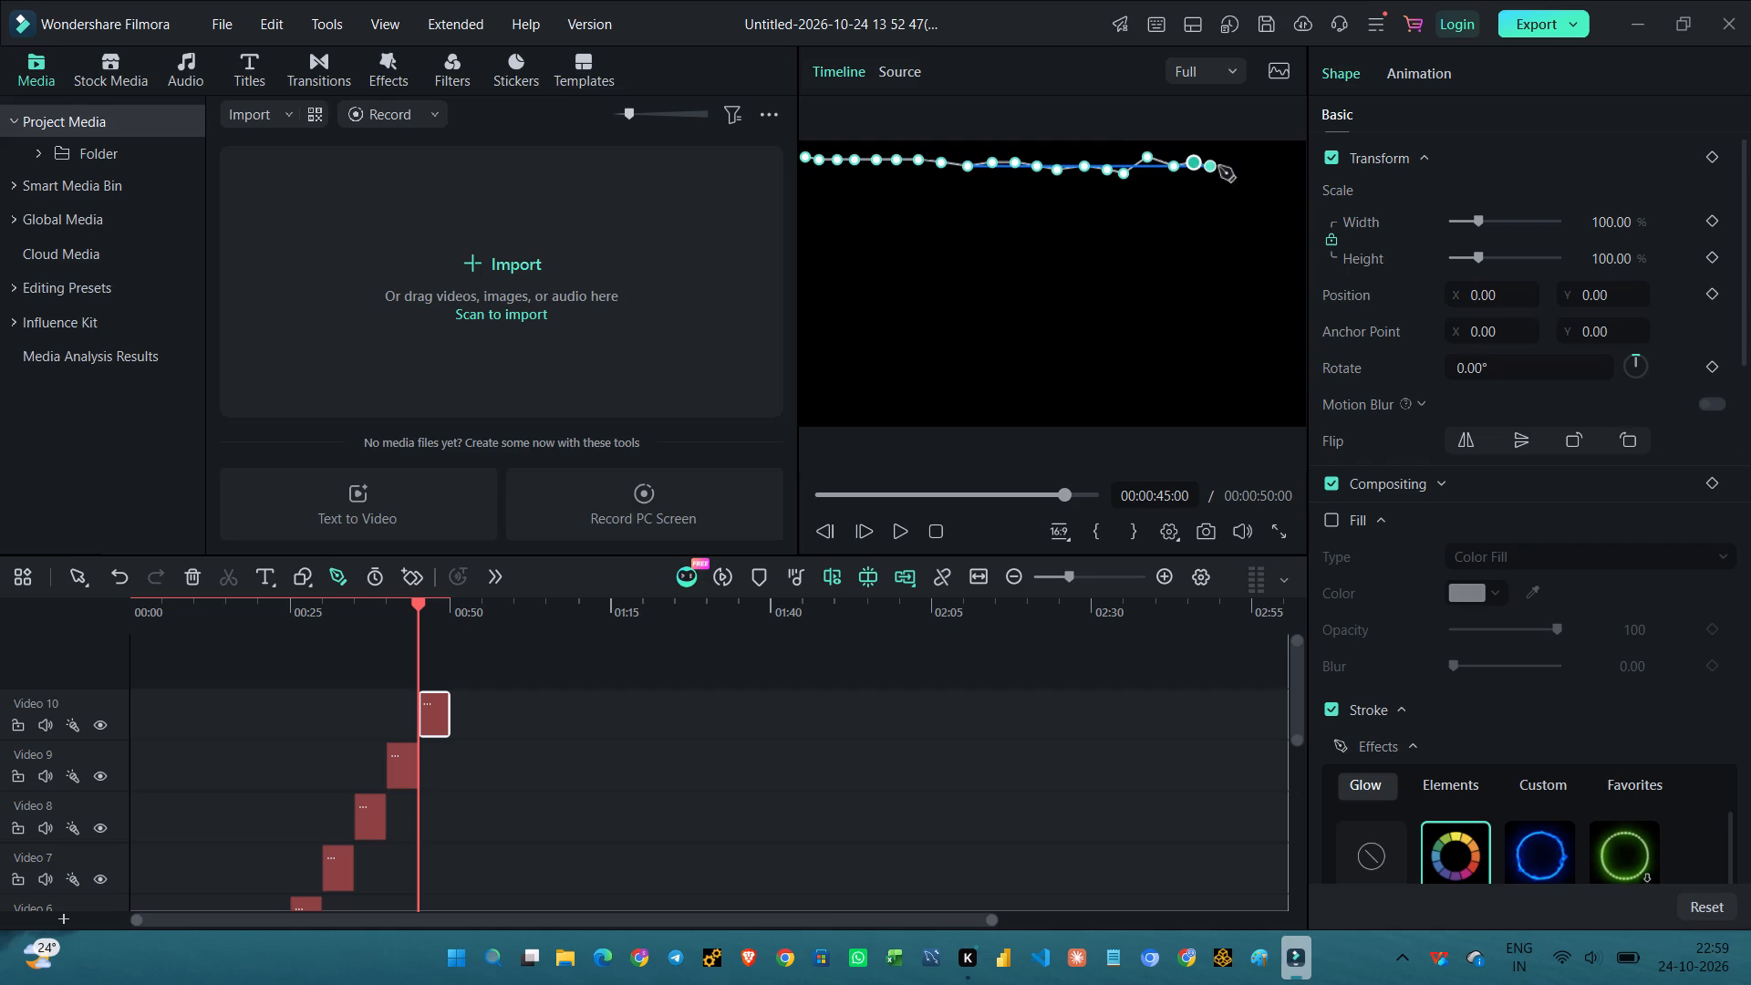
click(1219, 167)
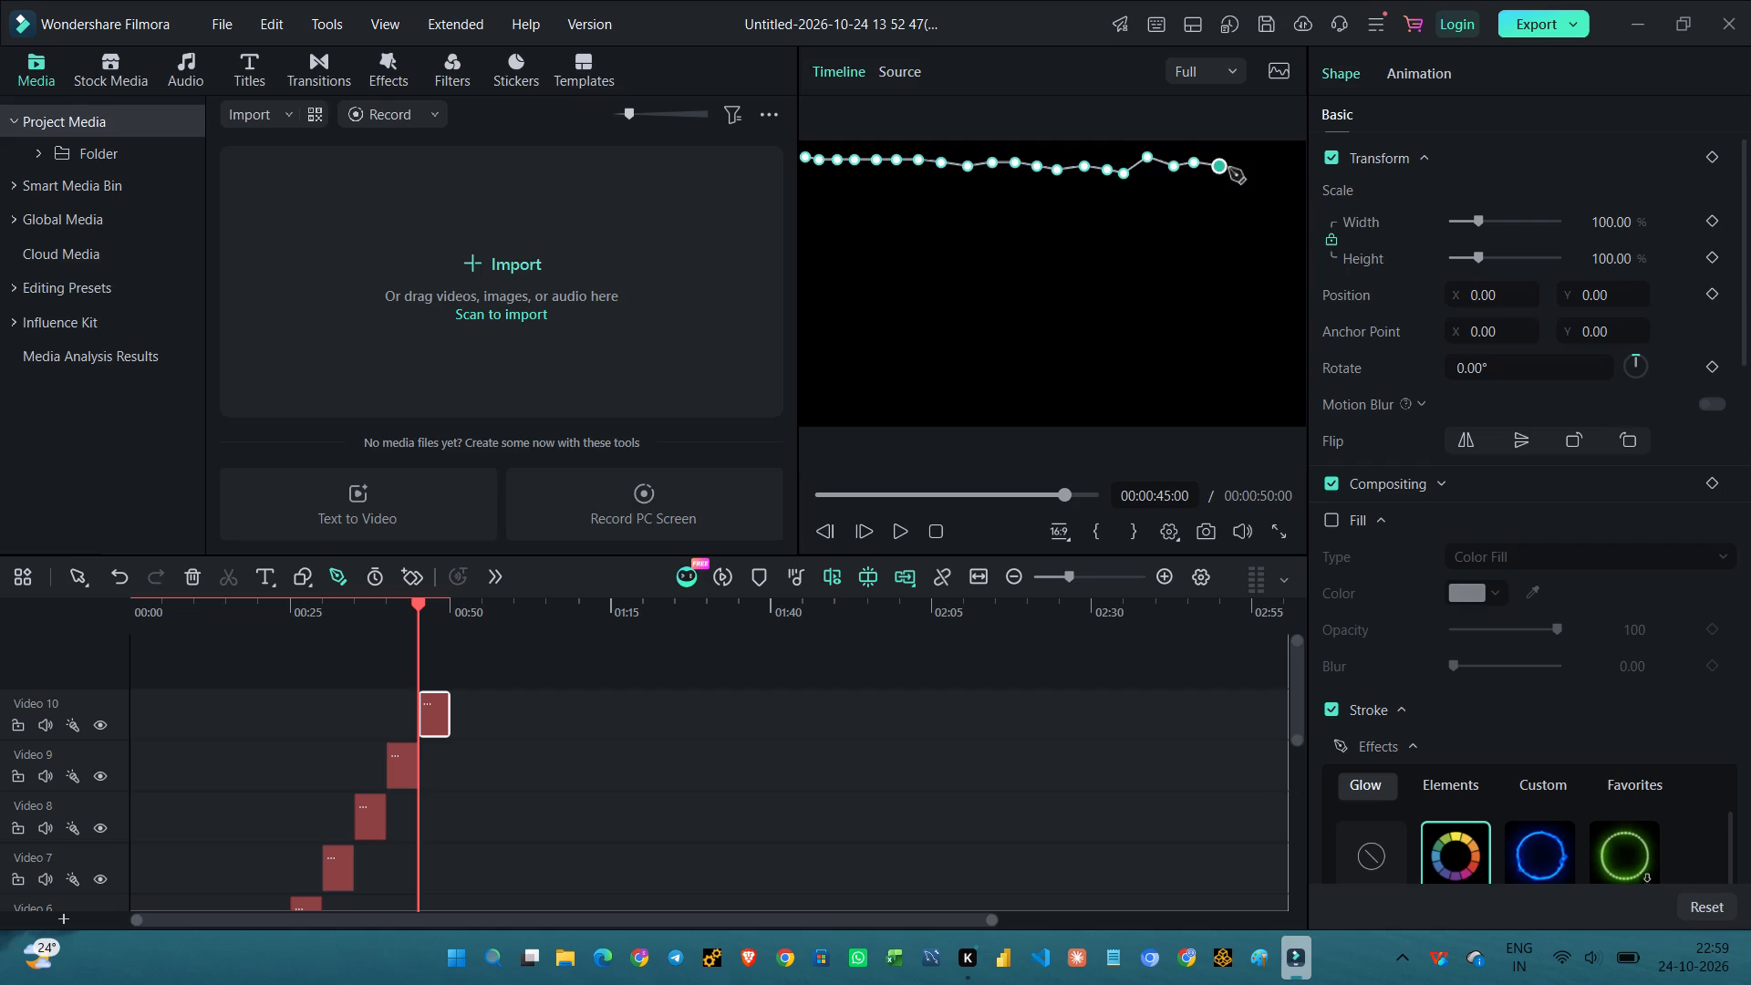
click(1231, 169)
click(1248, 165)
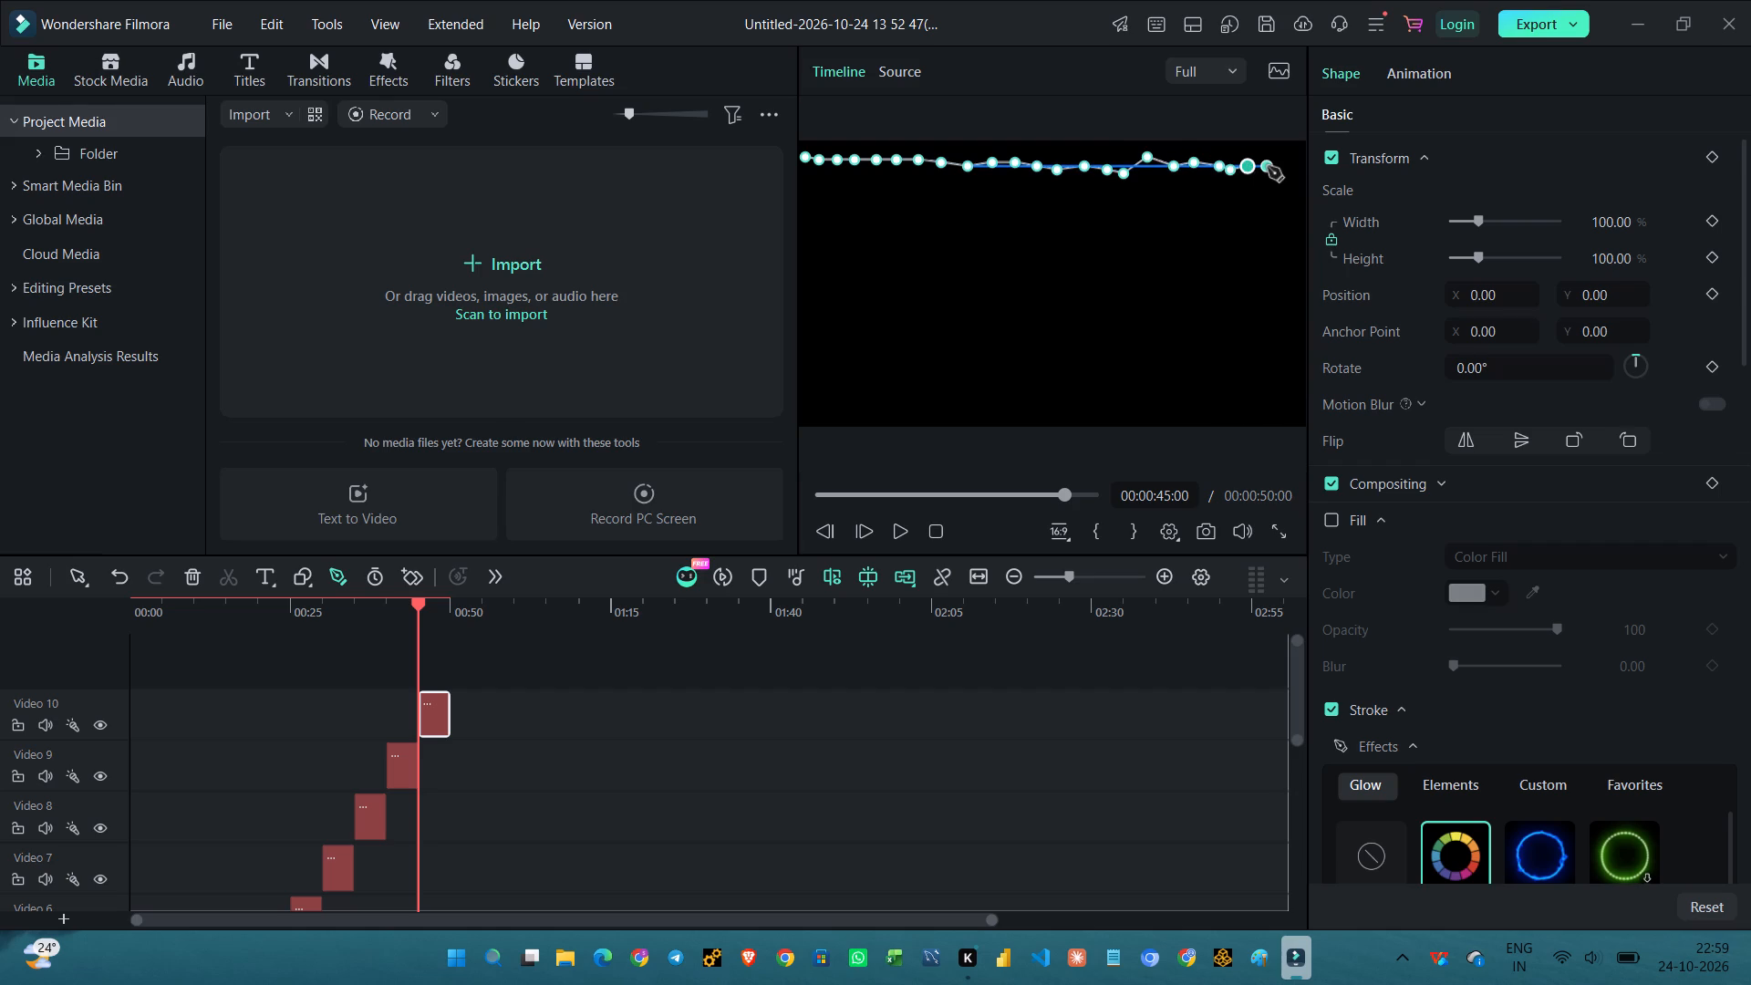
click(1268, 167)
click(1287, 167)
Turn the tenth path down at the right edge and draw its gently wavy second row leftward to the centre.
click(1289, 186)
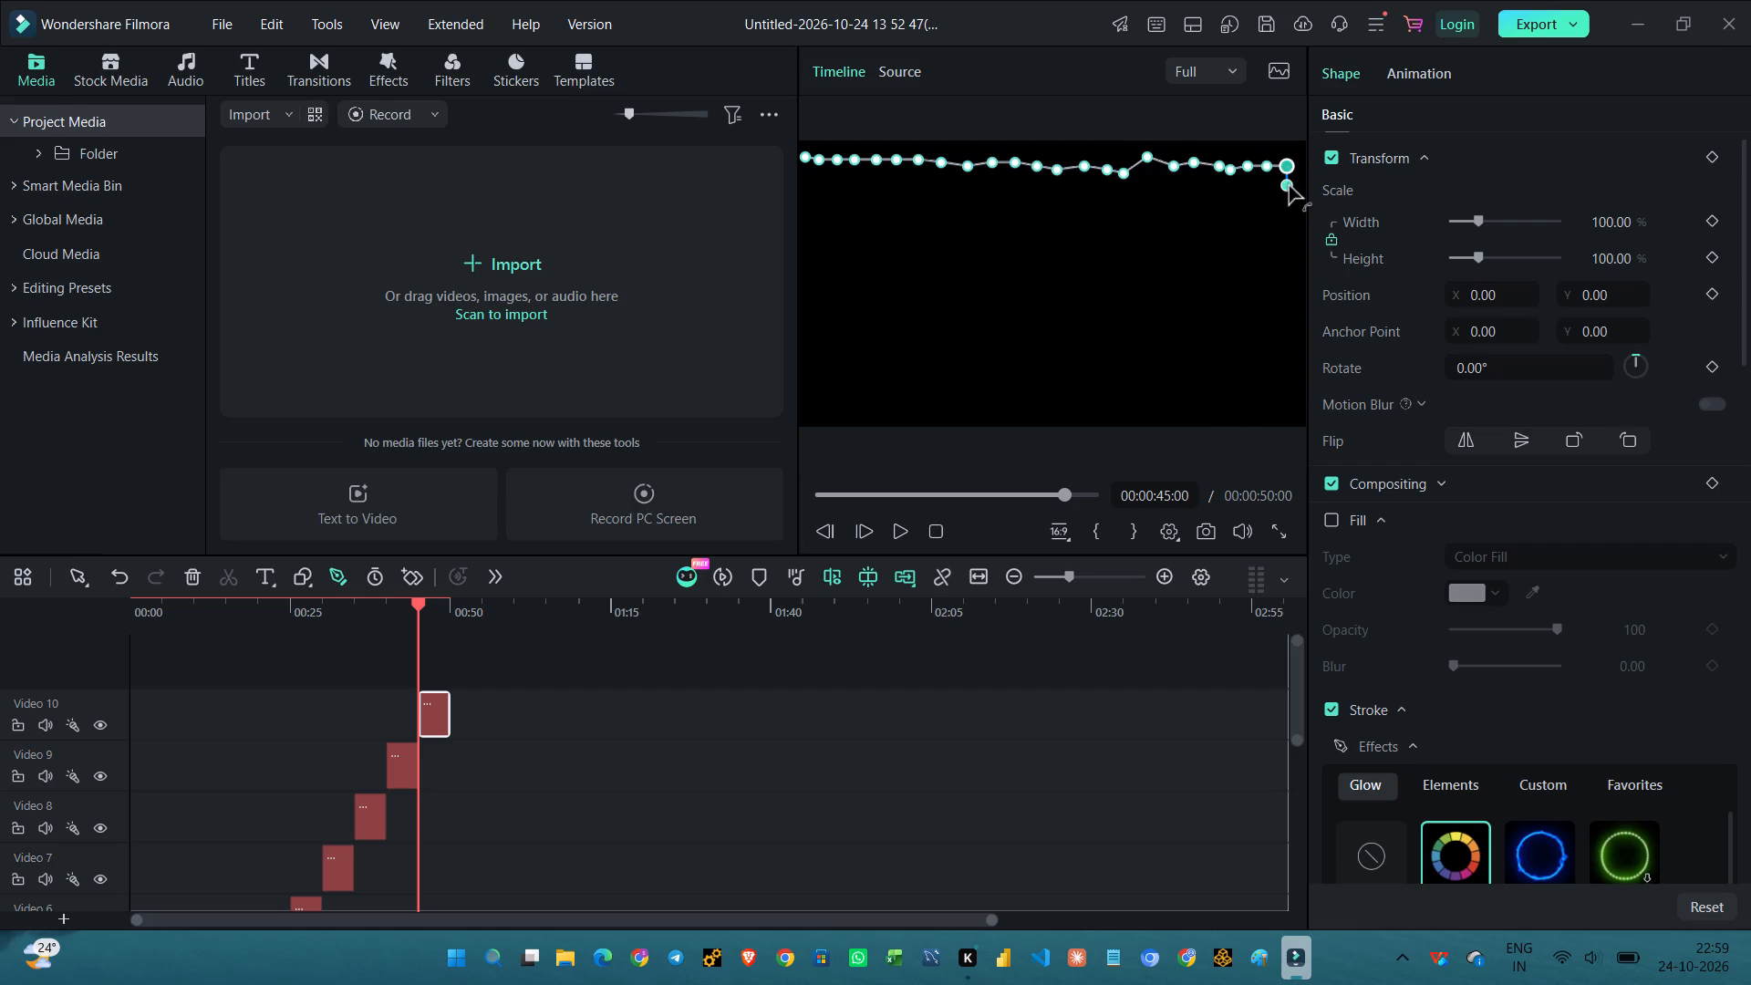
click(1269, 190)
click(1250, 188)
drag(1229, 188, 1210, 192)
click(1210, 192)
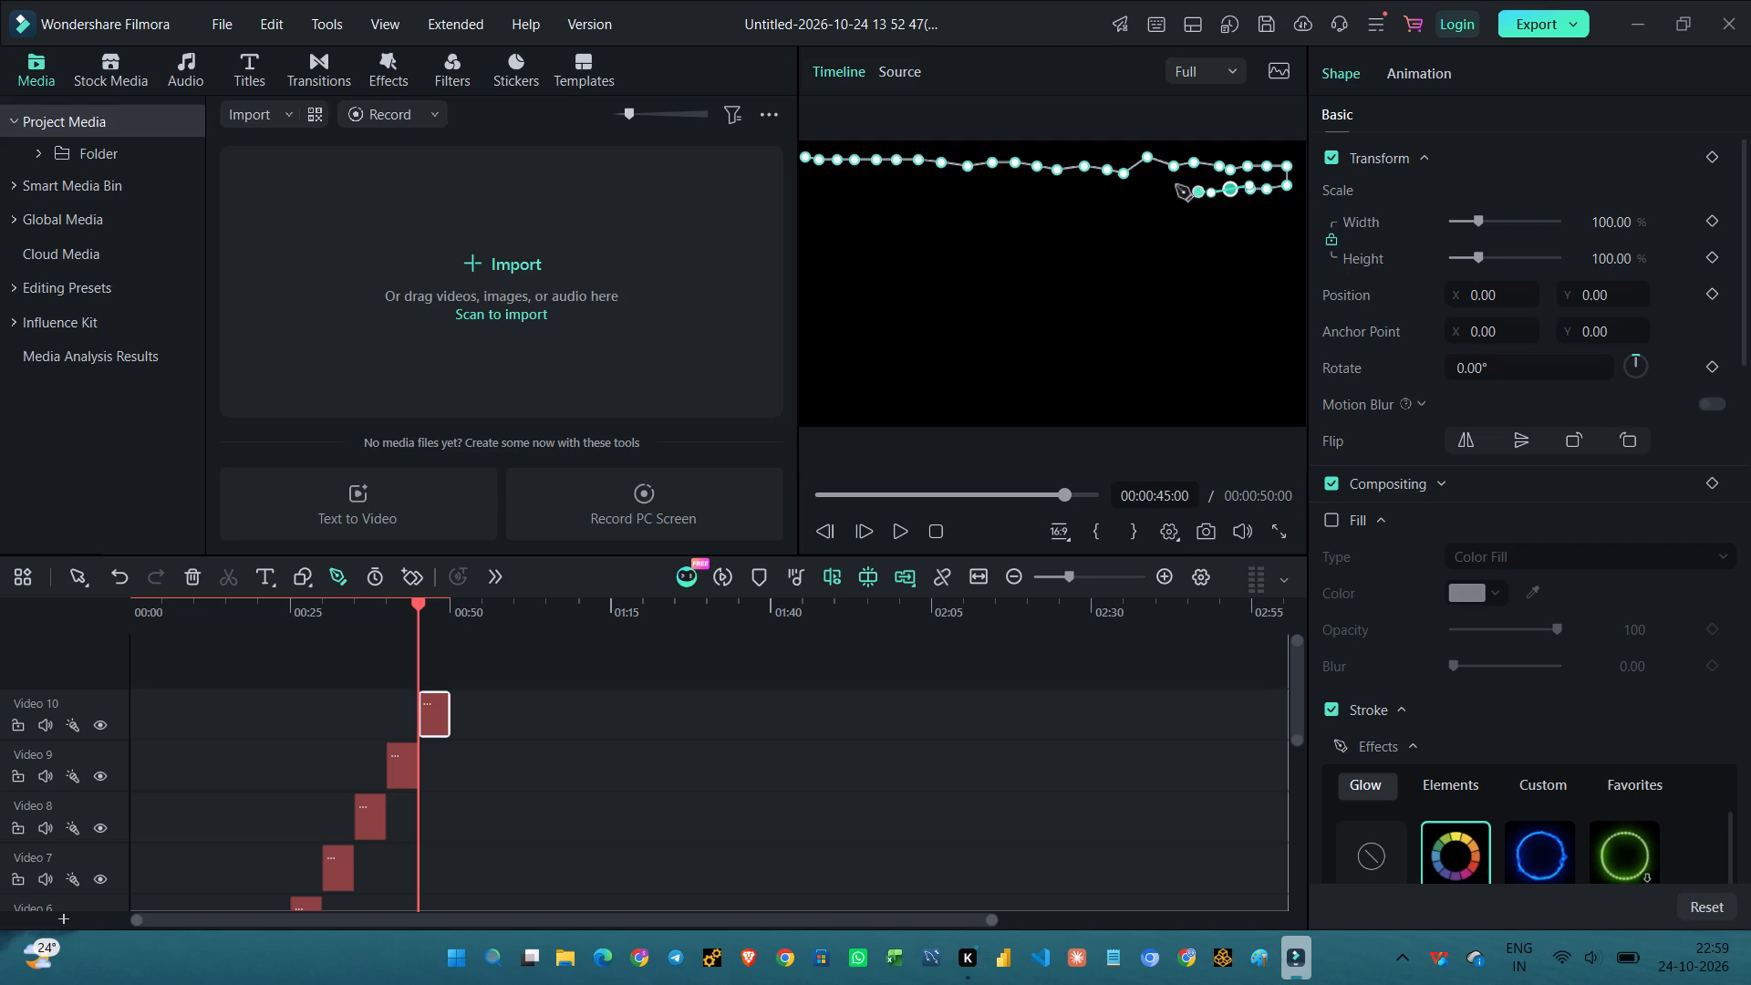
click(1175, 185)
click(1155, 191)
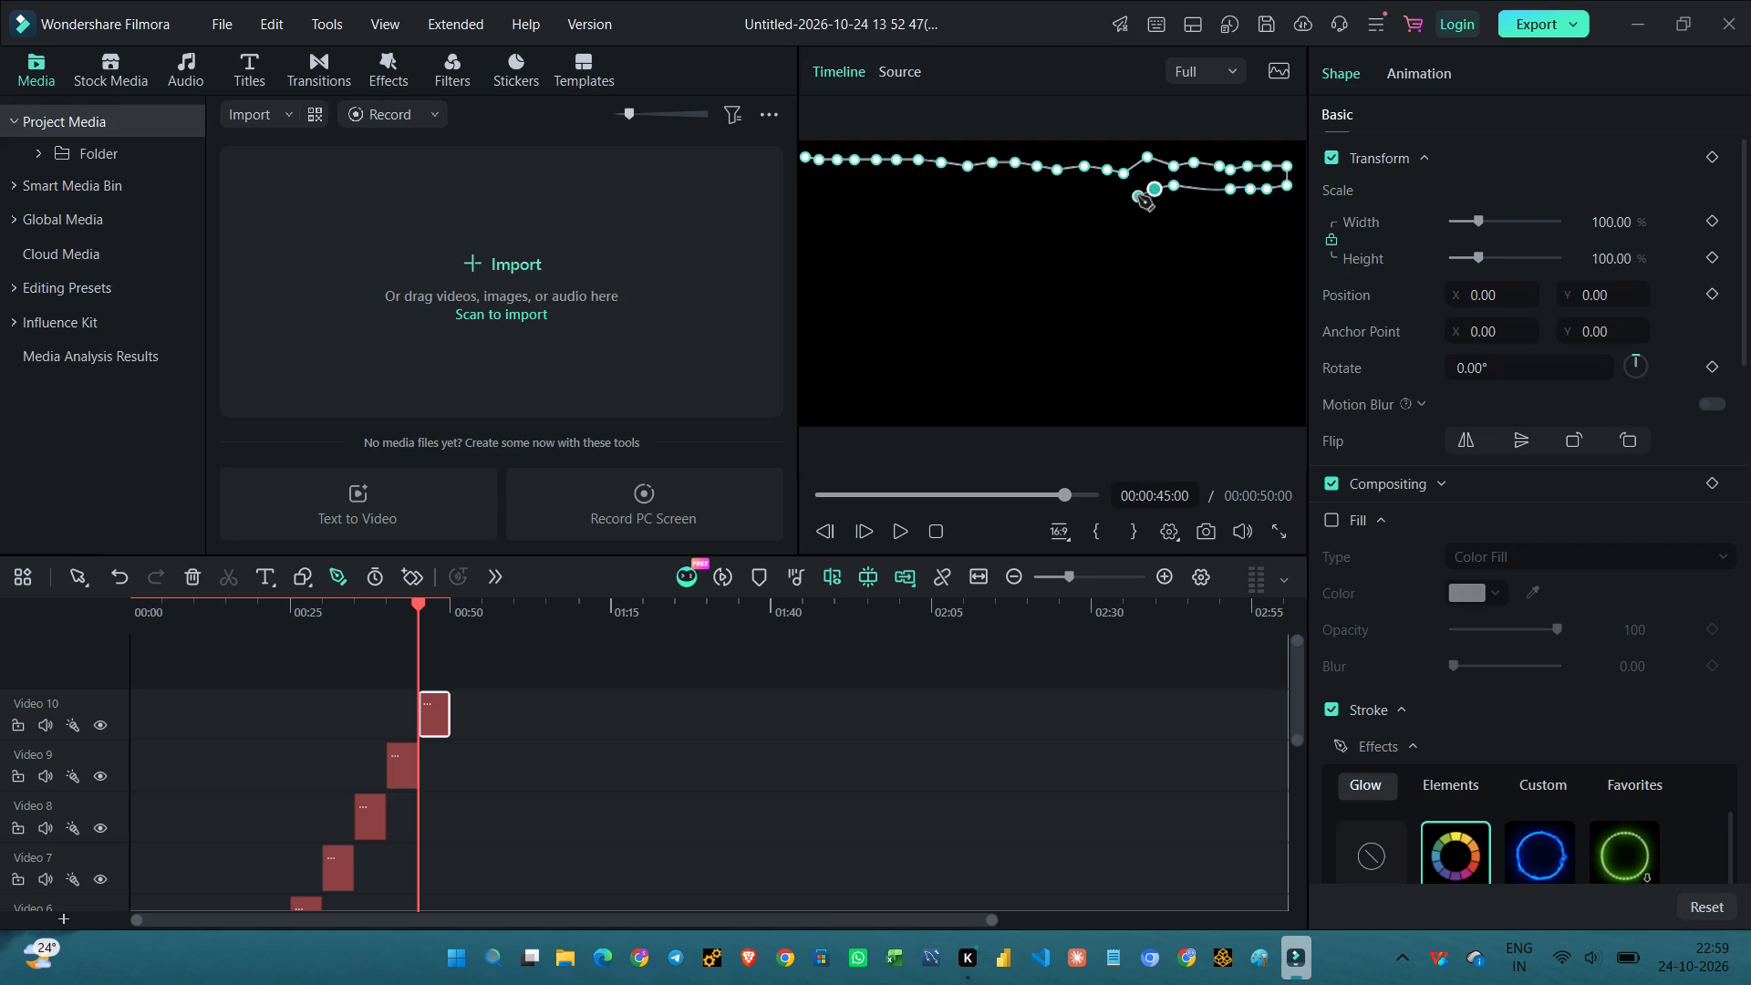
click(1138, 196)
click(1125, 197)
click(1105, 197)
click(1082, 197)
click(1051, 196)
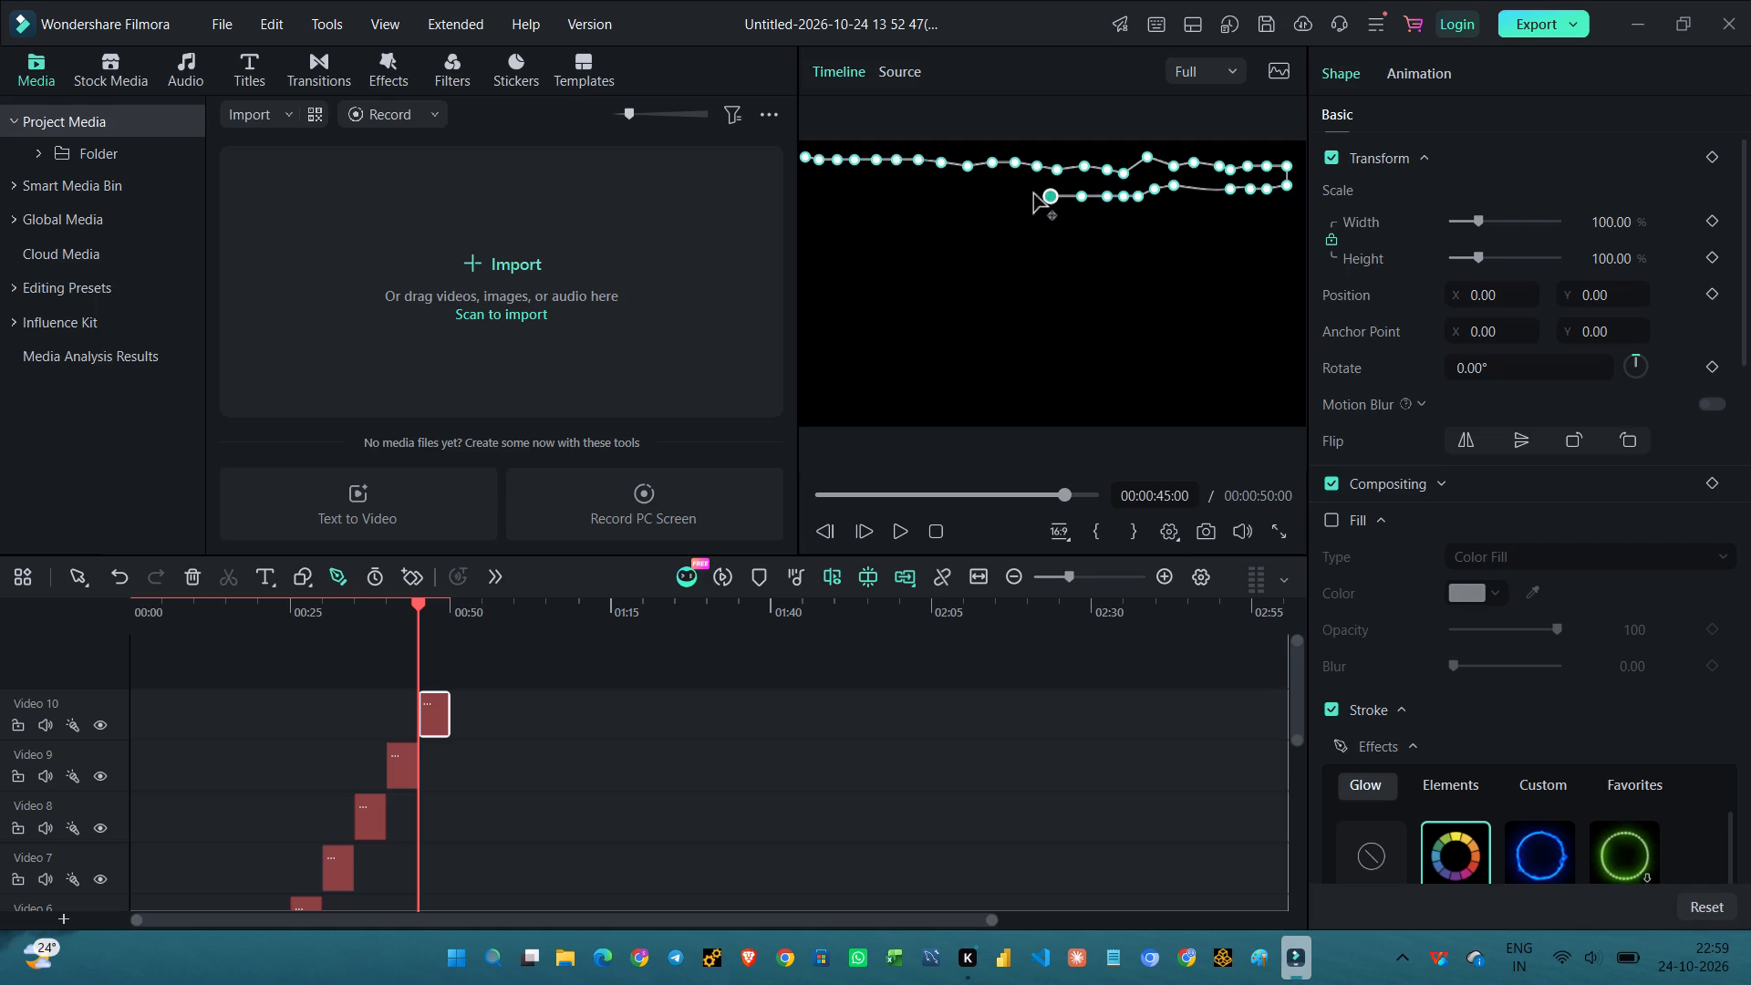
Continue the tenth path's second row leftward from the centre, nearly level with a slight rise, ending at the frame's left edge.
click(1016, 188)
click(987, 192)
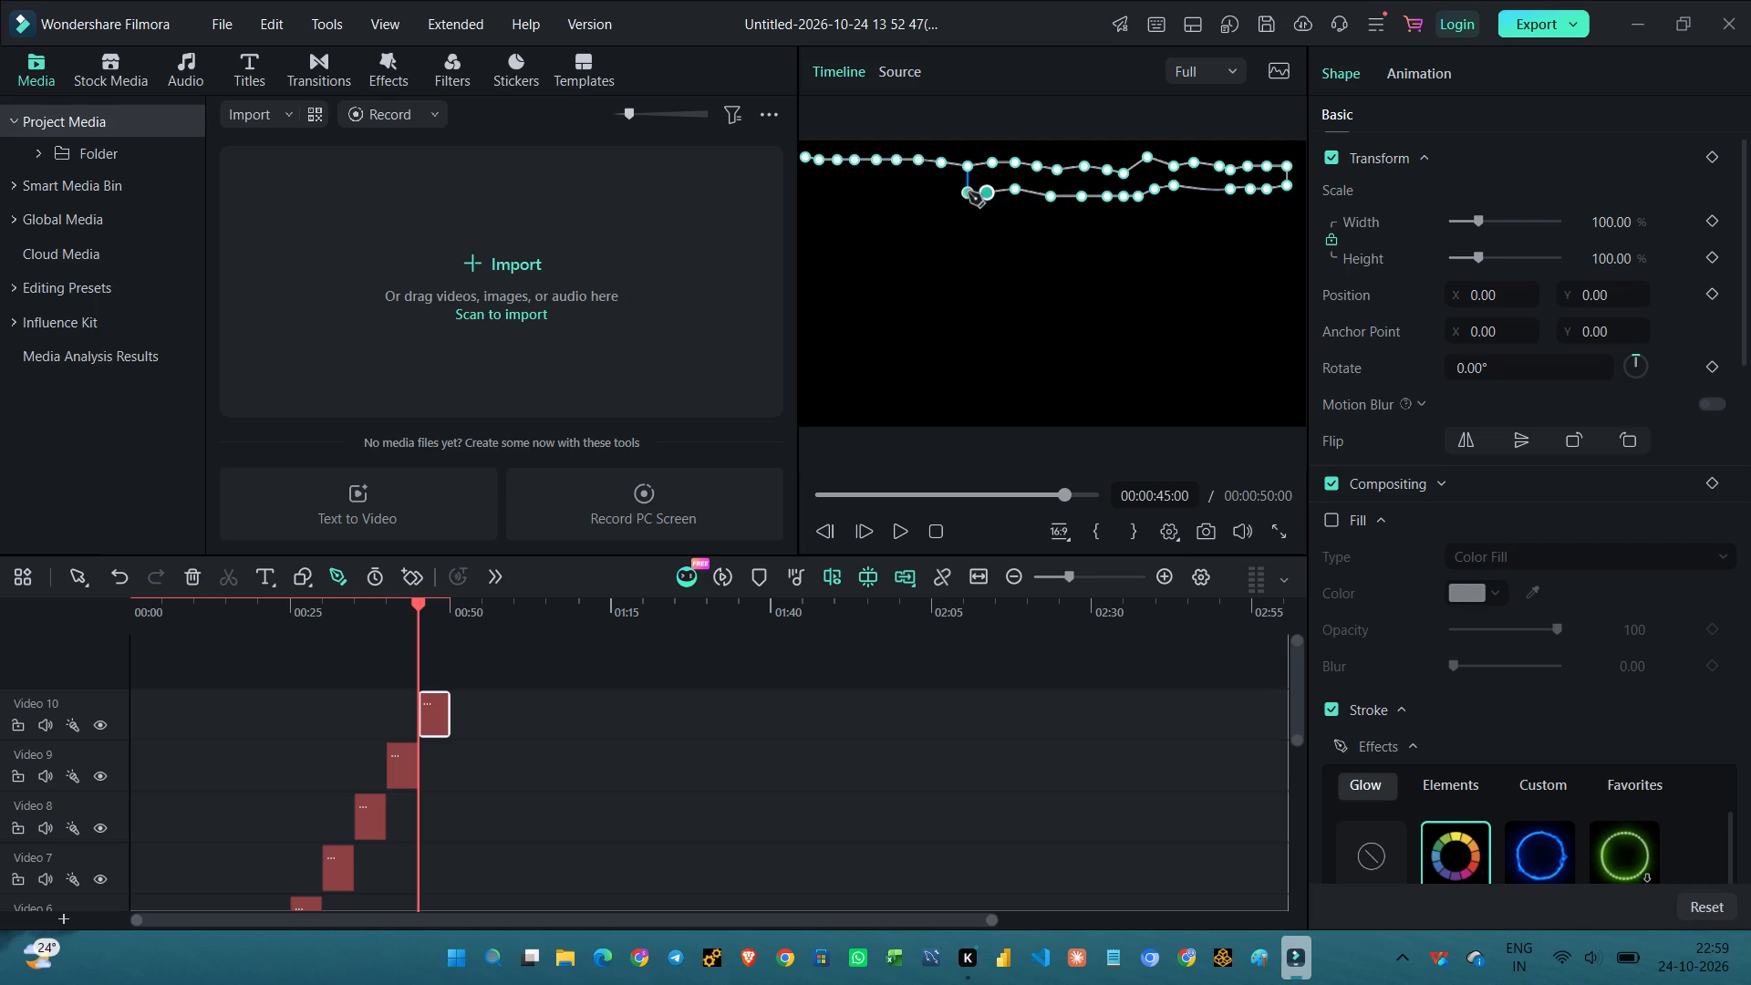
click(969, 192)
click(955, 192)
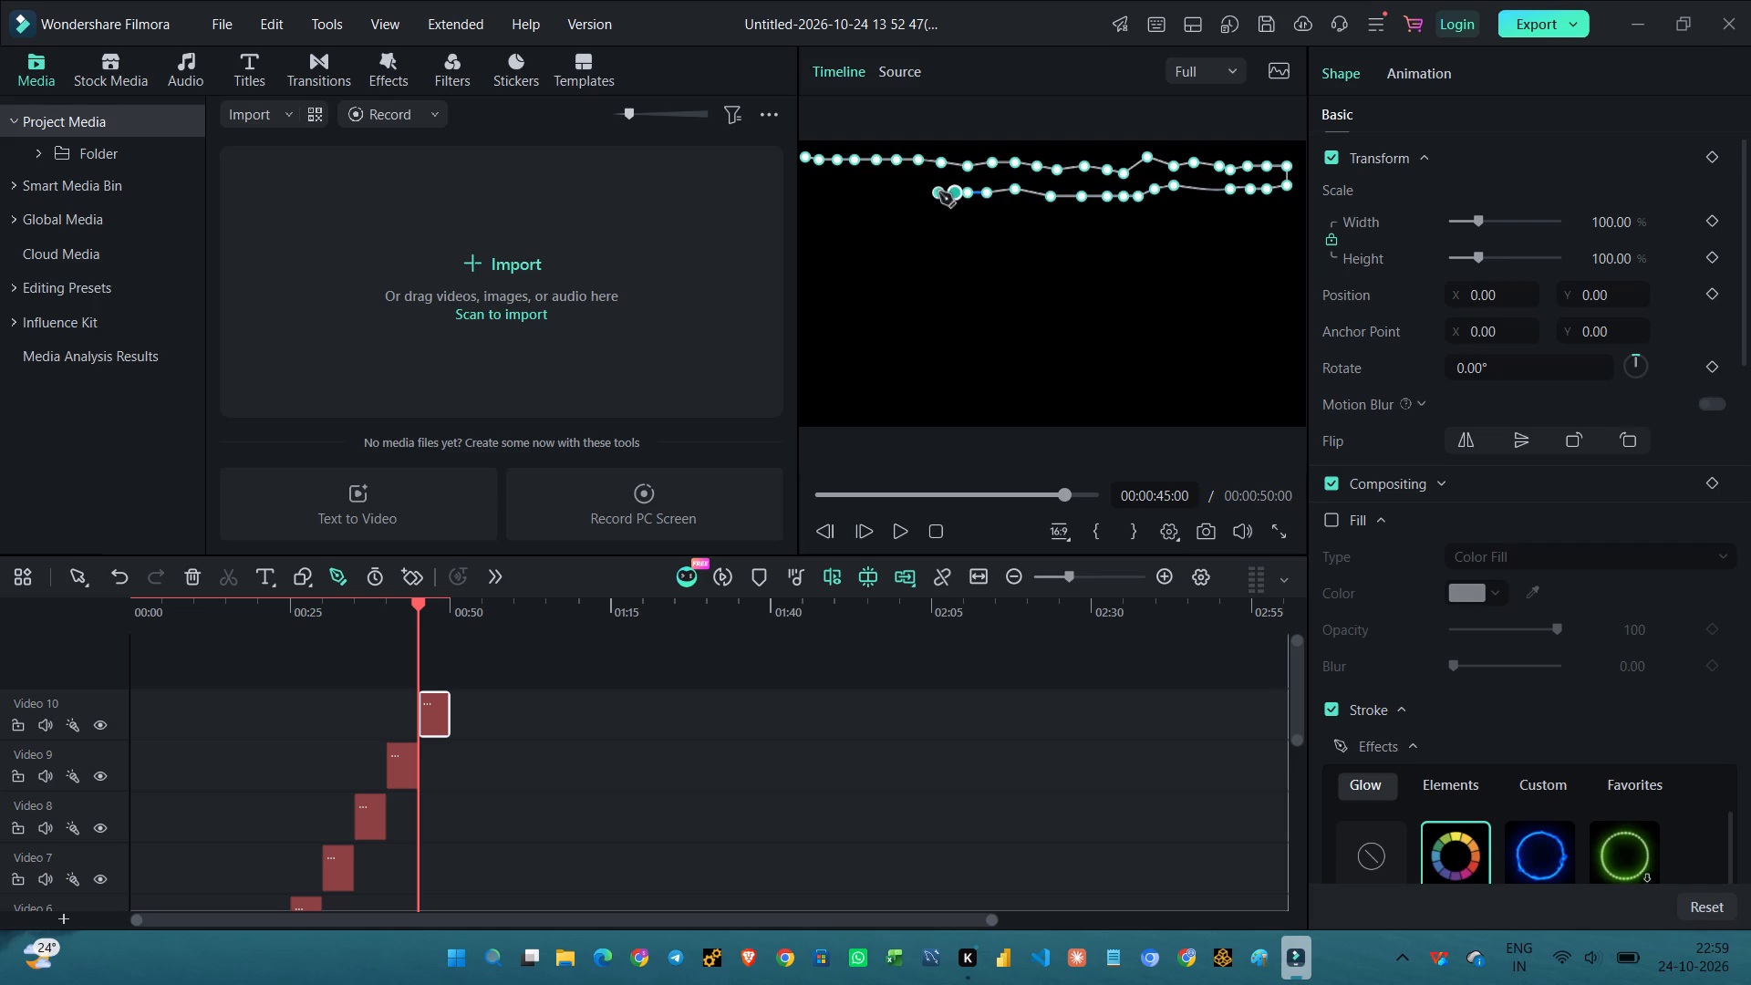
click(939, 192)
click(917, 192)
click(895, 192)
click(870, 184)
click(855, 184)
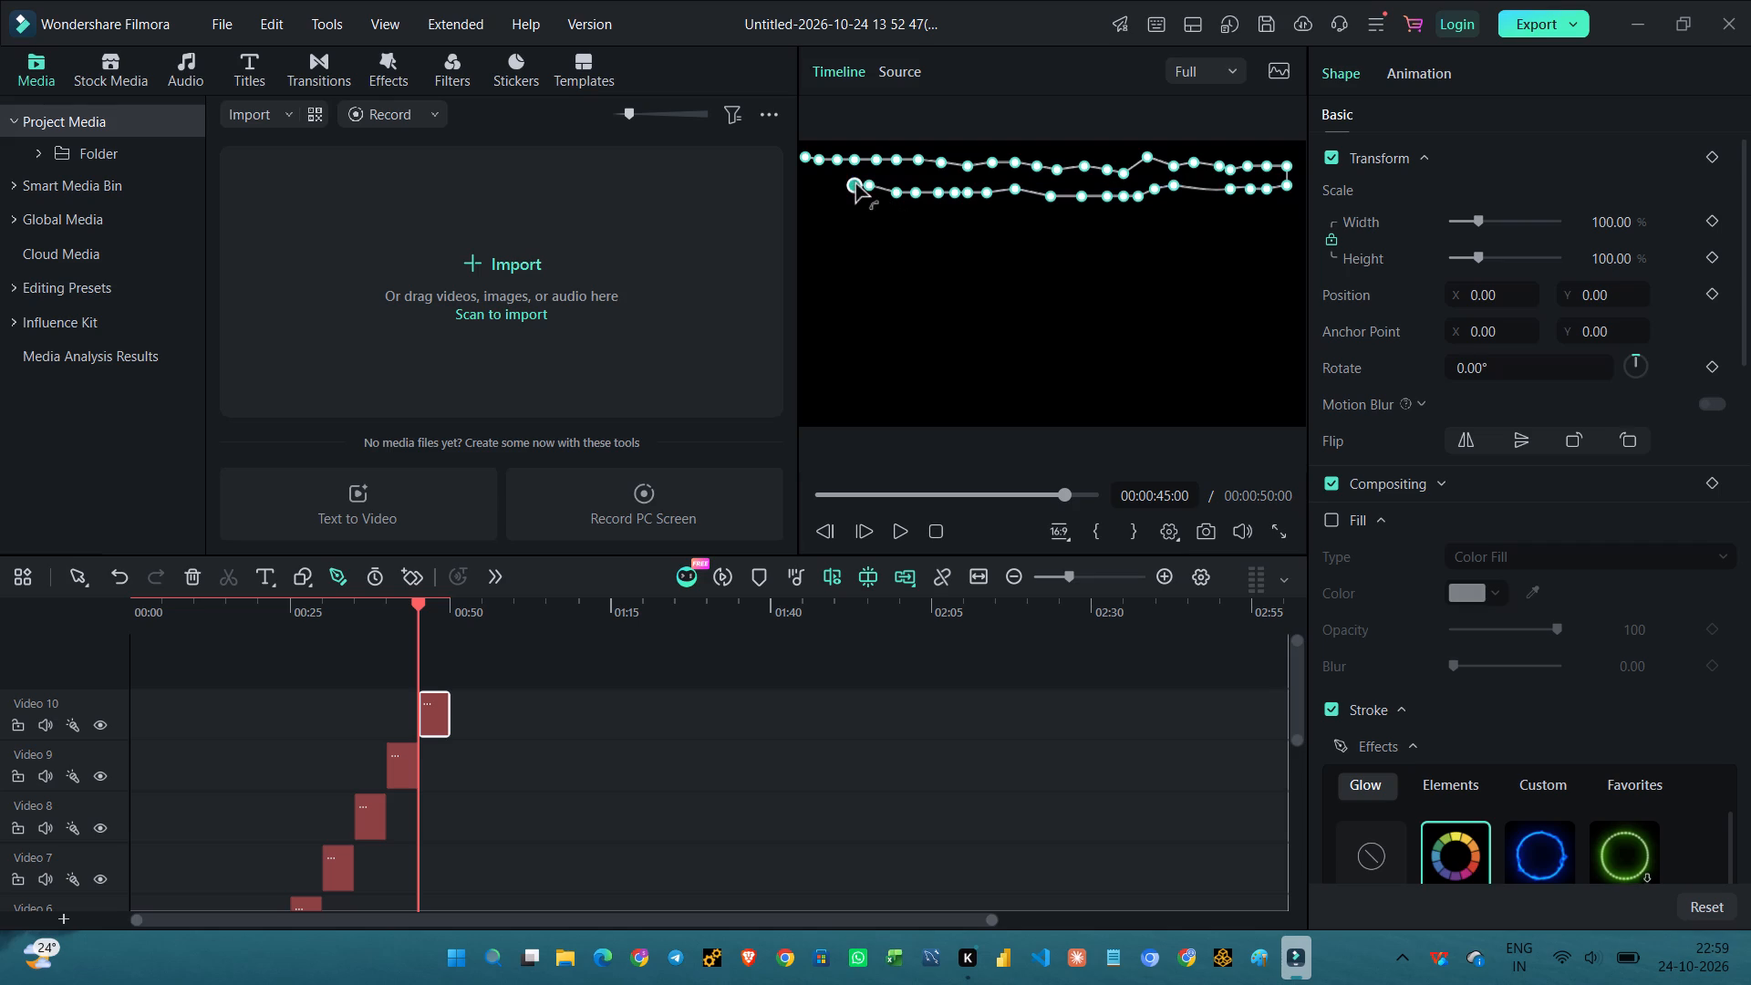
click(835, 183)
click(805, 181)
Turn the tenth path down at the left edge and draw its nearly level third row rightward to the centre.
click(815, 212)
click(844, 217)
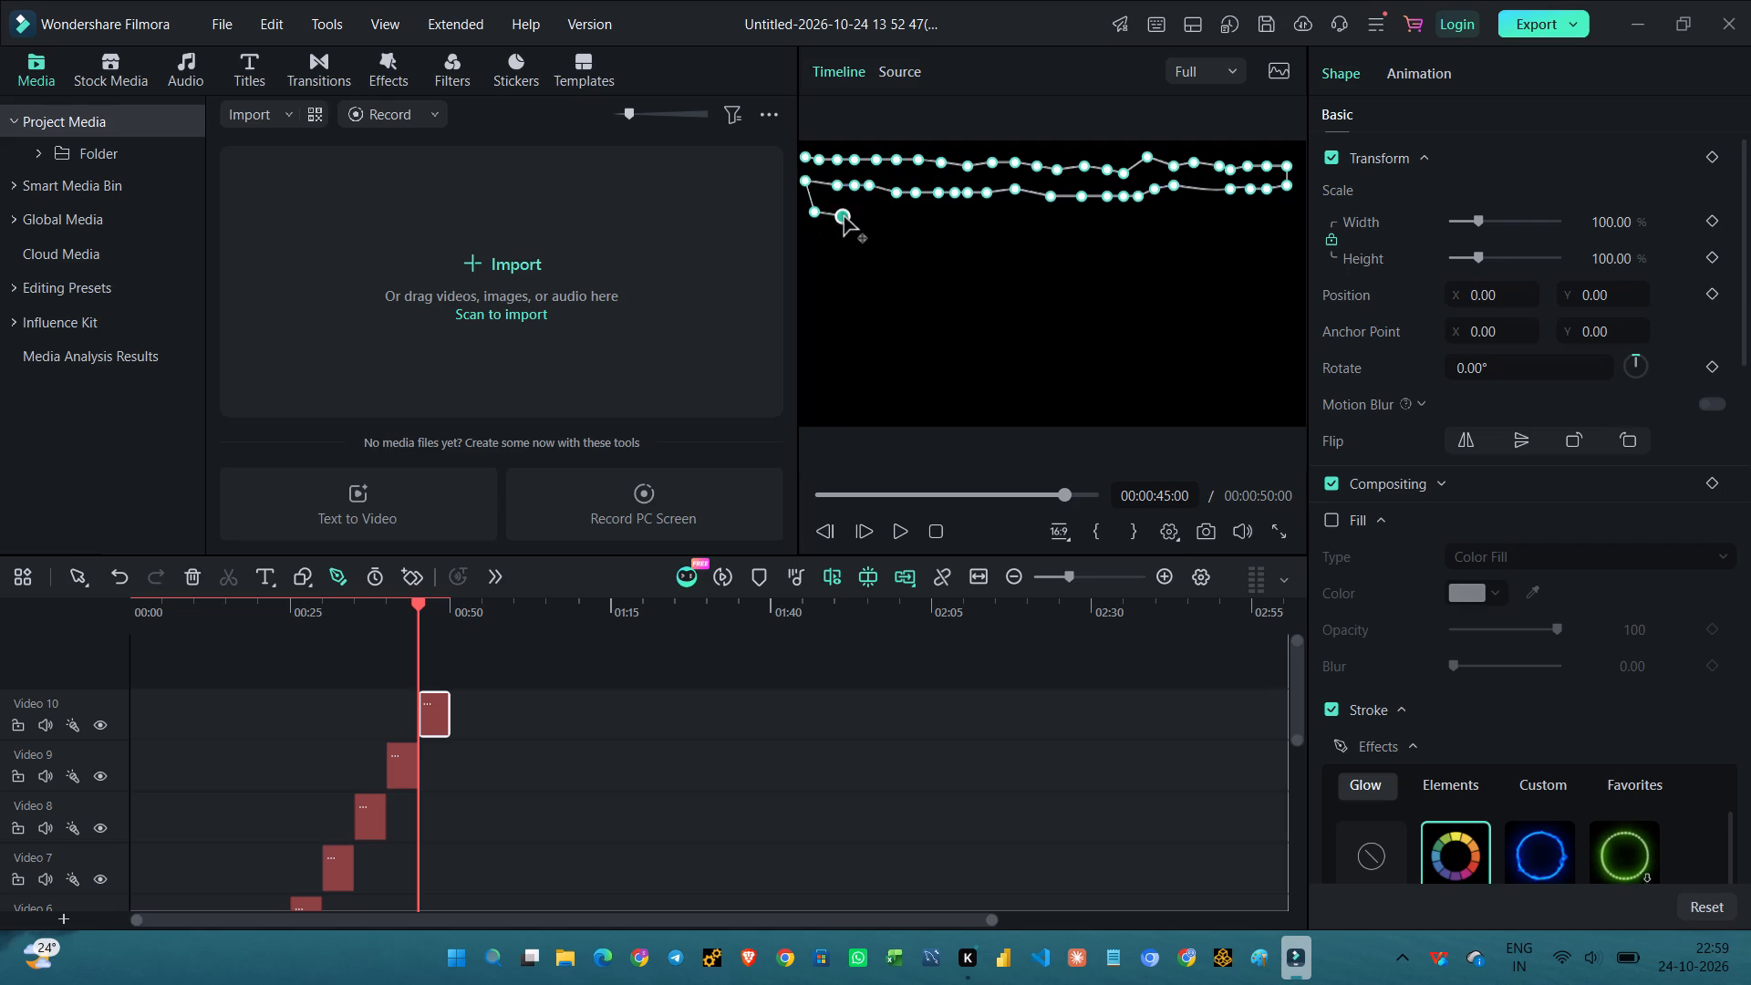
click(865, 220)
drag(886, 223, 905, 223)
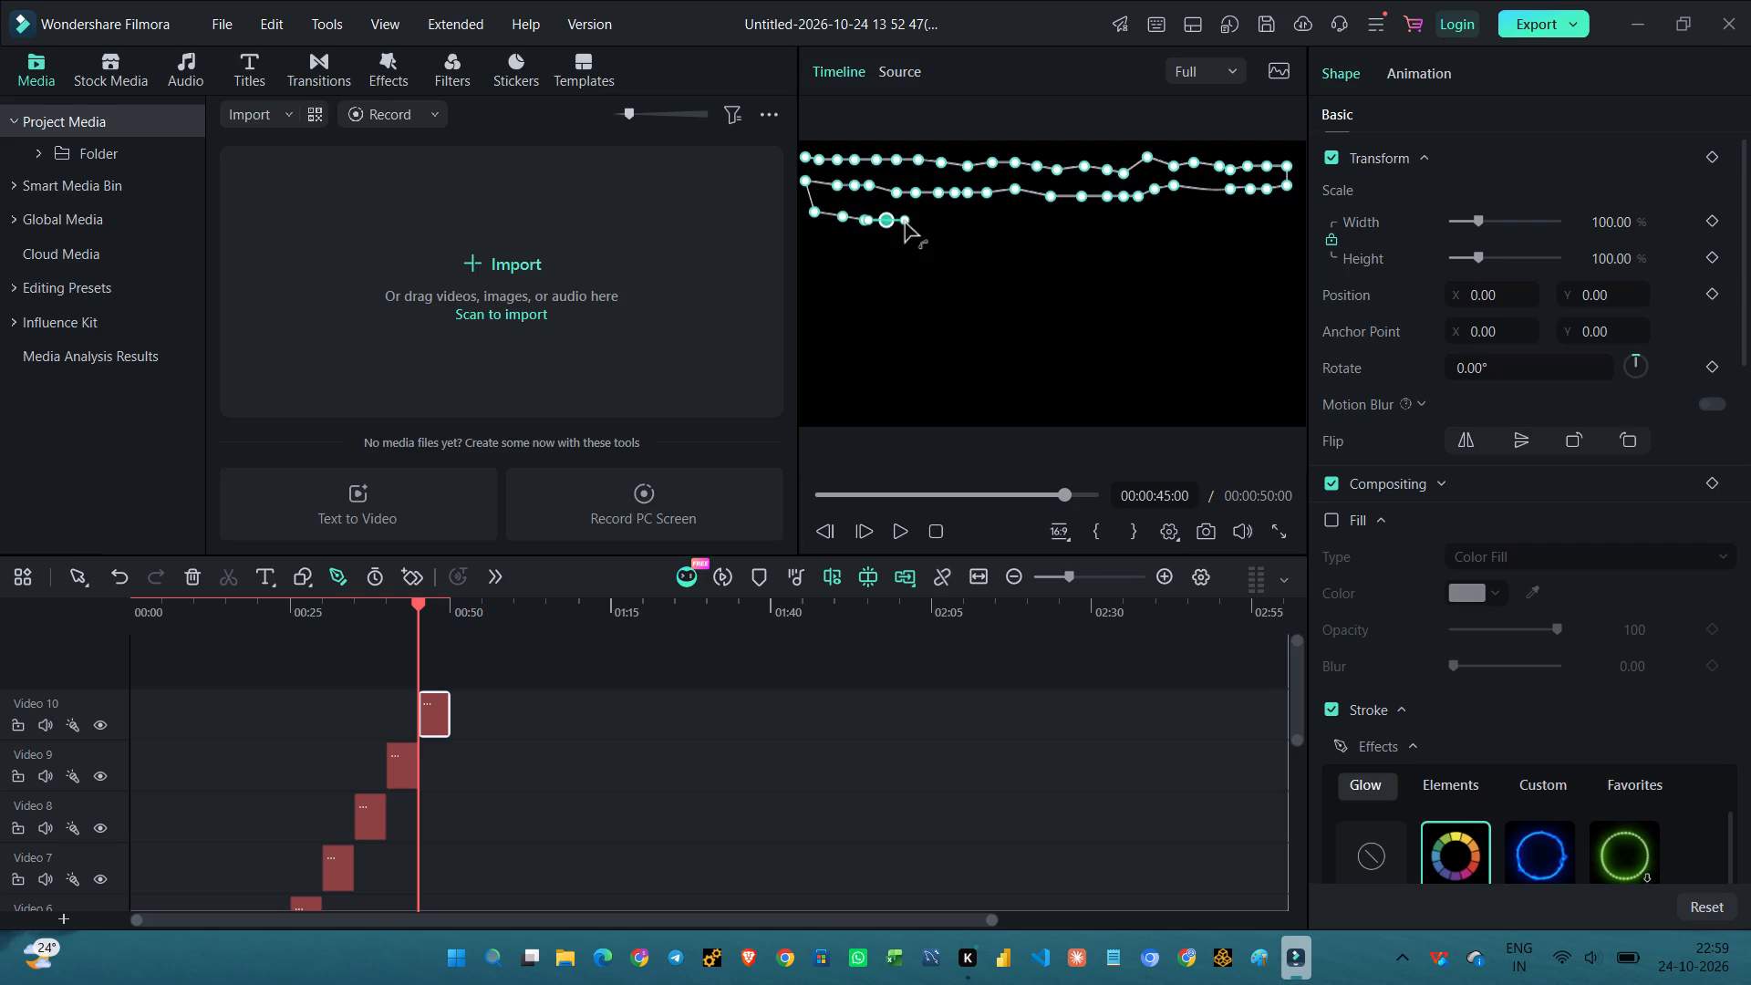
click(905, 223)
click(922, 223)
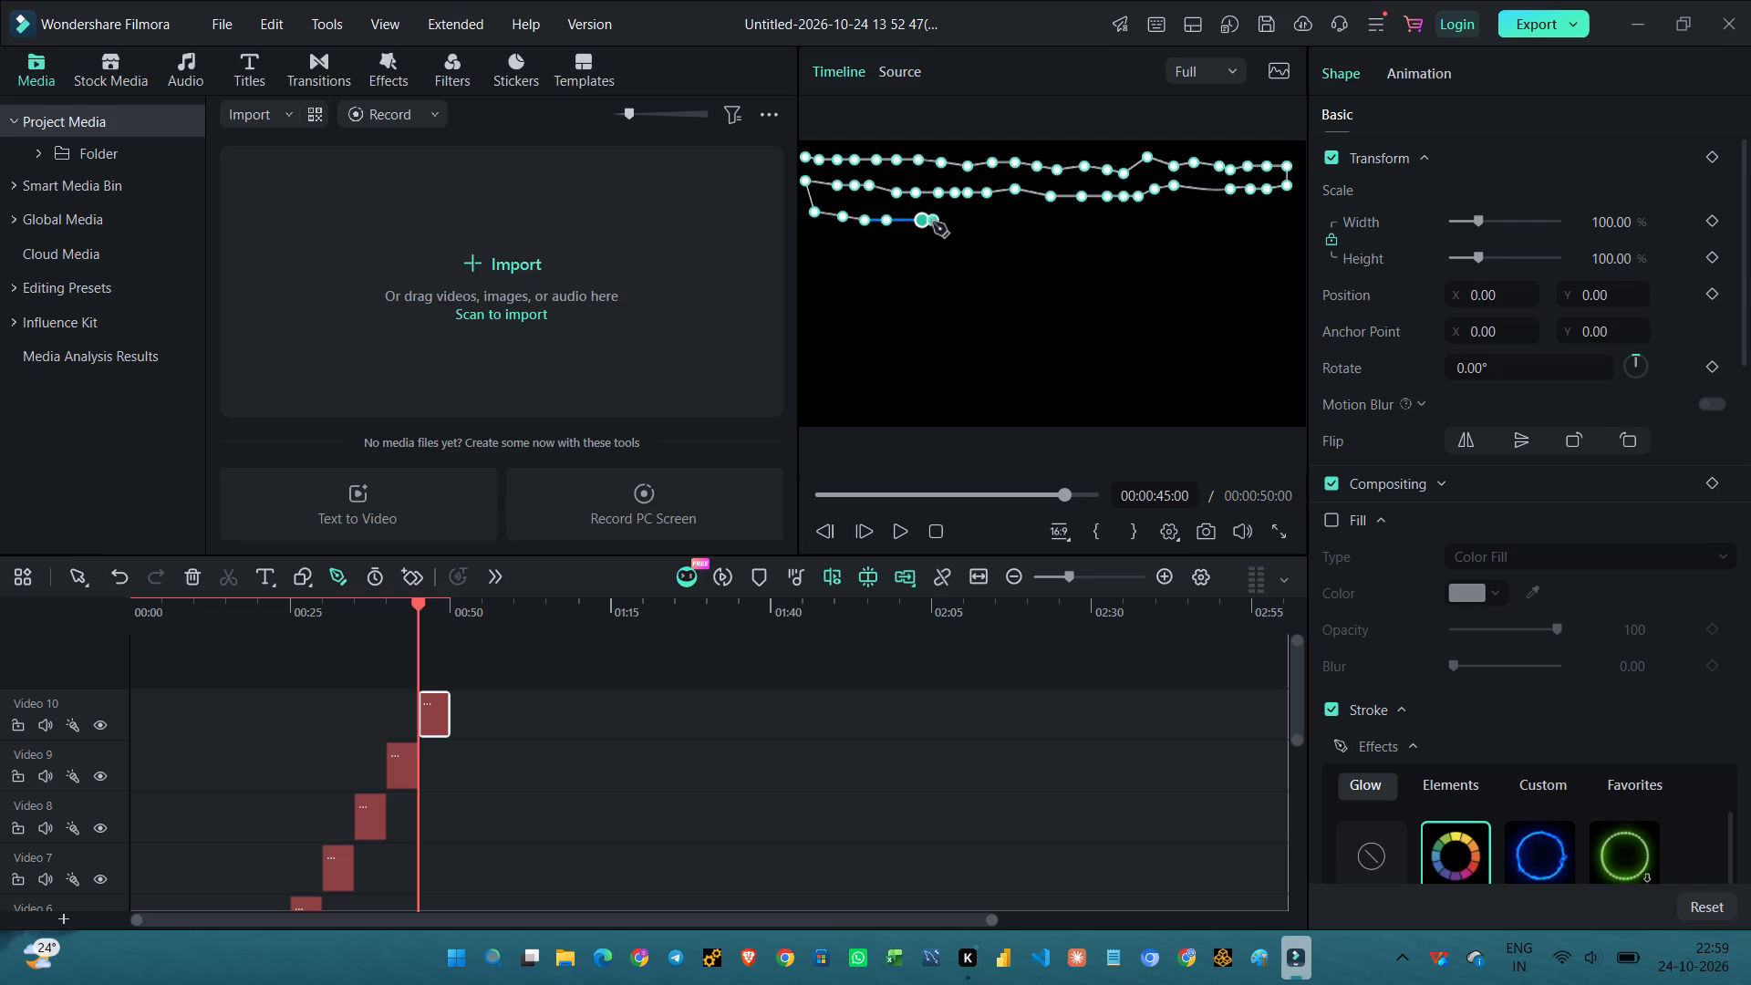
click(933, 223)
click(956, 221)
click(979, 221)
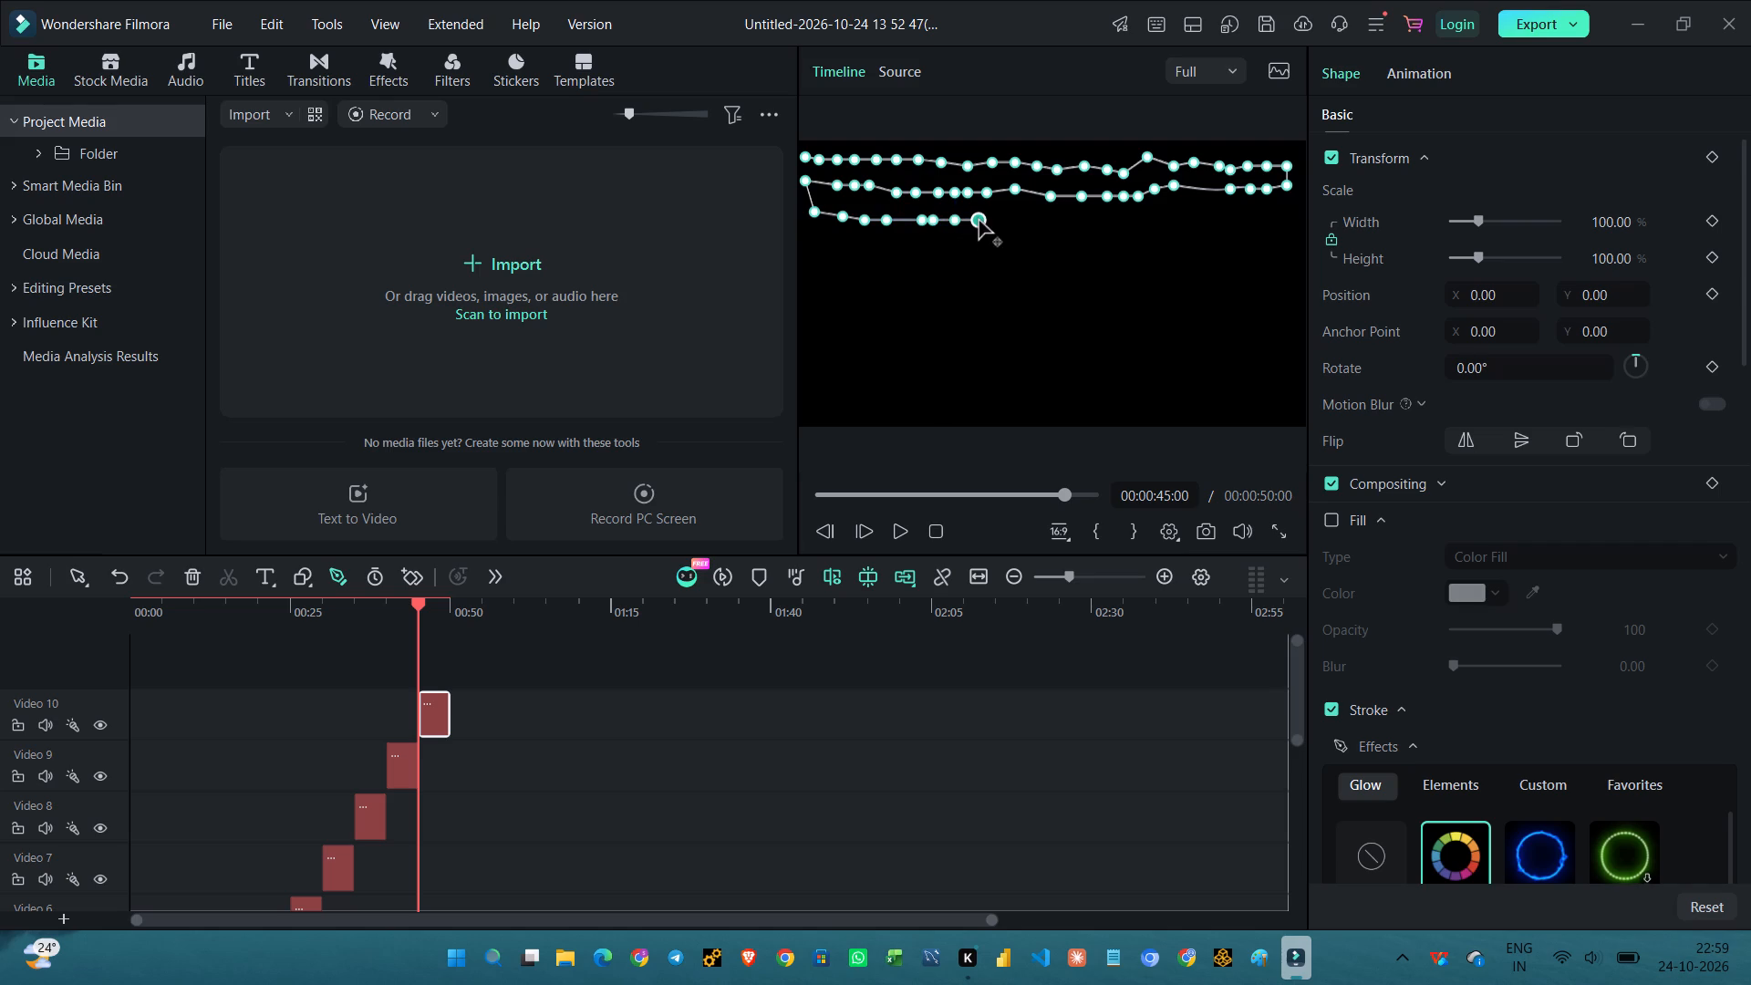
click(1000, 222)
click(1021, 222)
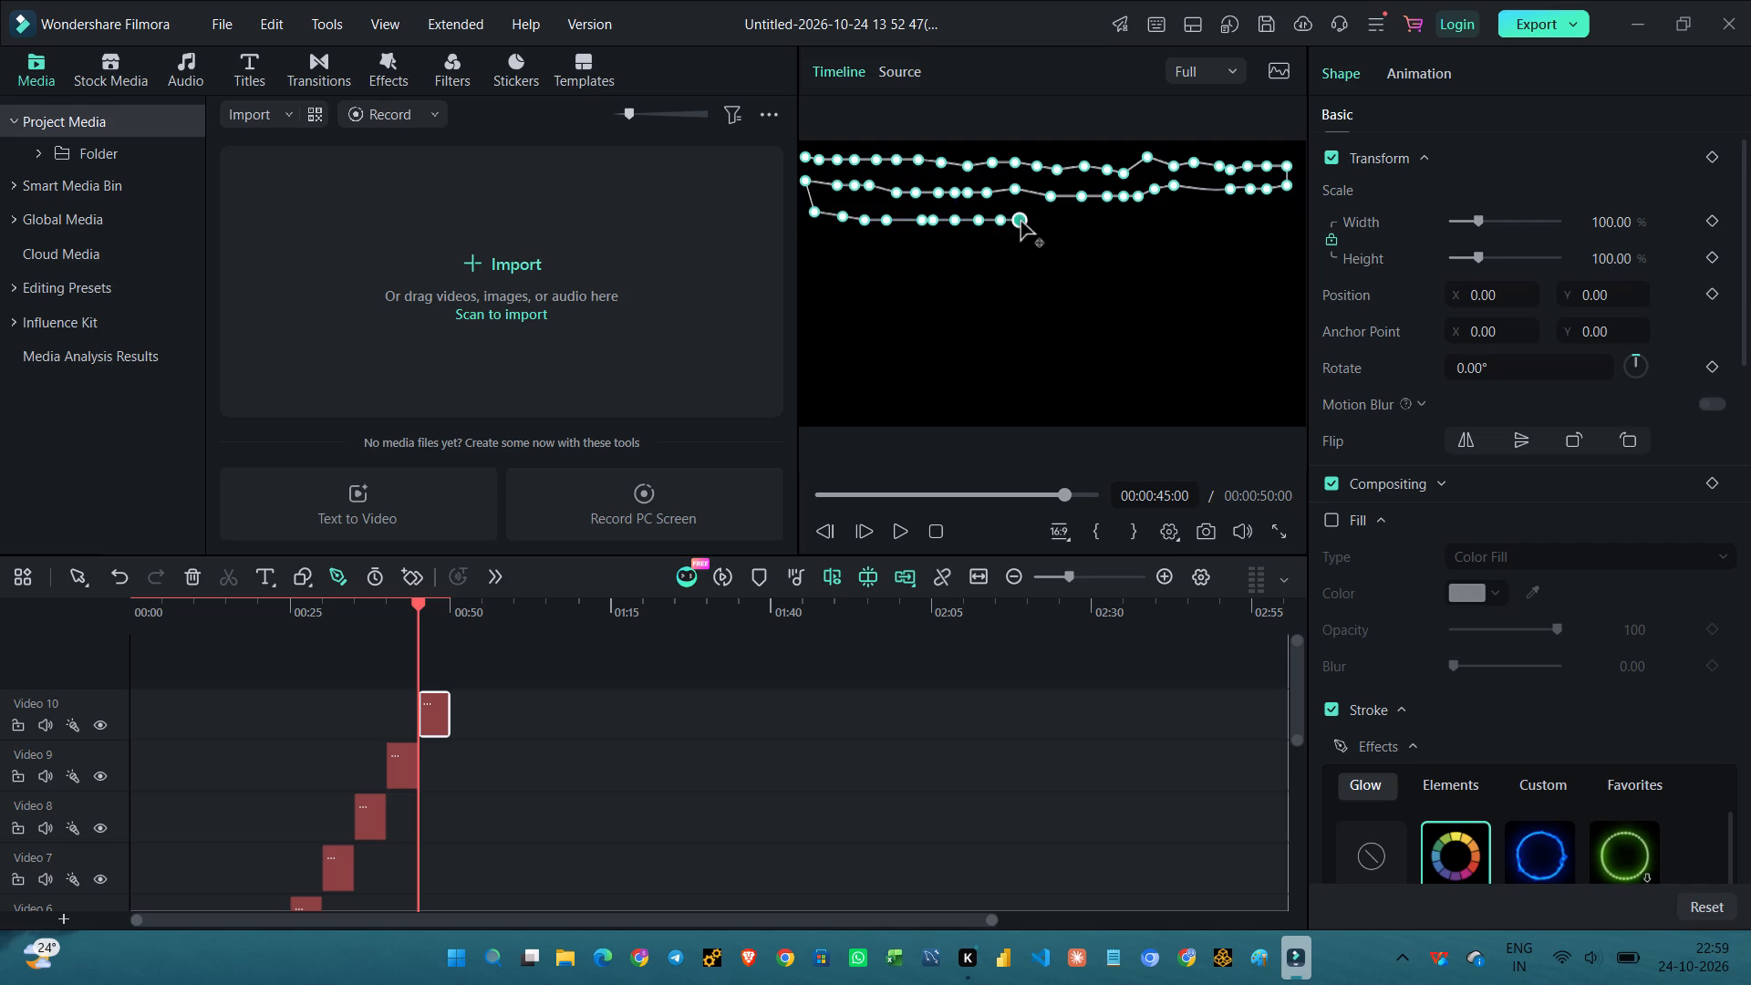
click(1041, 220)
click(1053, 219)
click(1053, 219)
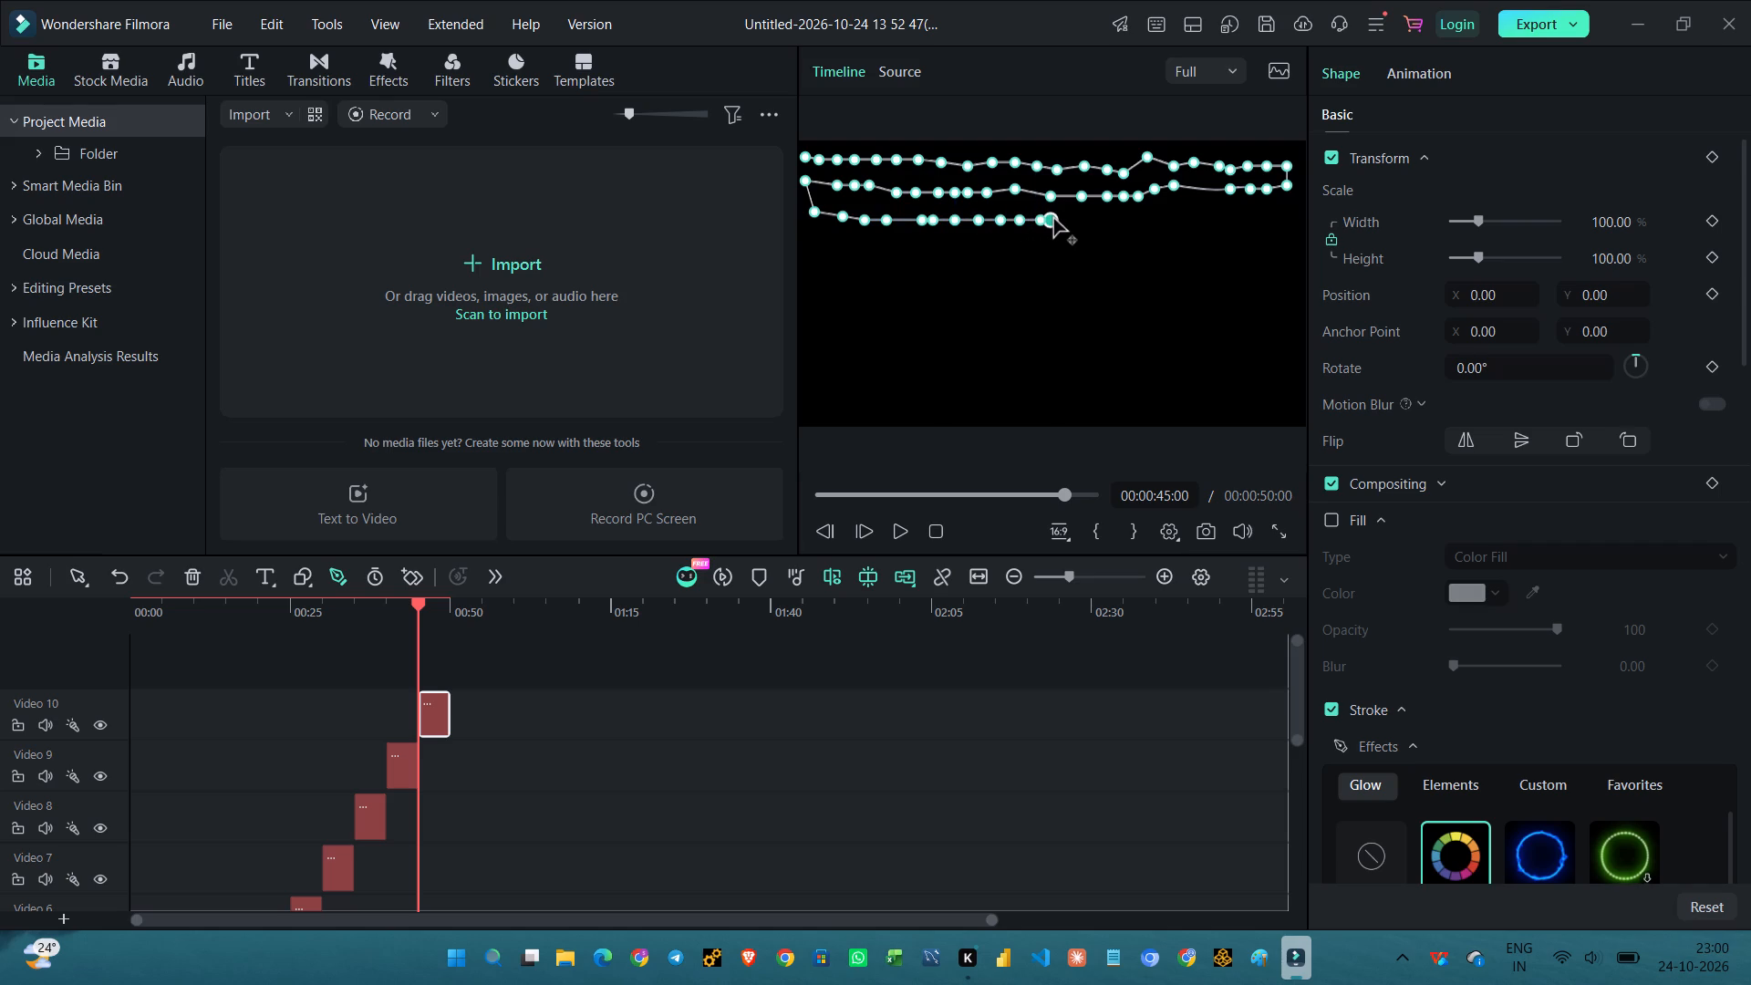
Continue the tenth path's third row rightward from the centre with a gentle rise and dip, ending at the frame's right edge.
click(1072, 222)
click(1090, 223)
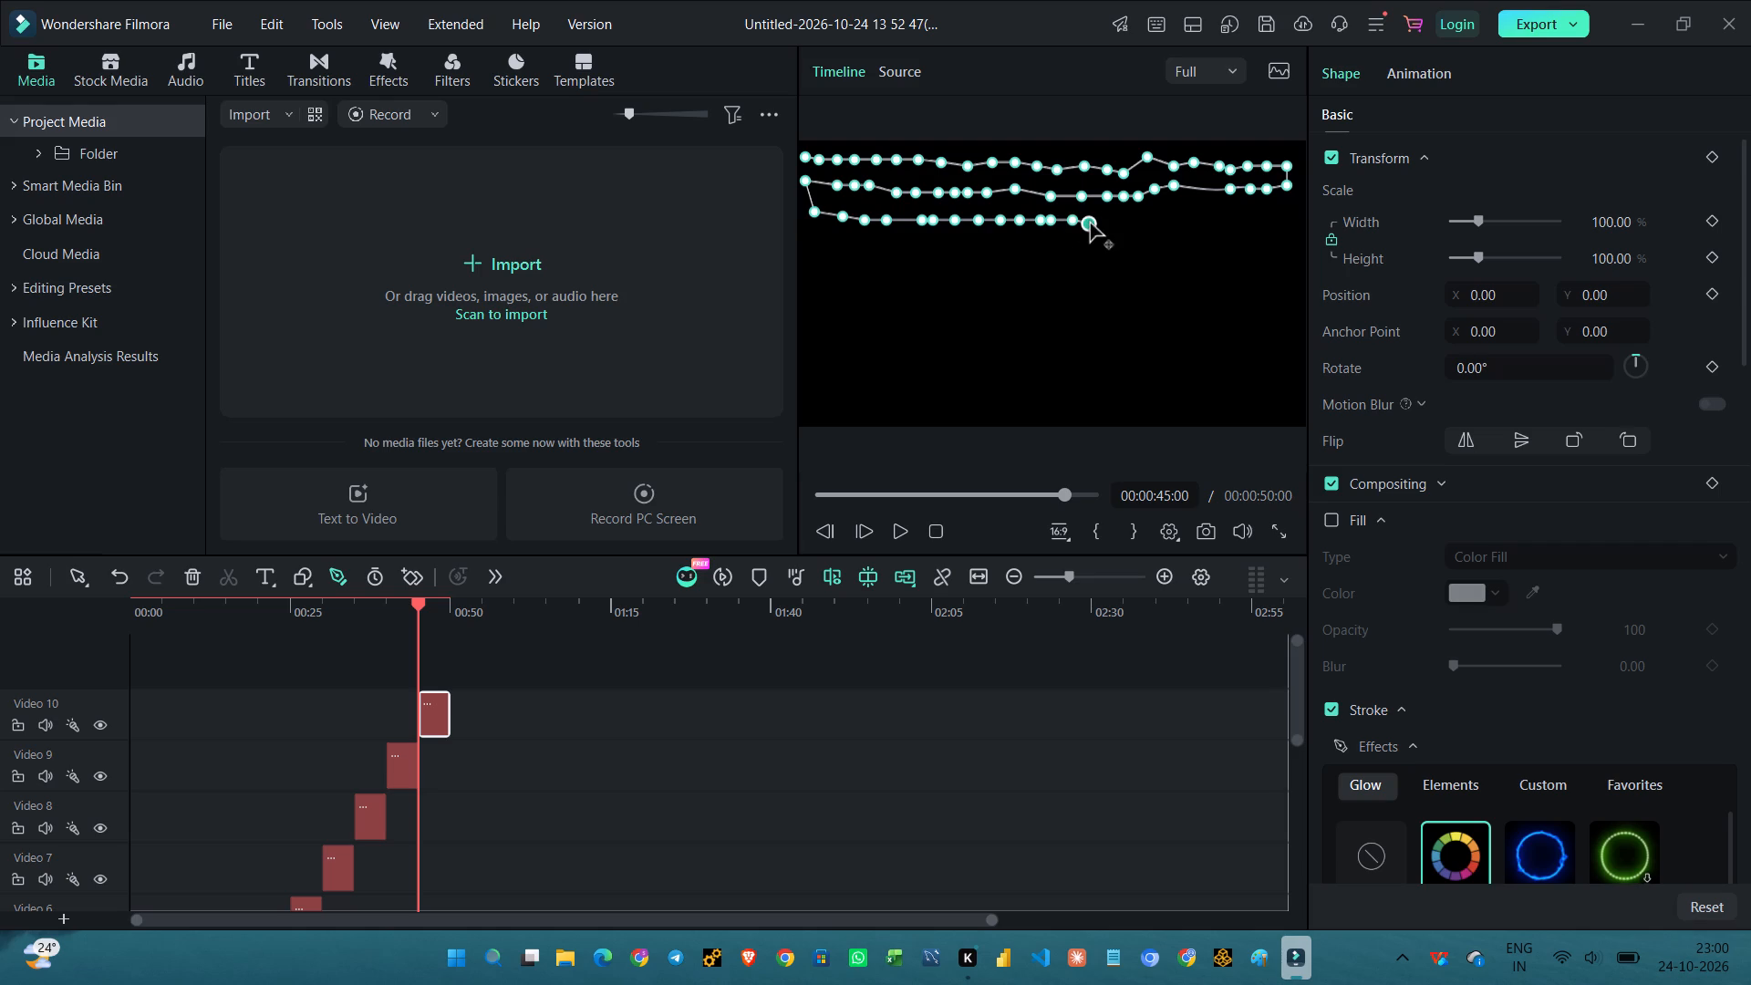
click(1108, 221)
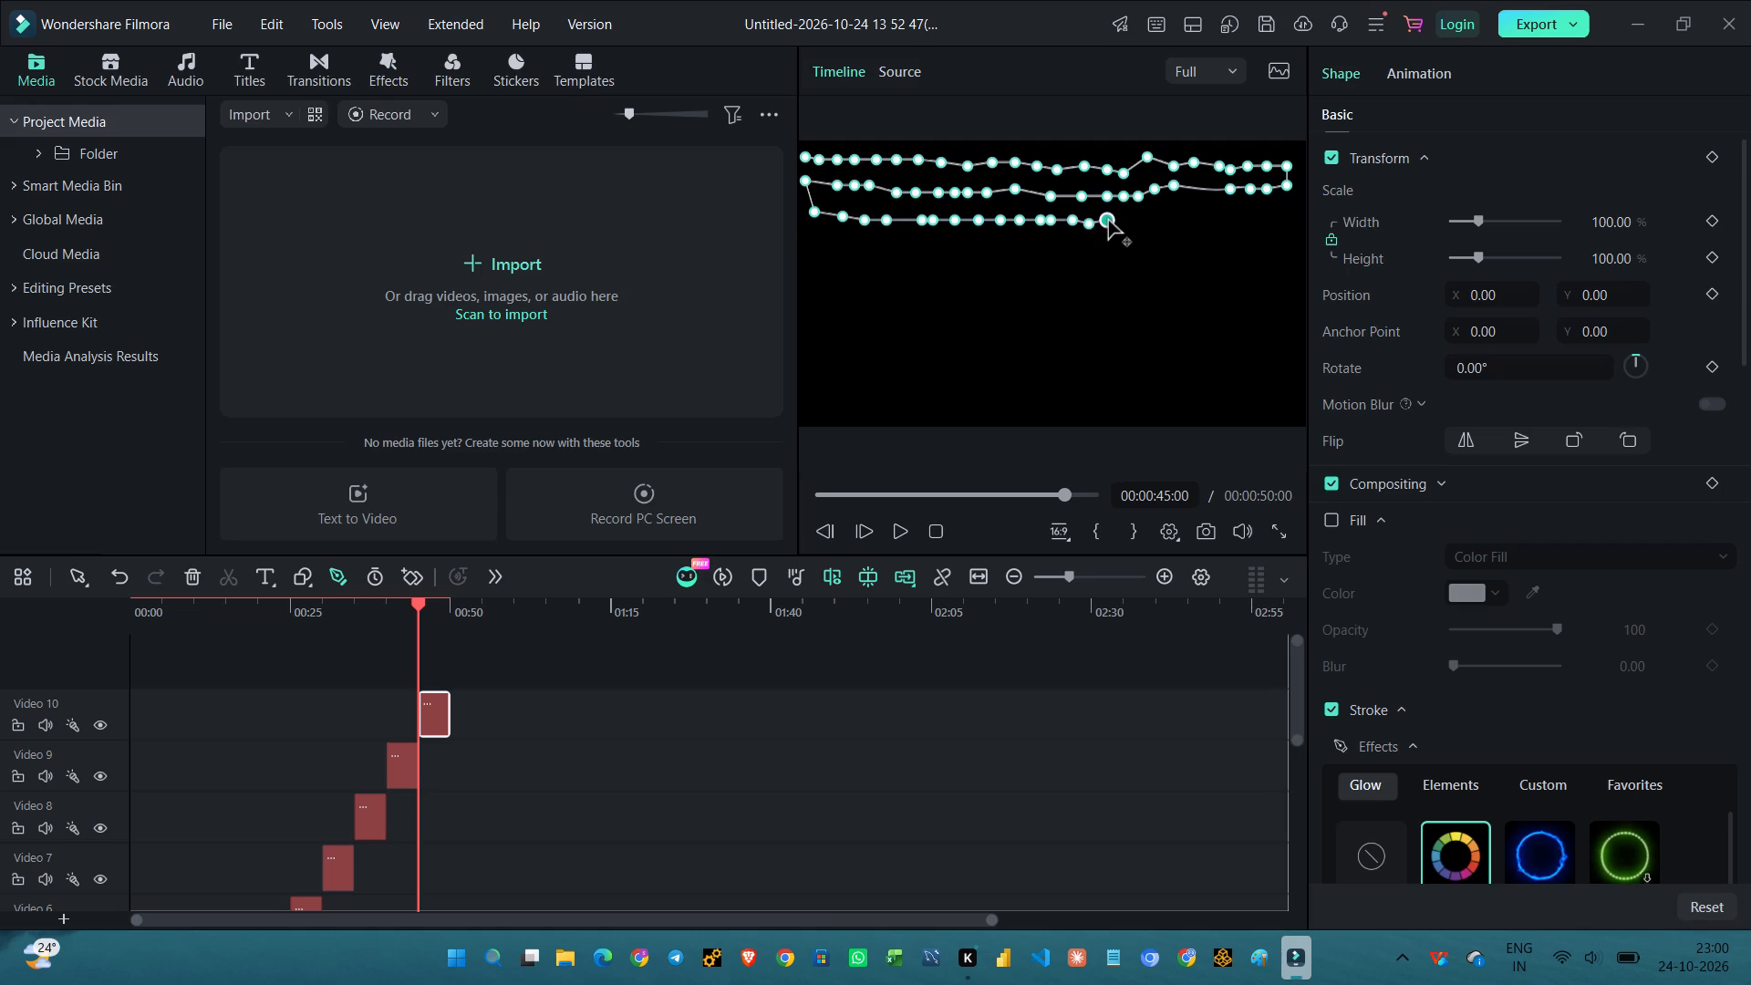
click(1123, 219)
click(1149, 215)
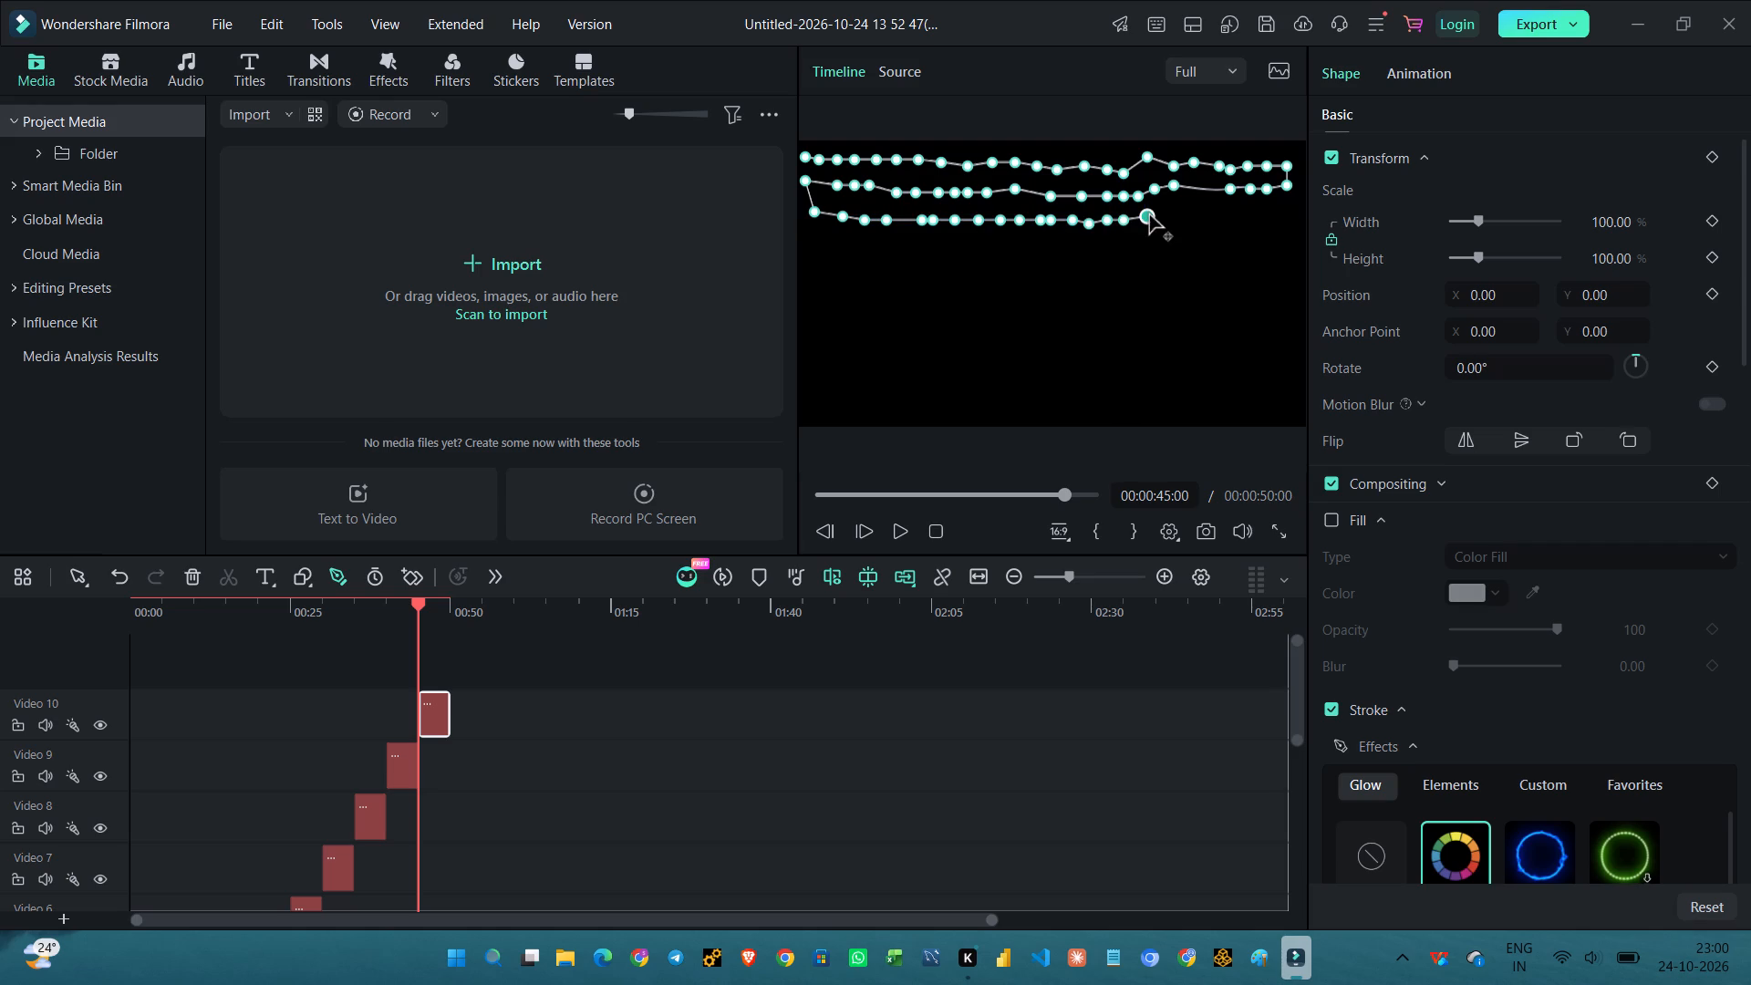
click(1169, 210)
click(1186, 204)
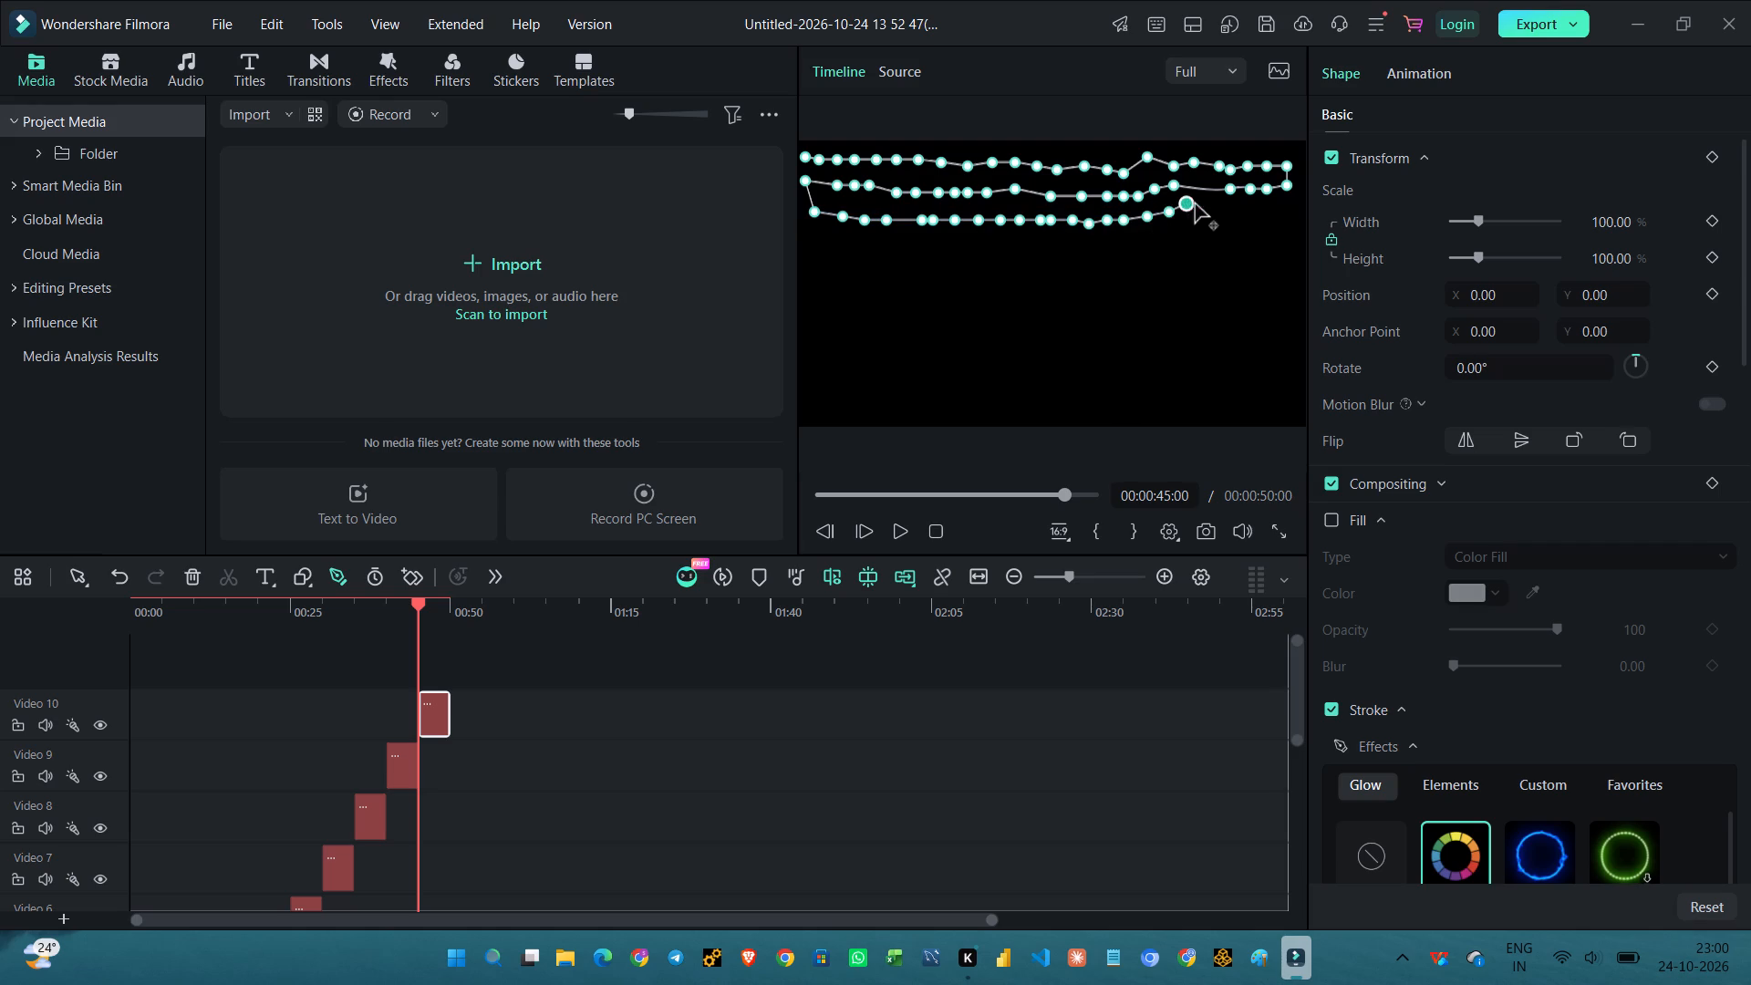
click(1204, 206)
click(1223, 210)
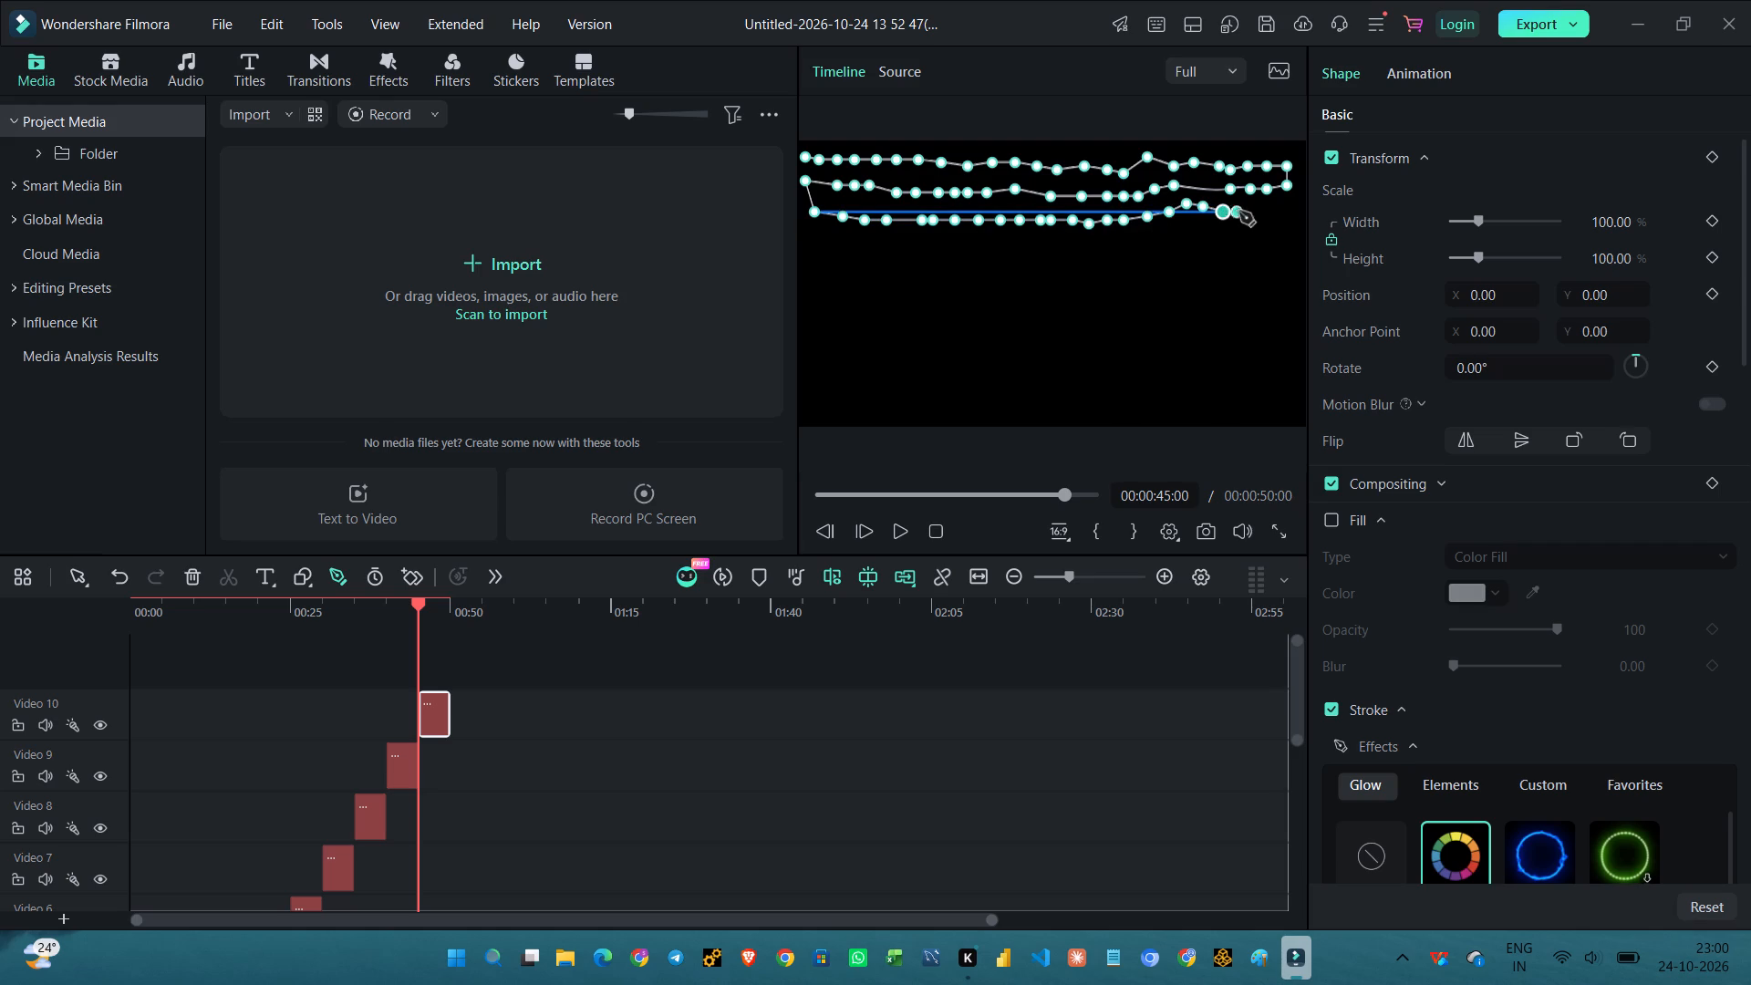
click(1239, 212)
click(1258, 213)
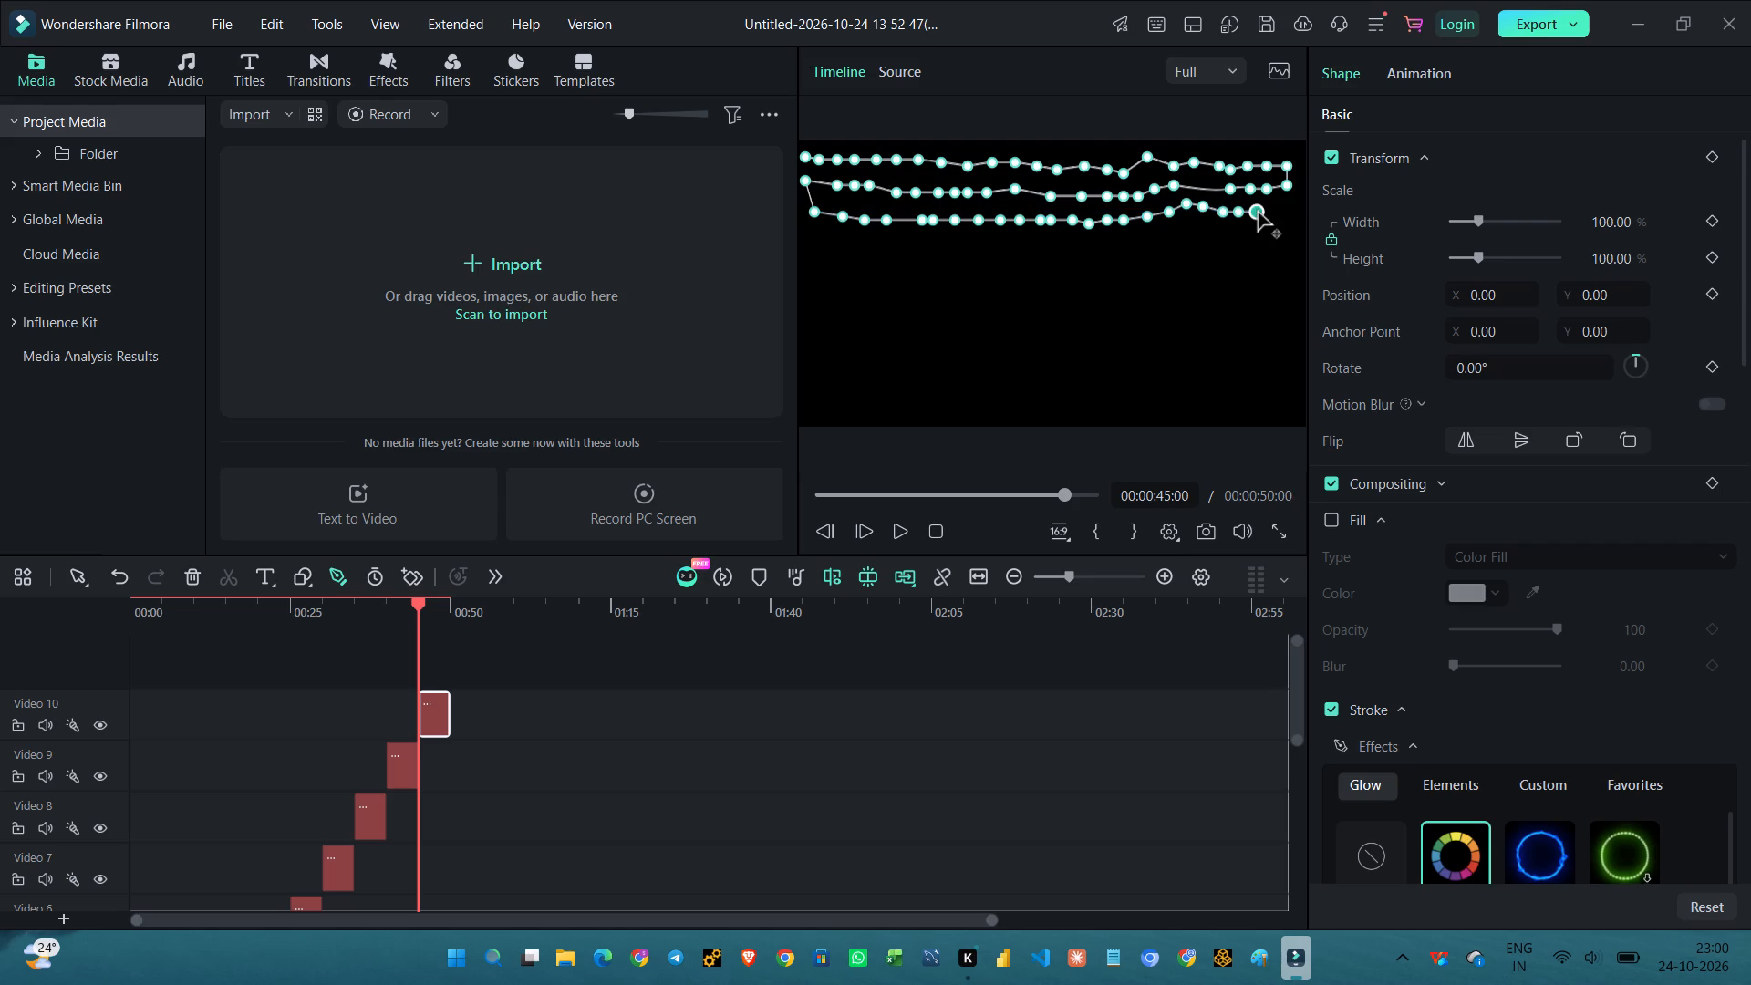
click(1284, 213)
Turn the tenth path down at the right edge and draw its gently wavy fourth row leftward to the centre.
click(1294, 232)
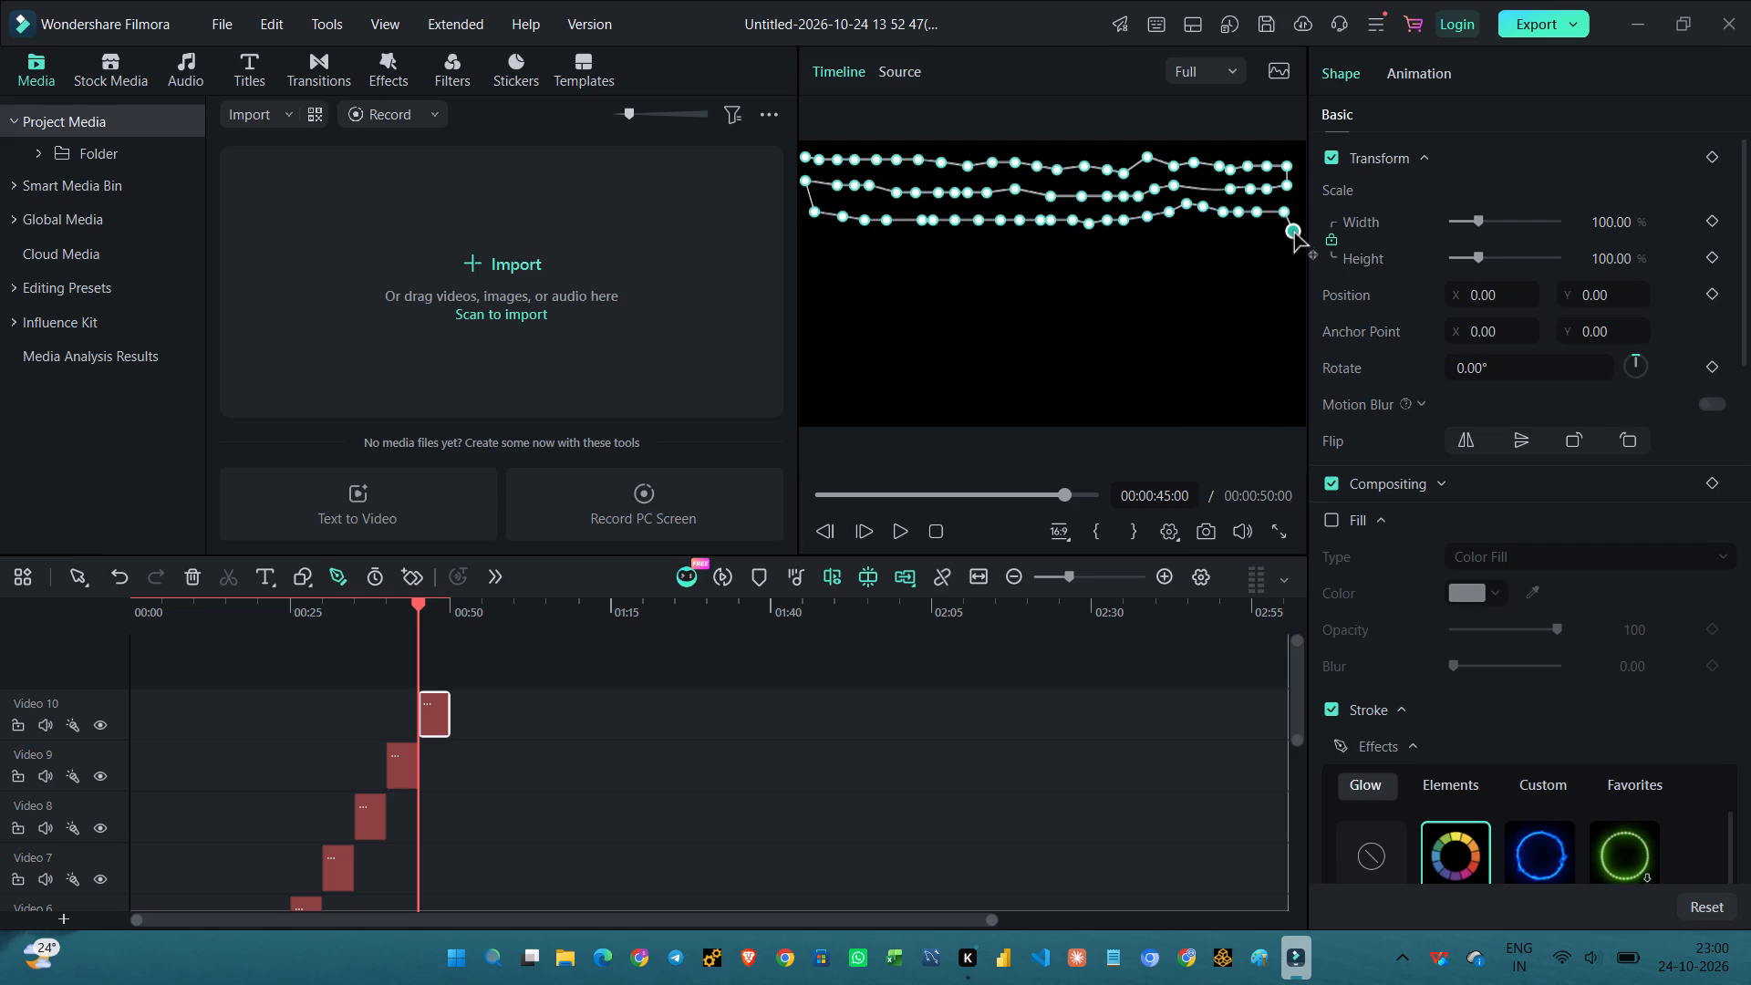
click(1273, 237)
click(1259, 233)
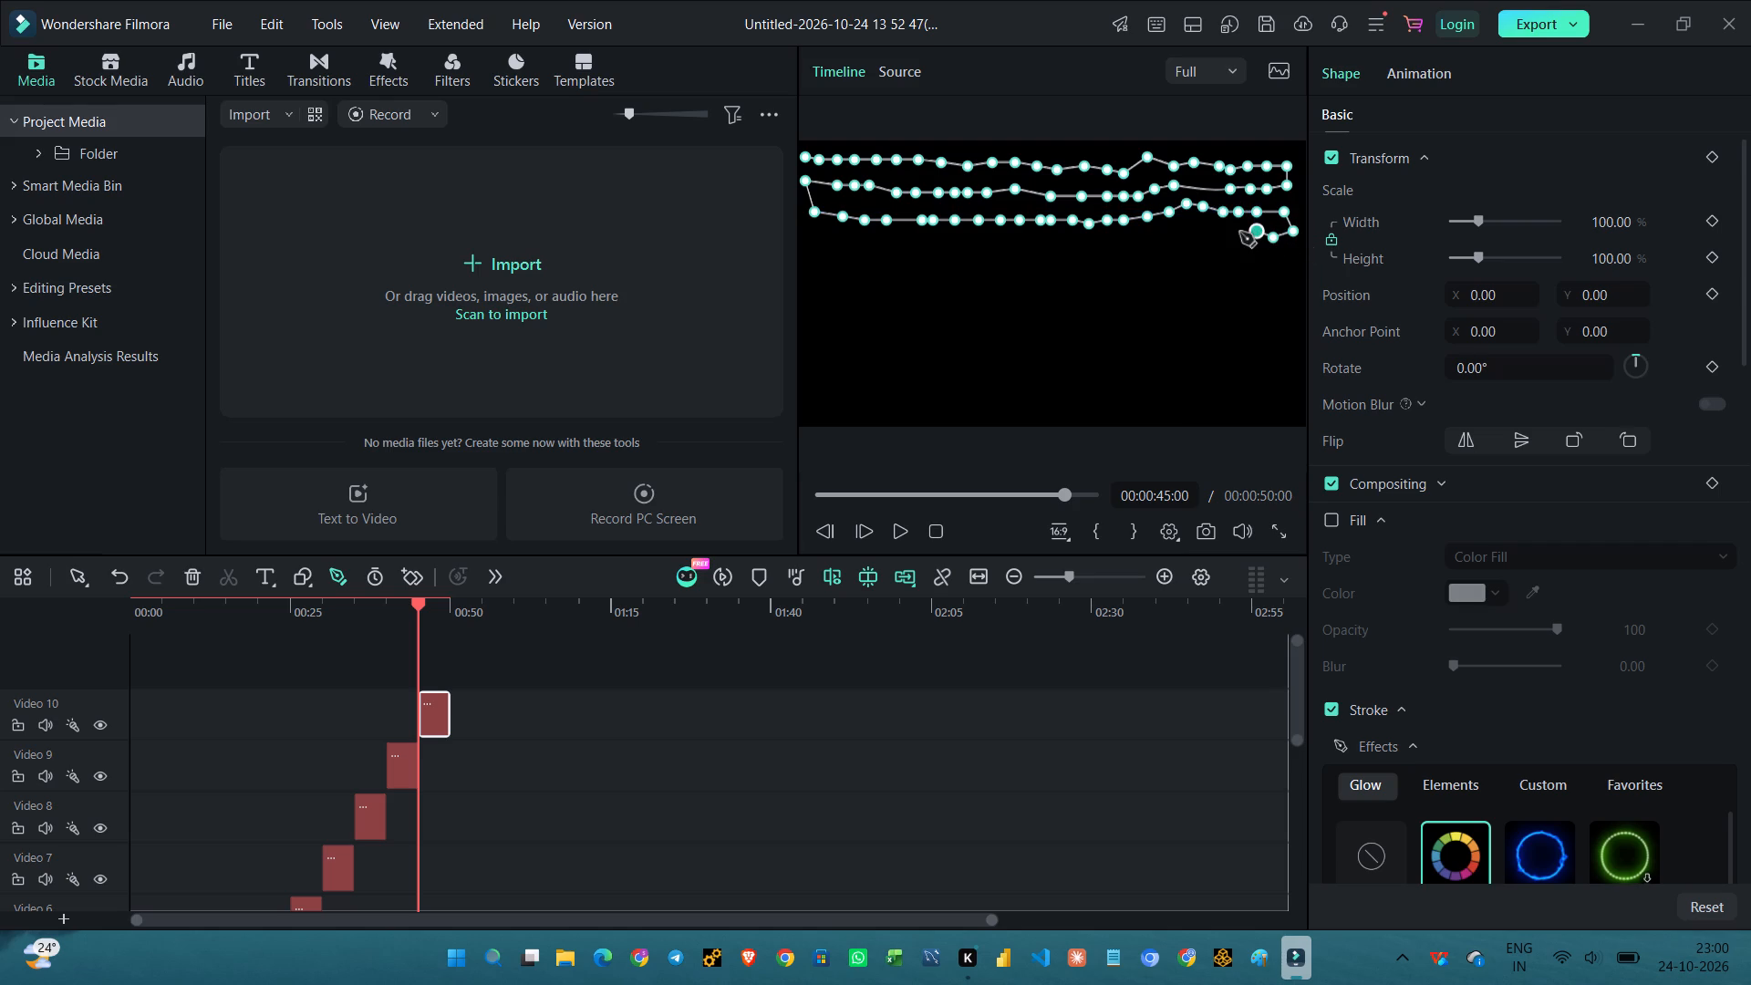
click(1240, 233)
click(1225, 236)
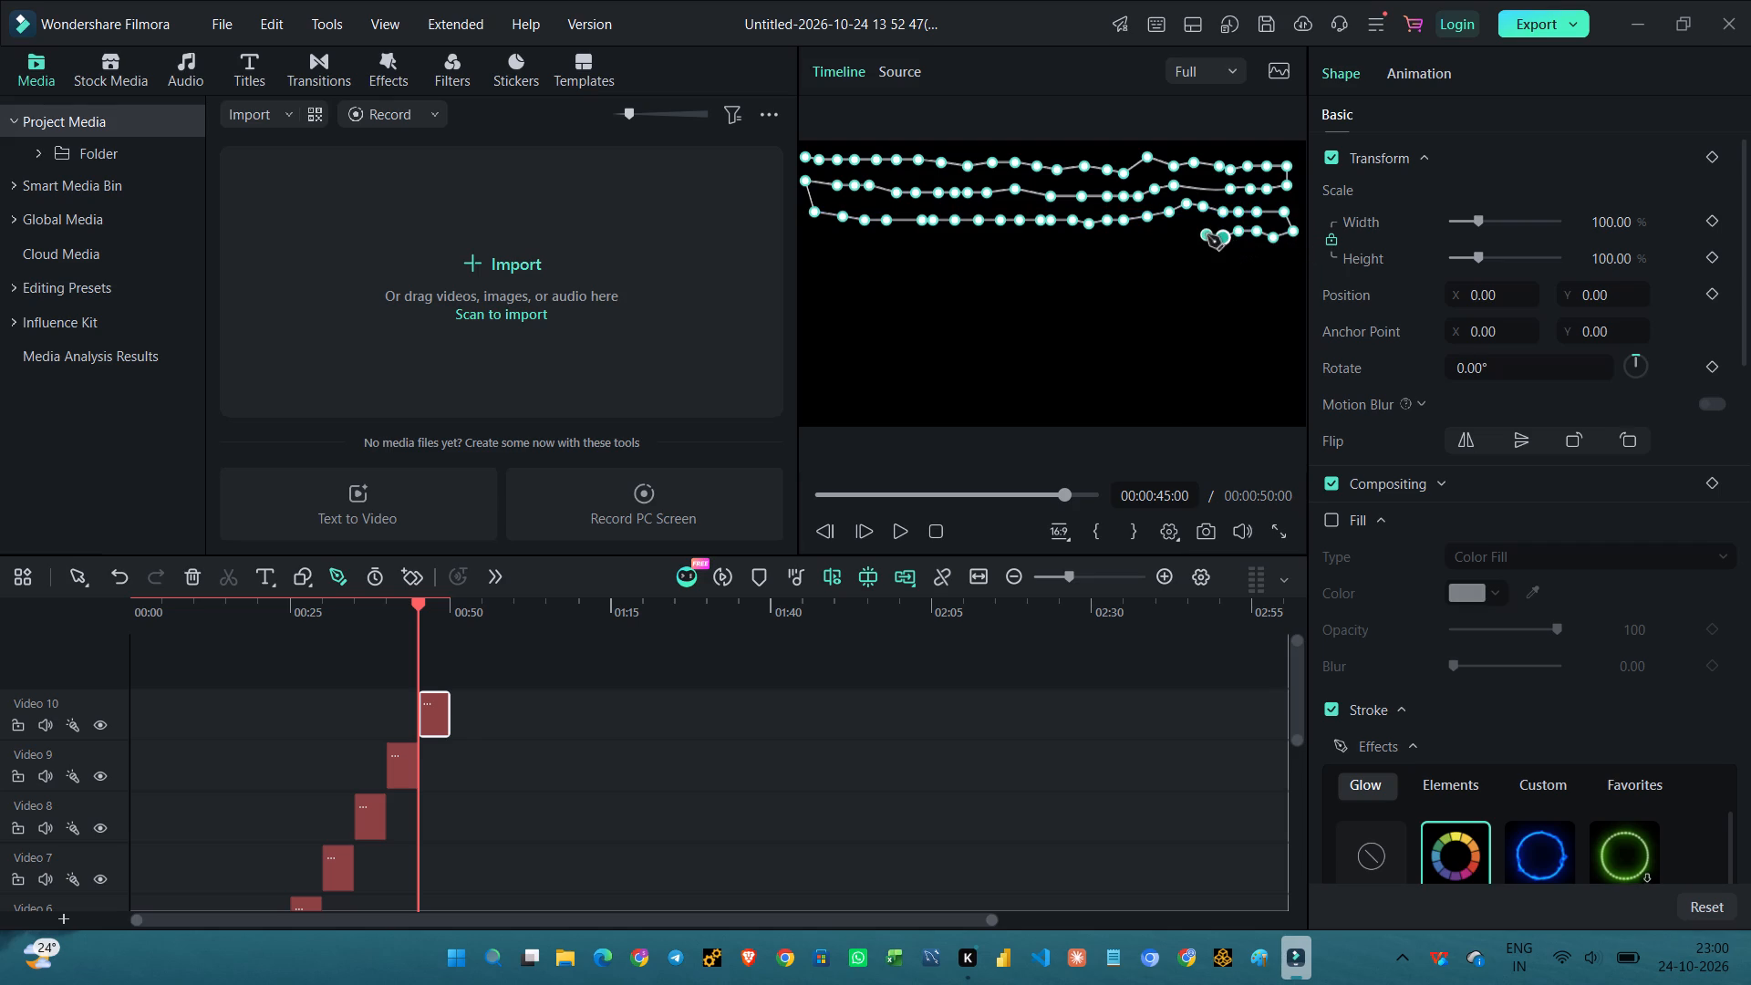
click(1207, 235)
click(1187, 227)
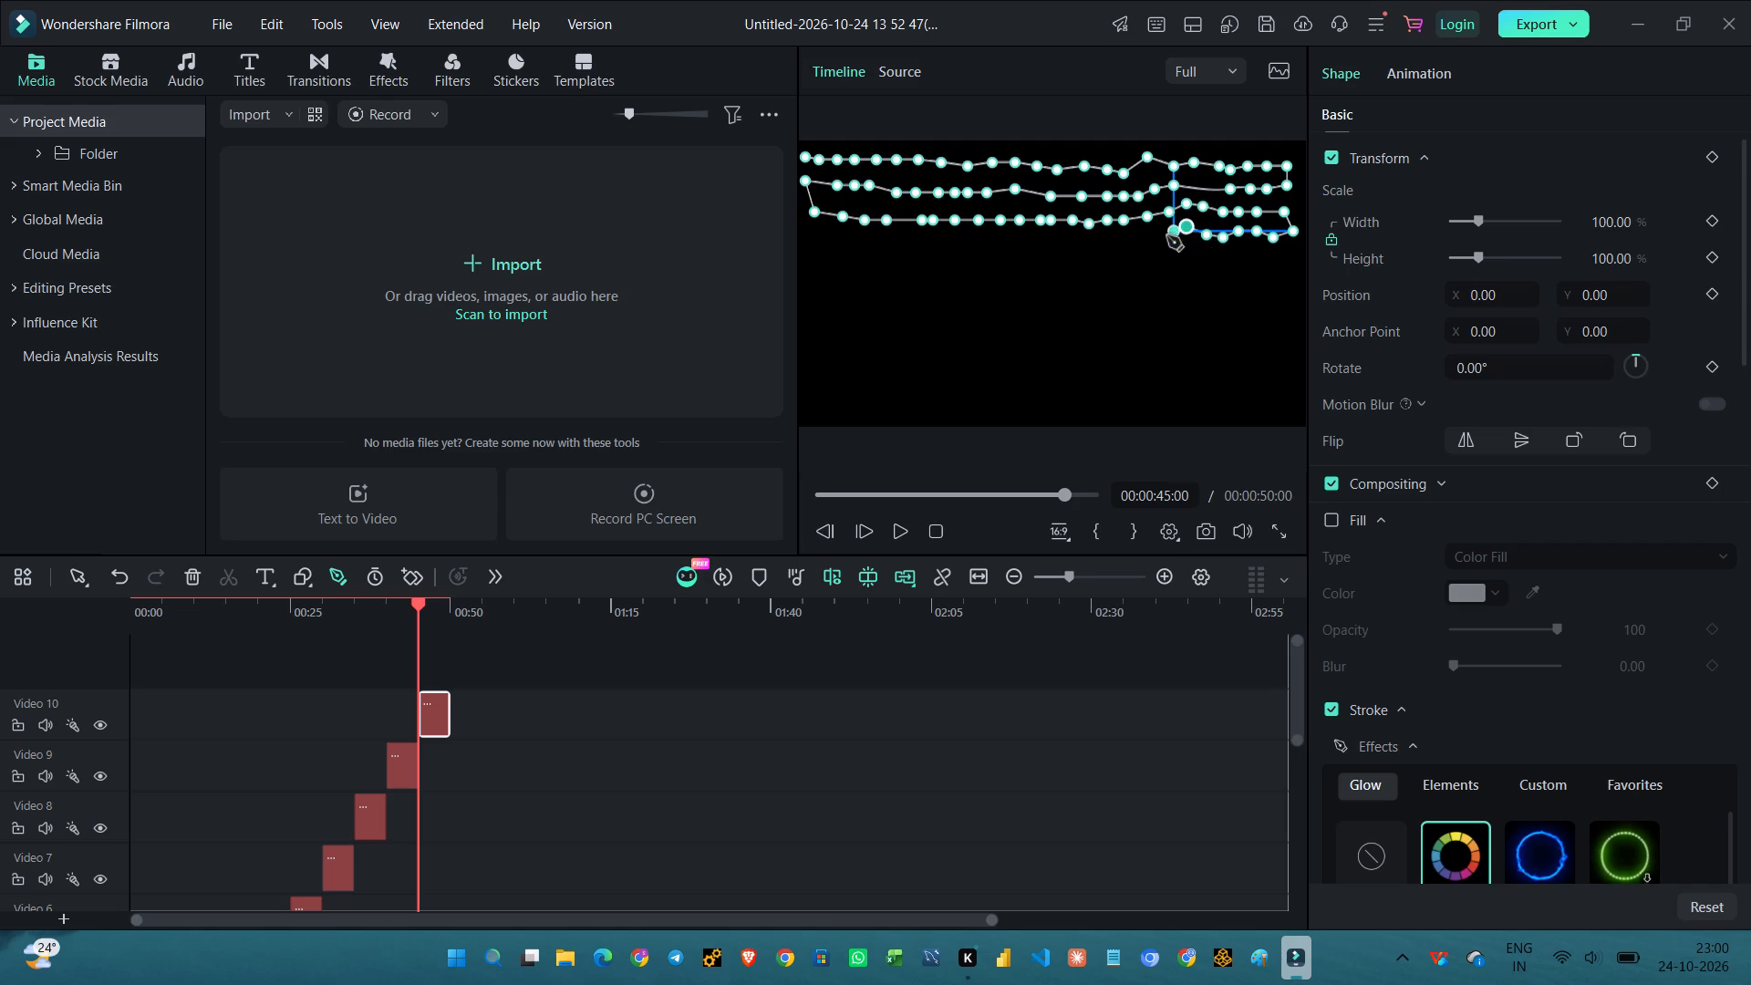
click(1167, 236)
click(1153, 240)
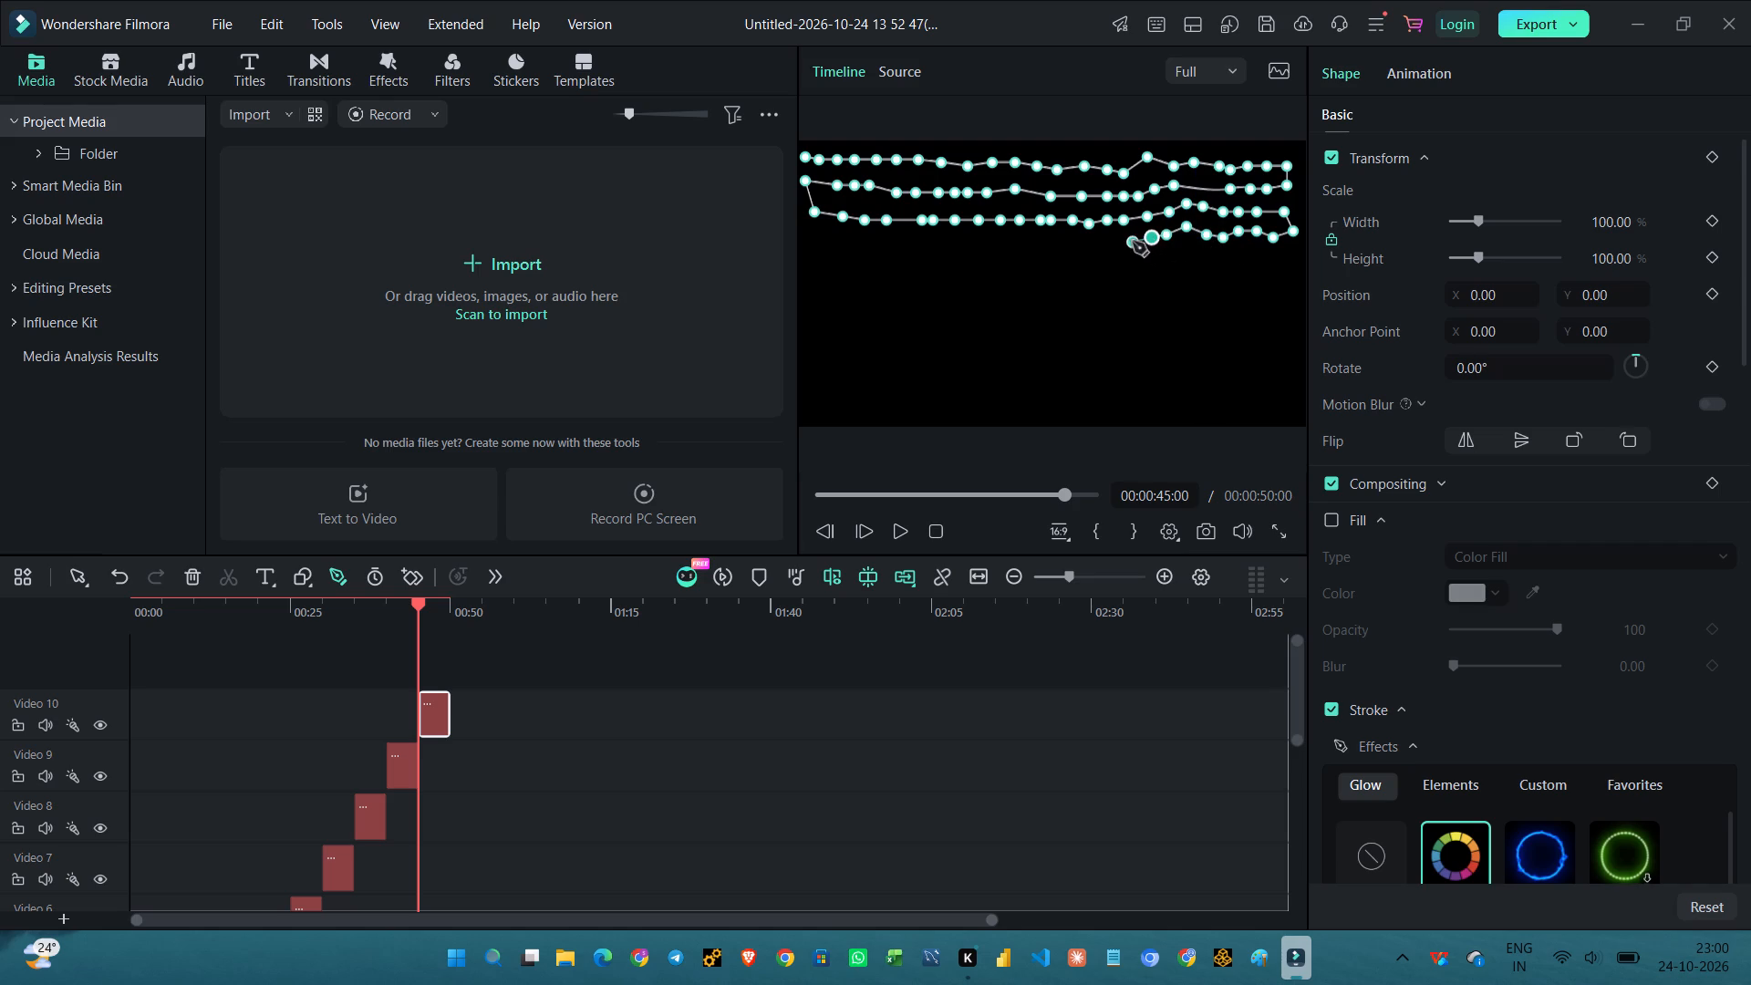
click(1133, 242)
click(1106, 242)
click(1082, 242)
click(1057, 247)
Continue the tenth path's fourth row leftward from the centre with slight waves, ending near the frame's left edge.
click(1040, 250)
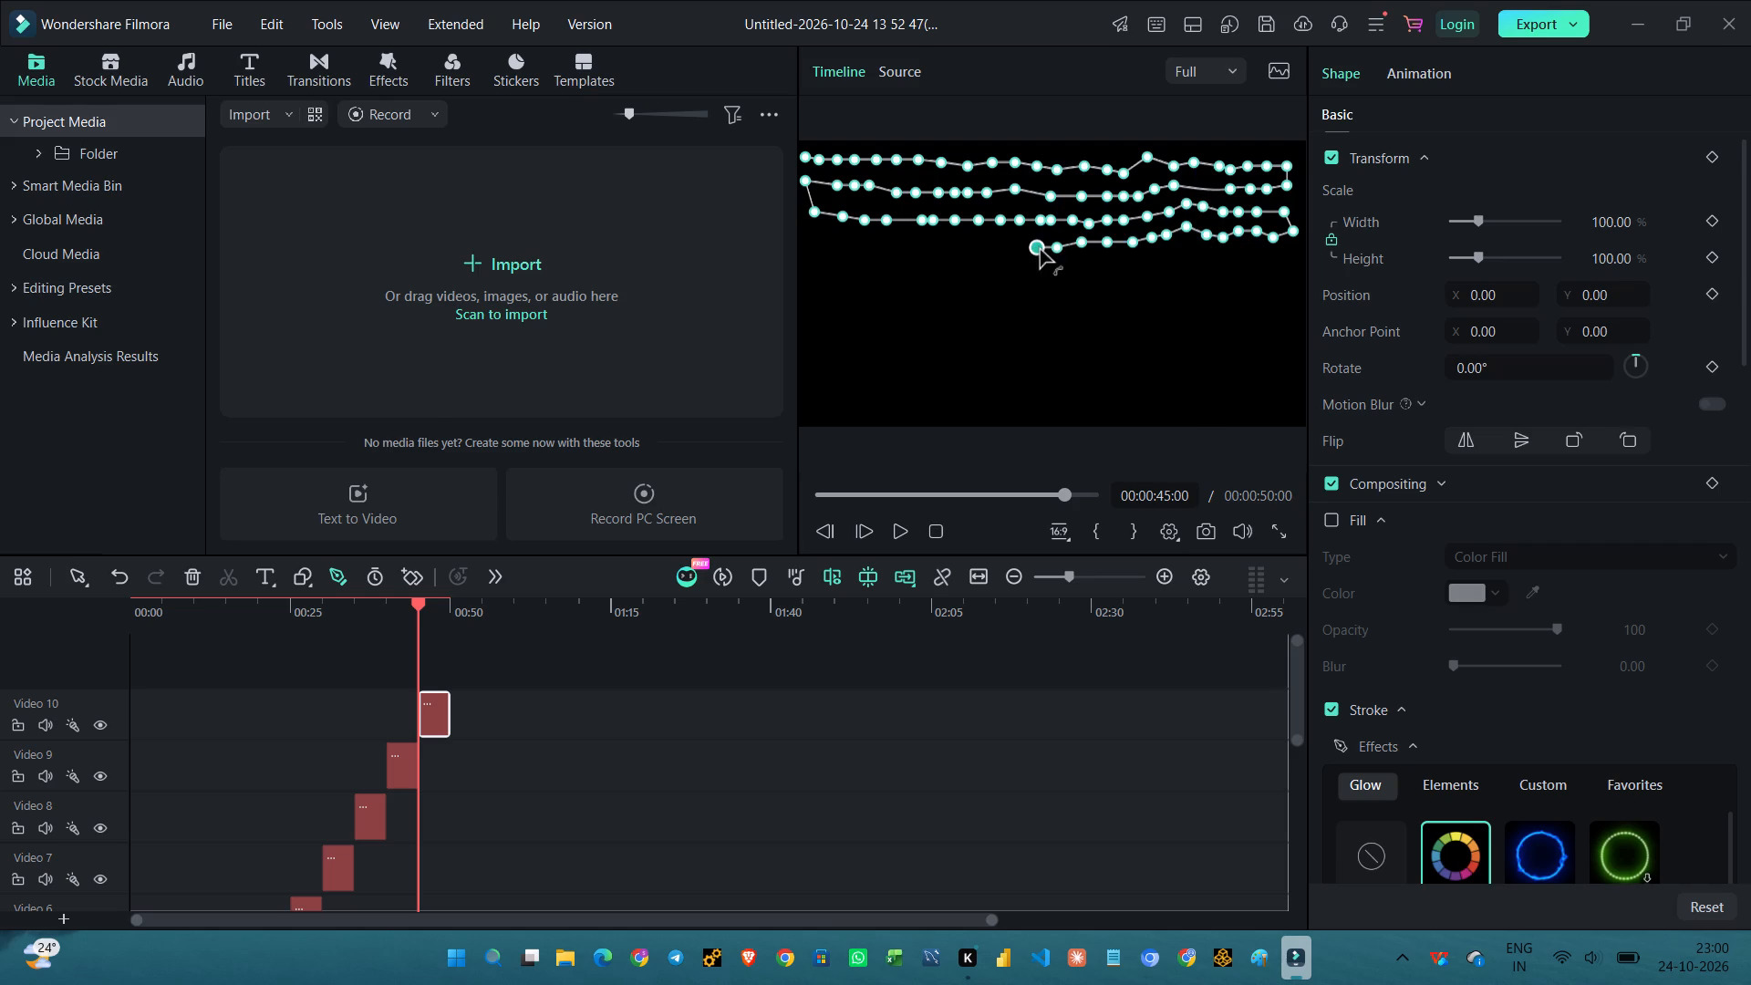
click(1029, 253)
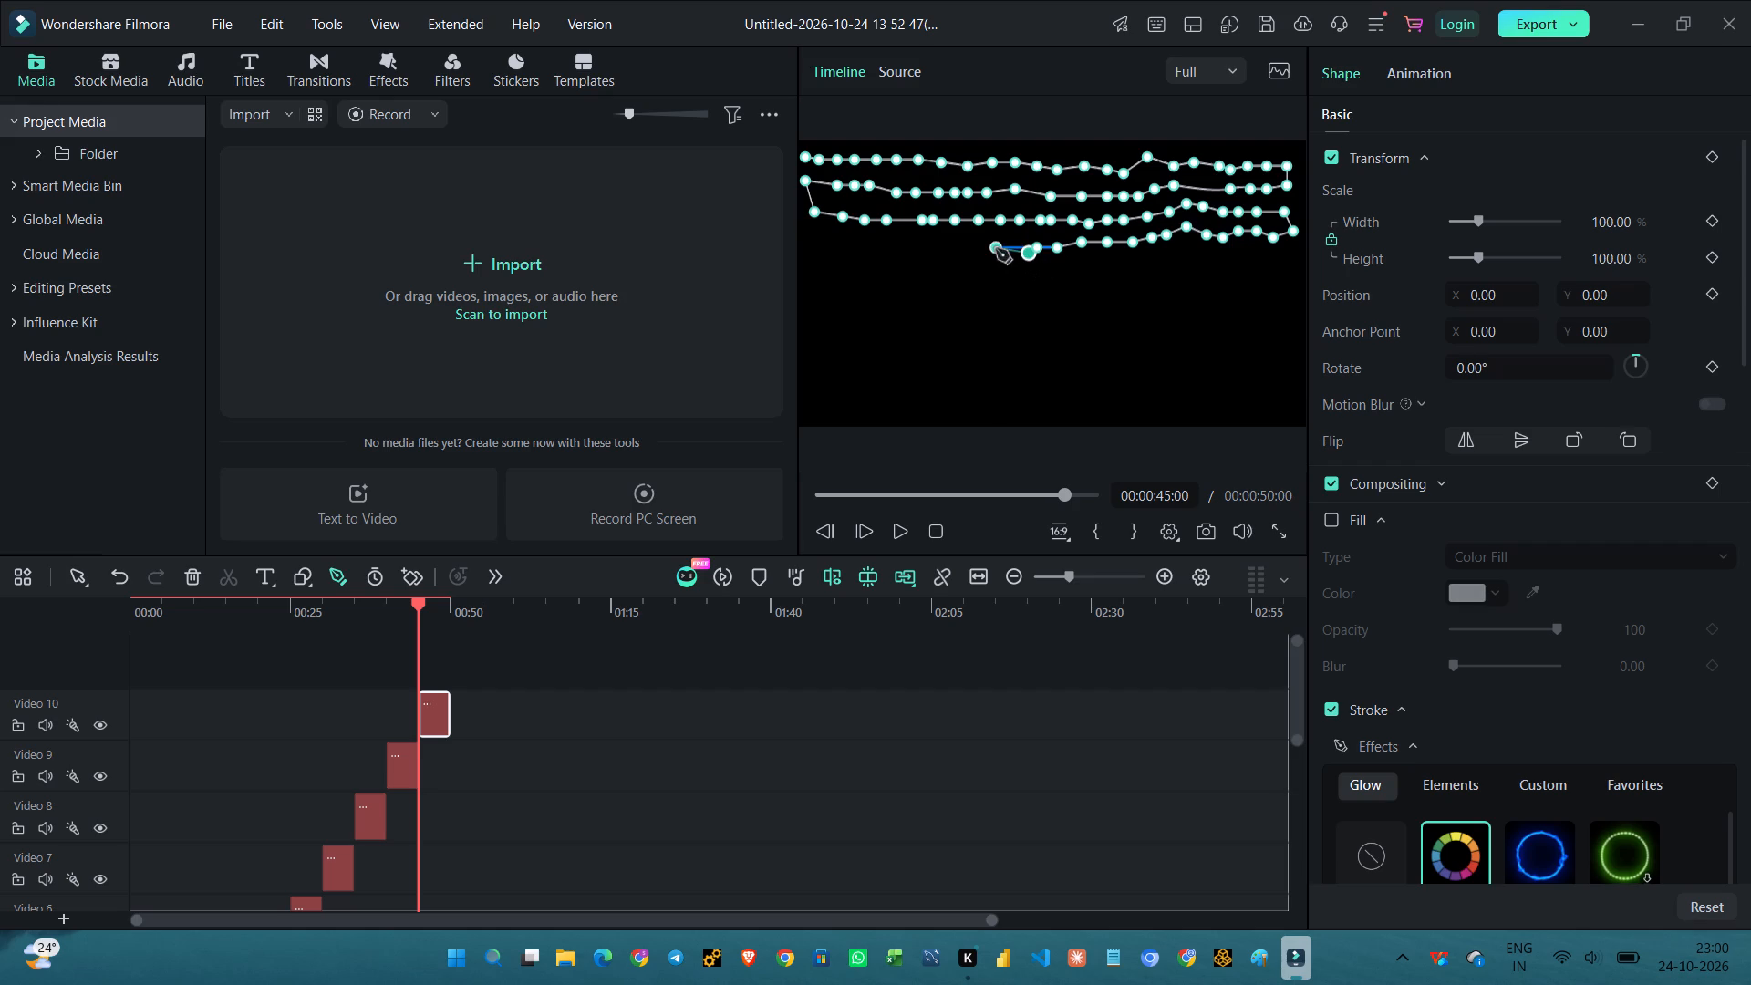
click(996, 249)
click(969, 249)
click(944, 253)
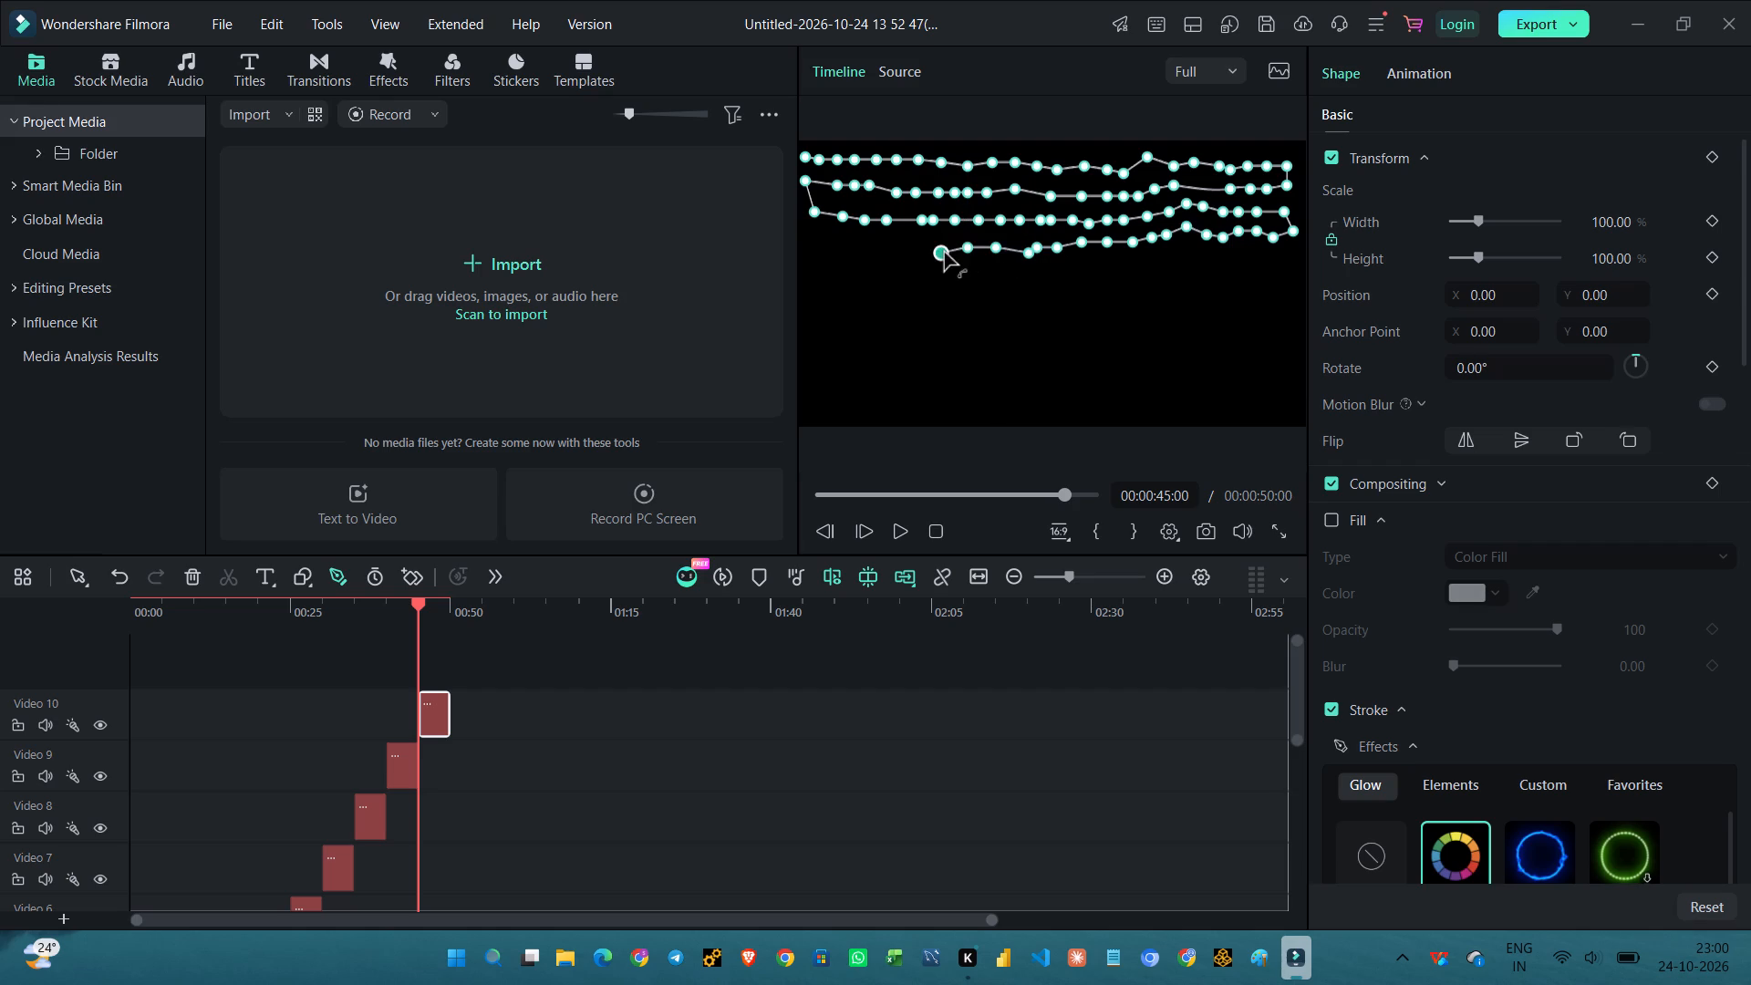
click(930, 246)
click(909, 245)
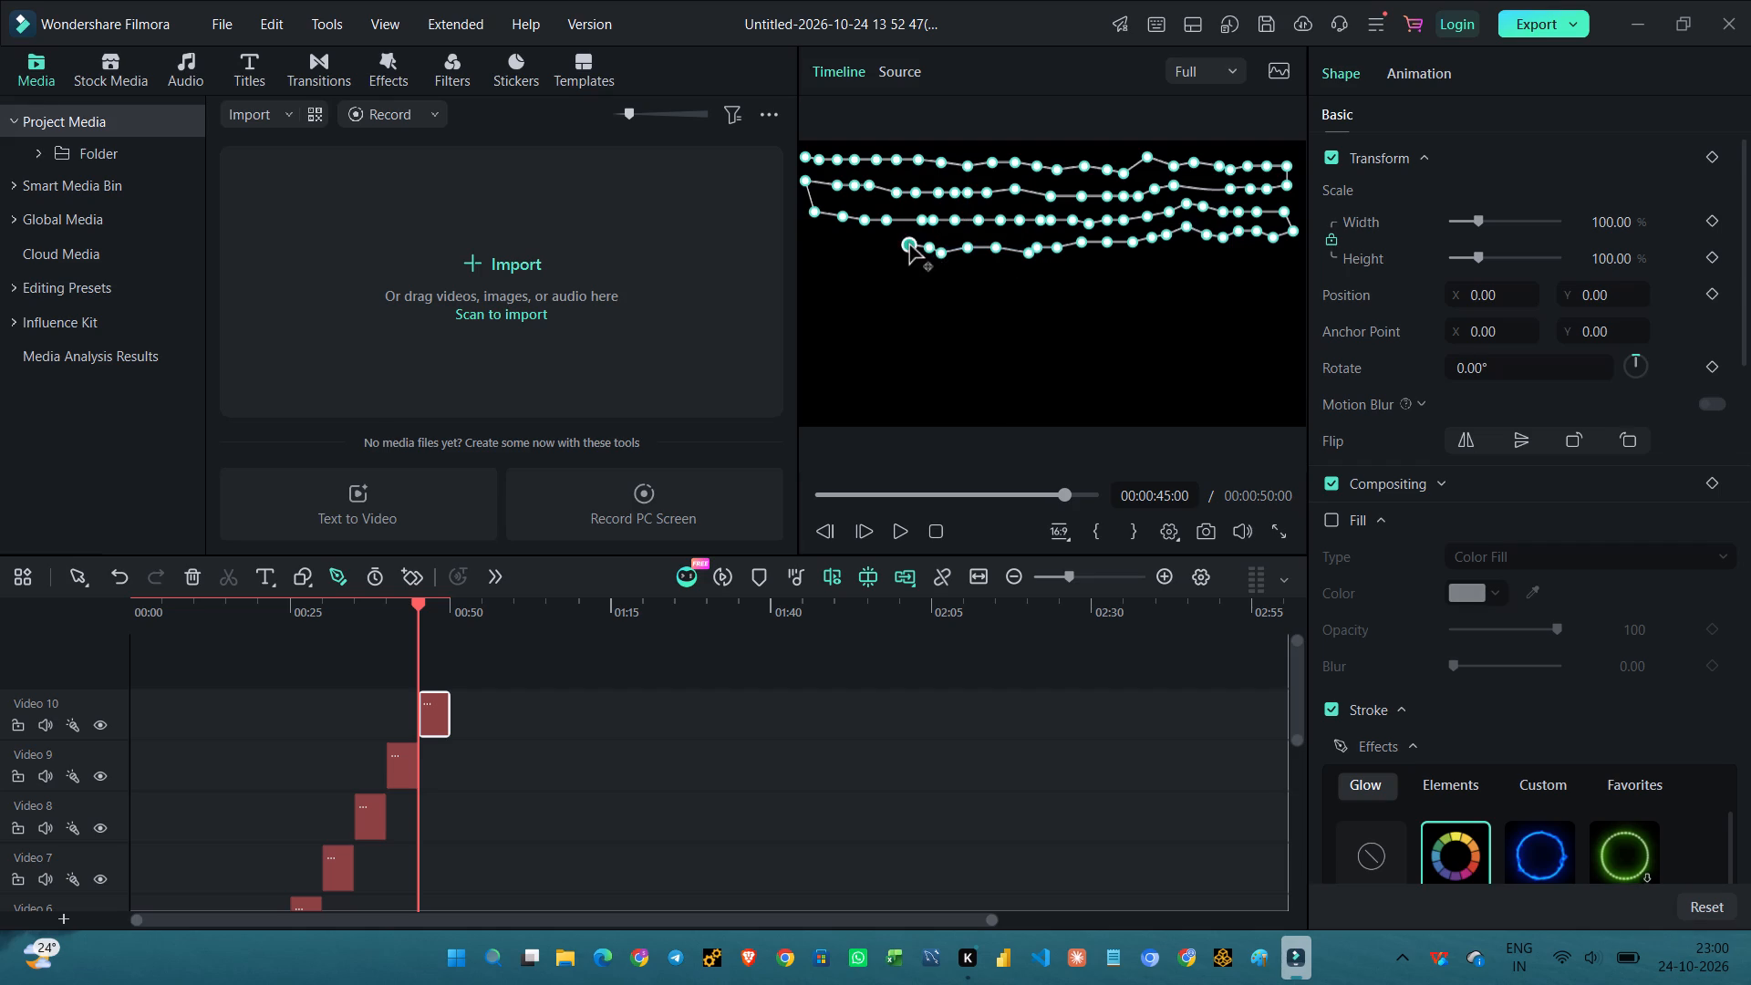
click(890, 244)
click(873, 244)
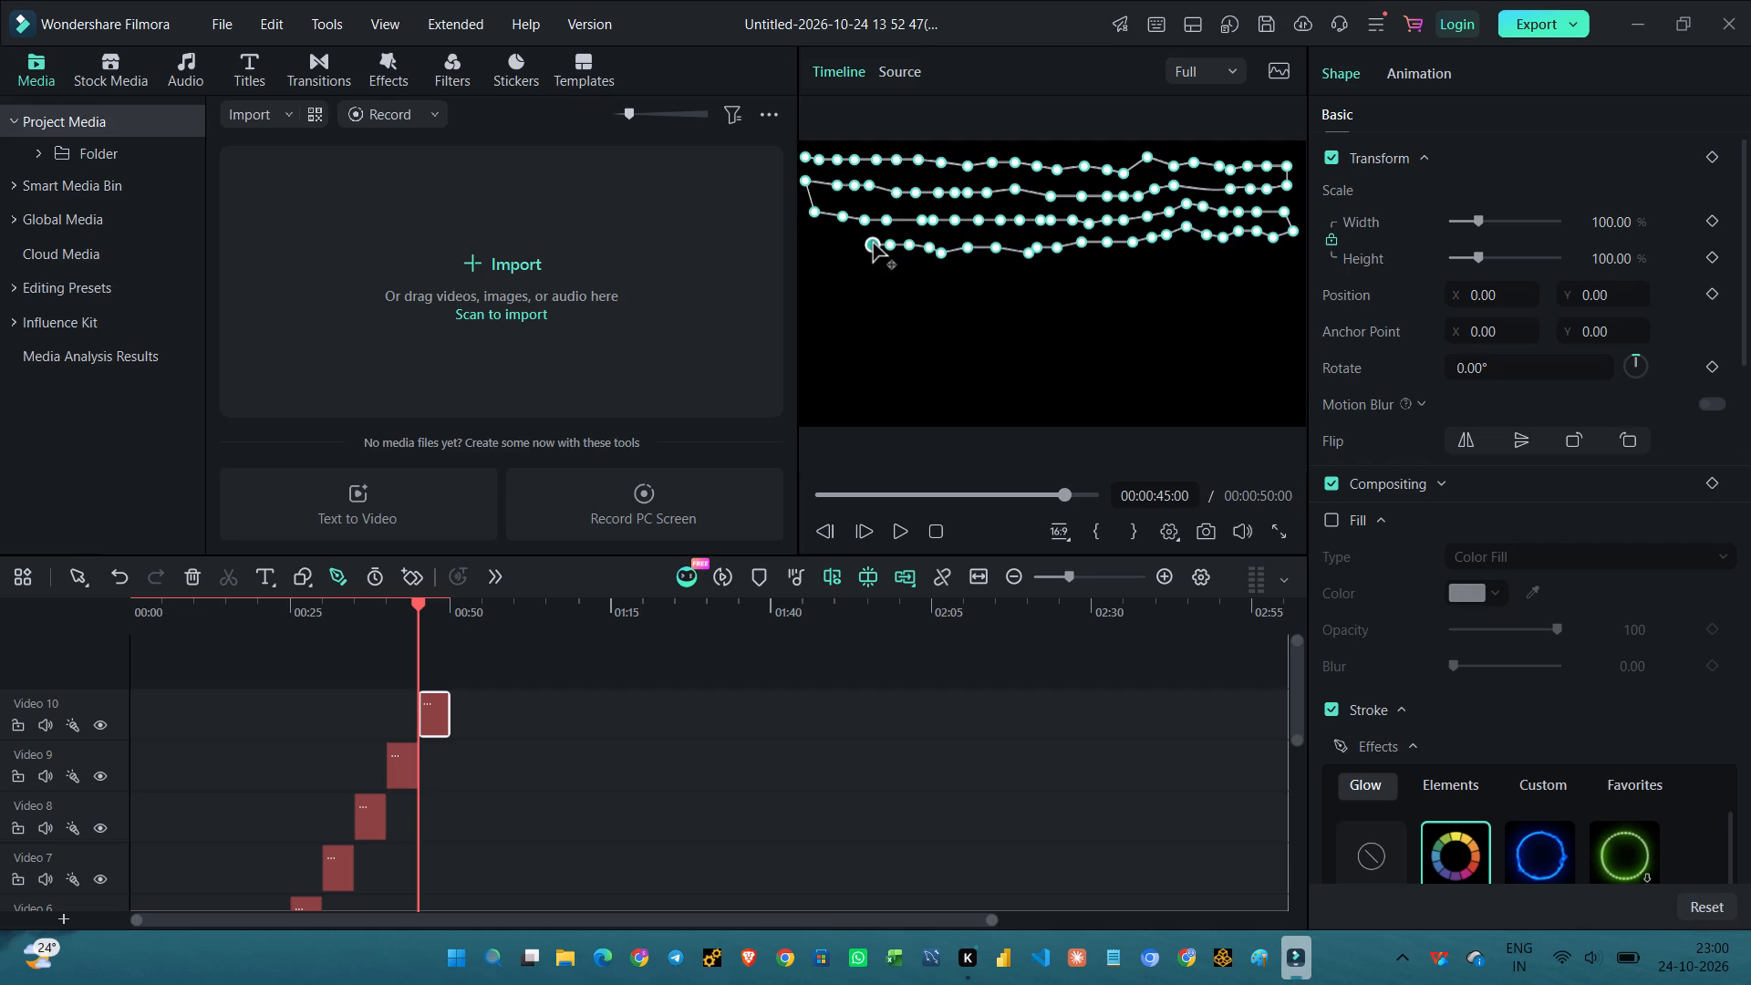
click(855, 245)
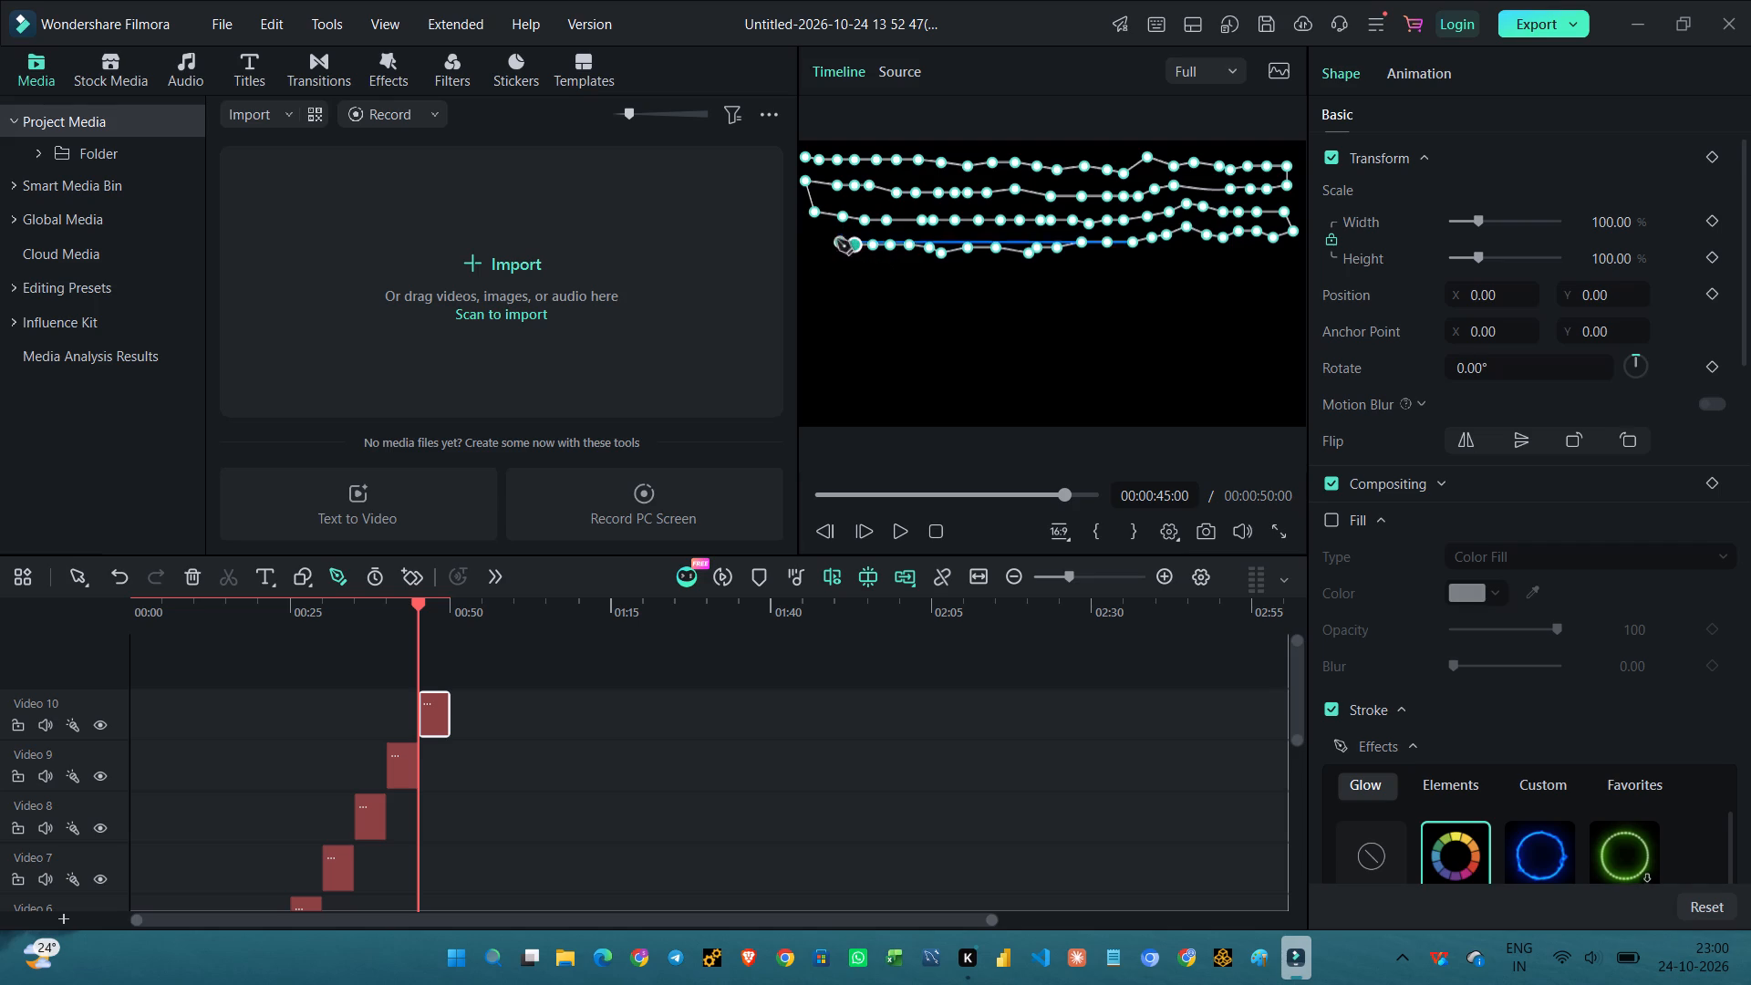
click(836, 240)
click(817, 240)
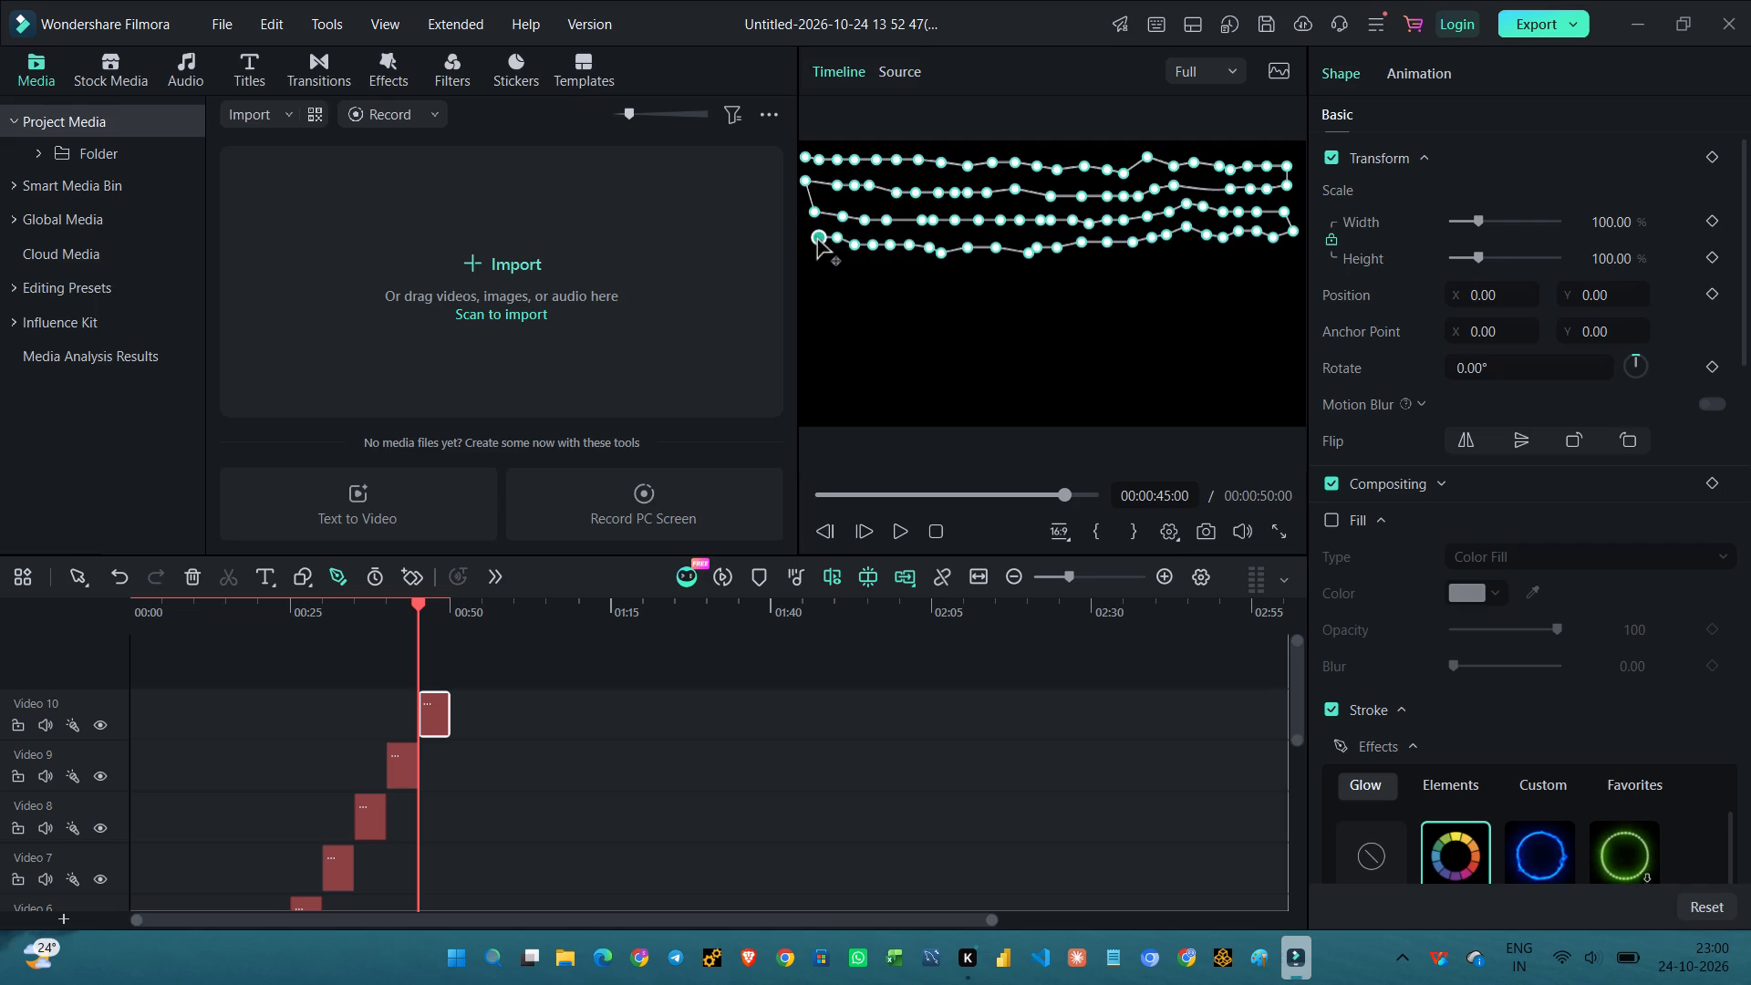
Turn the tenth path down at the left edge and draw its fifth row rightward to the centre with a shallow dip.
click(810, 260)
click(833, 261)
click(856, 274)
click(882, 270)
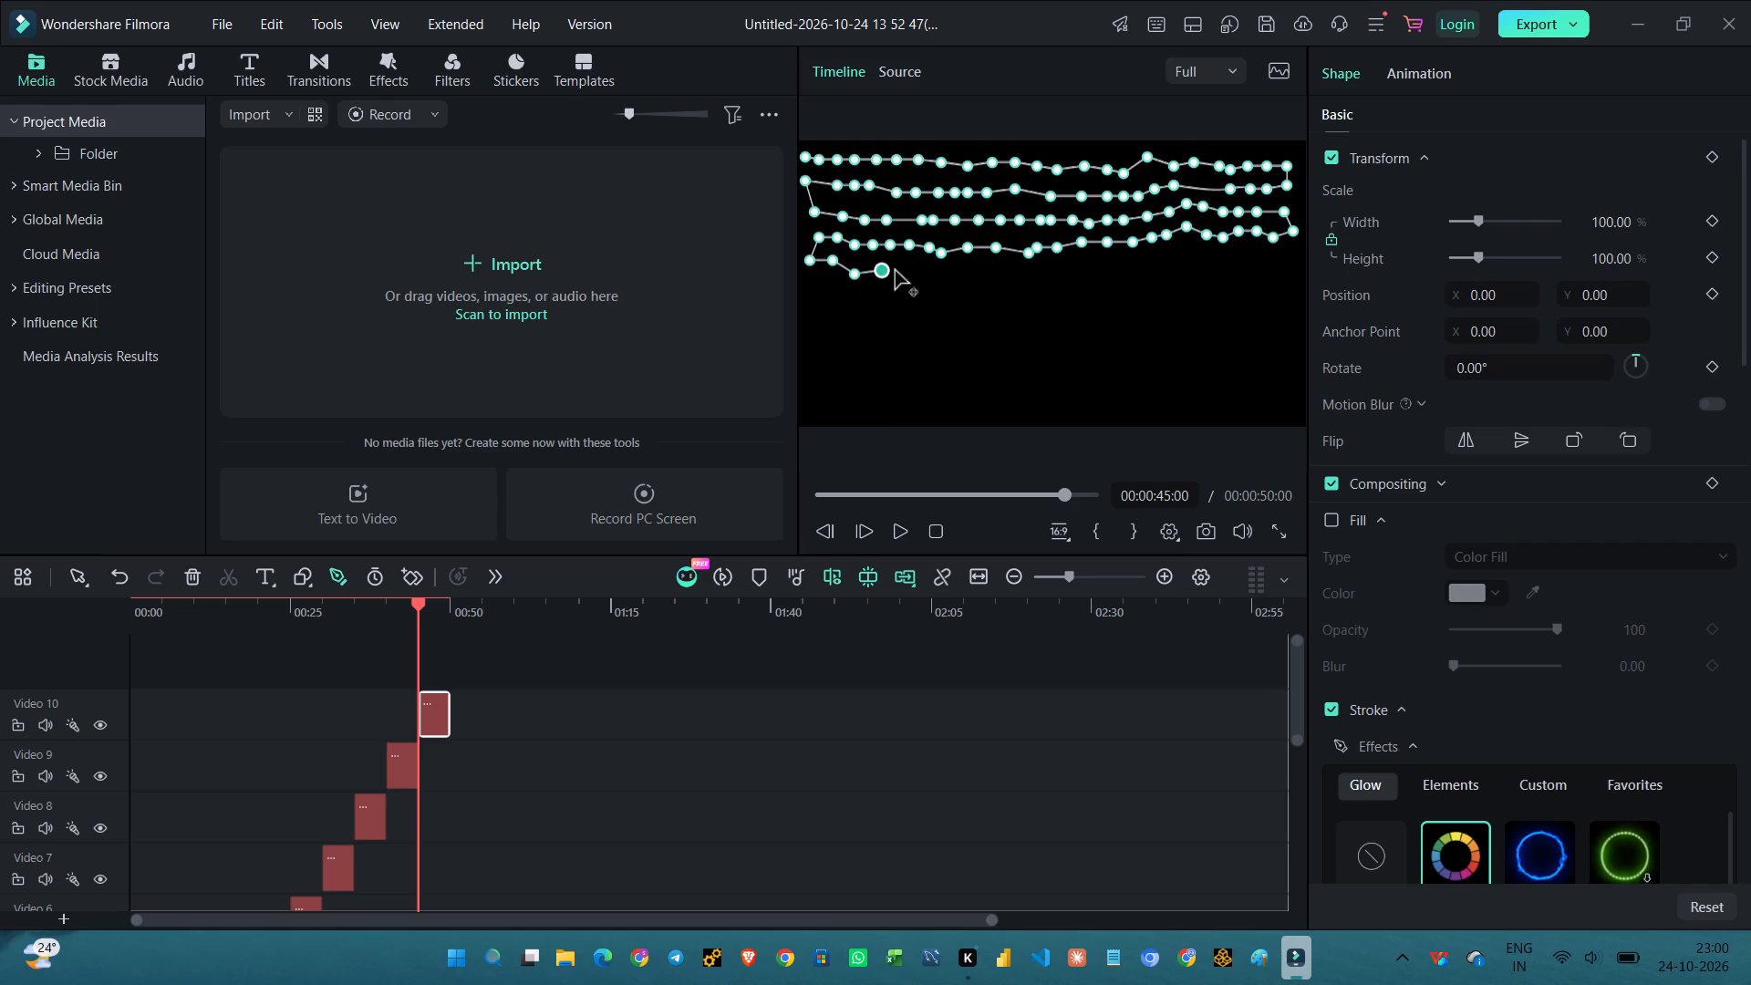
click(902, 271)
click(926, 271)
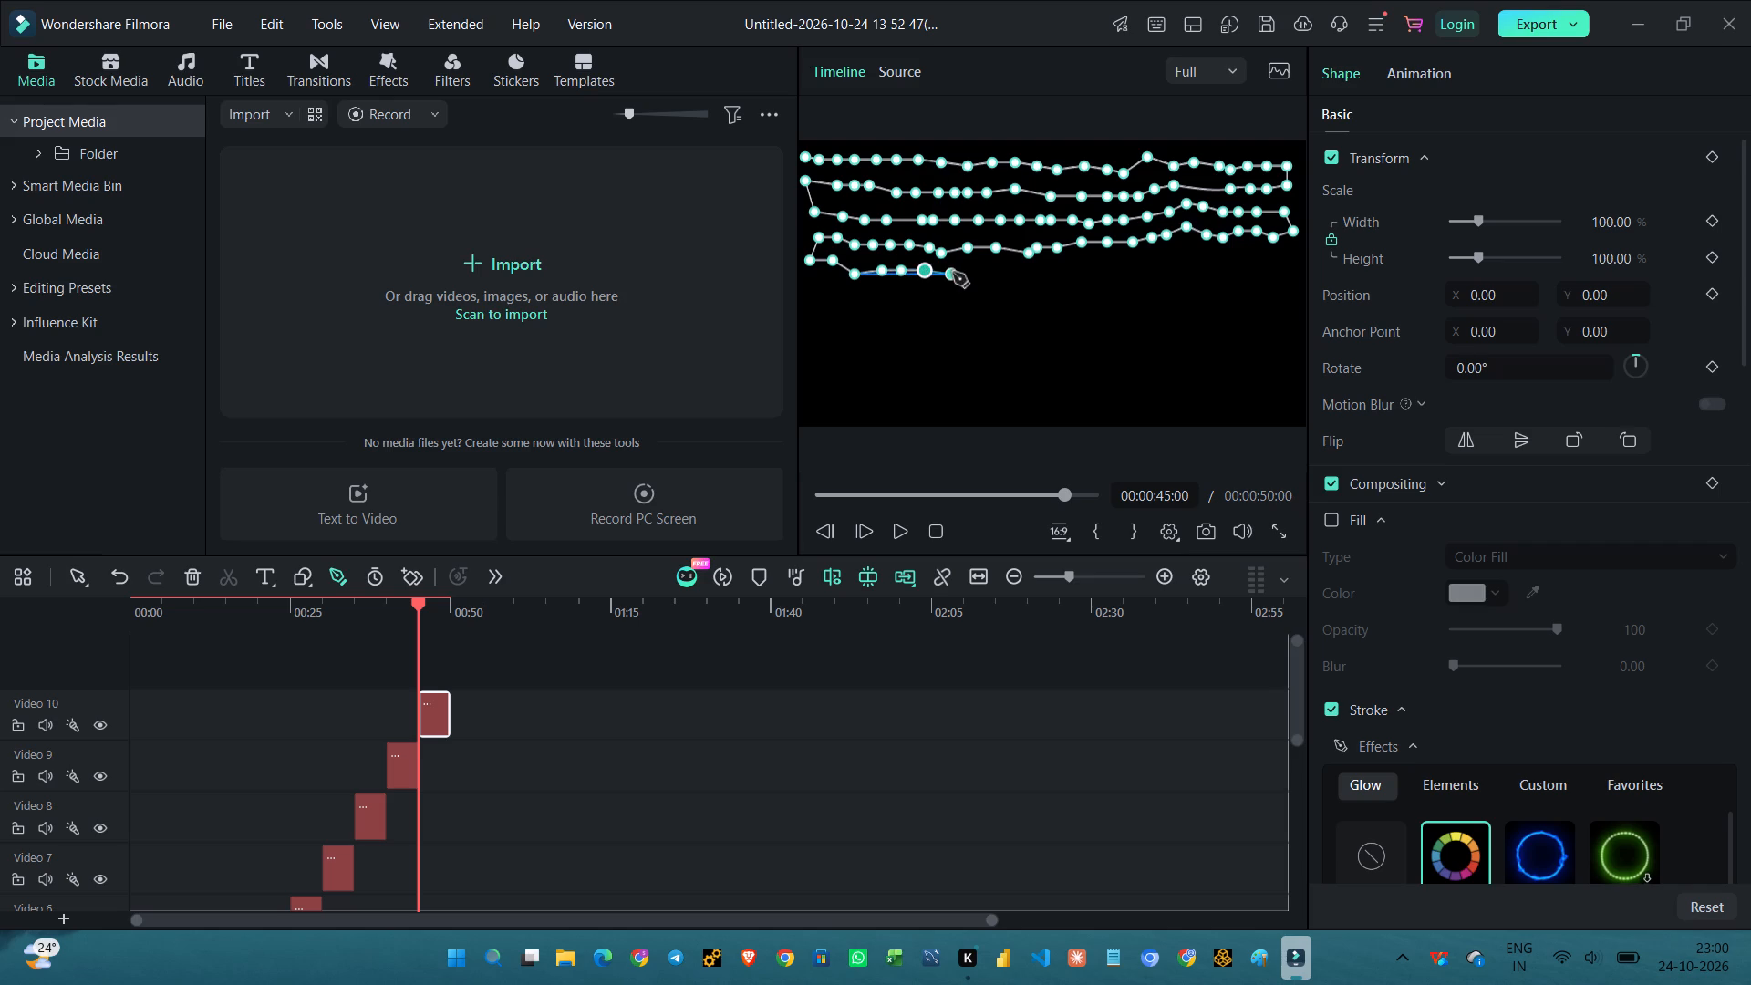
click(953, 273)
click(977, 272)
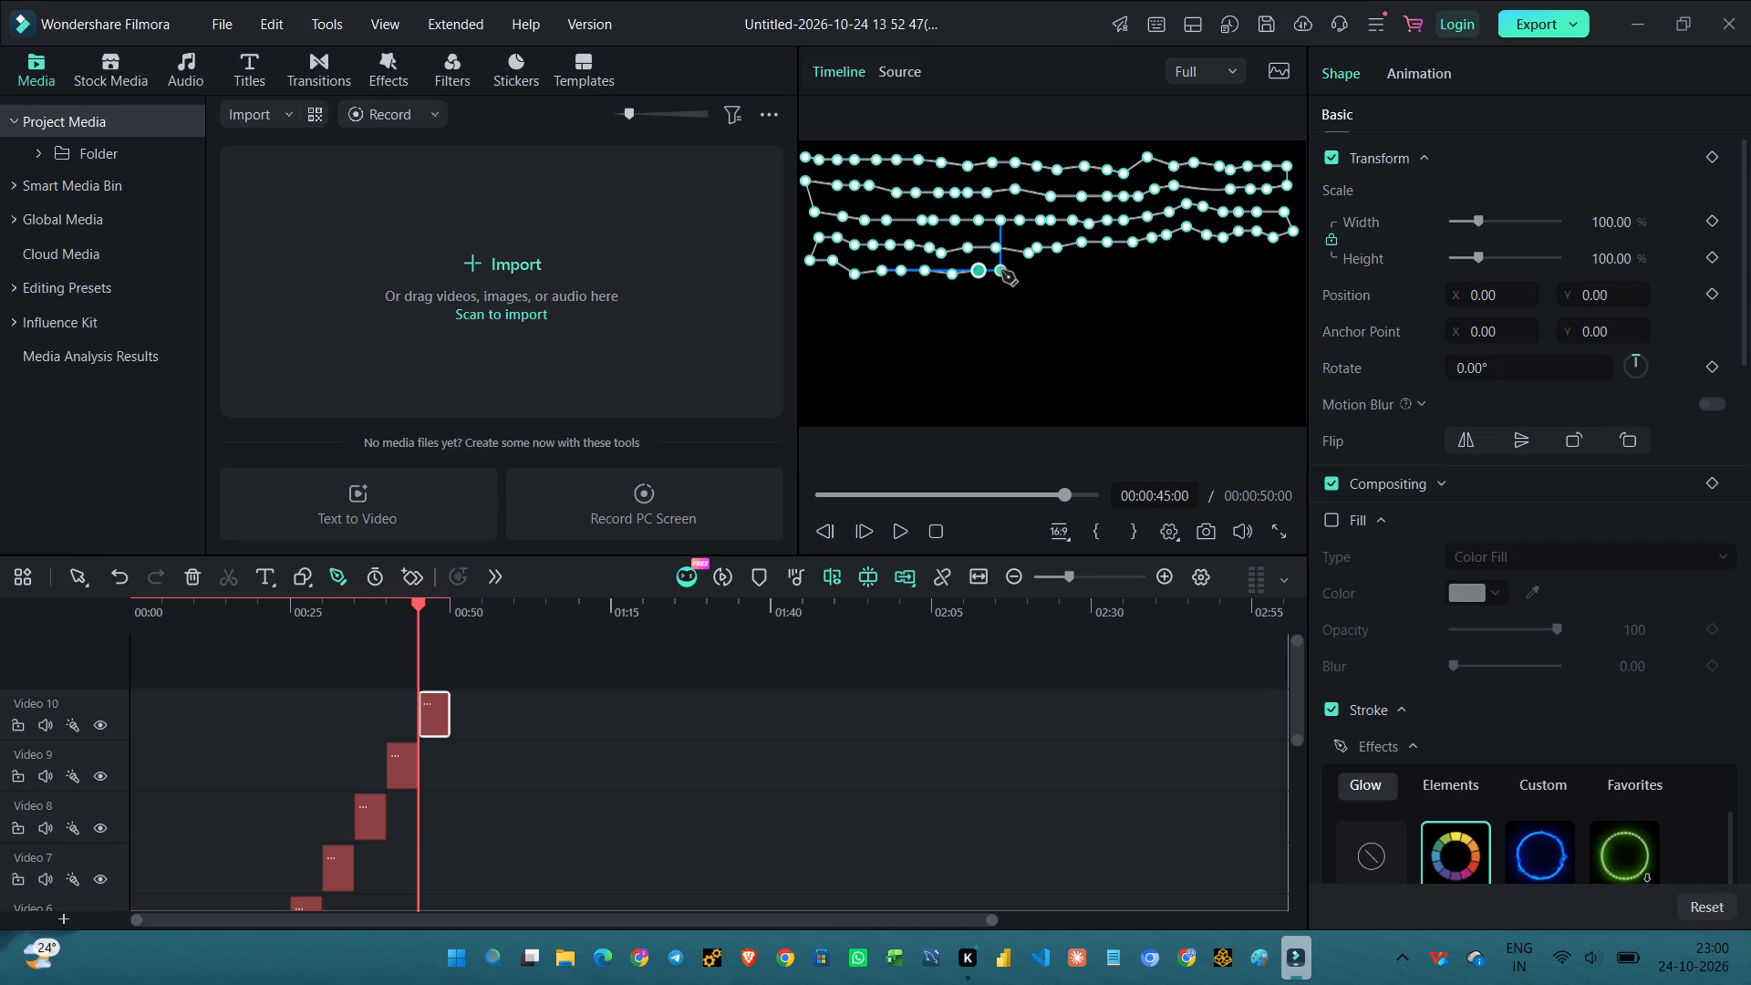
click(1001, 271)
click(1020, 267)
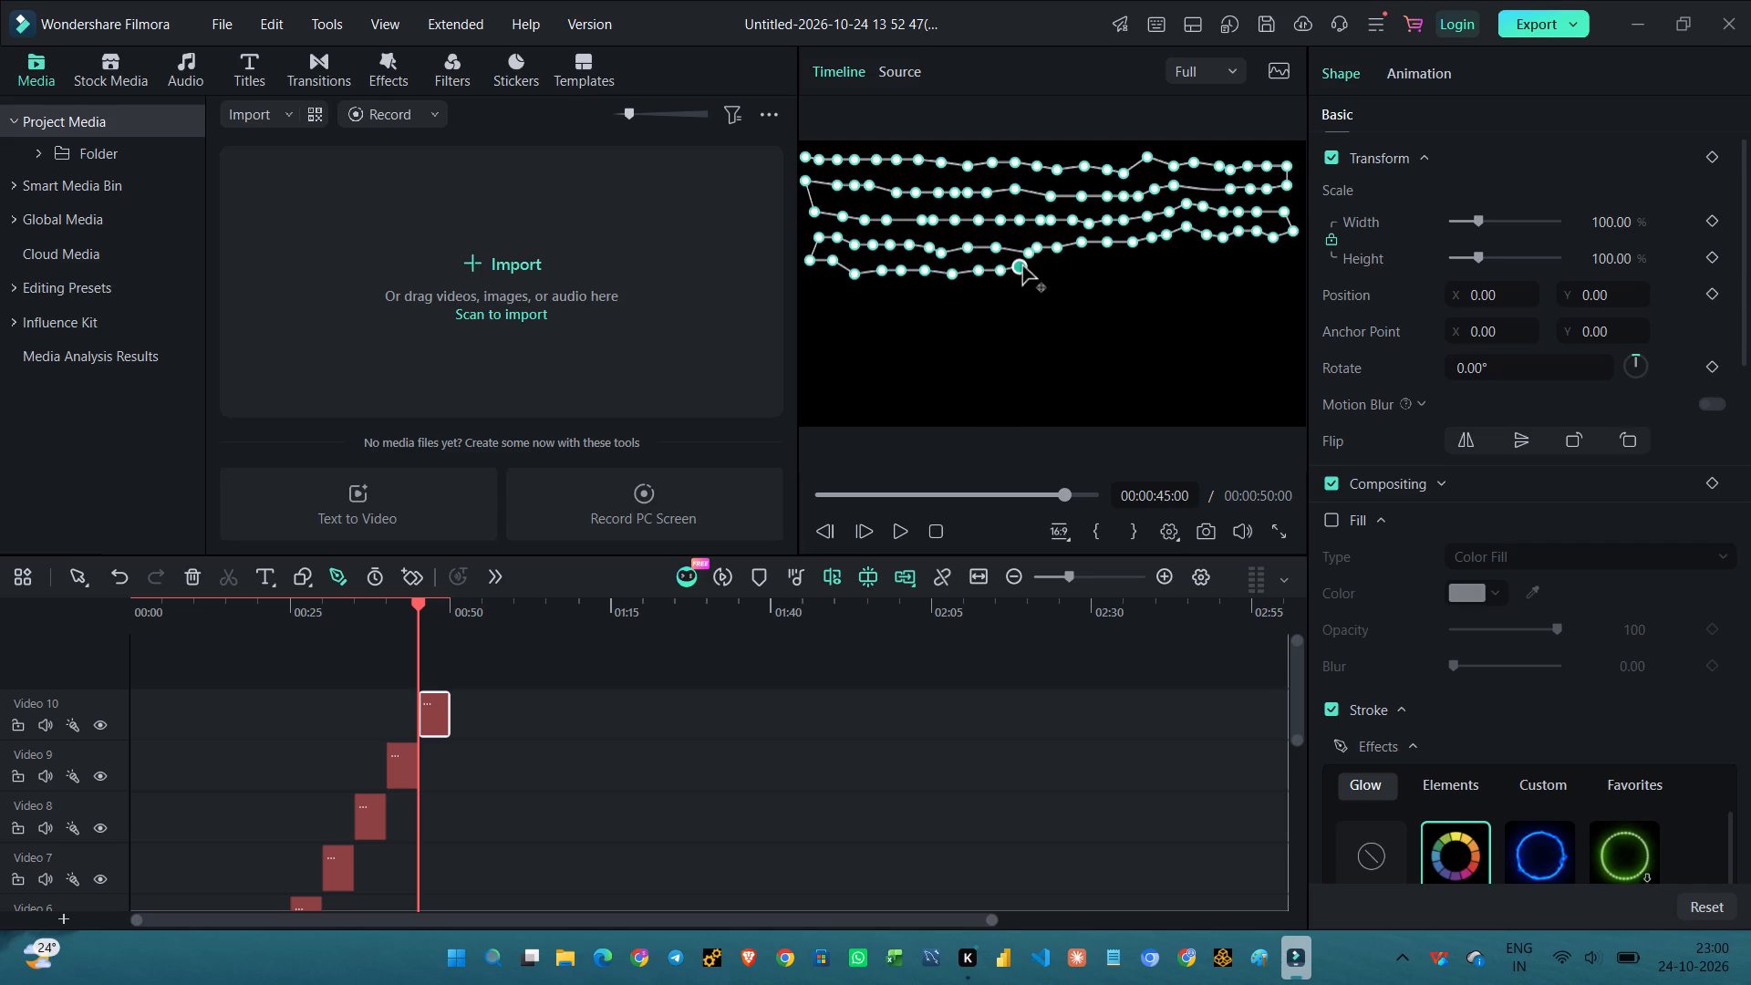
click(1042, 262)
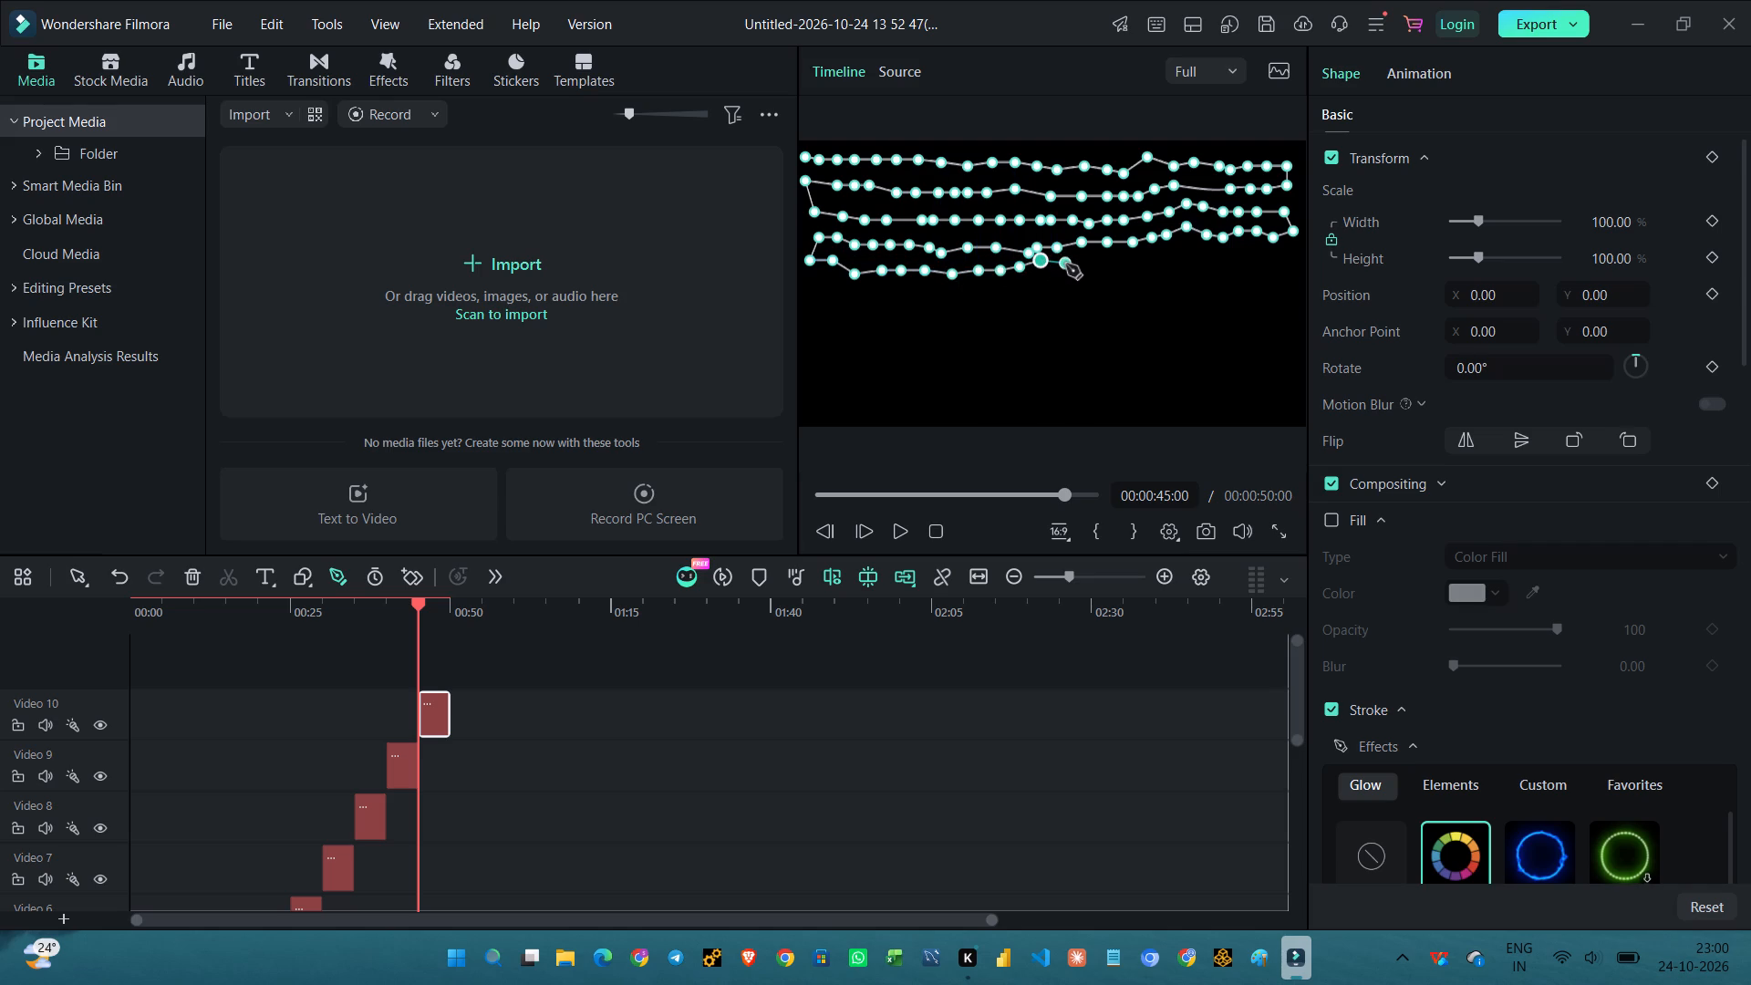
Continue the tenth path's fifth row rightward from the centre, nearly level with one small peak, ending at the frame's right edge.
click(1066, 264)
click(1088, 263)
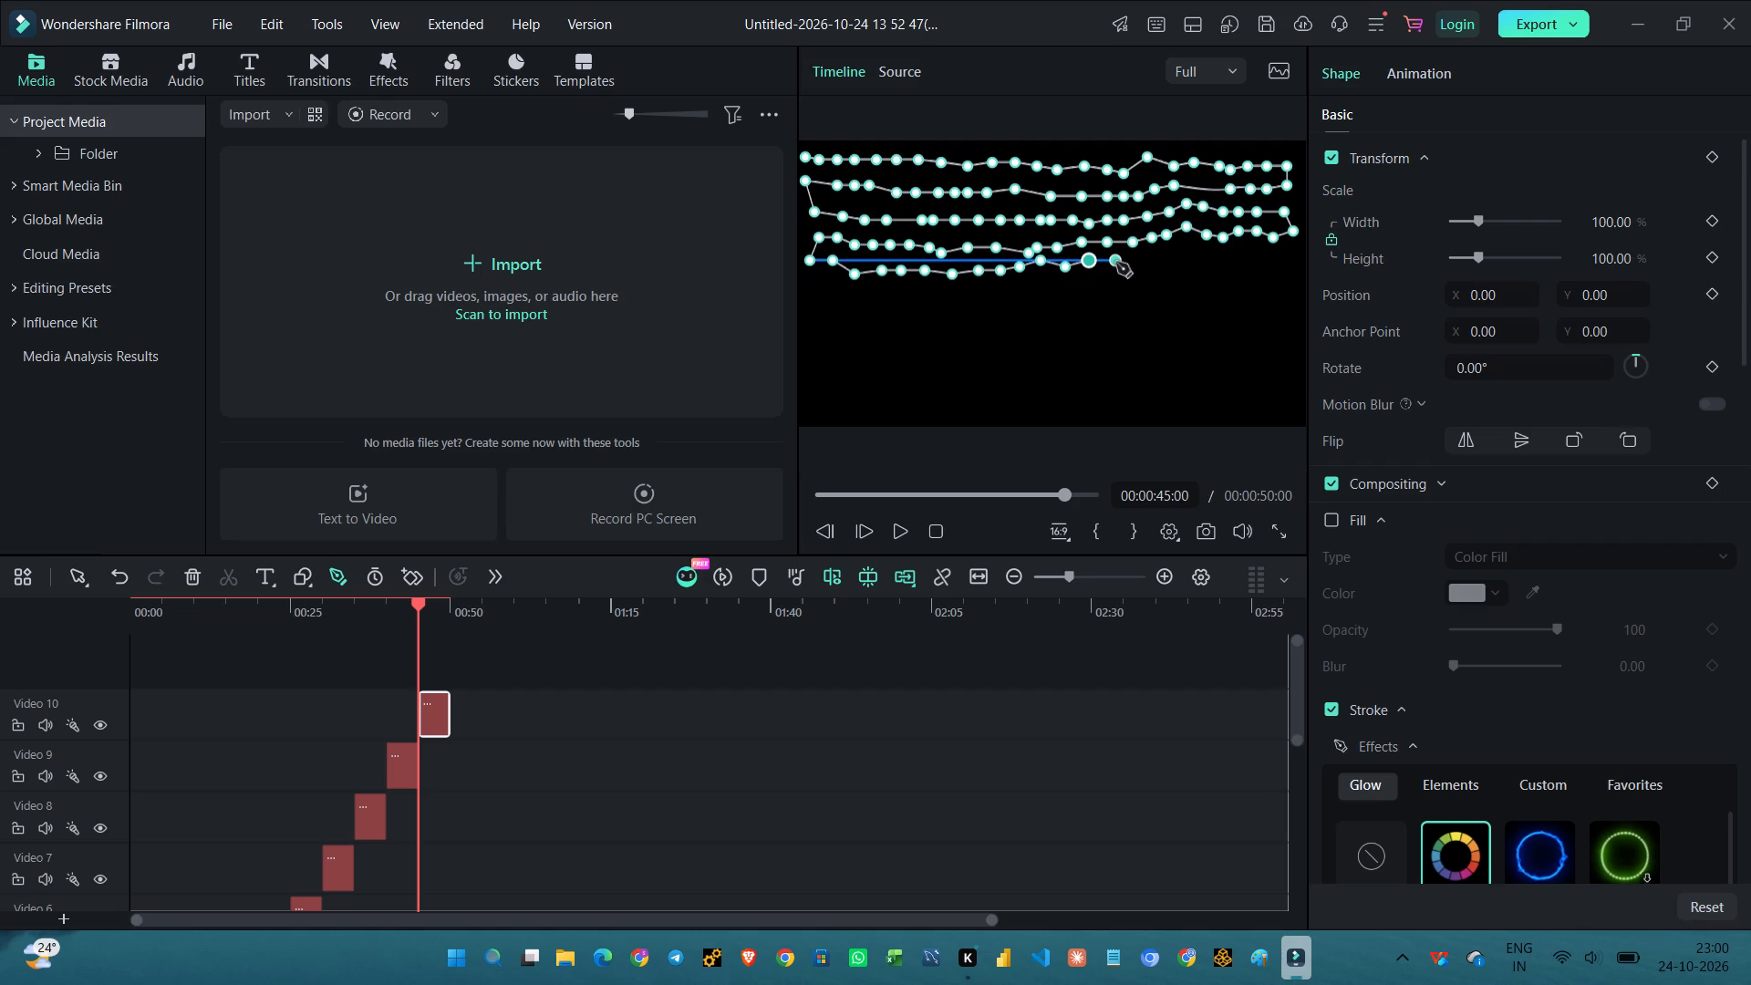
click(1116, 263)
click(1137, 263)
click(1166, 259)
click(1191, 245)
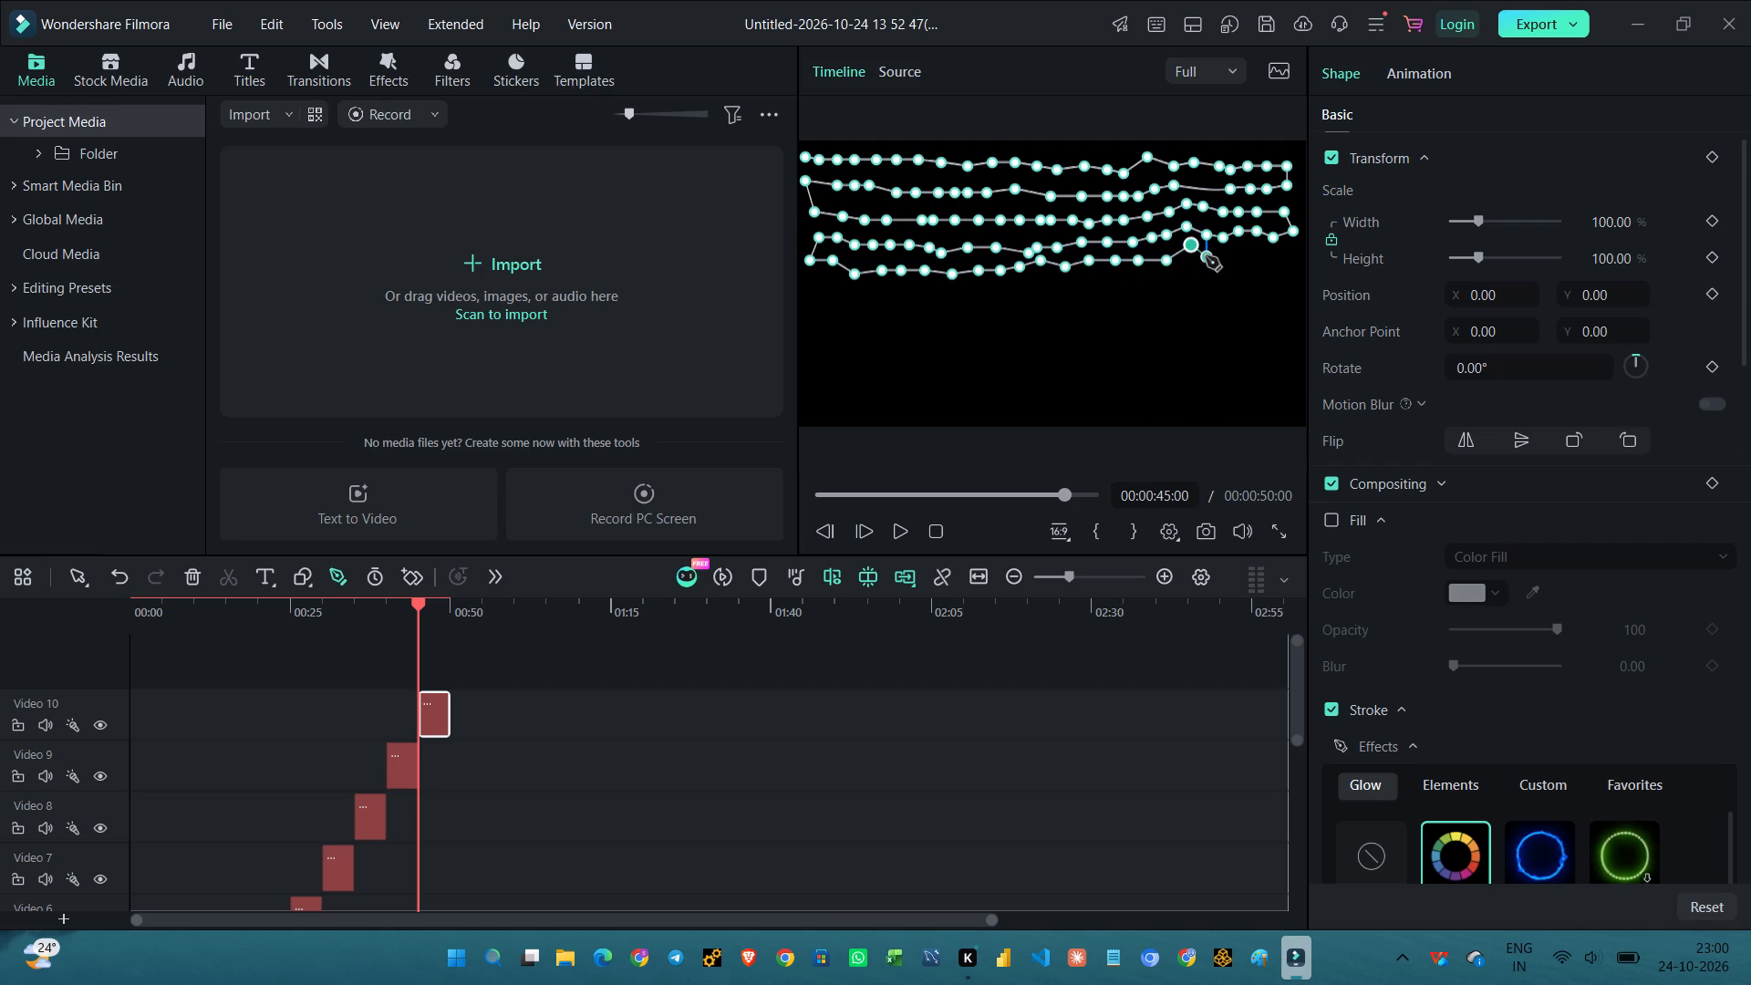
click(1206, 256)
click(1230, 254)
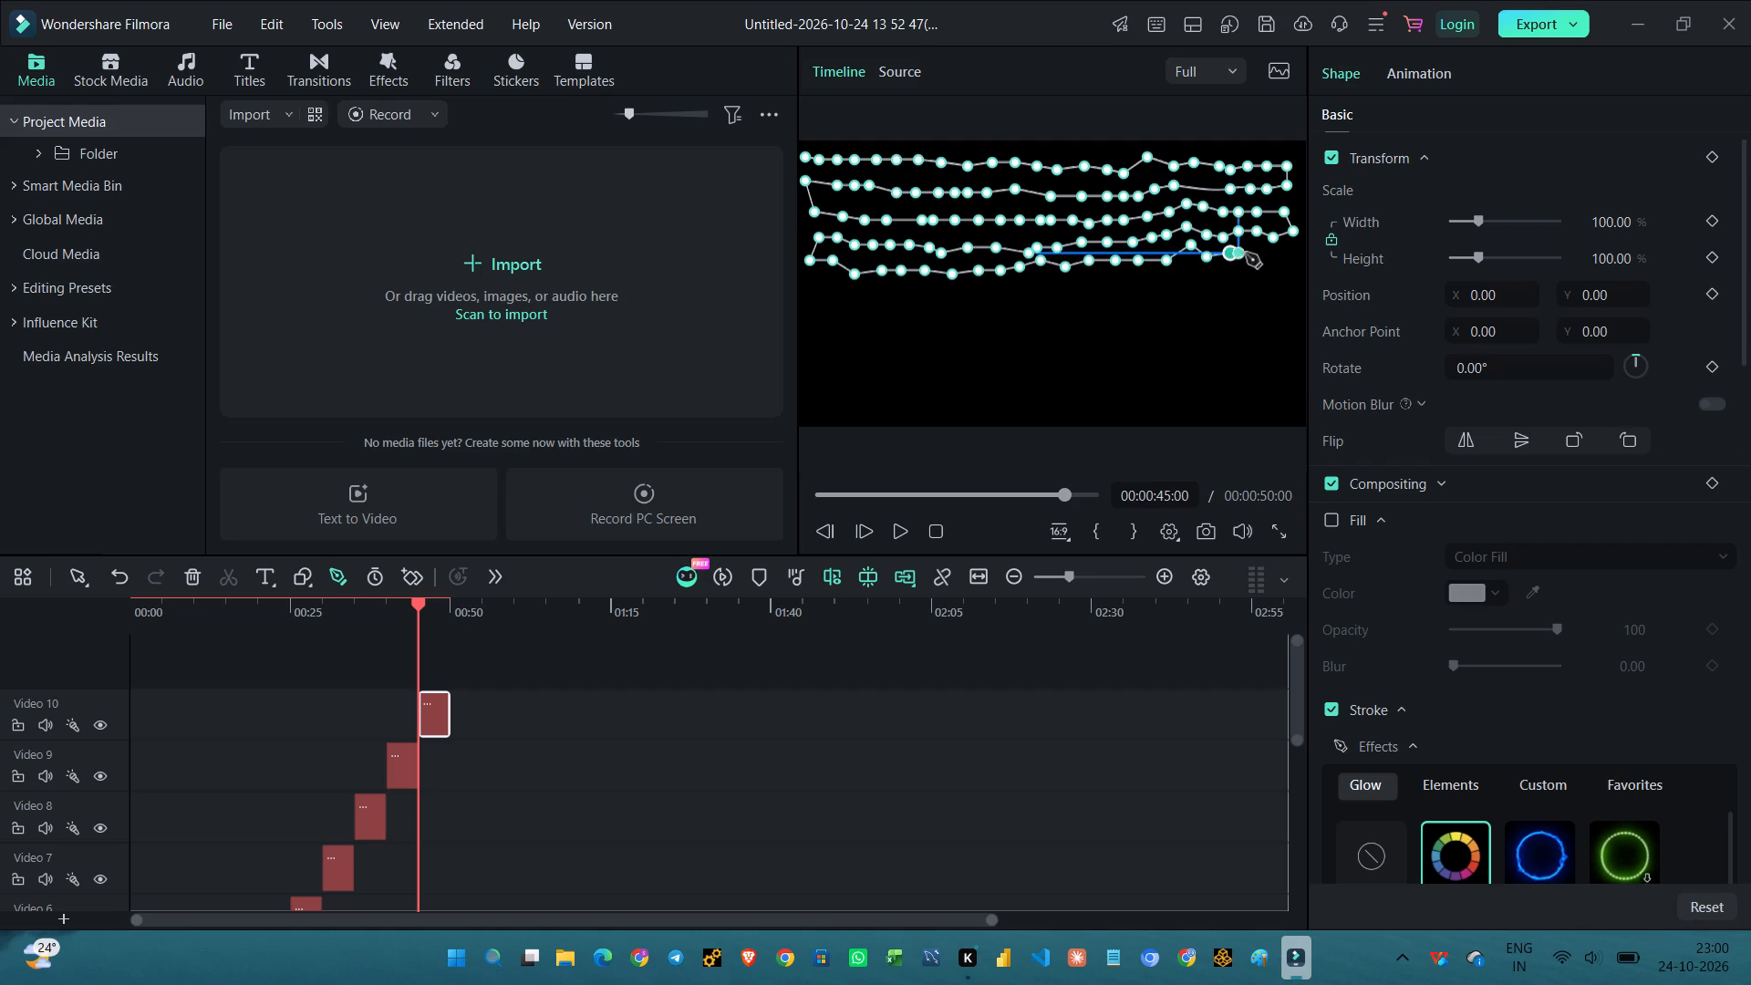
click(1251, 253)
click(1277, 254)
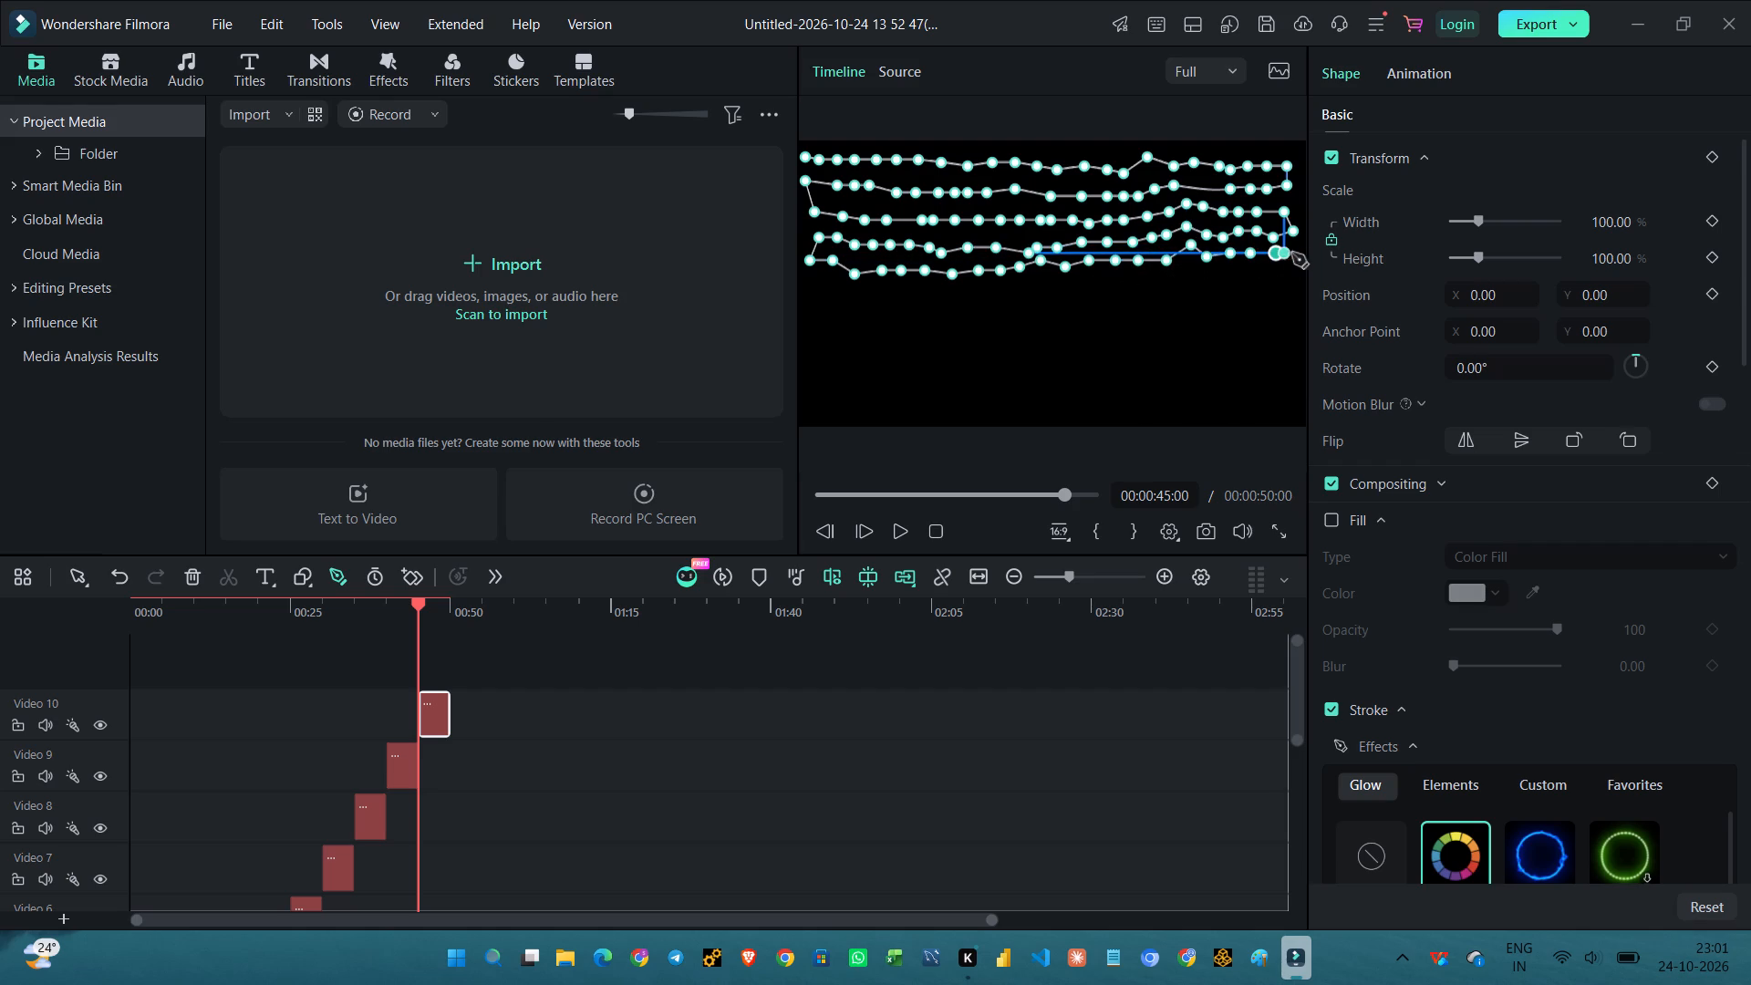
click(1300, 254)
Turn the tenth path down at the right edge and draw its nearly level sixth row leftward to the centre.
click(1300, 279)
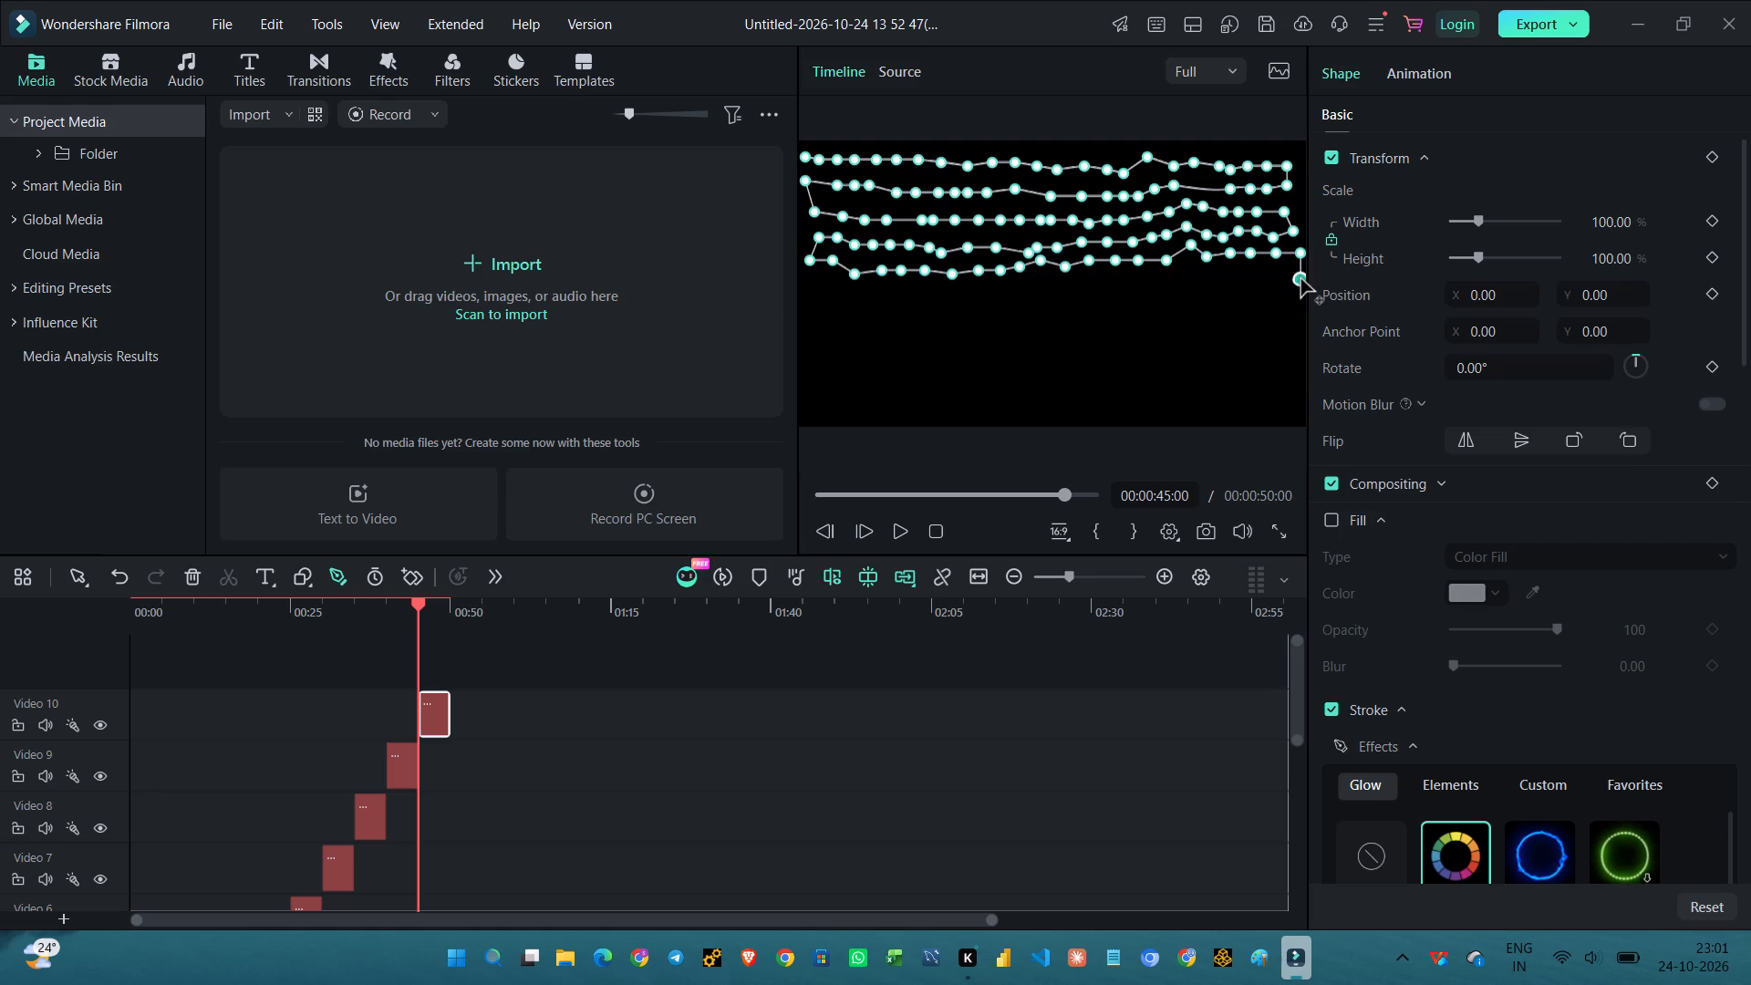
click(1278, 281)
click(1255, 282)
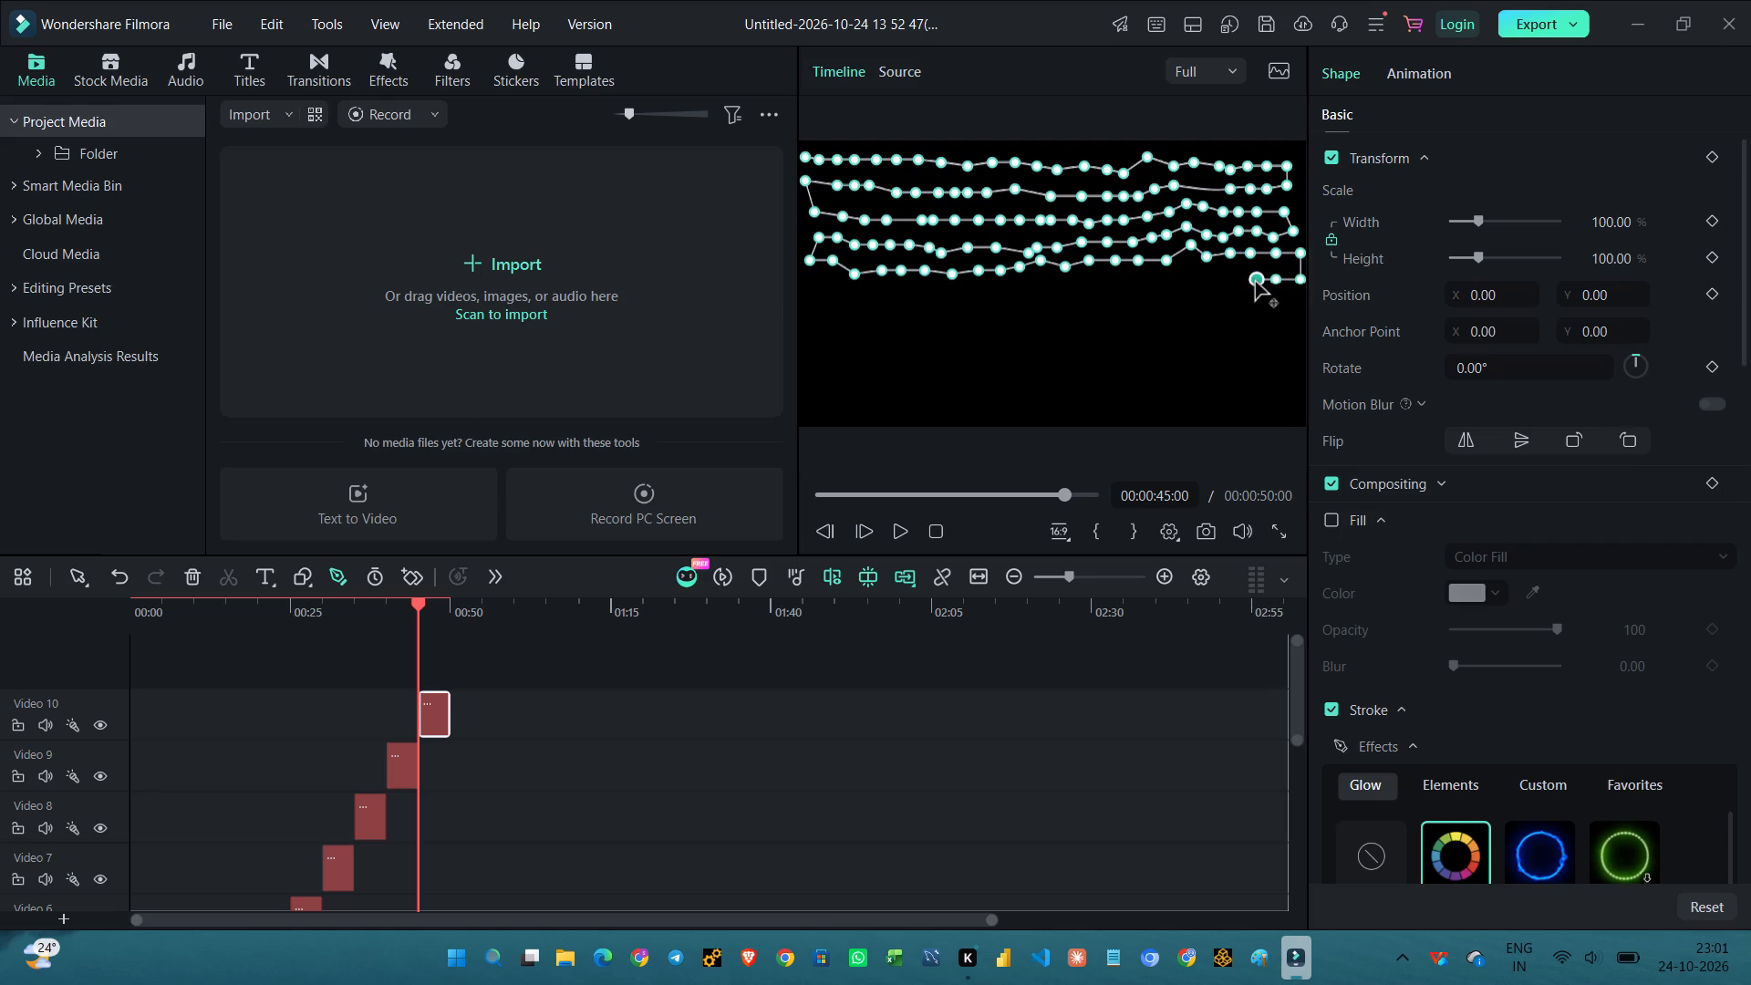
click(1234, 282)
click(1207, 282)
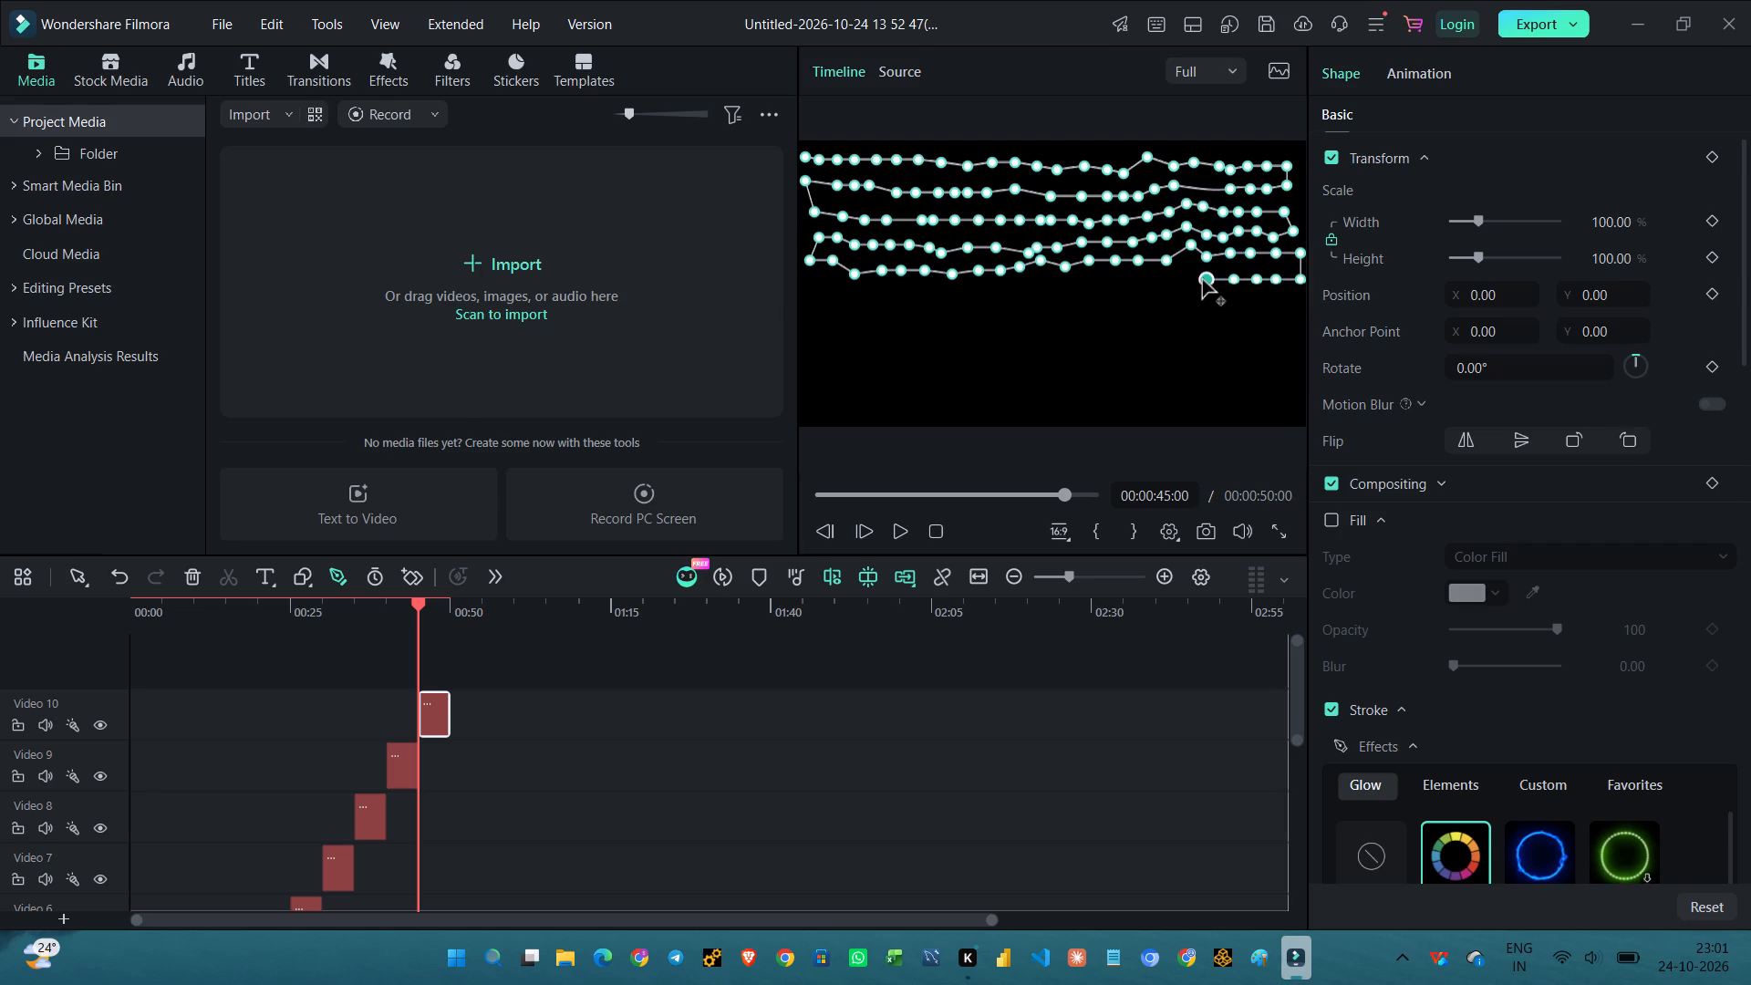
click(1189, 280)
click(1169, 281)
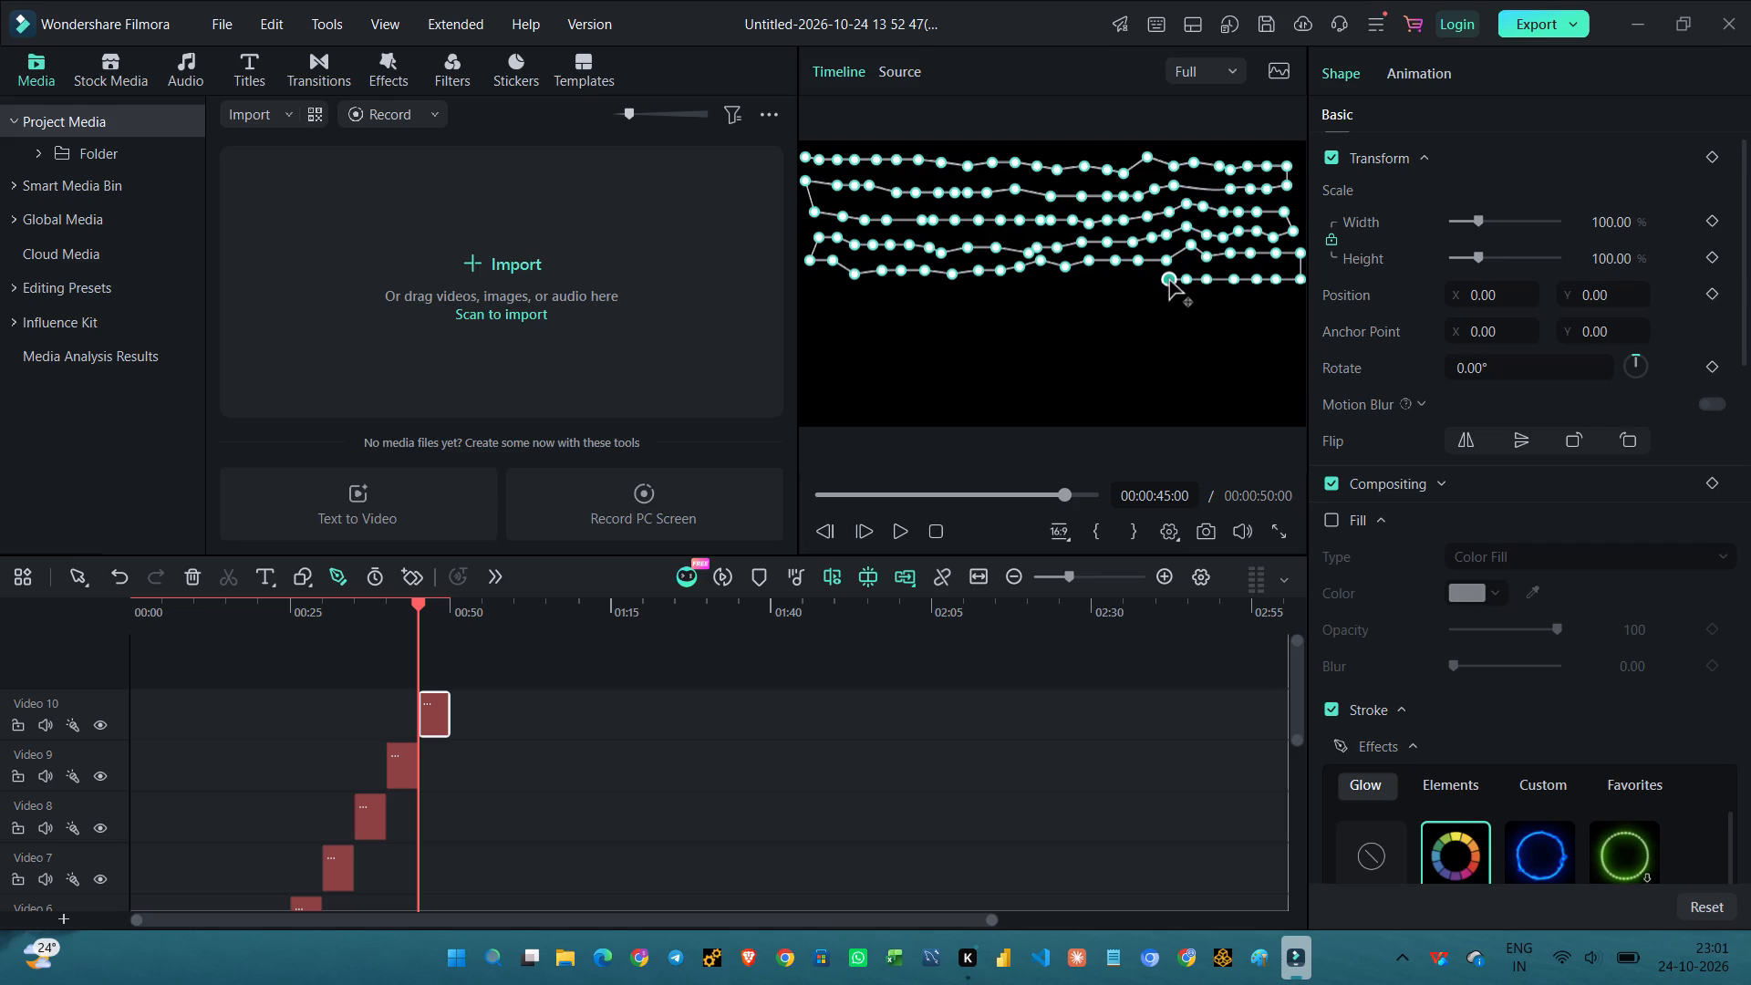
click(1148, 281)
click(1124, 282)
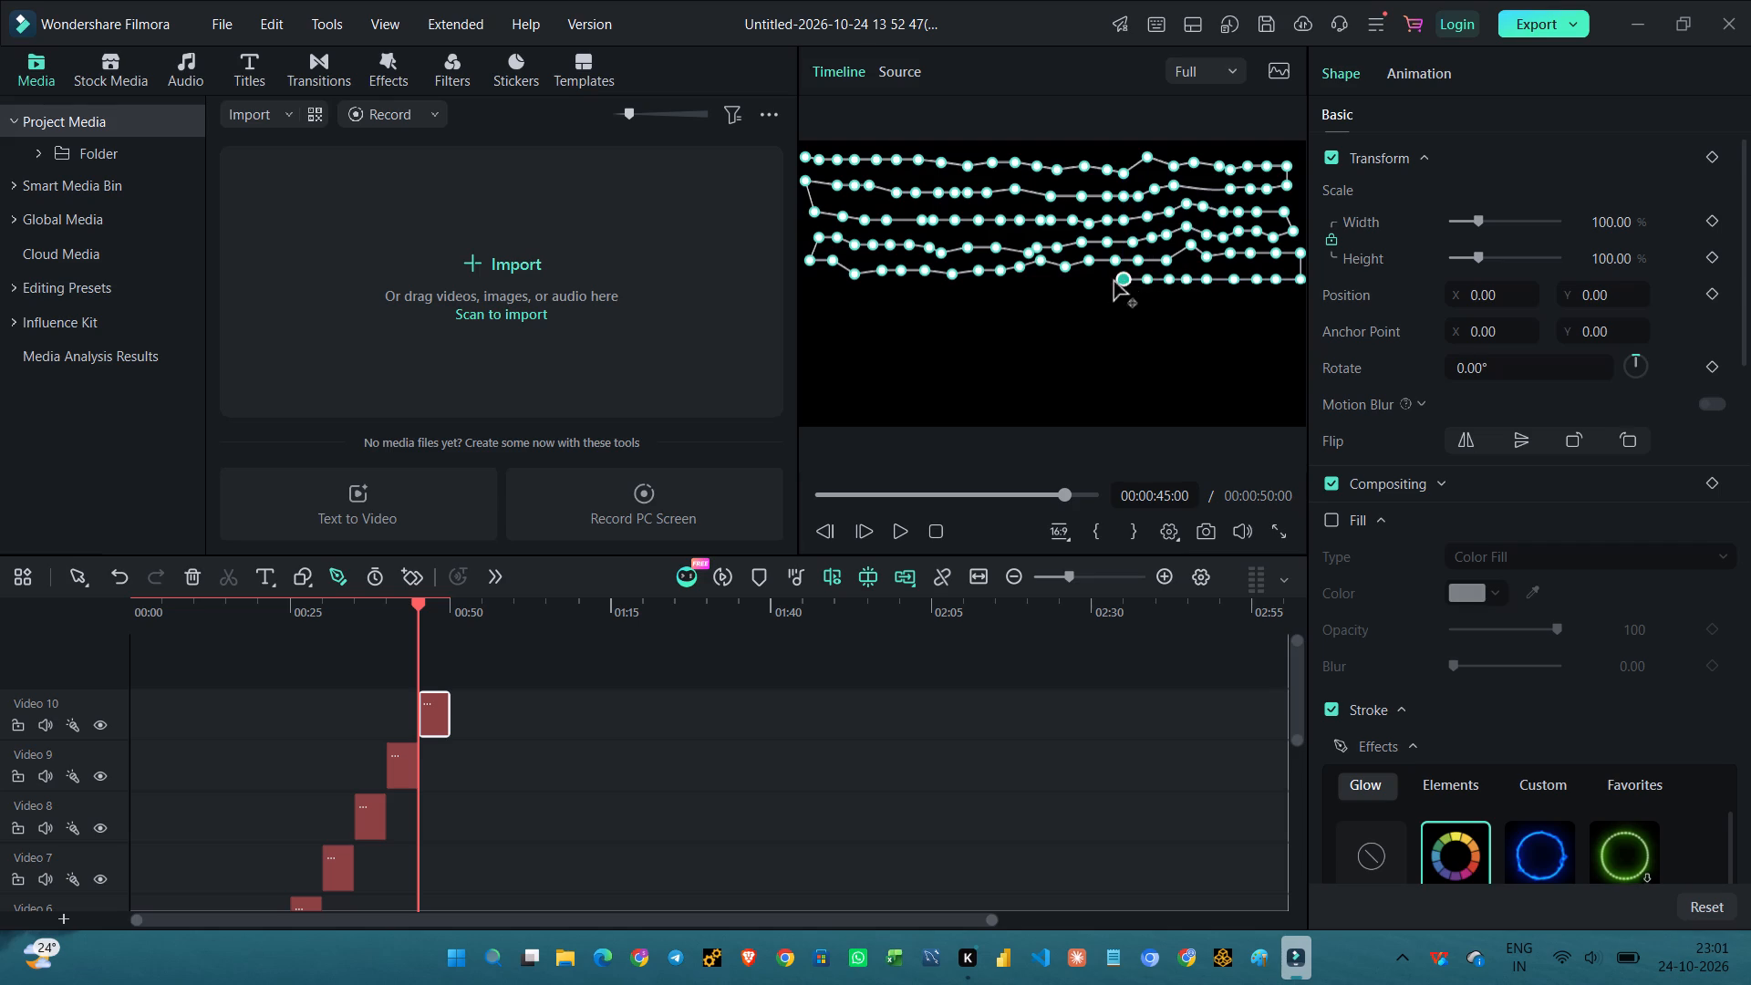
click(1104, 282)
click(1086, 282)
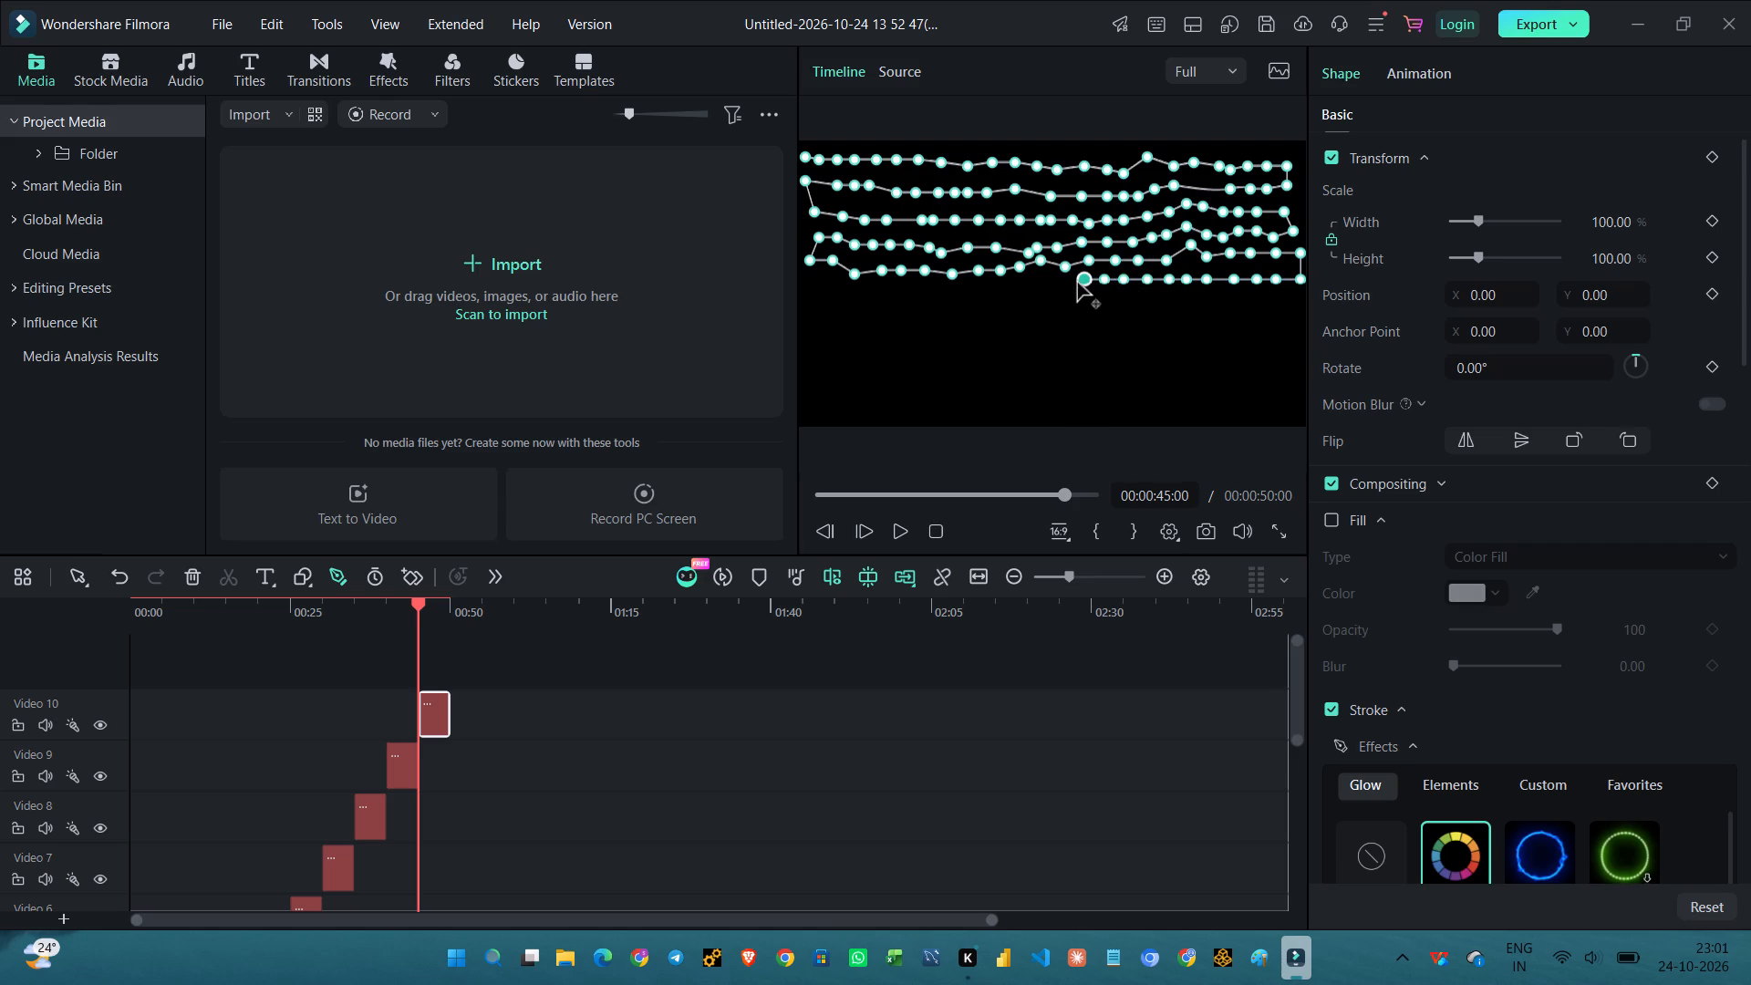
click(1057, 286)
click(1041, 284)
Continue the tenth path's sixth row leftward from the centre, sloping gently down and hooking up near the frame's left edge.
click(1018, 285)
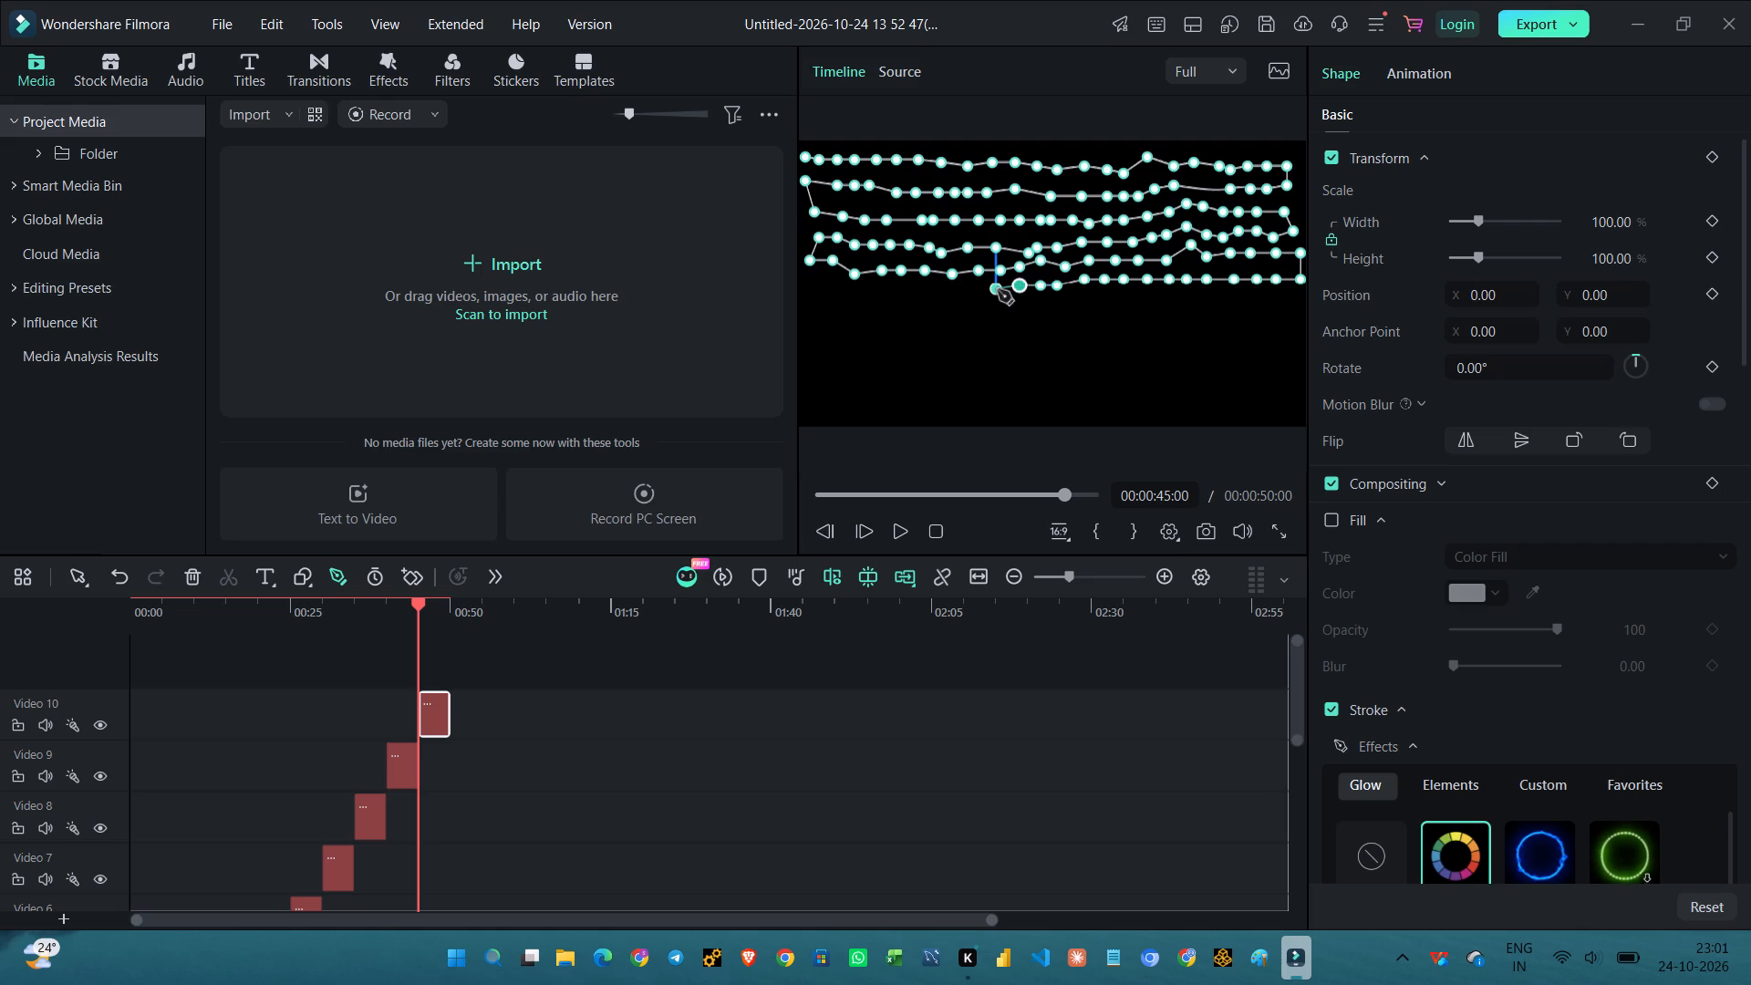
click(998, 290)
click(980, 292)
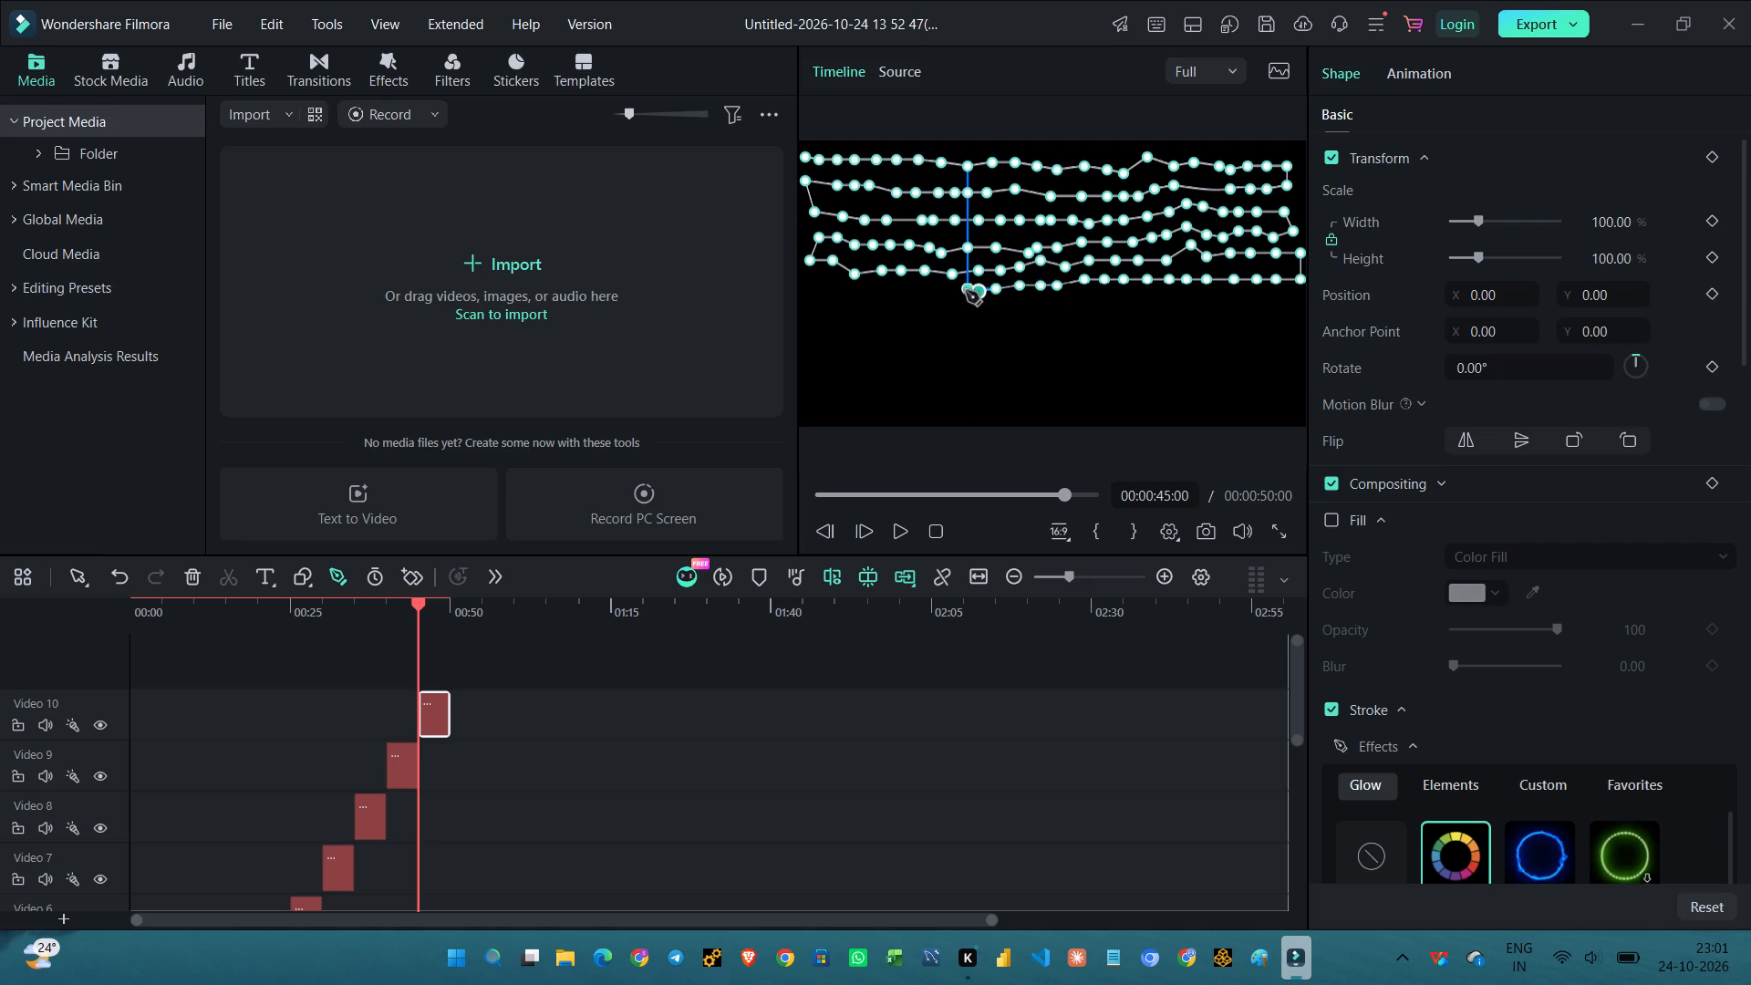
click(965, 291)
click(948, 293)
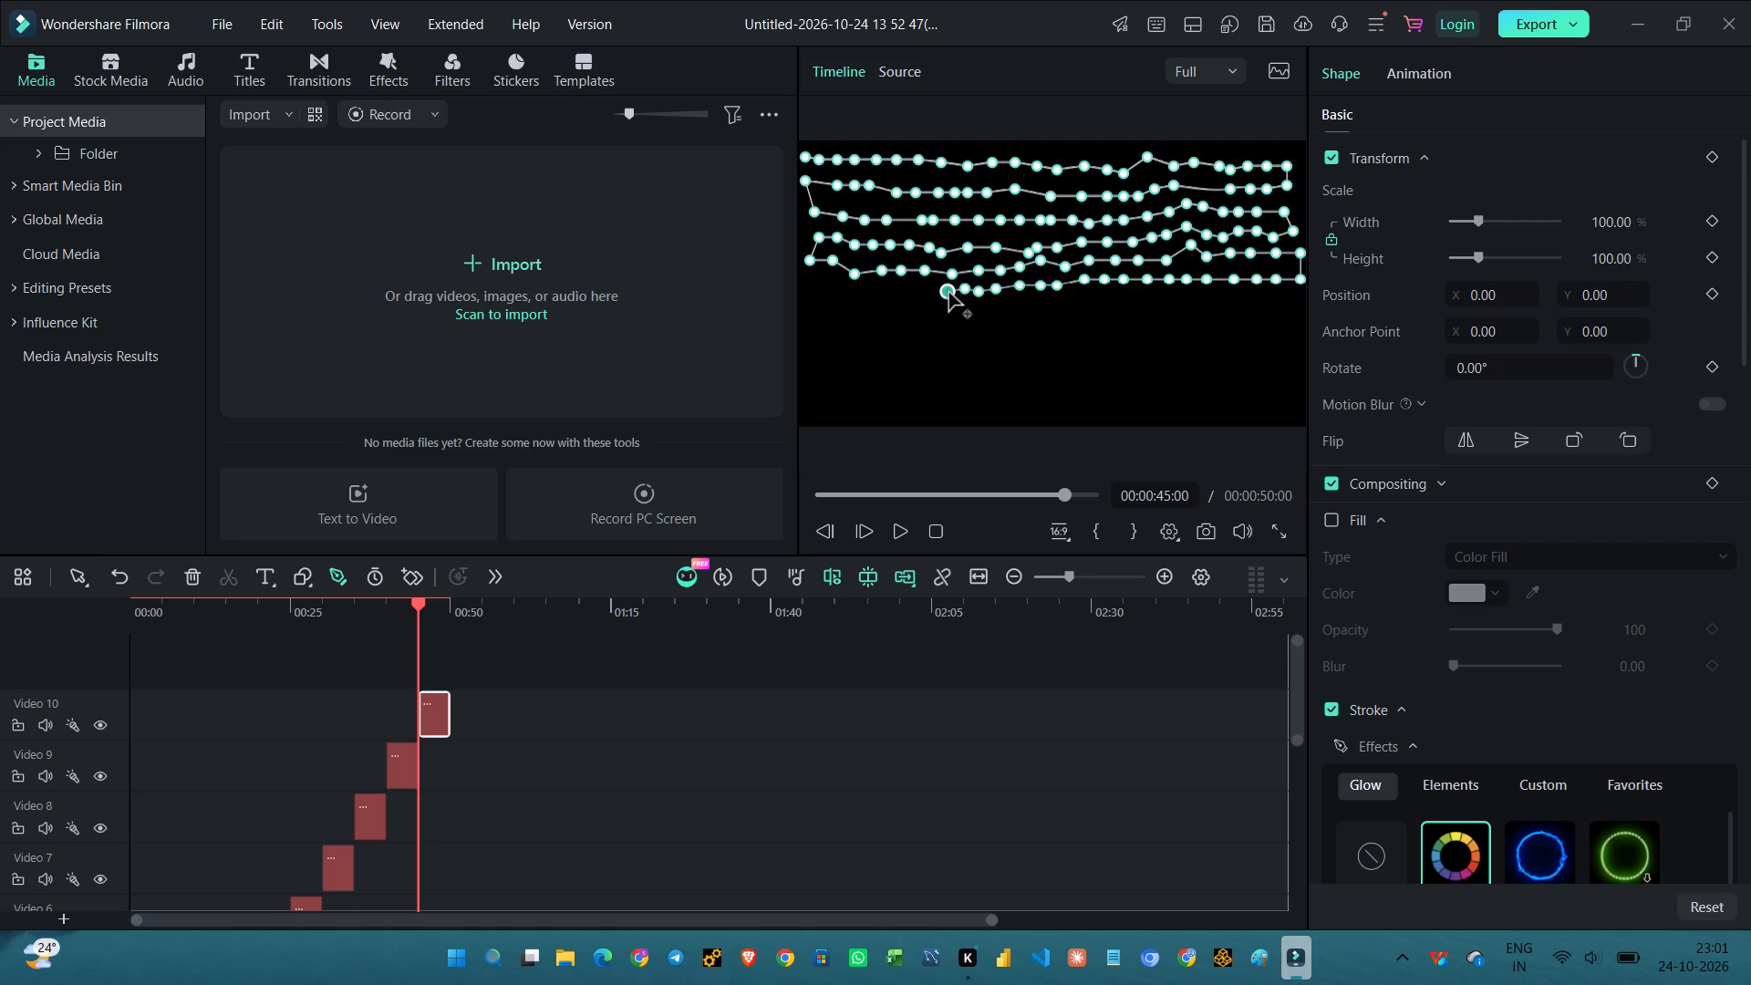
click(930, 294)
click(911, 296)
click(886, 293)
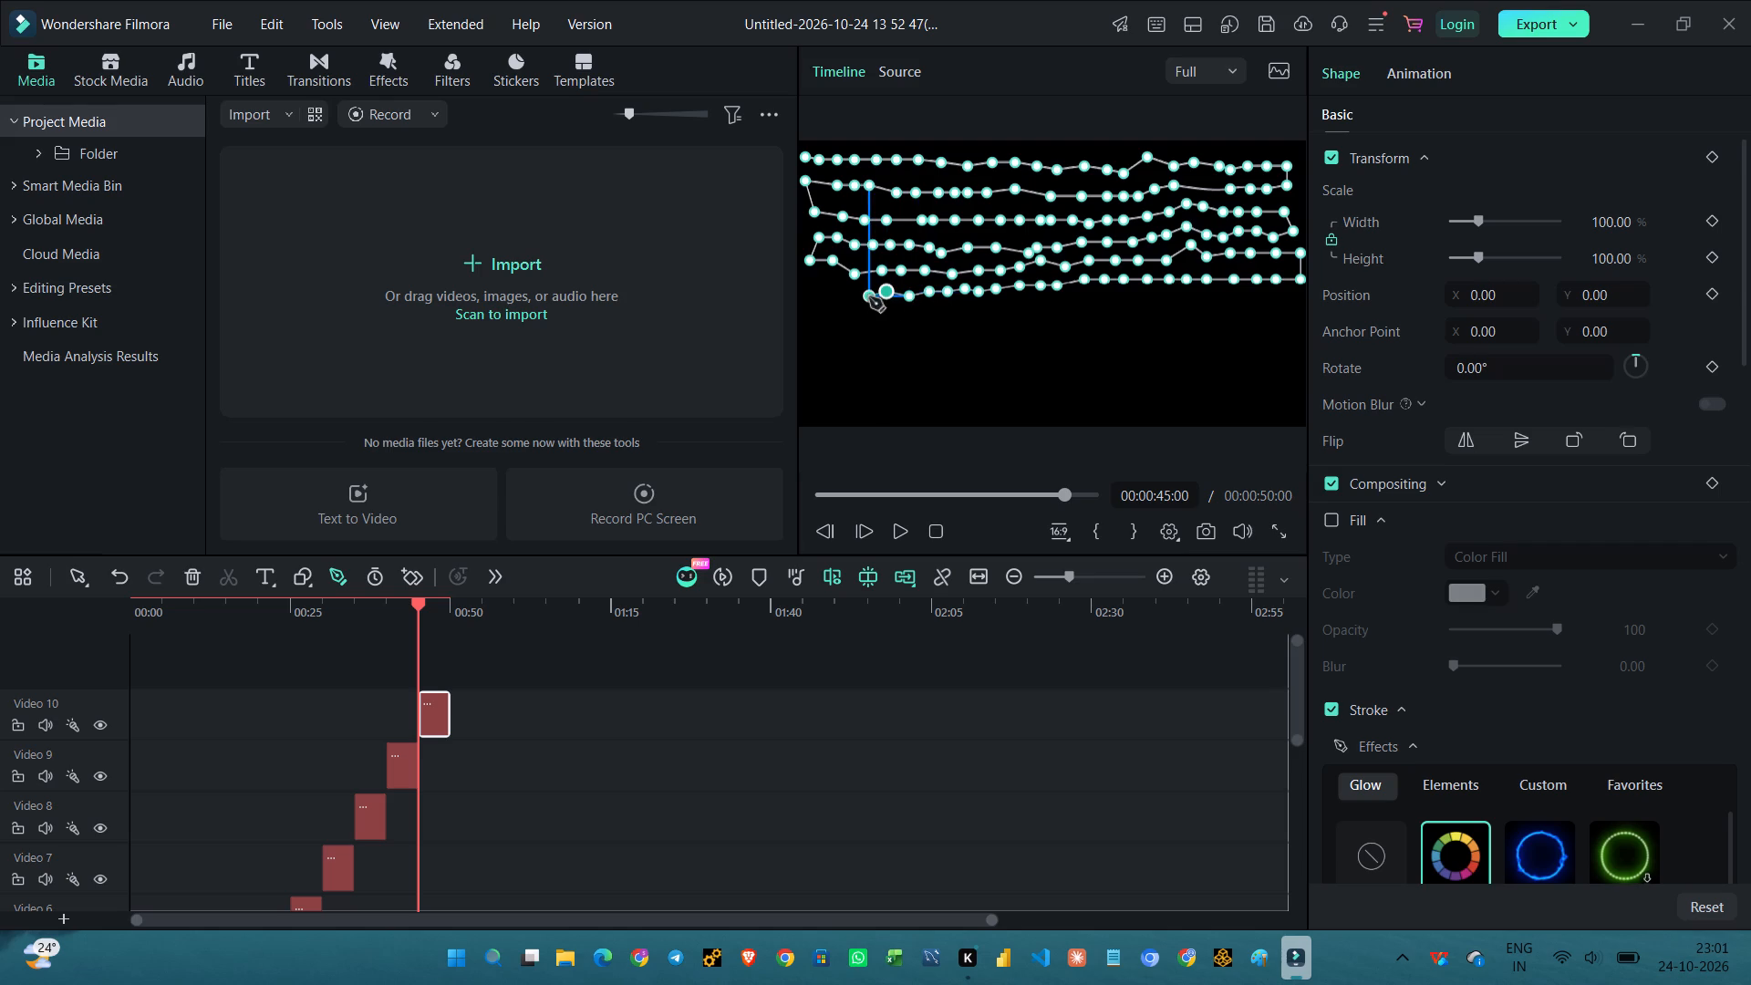
click(869, 297)
click(847, 295)
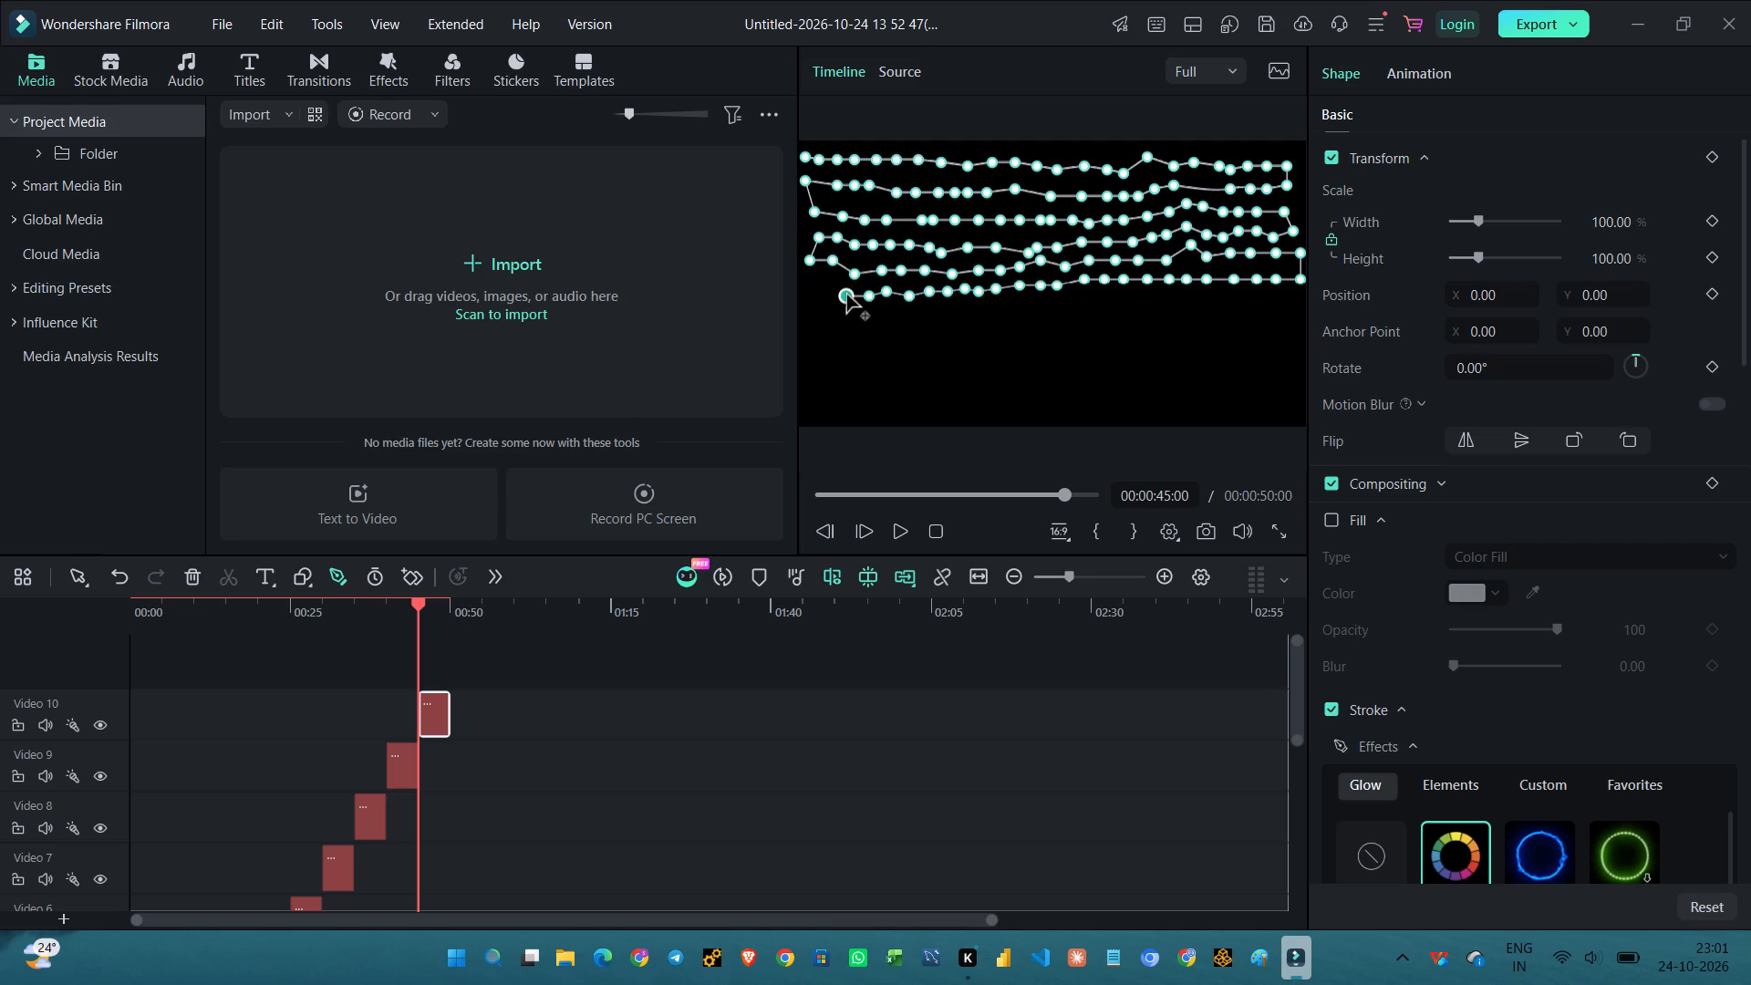
click(836, 285)
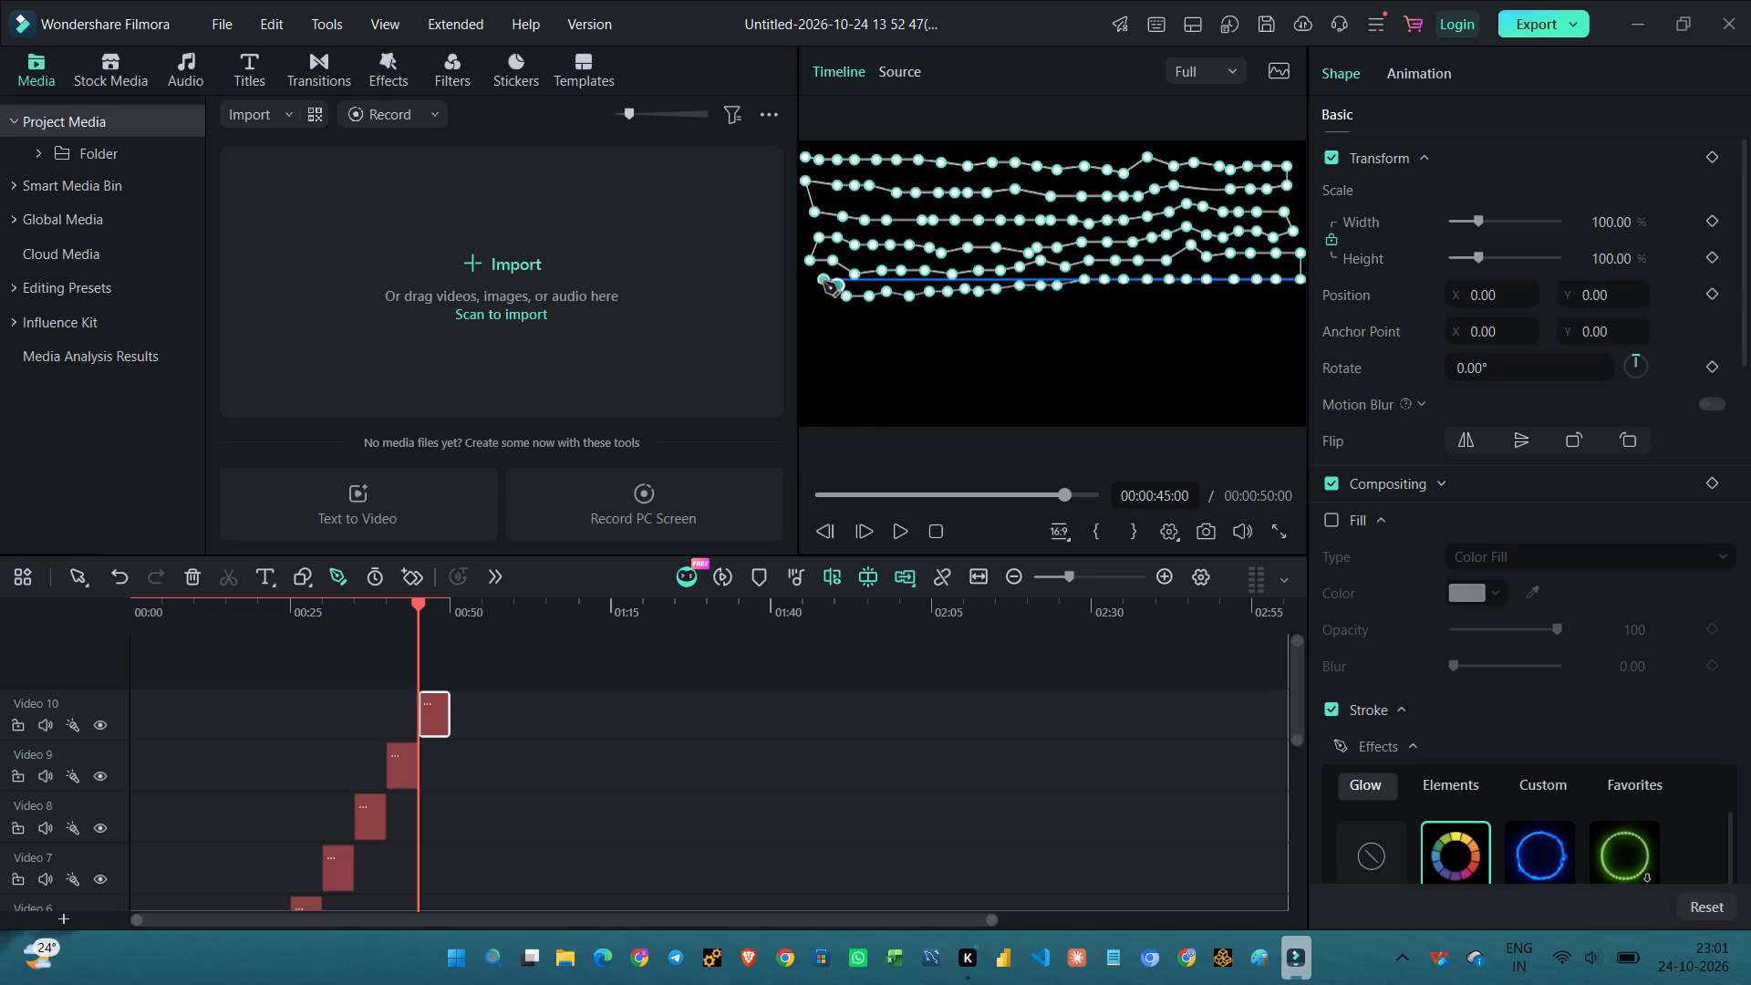
click(821, 281)
Run the tenth path down along the left edge and draw its gently rising seventh row rightward to the centre.
click(813, 297)
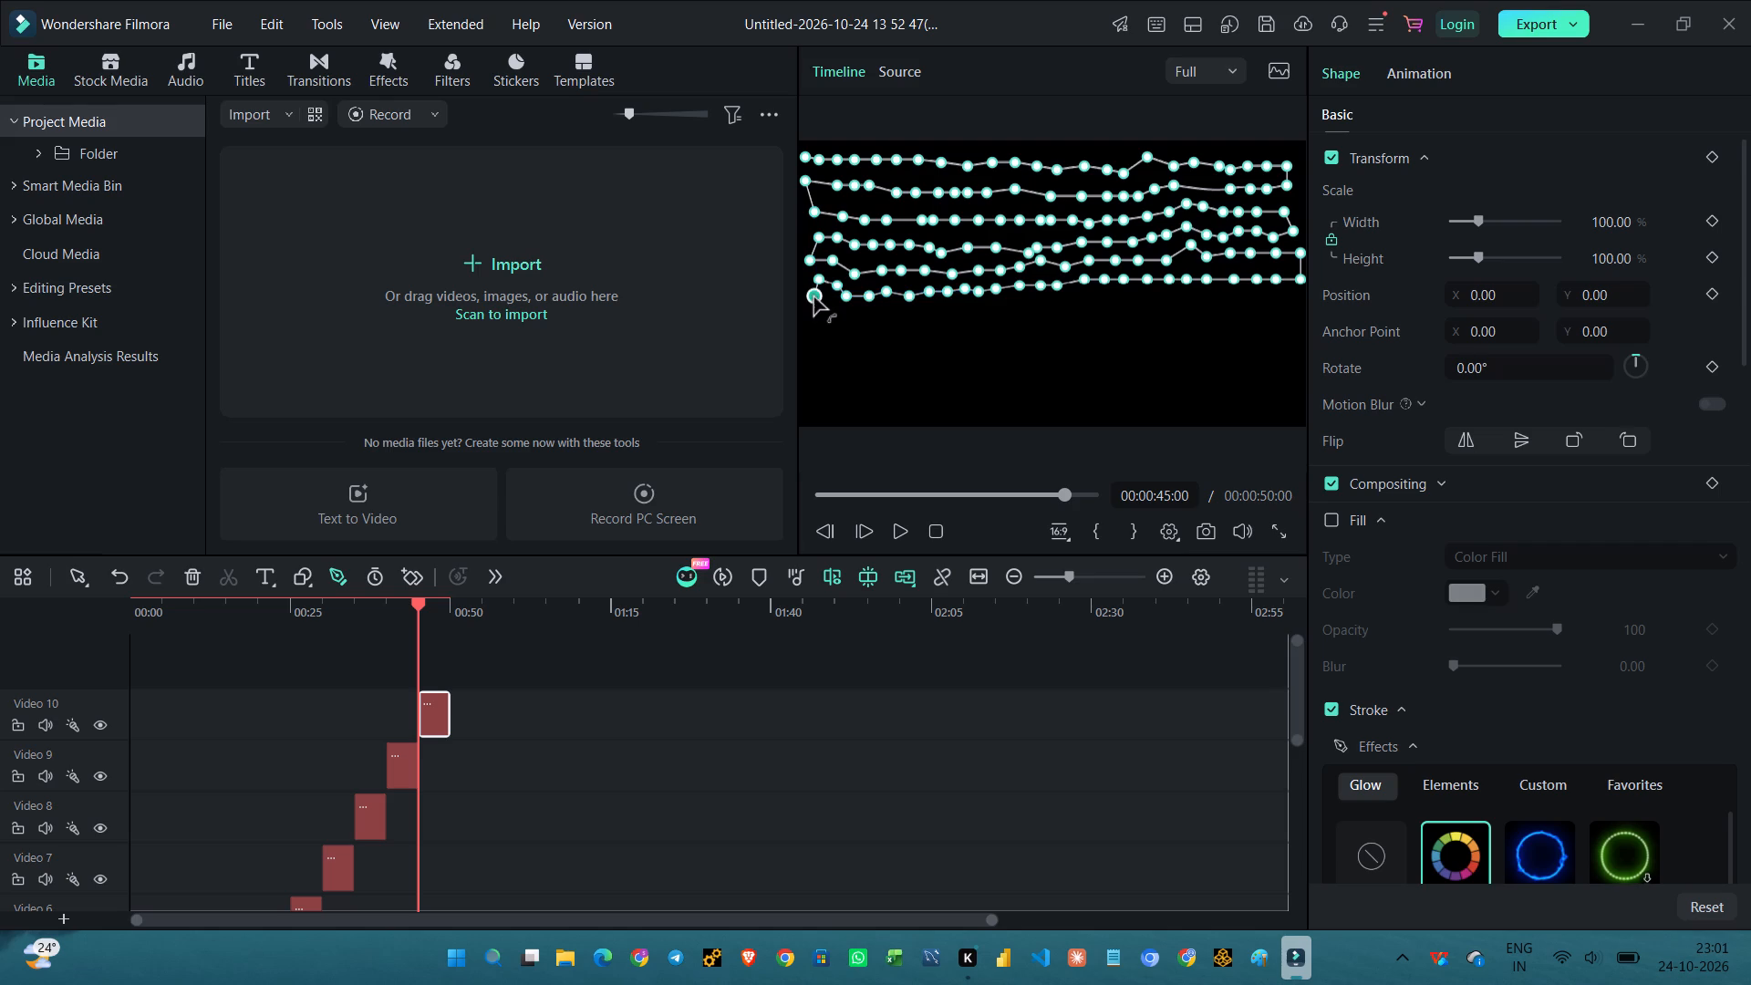
click(817, 316)
click(815, 337)
click(840, 319)
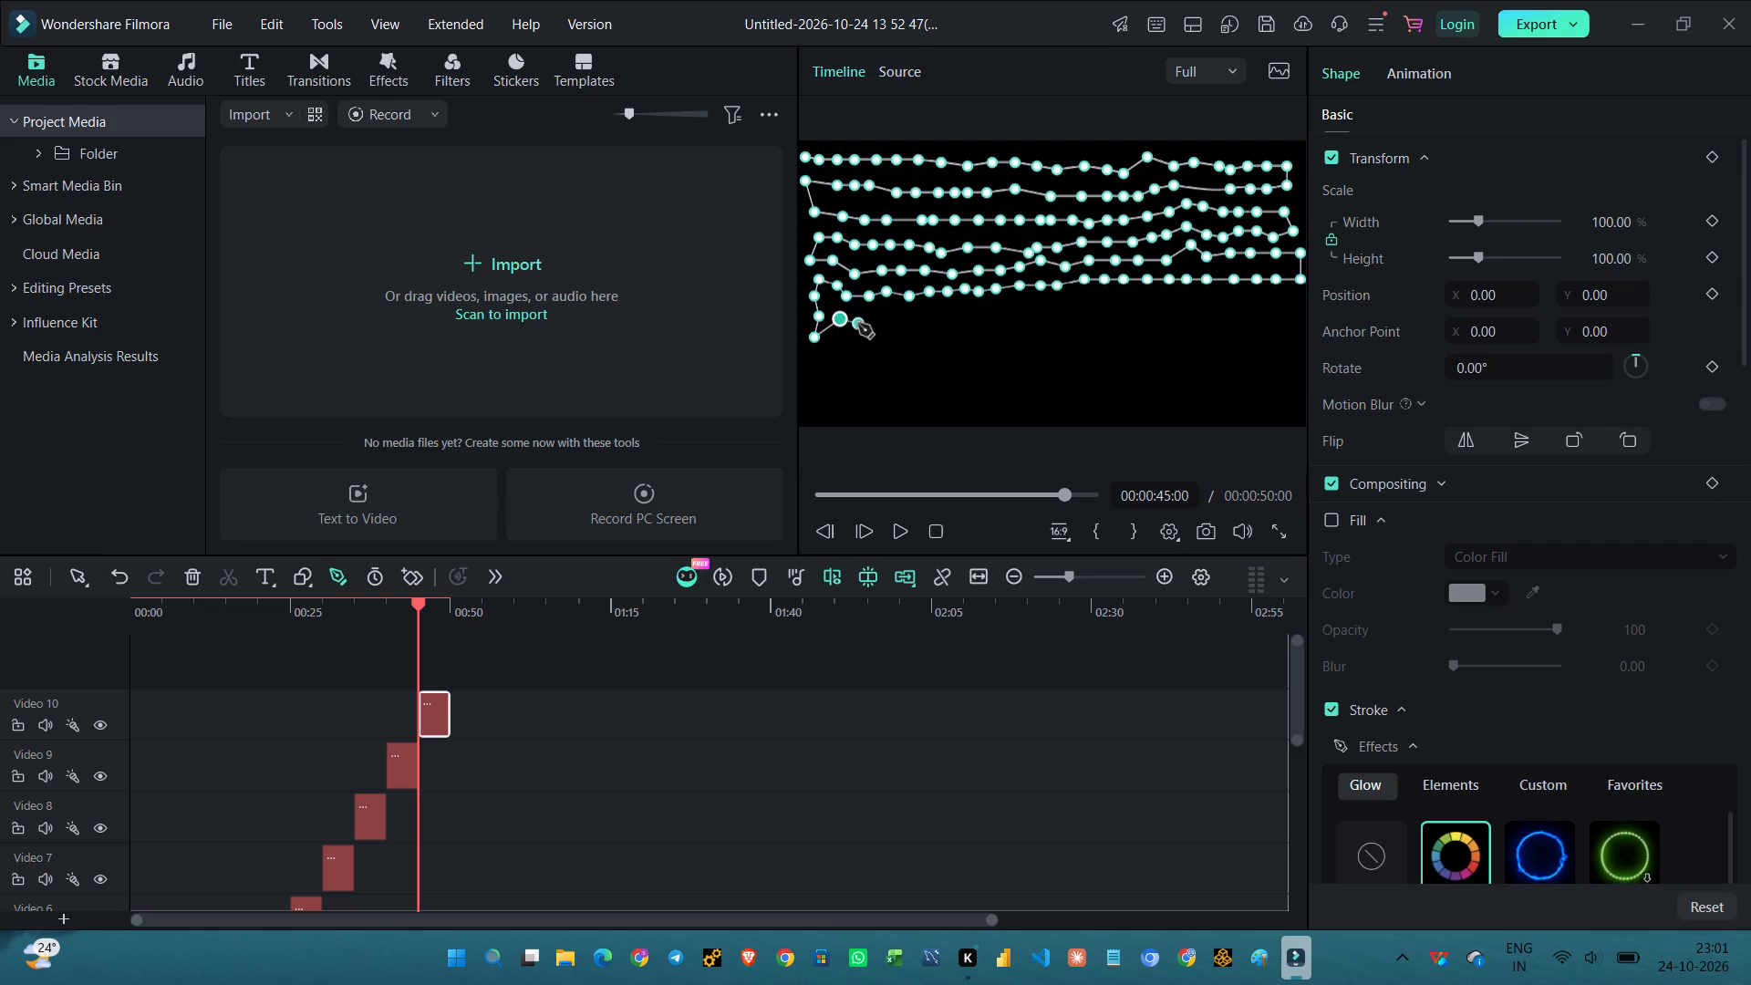
click(858, 324)
click(888, 318)
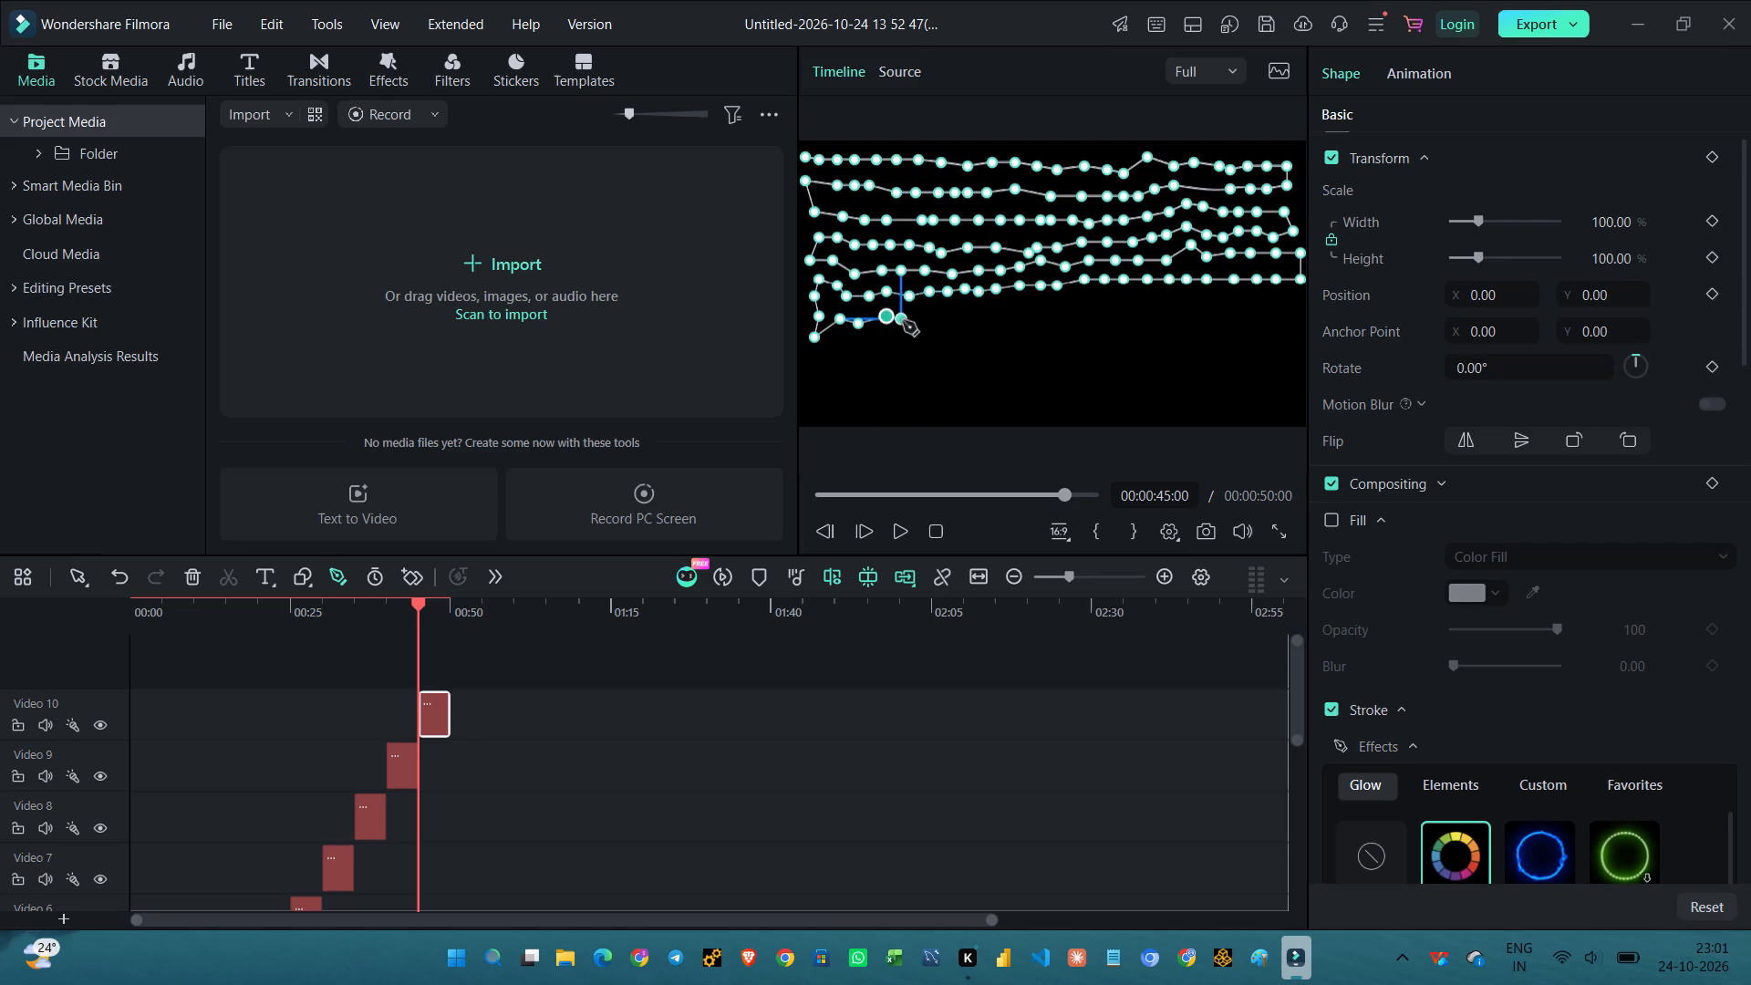
click(903, 321)
click(918, 317)
click(939, 317)
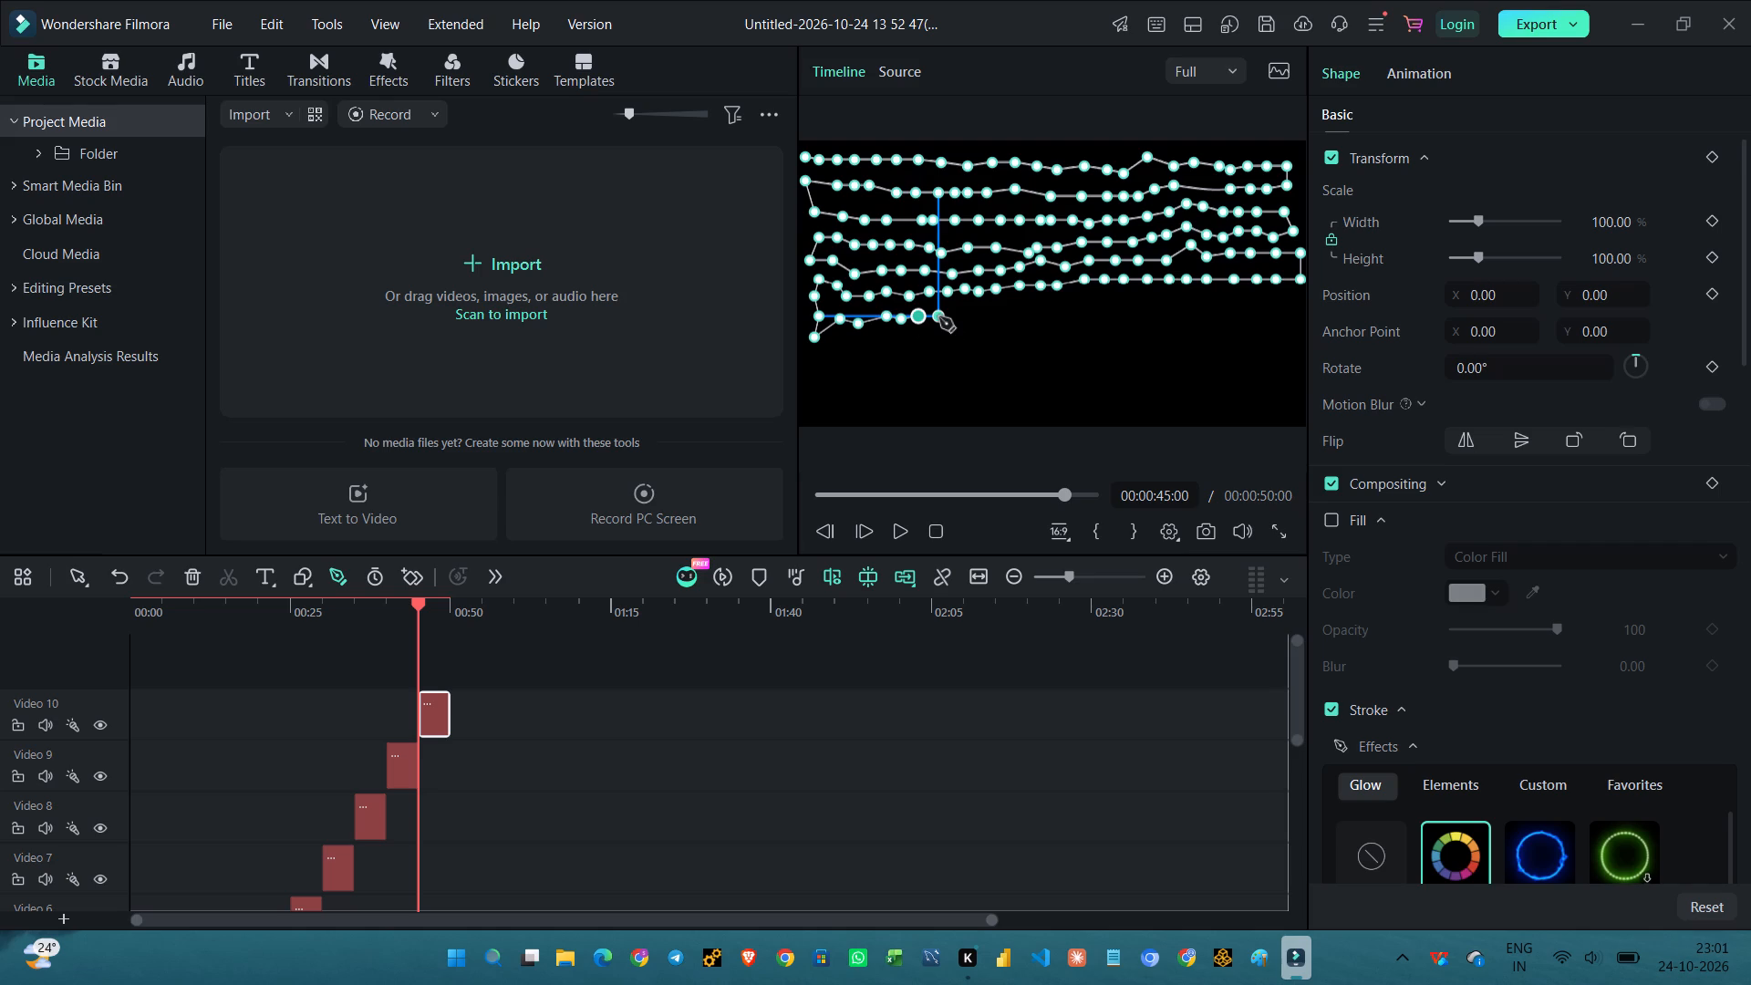
click(955, 316)
click(982, 311)
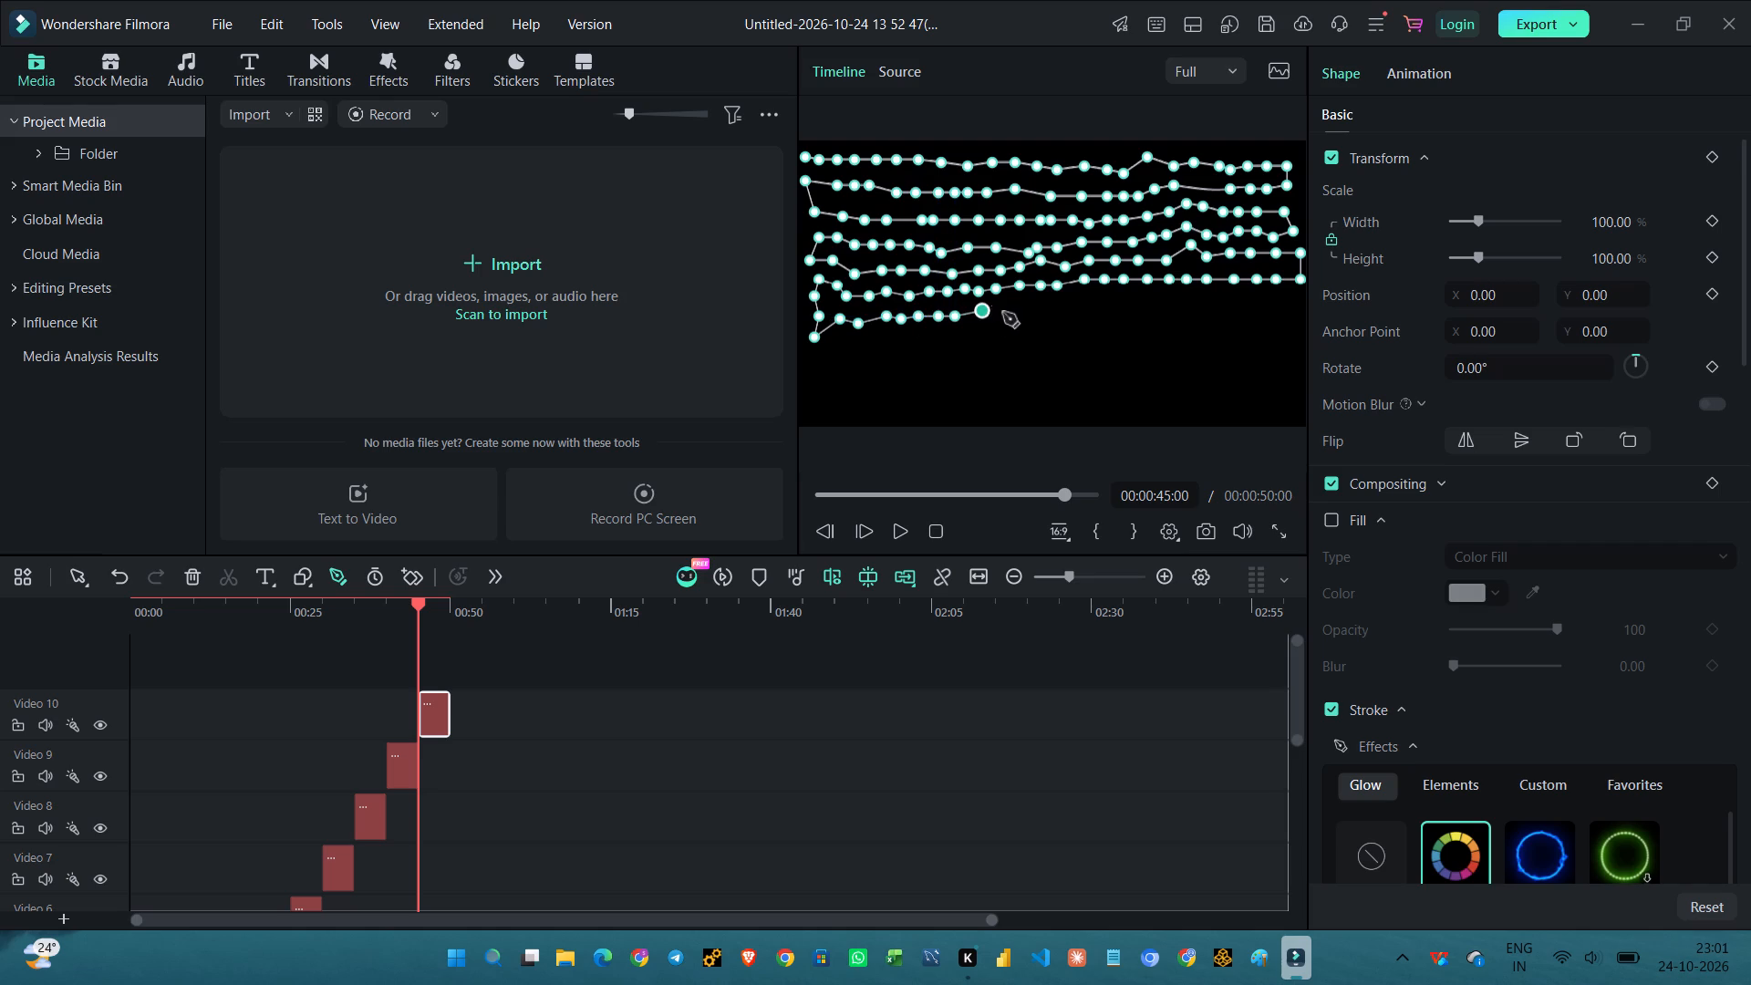
click(1006, 314)
click(1023, 314)
click(1046, 313)
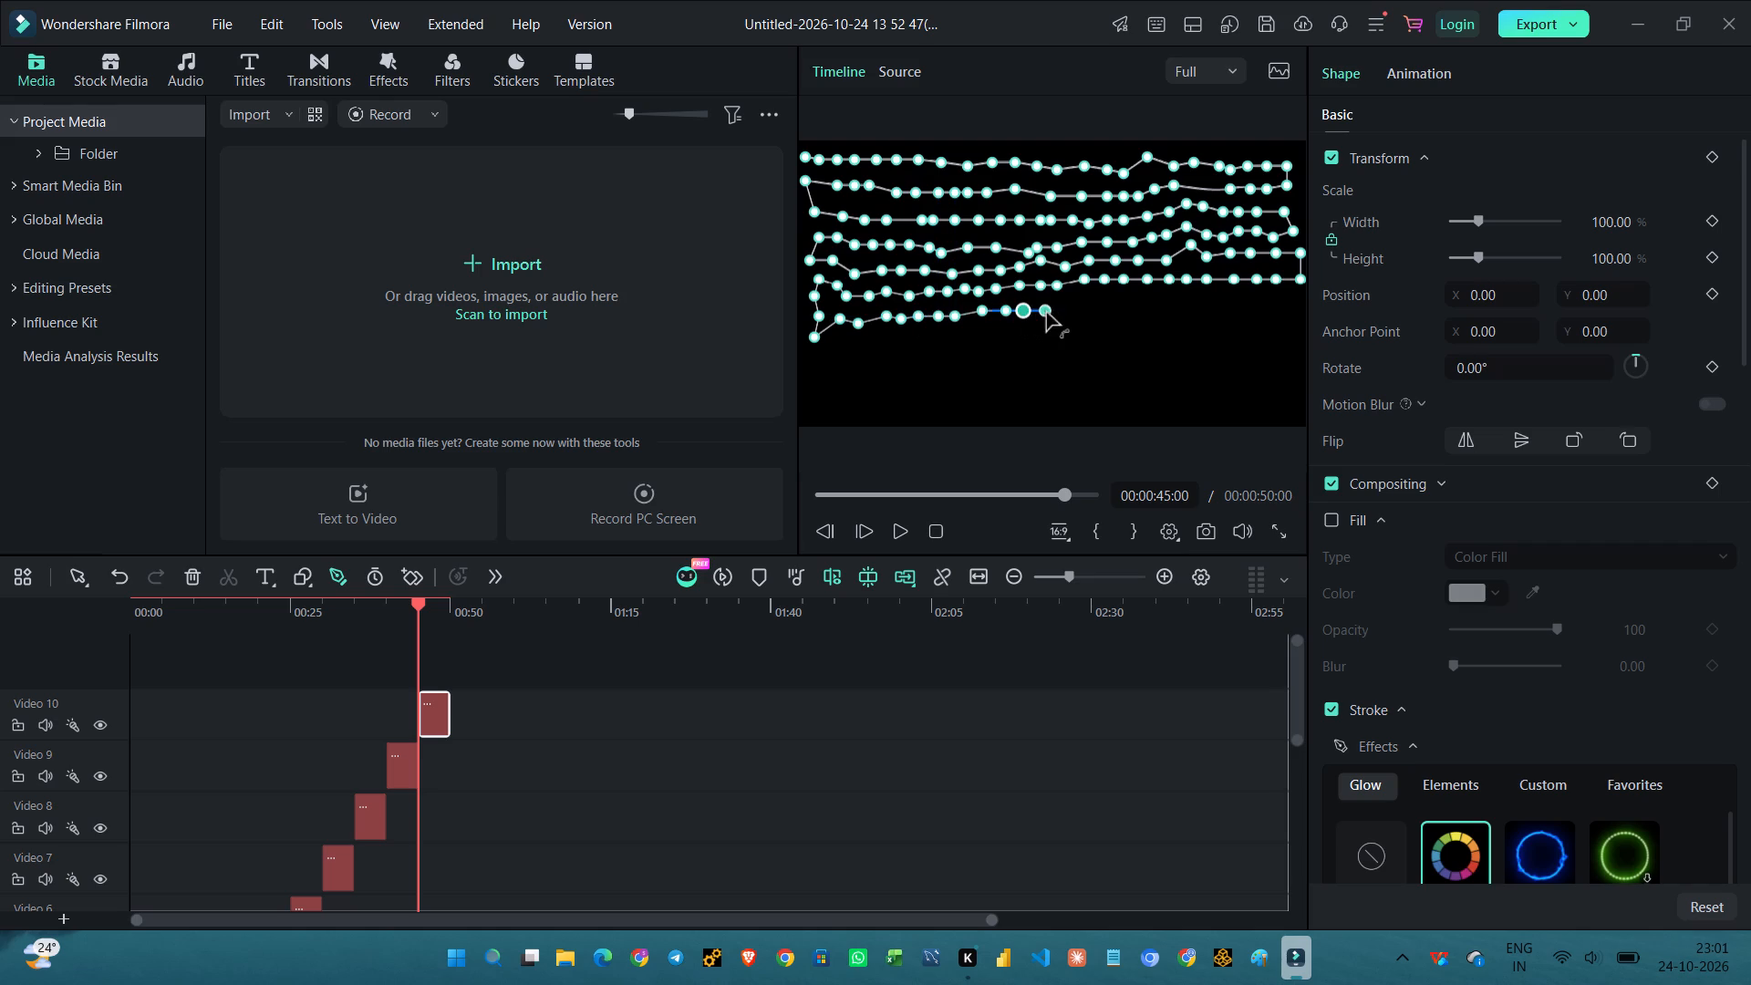
Continue the tenth path's seventh row rightward from the centre, nearly level with a slight rise, ending near the frame's right edge.
click(1060, 313)
click(1071, 313)
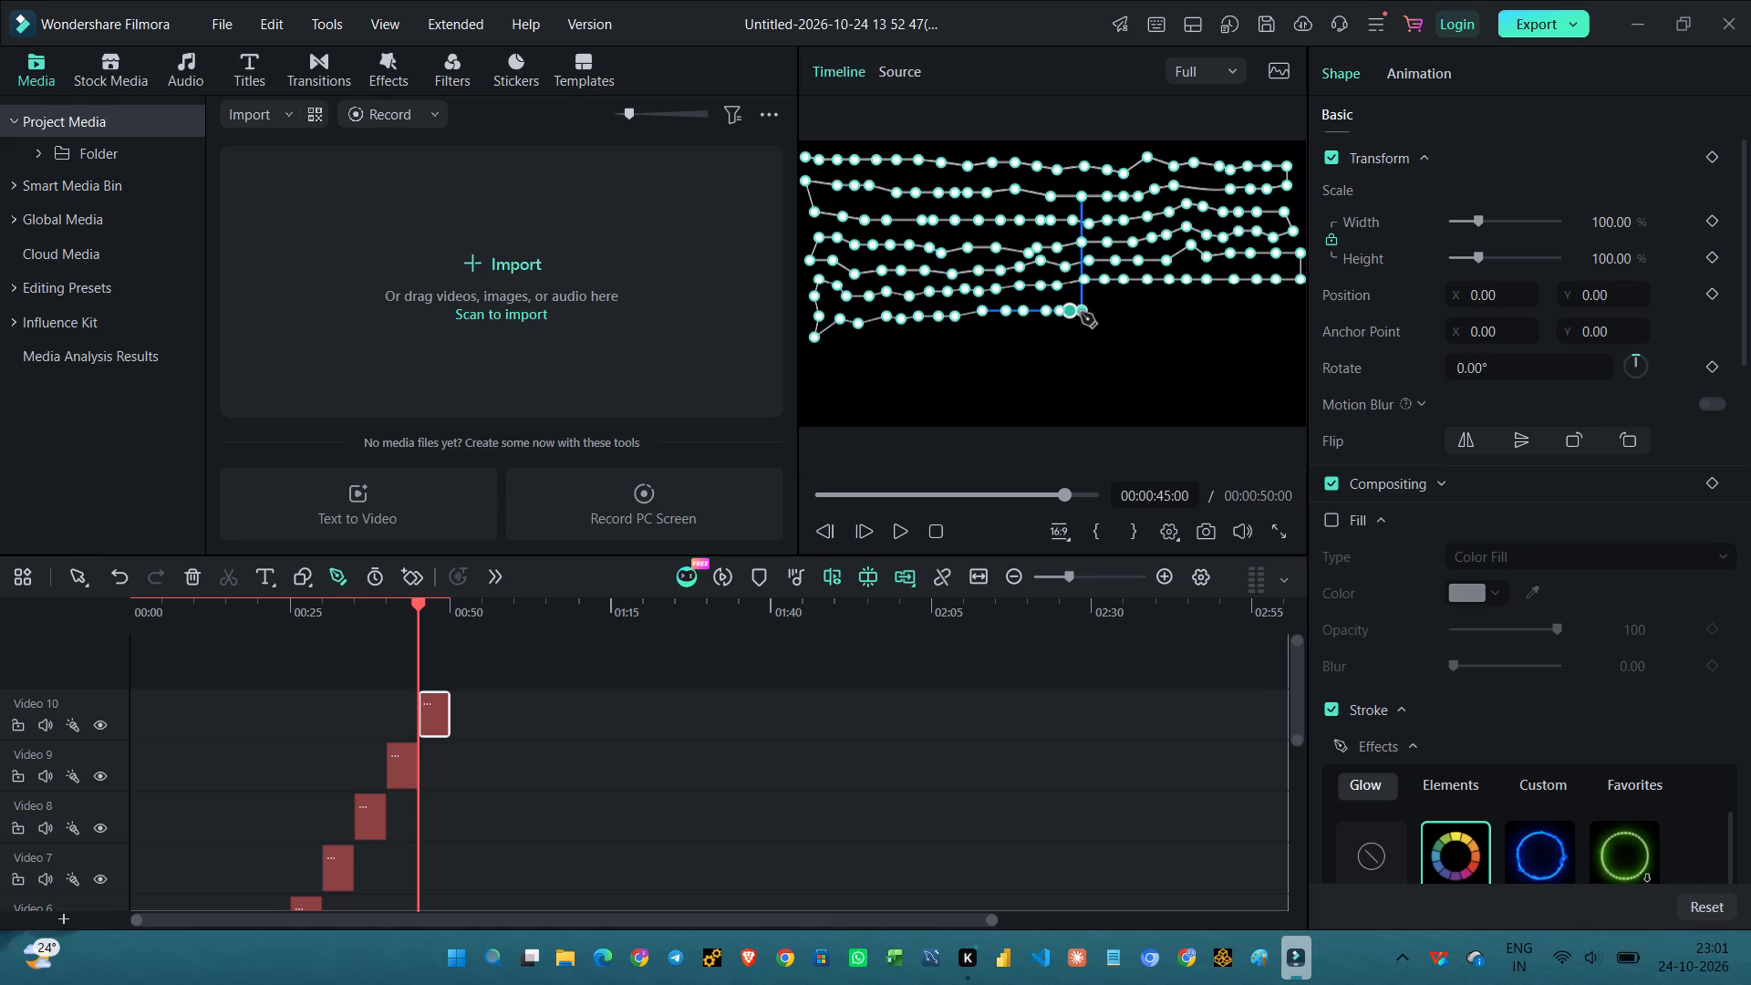
click(1081, 313)
click(1094, 312)
click(1113, 312)
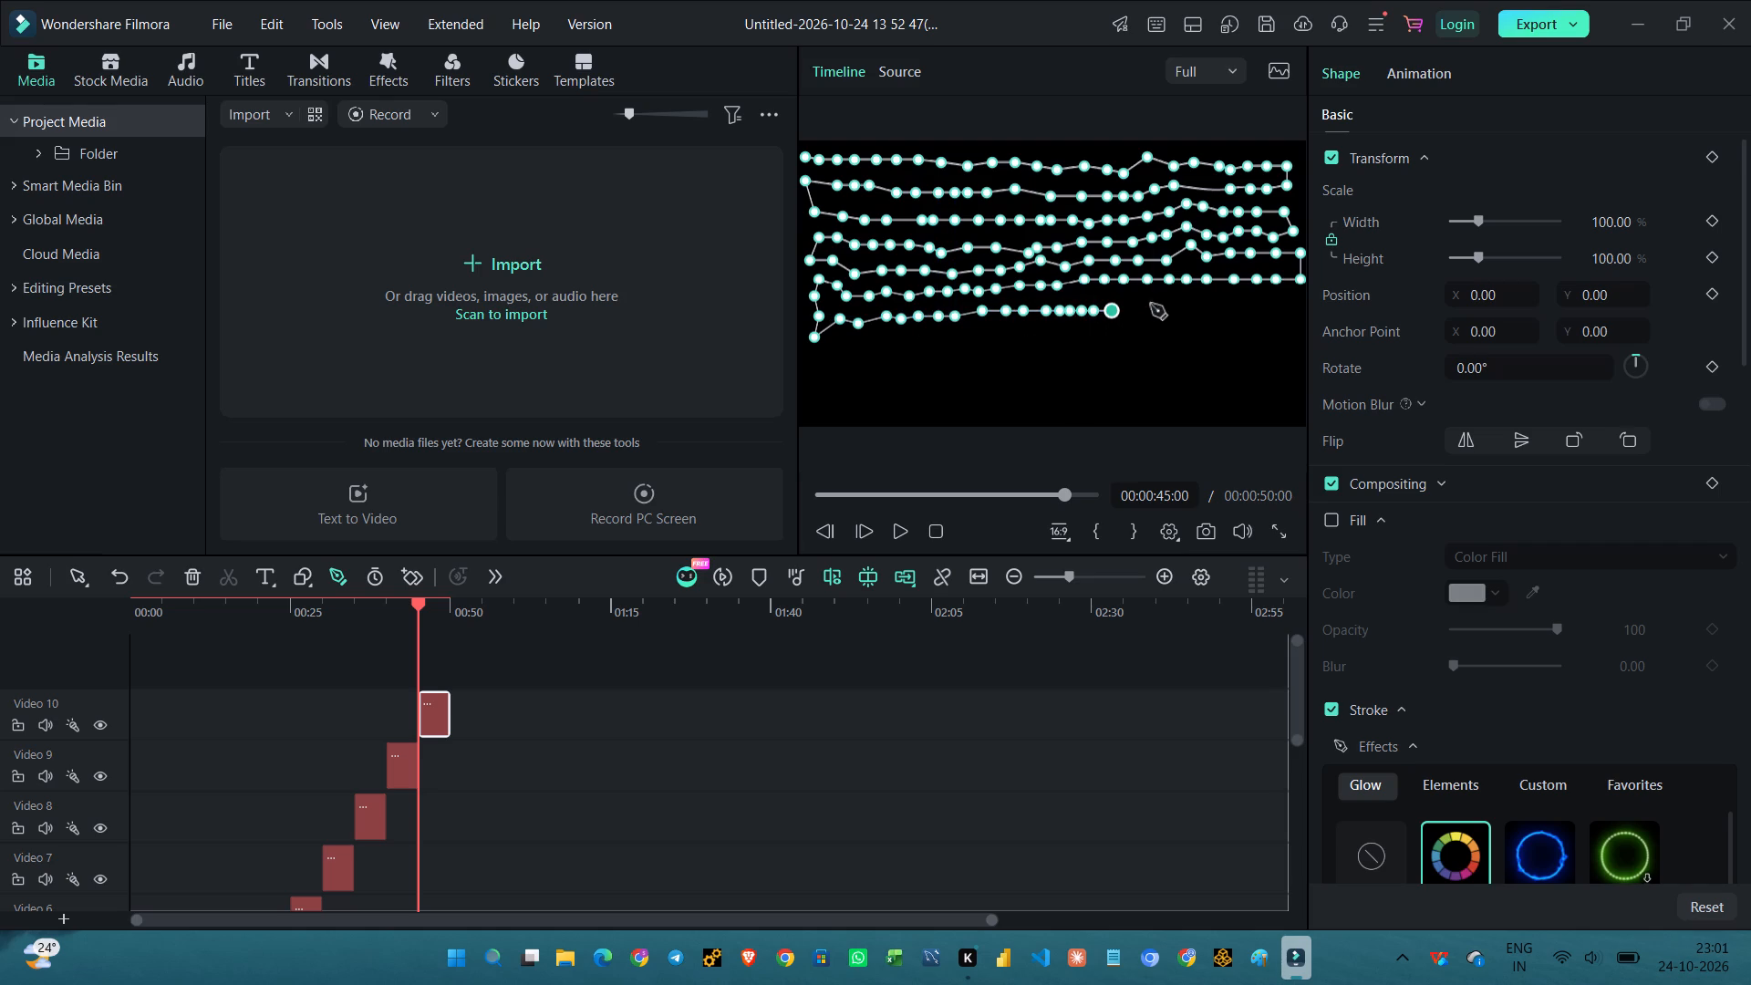
click(1153, 305)
click(1168, 306)
click(1186, 306)
click(1211, 306)
click(1232, 308)
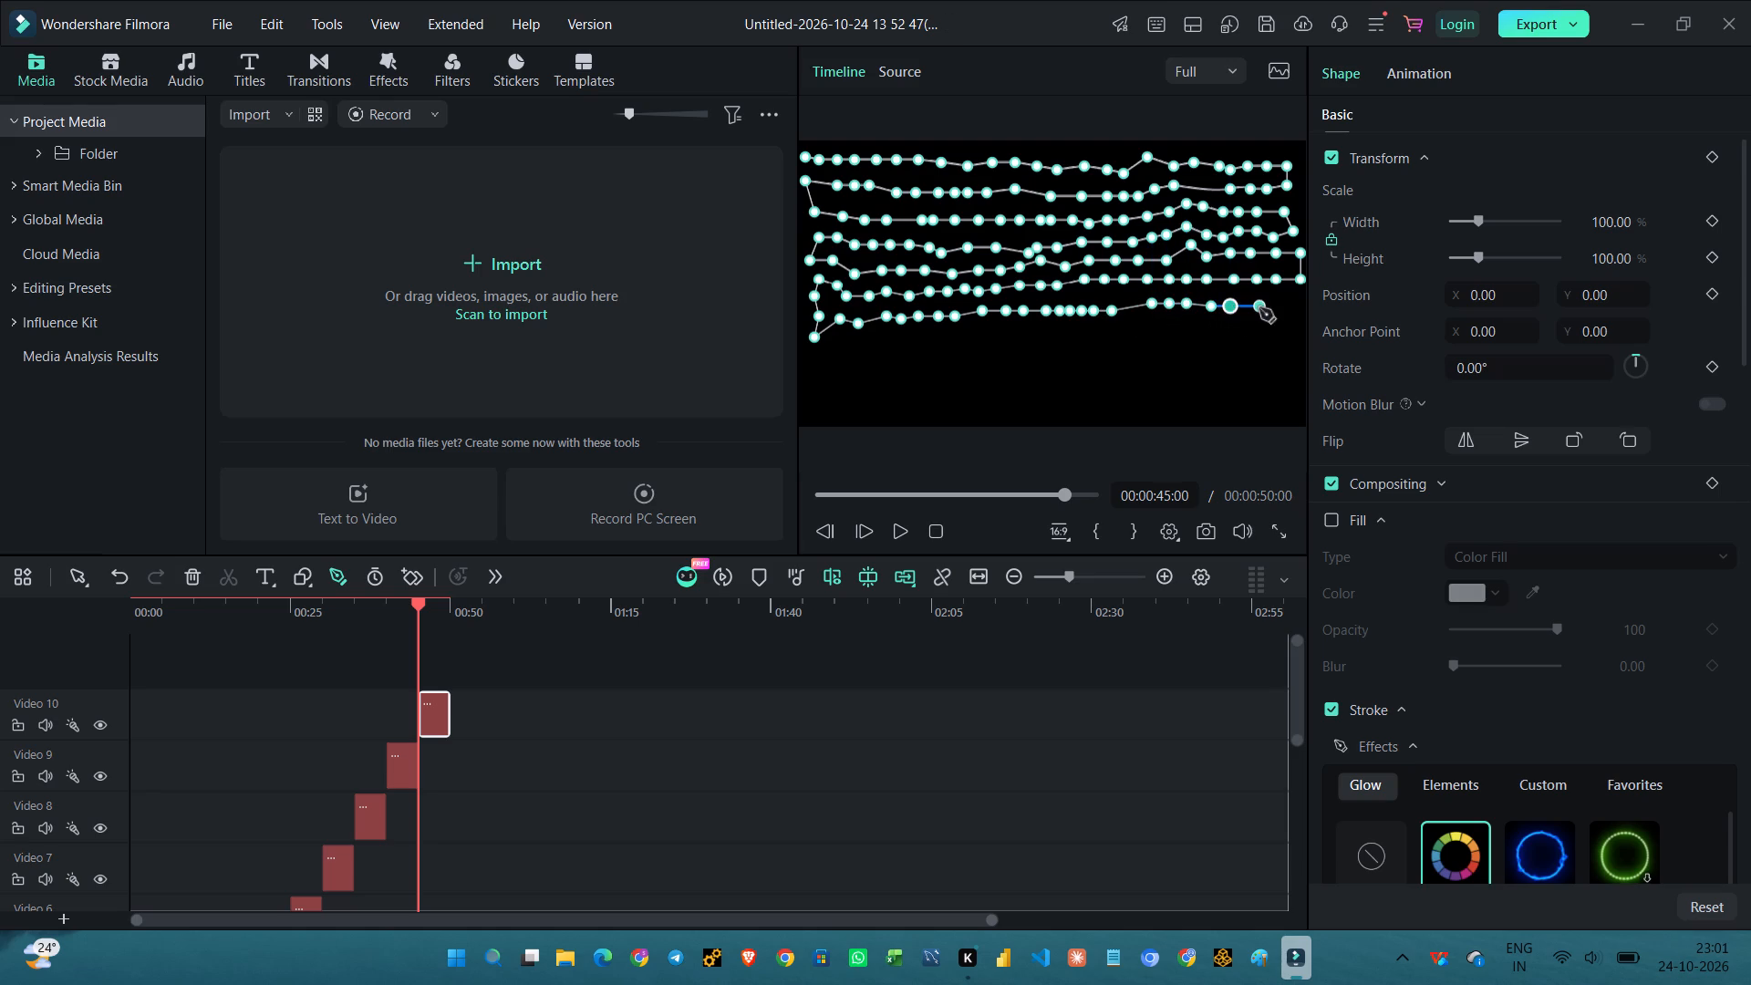
click(1259, 308)
click(1285, 308)
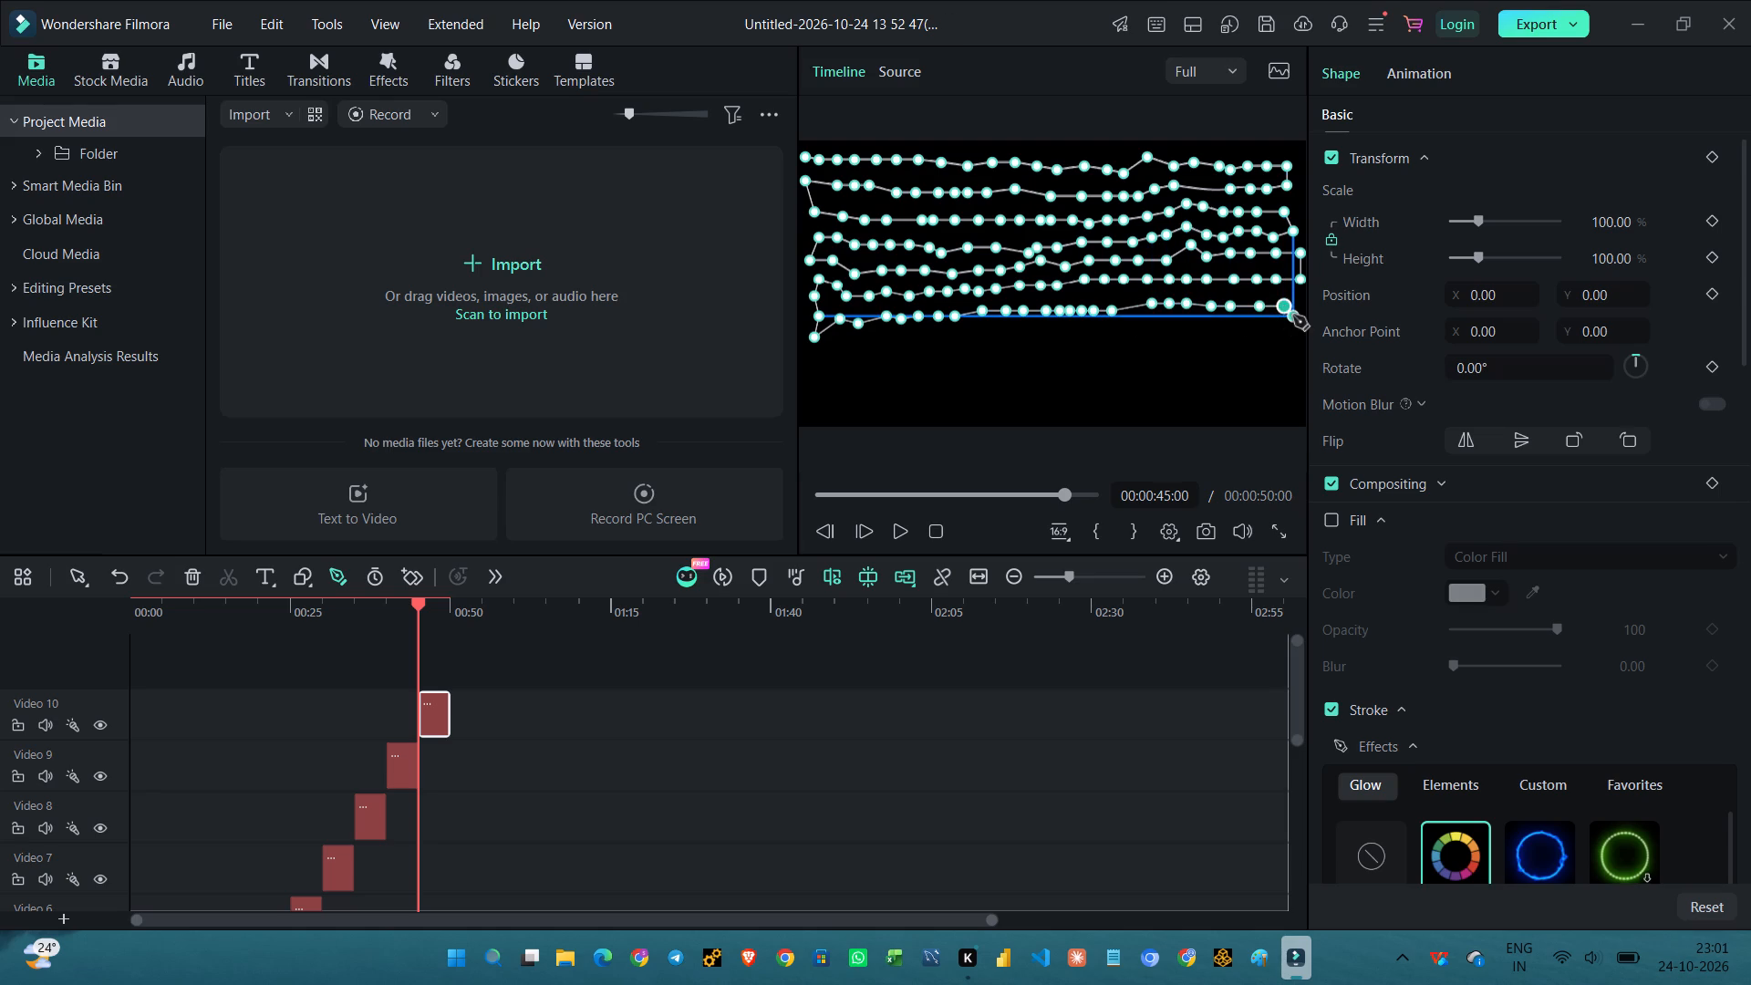
Turn the tenth path down at the right edge and draw its gently wavy eighth row leftward to the centre.
click(1293, 316)
click(1294, 329)
click(1275, 329)
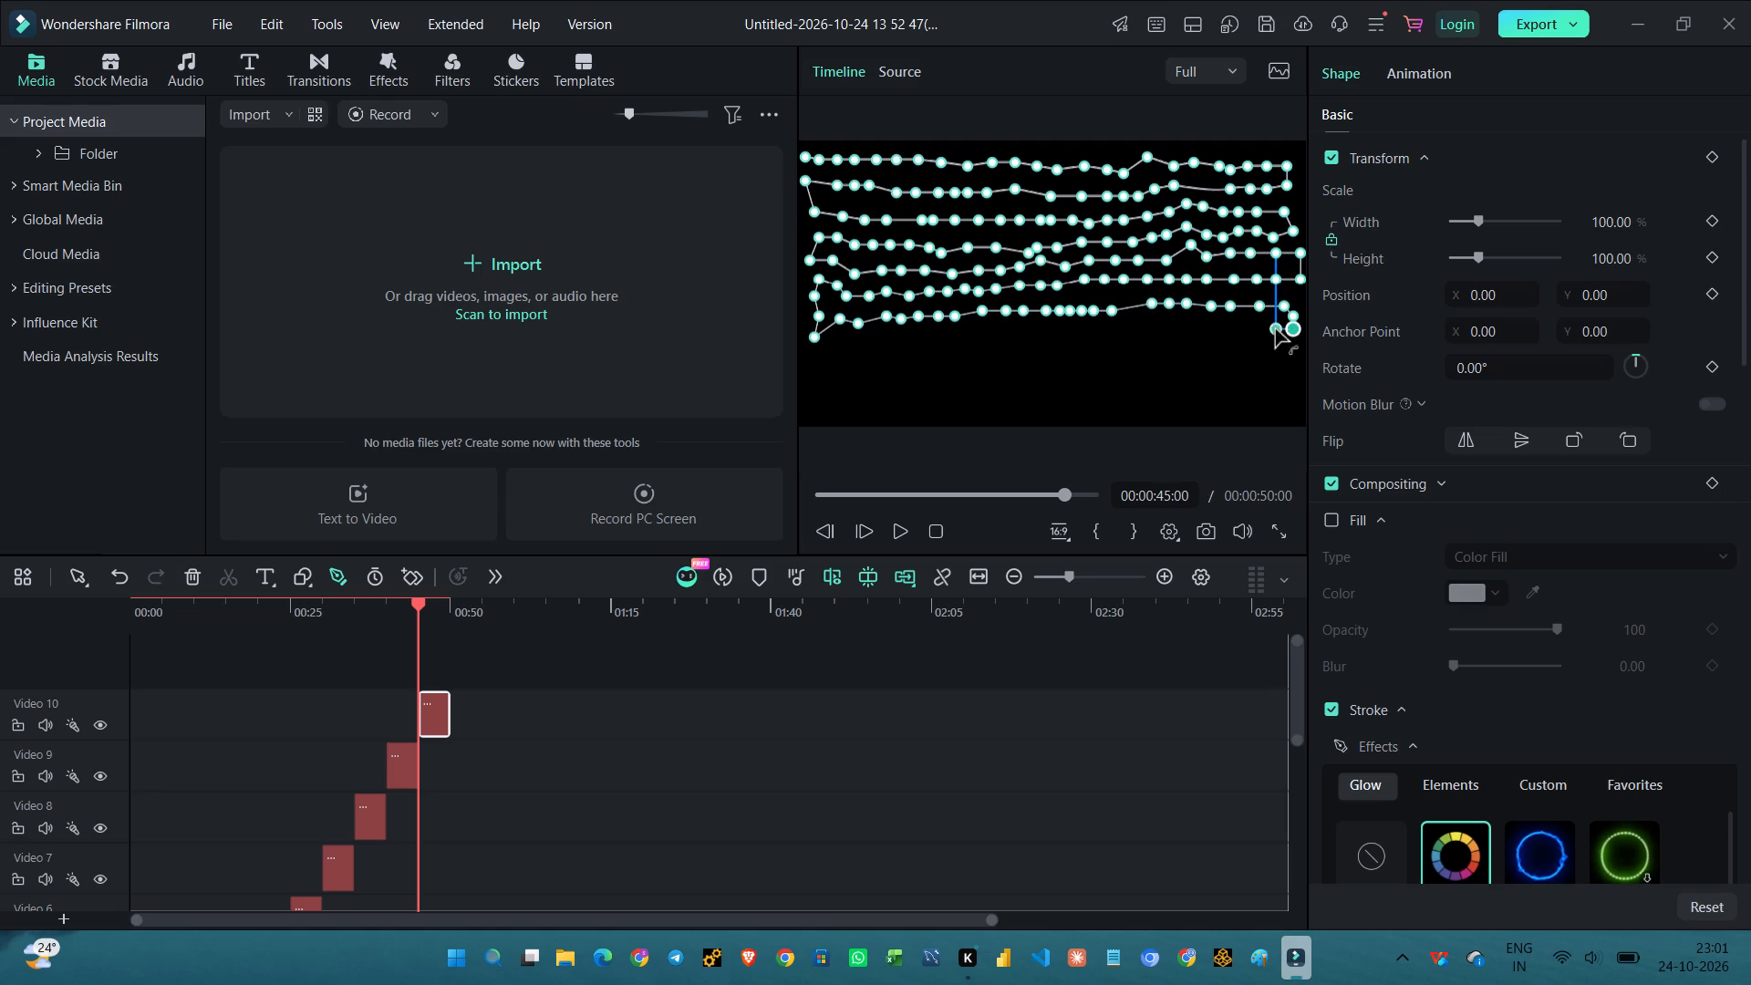
click(1255, 334)
click(1237, 334)
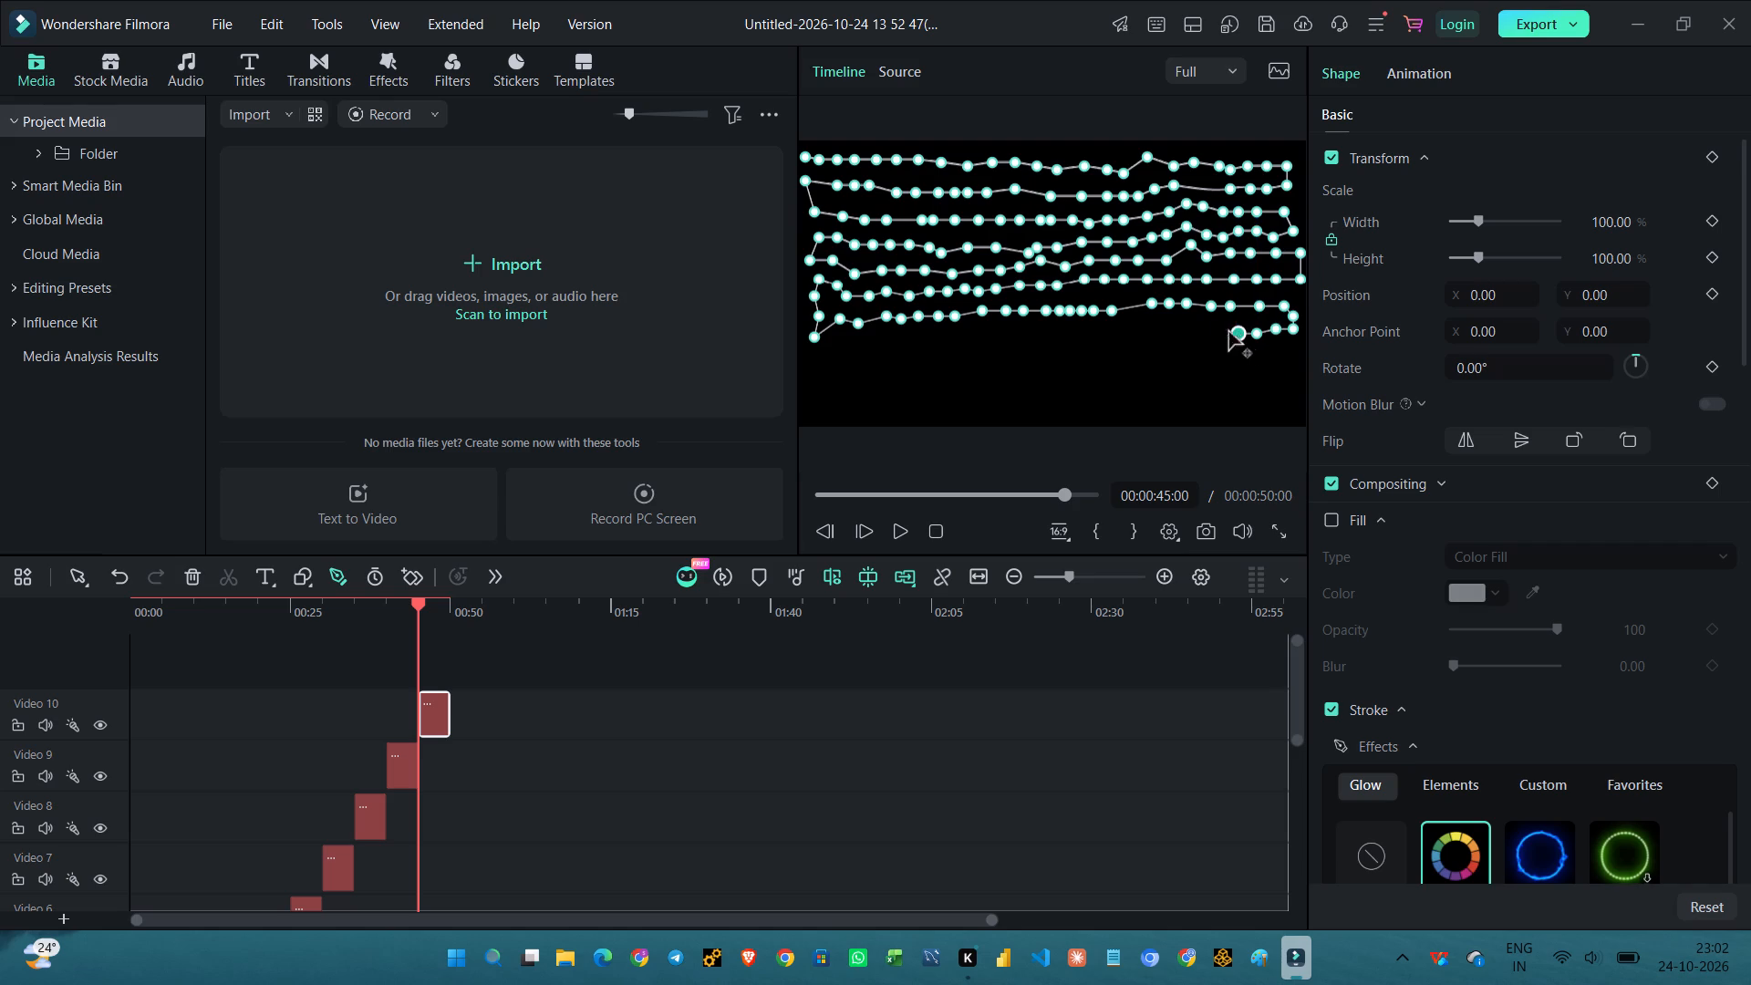
click(1209, 327)
click(1193, 334)
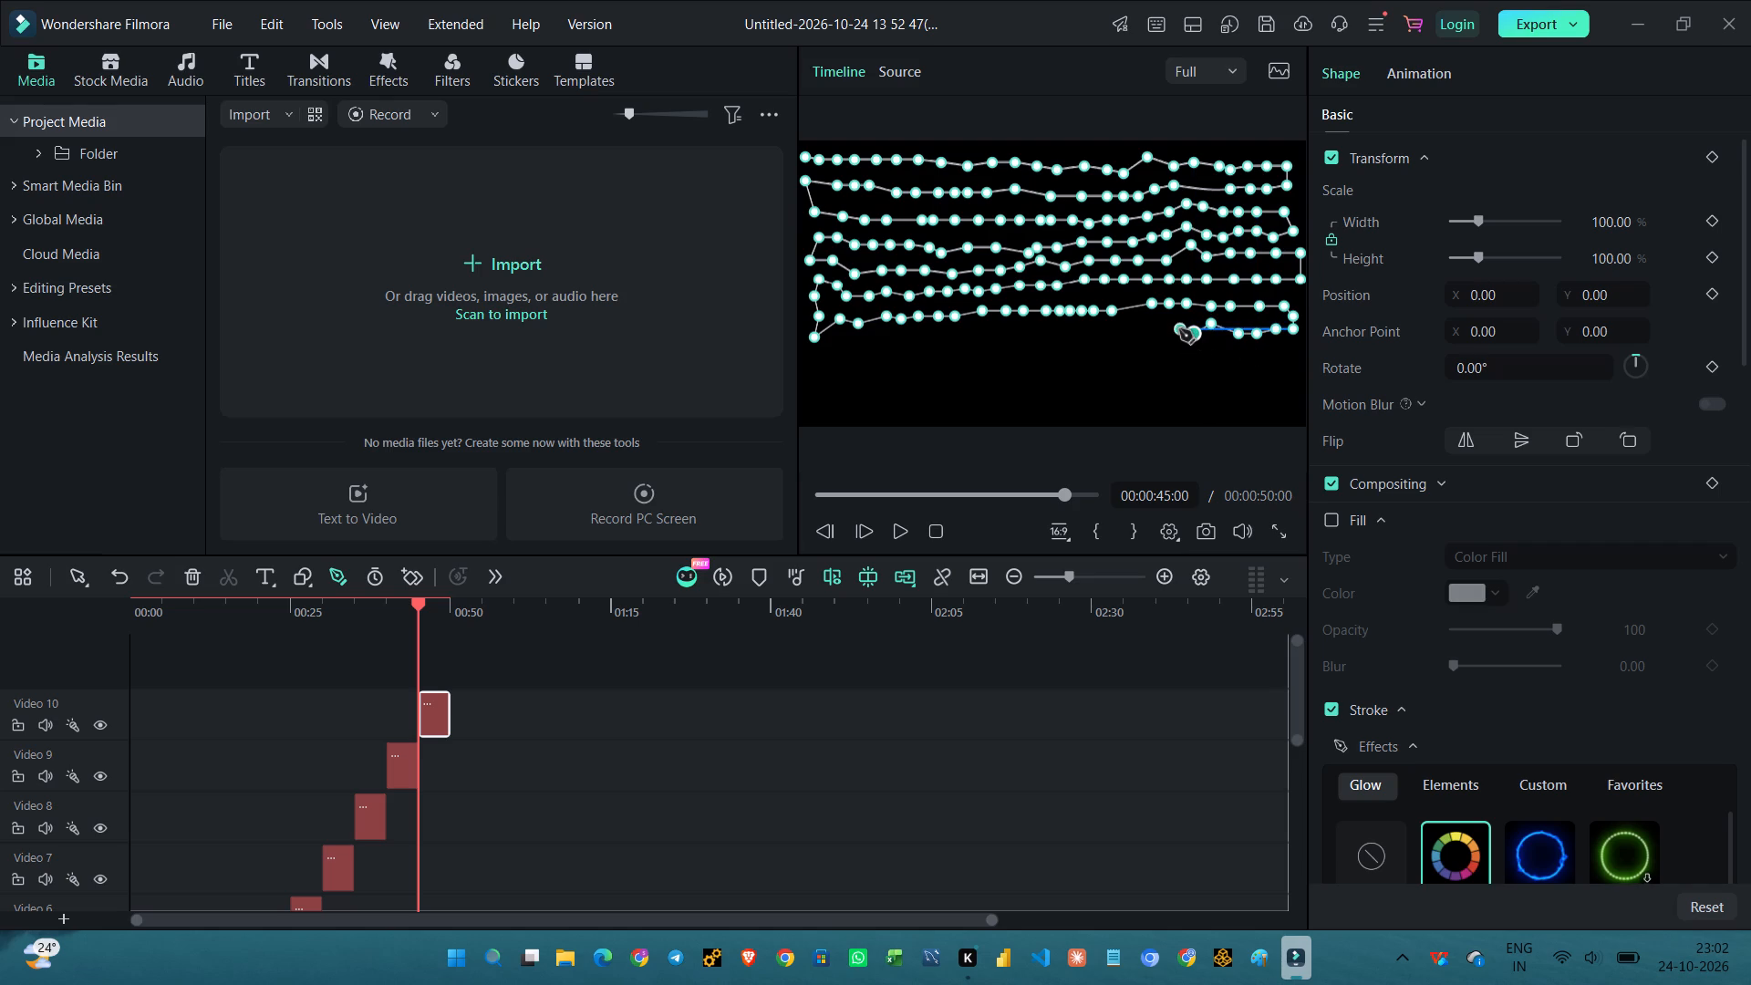
click(1179, 329)
click(1163, 329)
click(1133, 332)
click(1111, 342)
click(1091, 336)
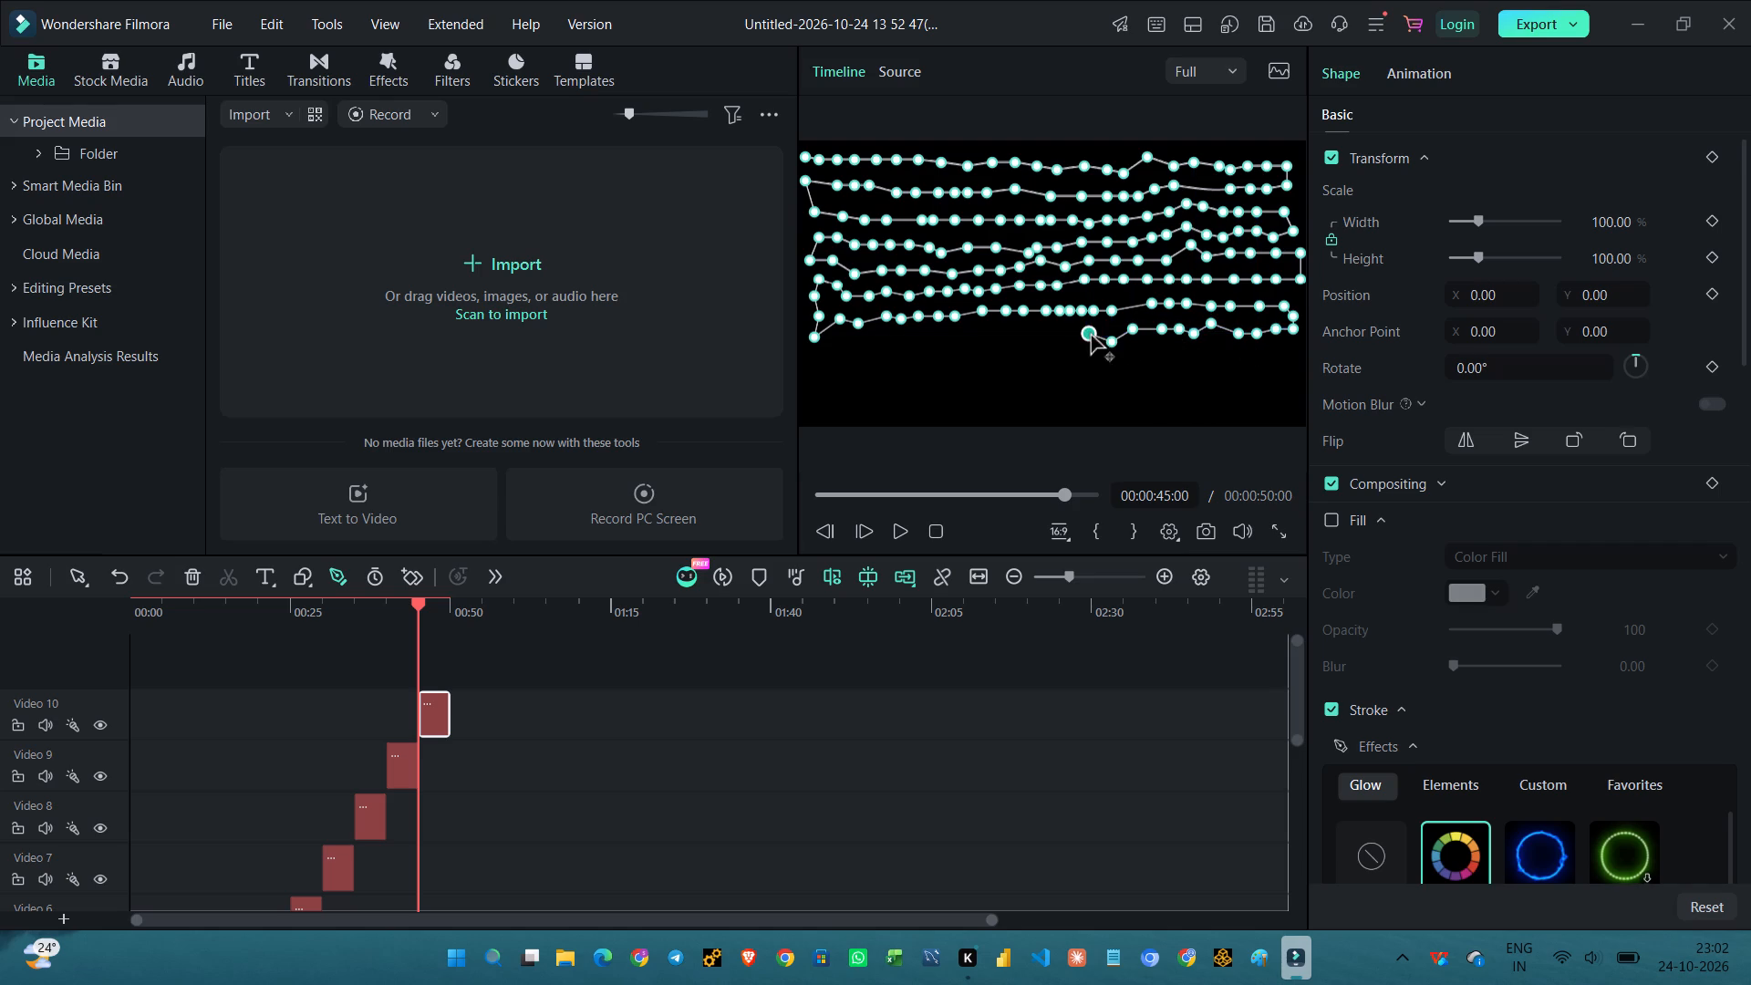
click(1078, 336)
click(1056, 337)
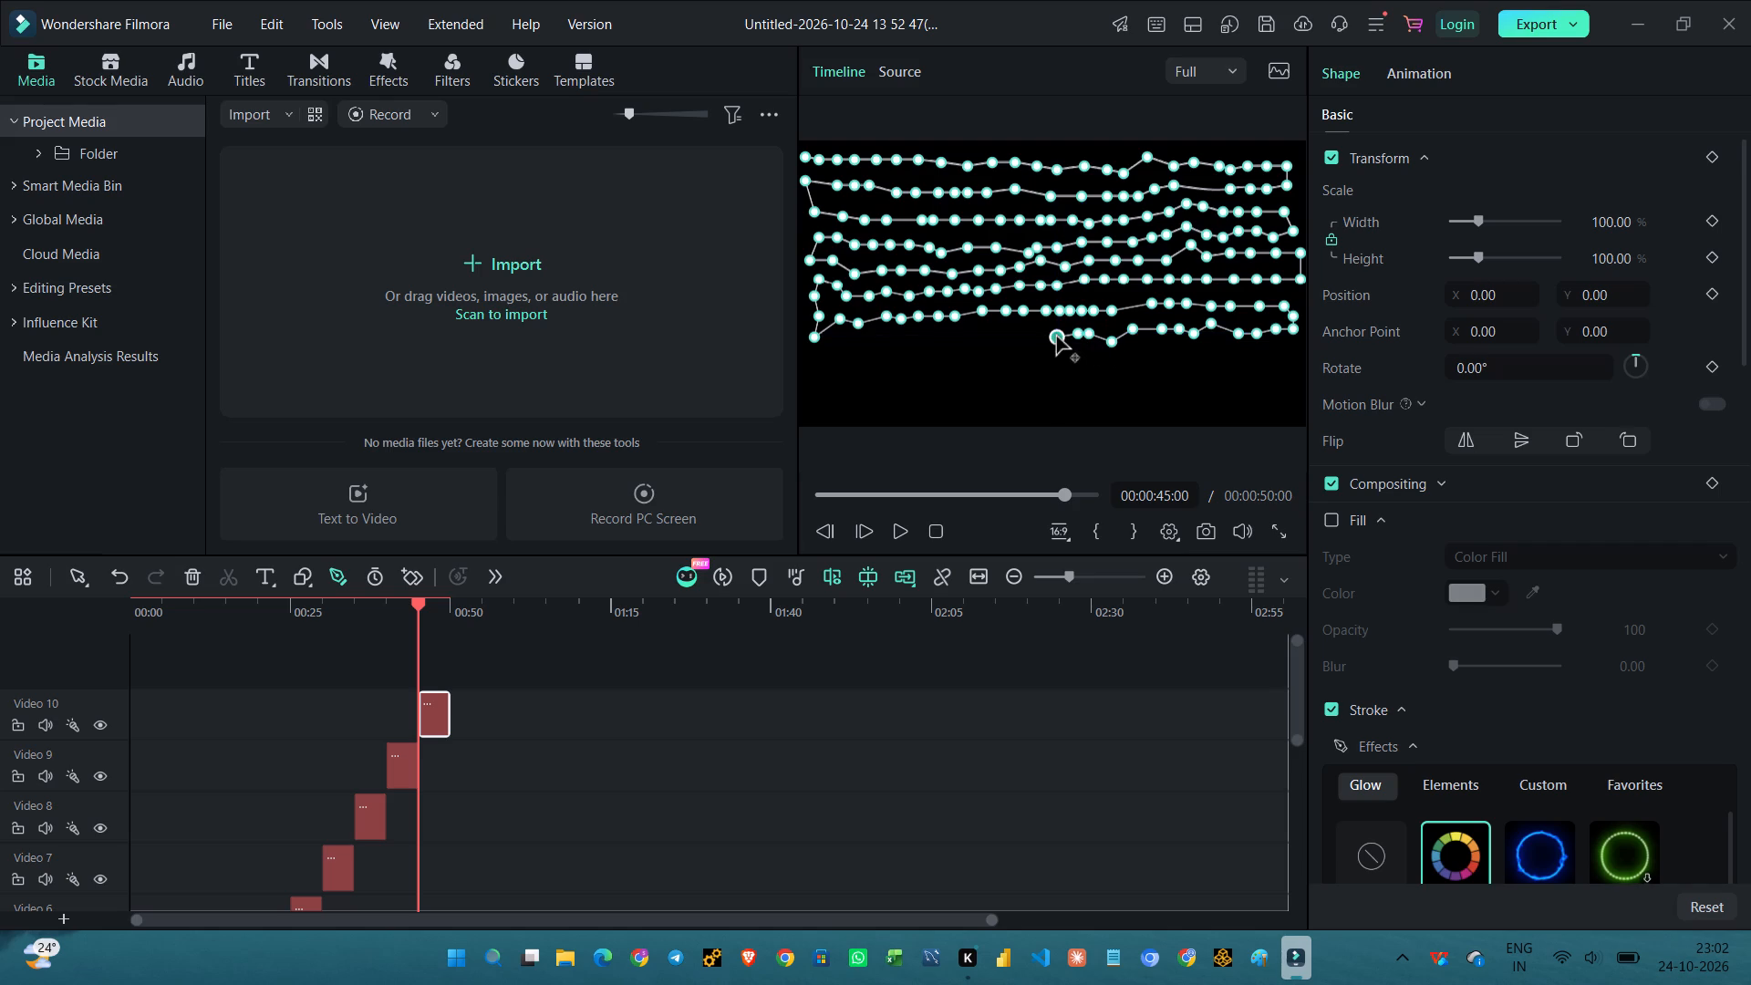
Continue the tenth path's eighth row leftward from the centre in small zigzags, sloping slightly down to near the frame's left edge.
click(1038, 337)
click(1018, 336)
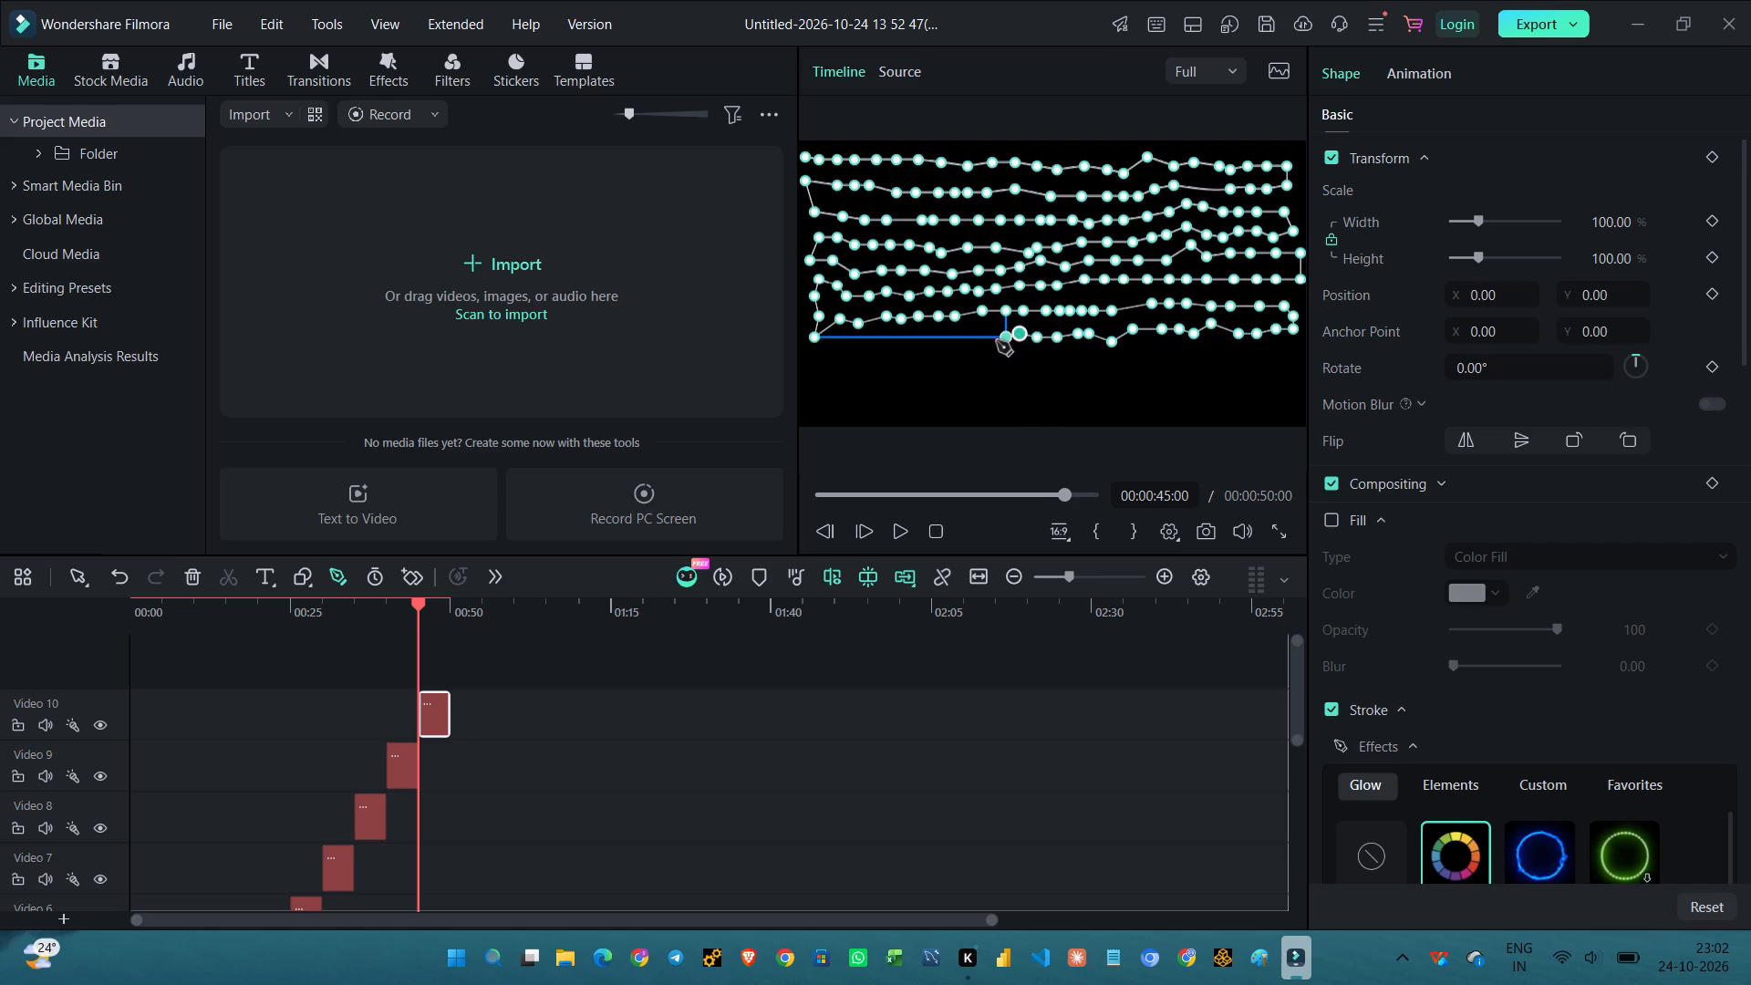
click(997, 341)
click(981, 336)
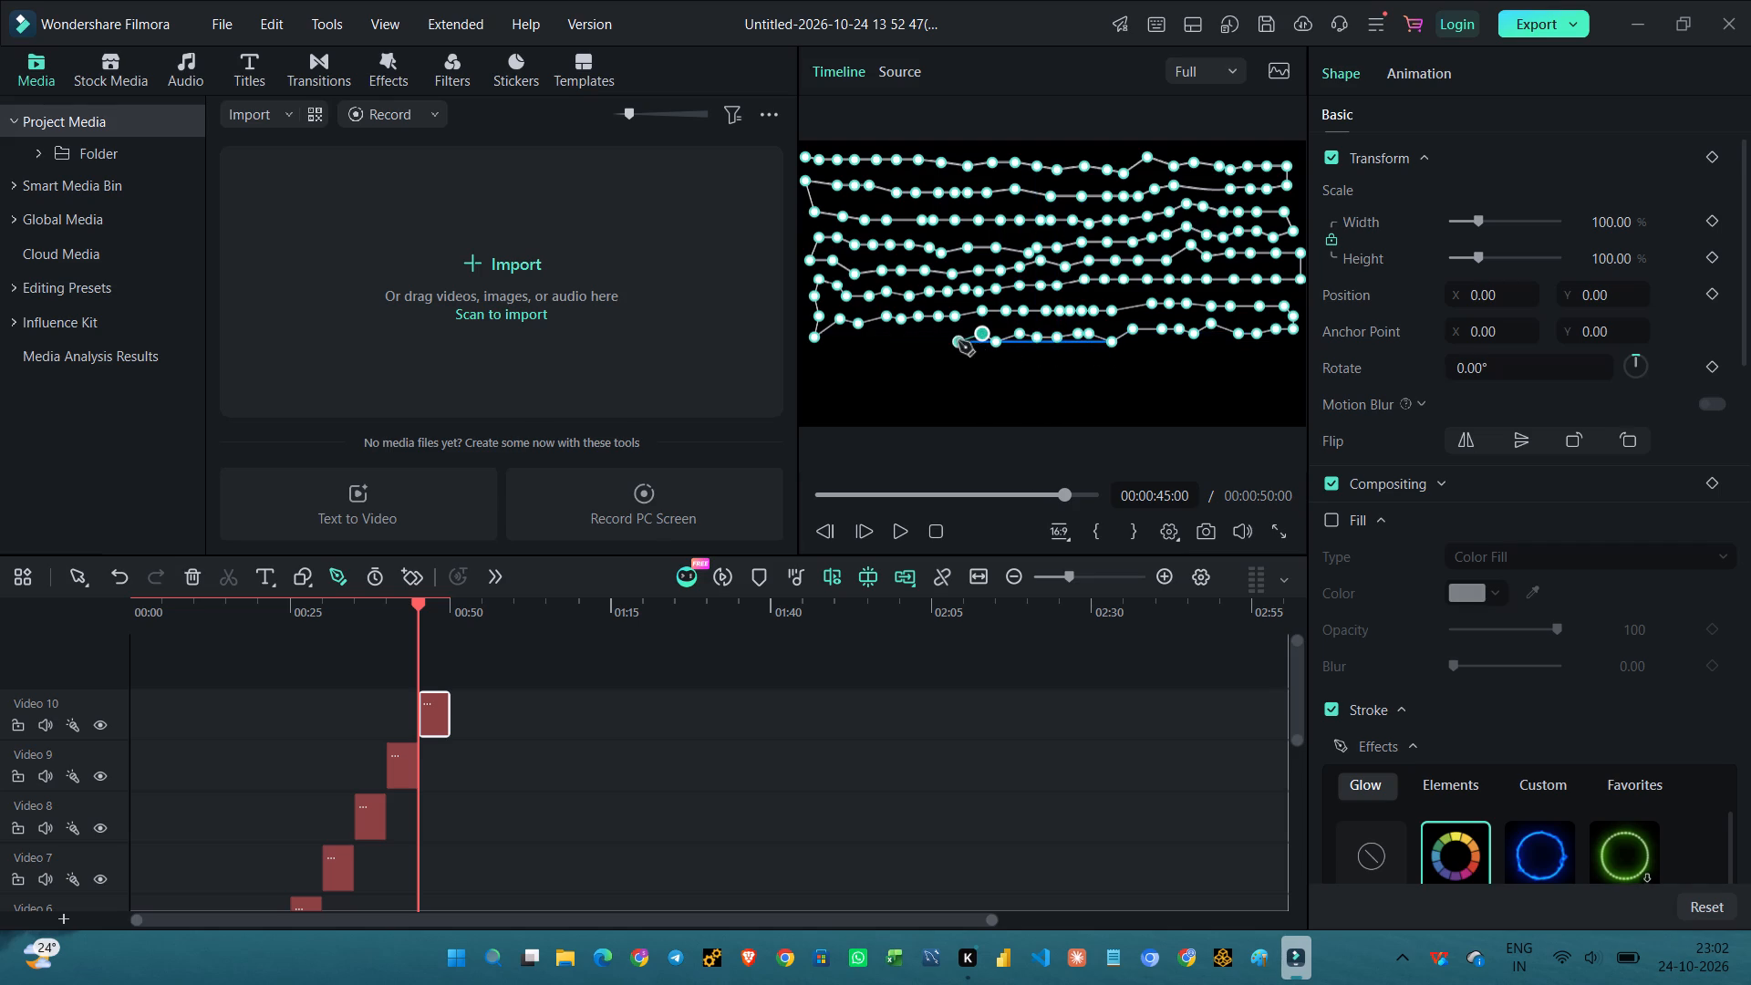
click(958, 341)
click(951, 339)
click(930, 342)
click(907, 334)
click(893, 348)
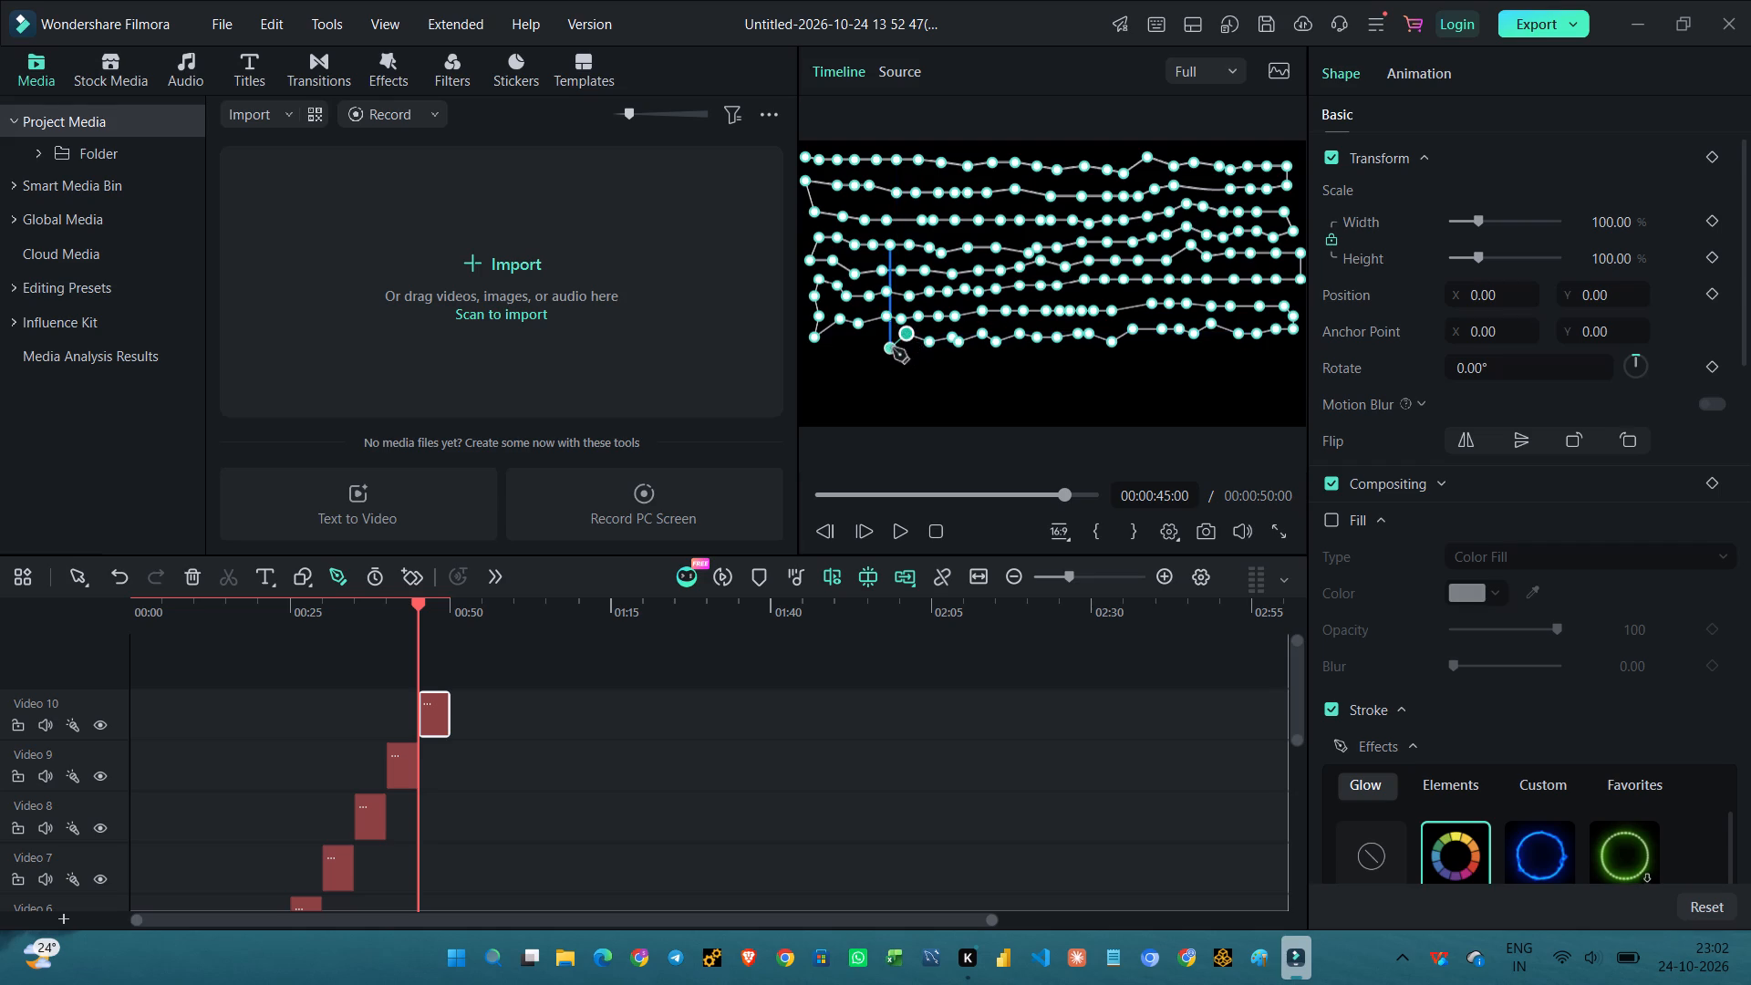
click(881, 344)
click(859, 350)
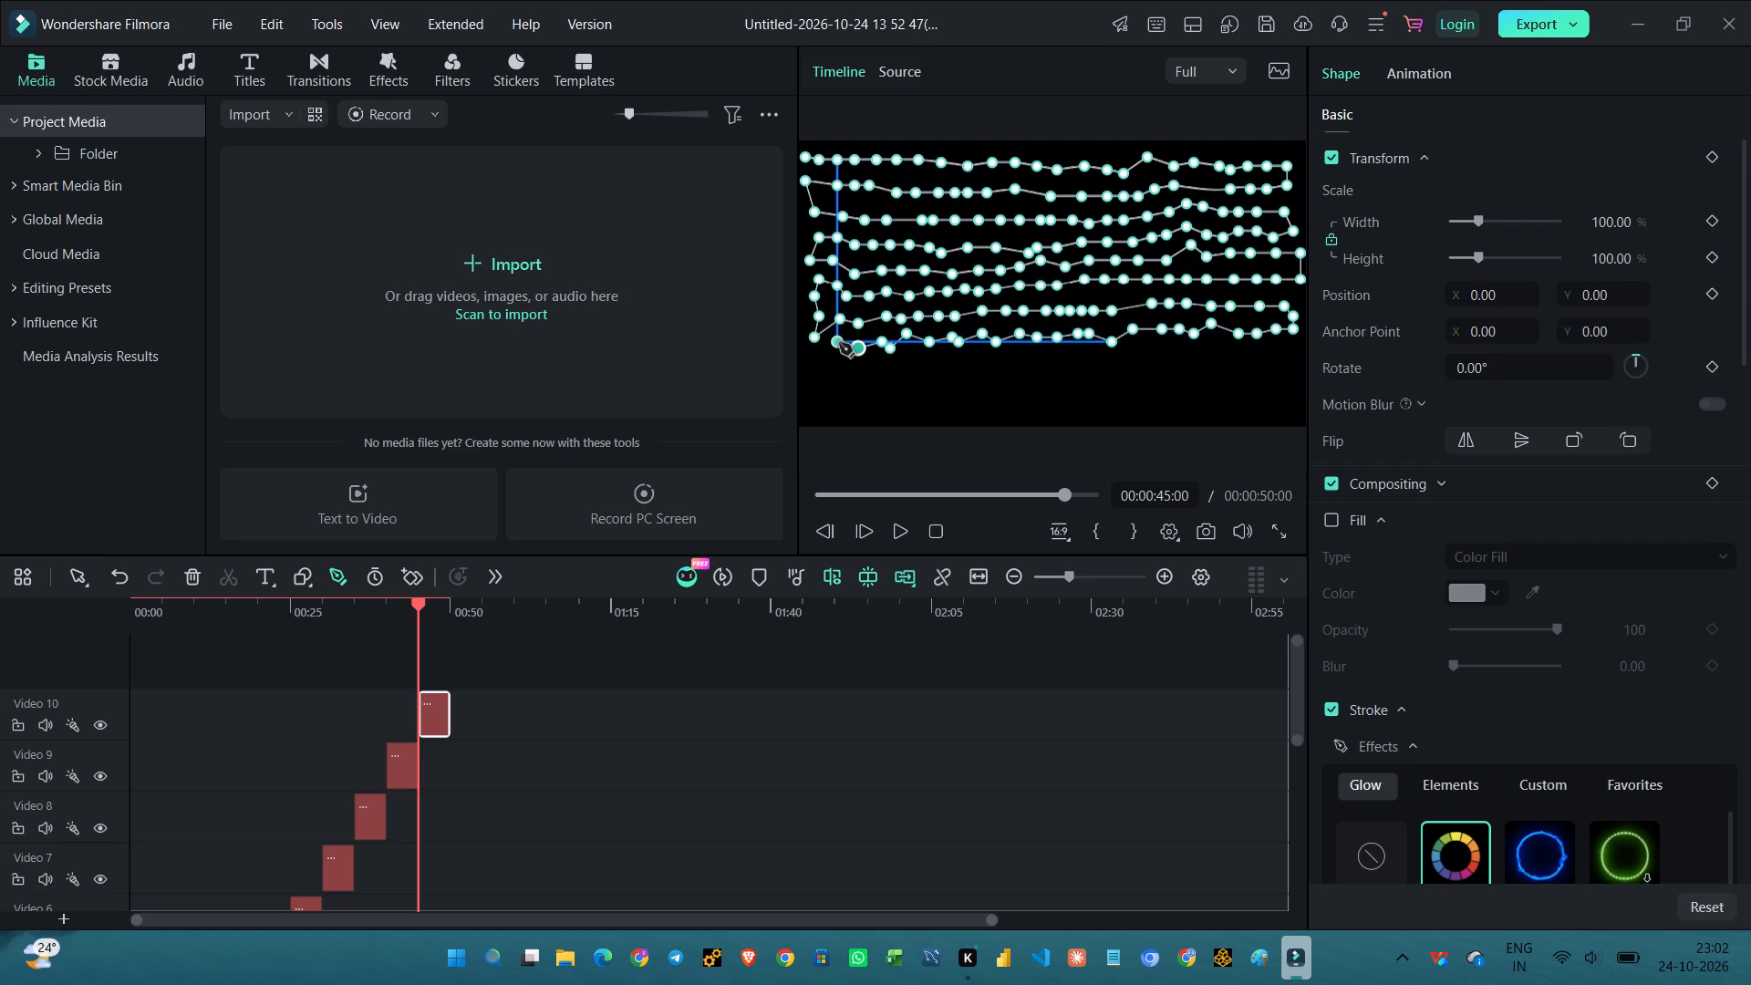
click(839, 343)
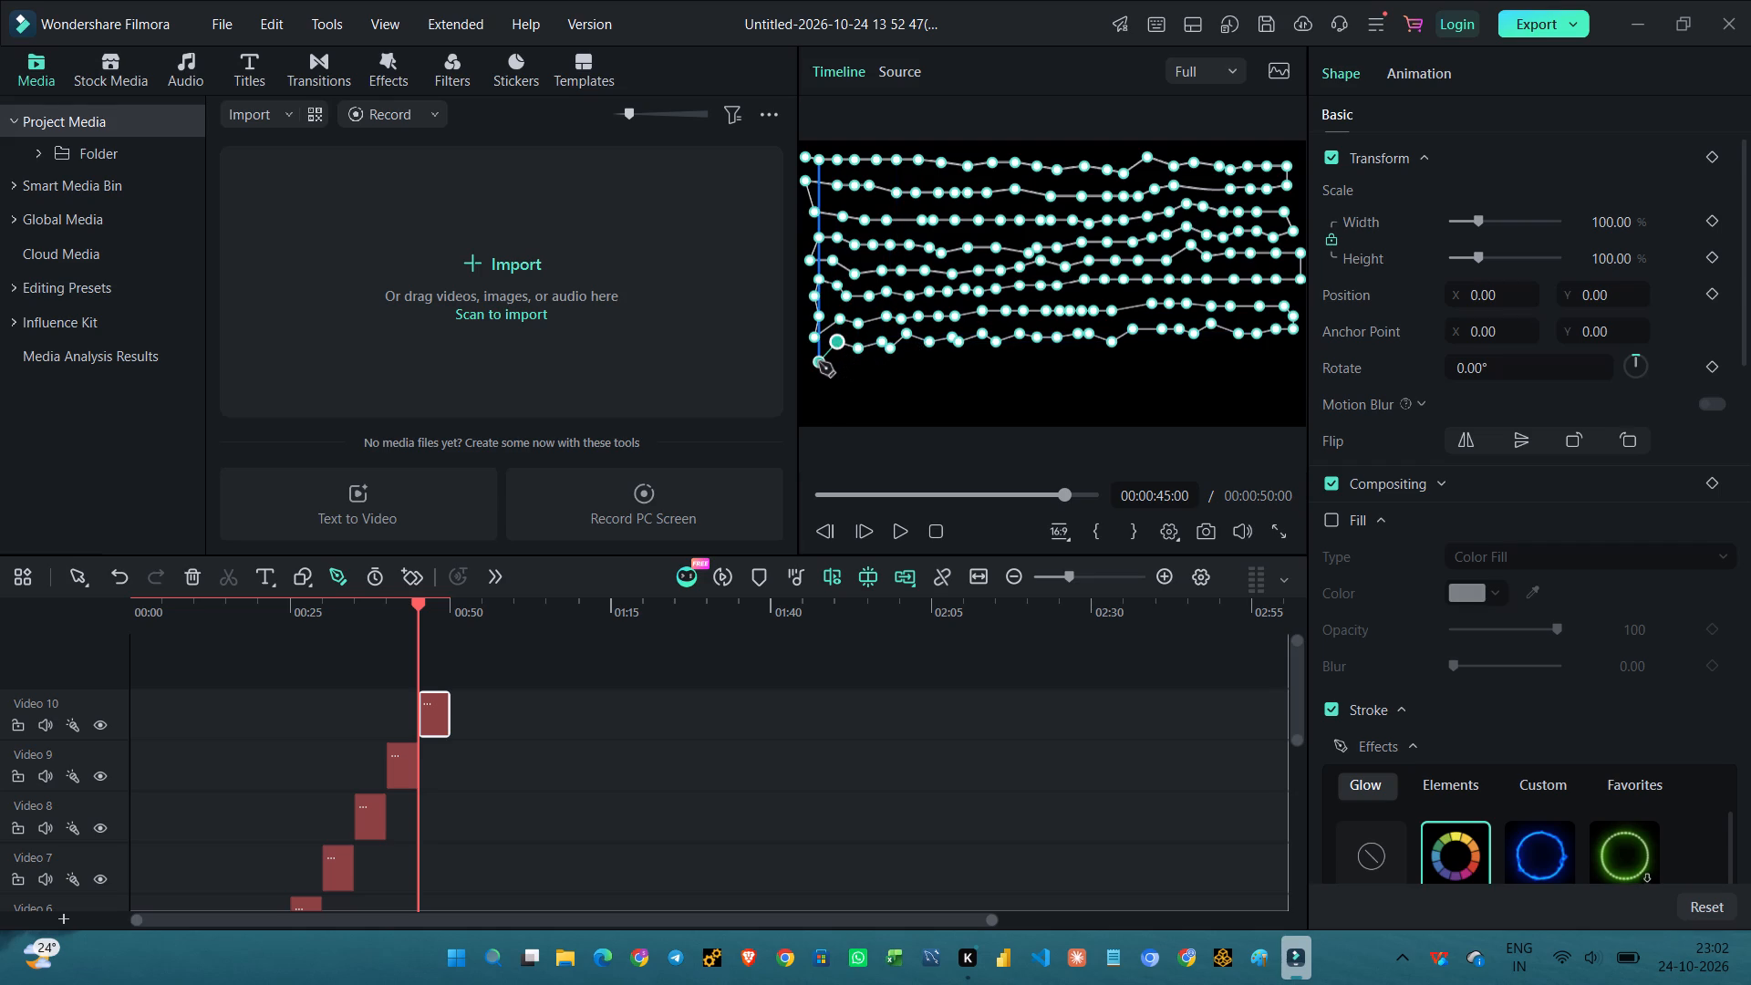
Run the tenth path down along the left edge and draw its nearly level ninth row rightward to the centre.
click(819, 362)
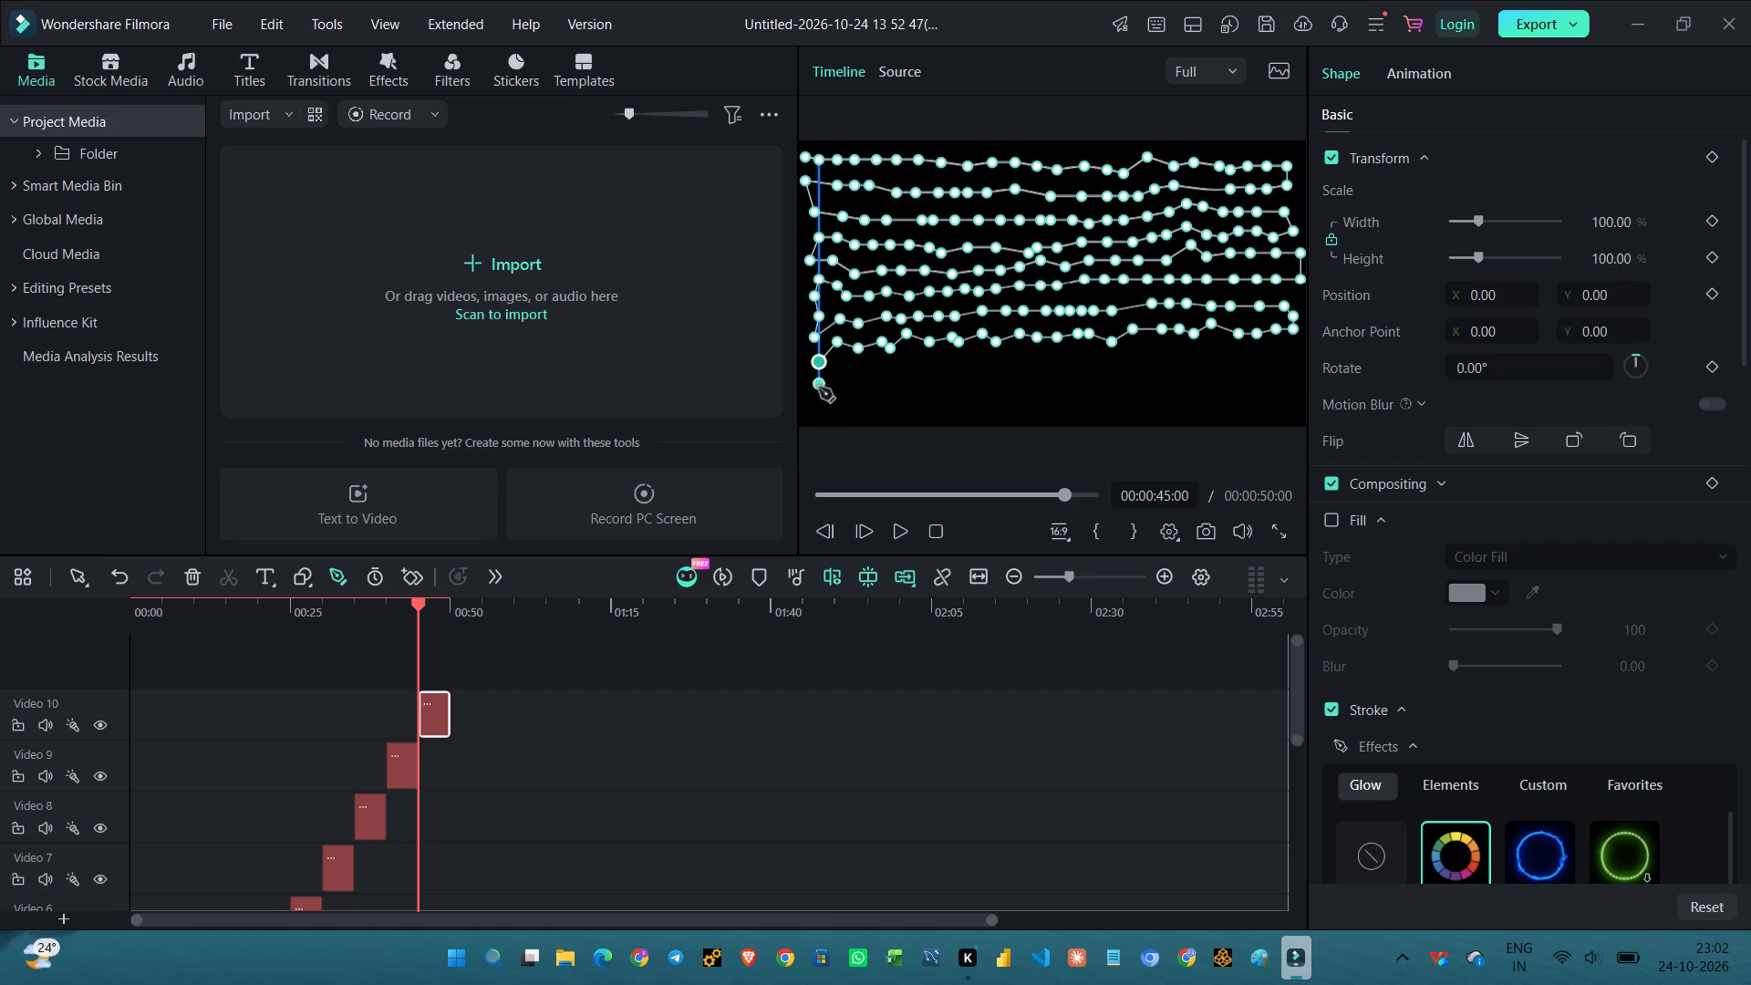
click(817, 390)
click(833, 370)
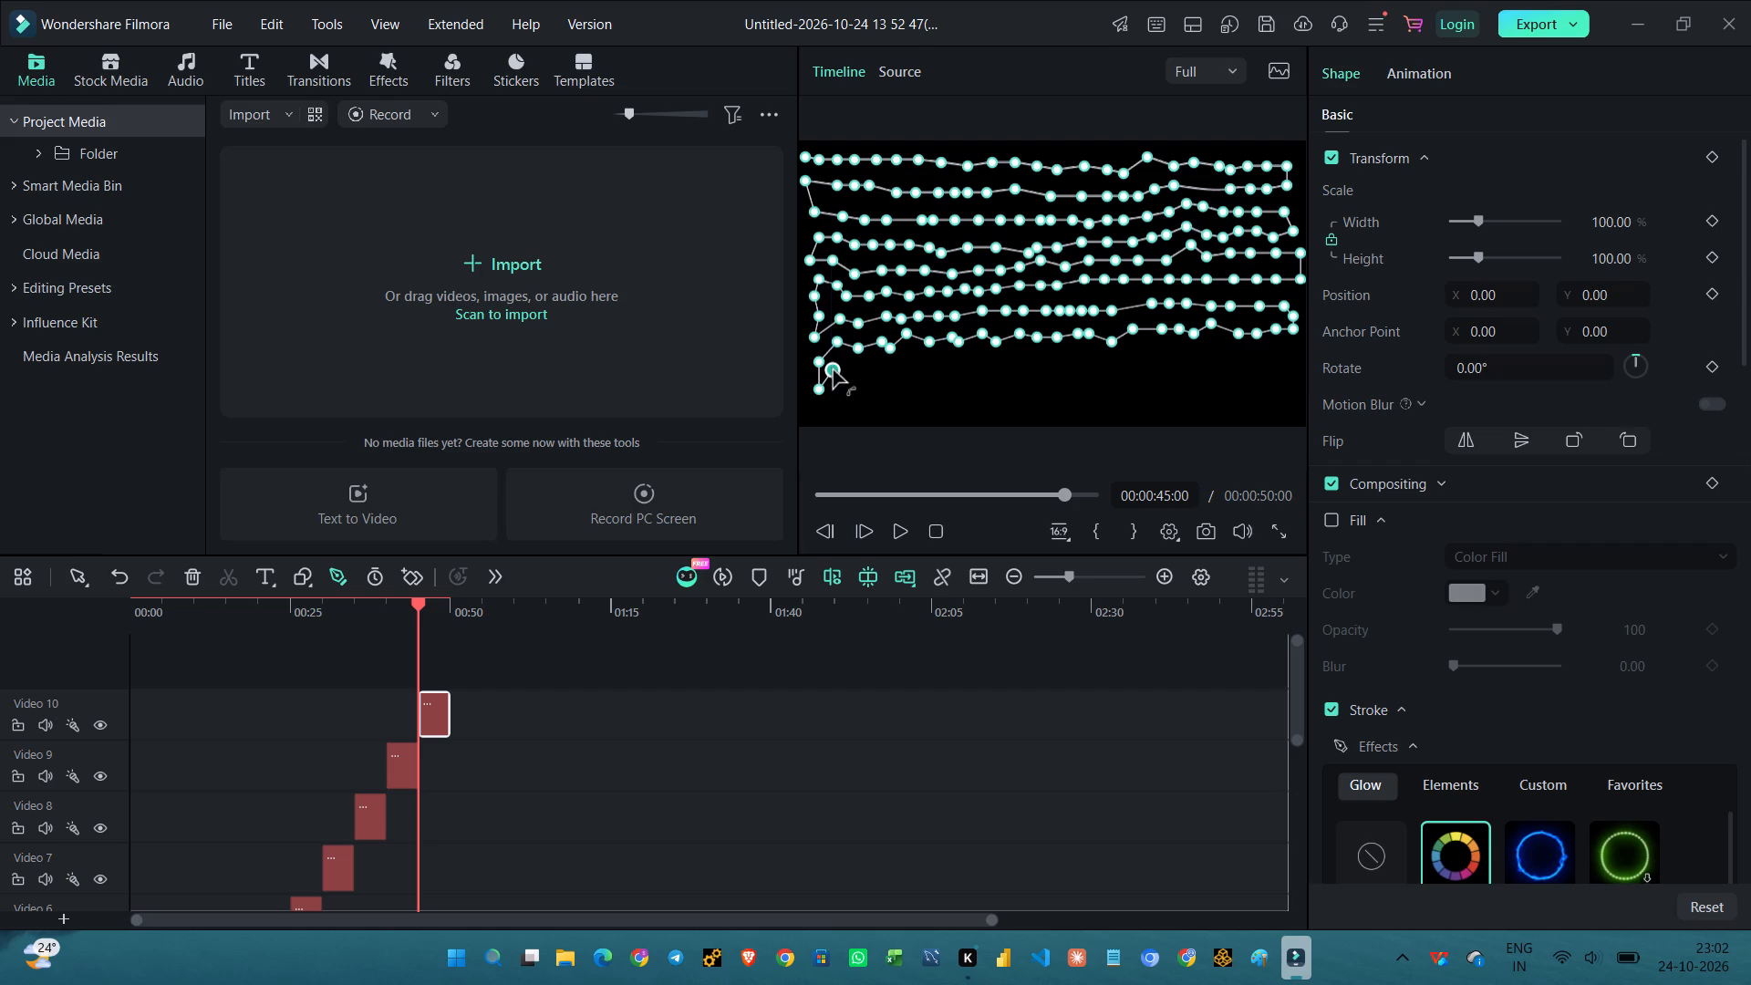
click(853, 371)
click(875, 372)
click(899, 372)
click(920, 372)
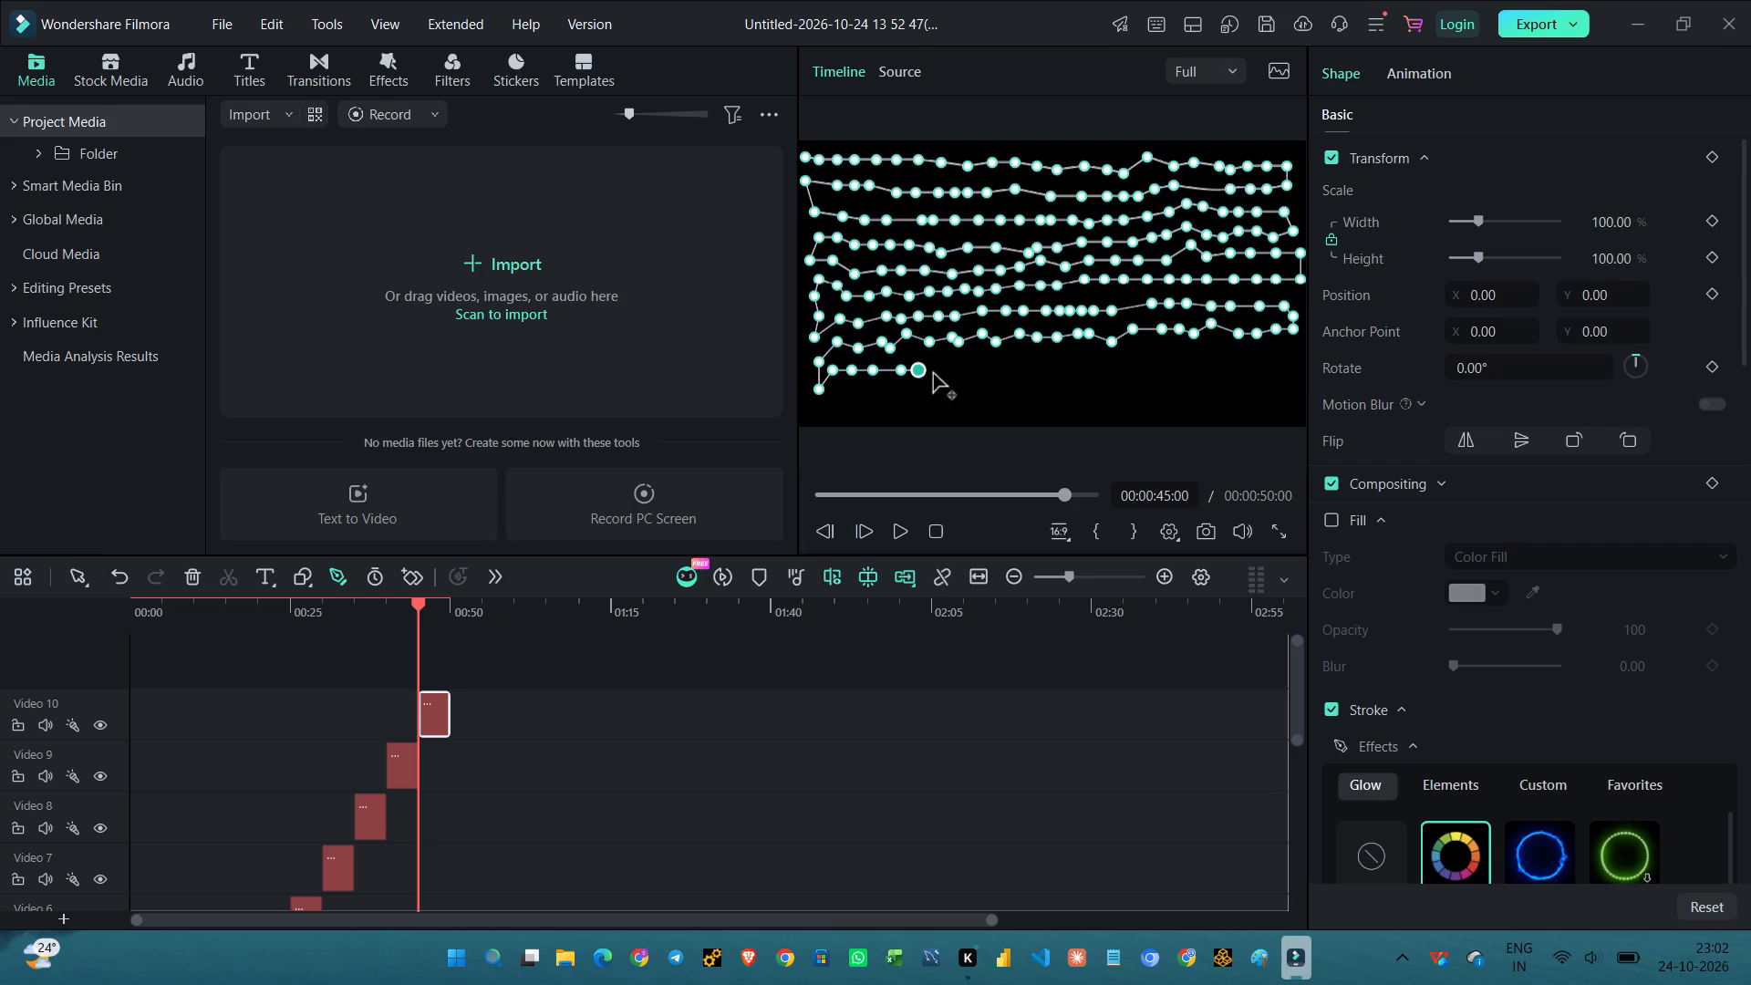
click(943, 374)
click(963, 372)
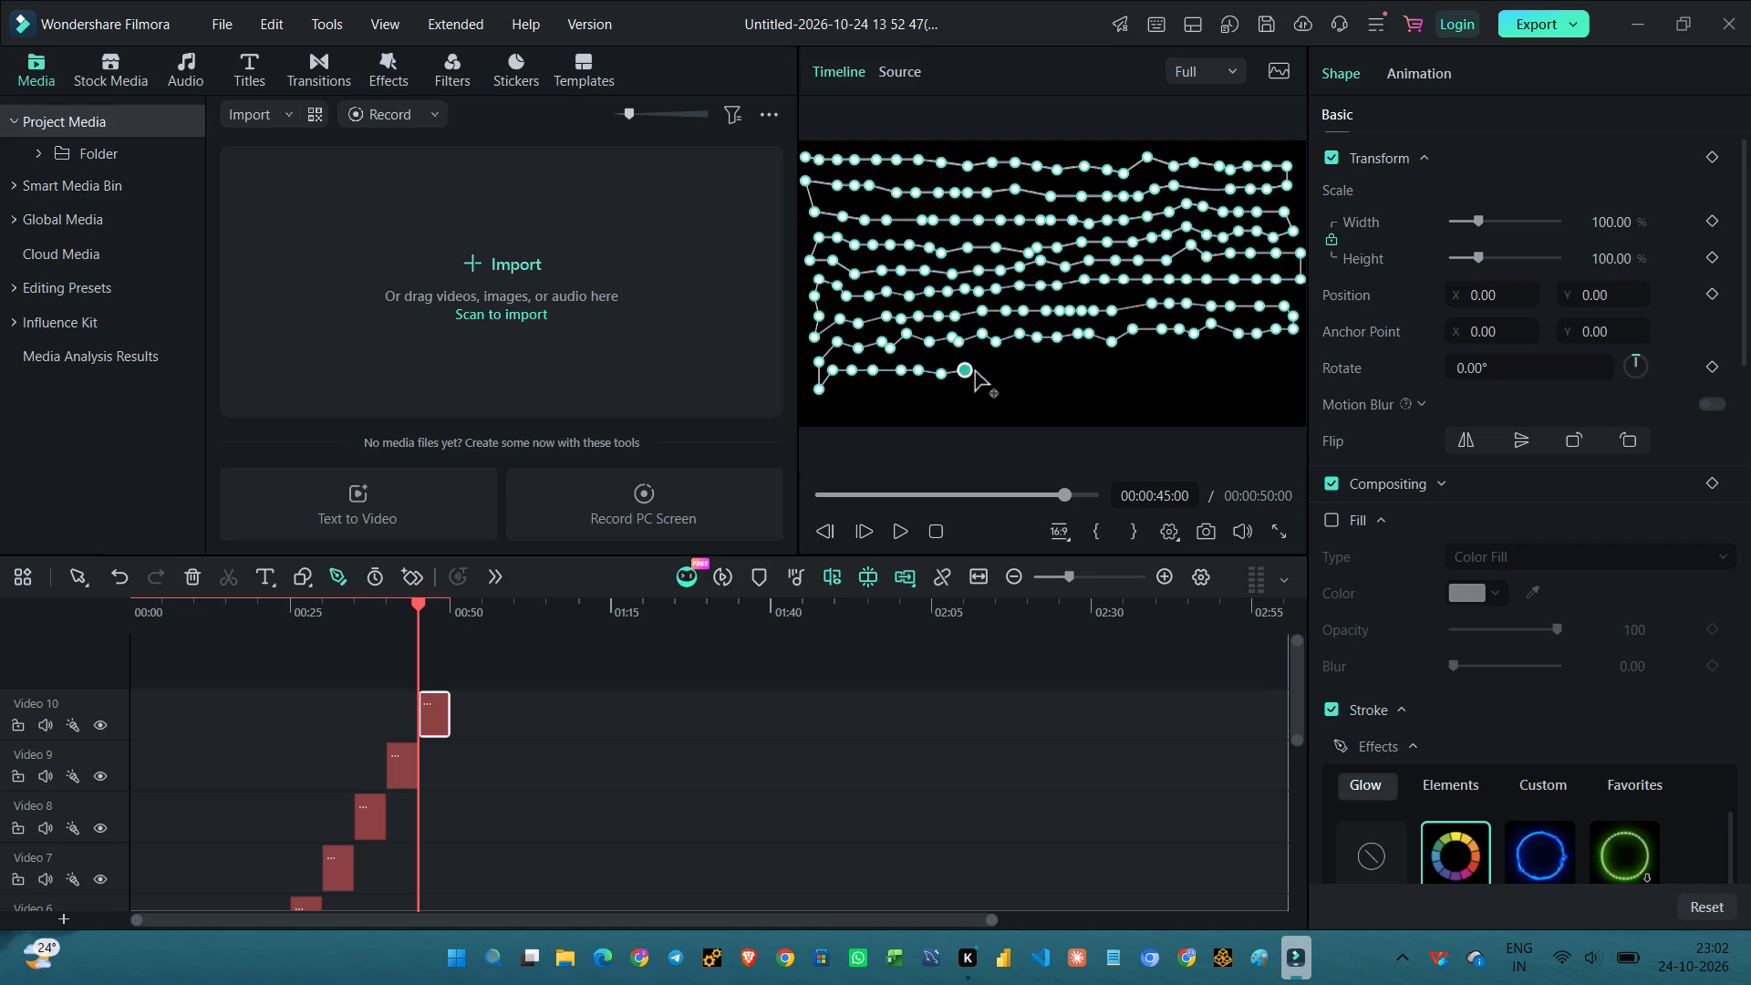
click(983, 369)
click(1005, 368)
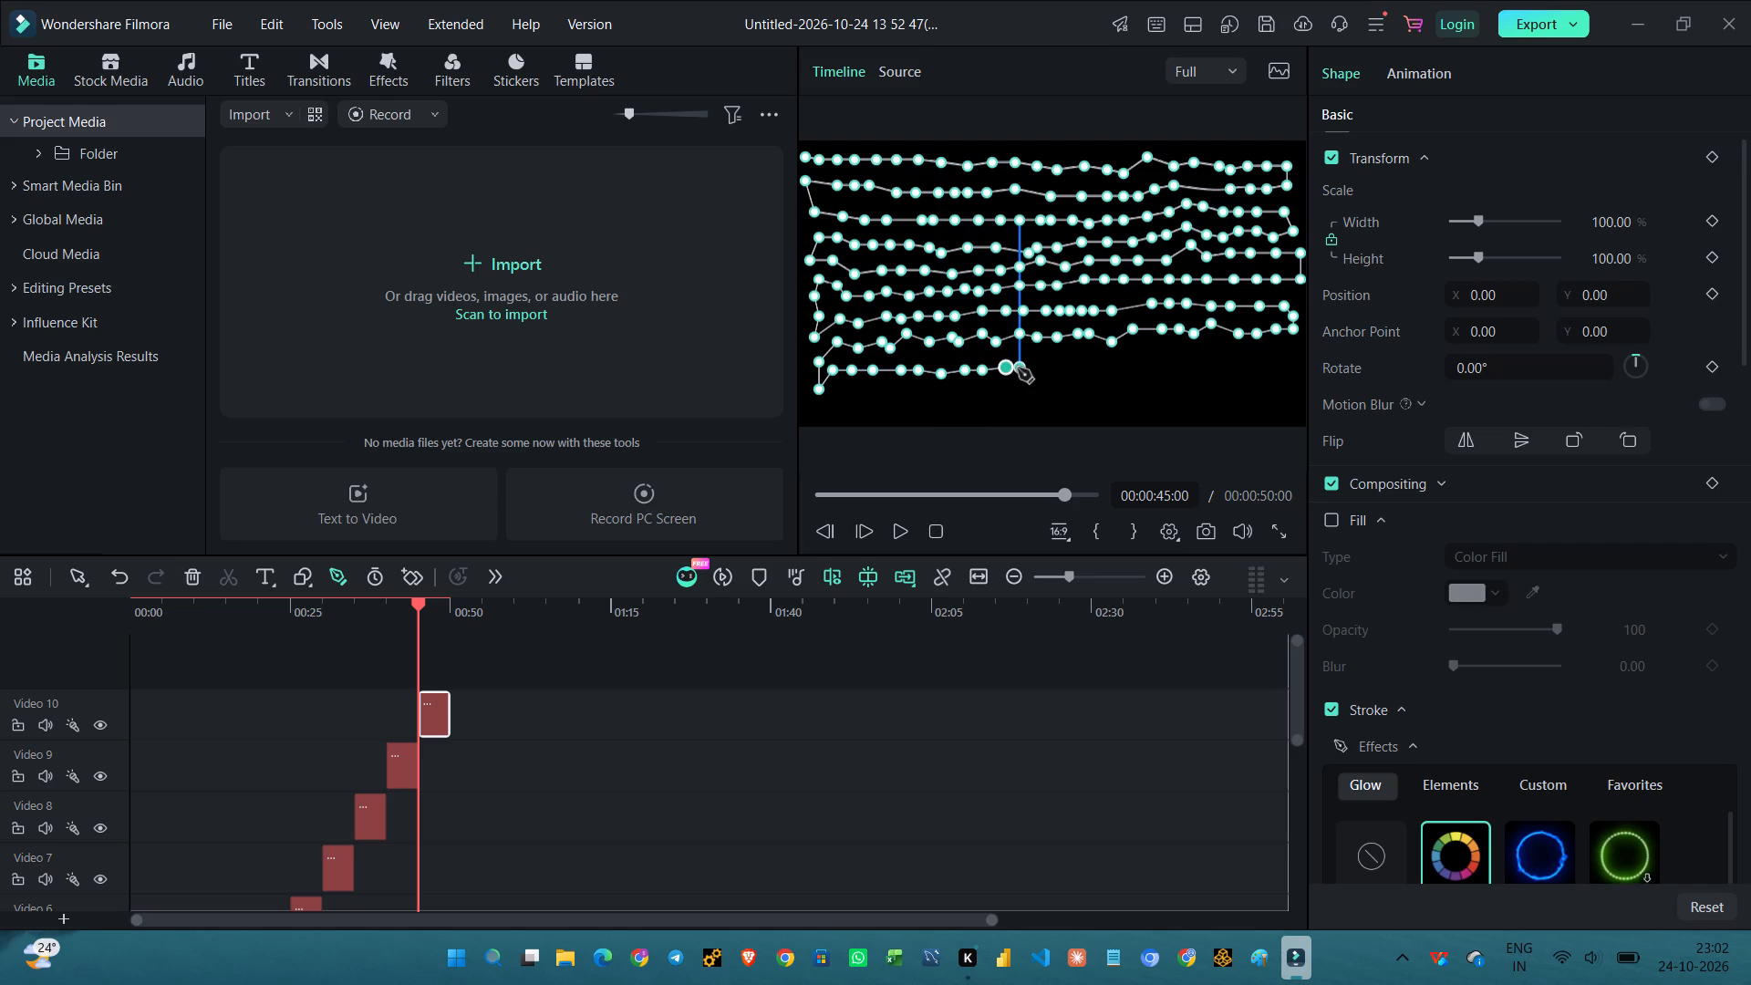
click(1018, 368)
drag(1032, 368, 1054, 366)
click(1054, 366)
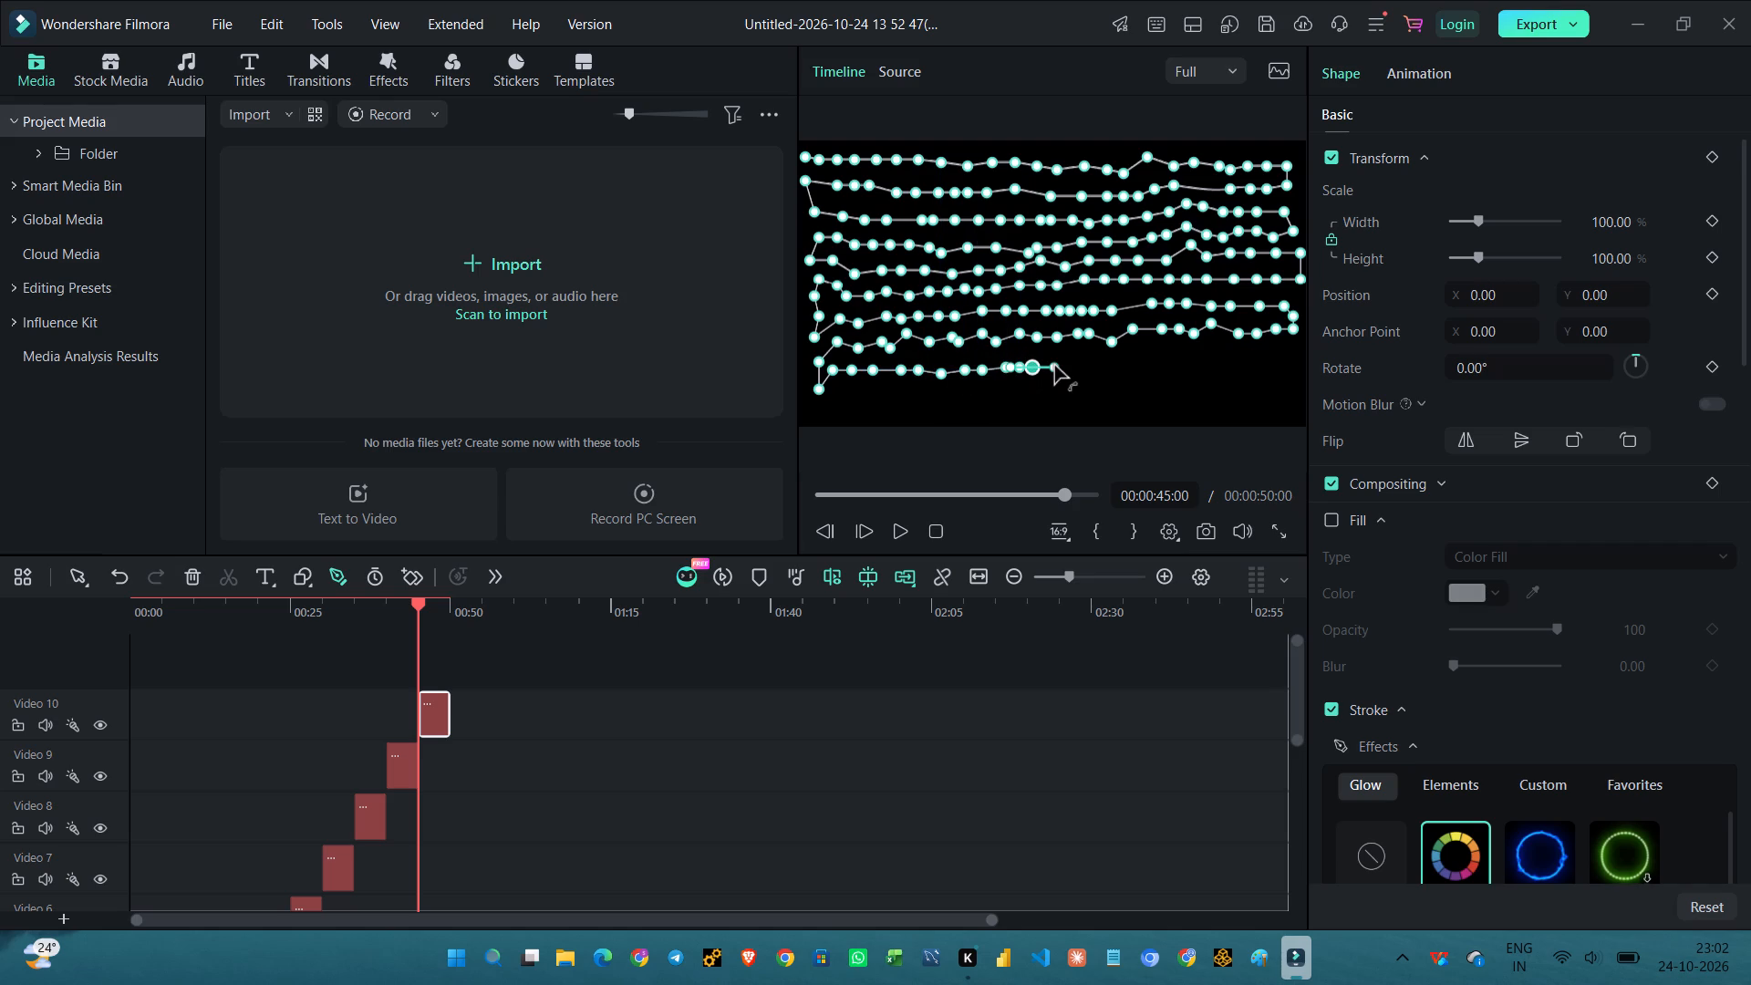
click(1054, 366)
Continue the tenth path's ninth row rightward from the centre in small zigzags, ending with a curved point at the frame's right edge.
click(1060, 365)
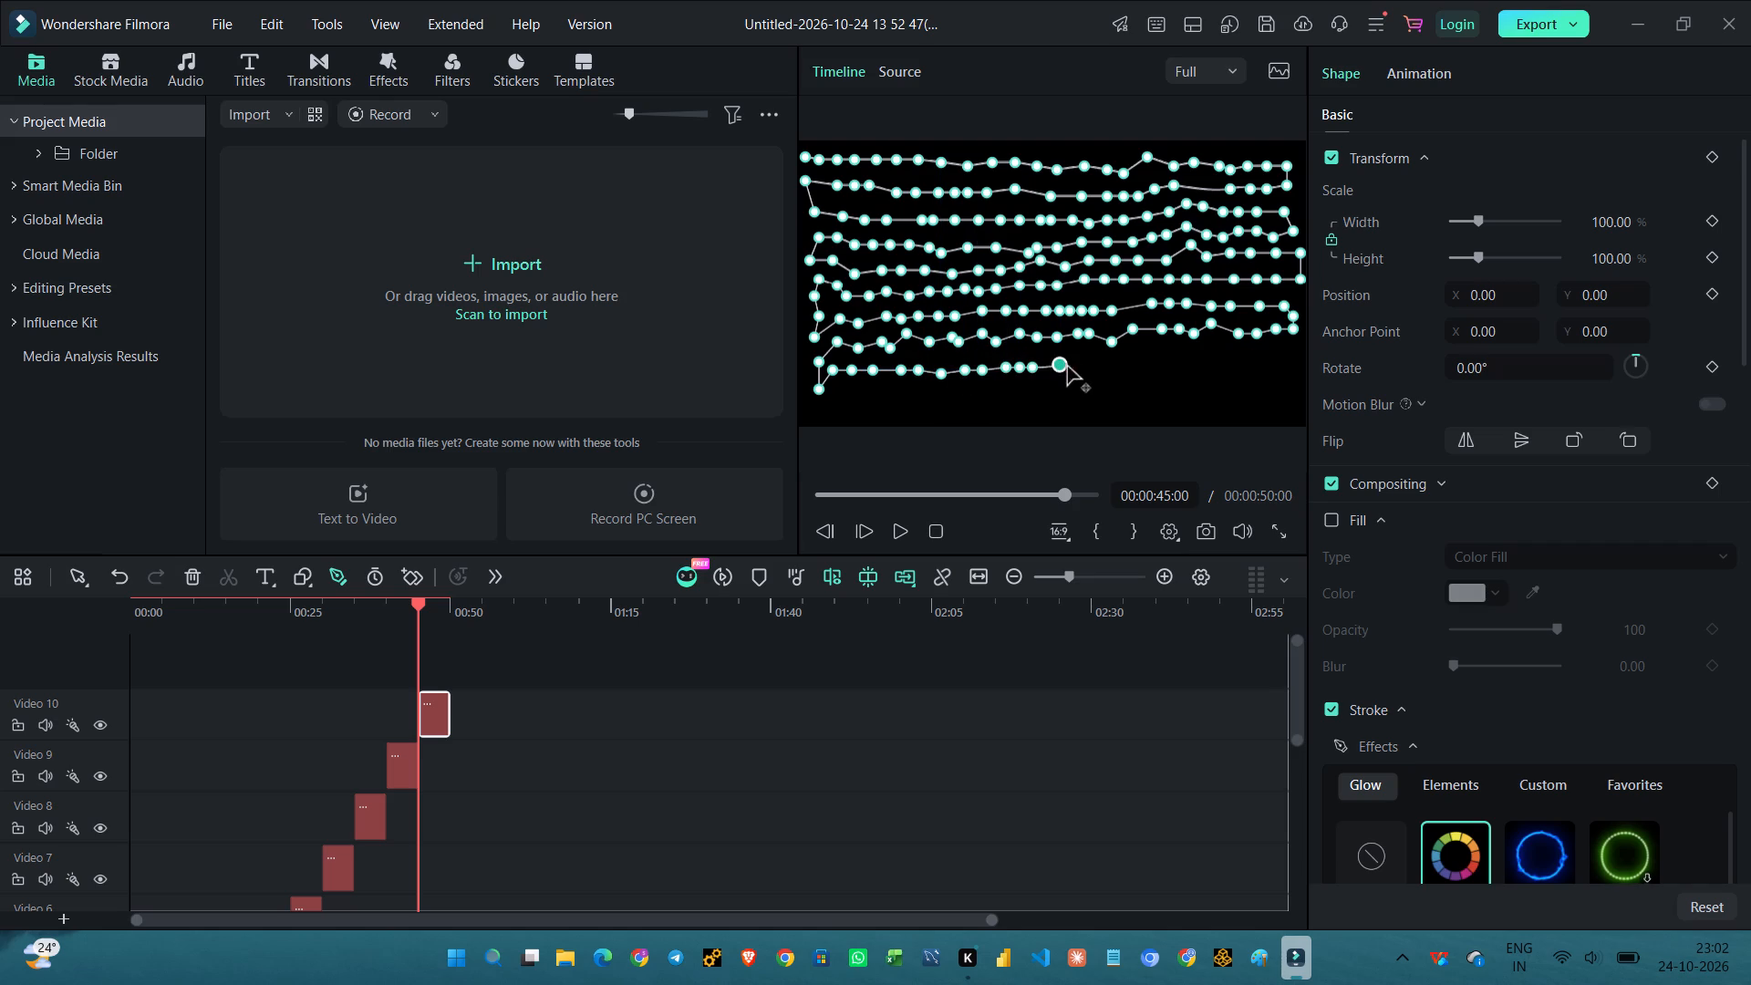
click(1069, 367)
click(1088, 362)
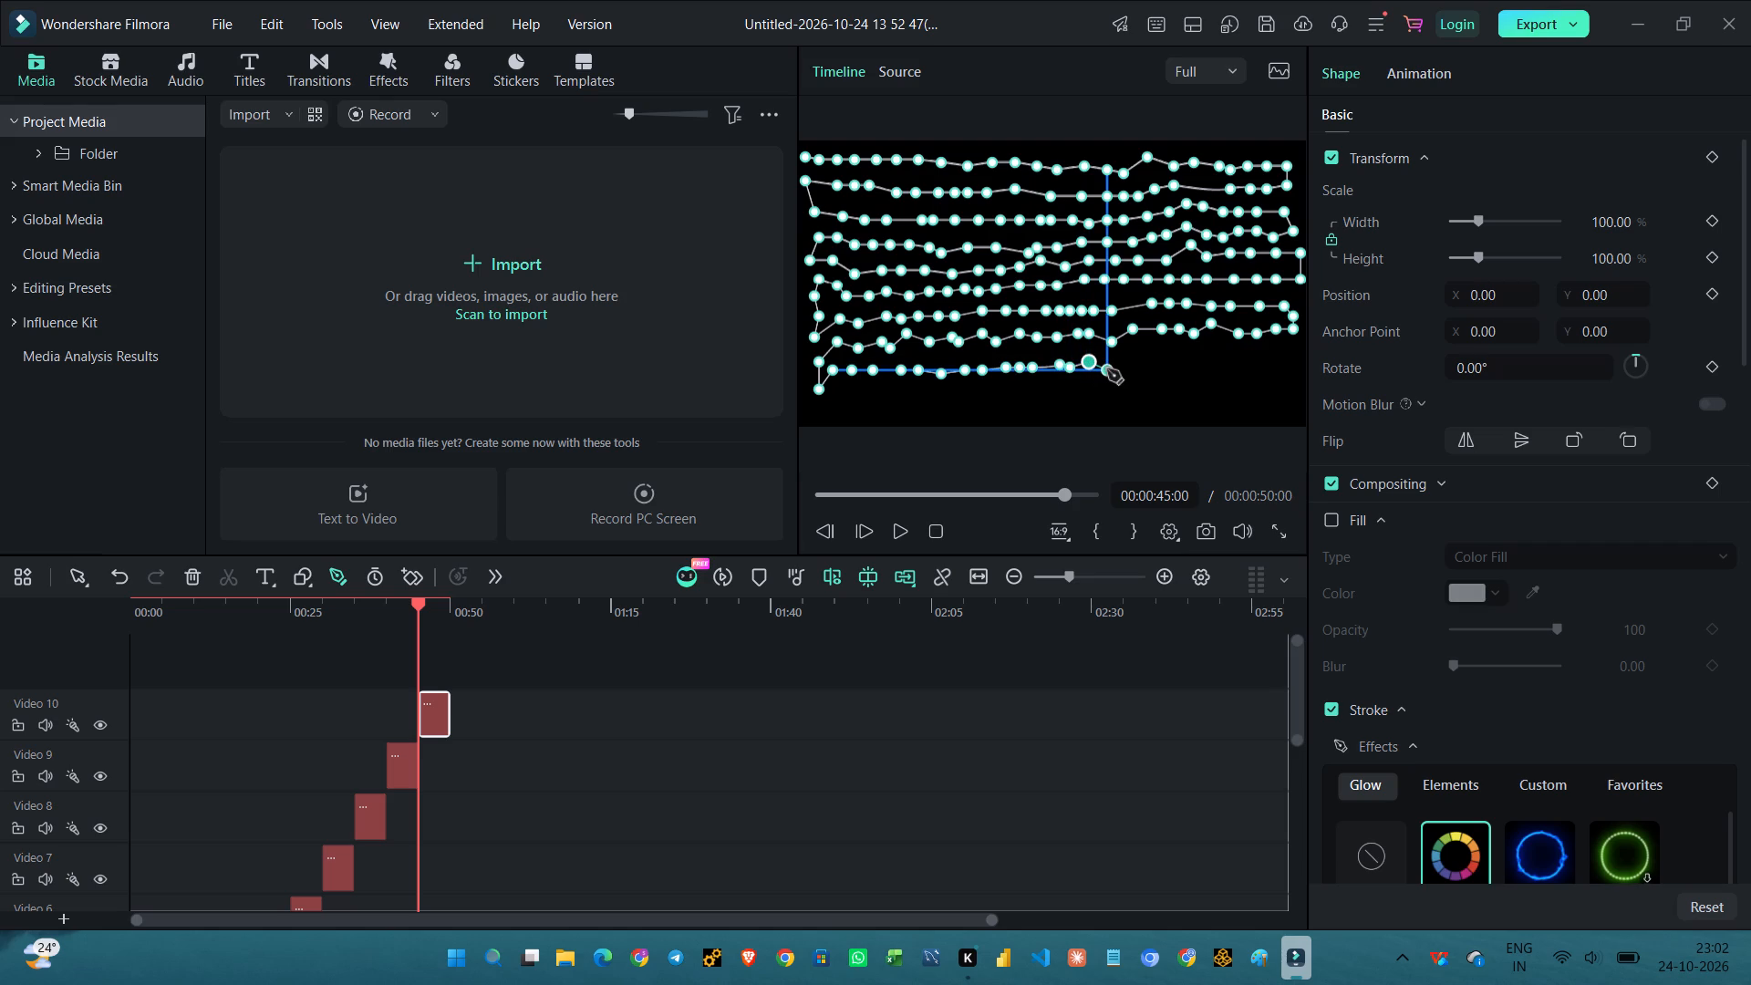
click(1107, 369)
click(1124, 361)
click(1149, 359)
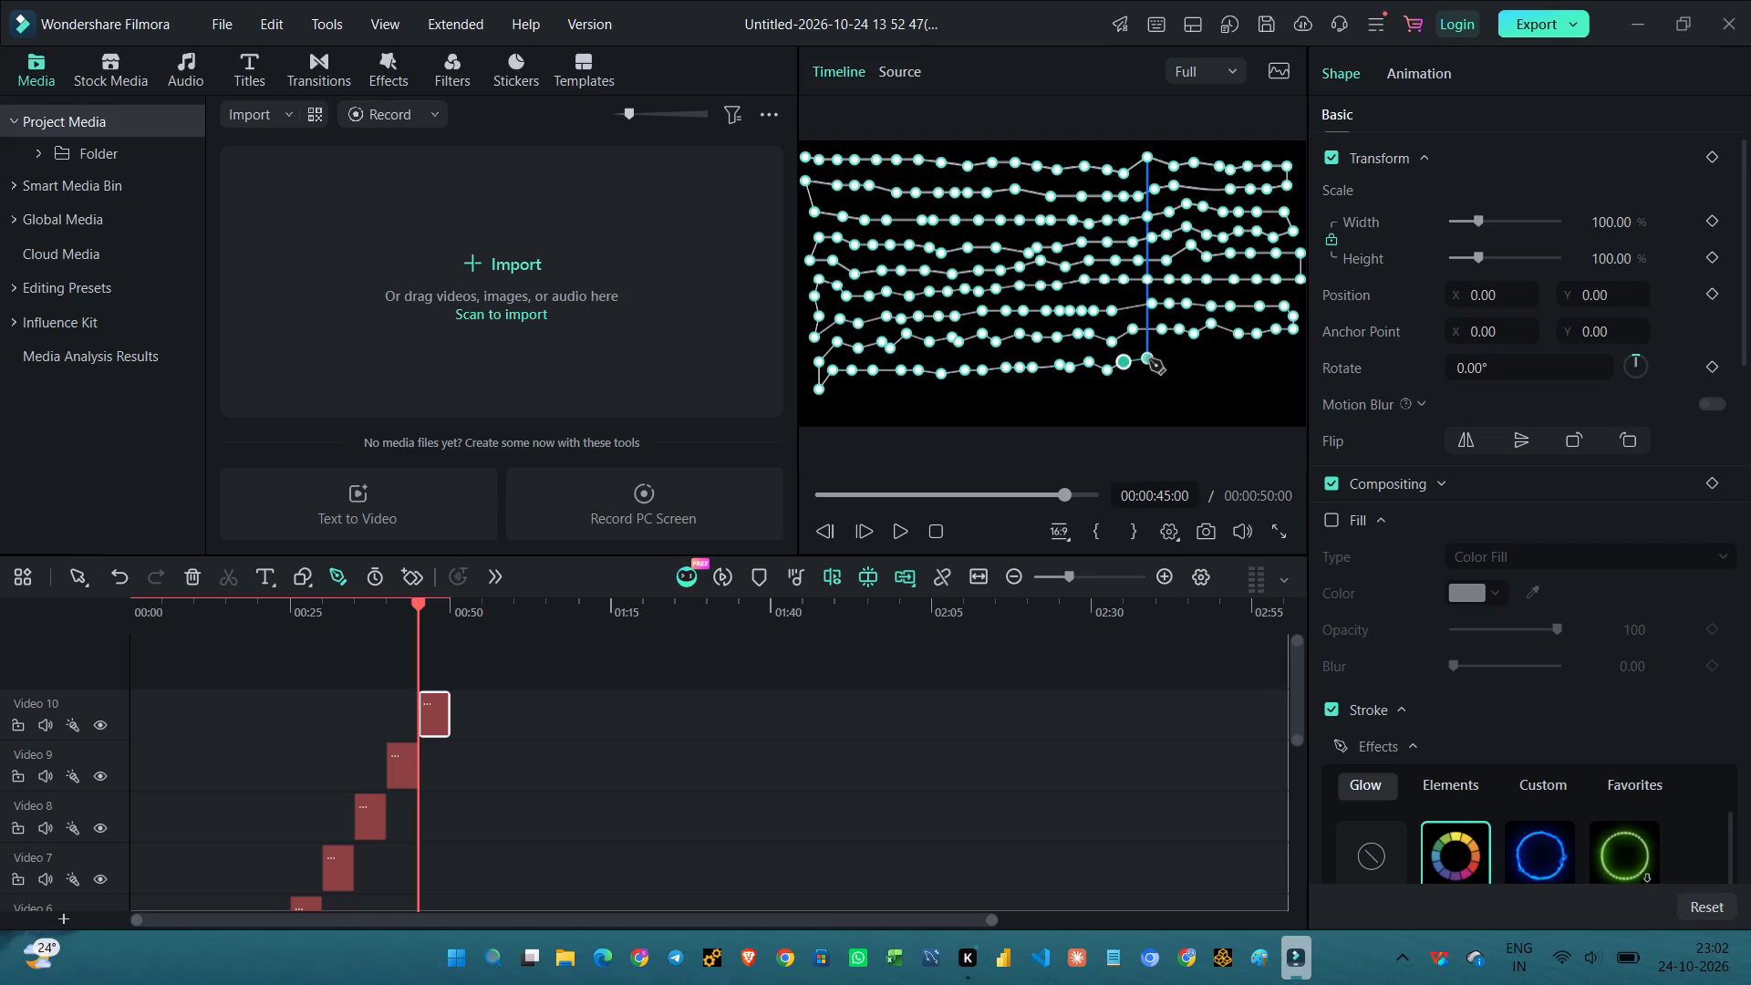
click(1174, 367)
click(1197, 361)
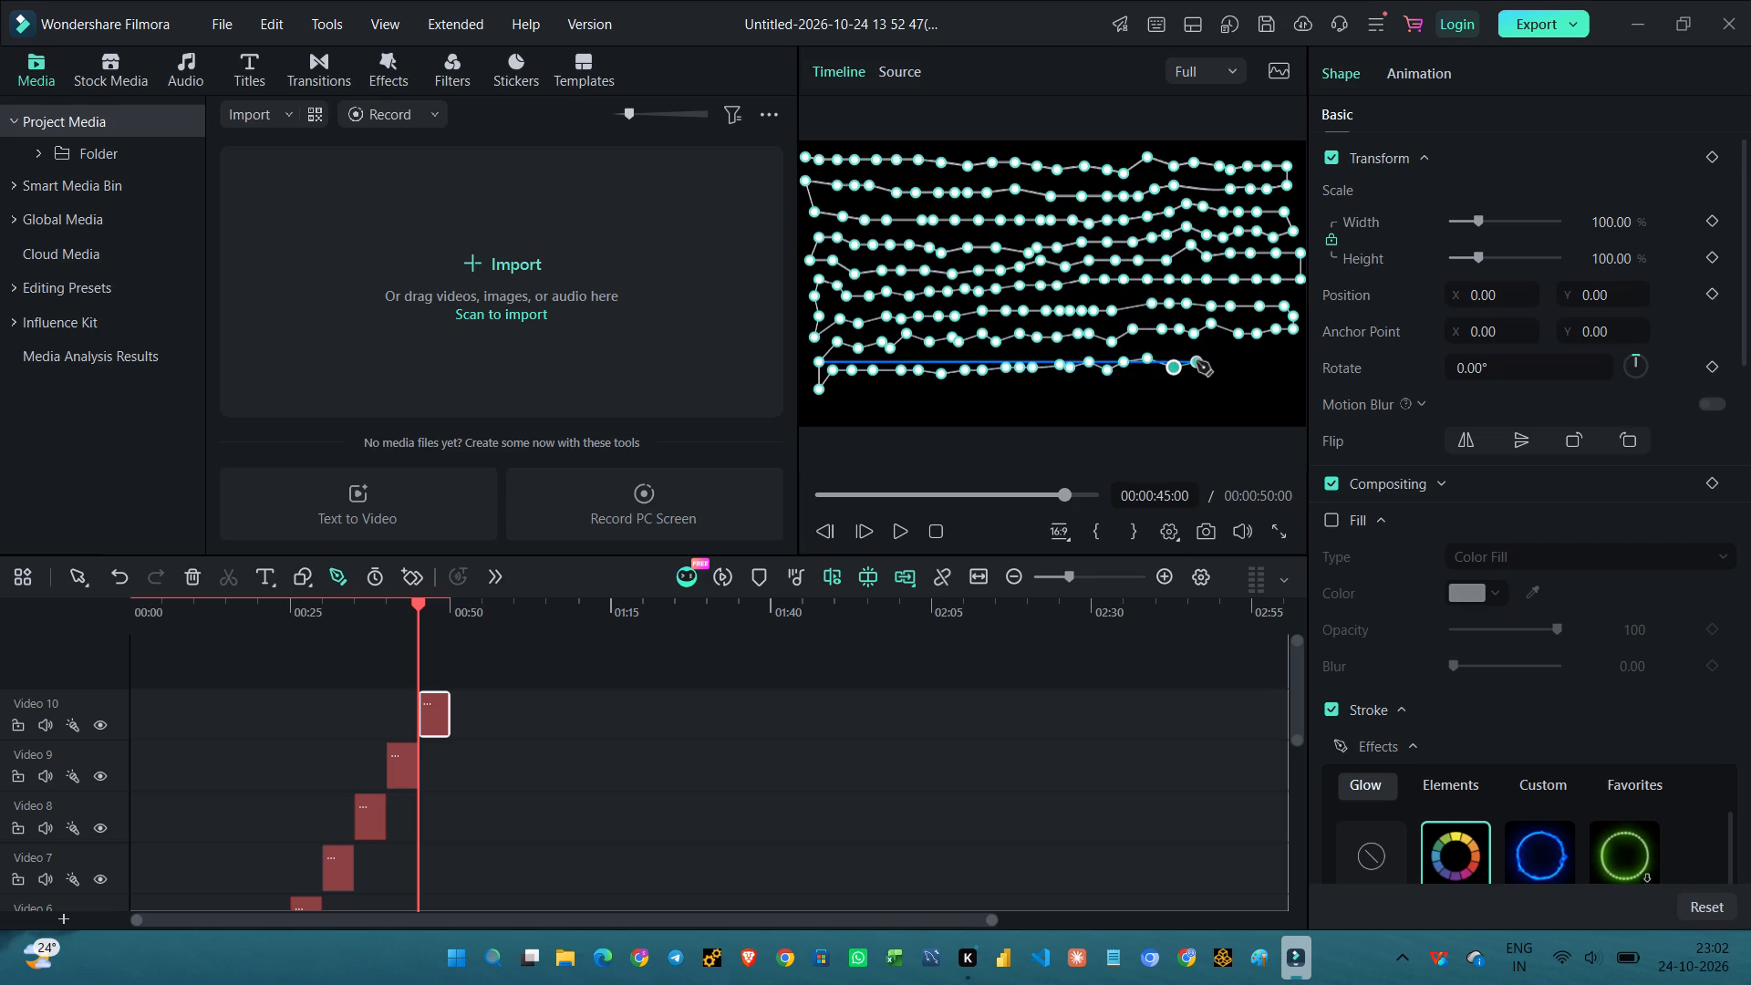
click(1211, 365)
click(1248, 355)
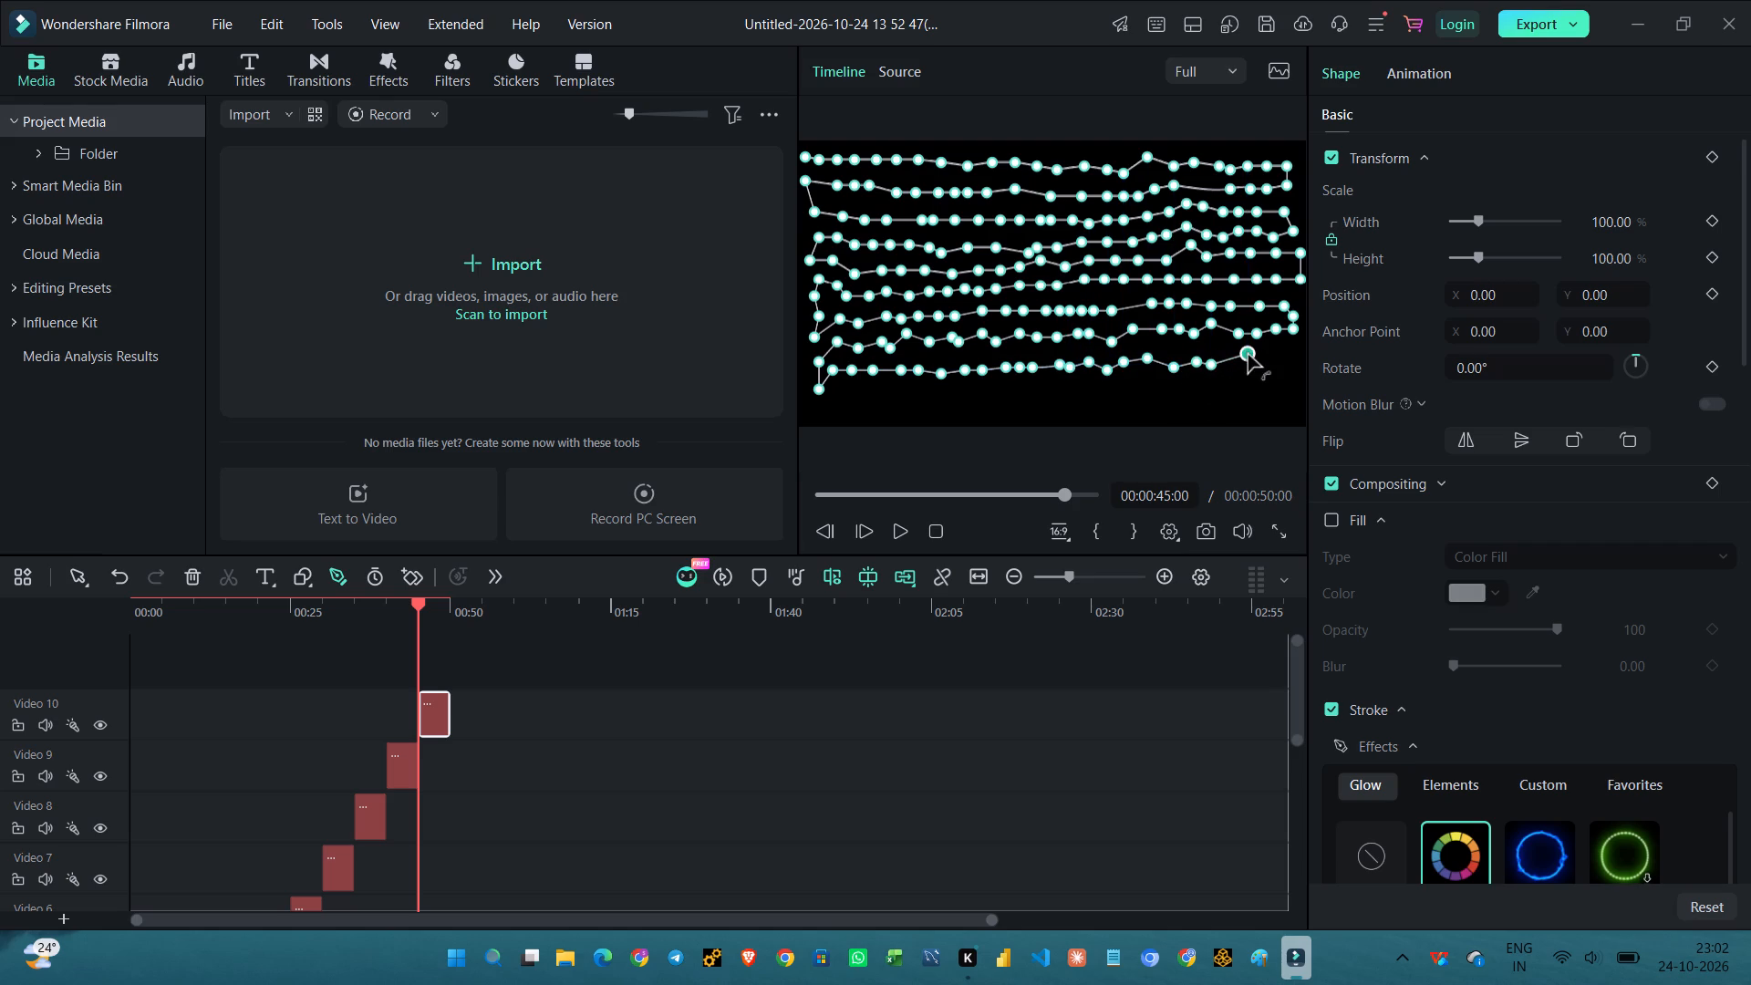
click(1254, 369)
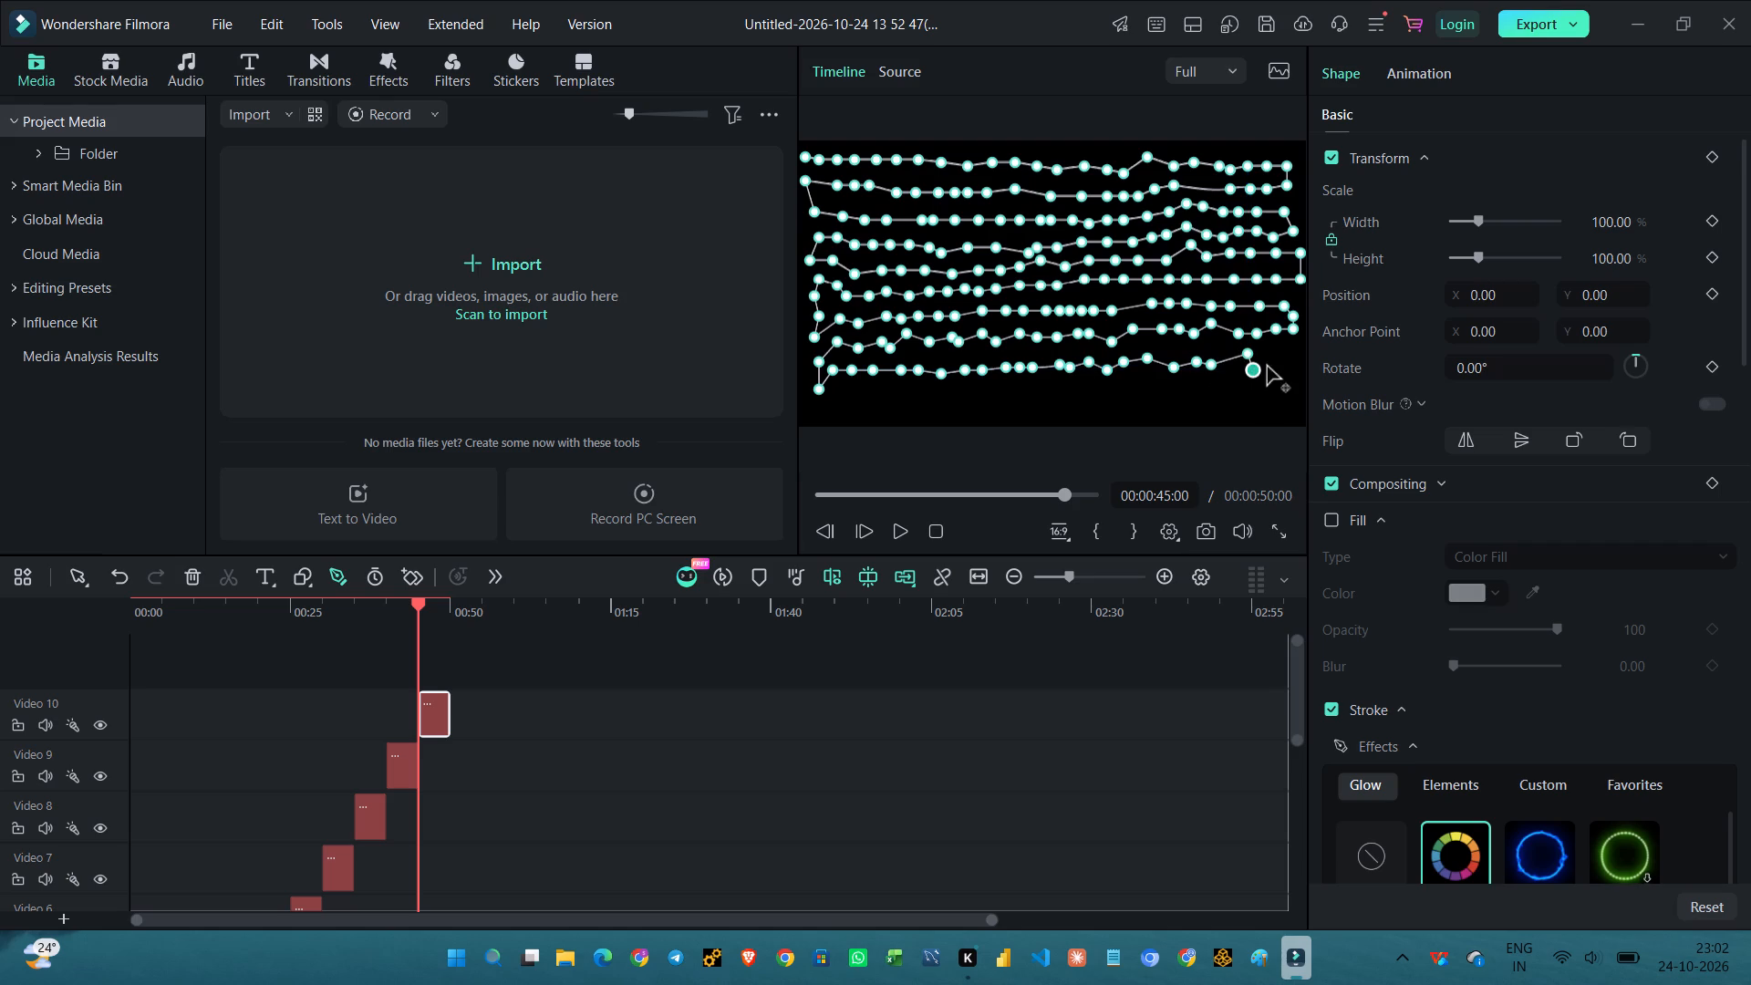
click(1274, 365)
drag(1299, 352, 1298, 368)
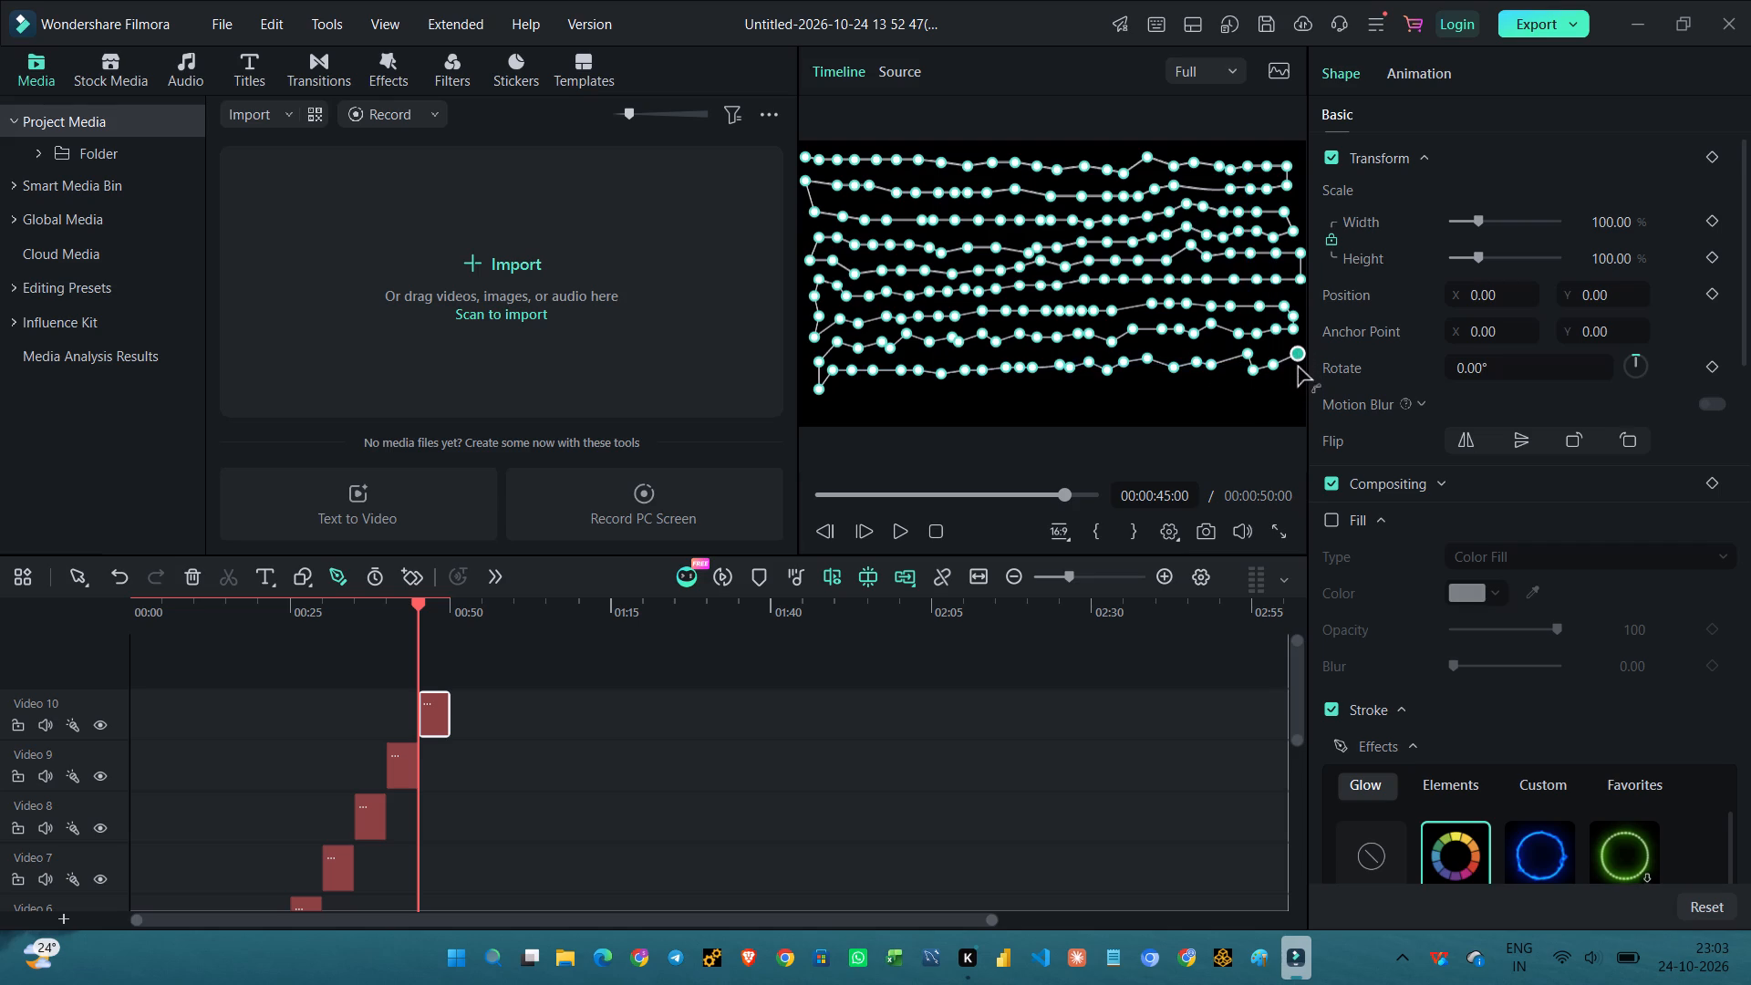
drag(1298, 368, 1292, 378)
click(1292, 378)
Curve the tenth path down from the frame's right edge and draw its nearly level tenth row leftward to the centre.
click(1276, 388)
drag(1242, 398, 1232, 381)
click(1232, 381)
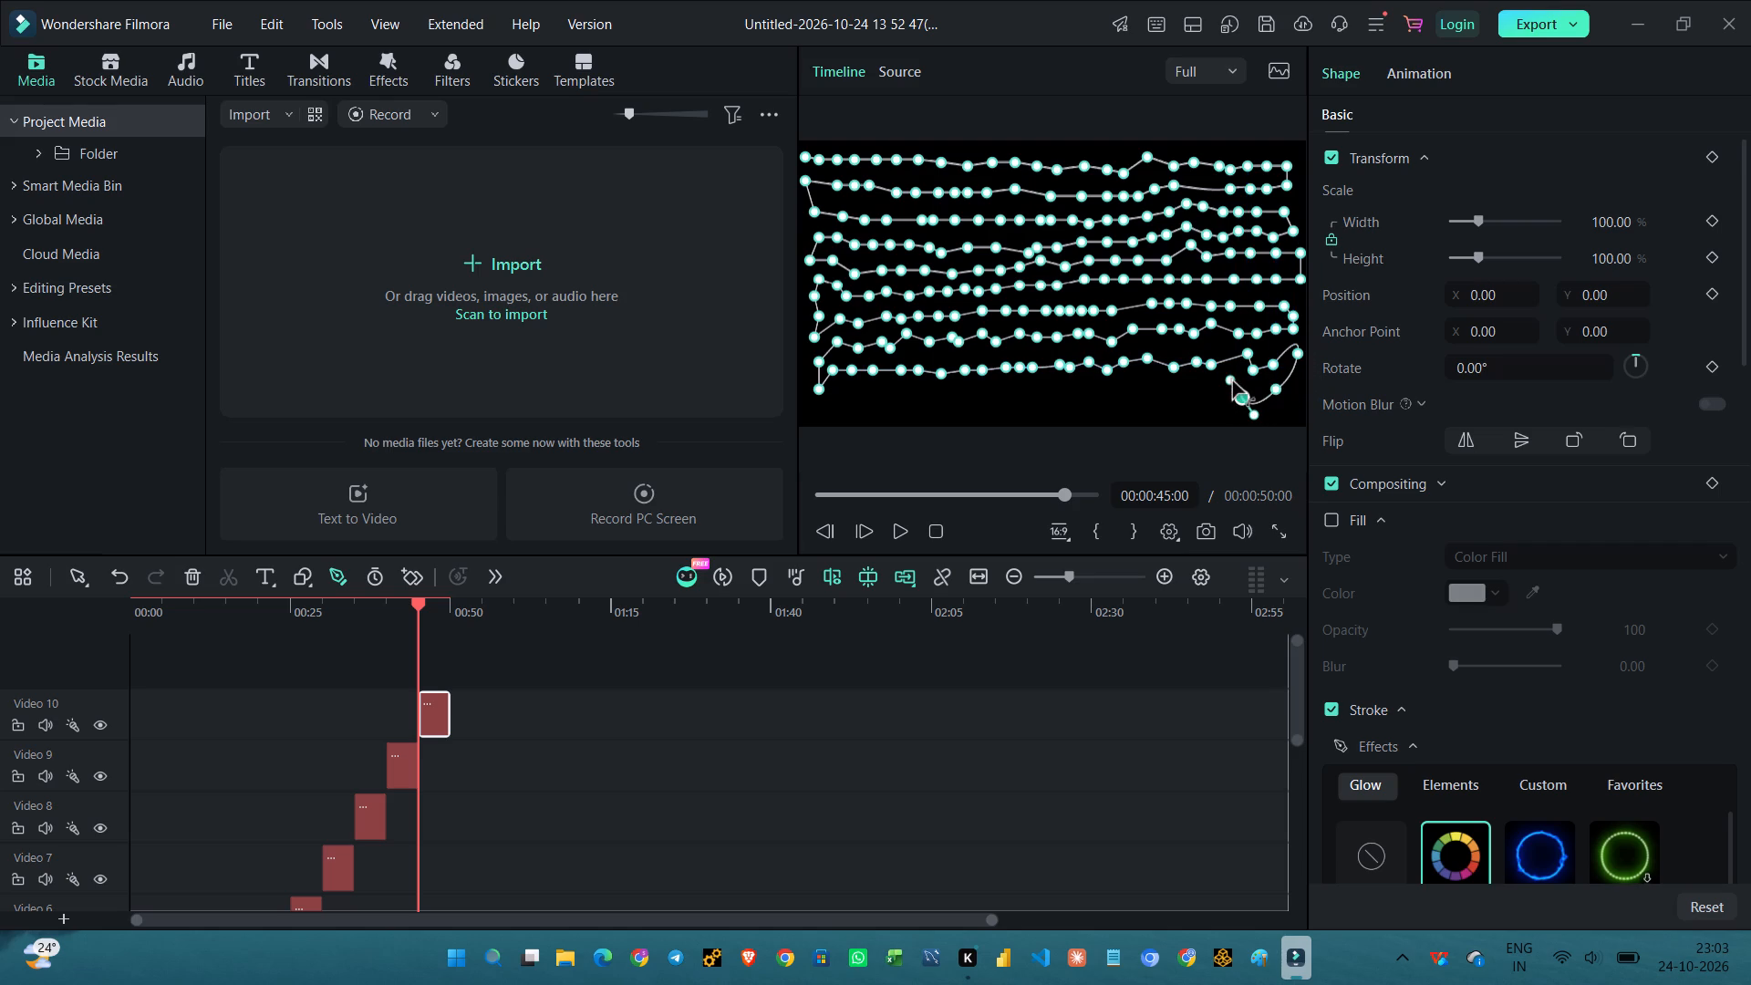
click(1212, 388)
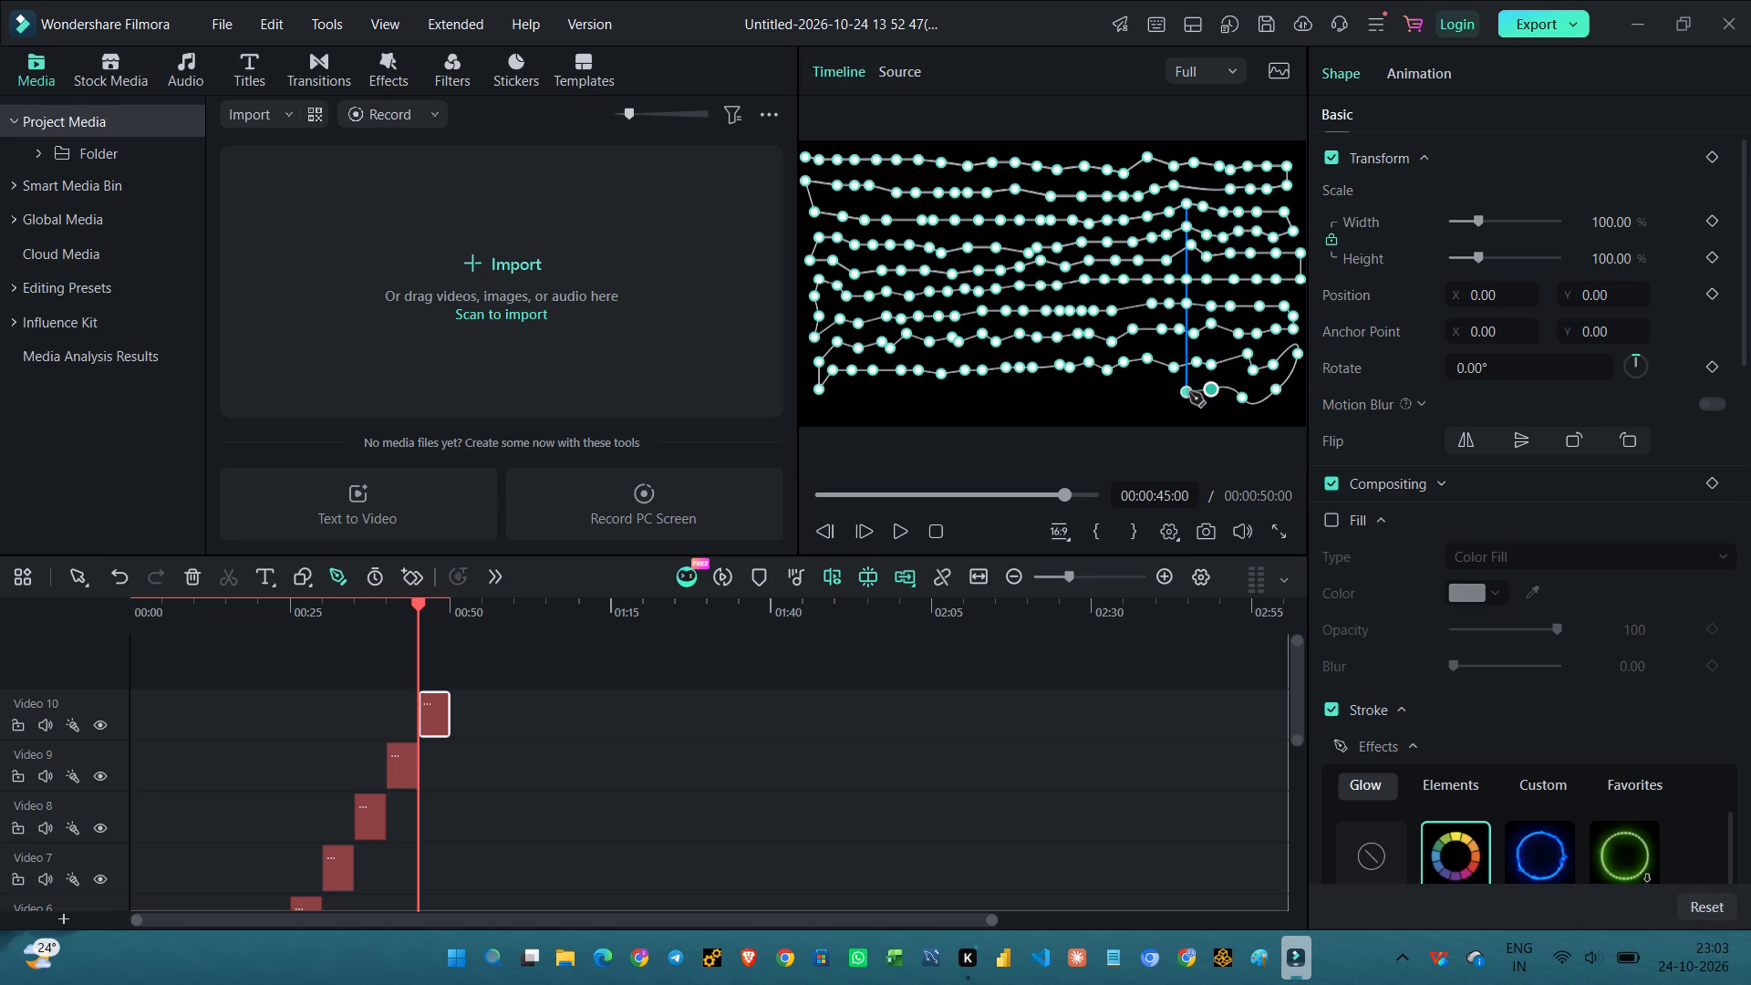
click(1189, 392)
click(1161, 389)
click(1135, 387)
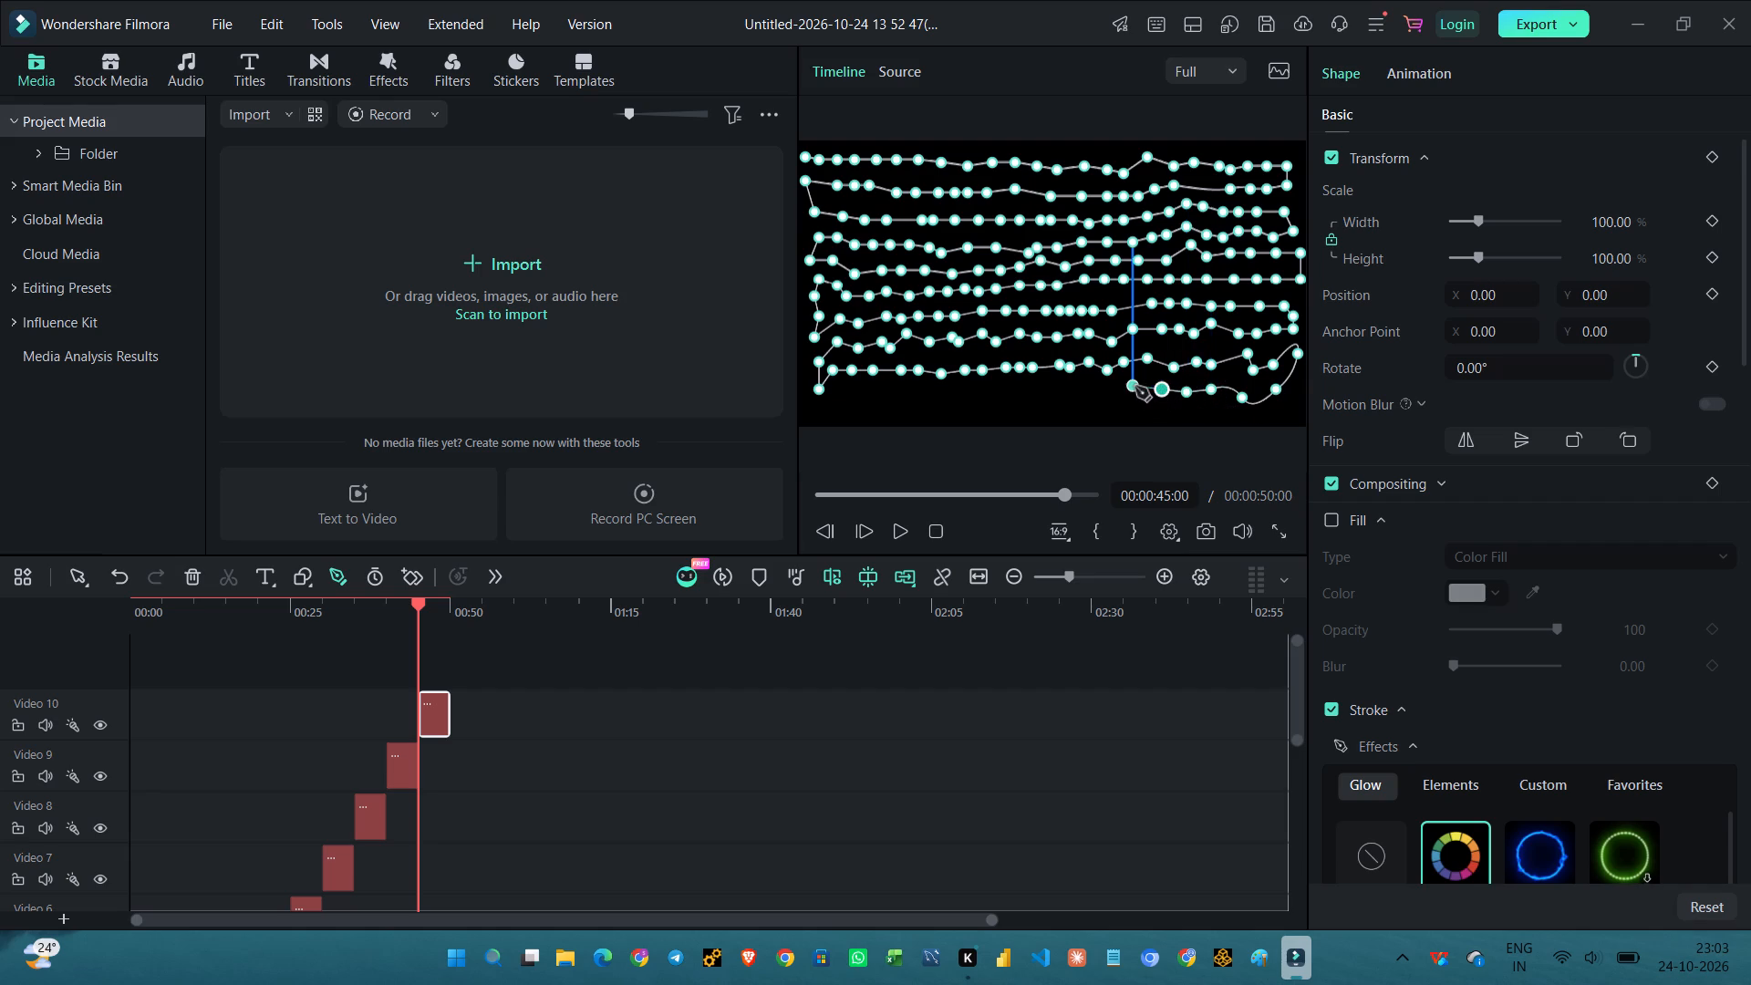
click(1107, 391)
click(1079, 390)
click(1051, 389)
Continue the tenth path's tenth row leftward from the centre, nearly level and dipping slightly, to near the frame's left edge.
click(1028, 385)
click(1004, 386)
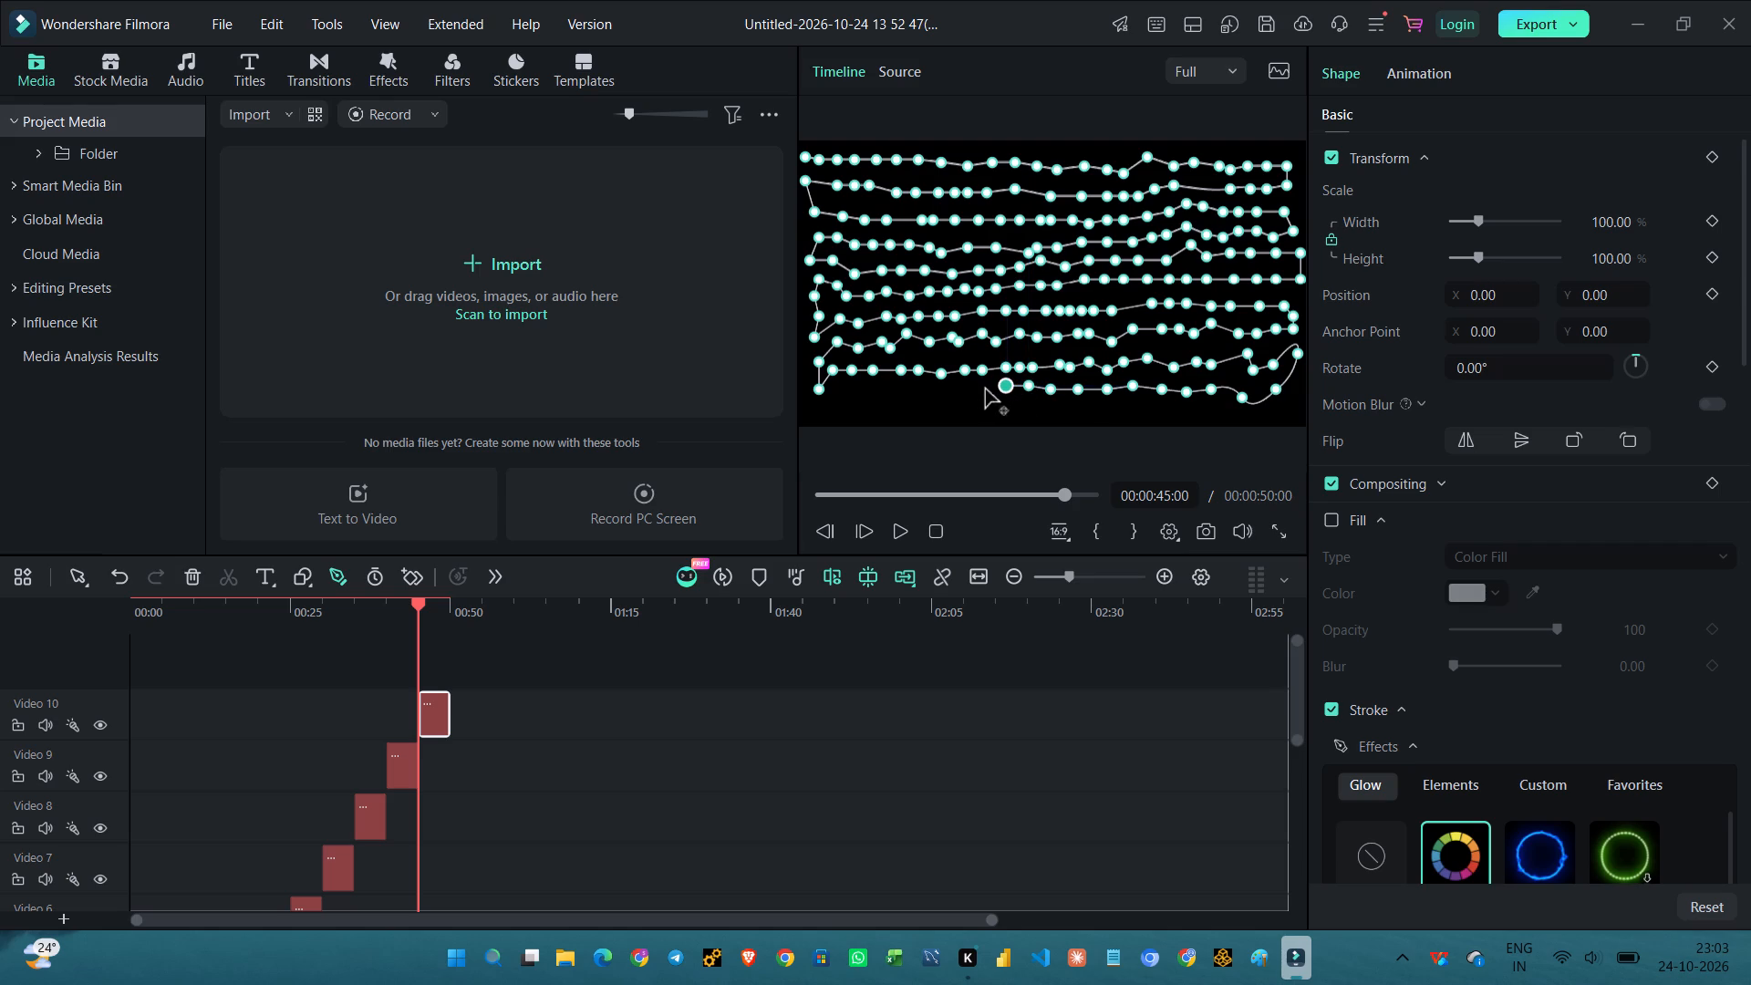
click(982, 389)
click(963, 390)
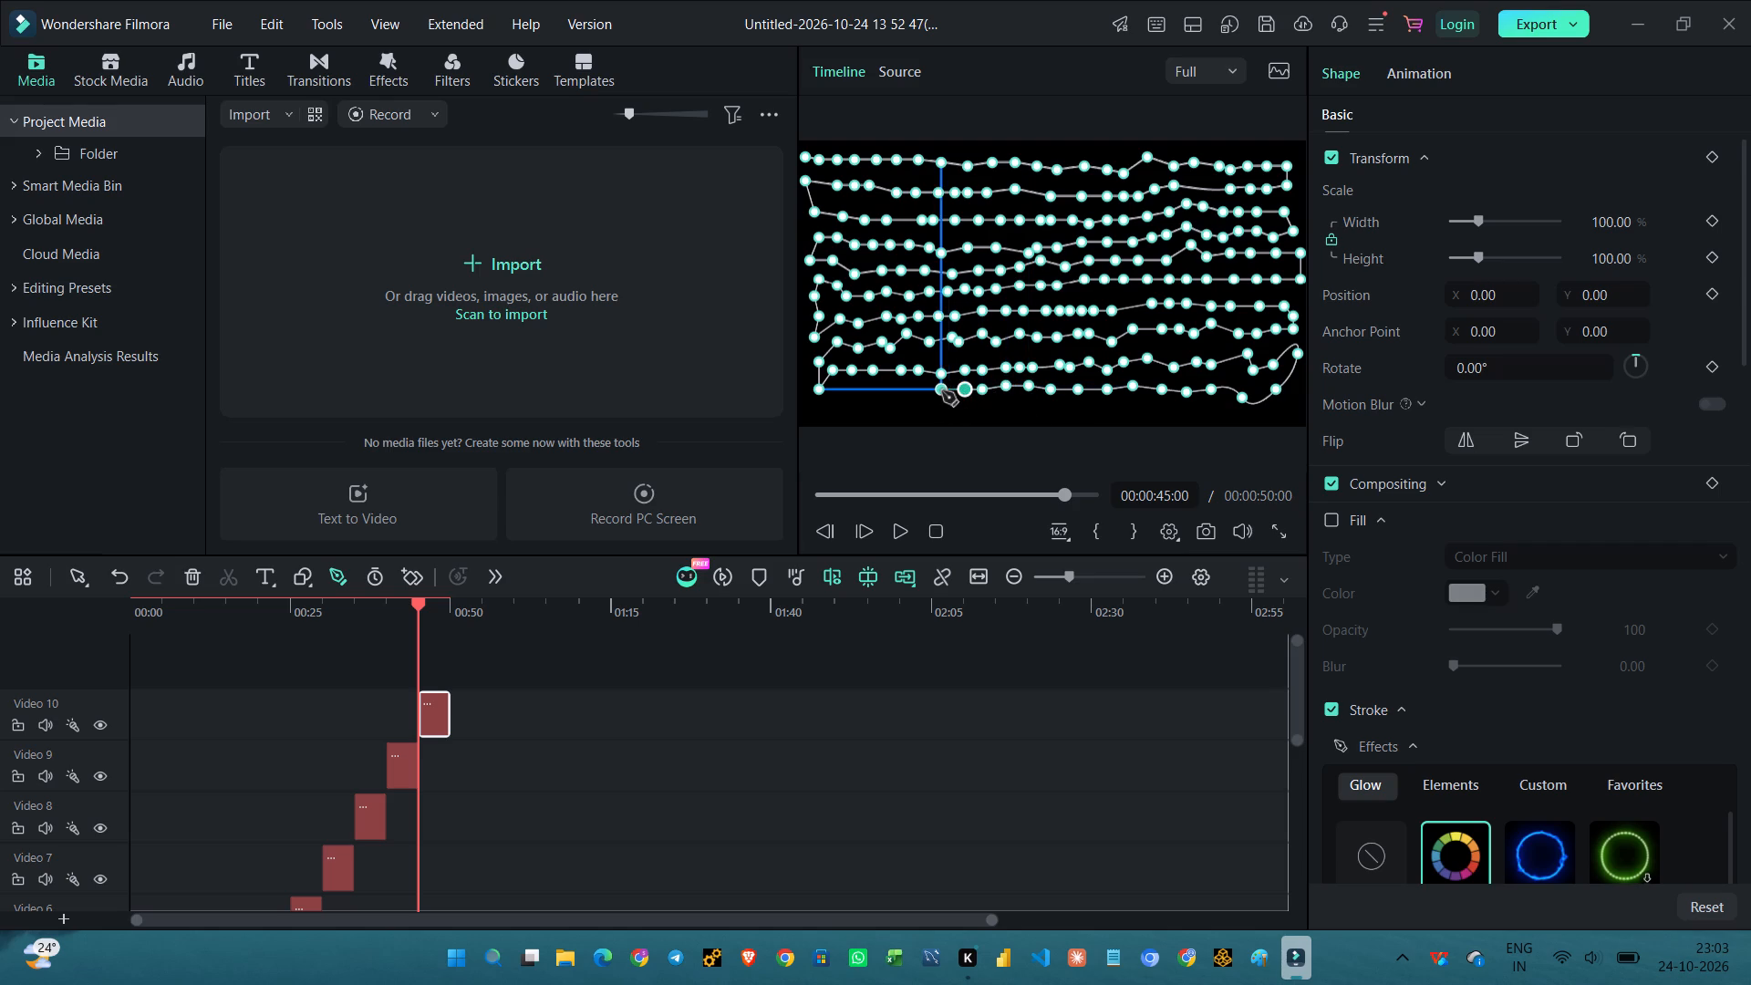
click(942, 391)
click(918, 394)
click(893, 397)
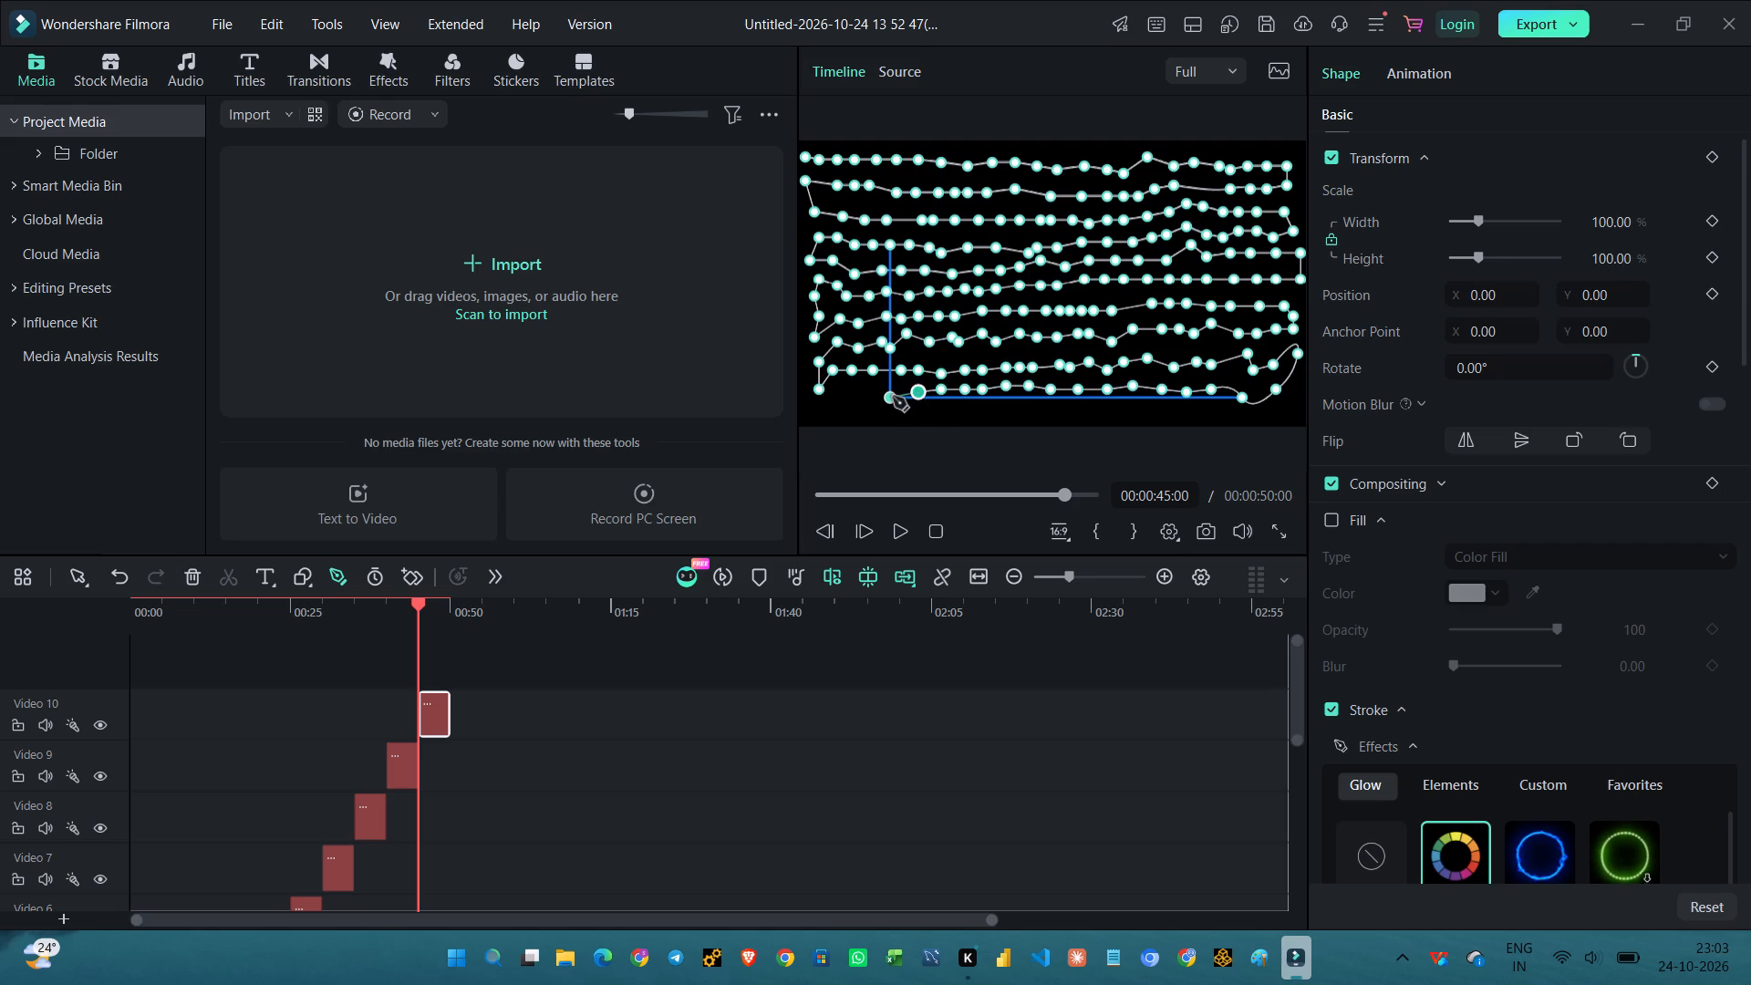
click(849, 393)
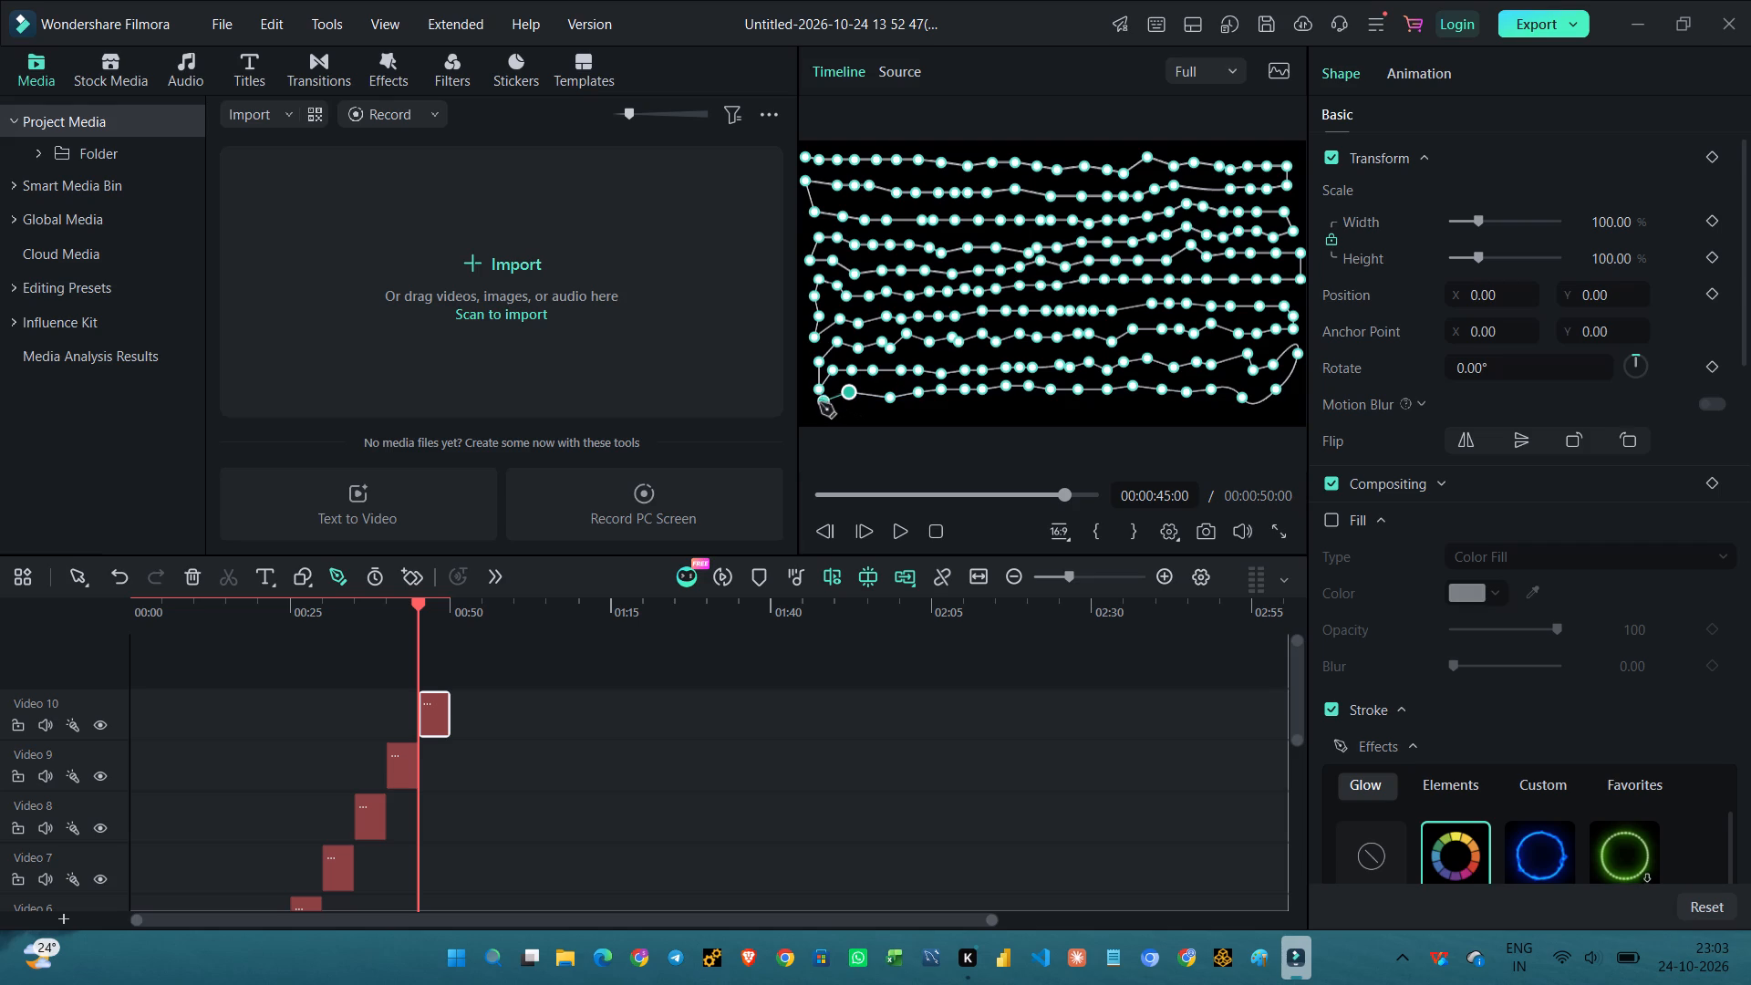
Run the tenth path down to the frame's lower-left corner and draw its nearly level eleventh row rightward to the centre.
click(810, 410)
drag(831, 411, 847, 411)
click(847, 411)
click(858, 414)
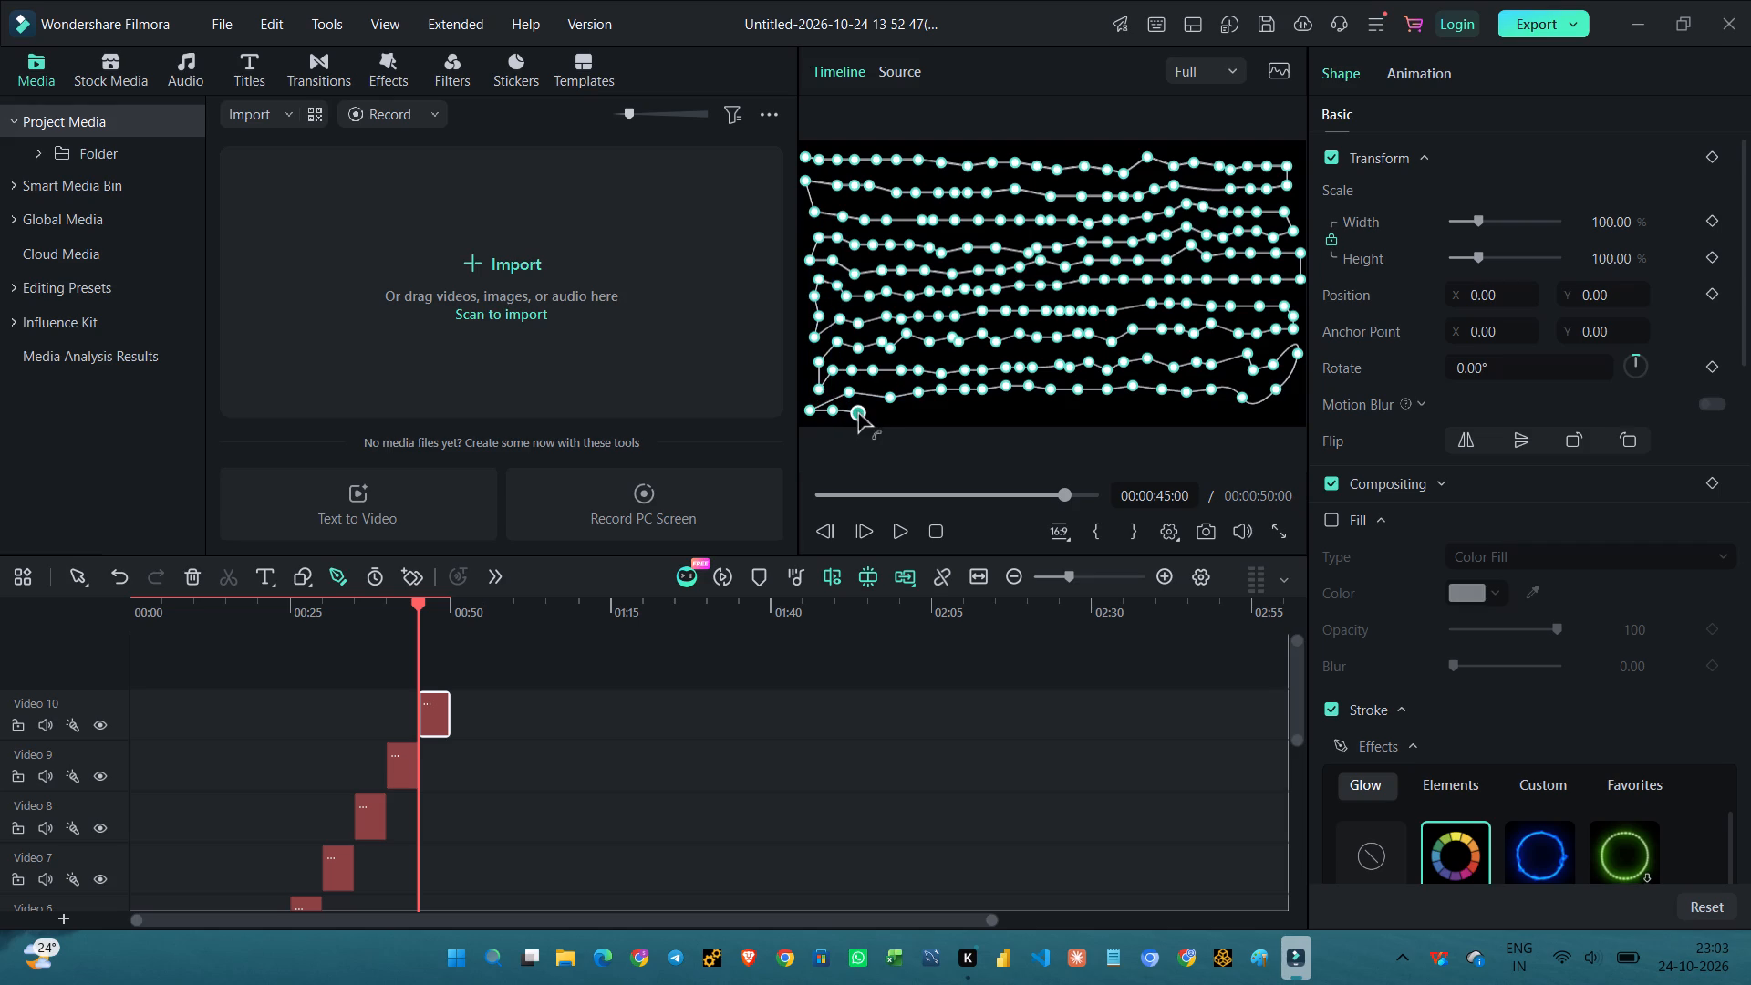
click(880, 414)
click(898, 414)
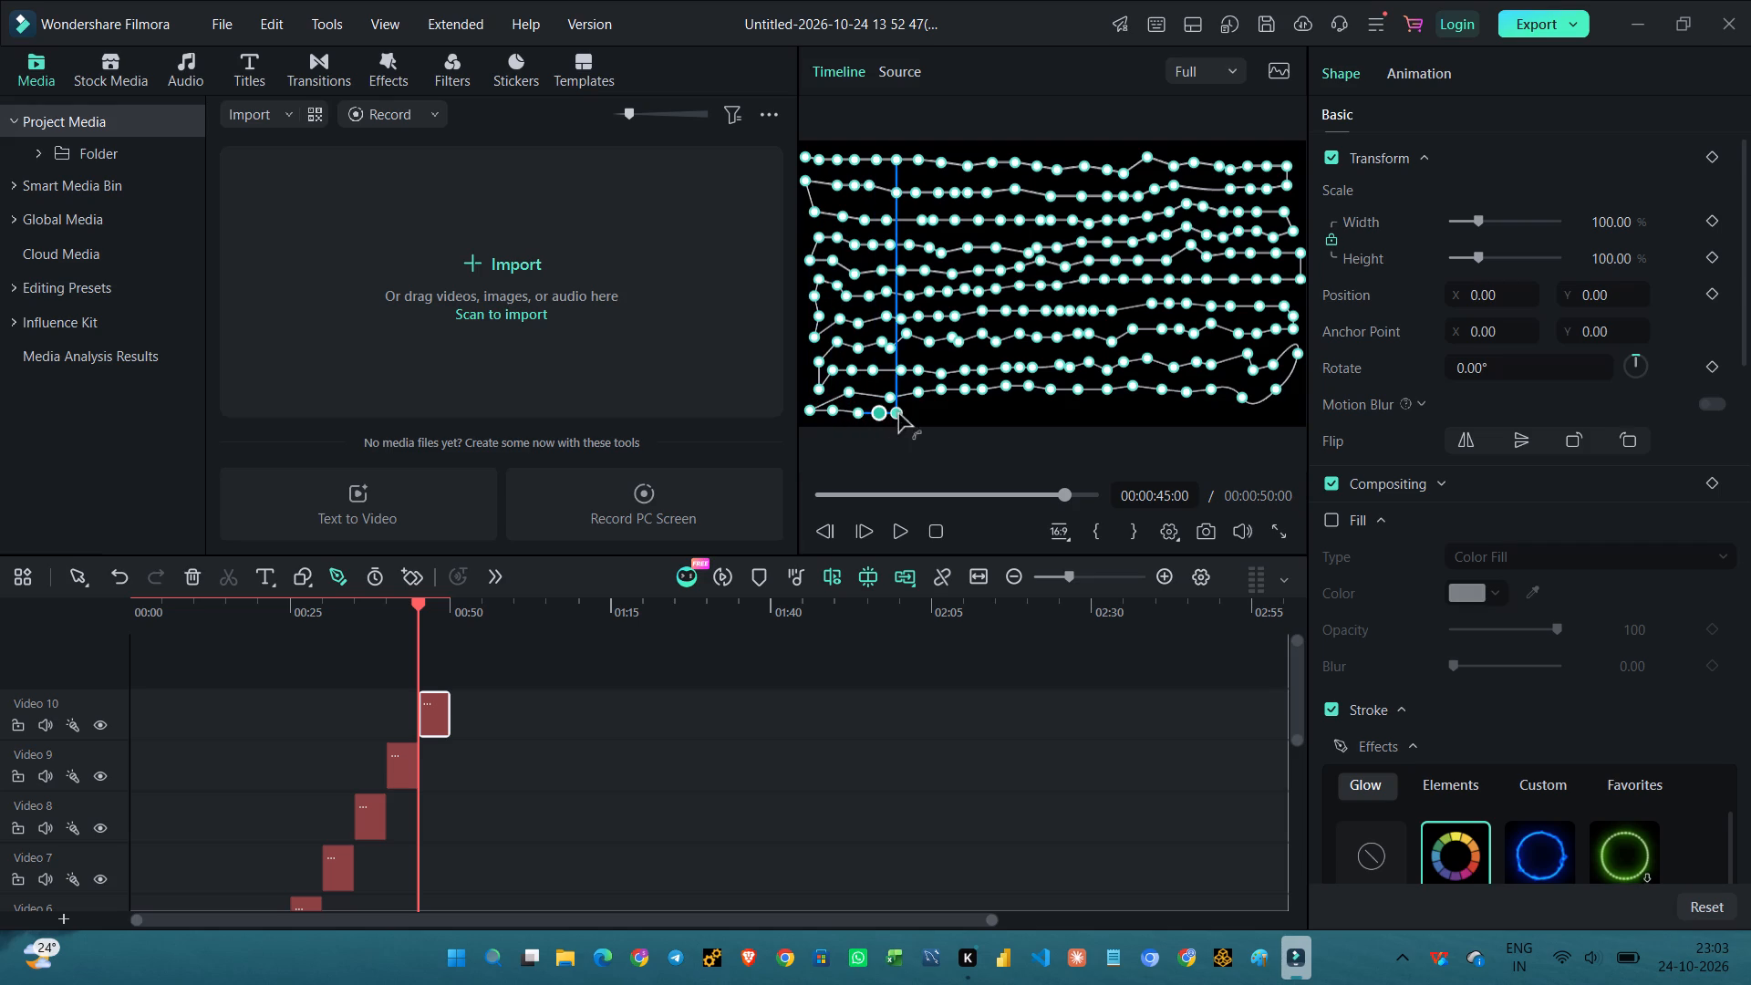
click(911, 414)
click(934, 414)
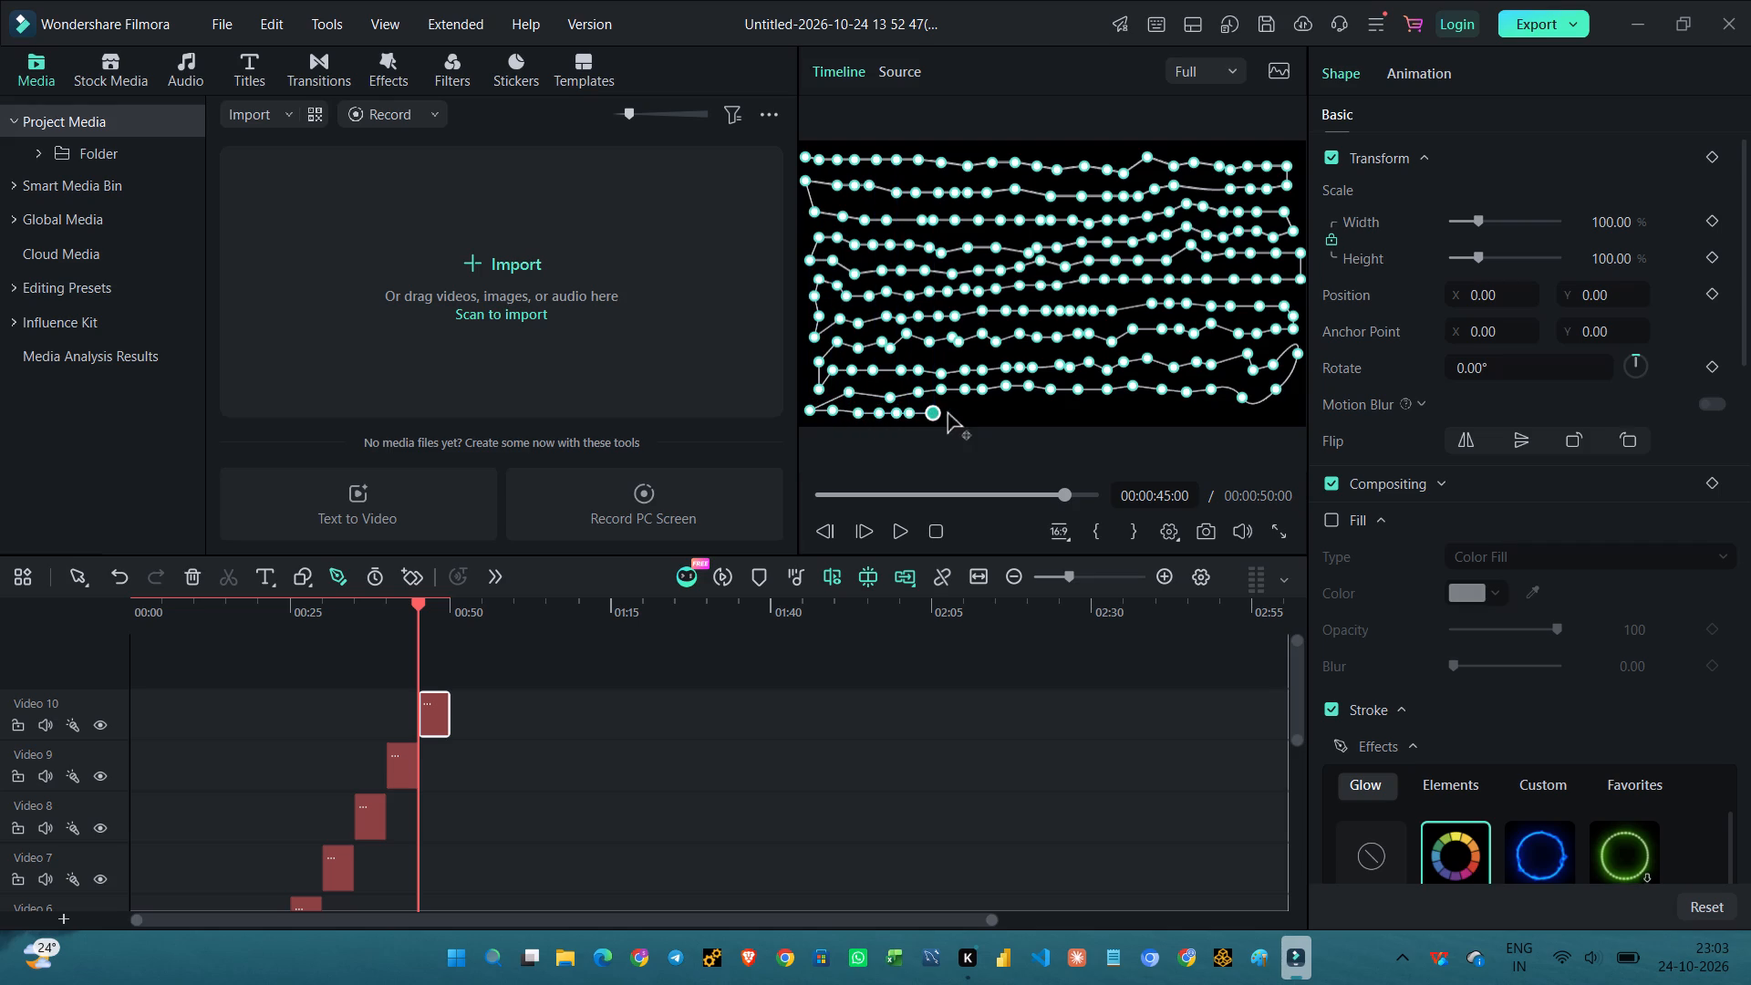
click(955, 414)
click(975, 411)
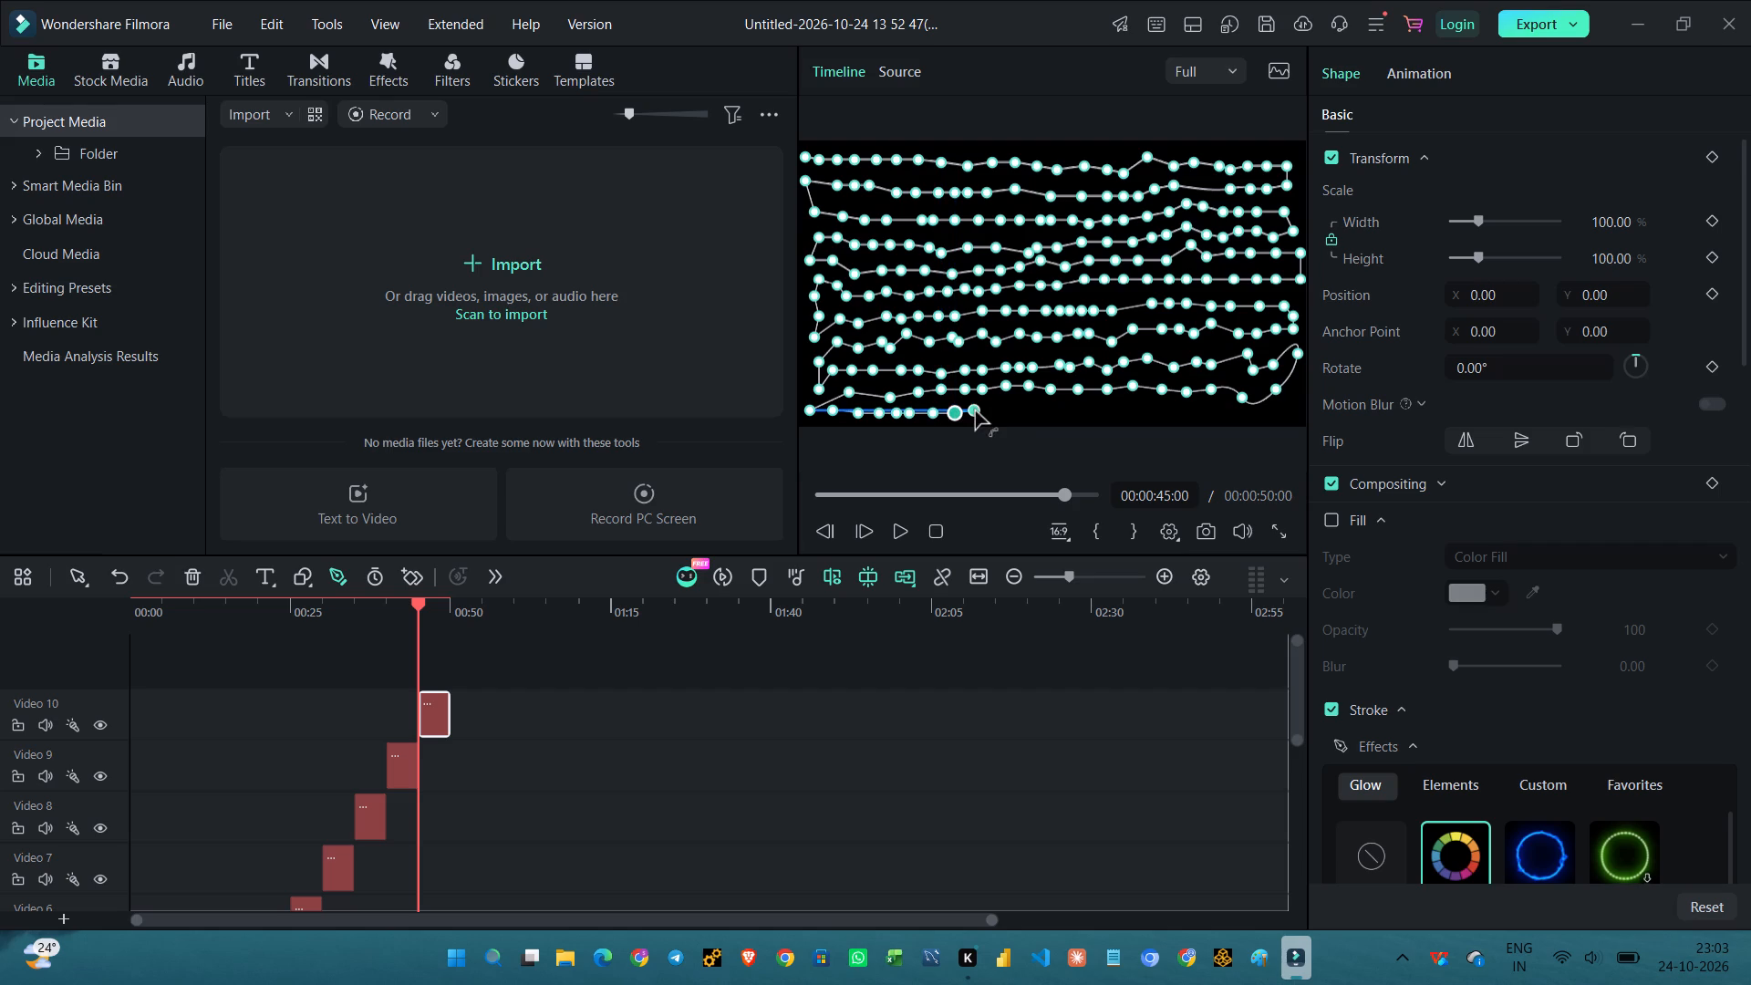
click(987, 411)
click(1000, 411)
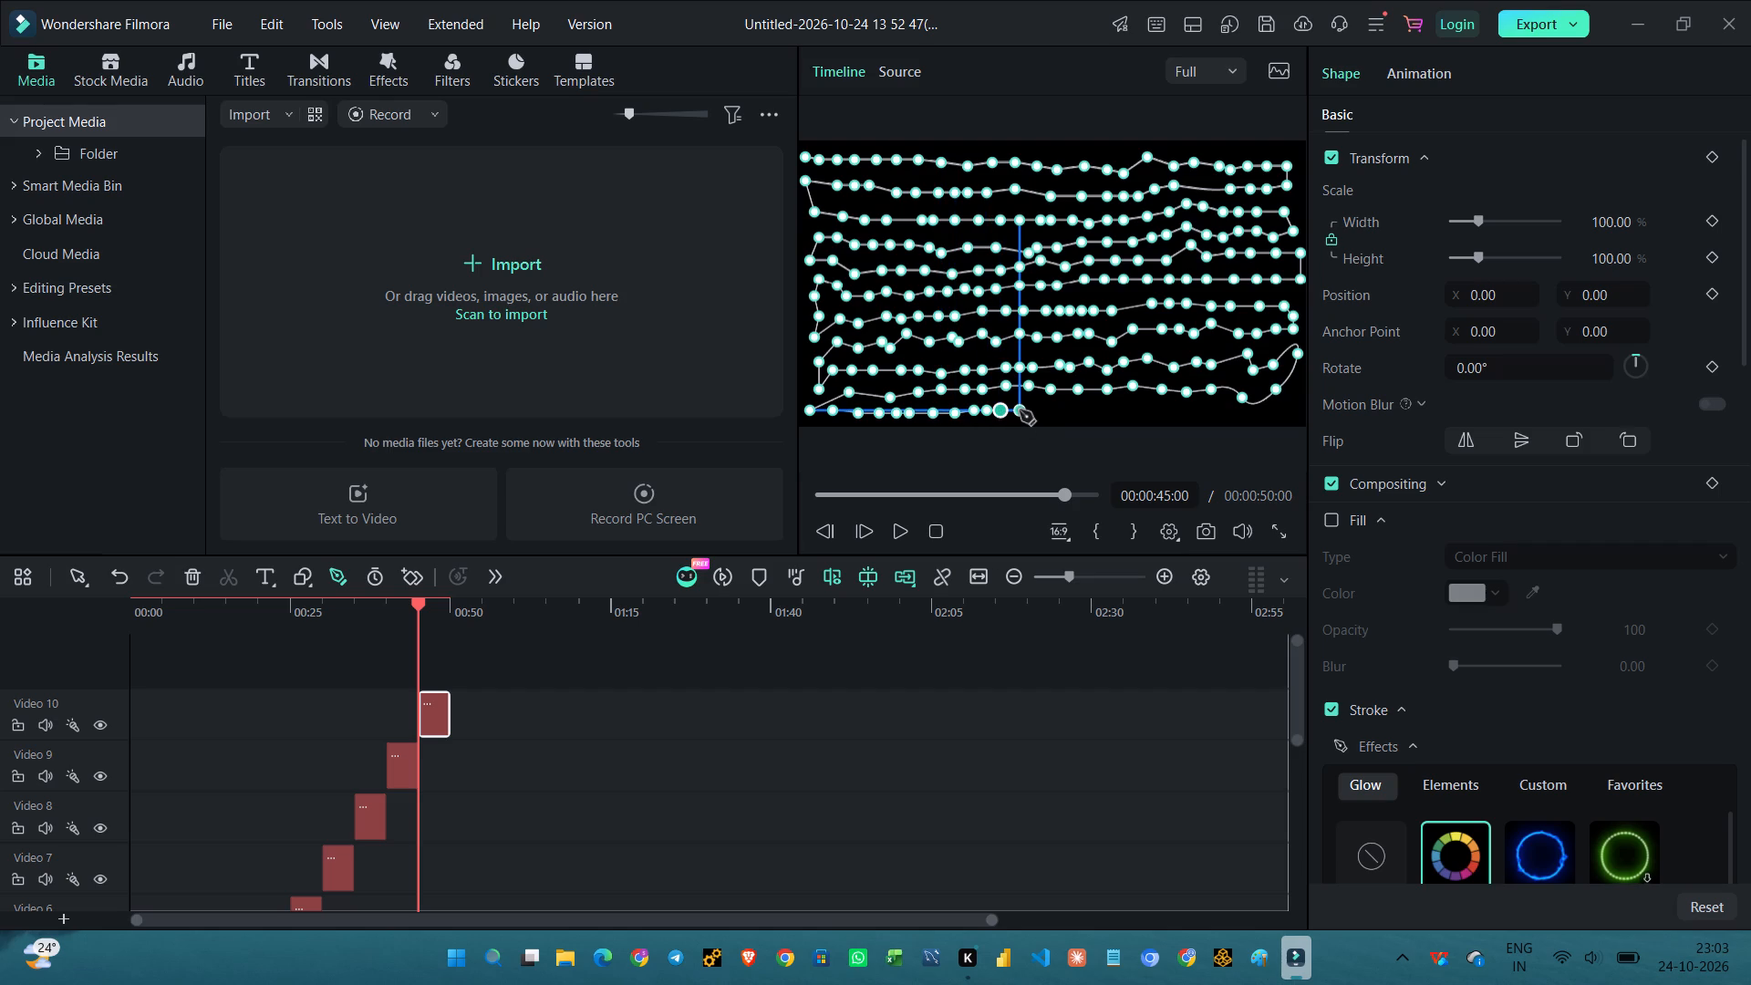
click(1020, 410)
click(1036, 410)
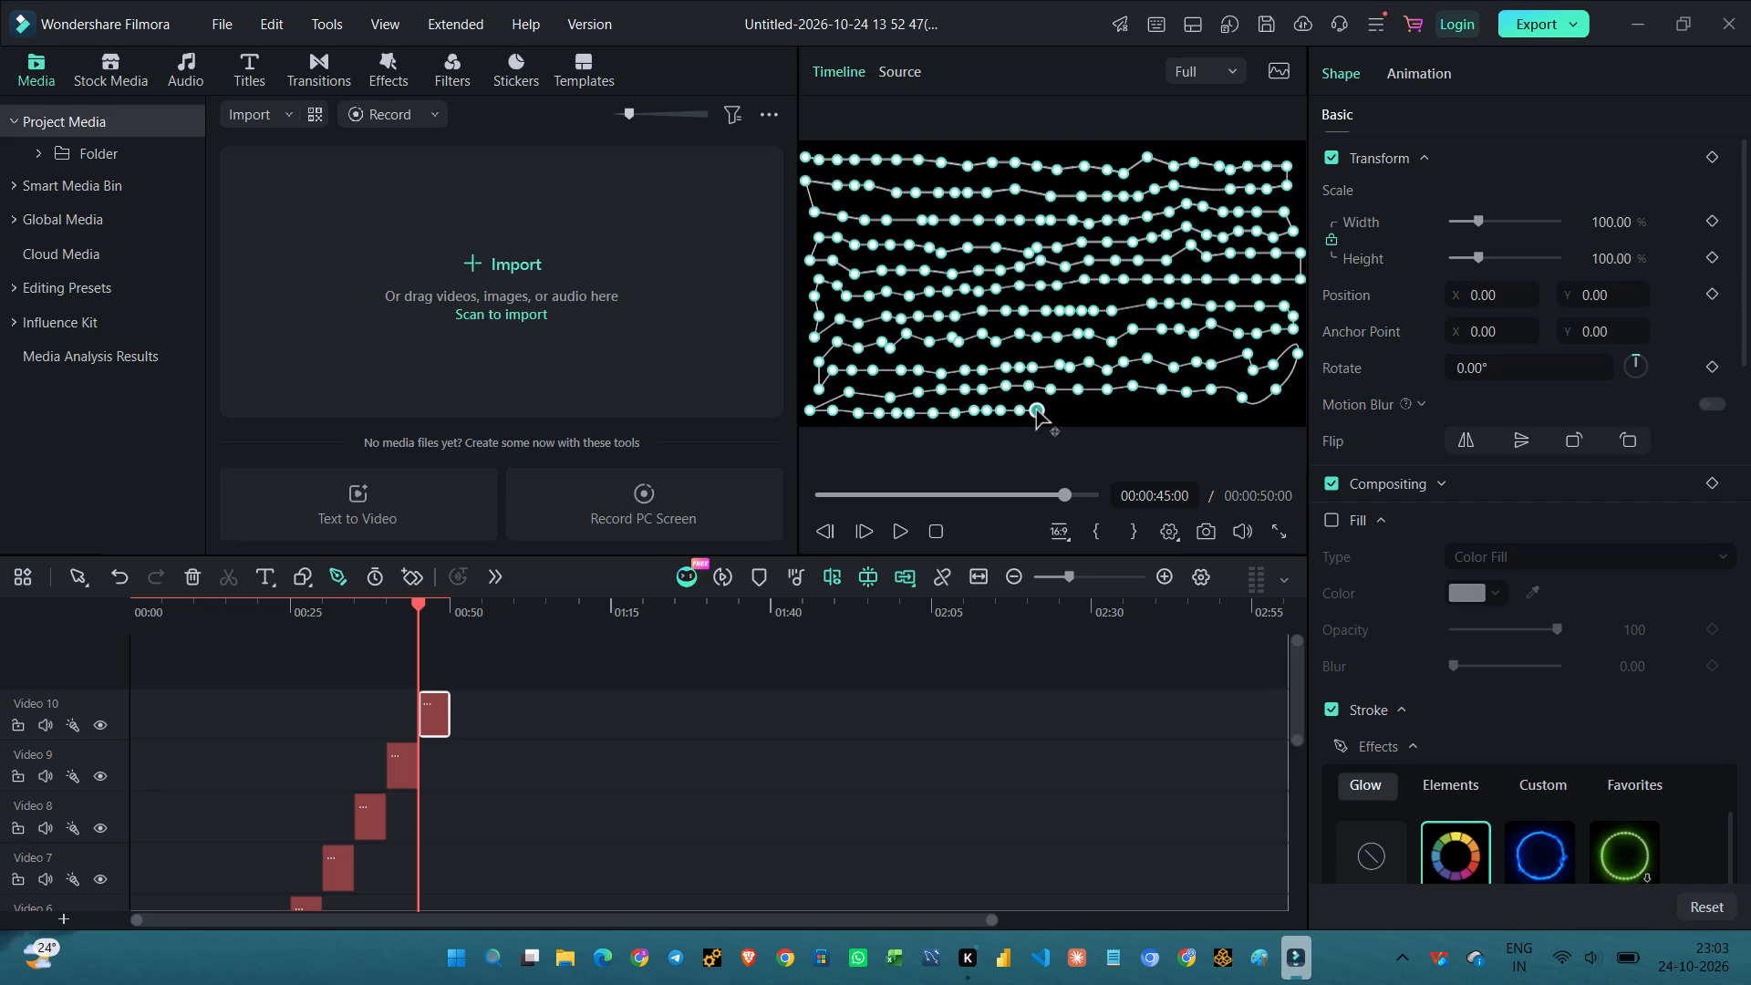
Continue the tenth path's eleventh row rightward from the centre in small zigzags to about three quarters of the frame's width.
click(1055, 414)
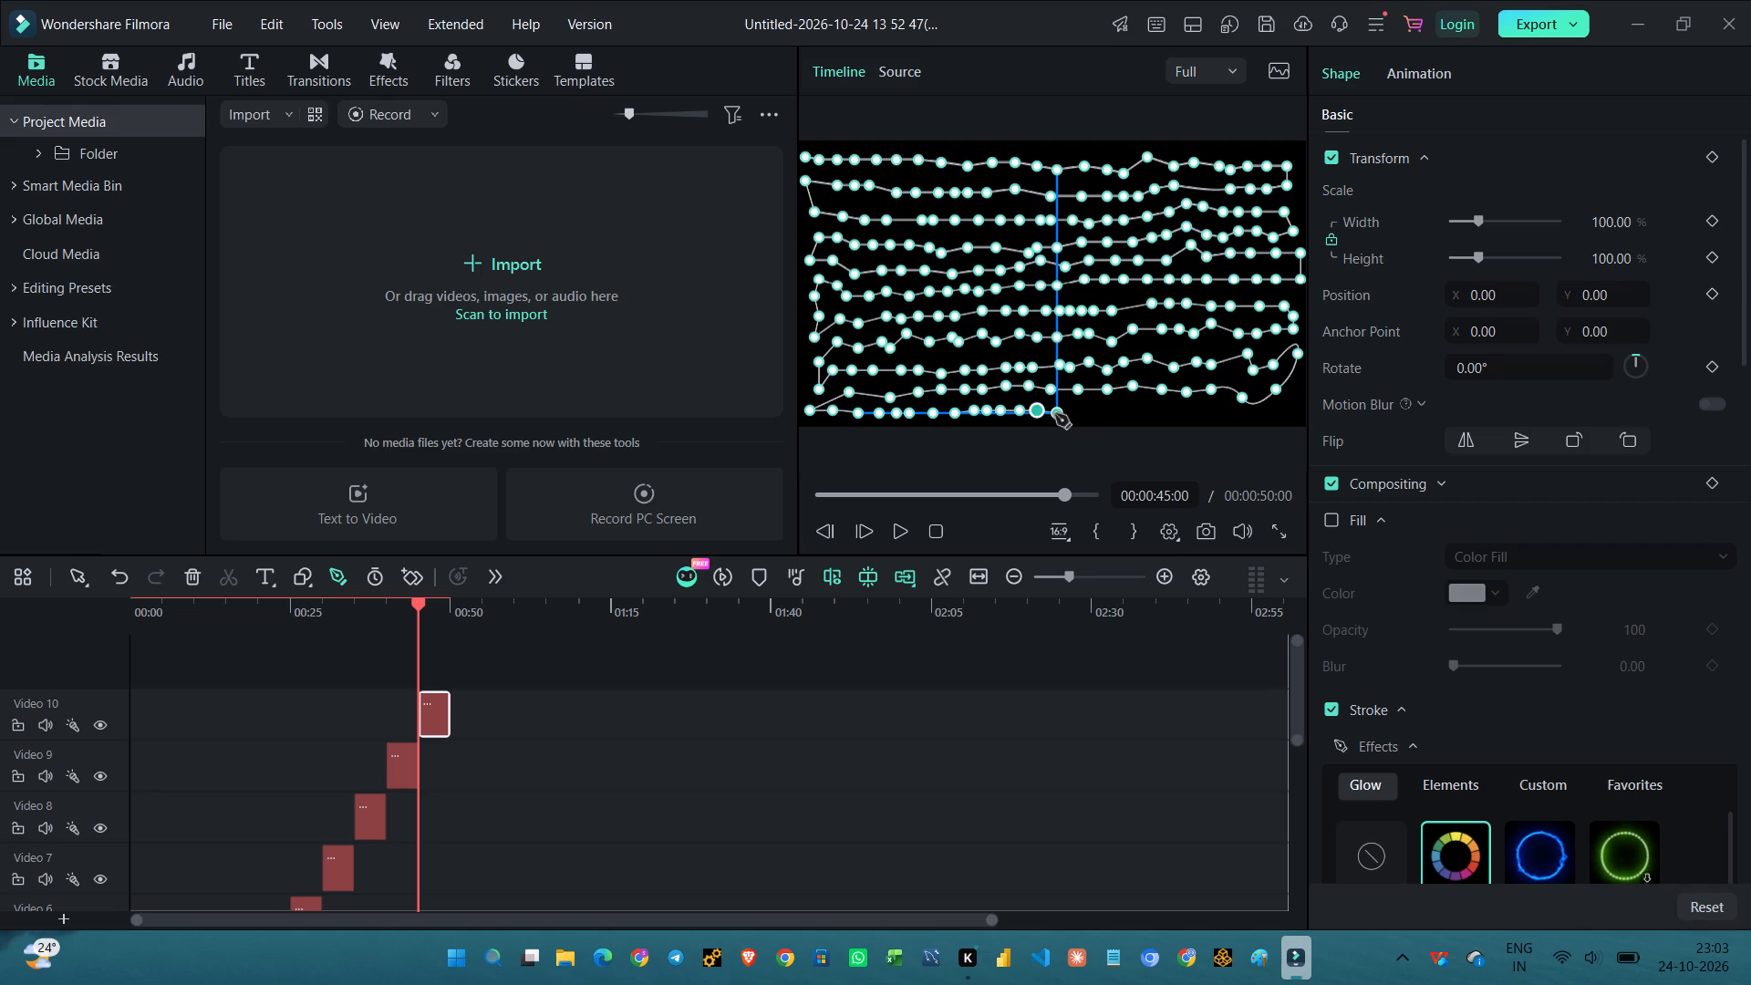
click(1068, 413)
click(1084, 413)
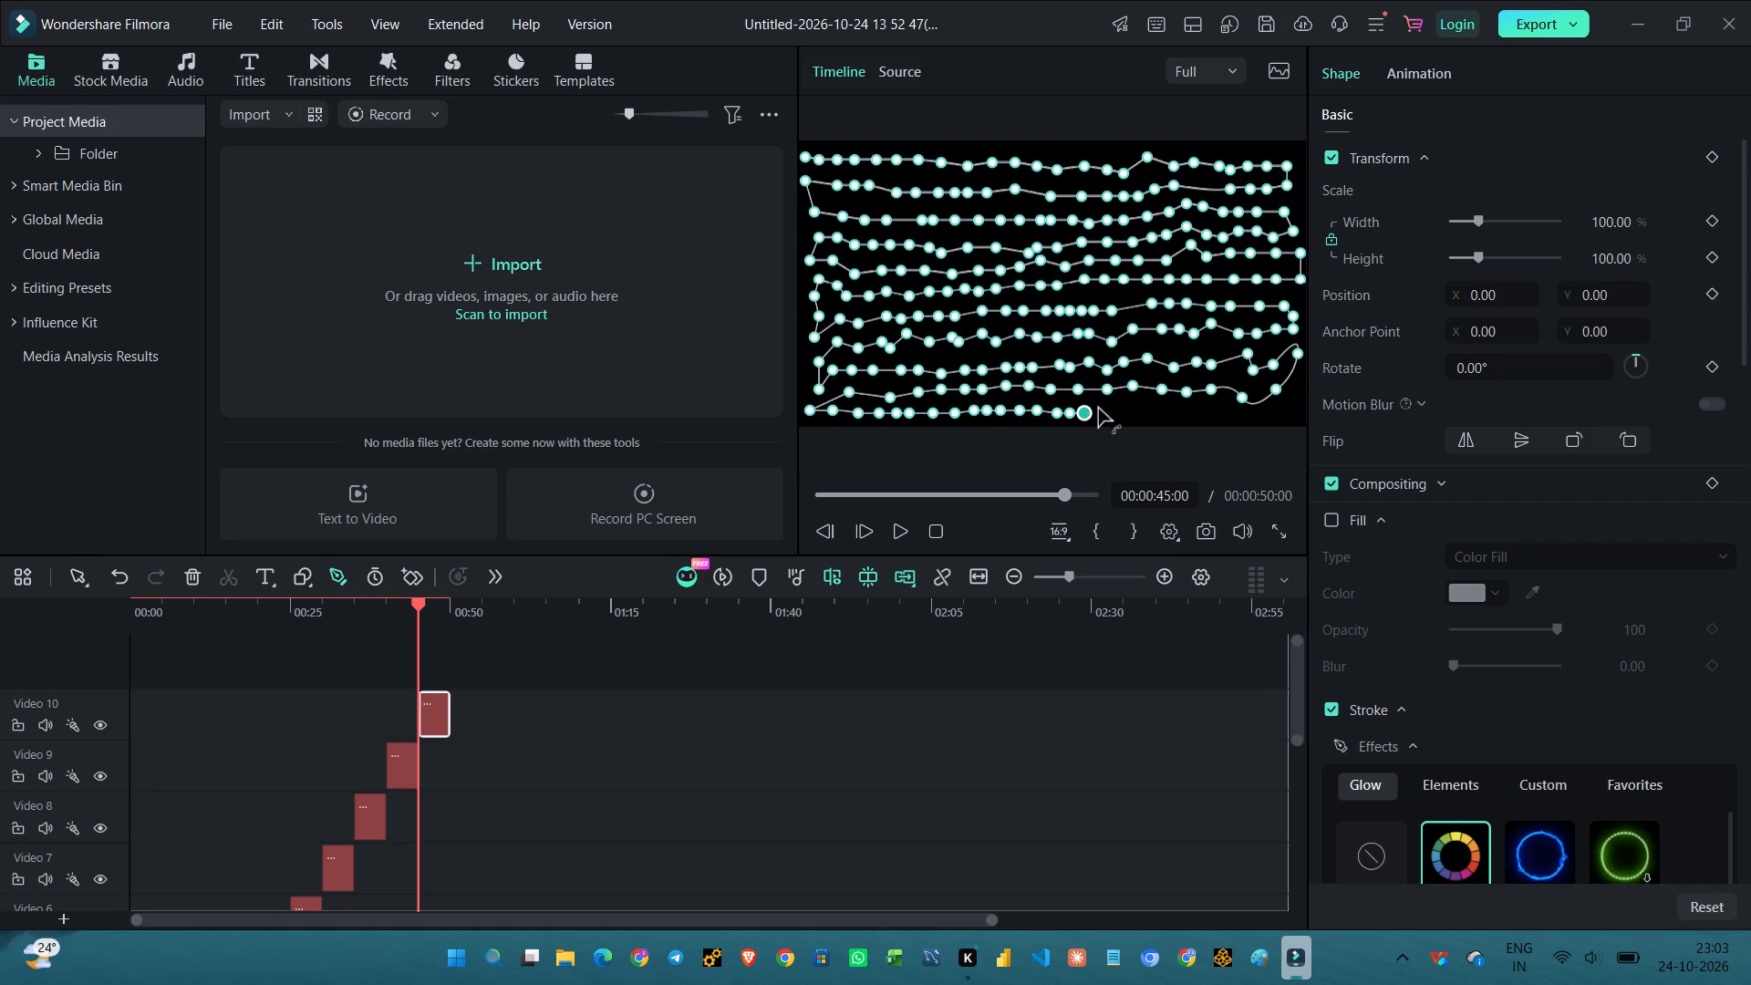
click(1101, 409)
click(1124, 408)
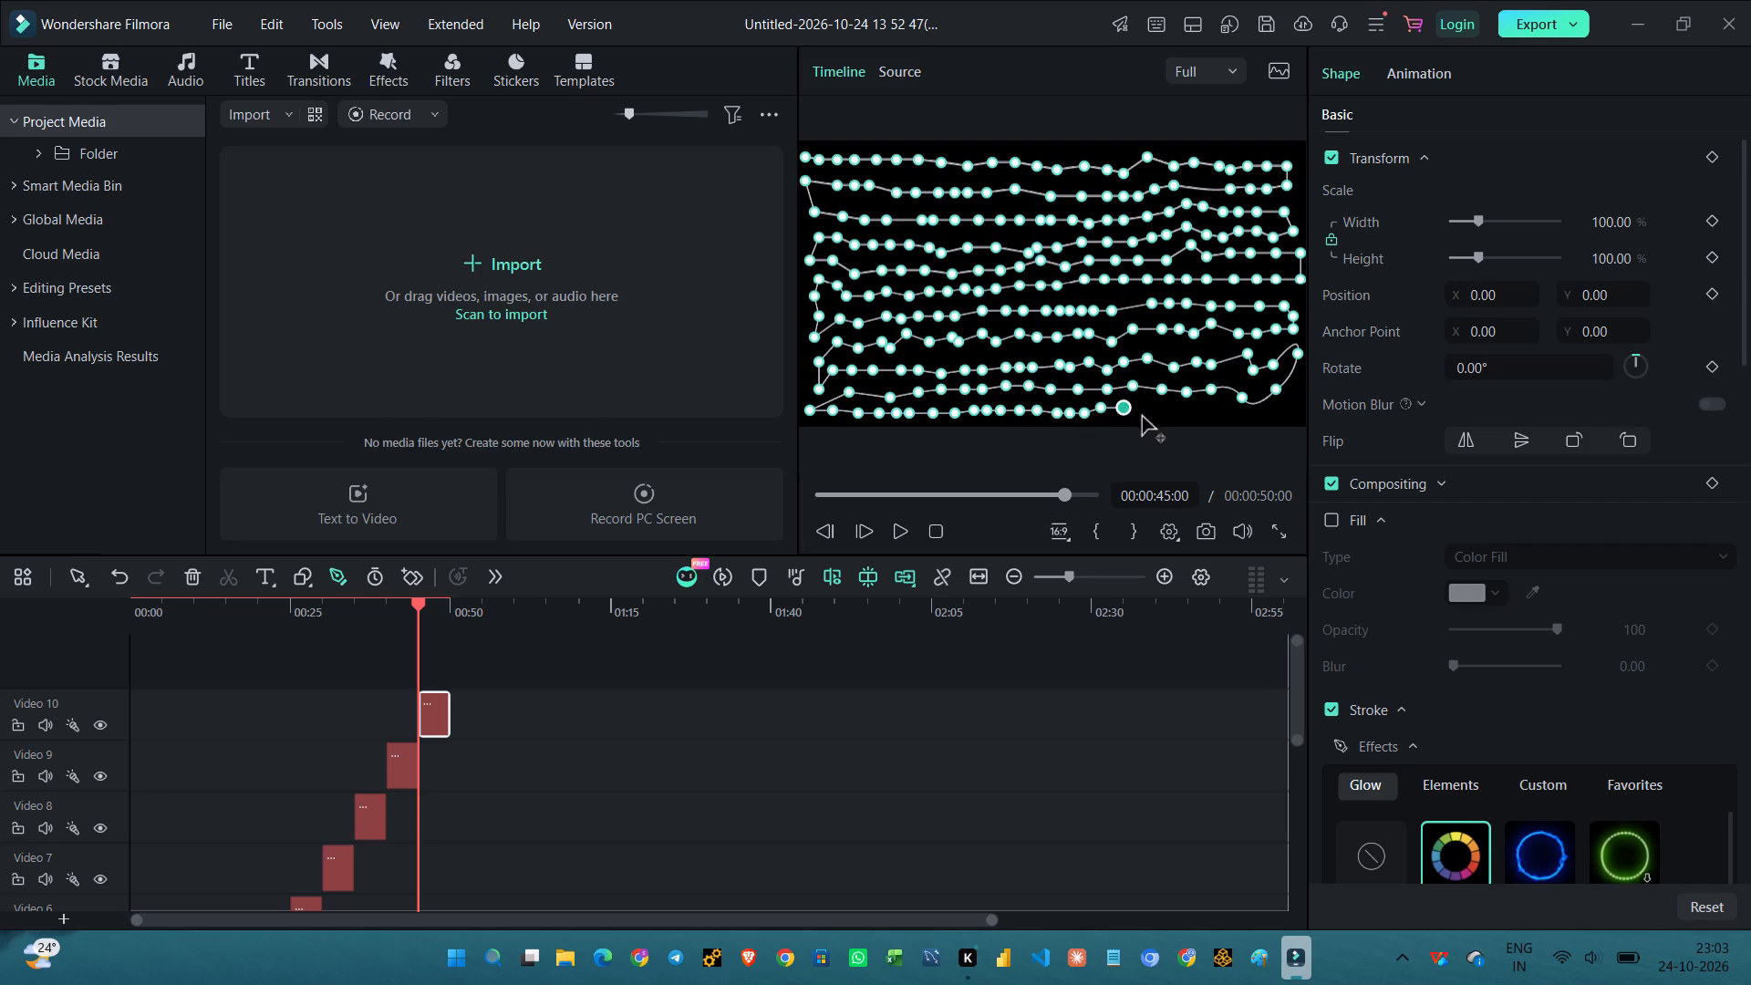
click(1144, 417)
click(1159, 410)
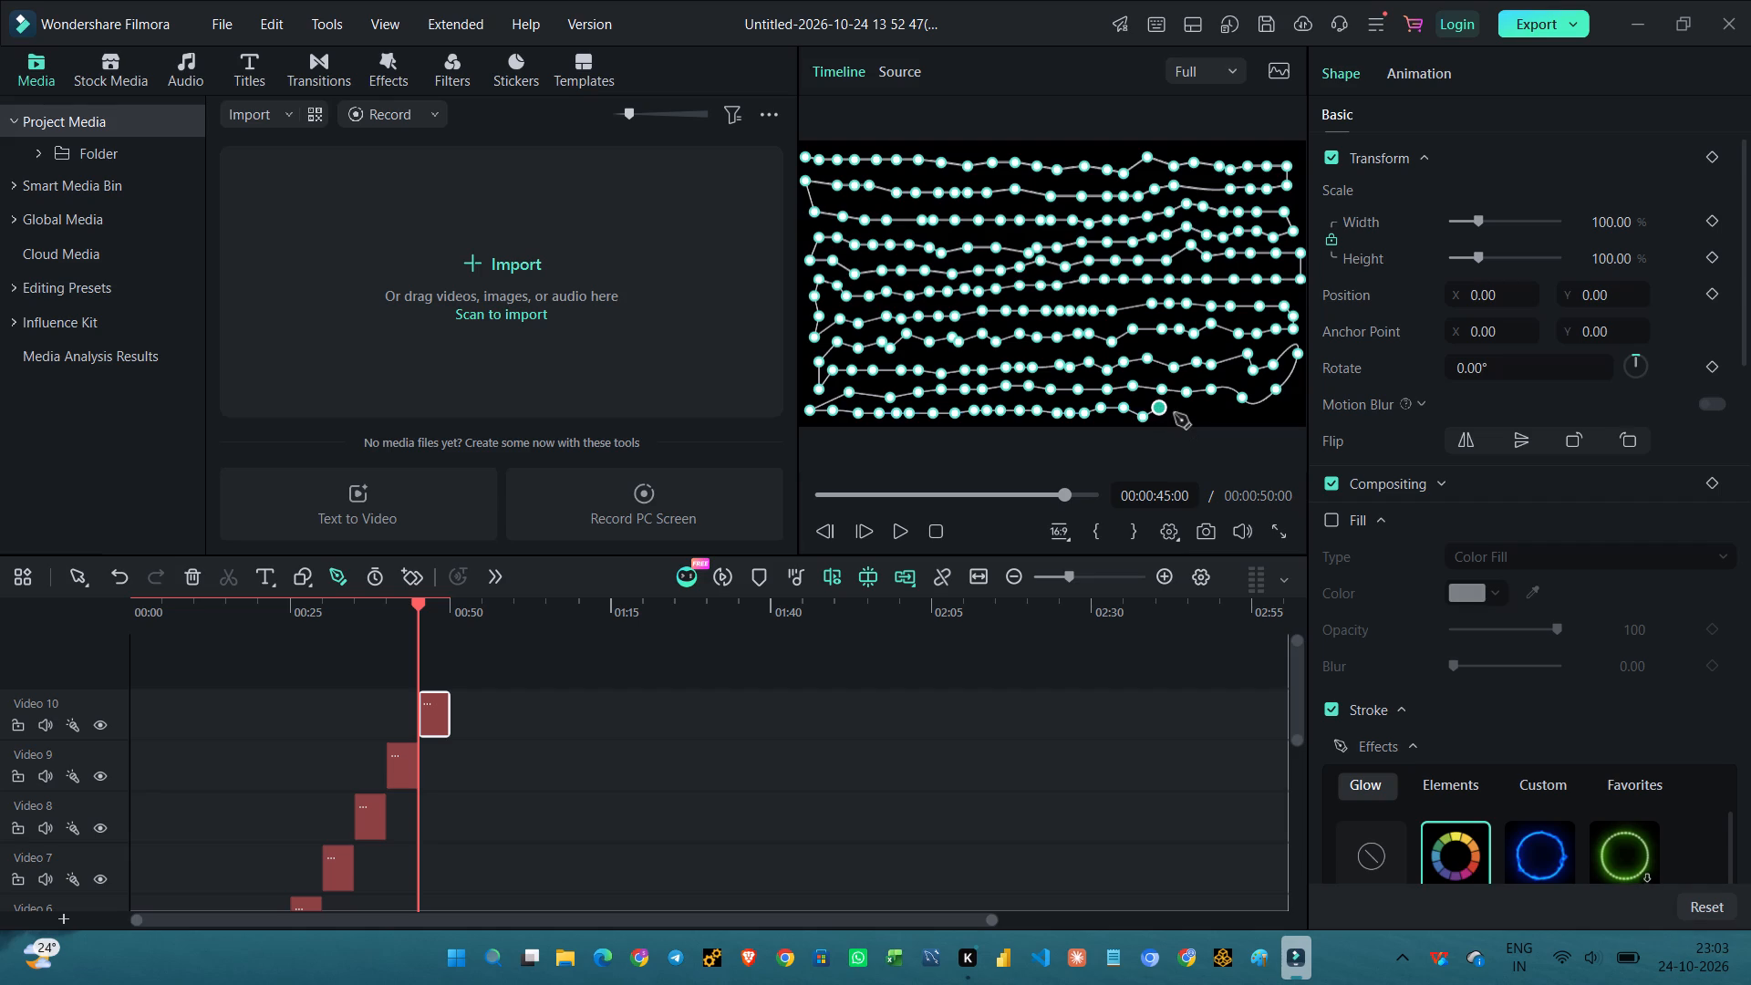
click(1175, 414)
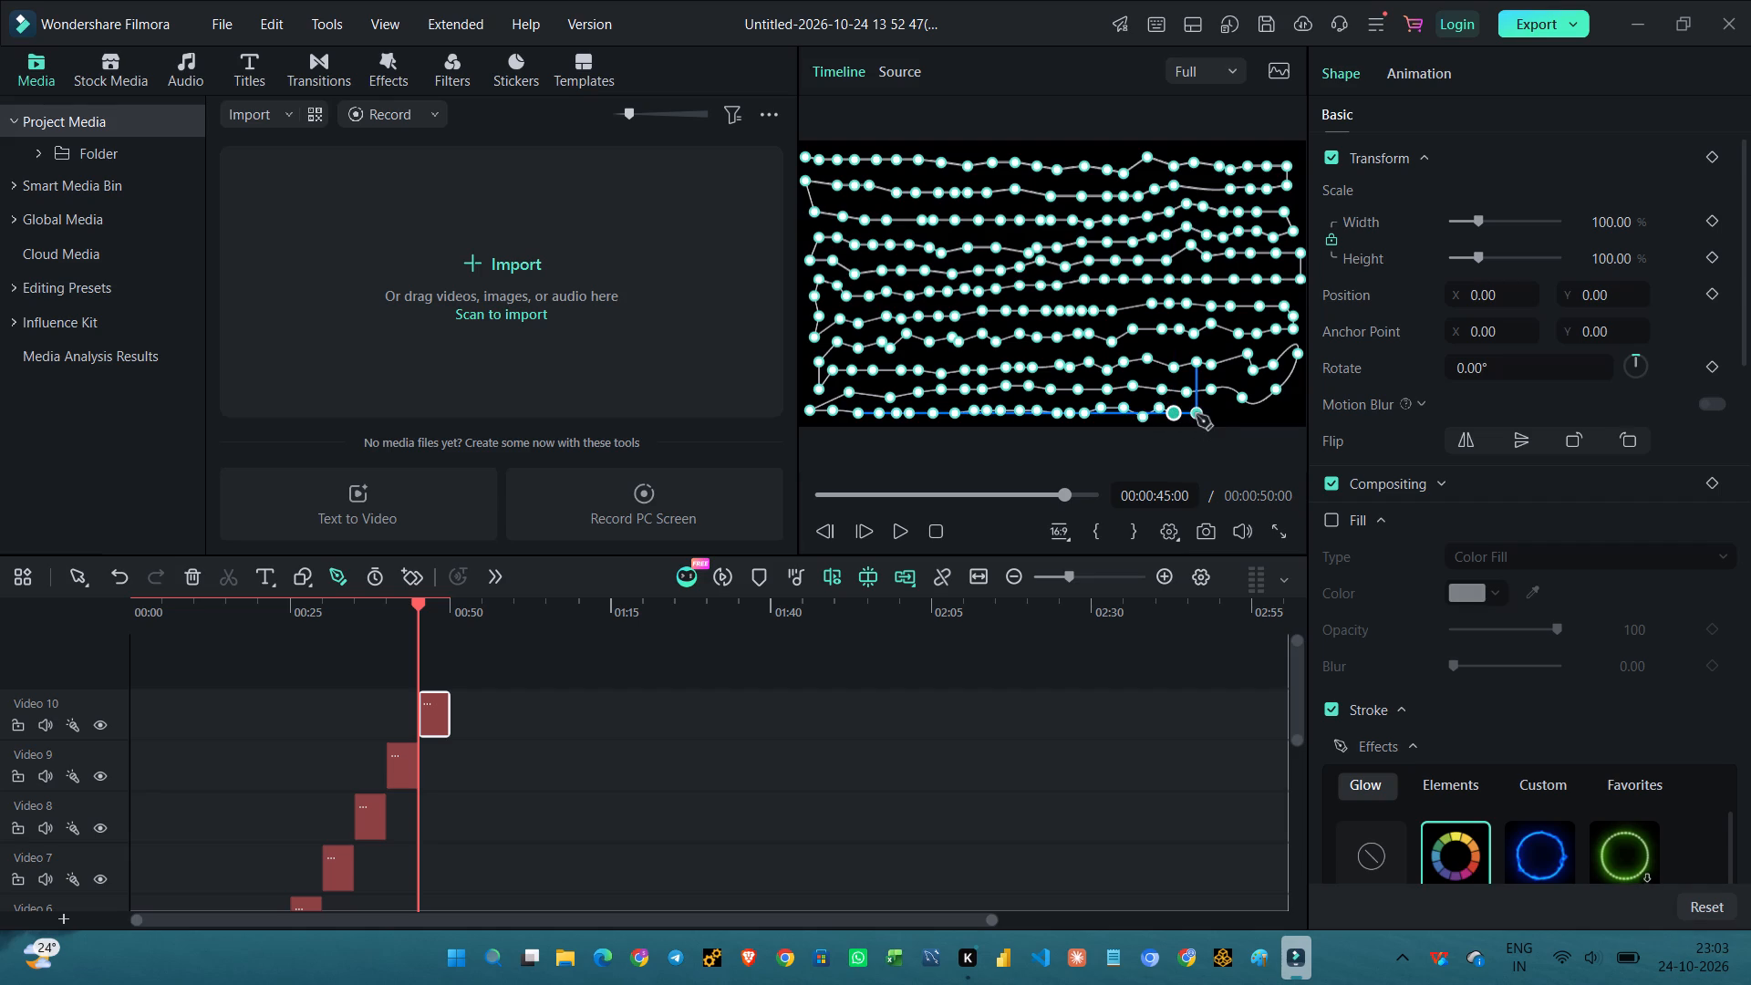
Extend the eleventh row to the frame's lower-right corner, add a short upward turn at the edge, and finish the tenth path.
click(1197, 415)
click(1210, 415)
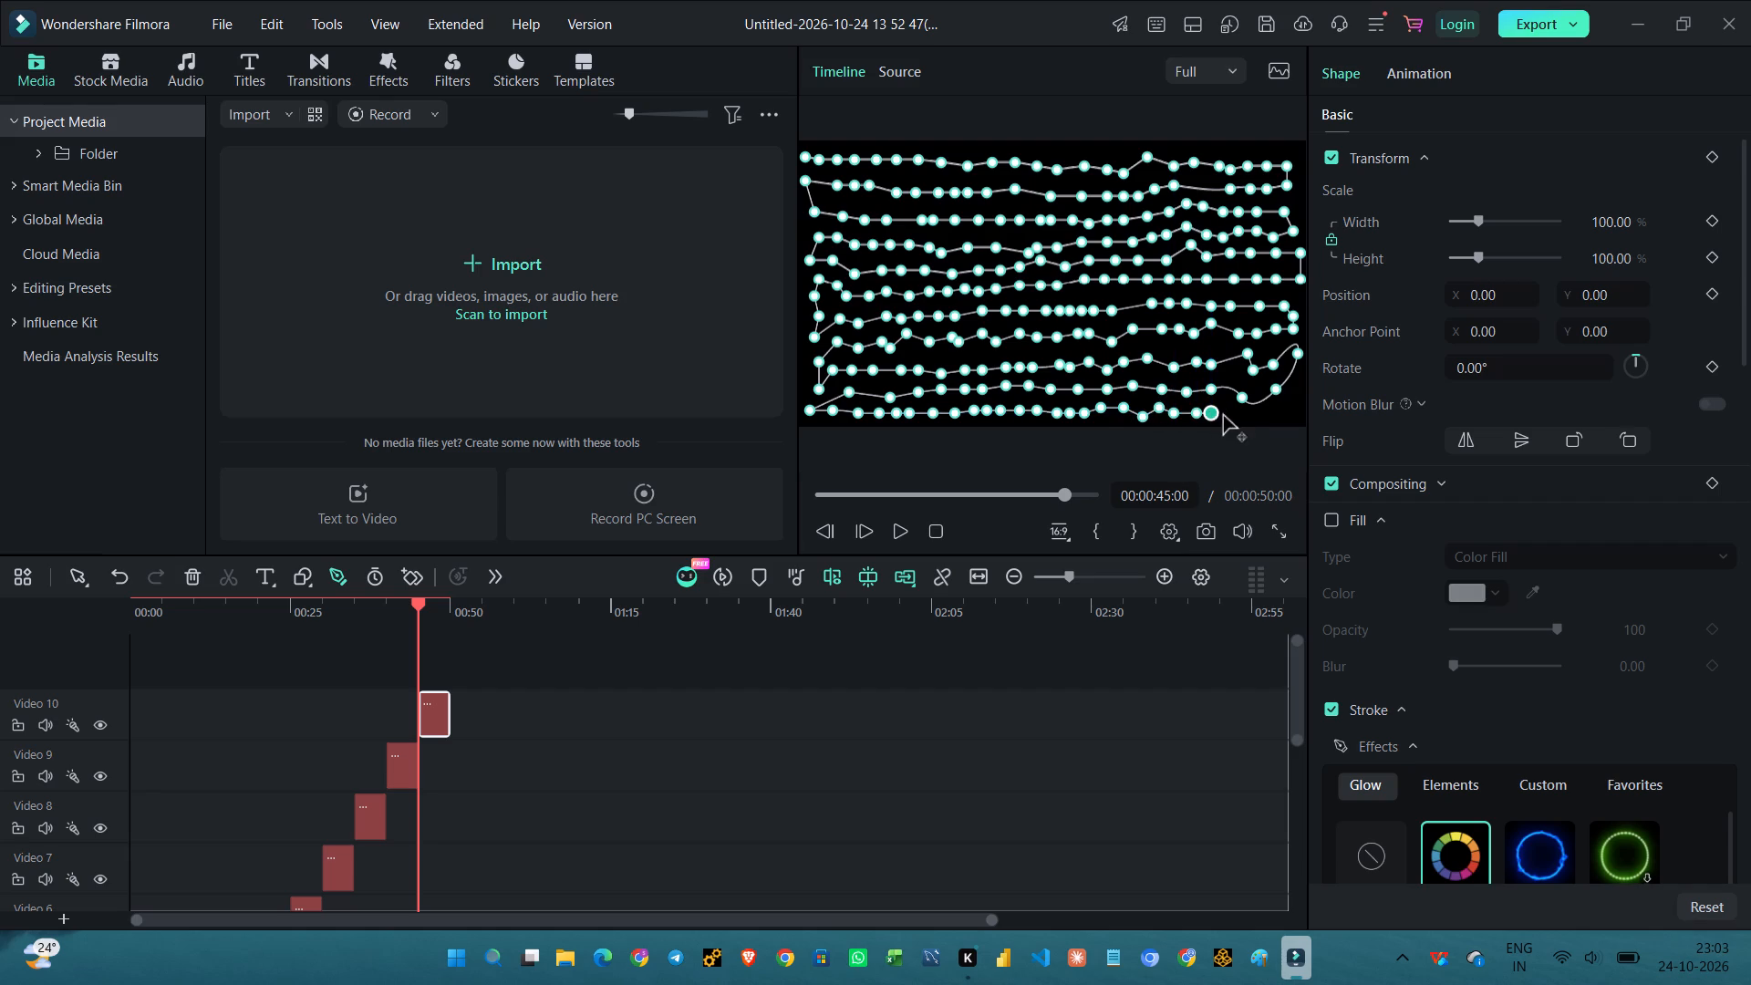
click(1231, 417)
click(1248, 418)
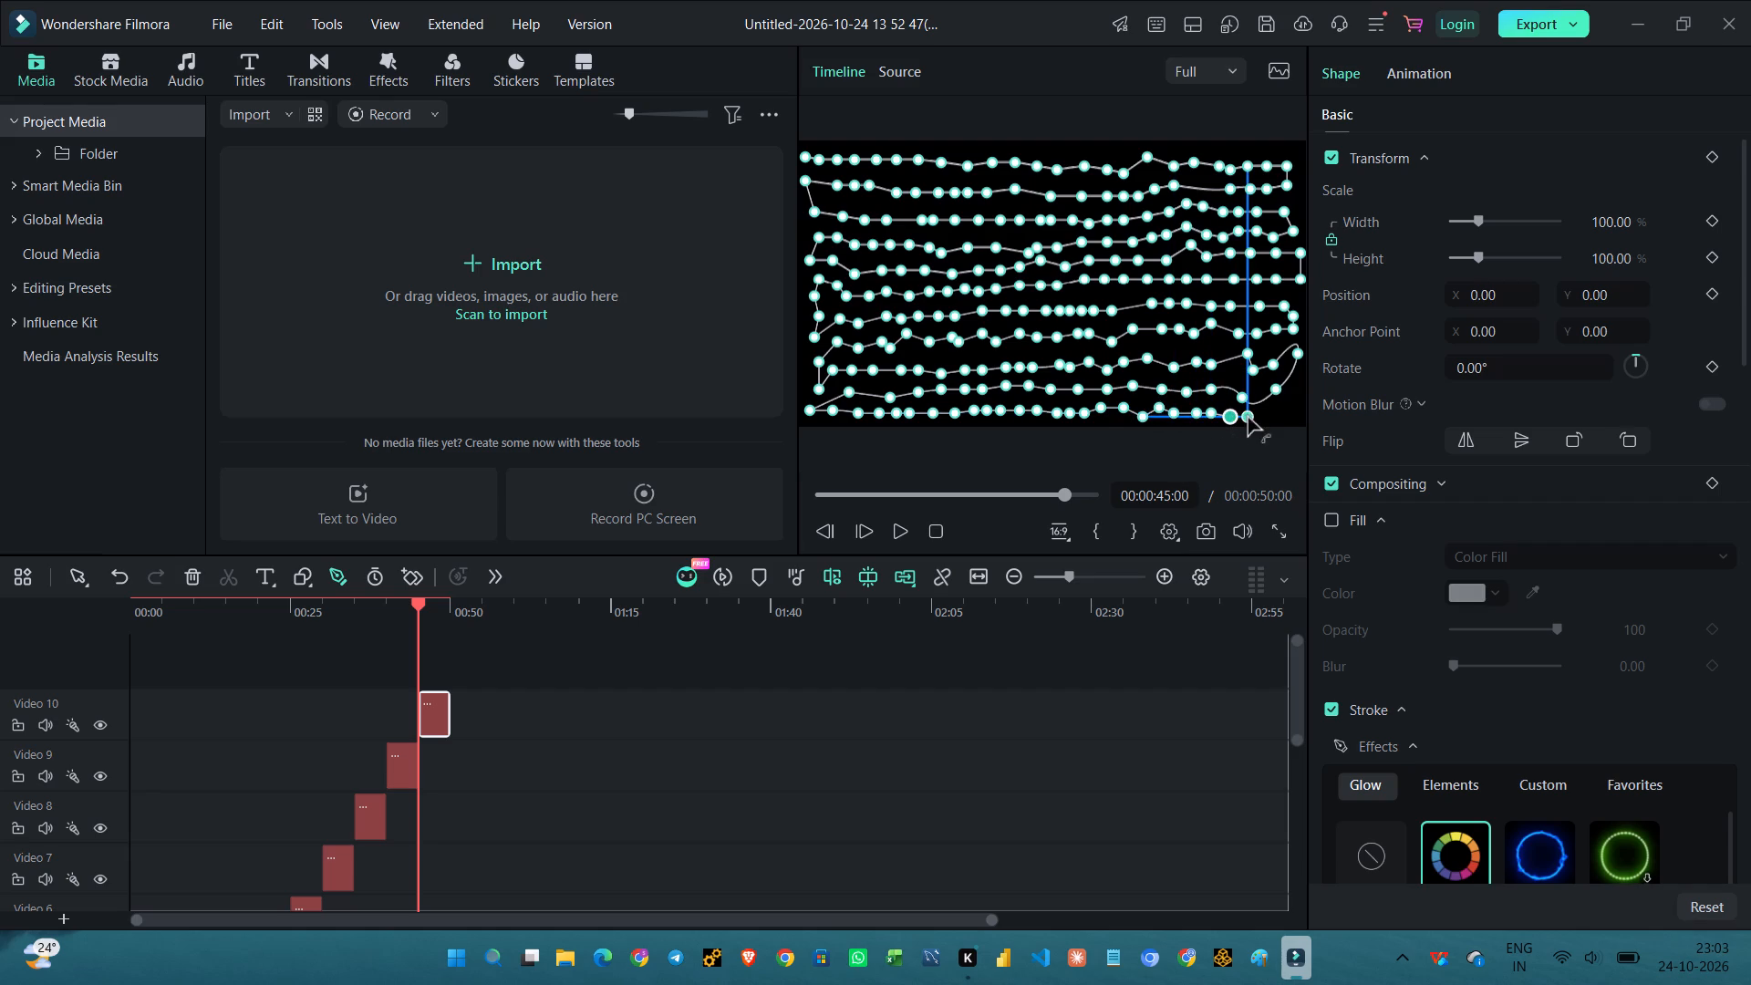
click(1268, 418)
click(1283, 410)
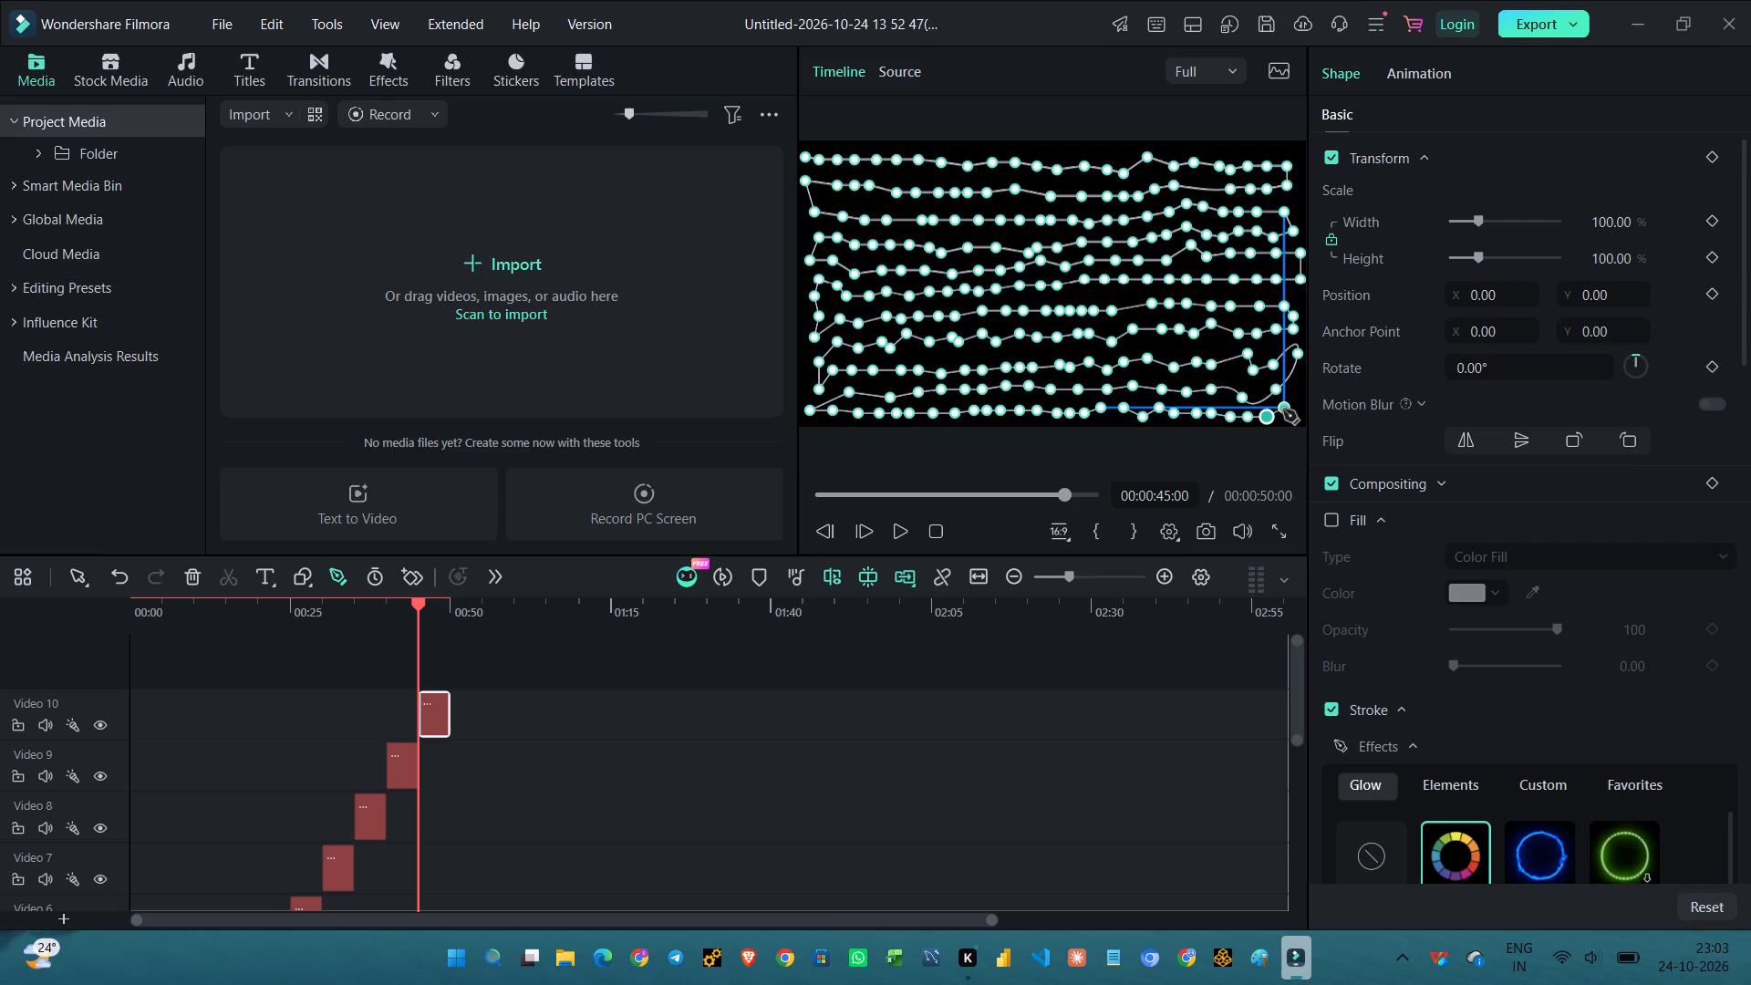
click(1301, 416)
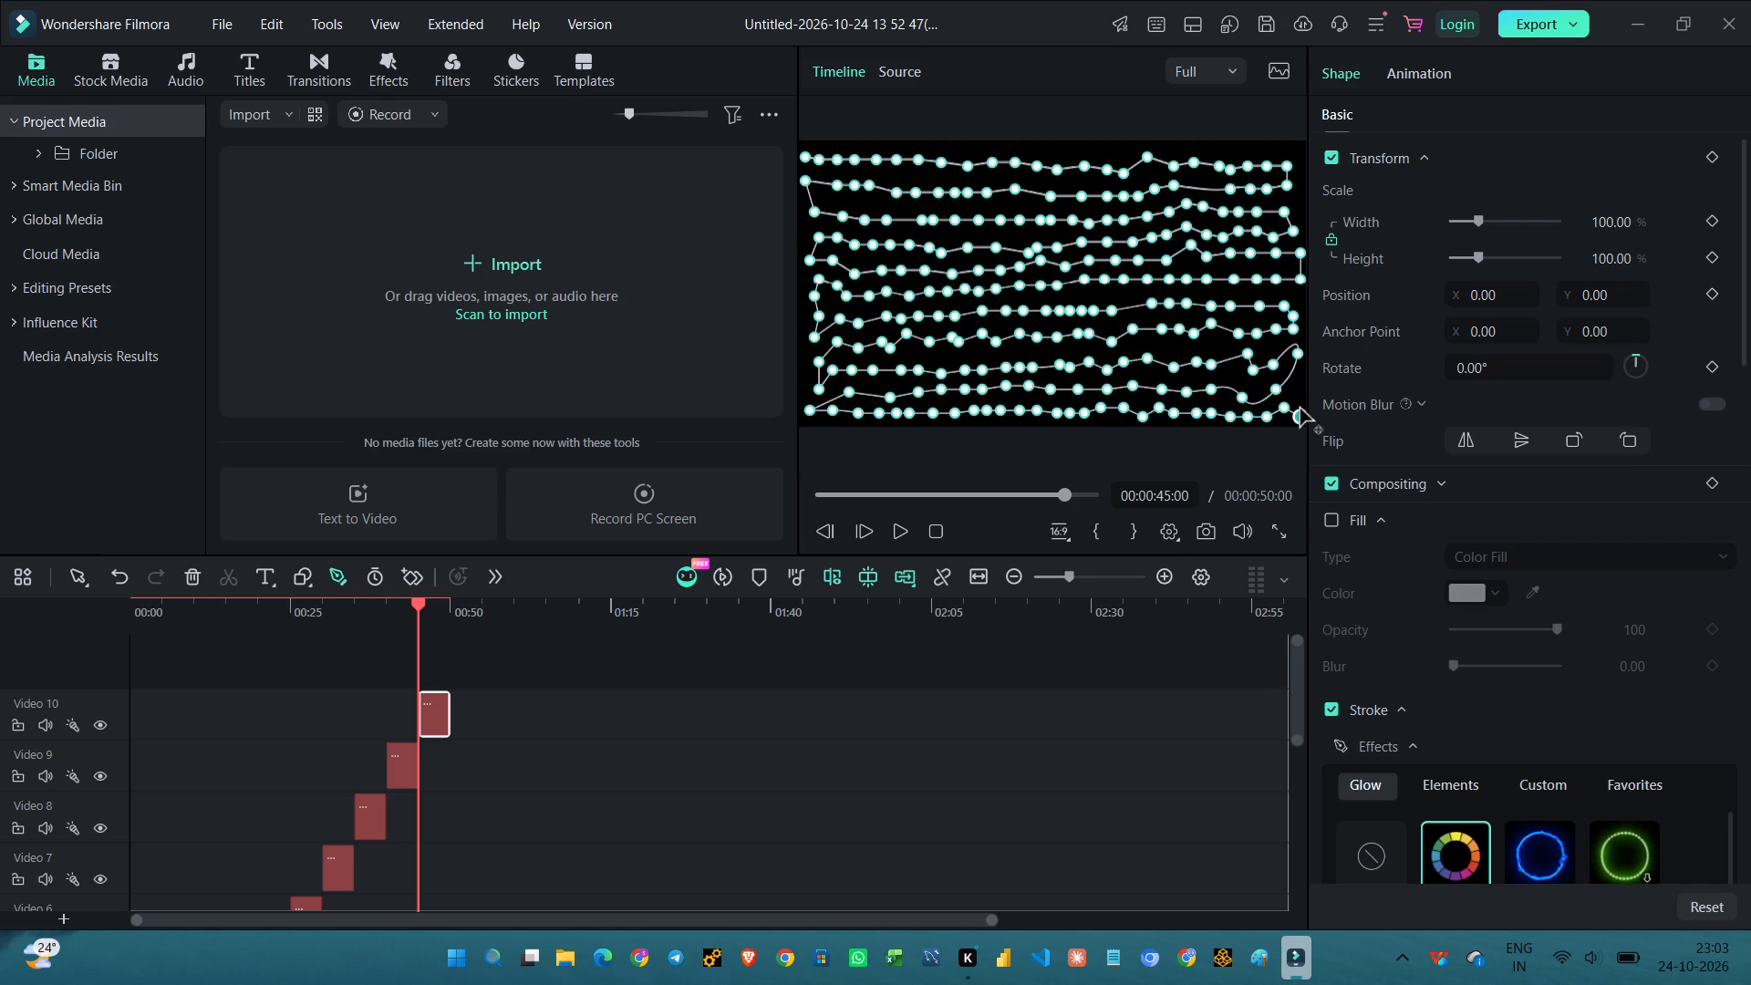
click(1300, 397)
click(717, 771)
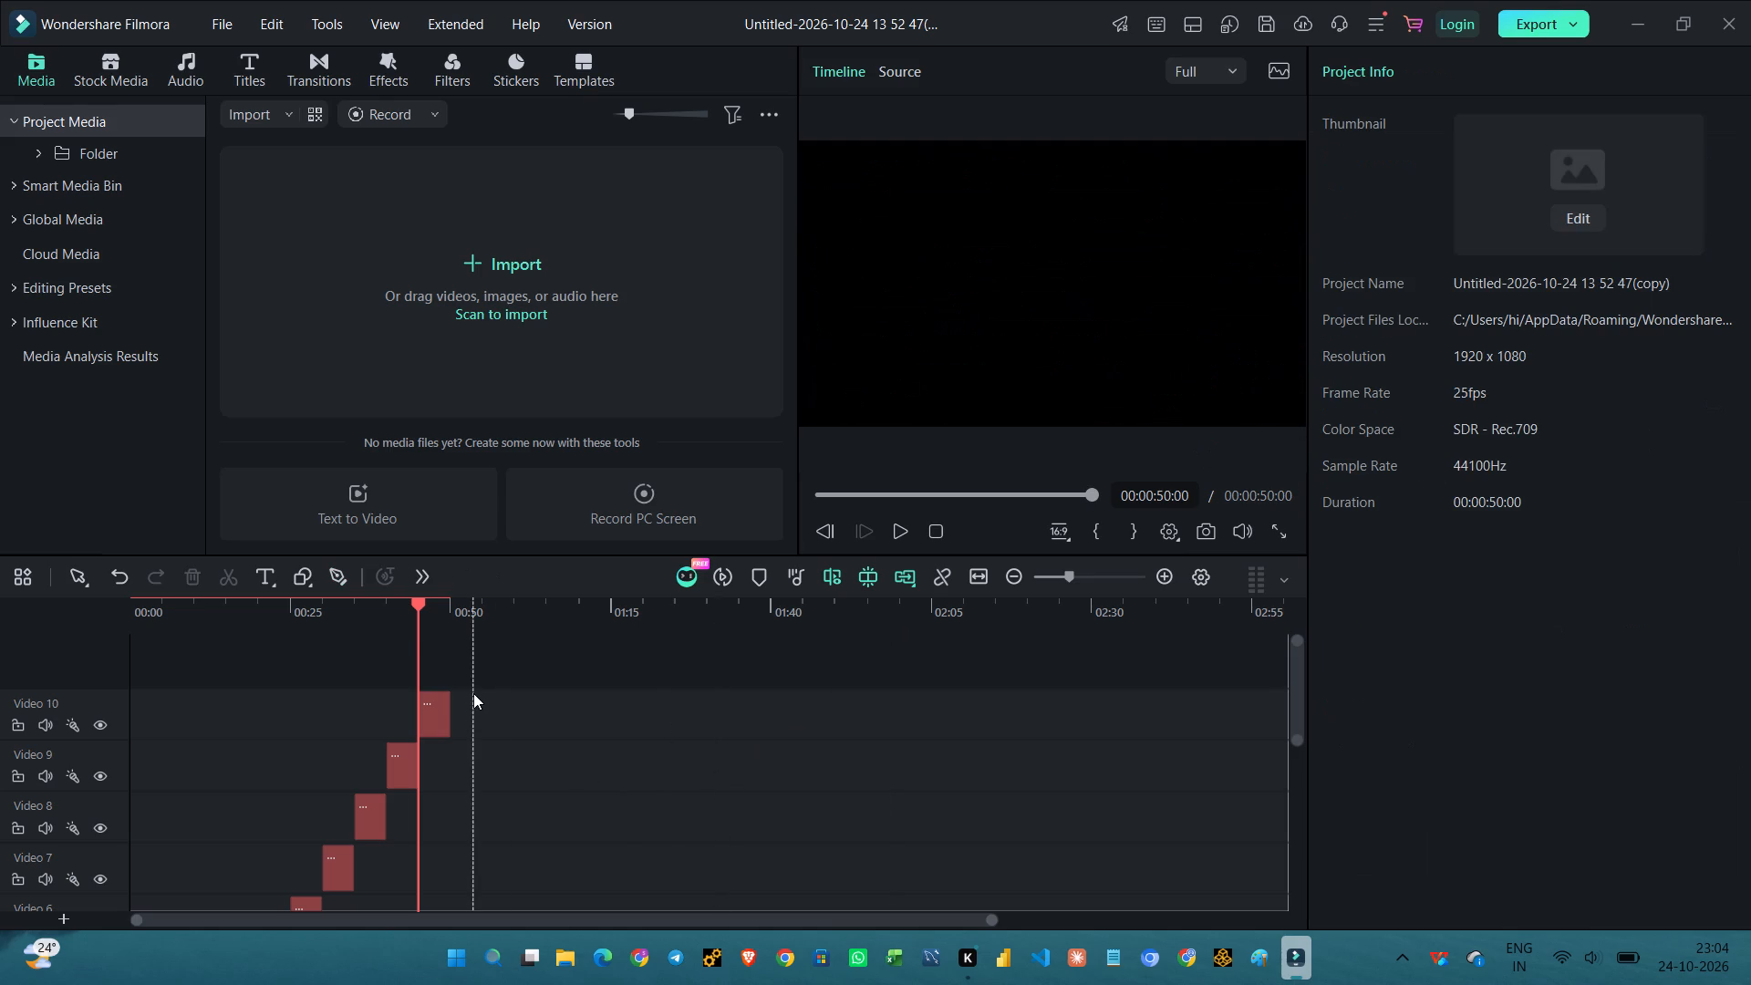
Start an eleventh pen path at 00:00:50:00 in the frame's upper-left corner, dipping gently rightward to about a third of the width.
drag(415, 596, 443, 602)
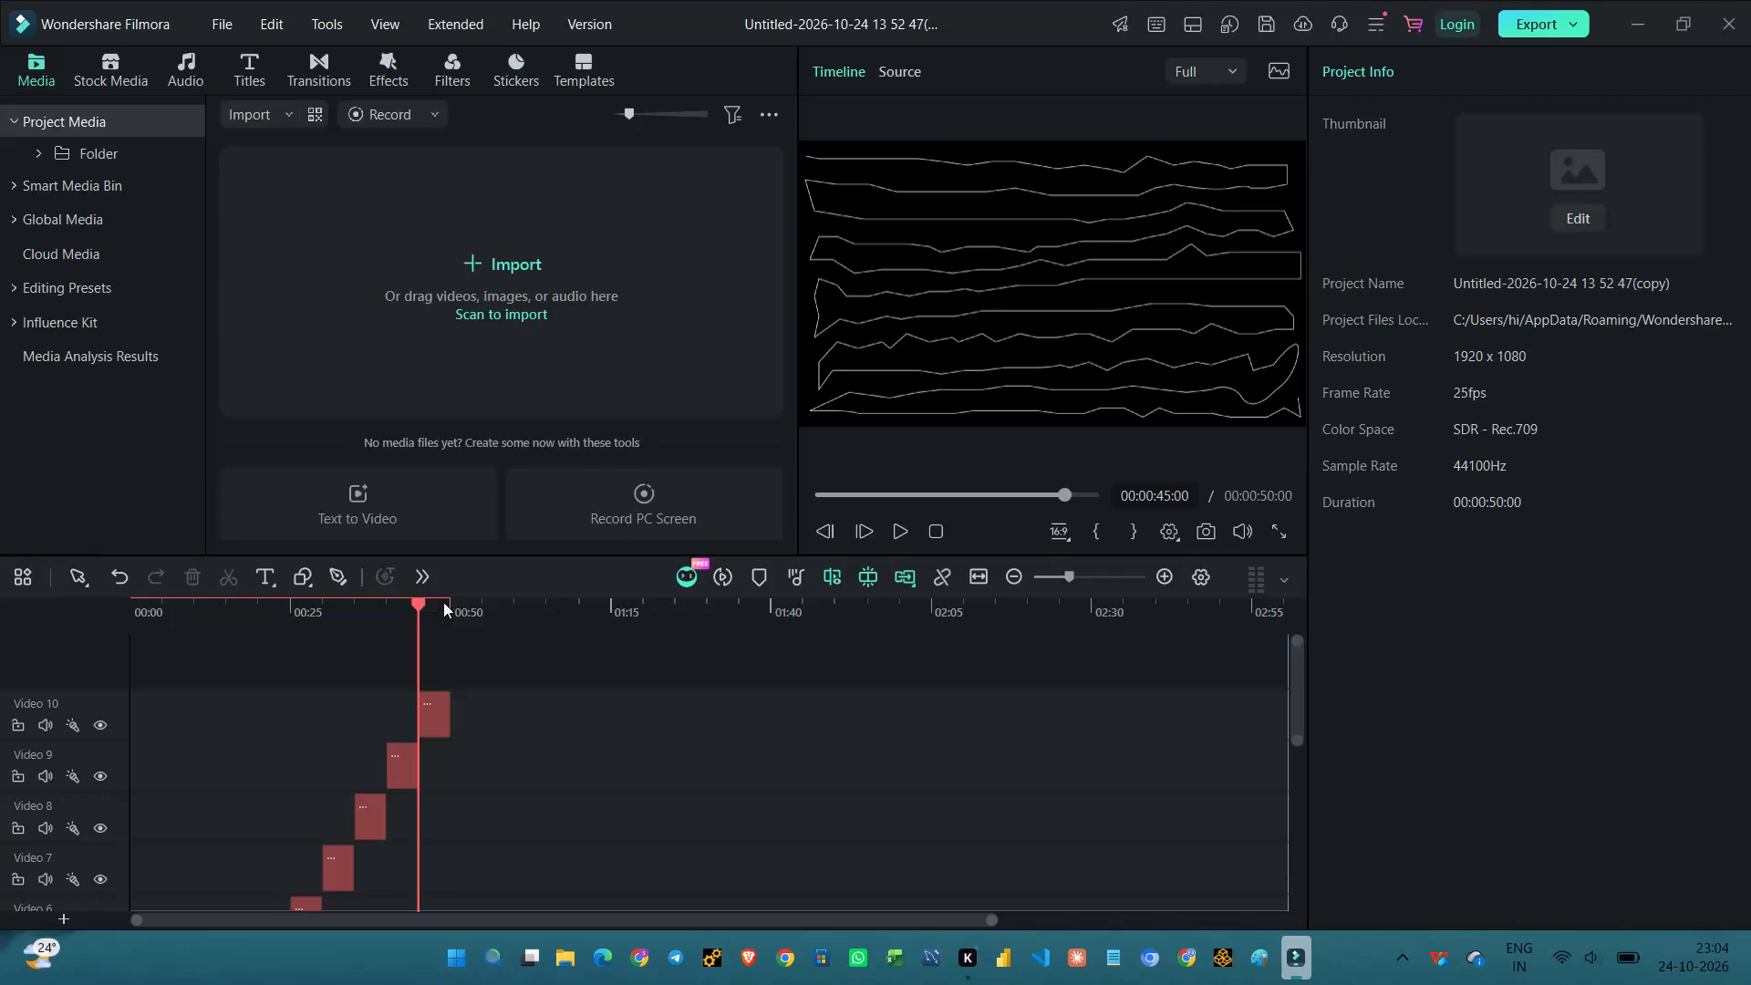
drag(443, 602, 414, 607)
drag(415, 603, 511, 605)
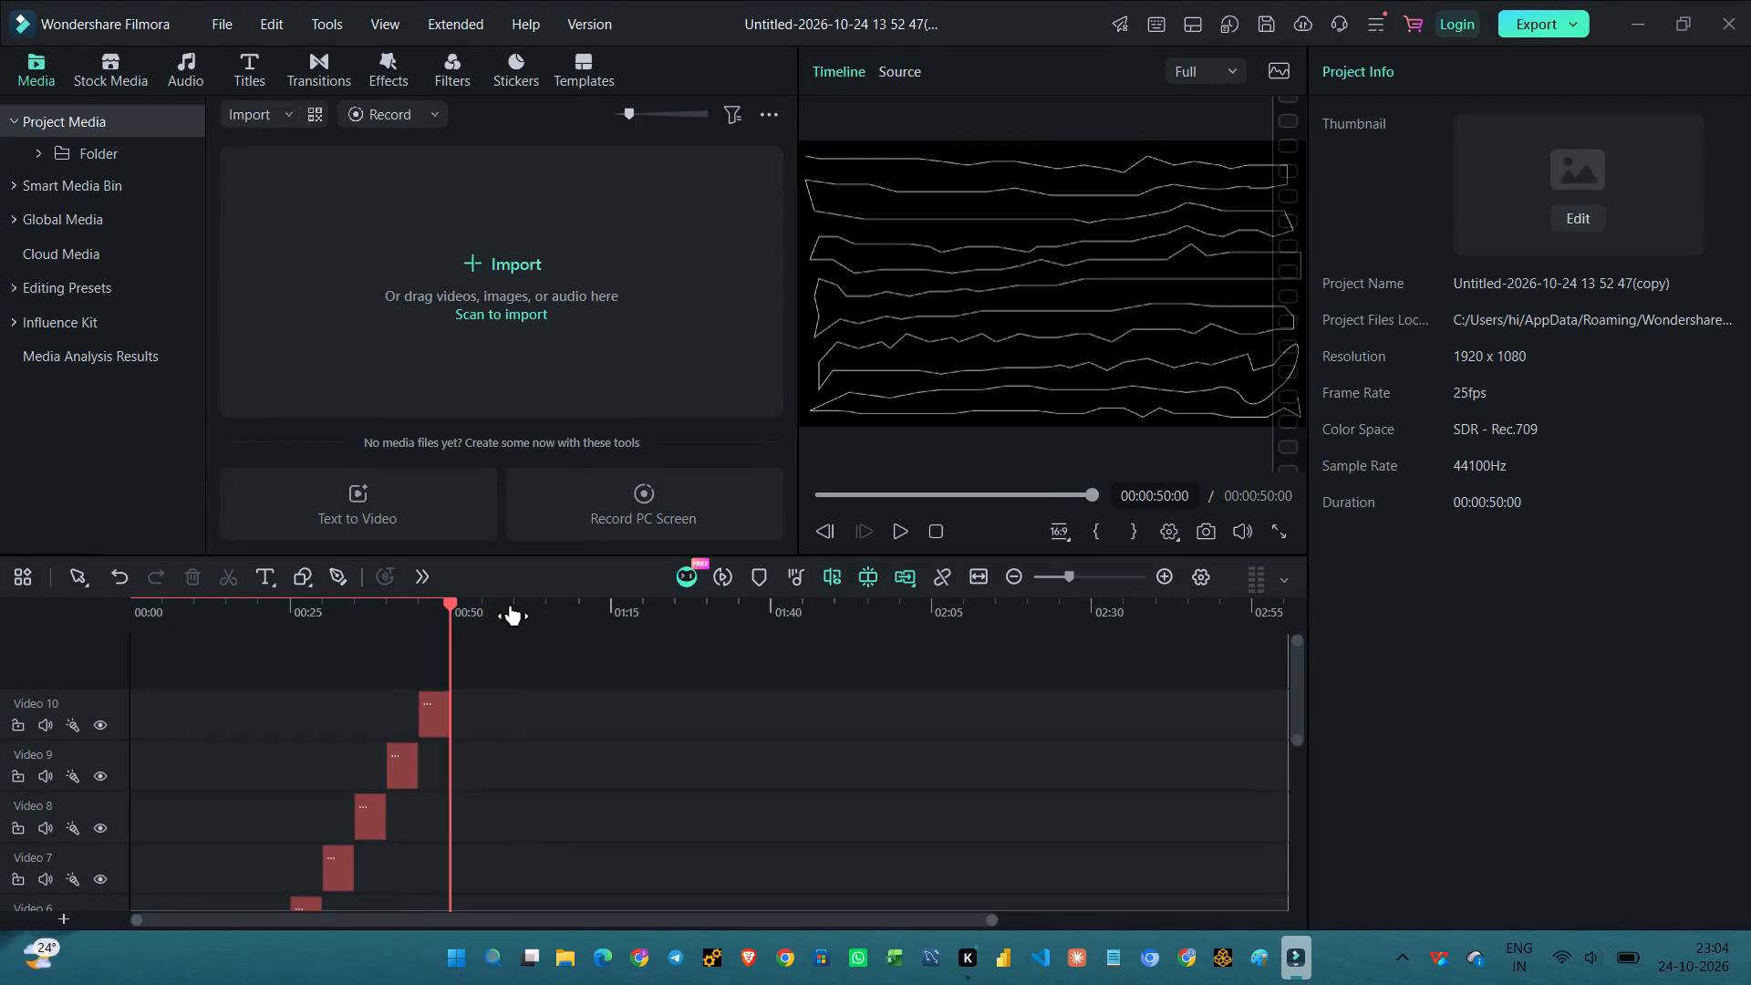
click(345, 586)
click(813, 153)
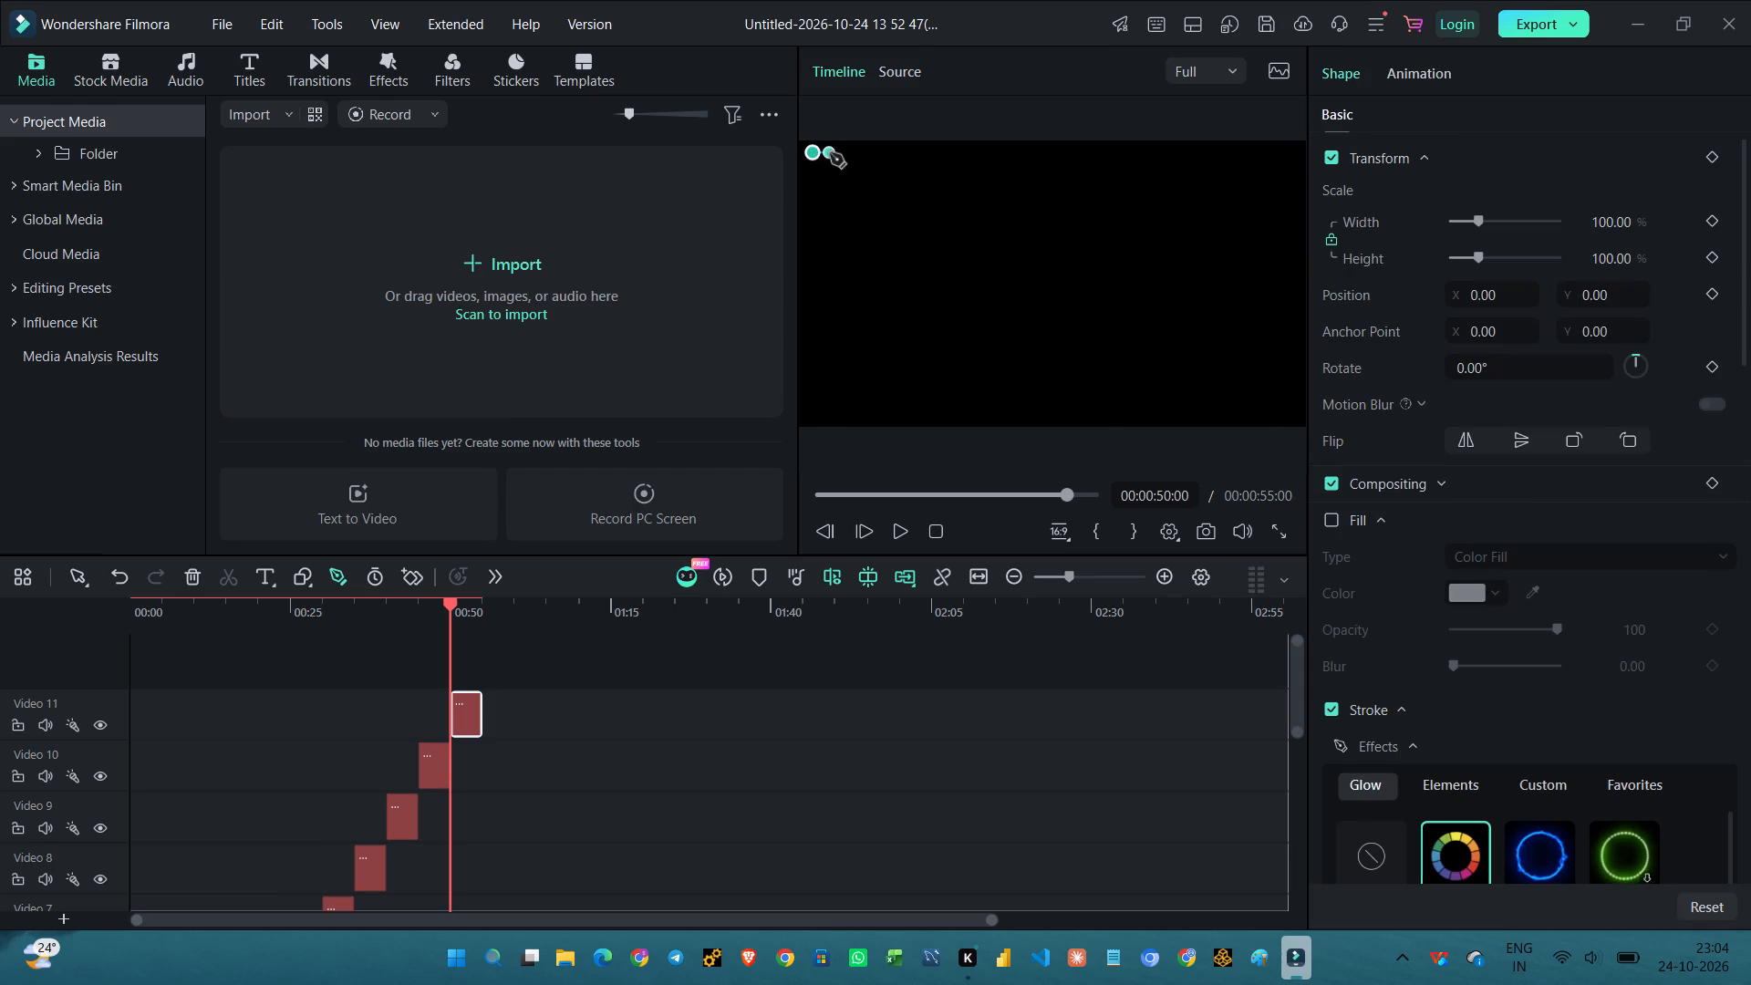
click(830, 153)
click(852, 156)
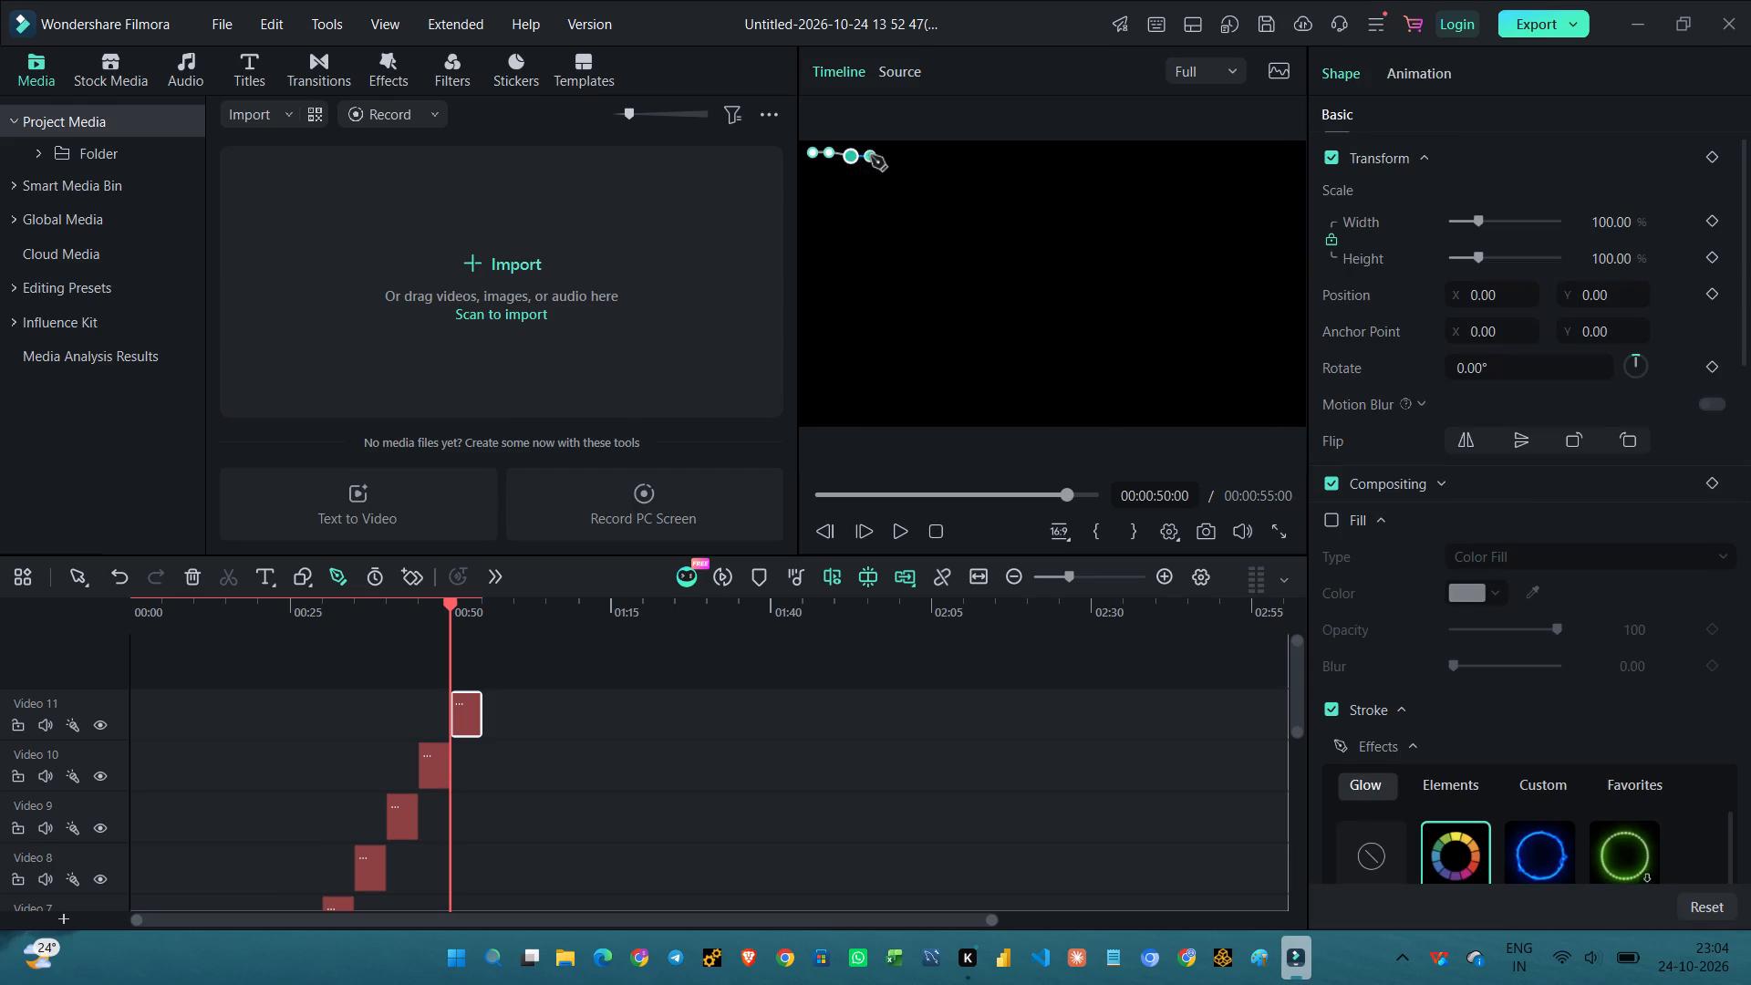
click(871, 156)
click(894, 158)
click(917, 160)
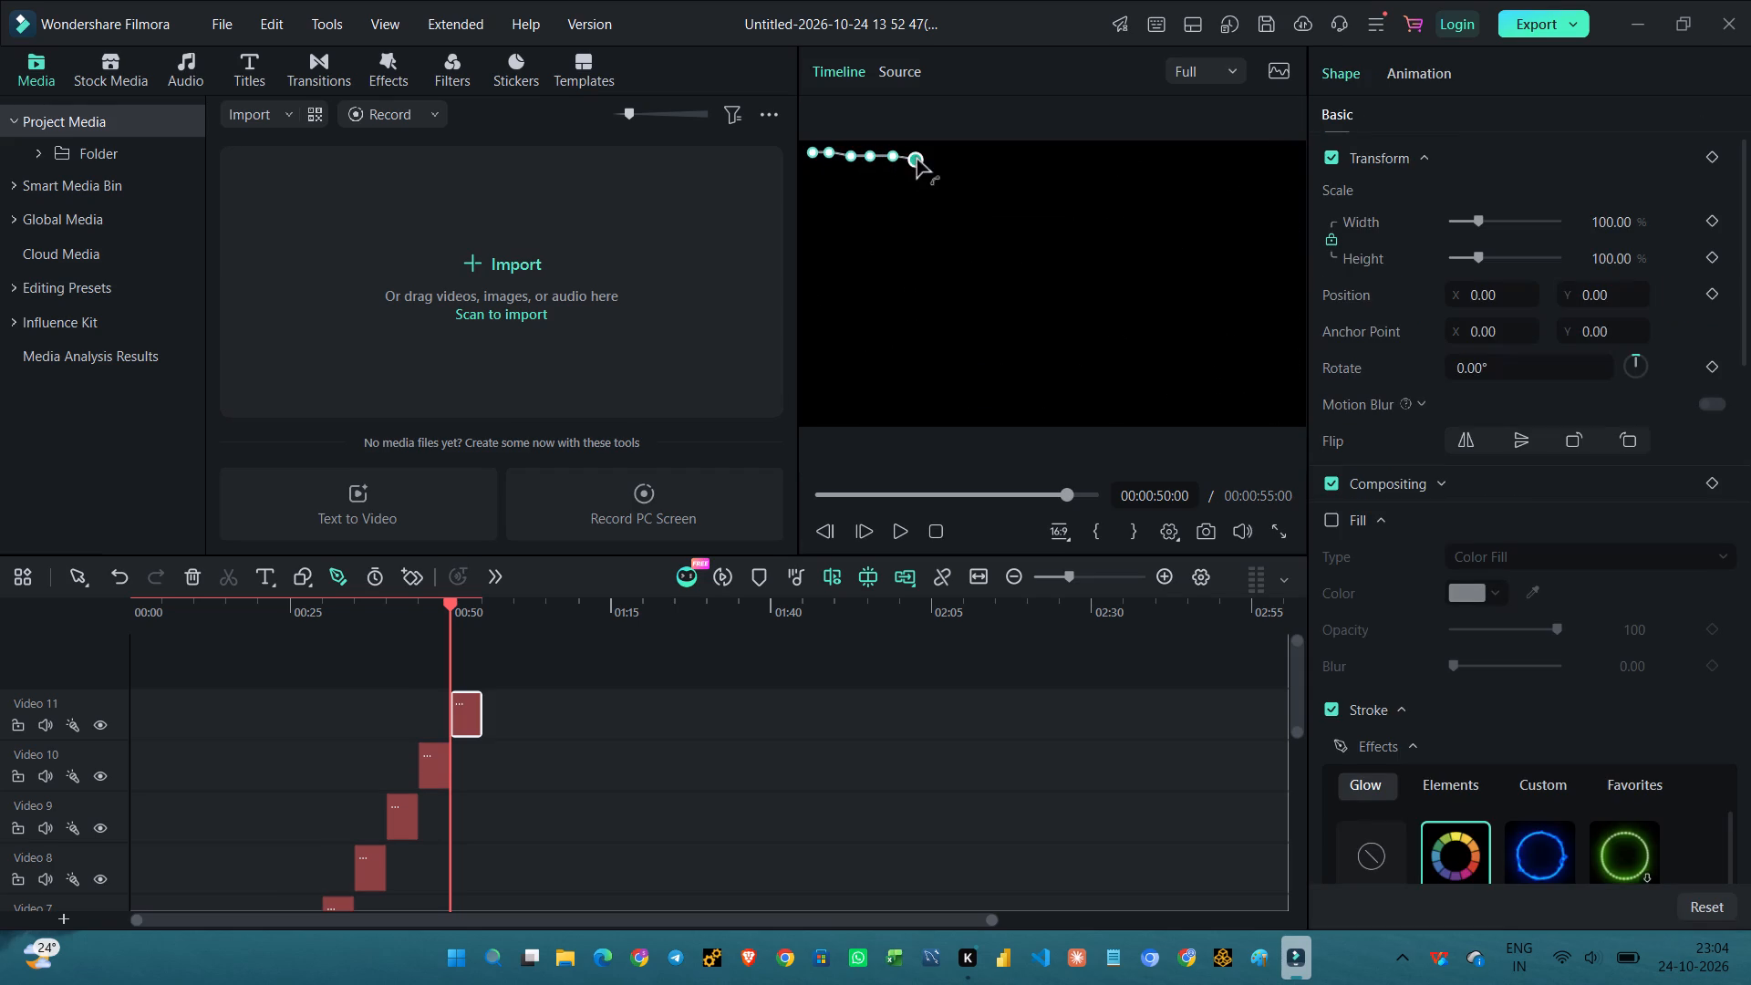
click(934, 160)
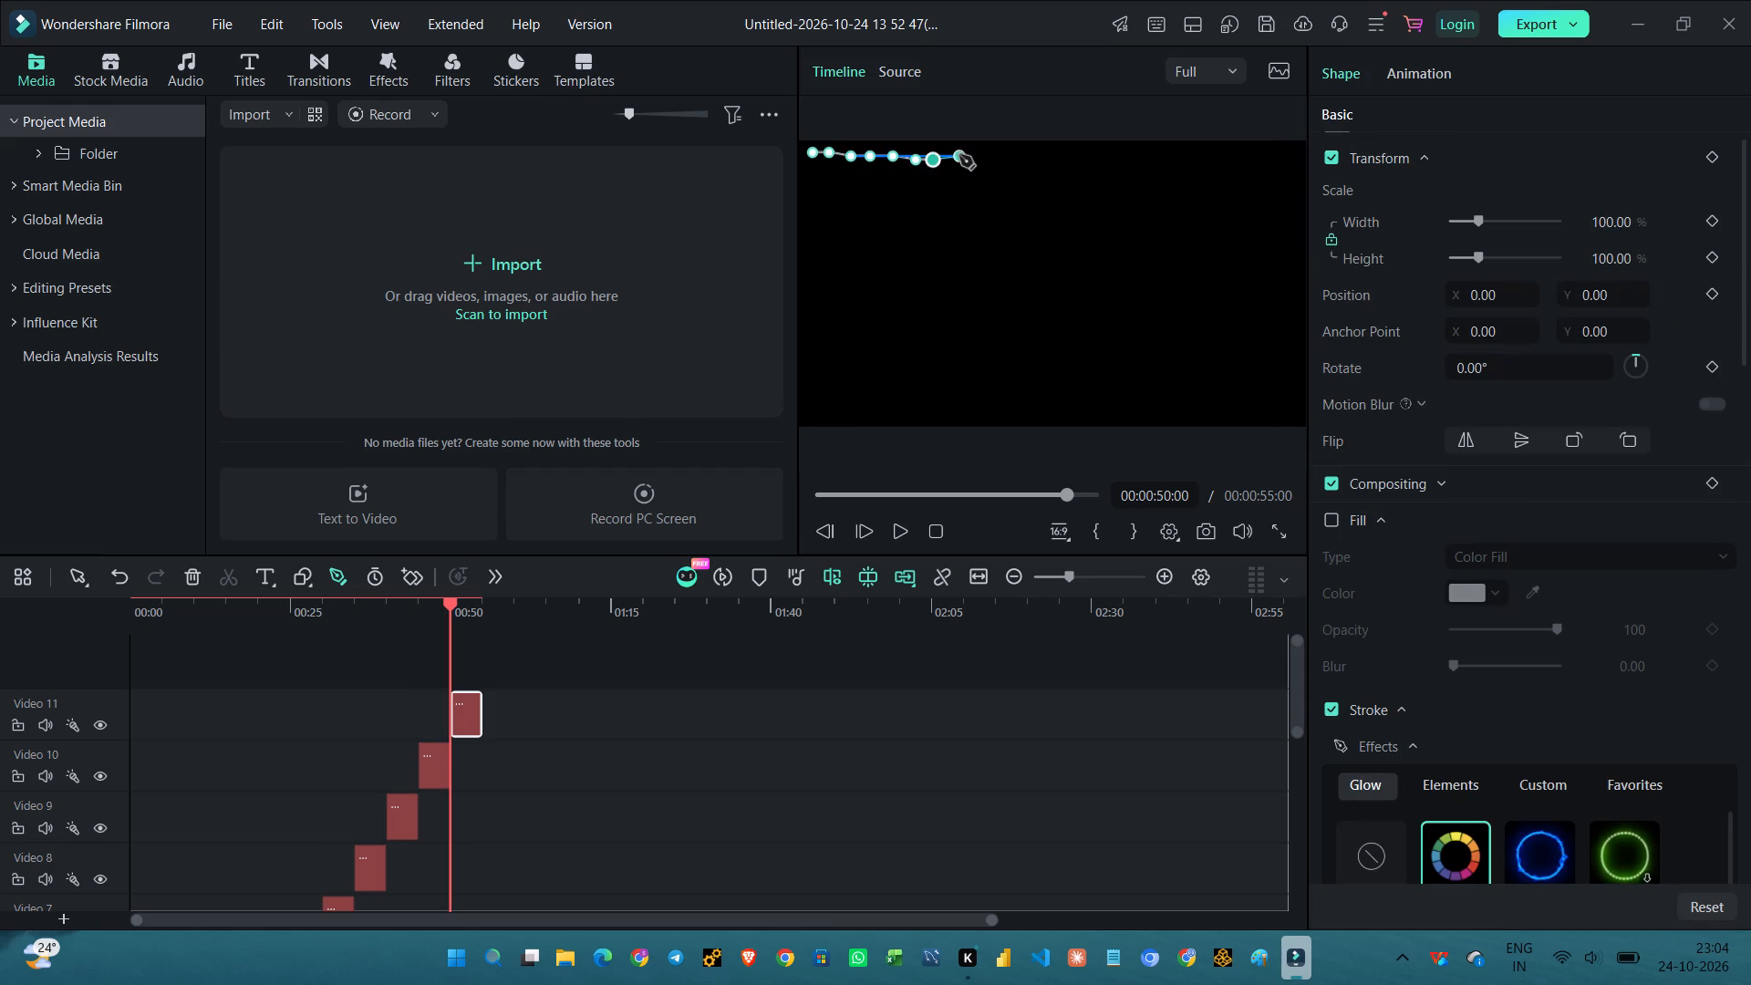
click(959, 155)
Continue the eleventh path's first row rightward over a small peak, then nearly level to about 70% of the frame's width.
click(1000, 143)
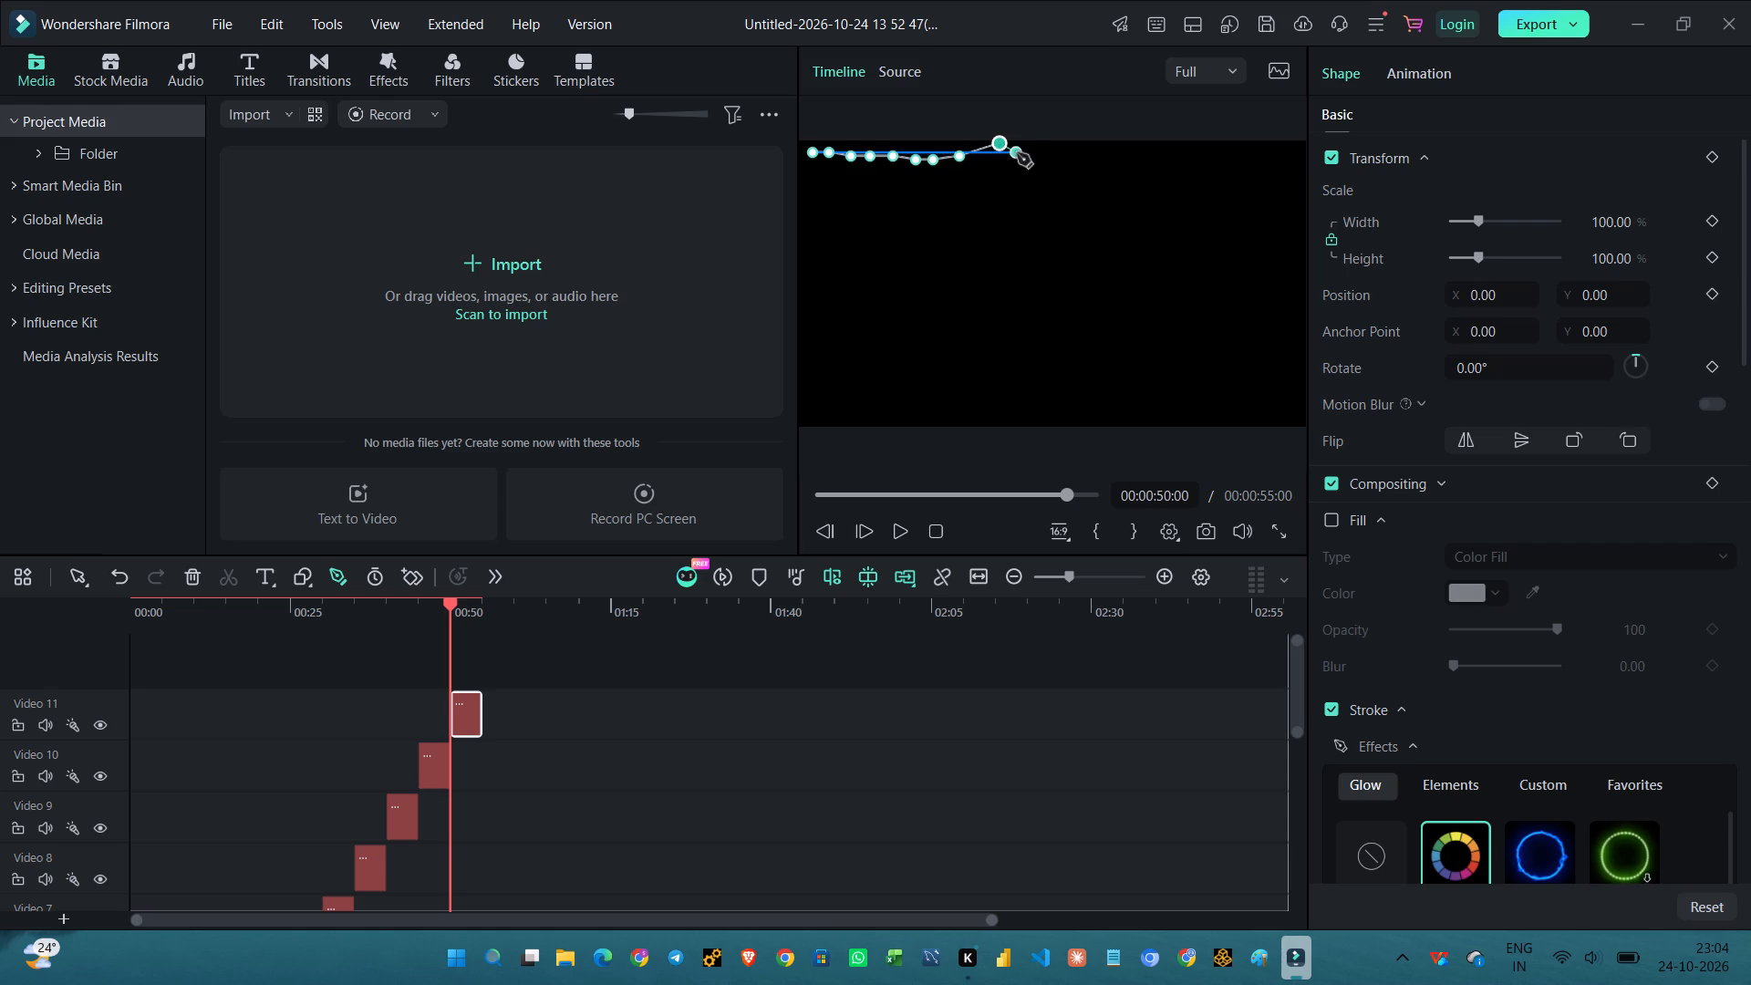
click(1017, 153)
click(1035, 152)
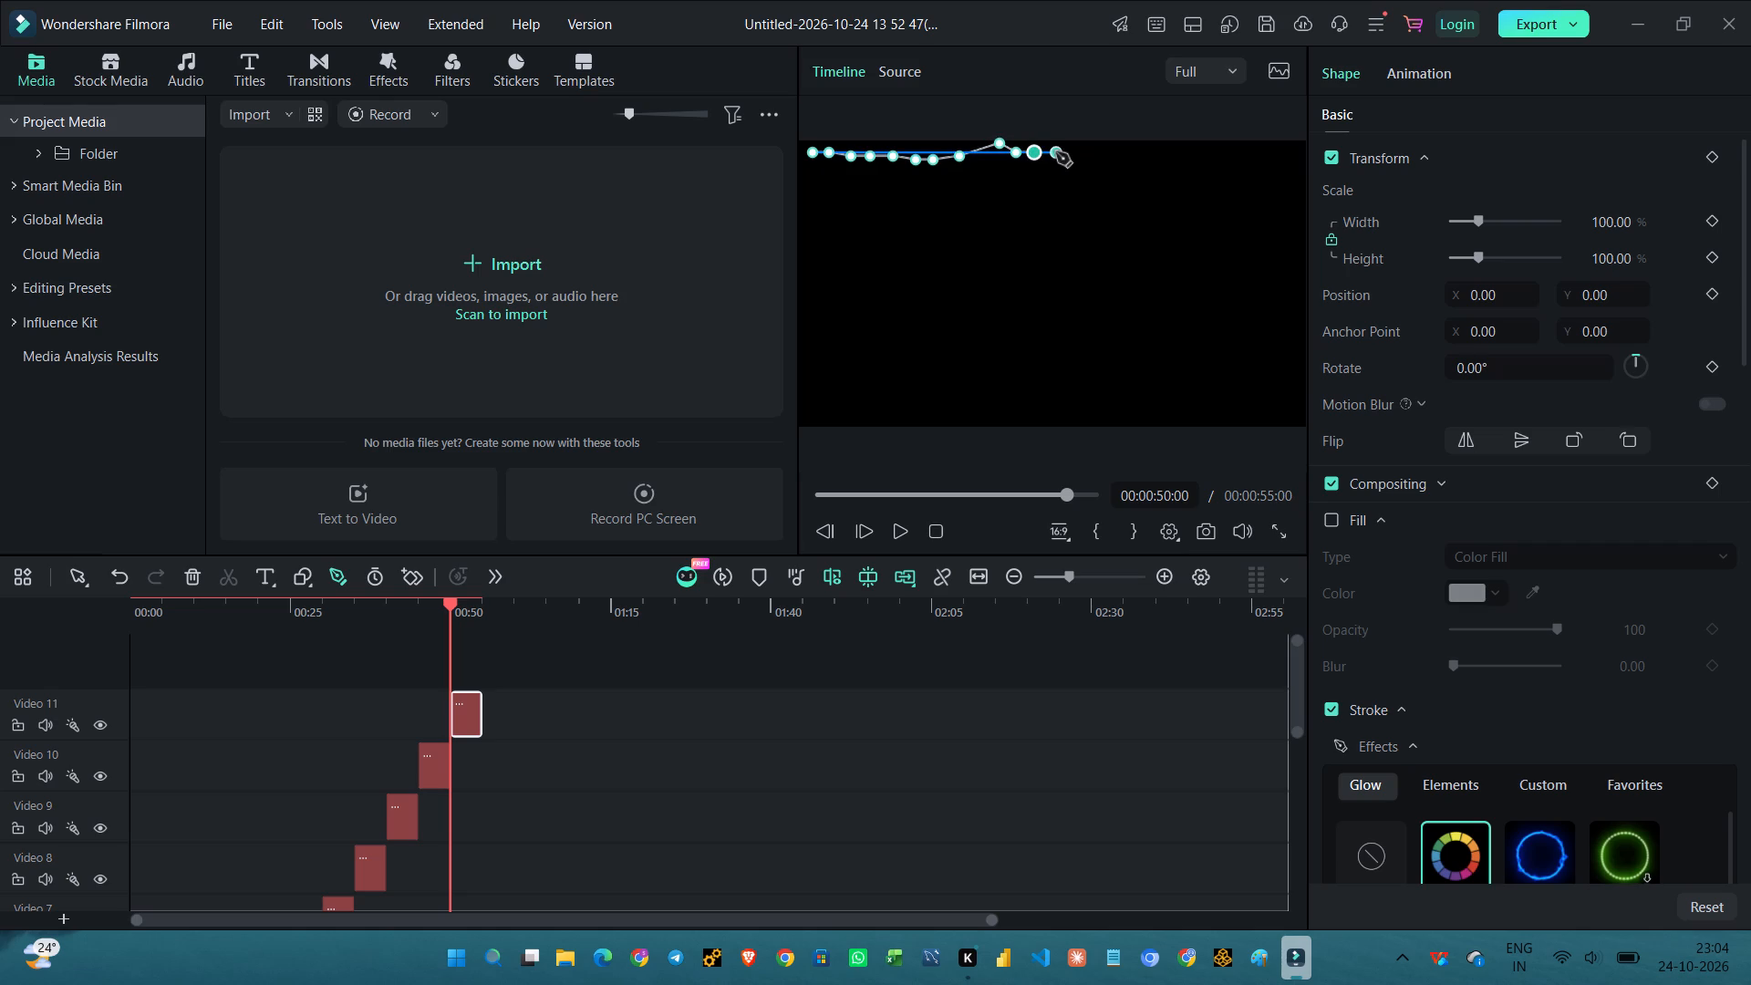
click(1056, 152)
click(1073, 155)
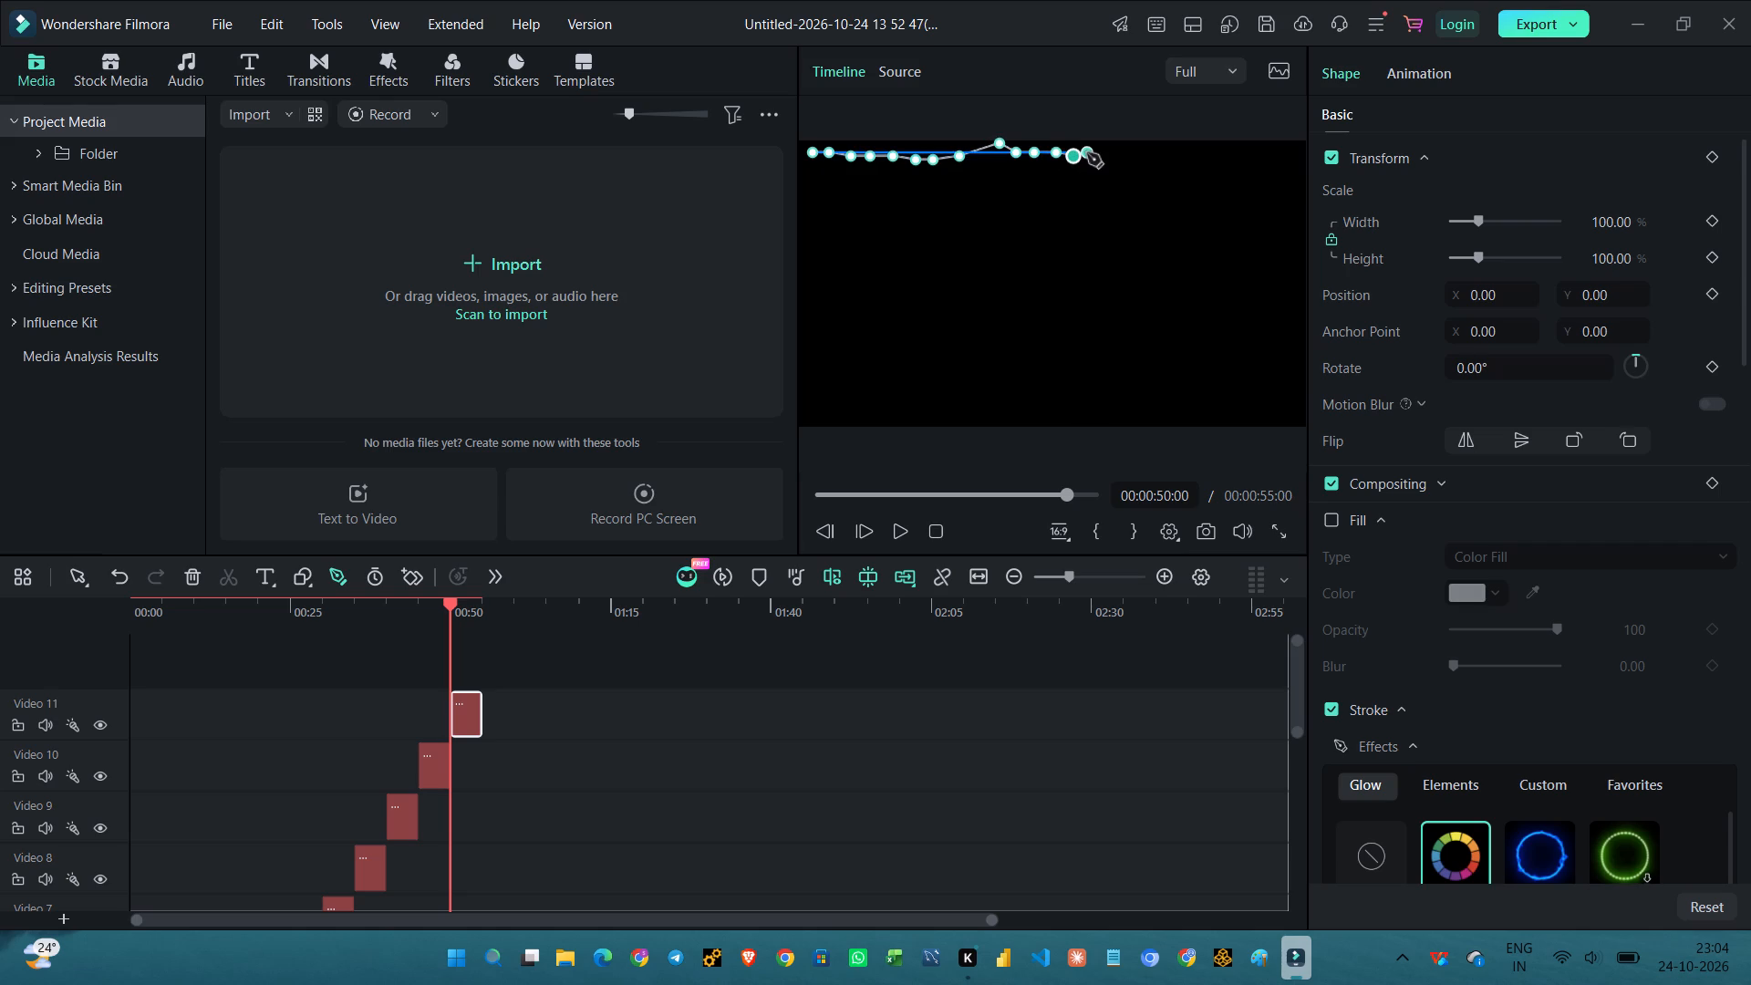
click(1089, 152)
click(1108, 153)
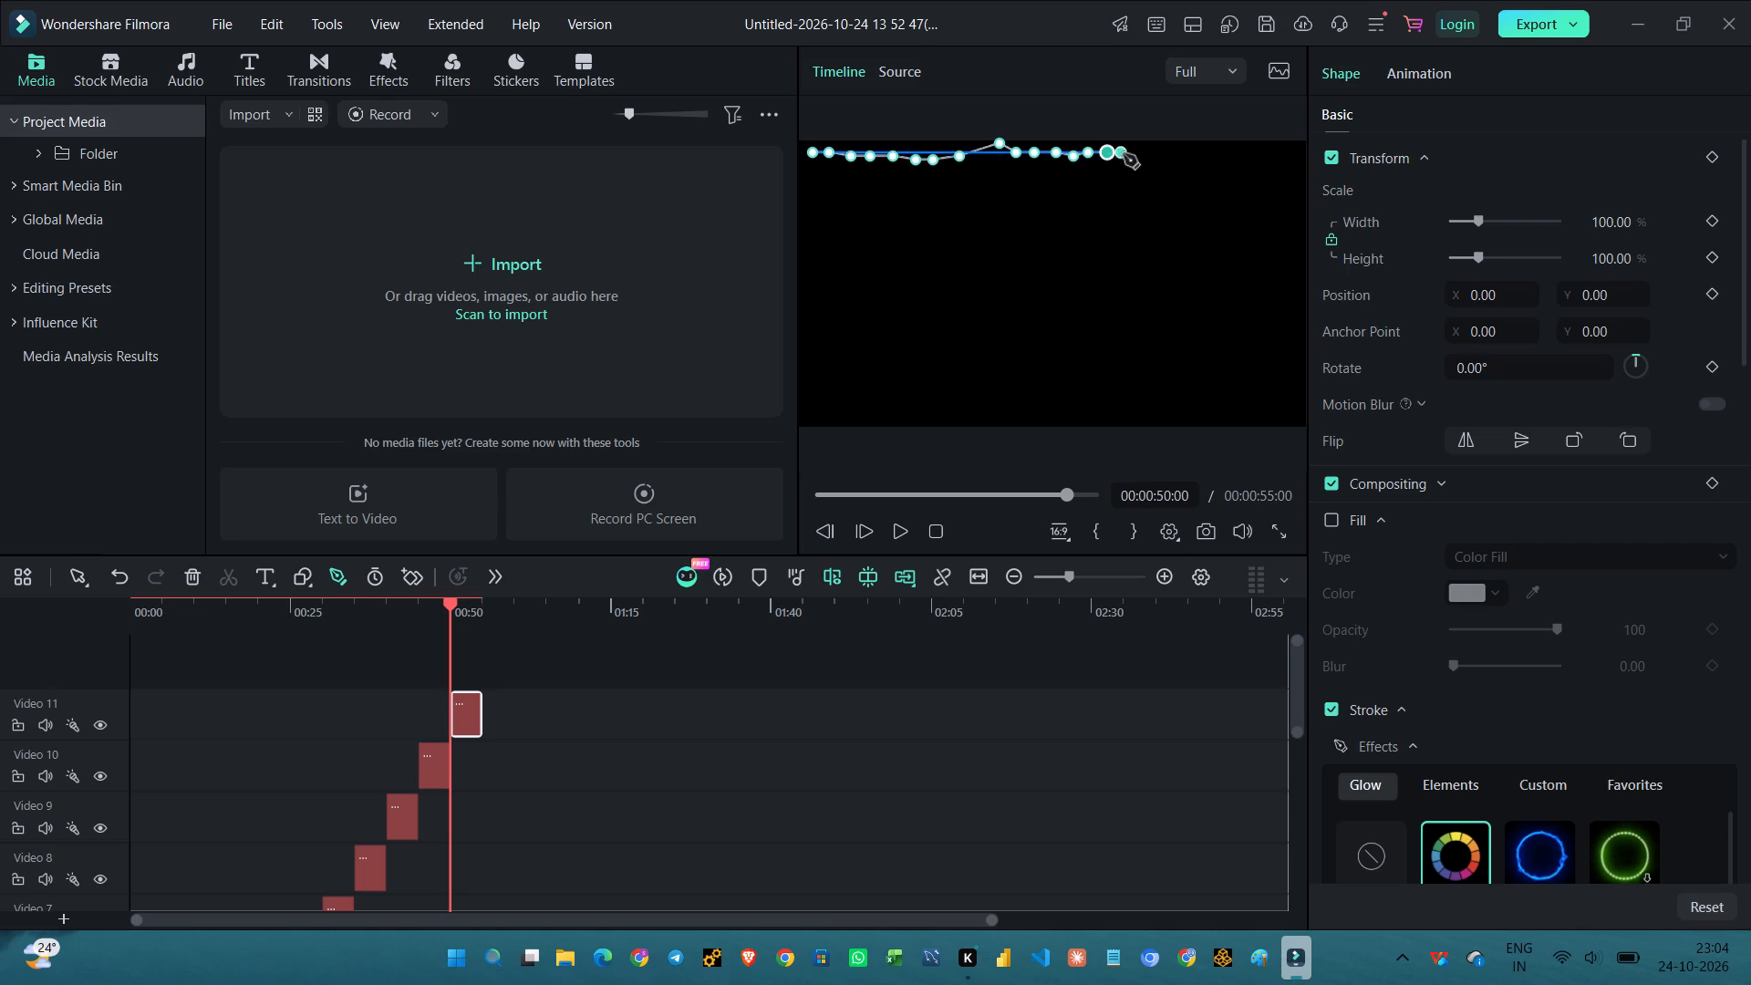
click(1129, 155)
click(1143, 155)
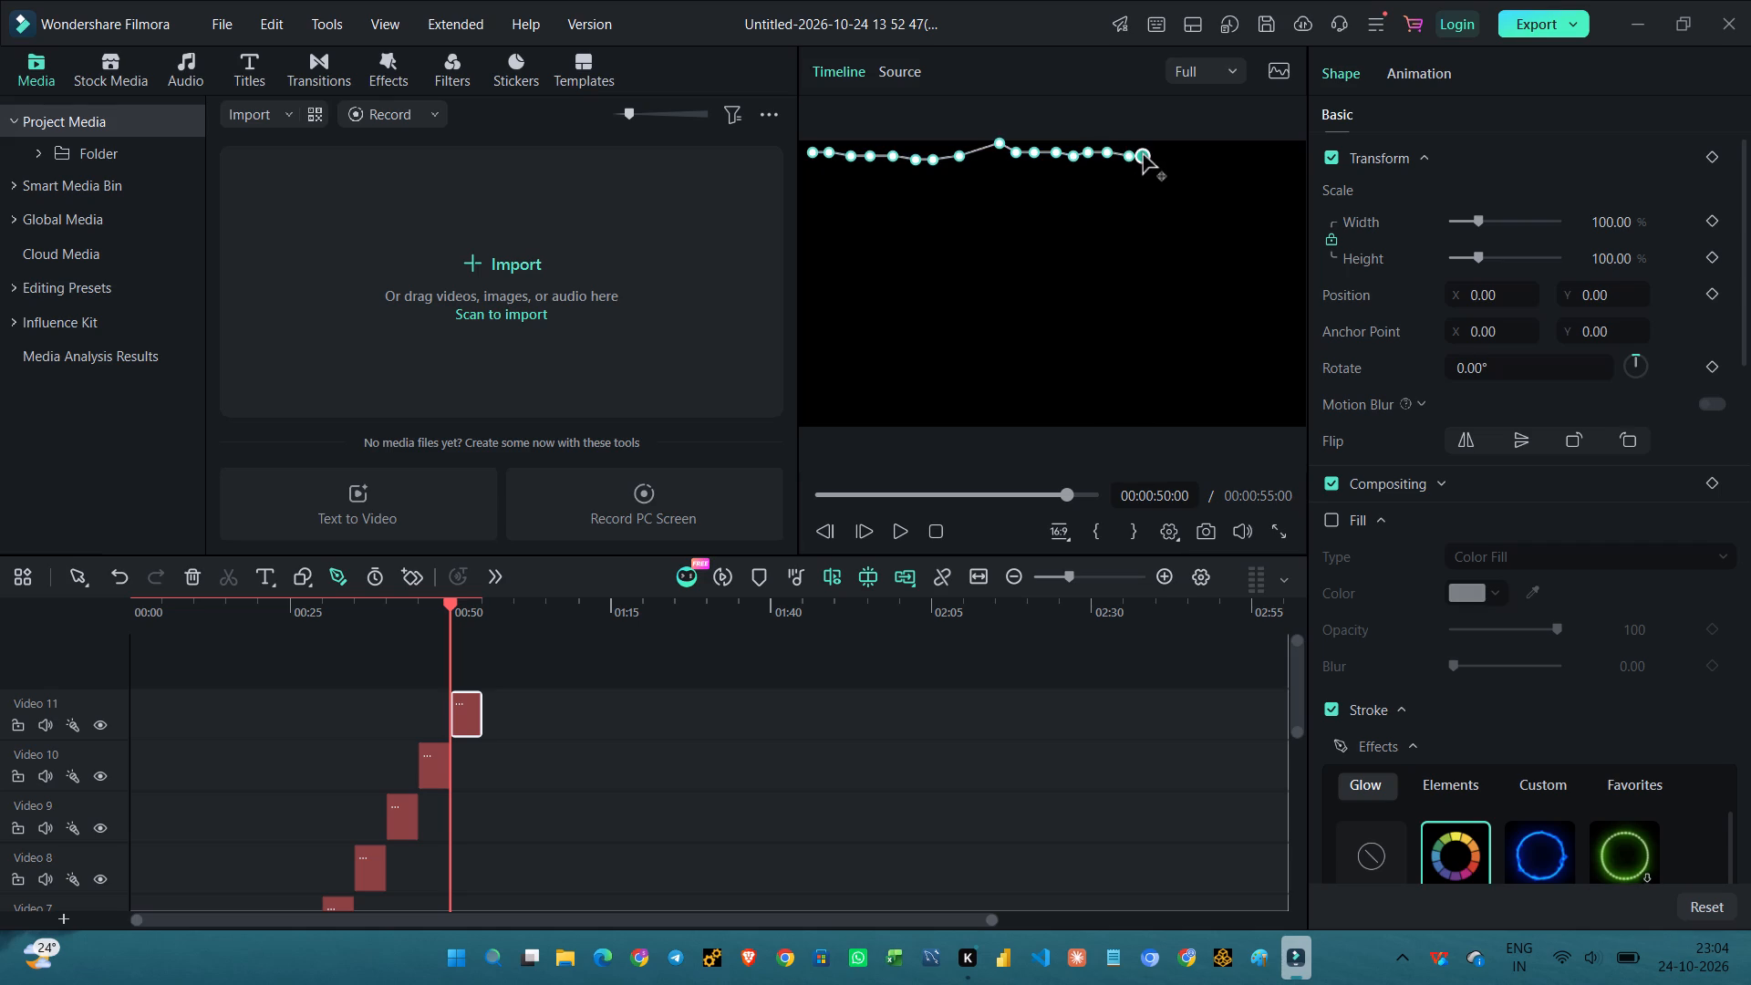
click(1162, 152)
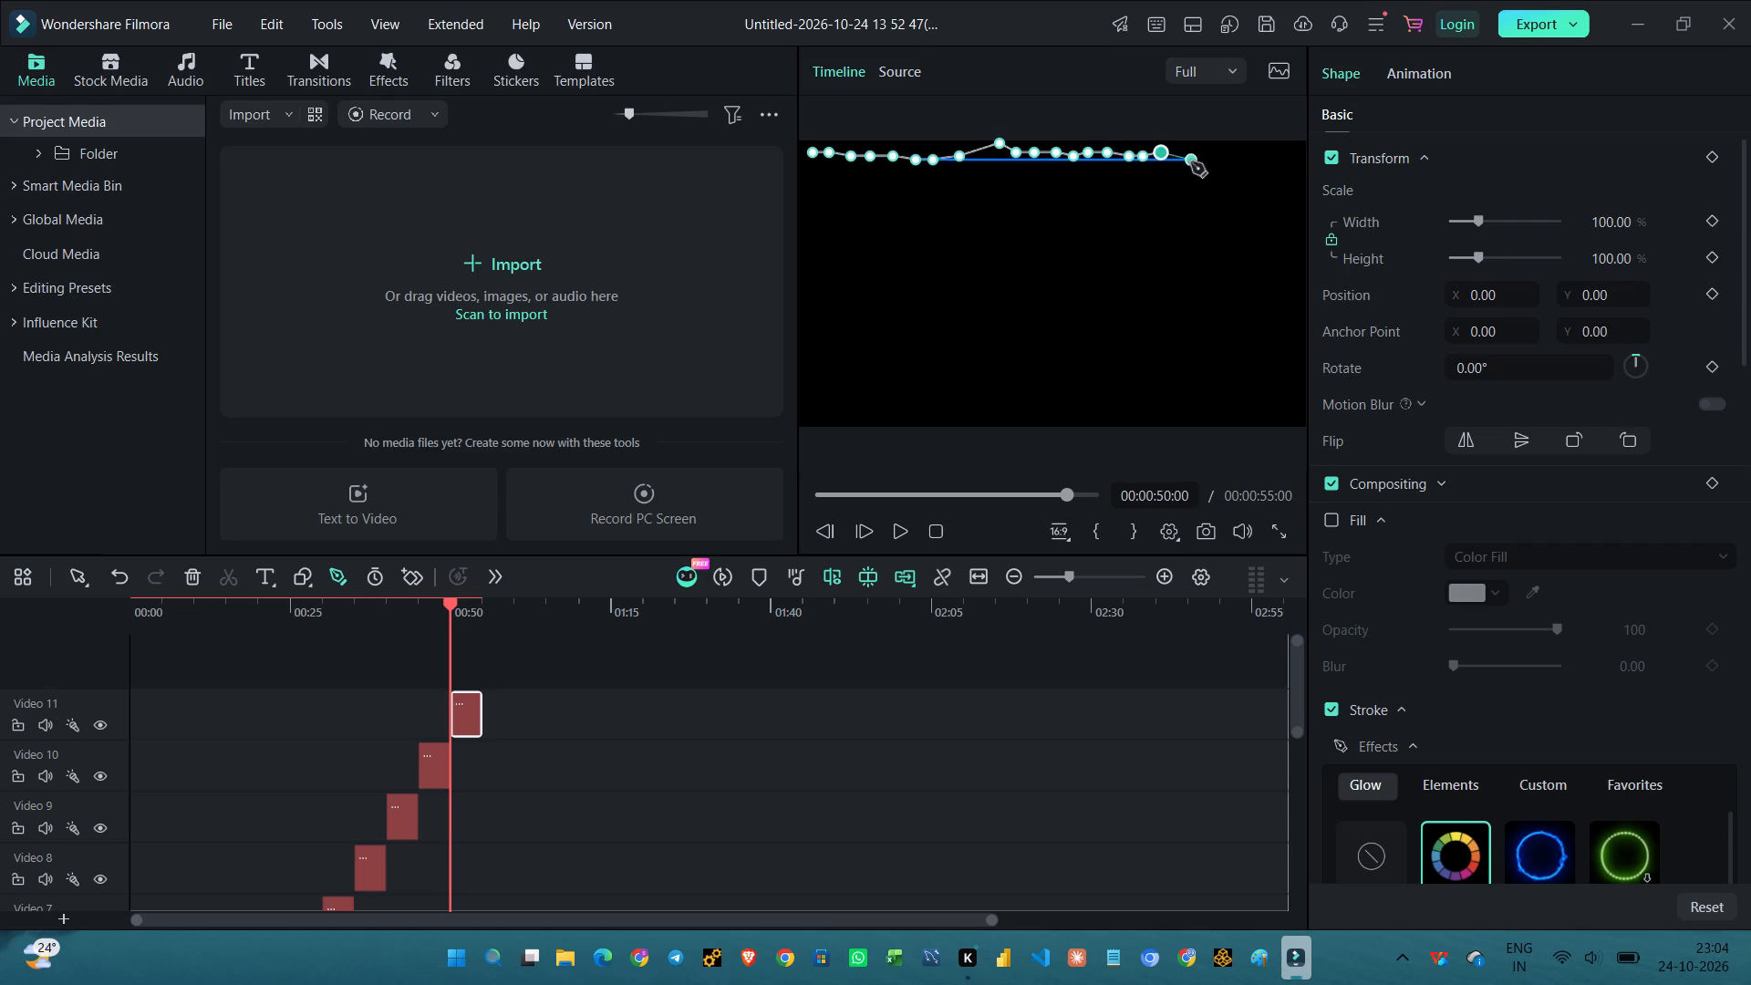
Extend the first row in small zigzags to the frame's right edge and curve the path down to the second row's start.
click(1191, 162)
click(1209, 161)
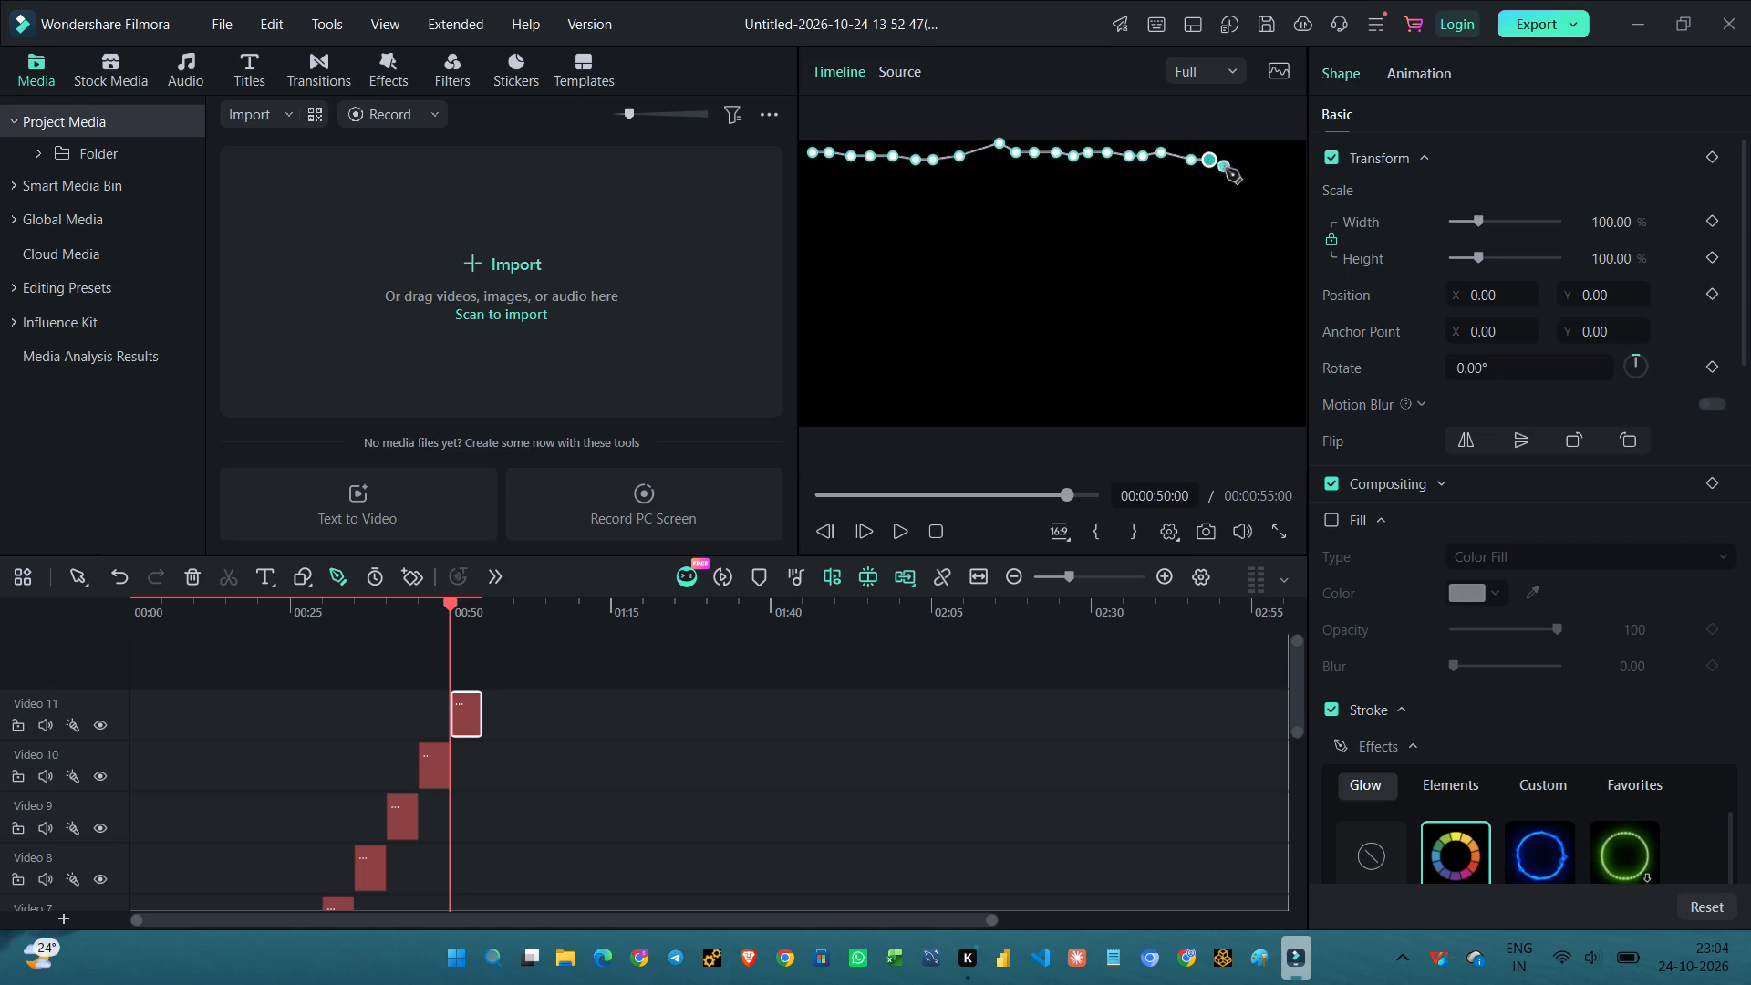
click(1228, 170)
click(1244, 158)
drag(1265, 167, 1287, 161)
click(1287, 161)
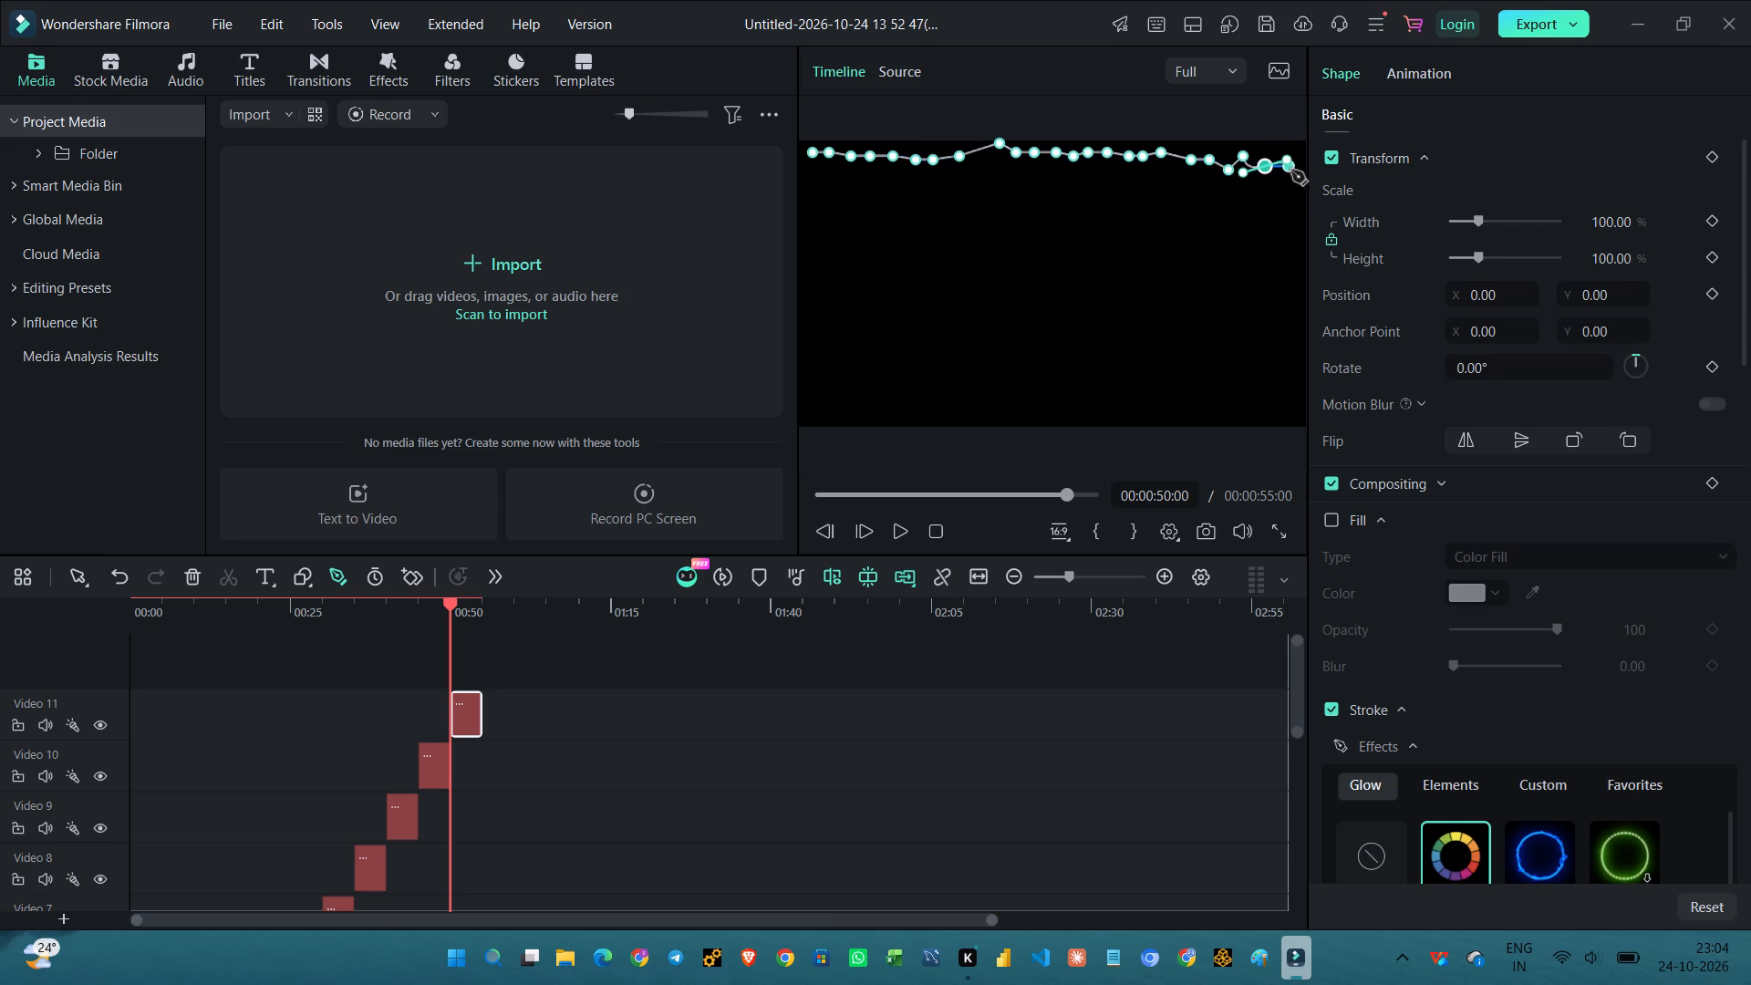
click(1296, 178)
drag(1296, 195, 1278, 191)
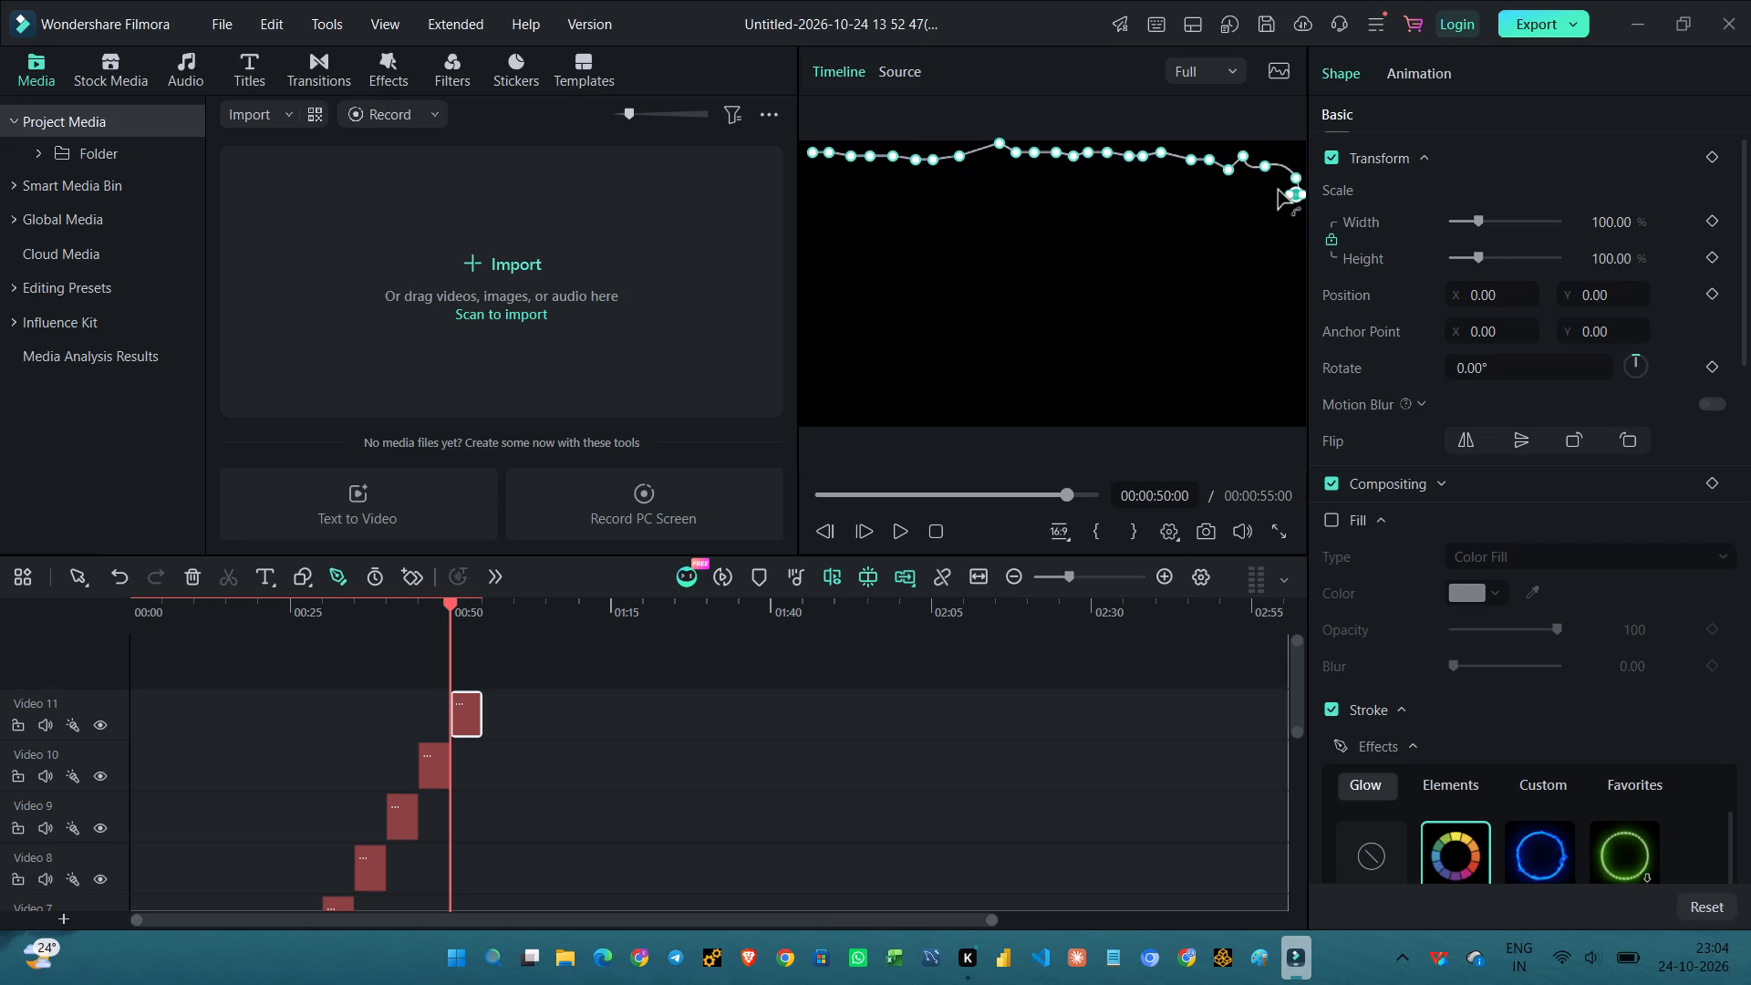
Draw the eleventh path's second row leftward from the frame's right edge, rising slightly, to just right of the centre.
drag(1278, 191, 1273, 188)
click(1273, 188)
click(1249, 188)
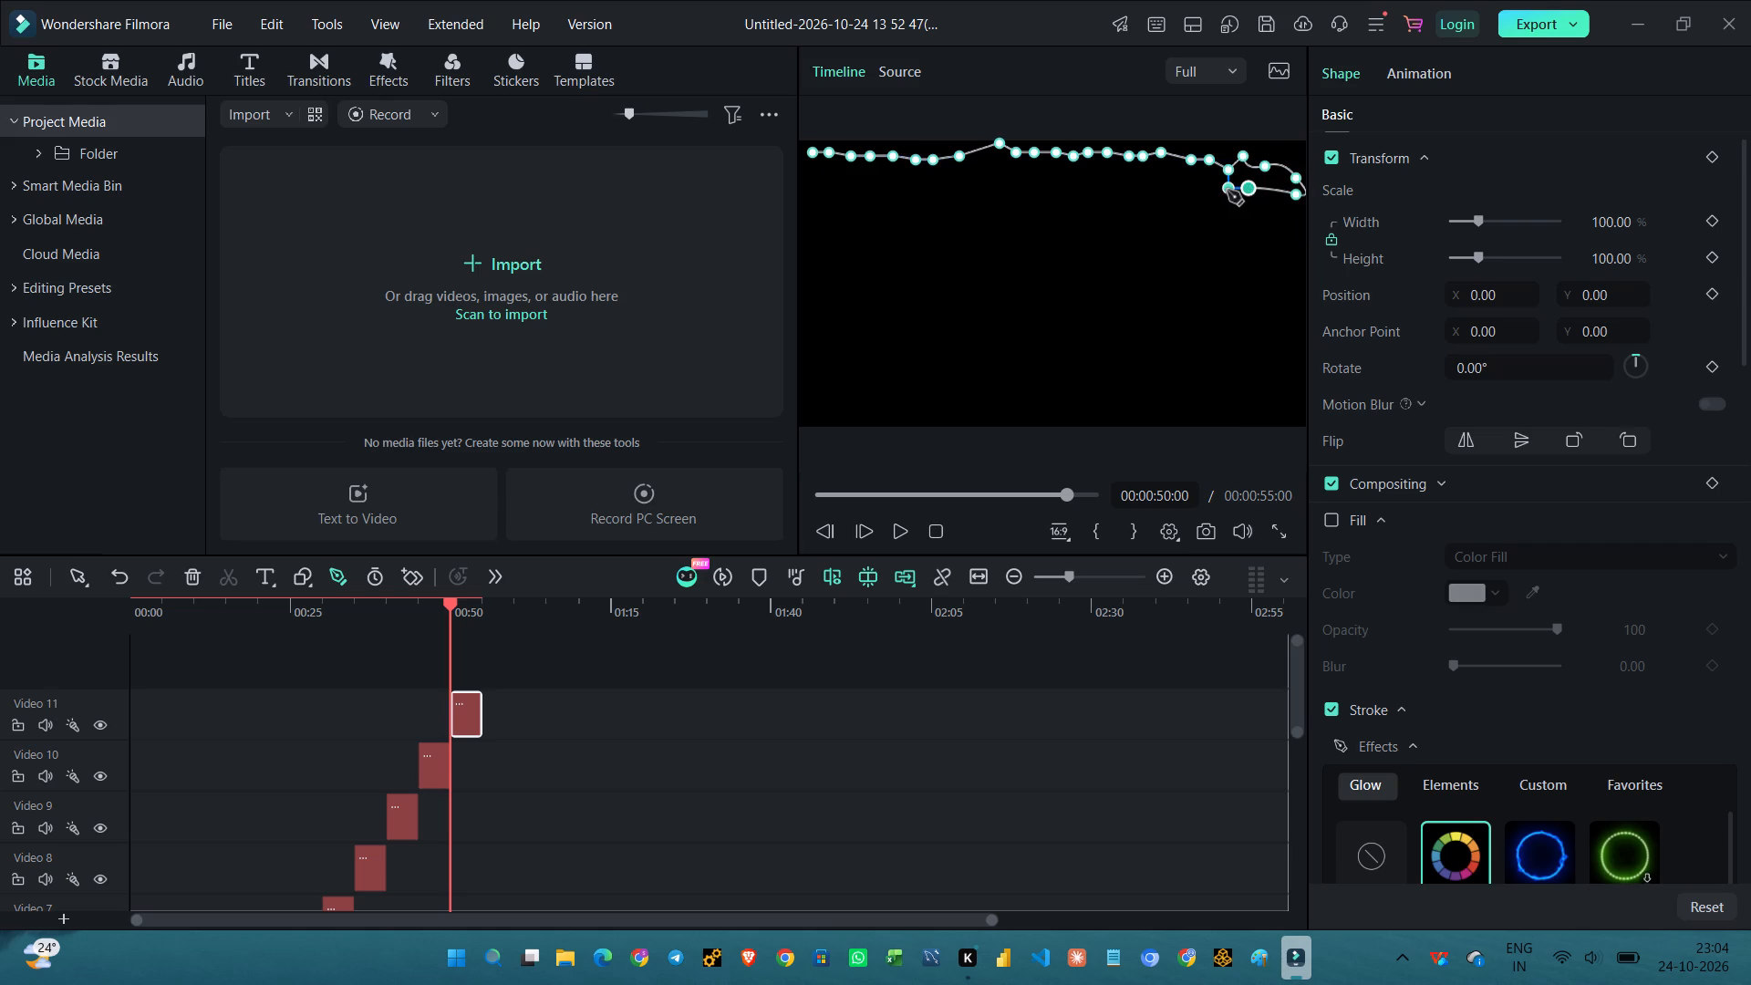
click(1228, 191)
click(1211, 191)
click(1186, 191)
click(1161, 182)
drag(1139, 181, 1114, 181)
click(1114, 181)
click(1092, 174)
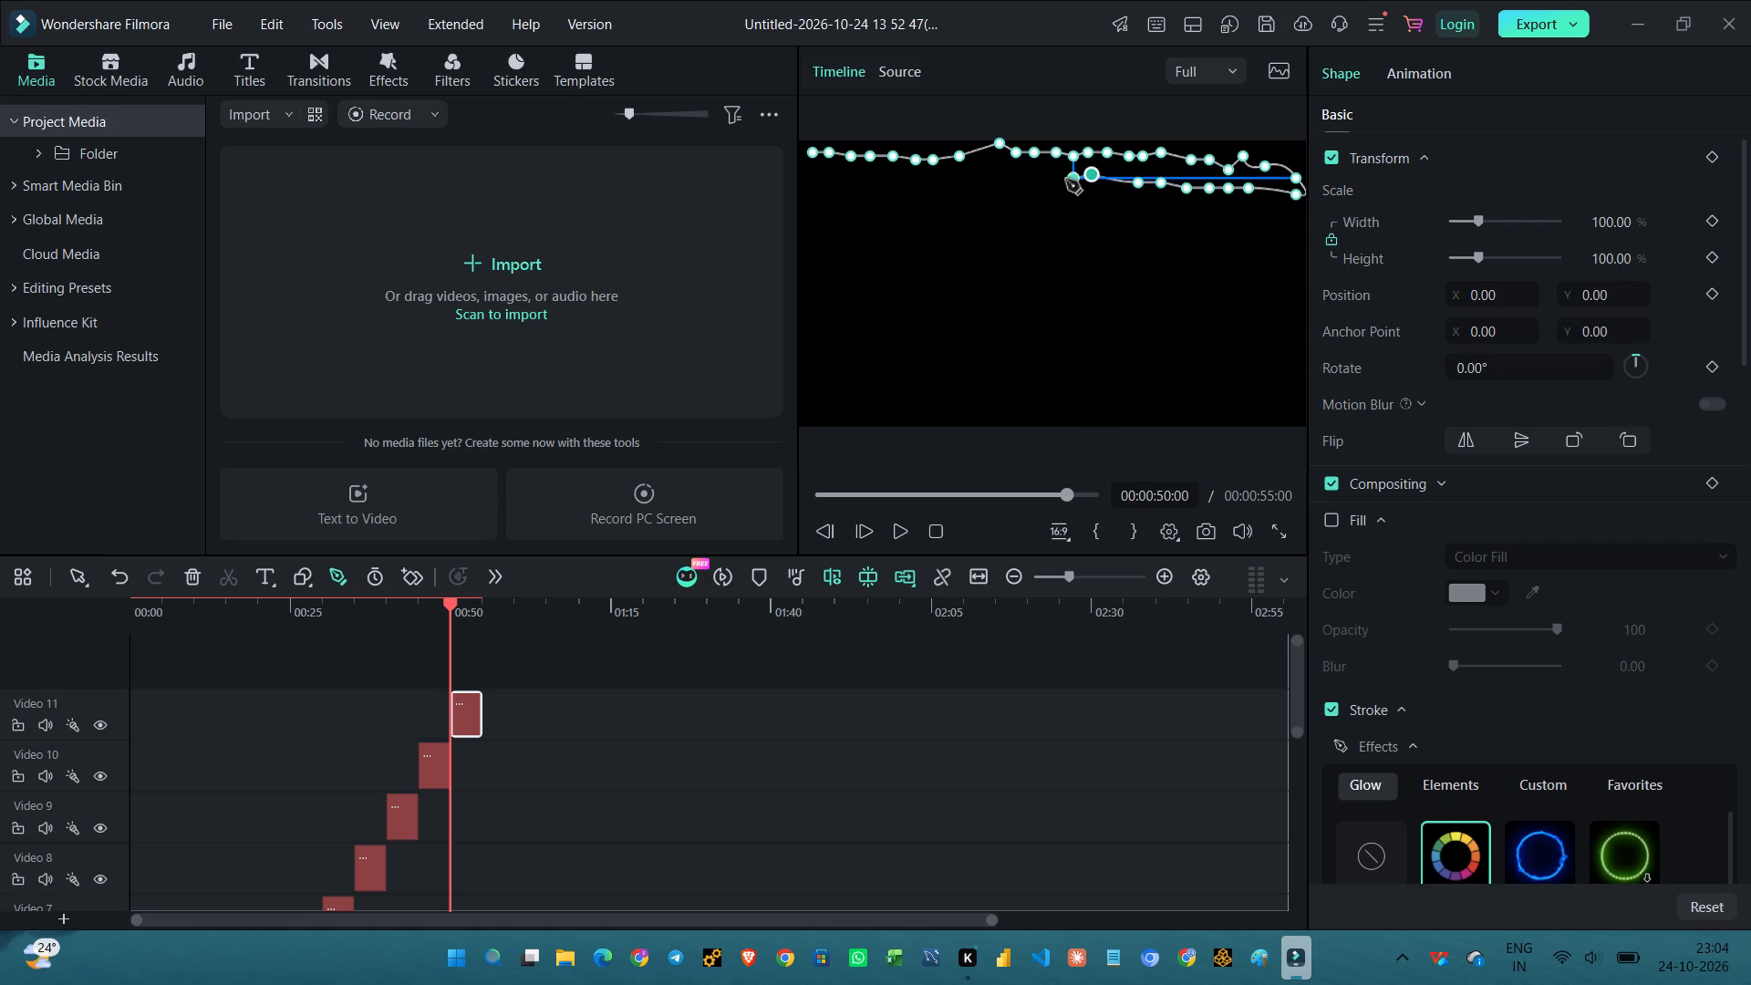
Continue the eleventh path's second row leftward in shallow, nearly level waves to the frame's left edge.
click(1060, 180)
click(1034, 181)
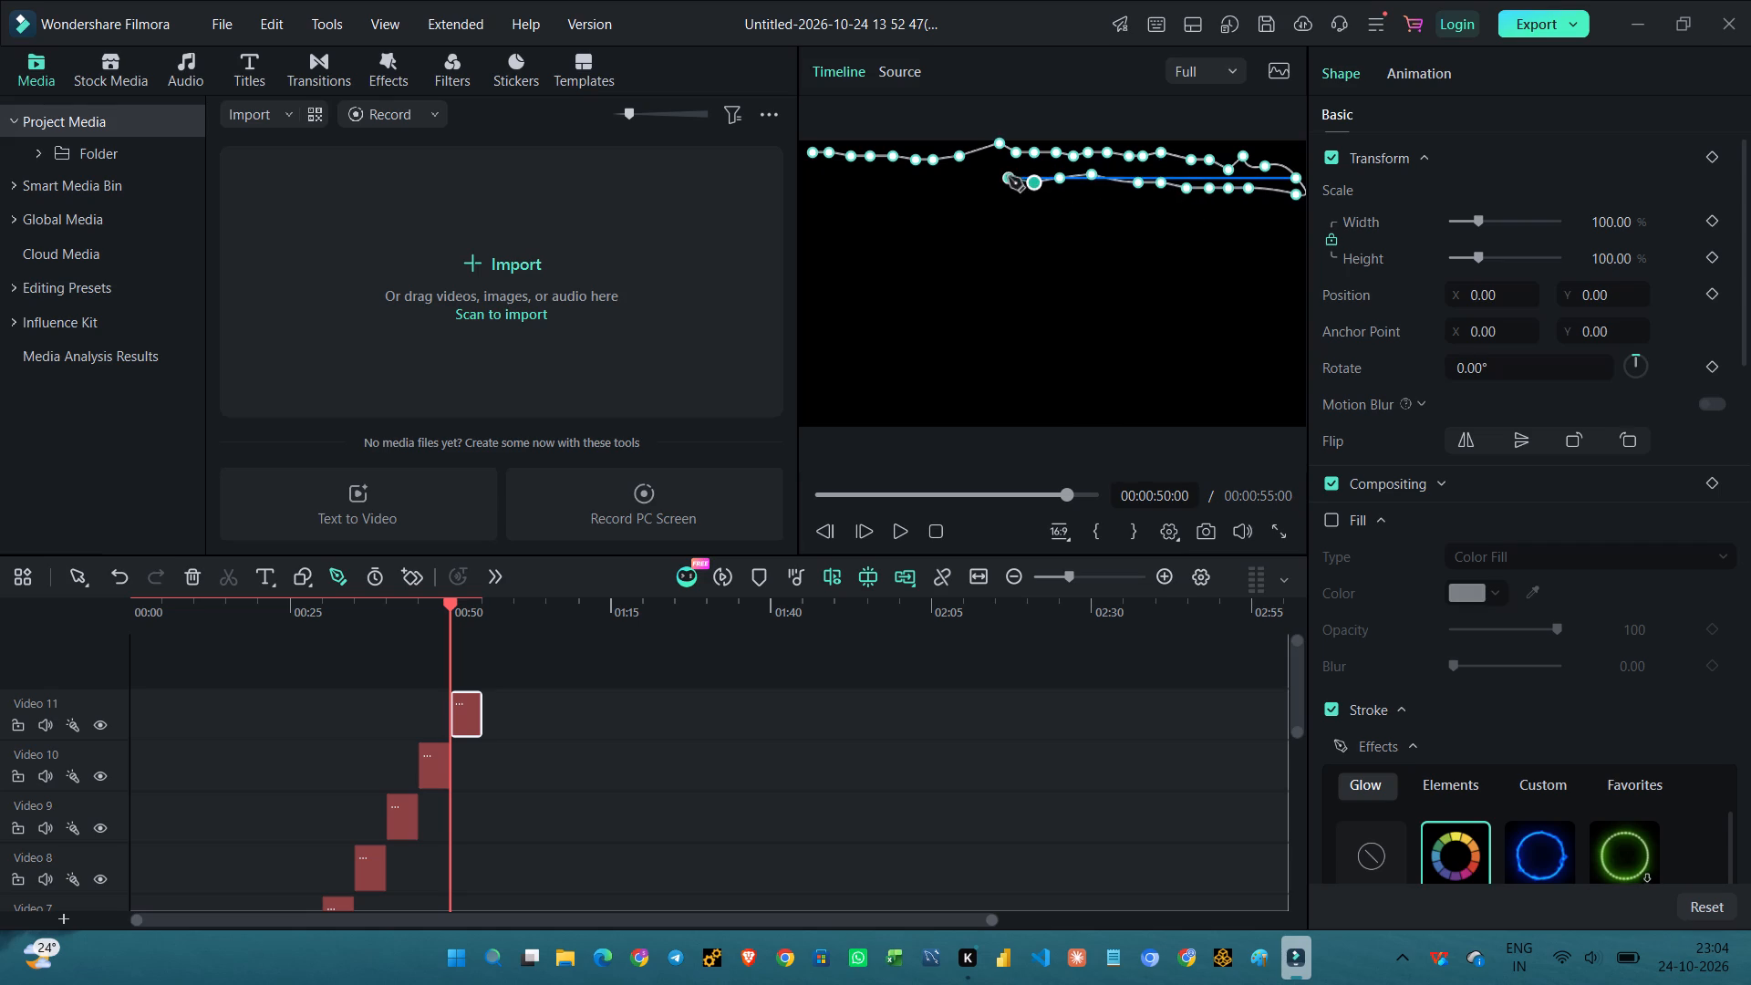
click(1009, 177)
click(983, 176)
click(964, 177)
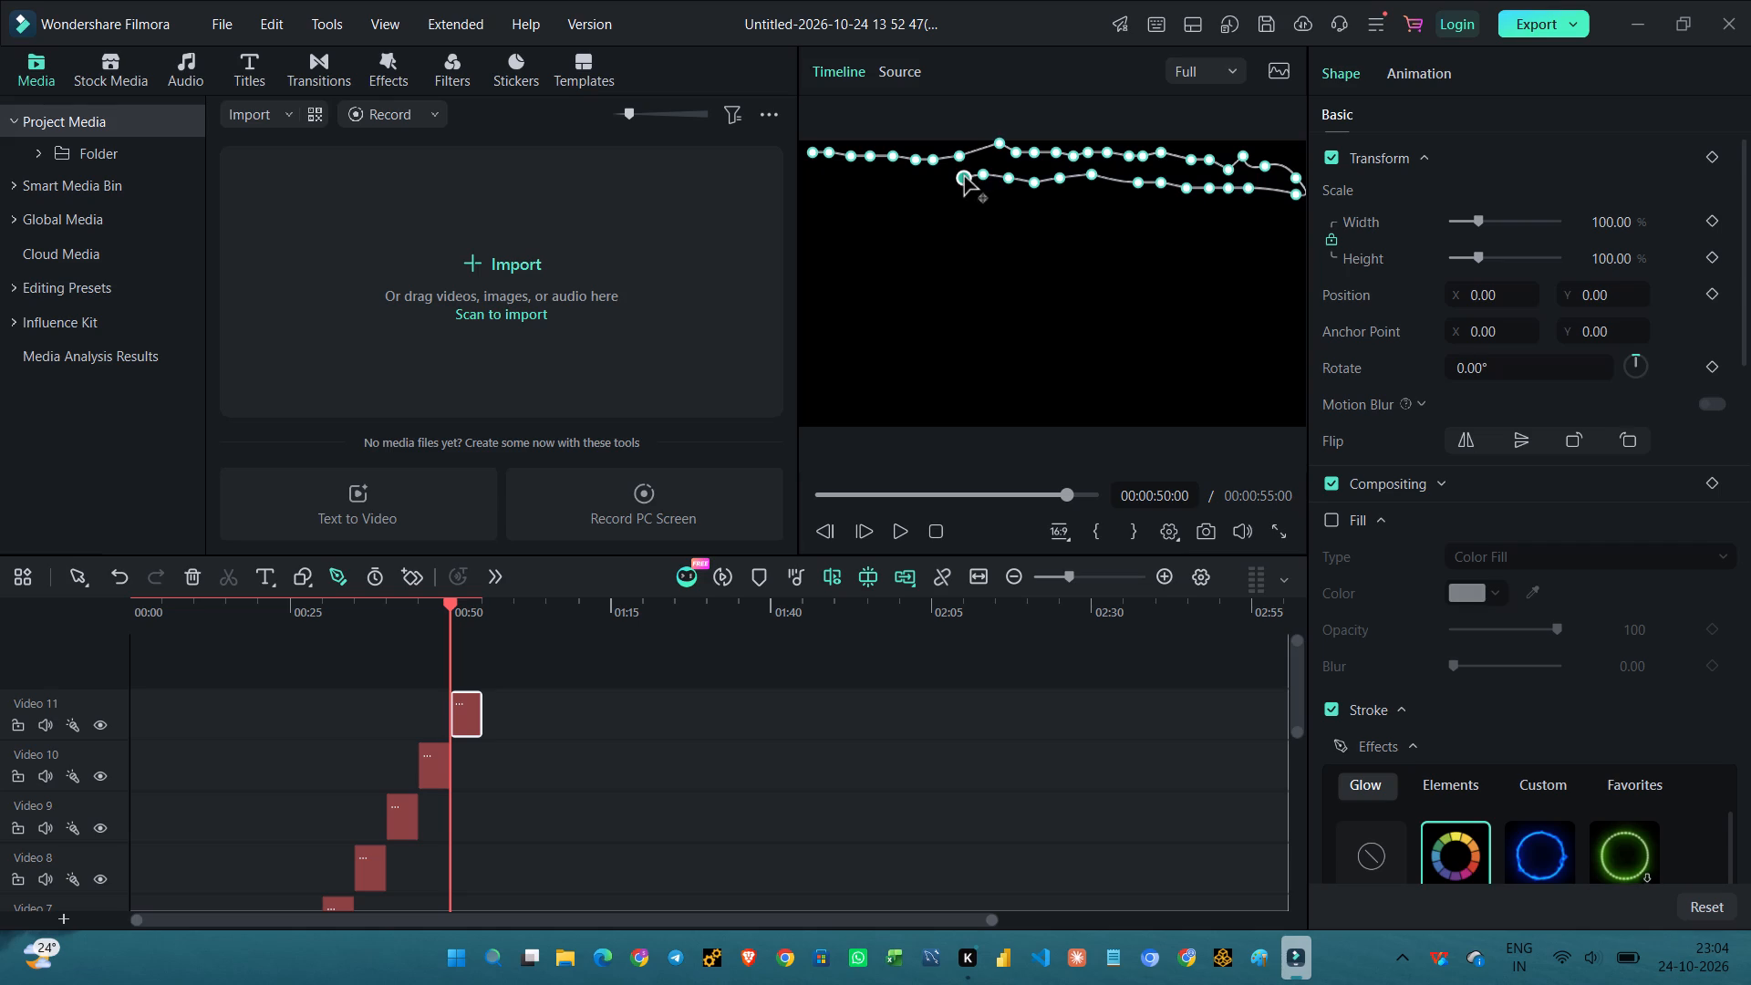
click(943, 178)
click(926, 178)
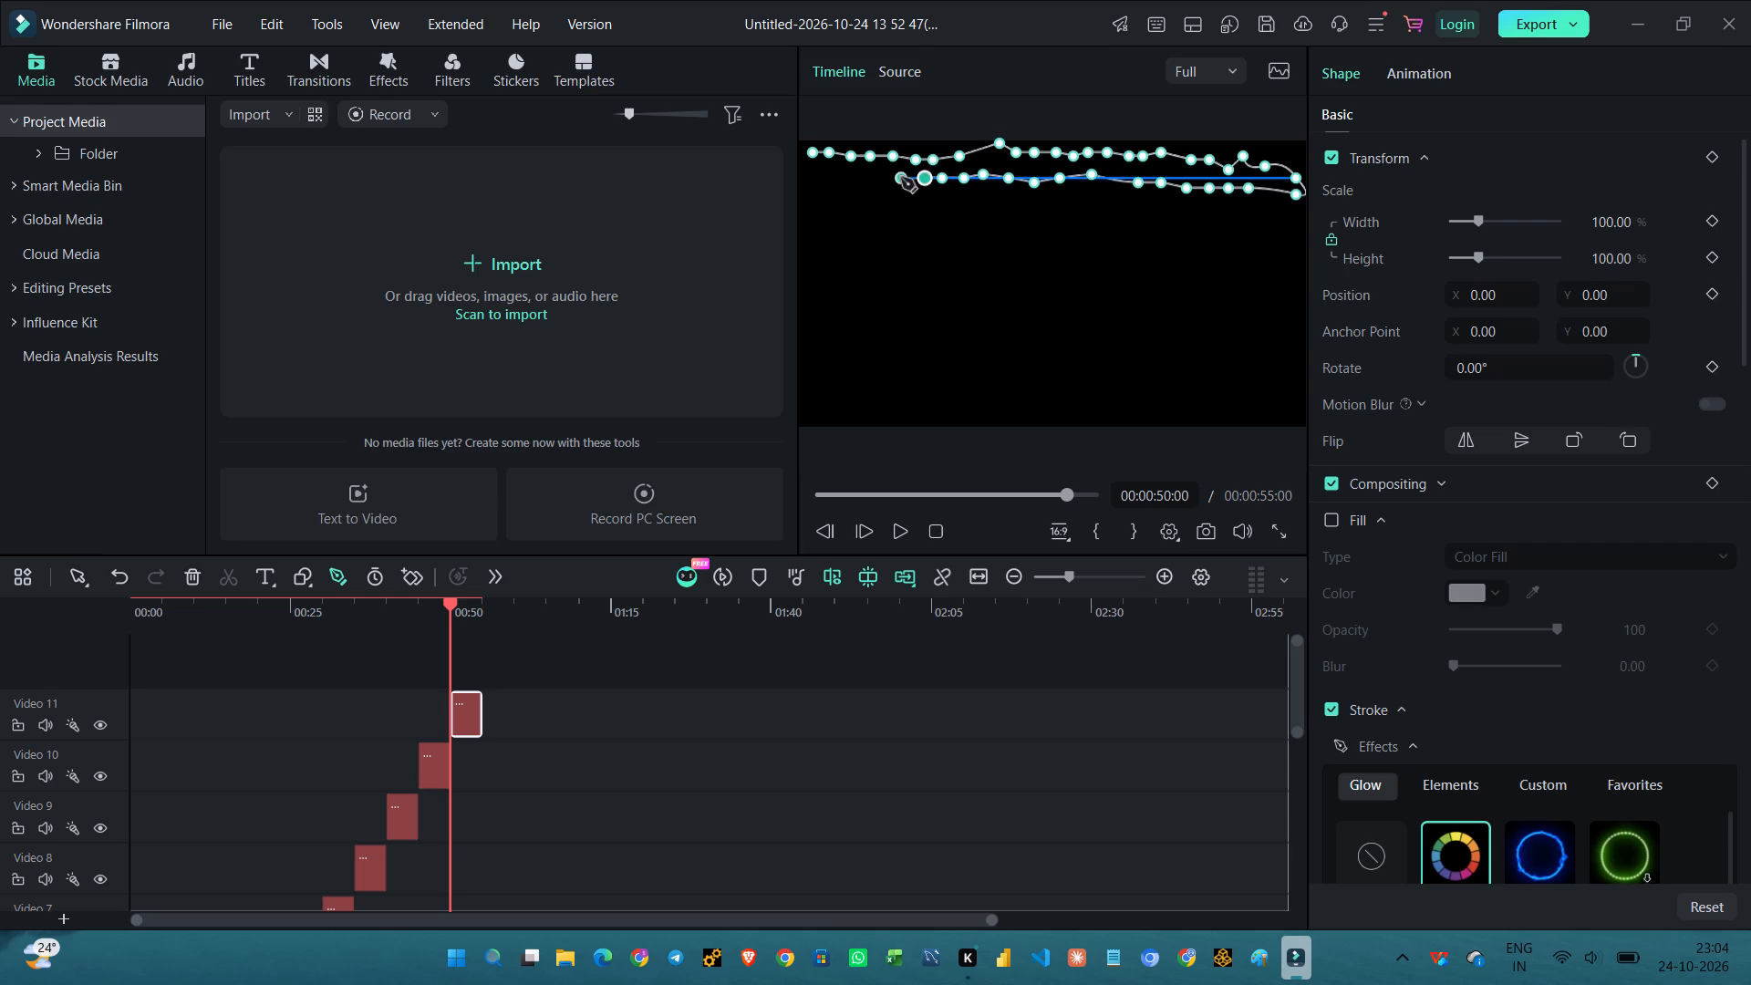
click(901, 178)
click(875, 179)
click(851, 182)
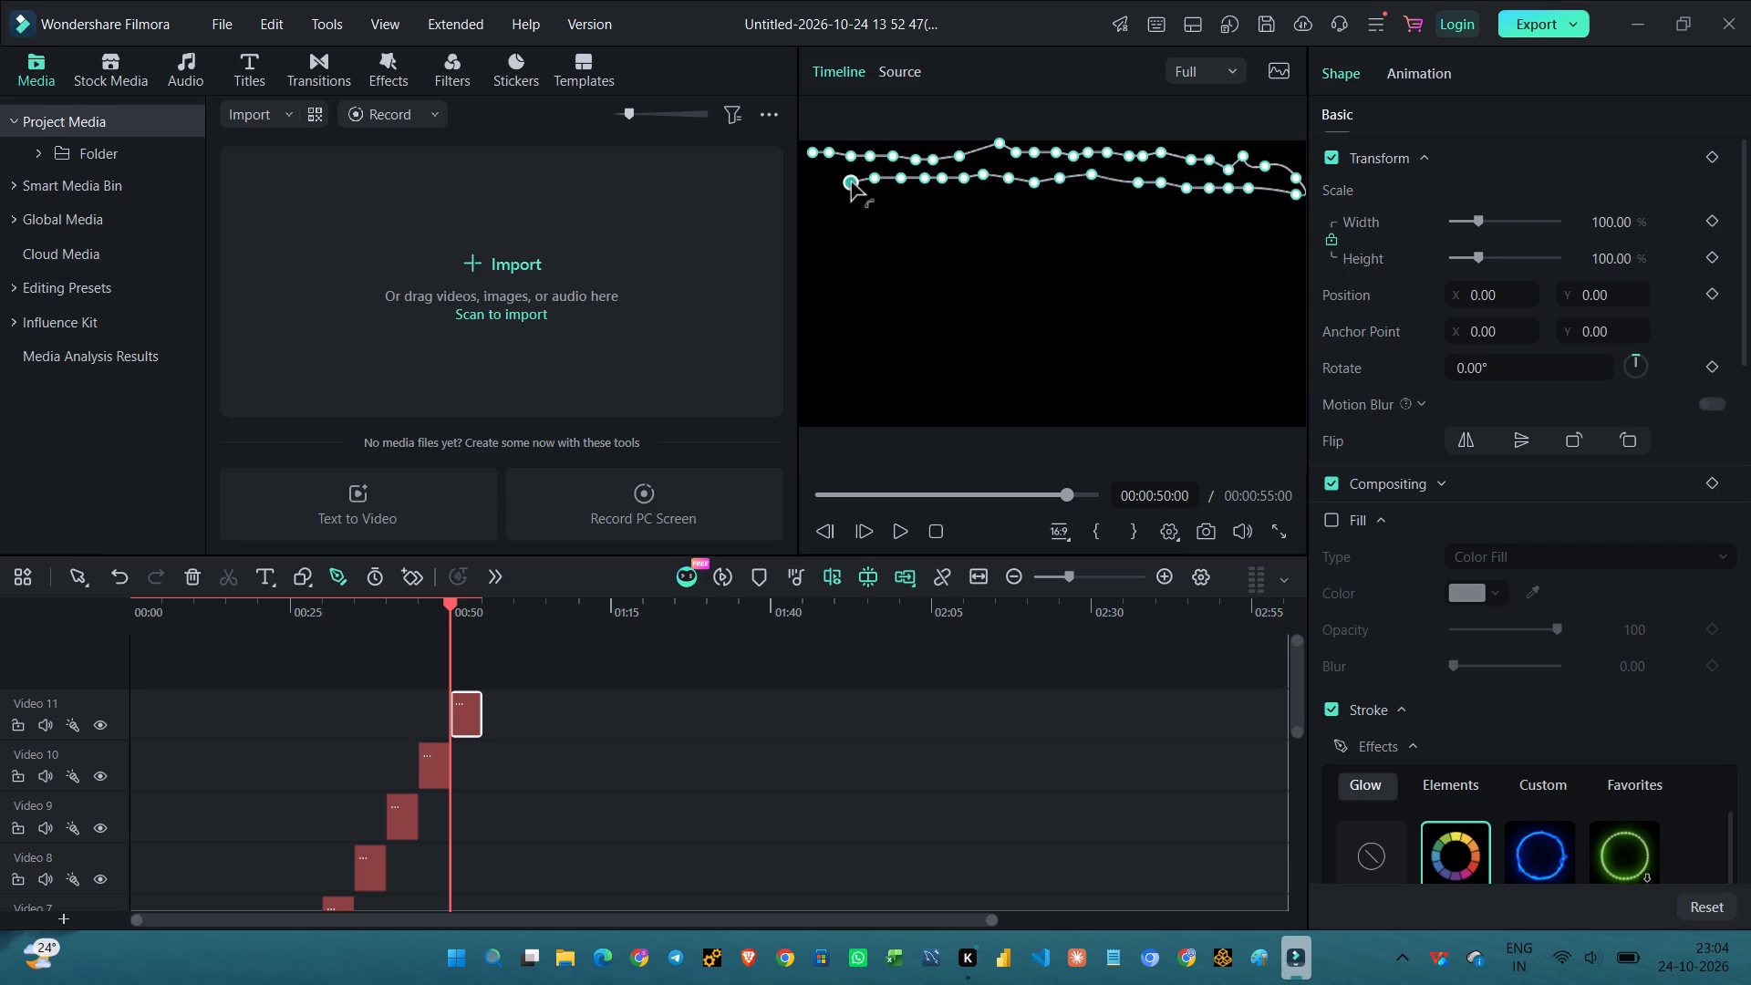
drag(827, 181, 810, 179)
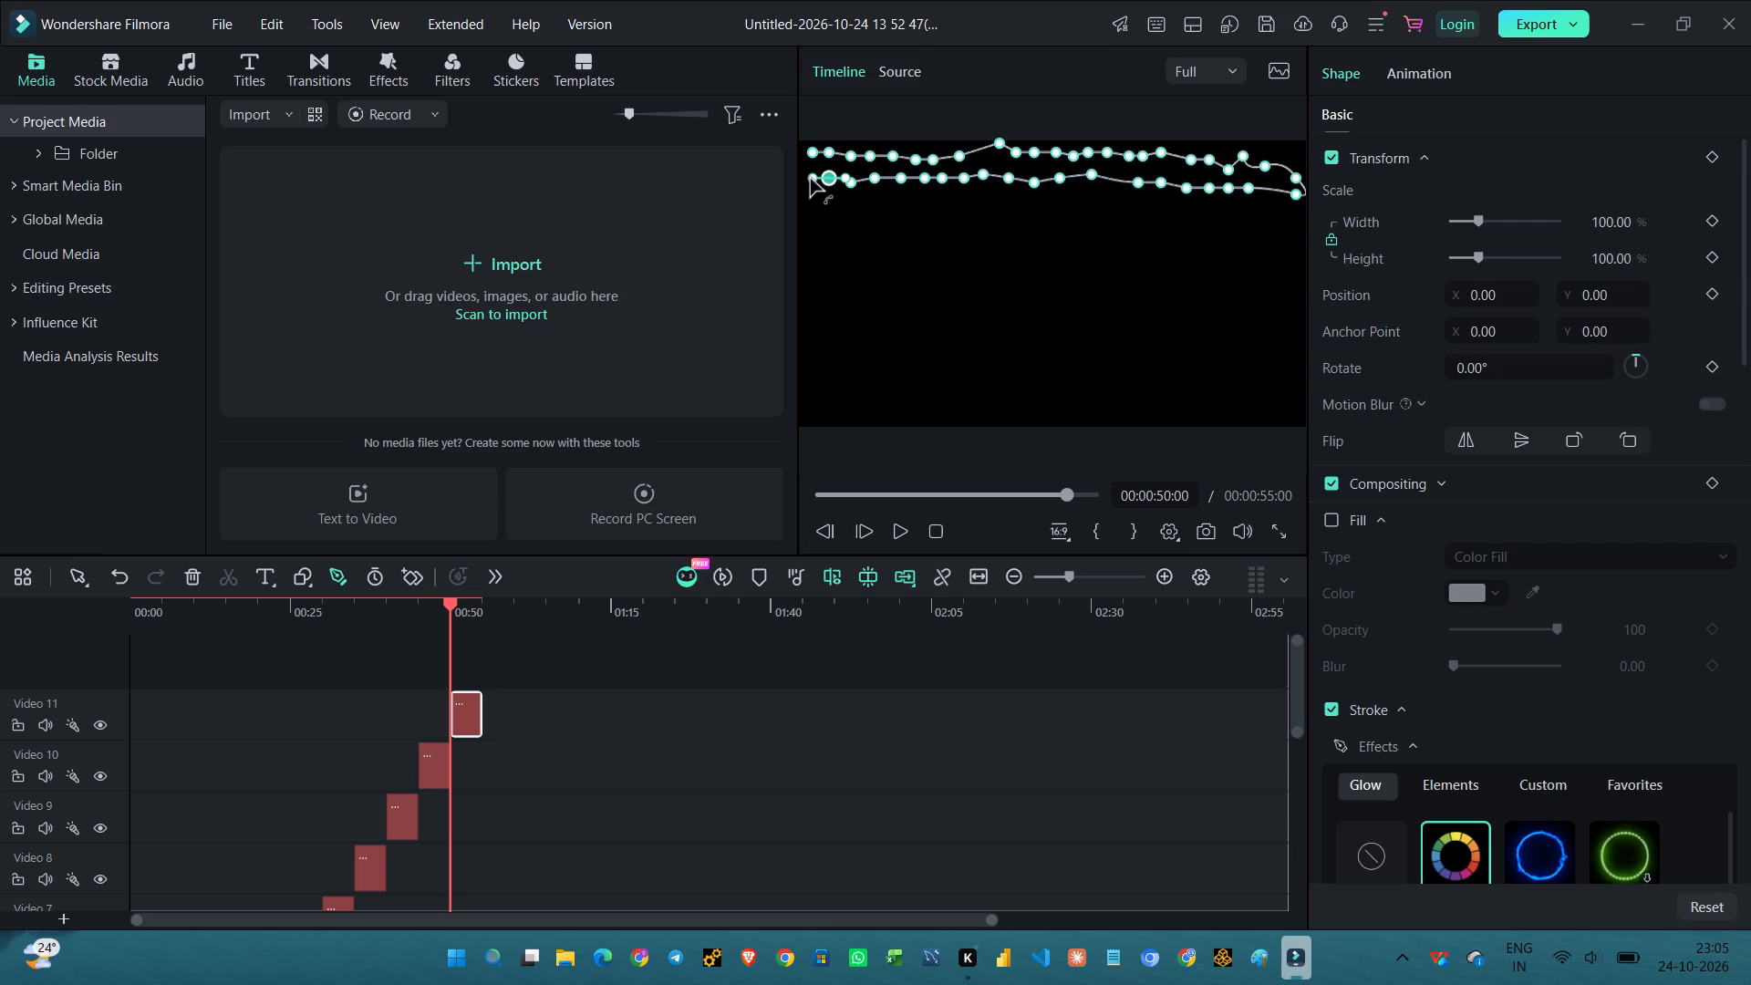
click(810, 179)
click(807, 184)
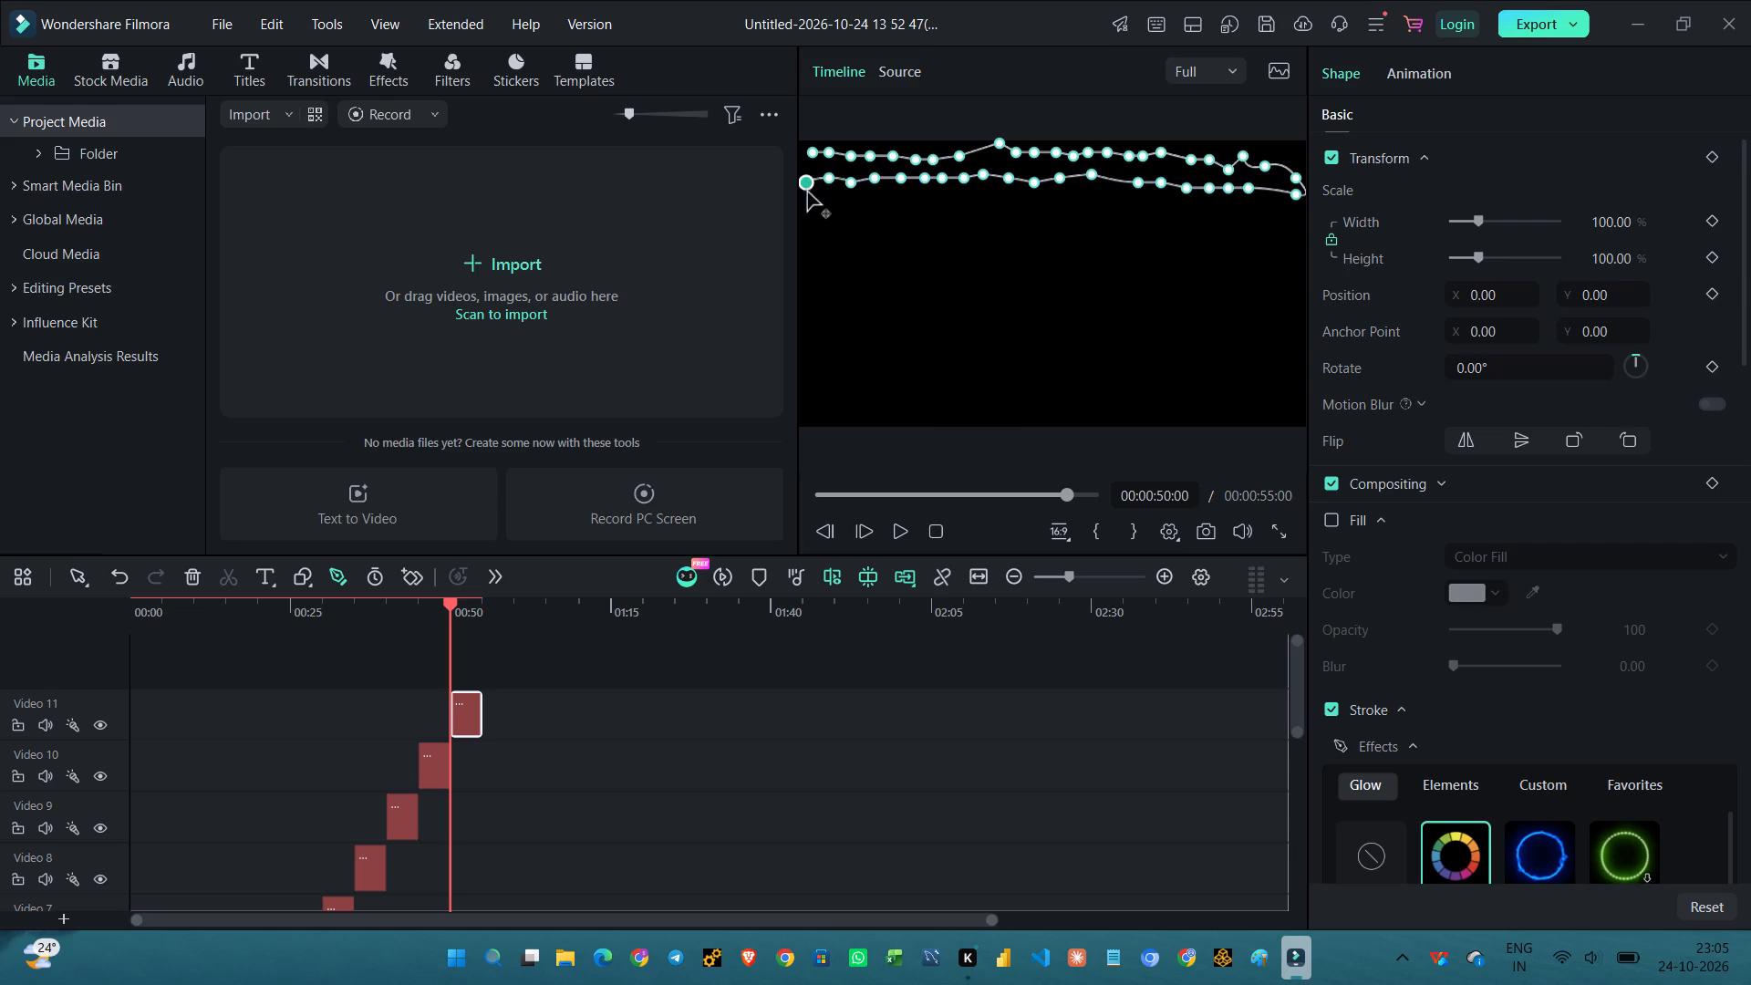
Drop the eleventh path down the frame's left edge and draw its nearly level third row rightward to the centre.
click(807, 211)
click(825, 202)
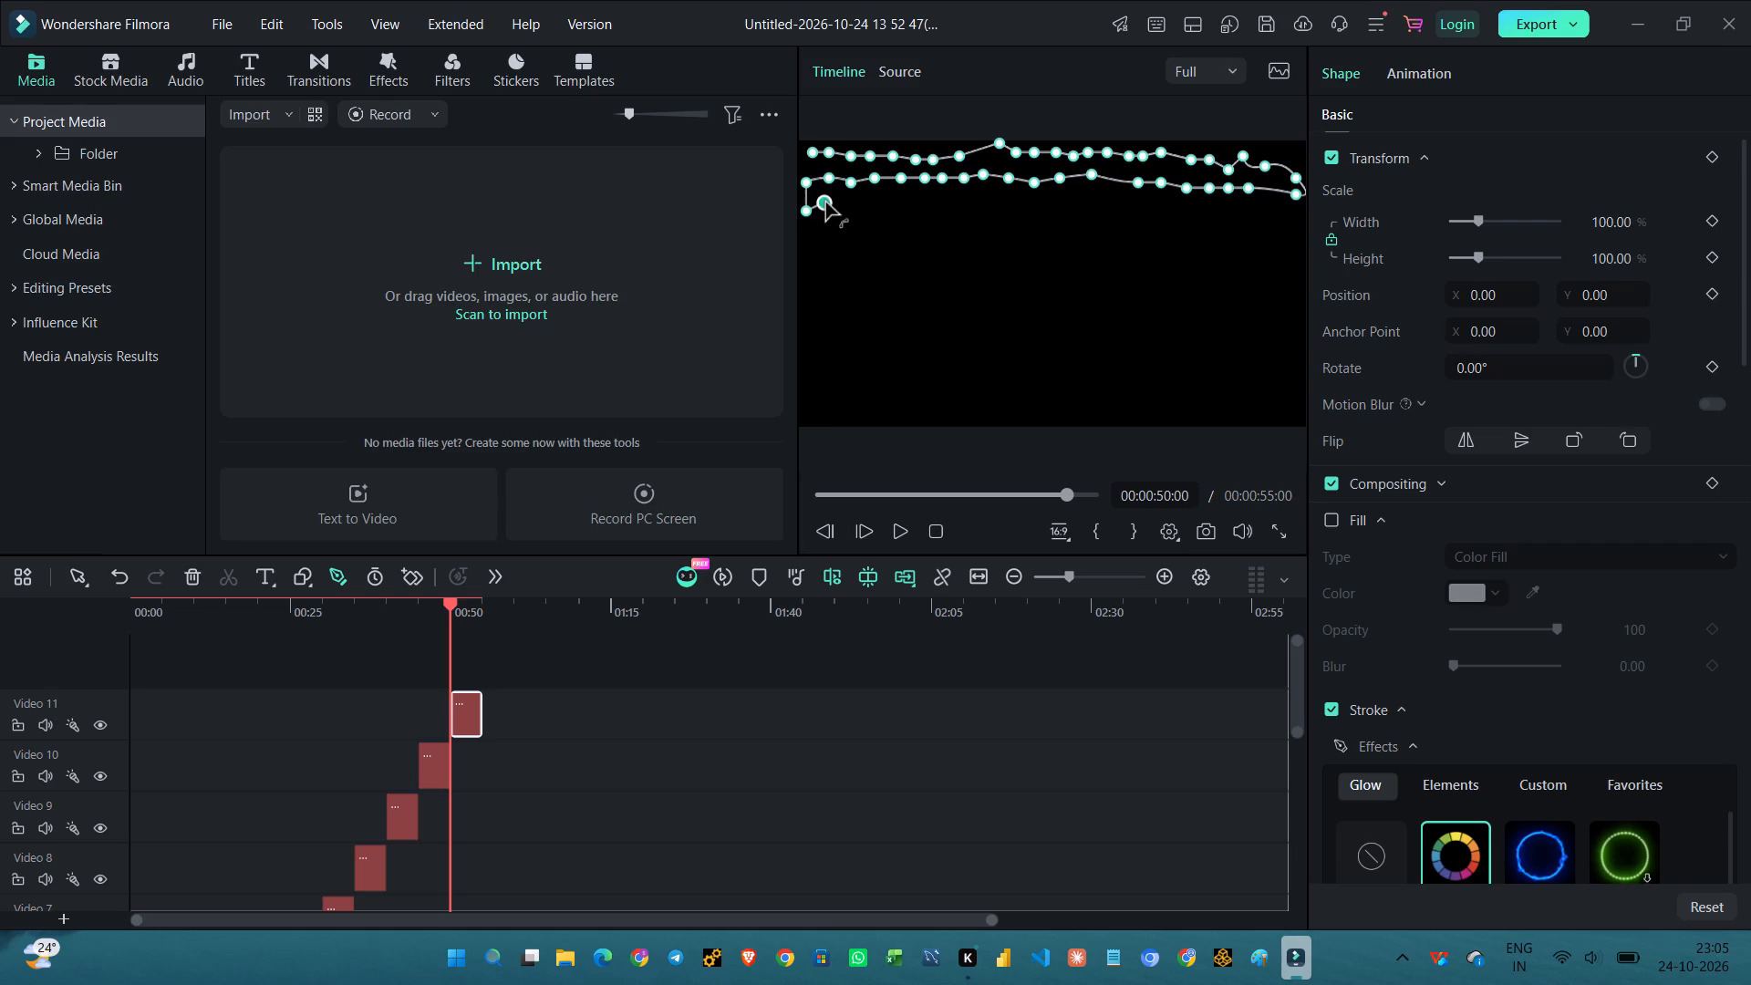
click(844, 202)
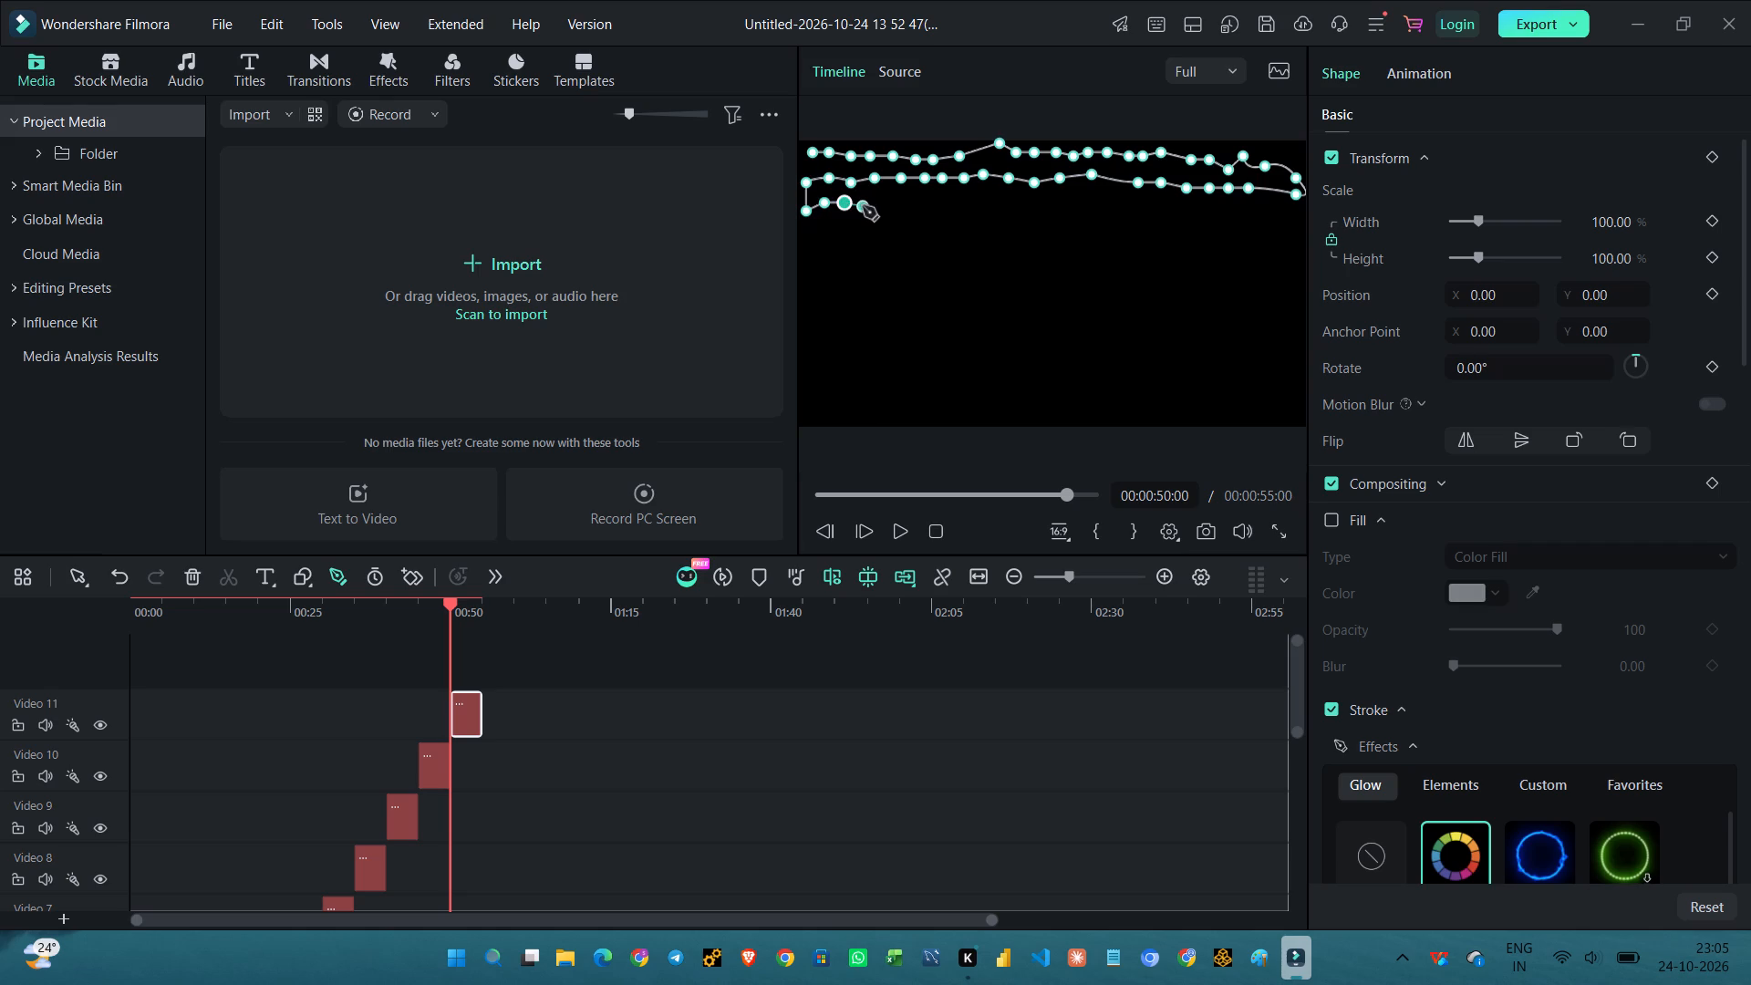
click(863, 206)
click(881, 202)
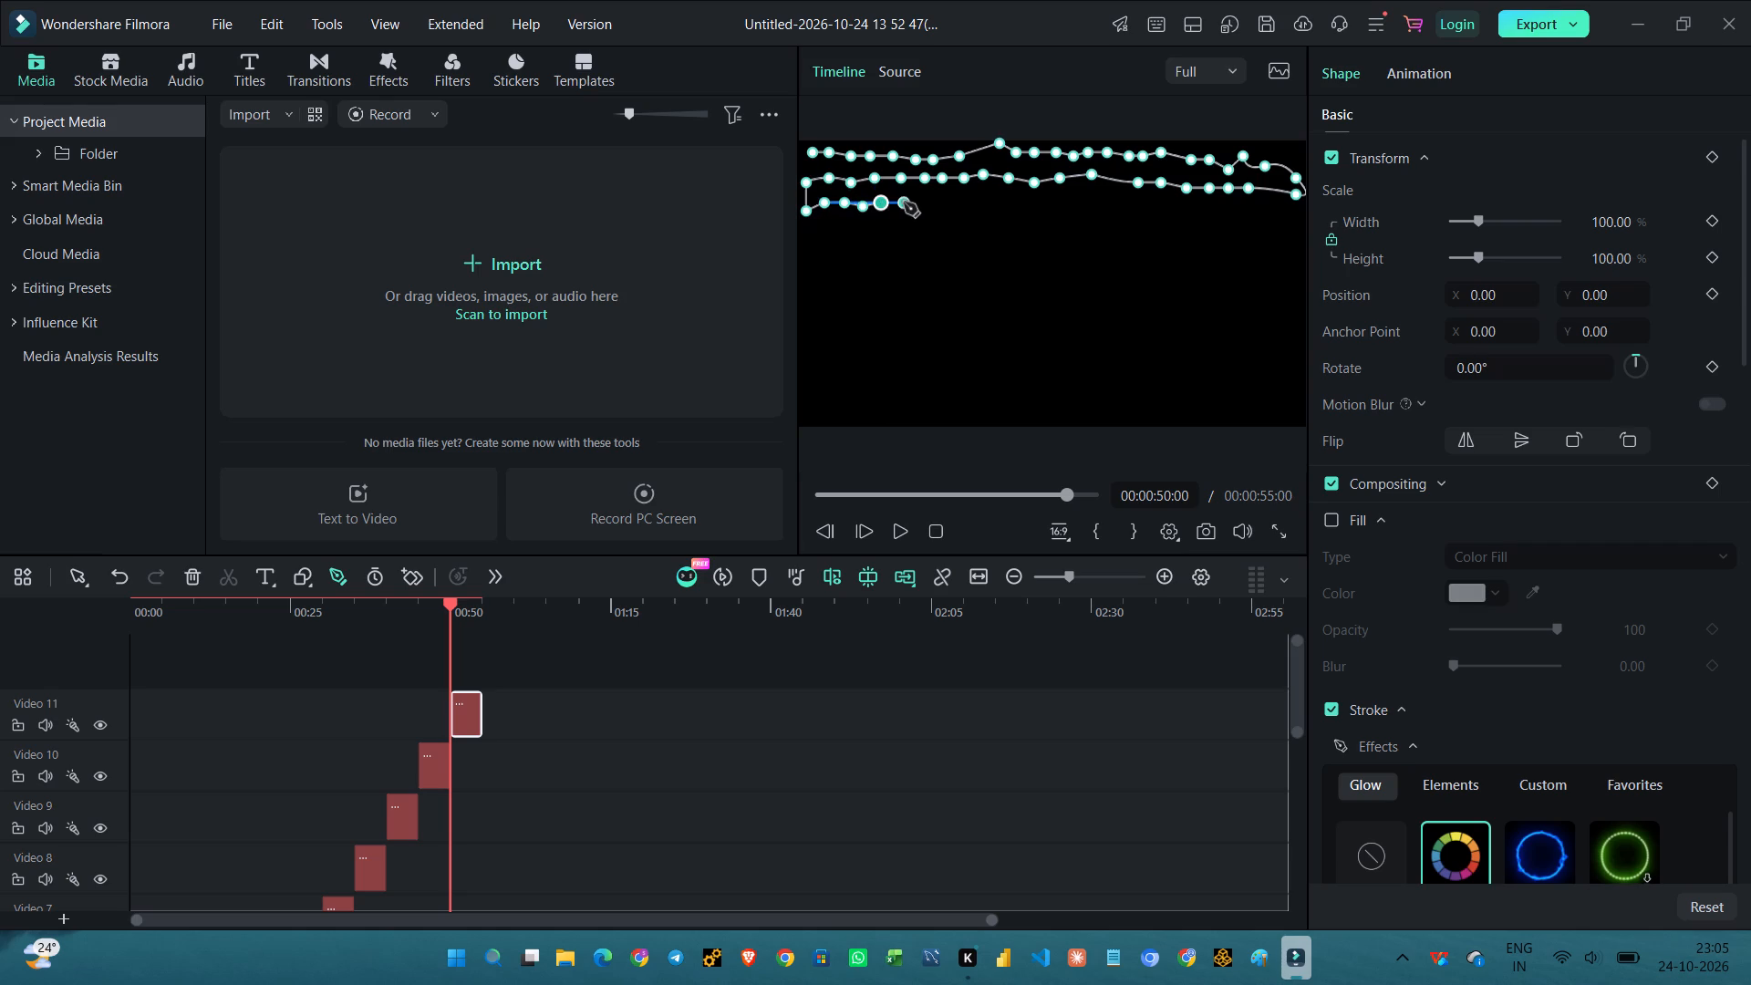
click(904, 202)
click(921, 203)
click(944, 209)
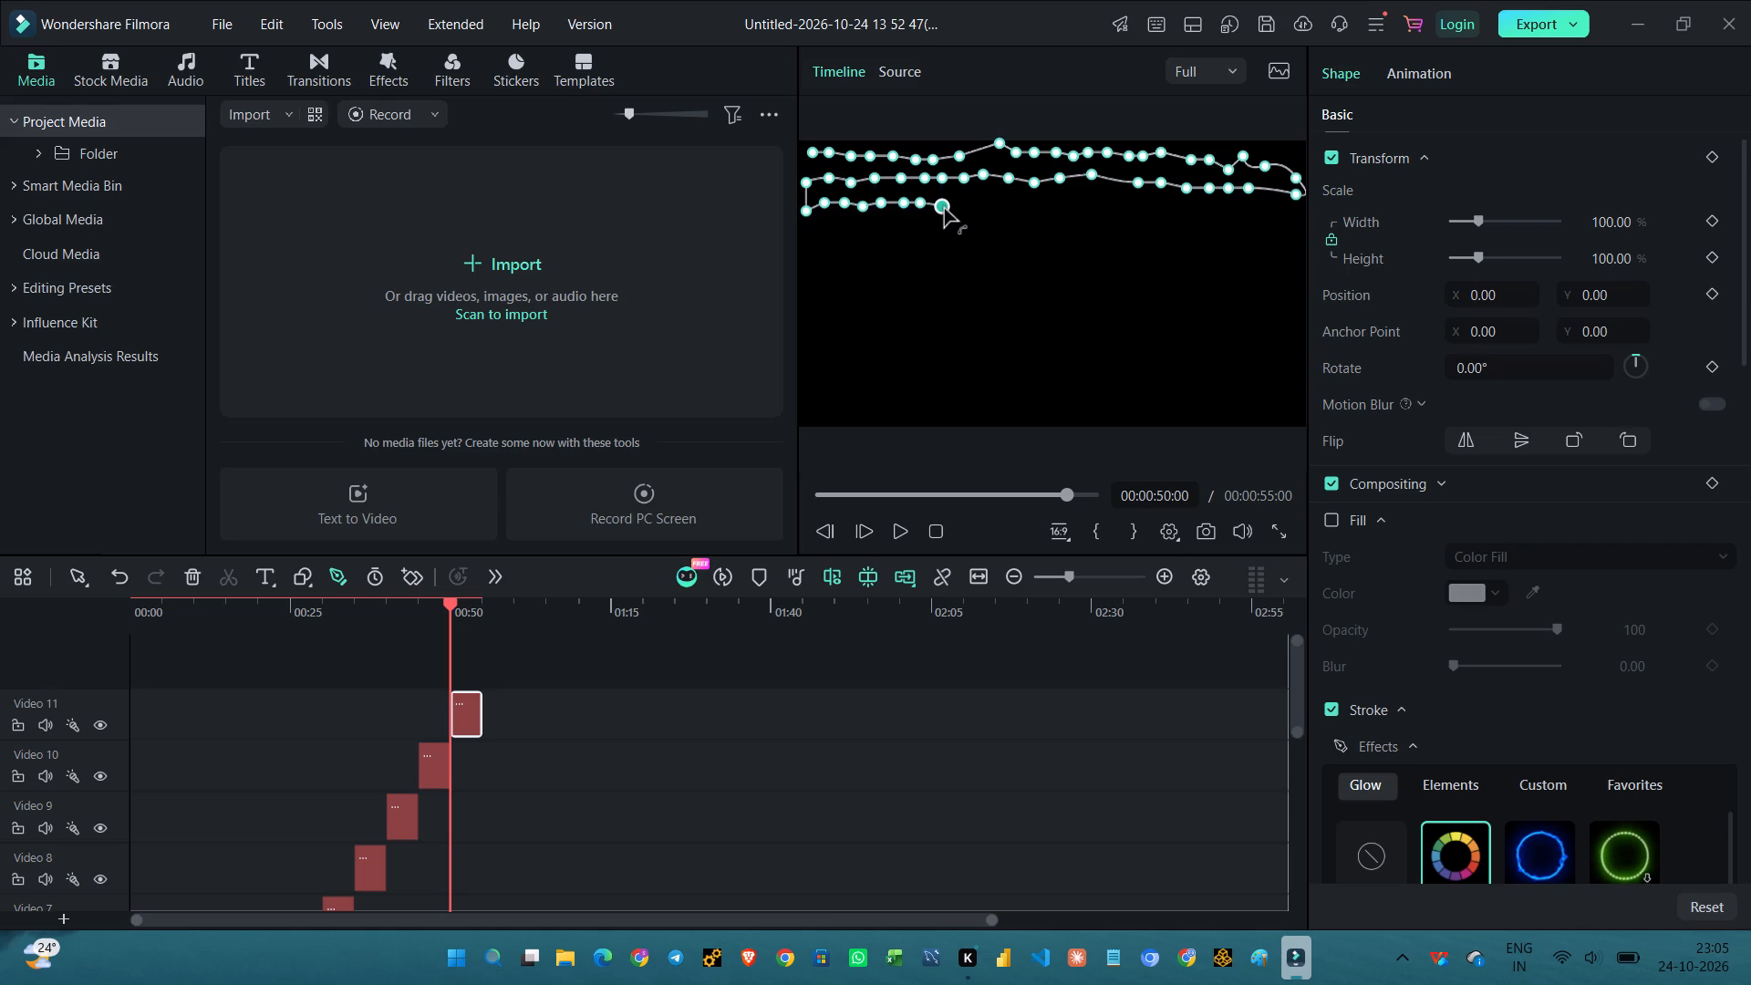
click(959, 198)
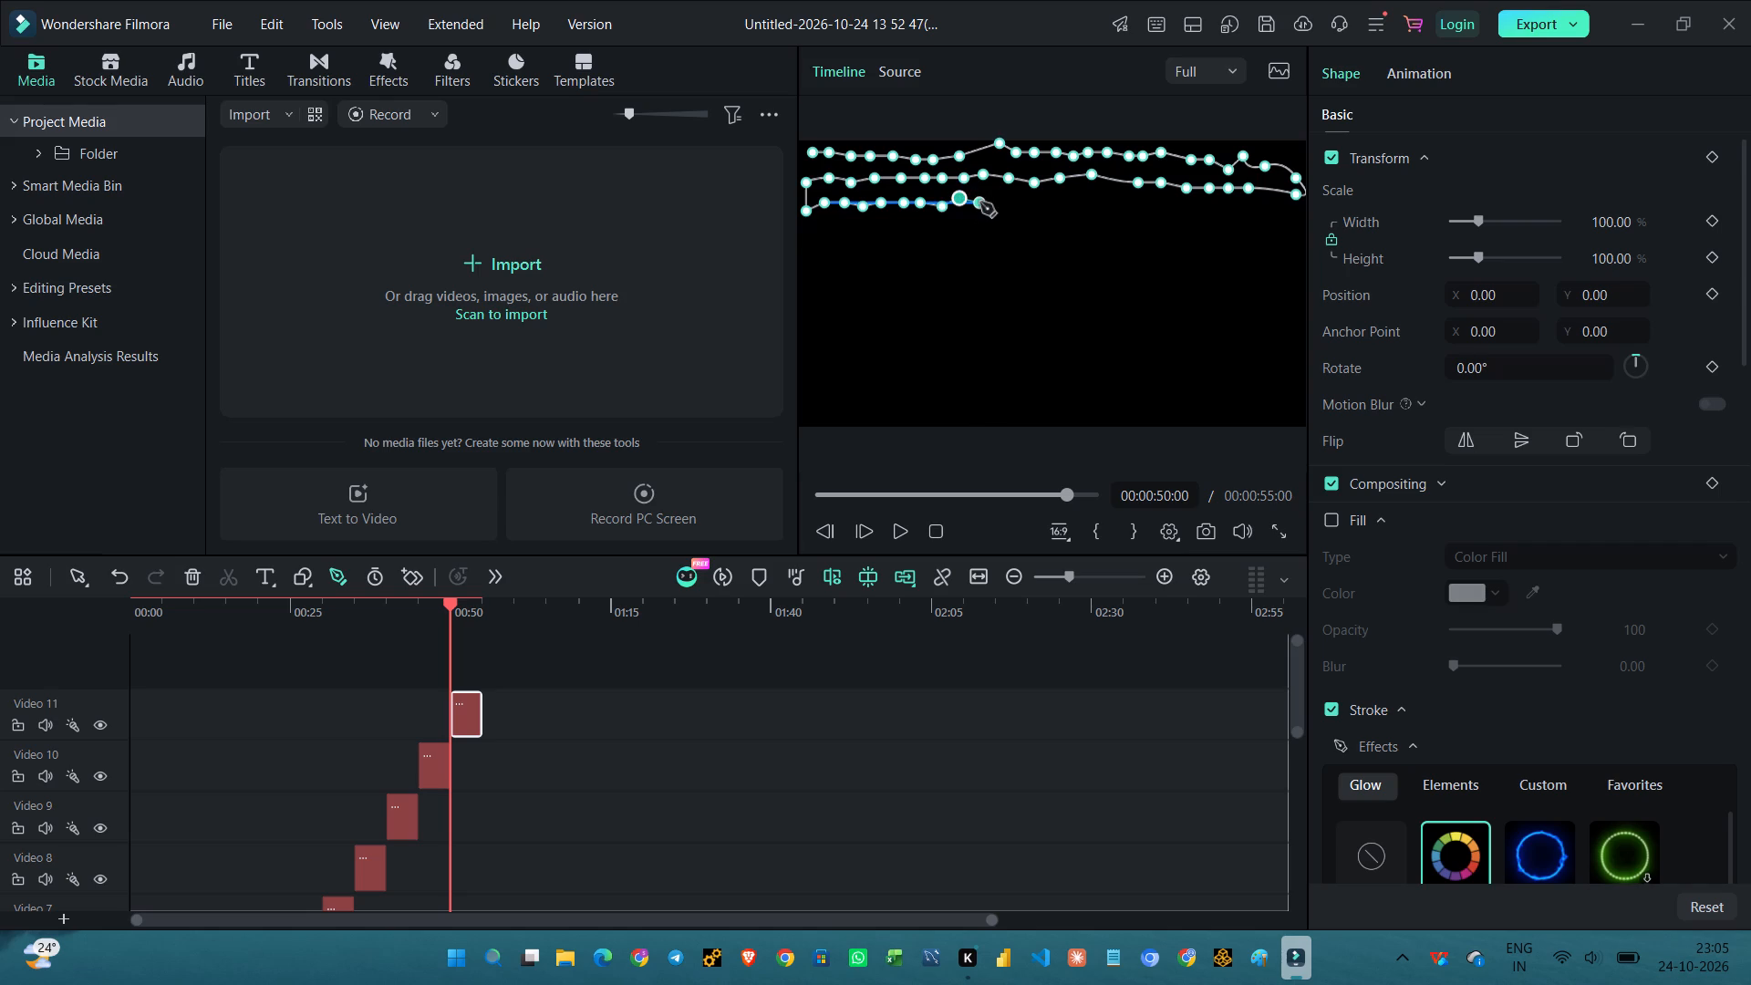
click(980, 202)
click(1006, 201)
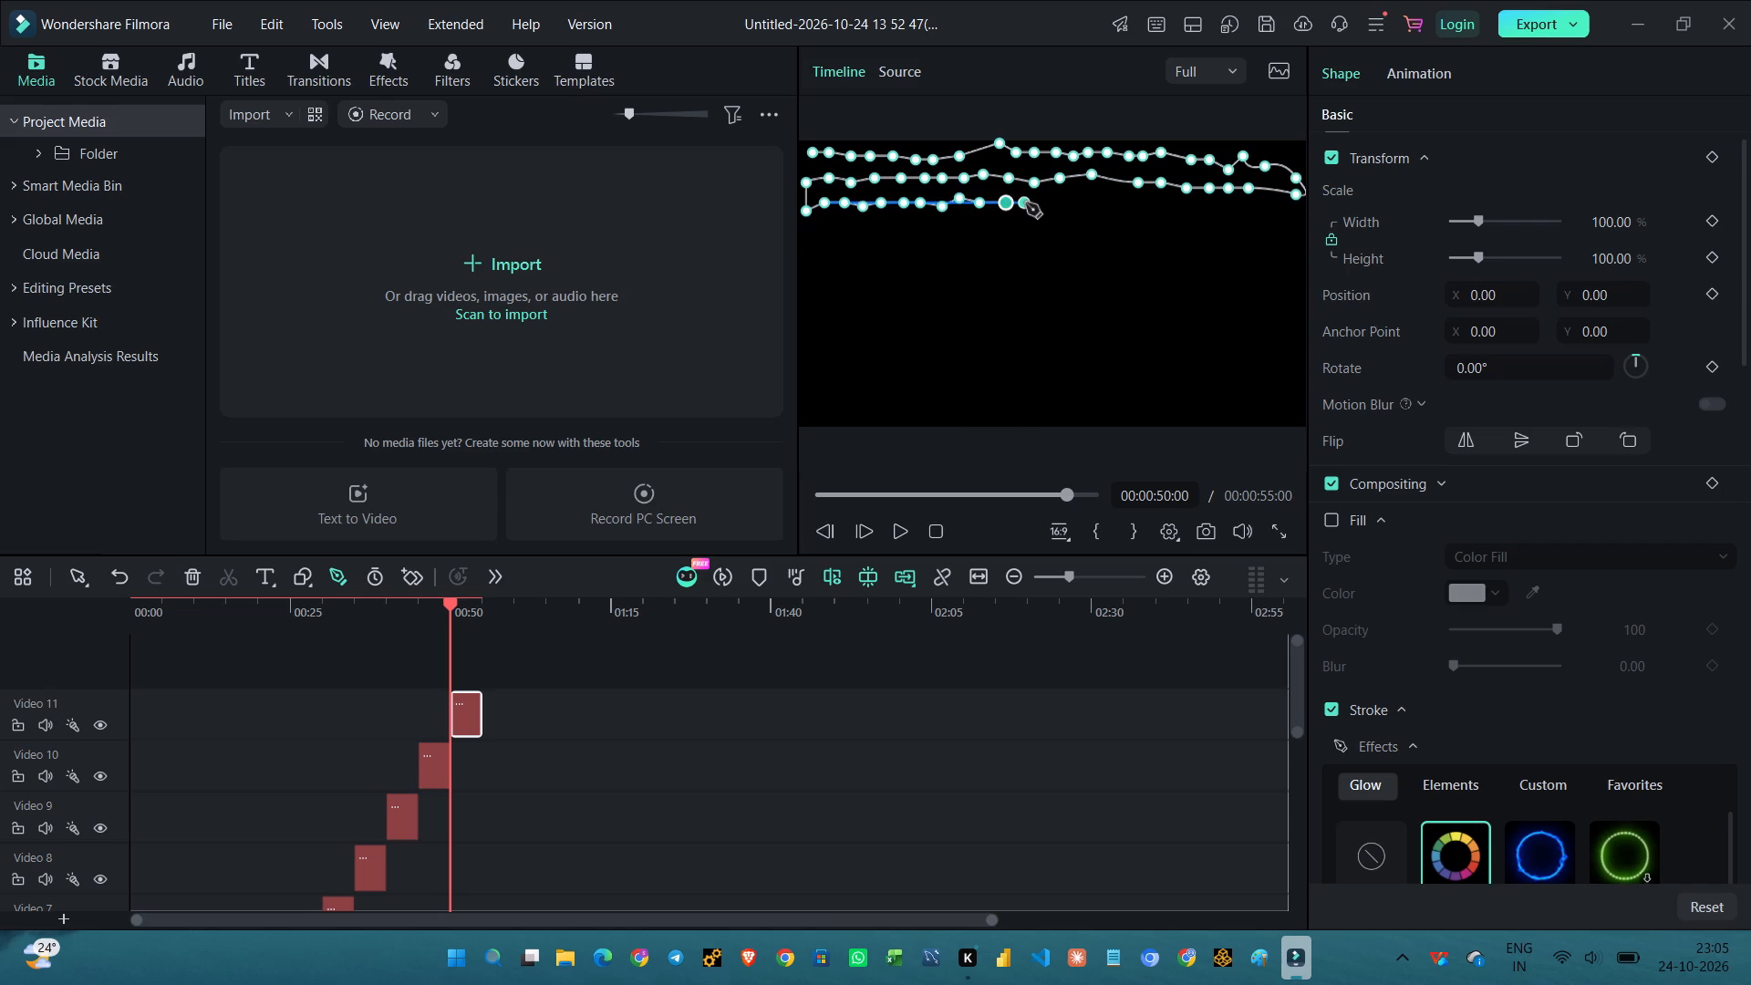
click(1026, 203)
click(1052, 204)
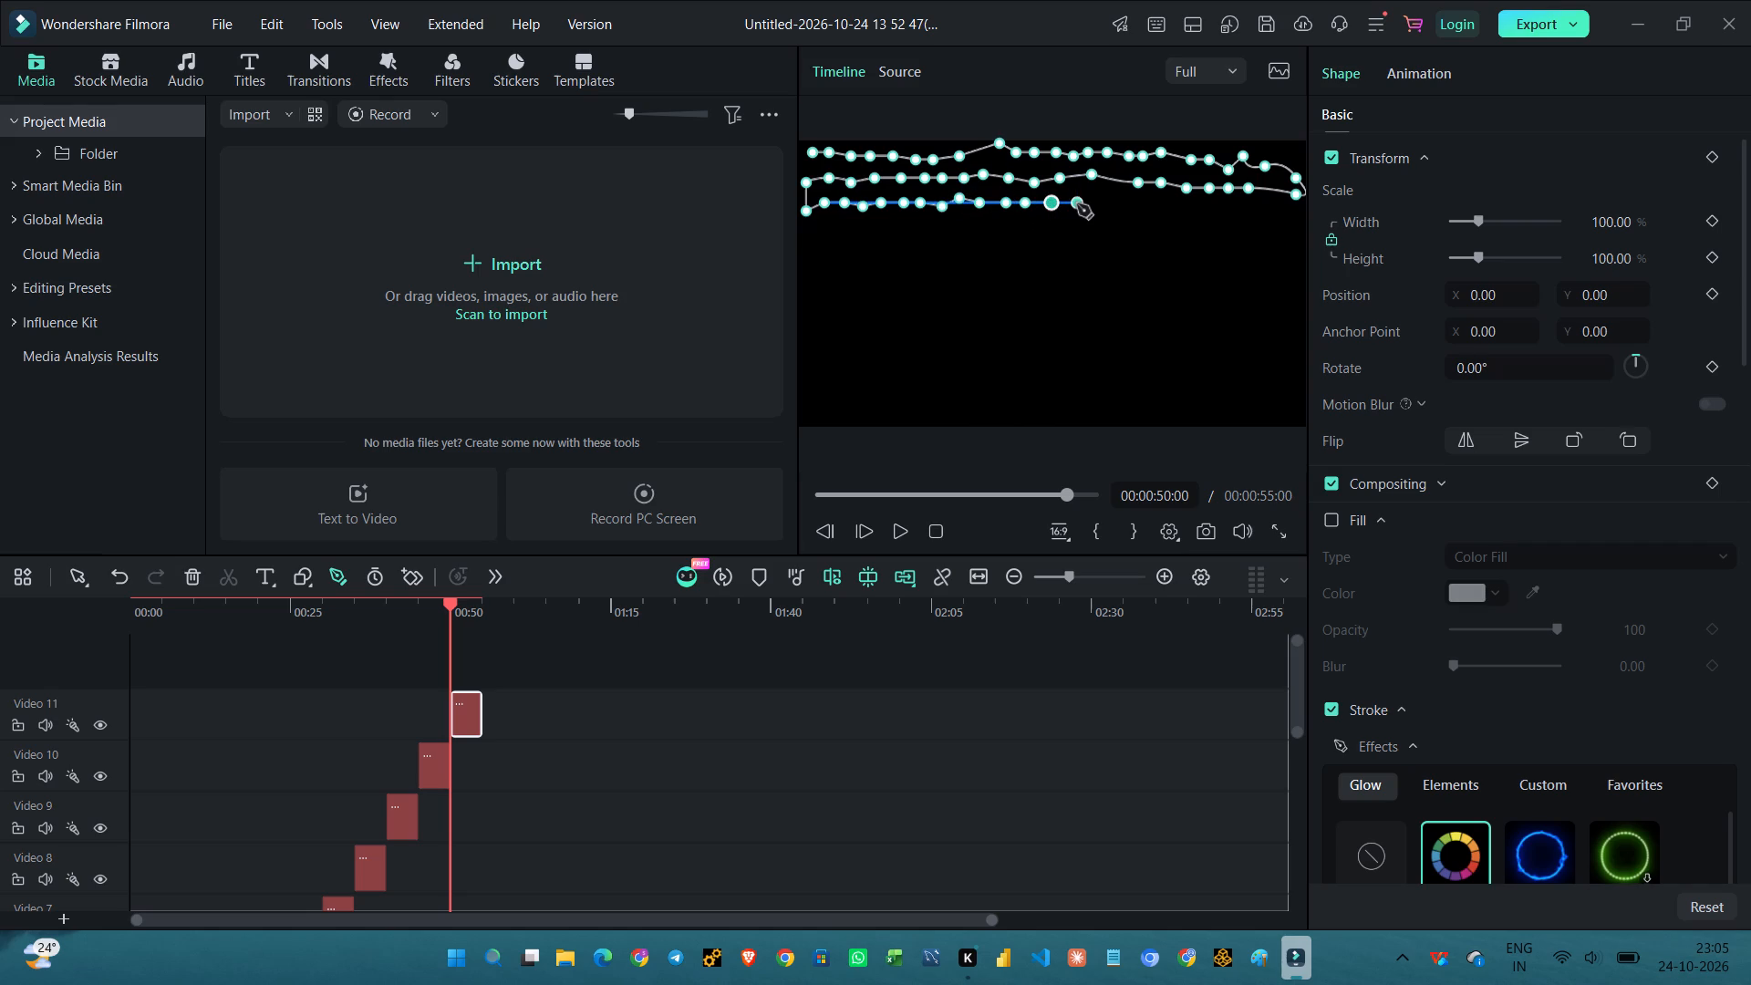
Continue the eleventh path's third row rightward from the centre to near the frame's right edge and drop to the fourth row's start.
click(1077, 204)
click(1101, 202)
click(1128, 204)
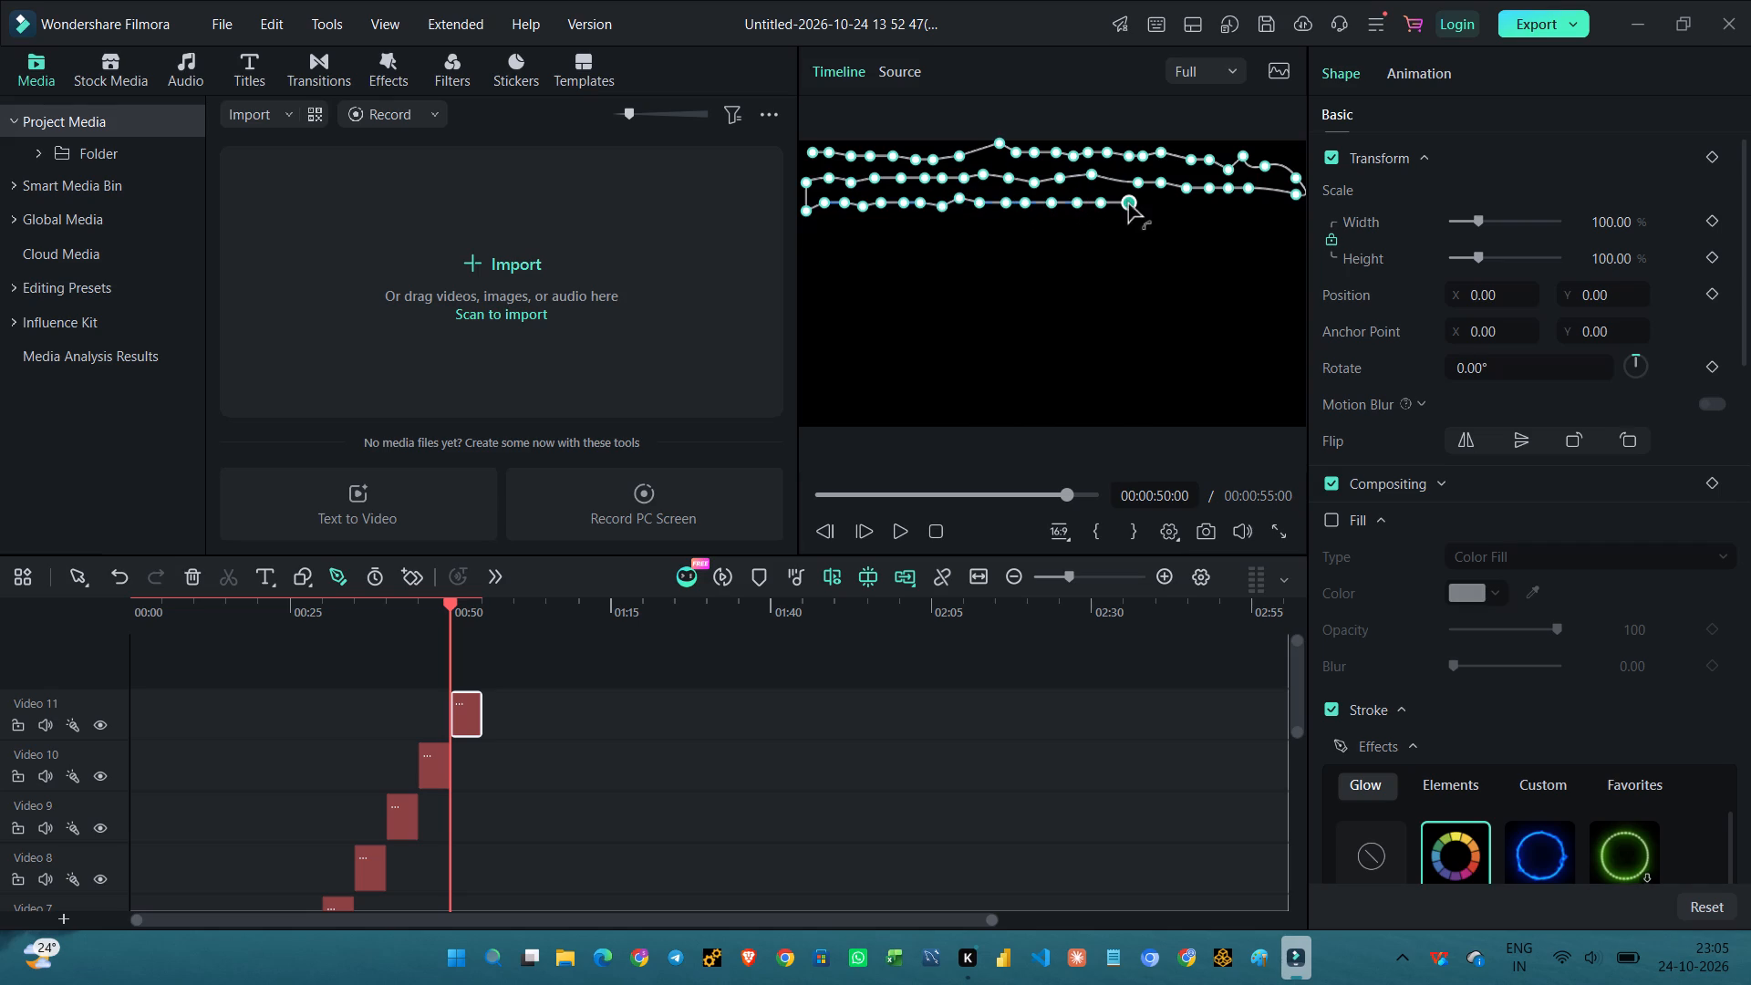
click(1145, 209)
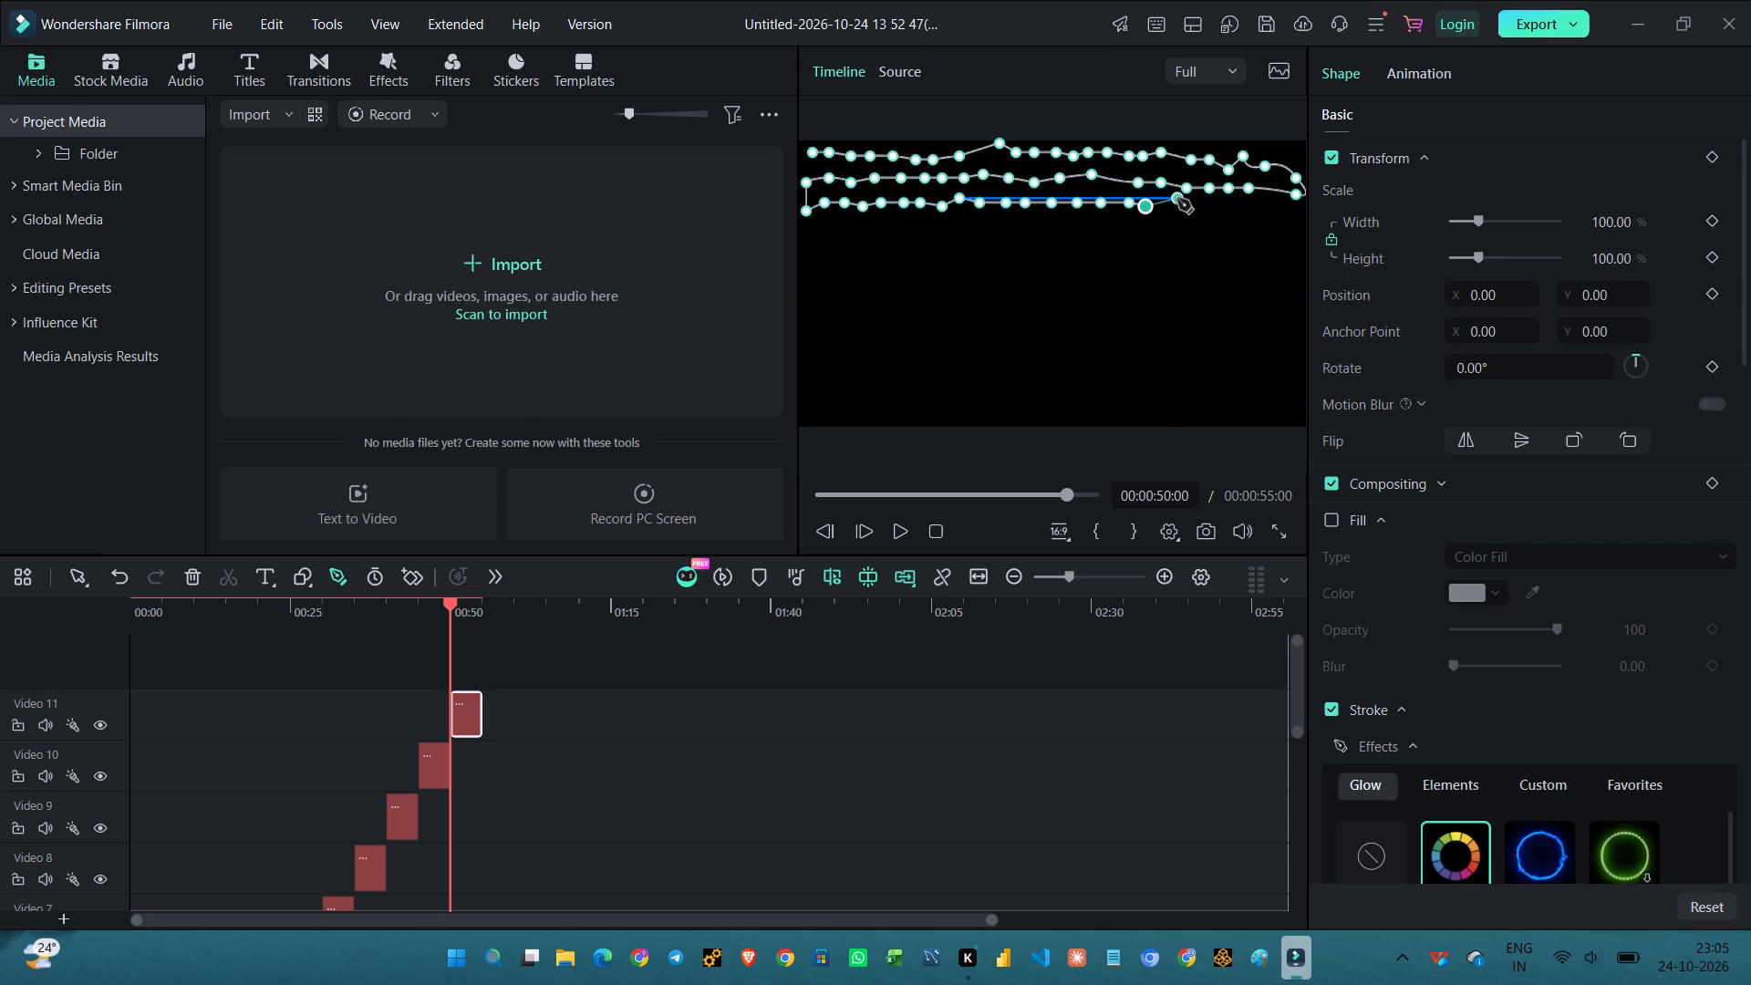
click(1177, 199)
click(1209, 205)
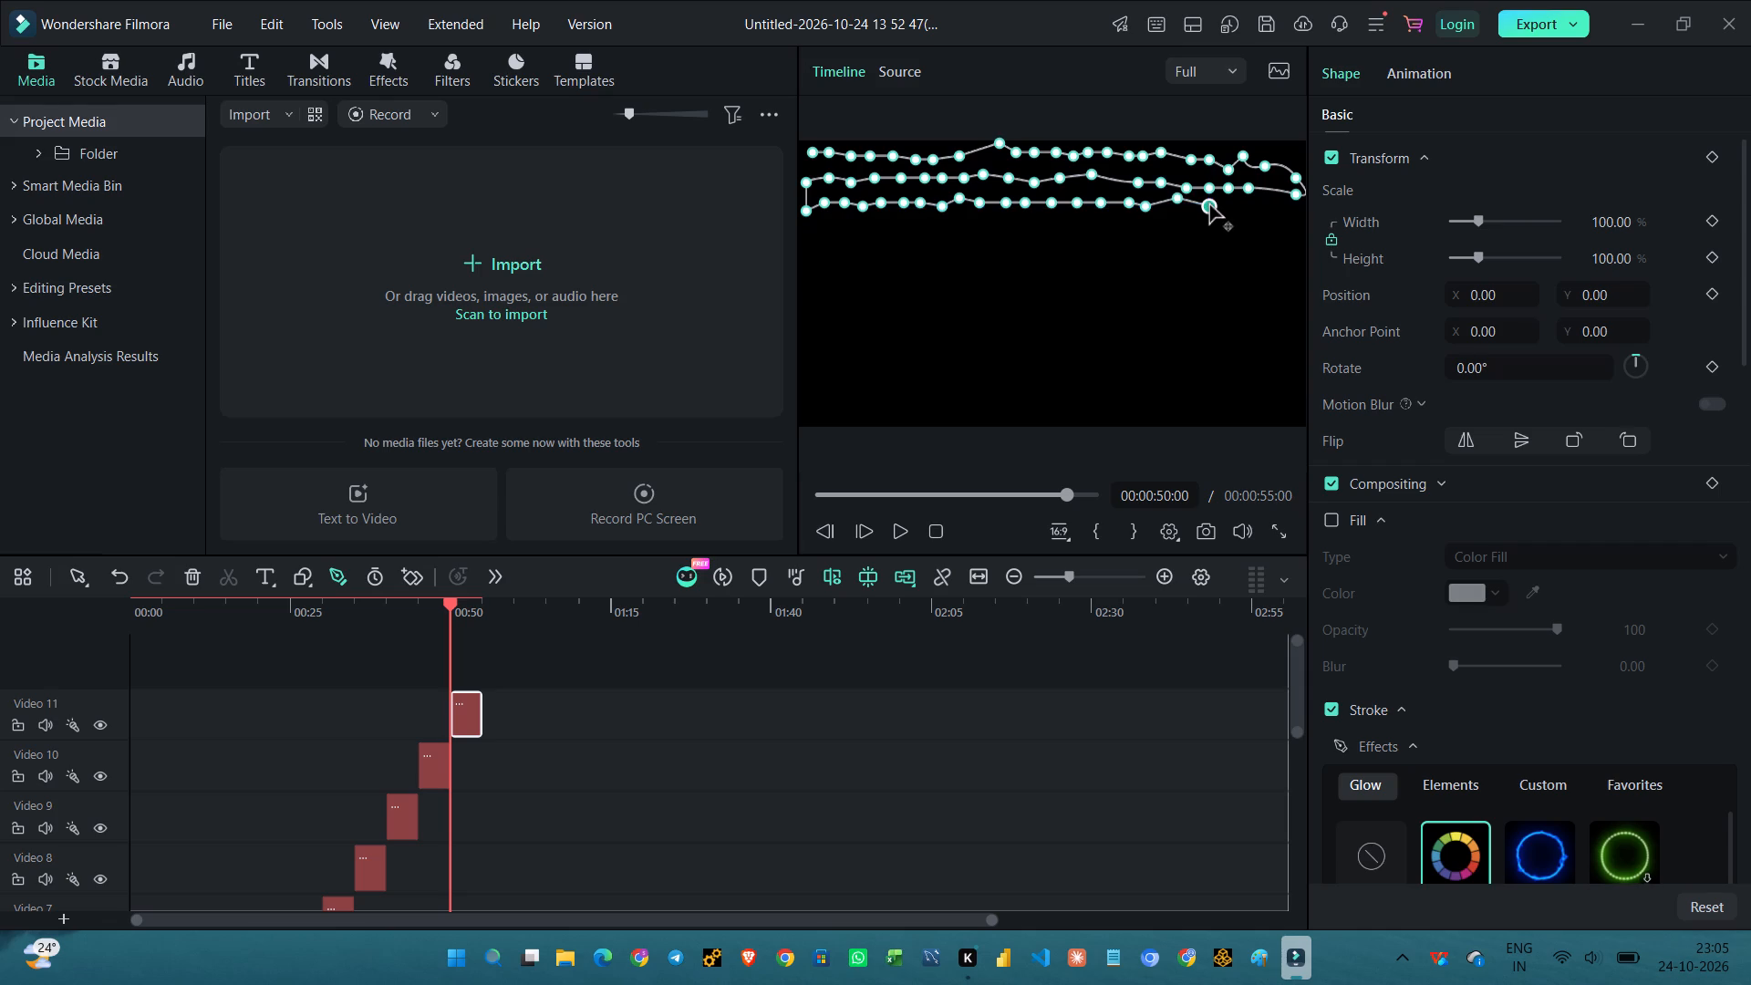
click(1252, 209)
click(1278, 213)
click(1306, 222)
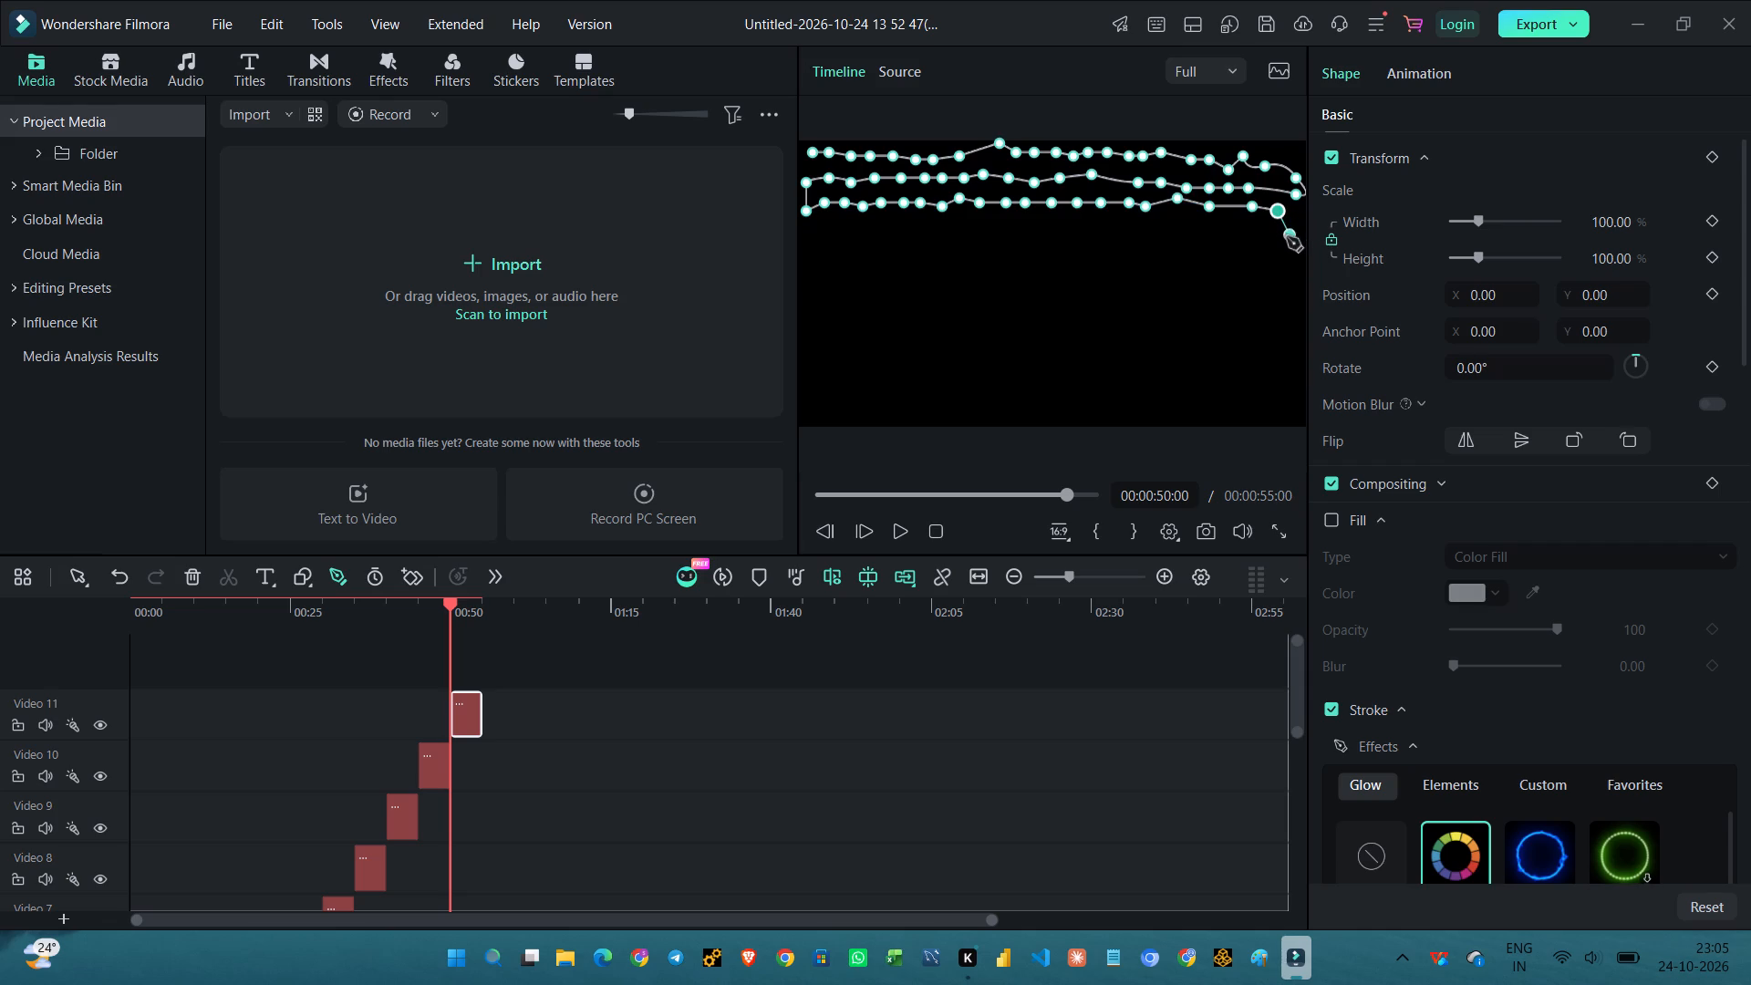
click(1286, 237)
Draw the eleventh path's fourth row leftward from the frame's right edge, rising slightly, with a small zigzag near the centre.
click(1256, 235)
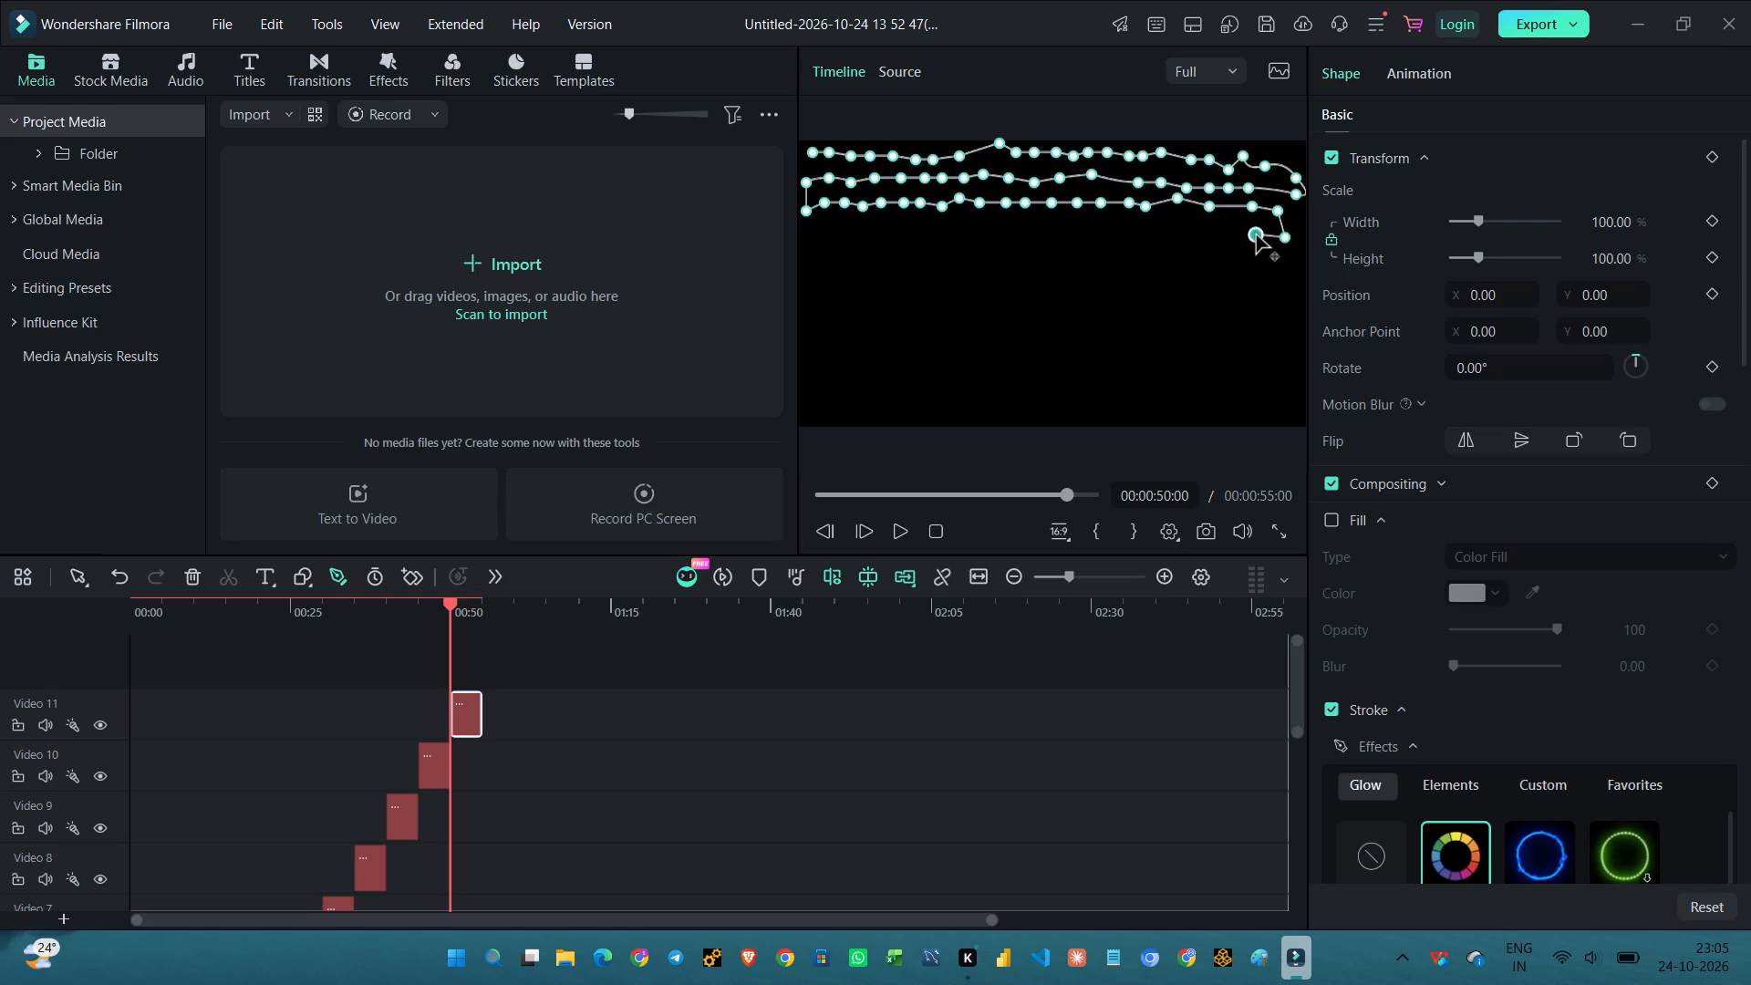
click(1235, 231)
click(1207, 223)
click(1185, 226)
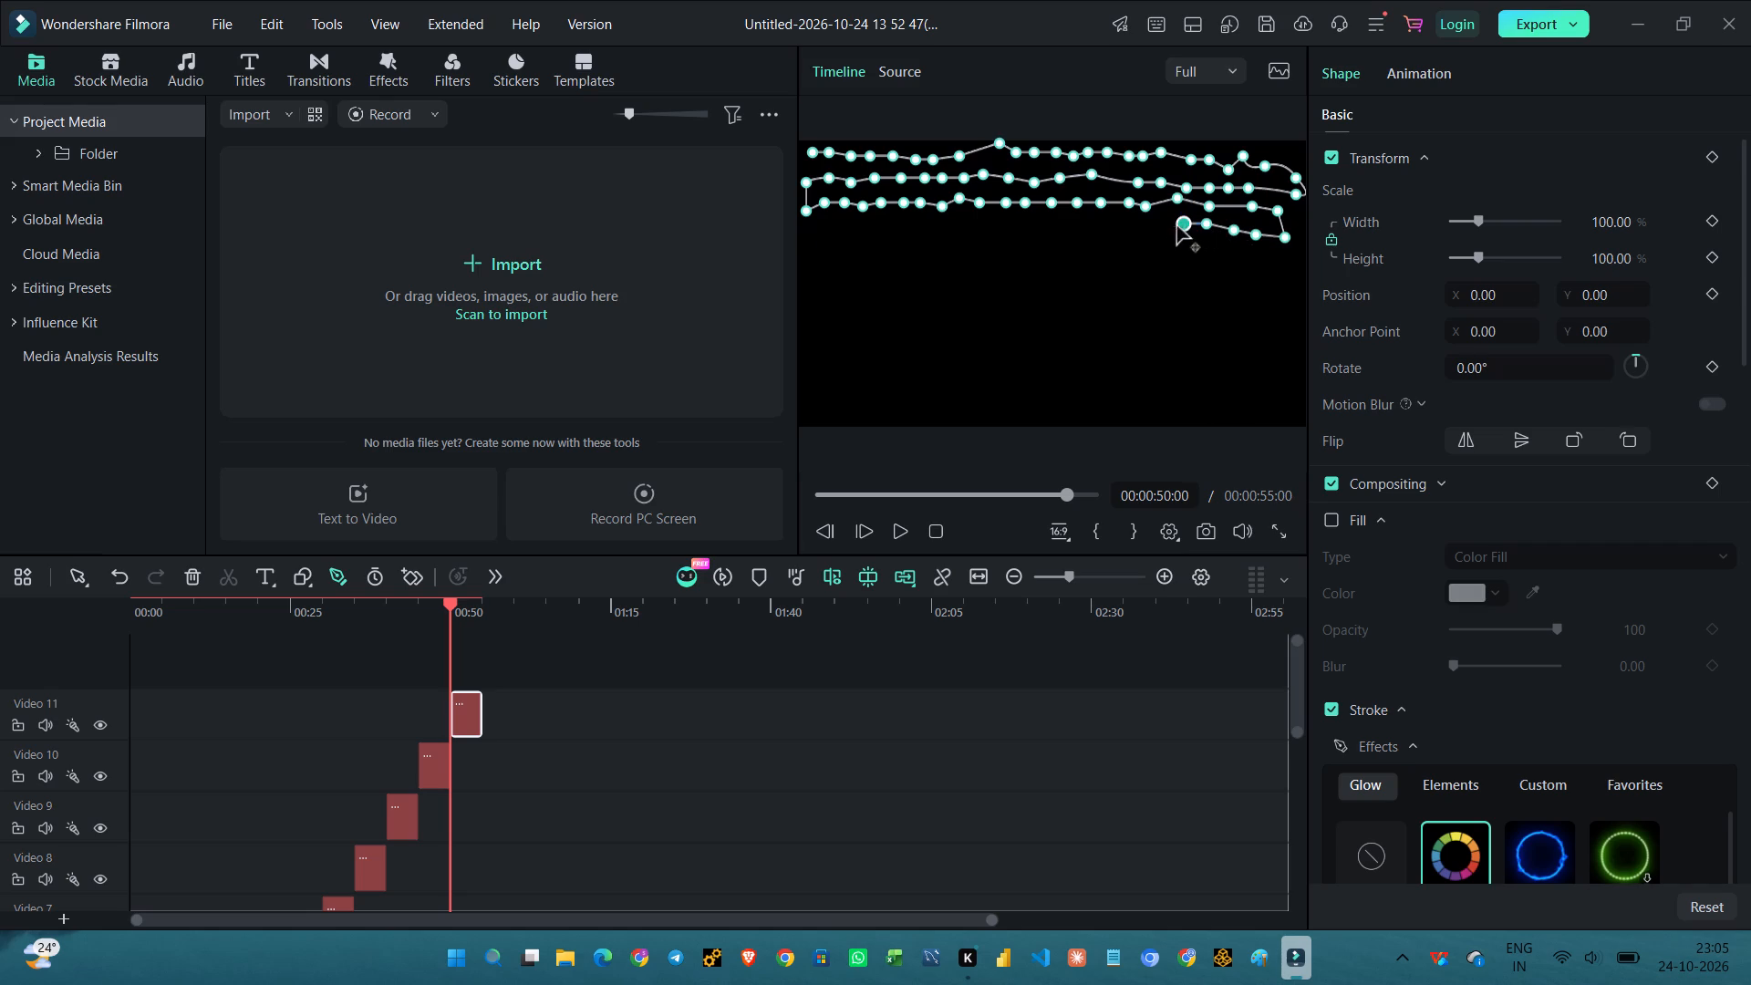
click(1165, 226)
click(1144, 226)
drag(1130, 226, 1111, 226)
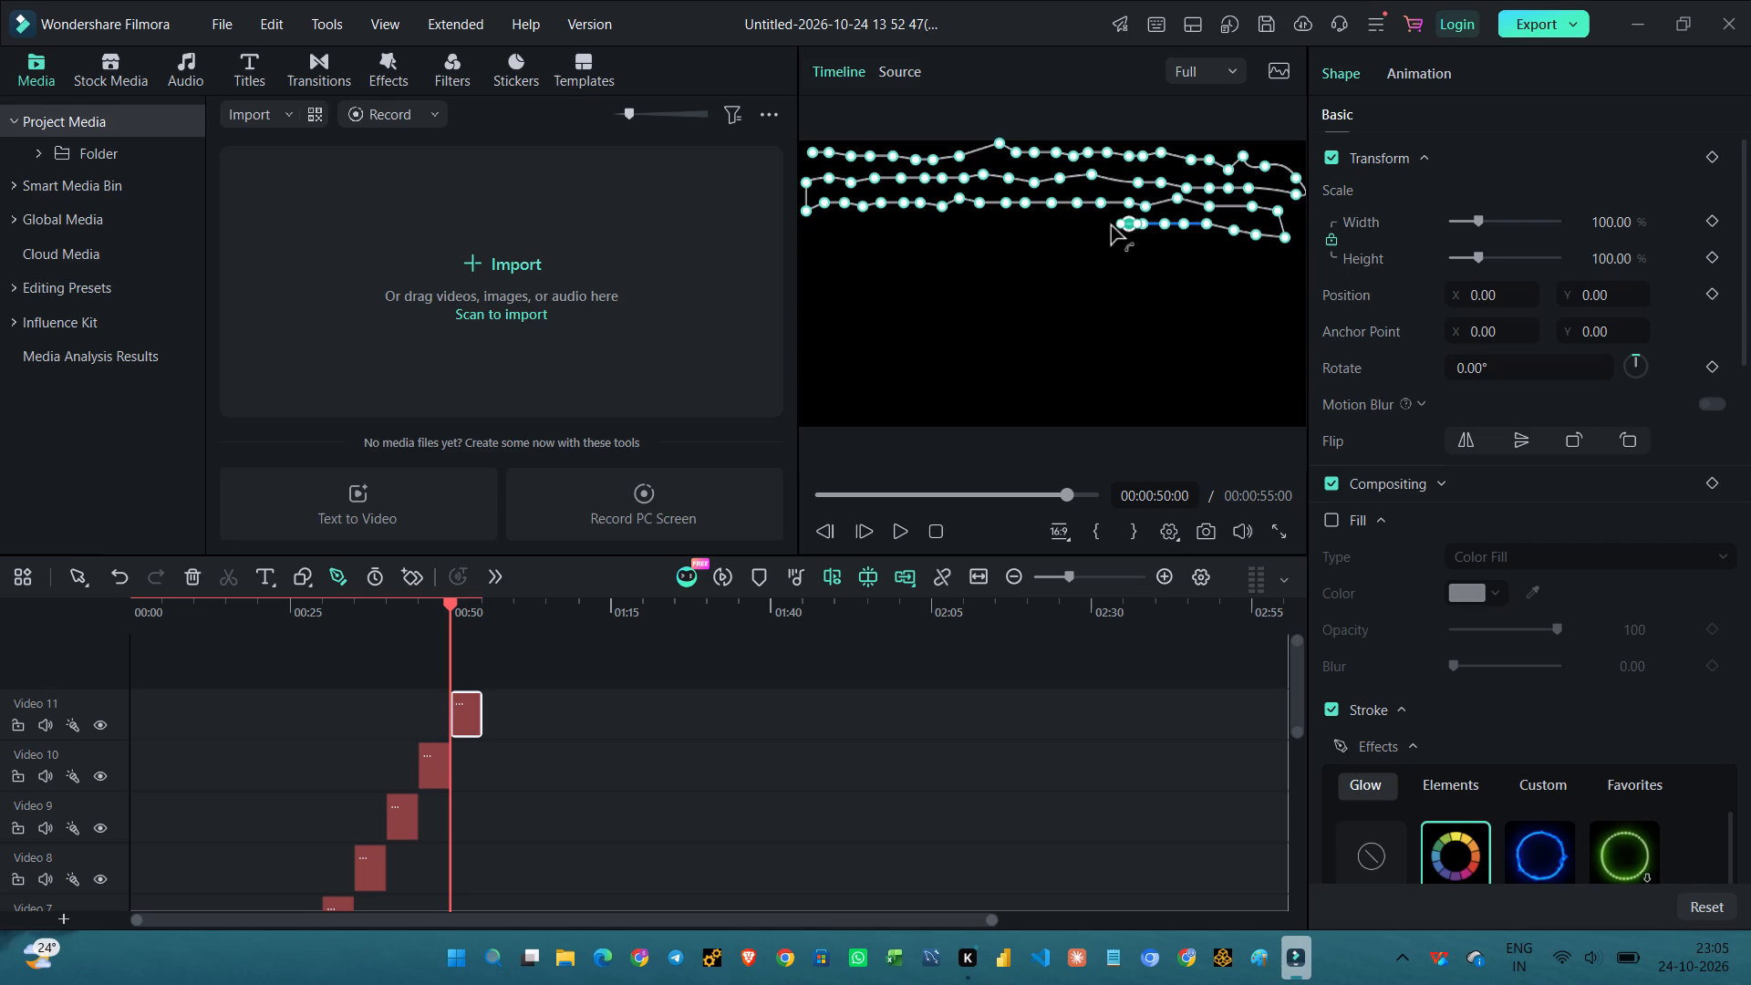
click(1111, 226)
click(1095, 226)
click(1078, 229)
click(1052, 215)
click(1033, 223)
Continue the eleventh path's fourth row leftward, nearly level, dipping slightly to the frame's left edge.
click(1006, 224)
click(982, 224)
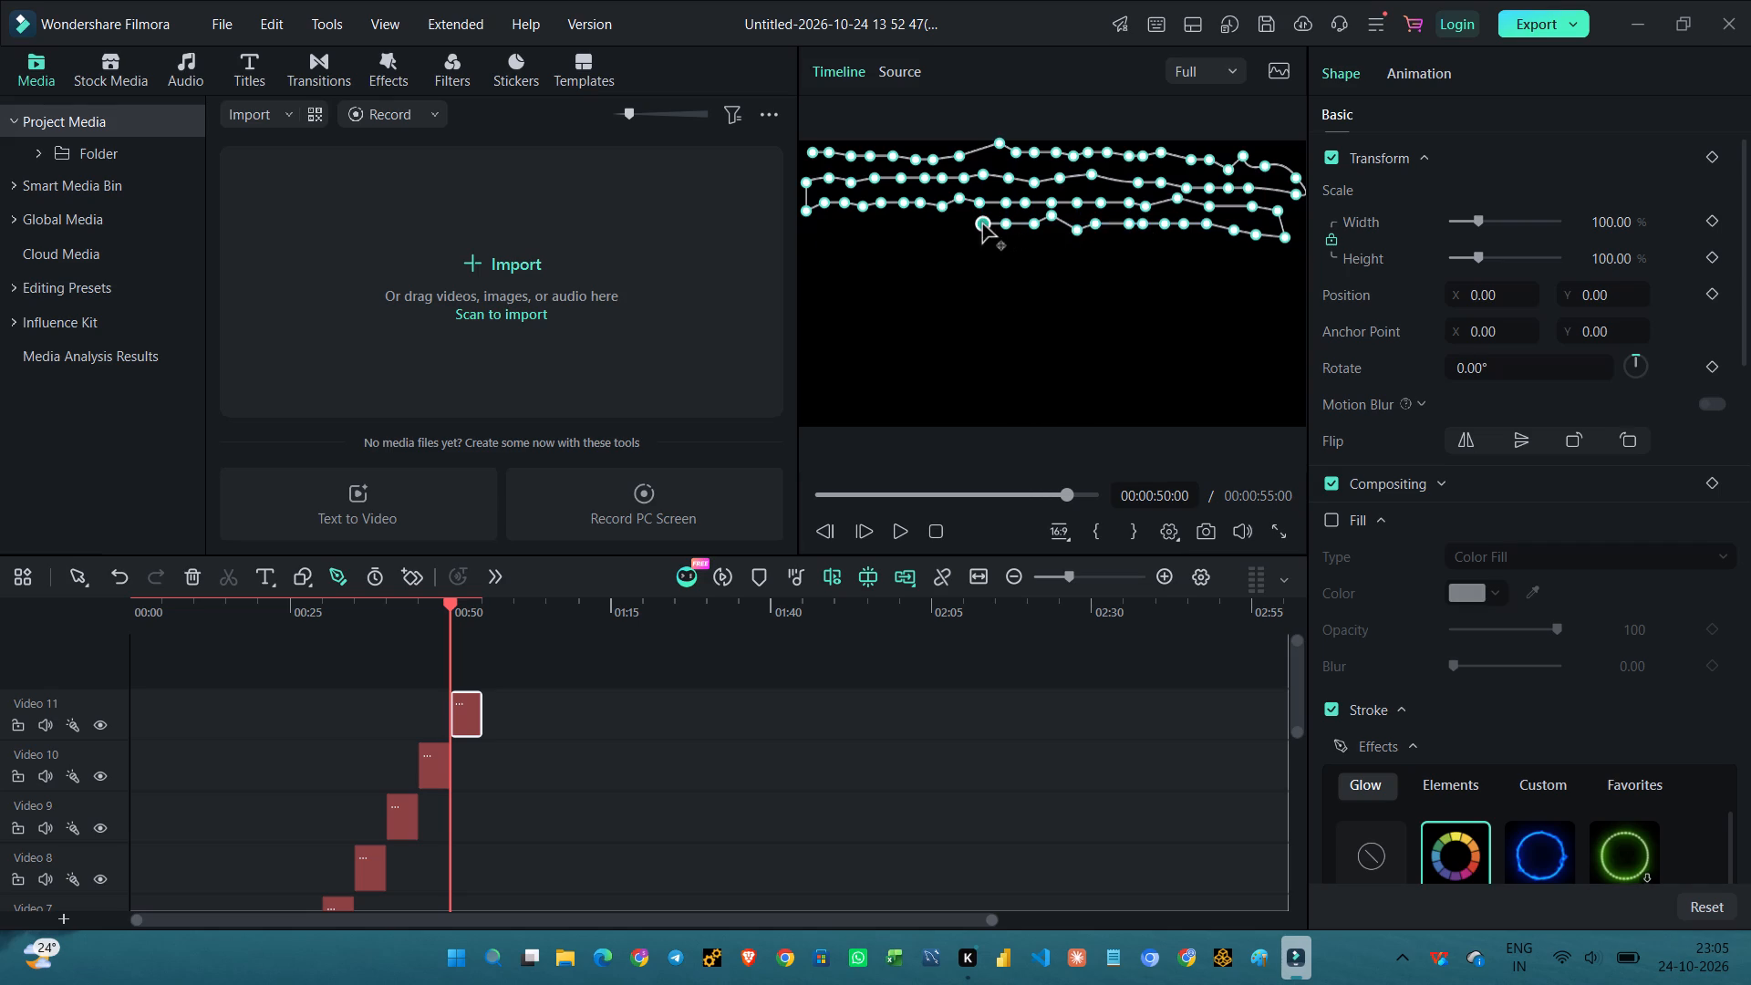
click(963, 225)
click(933, 228)
drag(915, 226, 892, 228)
click(892, 228)
click(881, 228)
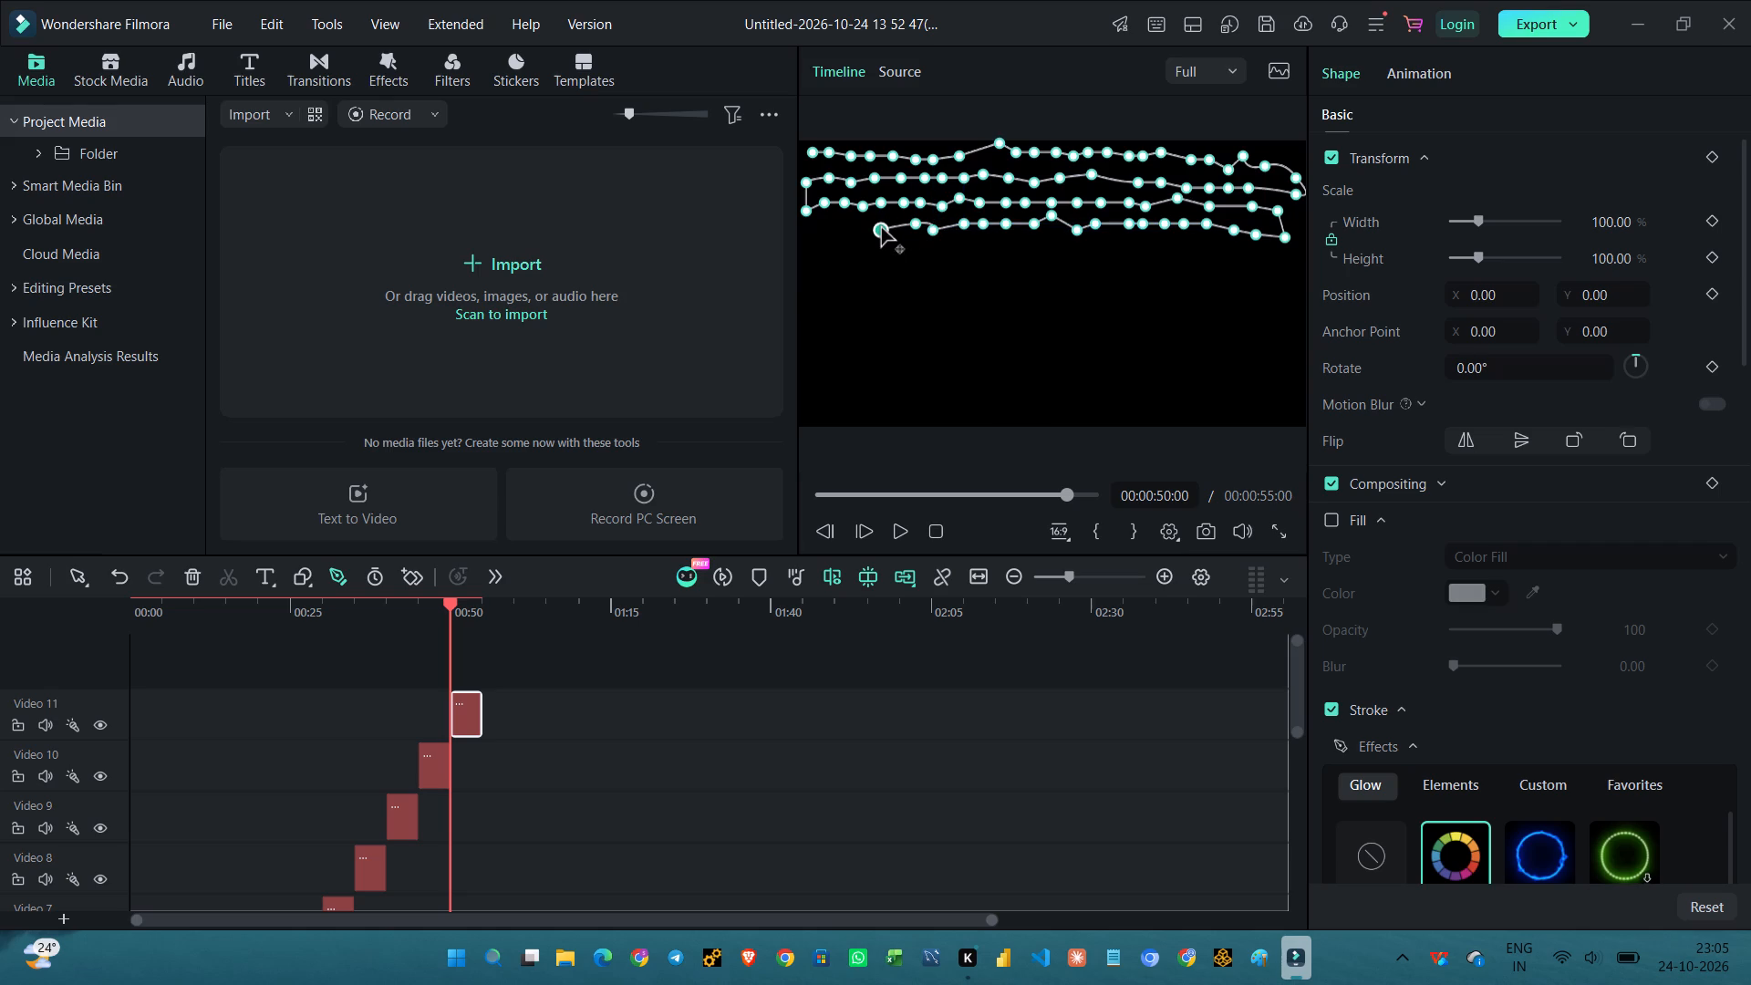
click(868, 229)
click(846, 229)
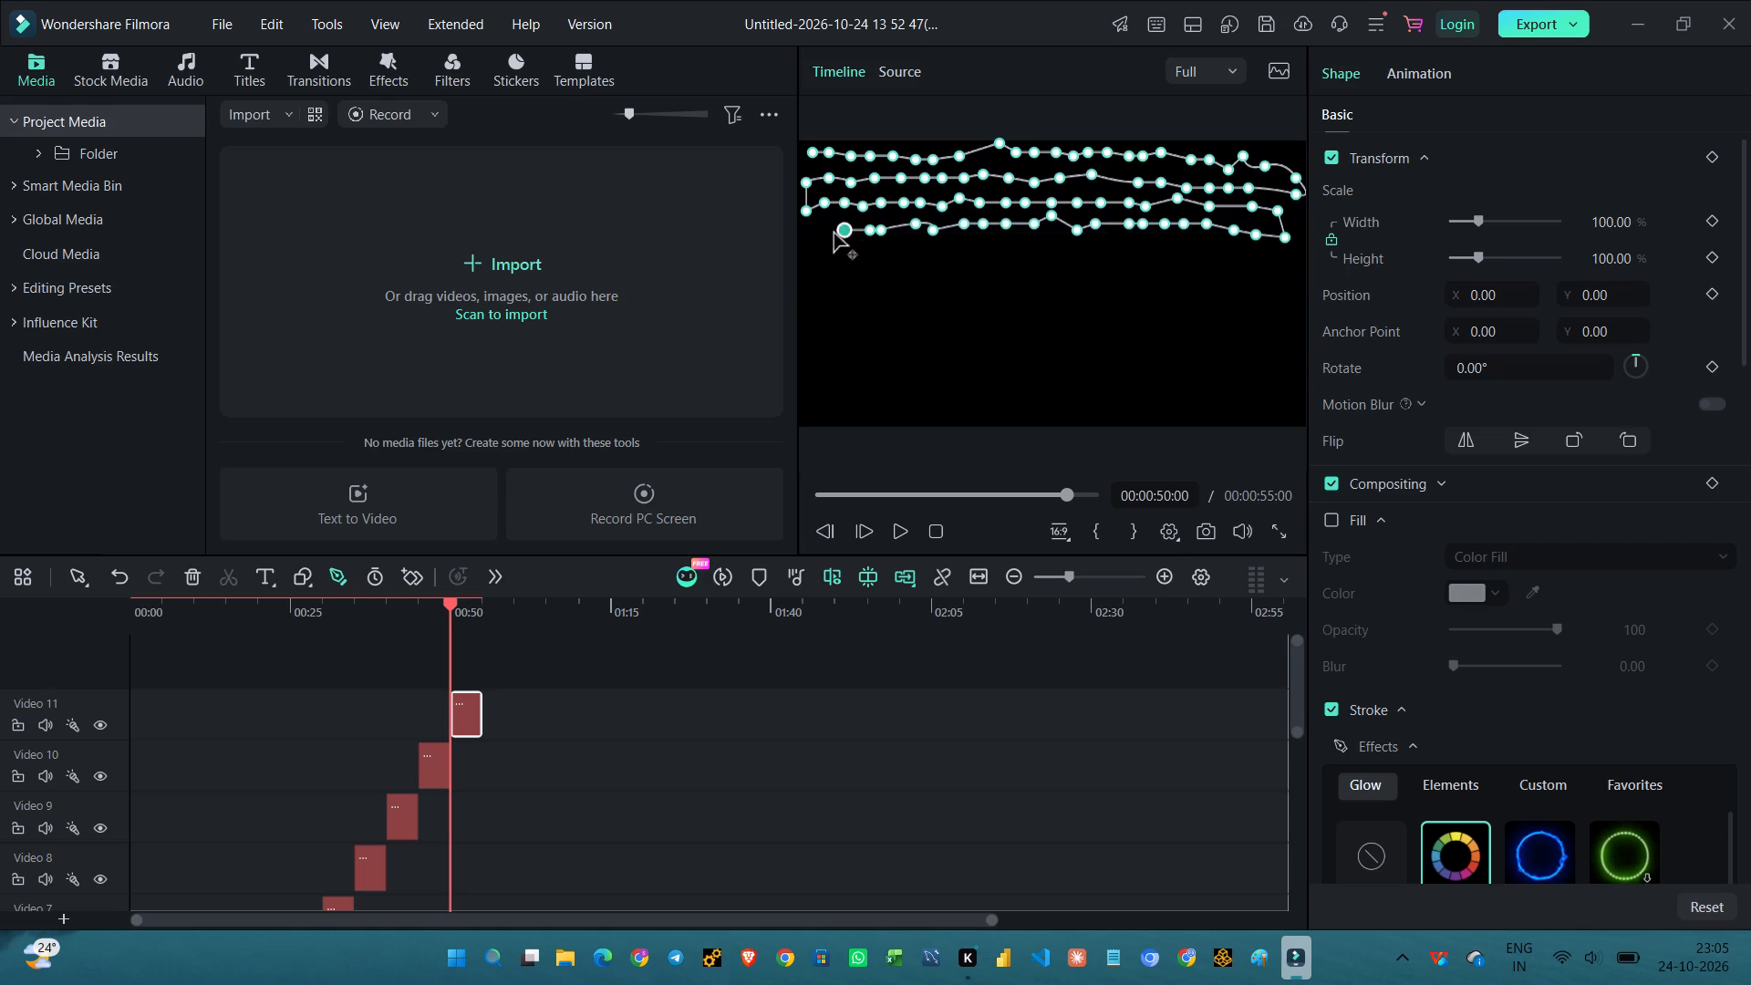
click(813, 238)
Drop the eleventh path down the frame's left edge and draw its nearly level fifth row rightward to the centre.
click(813, 261)
drag(834, 255, 862, 255)
click(862, 255)
click(886, 257)
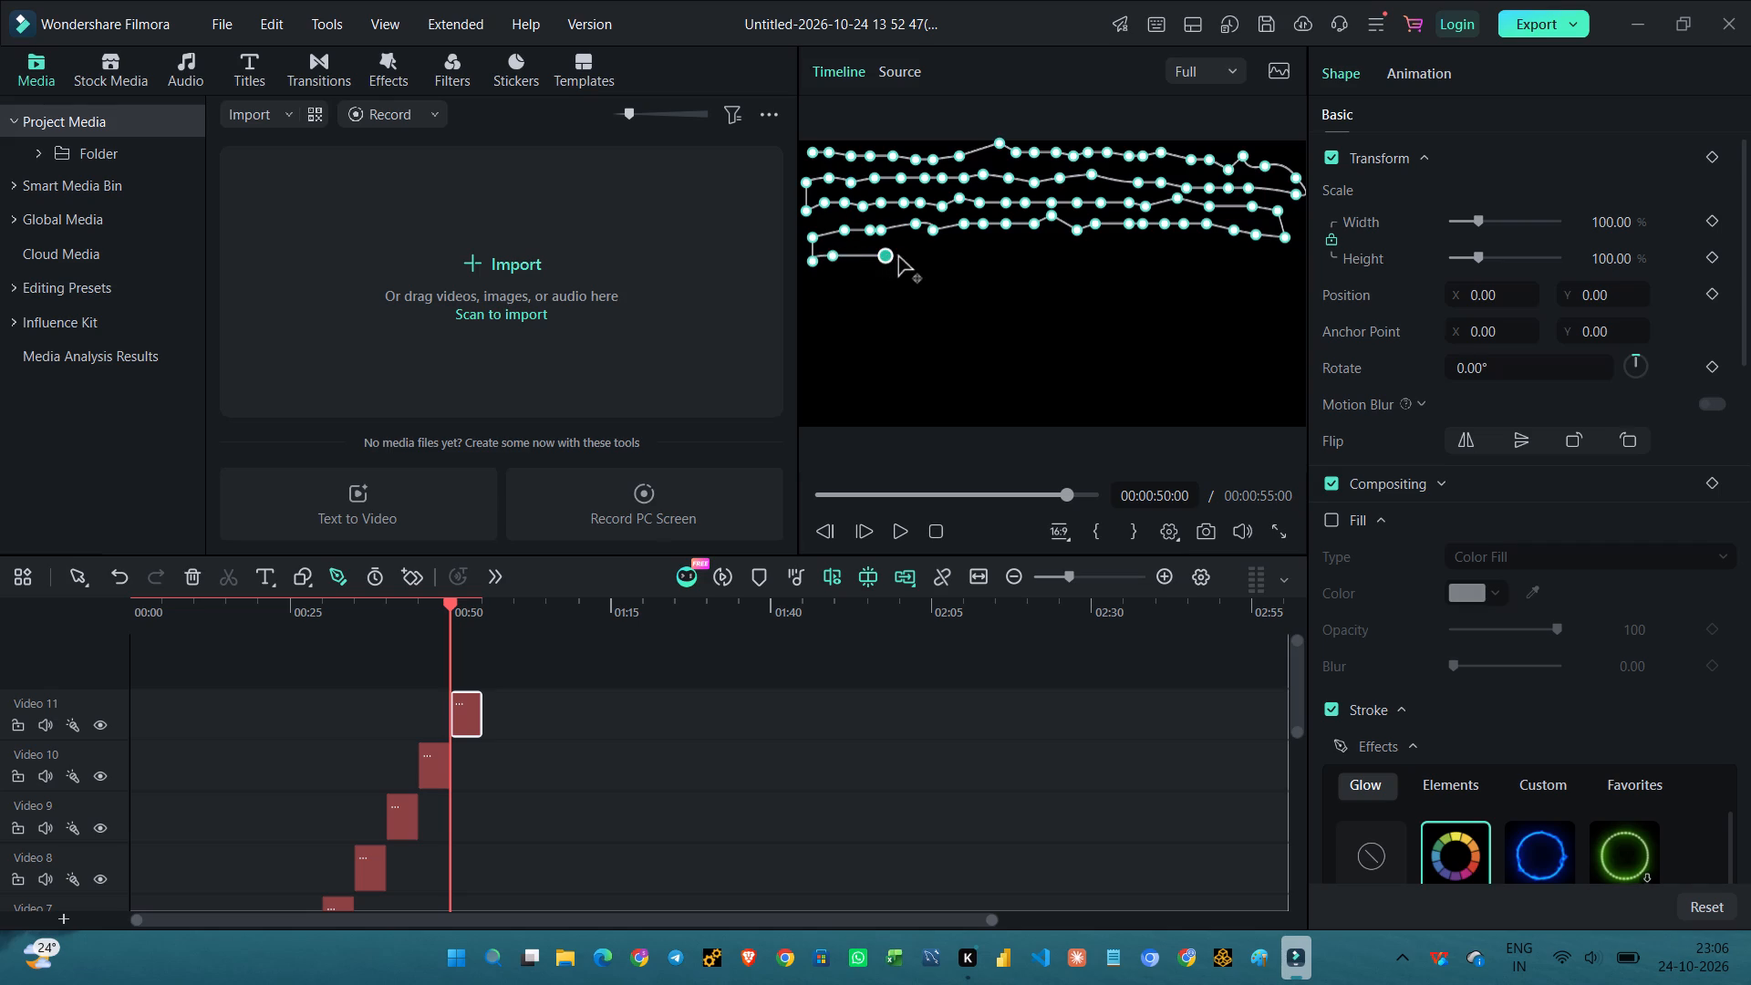
click(898, 257)
click(917, 254)
click(945, 254)
drag(965, 259, 1001, 254)
click(1001, 254)
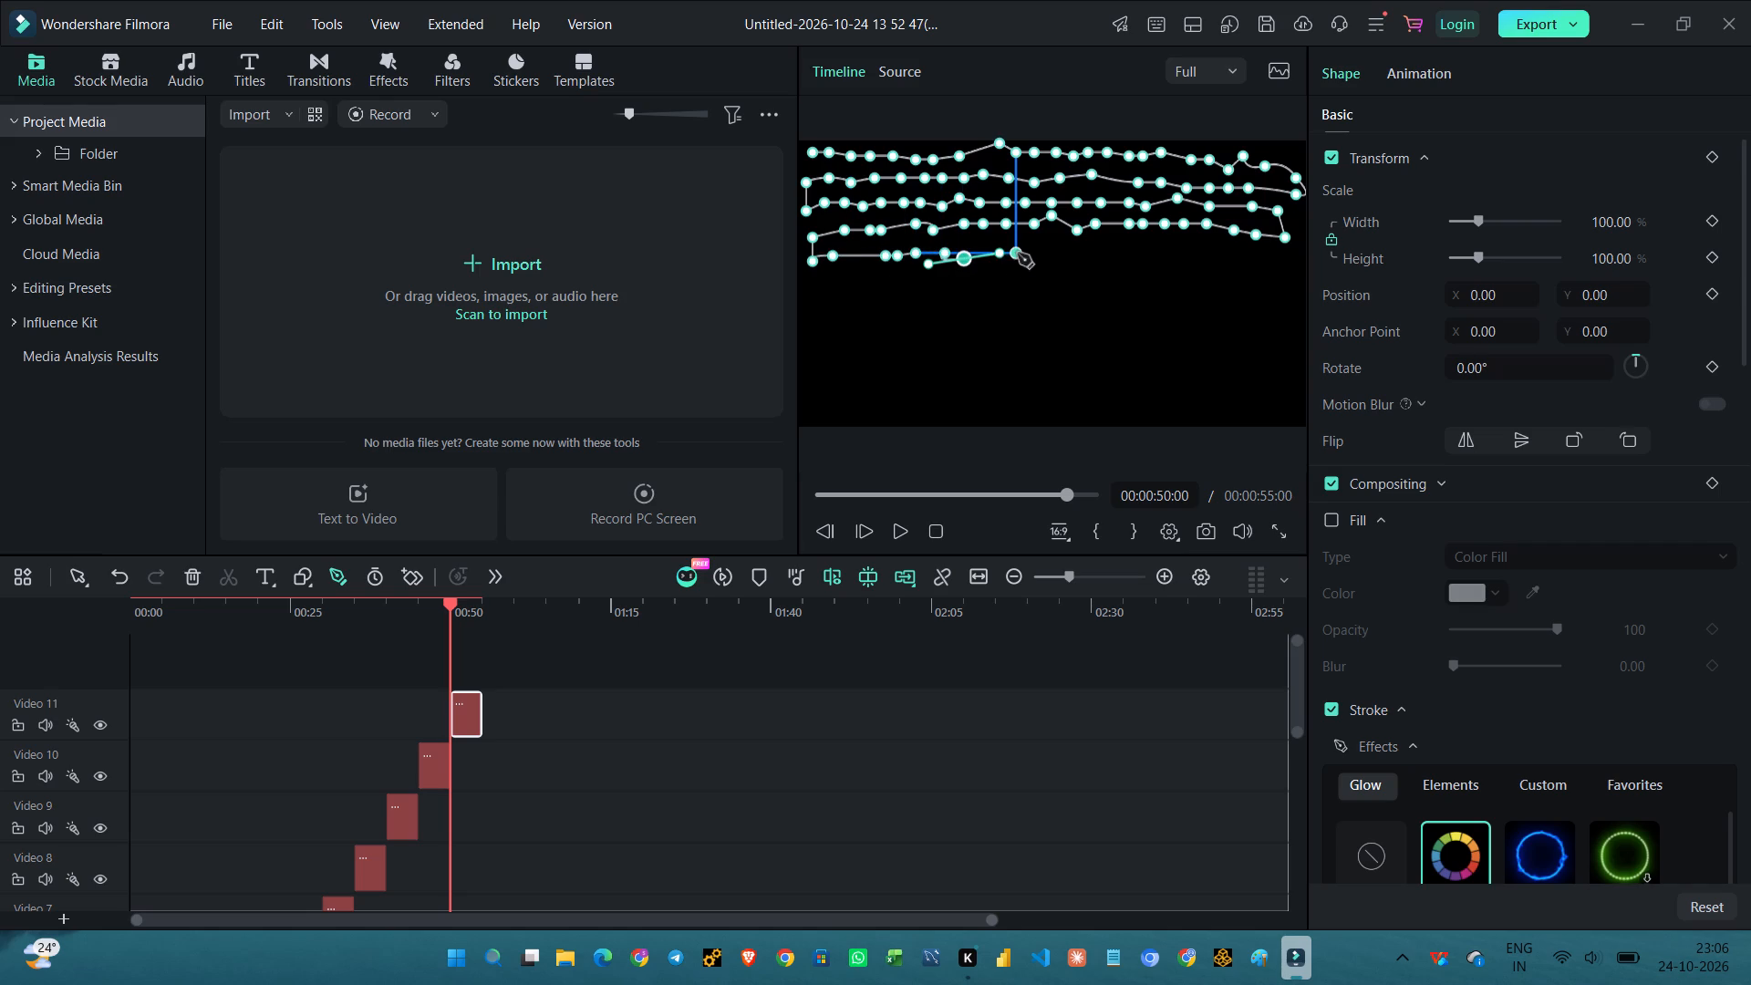
click(1018, 254)
click(1040, 254)
click(1067, 254)
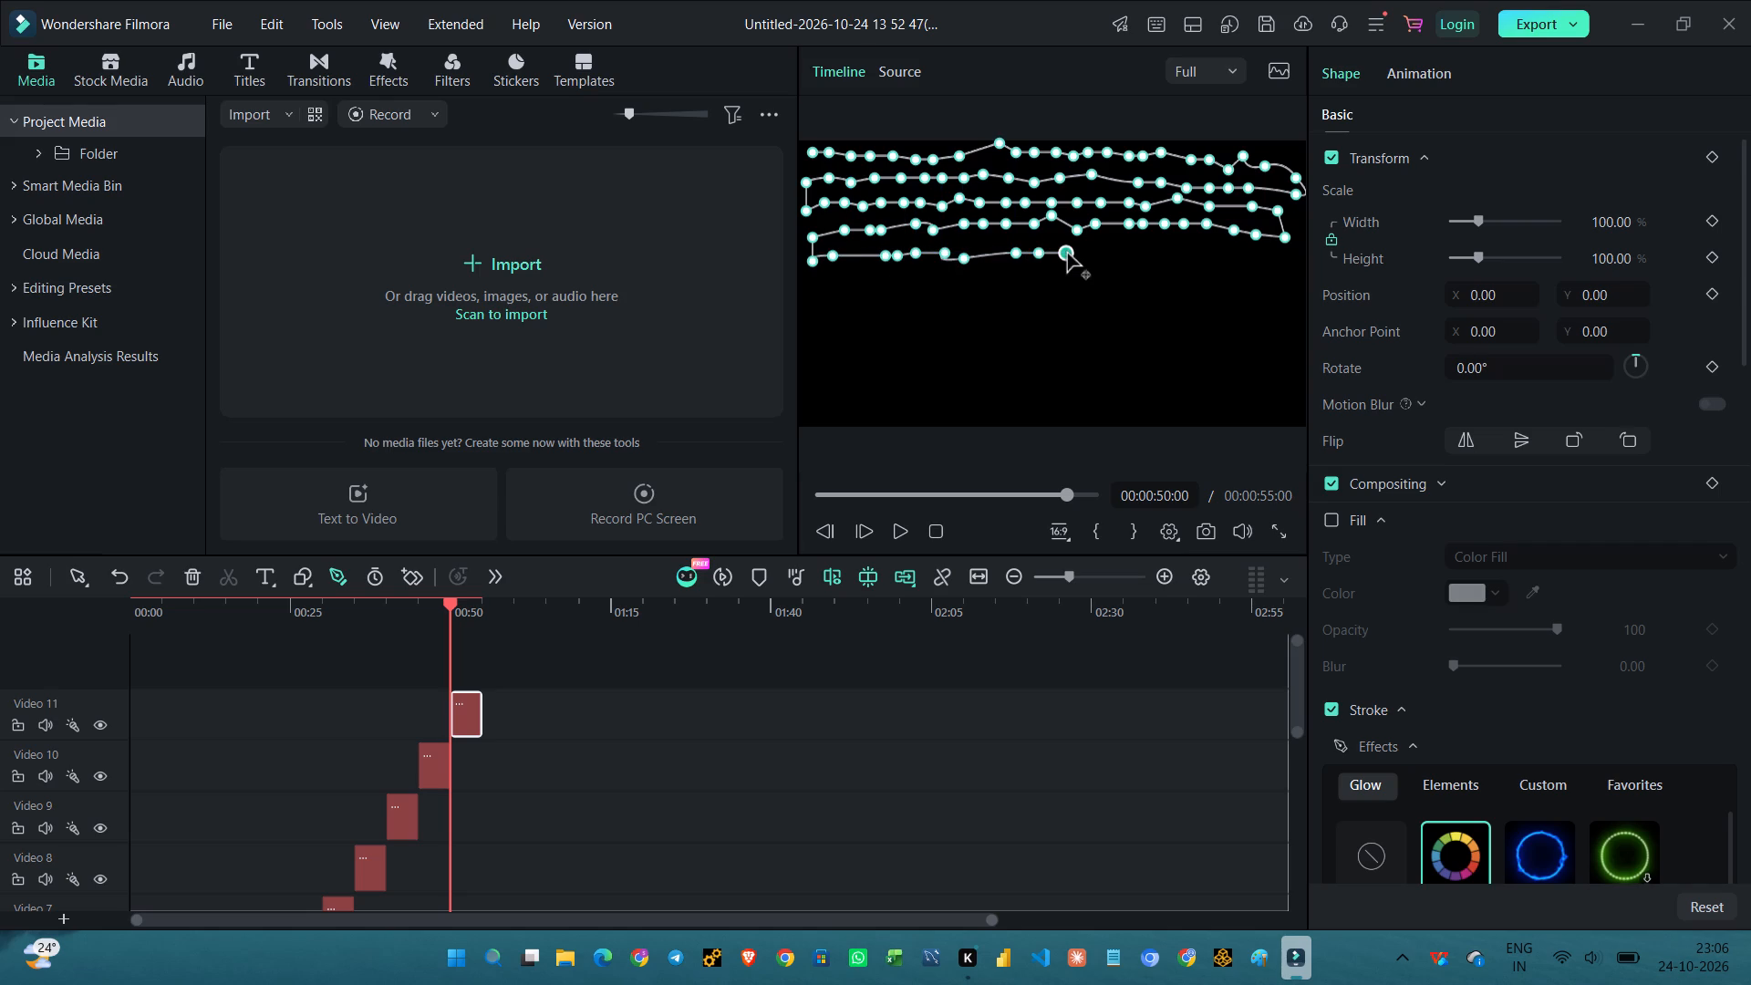
Extend the fifth row rightward in shallow waves, ending in a sharp zigzag that drops to the sixth row's start at the right edge.
click(1091, 261)
click(1114, 255)
click(1162, 247)
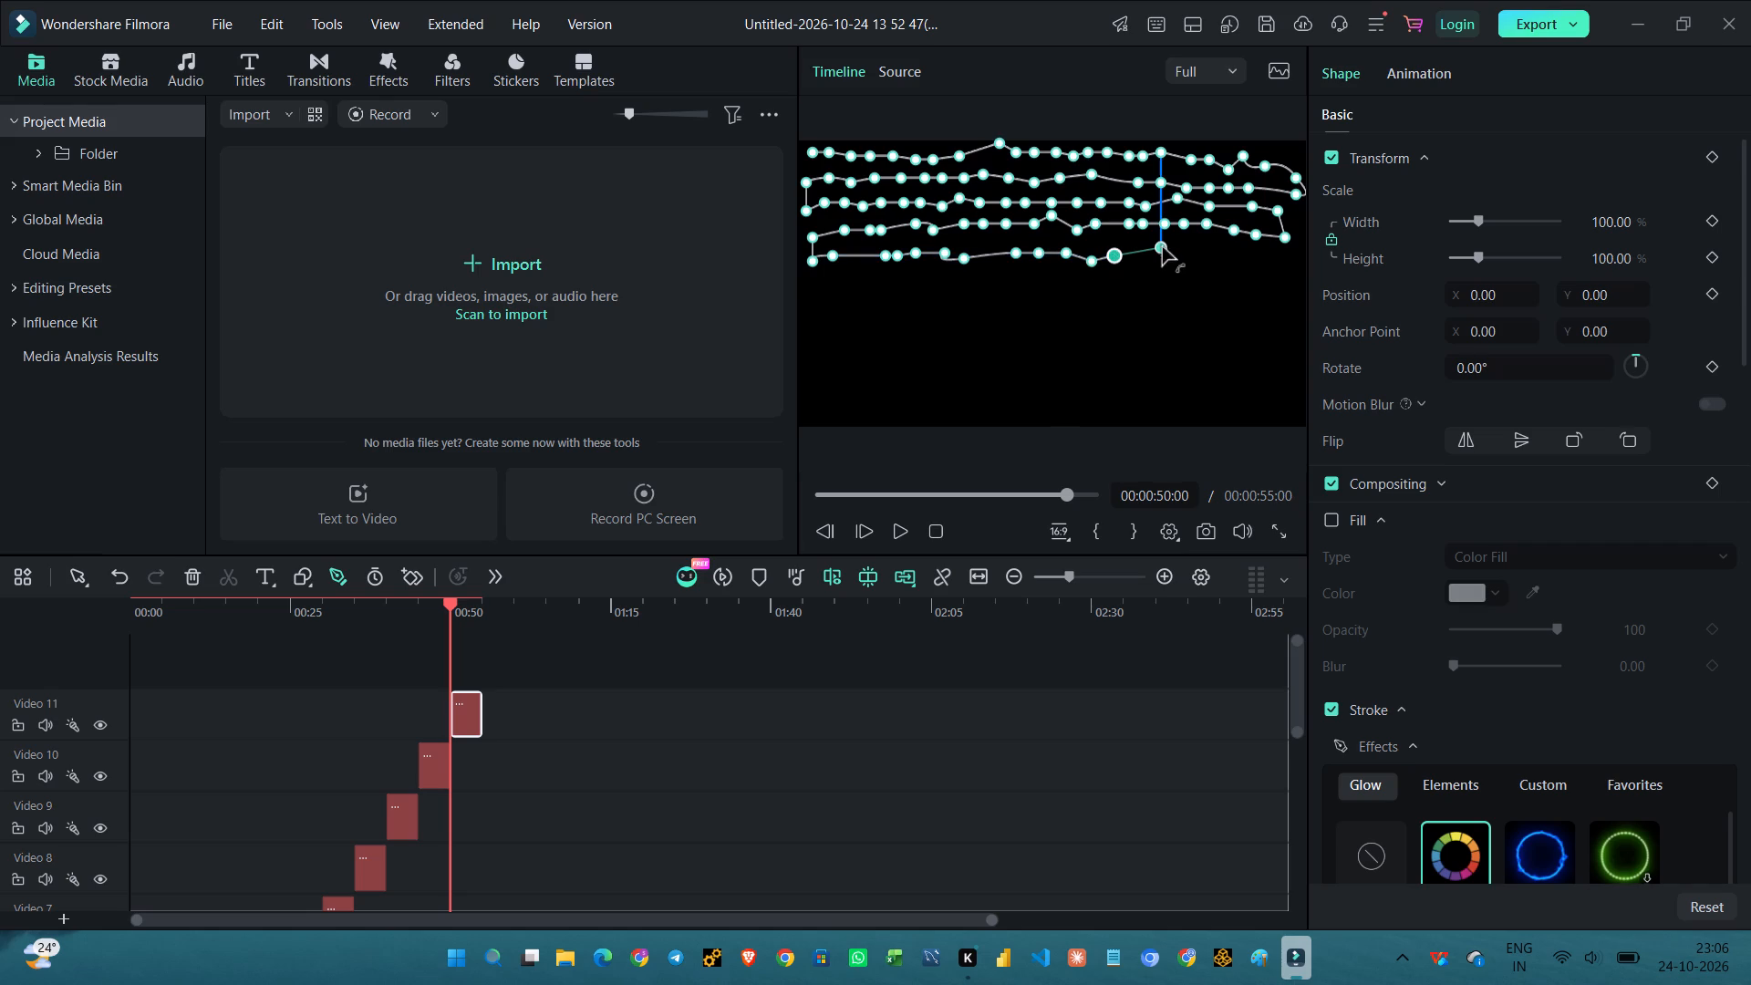
click(1179, 254)
click(1208, 252)
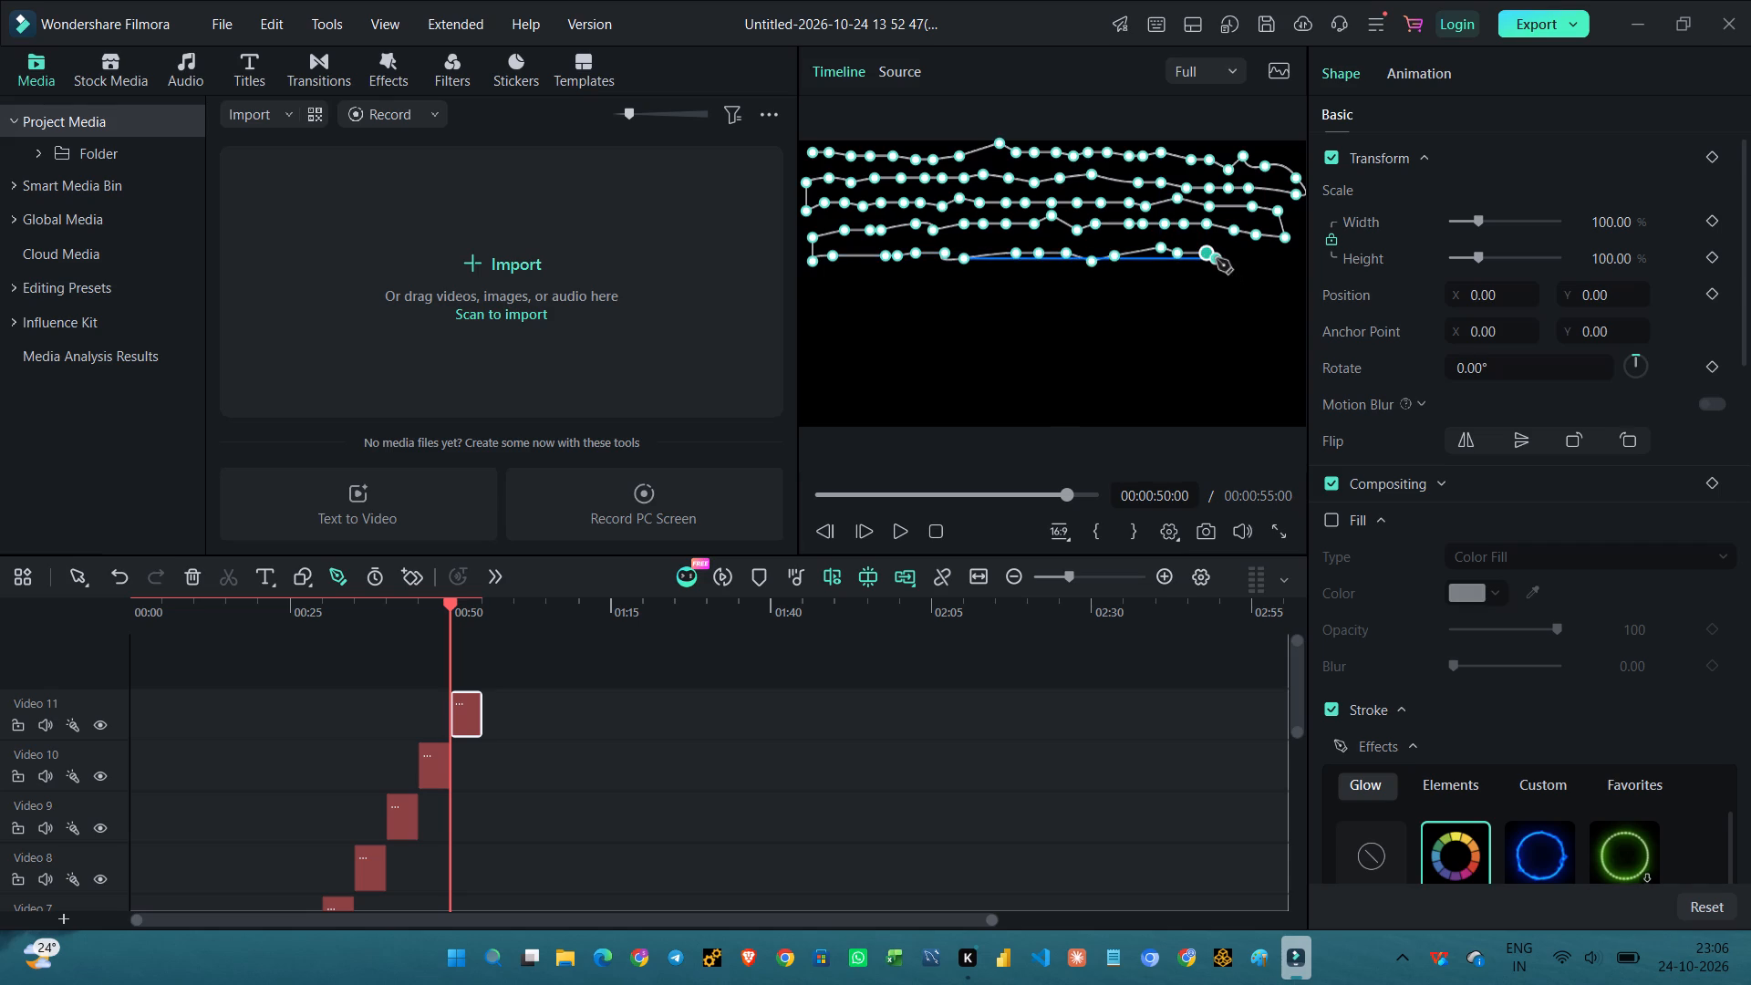
right_click(1217, 259)
click(1195, 281)
click(1253, 253)
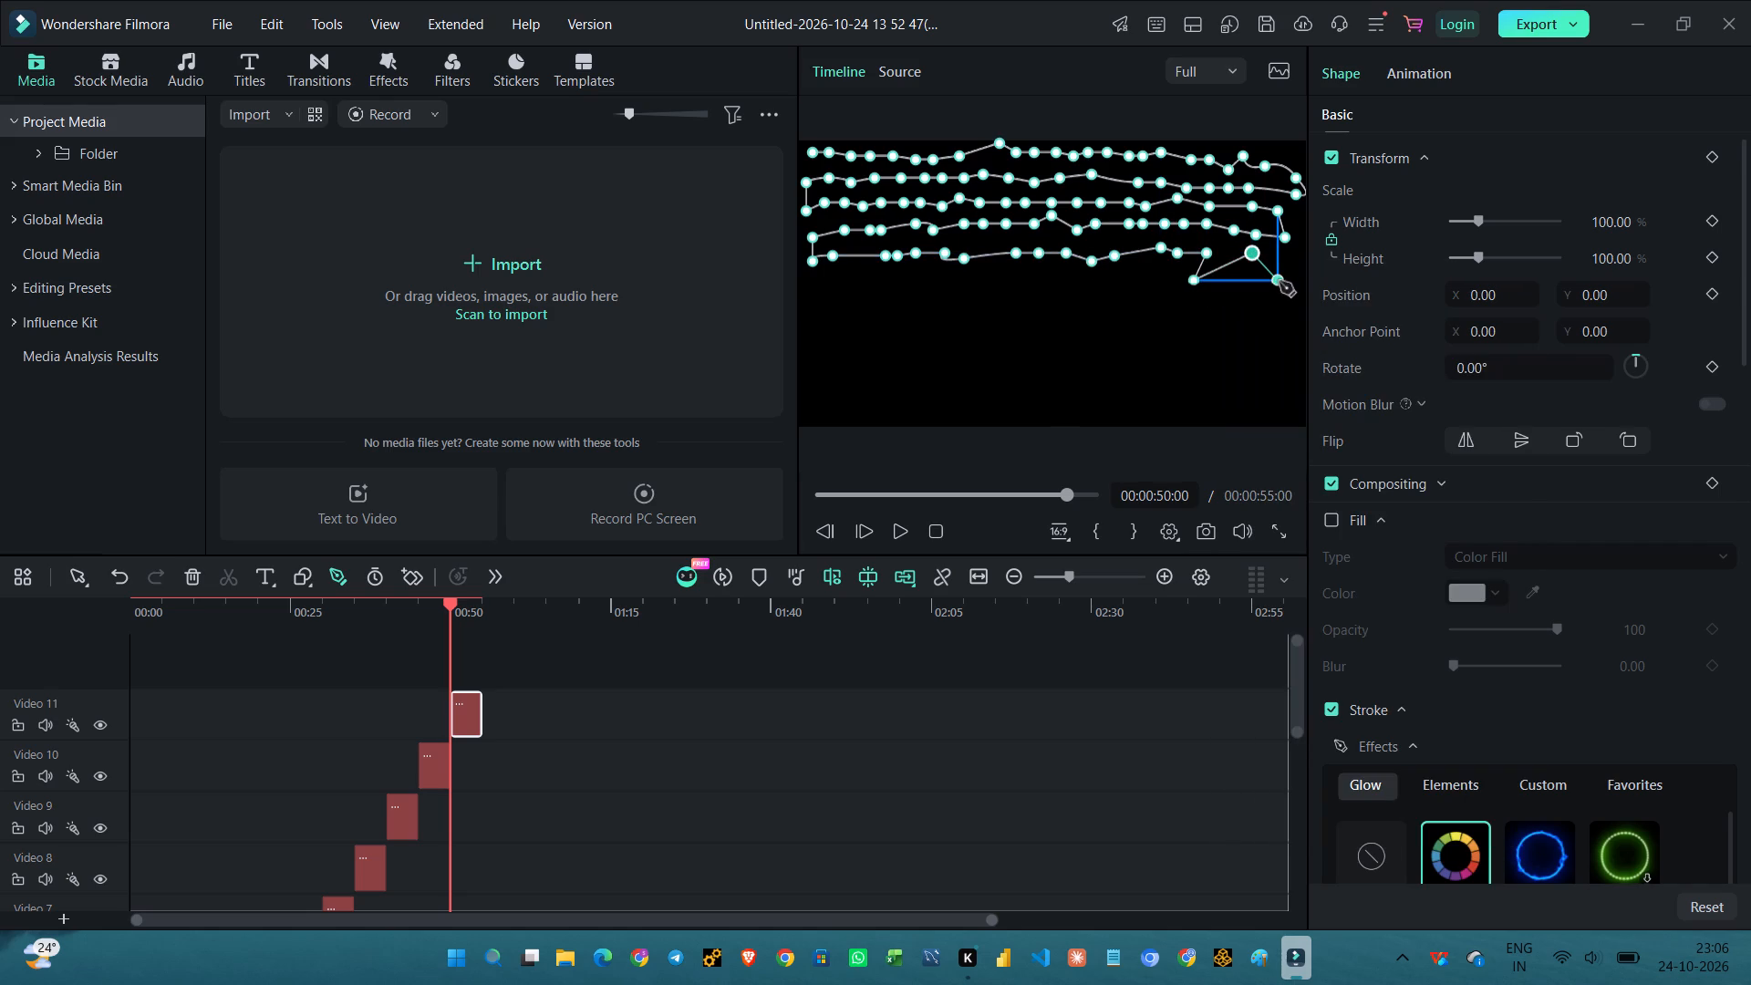
click(1280, 282)
click(1289, 304)
Draw the eleventh path's sixth row leftward from the frame's right edge, rising slightly, to just left of the centre.
drag(1261, 300, 1236, 296)
click(1236, 296)
click(1208, 298)
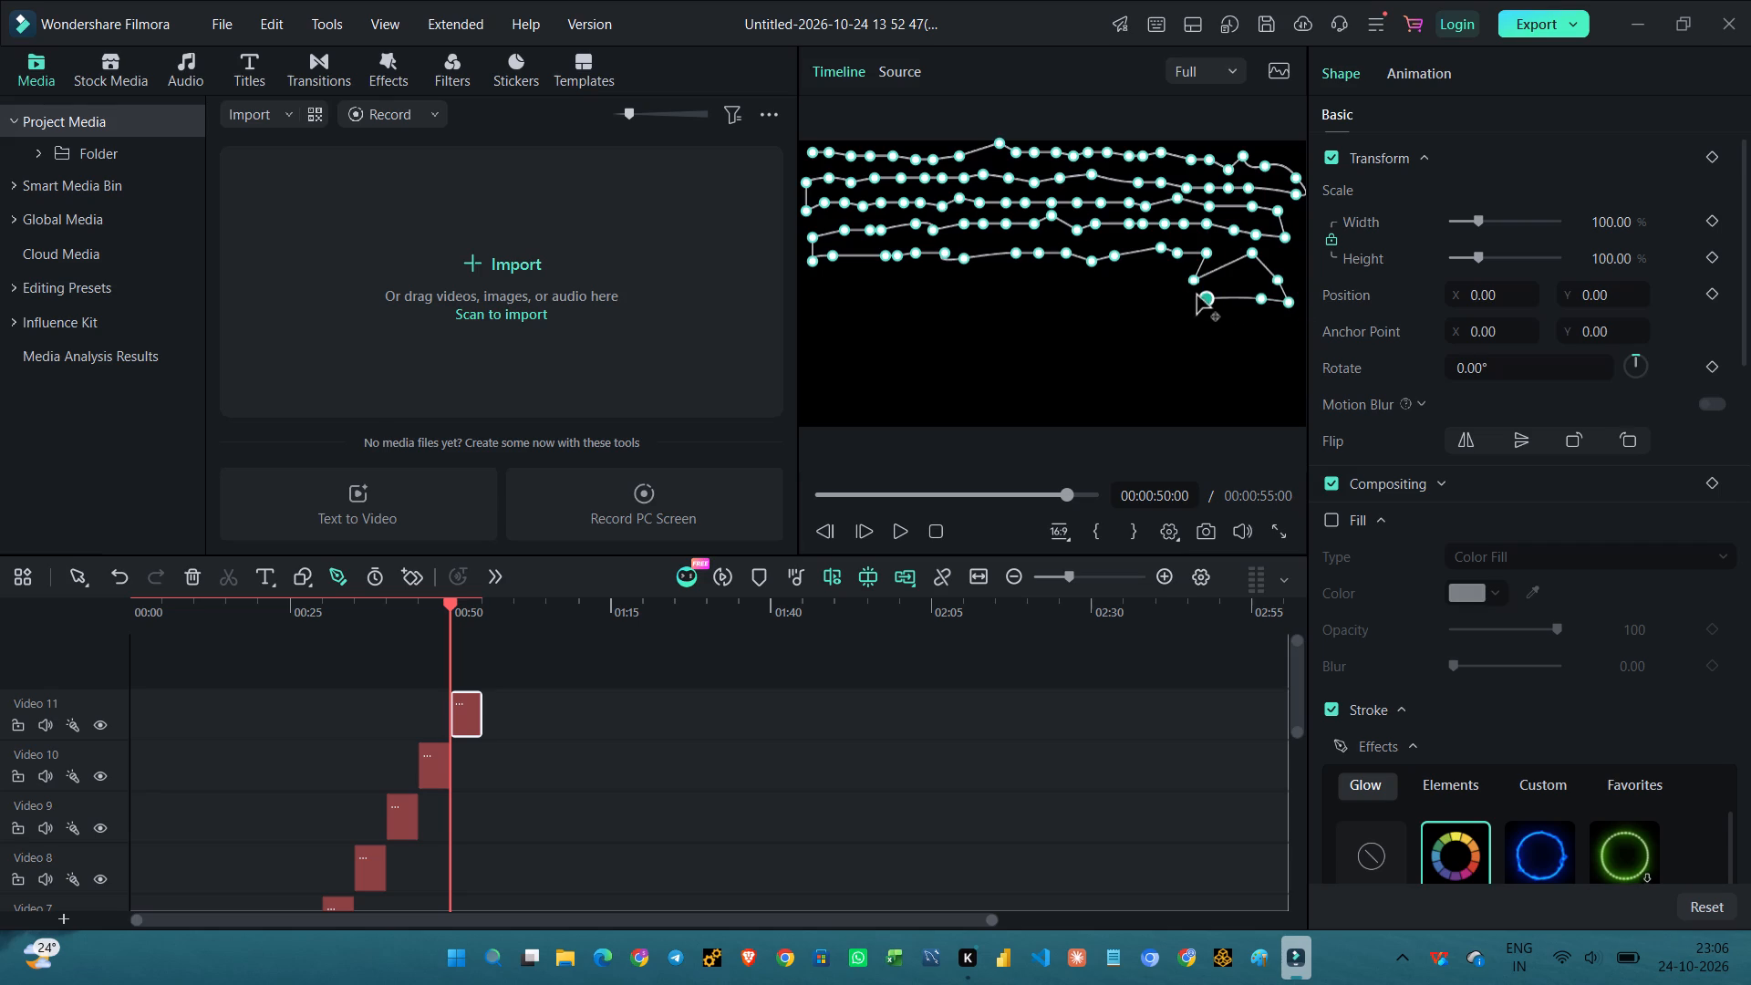
click(1191, 290)
click(1166, 286)
click(1127, 286)
click(1098, 289)
click(1075, 285)
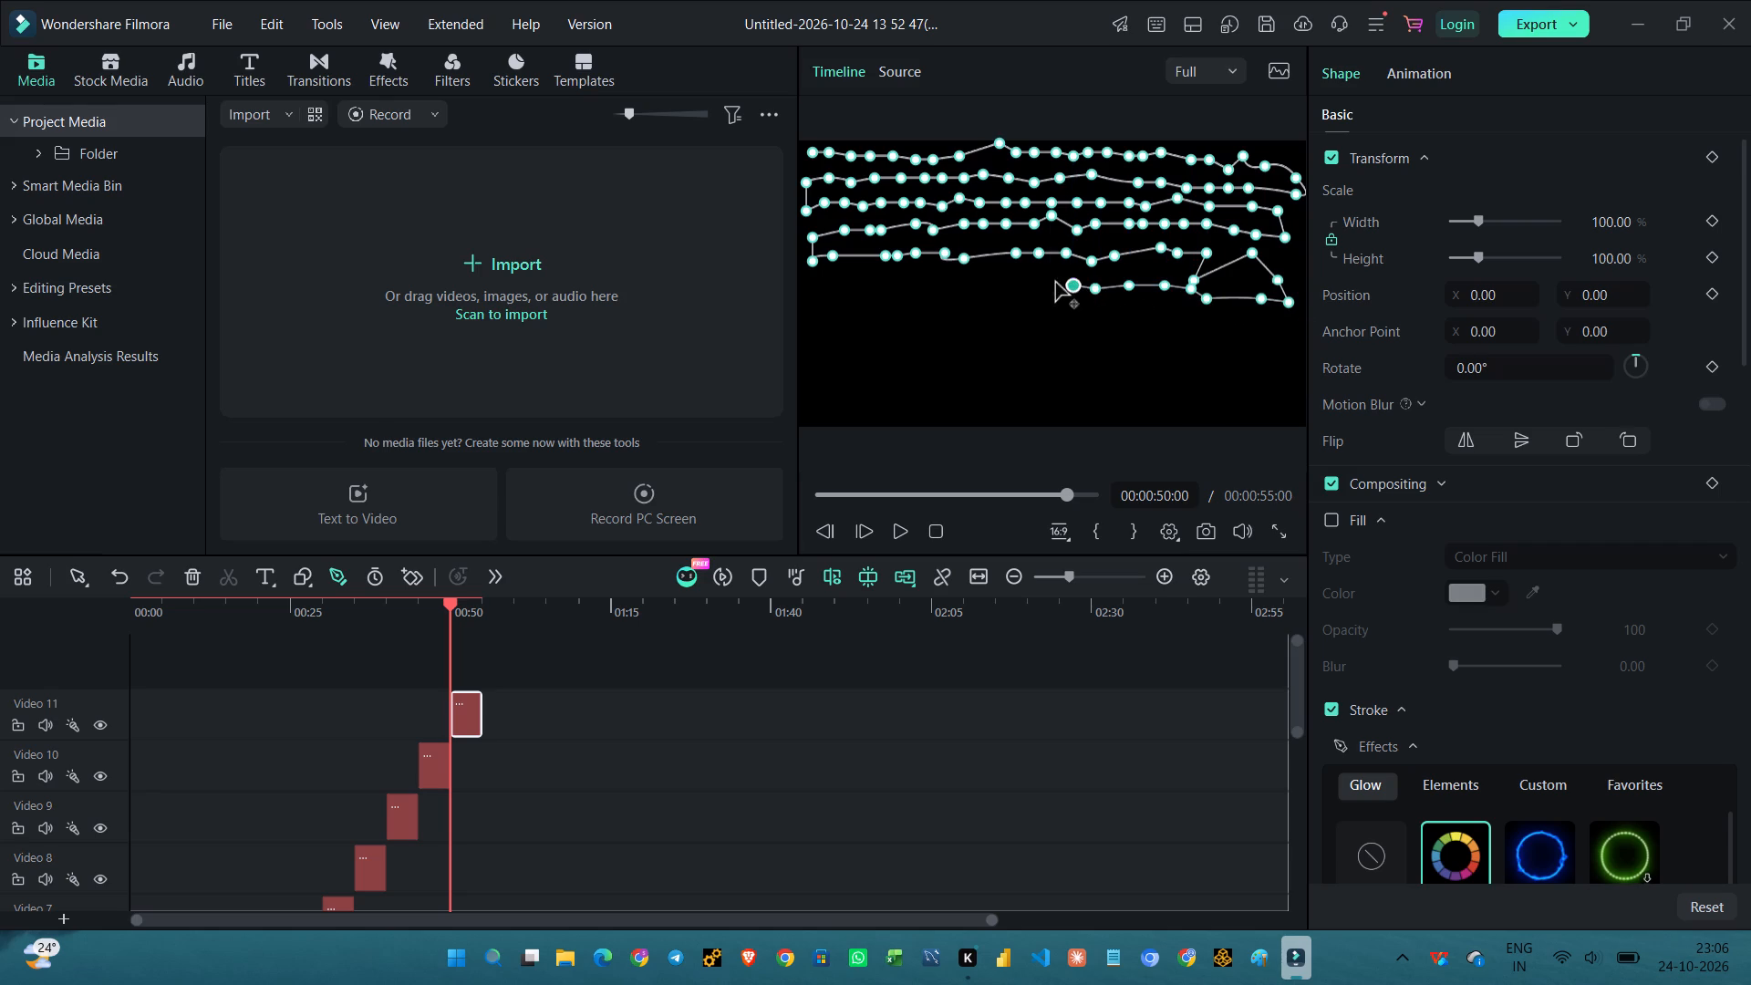
click(1053, 283)
click(1041, 284)
click(1024, 284)
Continue the eleventh path's sixth row leftward, nearly level, and turn it down at the frame's left edge.
click(982, 285)
click(963, 285)
click(934, 285)
click(927, 286)
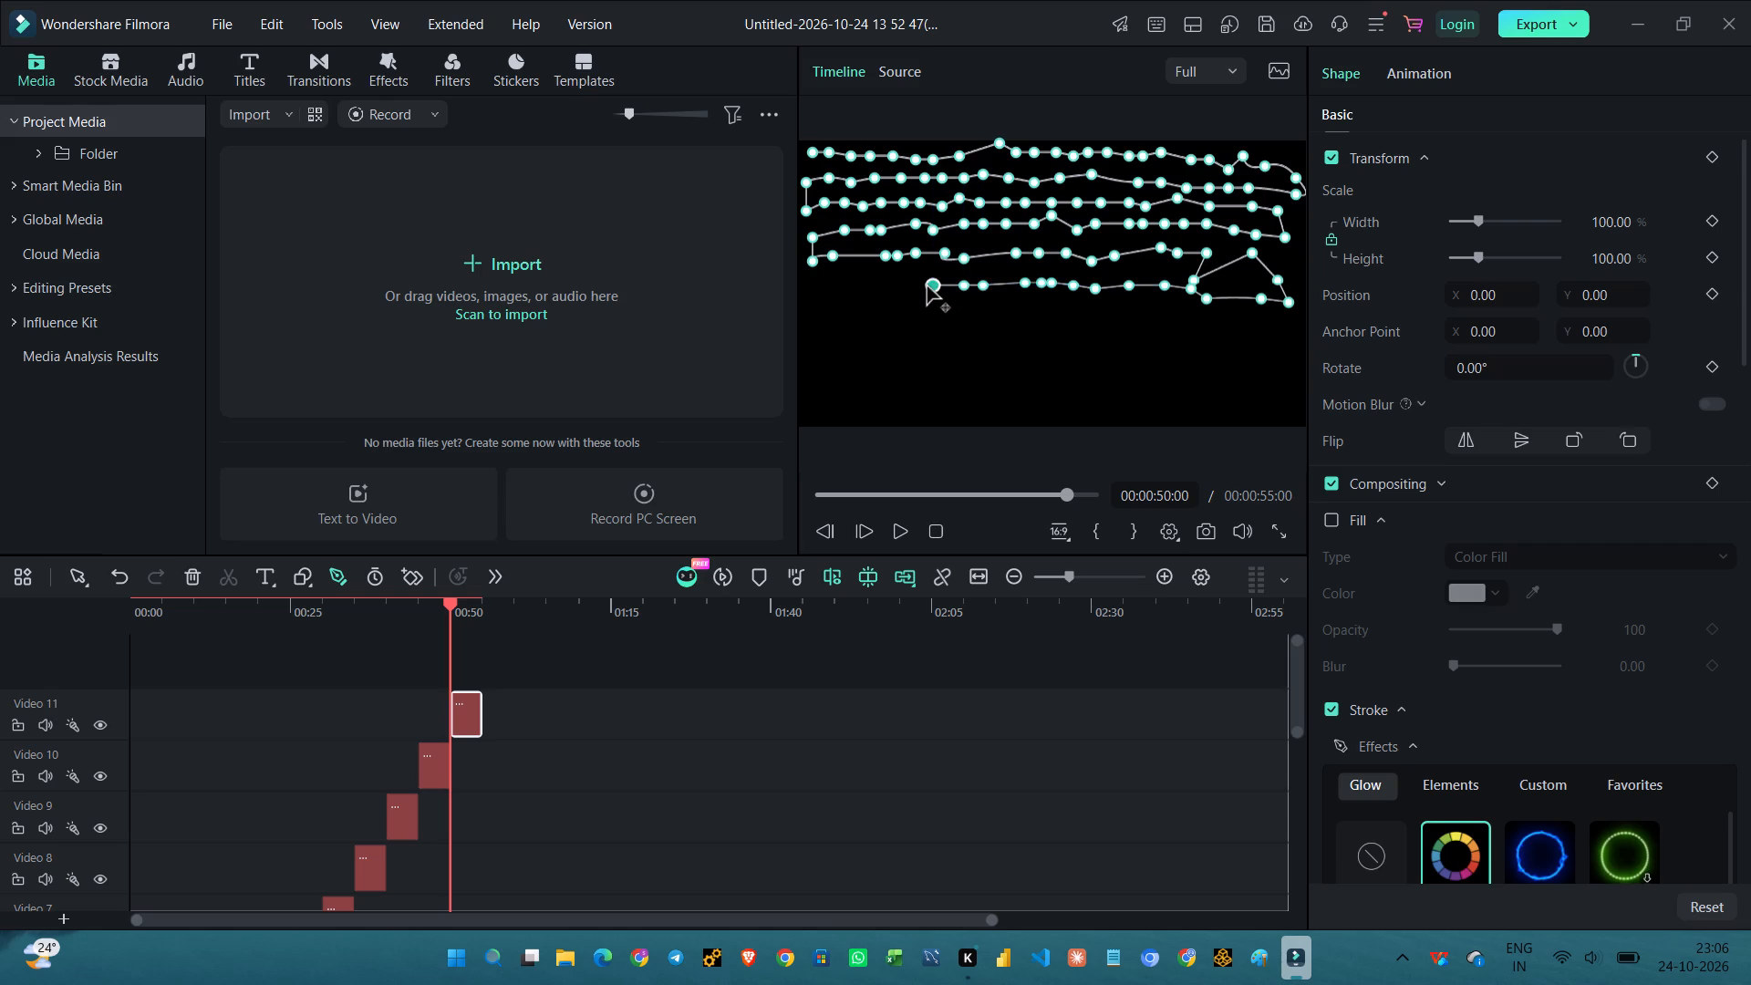
click(915, 286)
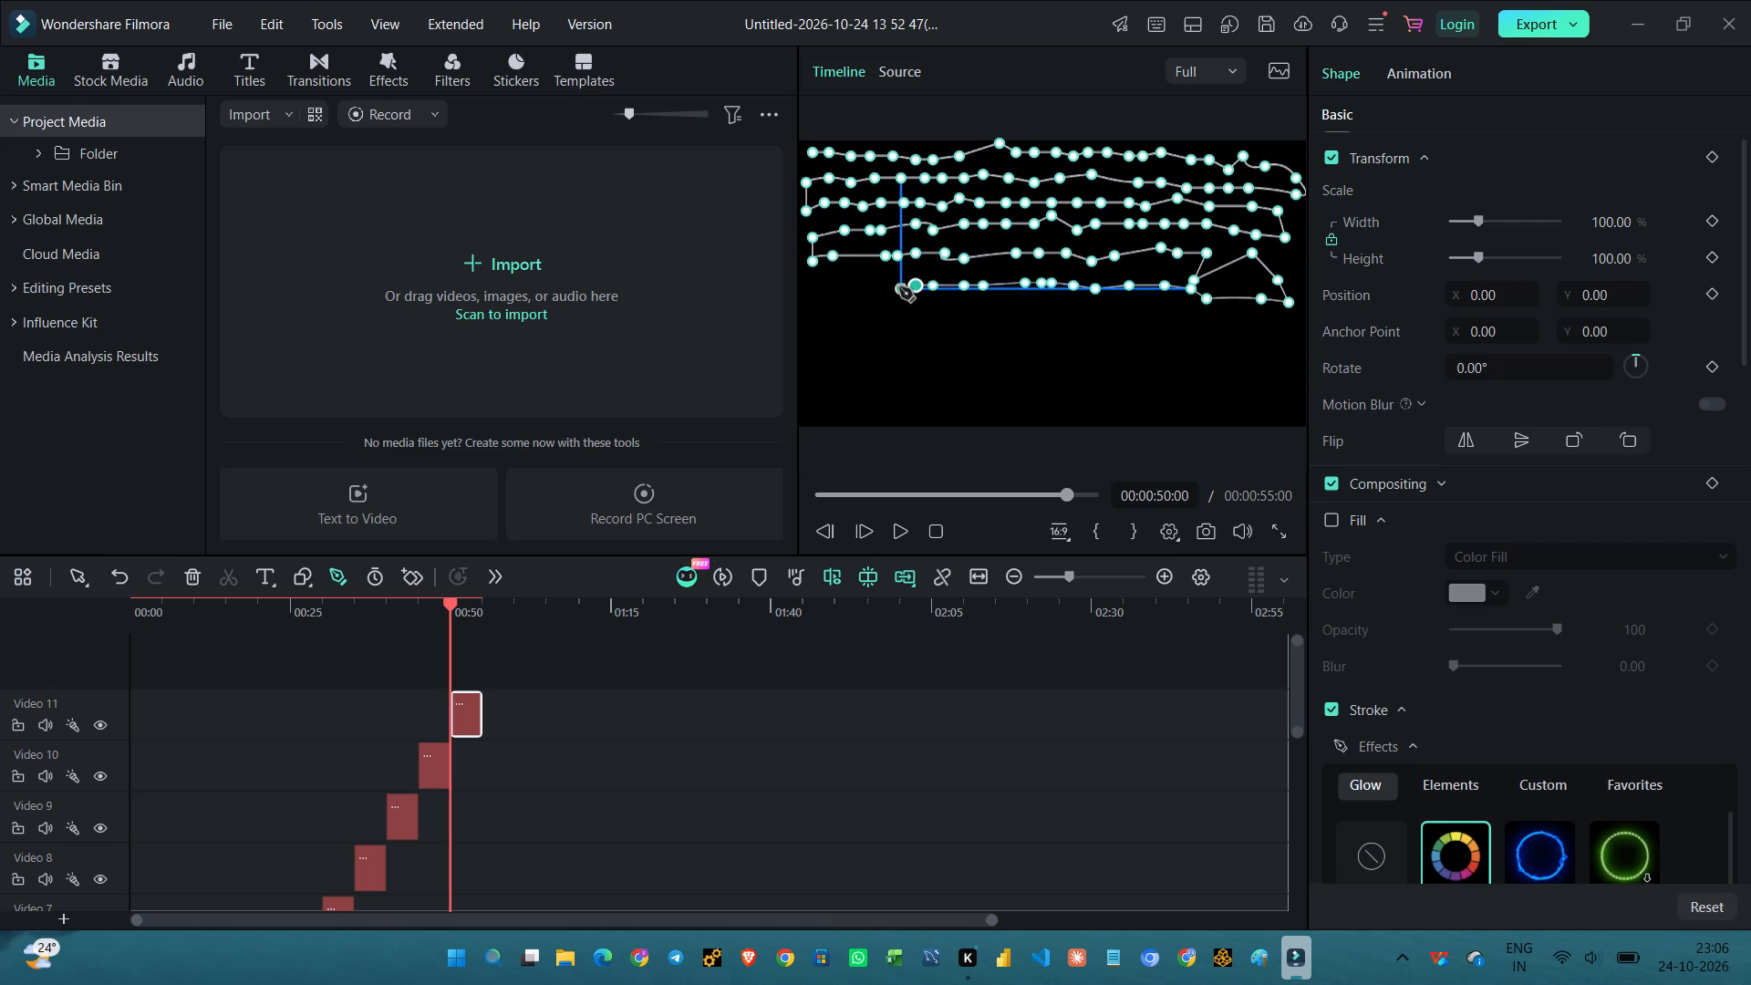
click(899, 287)
drag(886, 287, 856, 284)
click(856, 284)
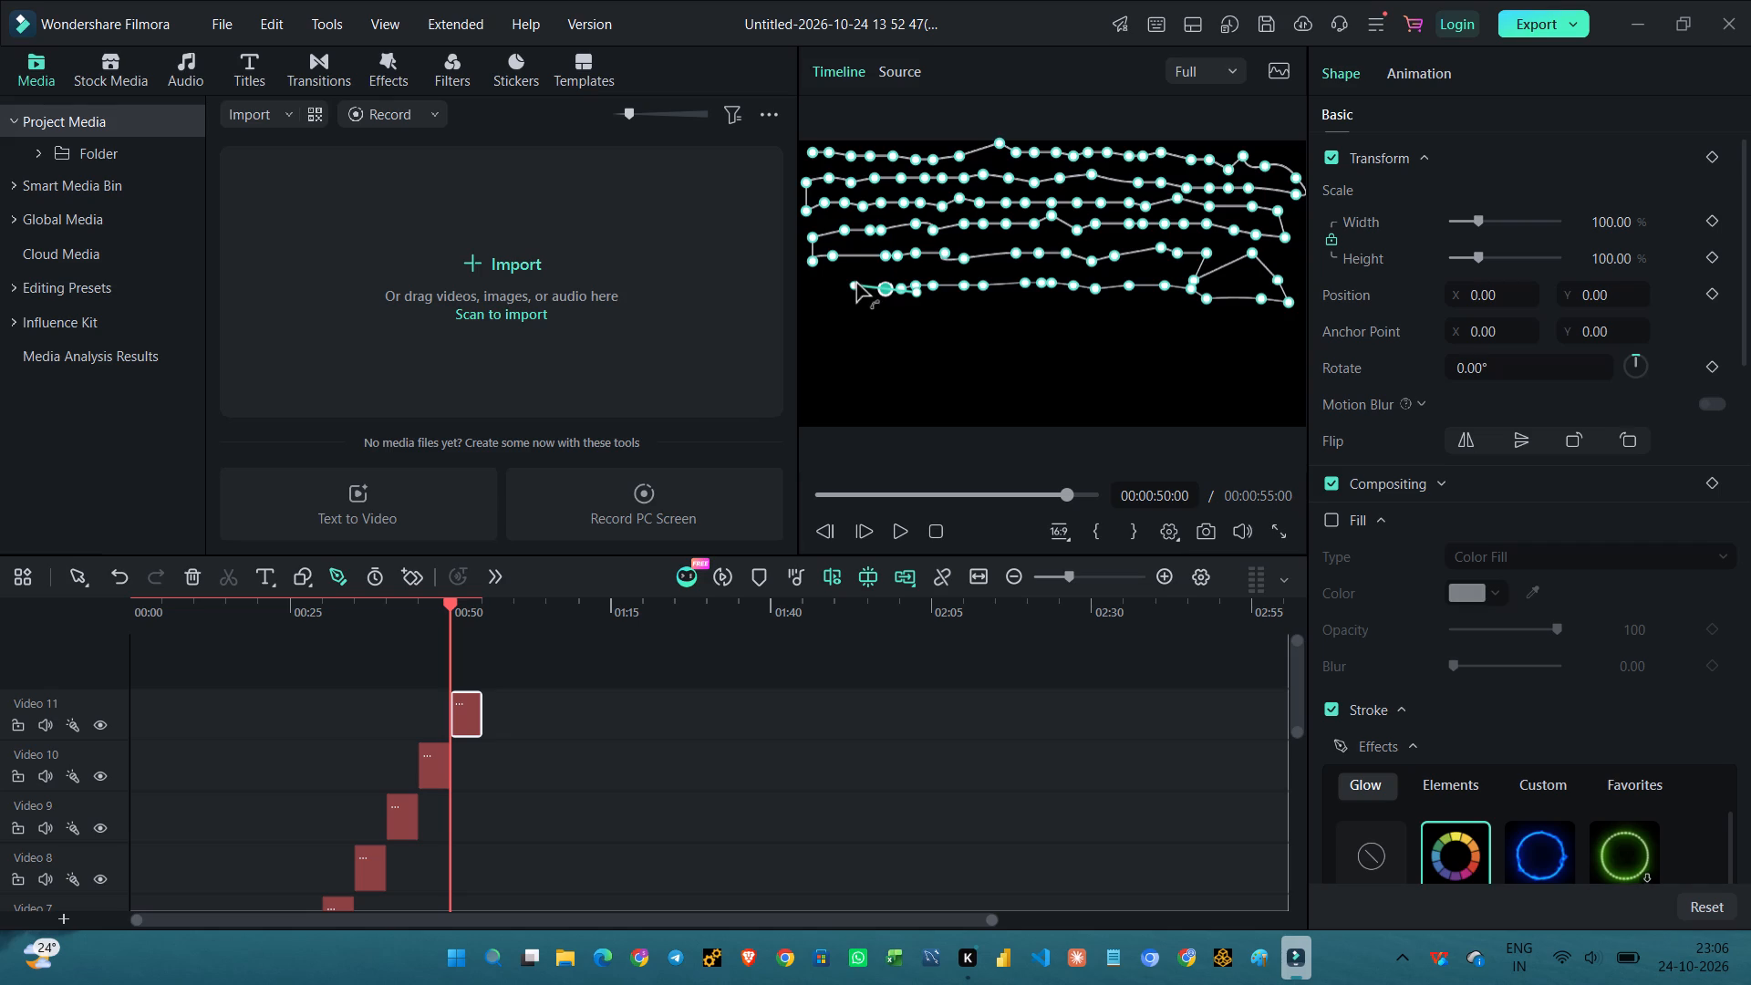
click(837, 281)
click(817, 296)
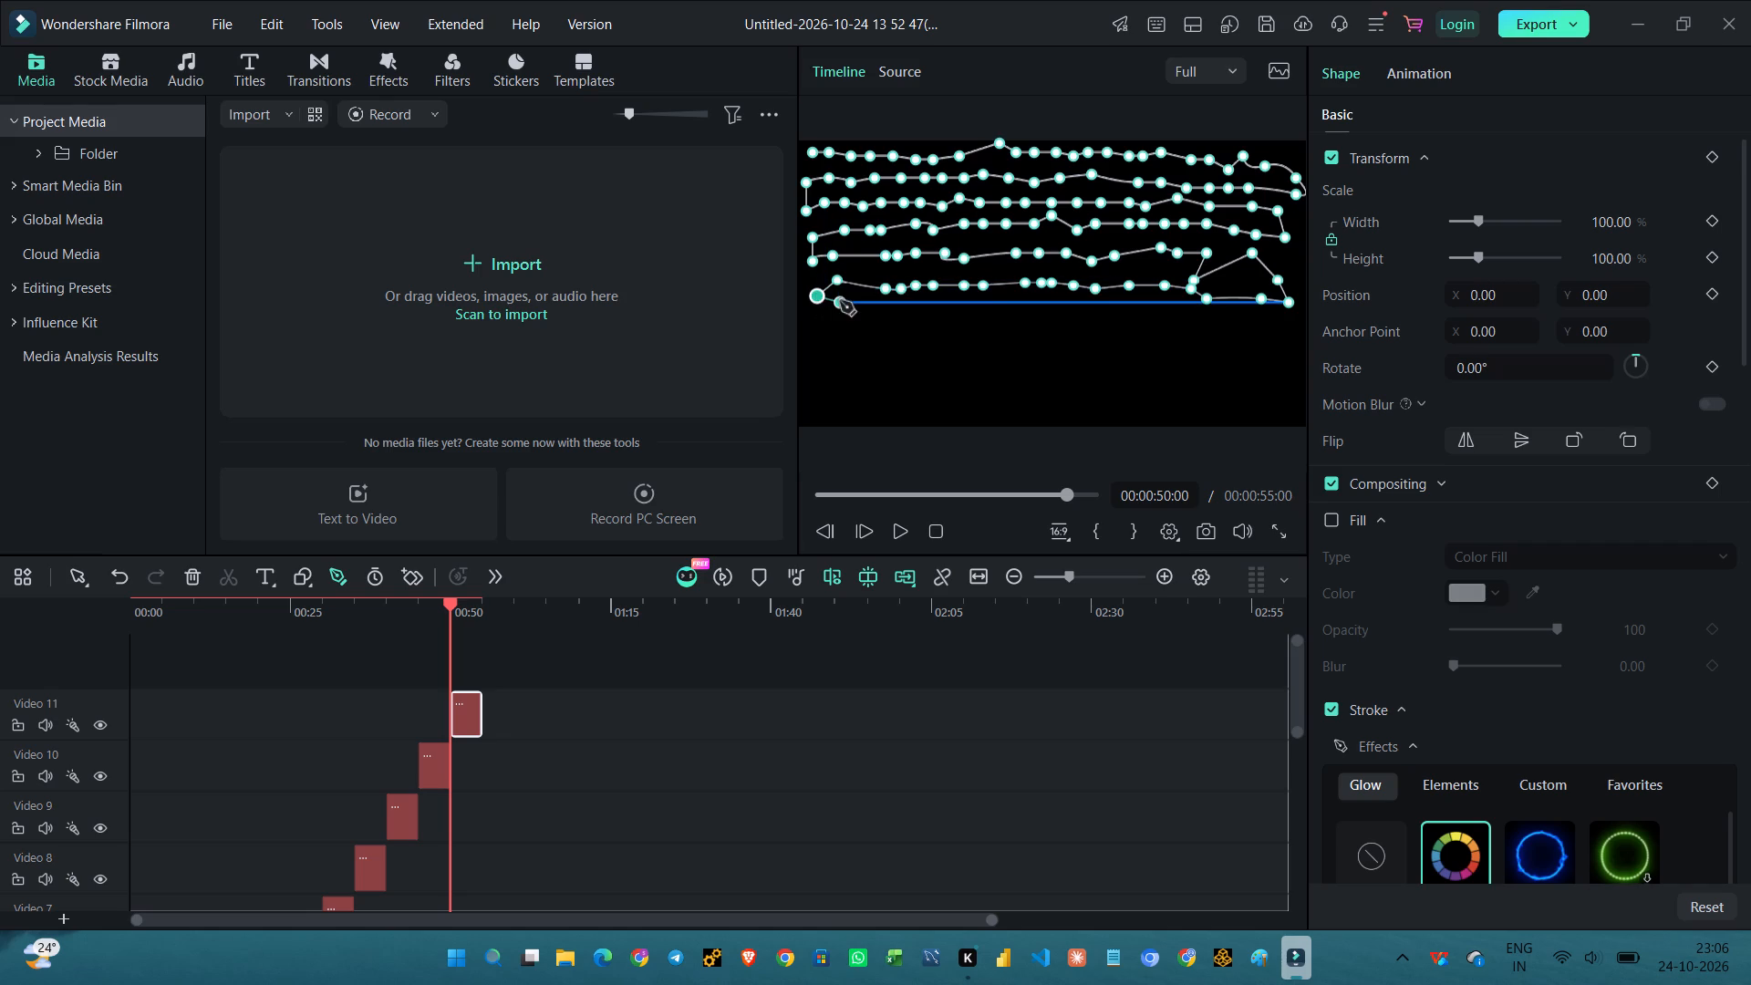
Draw the eleventh path's seventh row rightward from the frame's left edge, dipping slightly and running nearly level to just short of the centre.
click(840, 301)
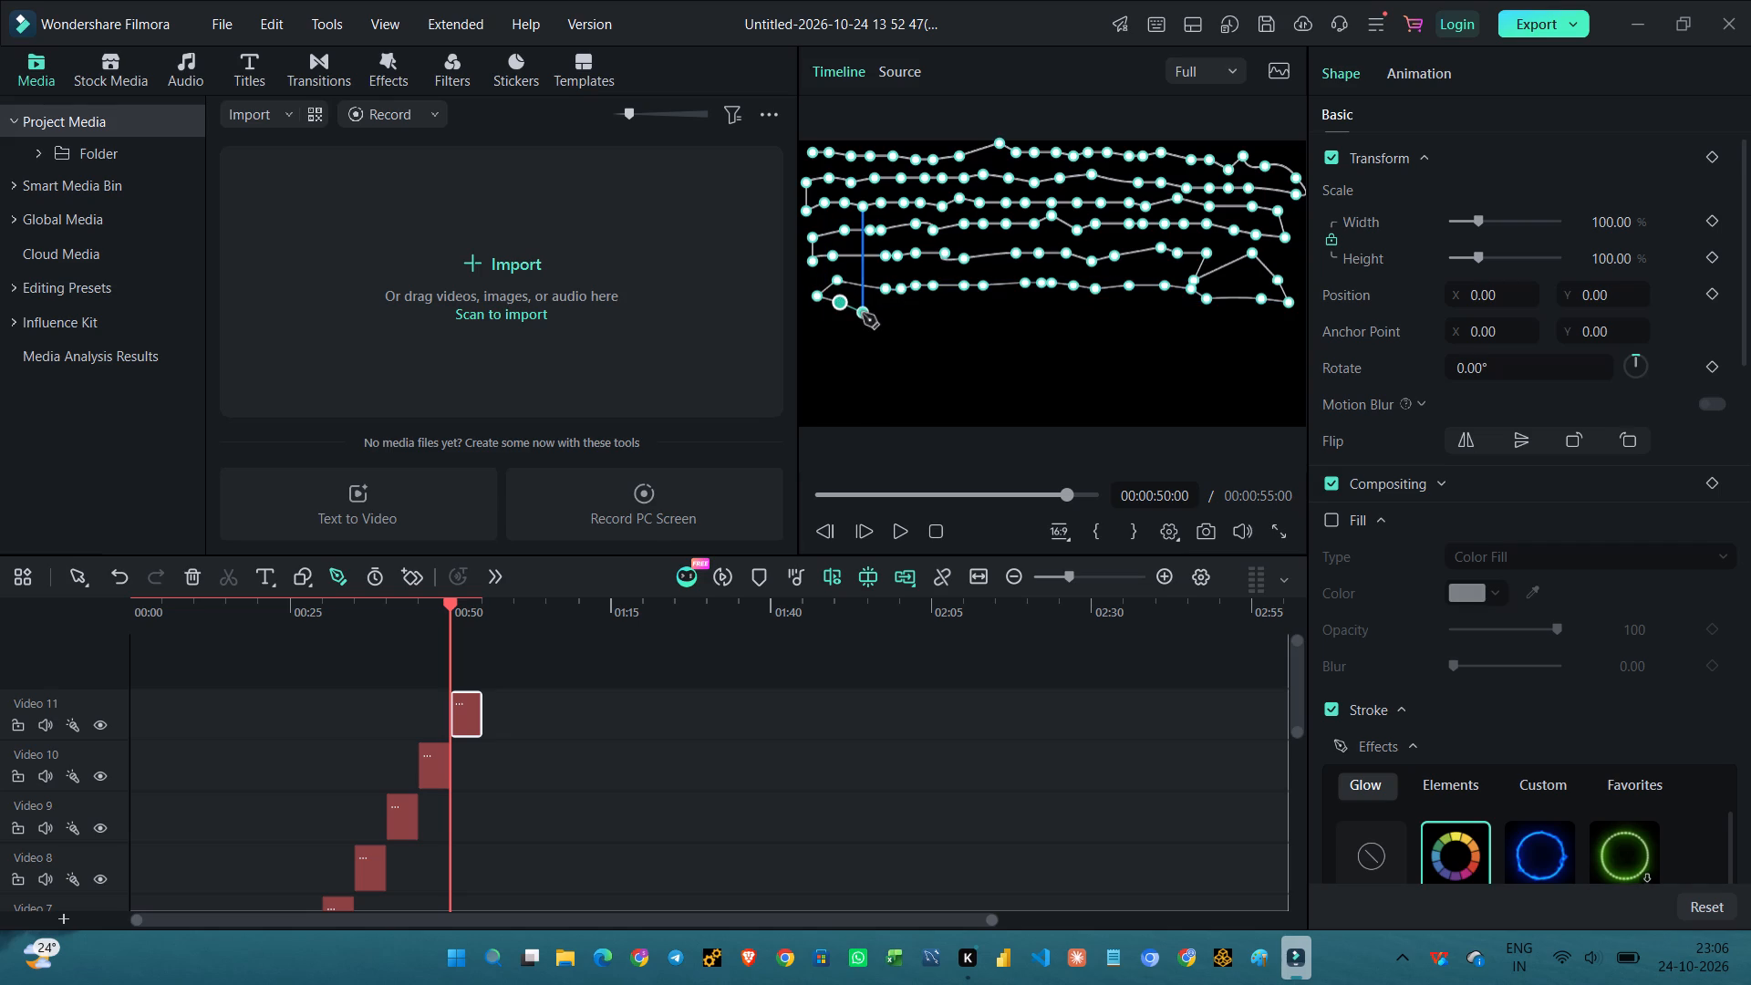
click(863, 314)
click(883, 314)
click(922, 312)
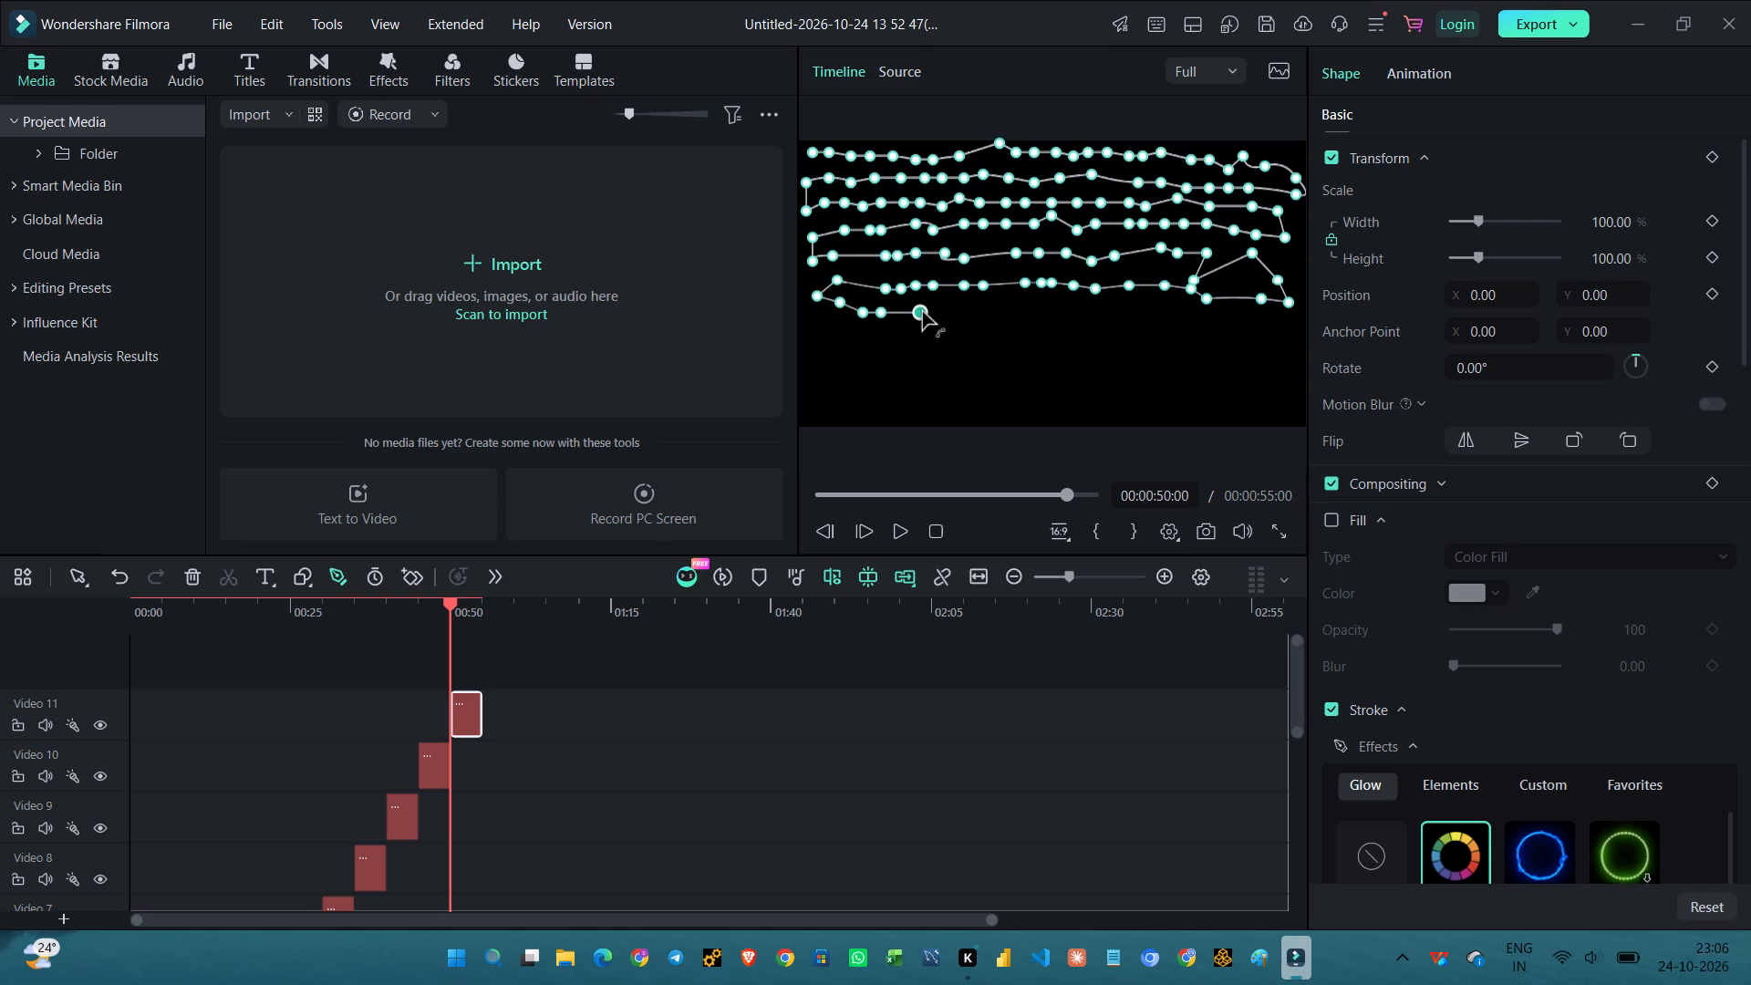
click(943, 312)
click(959, 313)
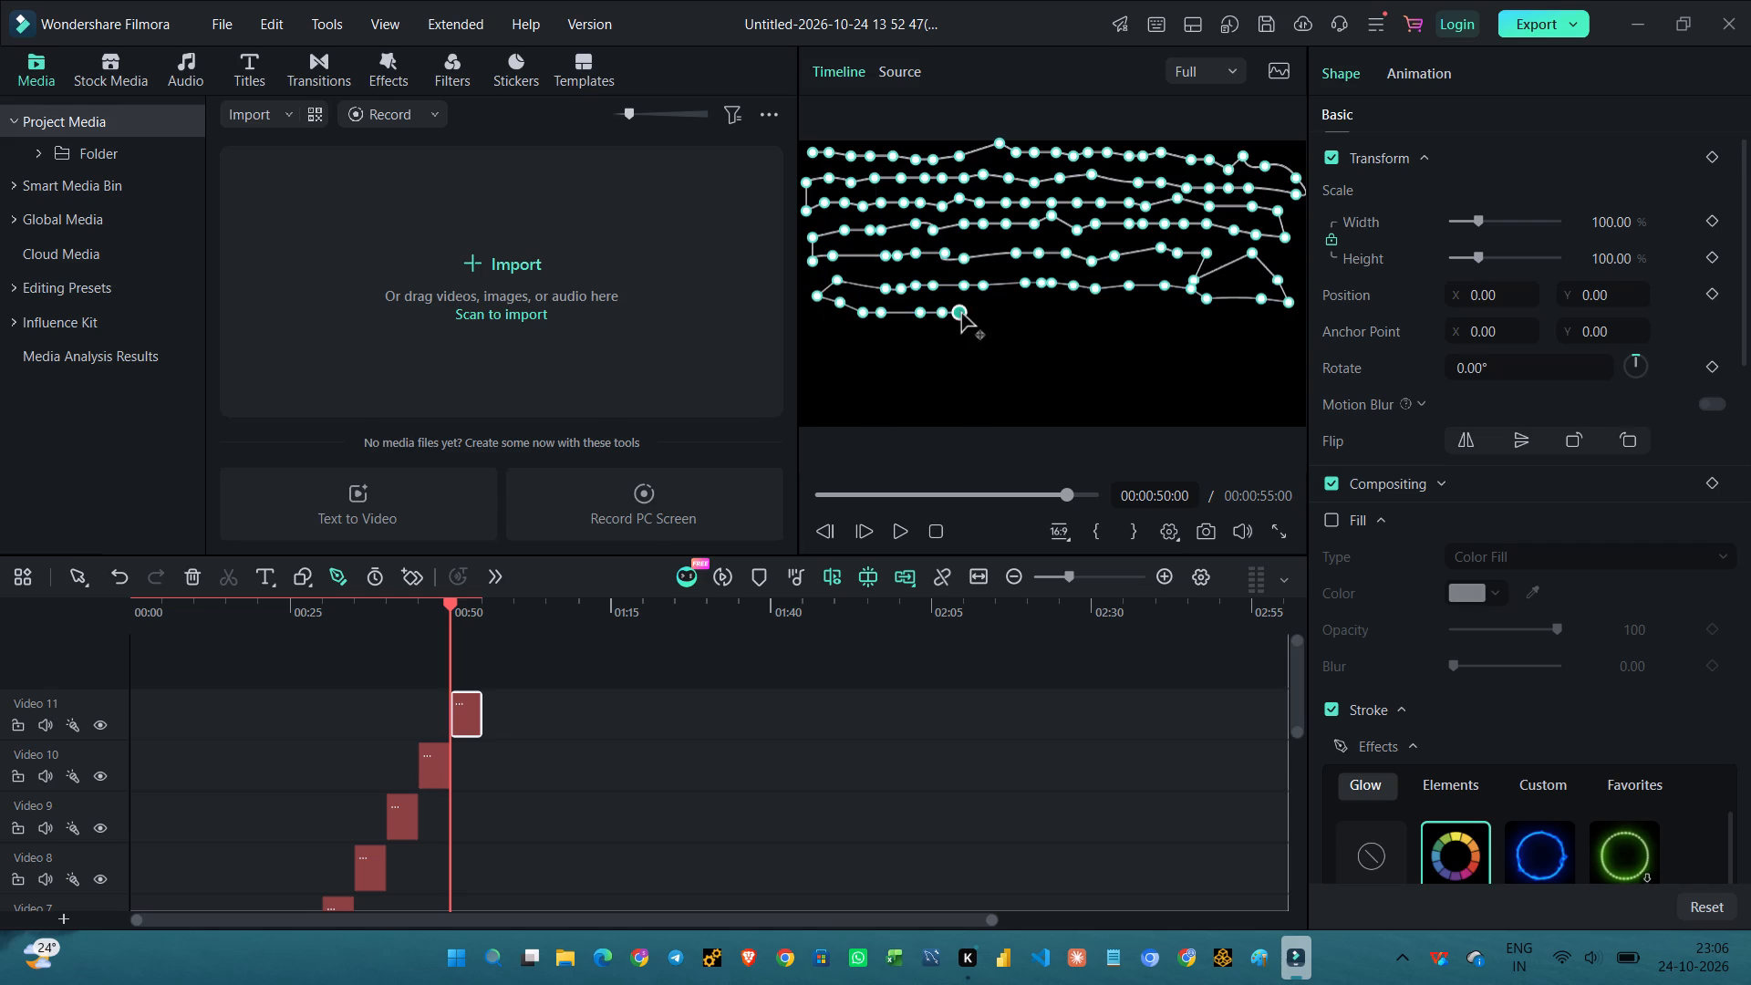
click(980, 311)
click(1007, 315)
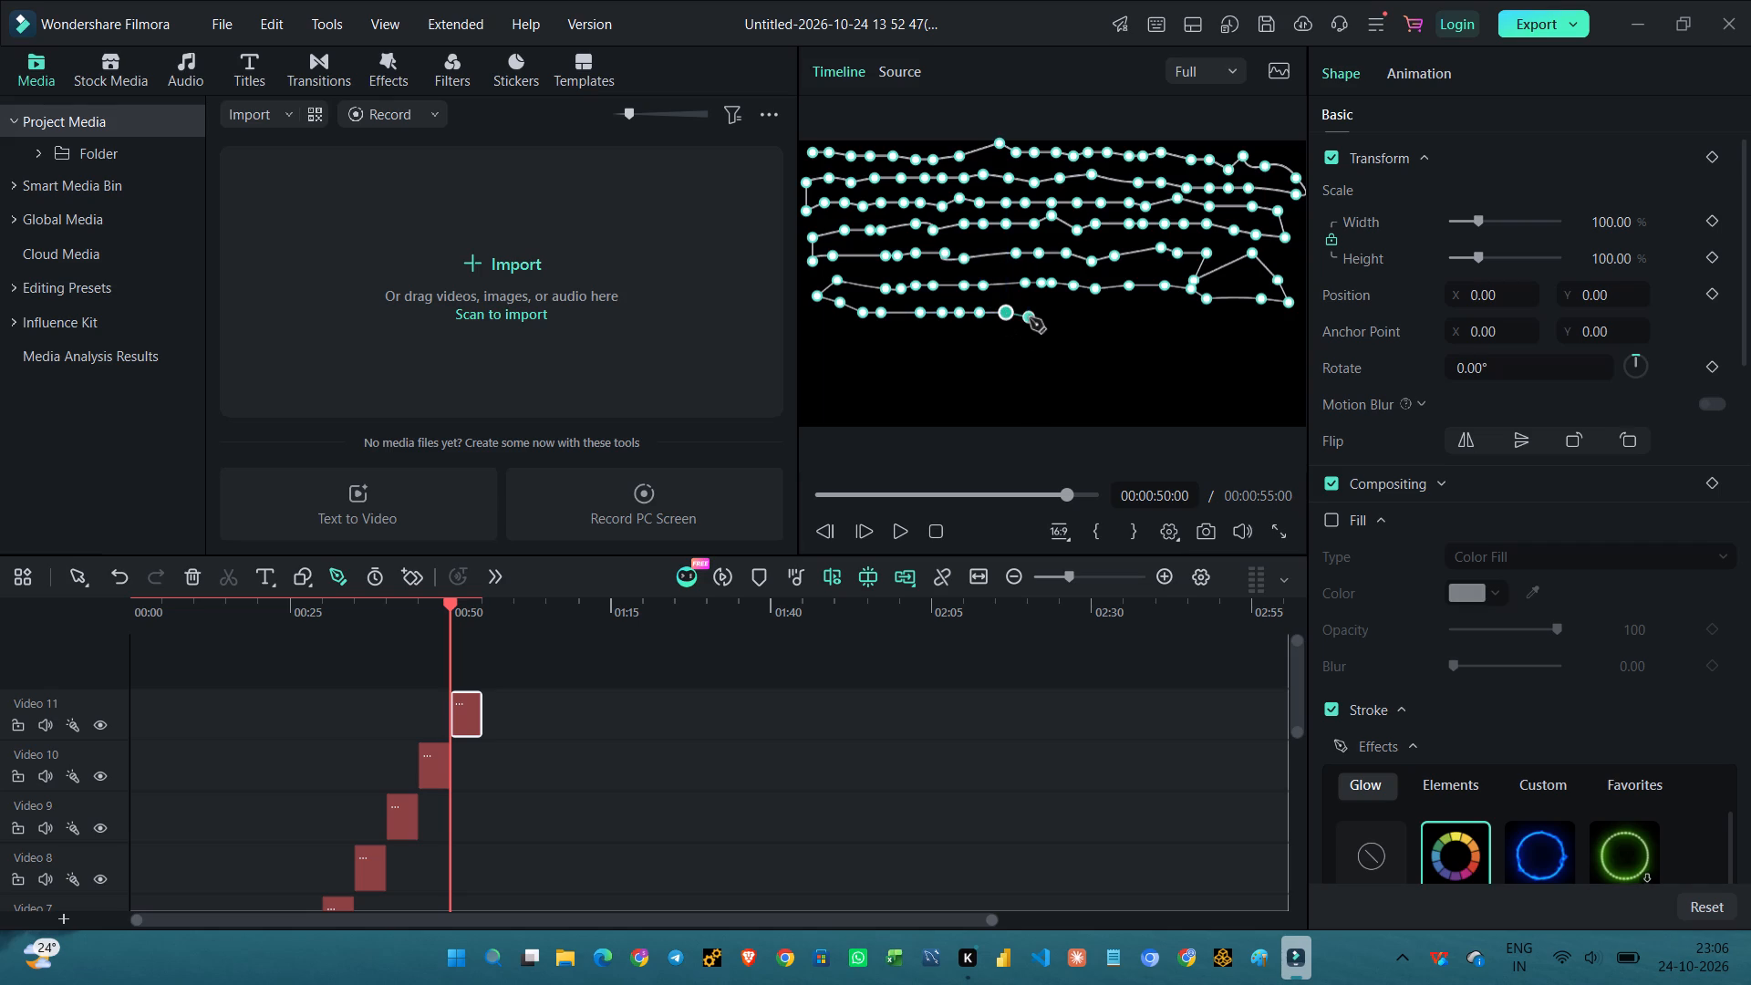
Extend the seventh row rightward, nearly level with a slight descent, to near the frame's right edge.
click(1030, 318)
click(1059, 316)
click(1102, 313)
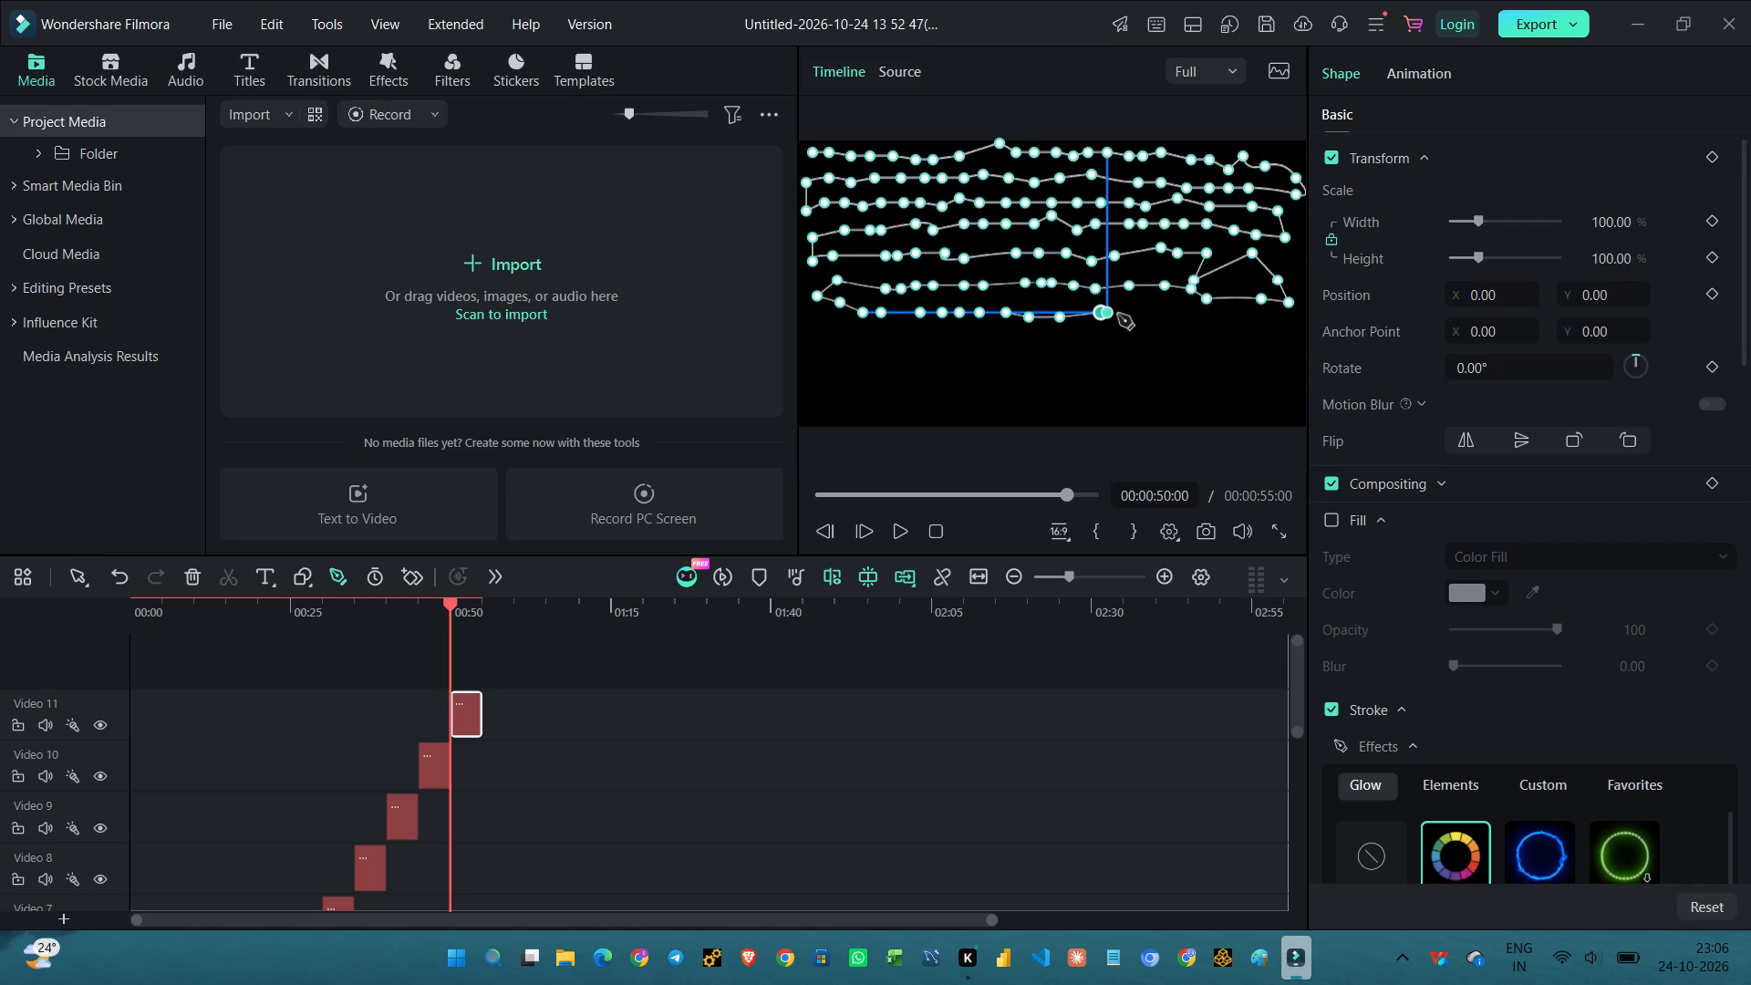
click(1118, 315)
click(1161, 316)
click(1191, 316)
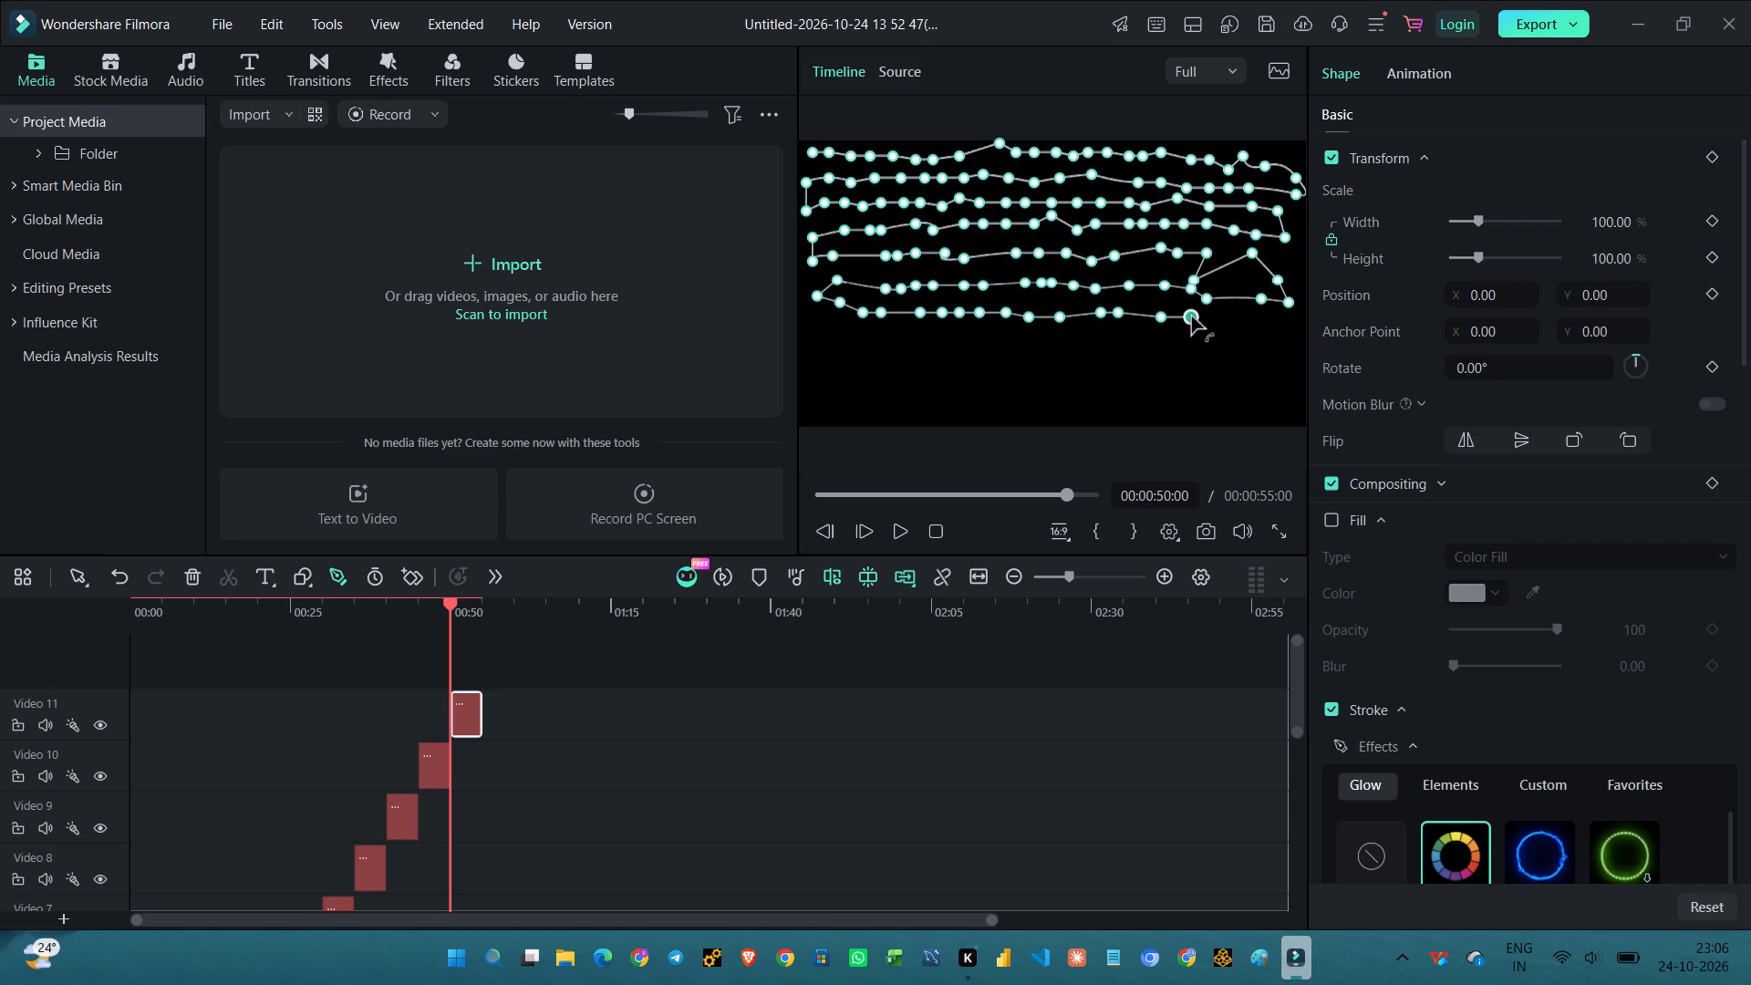
click(1223, 321)
click(1268, 321)
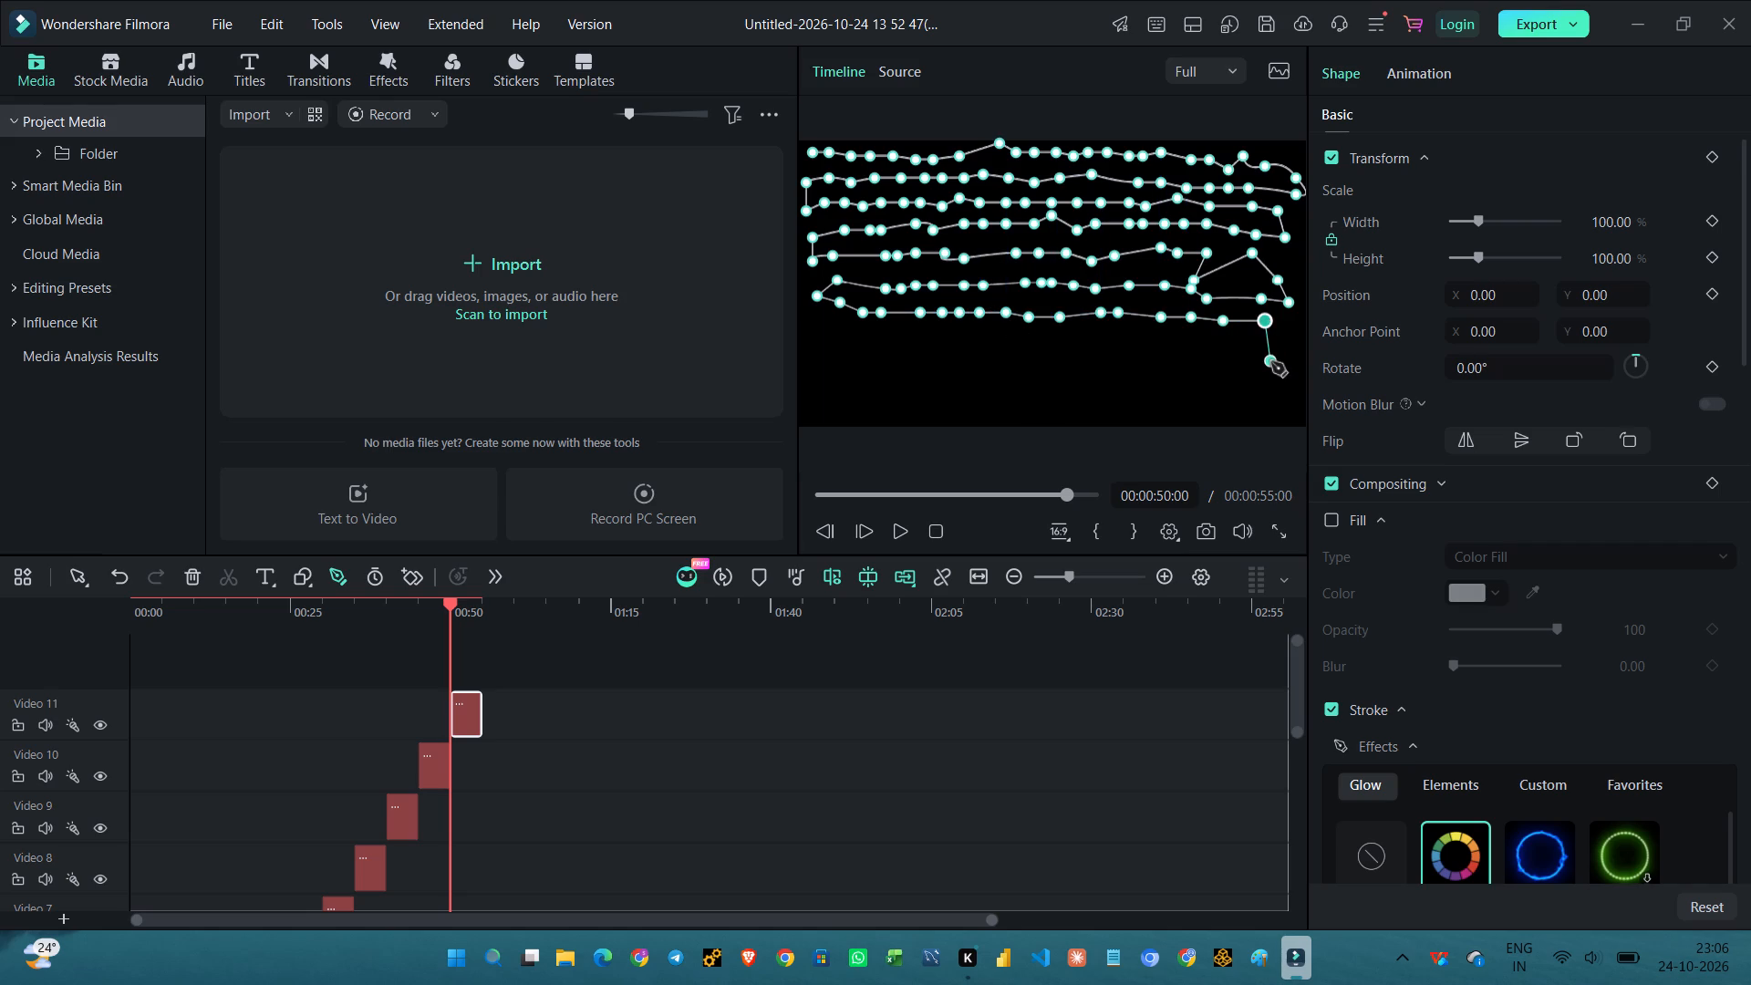
Drop the eleventh path near the frame's right edge and draw its wavy eighth row leftward to the centre.
click(1271, 362)
click(1230, 354)
click(1195, 347)
click(1138, 358)
click(1119, 348)
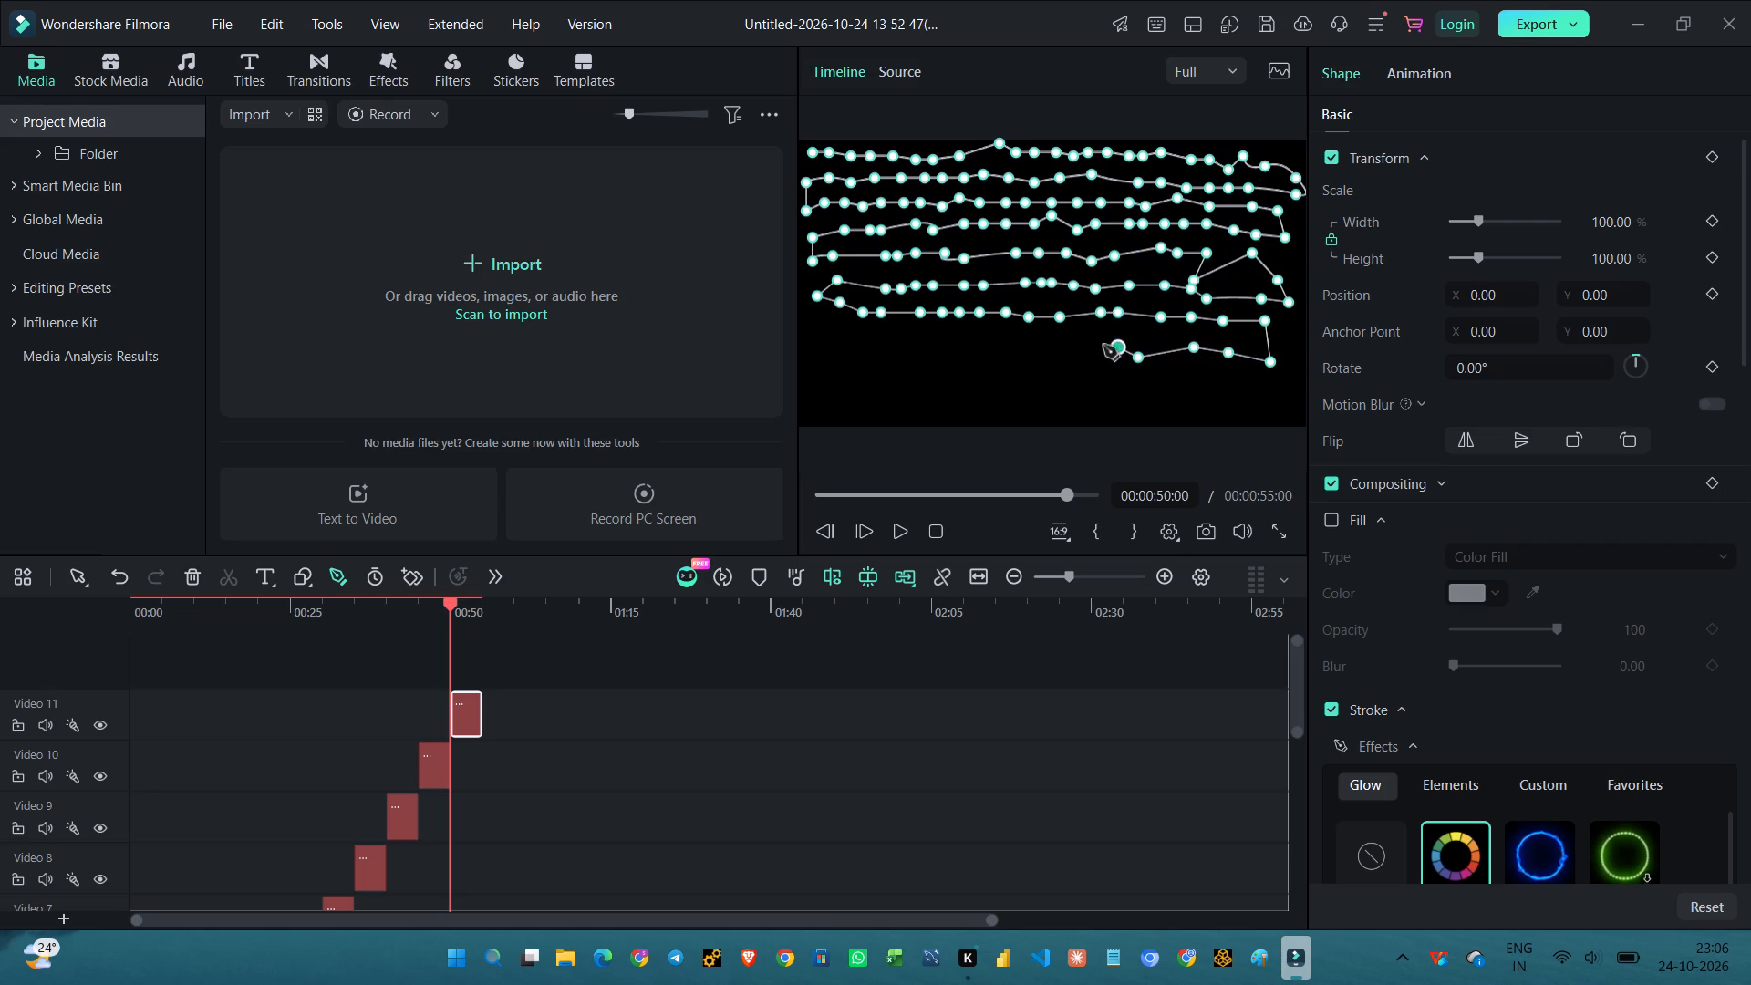
click(1101, 346)
click(1064, 347)
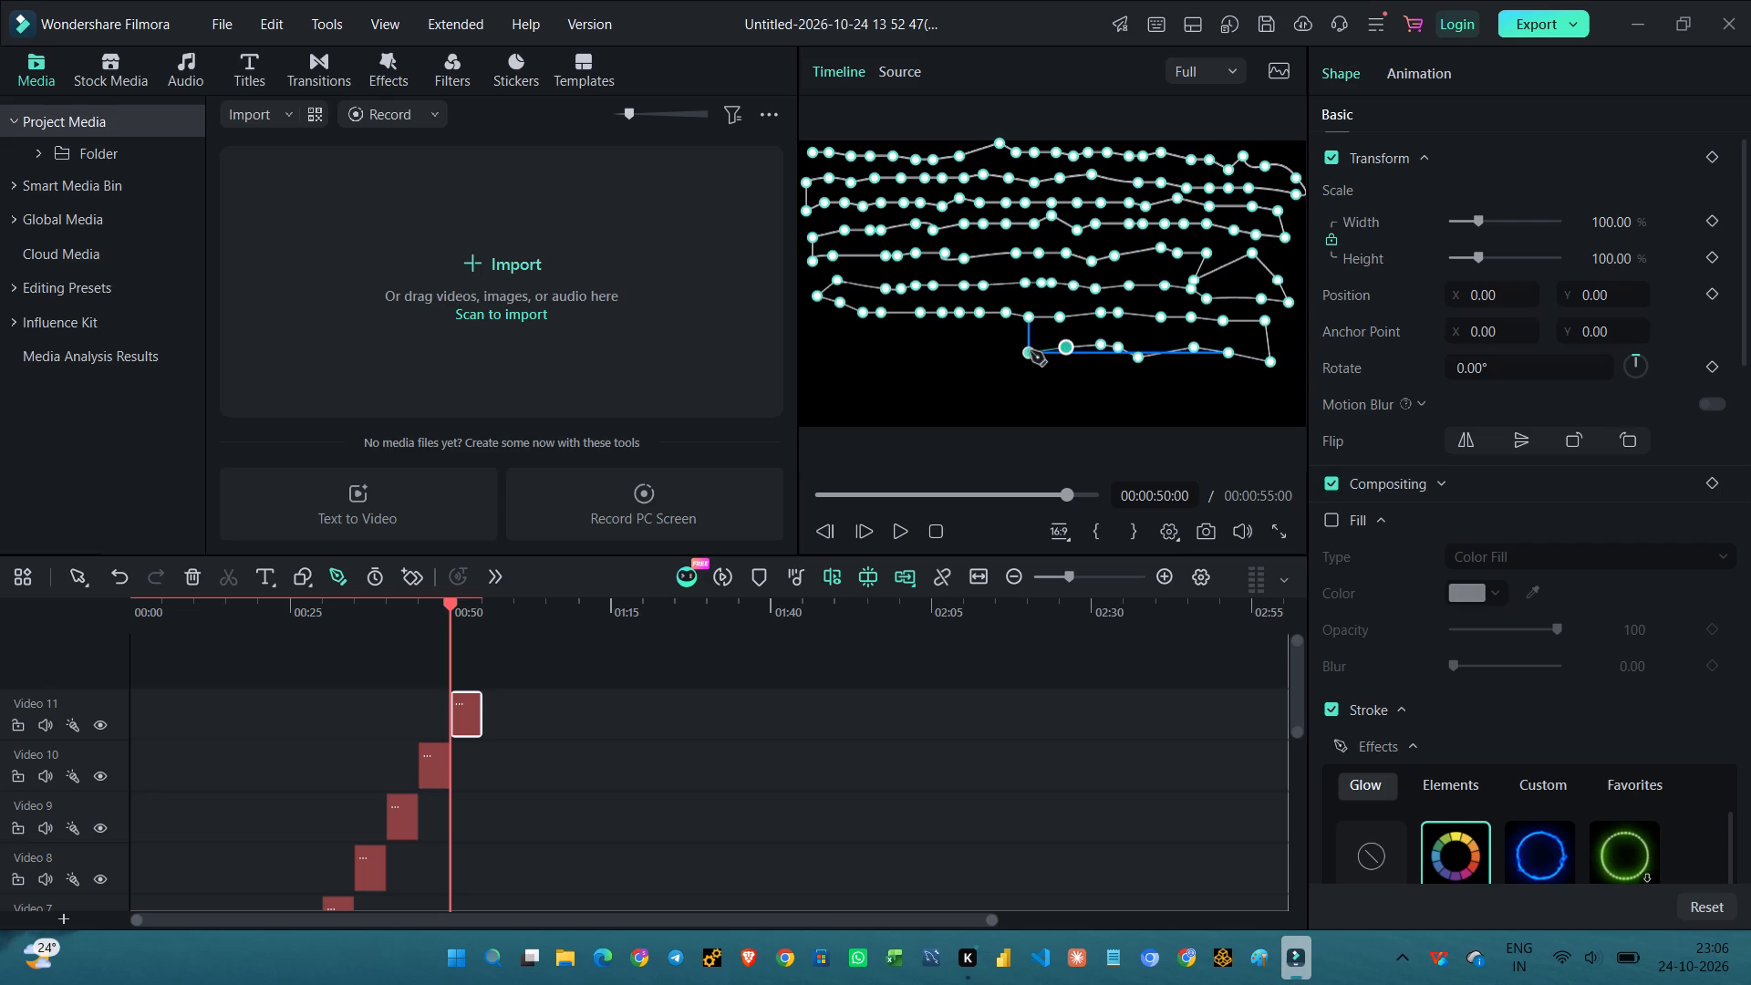
Continue the eighth row leftward in shallow waves, ending on a small rise near the frame's left edge.
click(1031, 351)
click(1008, 337)
click(975, 339)
click(941, 344)
click(910, 344)
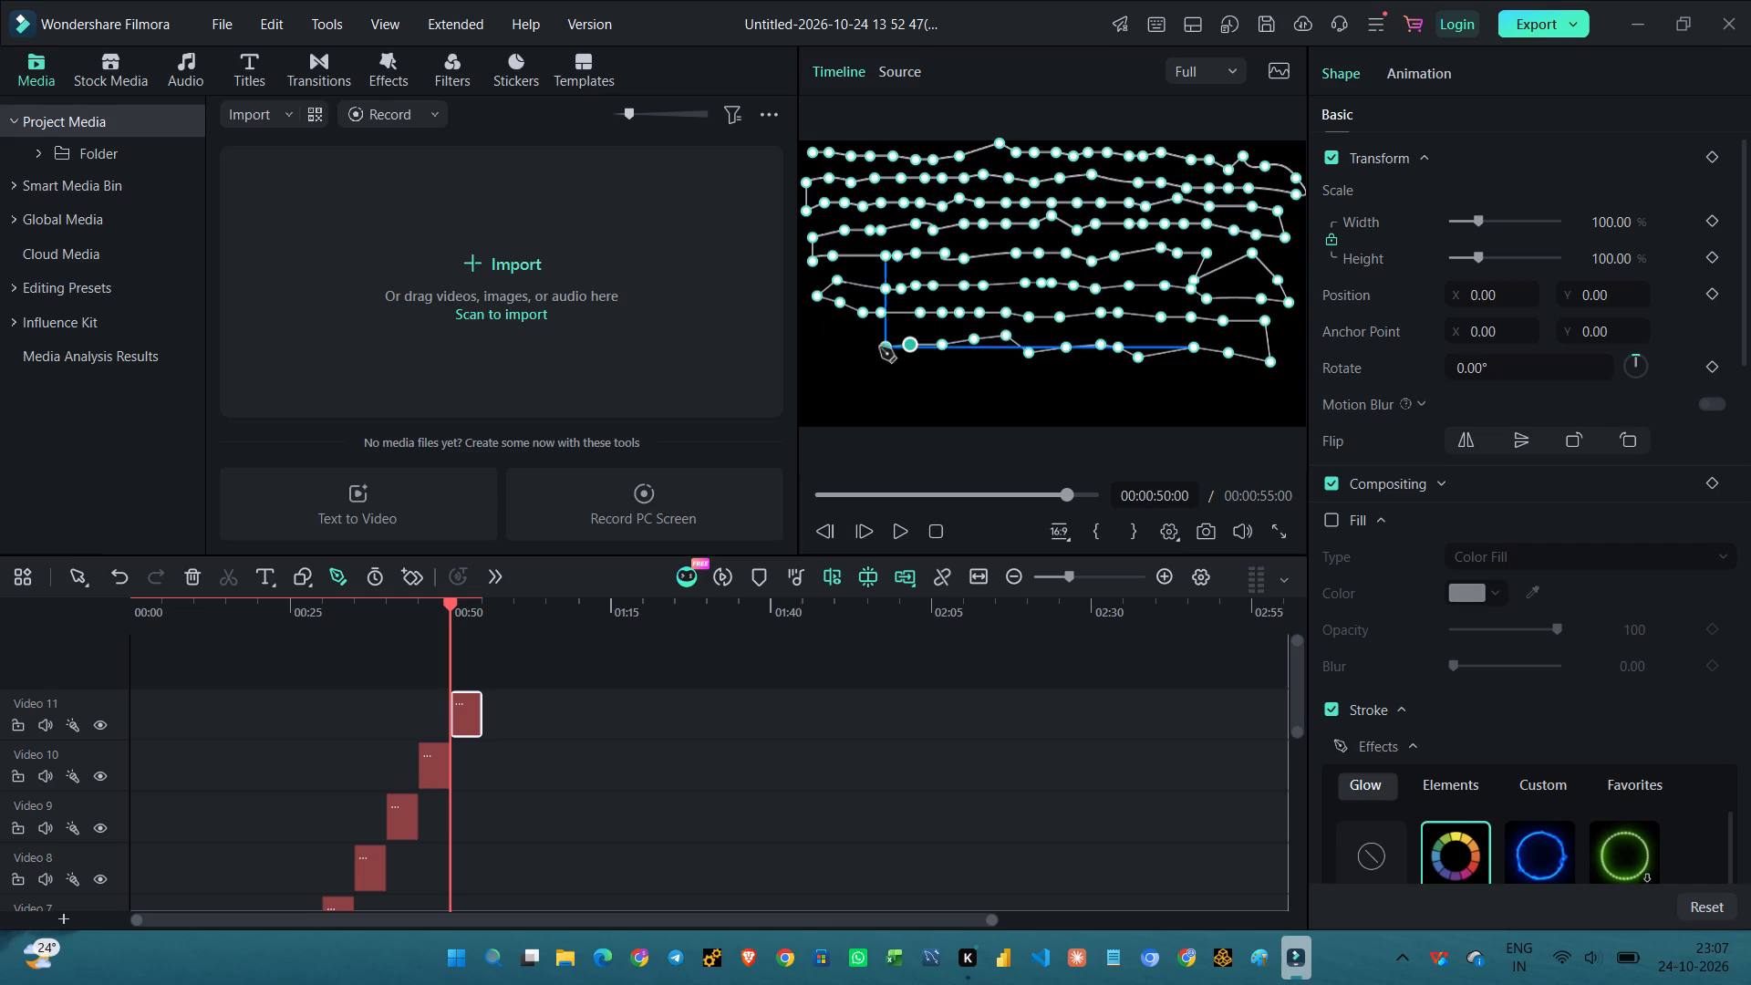
click(880, 347)
click(844, 337)
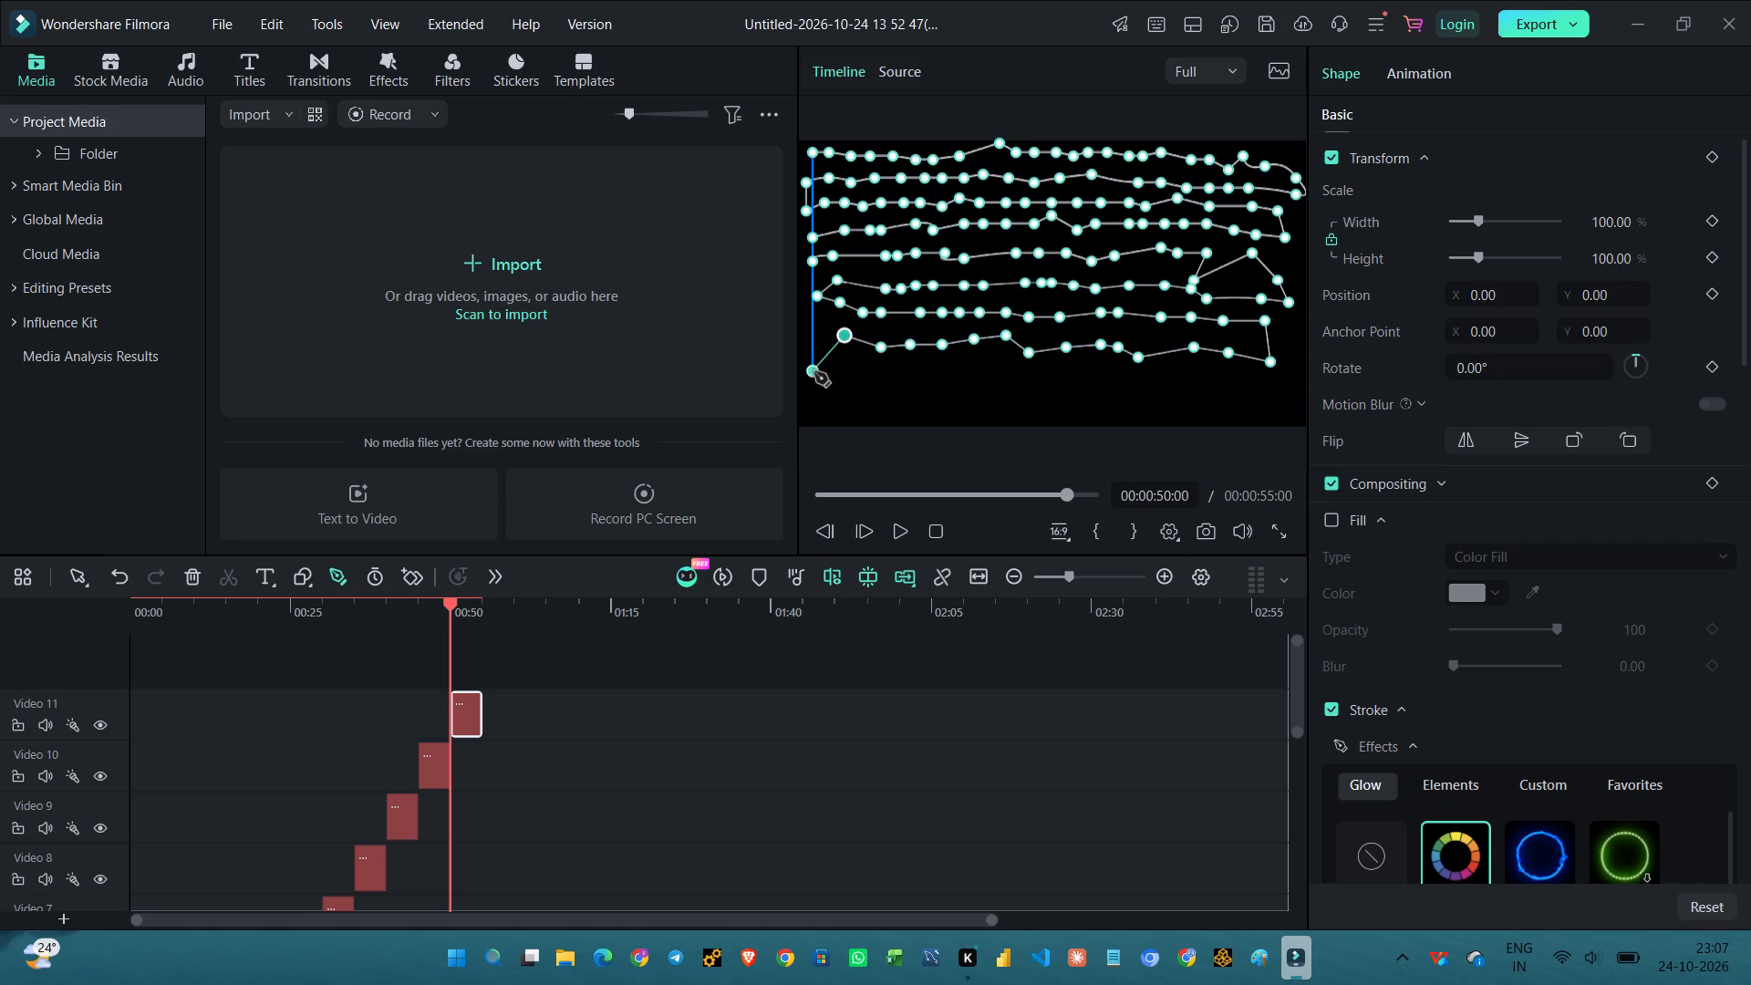
Drop the path to the frame's left edge and draw a short, slightly rising ninth row rightward to just short of the centre.
click(814, 372)
click(851, 368)
click(885, 369)
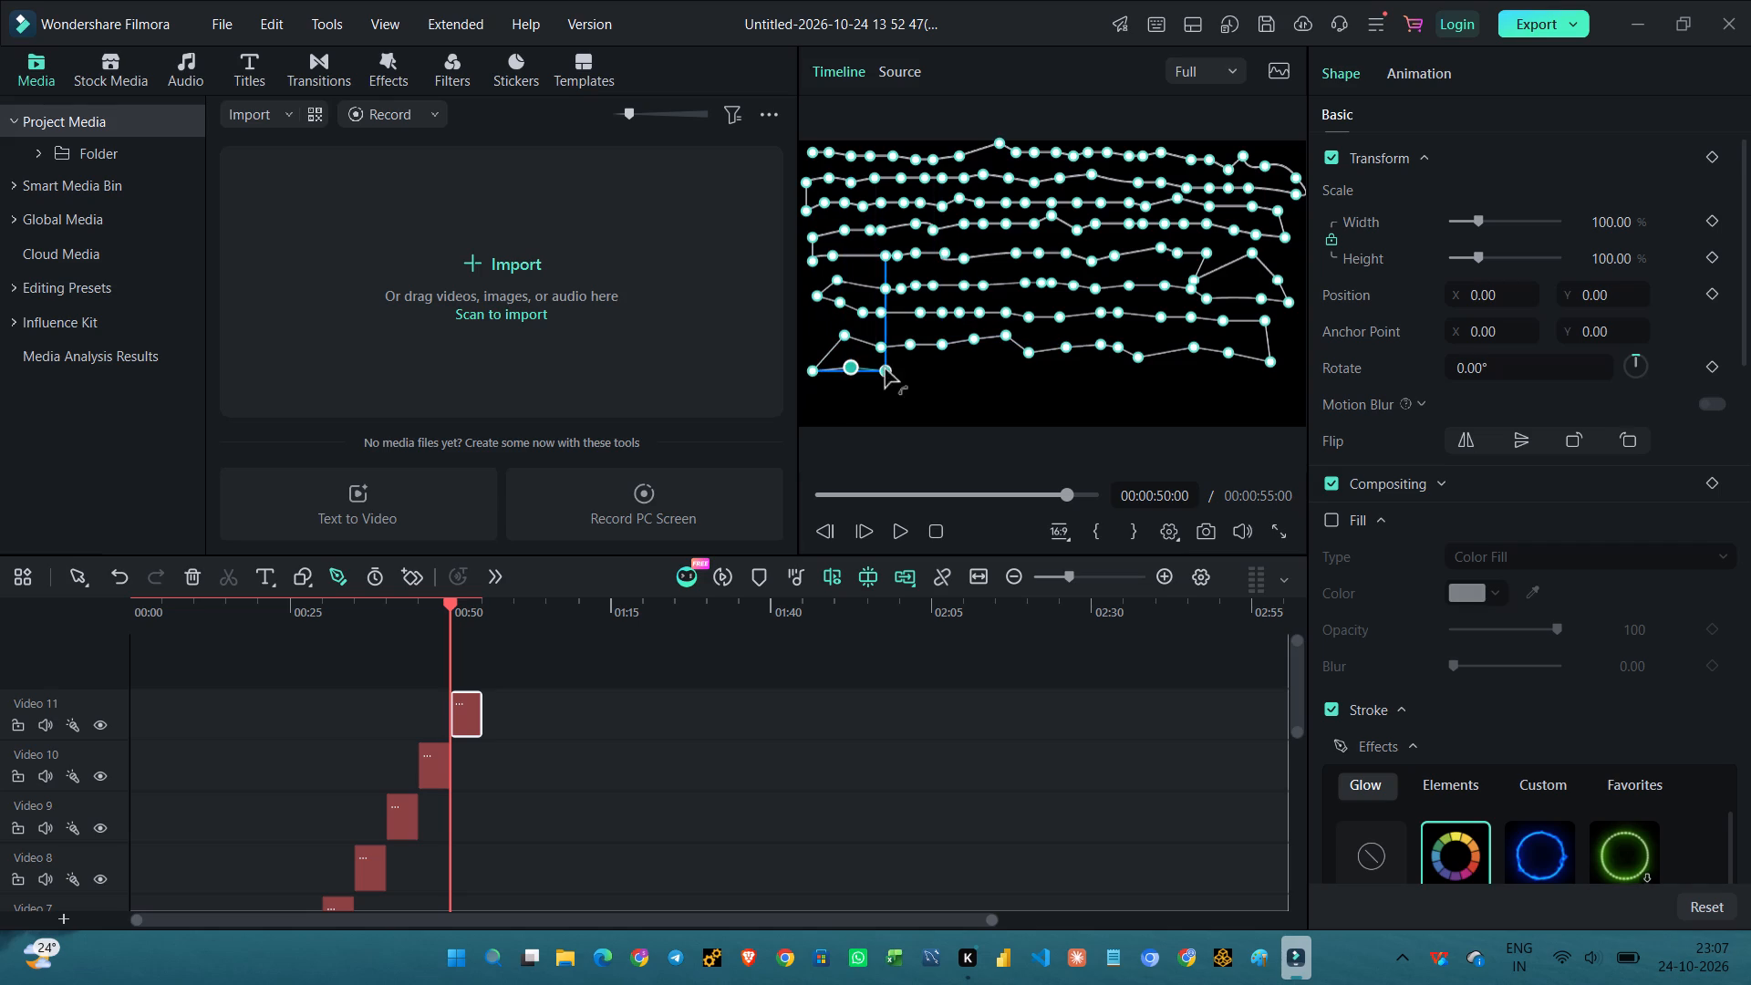
click(907, 370)
click(943, 364)
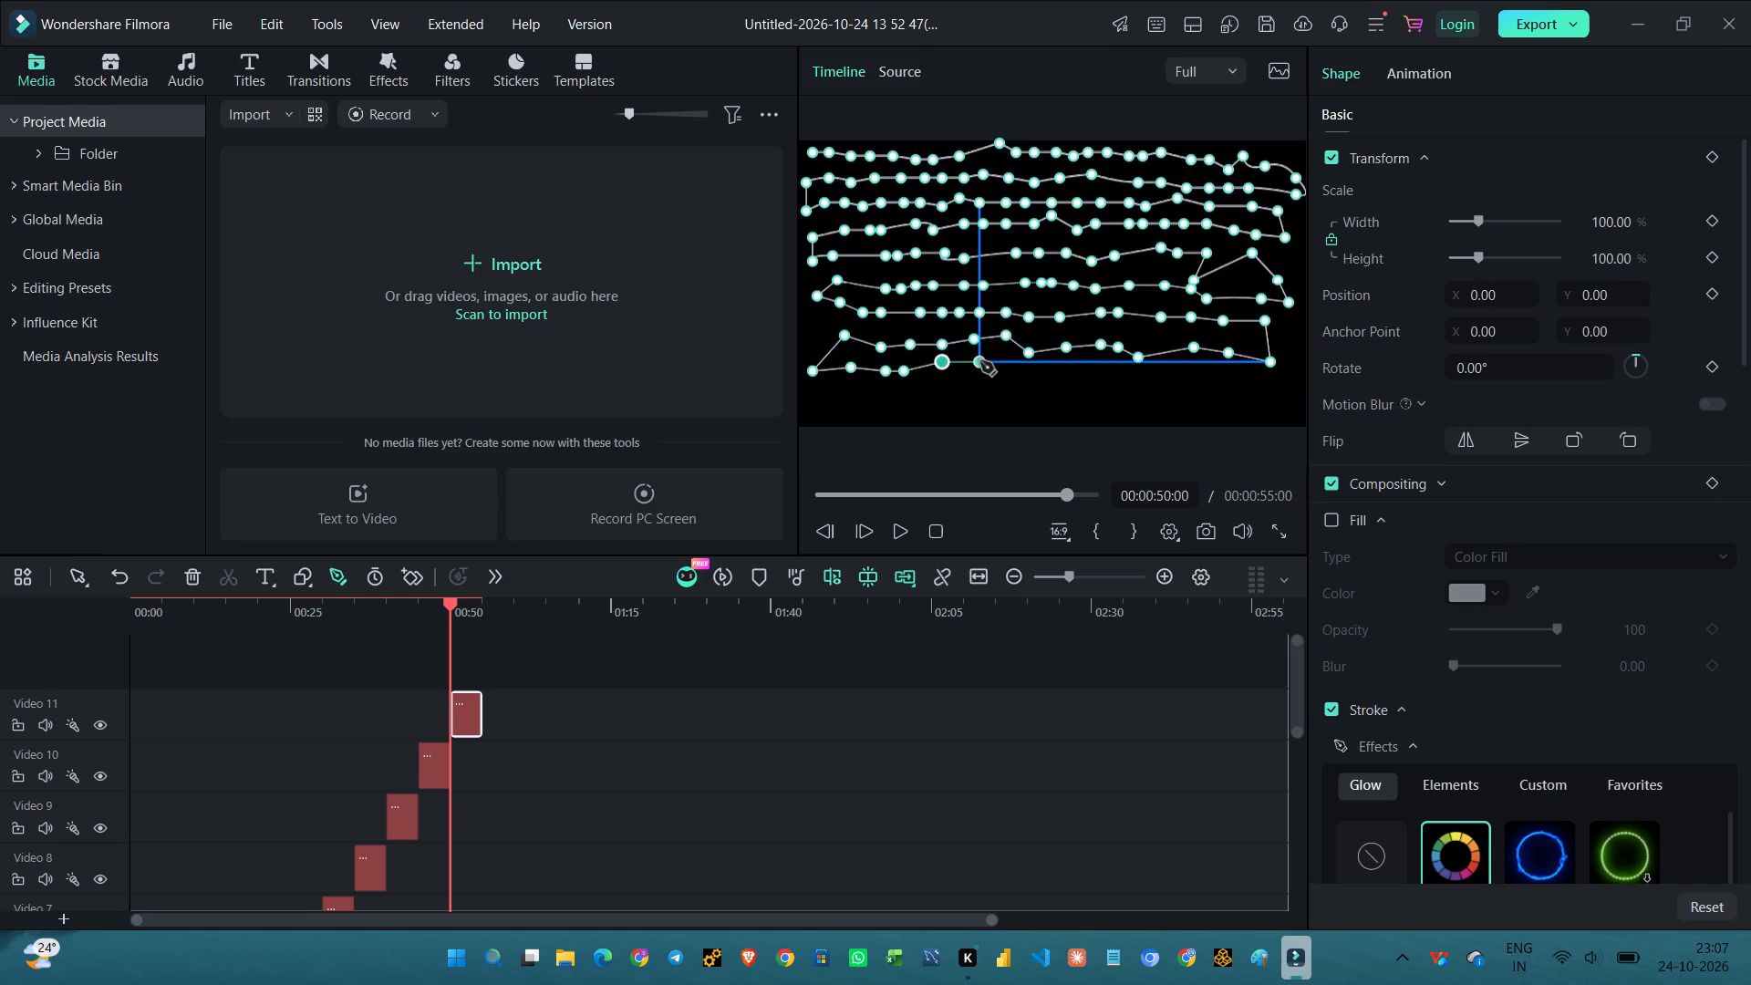
click(980, 361)
click(1002, 361)
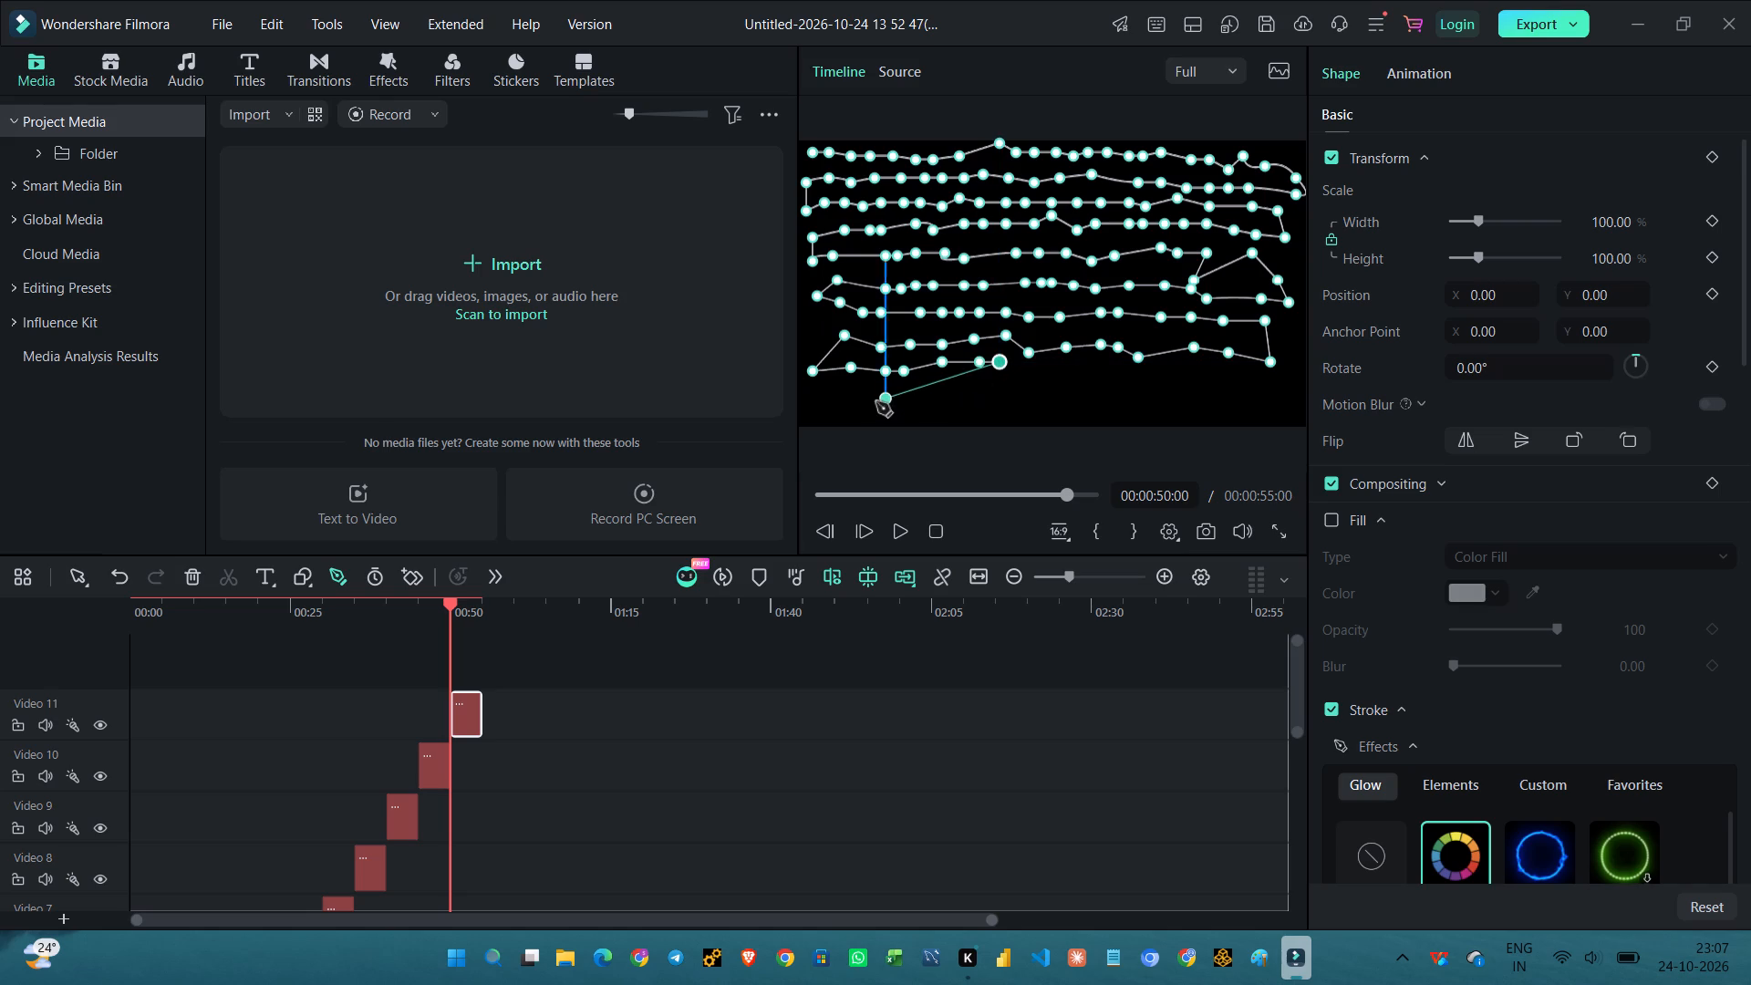
Cut the path diagonally back to the lower left edge and draw the wavy bottom row rightward to the centre, ending in a curved hump.
click(814, 403)
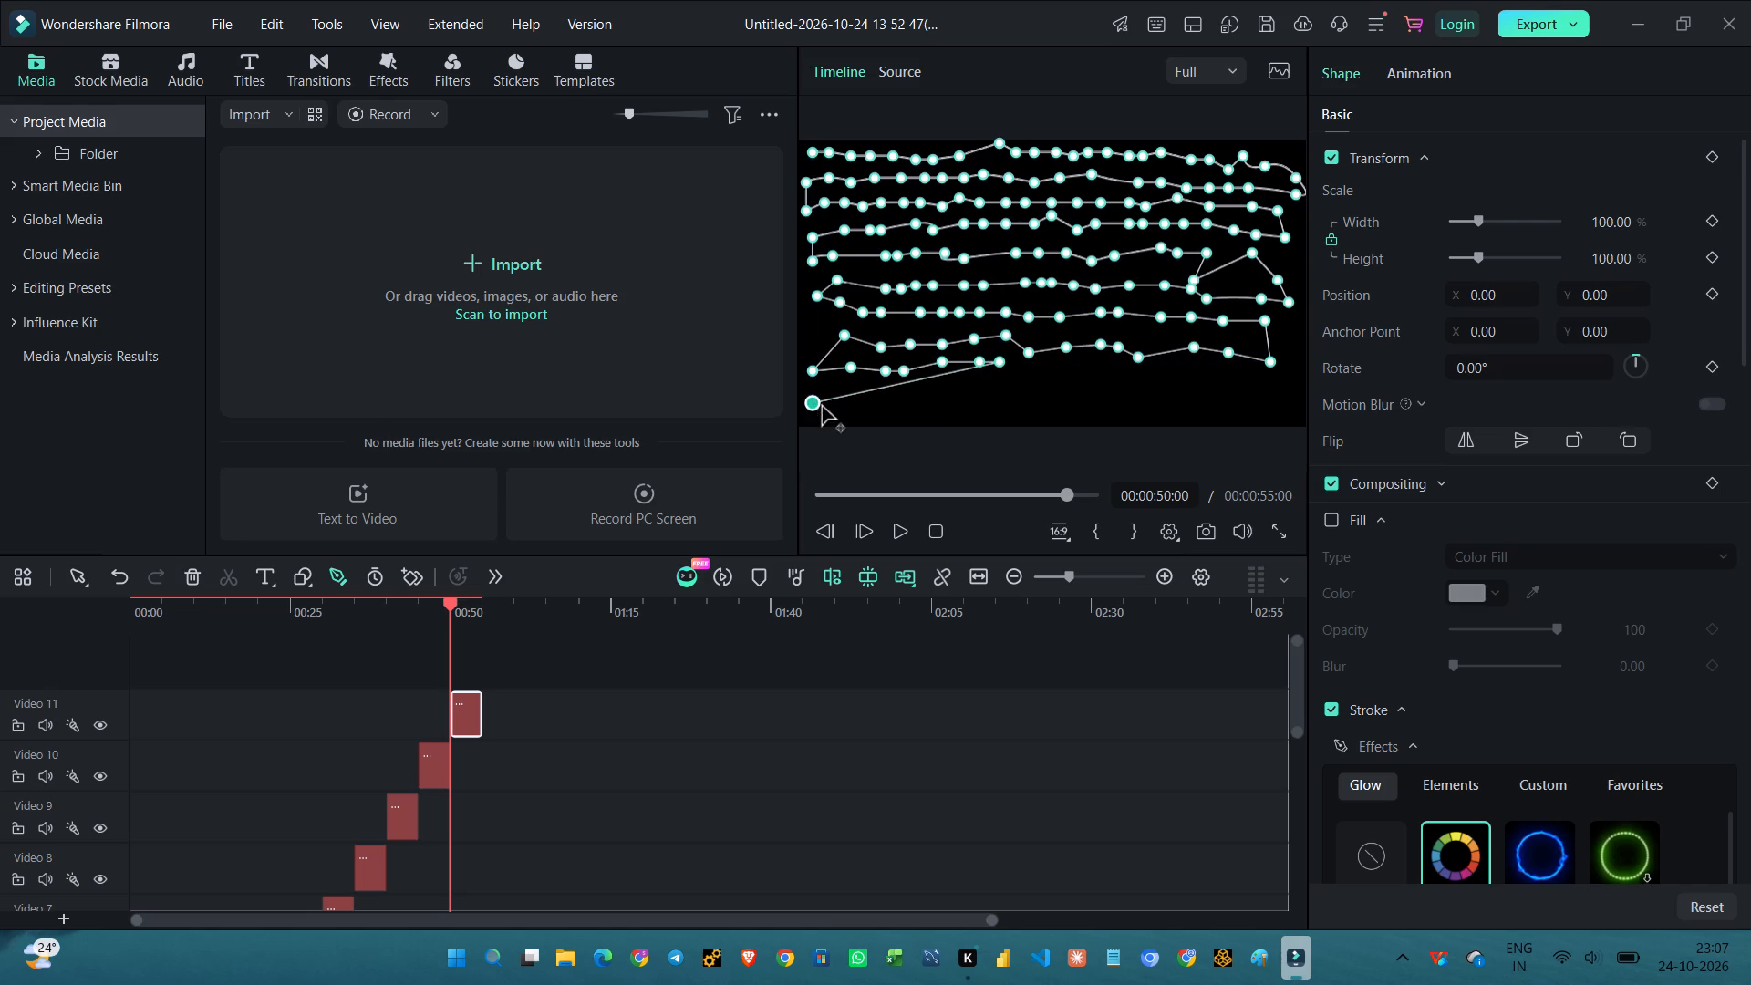
click(841, 410)
click(882, 399)
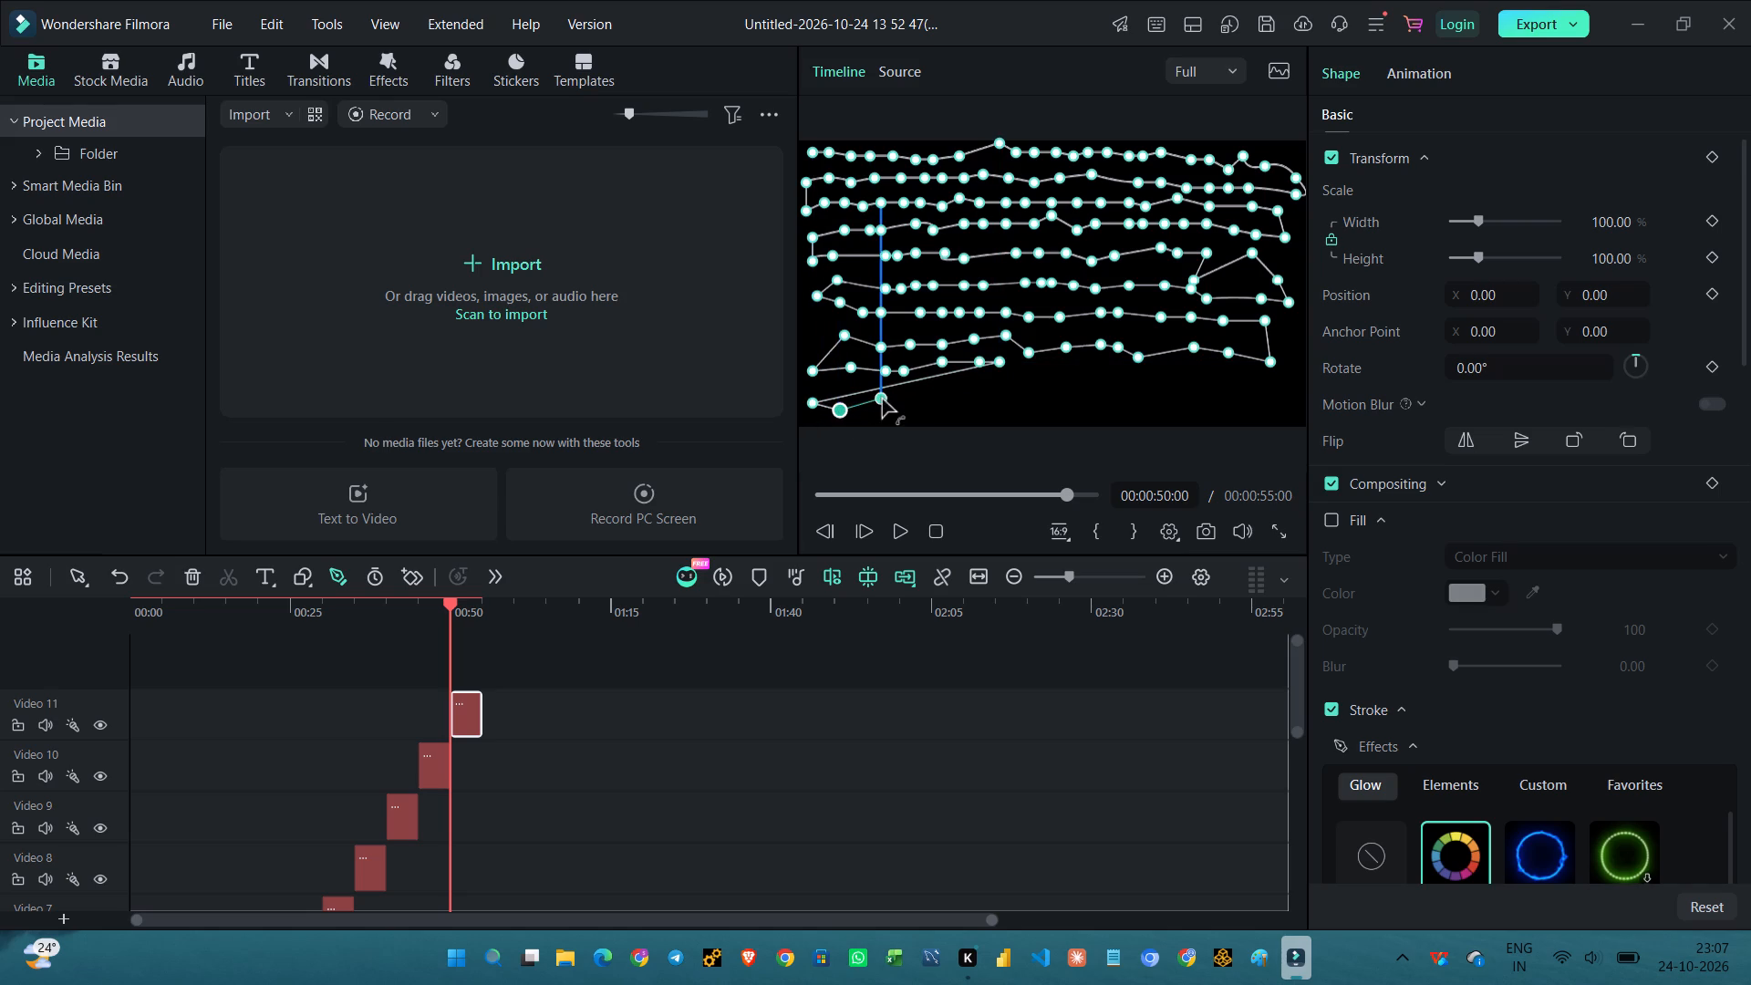
click(902, 404)
drag(918, 392, 949, 397)
click(949, 397)
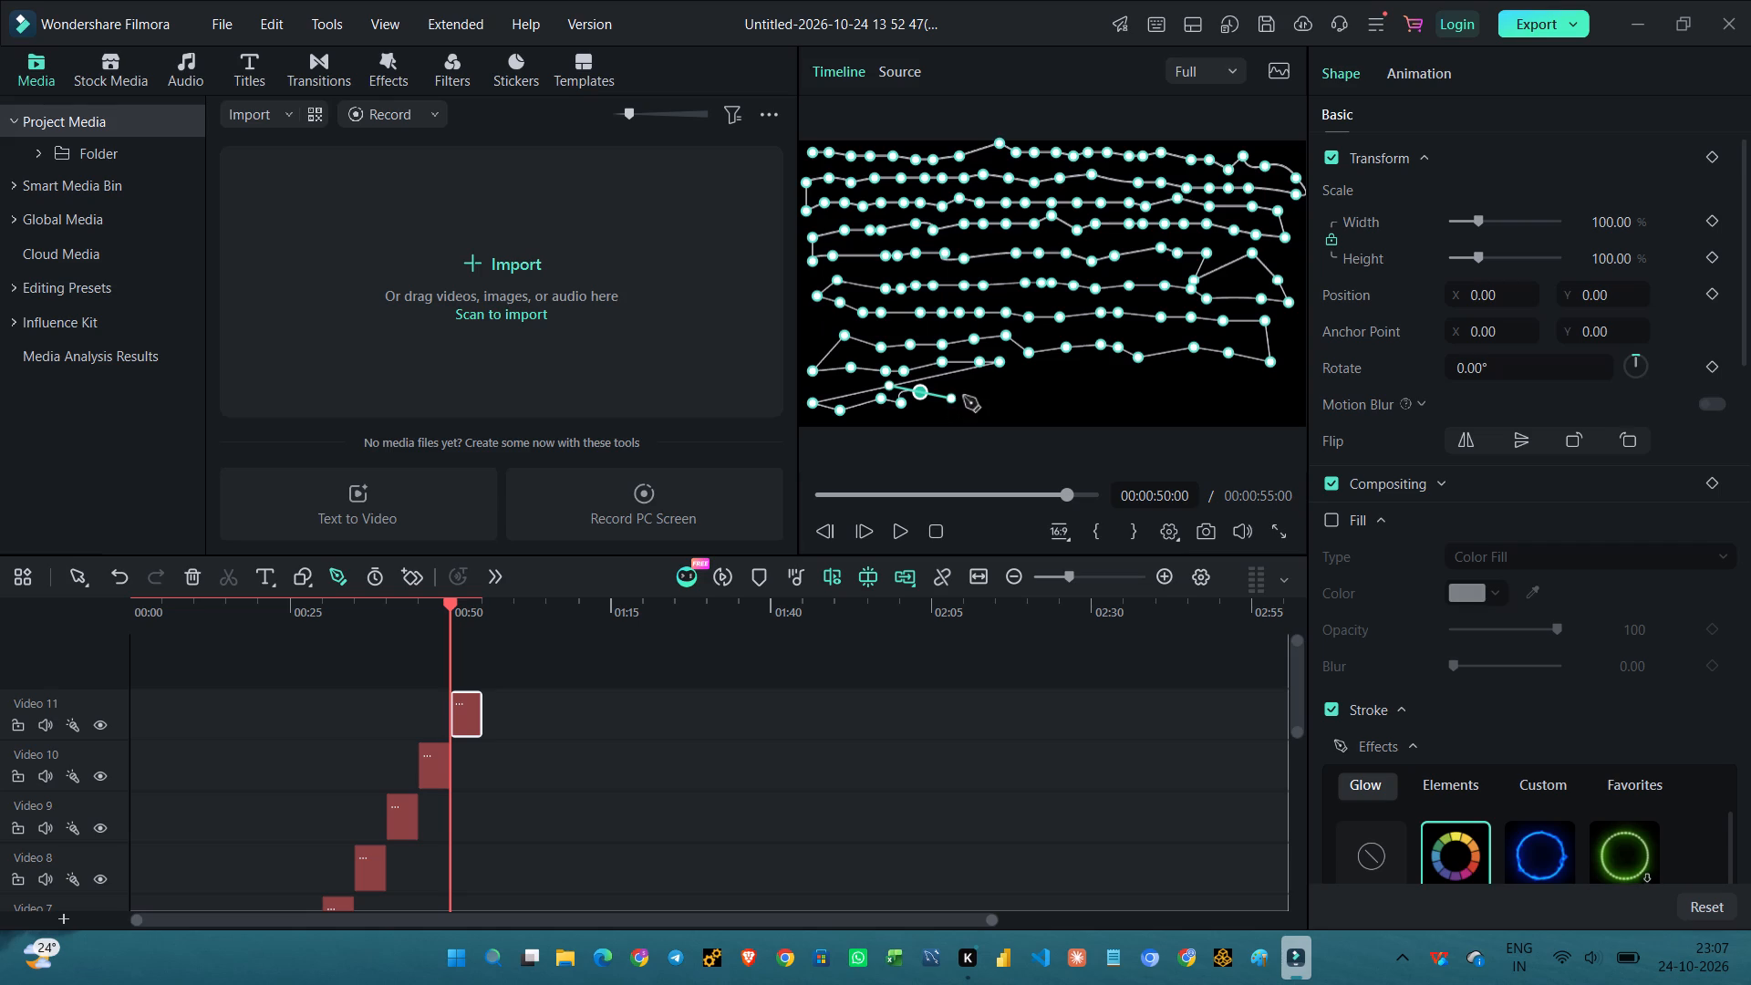
click(970, 392)
click(997, 399)
drag(1032, 374, 1067, 389)
click(1067, 389)
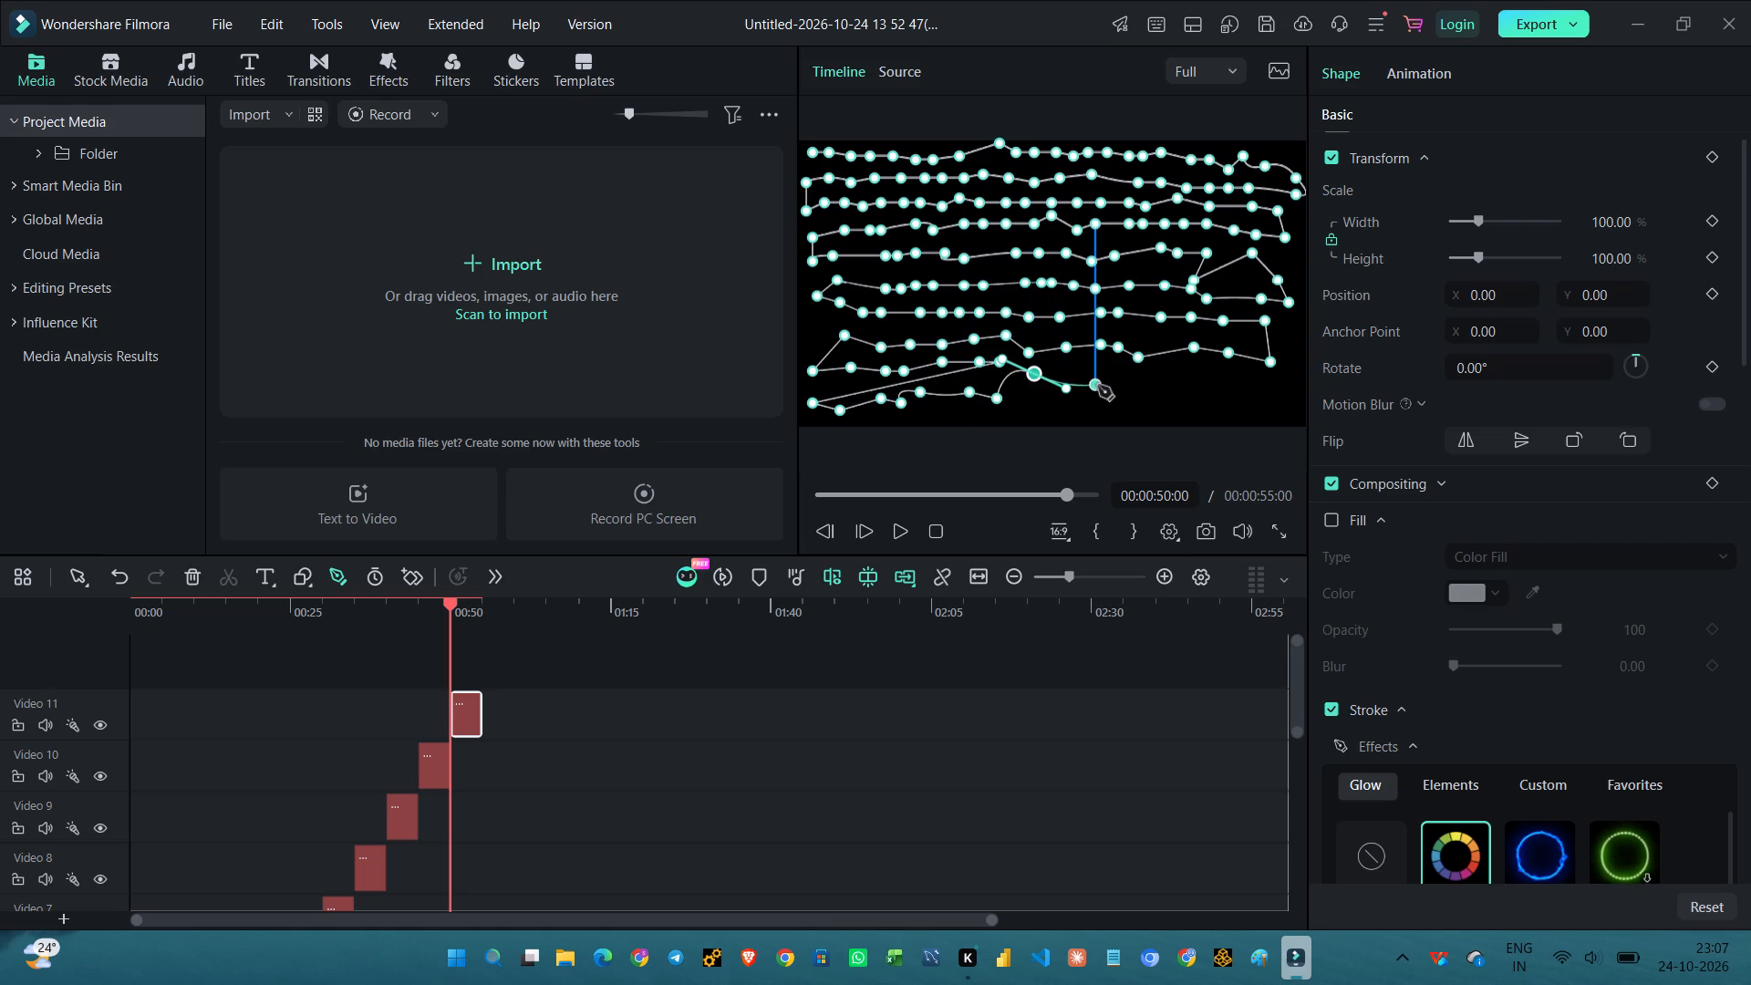
Extend the bottom row rightward with a small curl and a nearly level run toward the right edge, and finish the eleventh path.
click(1098, 386)
drag(1102, 397, 1129, 389)
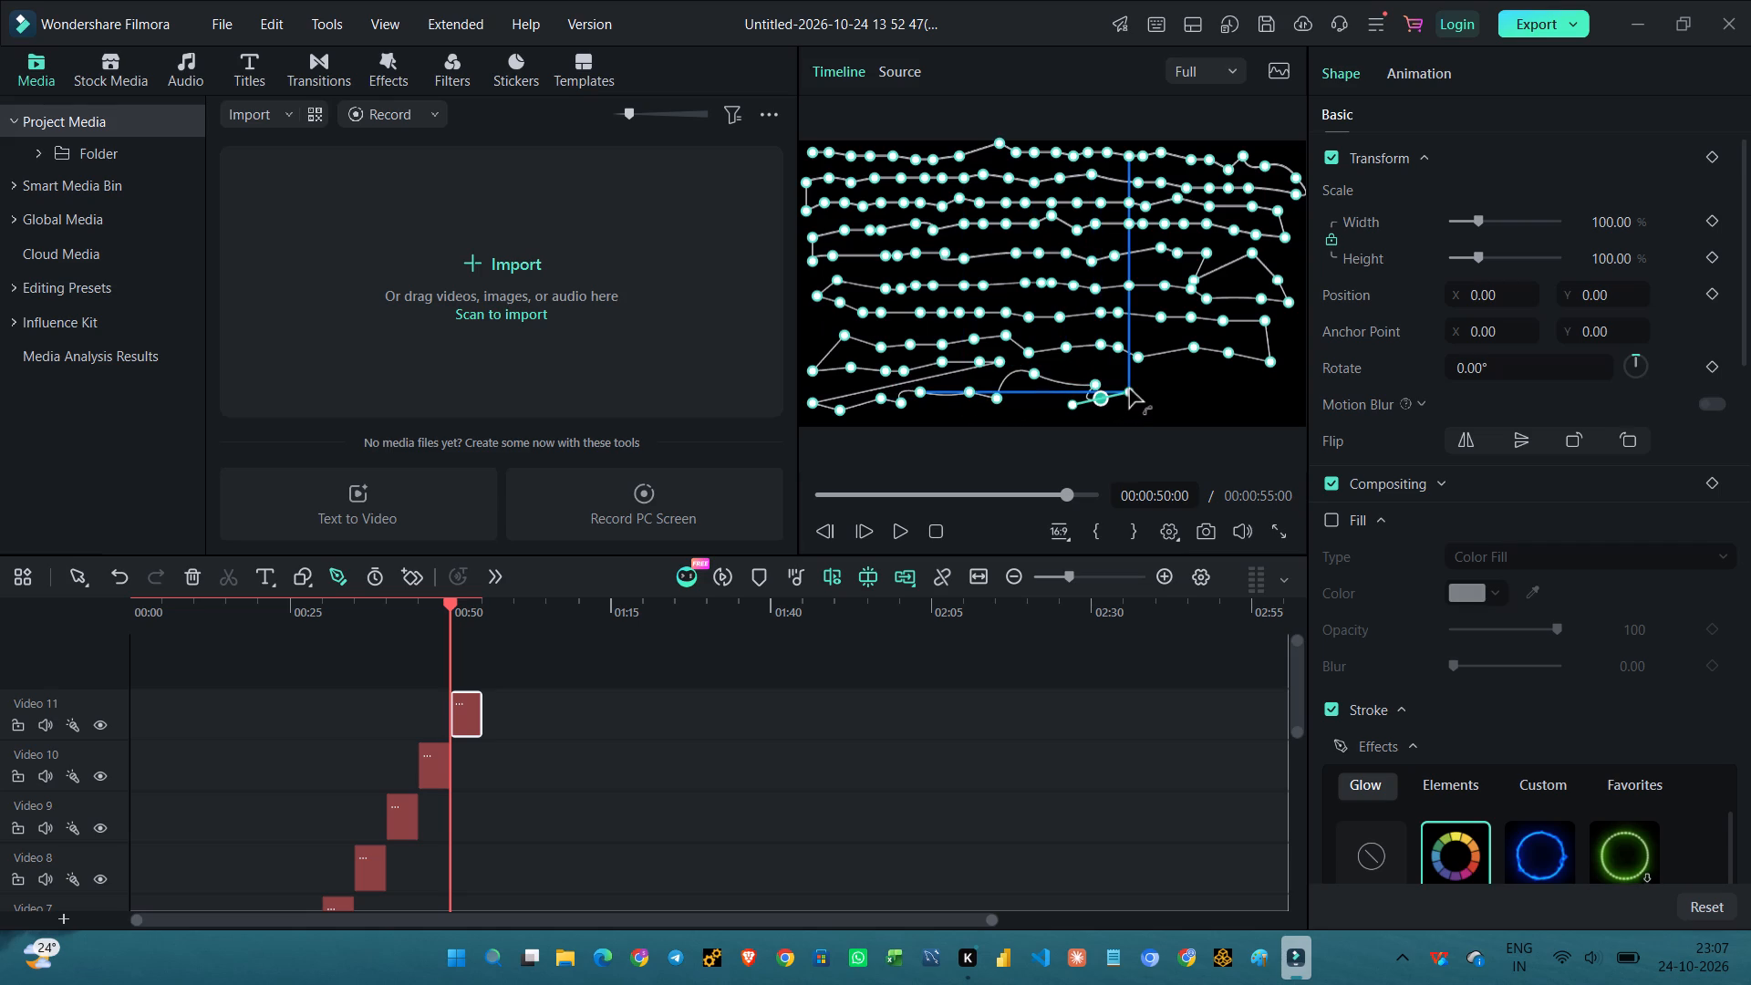
click(1129, 389)
click(1136, 392)
click(1136, 392)
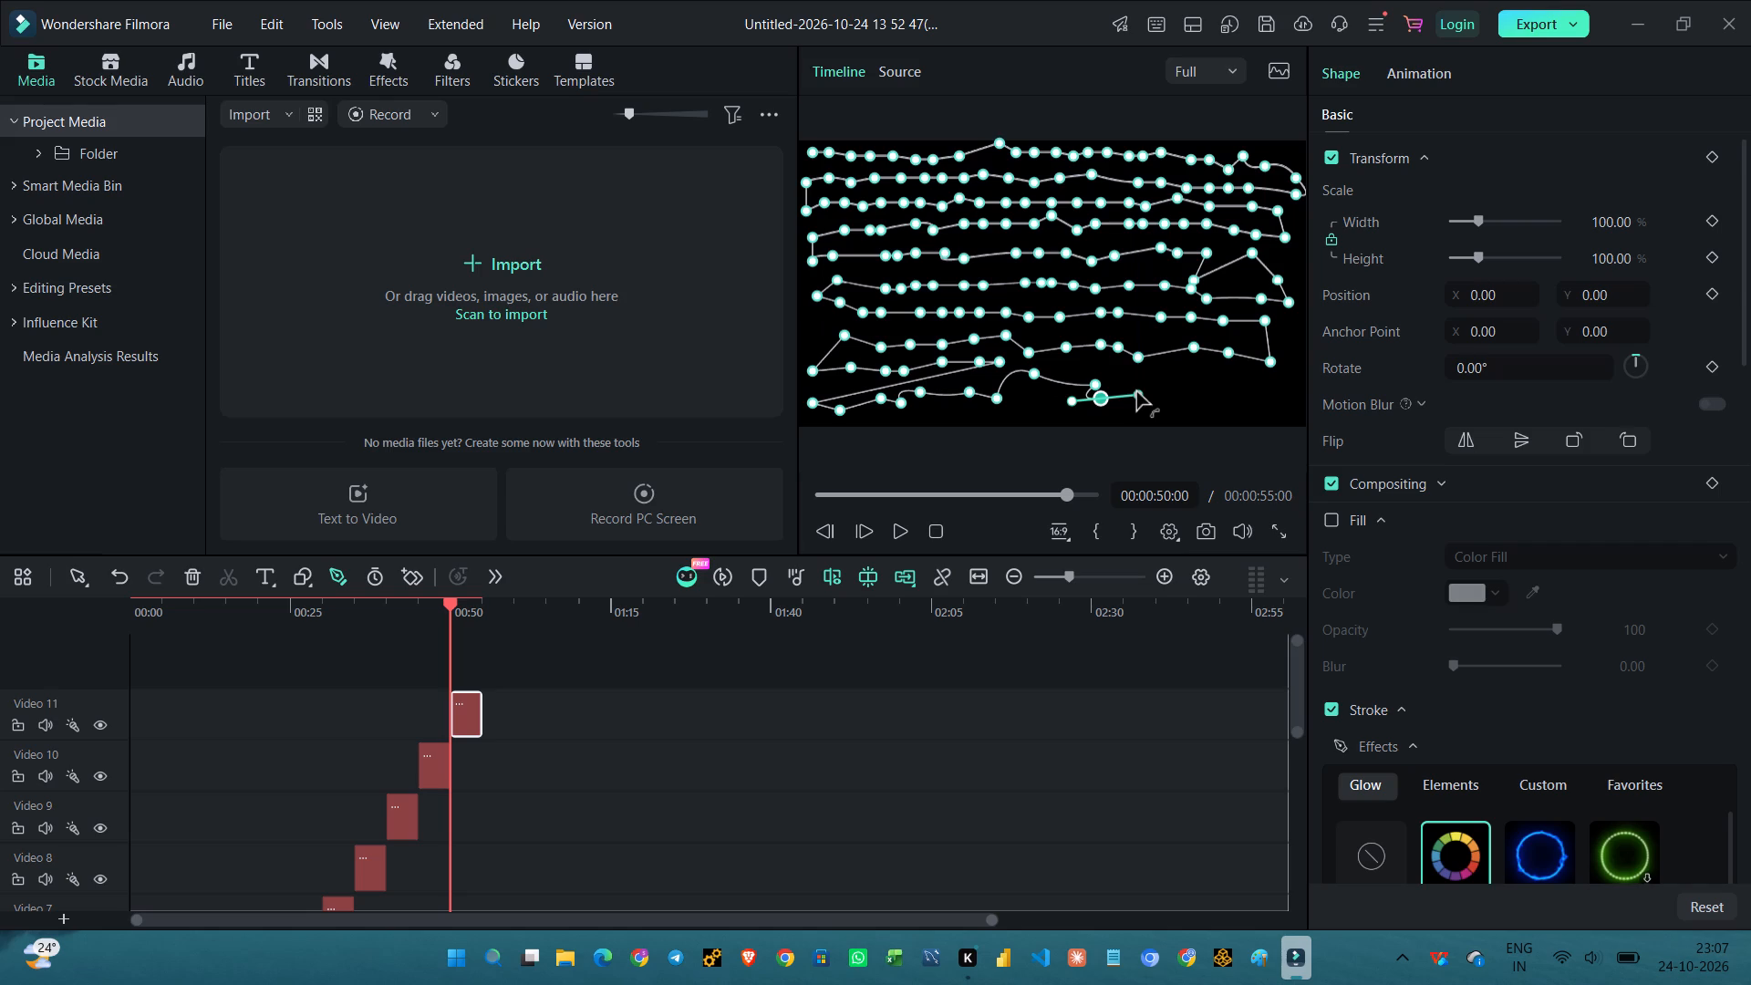
click(1143, 390)
drag(1163, 390, 1188, 394)
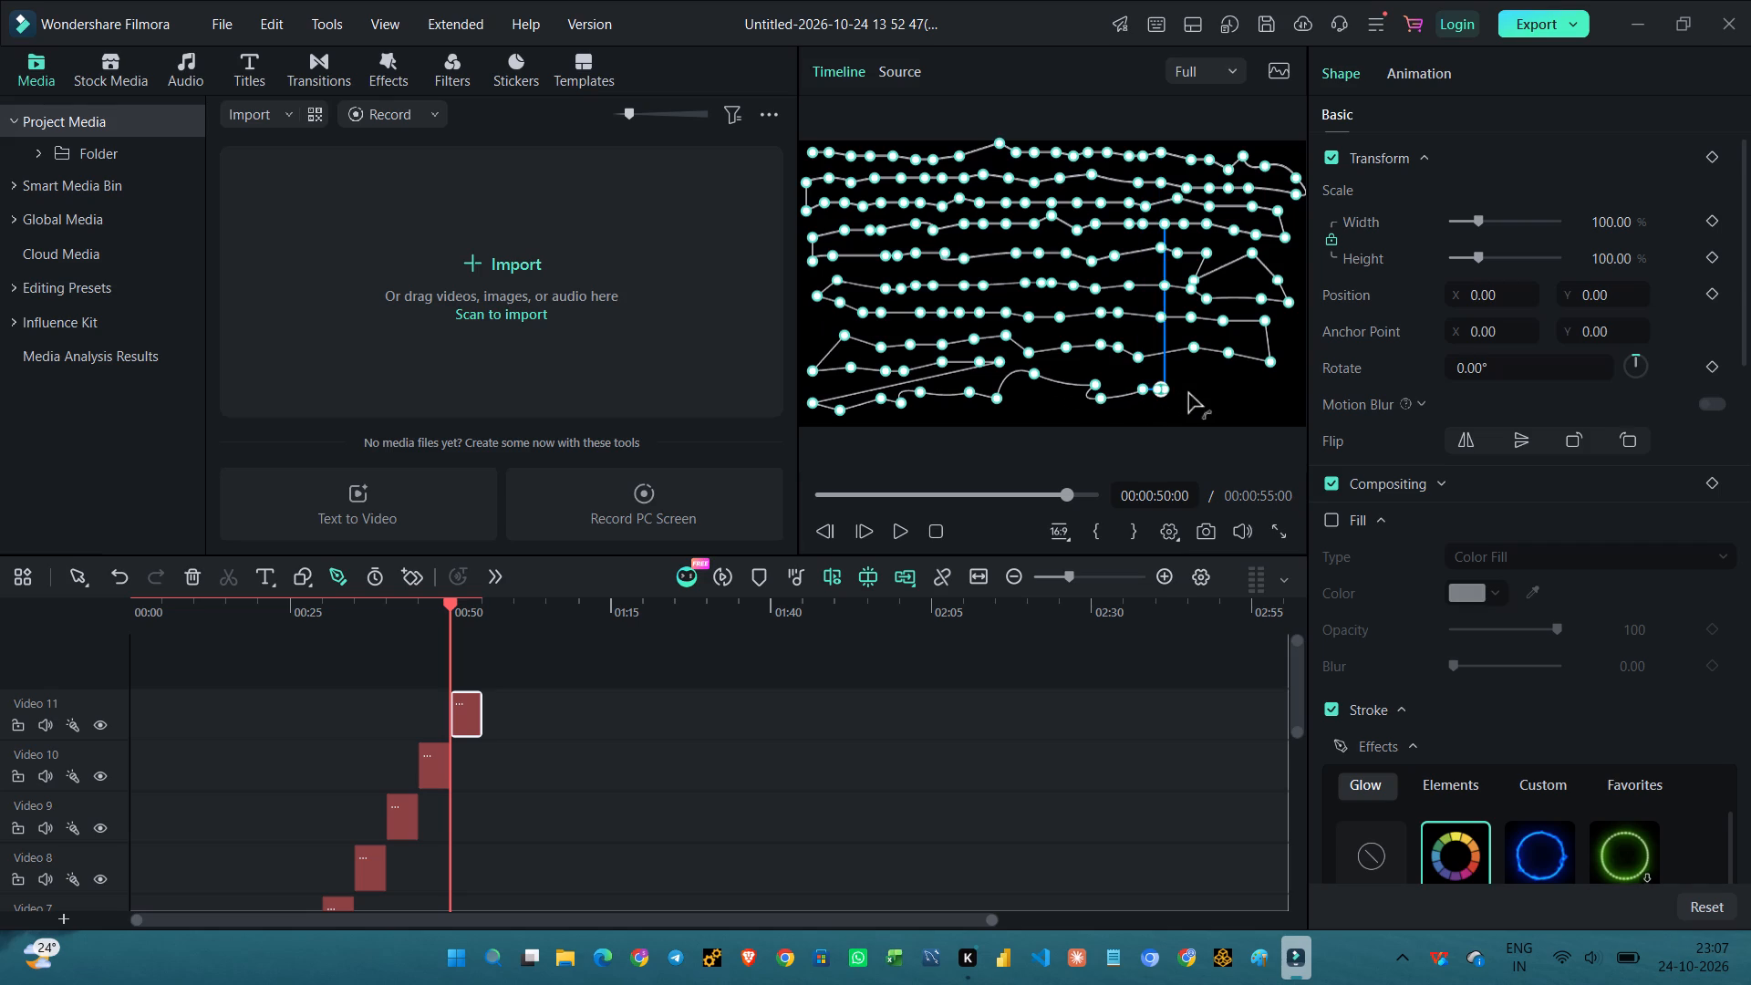
click(1188, 394)
click(1220, 397)
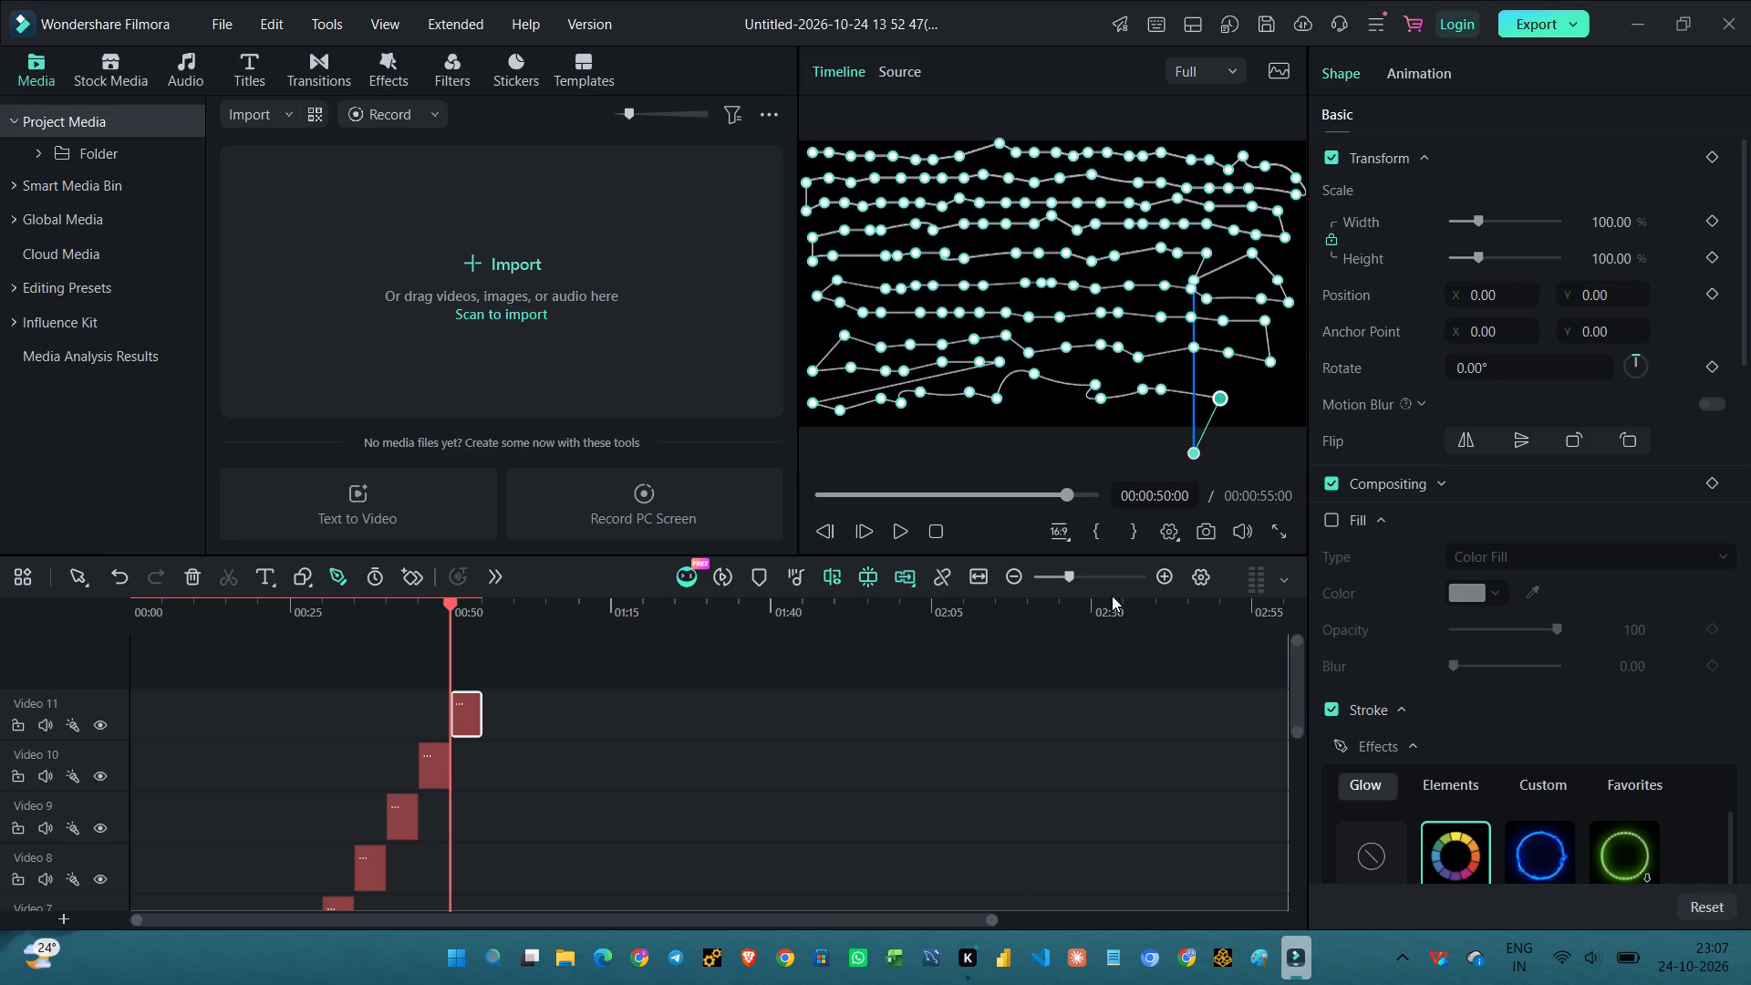
click(1019, 710)
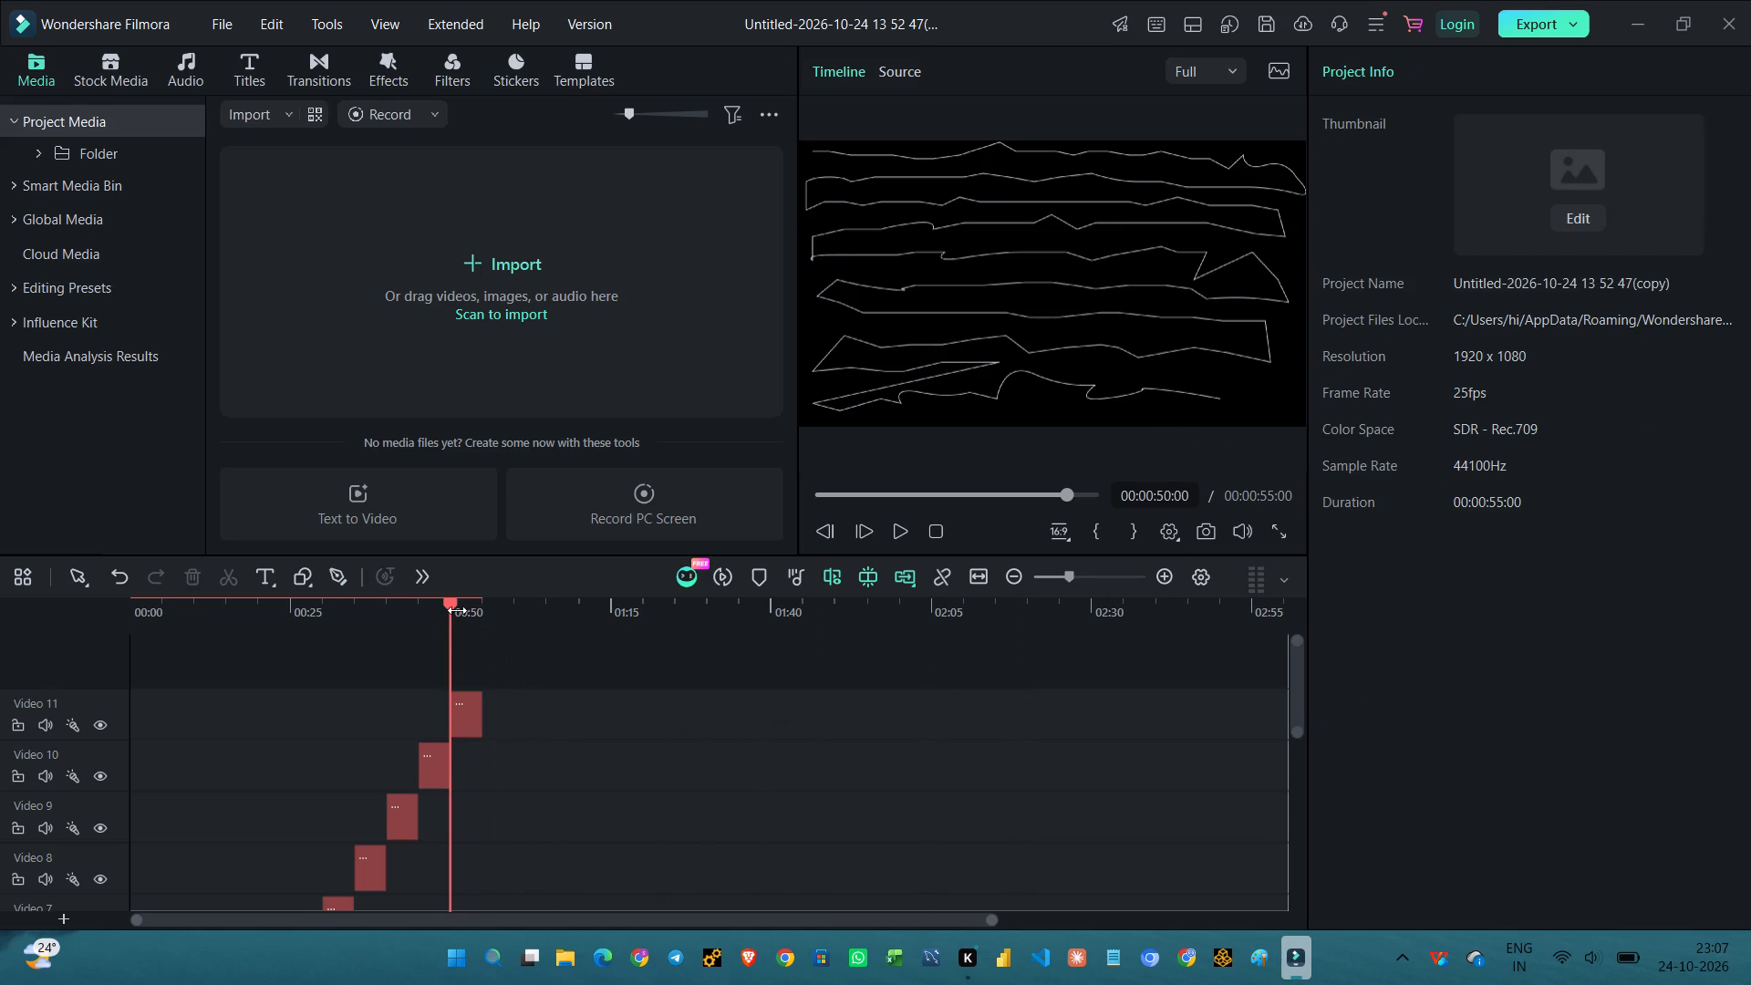
Start a twelfth pen path at 00:00:55:00 and draw its top row rightward in small waves from the frame's upper left to the centre.
drag(454, 607, 566, 628)
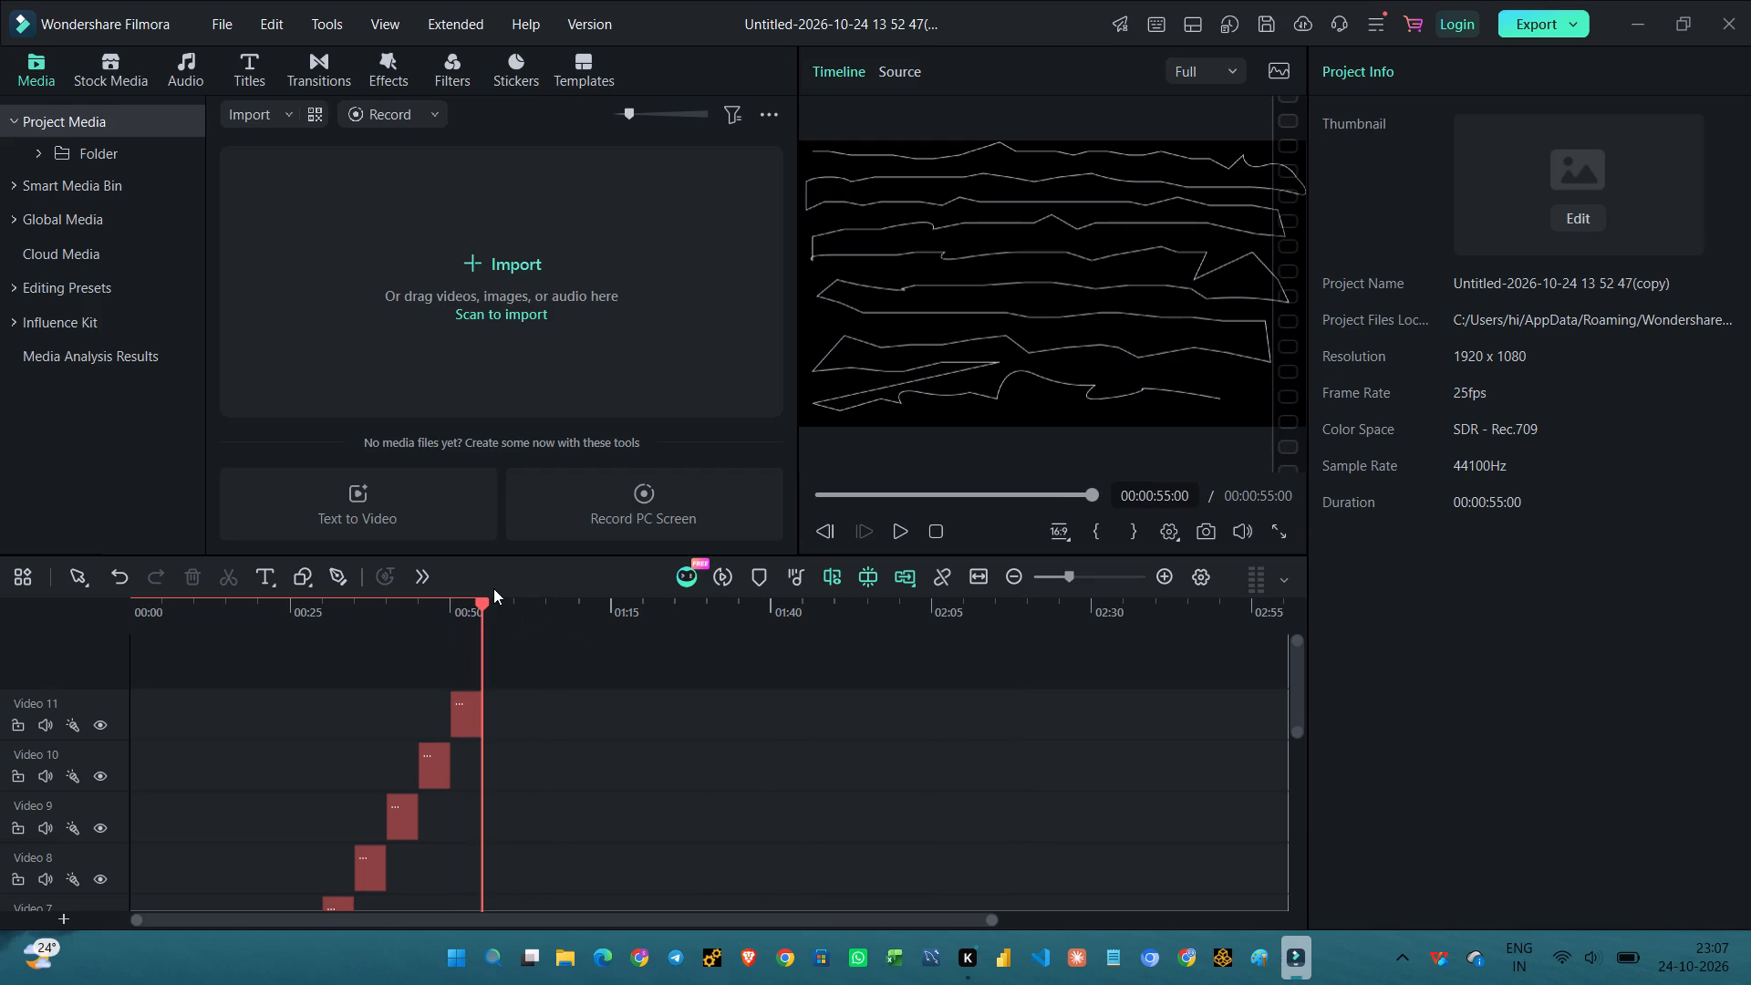
click(342, 568)
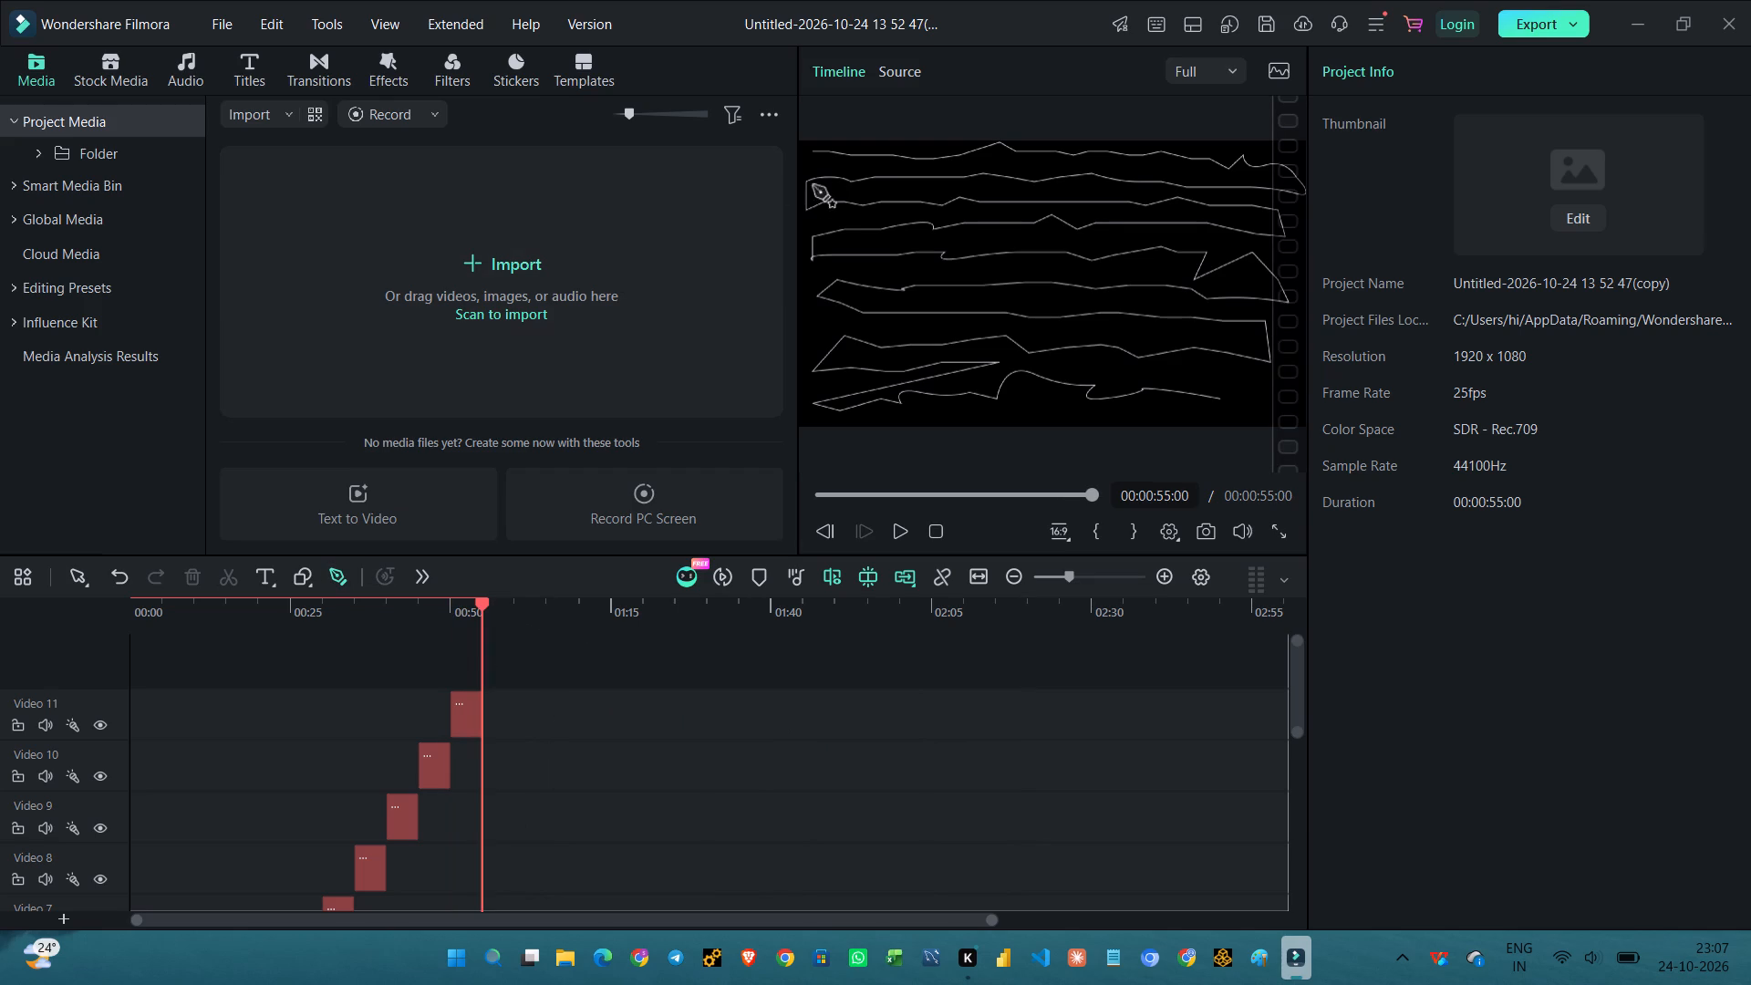
click(811, 180)
click(839, 165)
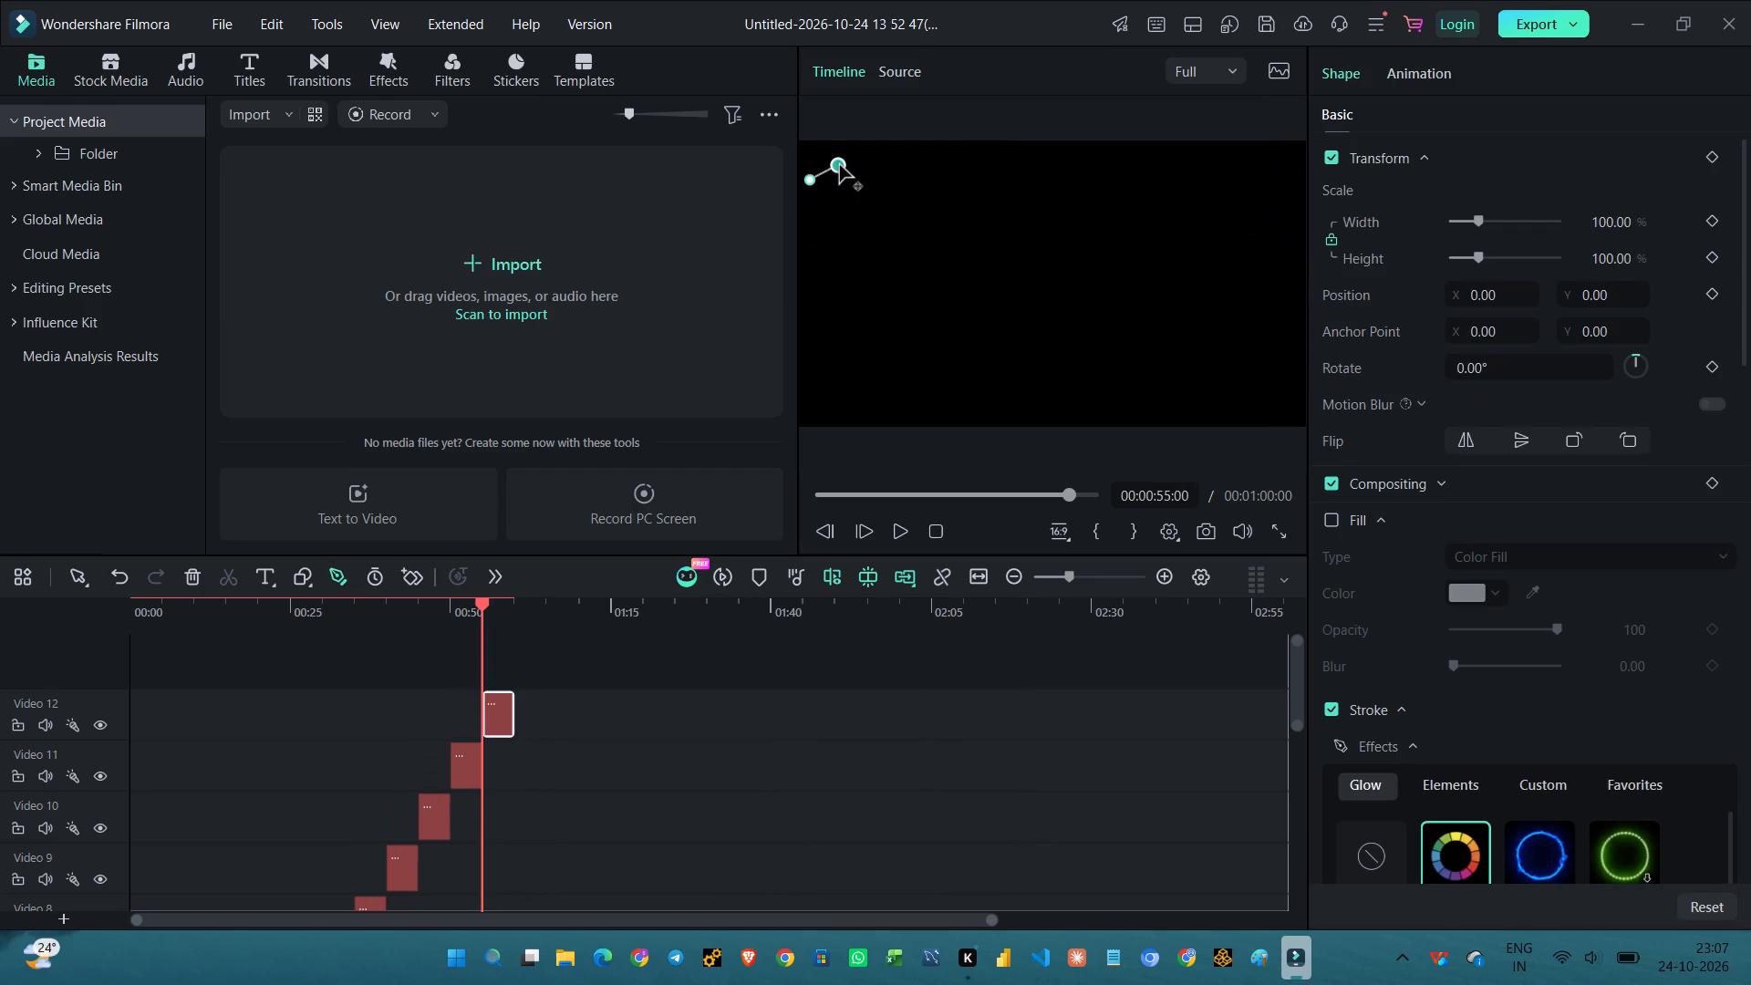
click(854, 166)
click(877, 167)
click(904, 151)
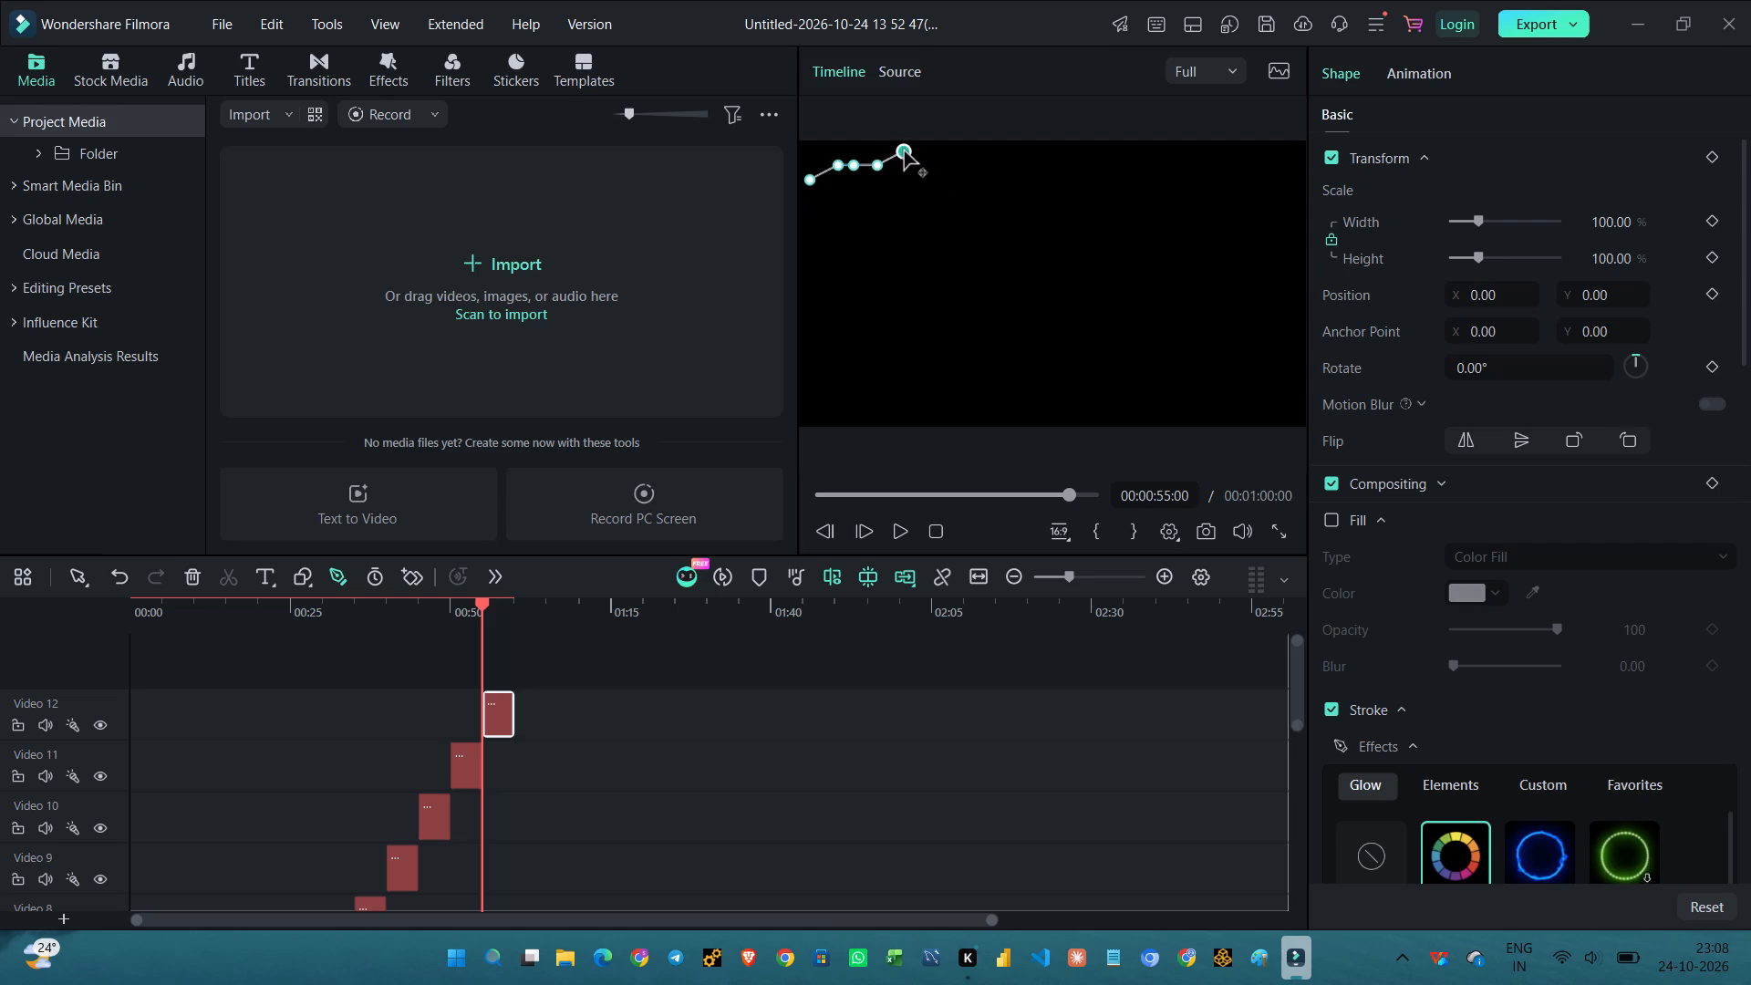
click(920, 165)
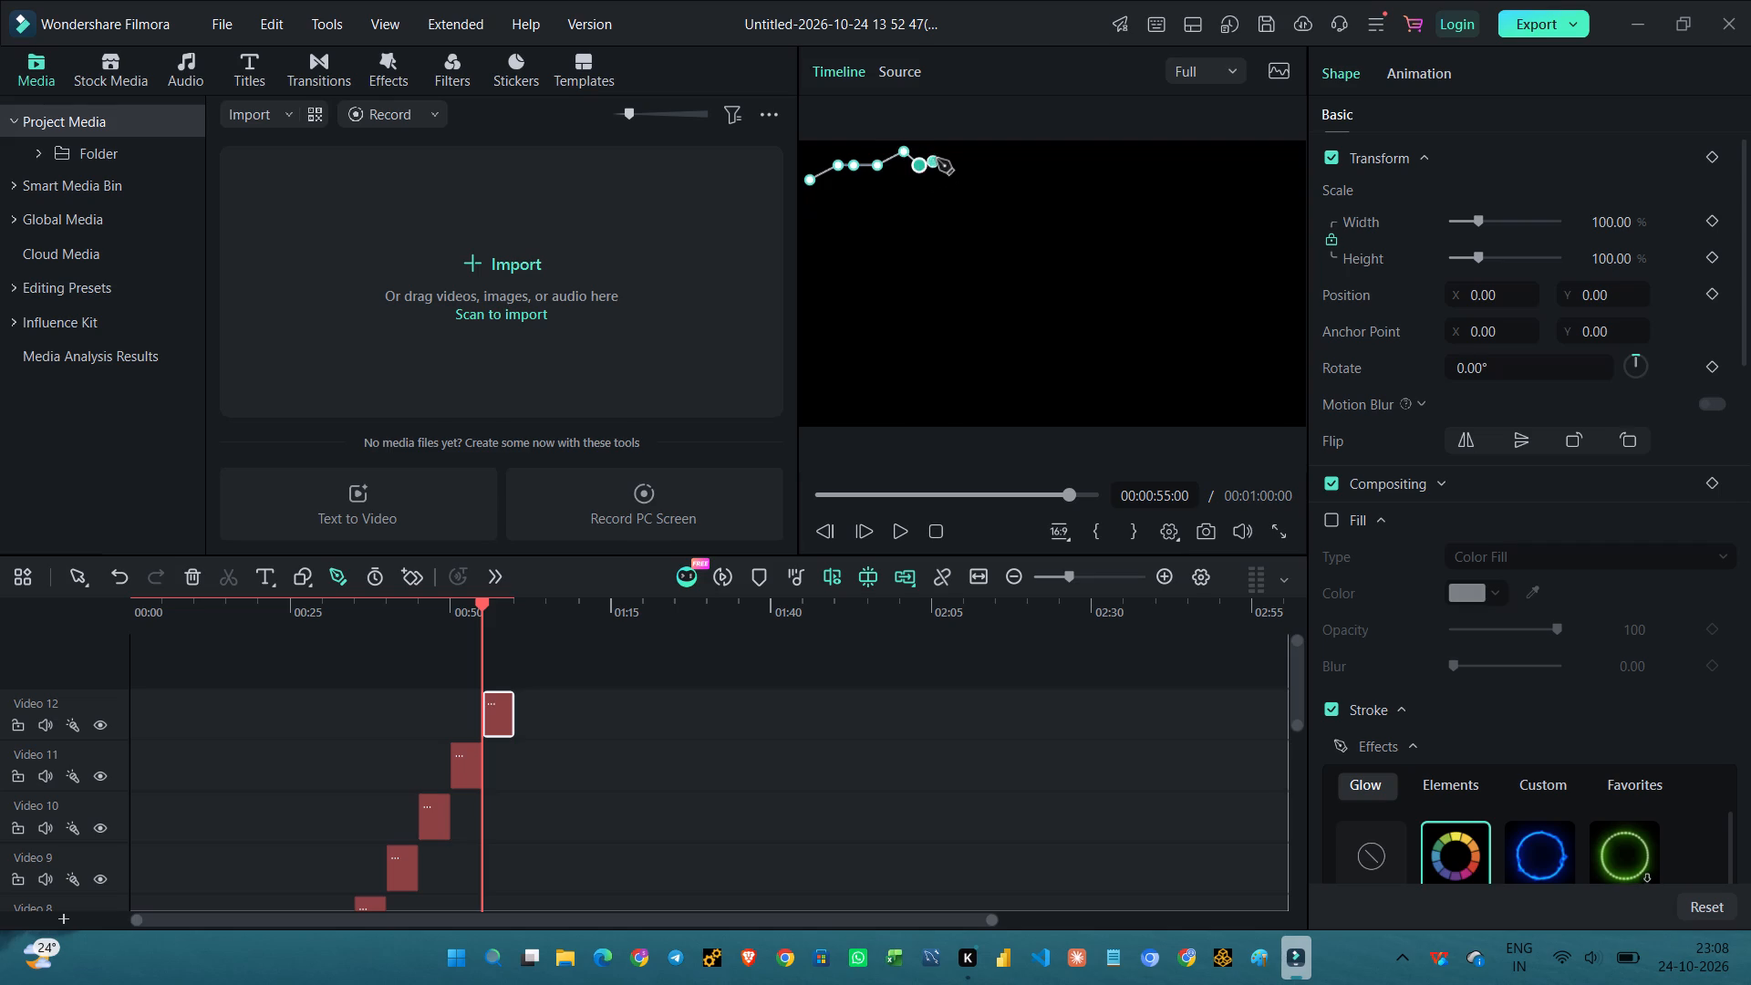
click(947, 156)
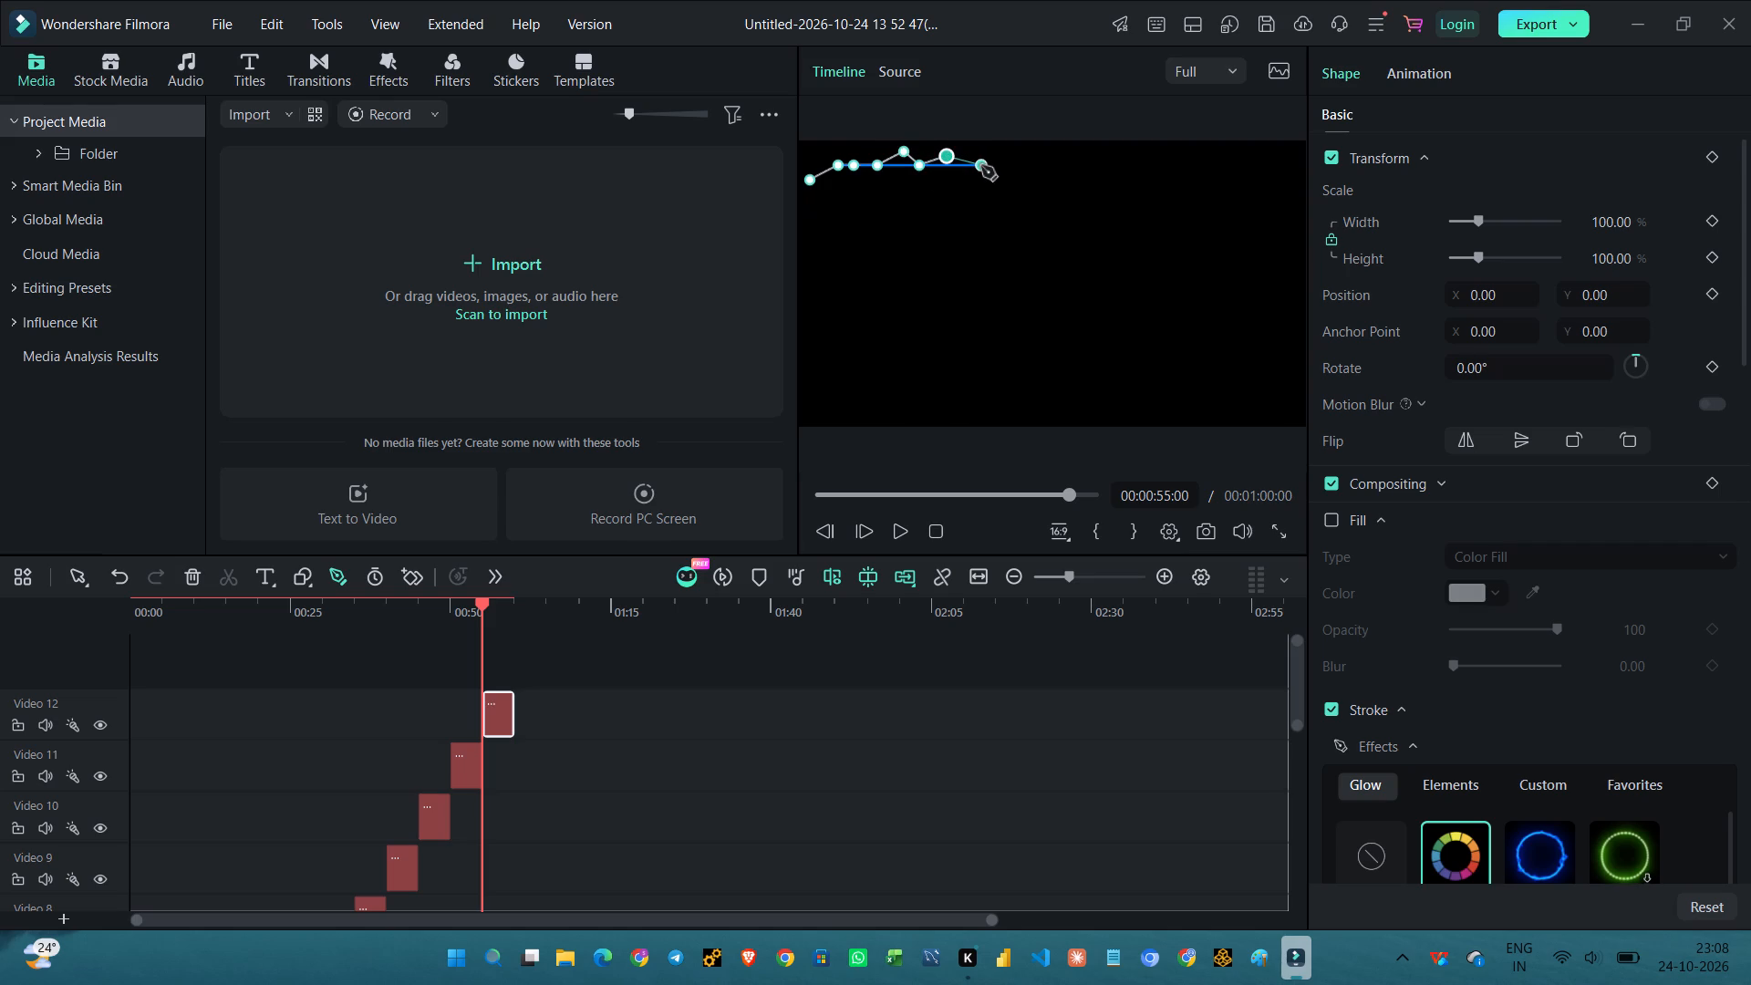
click(984, 167)
click(1011, 142)
click(1023, 153)
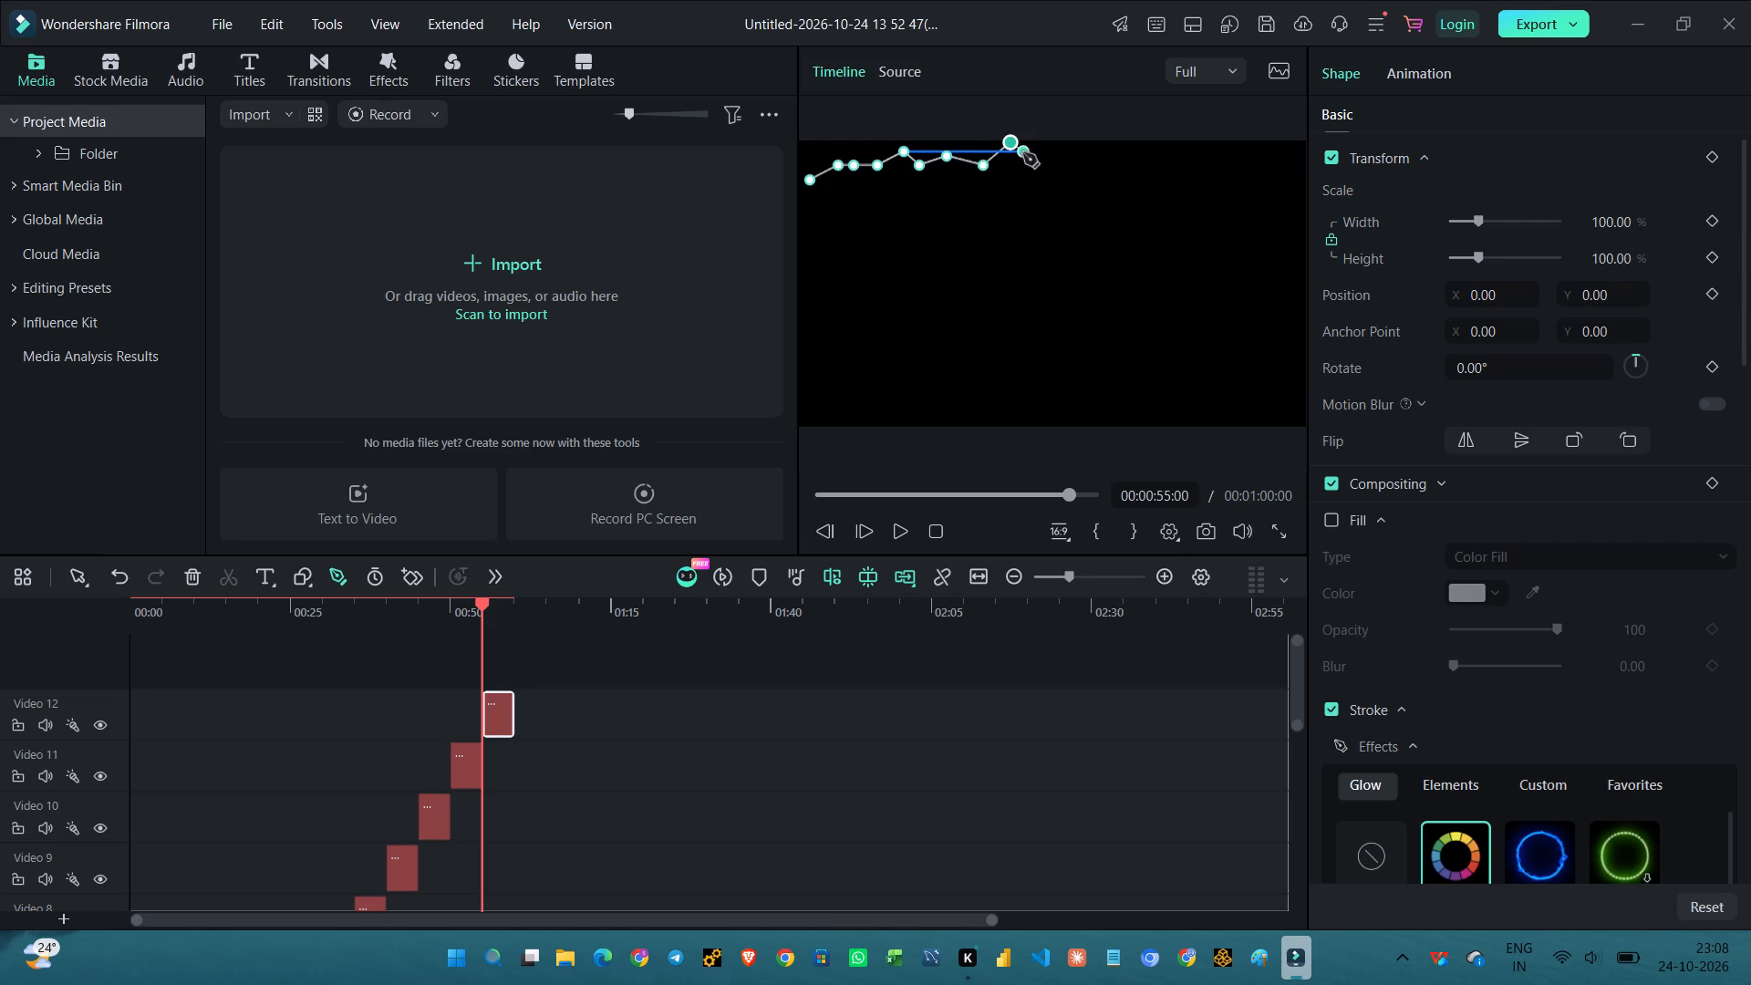
click(1041, 147)
Continue the top row rightward in sharper zigzags, ending on a peak at the frame's upper right corner.
click(1083, 168)
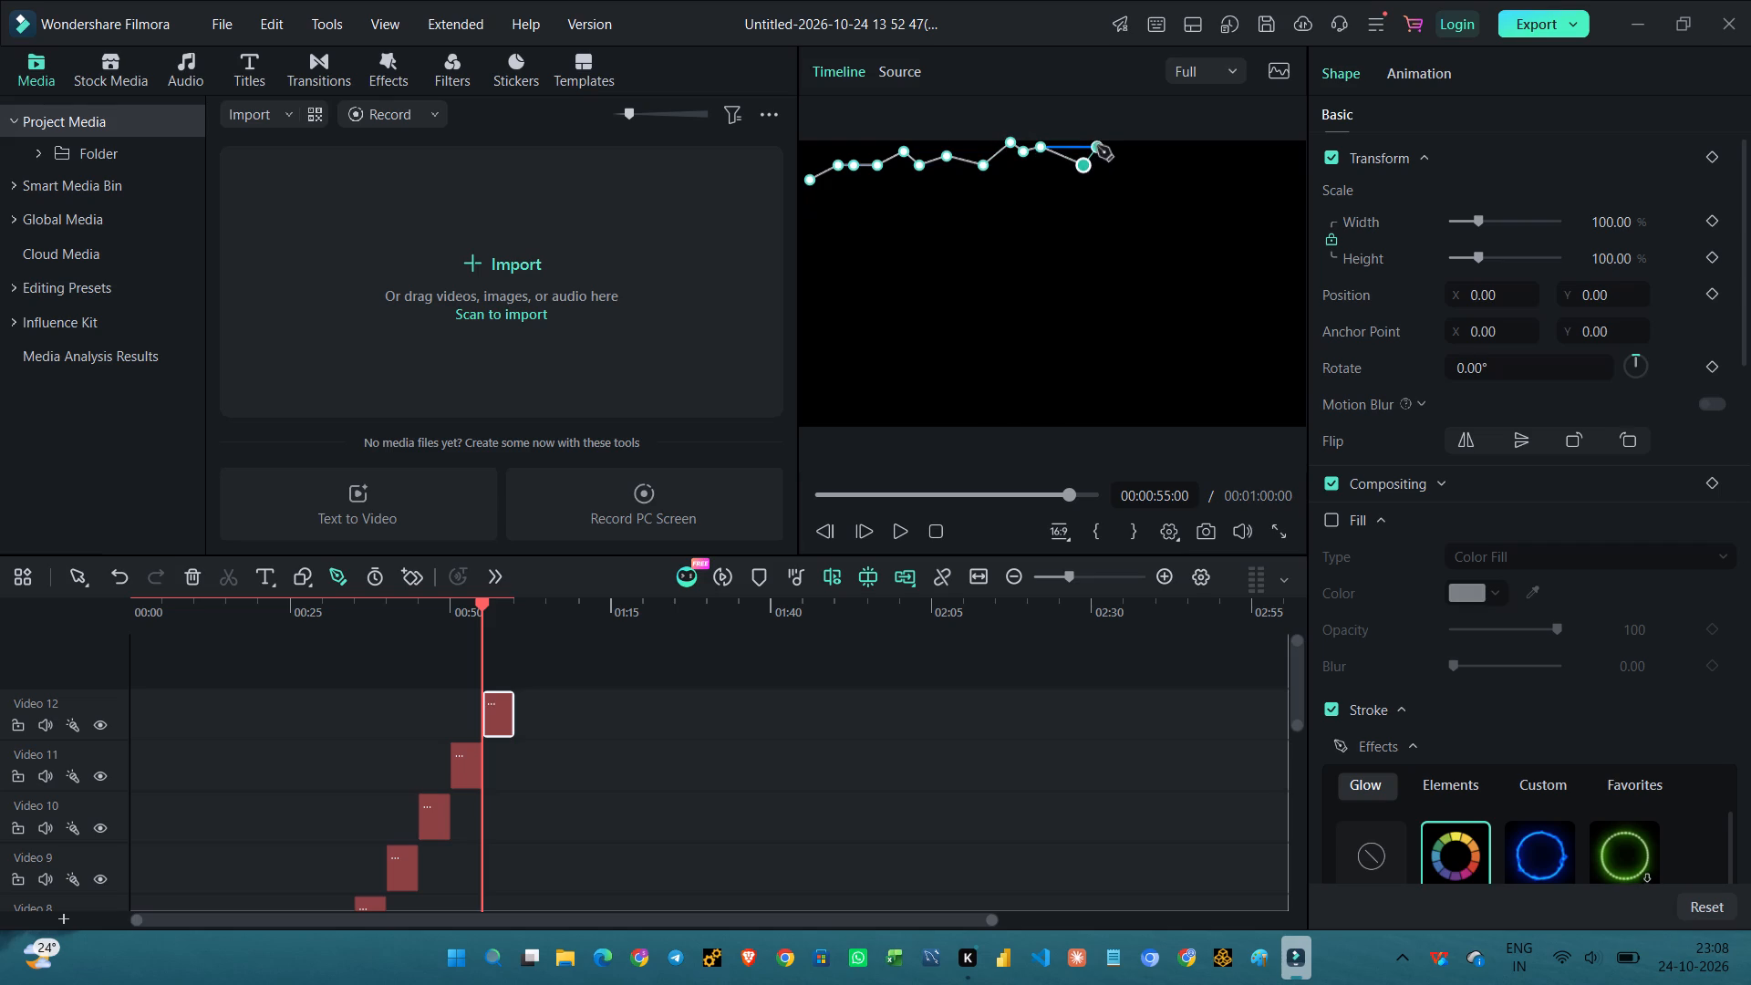
click(1097, 146)
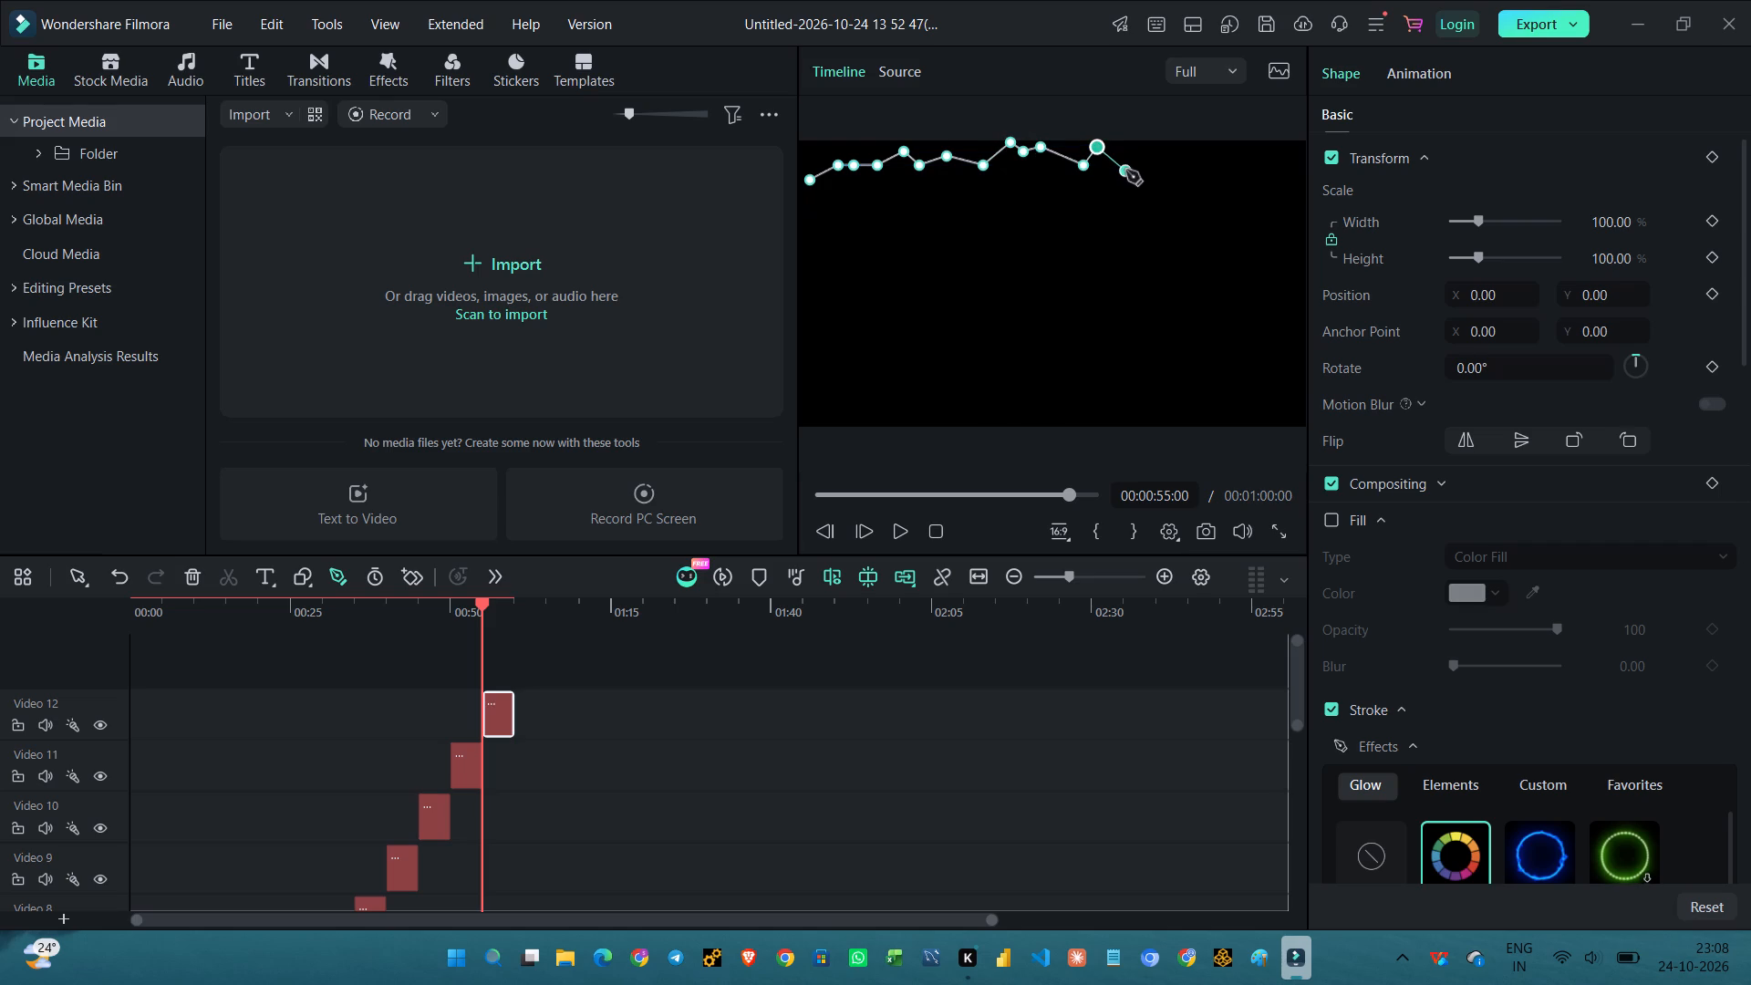
click(1126, 171)
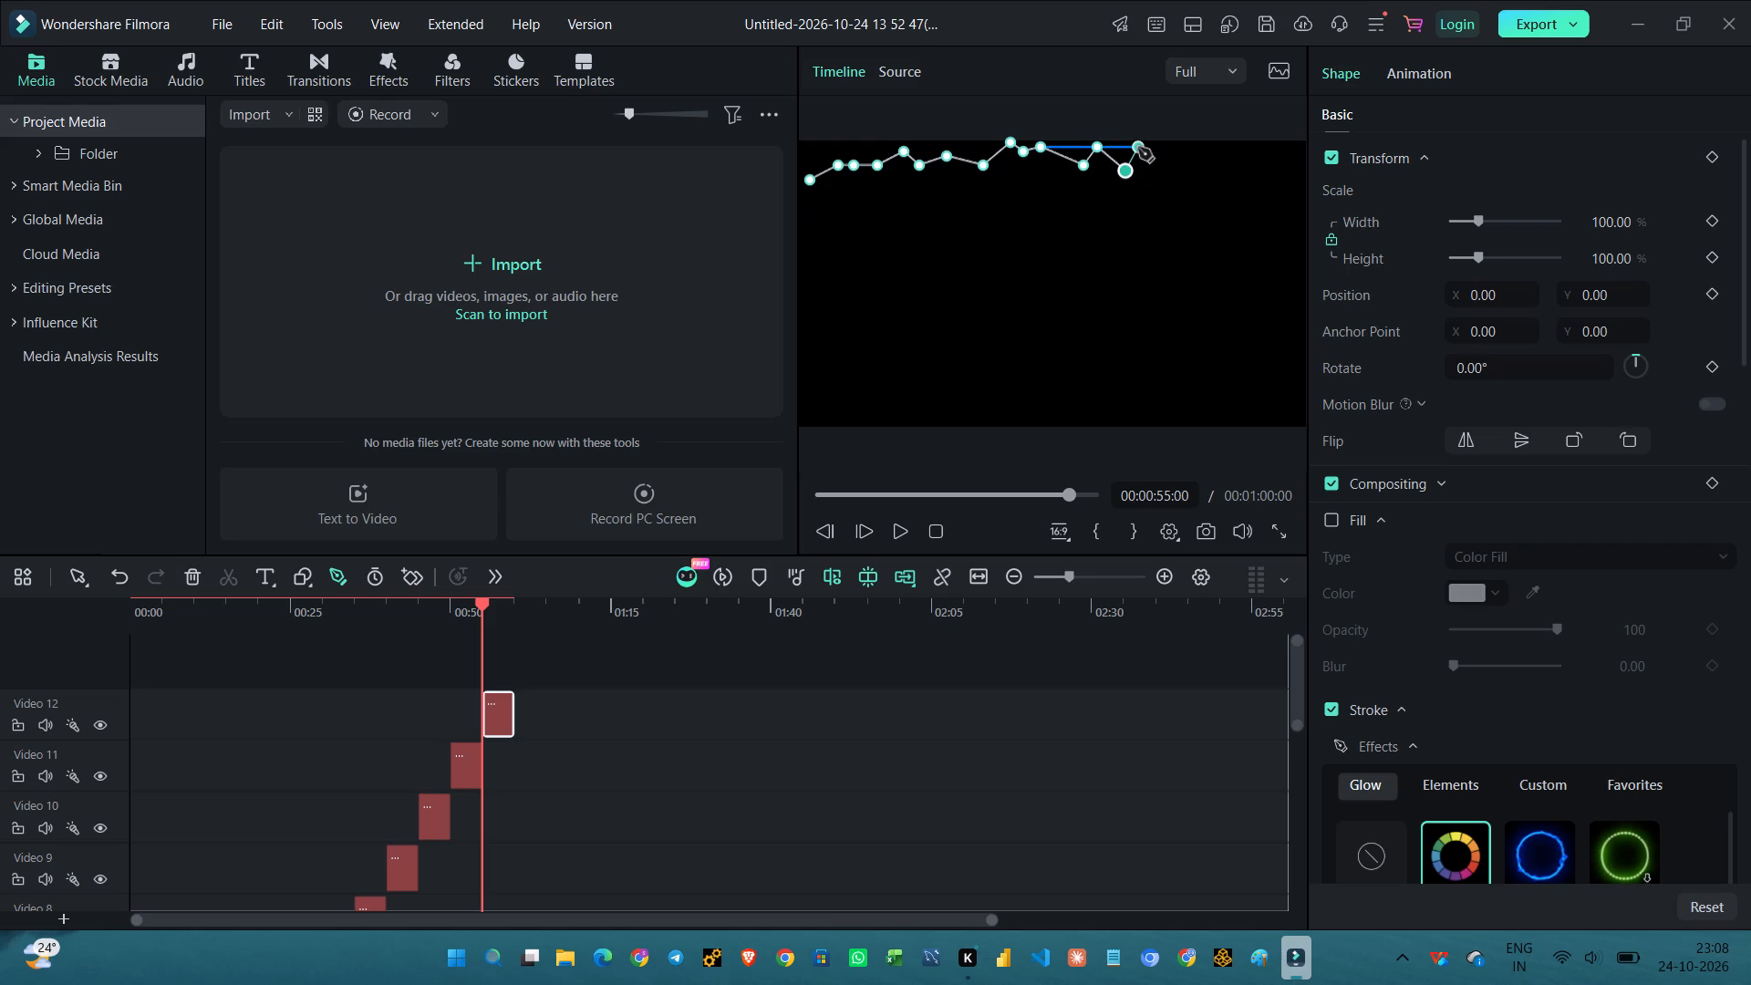
click(1139, 148)
click(1168, 163)
click(1201, 142)
click(1231, 181)
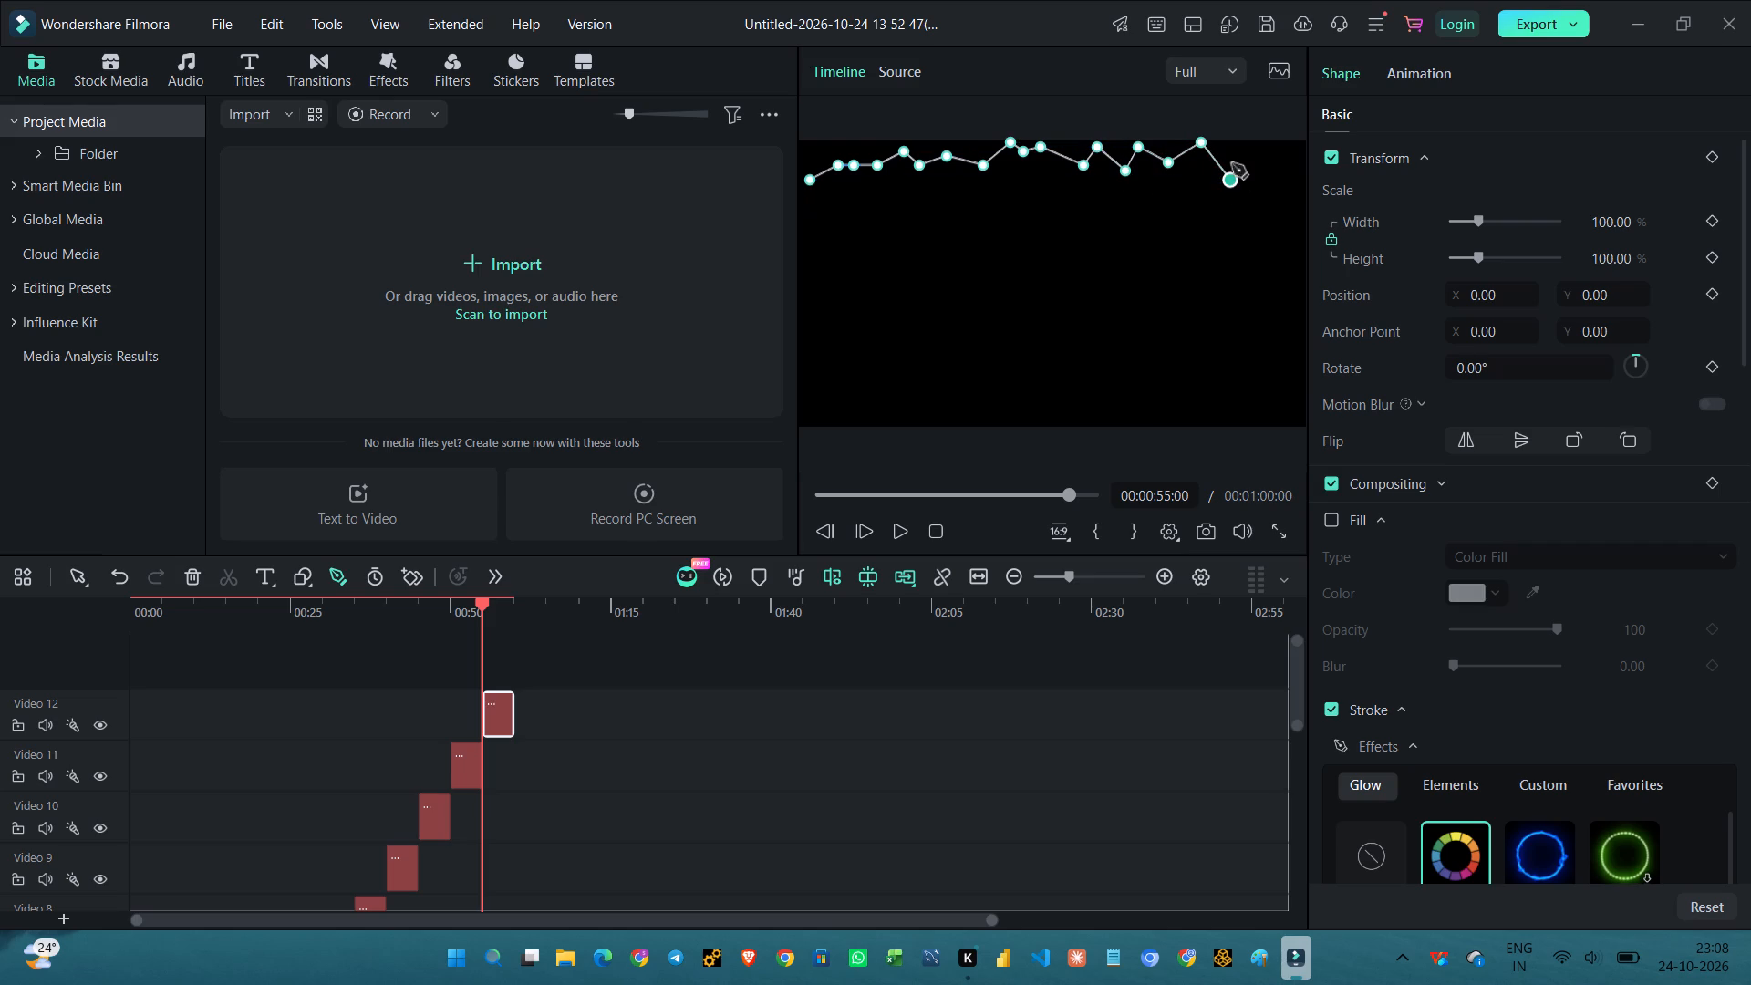
click(1234, 150)
click(1261, 164)
click(1287, 144)
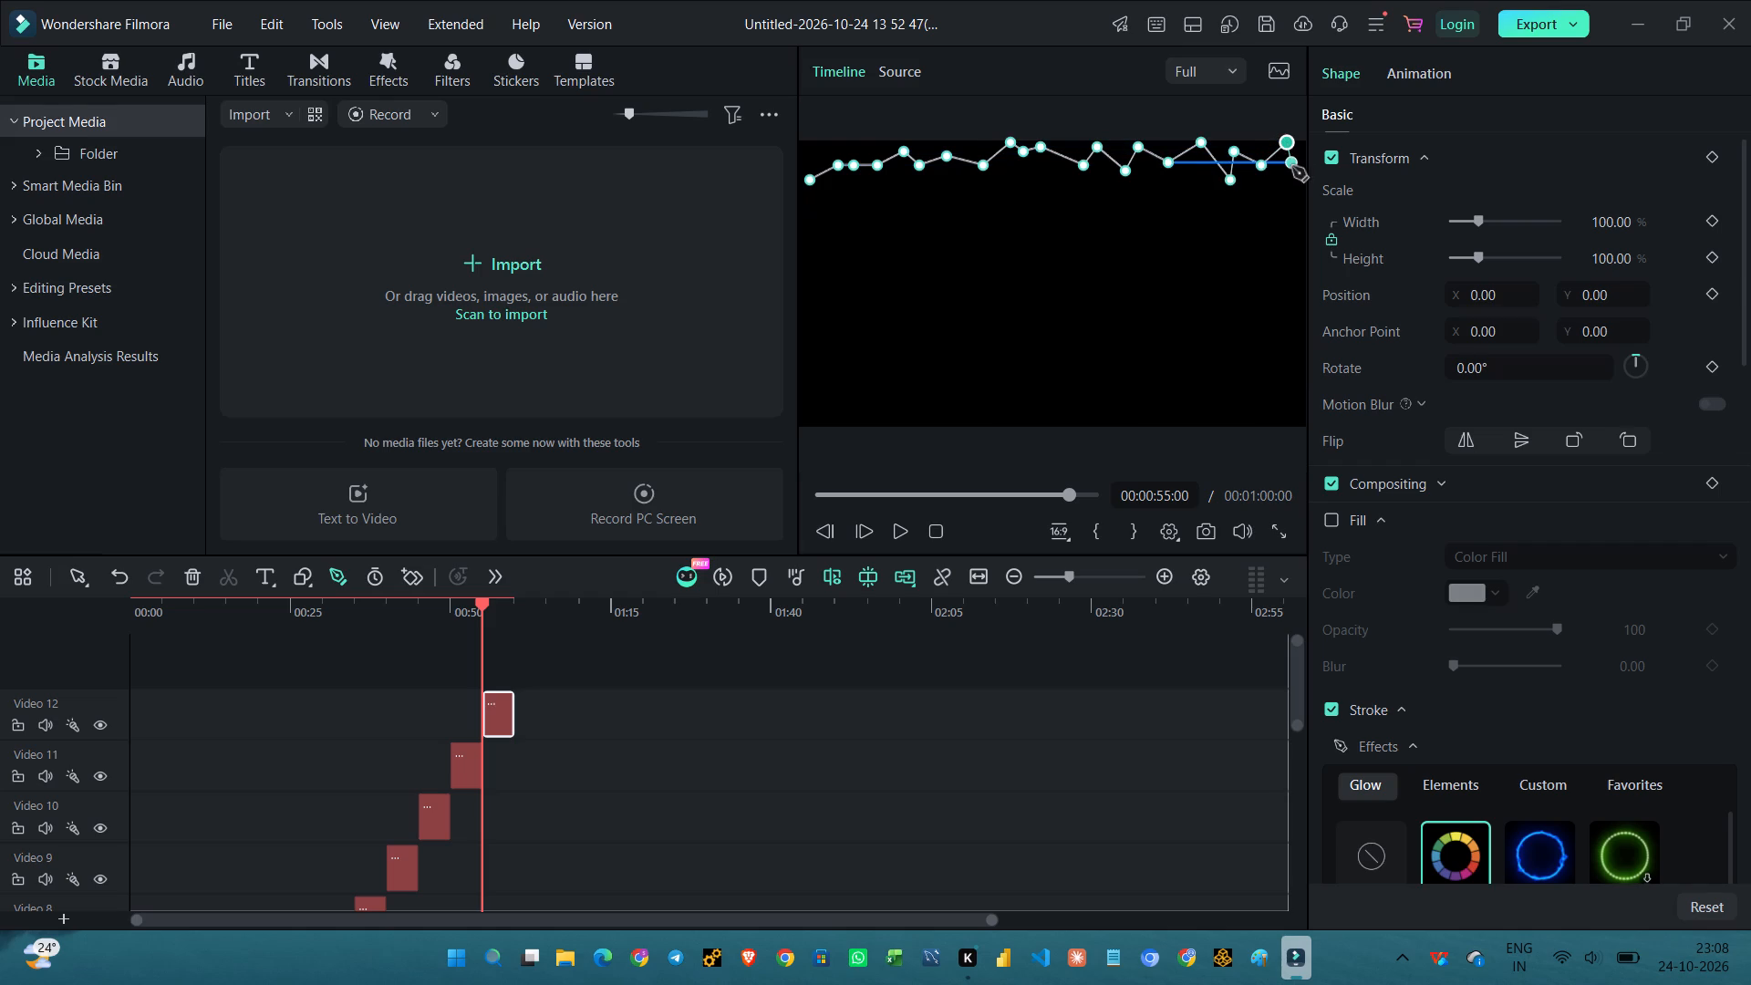
Turn the path down at the frame's right edge and draw a nearly level second row leftward, sloping down to the left edge.
click(1292, 171)
click(1261, 188)
click(1198, 183)
click(1151, 184)
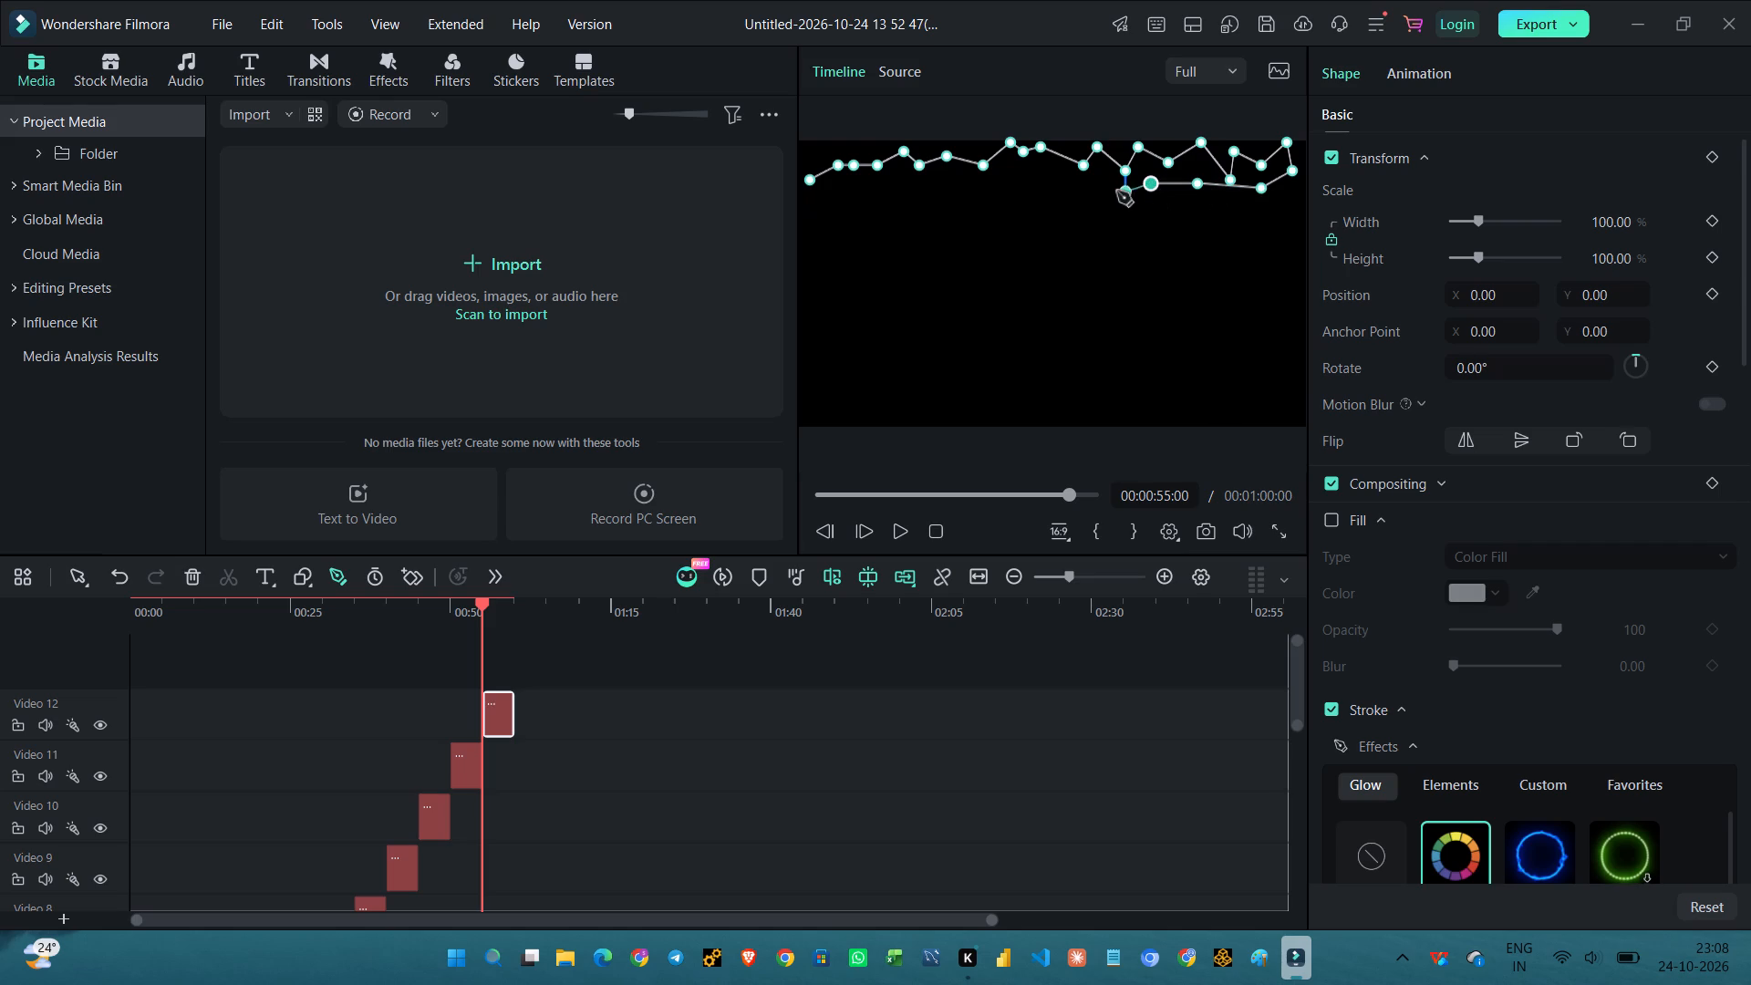
click(1099, 186)
click(1062, 186)
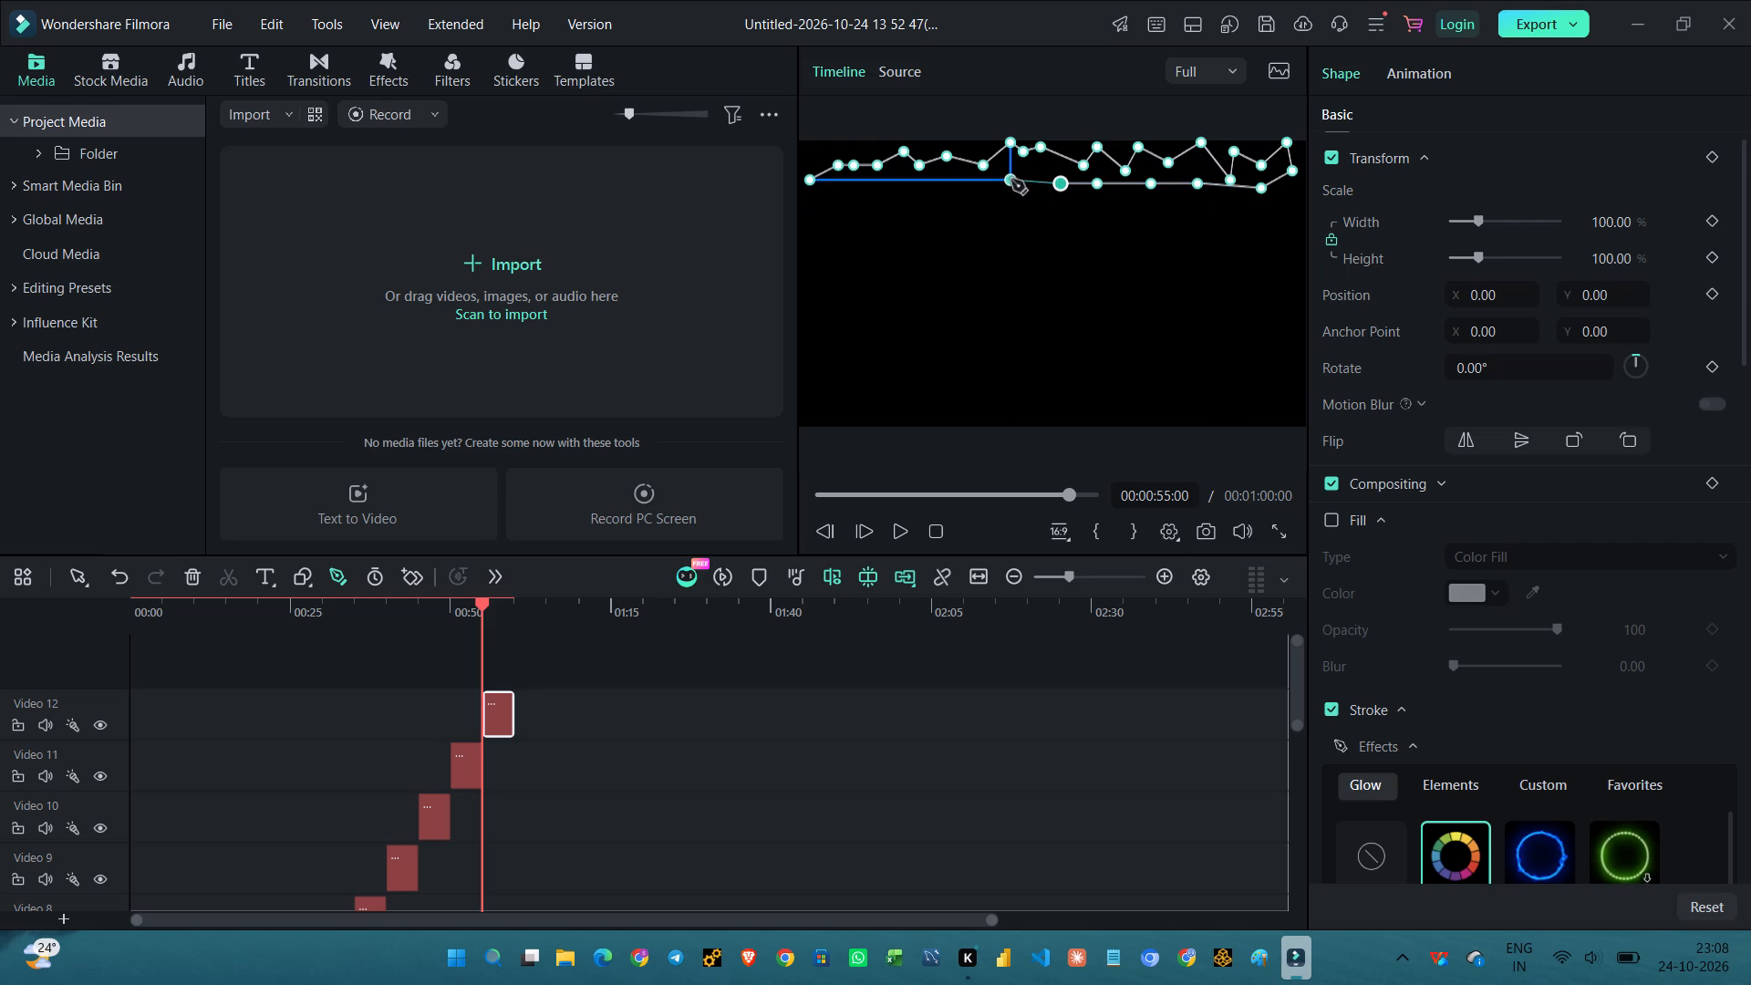
click(1011, 180)
click(967, 189)
click(916, 181)
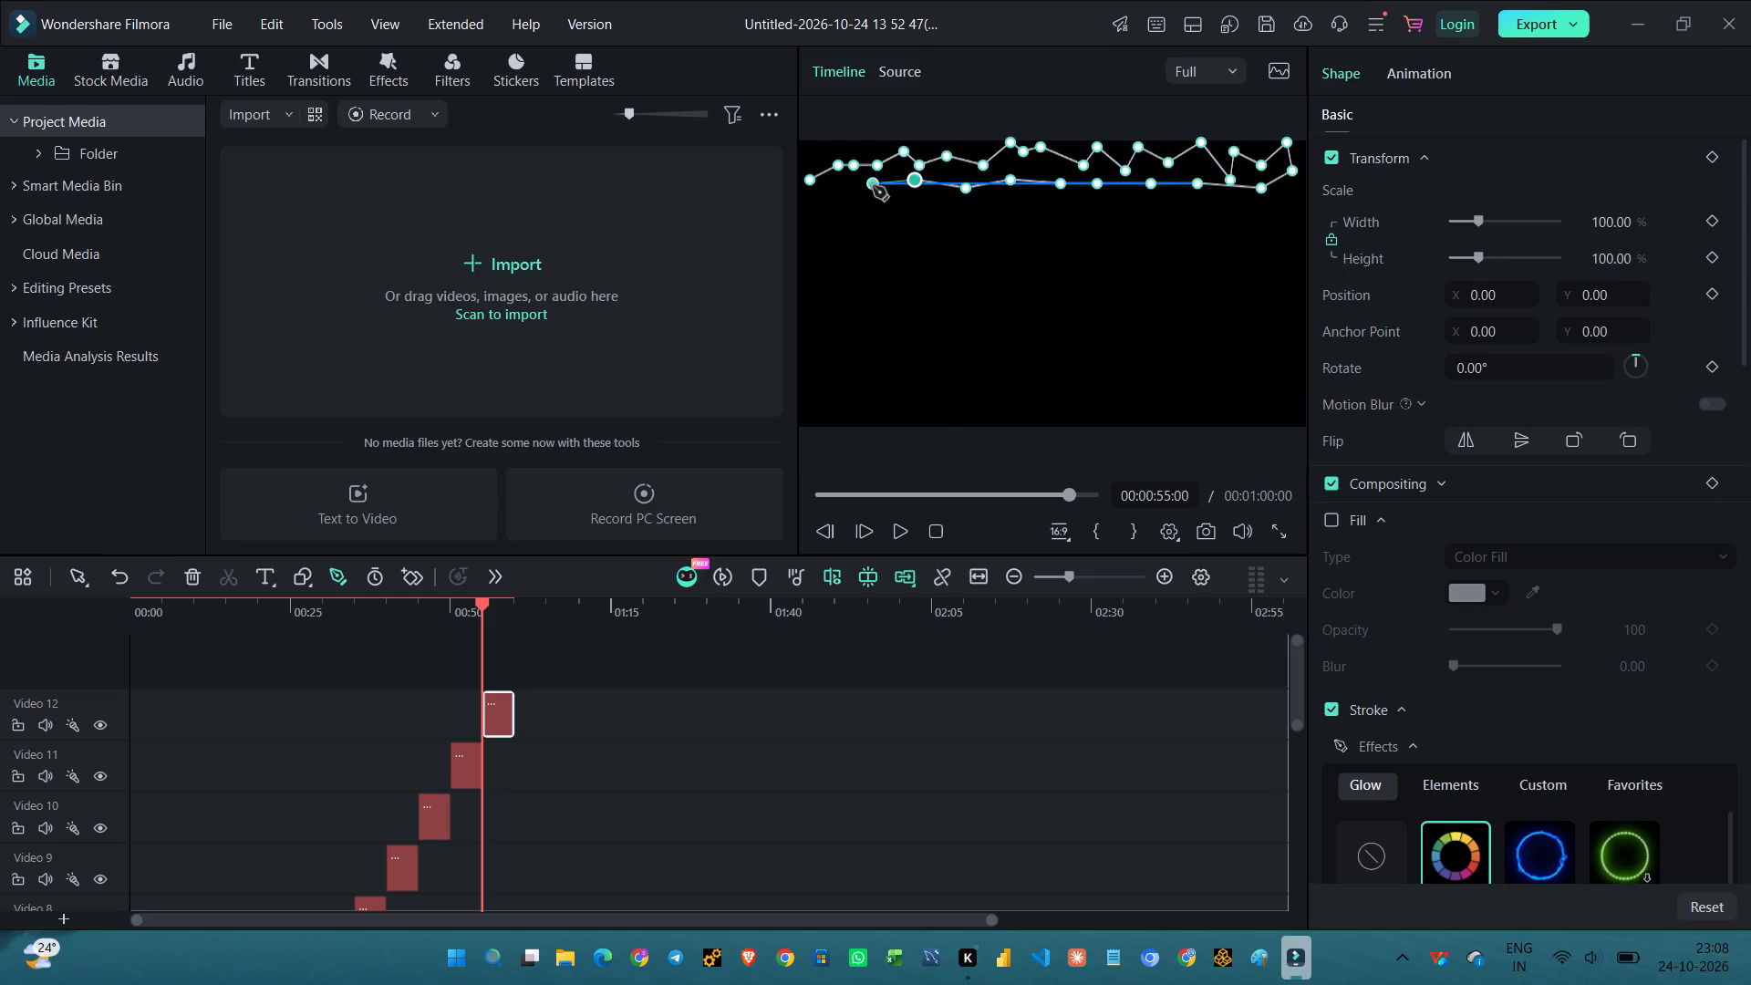
click(873, 186)
click(841, 193)
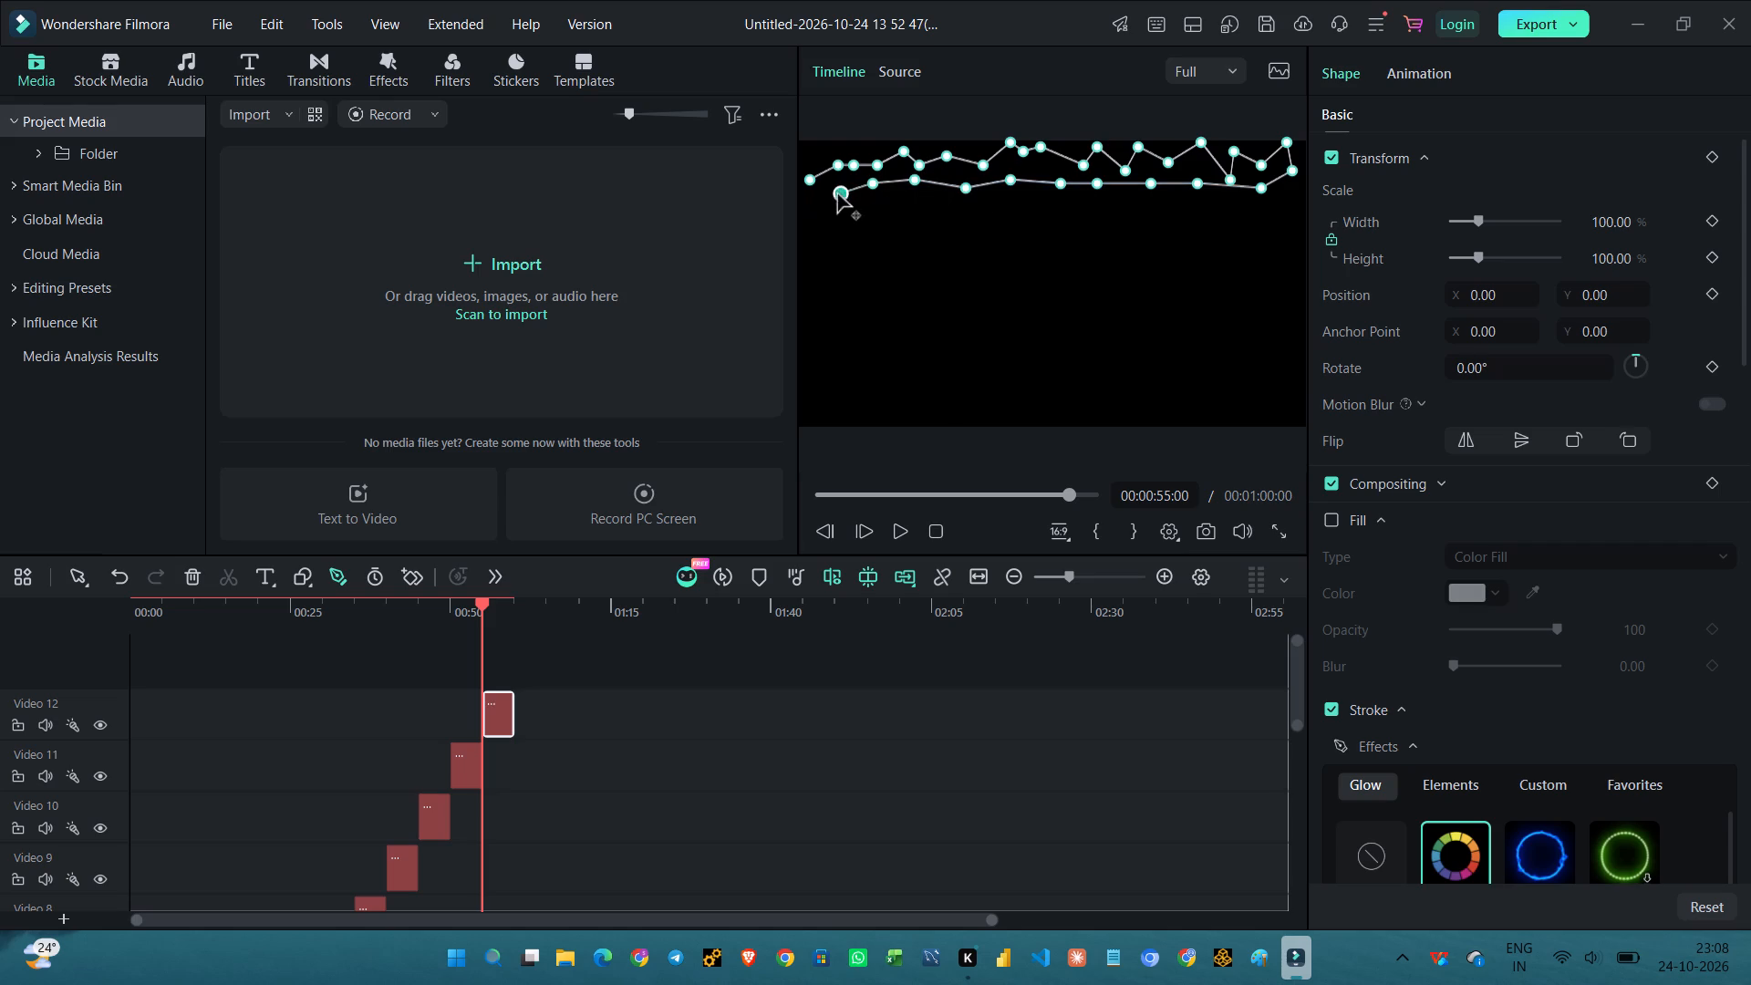
click(813, 206)
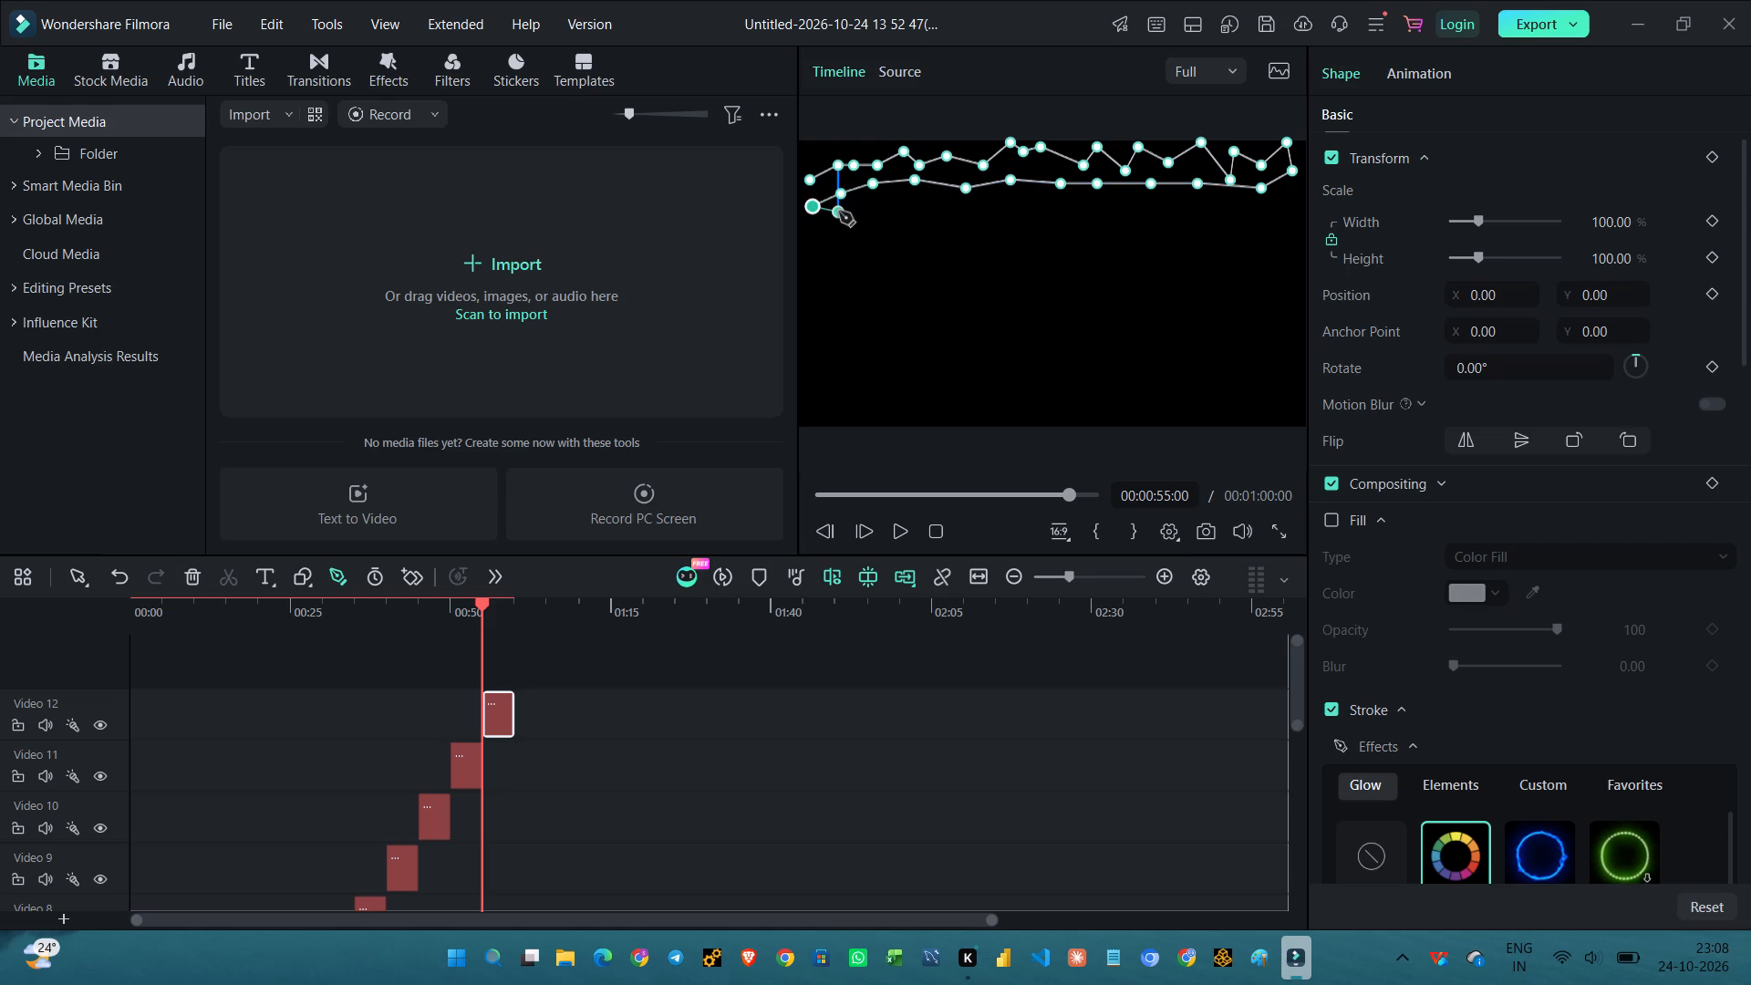
Draw the third row rightward, nearly level to just past the frame's centre, ending in shallow waves at the right edge.
click(861, 208)
click(913, 208)
click(970, 209)
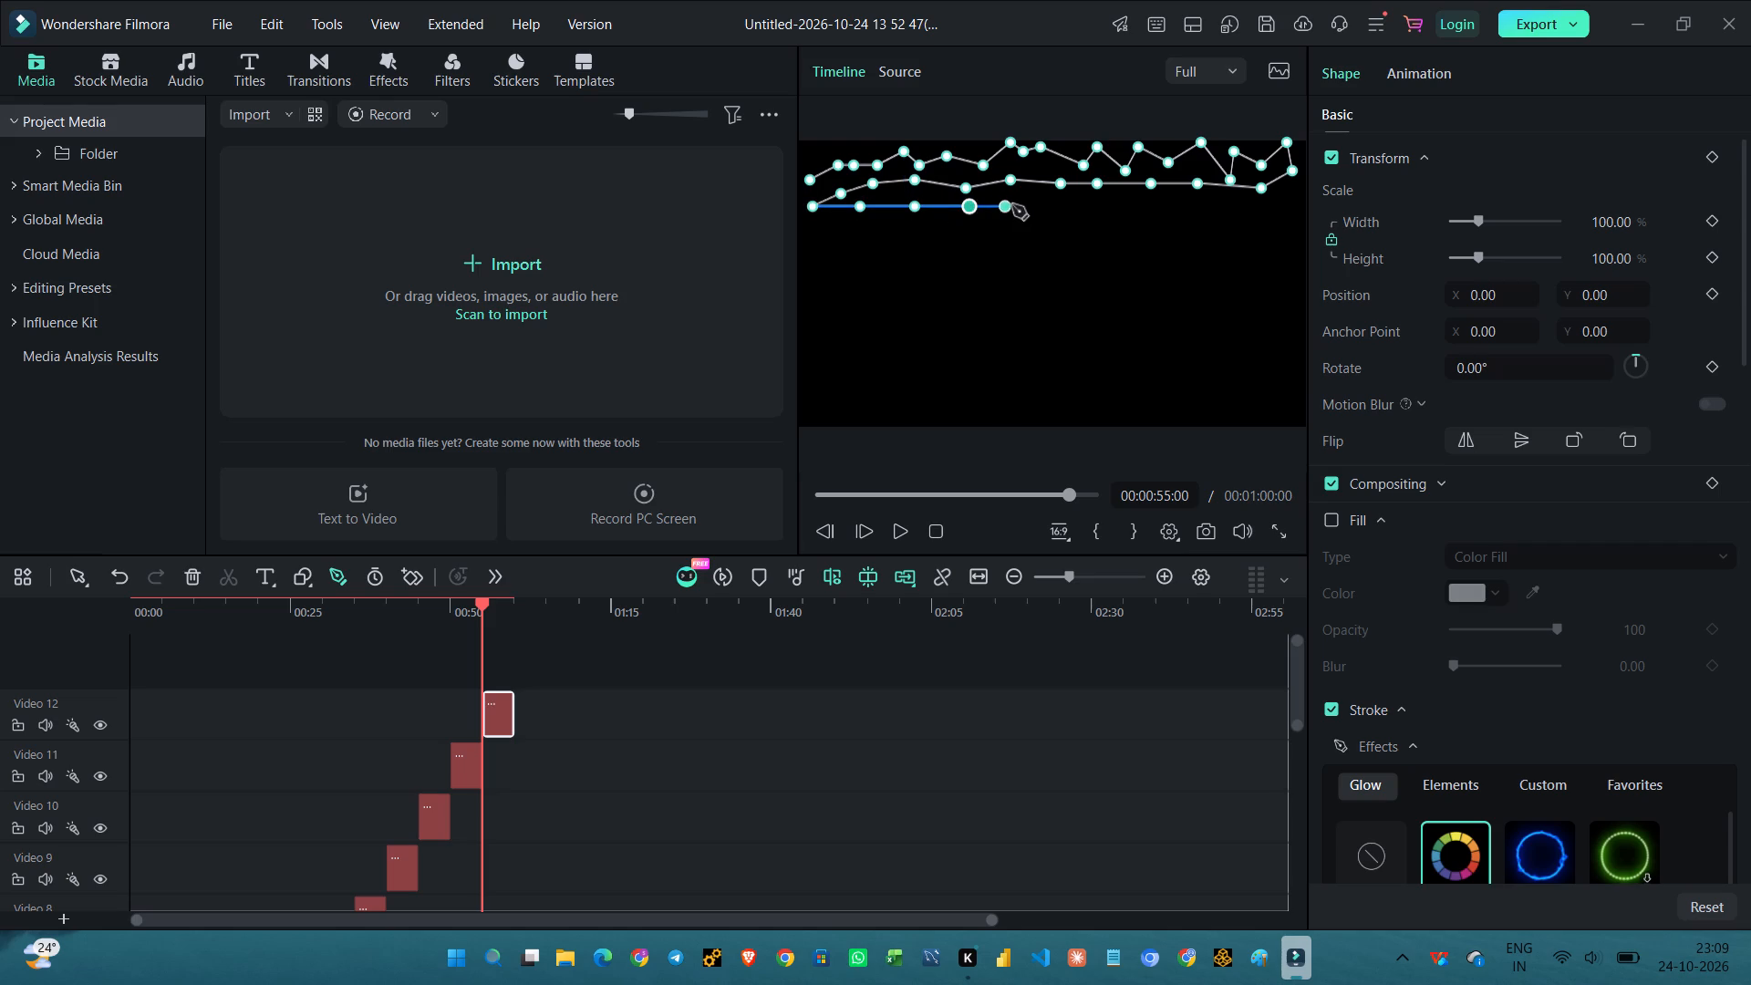
click(1015, 205)
click(1058, 203)
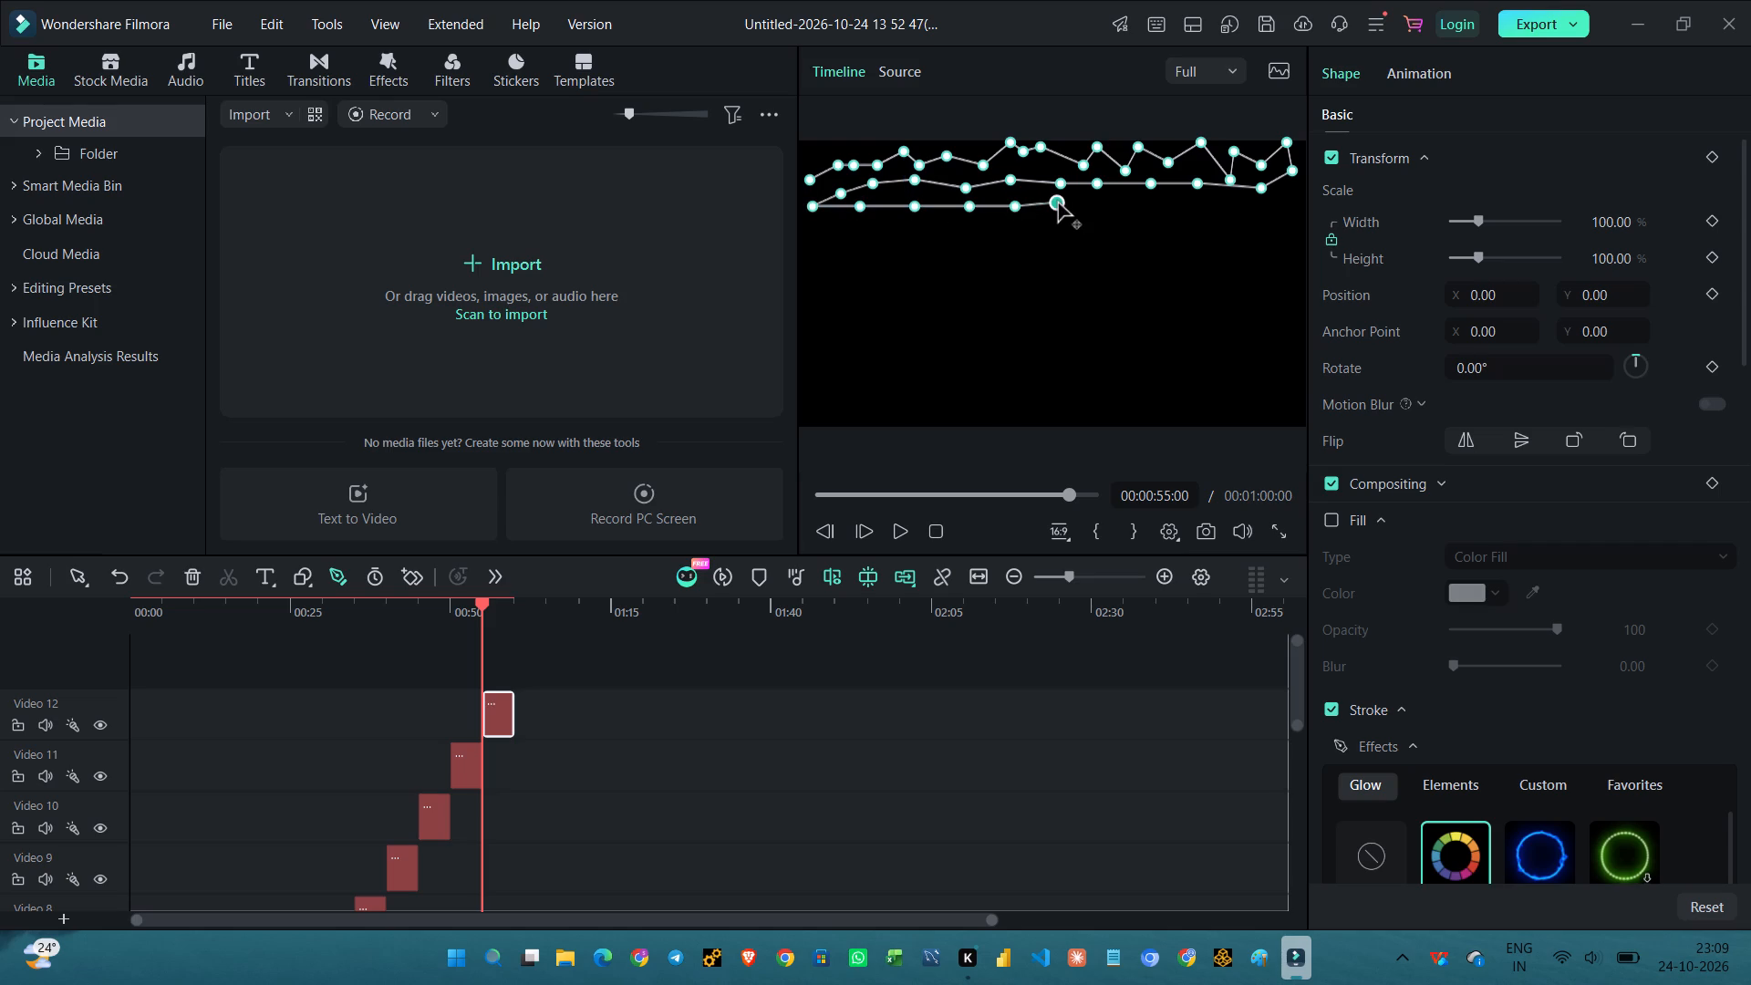
click(1087, 214)
drag(1087, 214, 1117, 202)
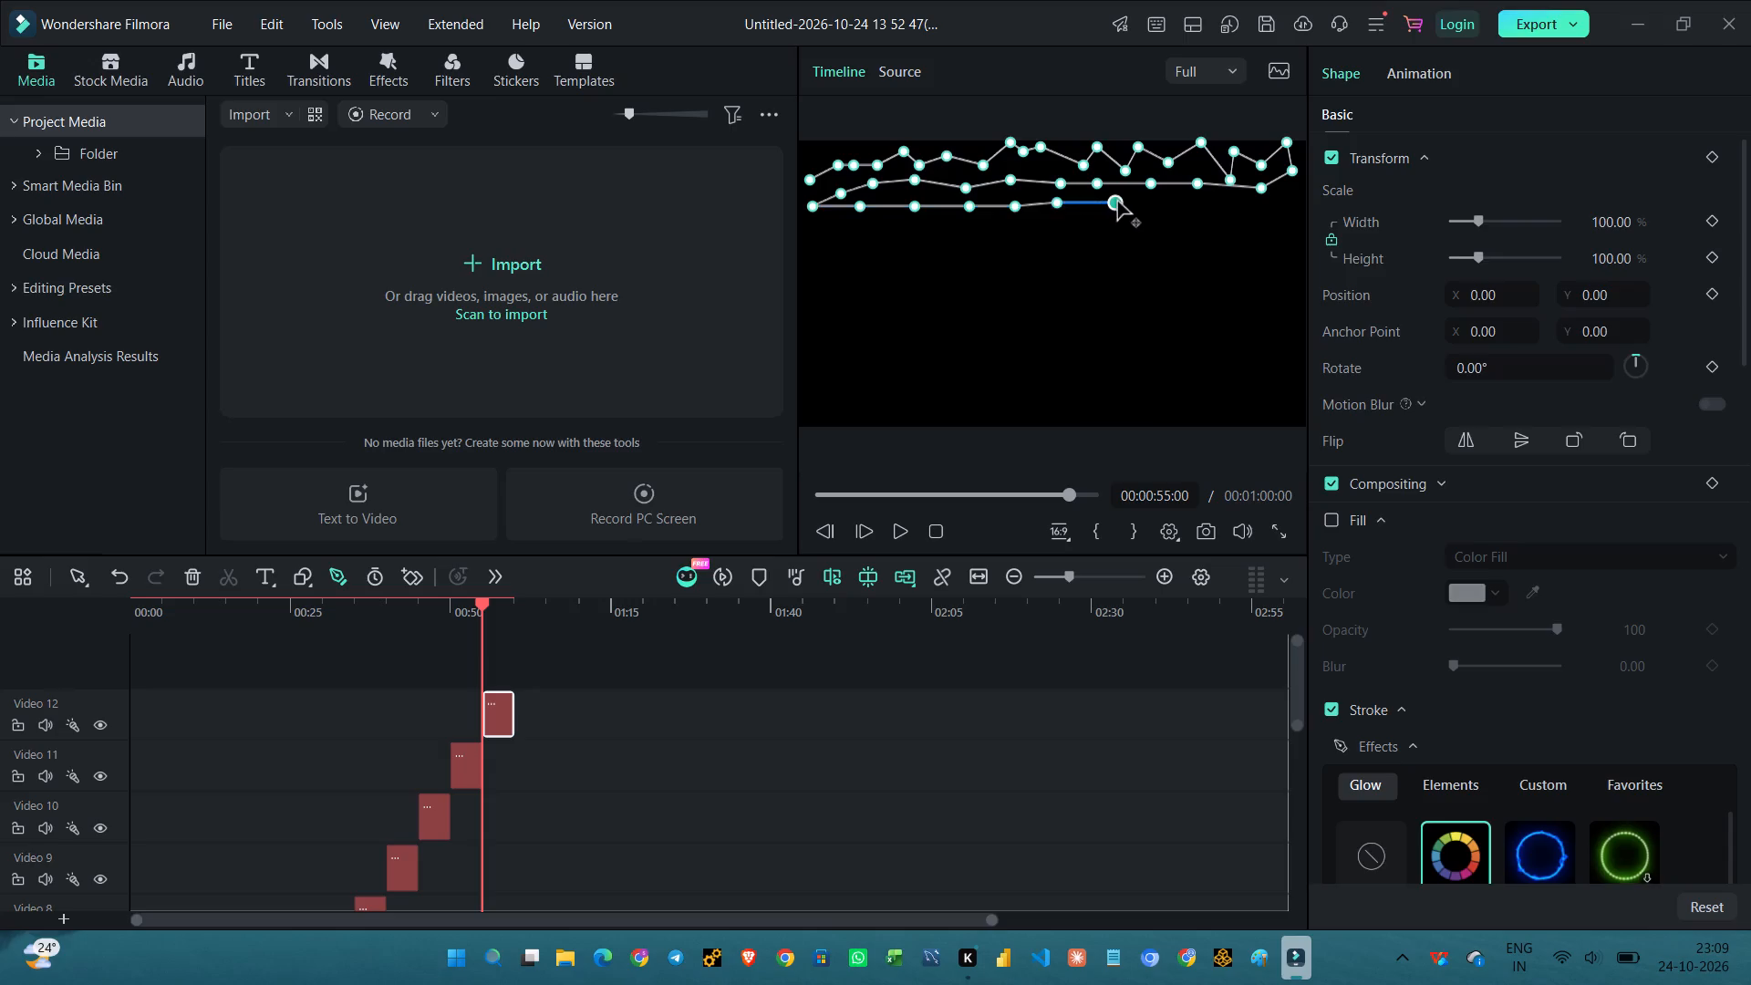
drag(1117, 202, 1117, 201)
click(1117, 201)
click(1175, 215)
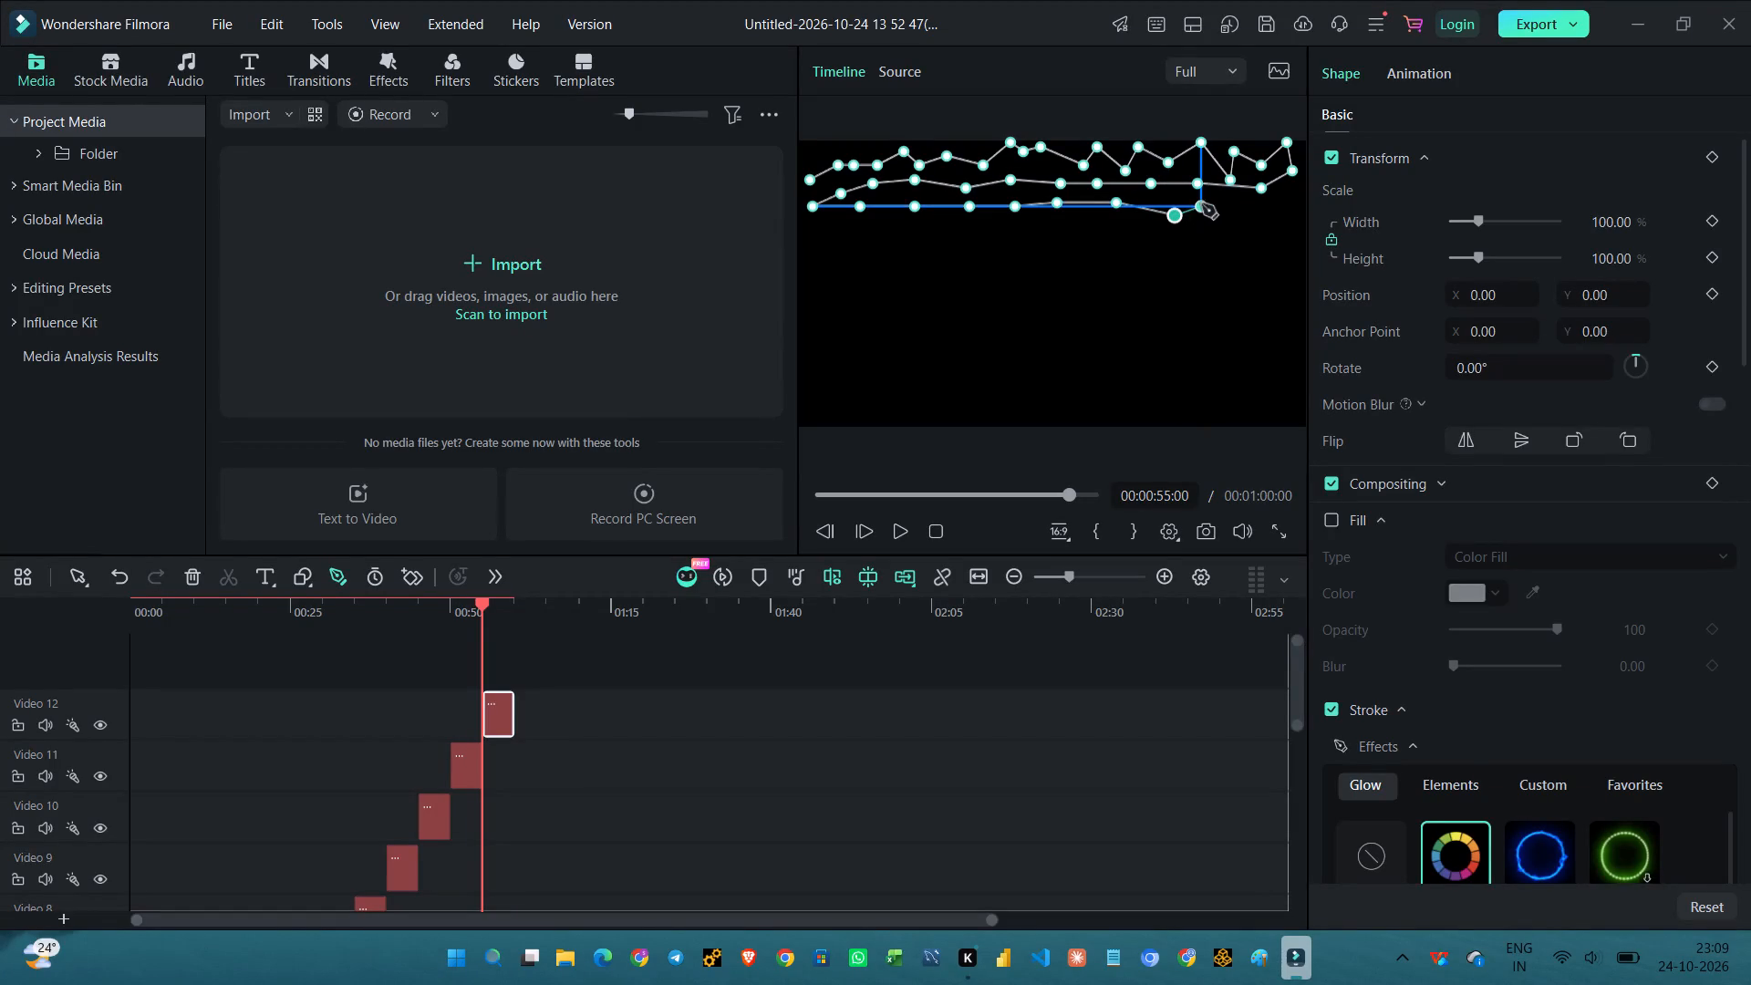
click(1203, 204)
click(1233, 215)
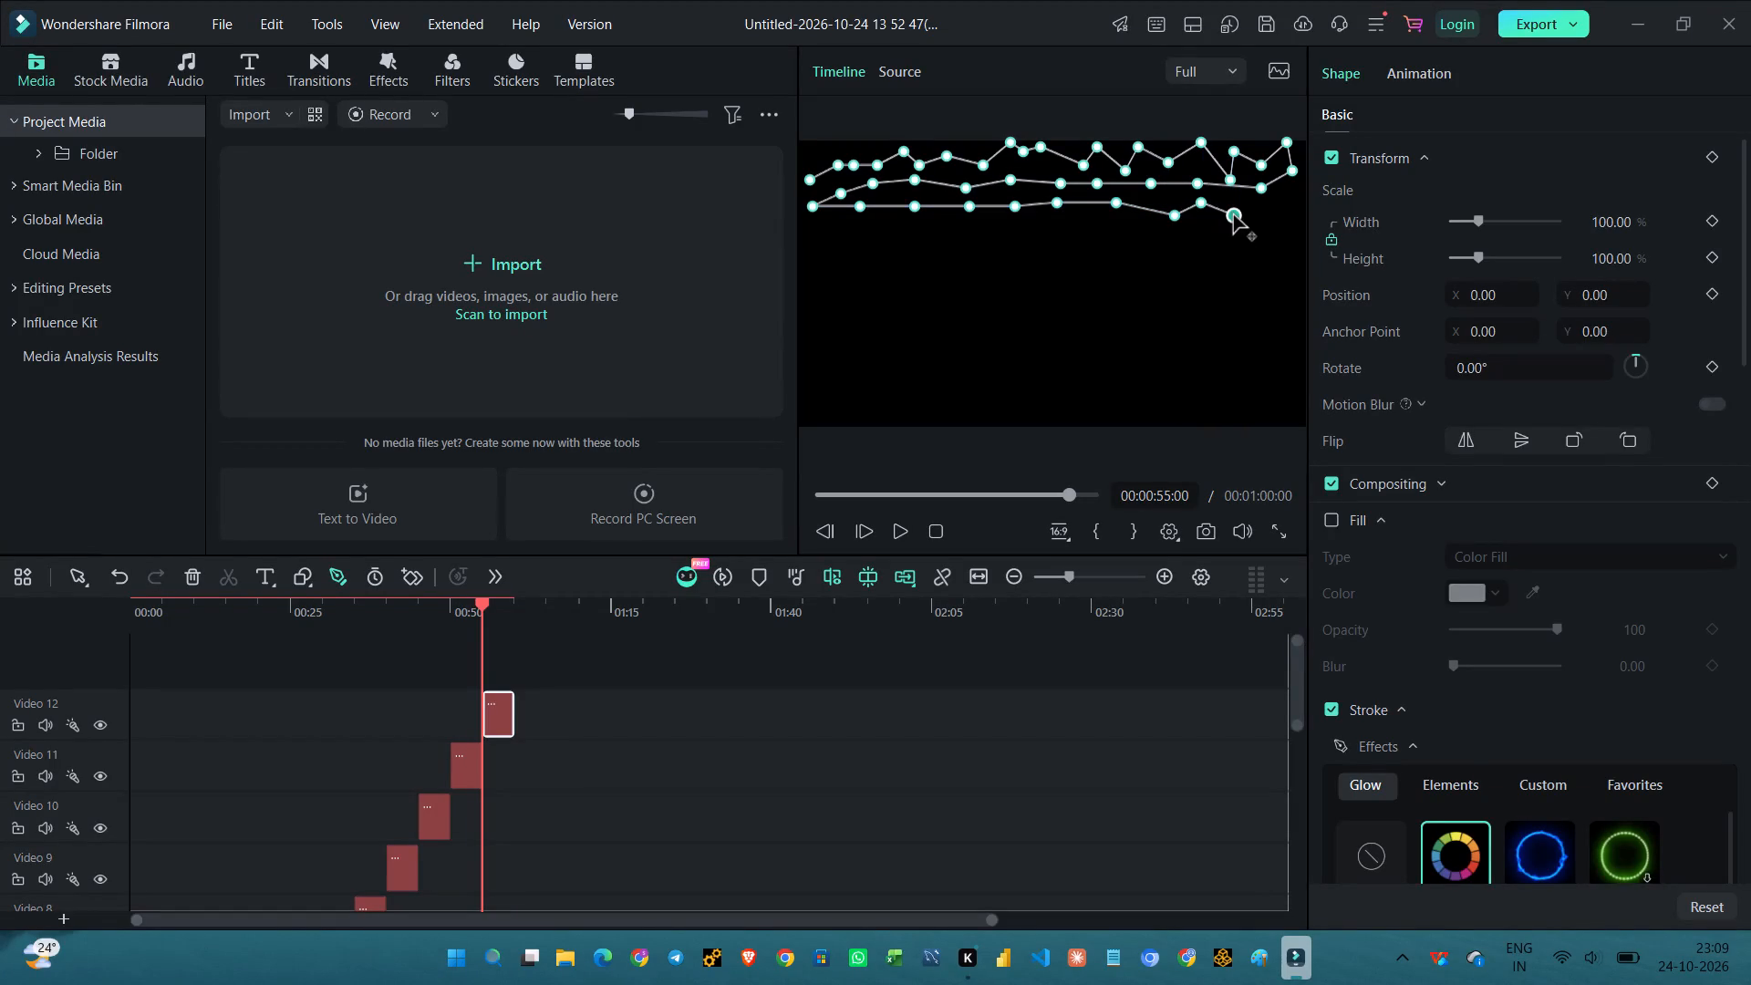
click(1271, 207)
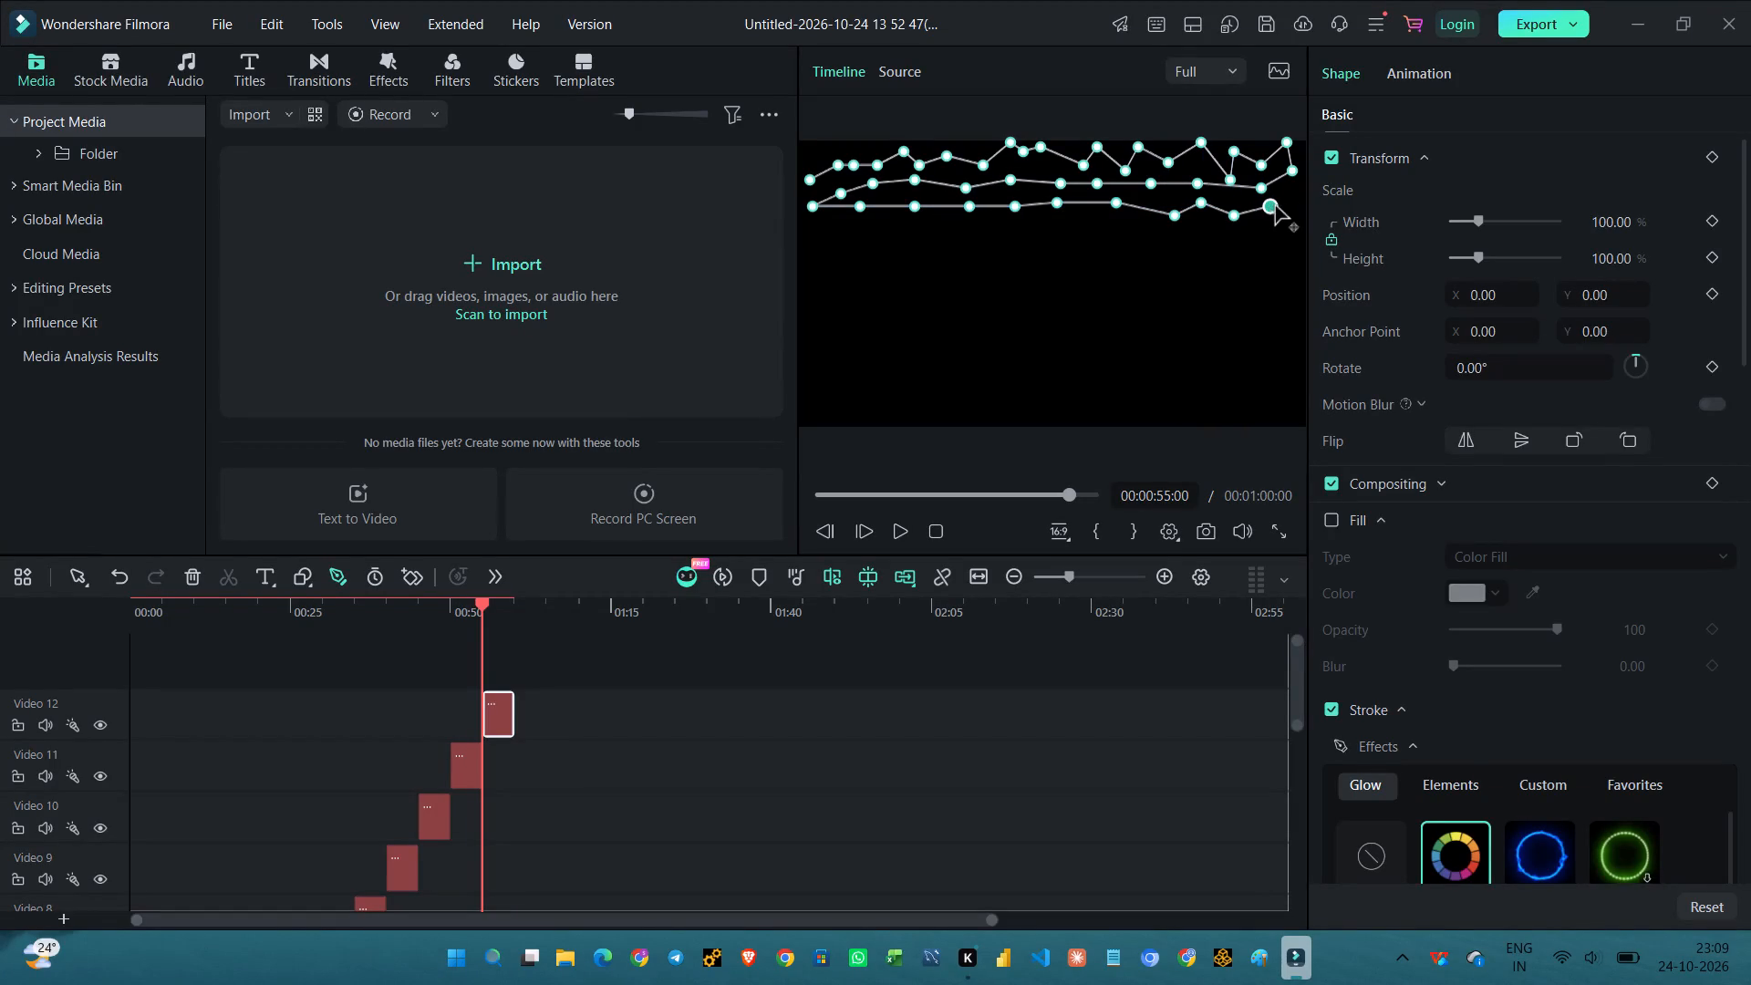
click(1296, 202)
Turn the path down at the frame's right edge and draw a gently wavy, nearly level fourth row leftward to the left edge.
click(1288, 226)
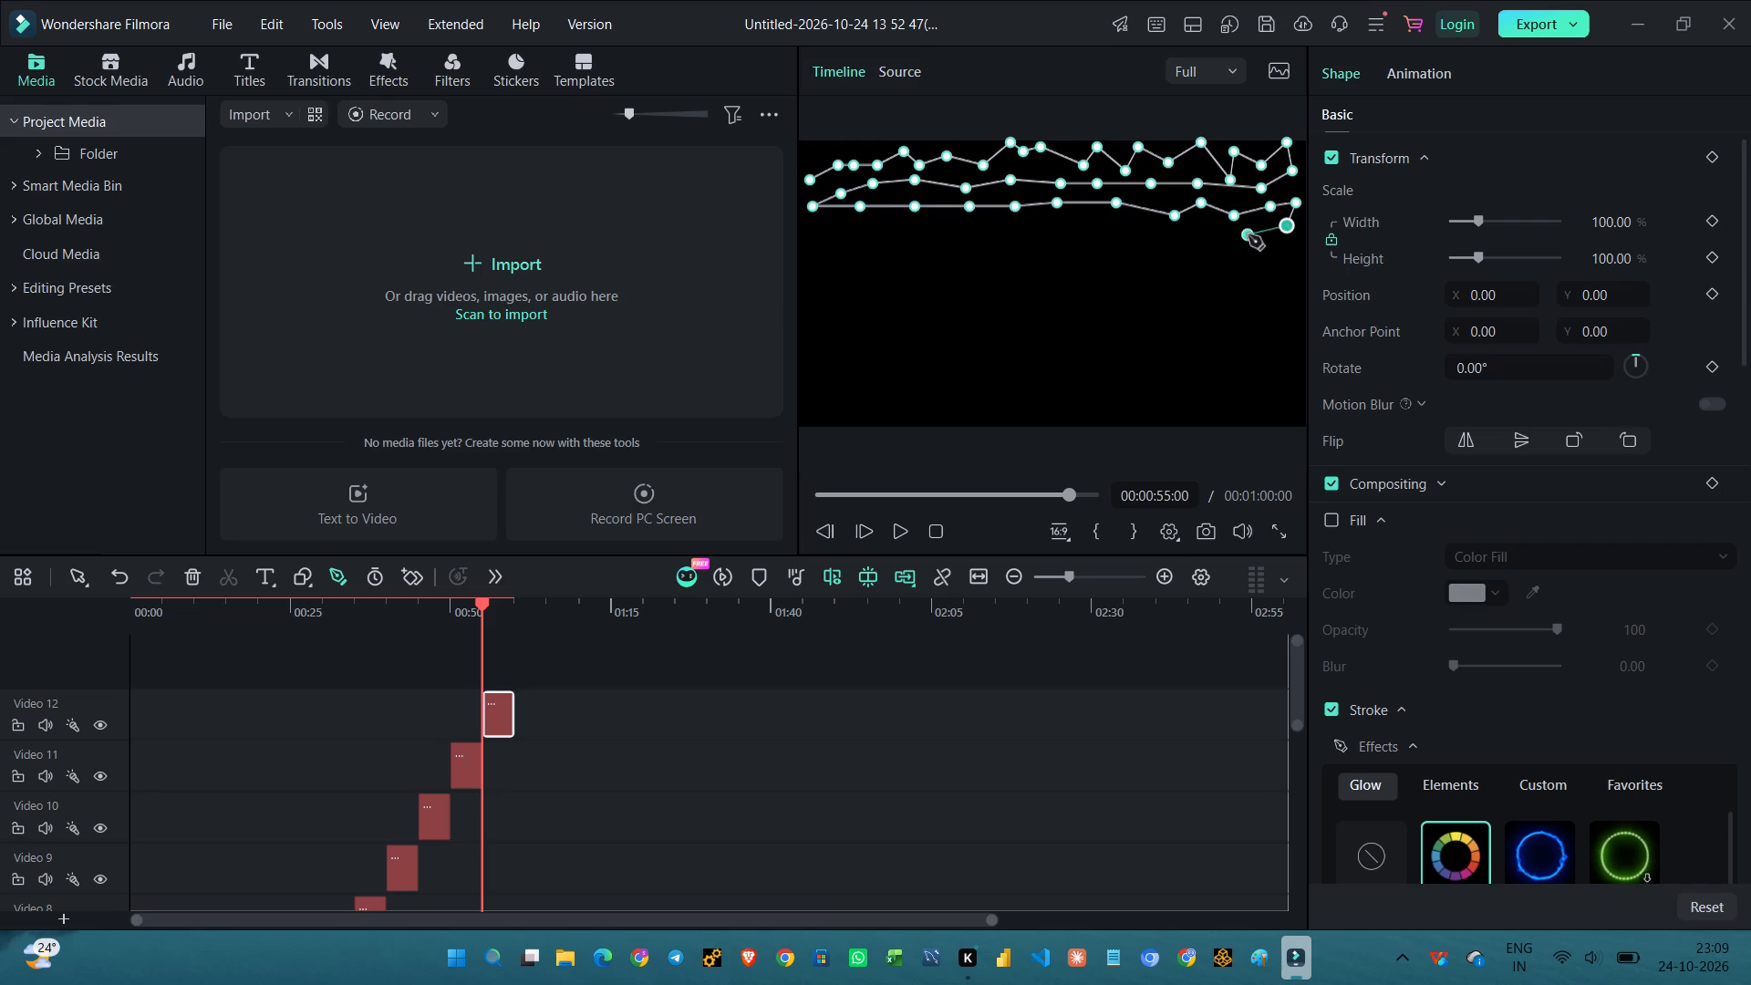
click(1248, 235)
click(1210, 235)
click(1177, 233)
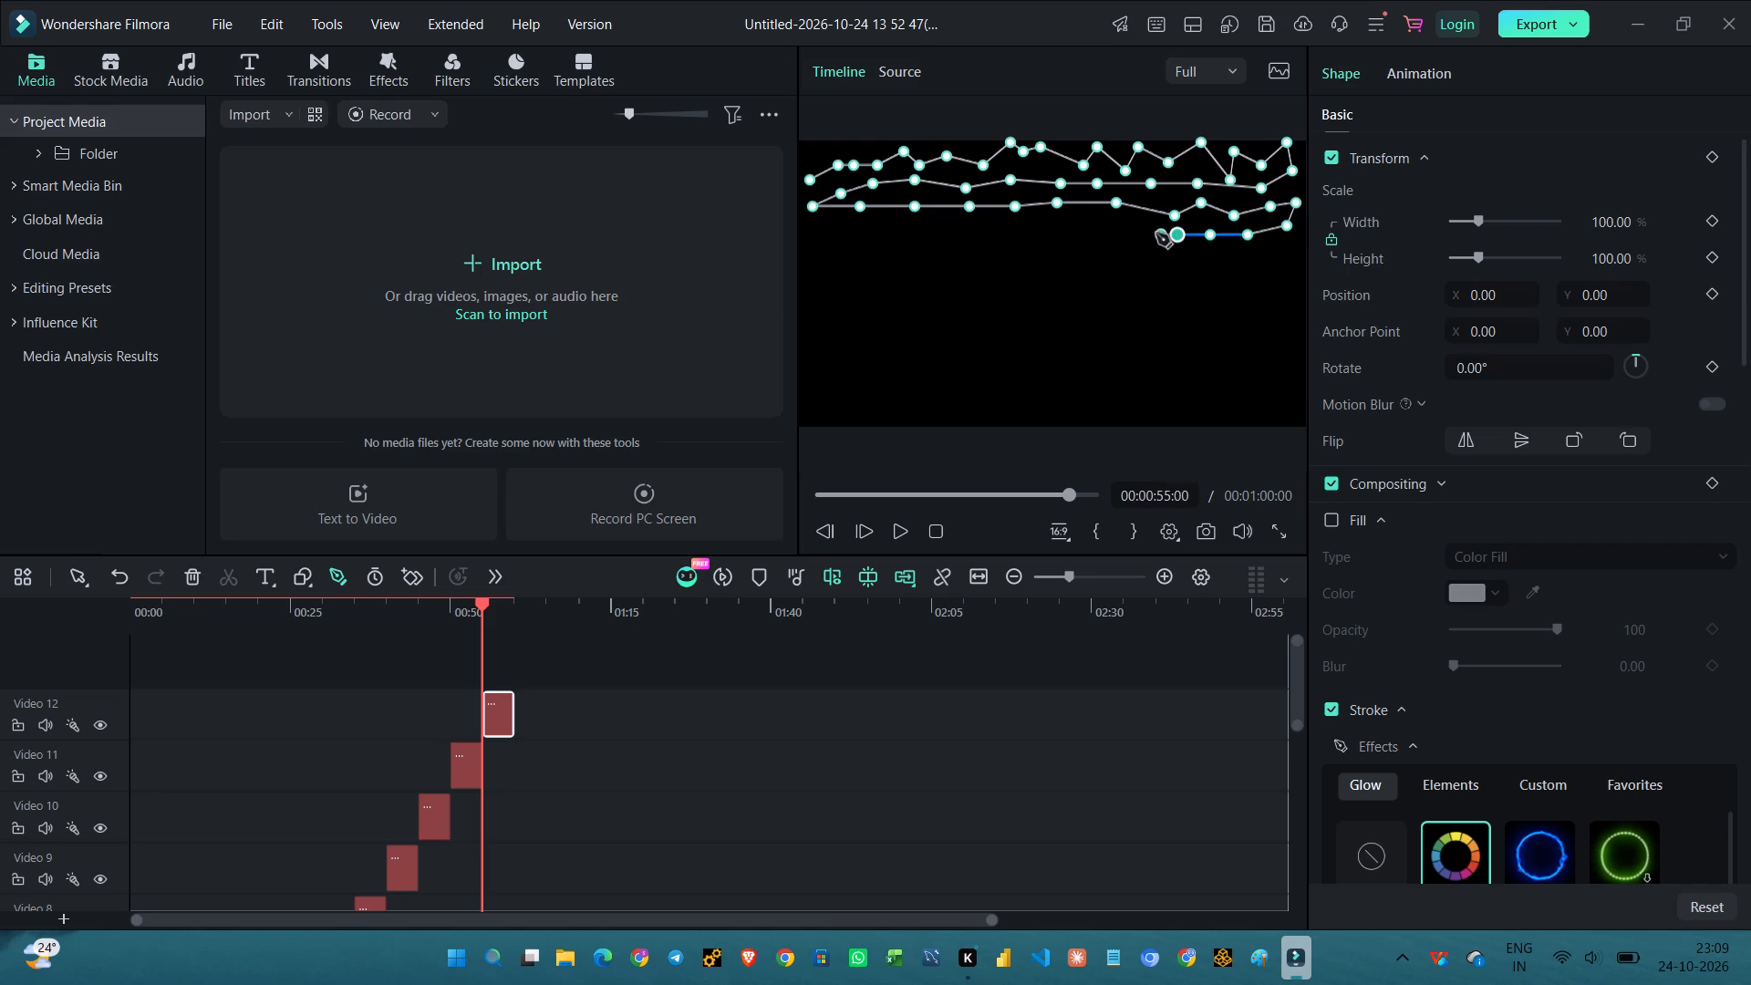
click(1149, 232)
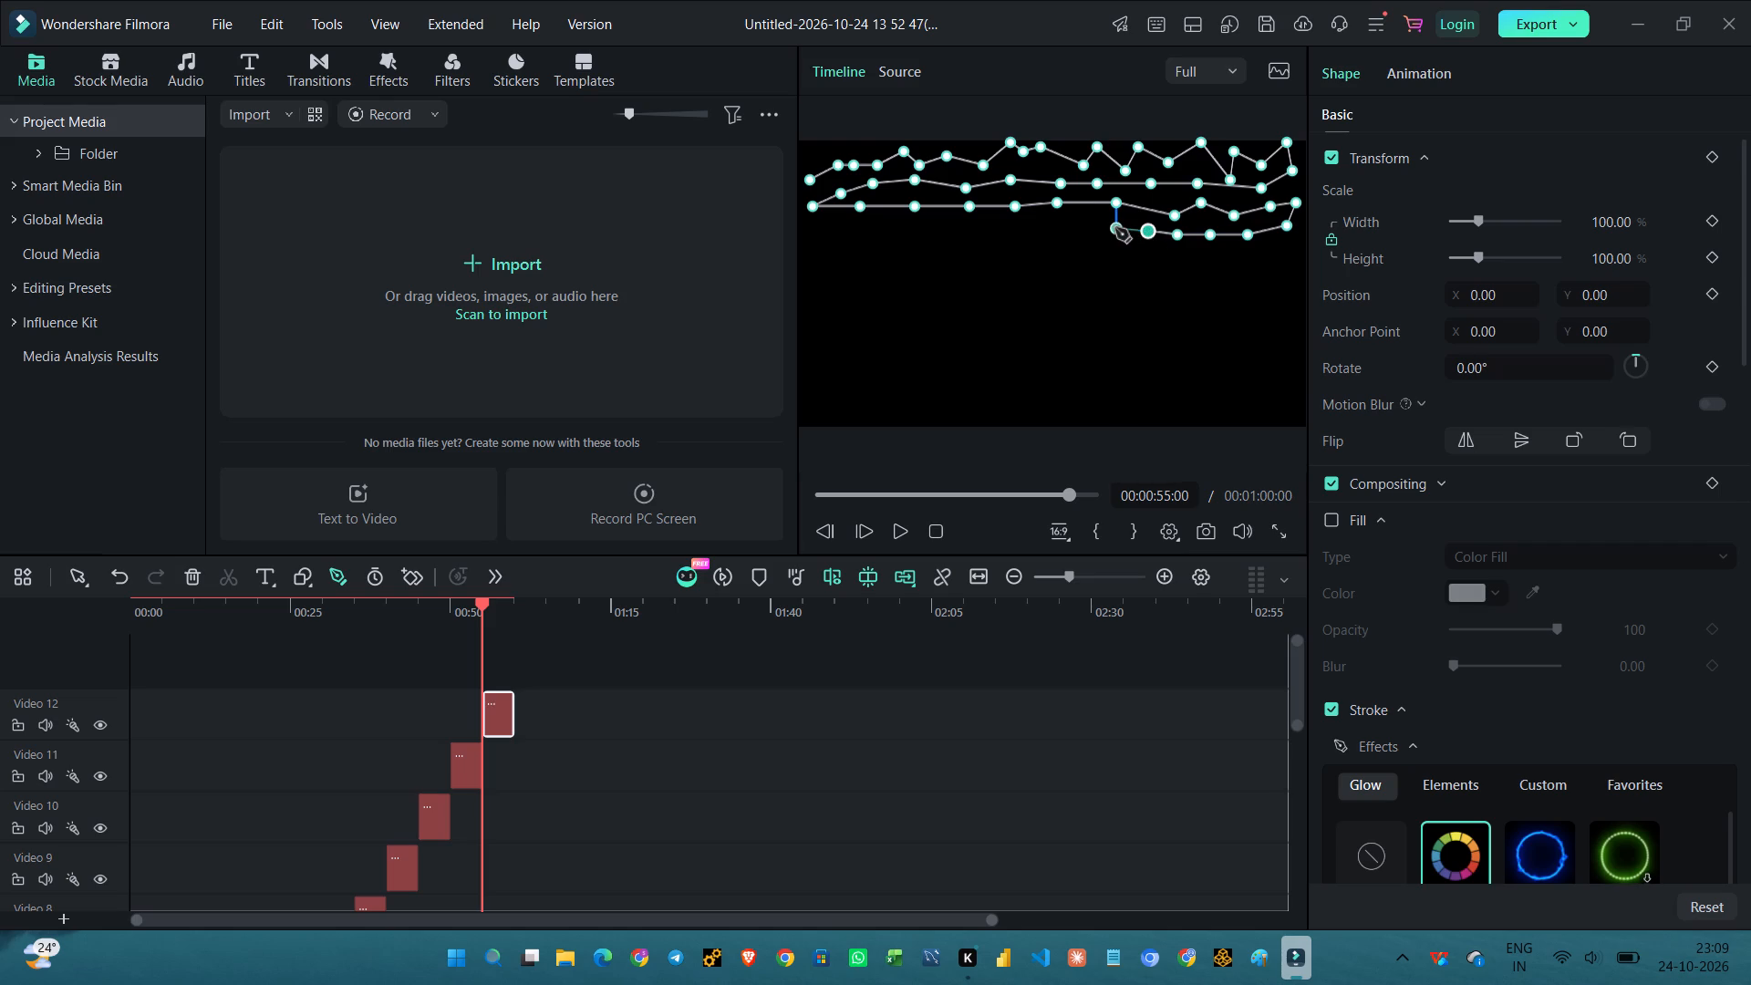
click(1115, 228)
click(1082, 230)
click(1036, 228)
click(1000, 231)
click(952, 227)
click(904, 232)
click(862, 227)
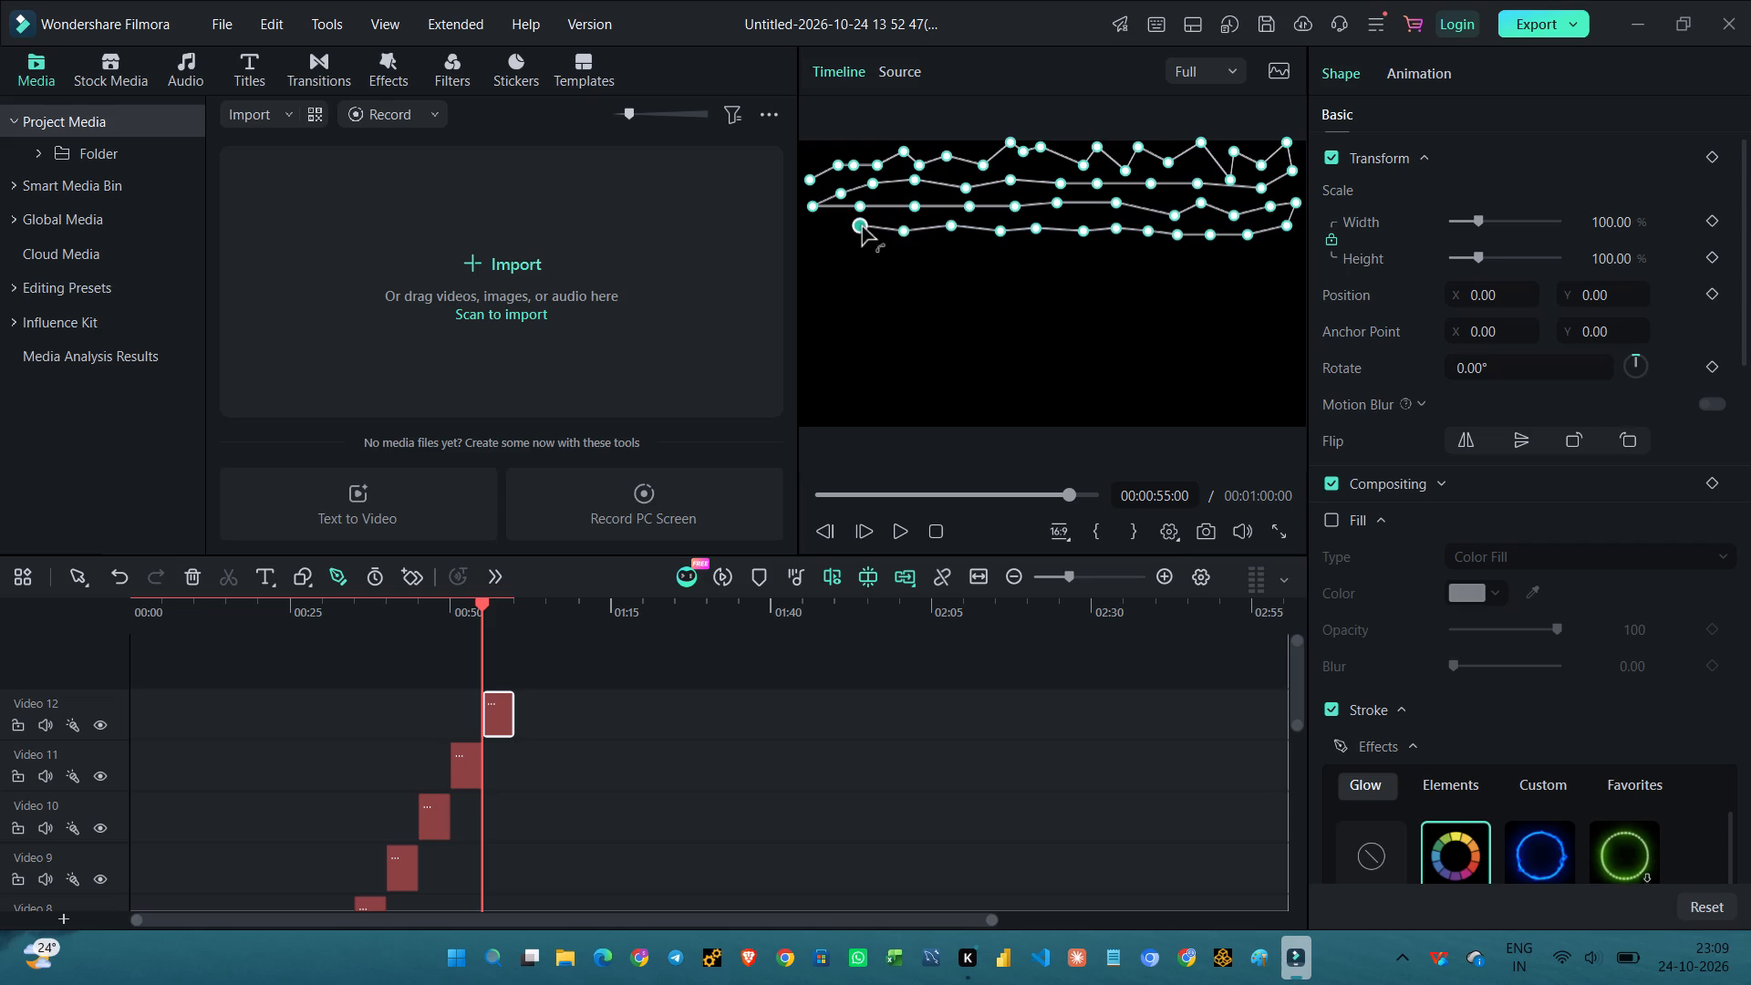
click(834, 234)
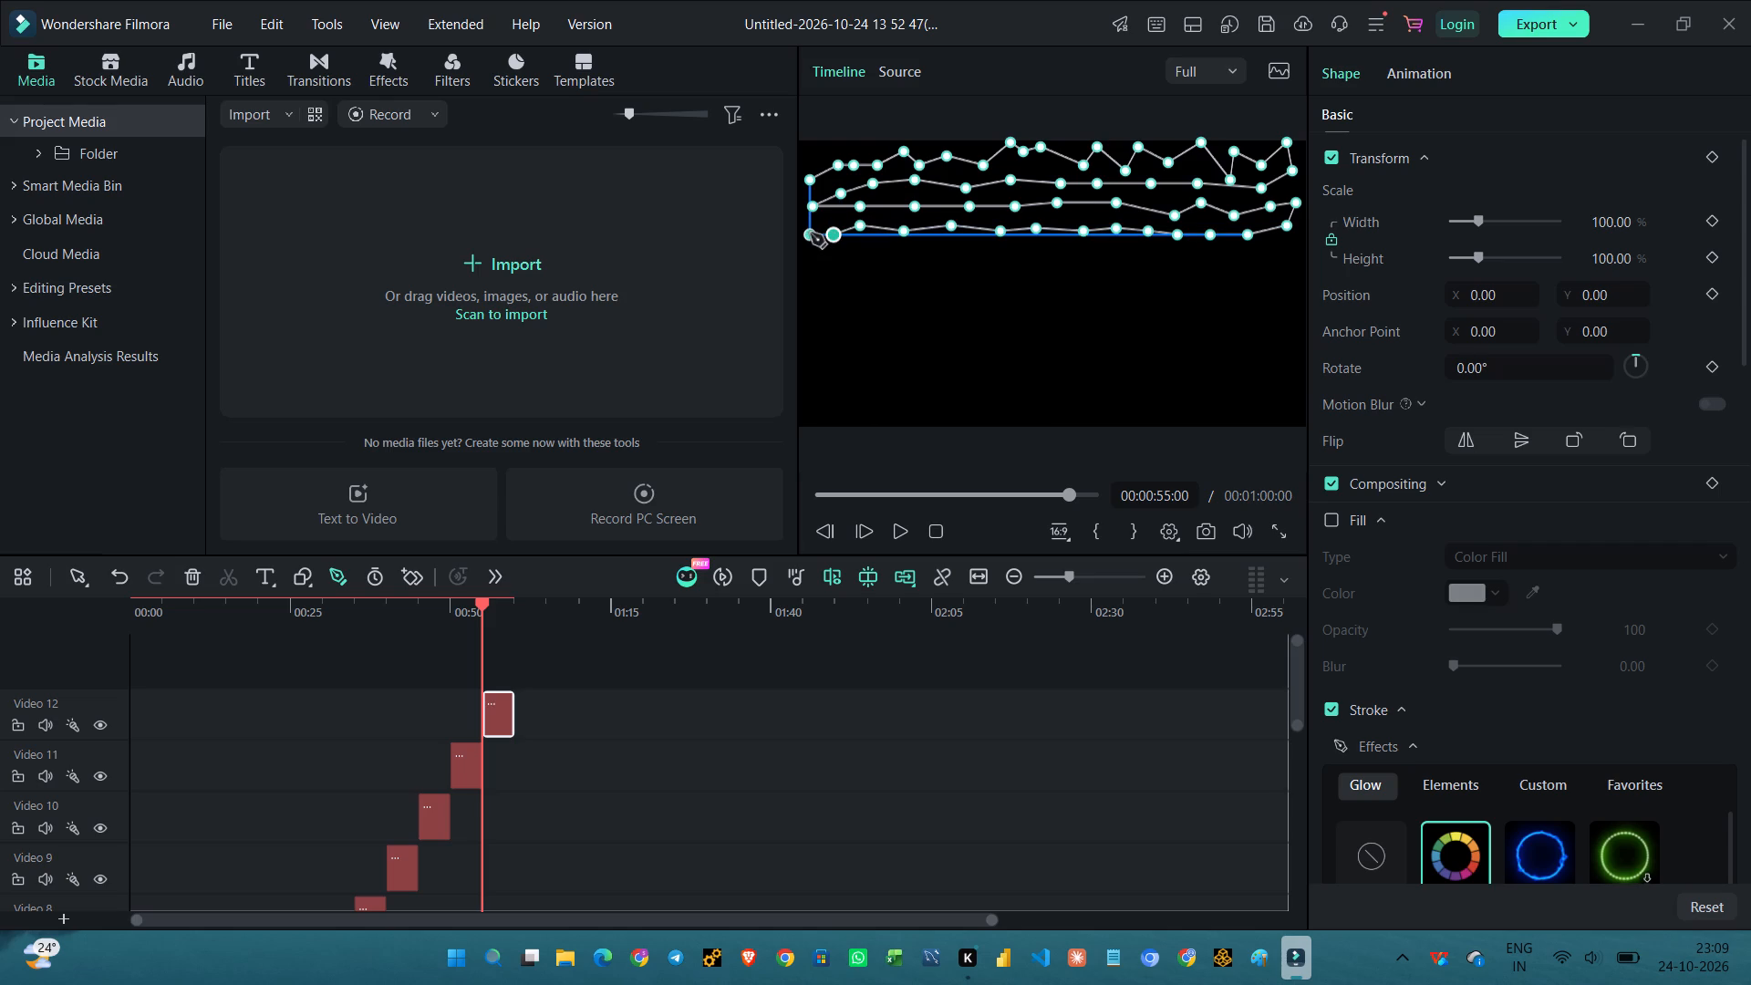
click(811, 233)
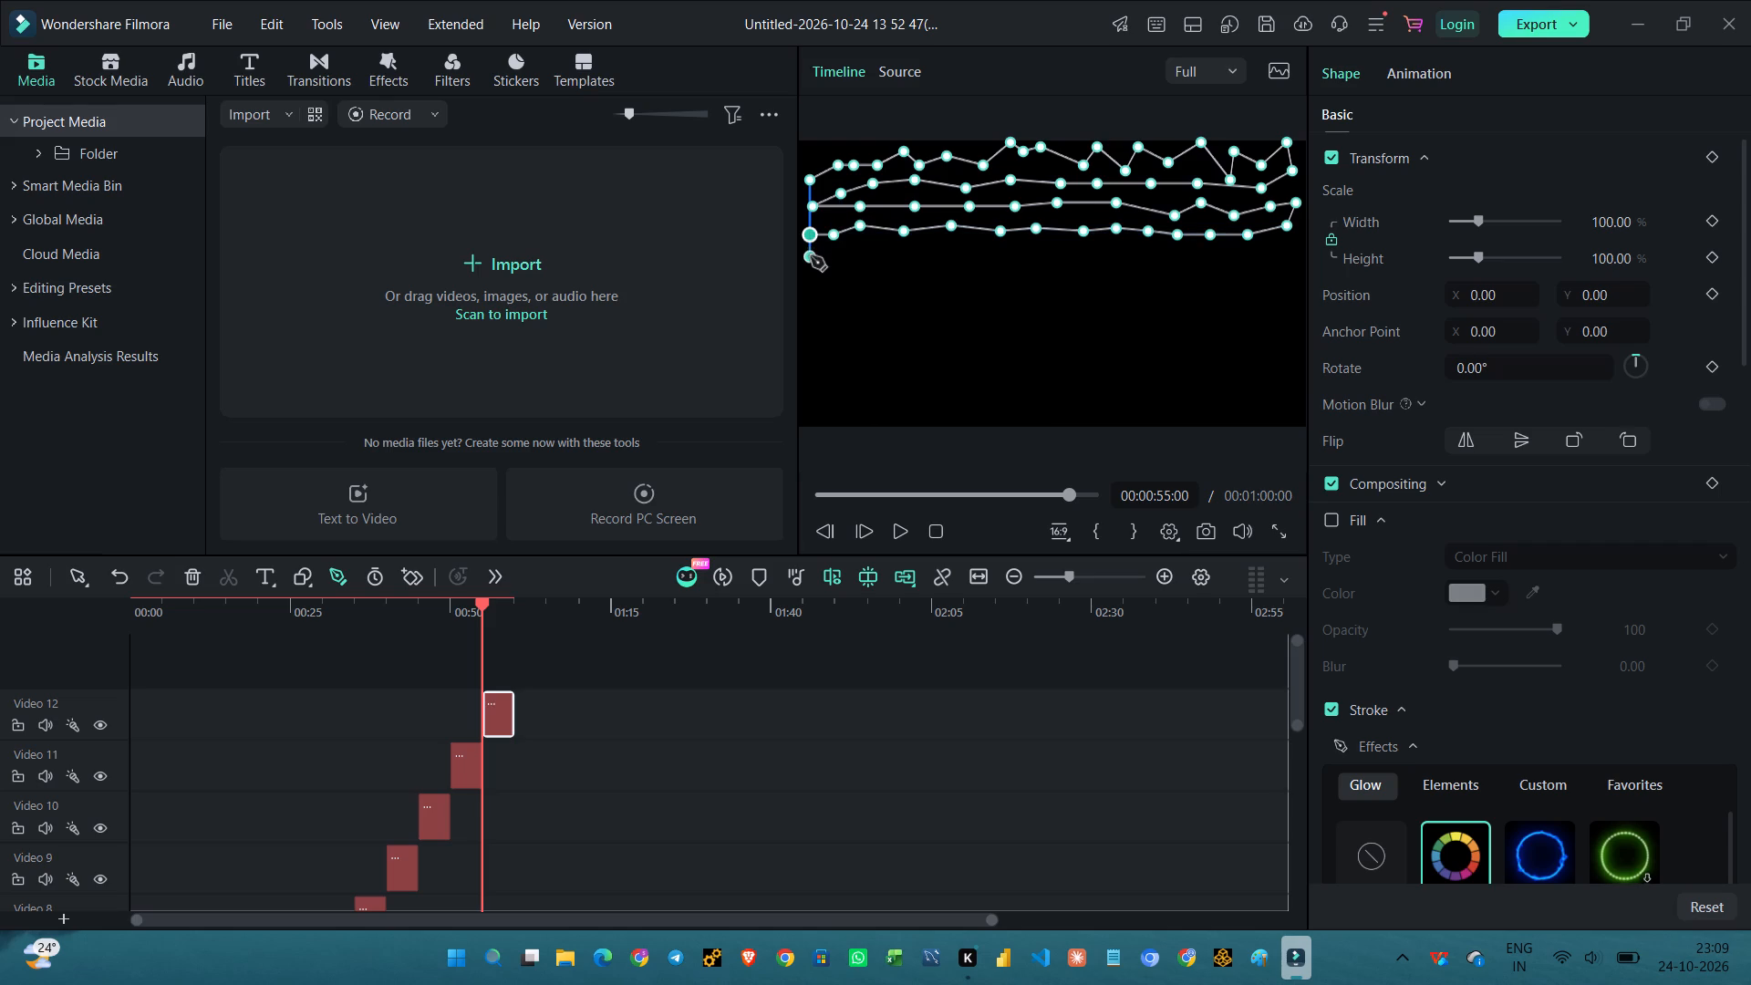
Turn the path down at the frame's left edge and draw a nearly level fifth row rightward to about two-thirds across.
click(811, 256)
click(846, 254)
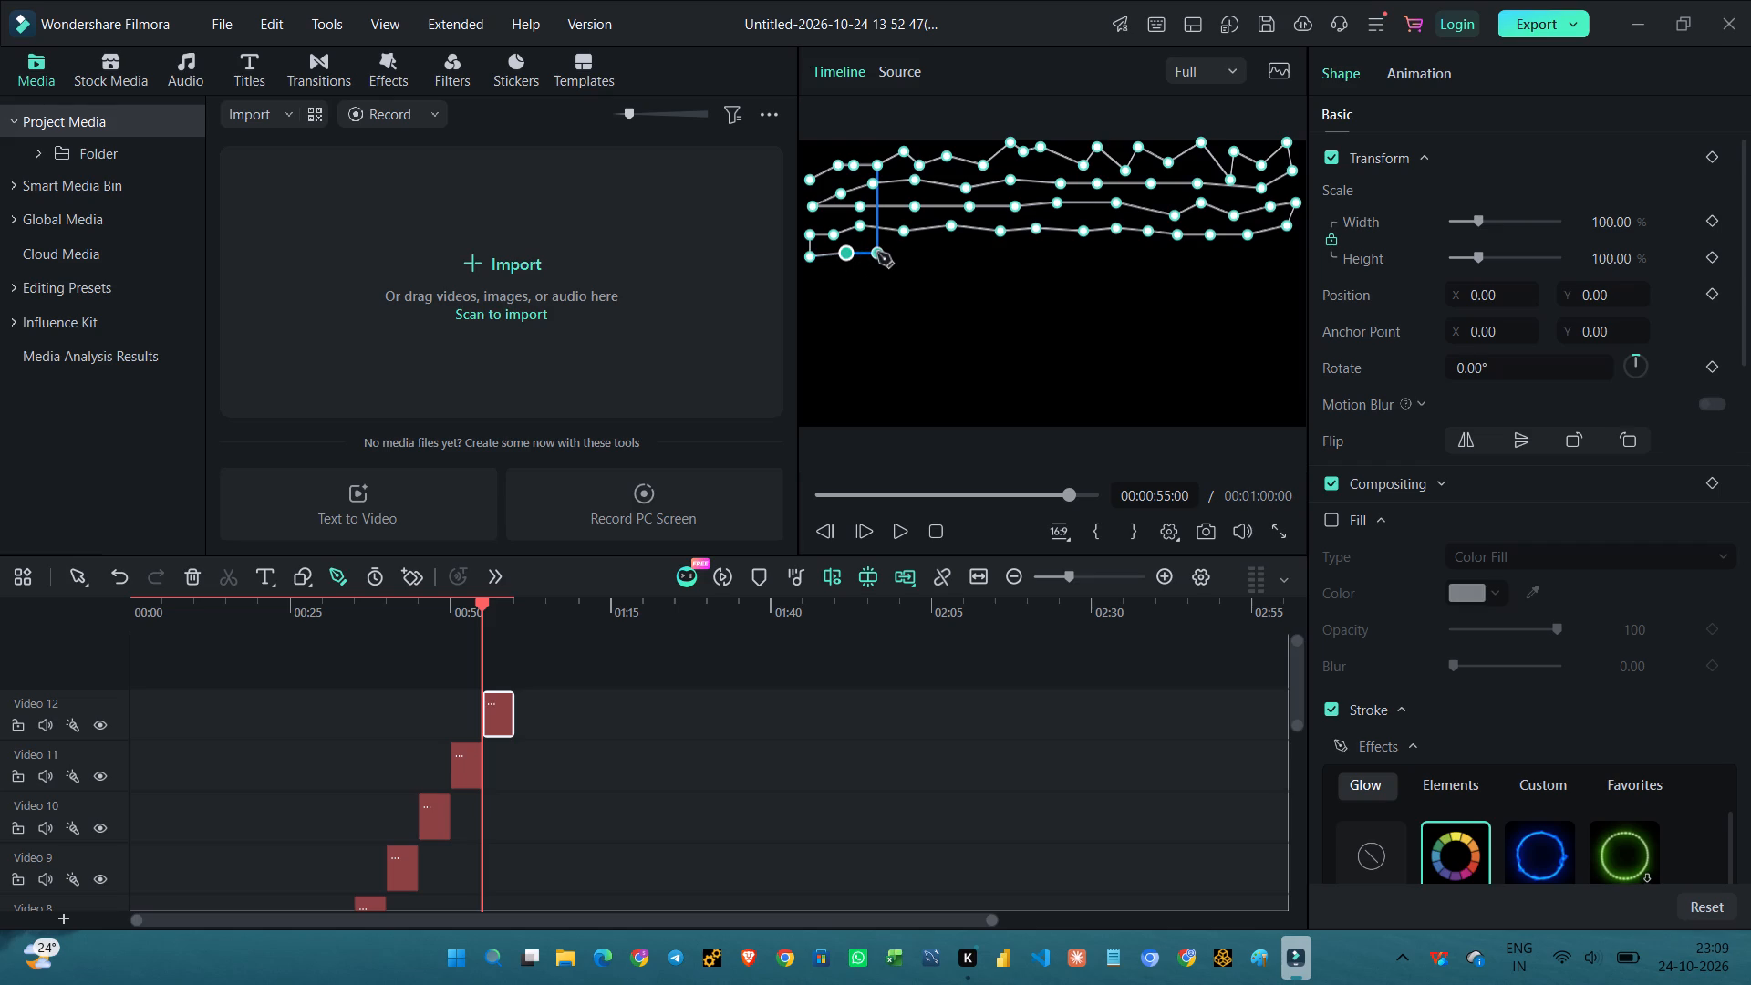
click(878, 249)
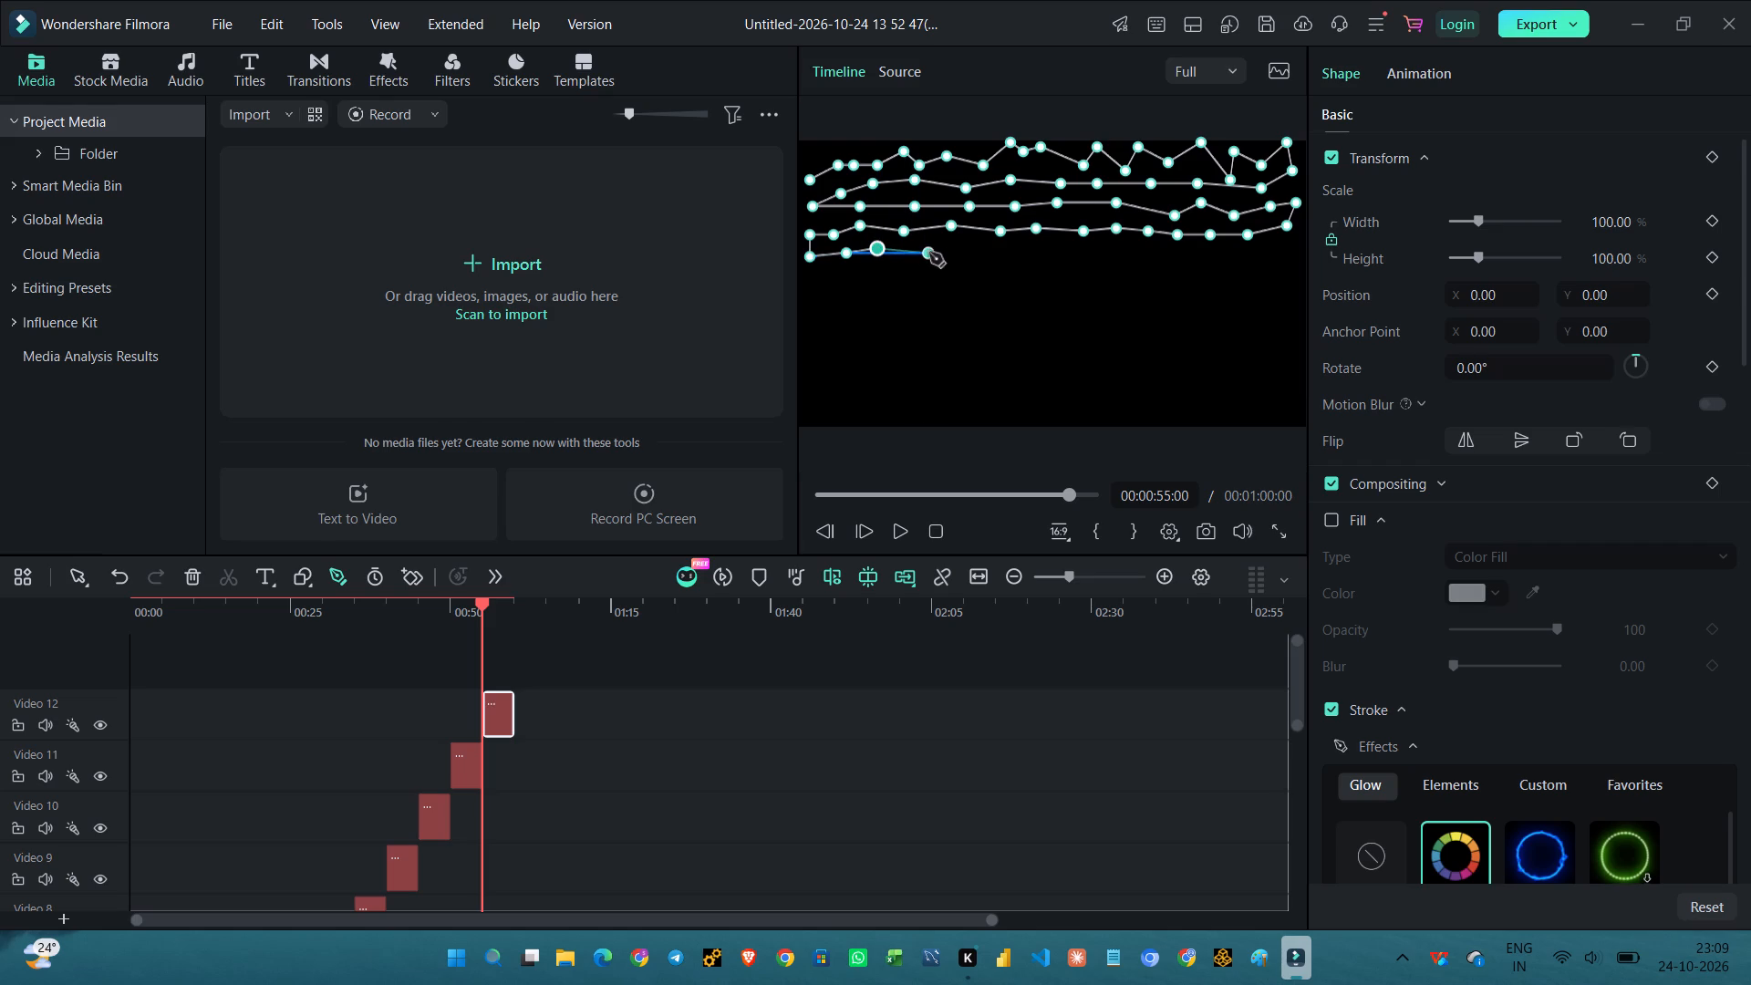
click(927, 250)
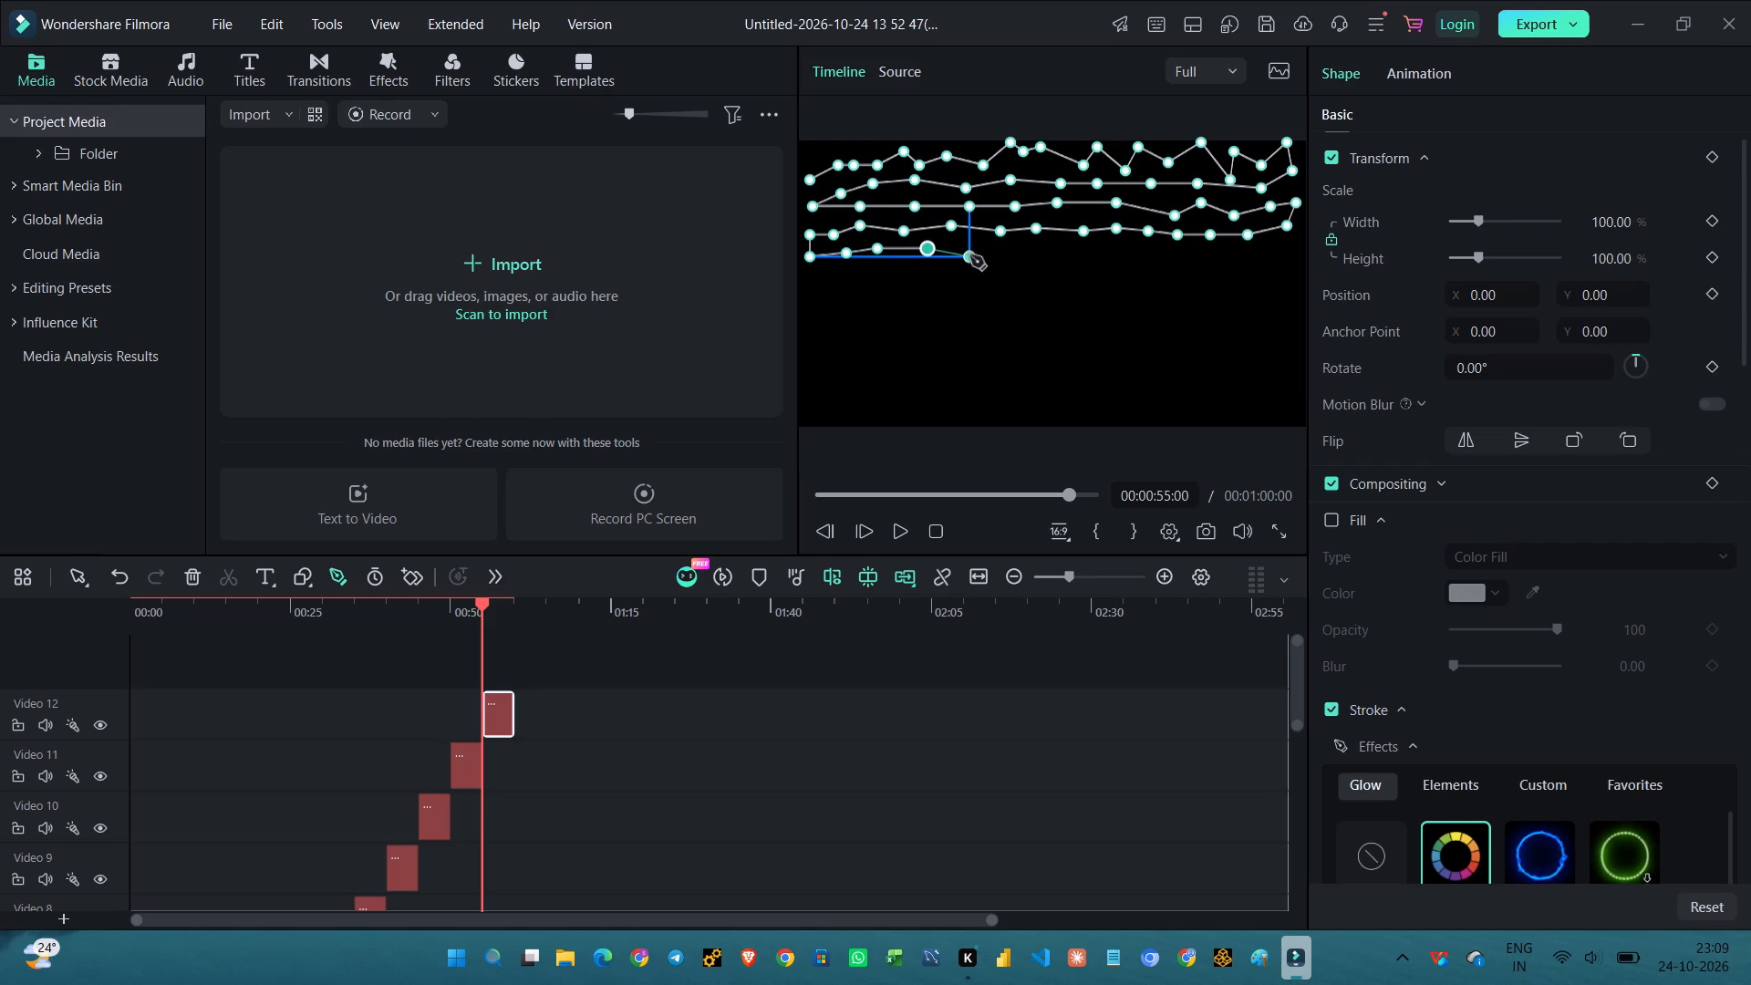
click(979, 254)
click(1025, 254)
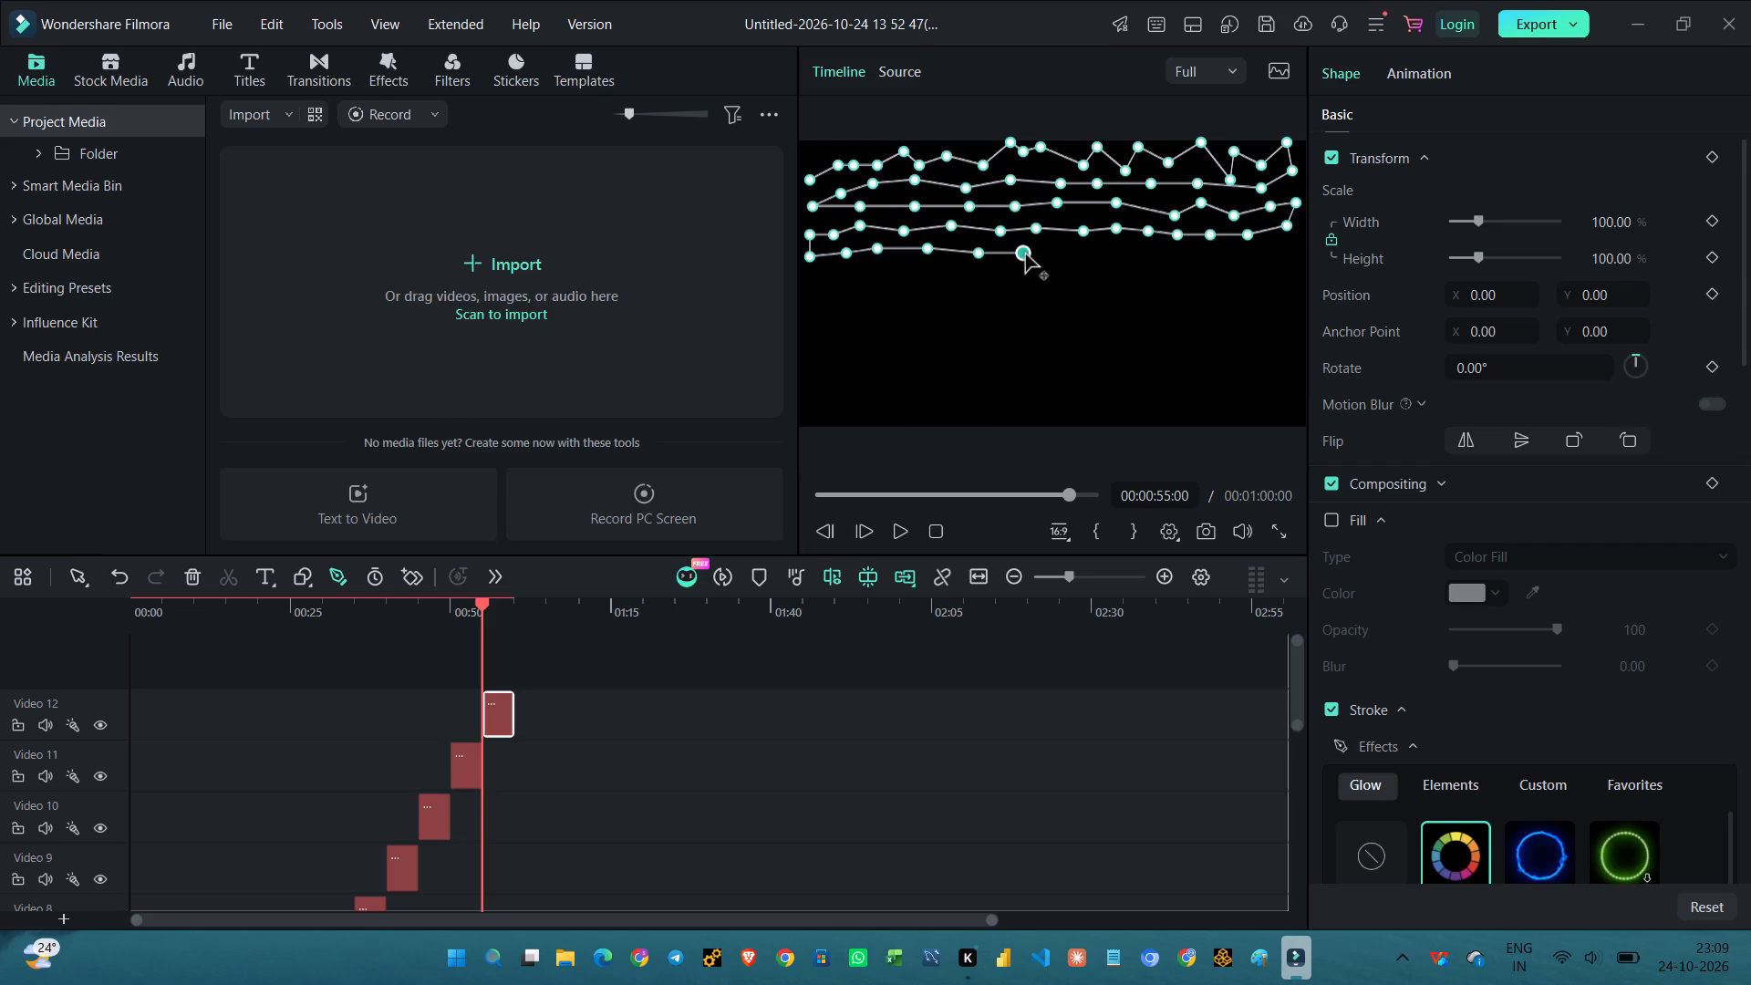
click(1059, 254)
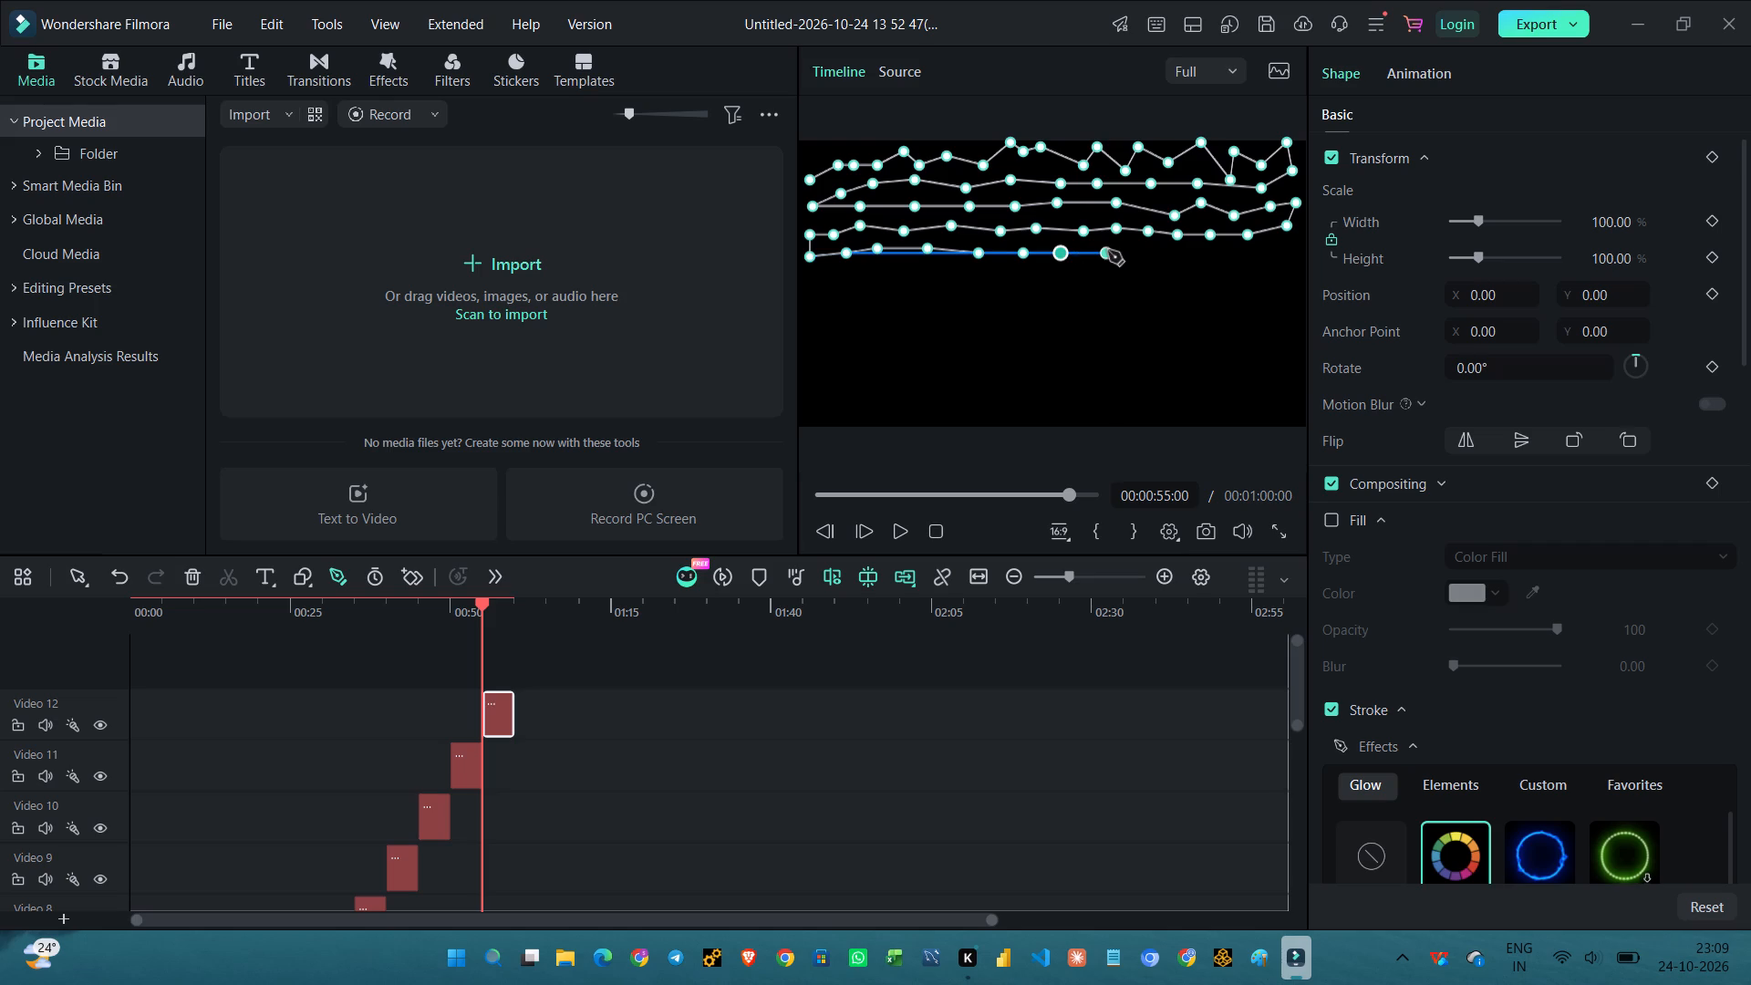
click(1091, 251)
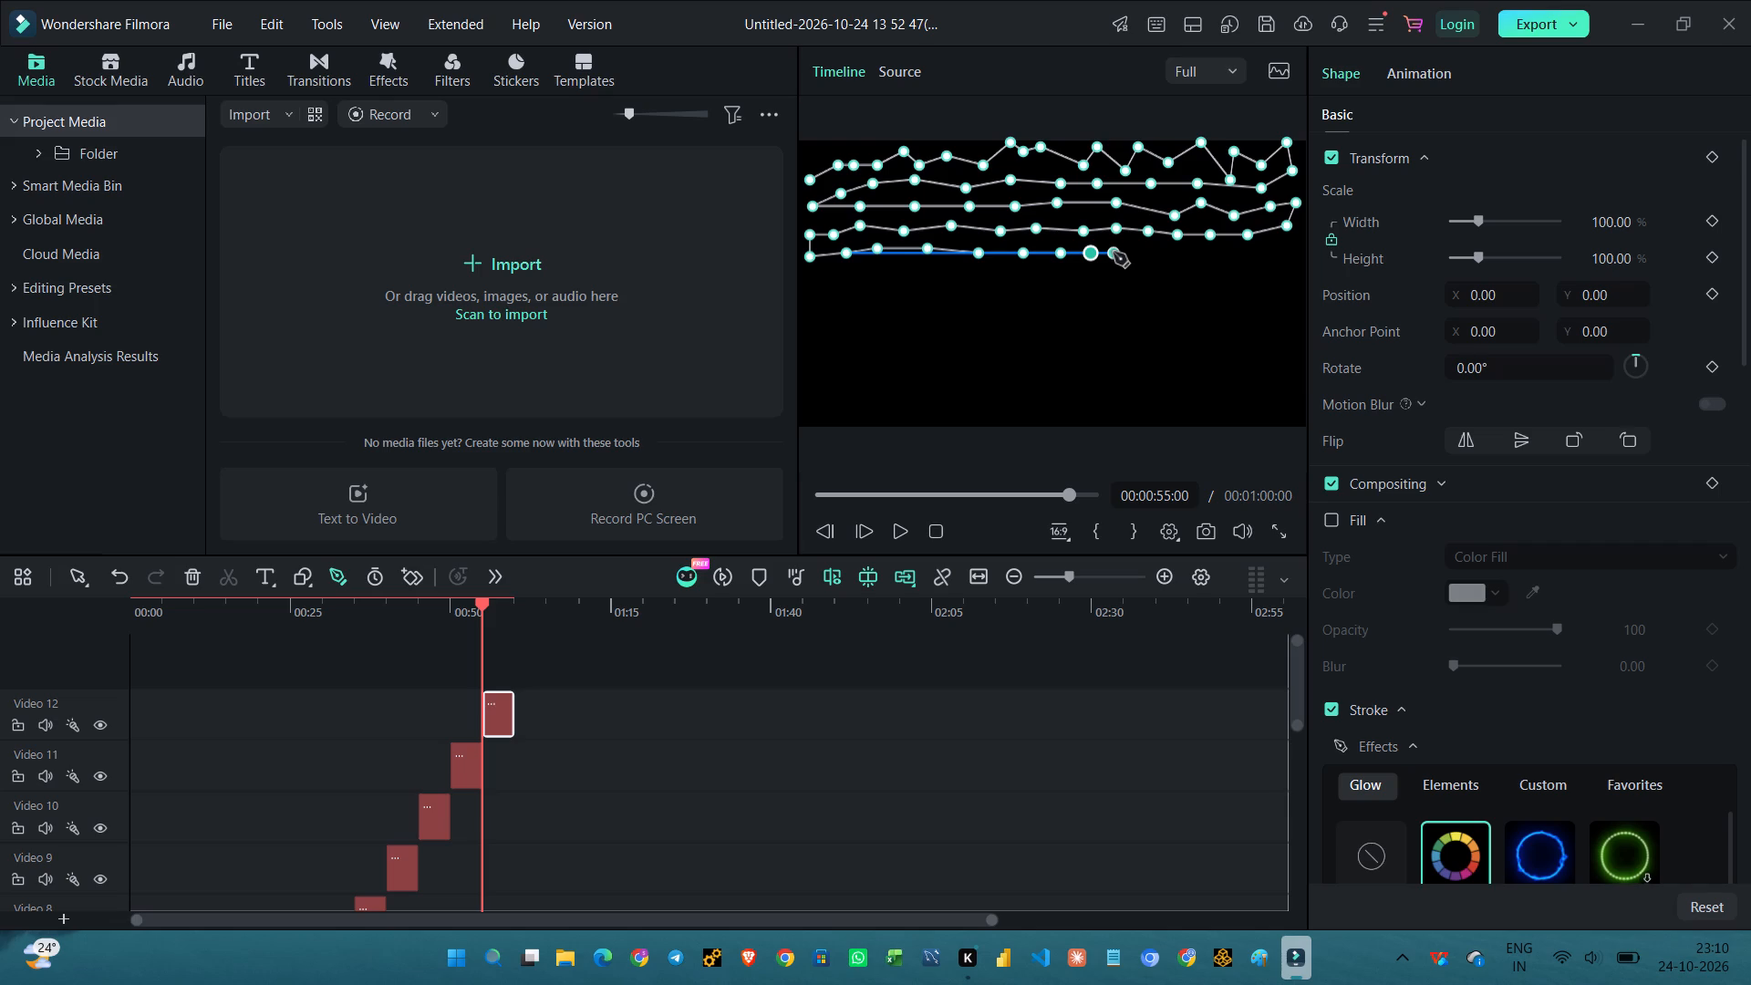
click(1114, 253)
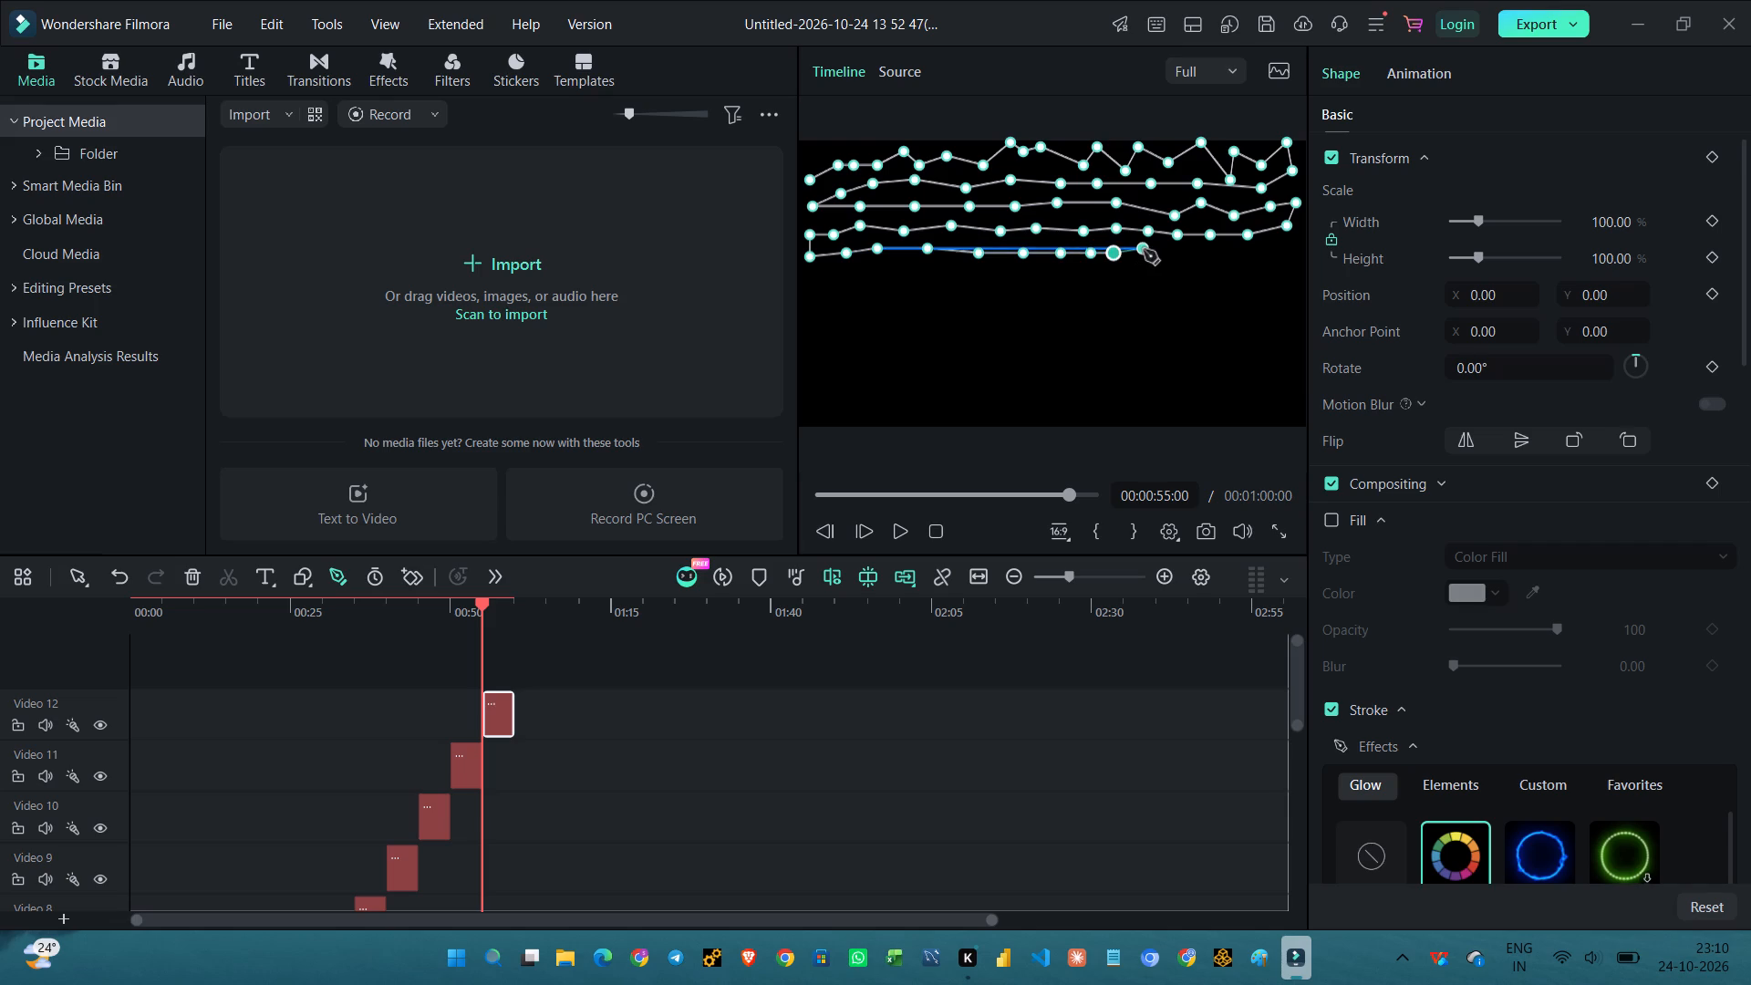
click(1144, 250)
Continue the fifth row rightward with a sharp dip and small zigzags to the frame's right edge.
click(1182, 268)
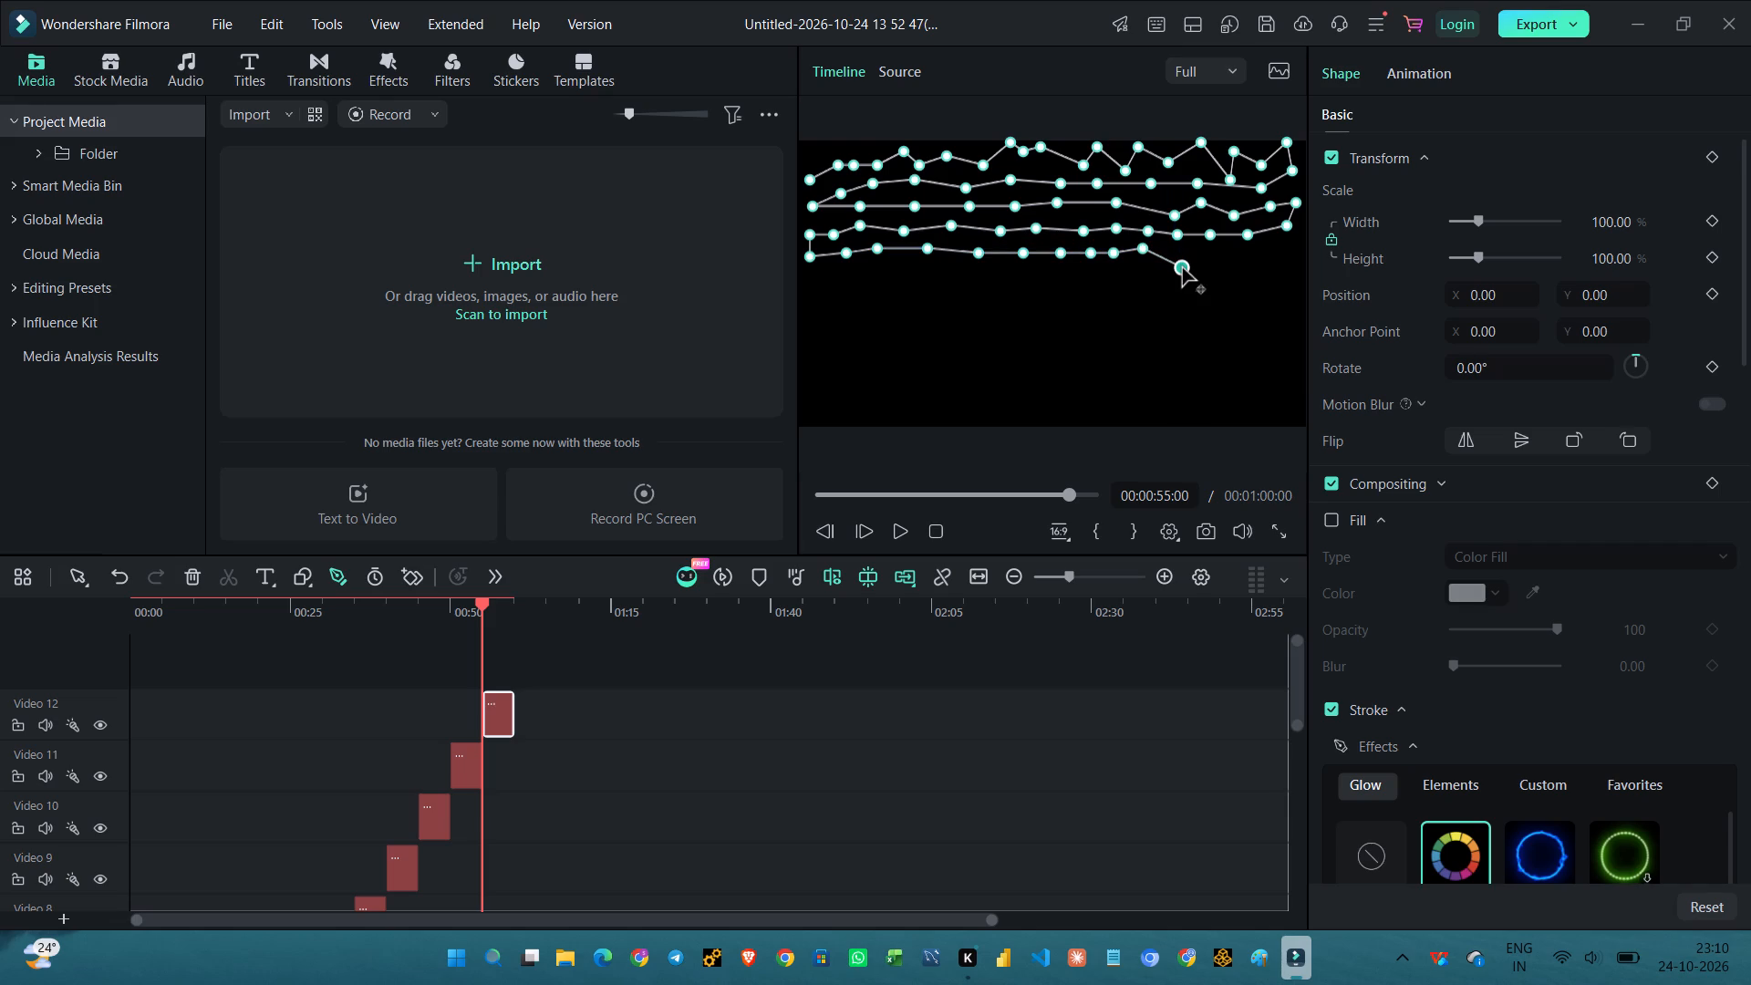
click(1186, 252)
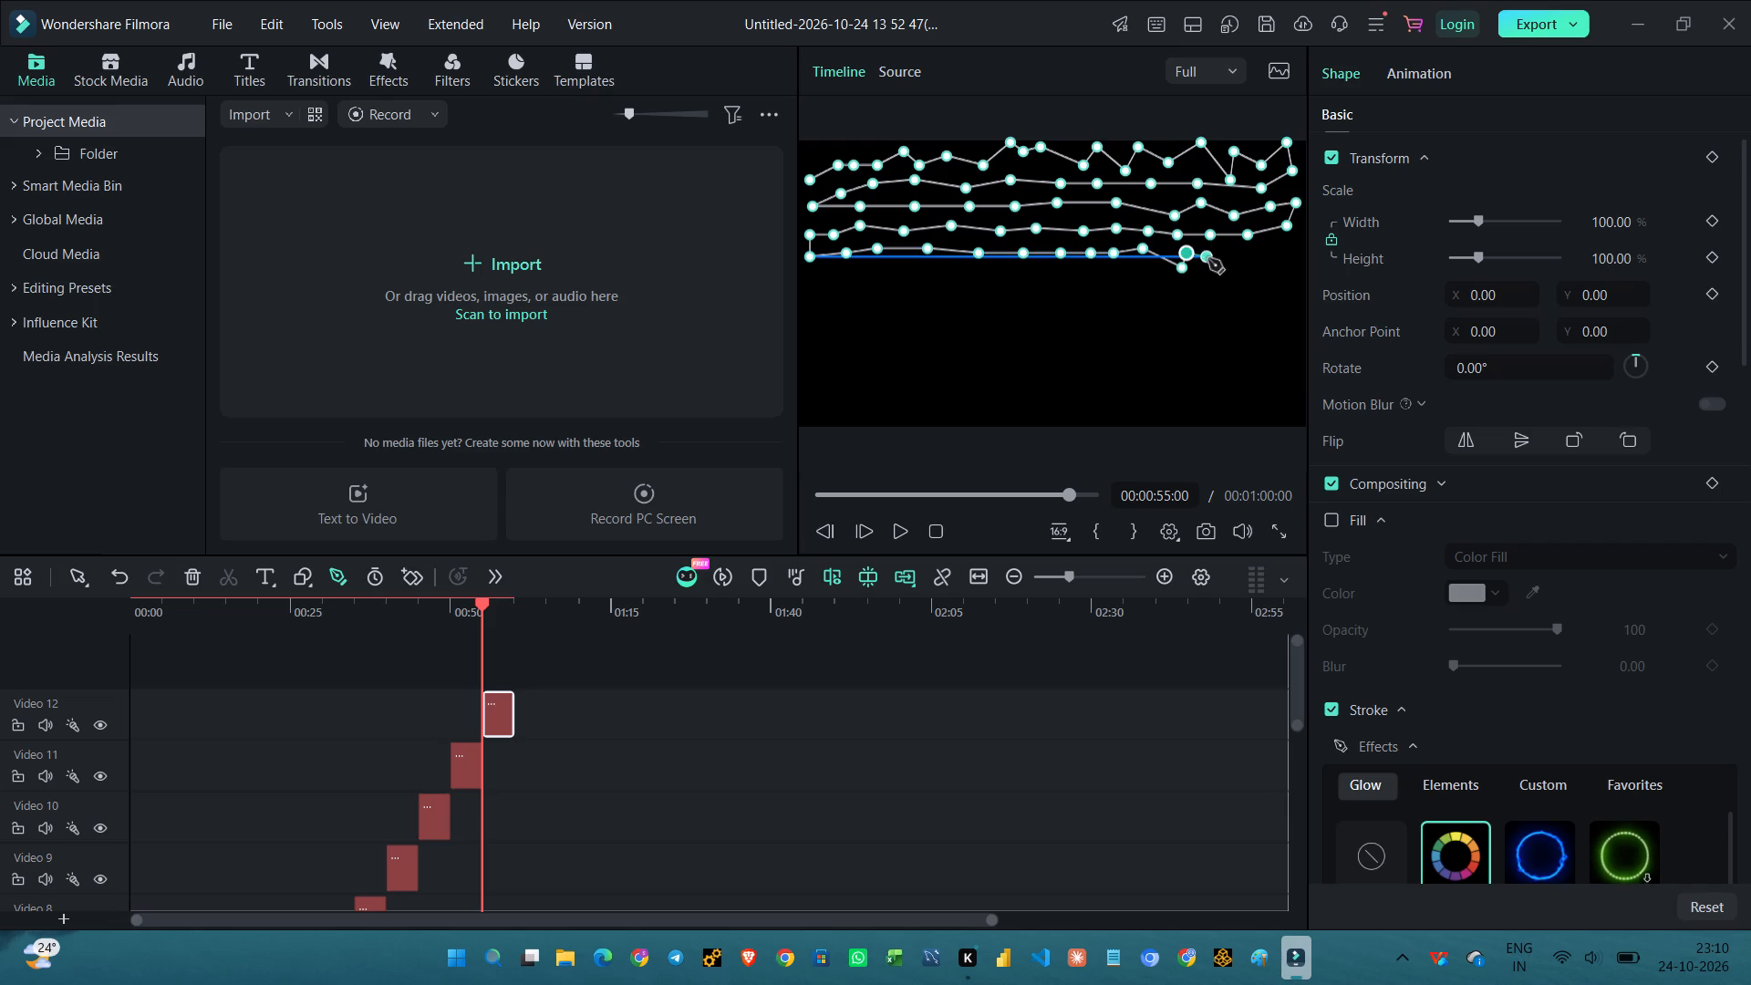
click(1215, 260)
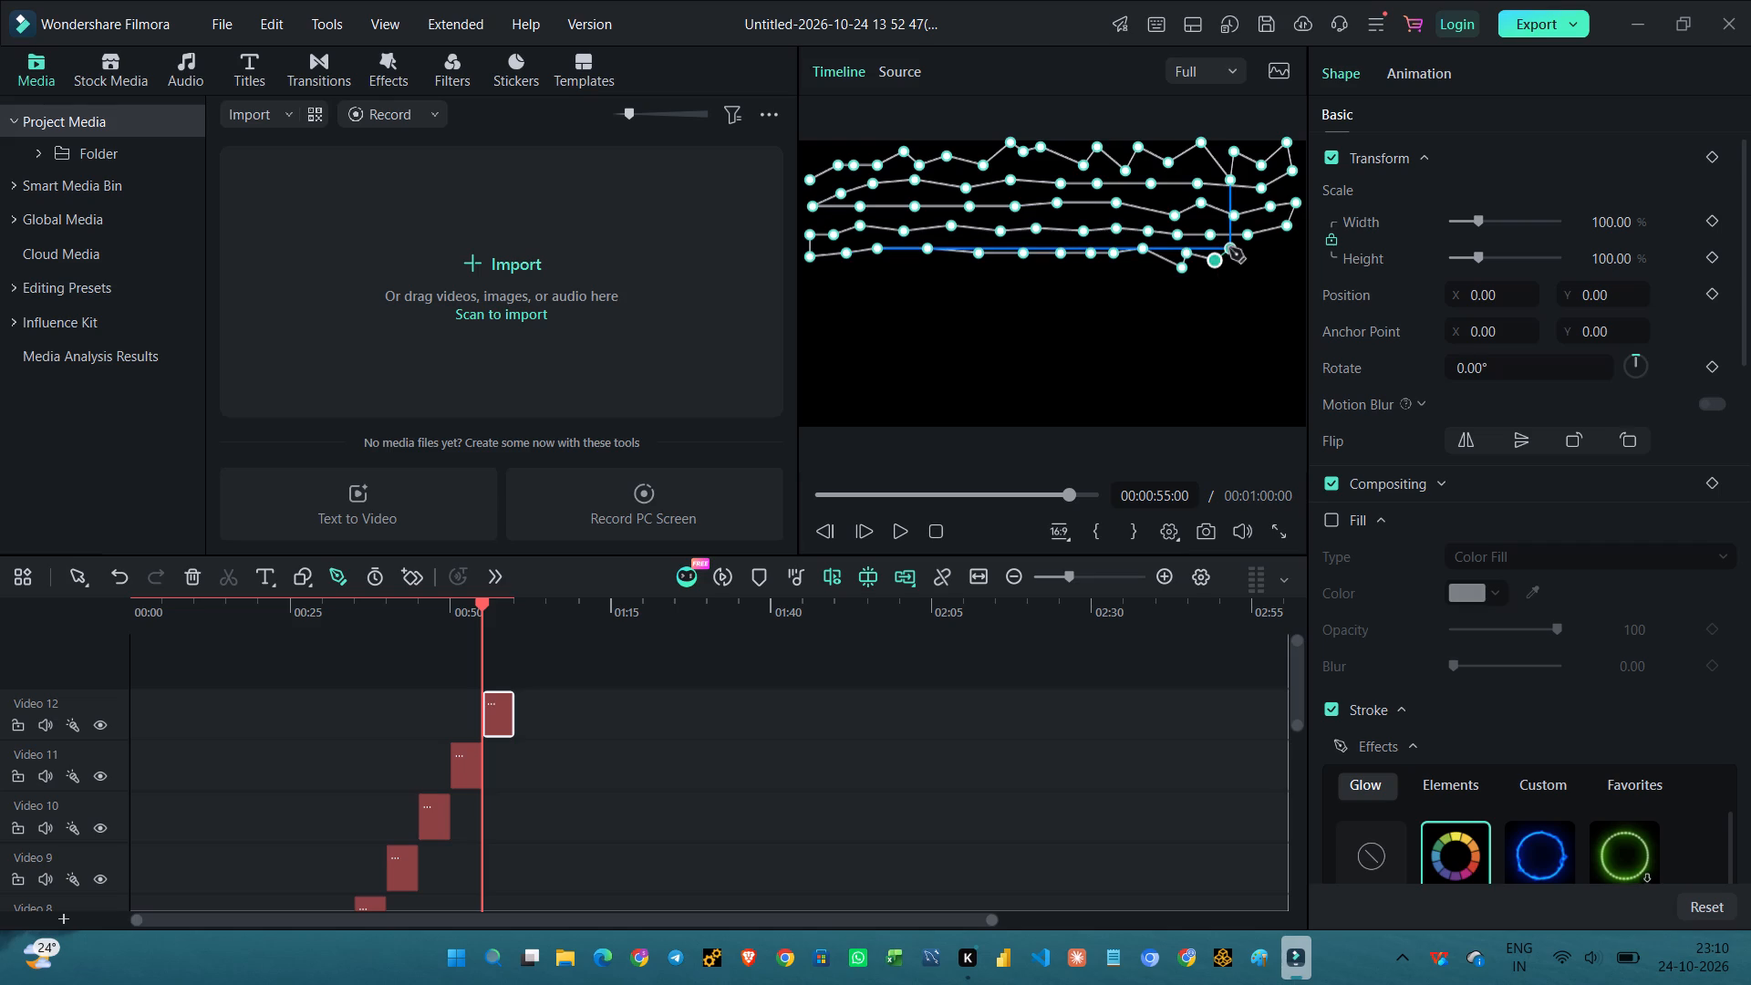
click(1235, 250)
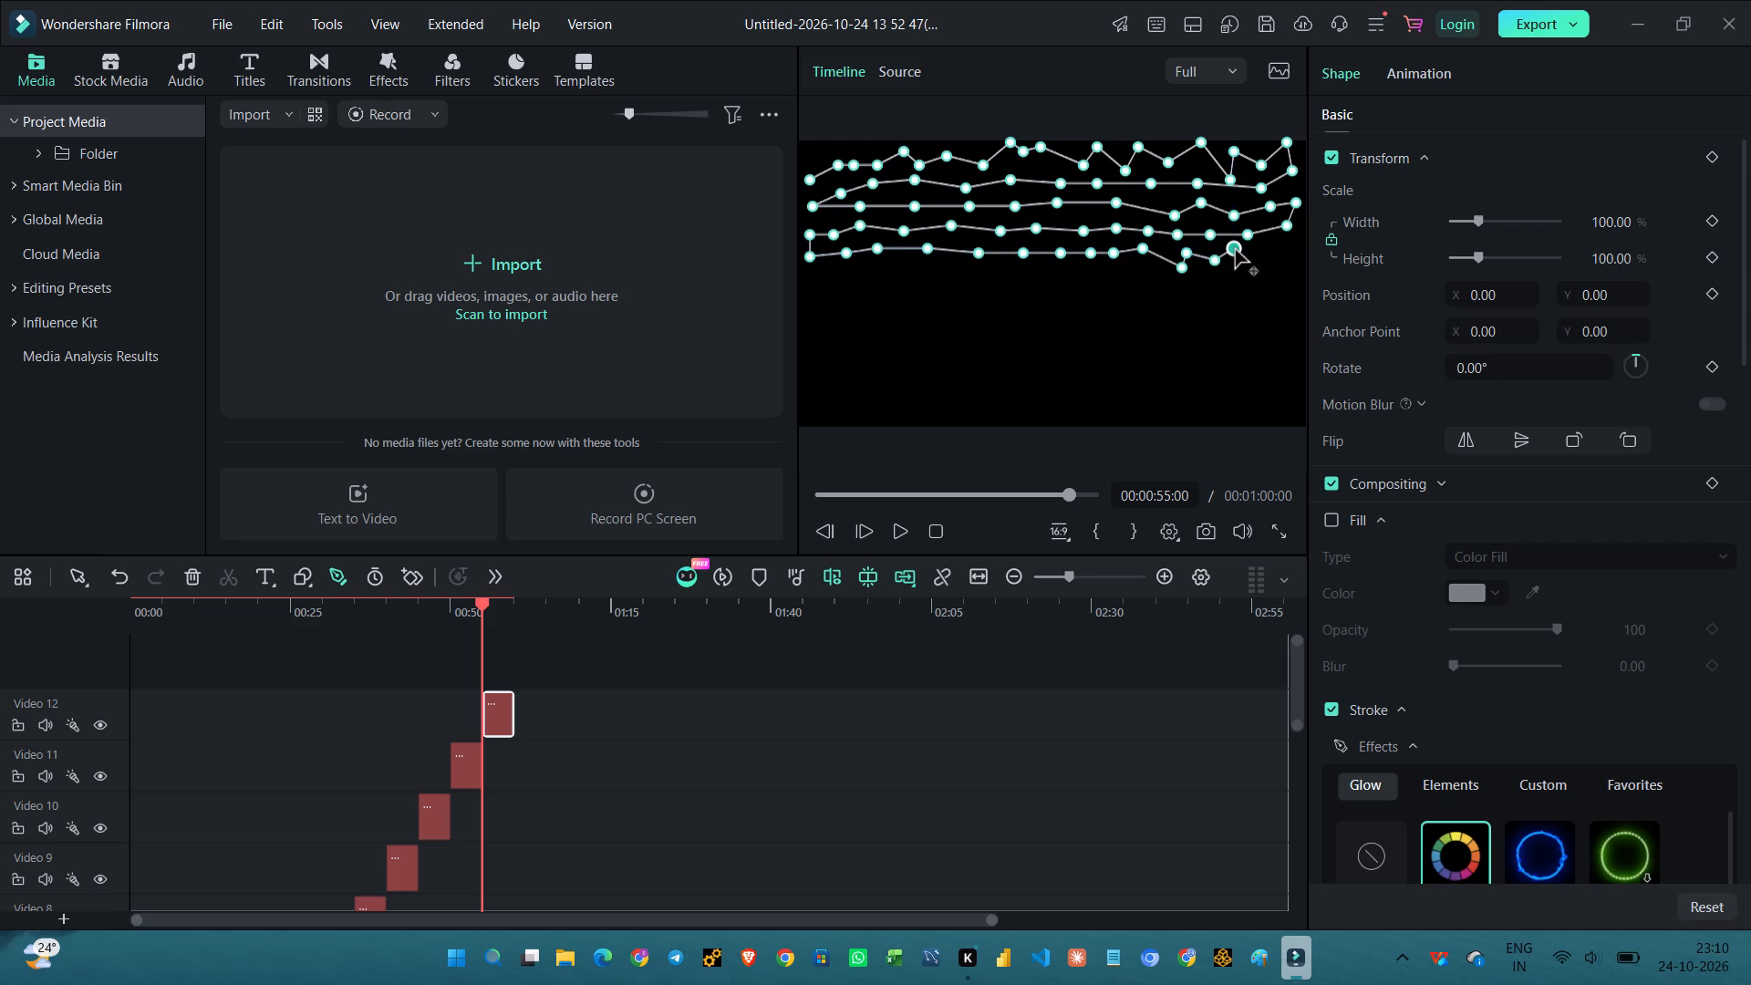
click(1254, 258)
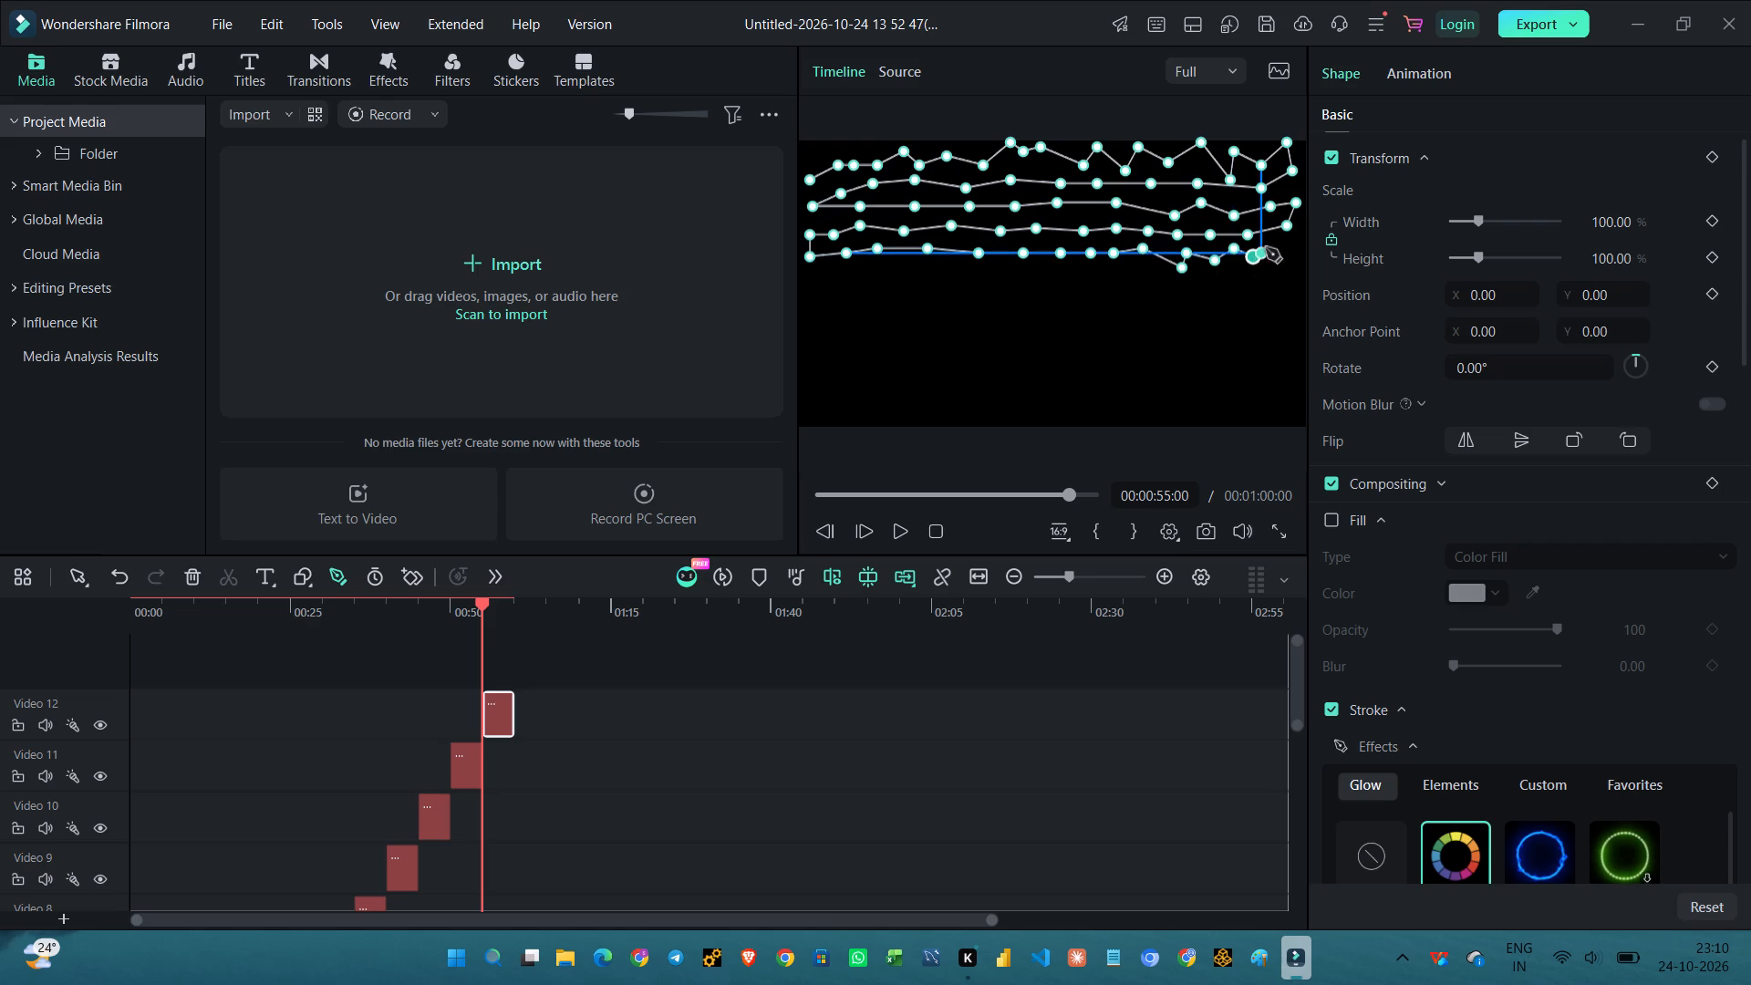
click(1267, 248)
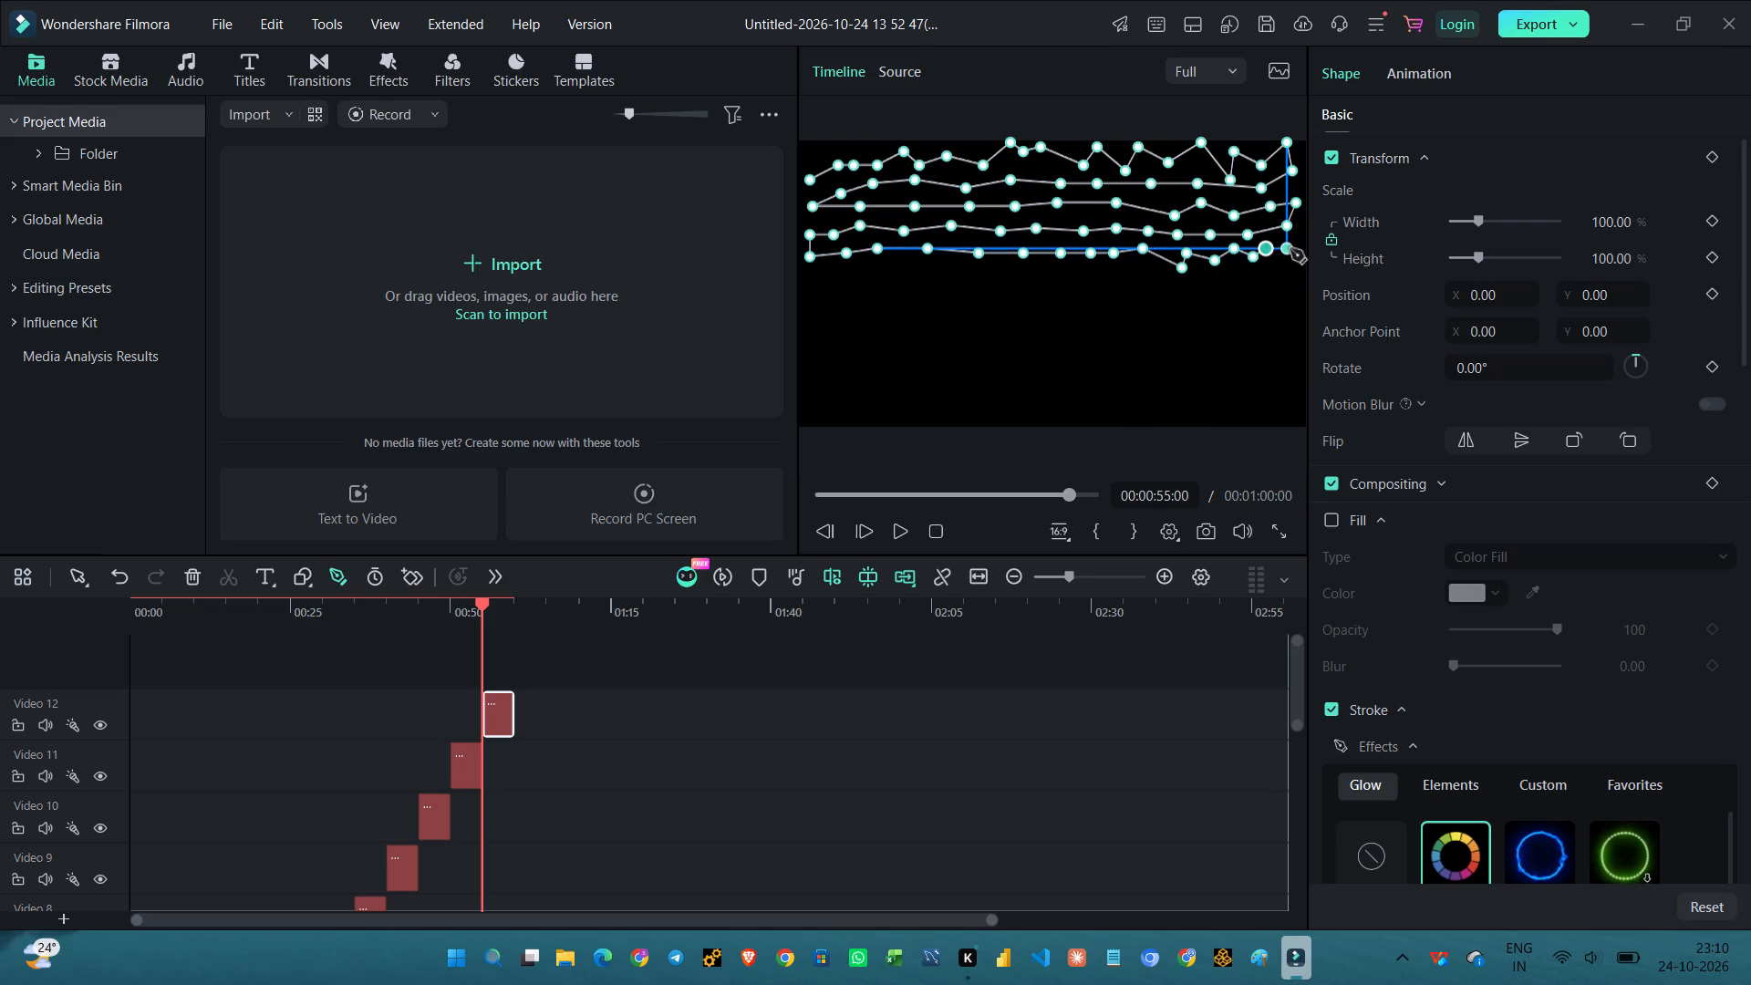
click(1290, 249)
Turn the path down at the frame's right edge and draw a gently wavy sixth row leftward to the left edge.
click(1280, 272)
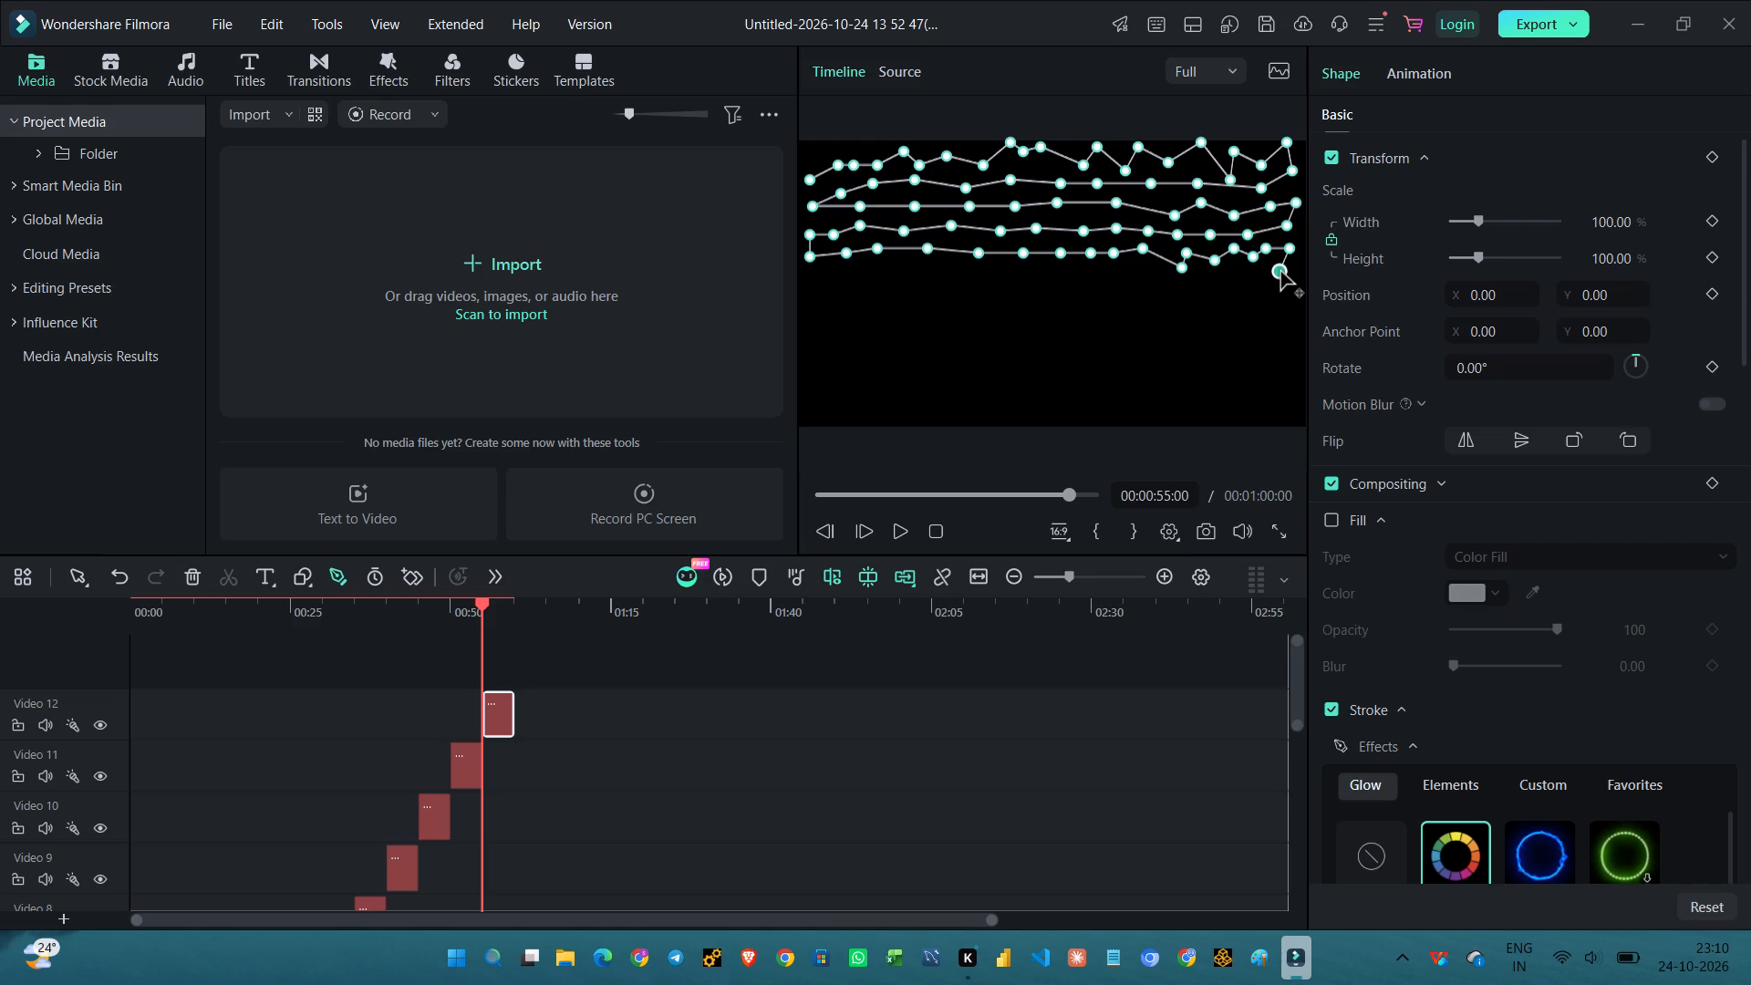
click(1238, 274)
click(1201, 279)
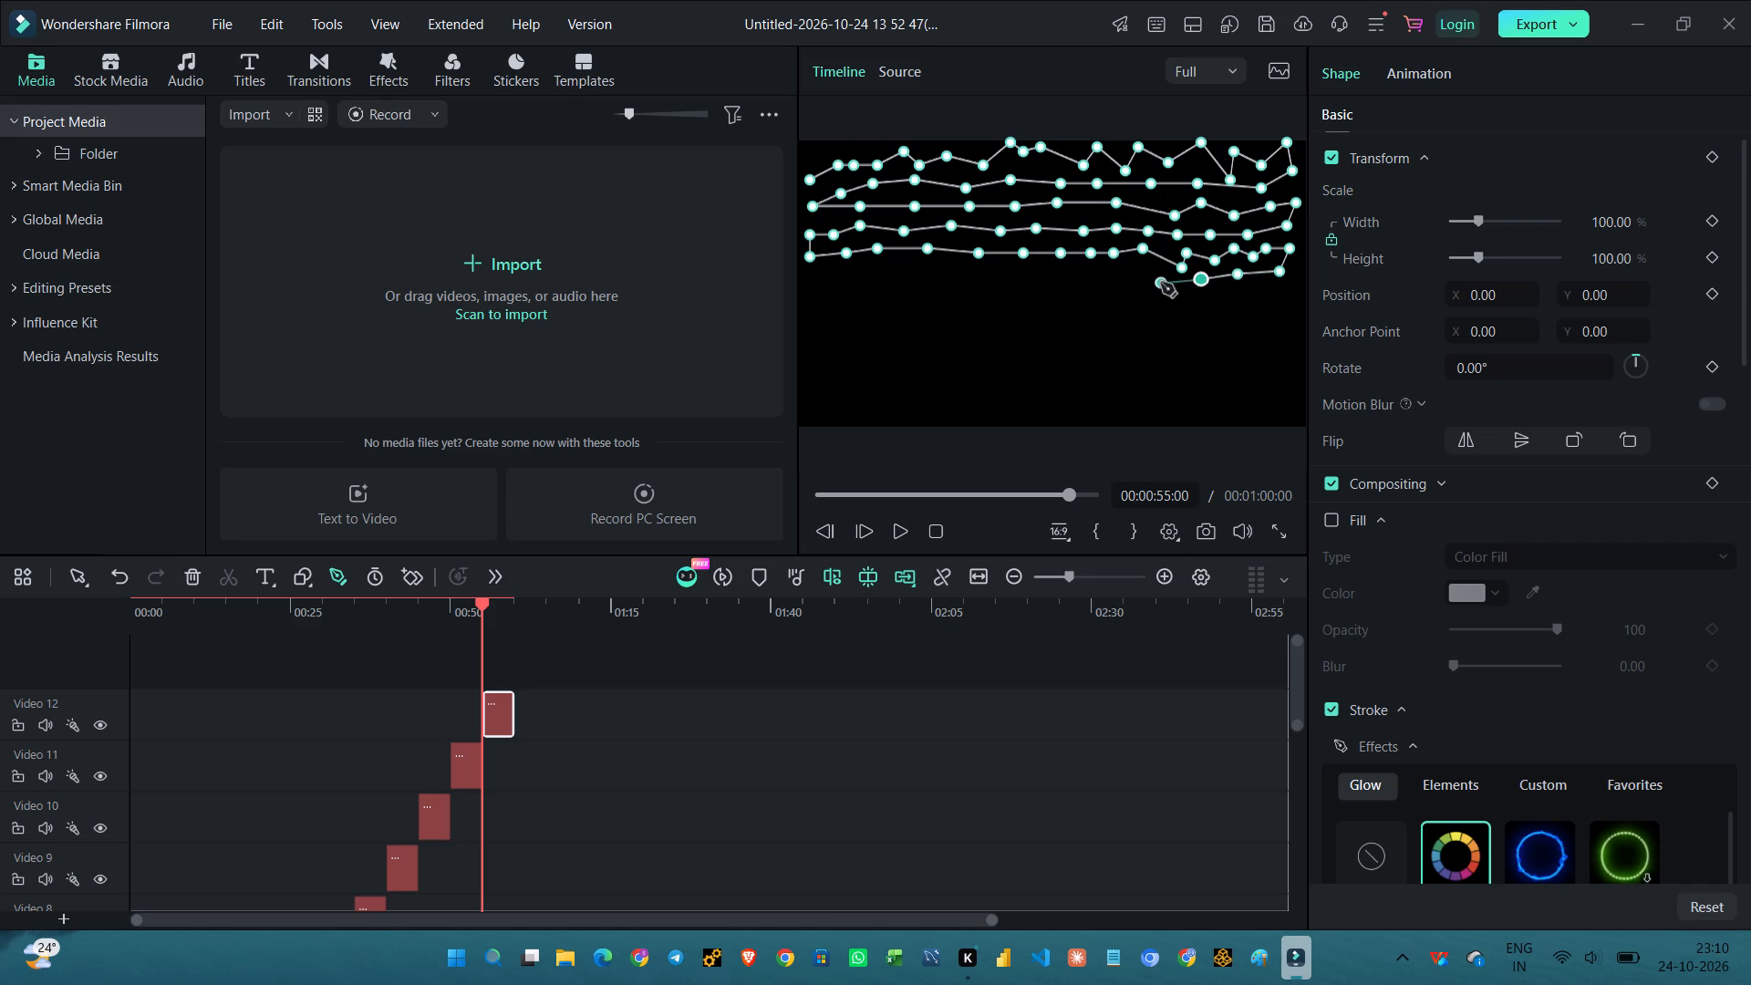
click(1161, 283)
click(1133, 273)
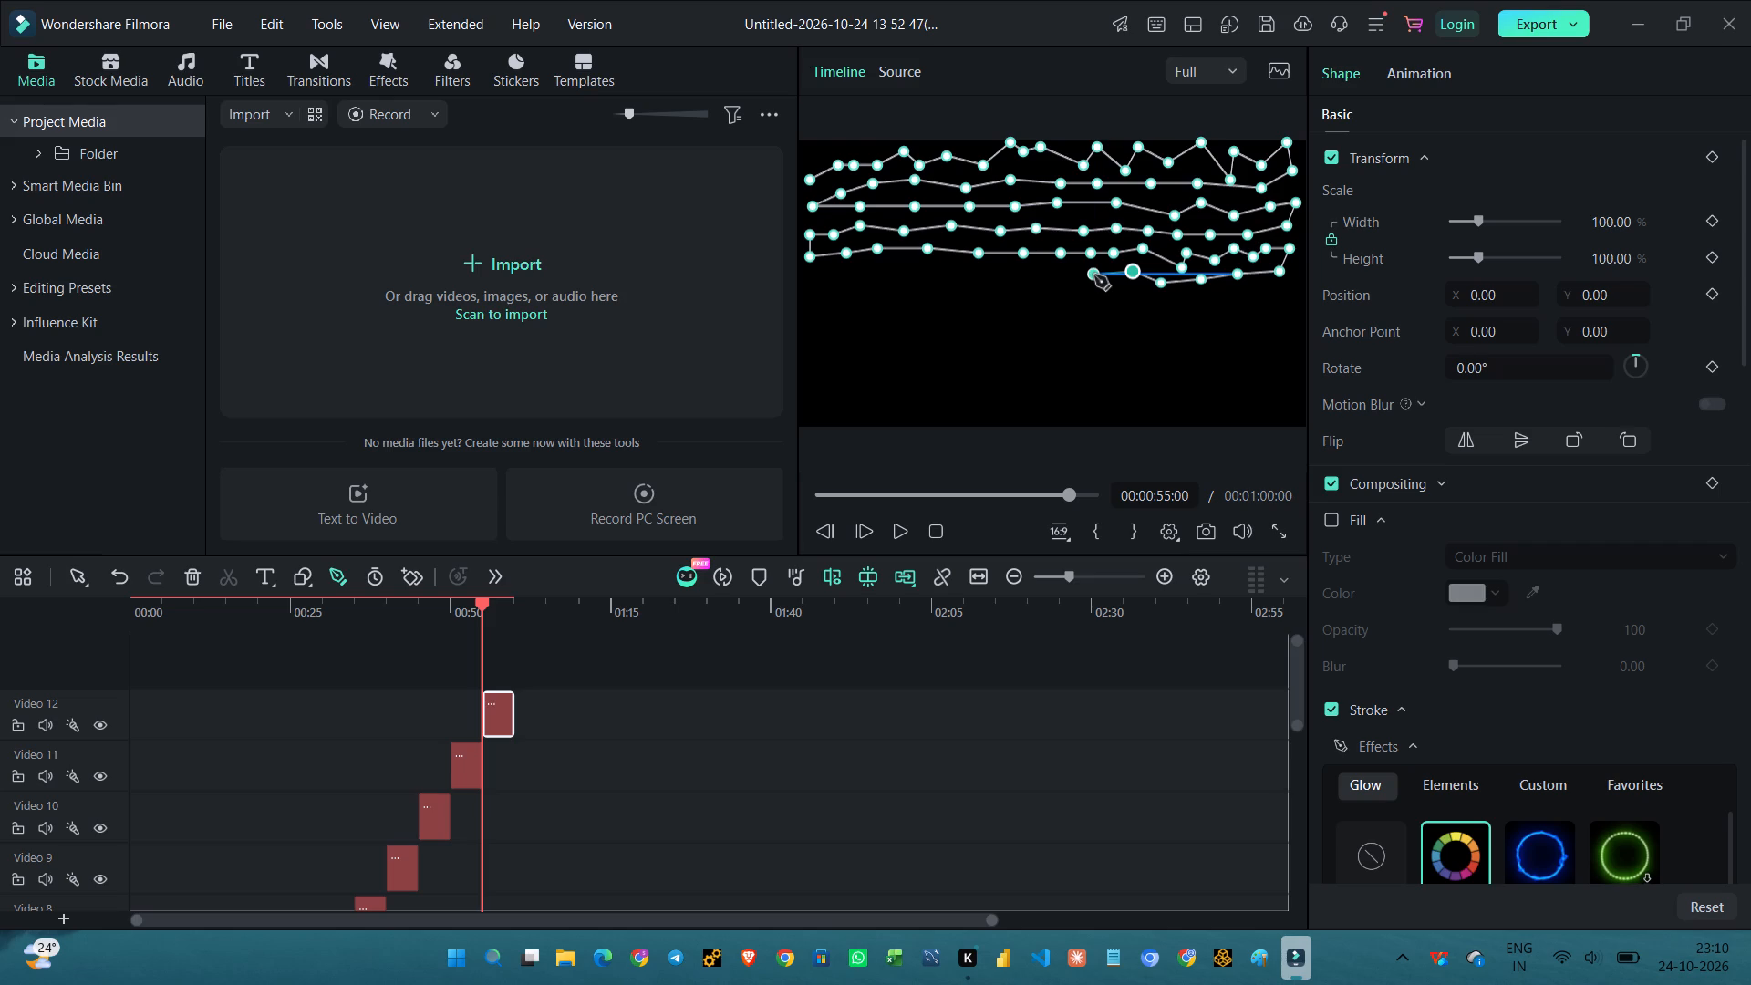
click(1094, 275)
click(1068, 275)
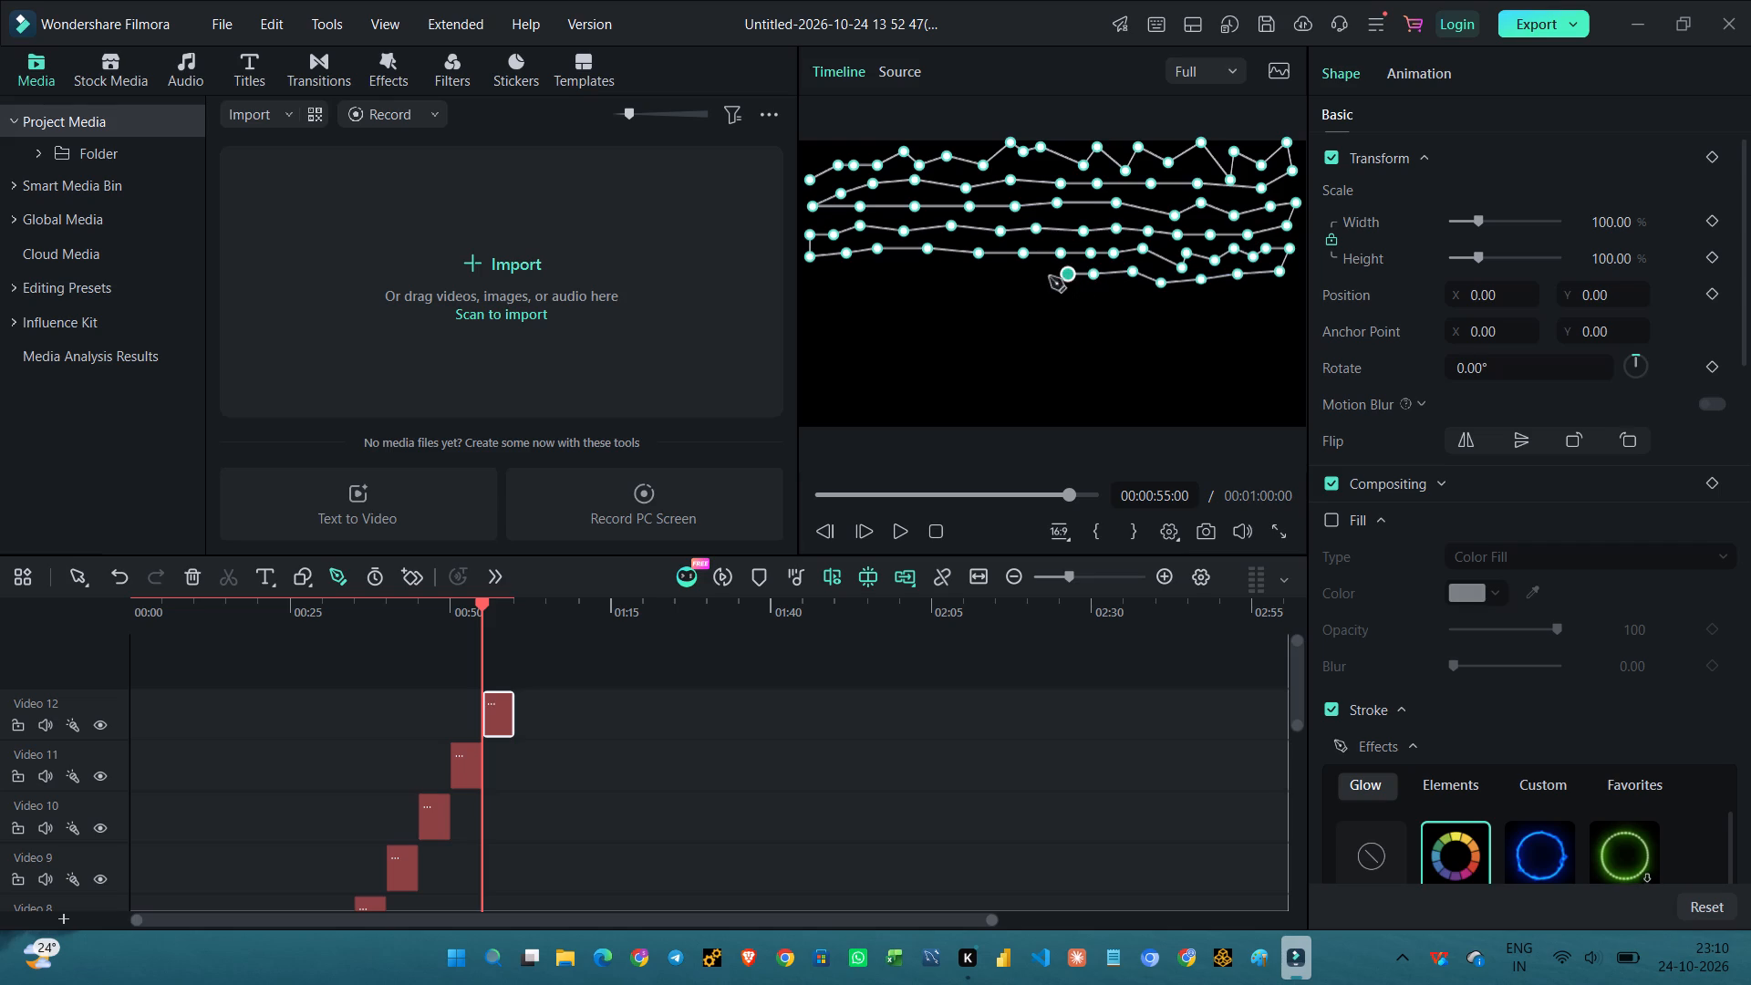
click(1028, 277)
click(998, 278)
click(961, 278)
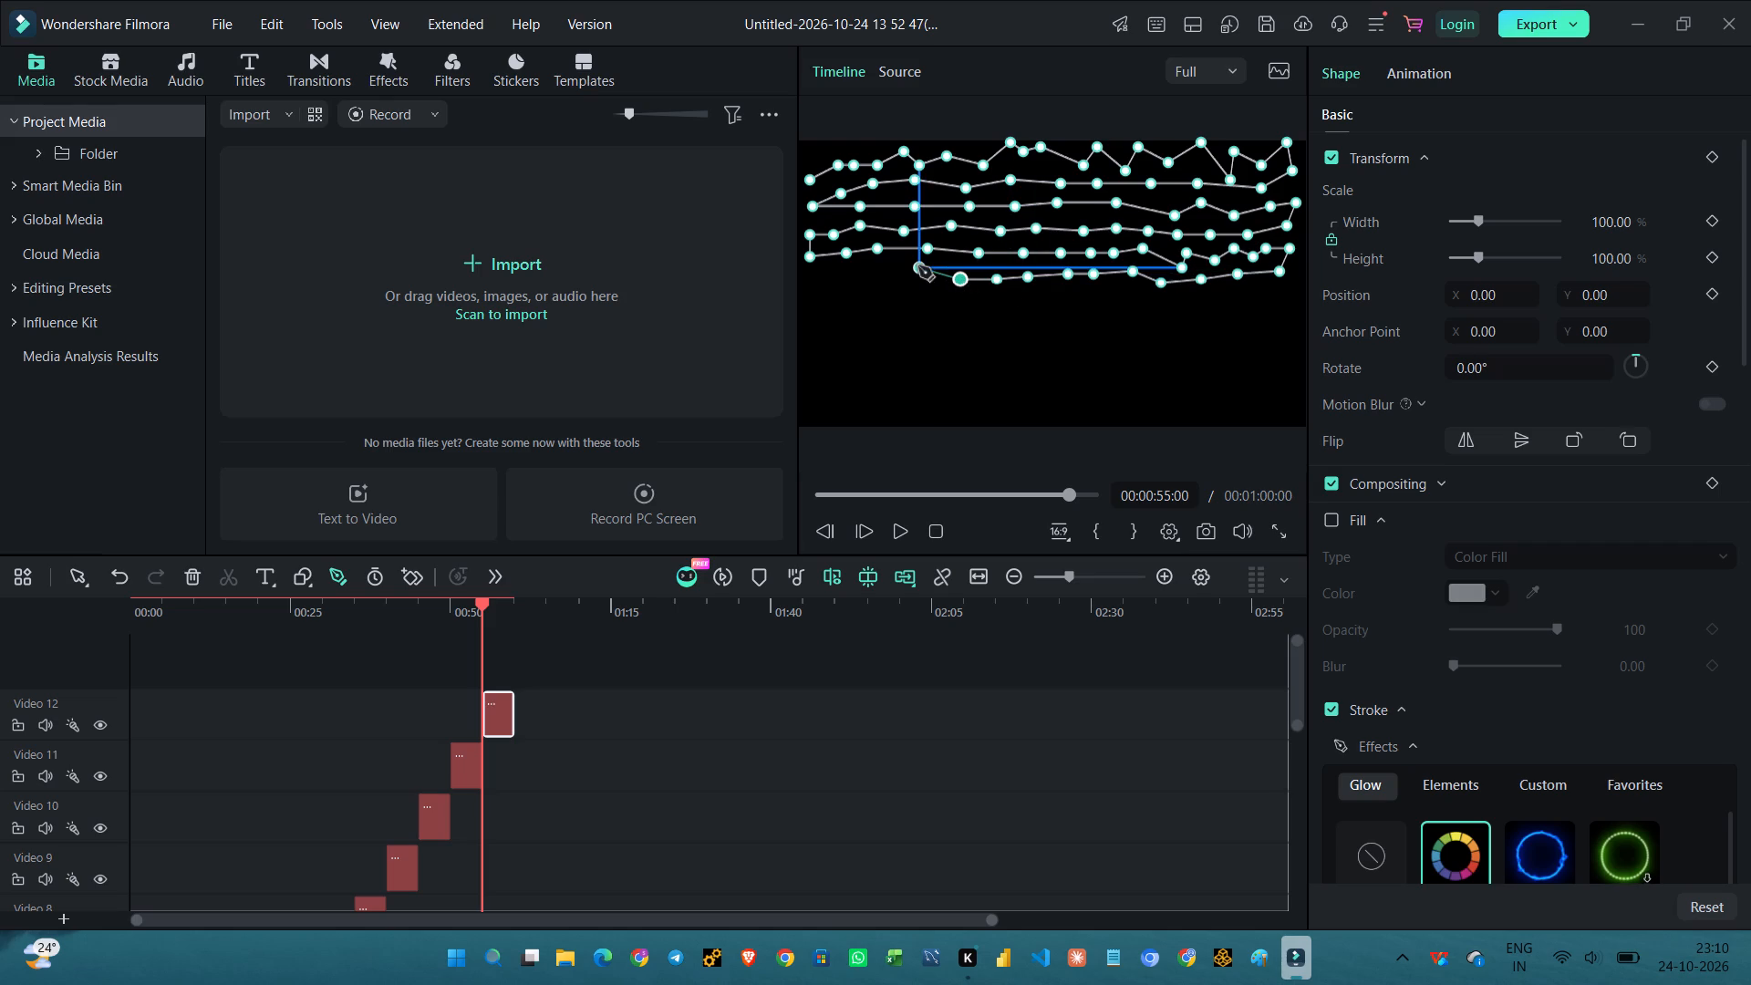
click(918, 266)
click(895, 270)
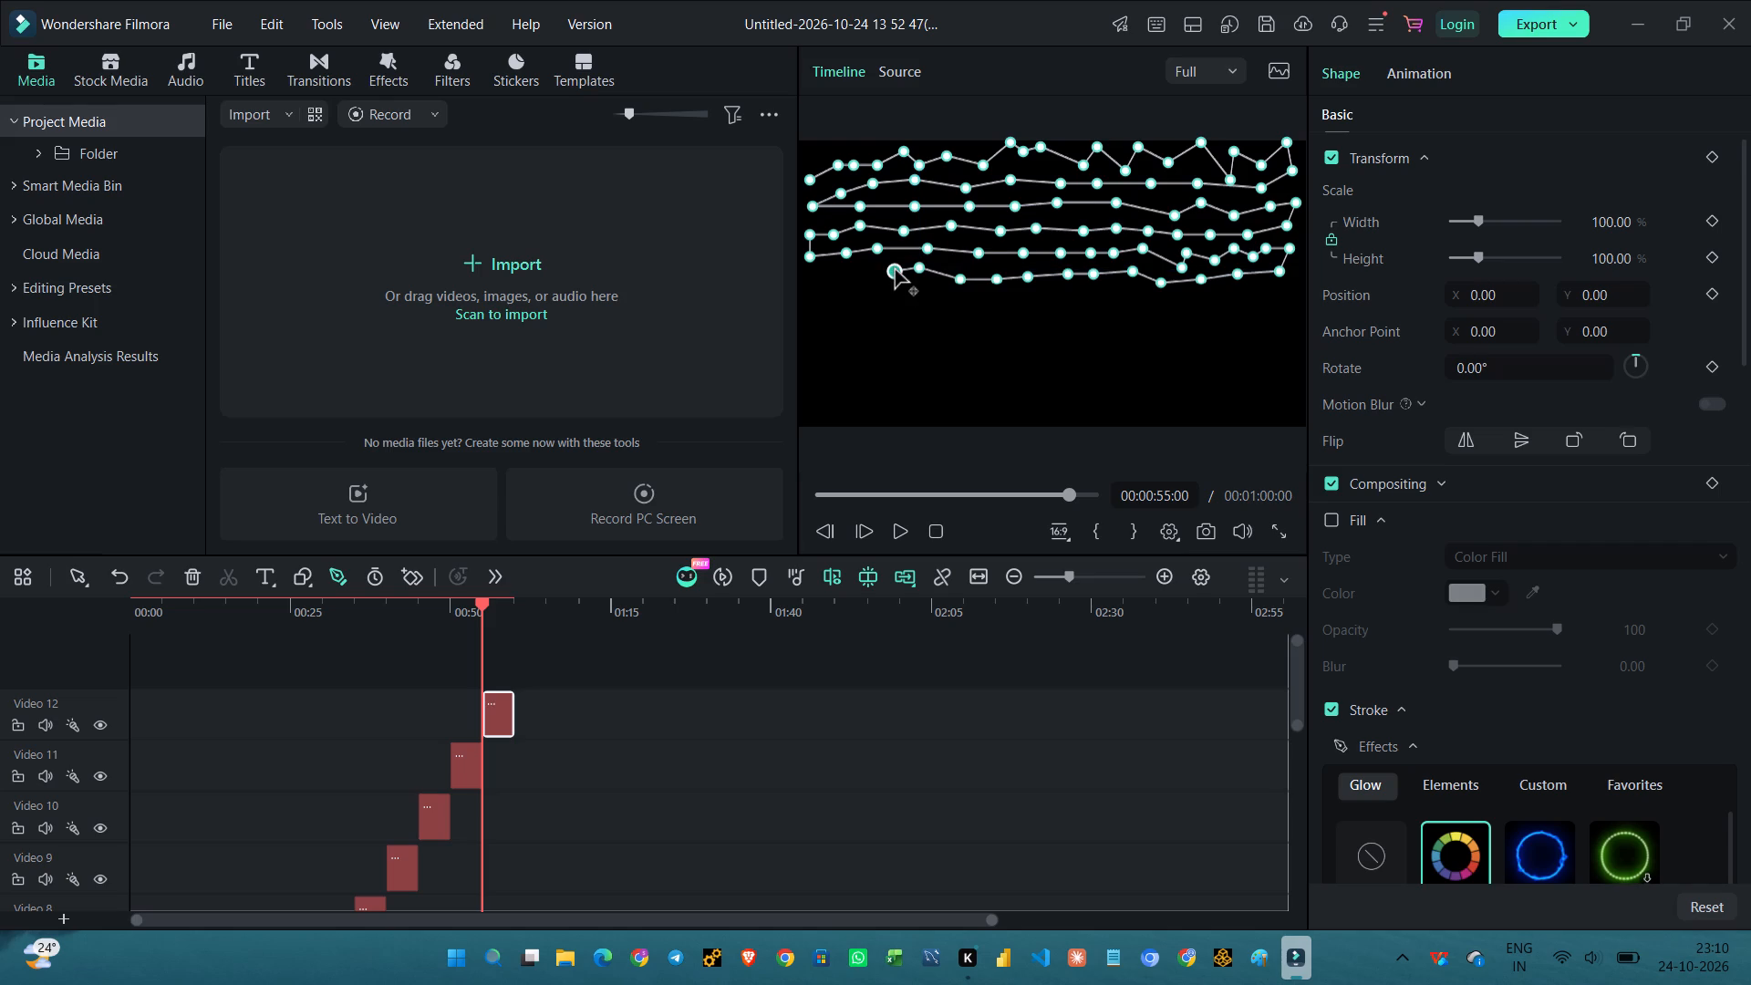
click(869, 273)
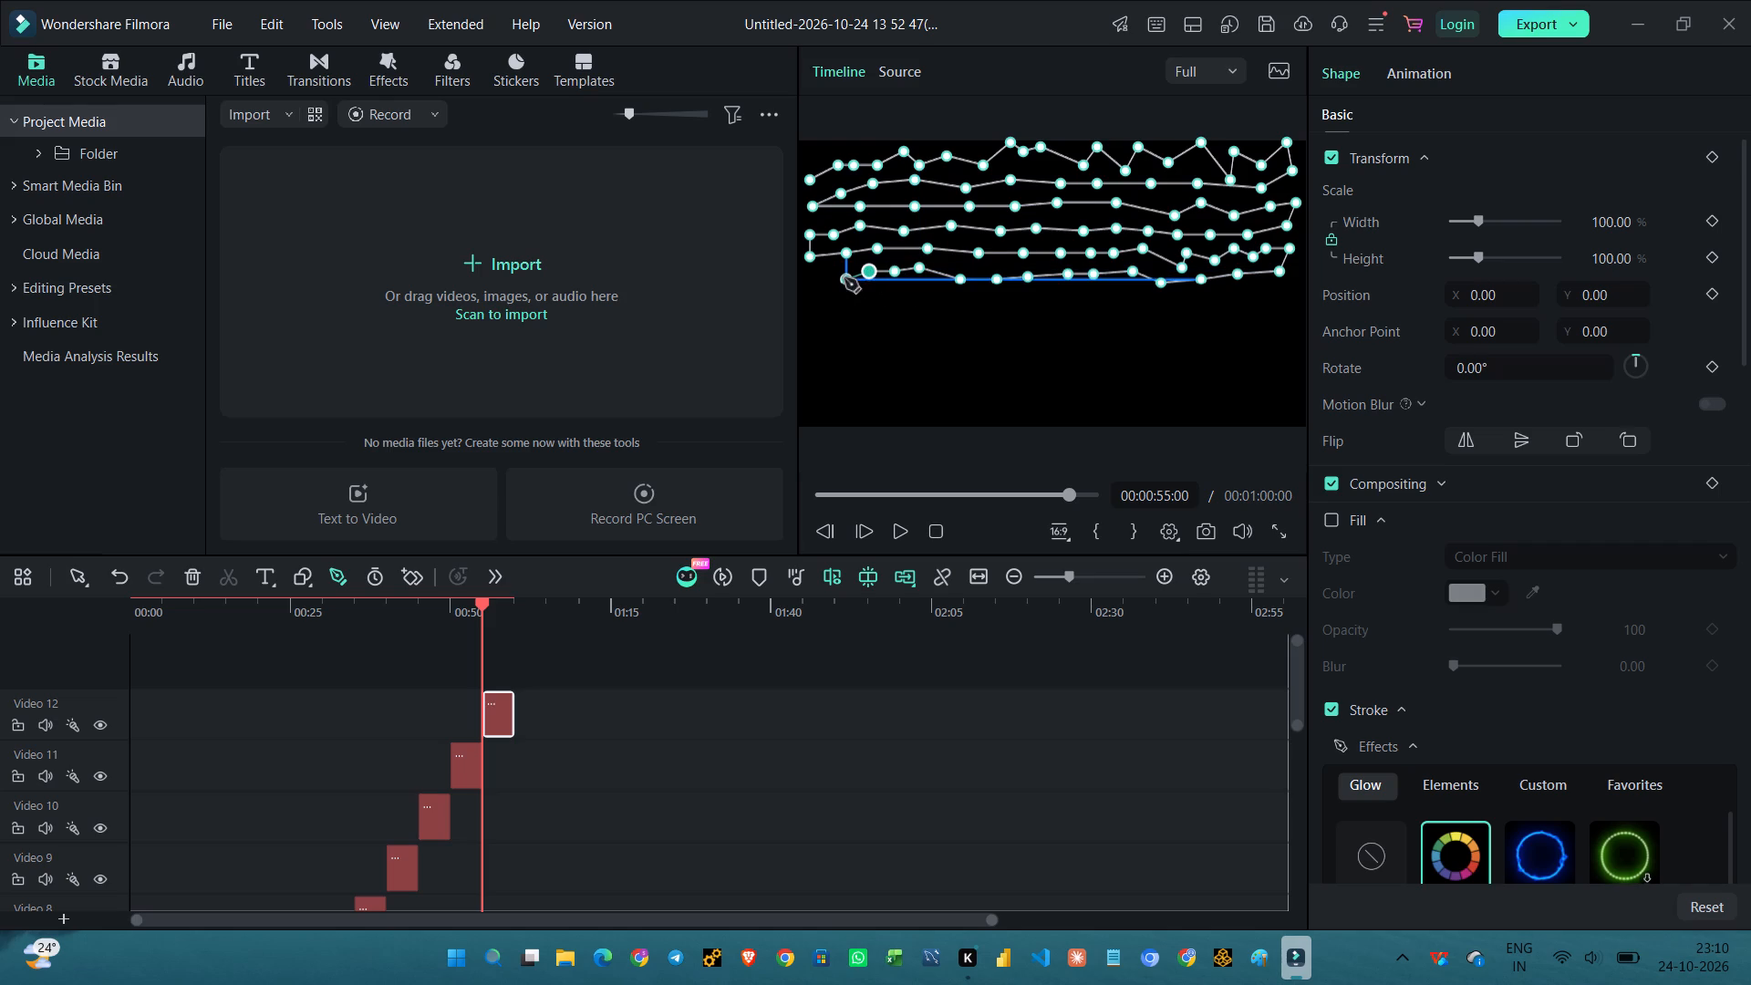
click(844, 278)
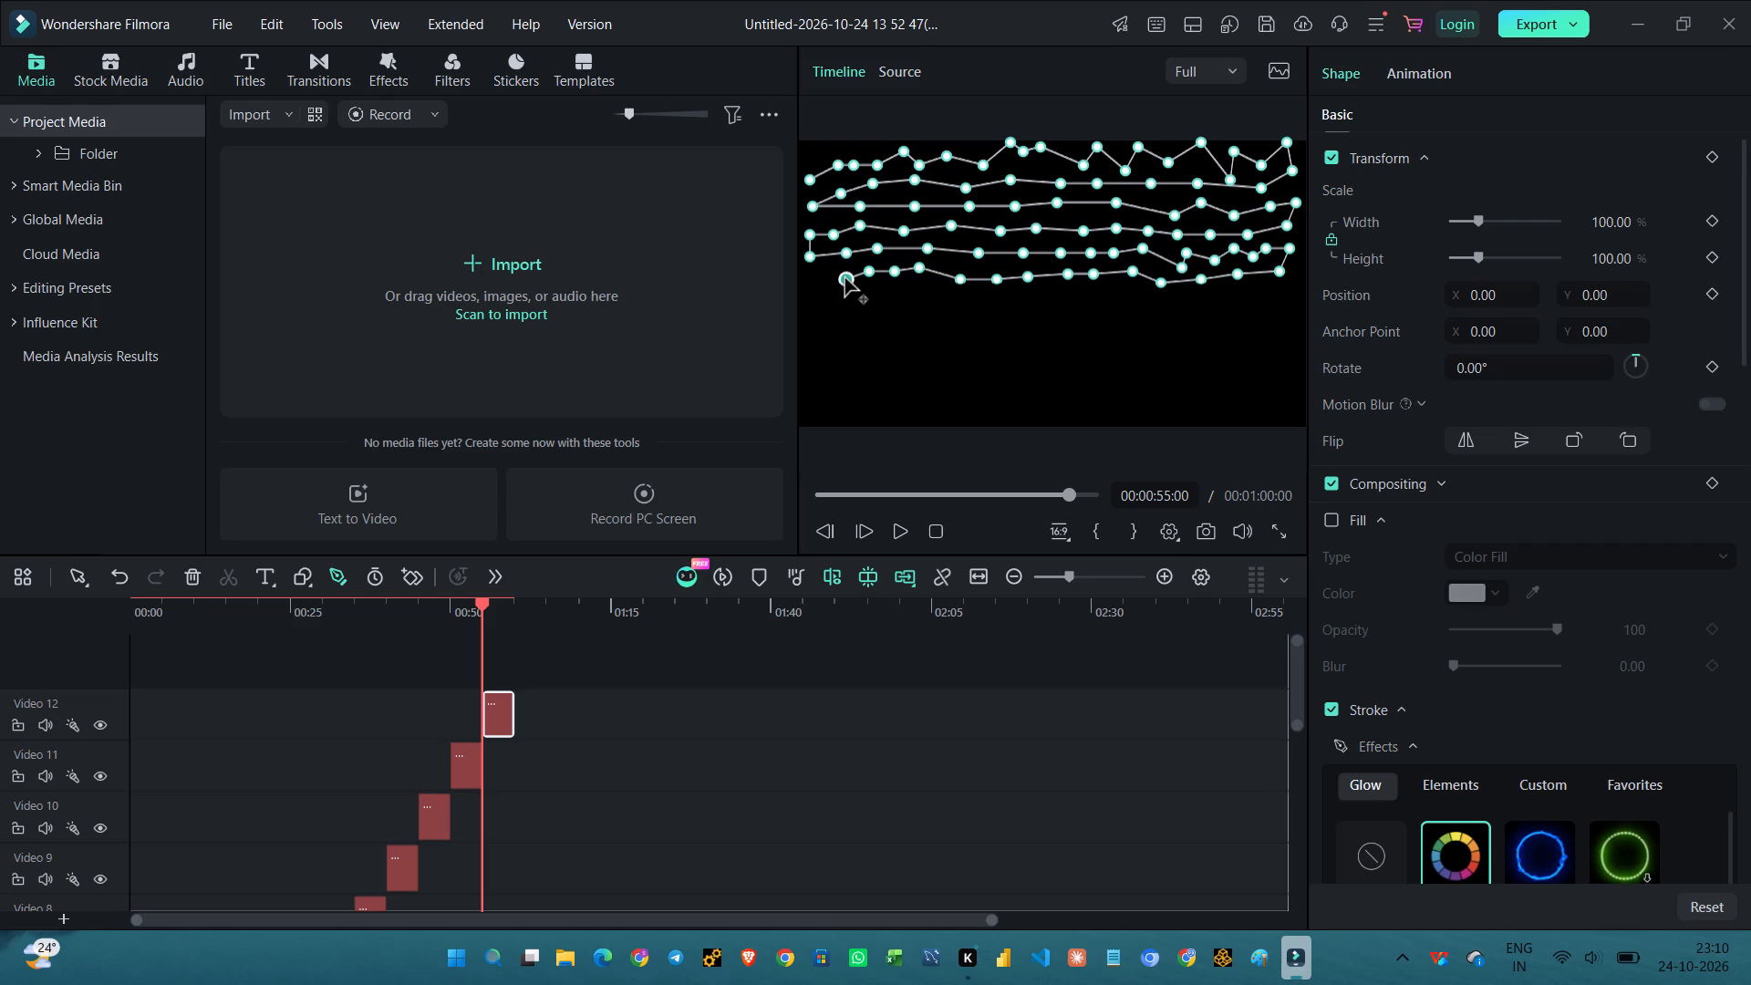
click(815, 275)
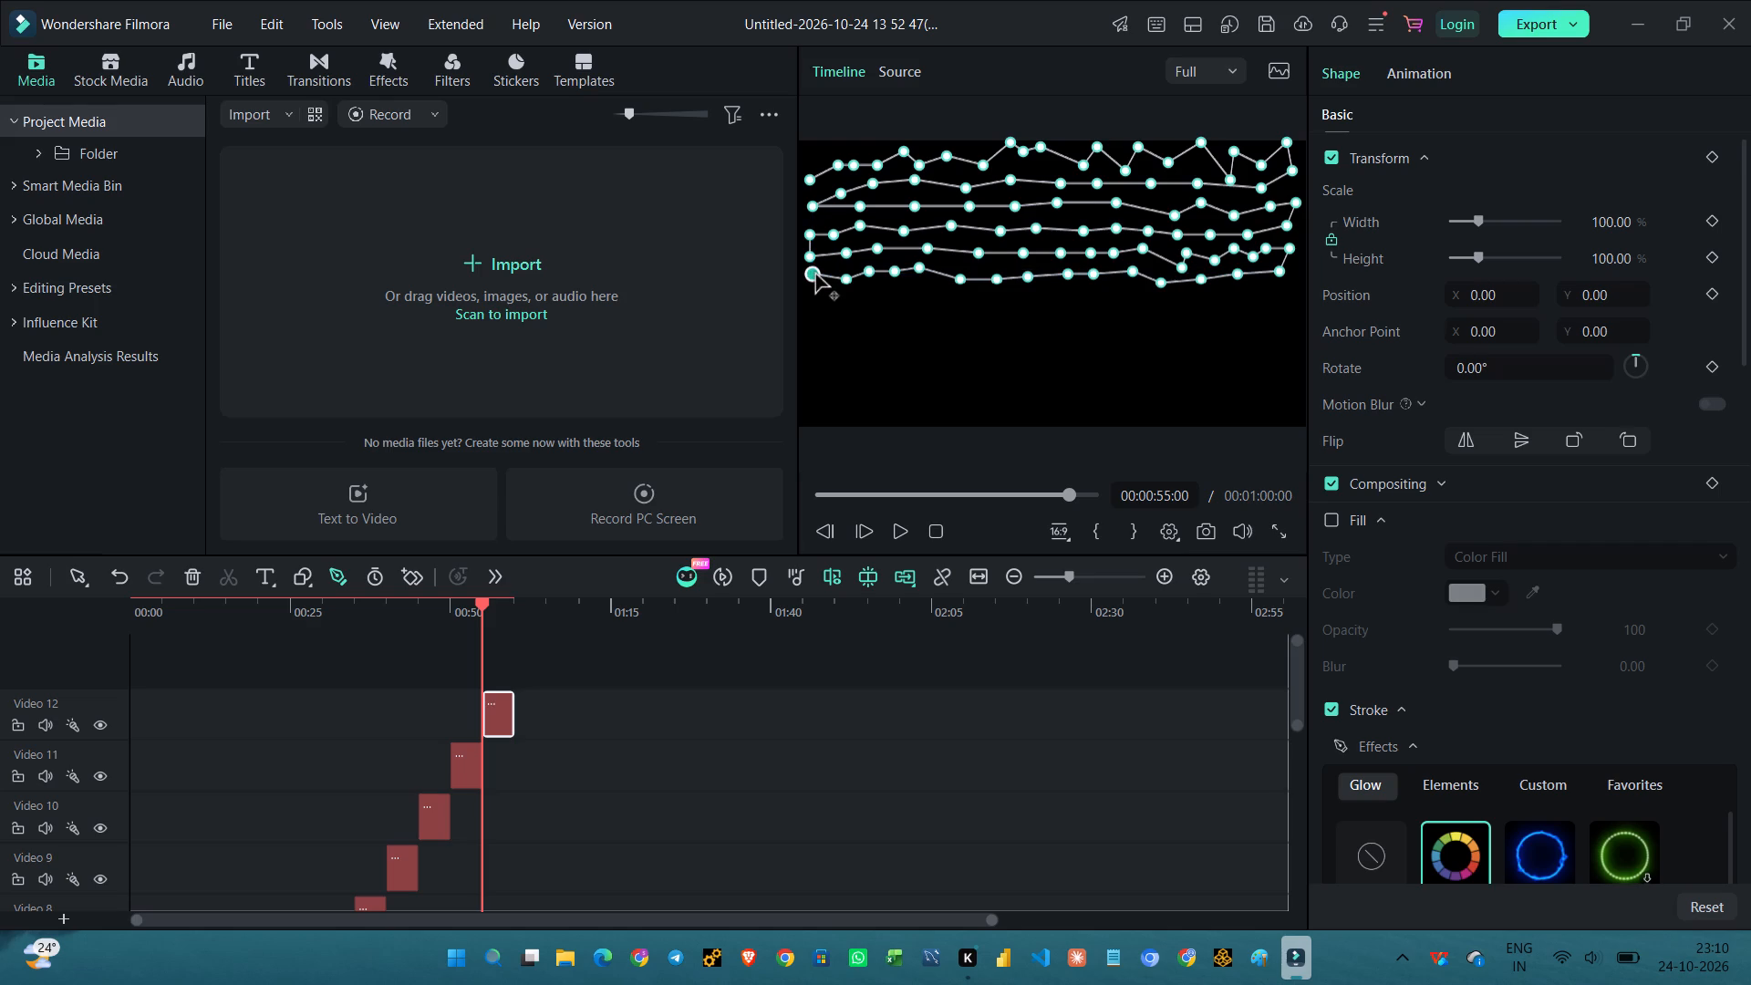
Turn the path down at the frame's left edge and draw a seventh row rightward, sloping slightly down to about the frame's centre.
click(815, 297)
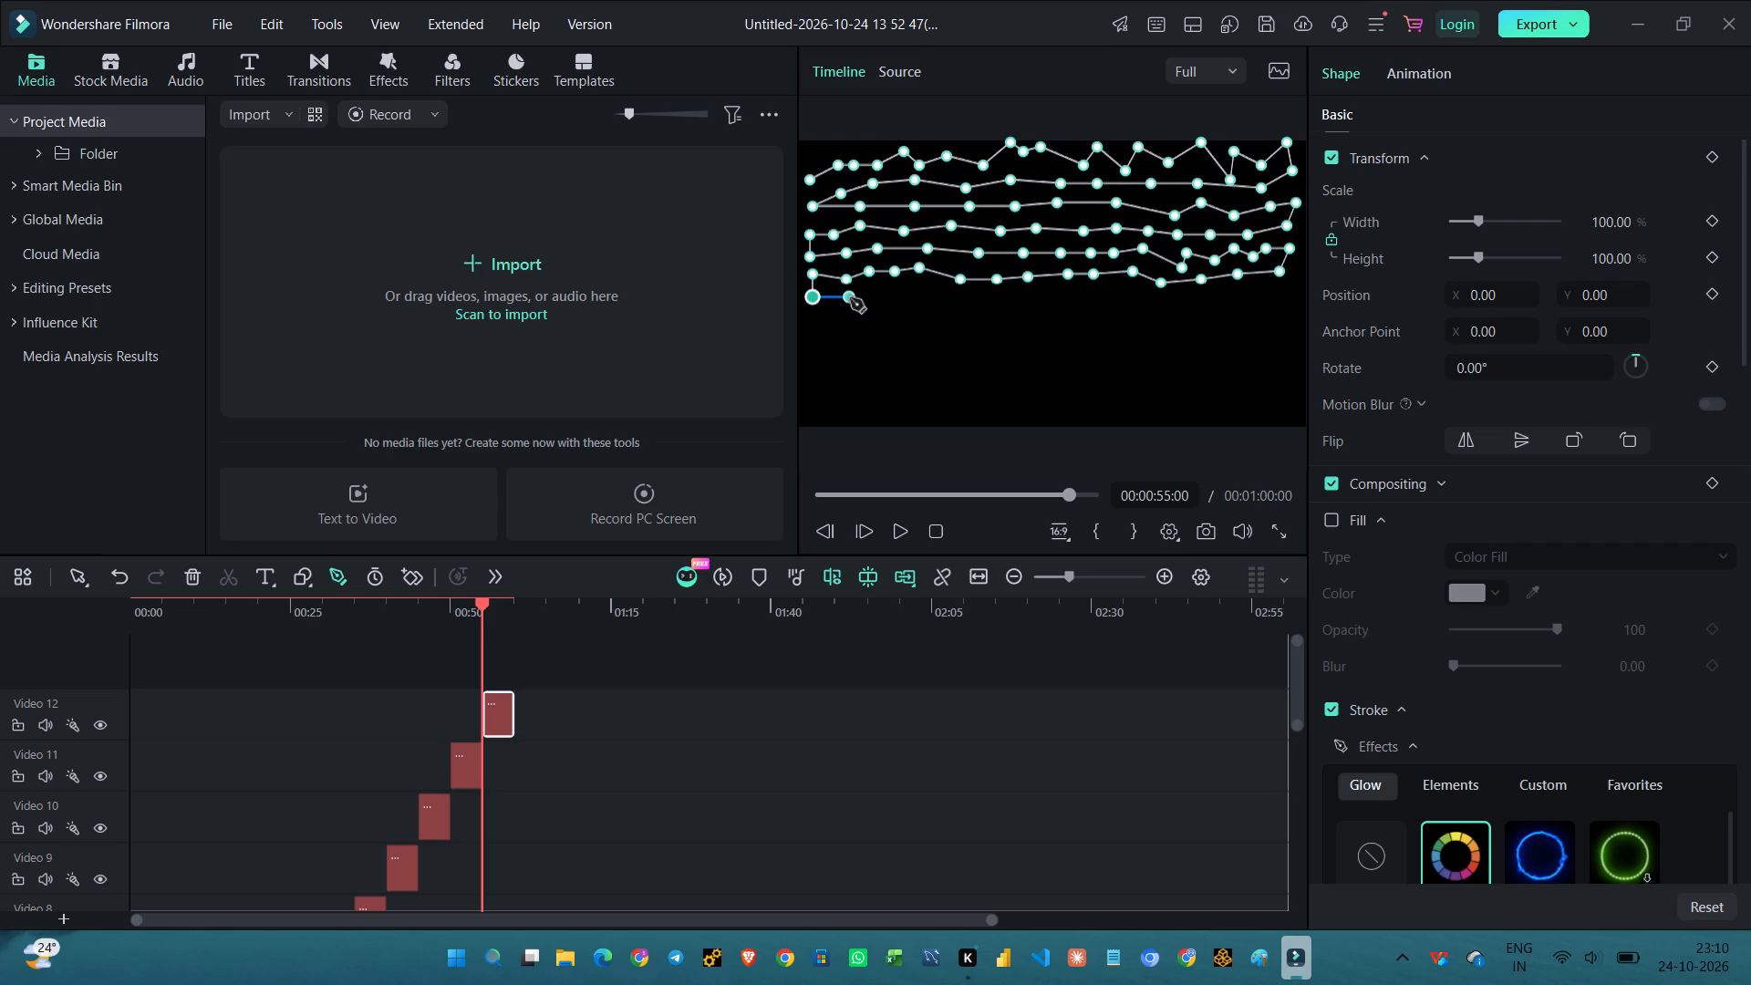
click(853, 299)
click(884, 303)
click(907, 294)
click(936, 305)
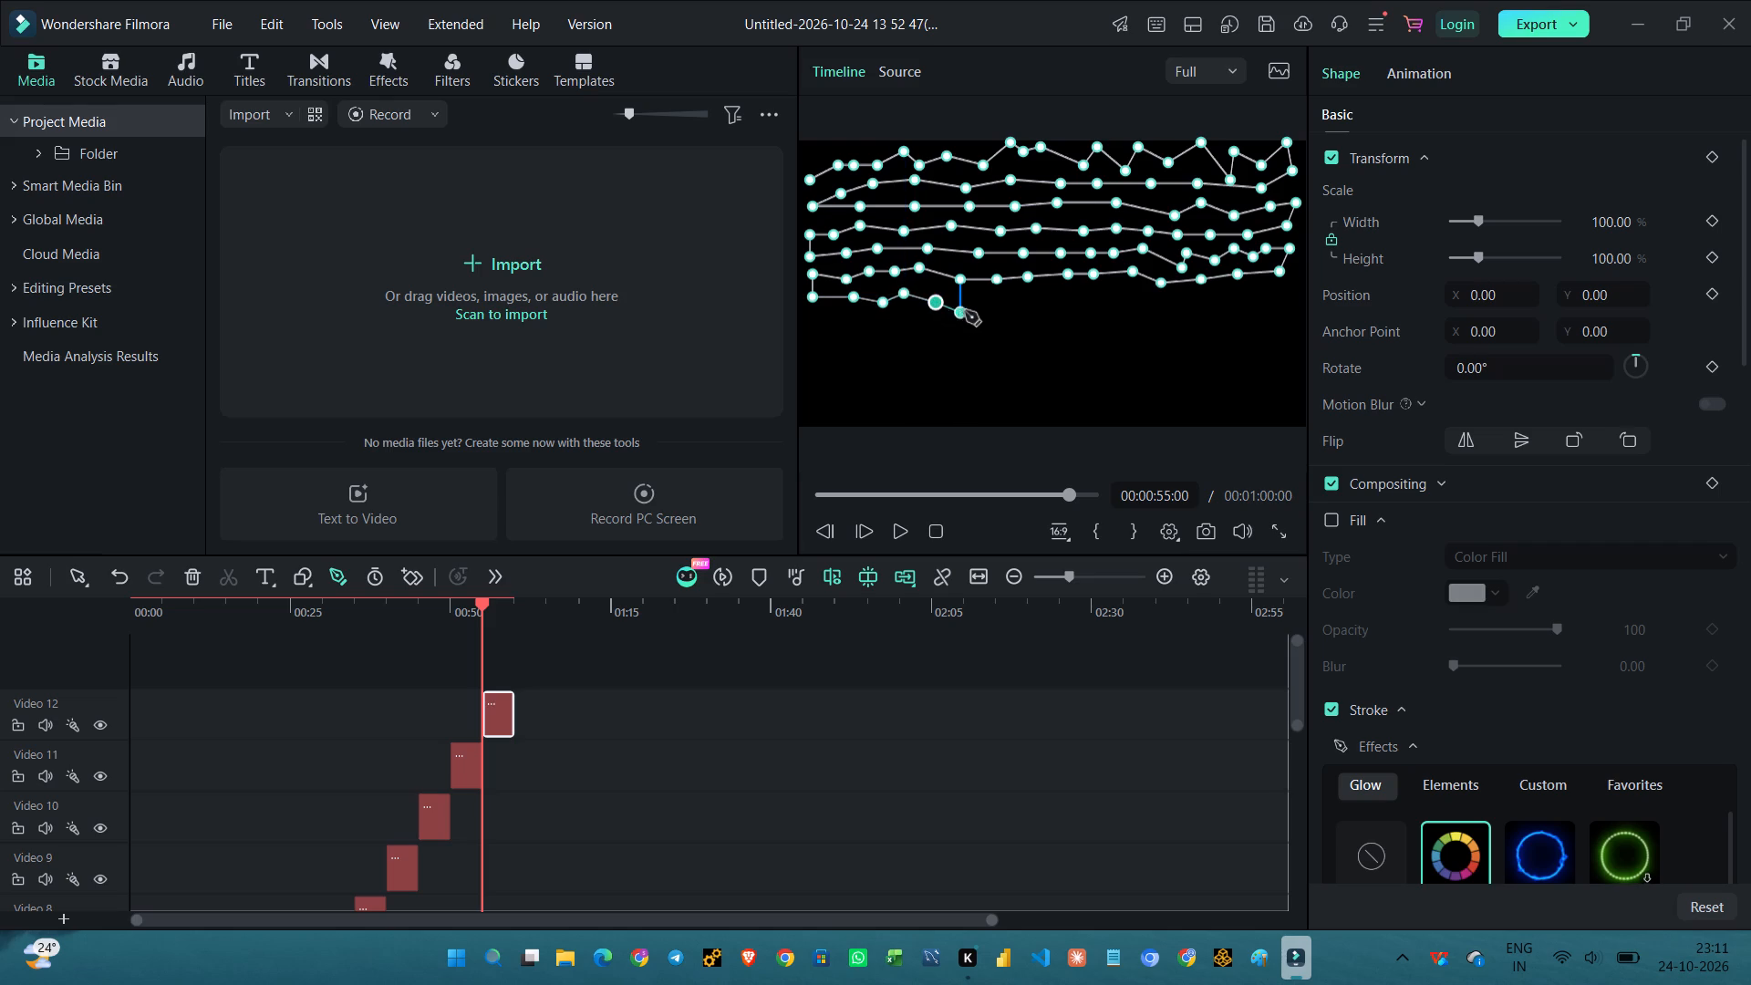
click(979, 308)
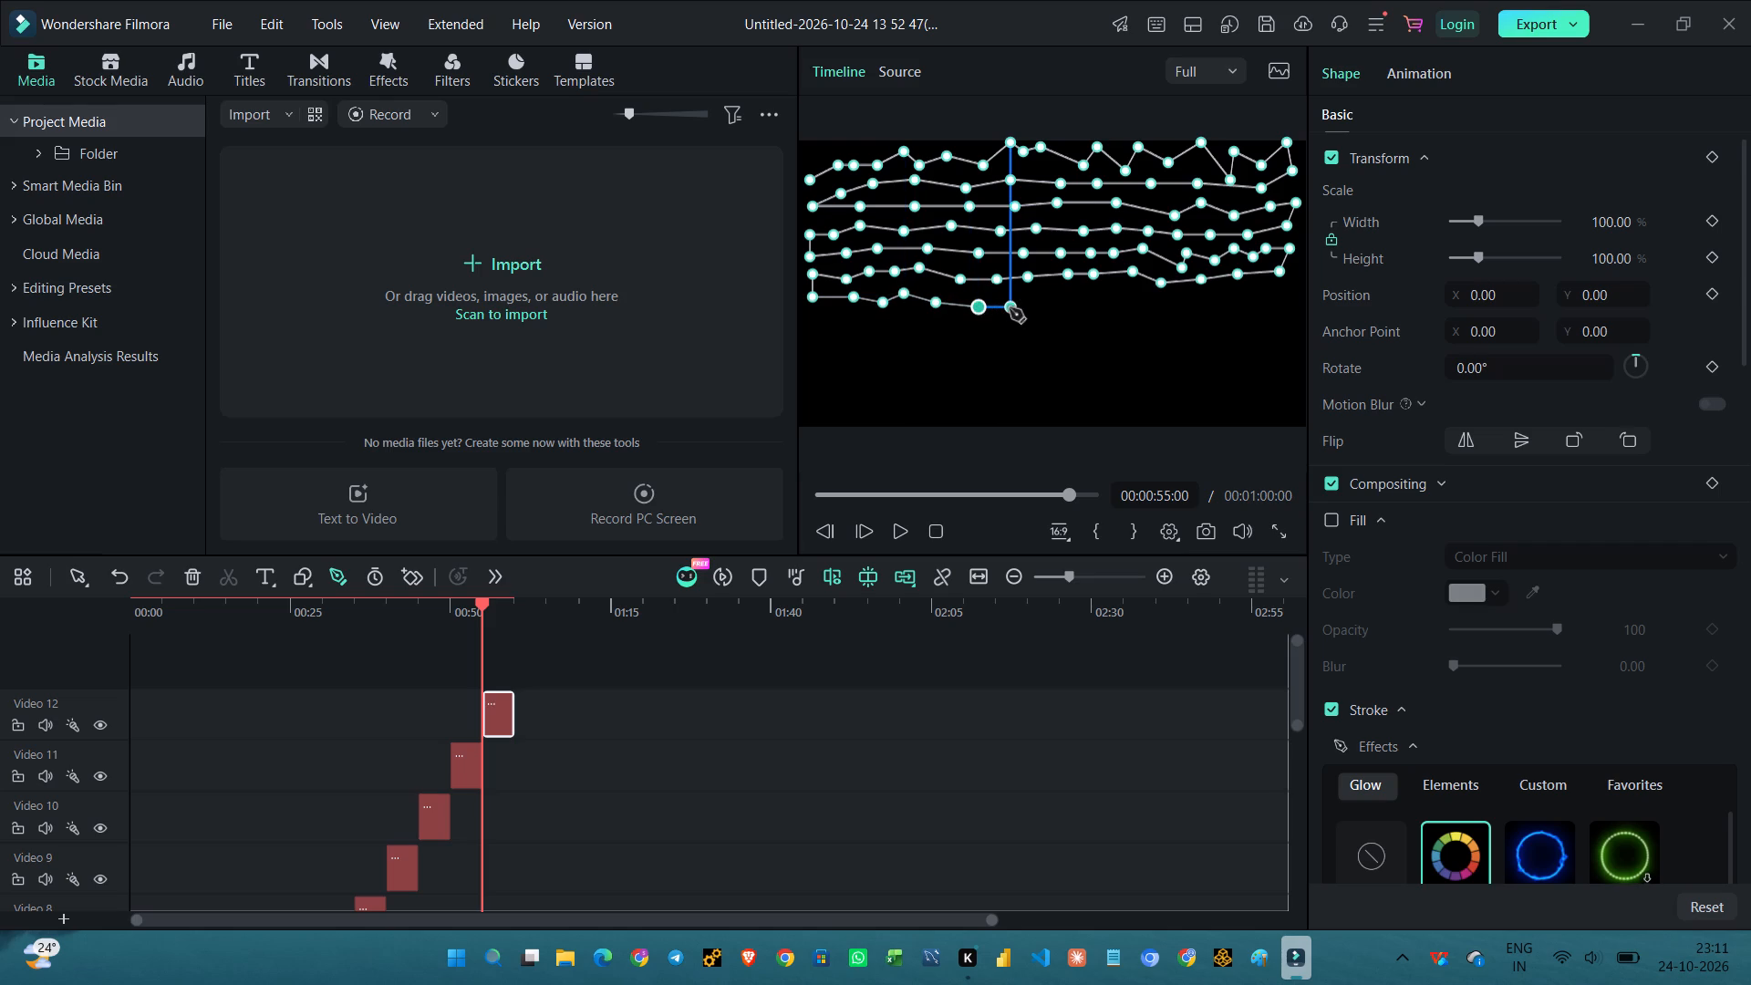
click(1010, 308)
click(1045, 313)
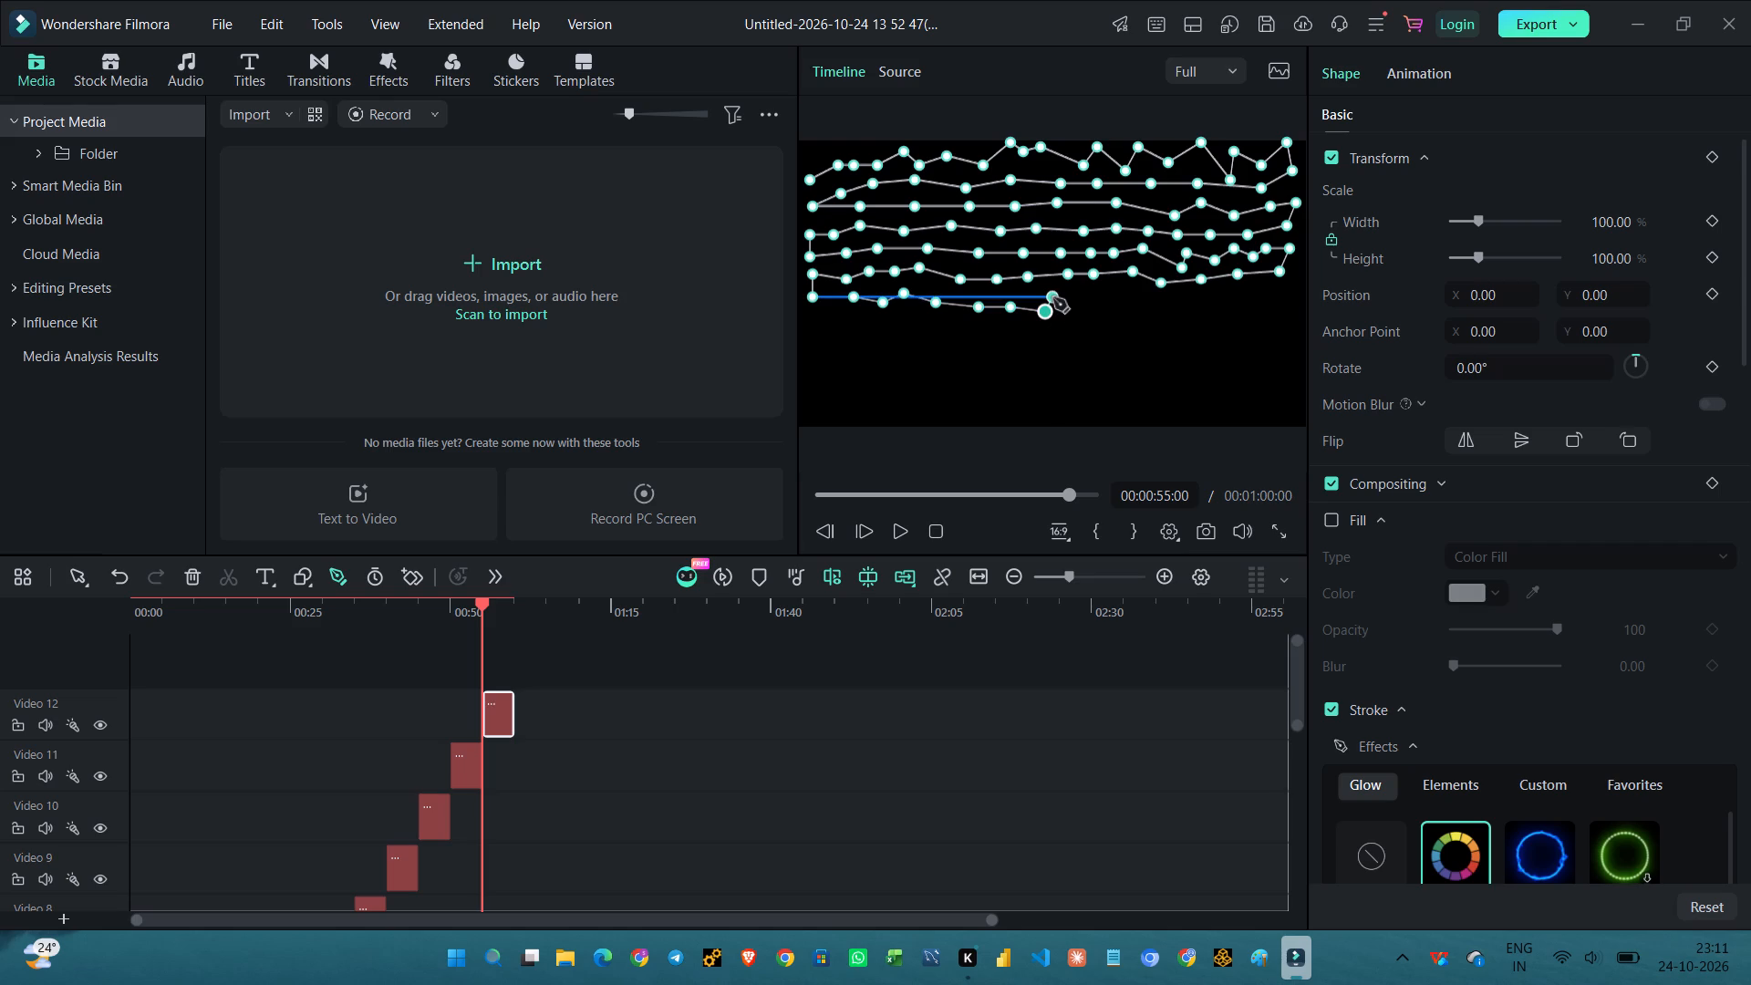
Continue the seventh row with a short step up, then nearly level with a shallow dip to the frame's right edge.
click(1053, 298)
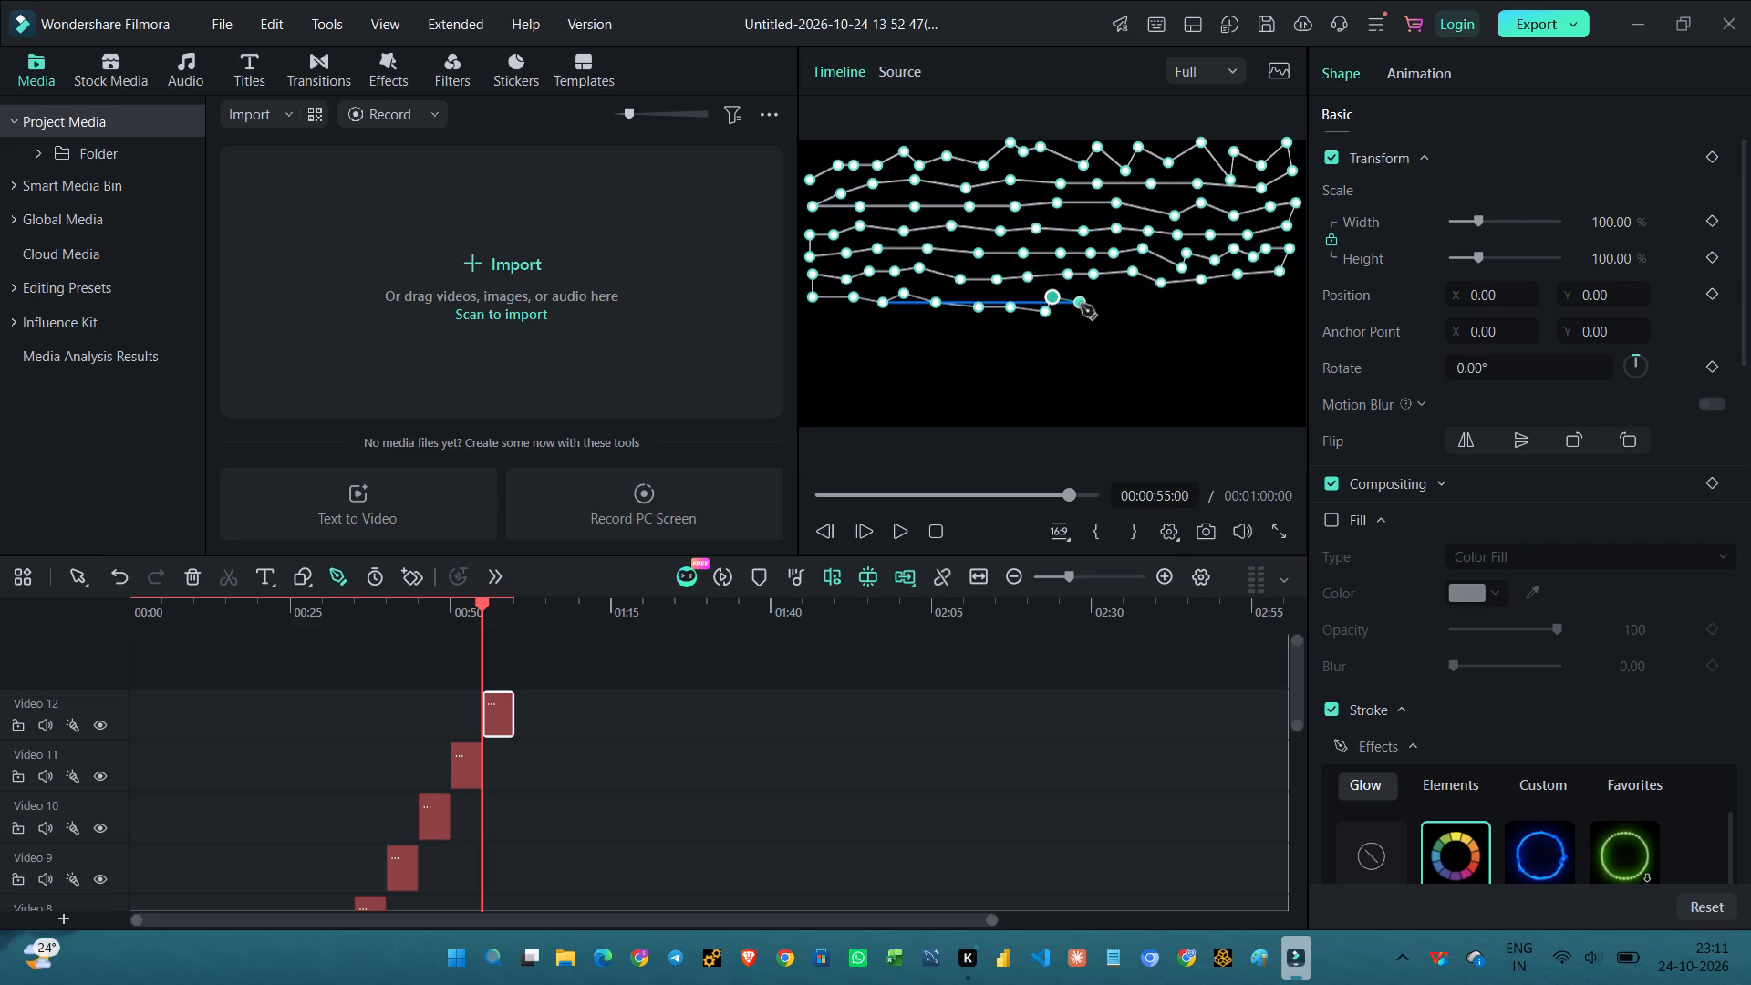
click(1082, 305)
click(1110, 305)
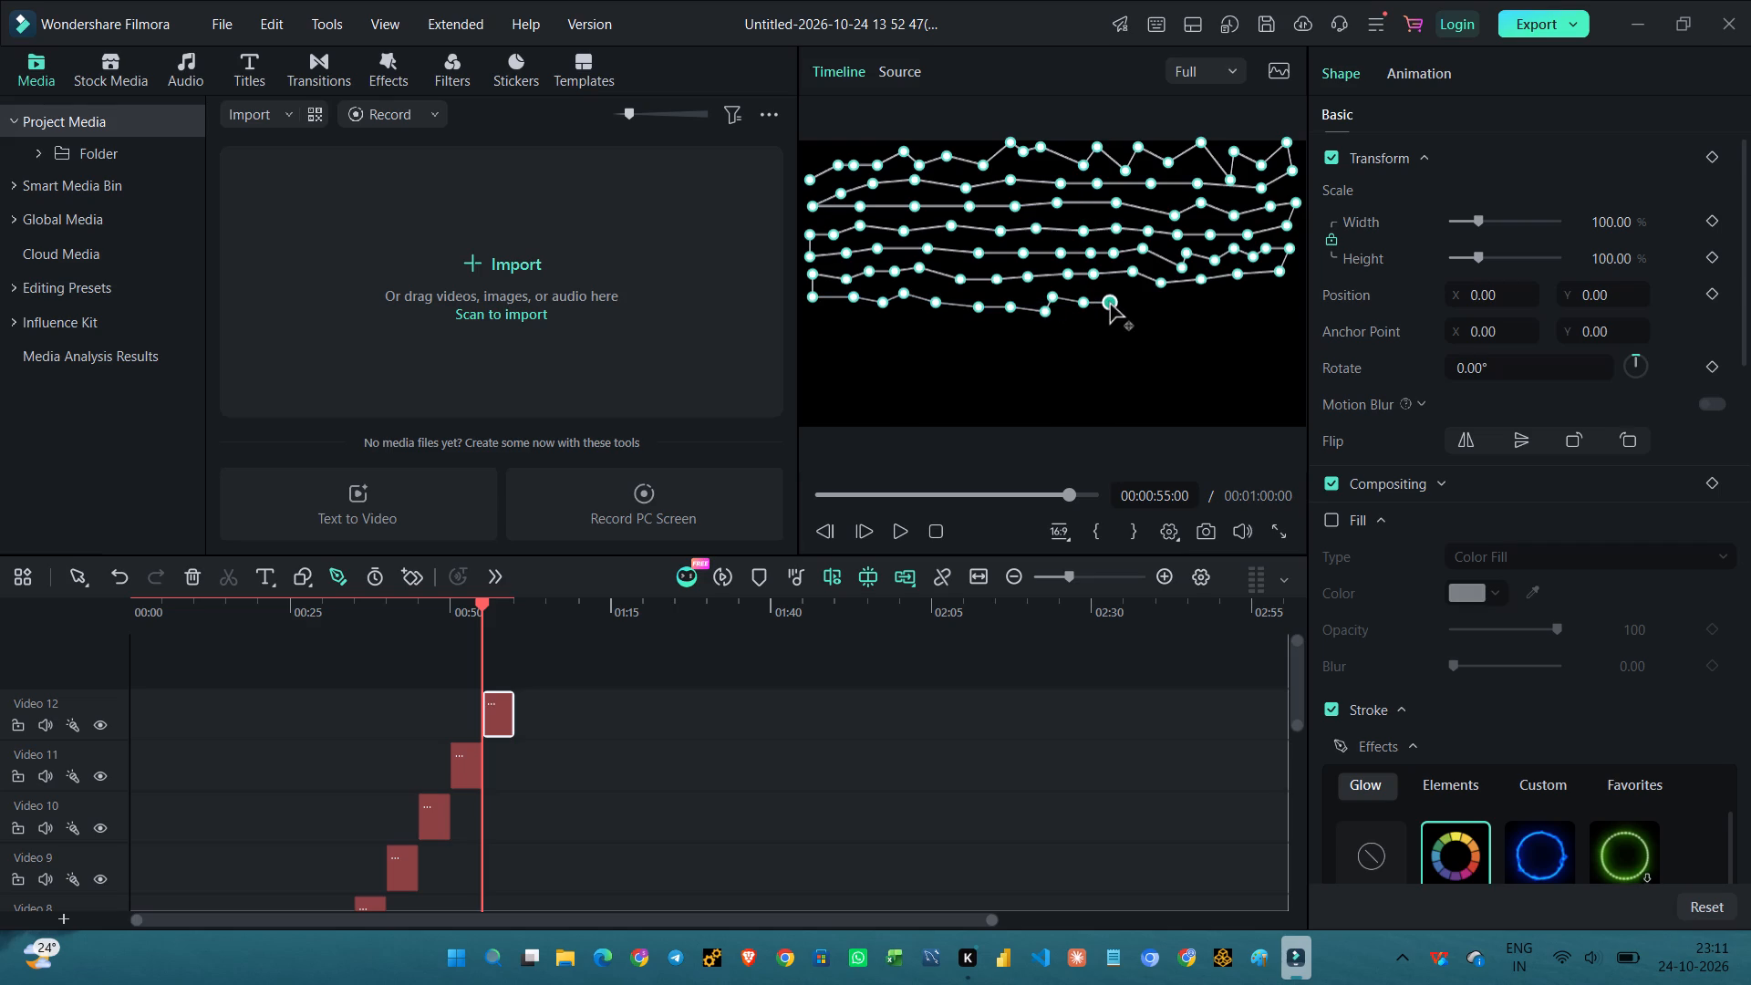
click(1145, 310)
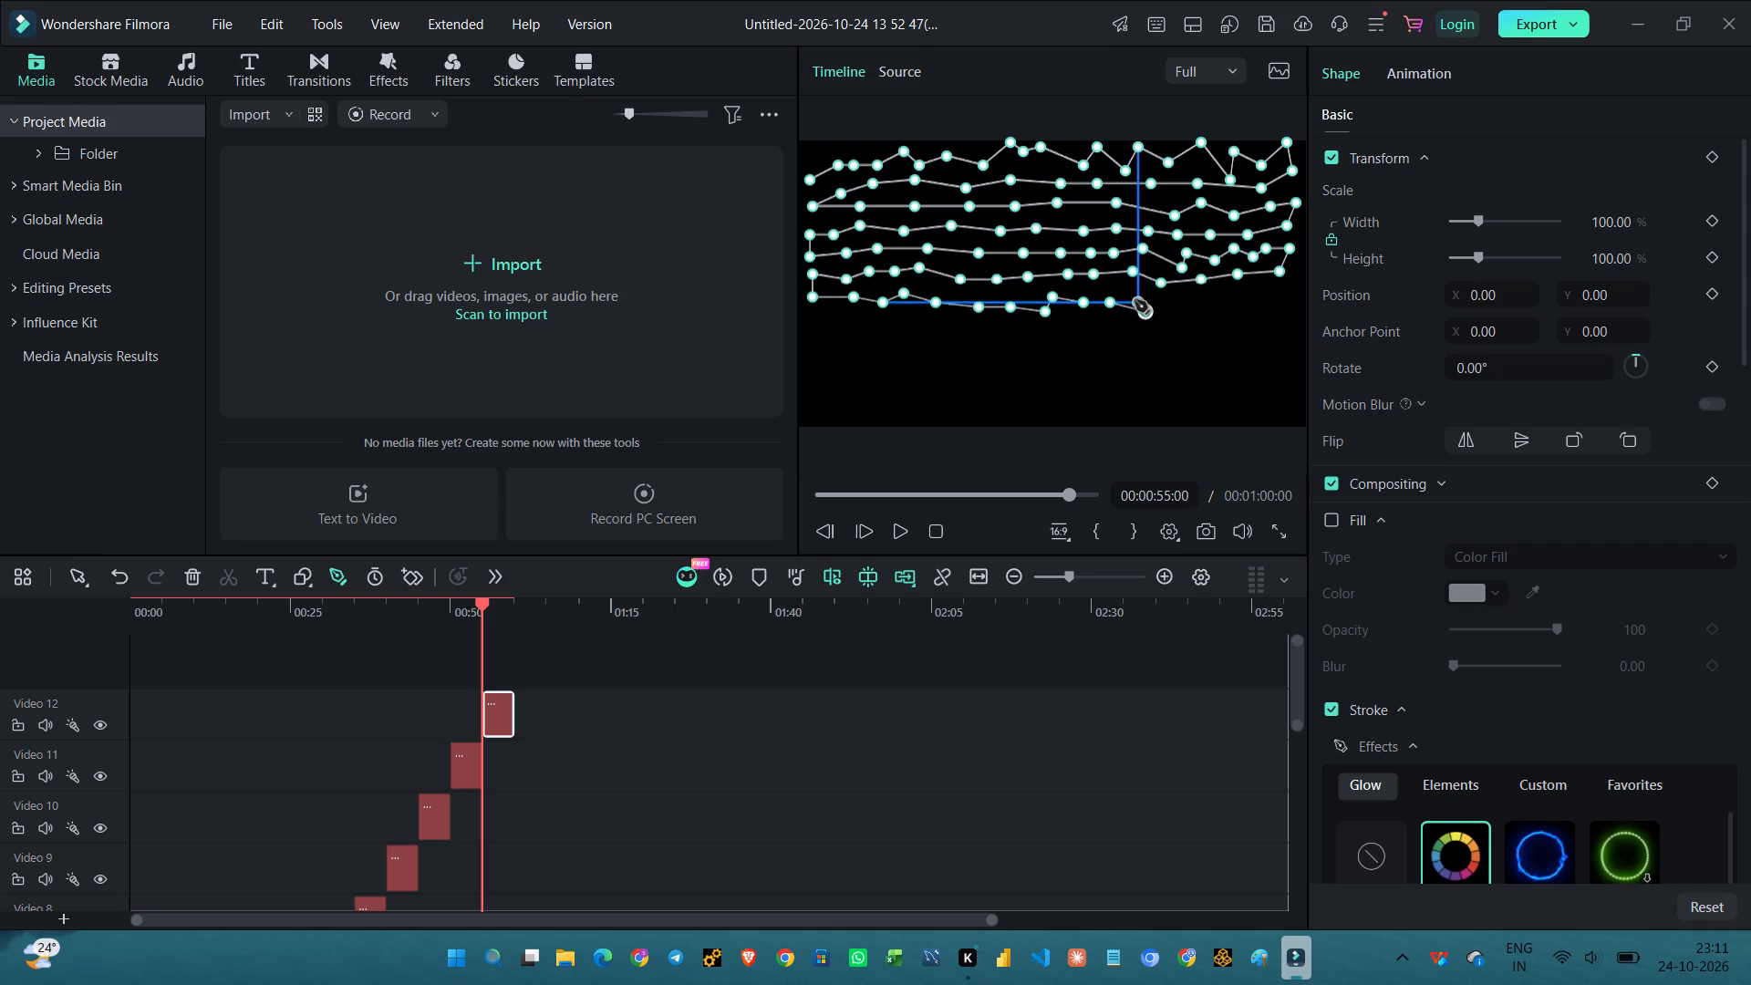
click(1176, 302)
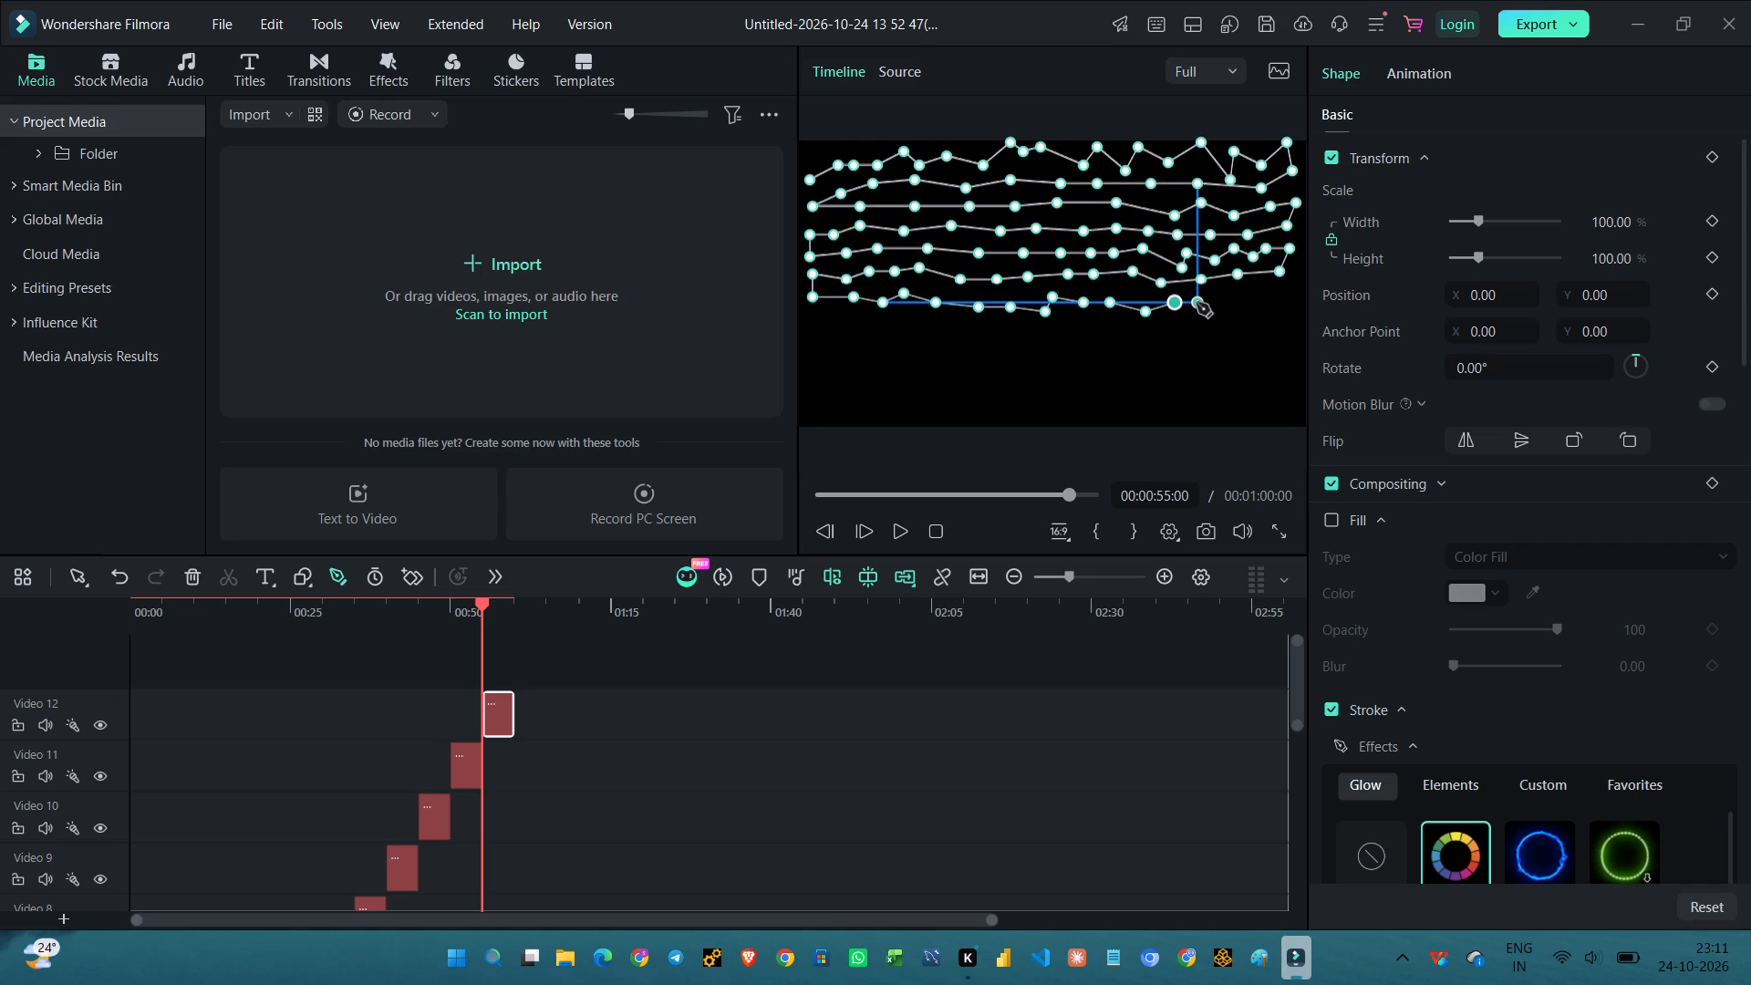
click(1197, 303)
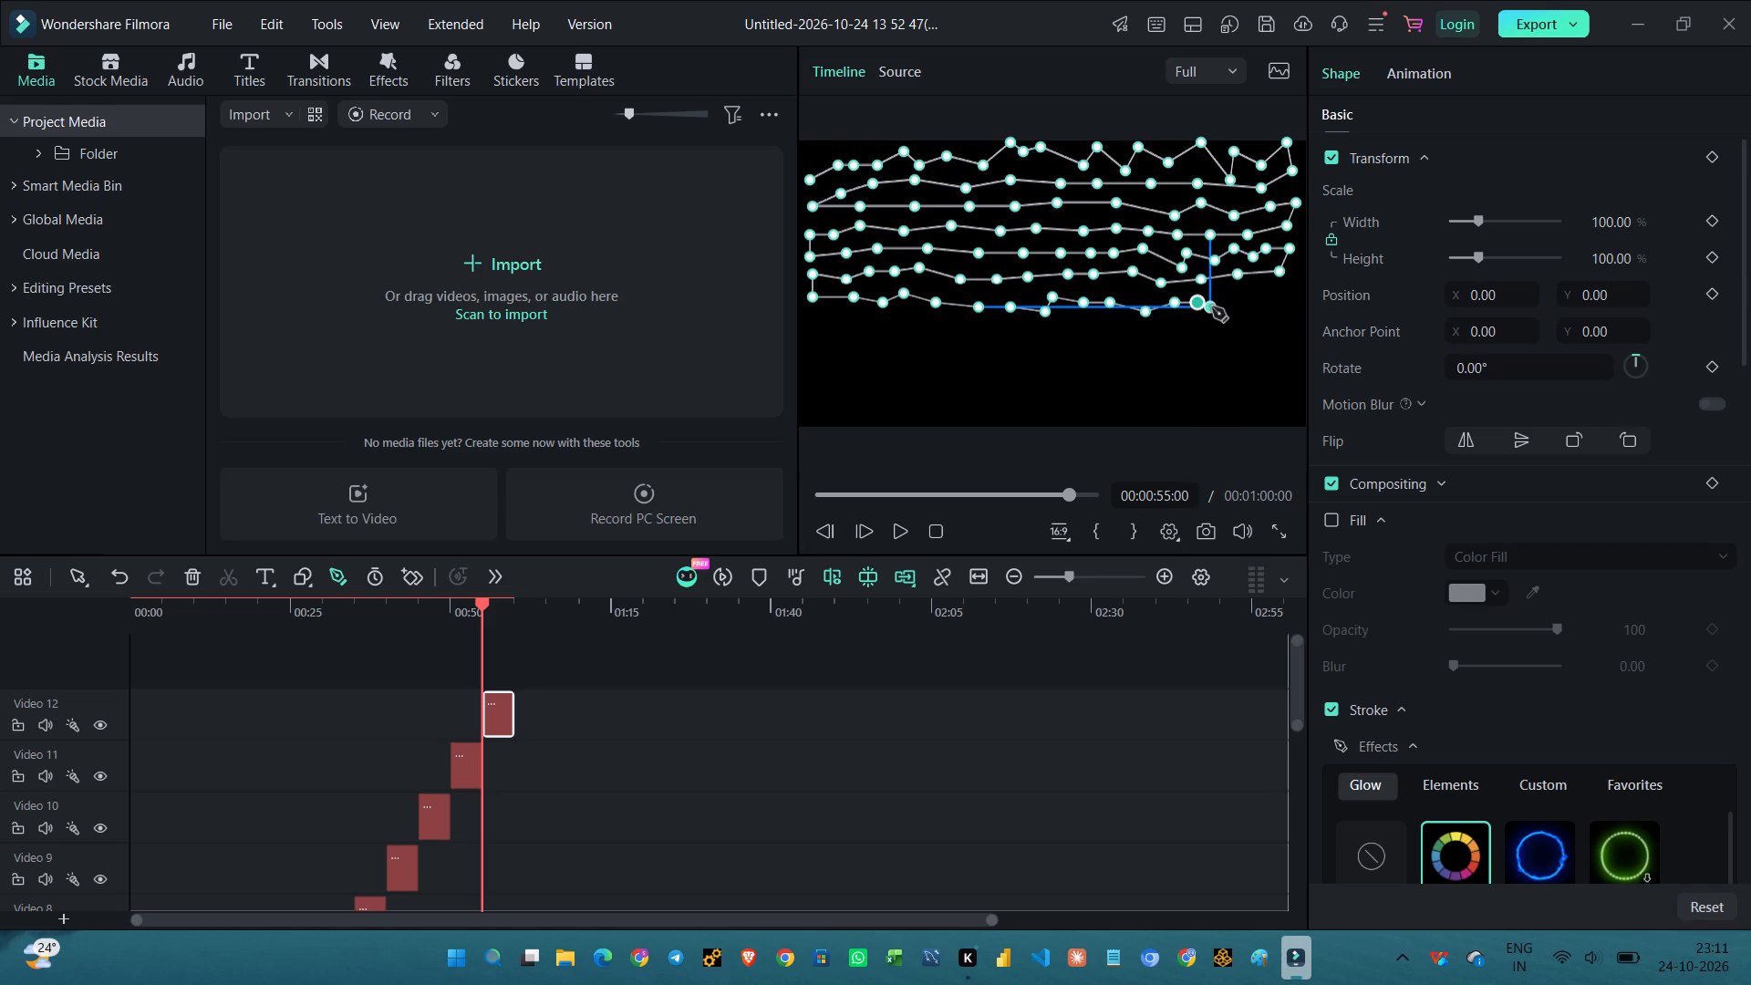
click(1232, 300)
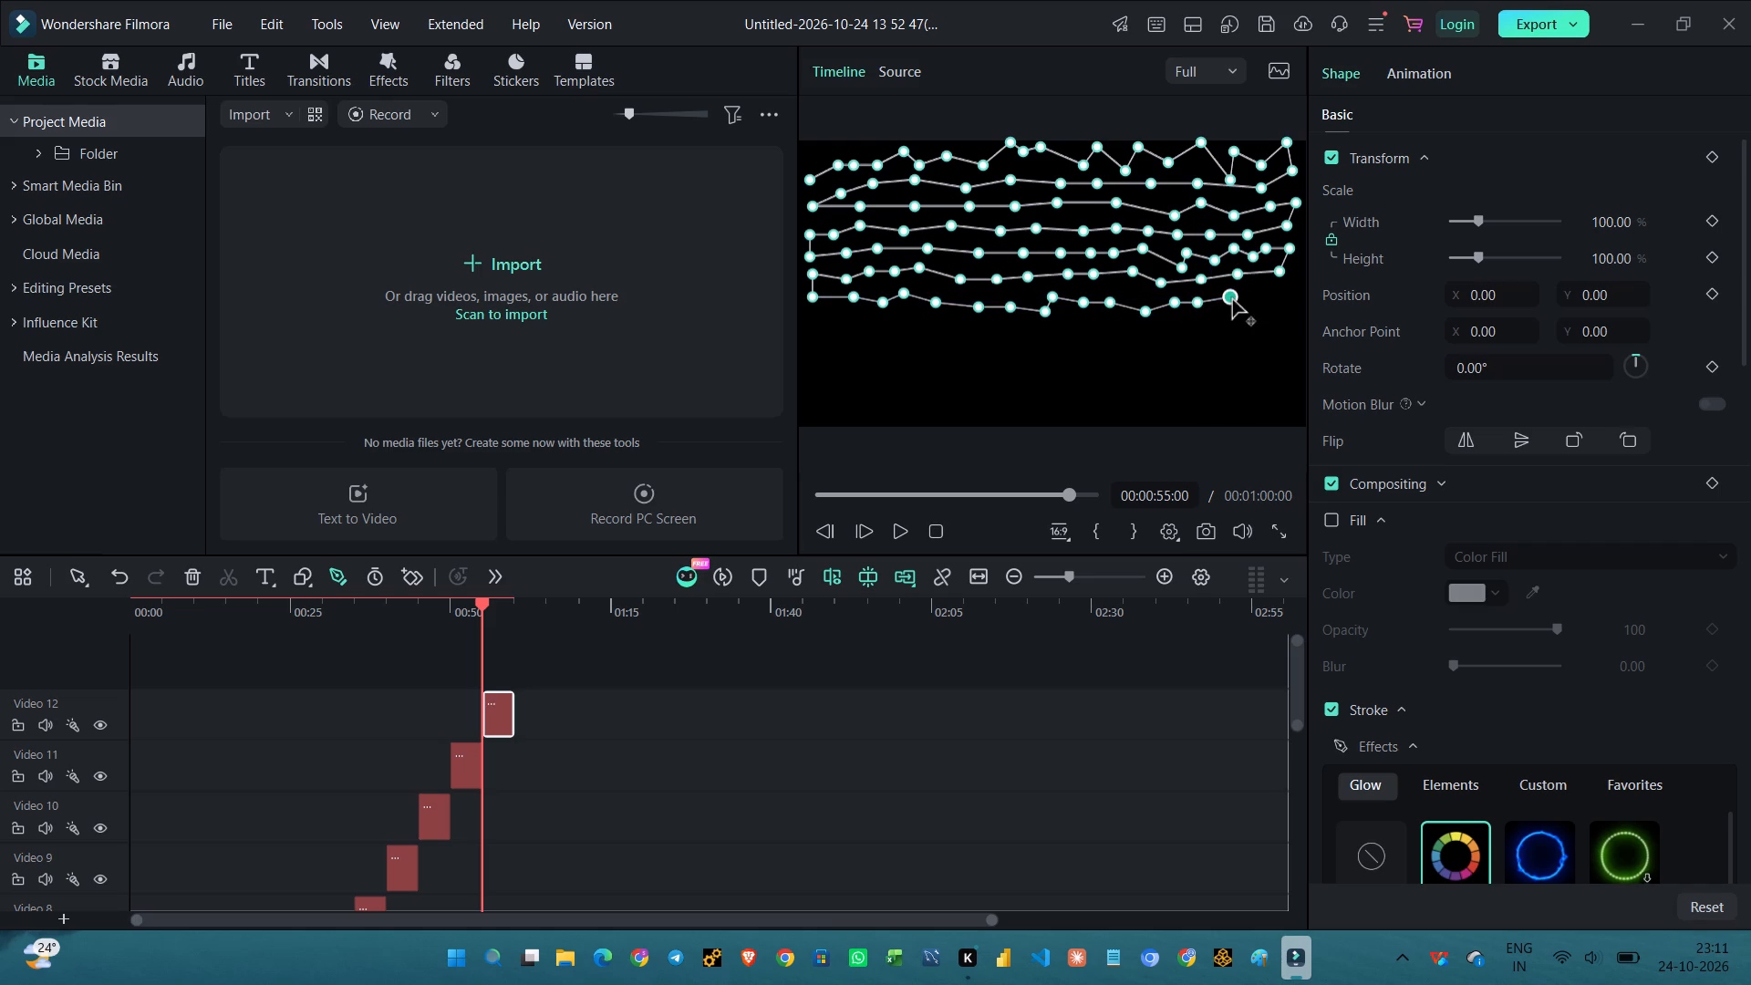
click(1249, 300)
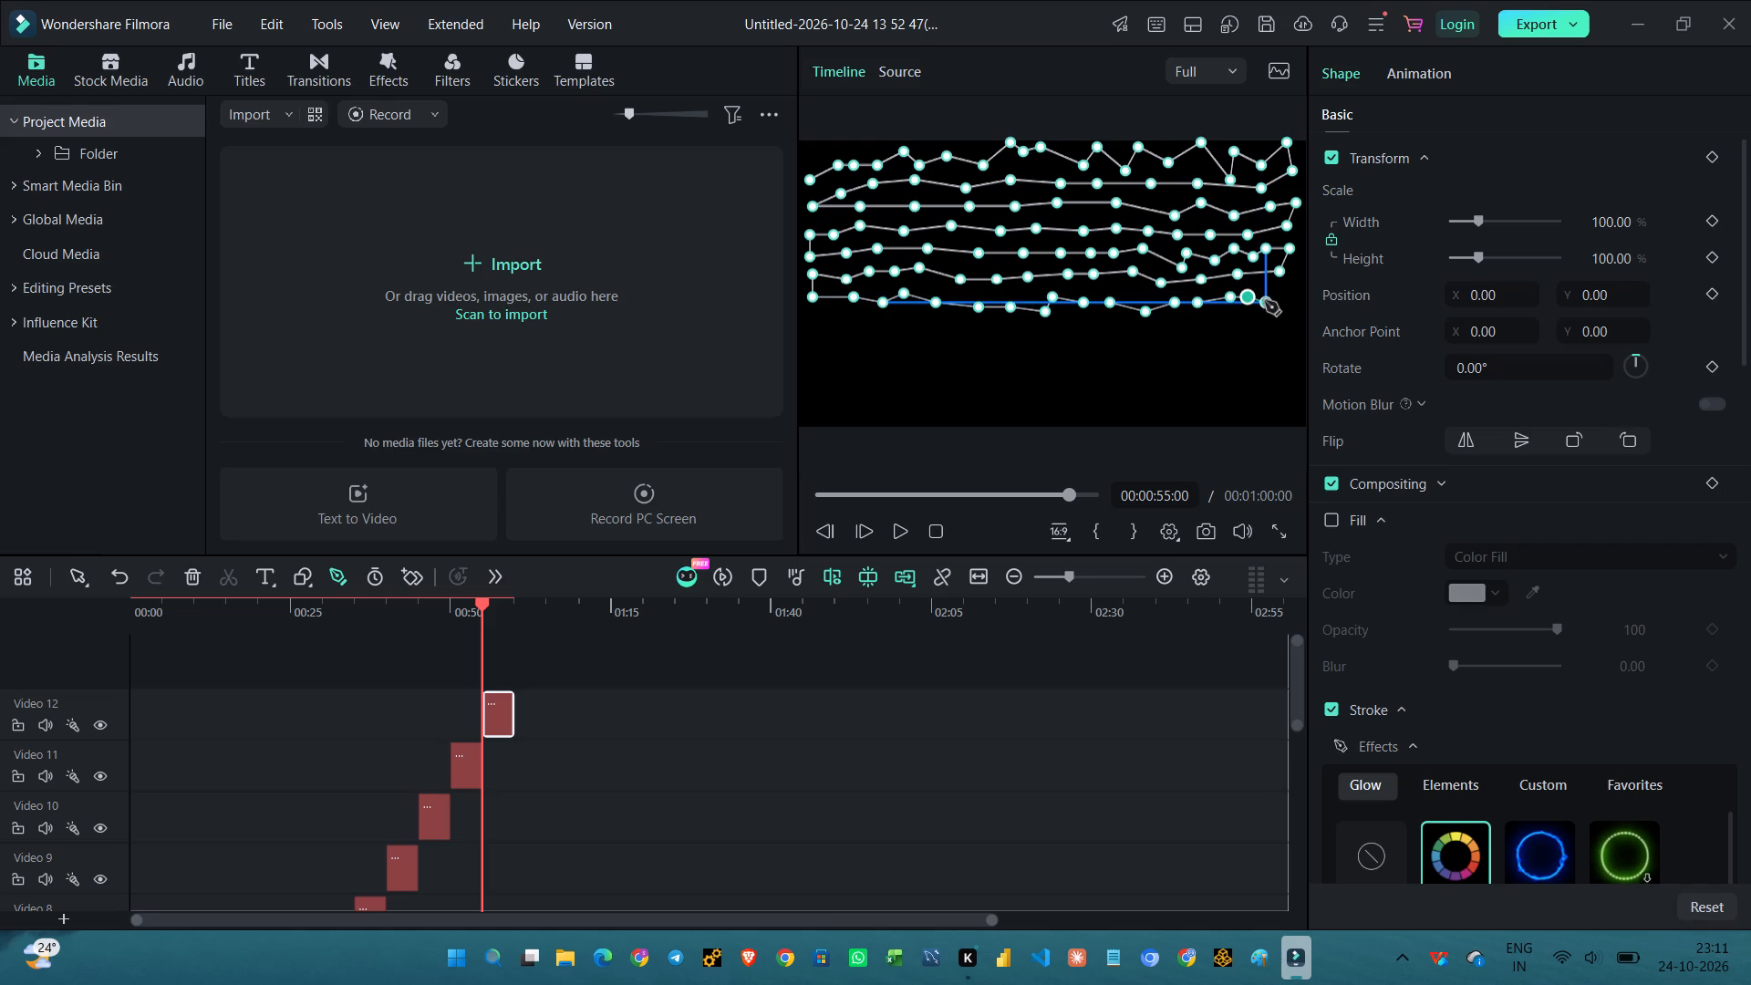
click(1265, 301)
click(1287, 297)
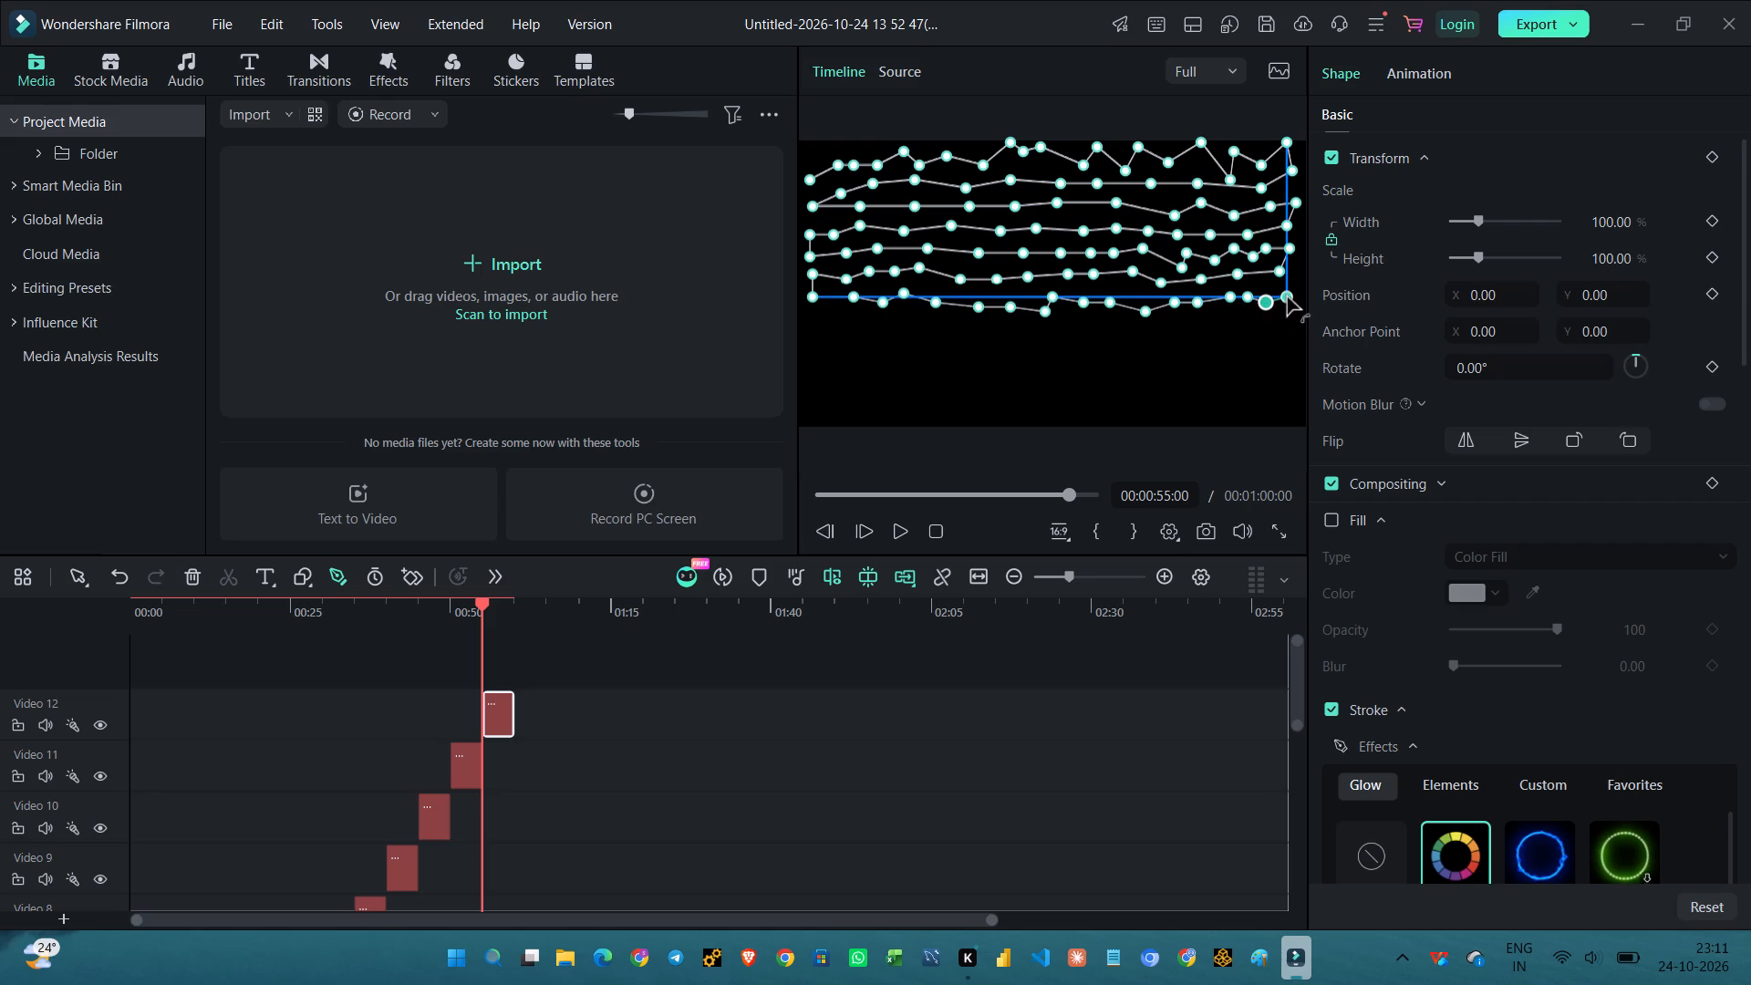
Turn the path down at the frame's right edge and draw an eighth row leftward with a shallow dip to about the frame's centre.
click(1283, 321)
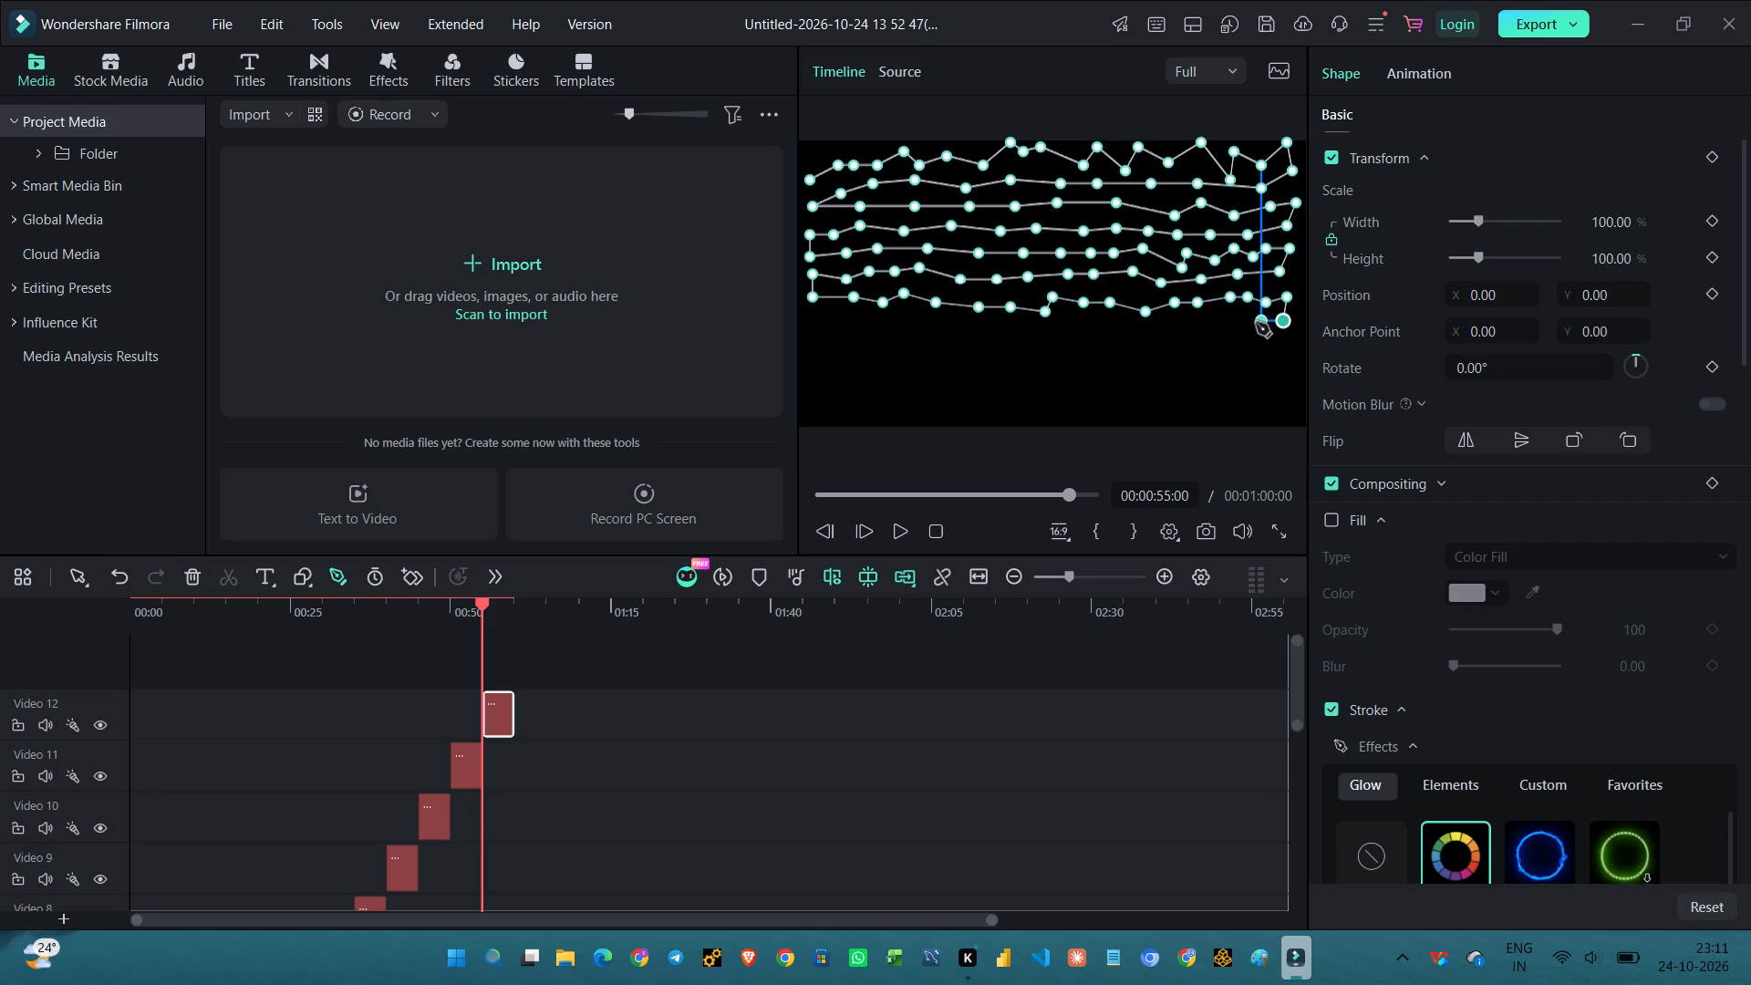
click(1254, 323)
click(1222, 318)
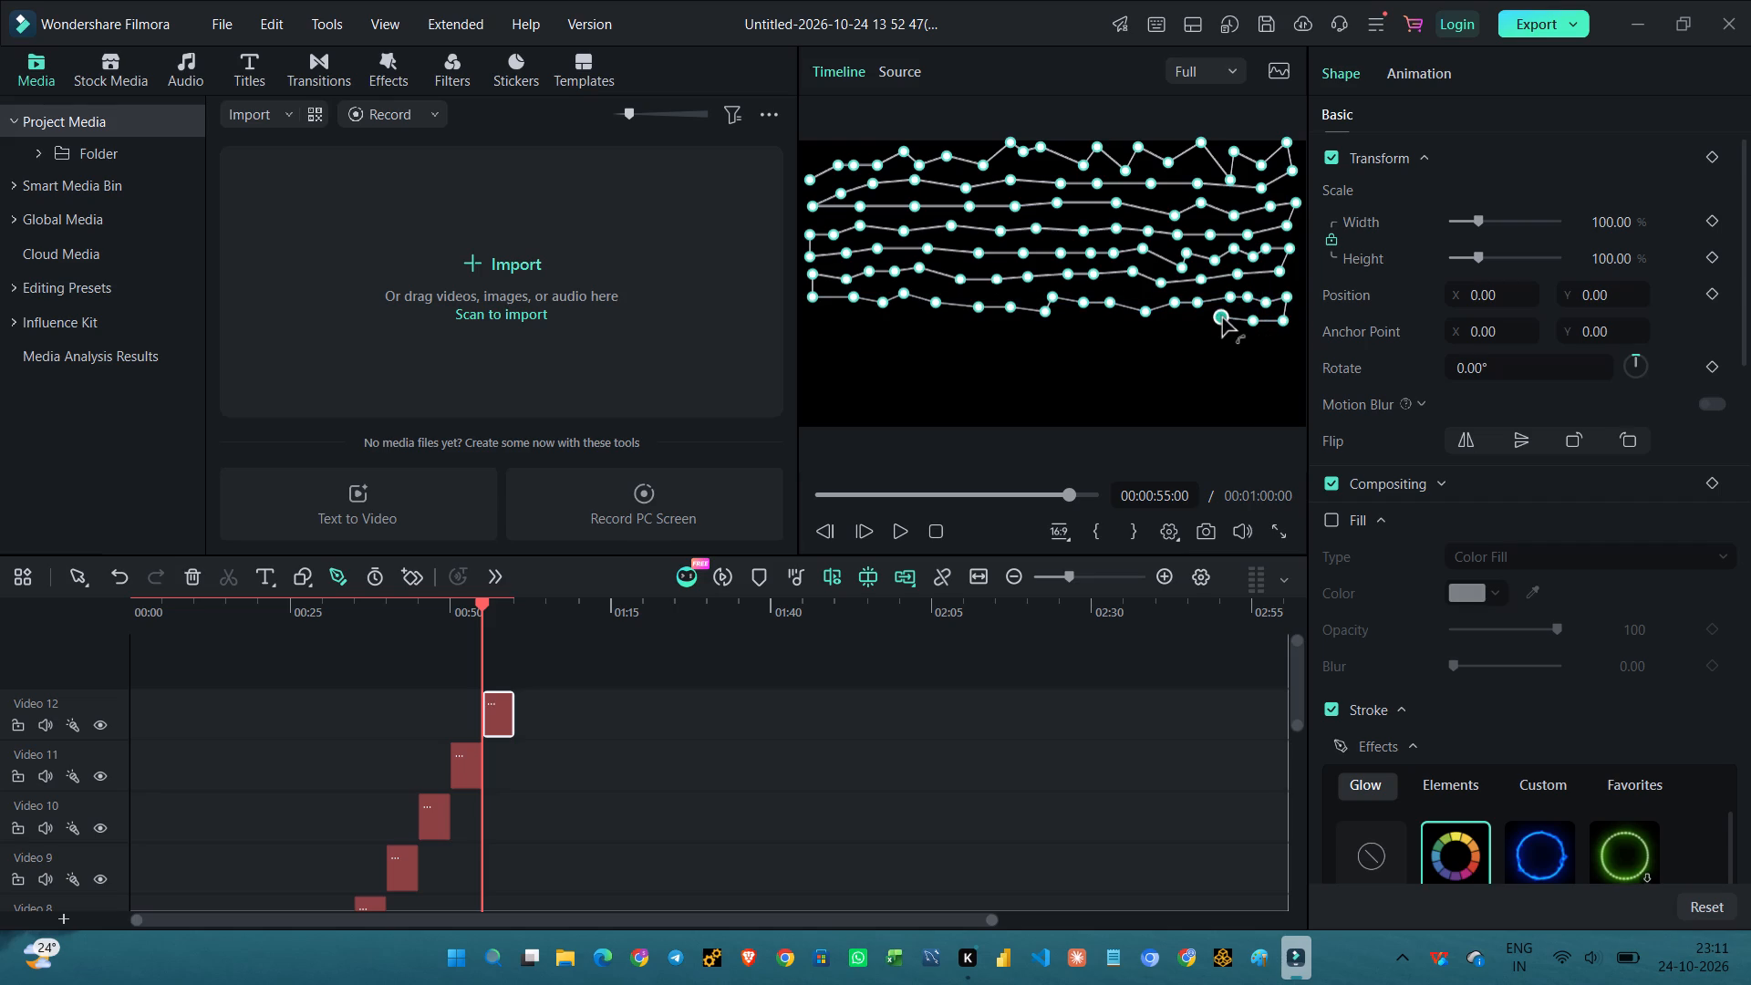
click(1201, 323)
click(1177, 327)
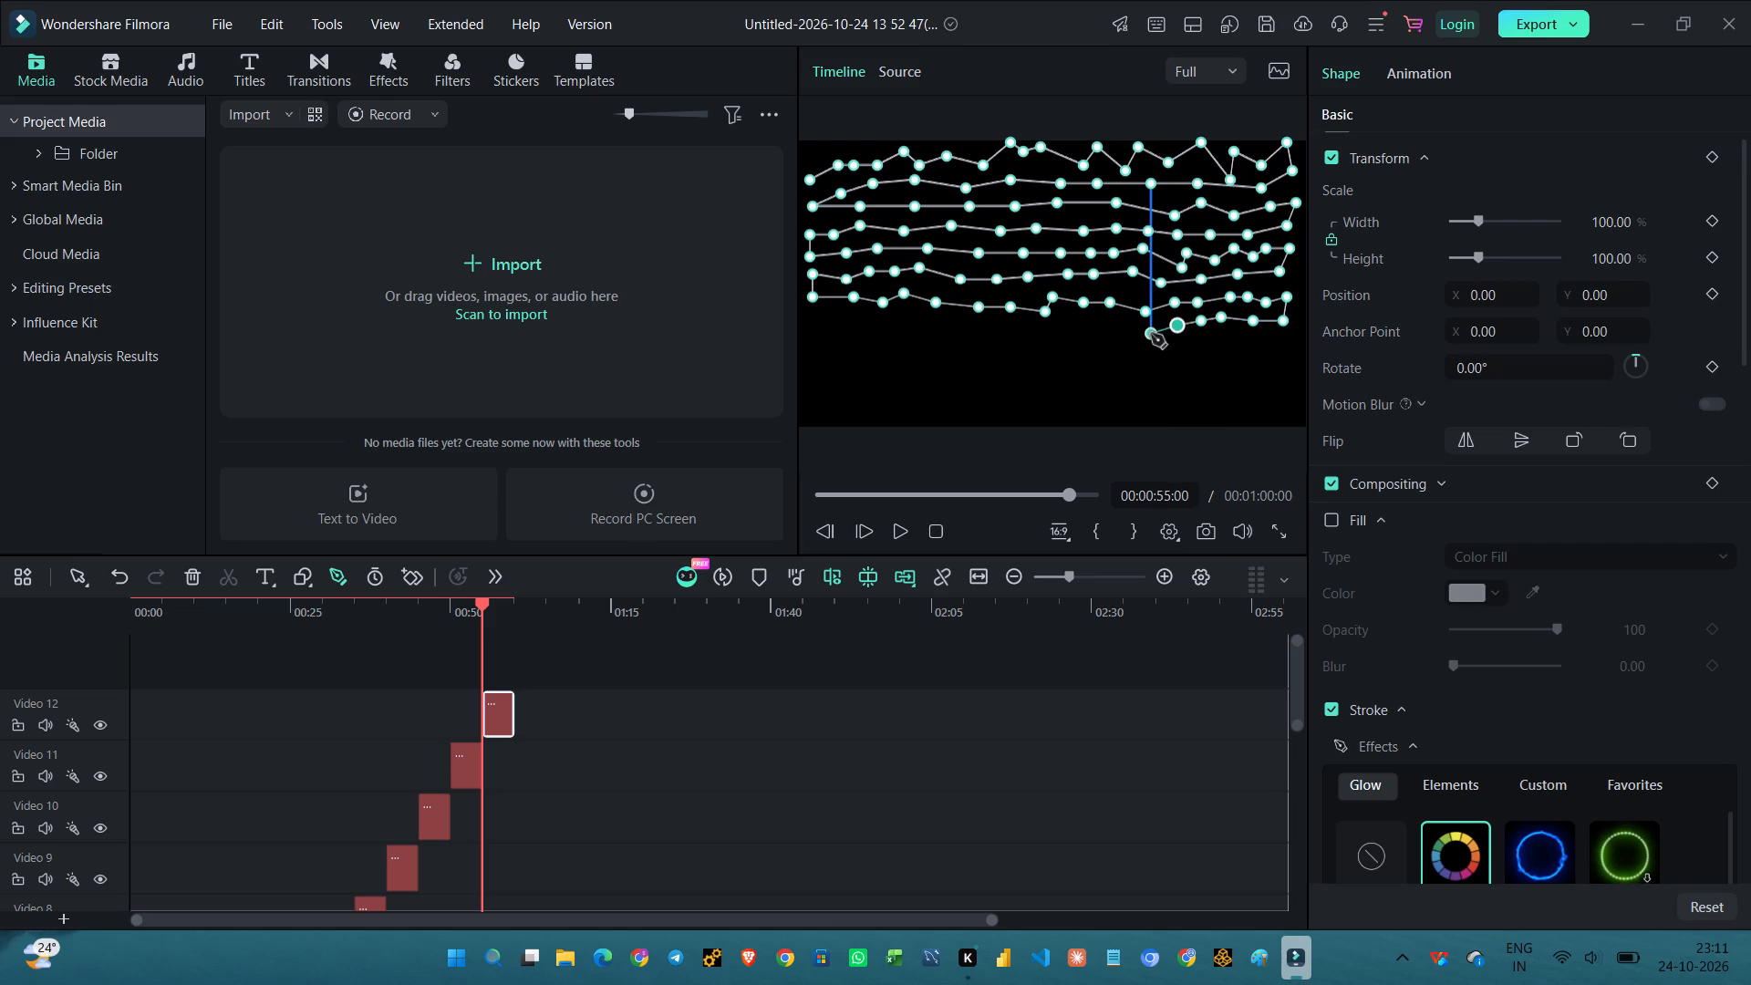
click(1151, 334)
click(1128, 334)
click(1101, 325)
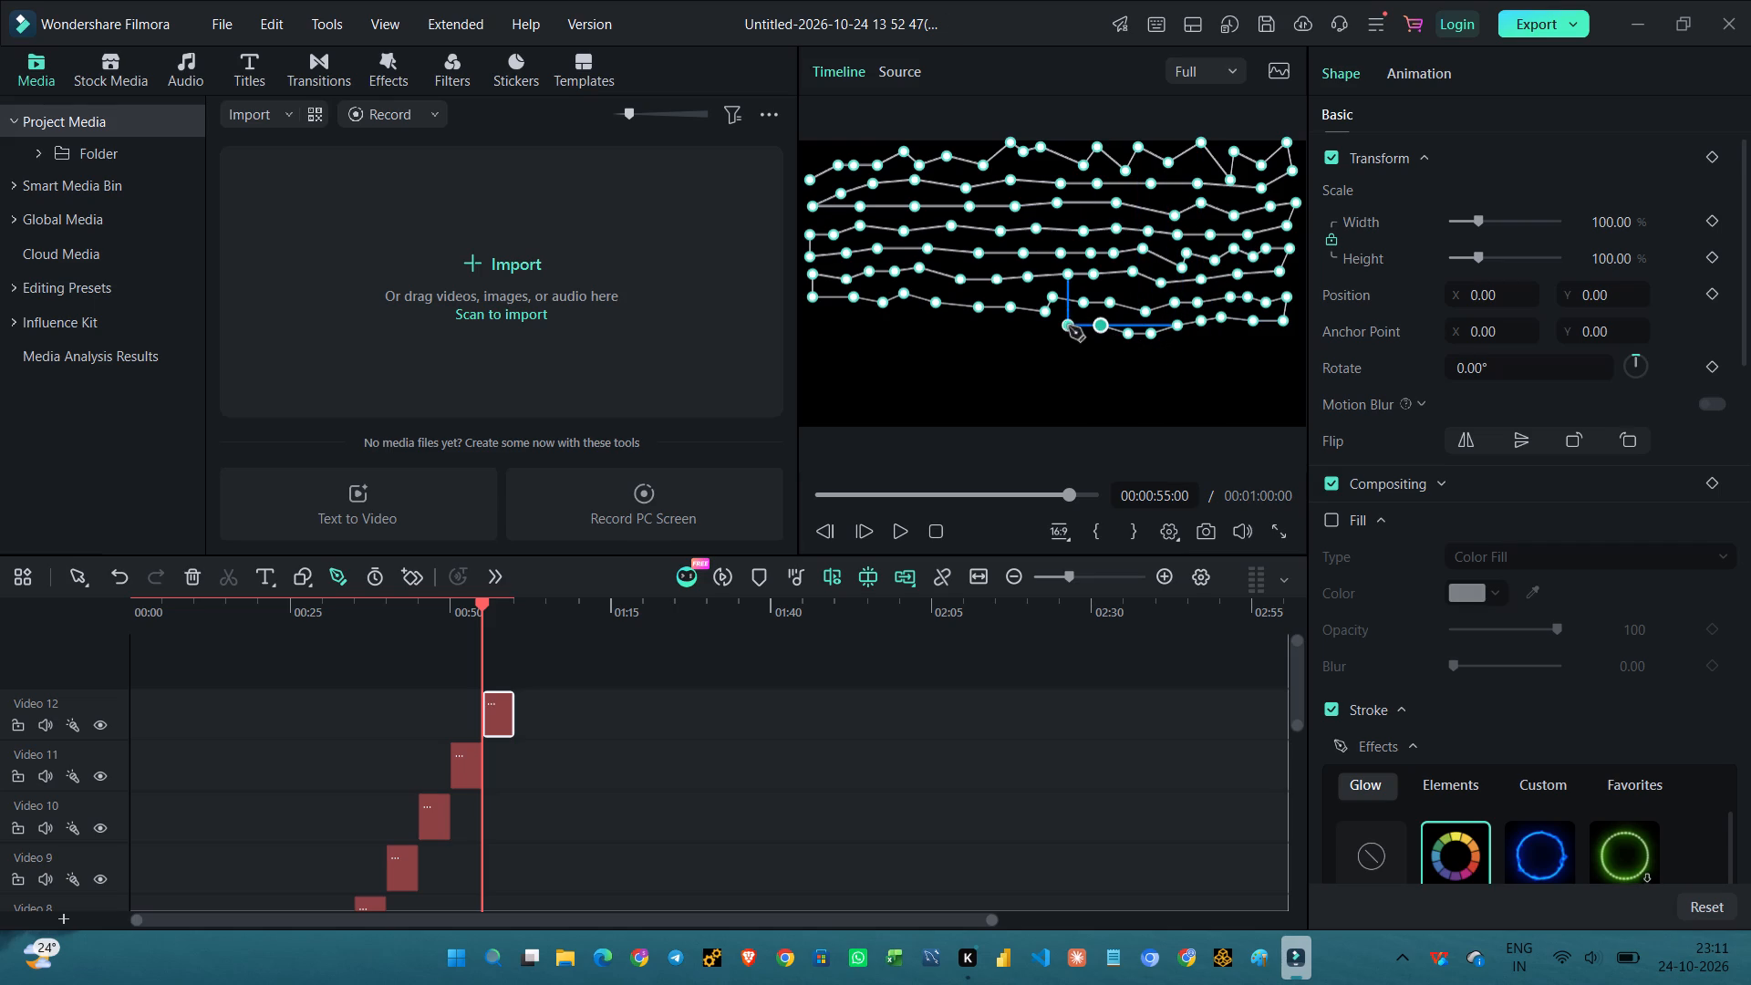
click(1069, 327)
click(1046, 329)
Continue the eighth row leftward with gentle waves, nearly level, to the frame's left edge.
click(1016, 322)
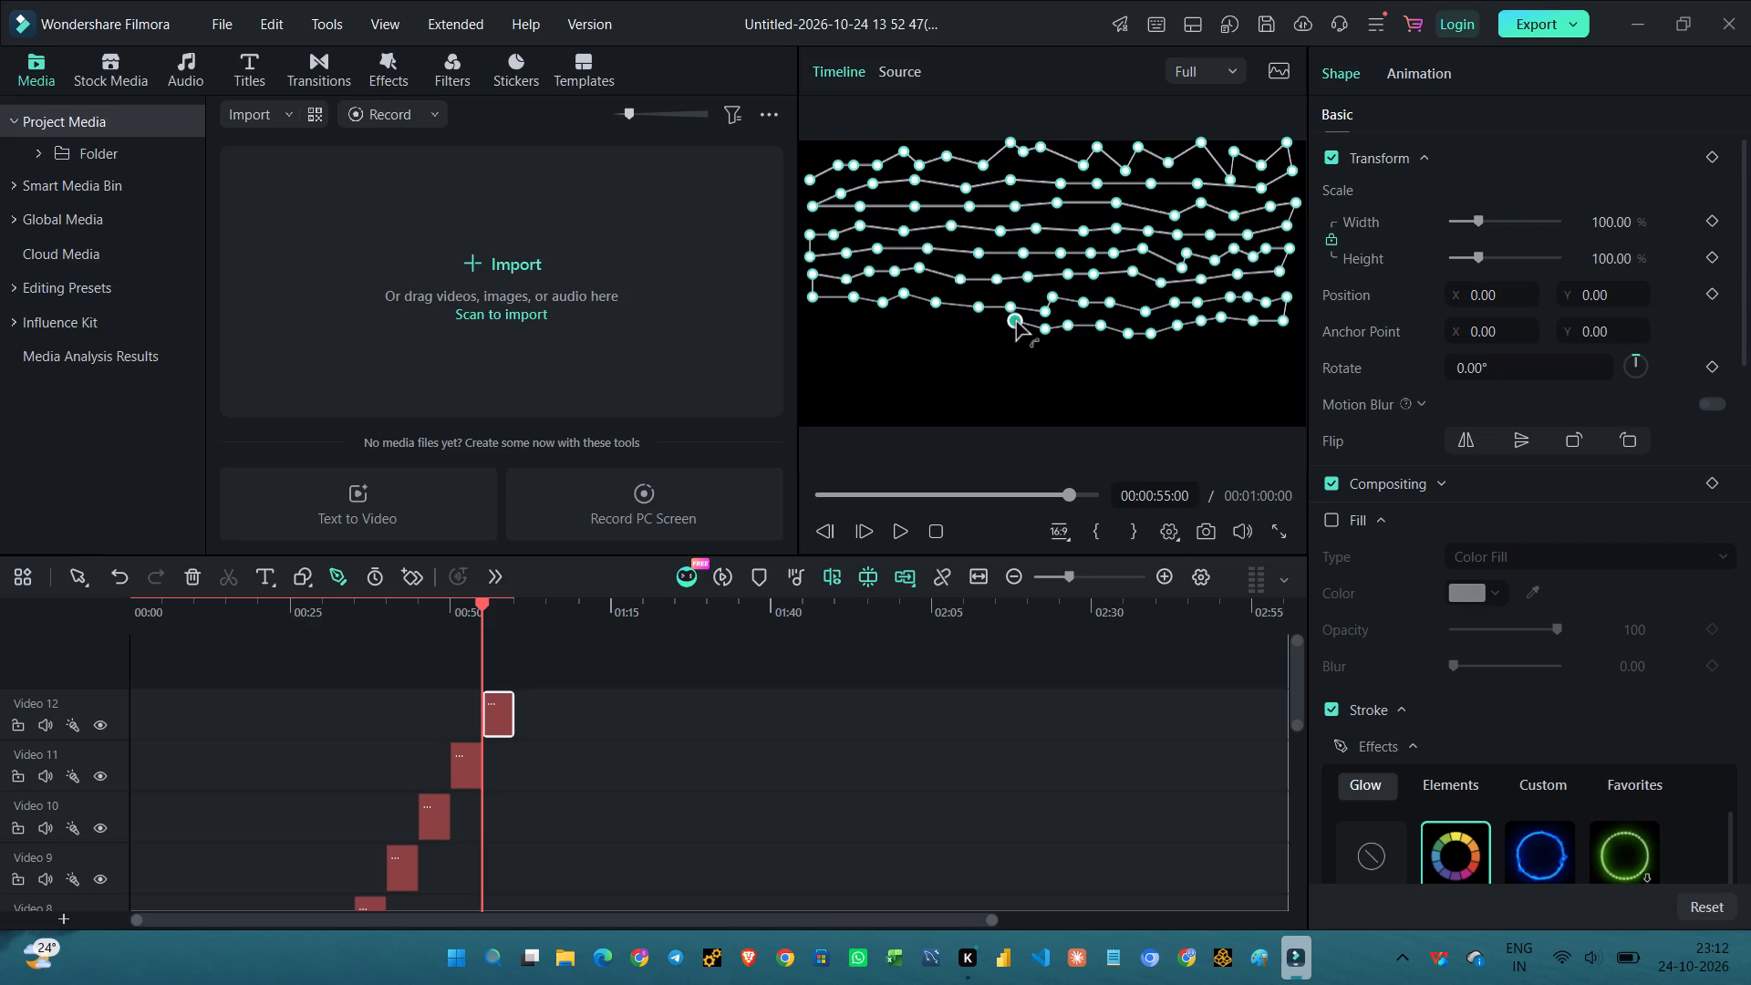
click(994, 327)
click(966, 328)
click(937, 319)
click(913, 319)
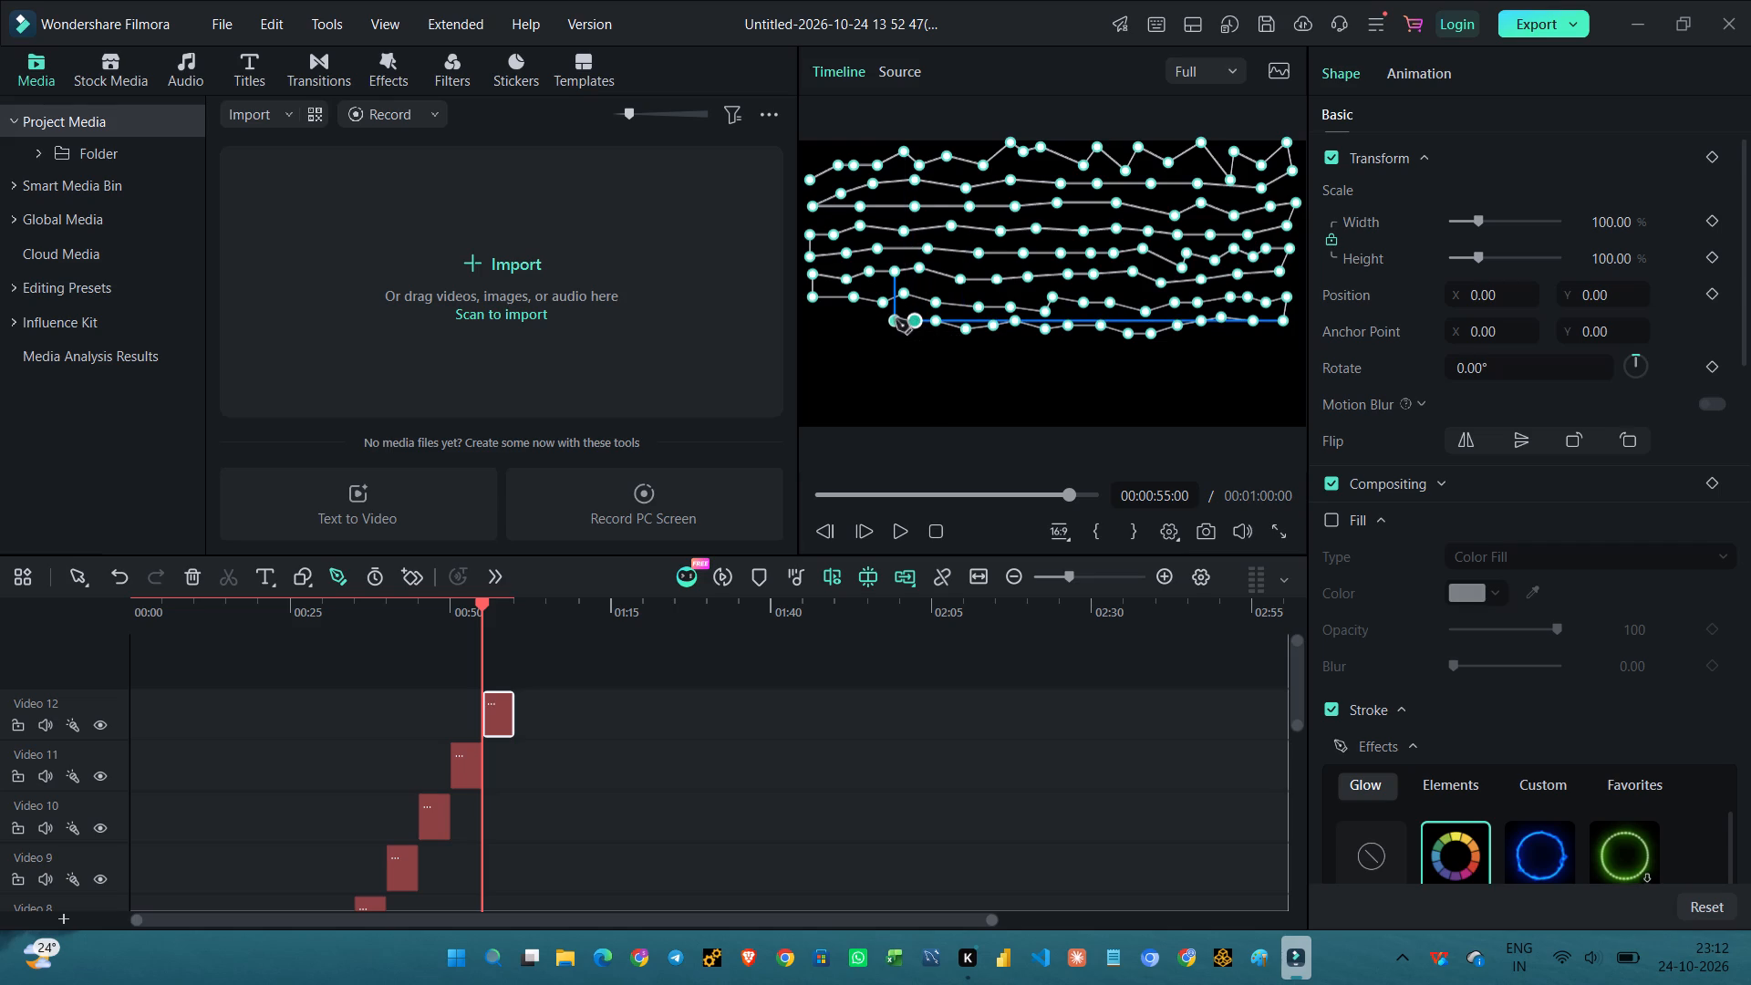
click(896, 319)
click(860, 324)
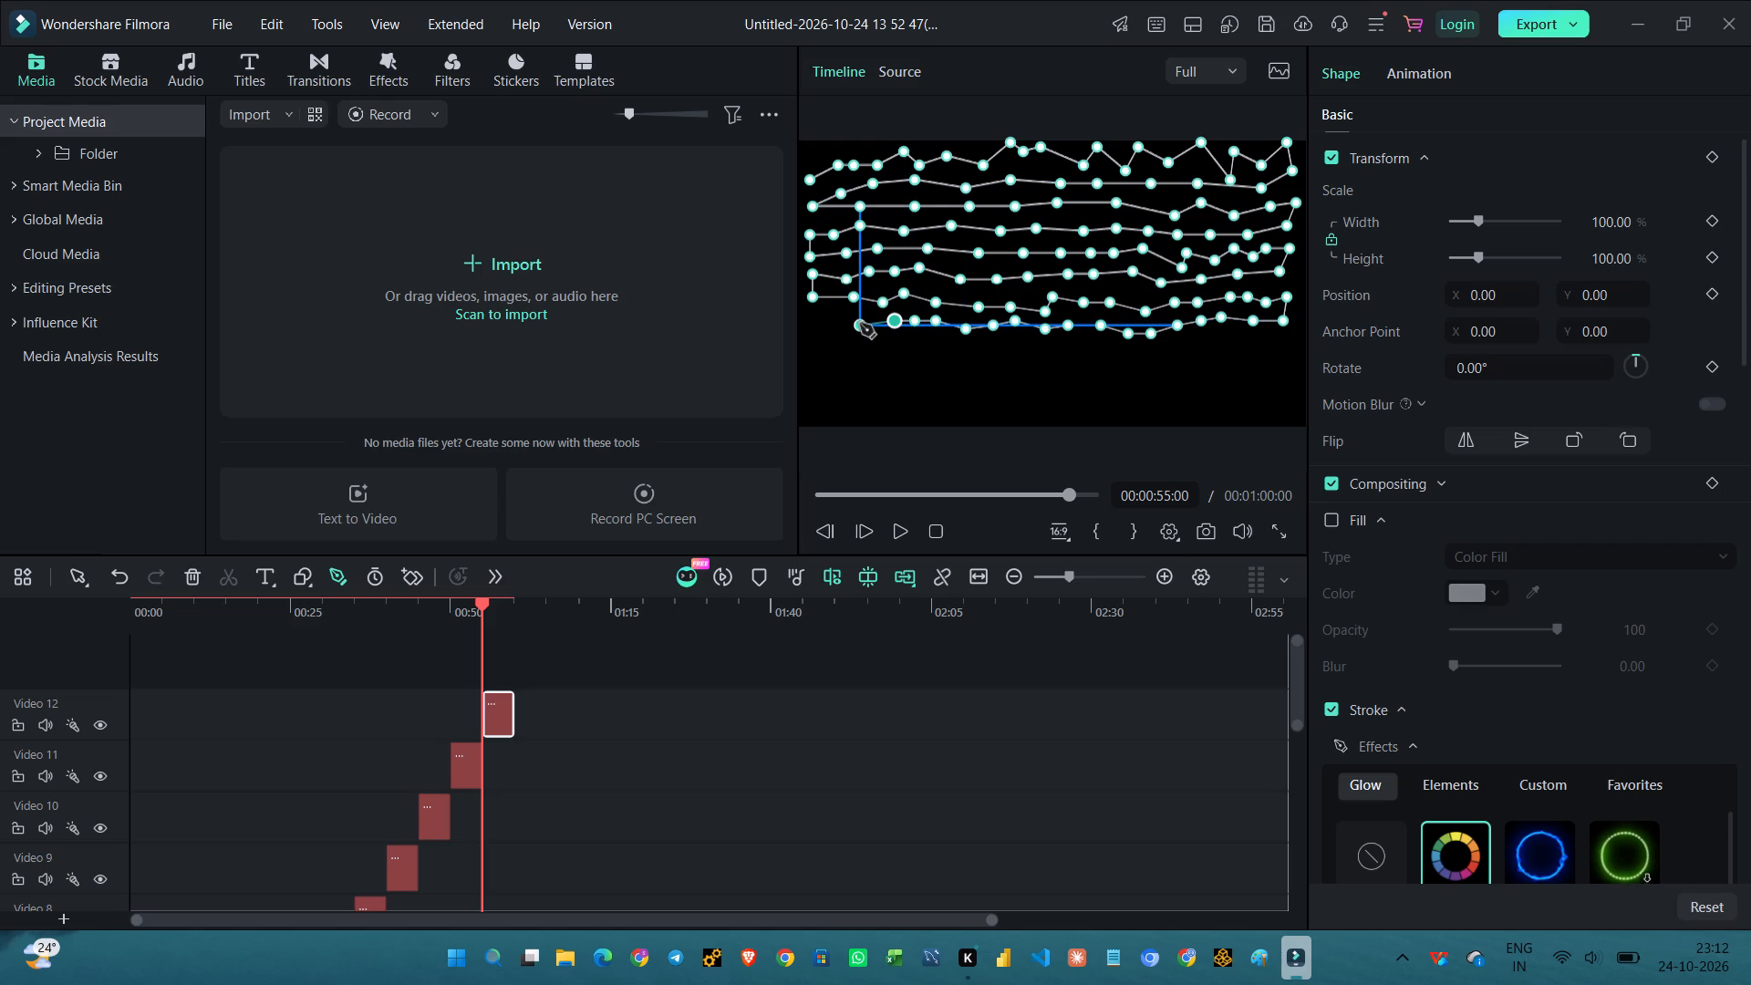
click(836, 323)
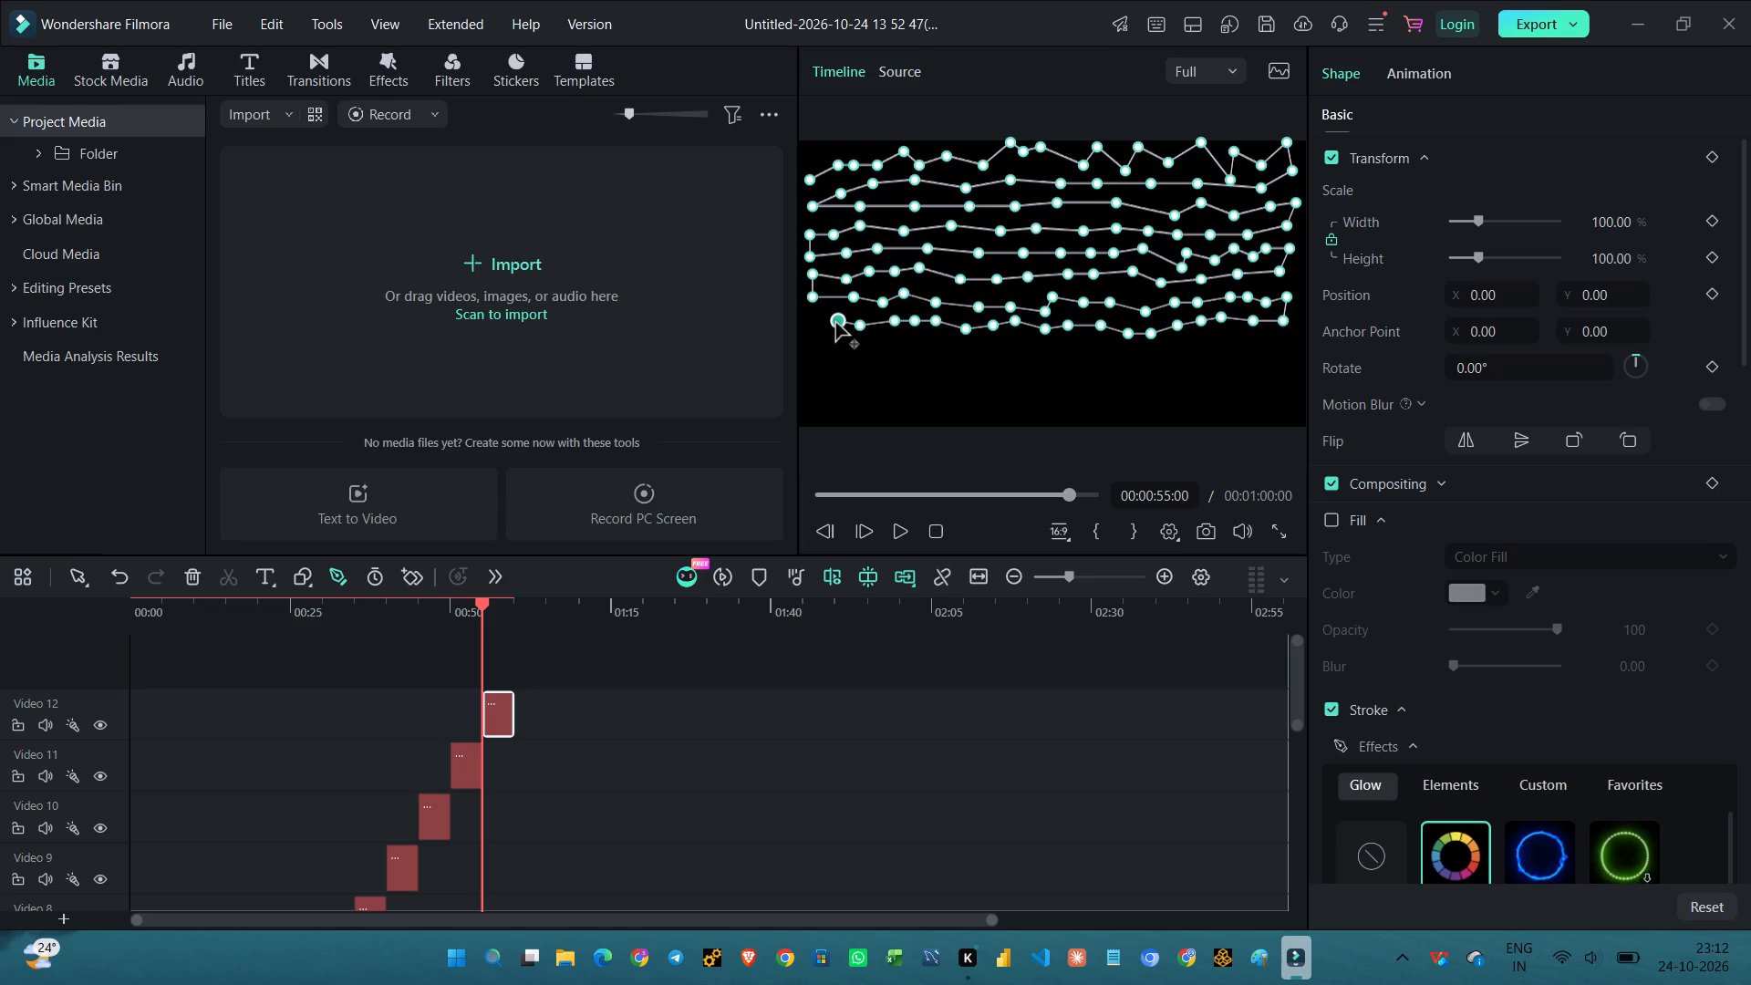
click(815, 318)
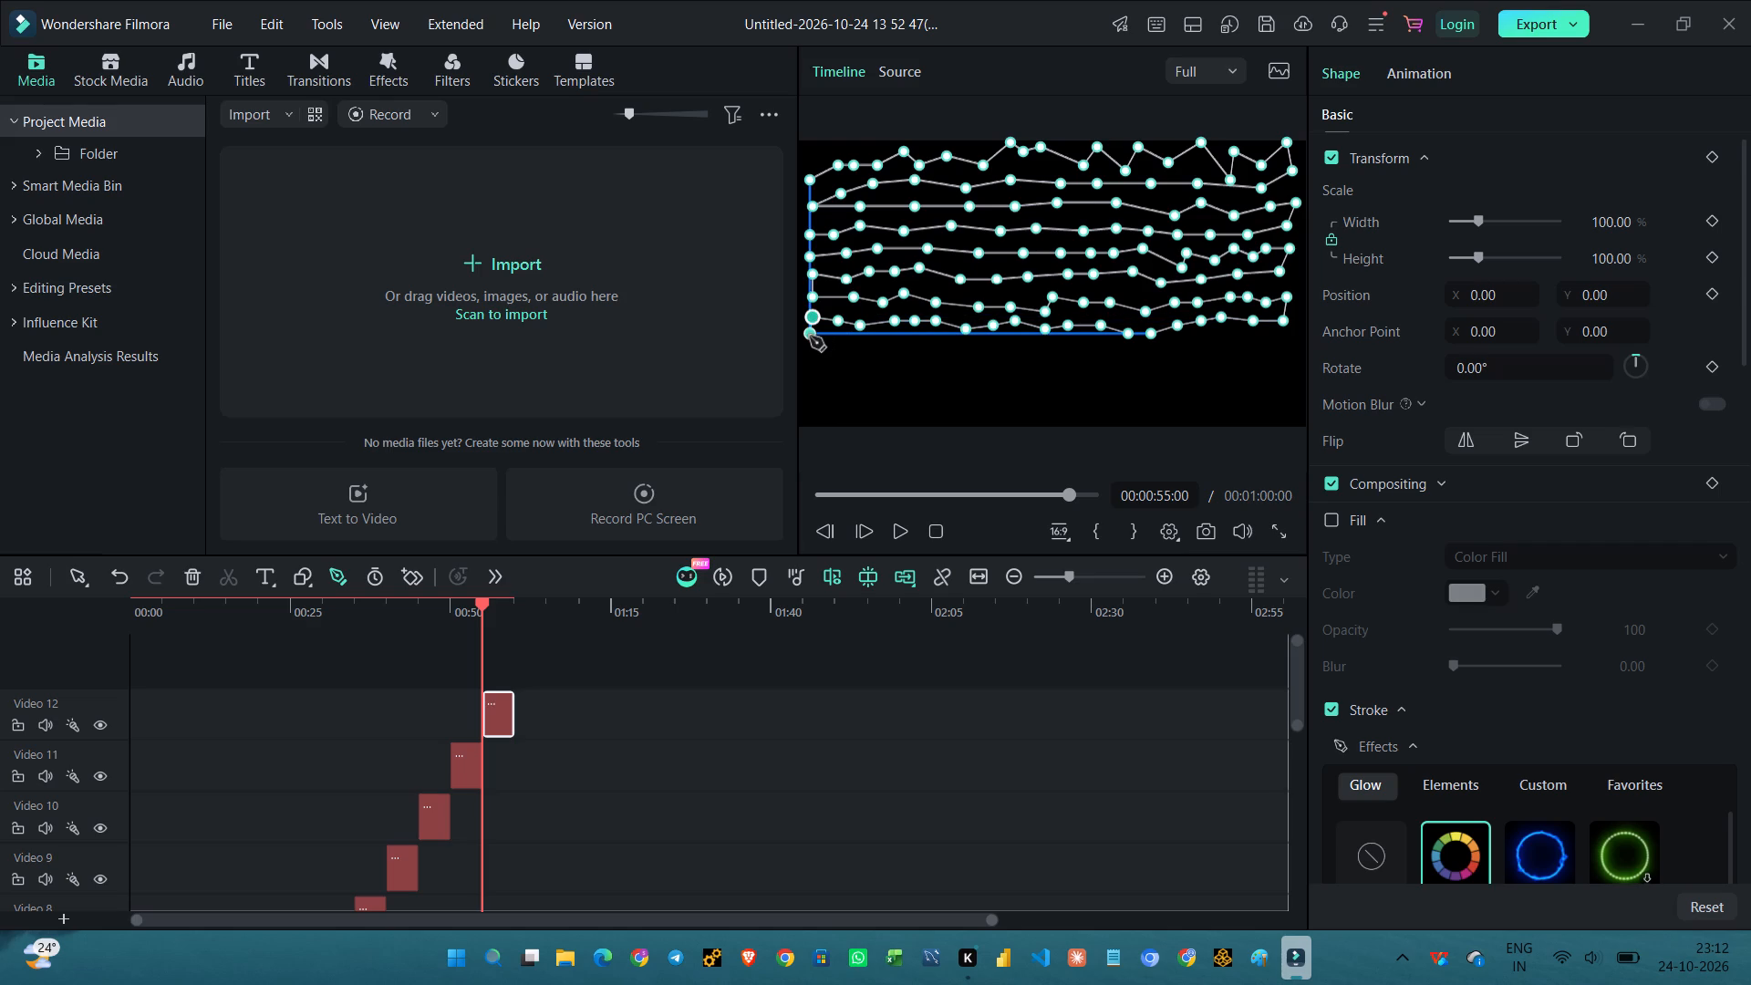
Turn the path down at the frame's left edge and draw a gently wavy ninth row rightward to about the frame's centre.
click(810, 337)
click(832, 342)
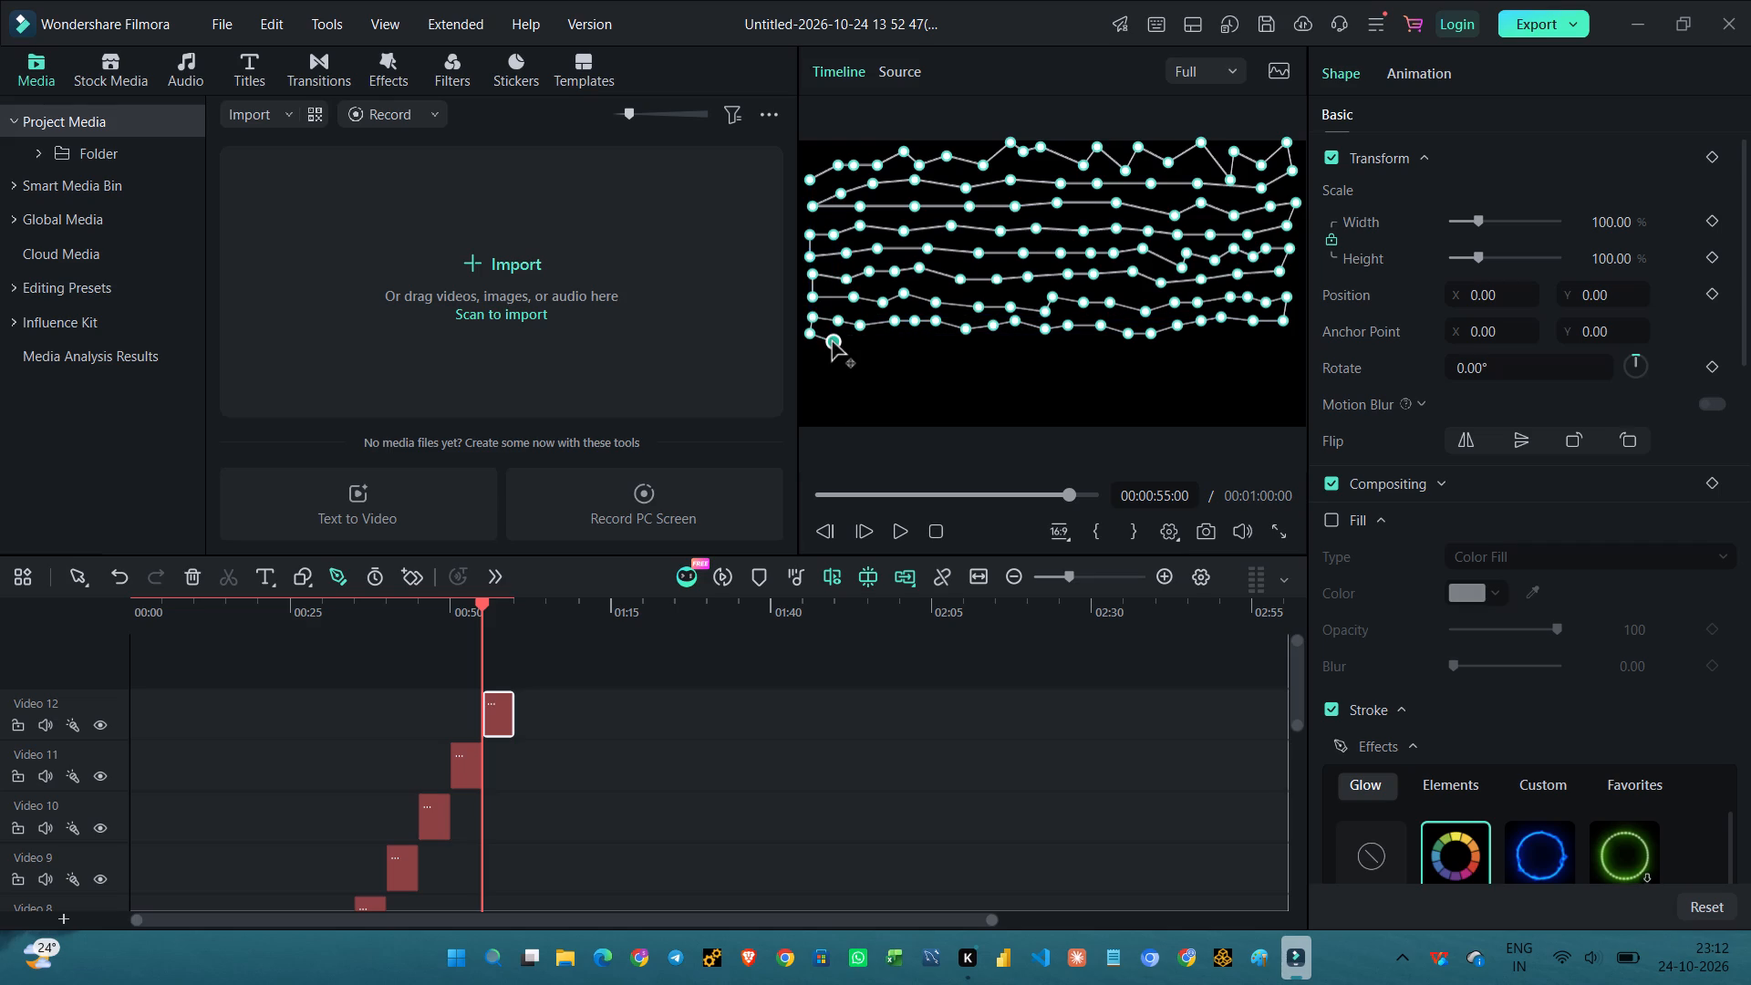
click(863, 343)
click(892, 344)
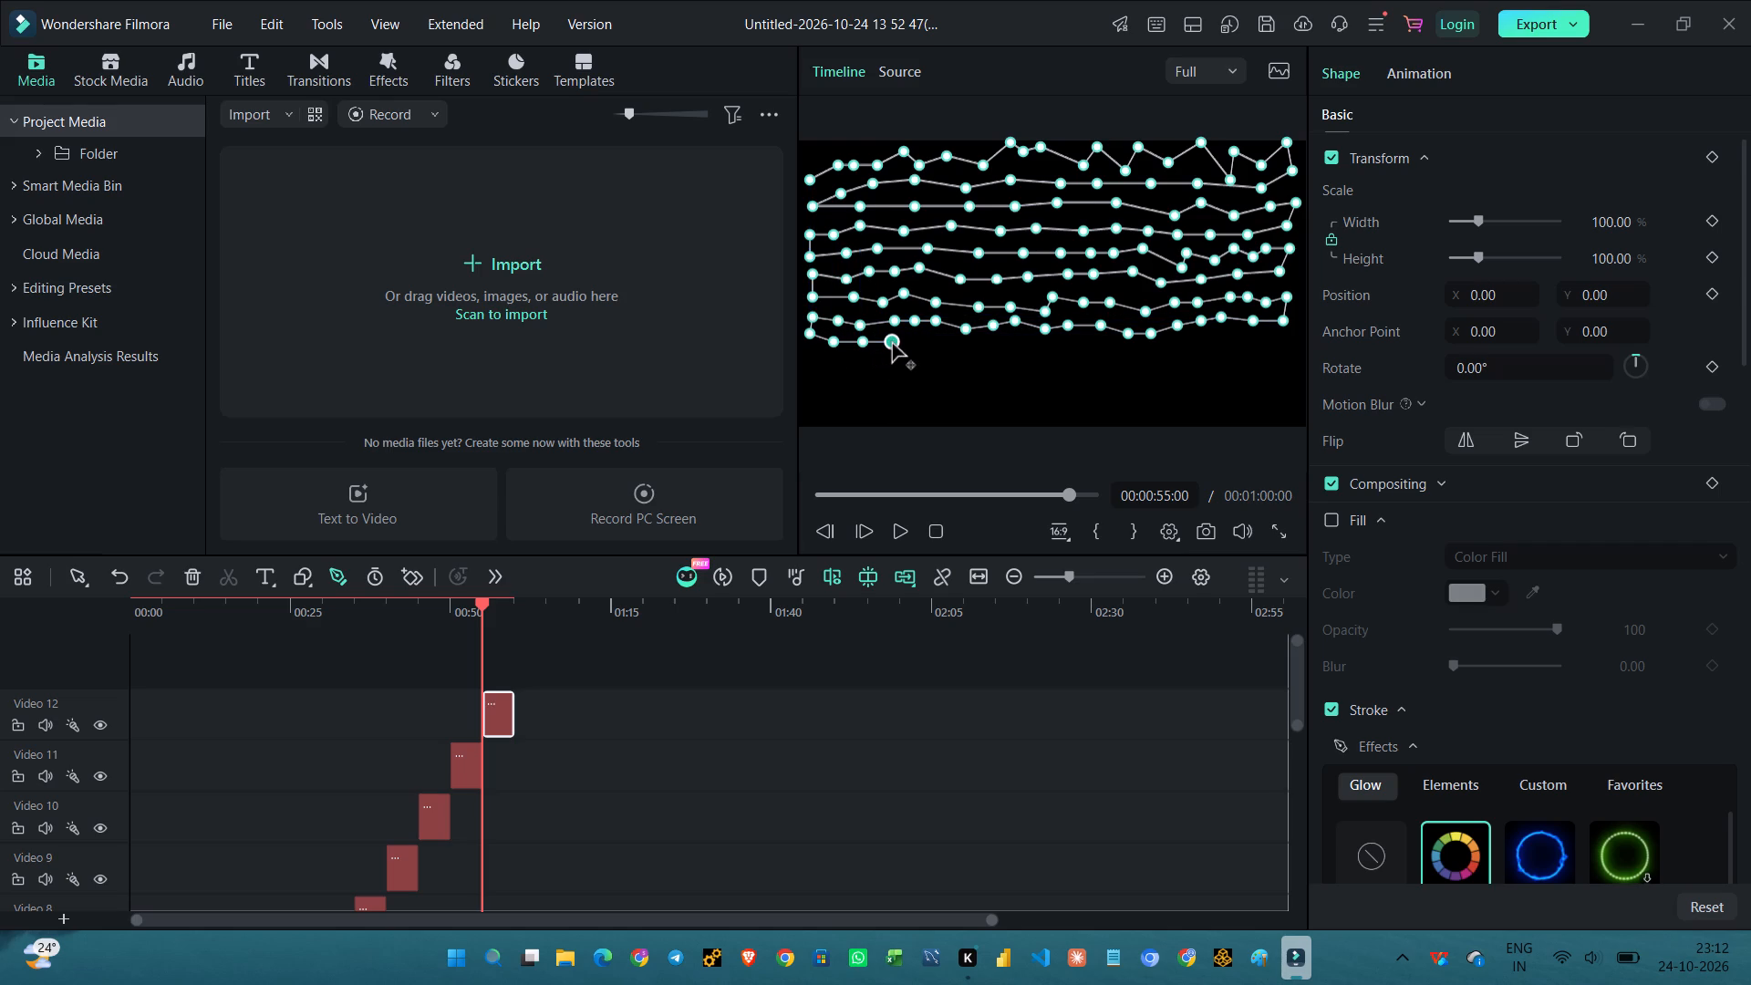
click(921, 339)
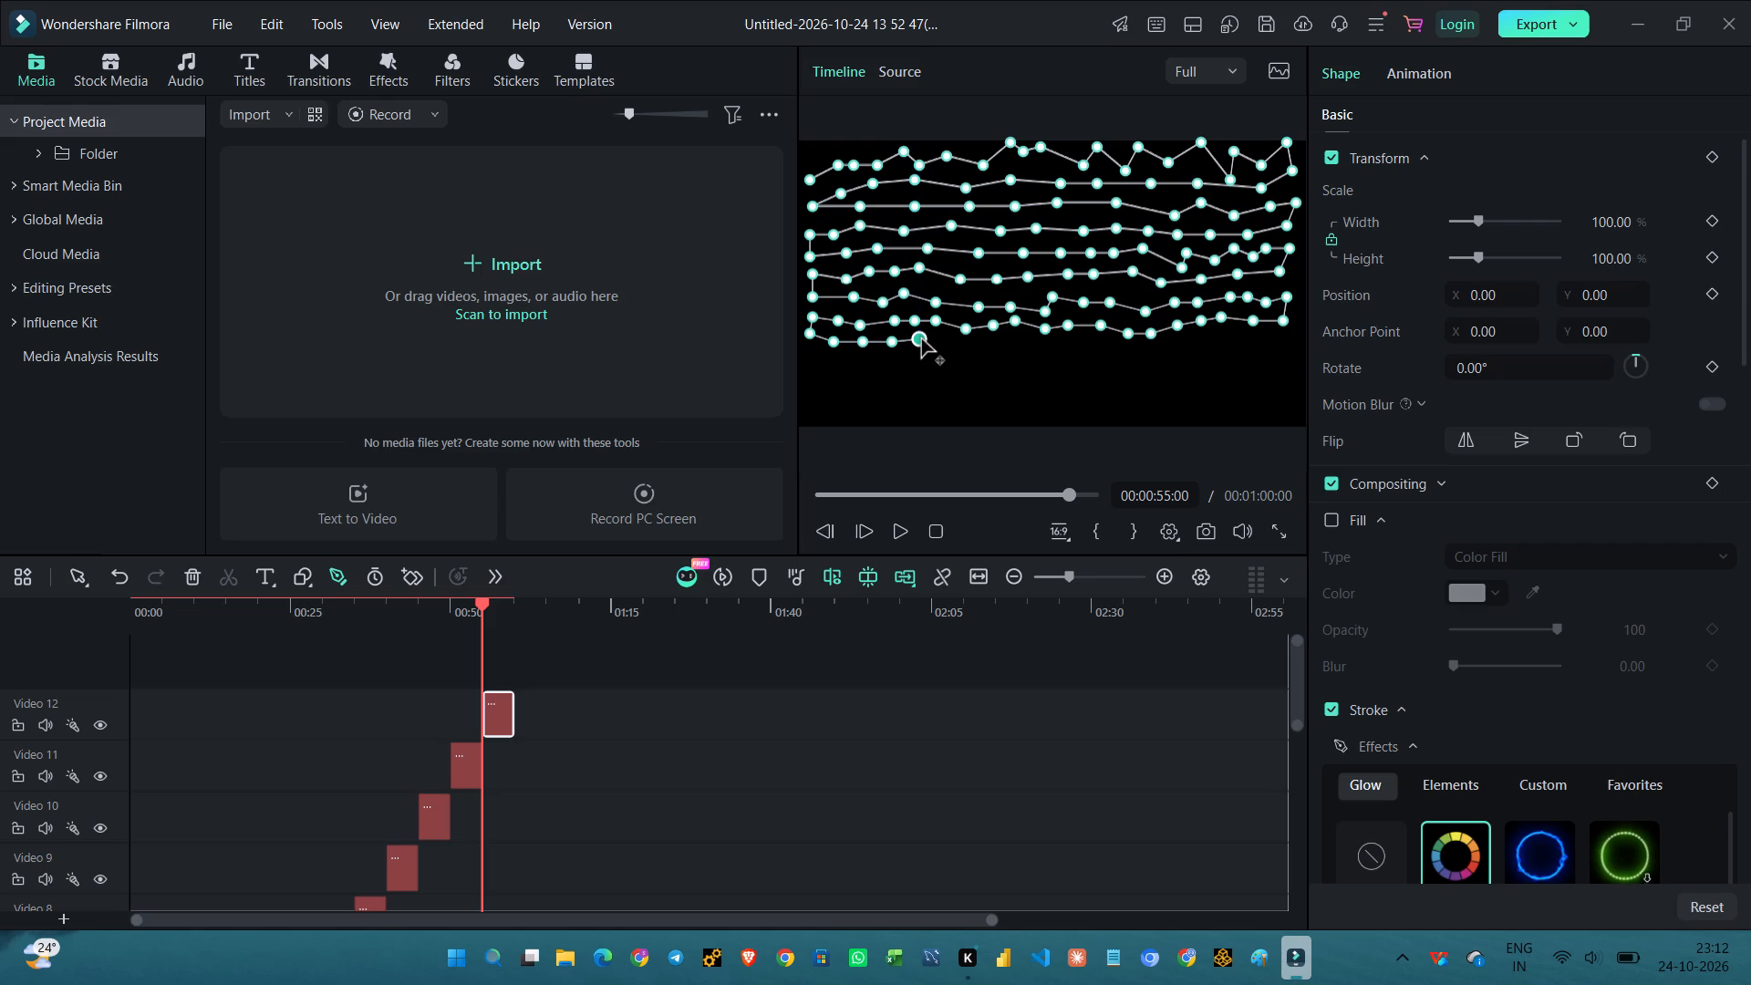
click(936, 344)
click(974, 350)
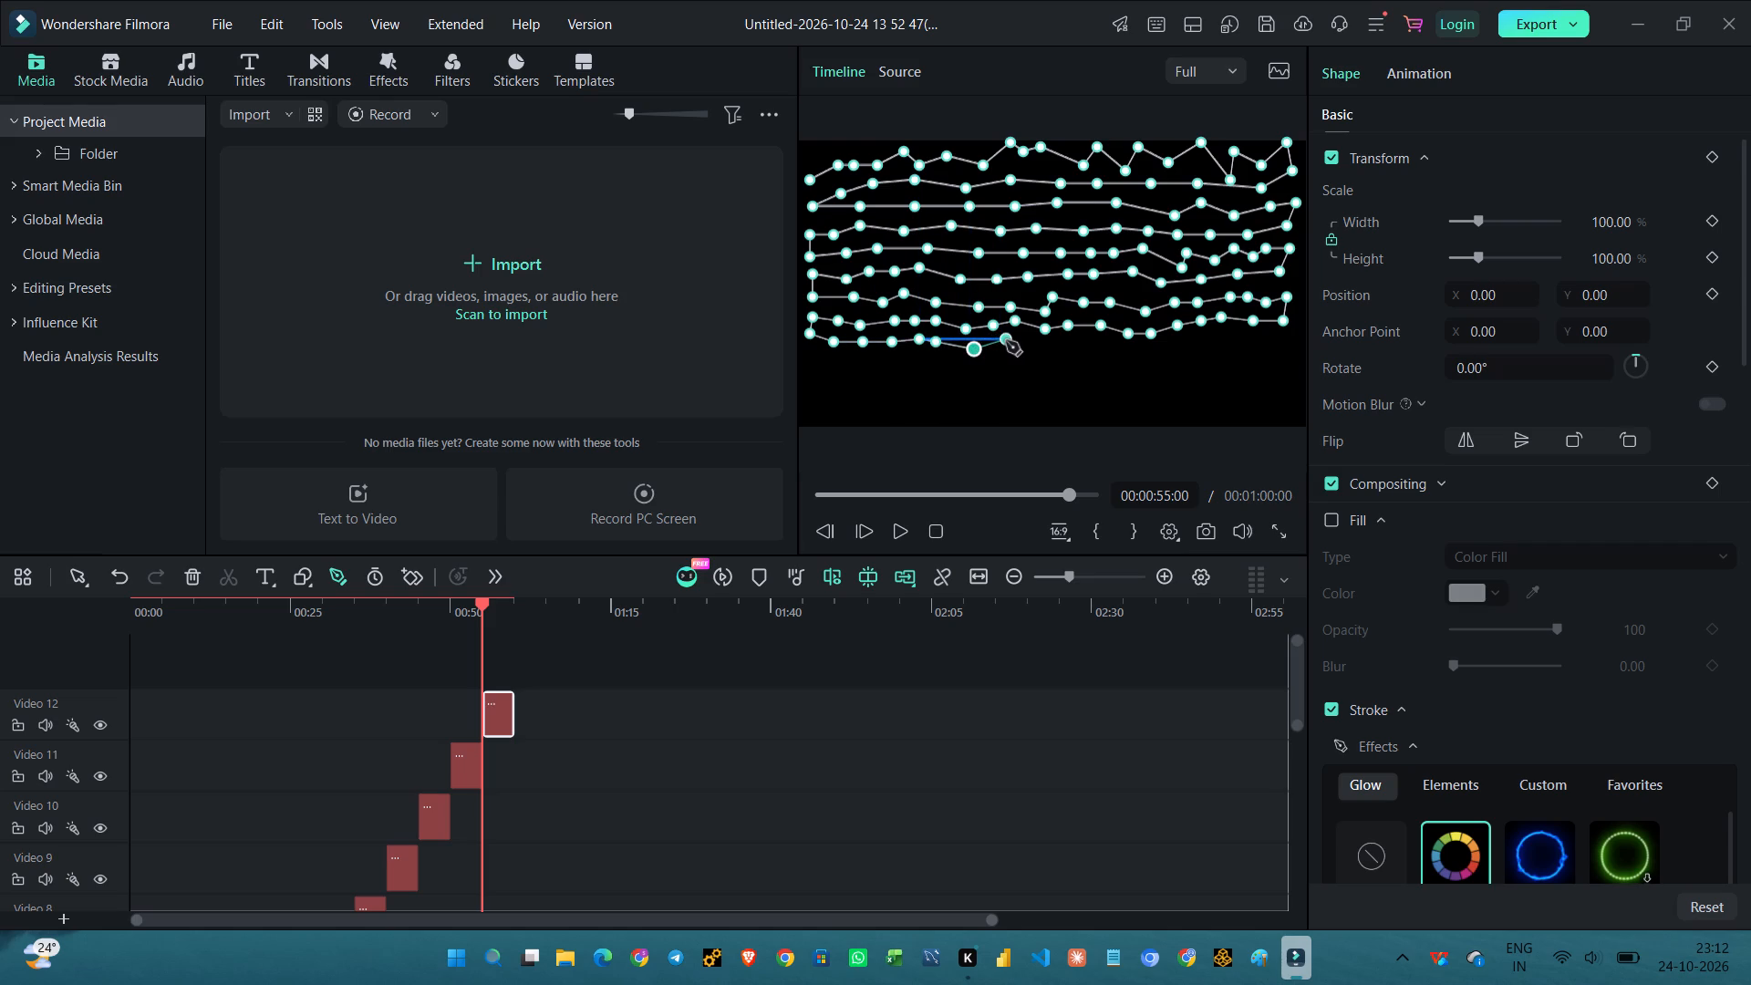
click(1006, 341)
click(1049, 350)
Continue the ninth row rightward, nearly level, with a small sharp peak just before the frame's right edge.
click(1089, 349)
click(1116, 352)
click(1145, 352)
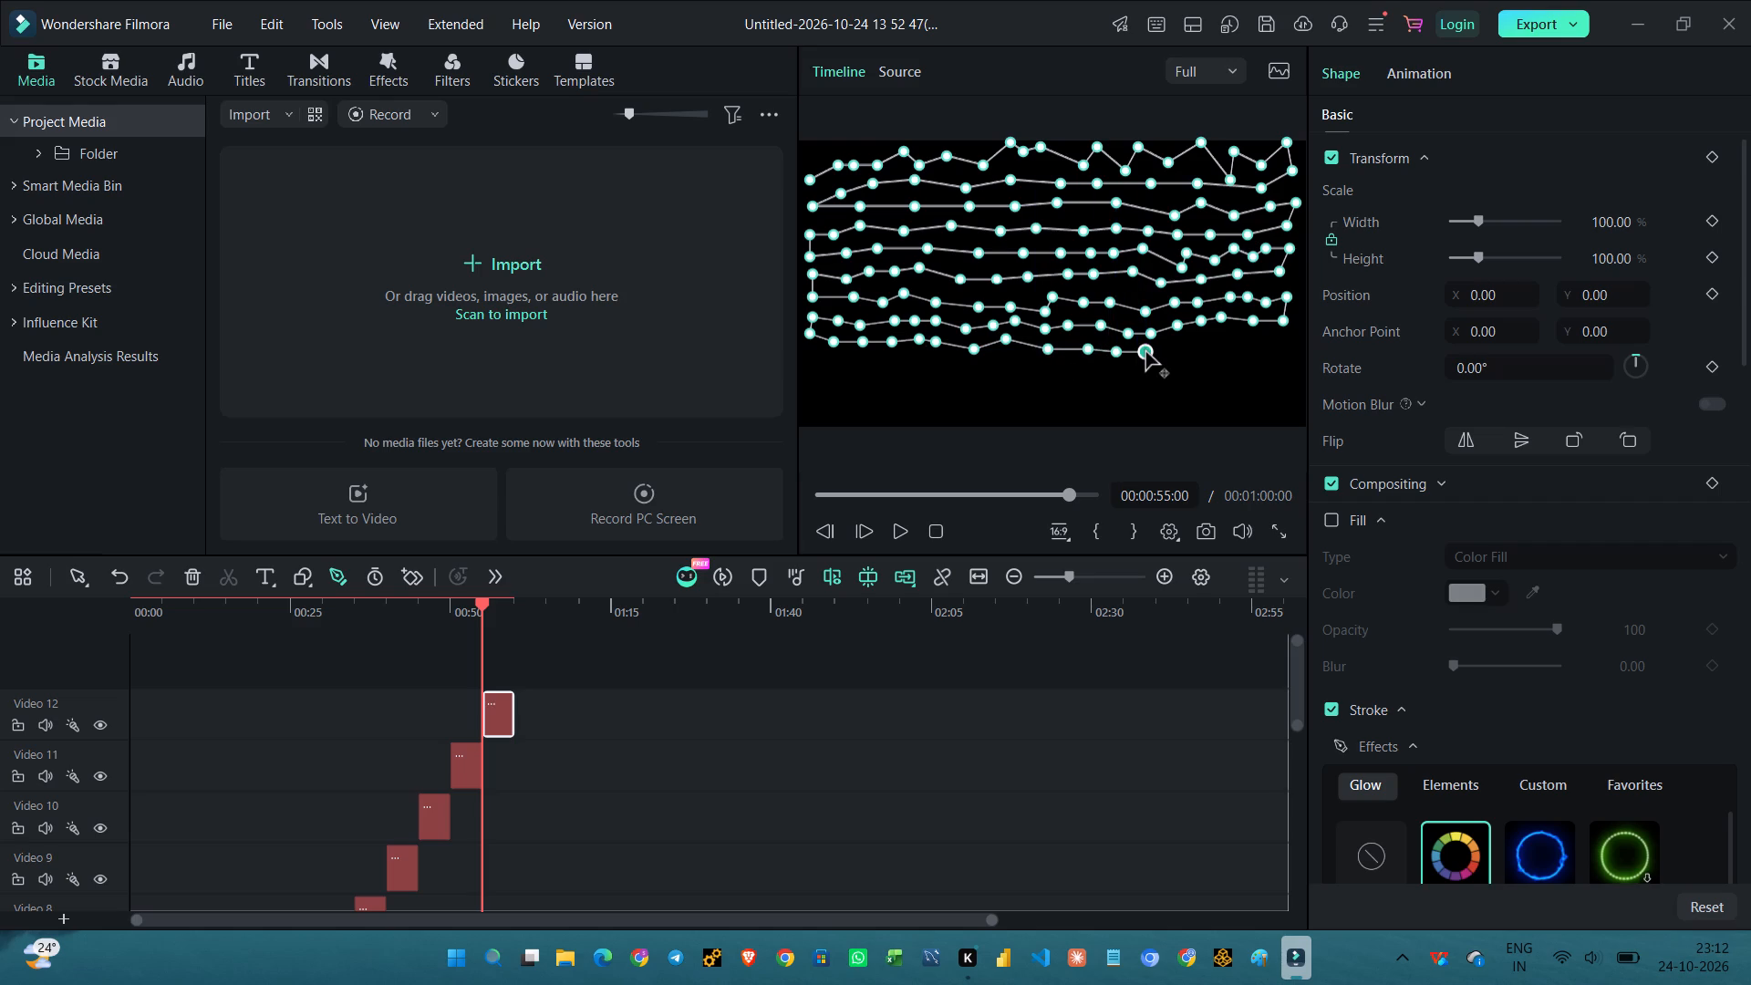
click(1164, 347)
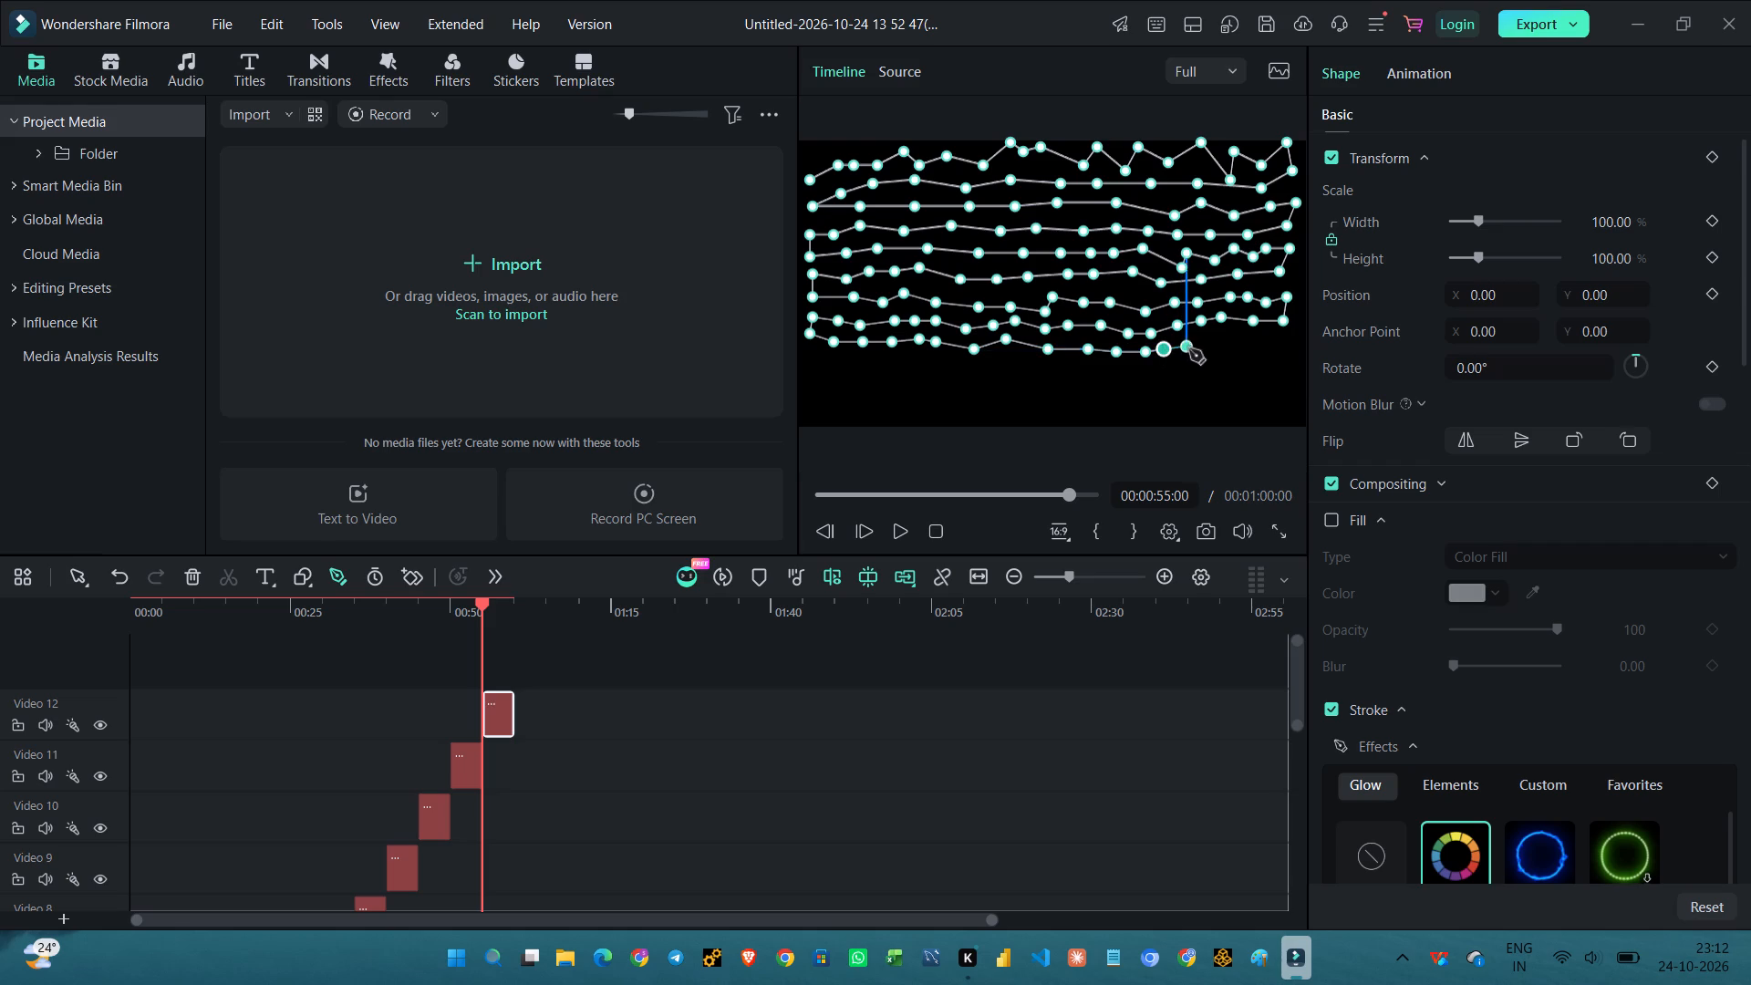
click(1193, 350)
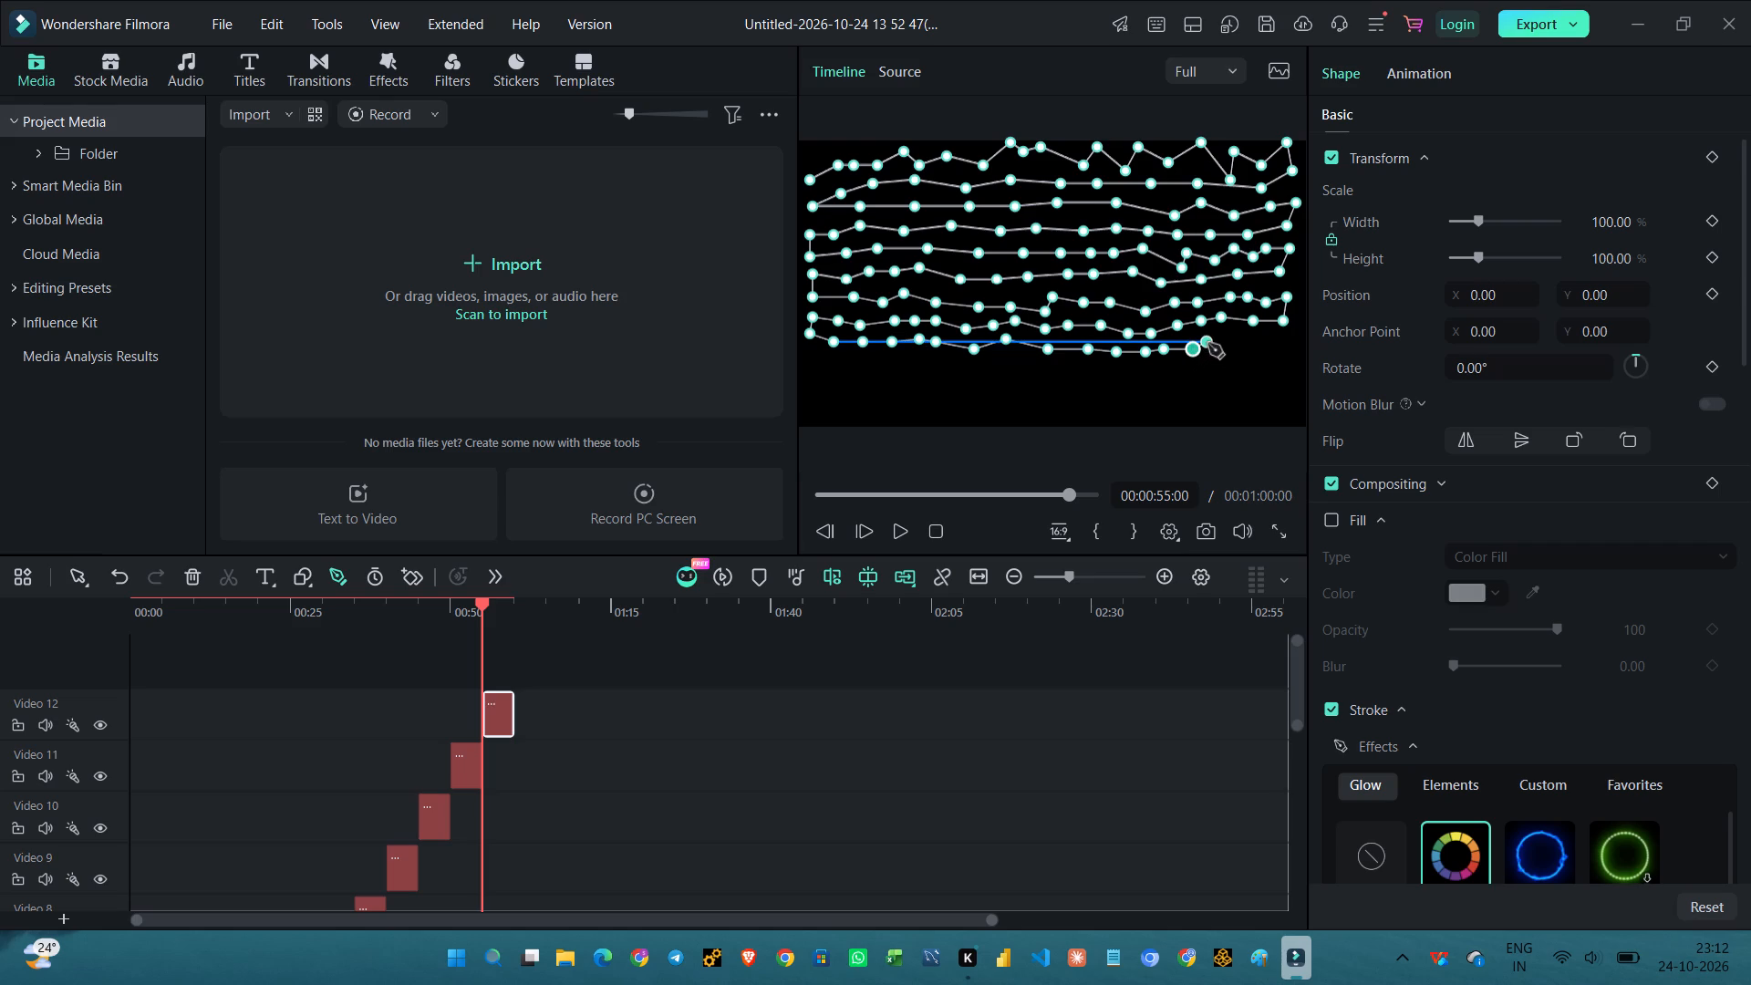
click(1208, 344)
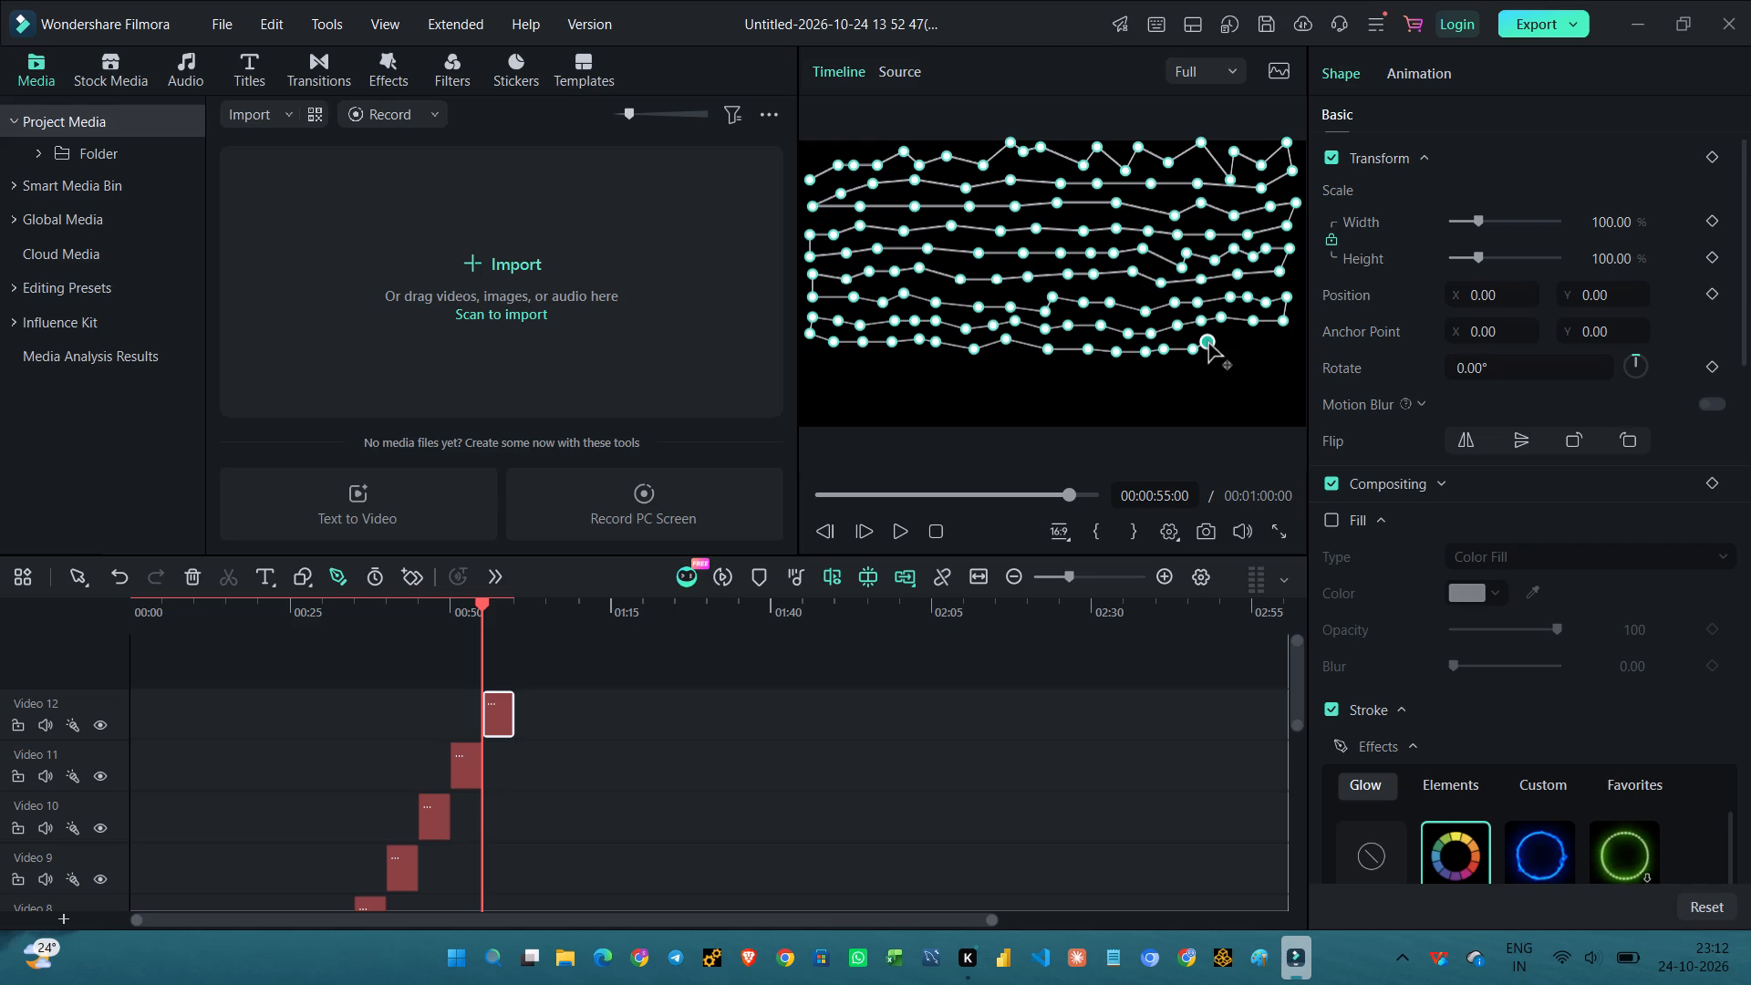
click(1232, 347)
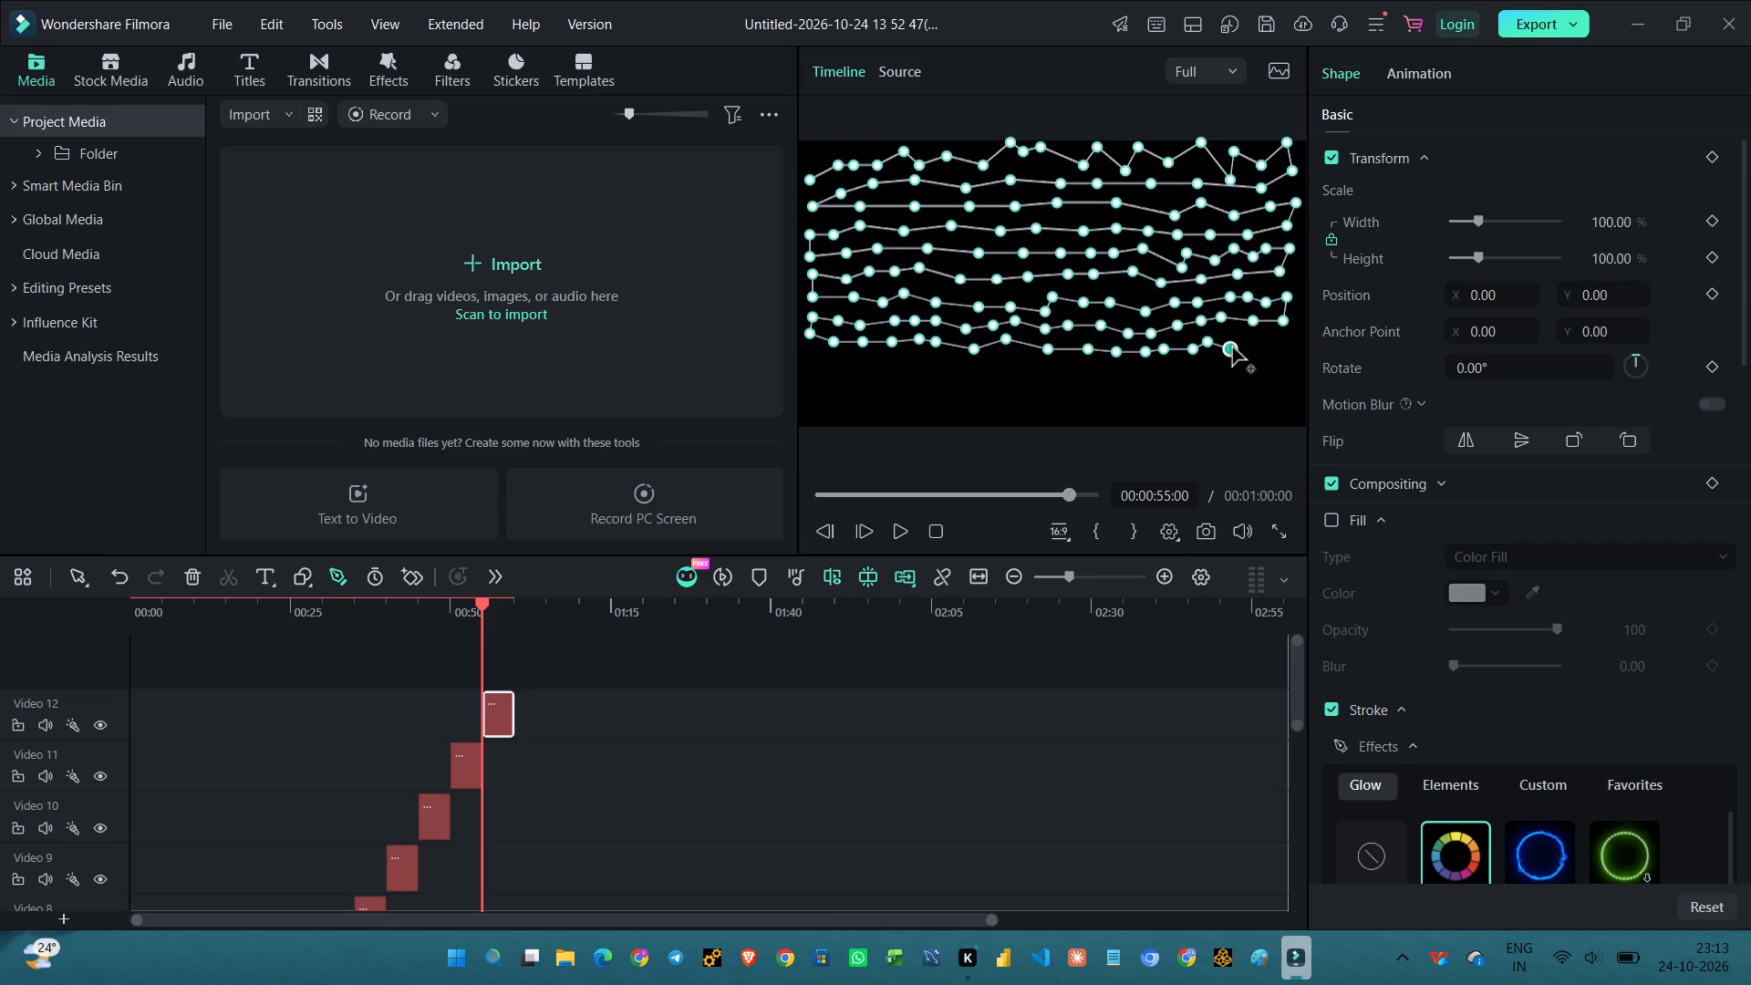
click(1242, 334)
click(1267, 349)
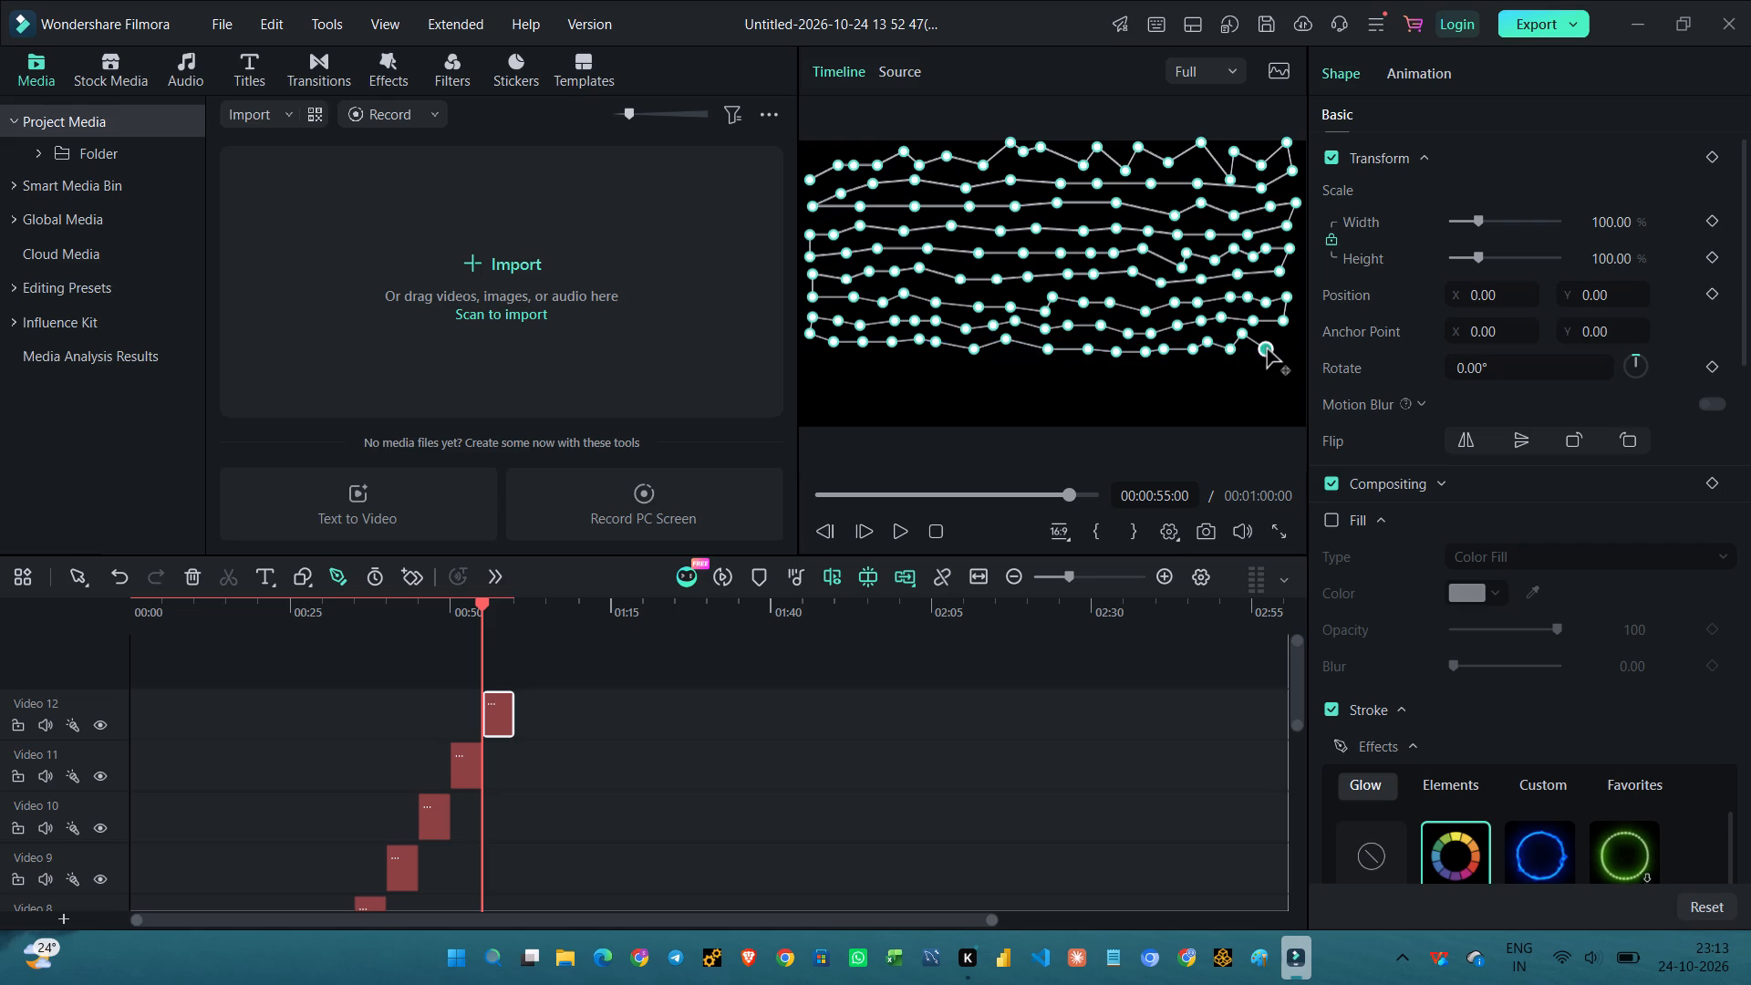
click(1289, 347)
Turn the path down at the frame's right edge and draw a tenth row leftward with a shallow dip to just past the frame's centre.
click(1285, 371)
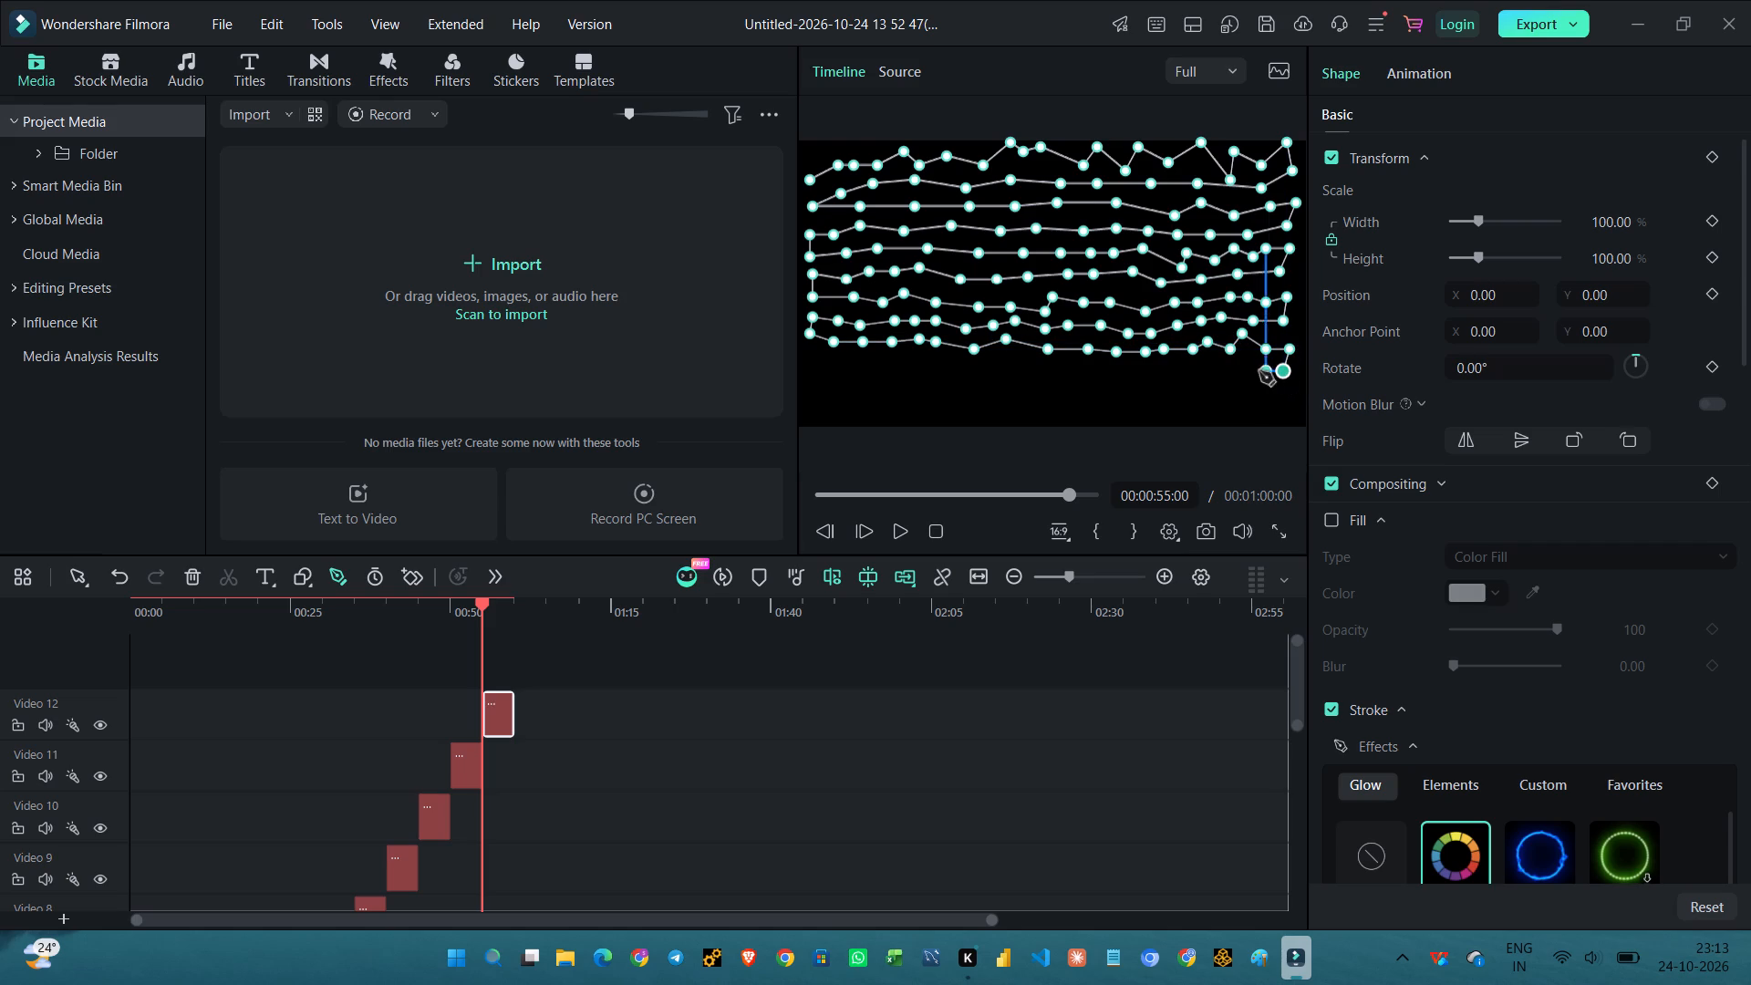
click(1252, 362)
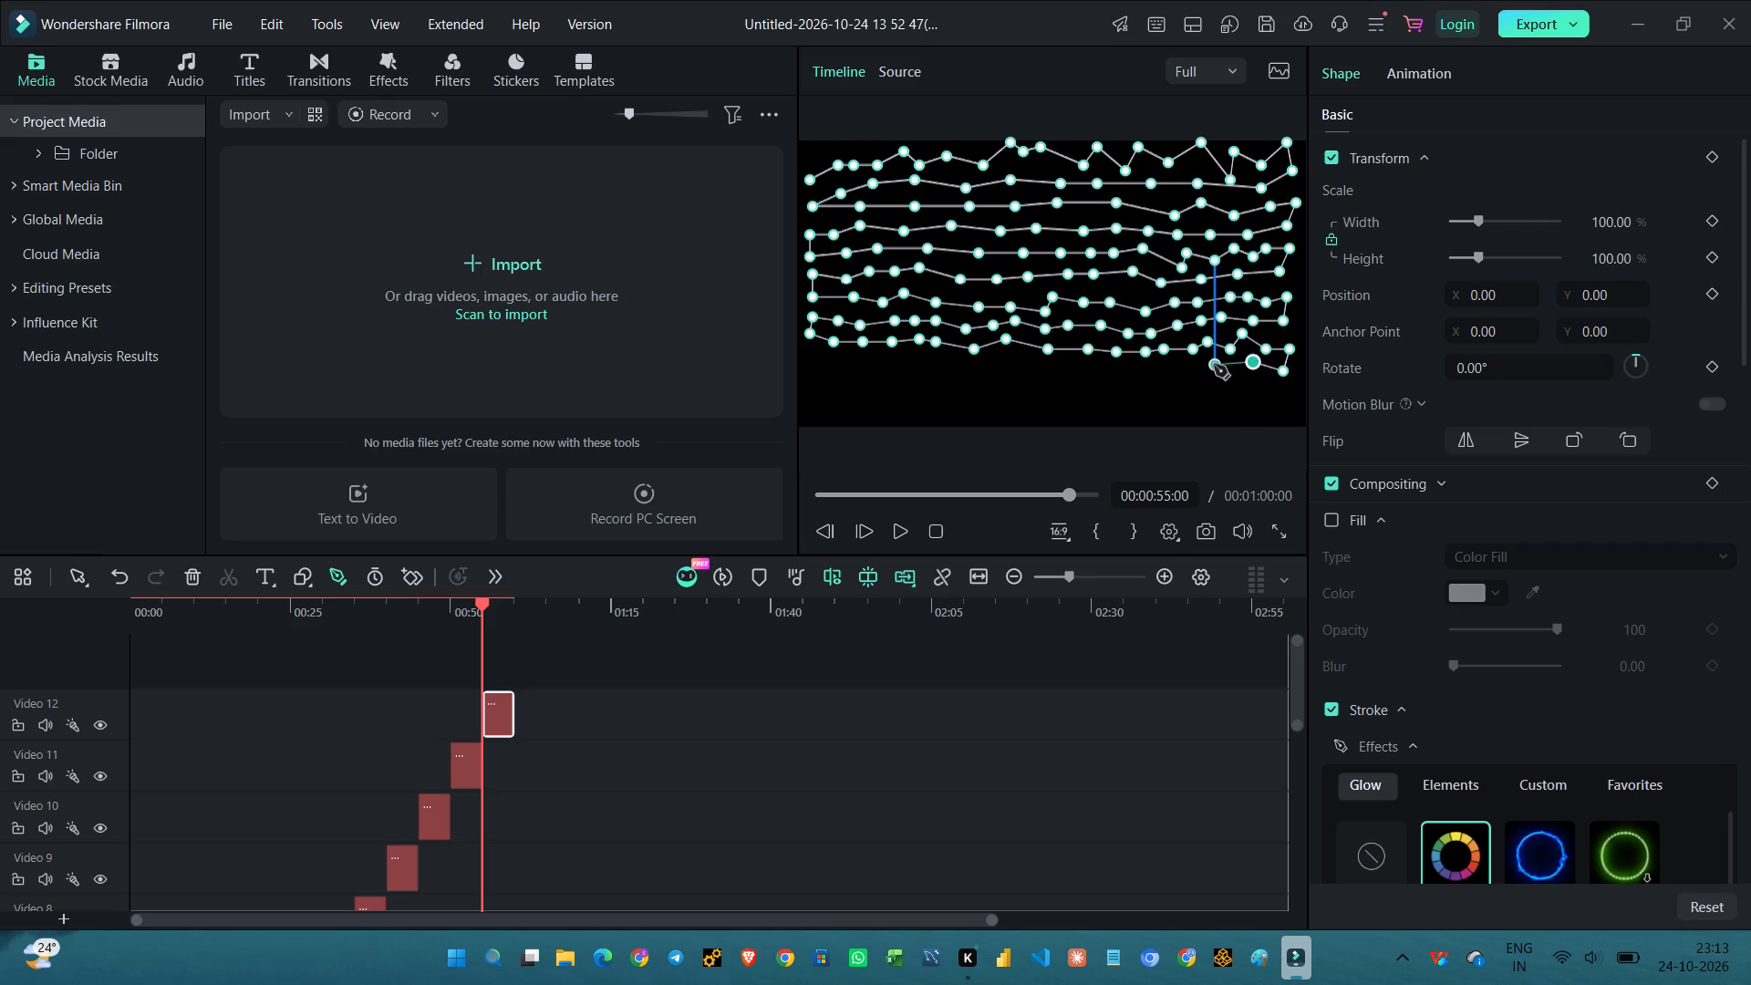
click(1214, 365)
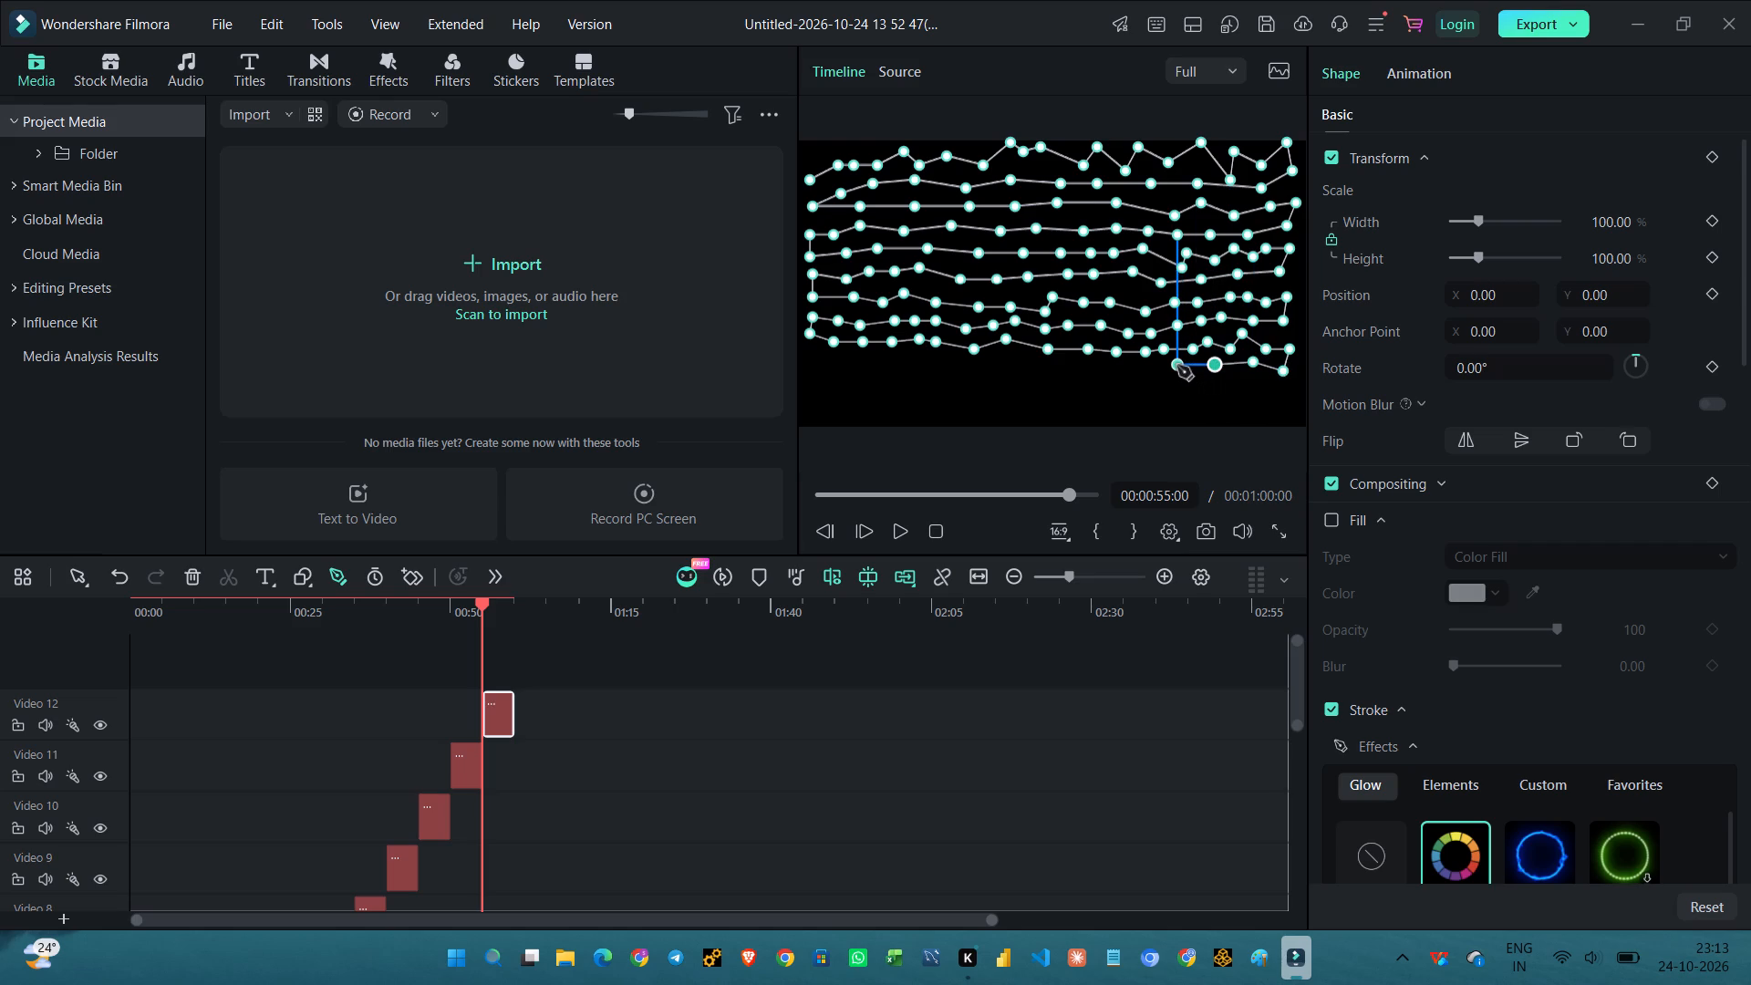
click(1177, 366)
click(1154, 369)
click(1123, 377)
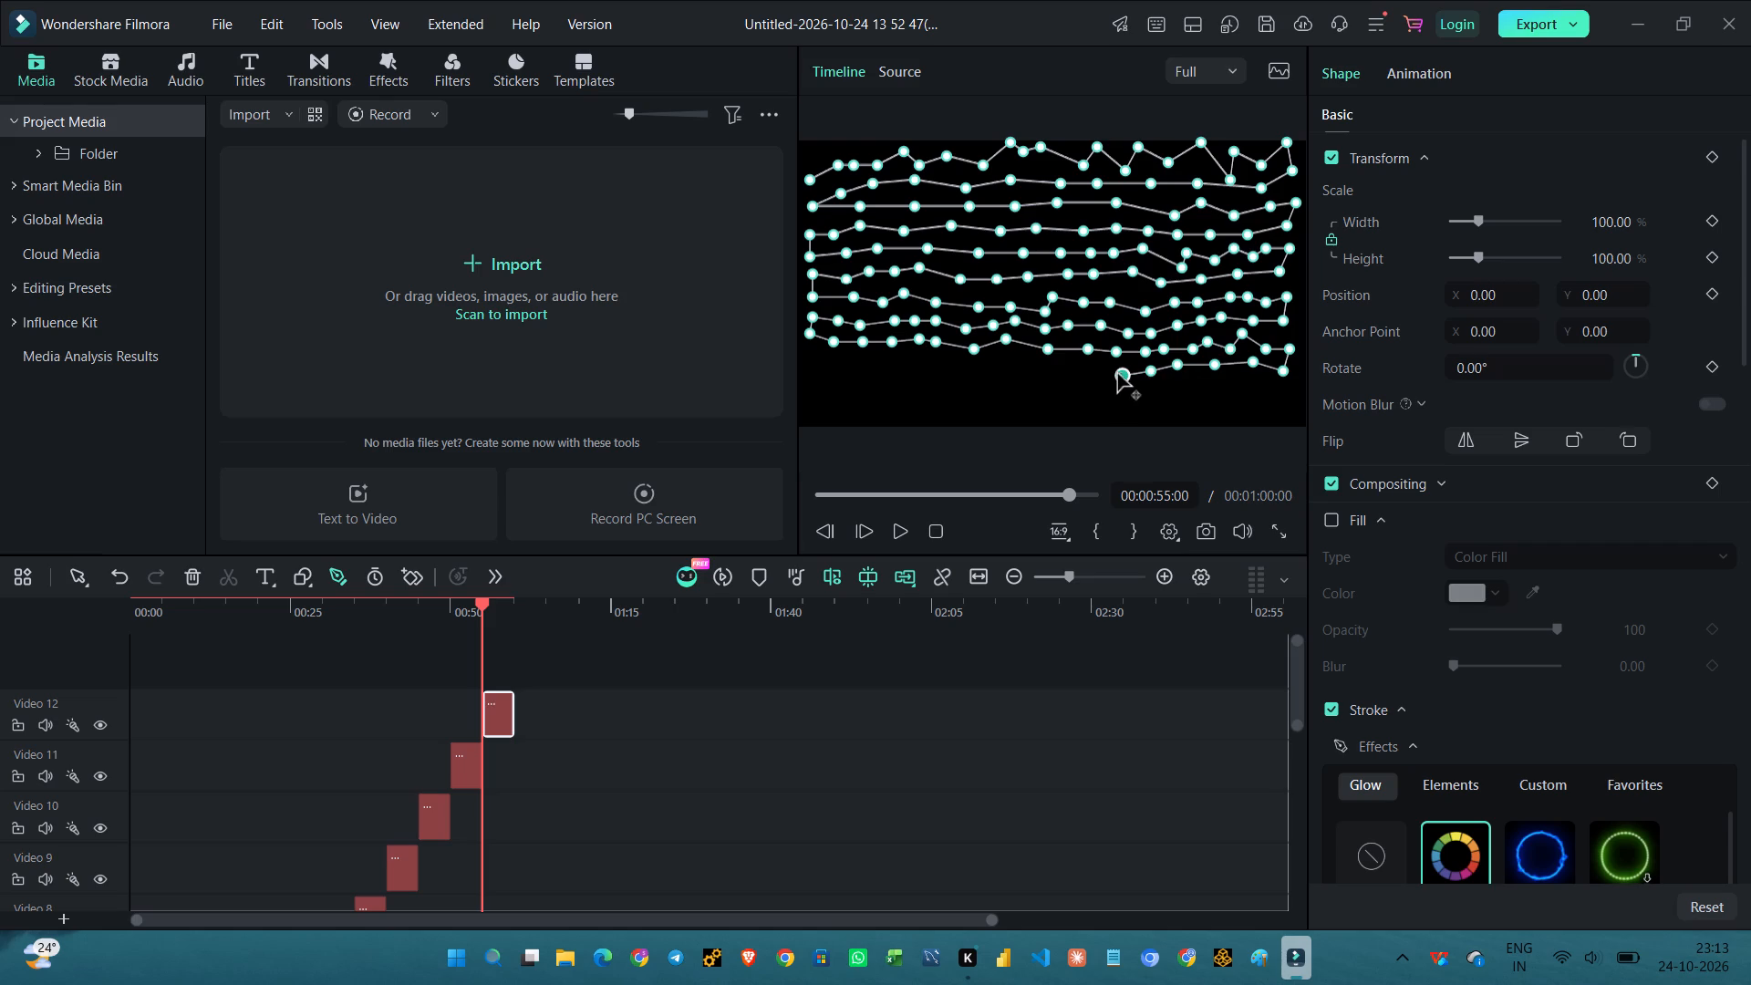
click(1103, 370)
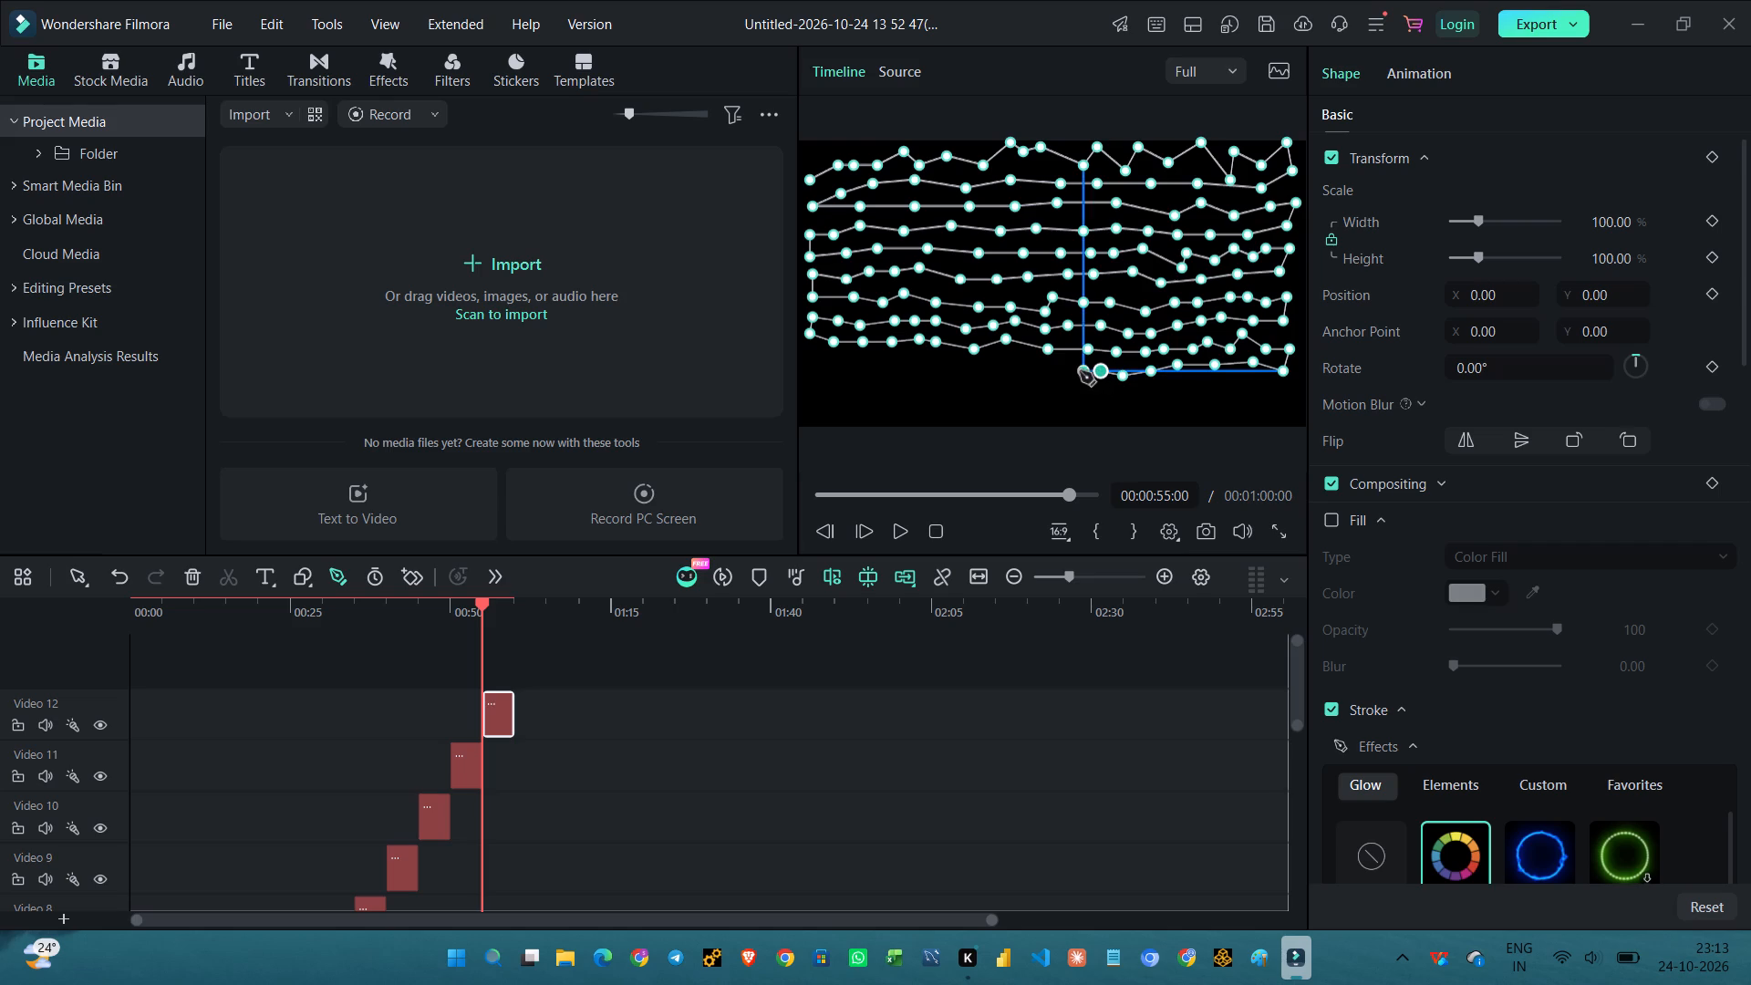
click(1074, 371)
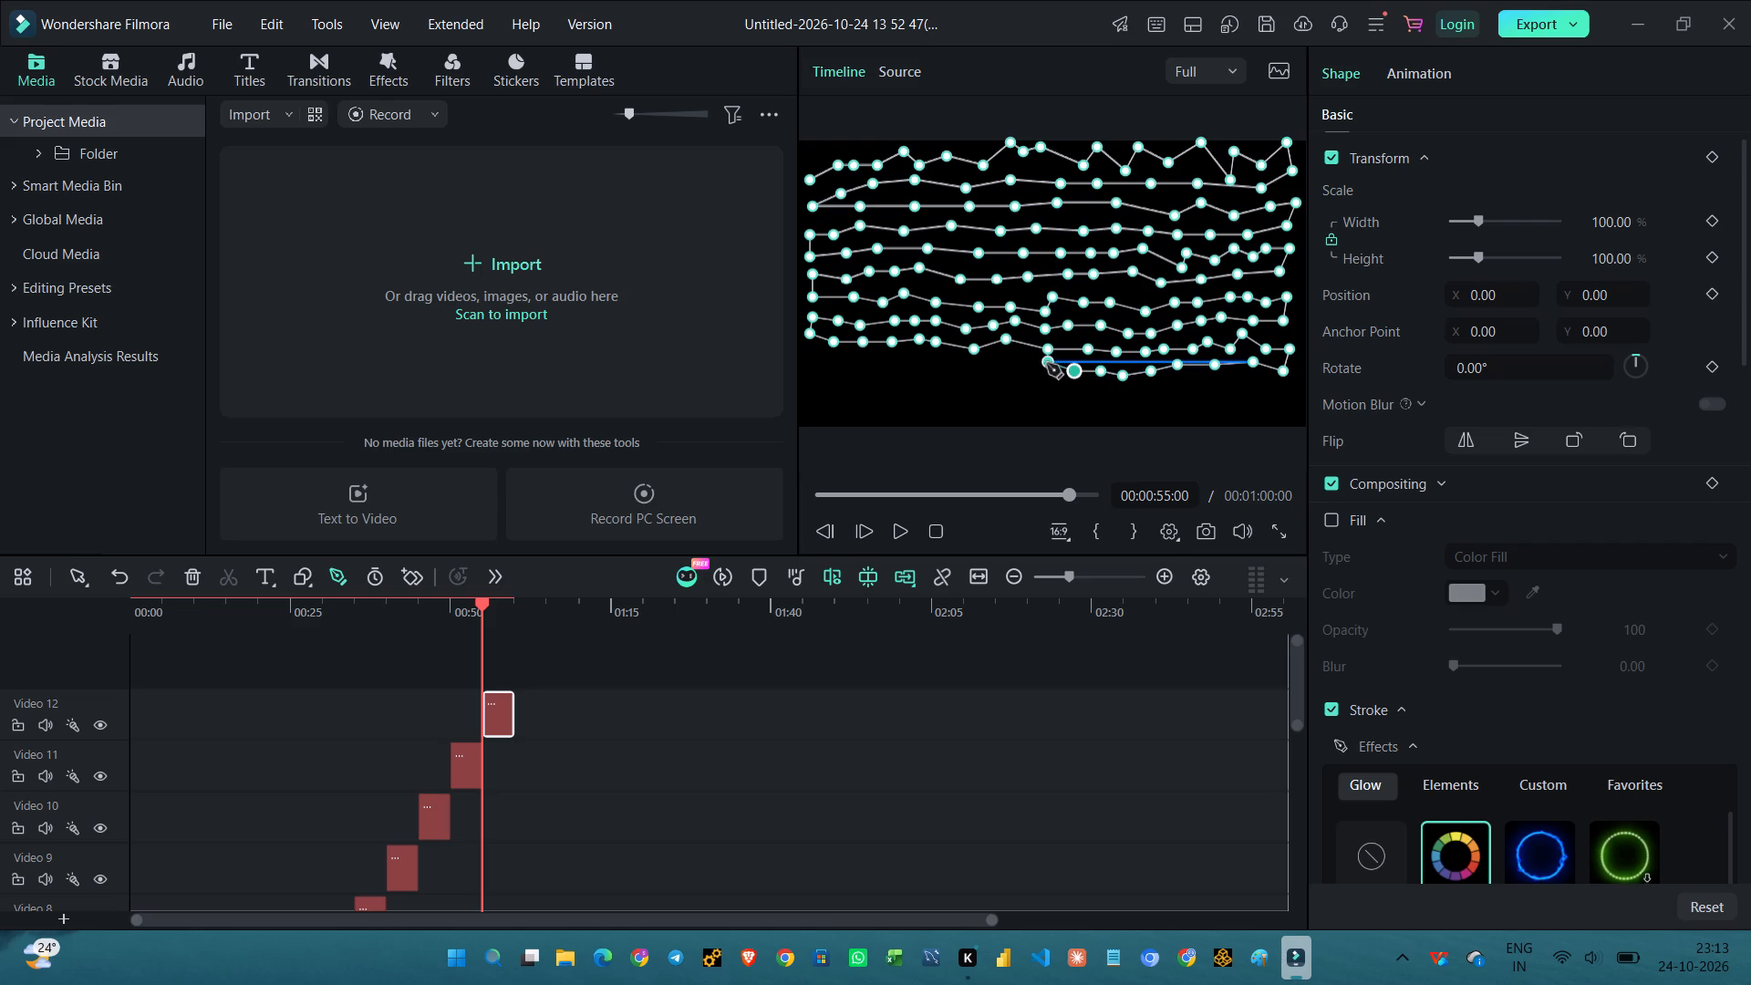
click(1033, 368)
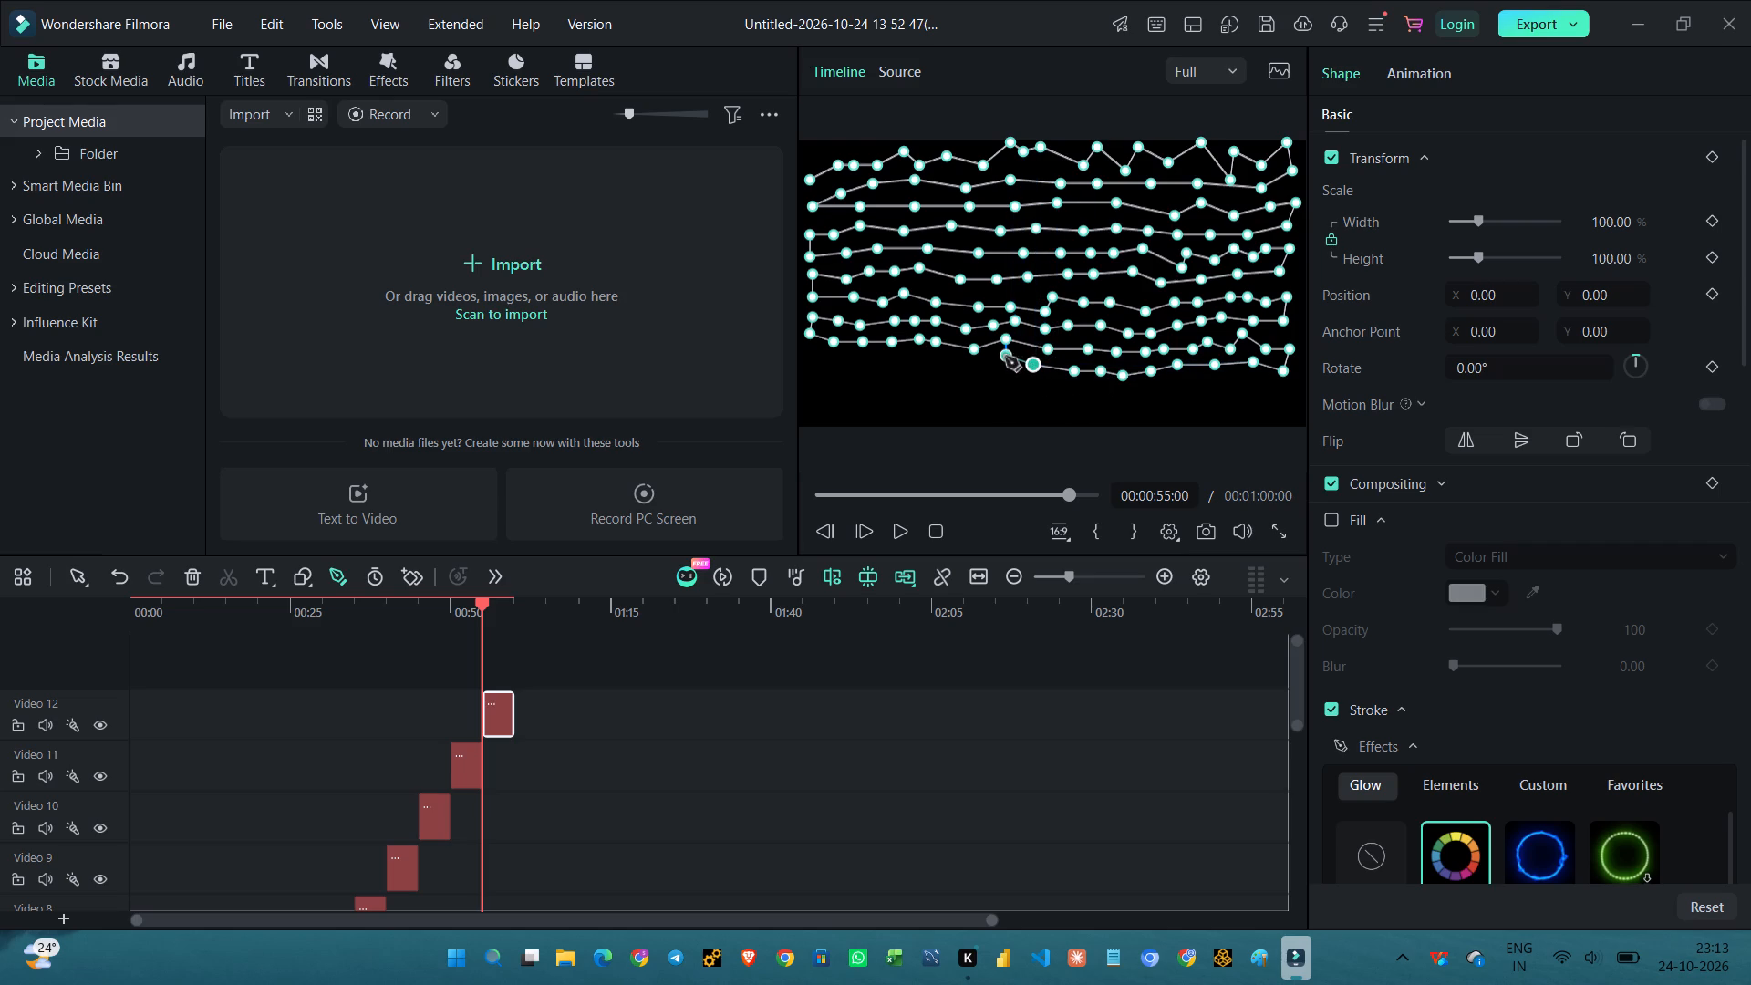
Continue the tenth row leftward from a small rise, nearly level, ending with a slight upturn near the frame's left edge.
click(1005, 357)
click(992, 362)
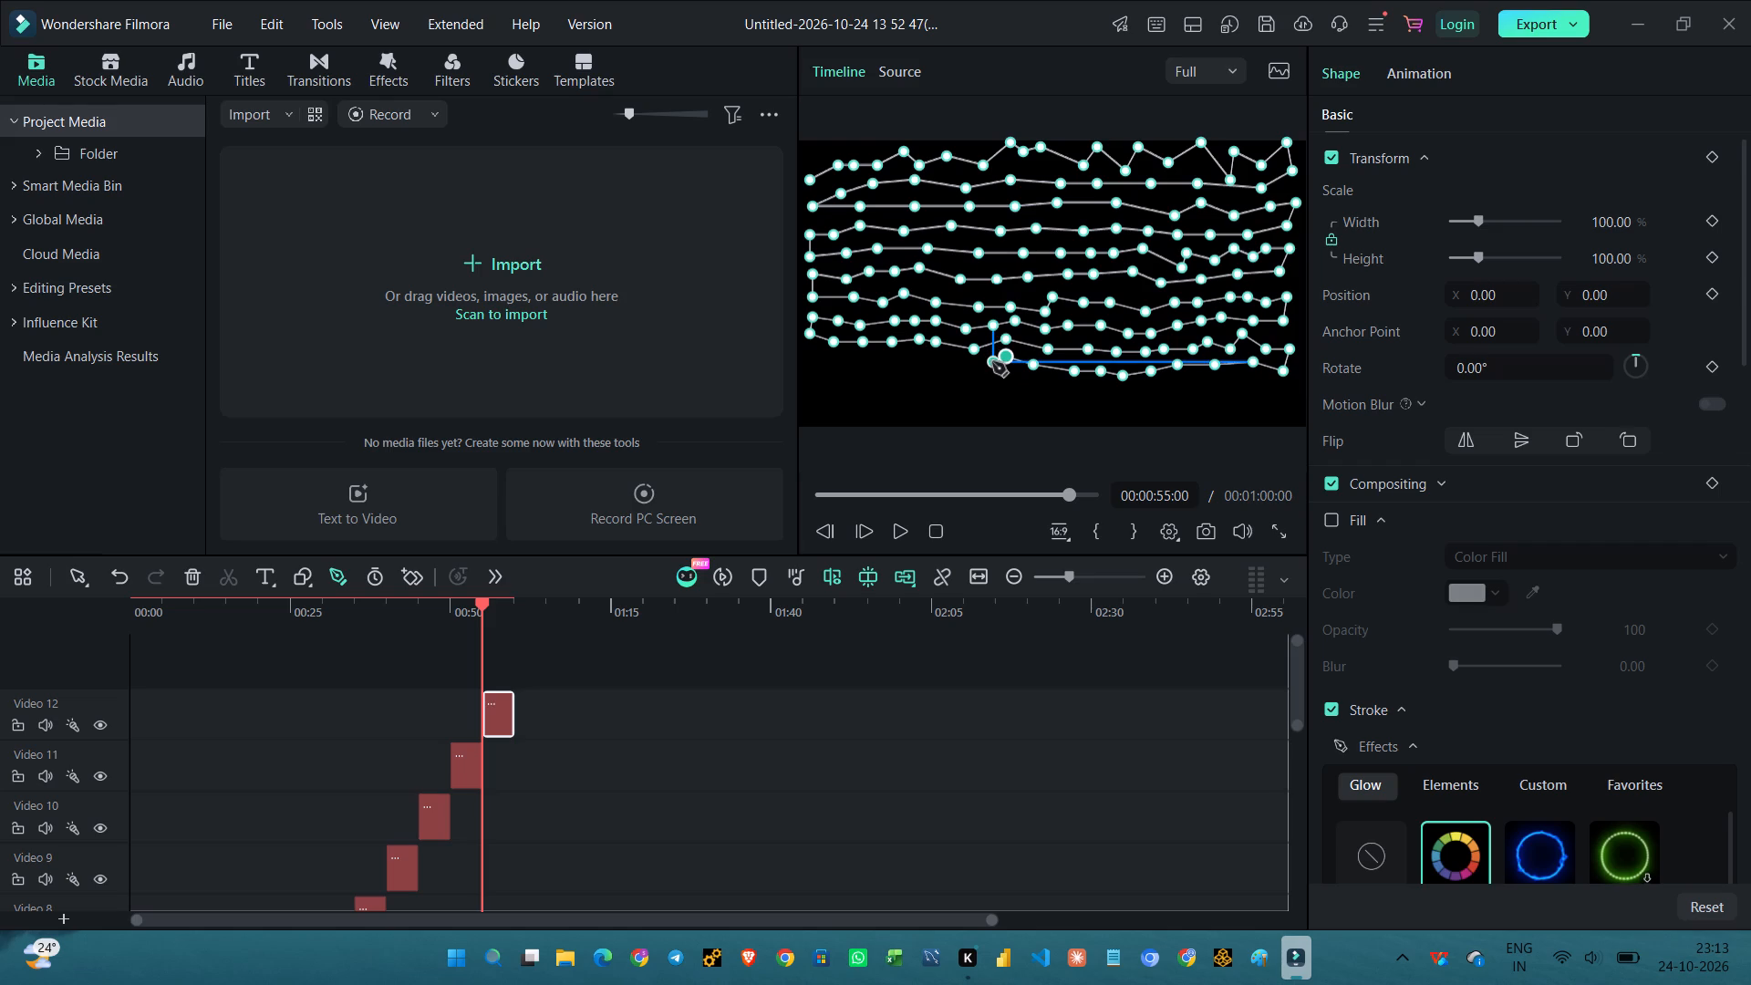
click(962, 368)
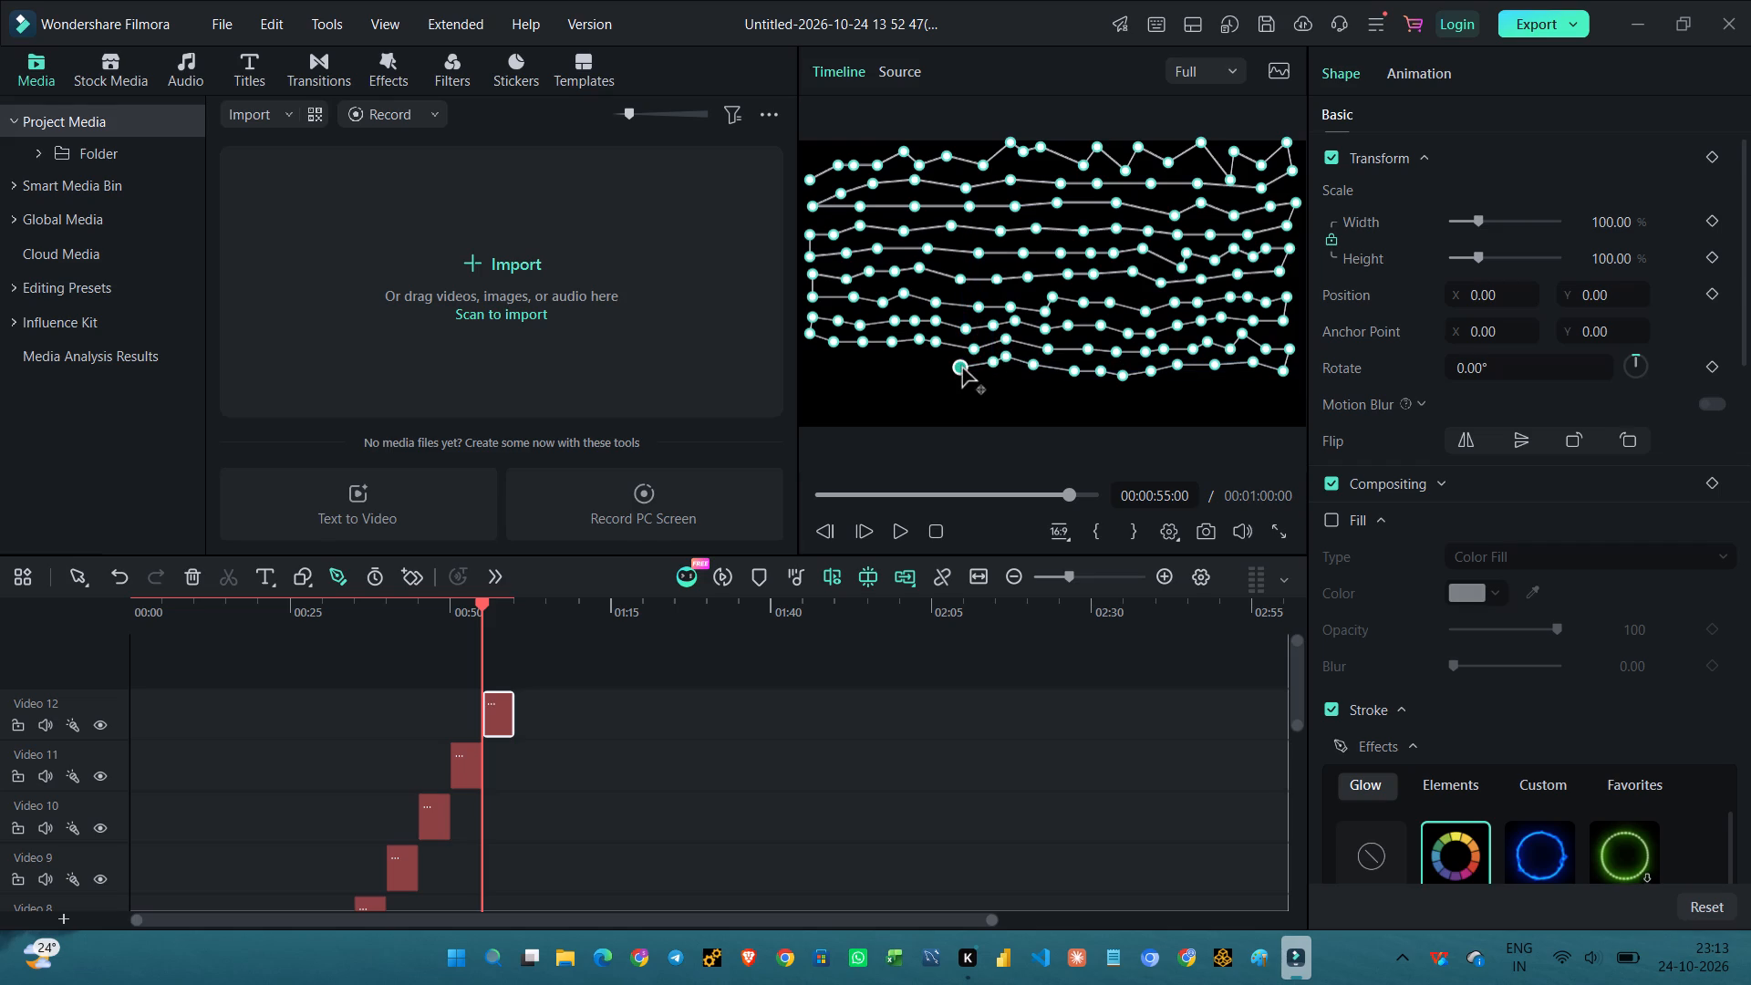
click(939, 367)
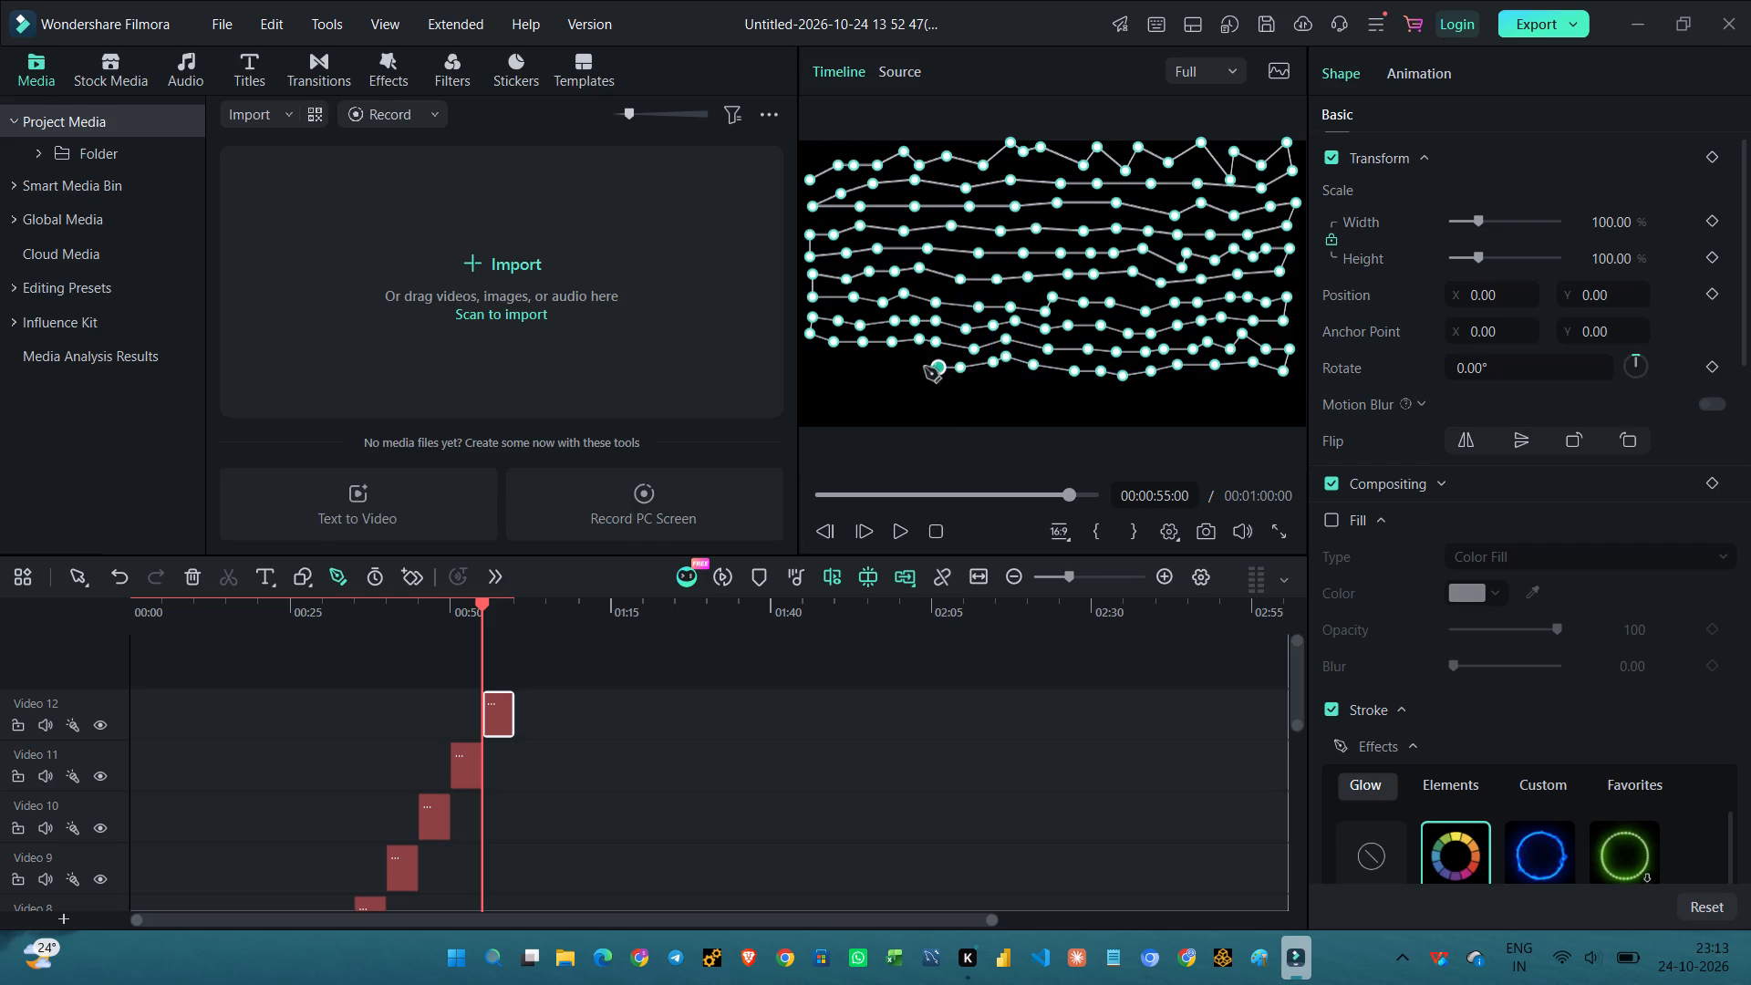
click(918, 368)
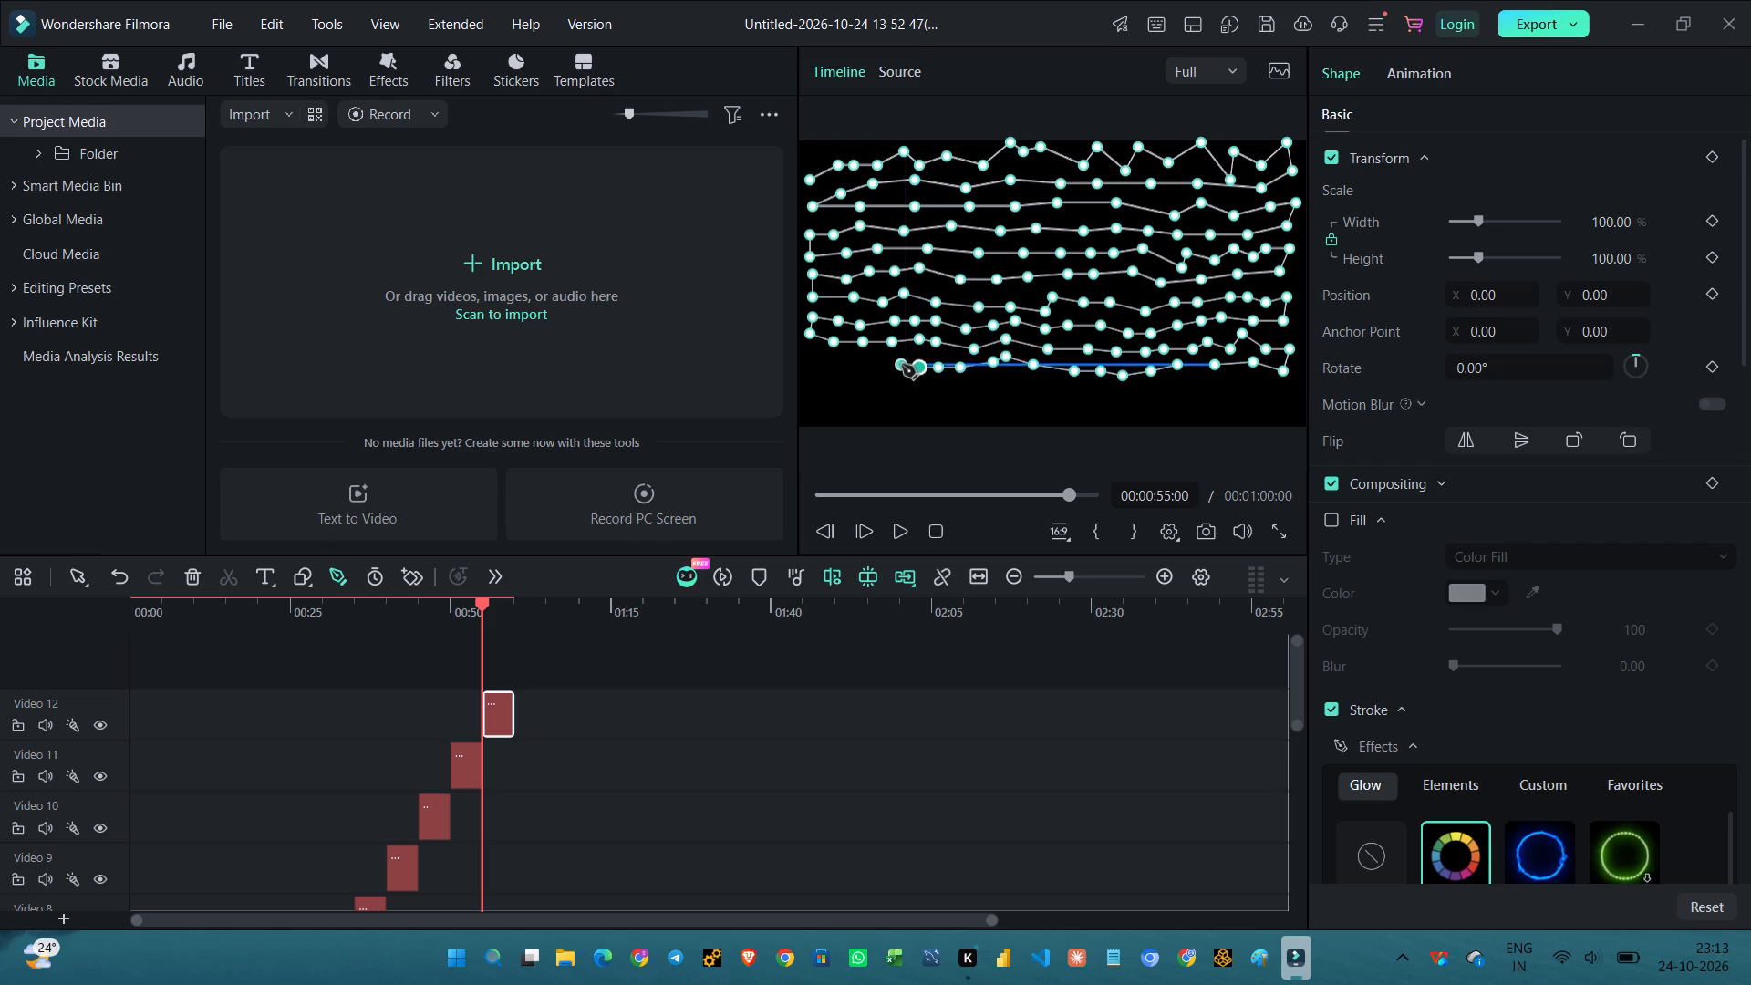
click(902, 364)
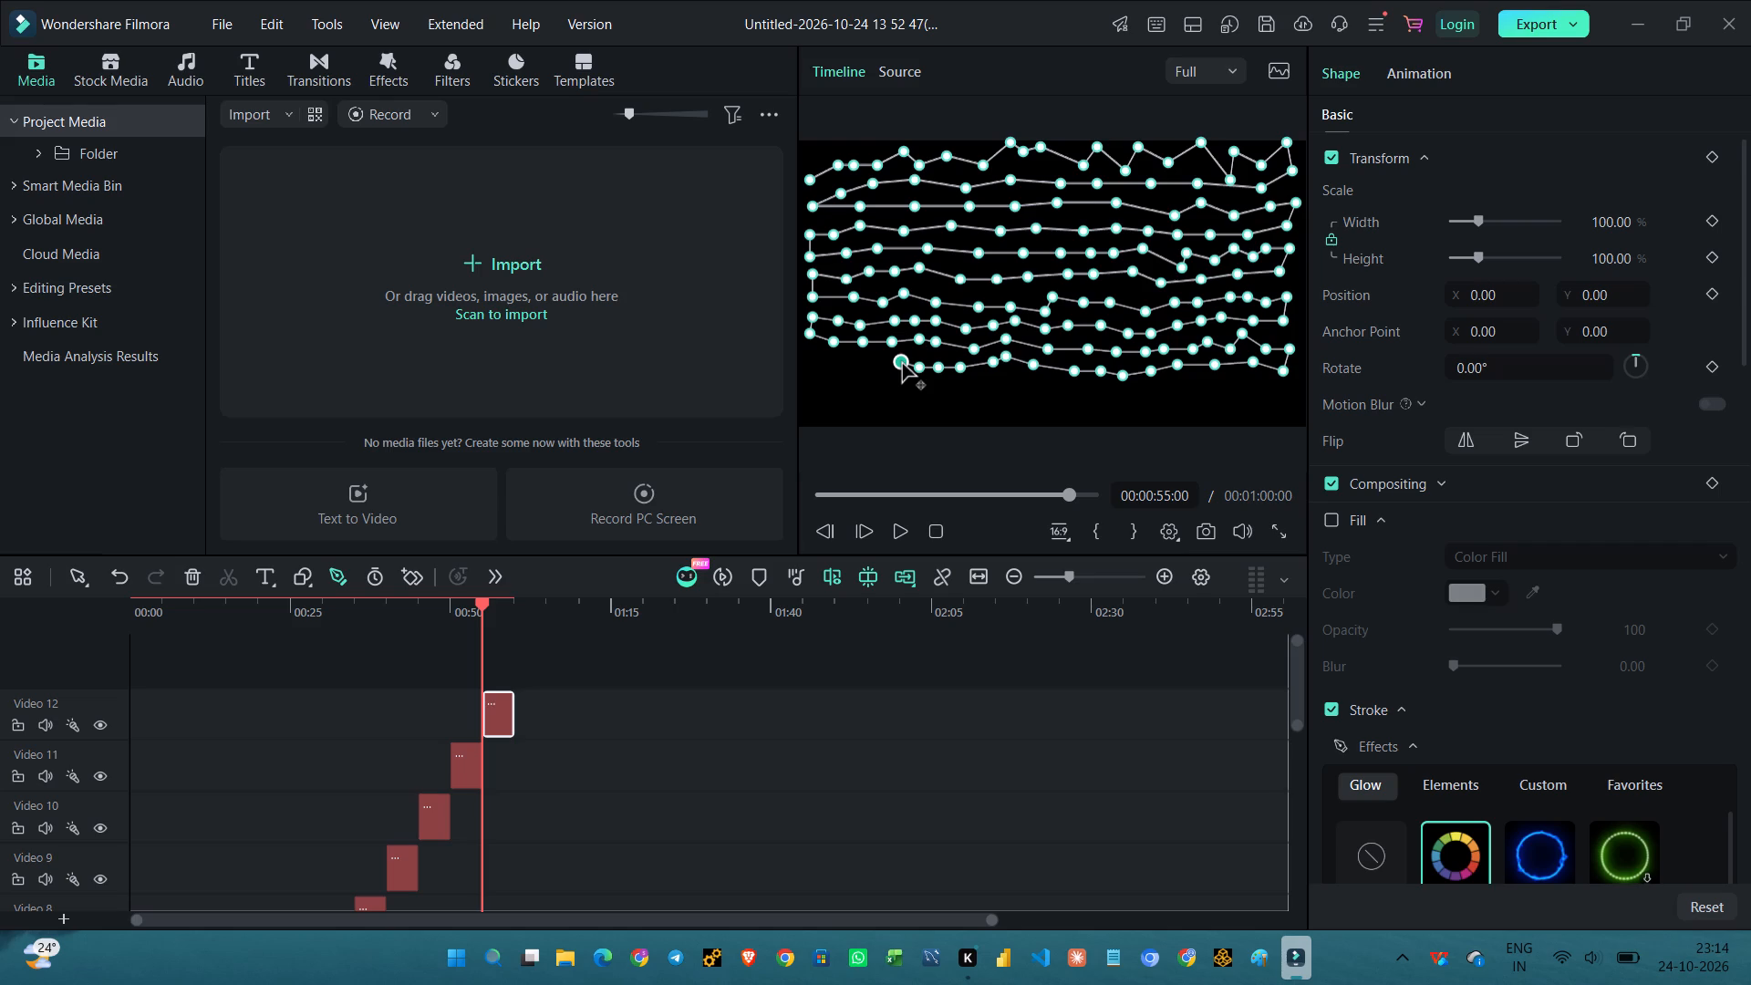
click(879, 360)
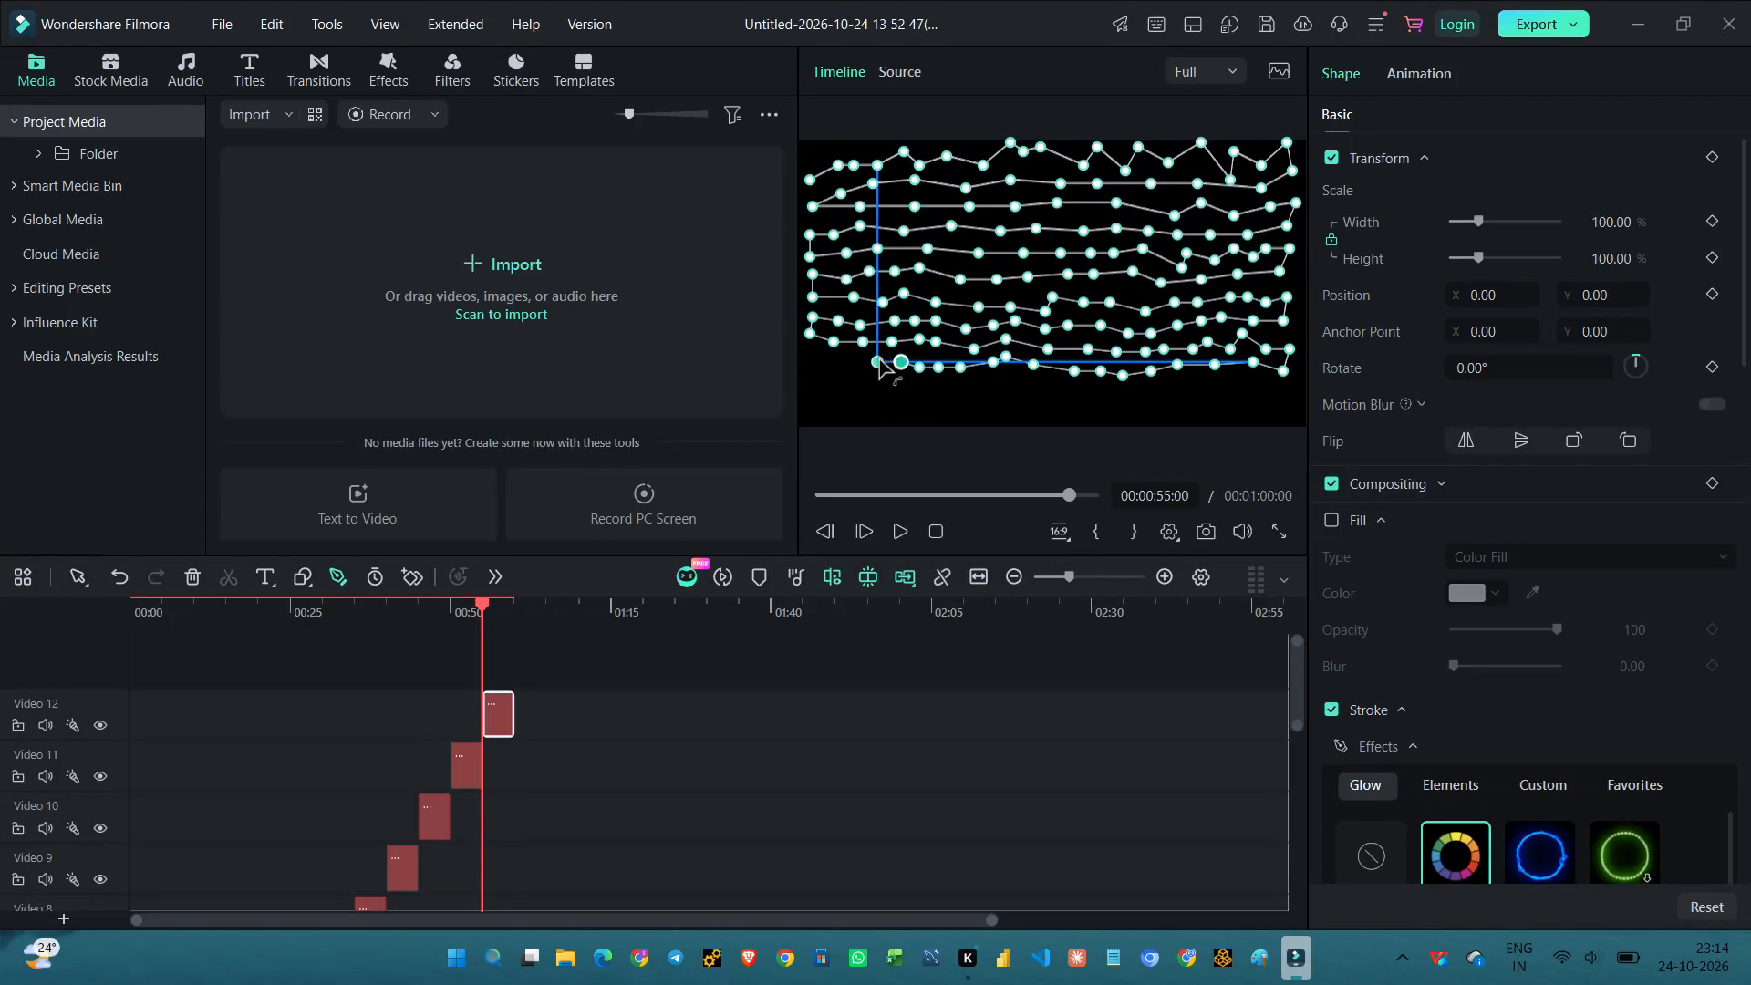
click(856, 363)
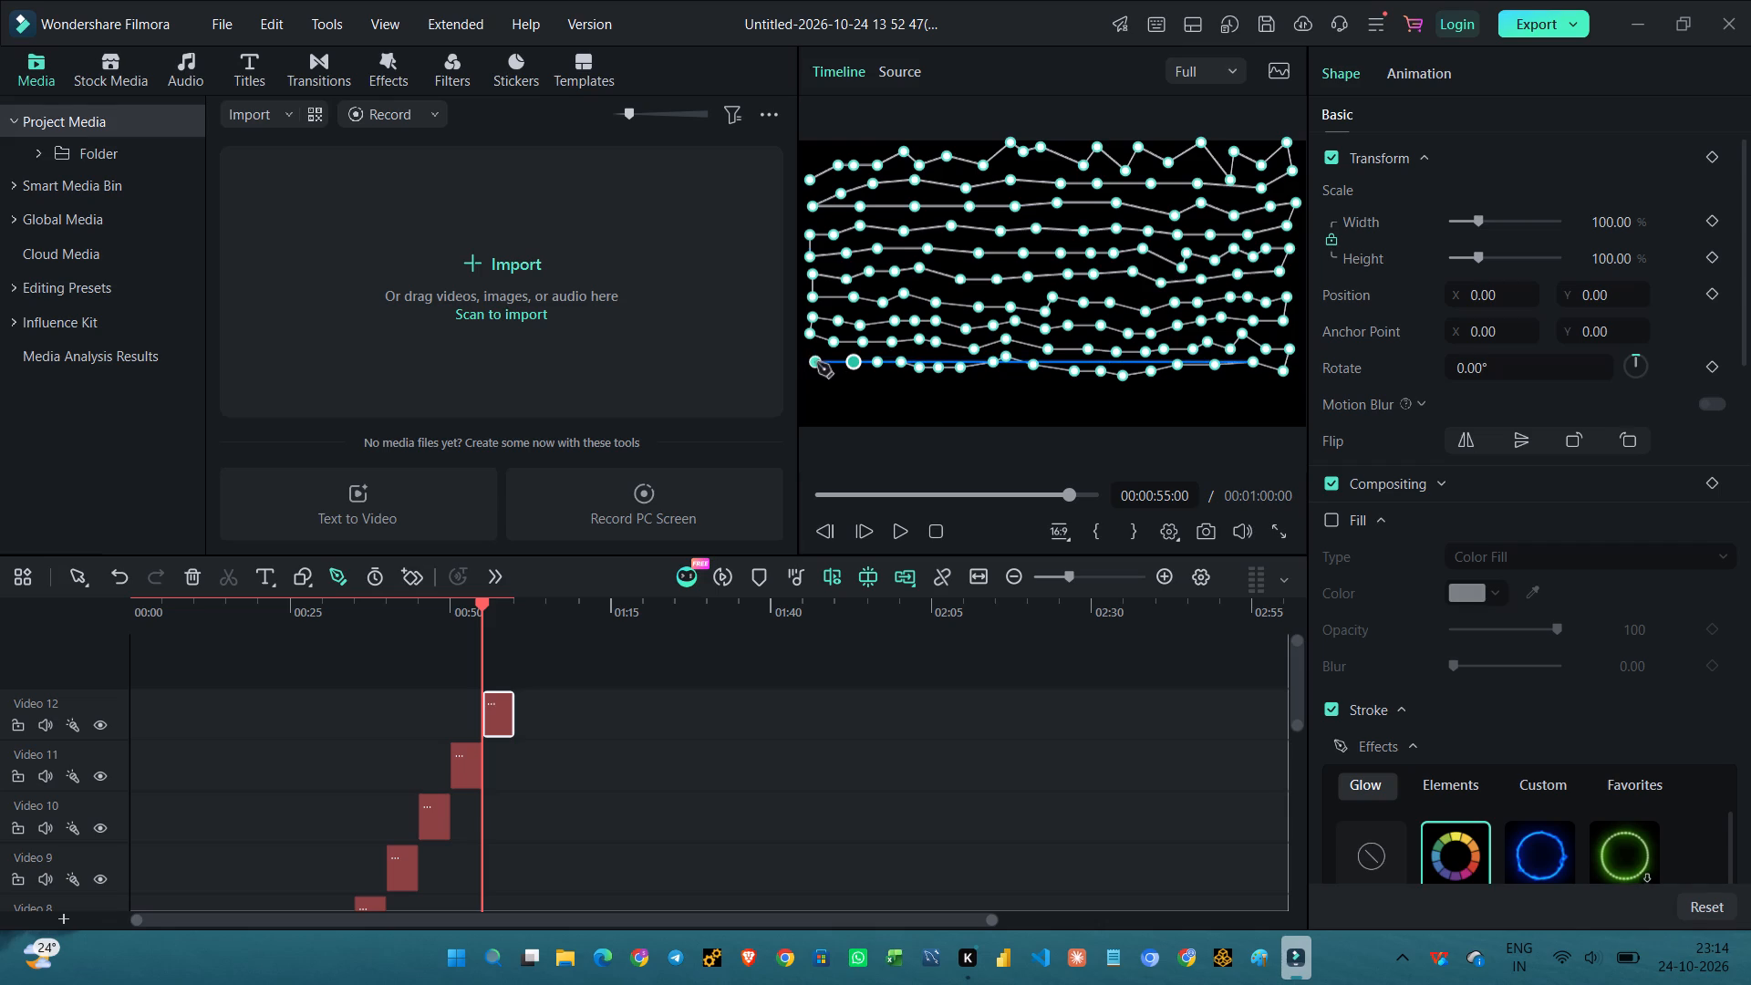
click(821, 355)
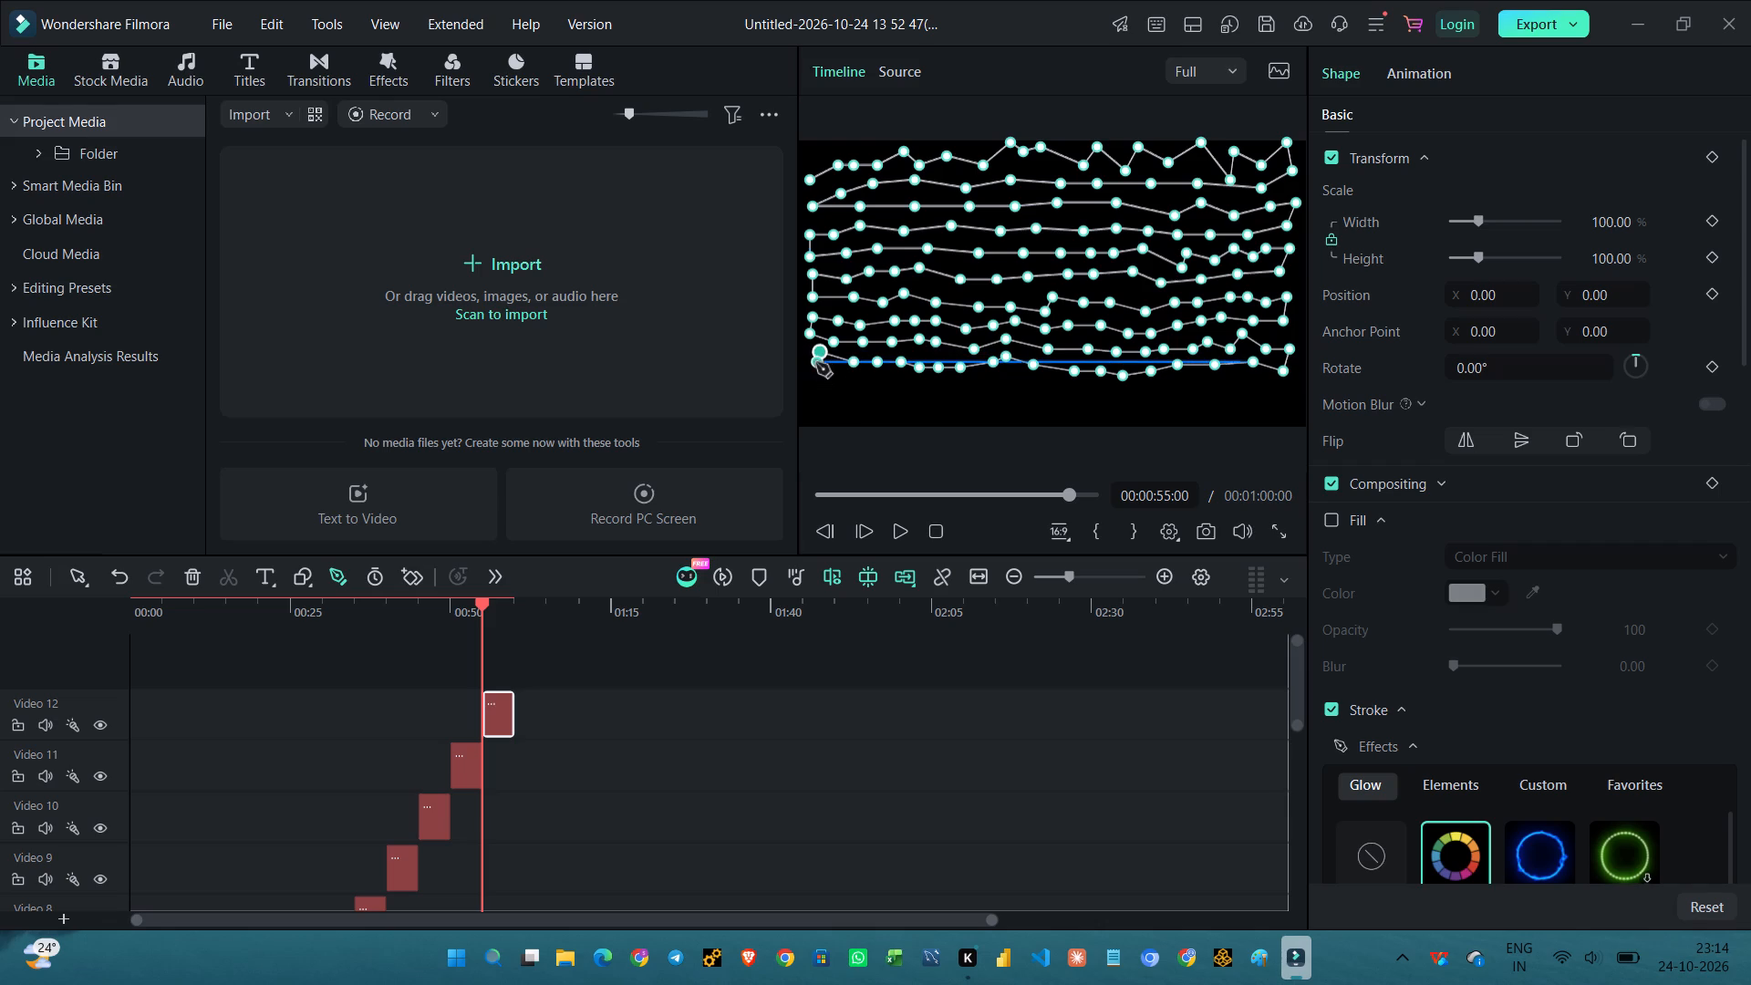
Turn the path down at the frame's left edge and draw an eleventh row rightward, sloping gently down with a slight rise at the end.
click(812, 371)
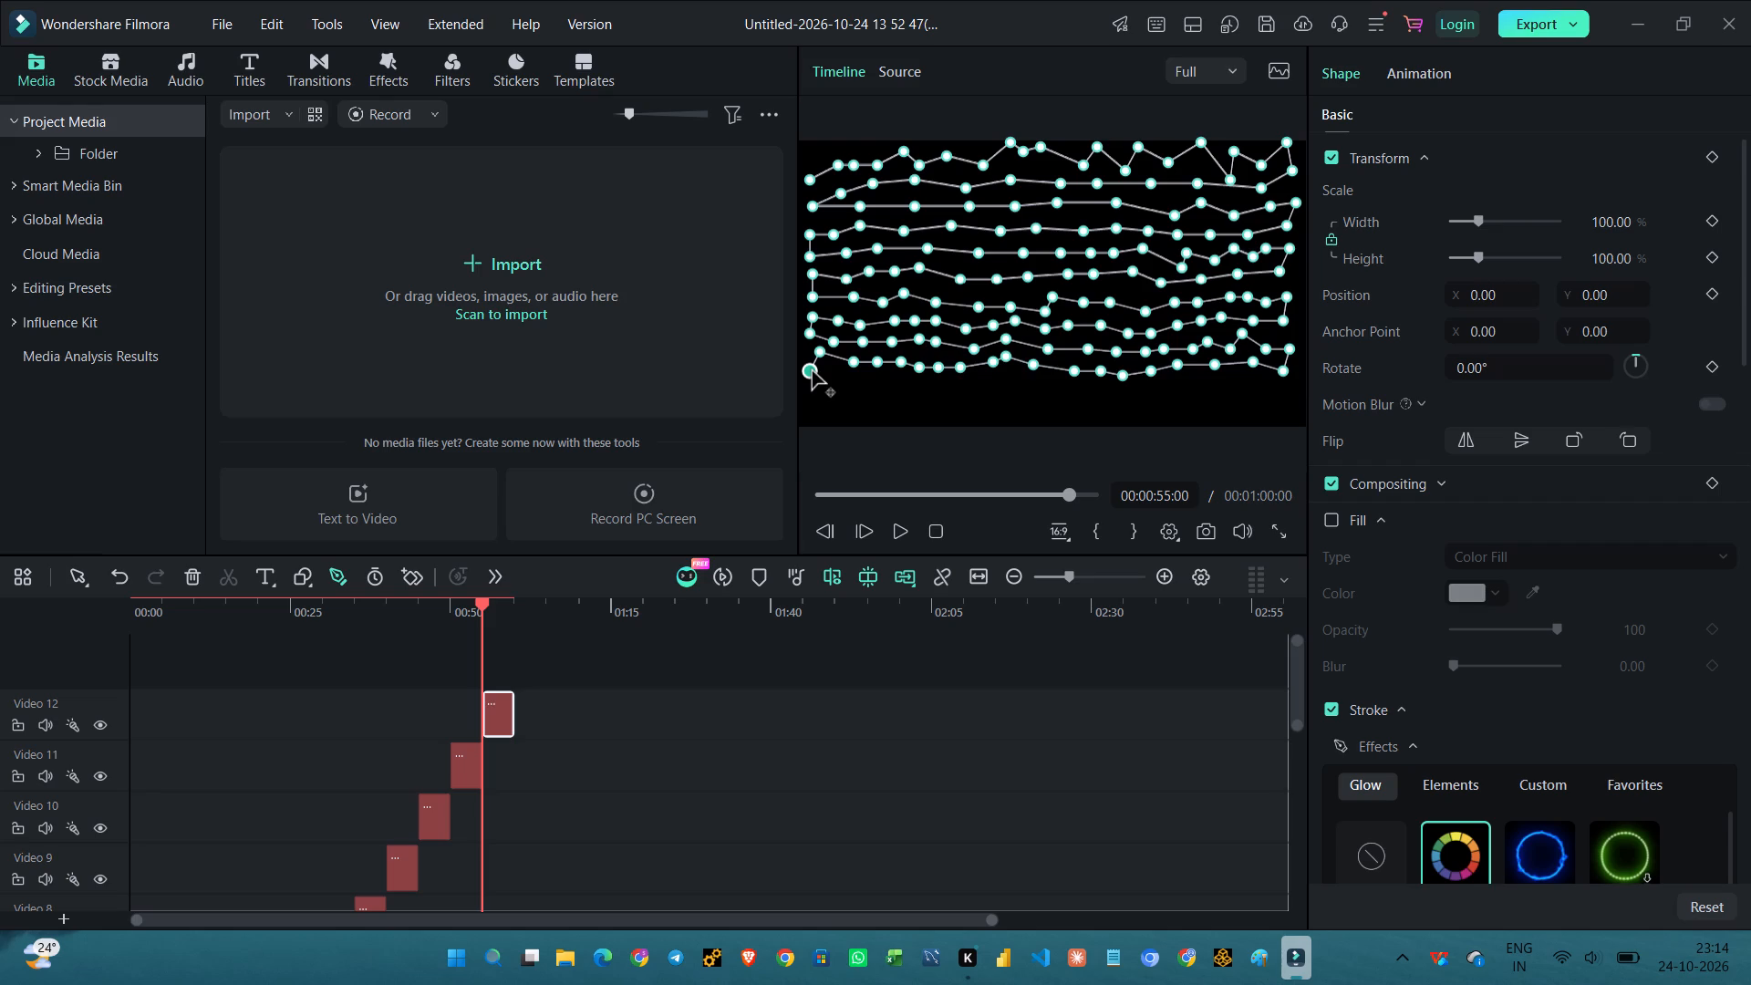
click(827, 371)
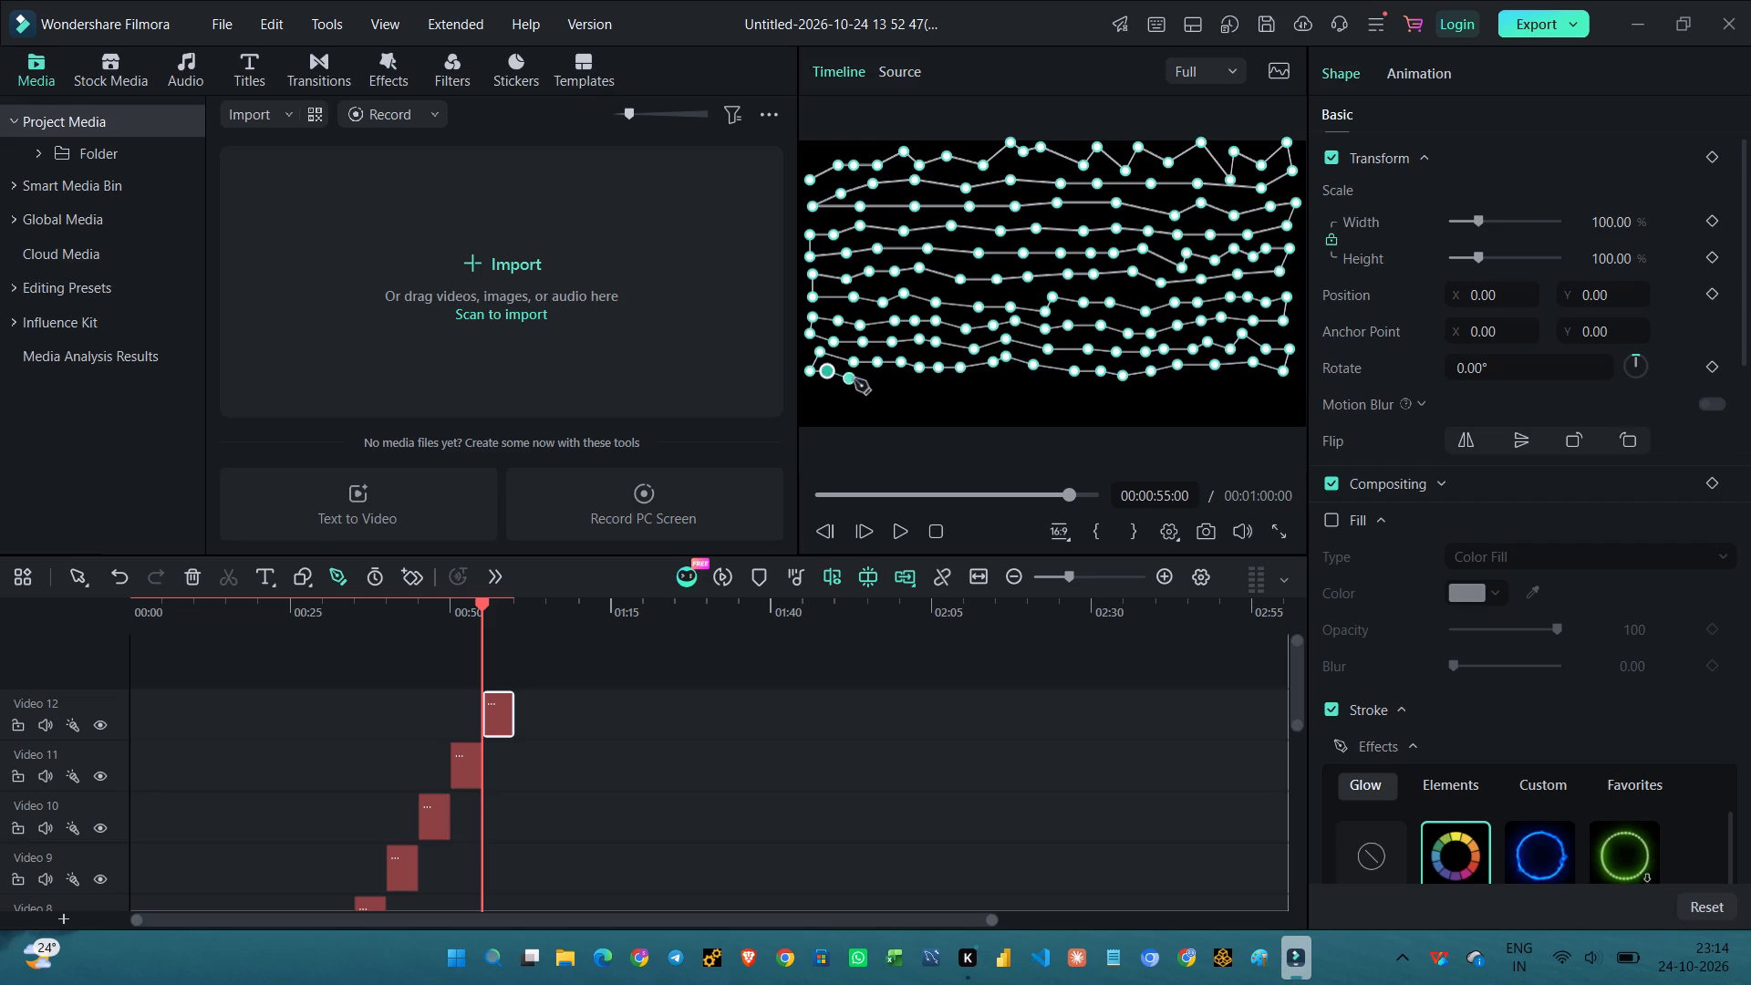
click(860, 381)
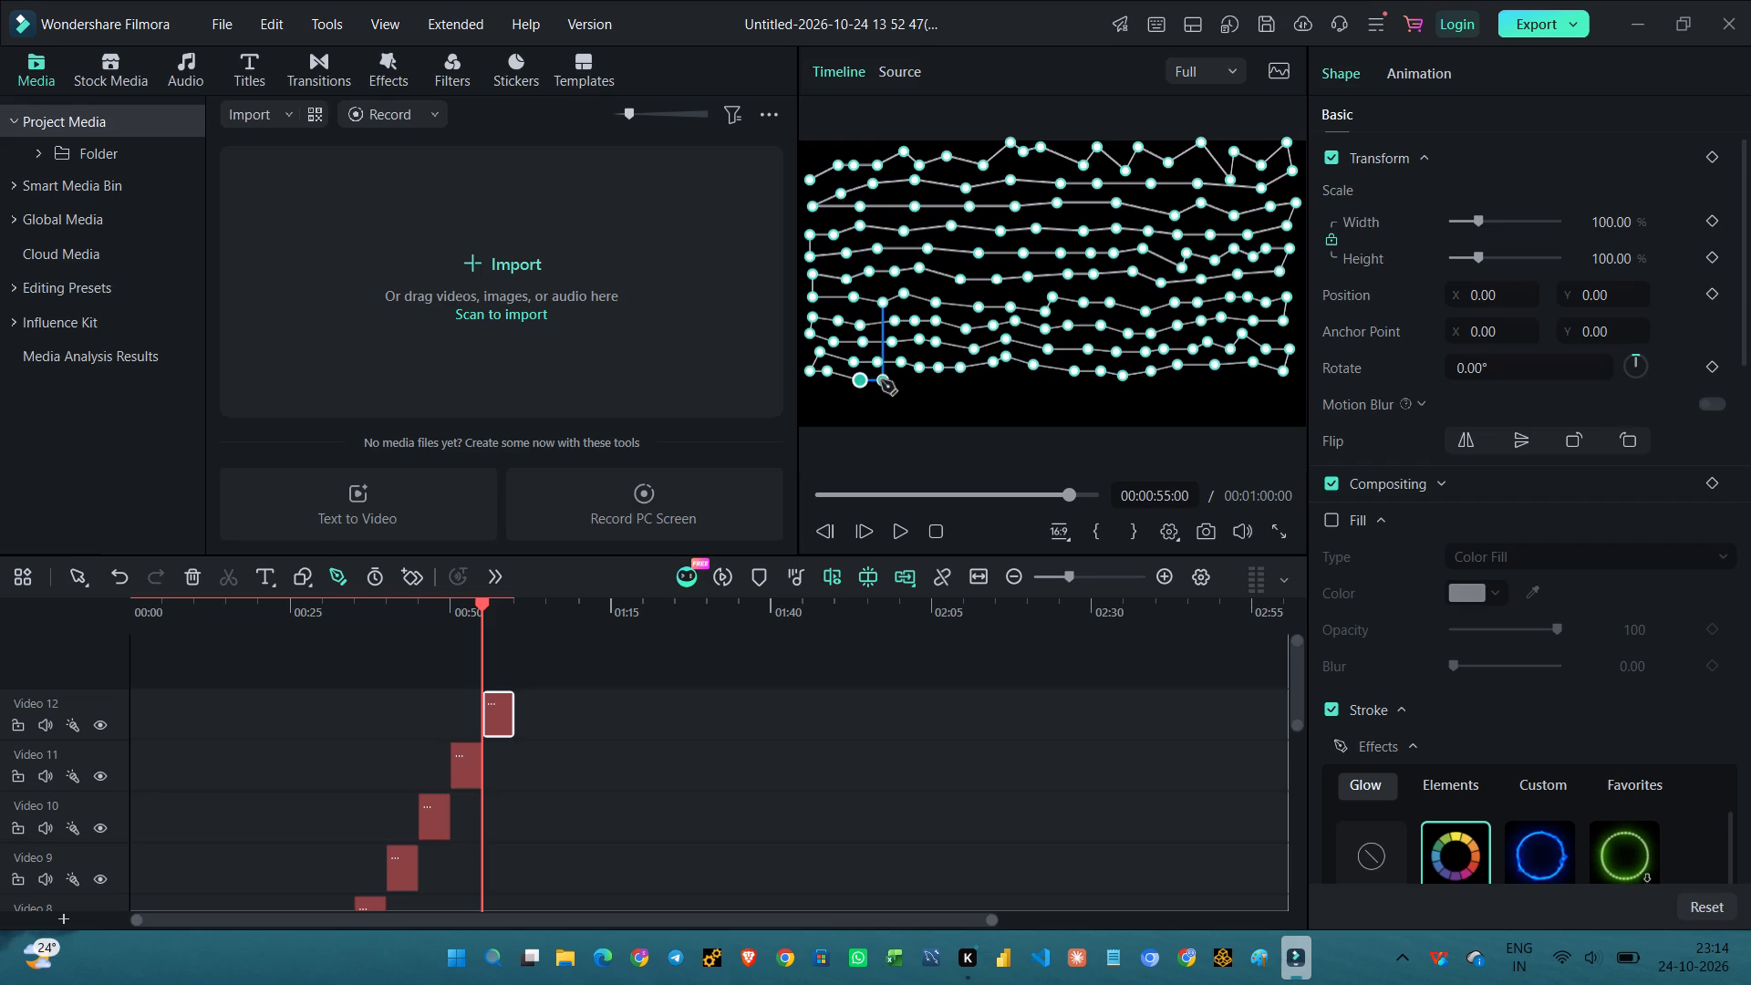
click(881, 380)
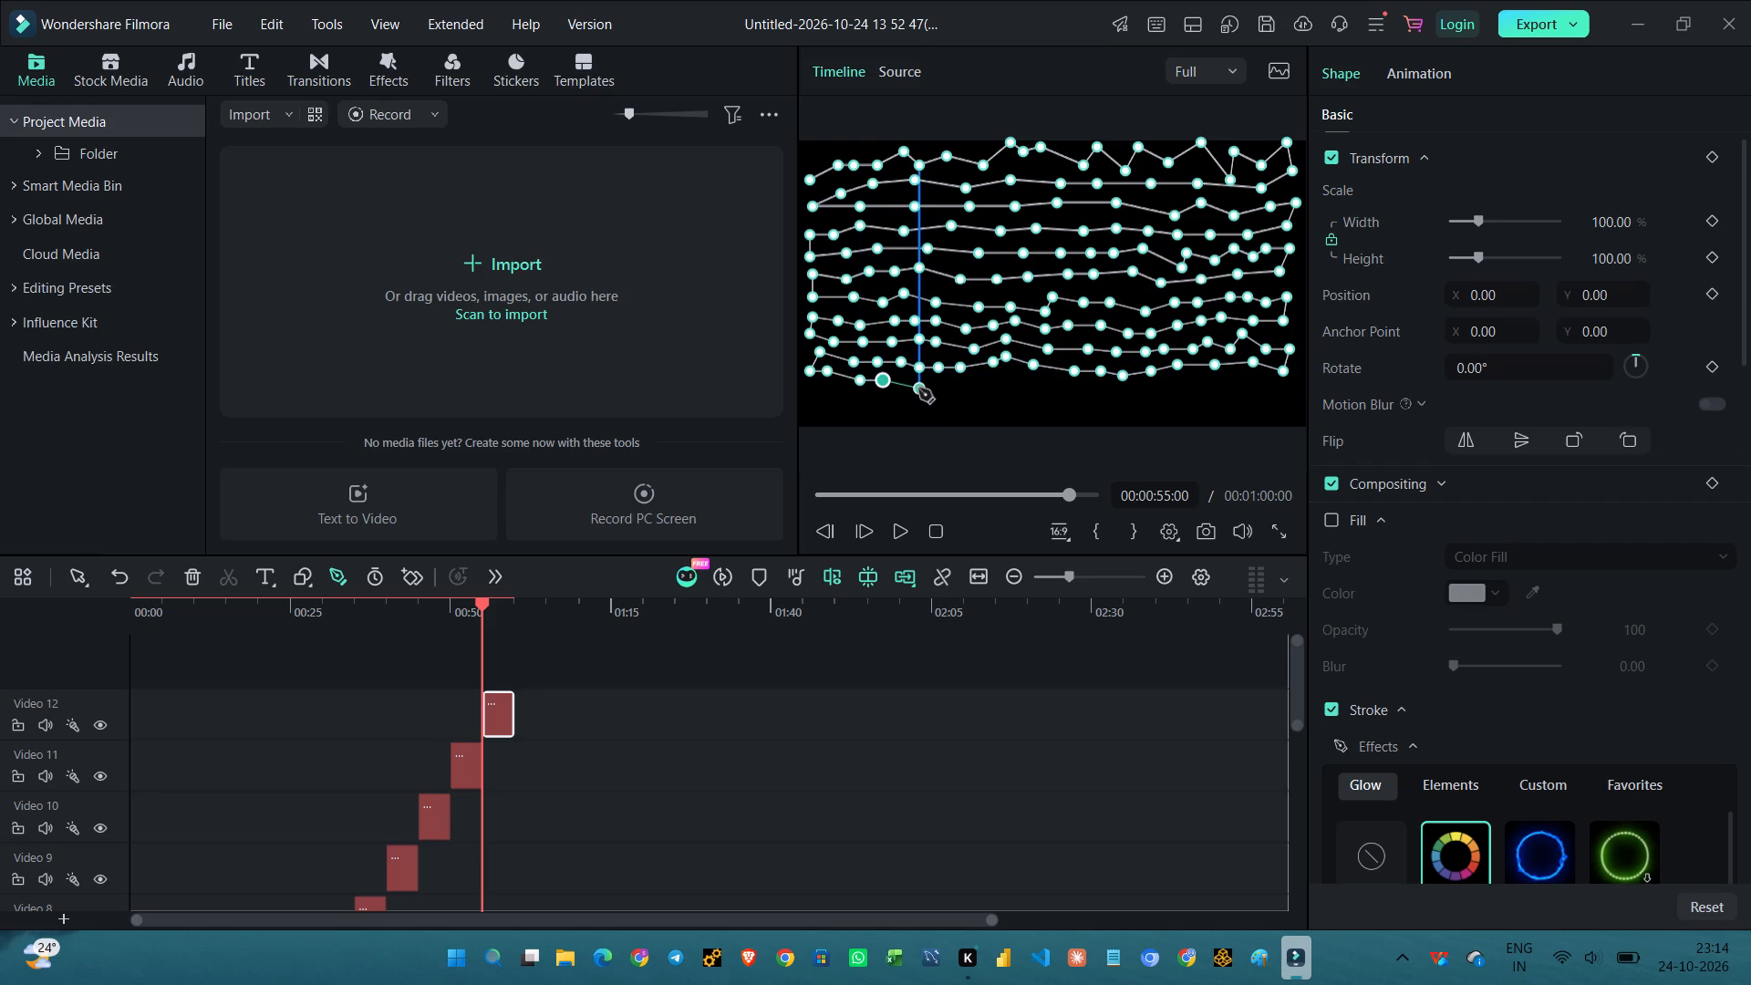
click(919, 389)
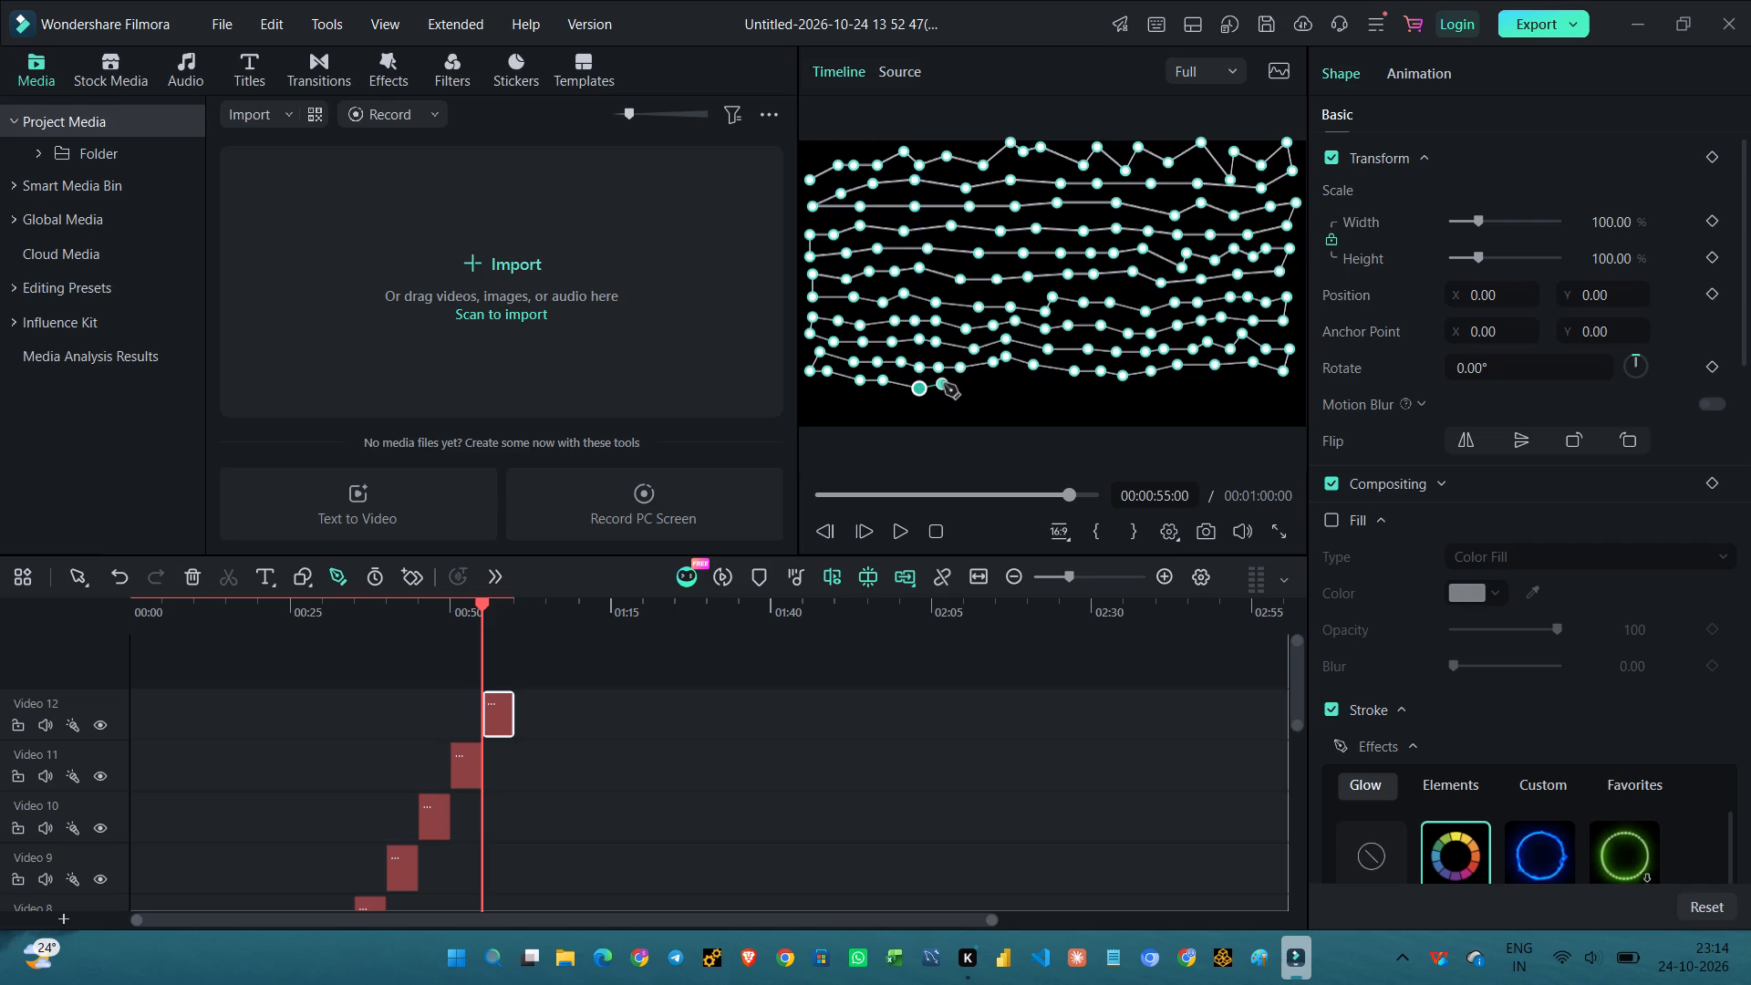
click(944, 384)
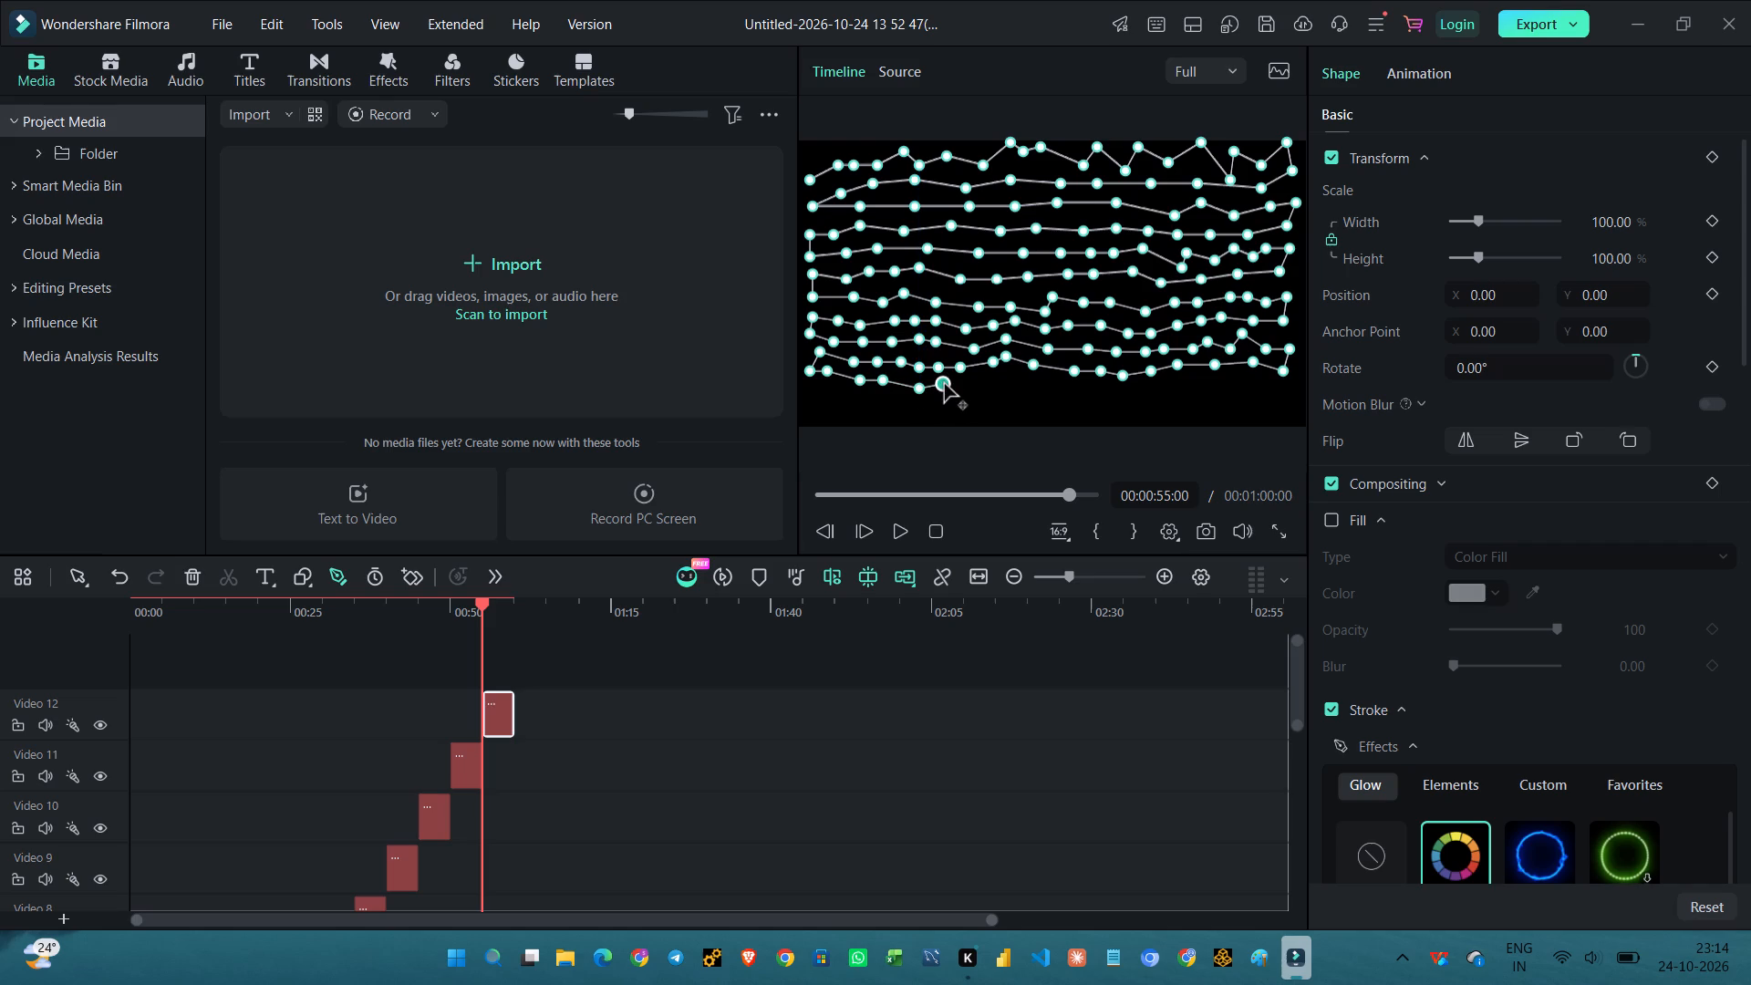
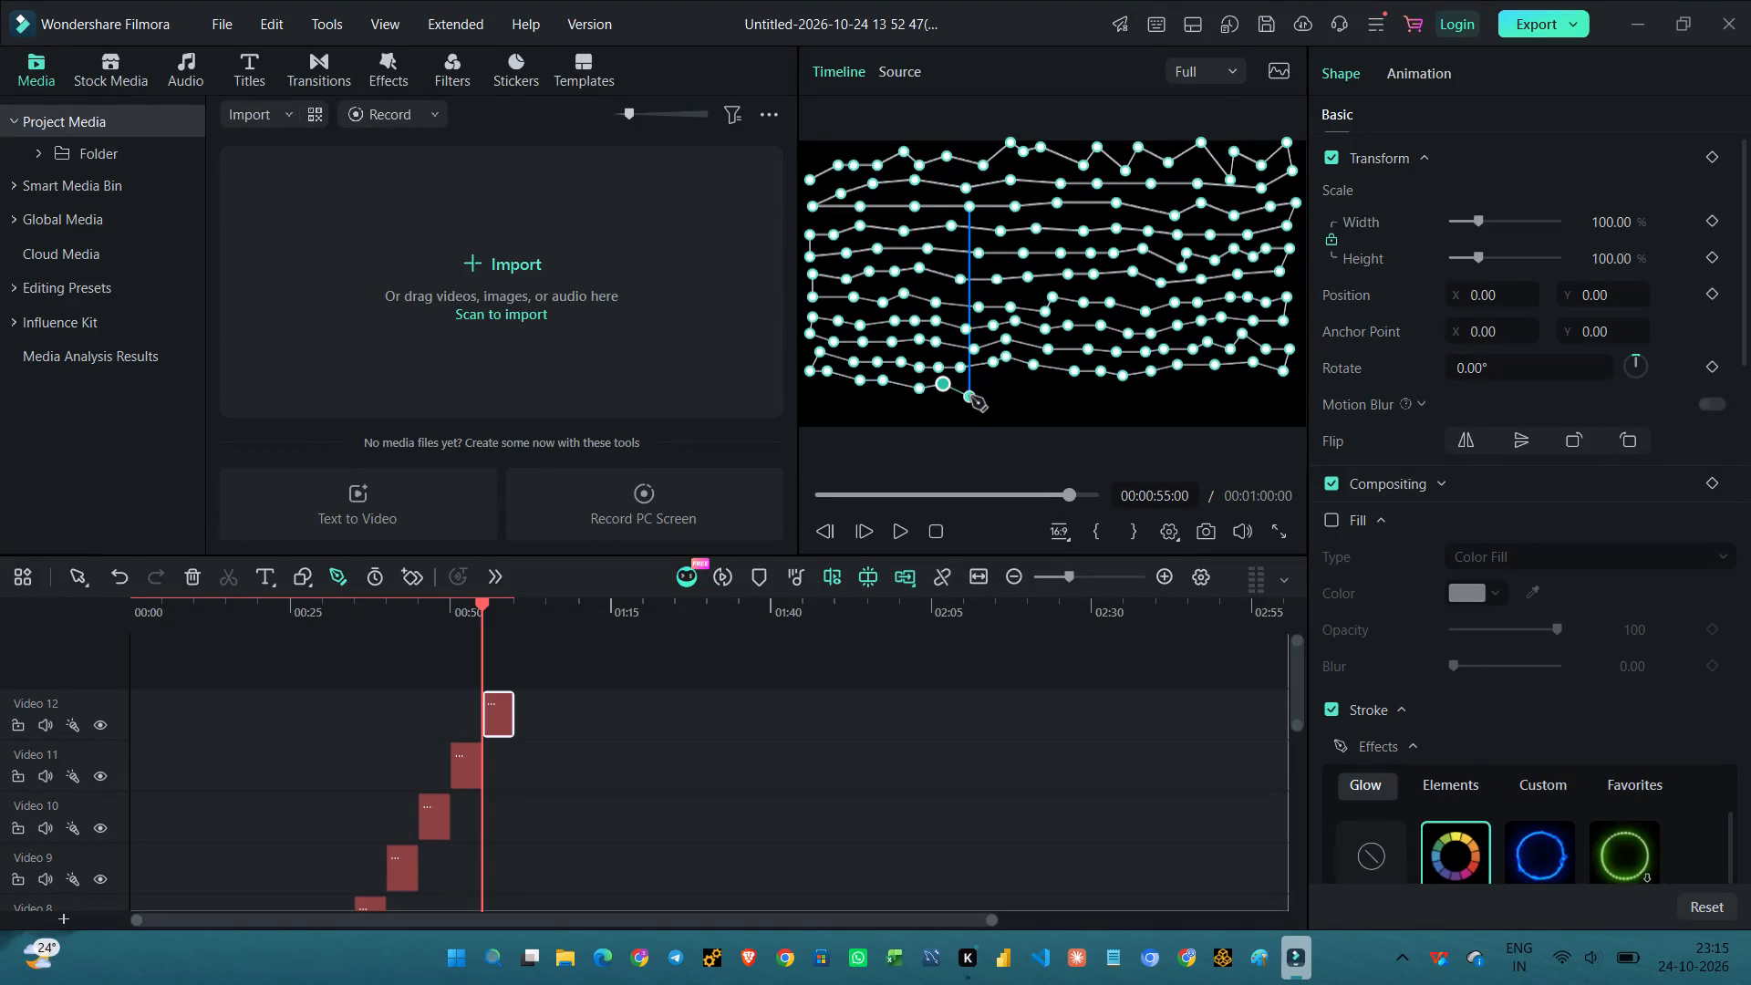
Continue the Pen tool zigzag path on the Video 12 shape with a slightly wavy row rightward to near the frame's right edge.
click(975, 386)
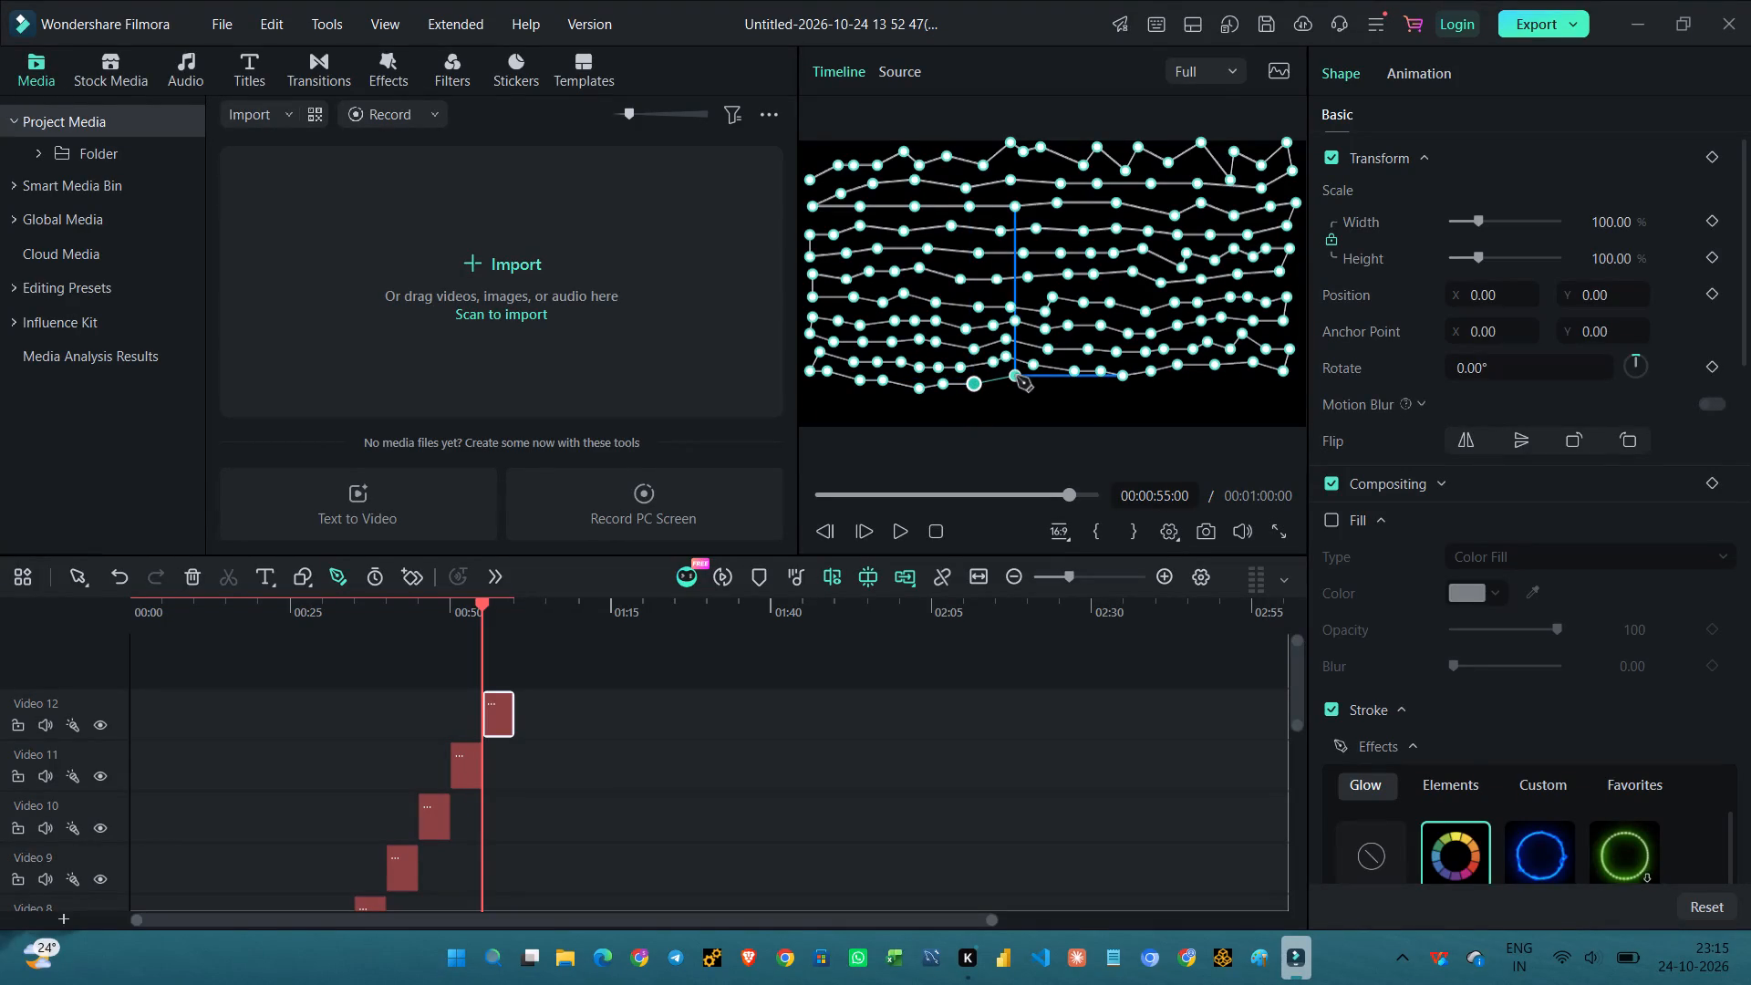
click(1016, 377)
click(1054, 391)
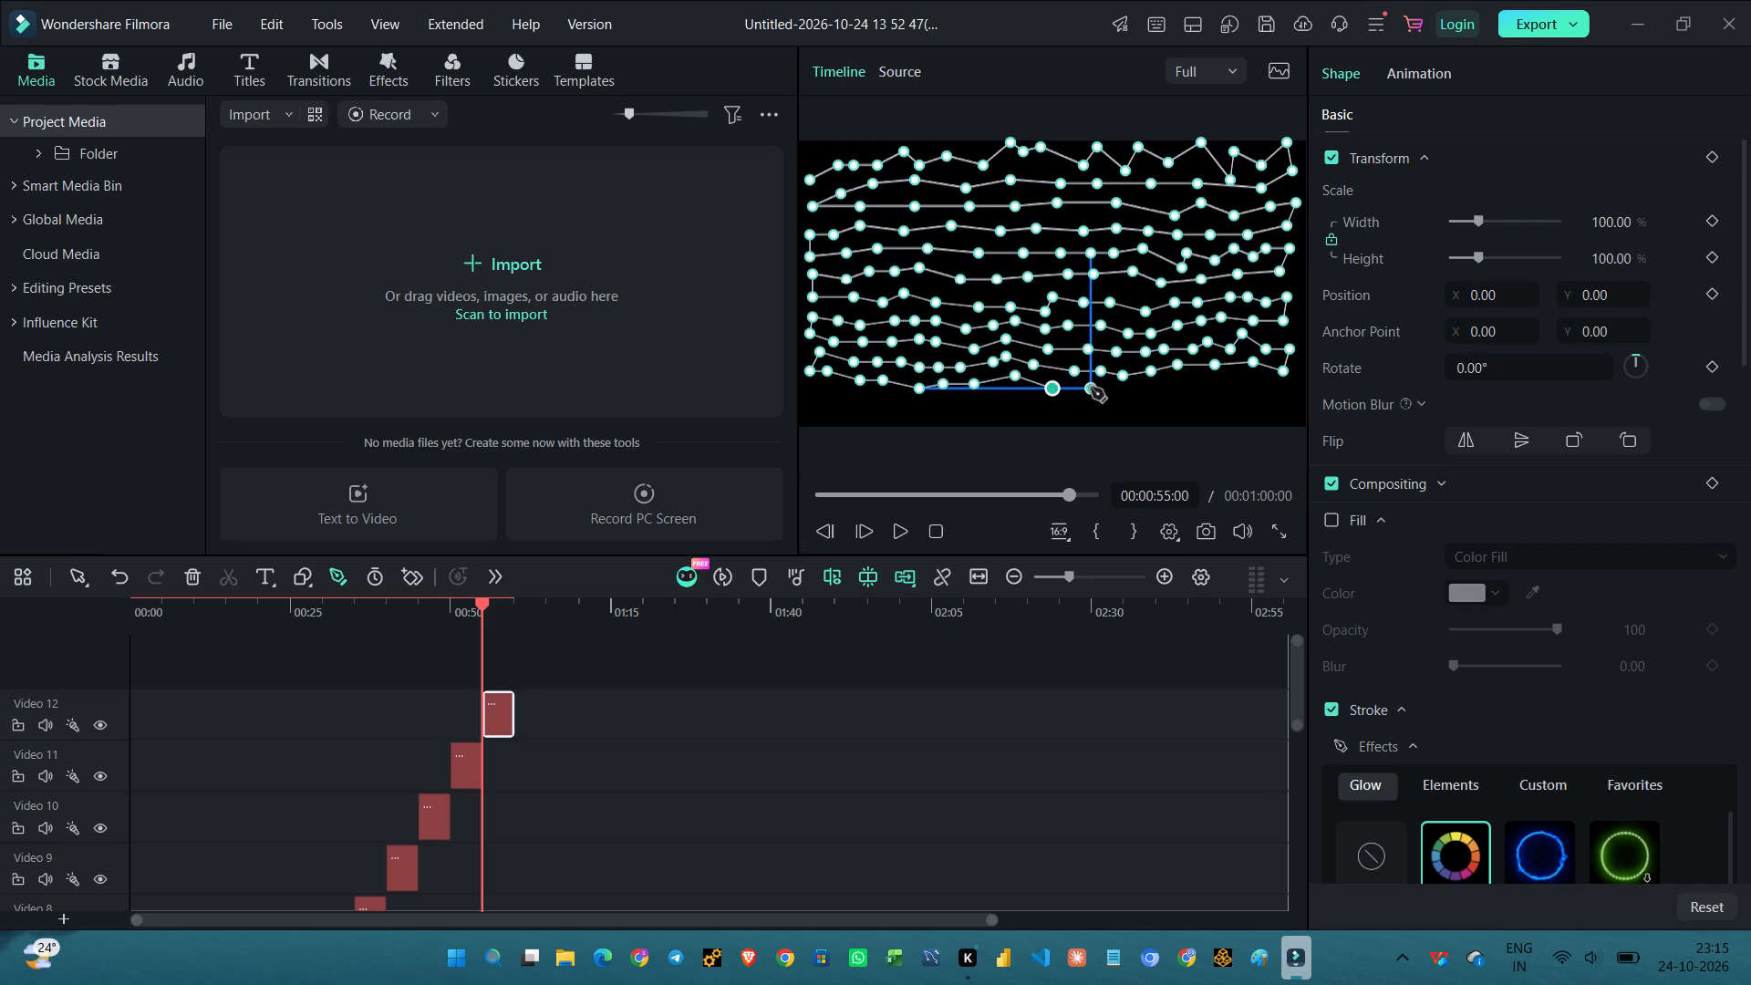
click(1091, 388)
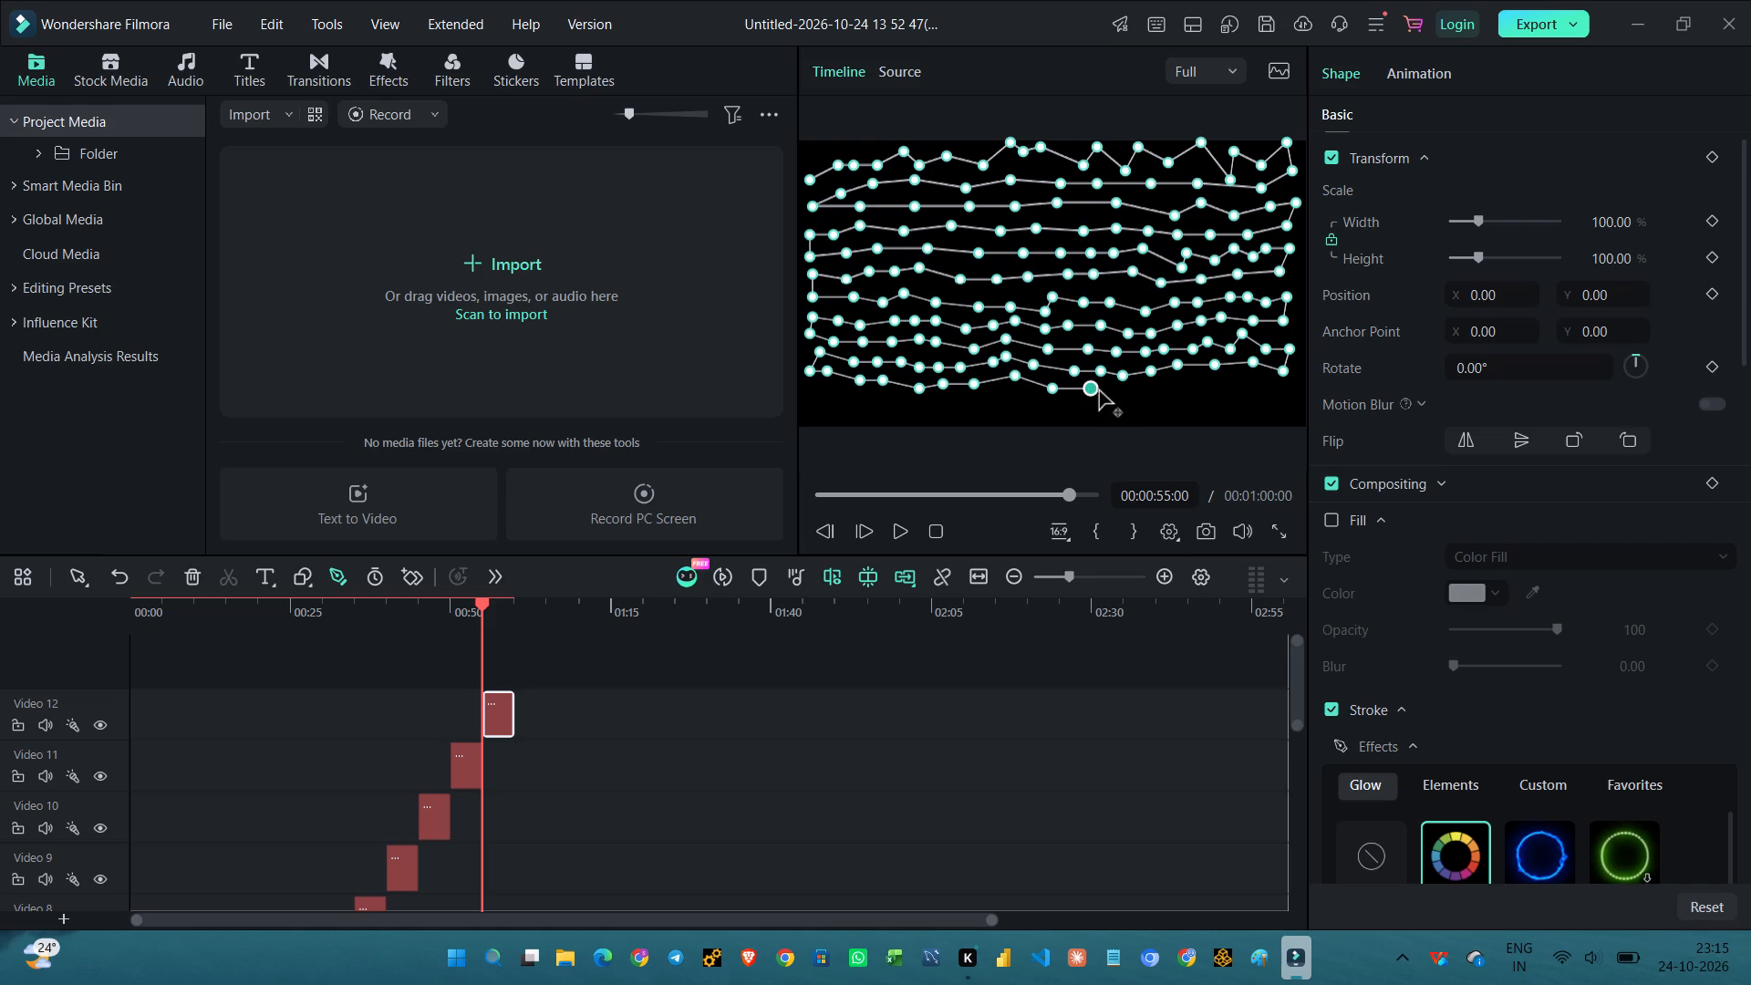
click(1124, 394)
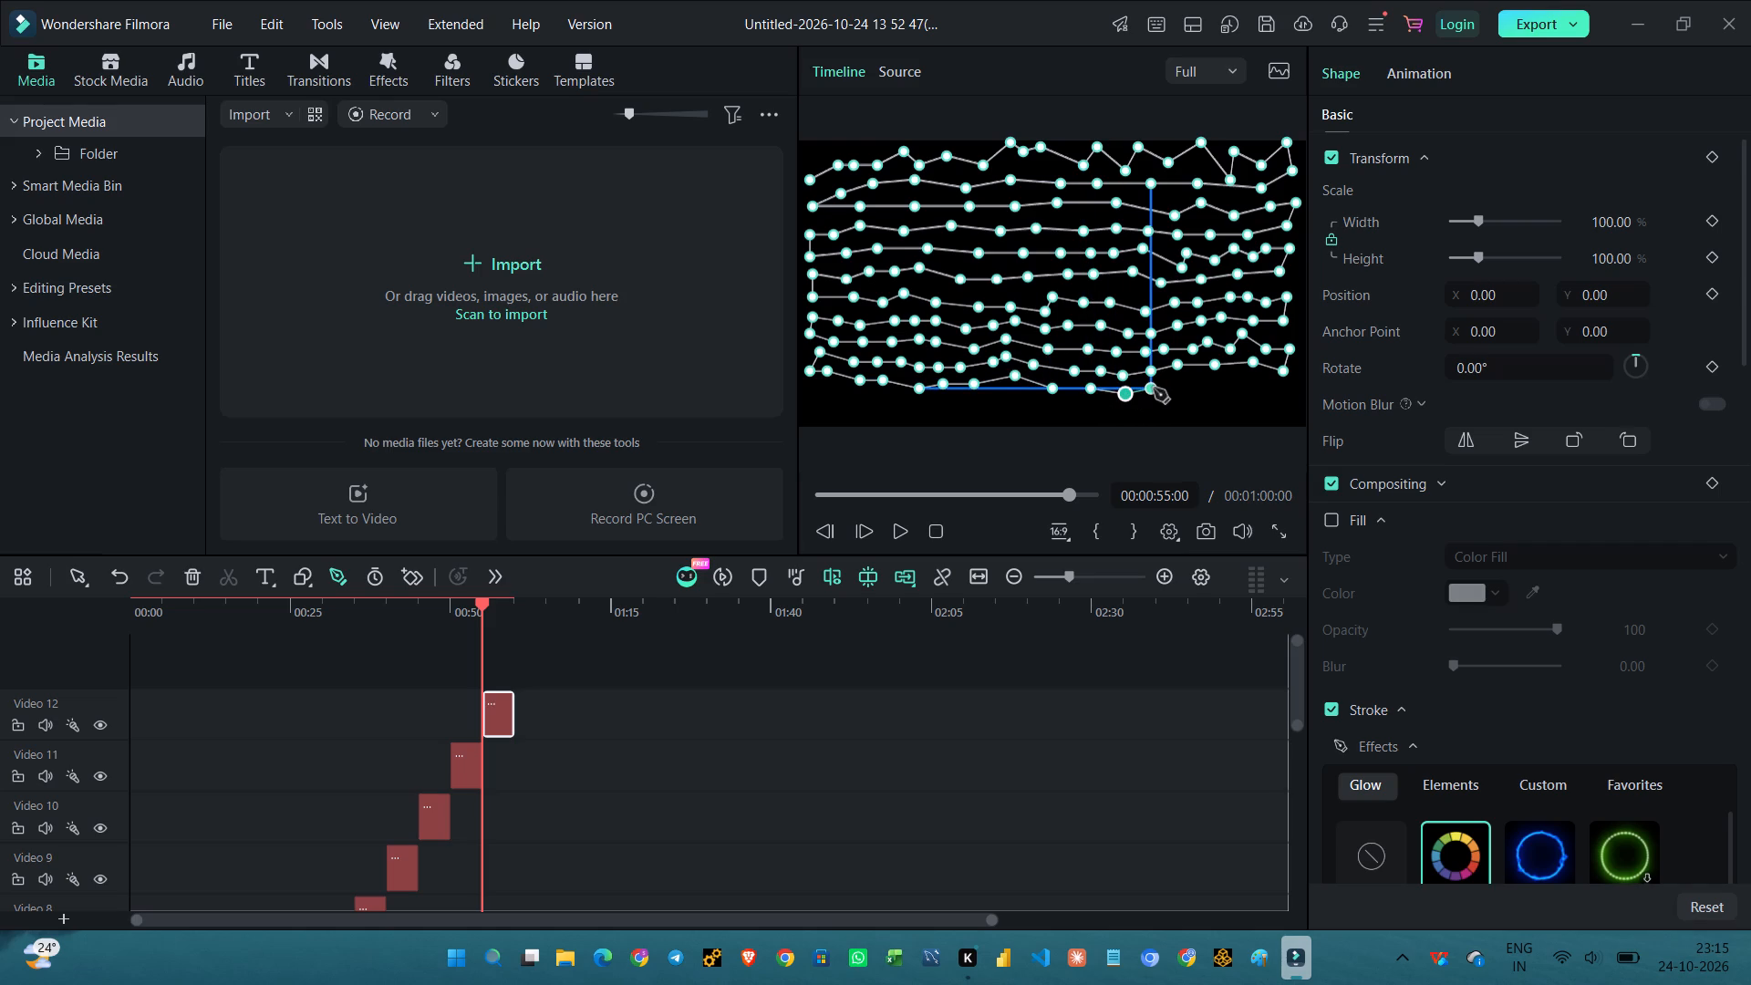
click(1154, 389)
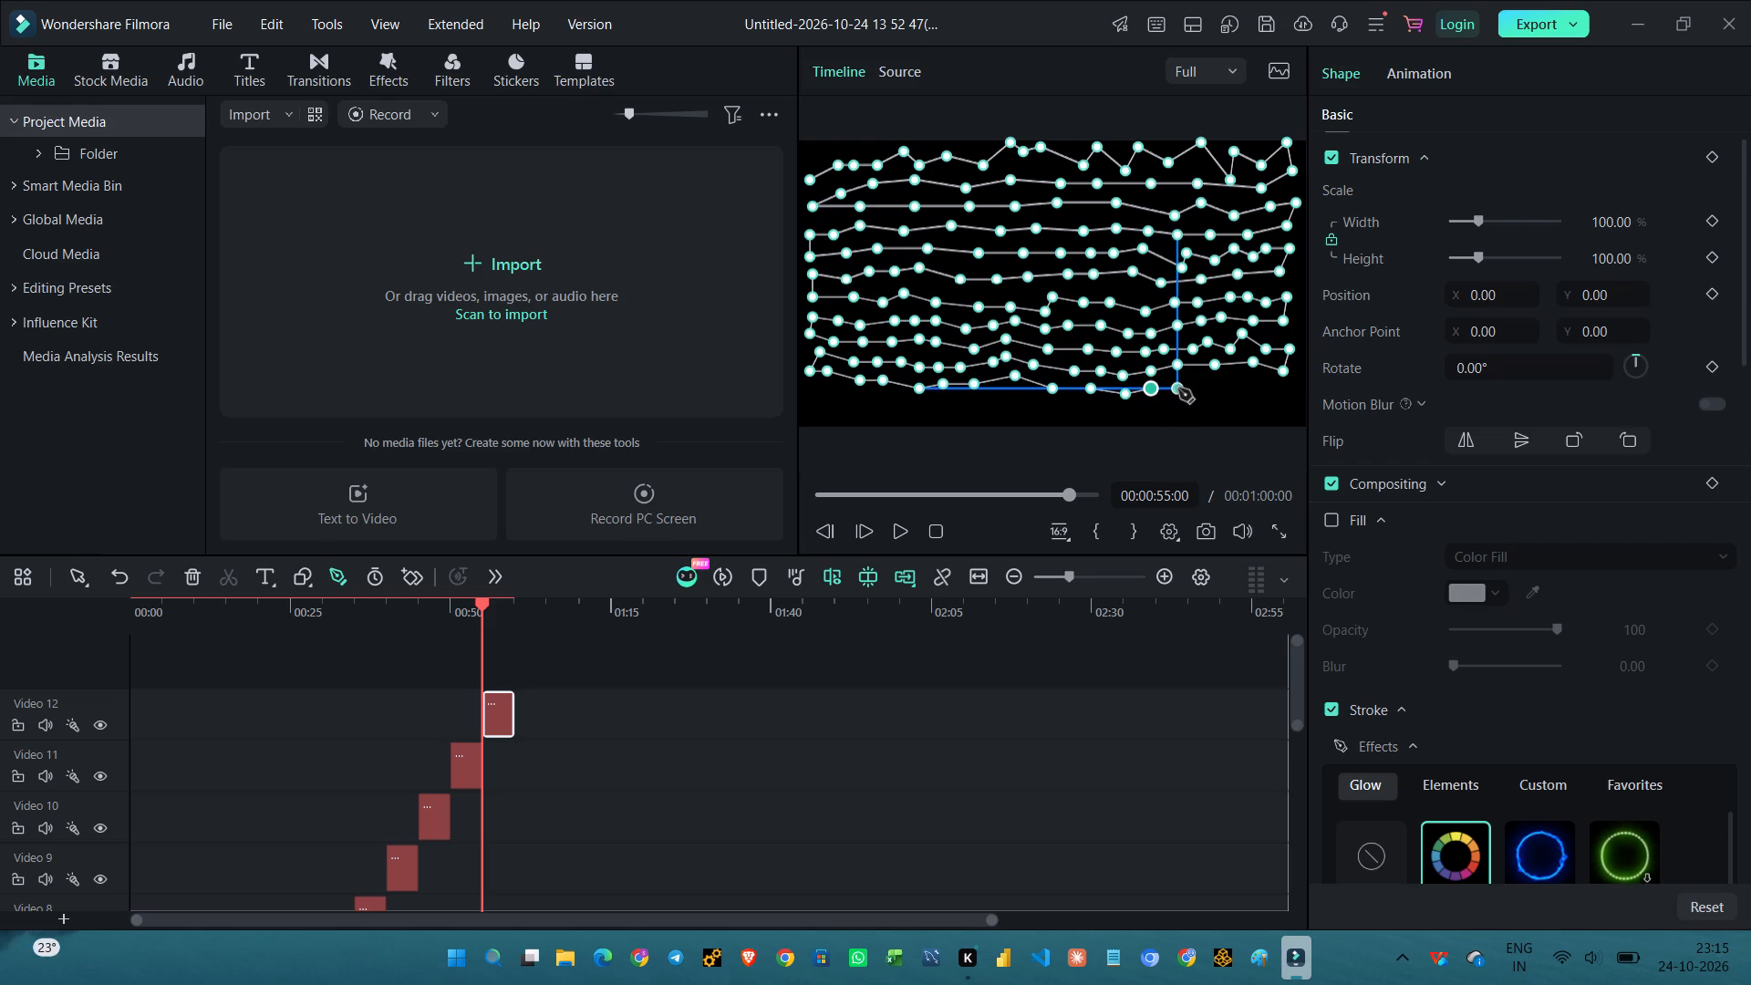
click(1178, 389)
click(1198, 381)
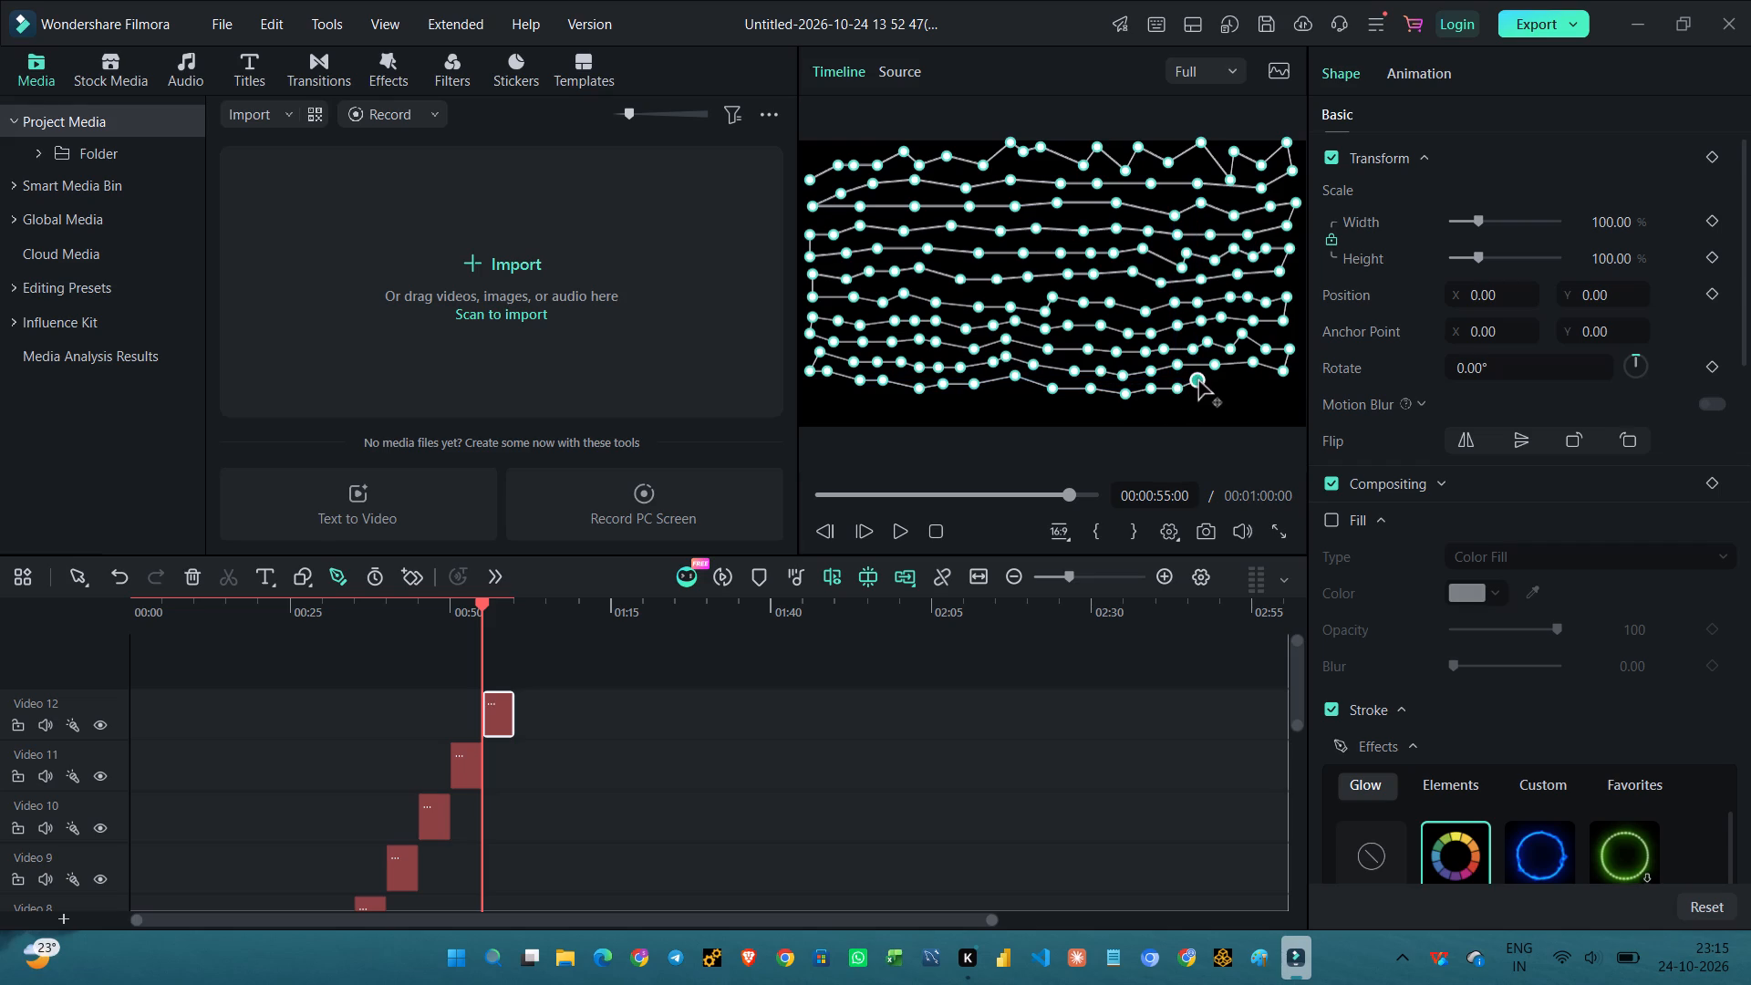
click(1228, 388)
click(1263, 378)
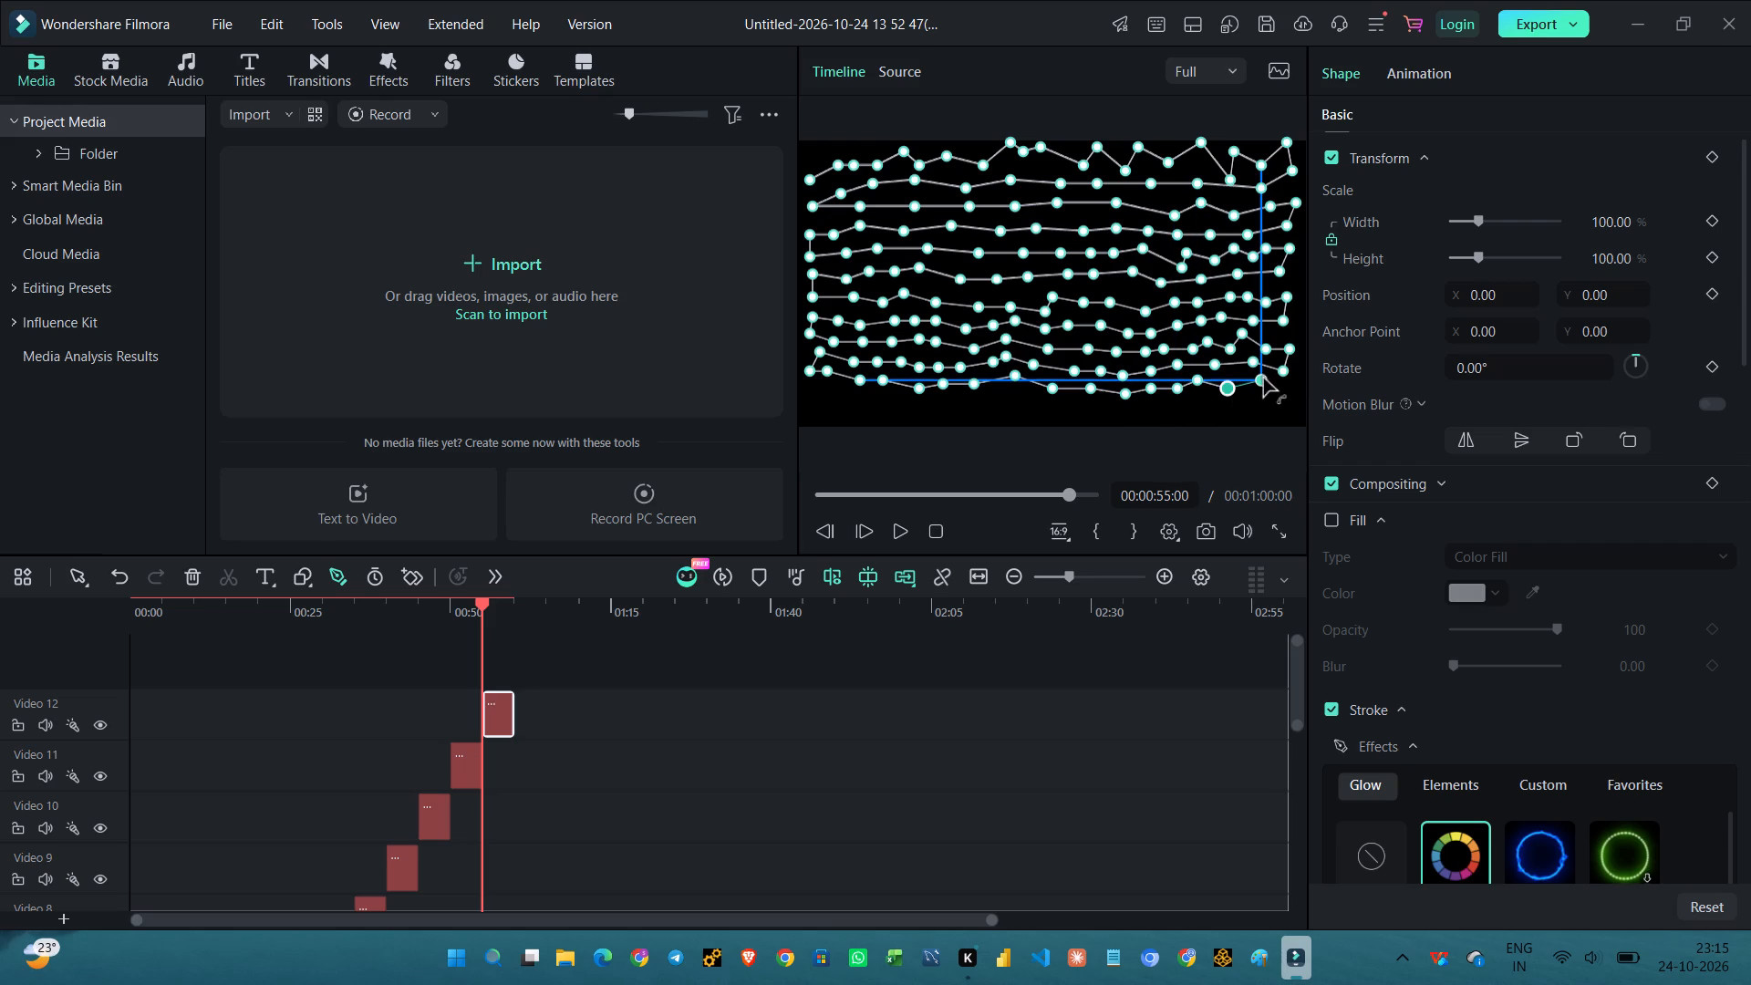
Turn the pen path downward and add a wavy row of points running back to the frame's left edge.
click(1268, 394)
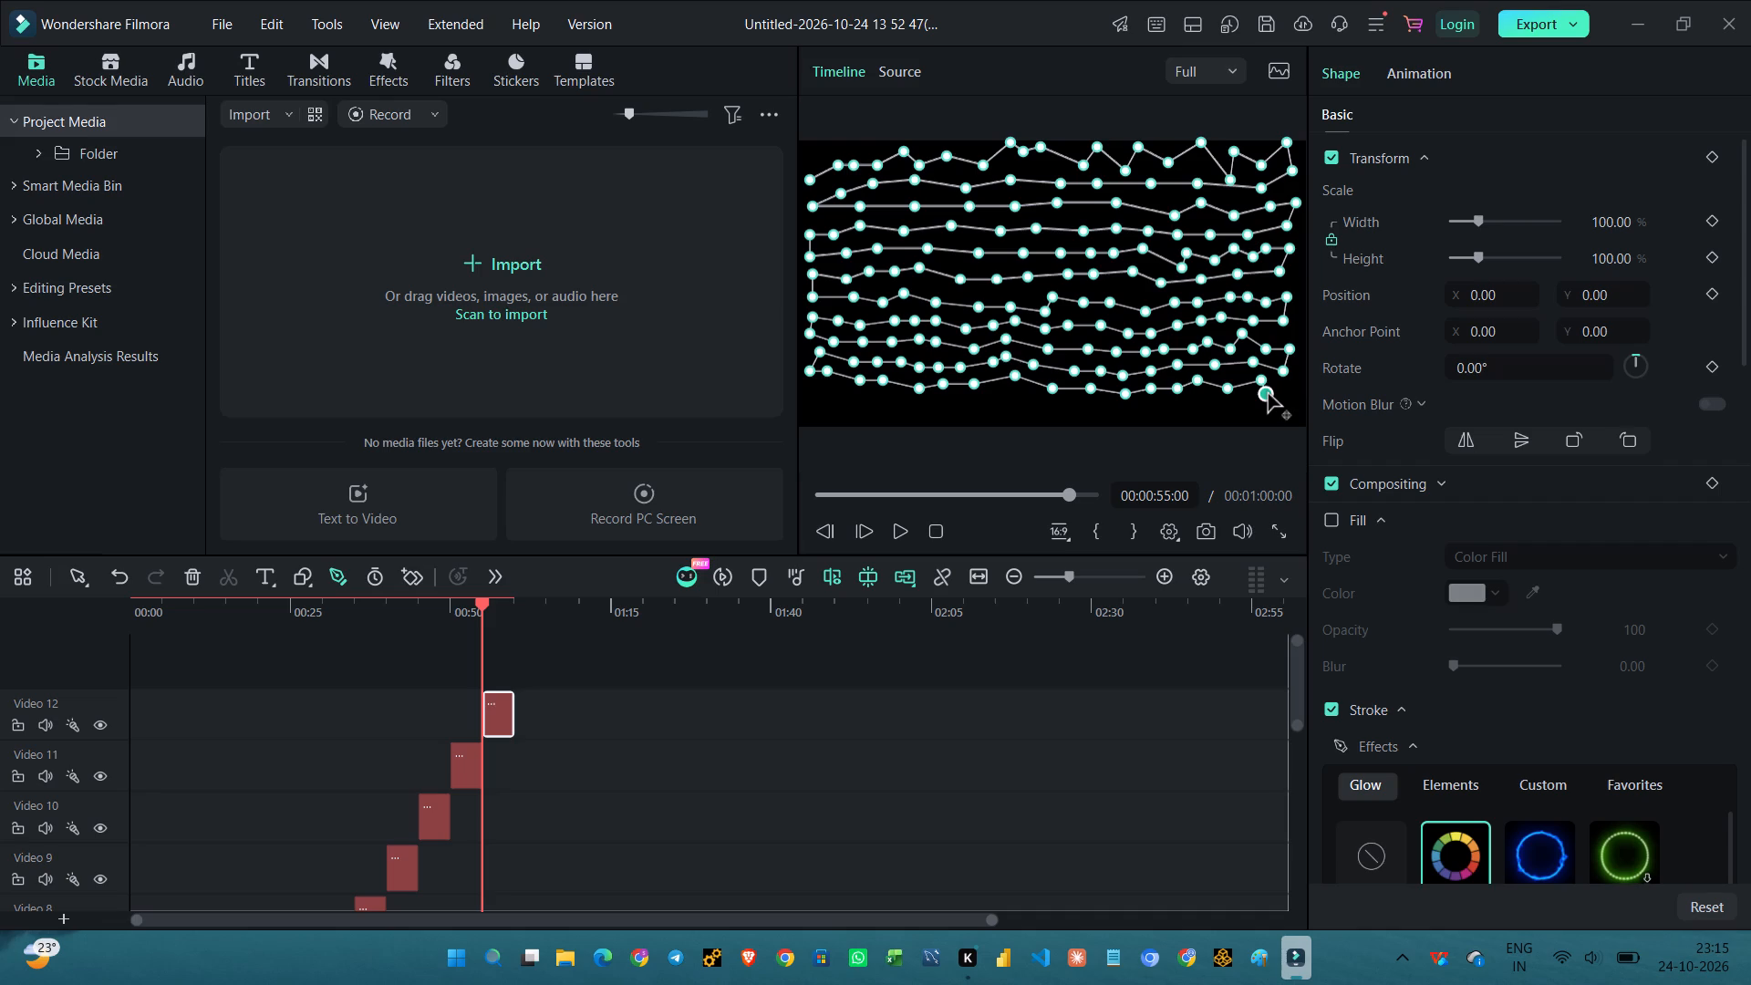
double_click(1242, 407)
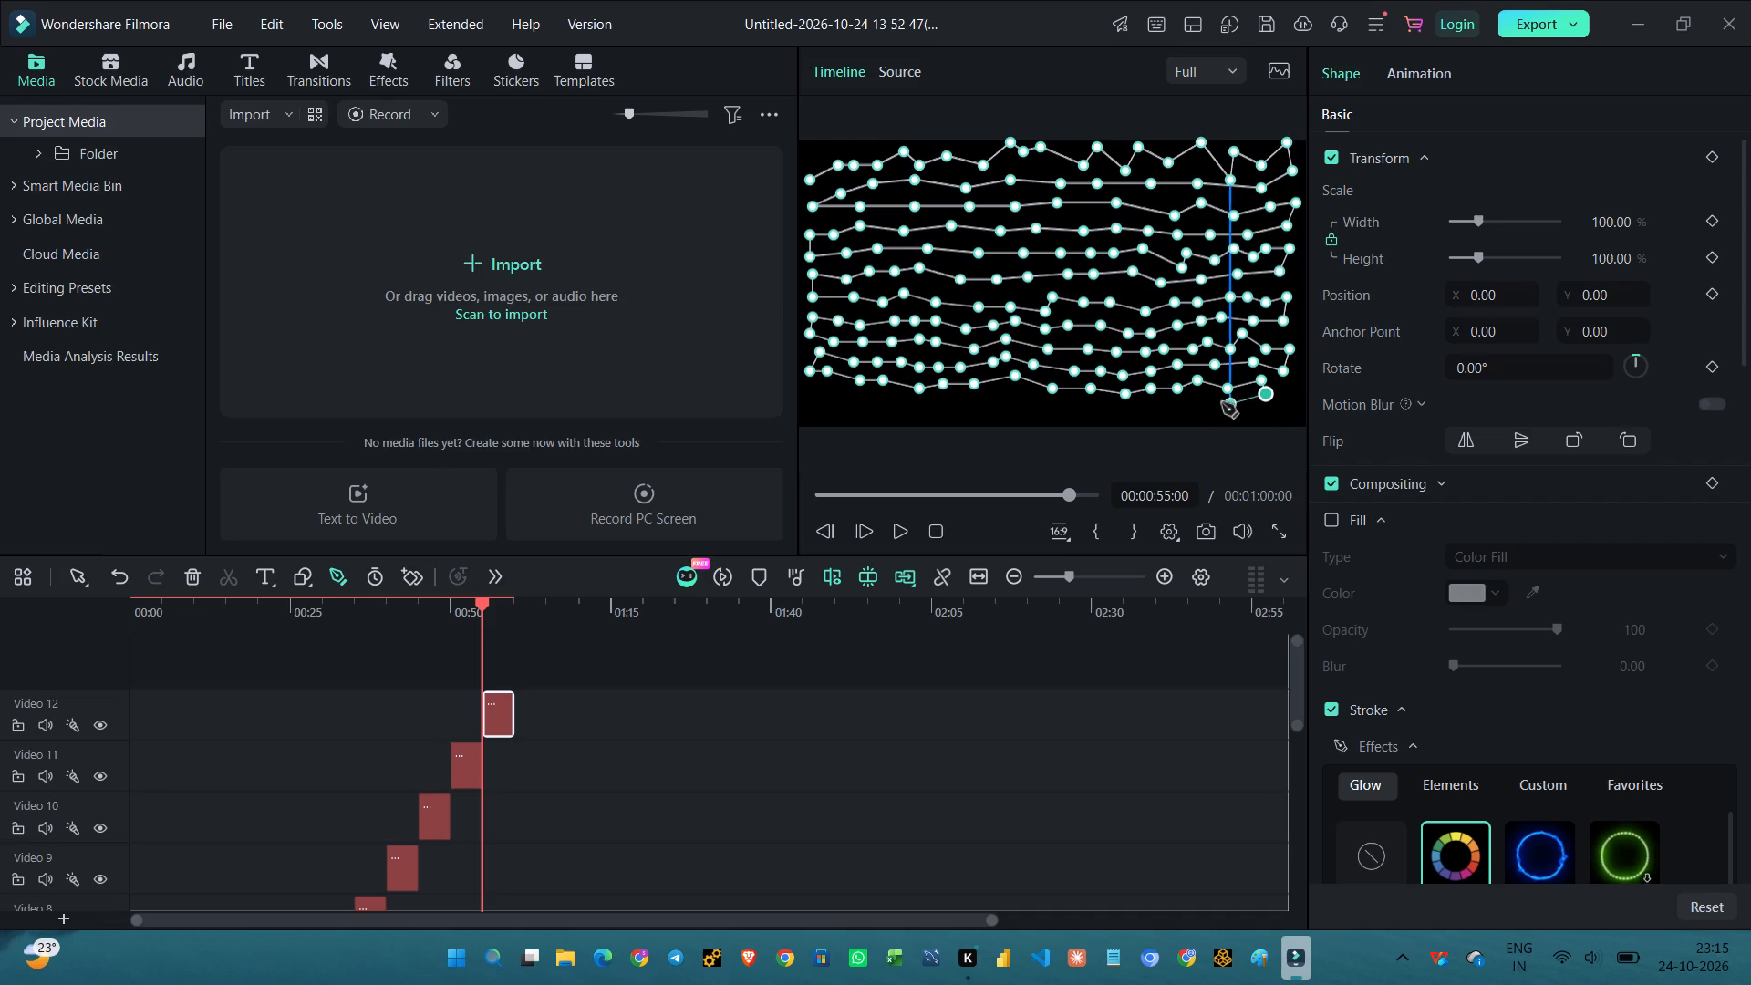
click(1206, 399)
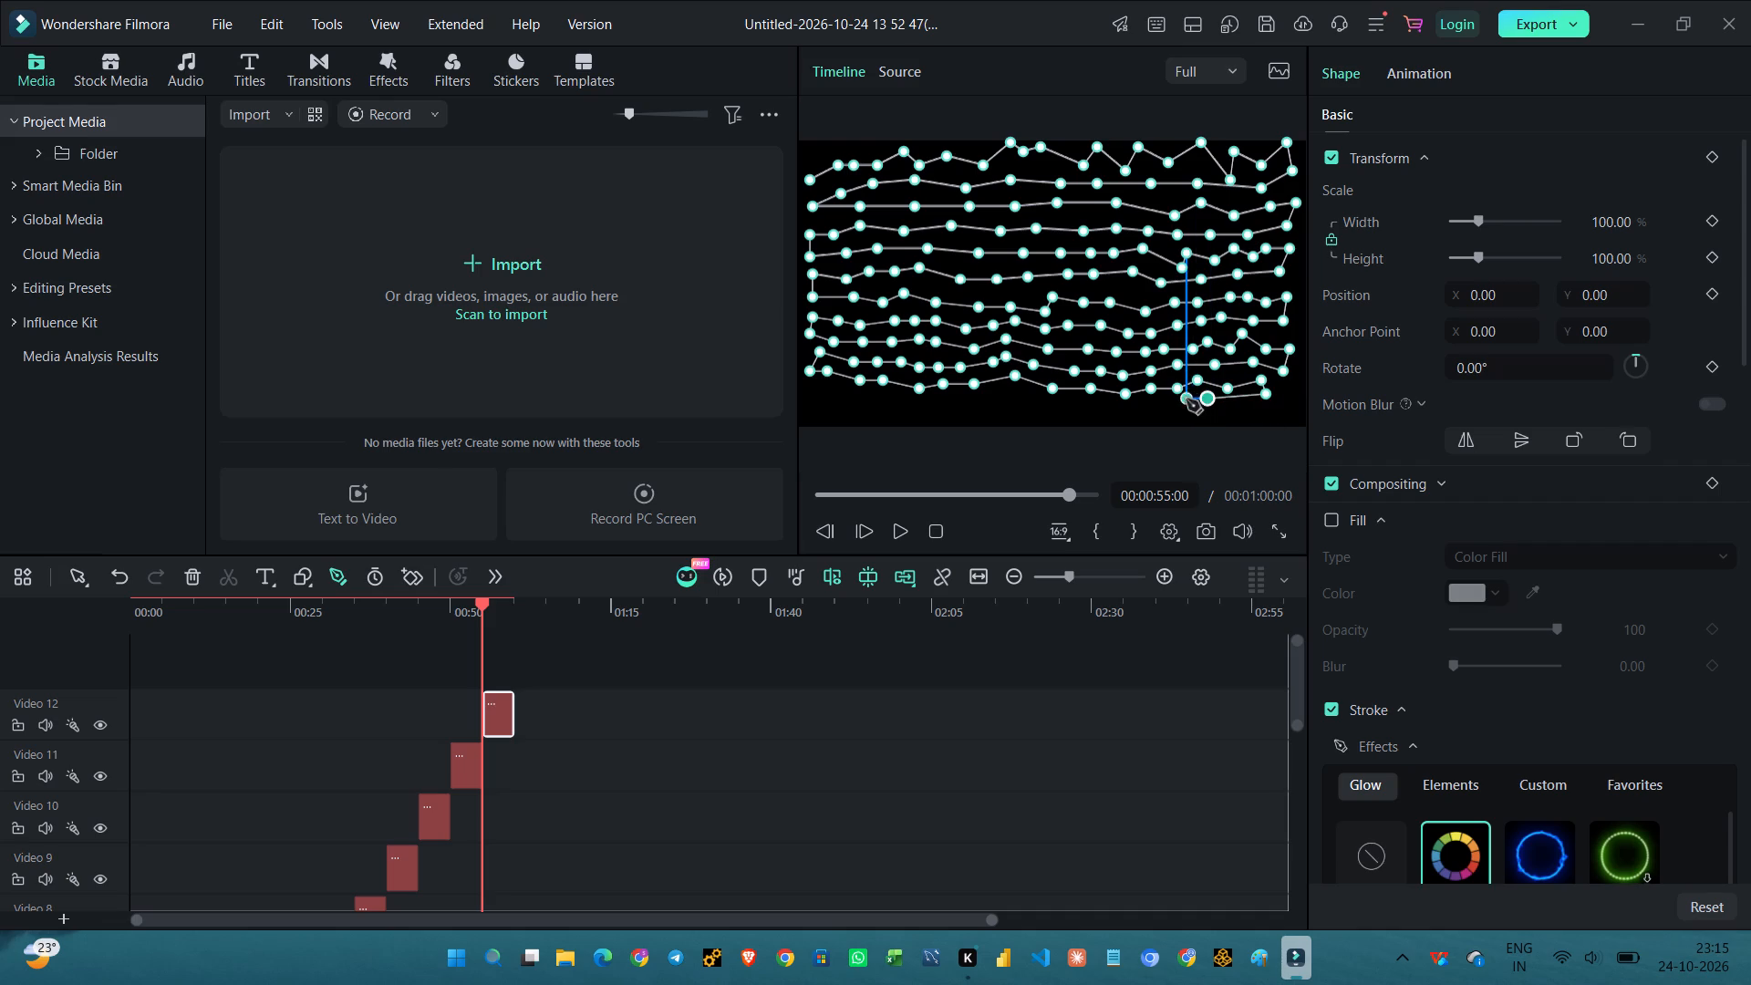
click(1156, 402)
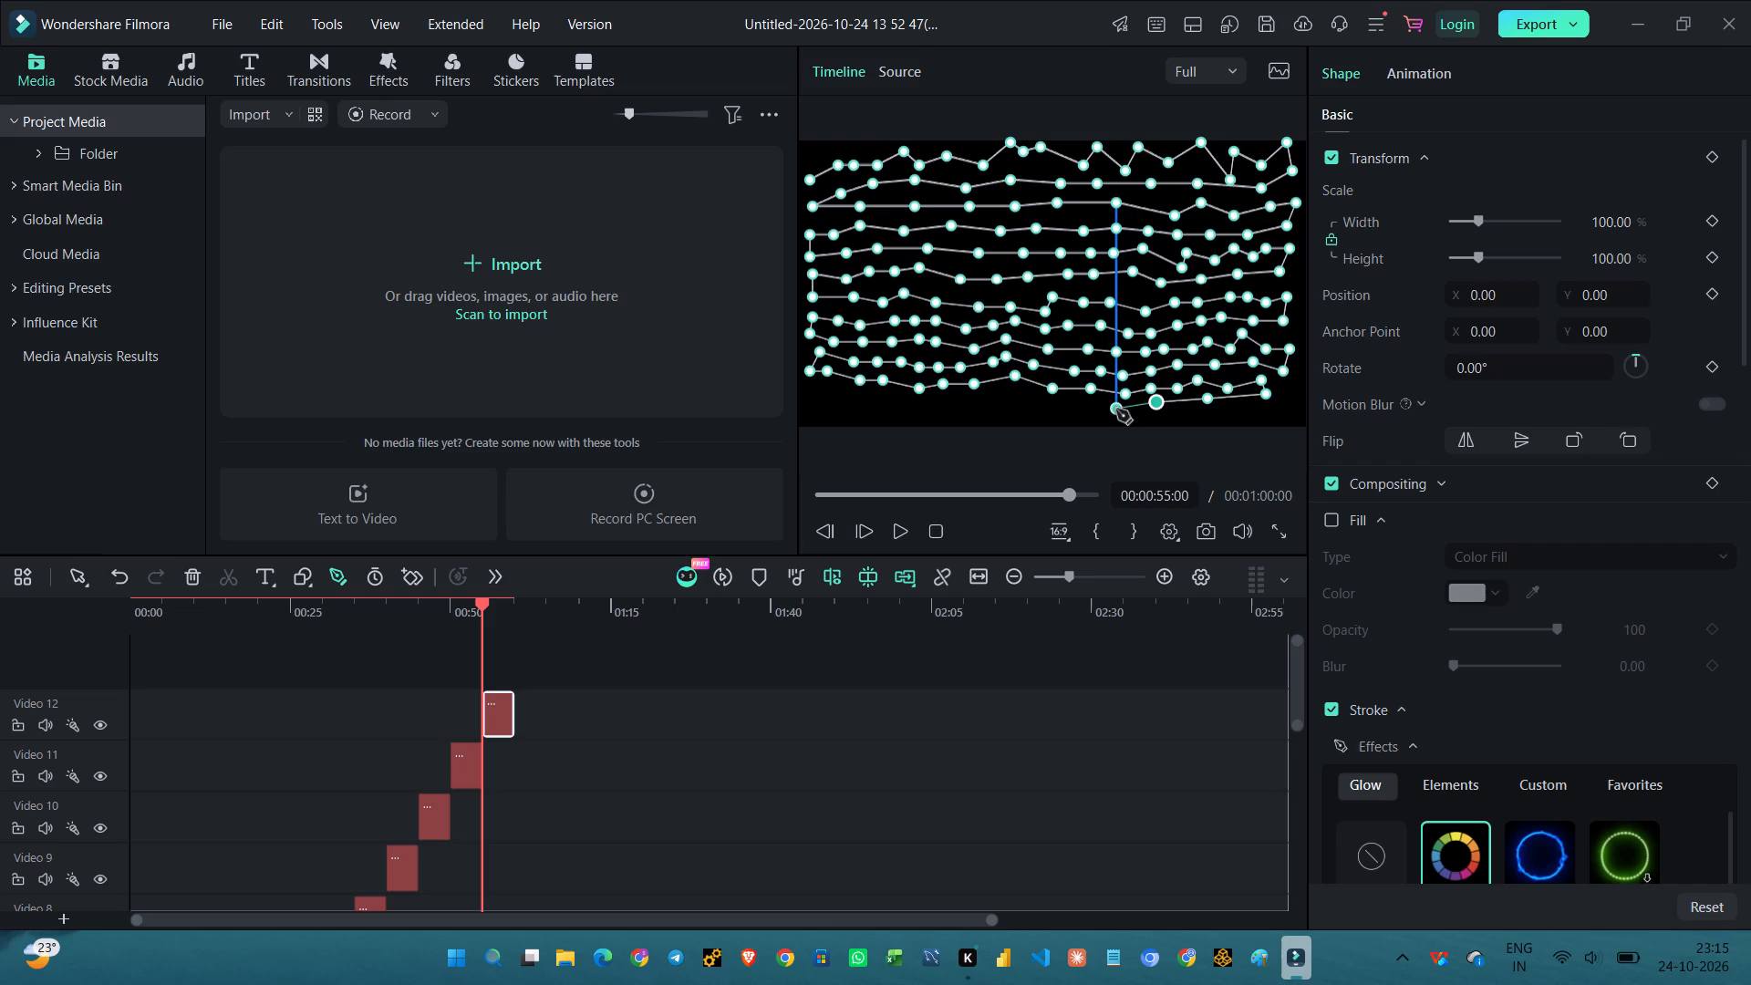
click(1112, 408)
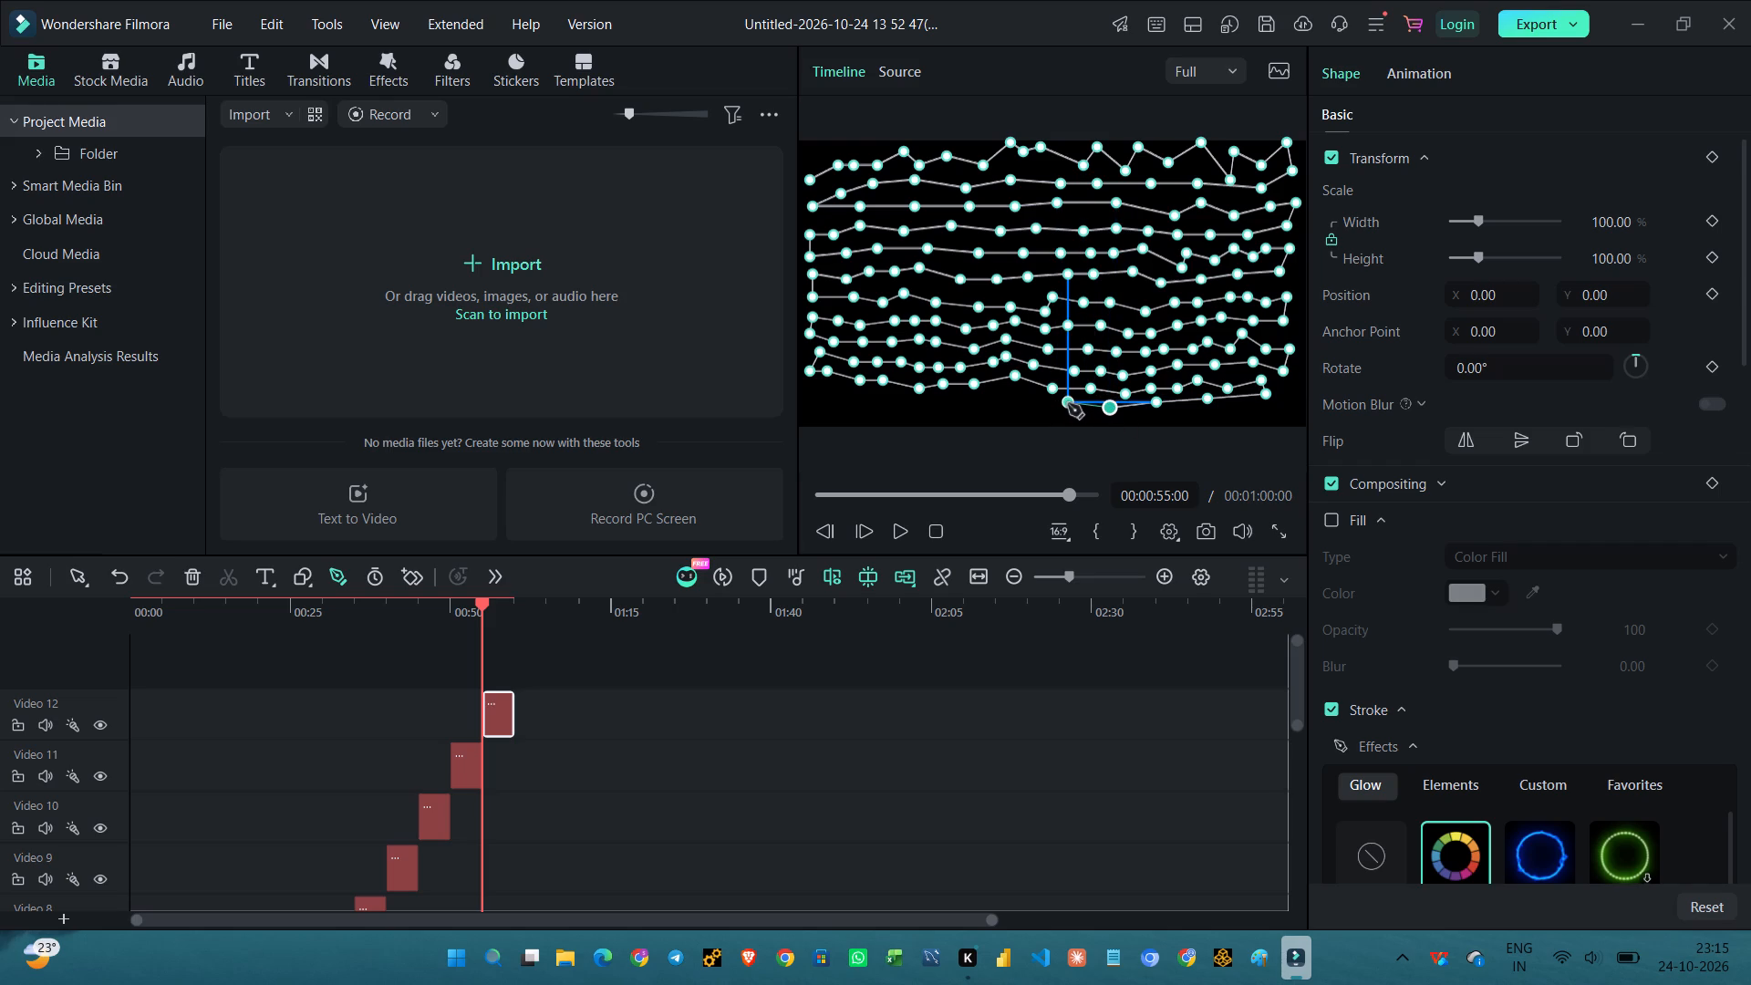
click(1068, 404)
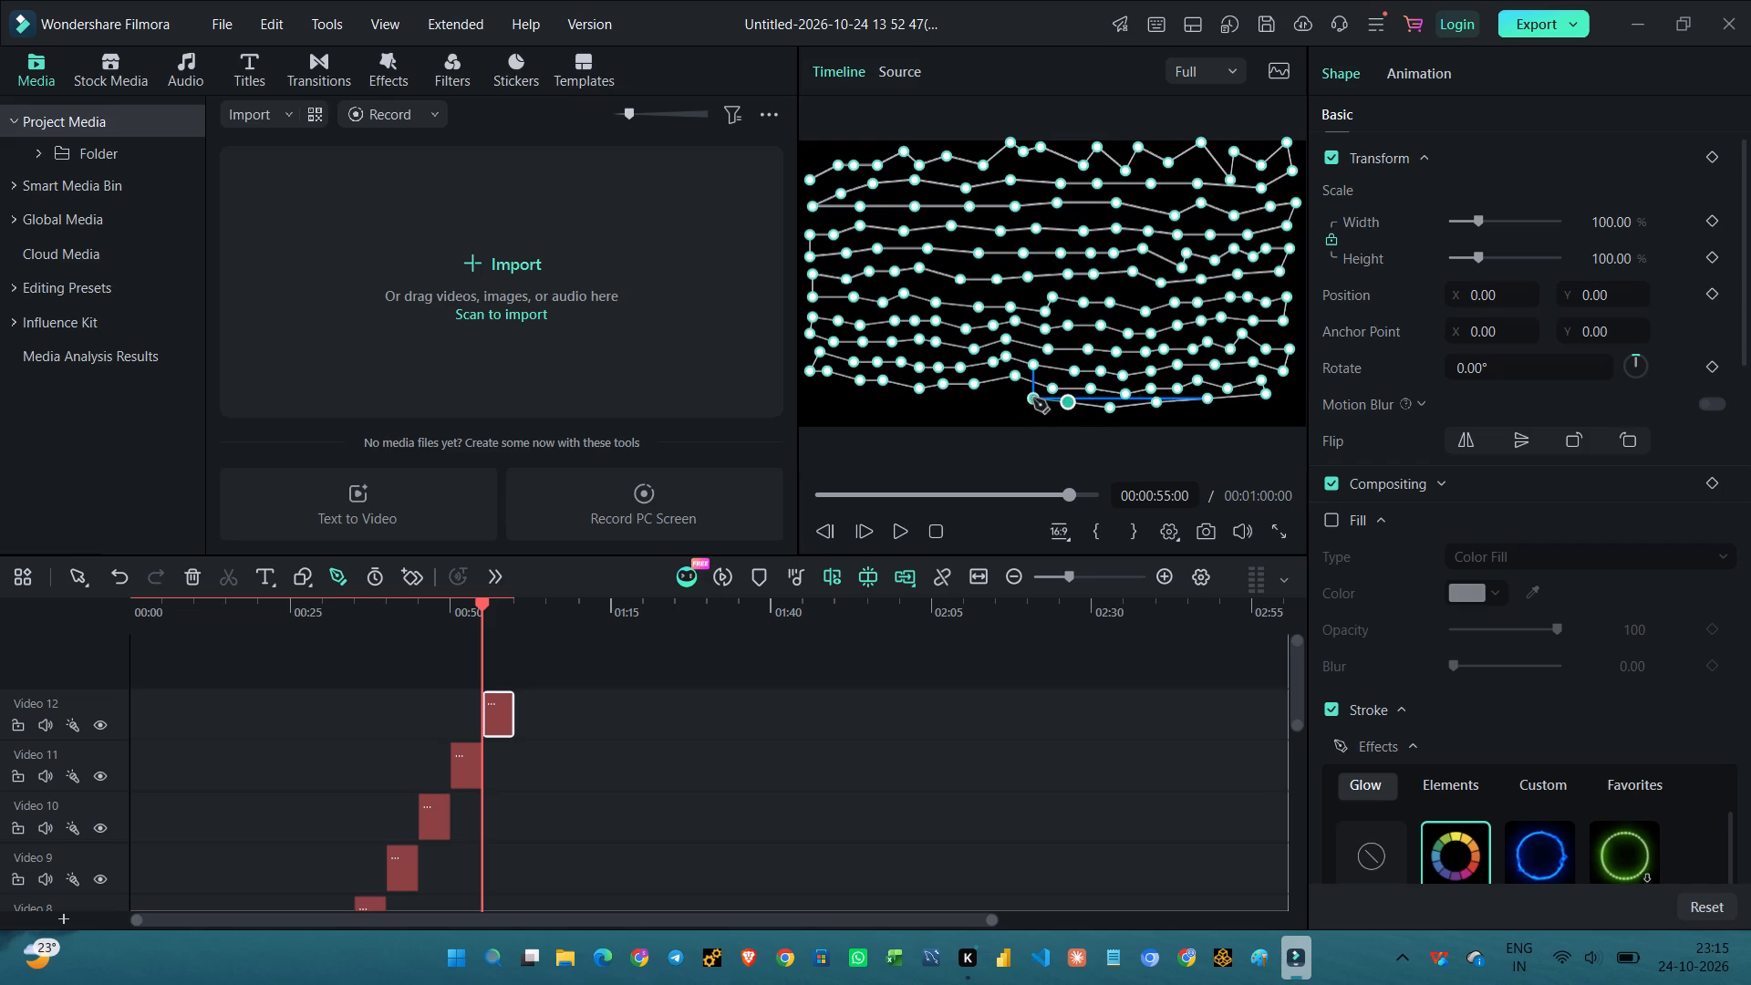
click(1033, 399)
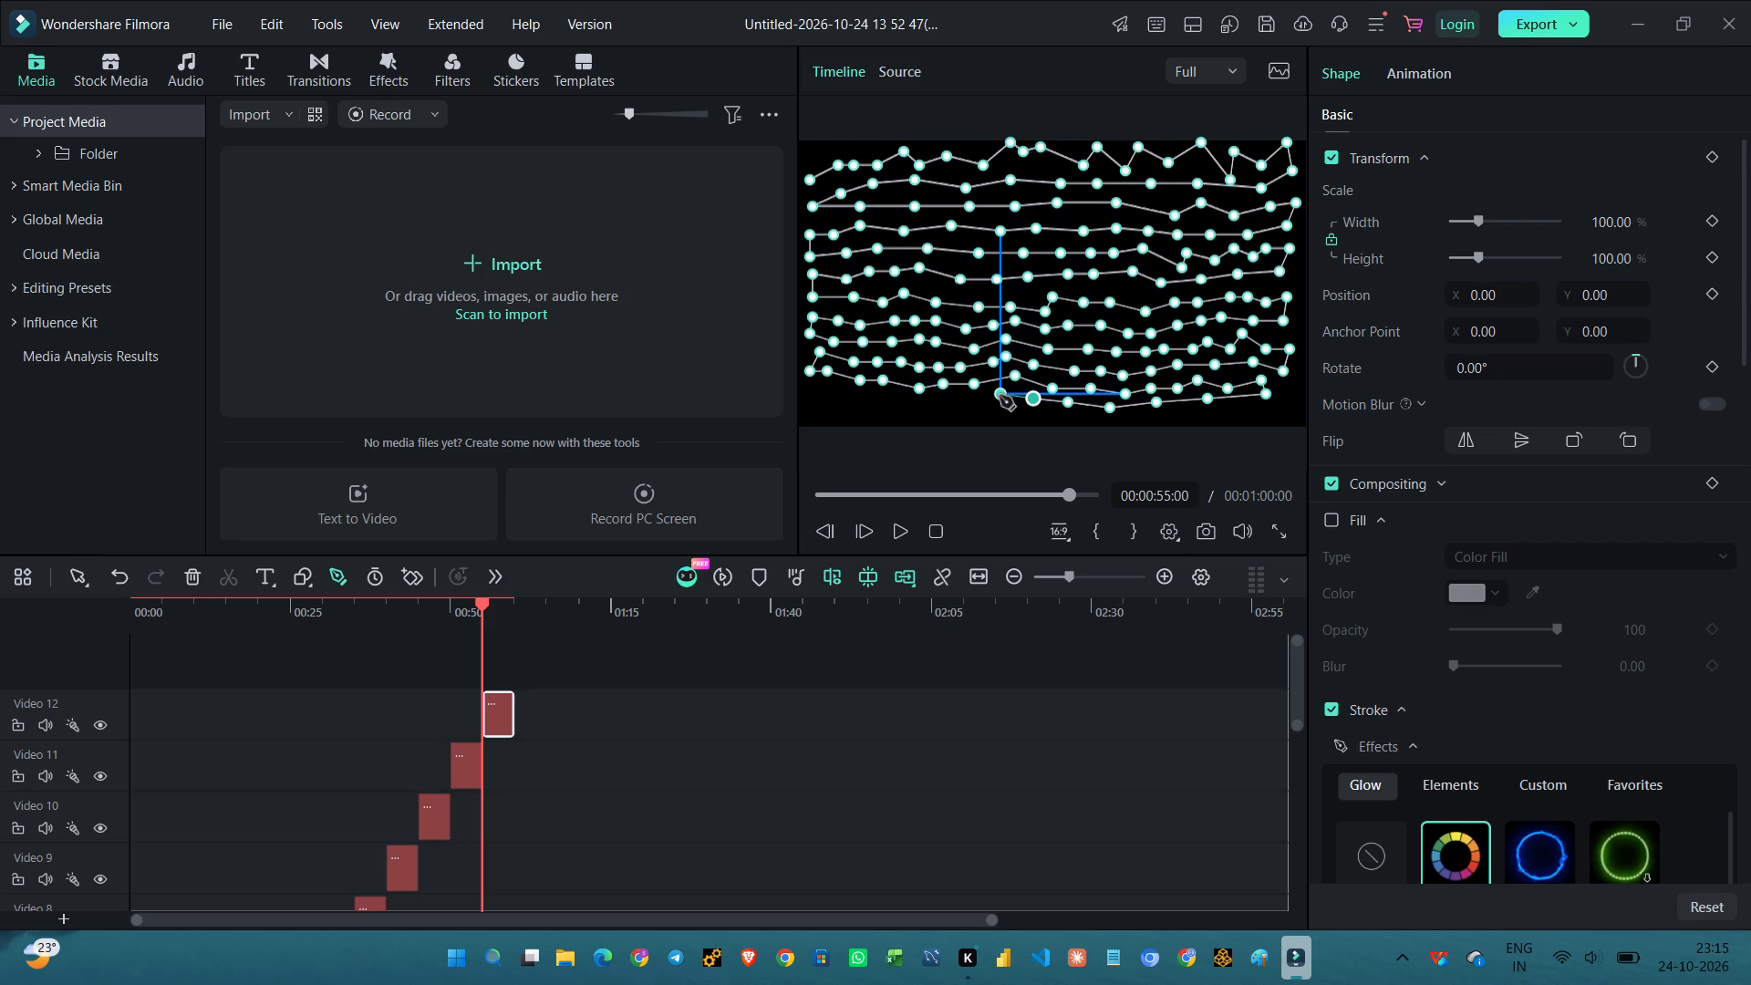
click(1000, 396)
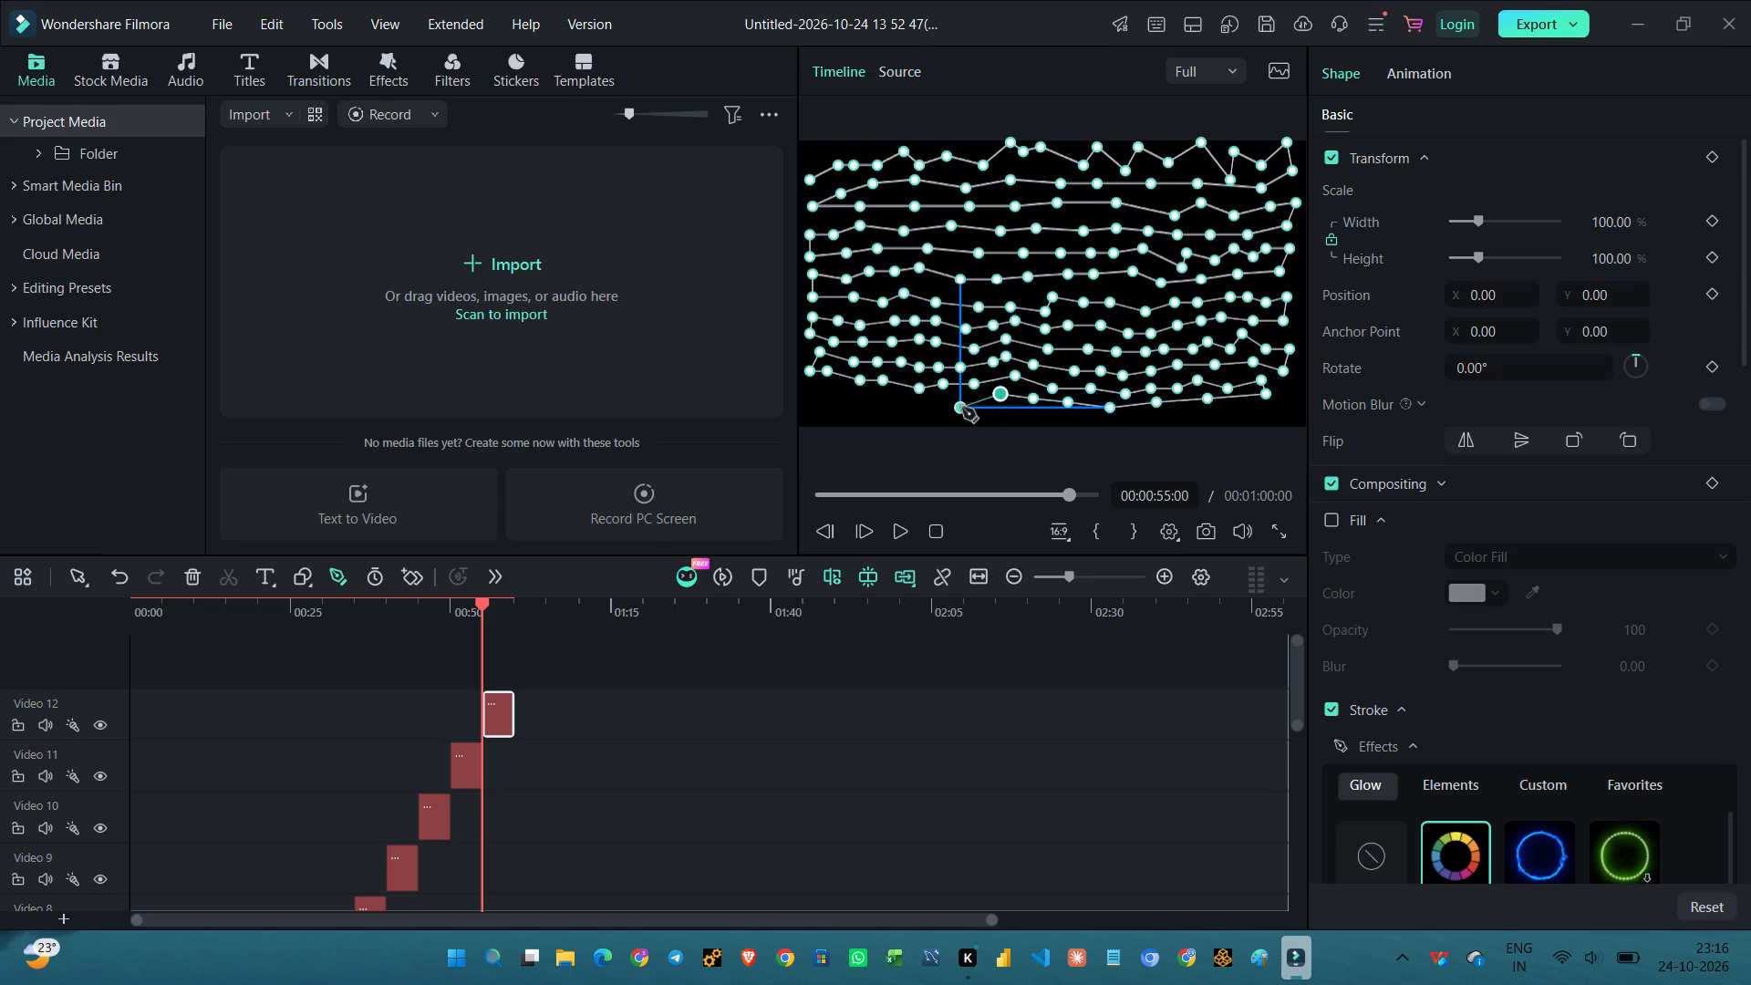
click(965, 408)
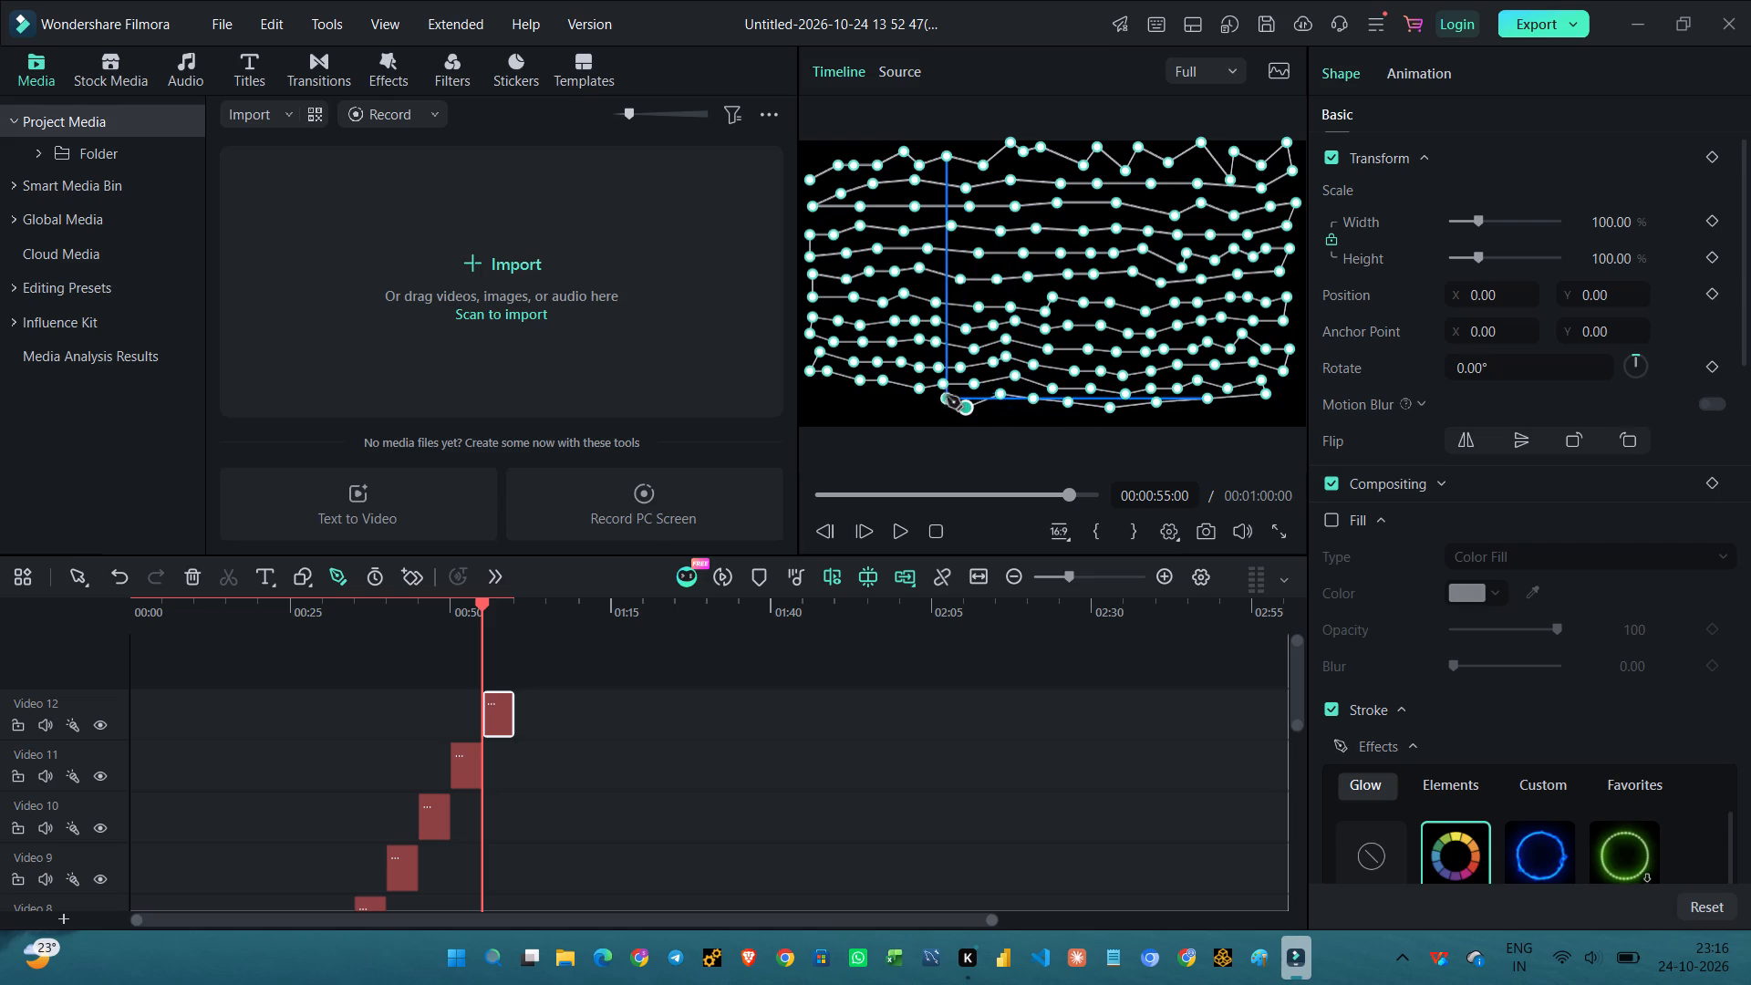
click(931, 409)
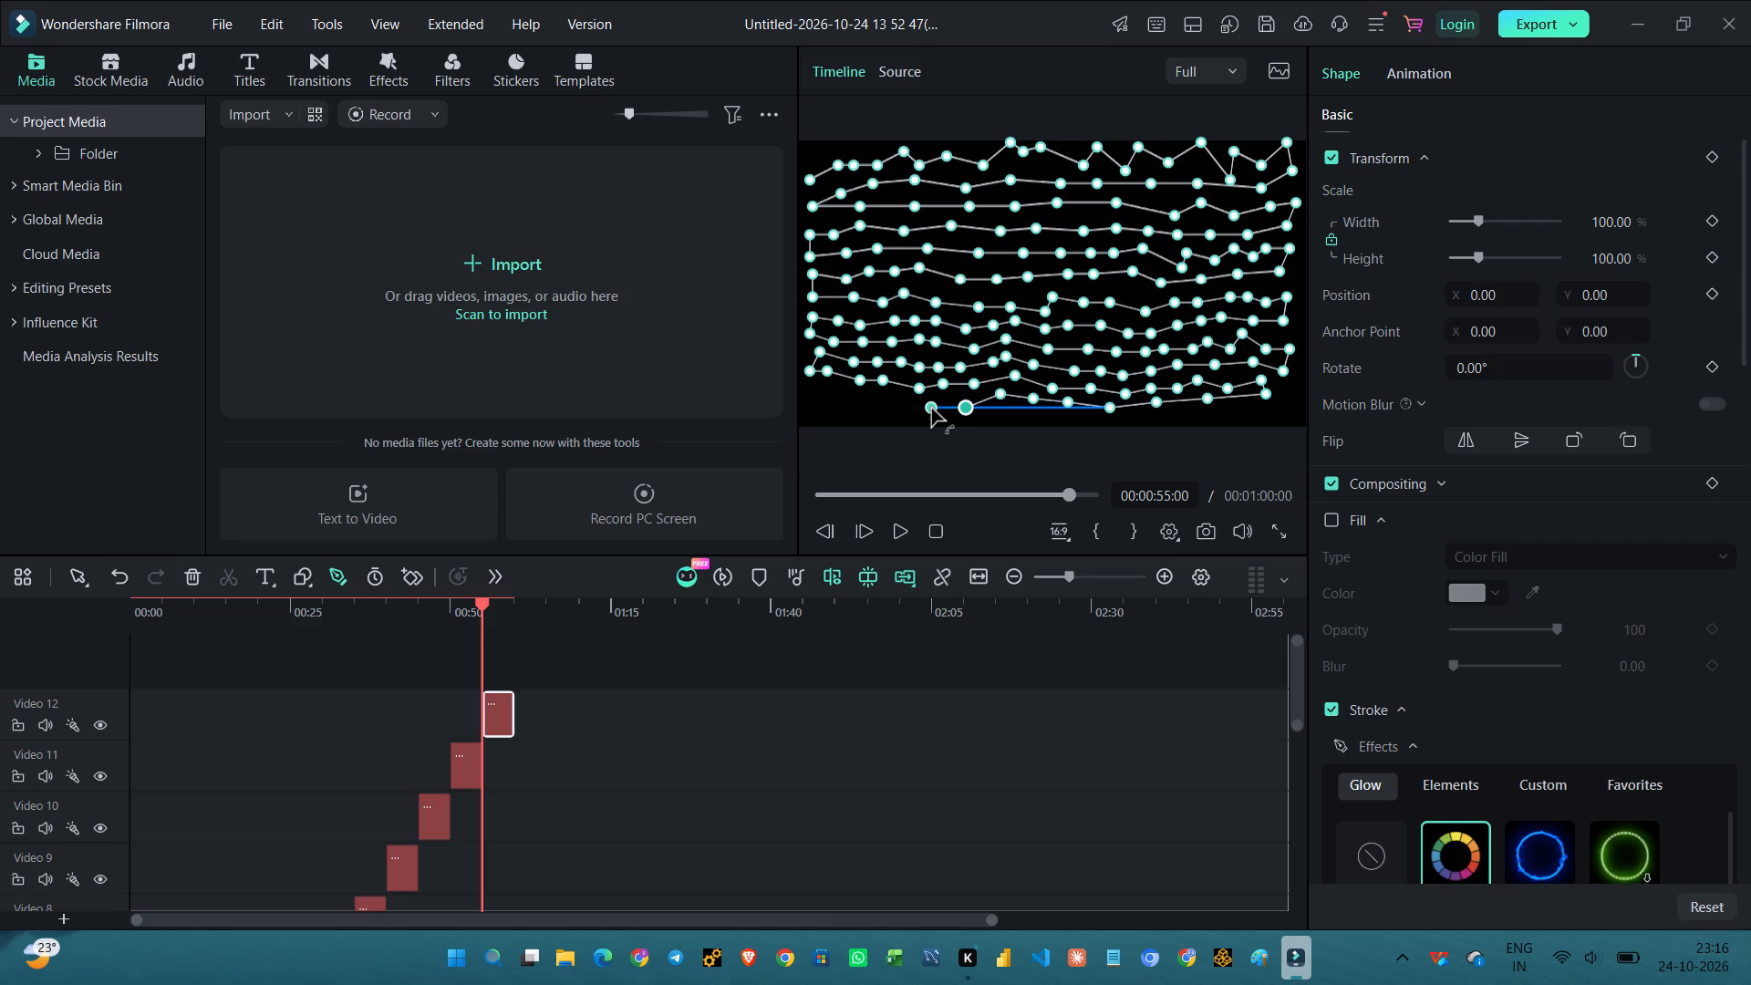
click(902, 400)
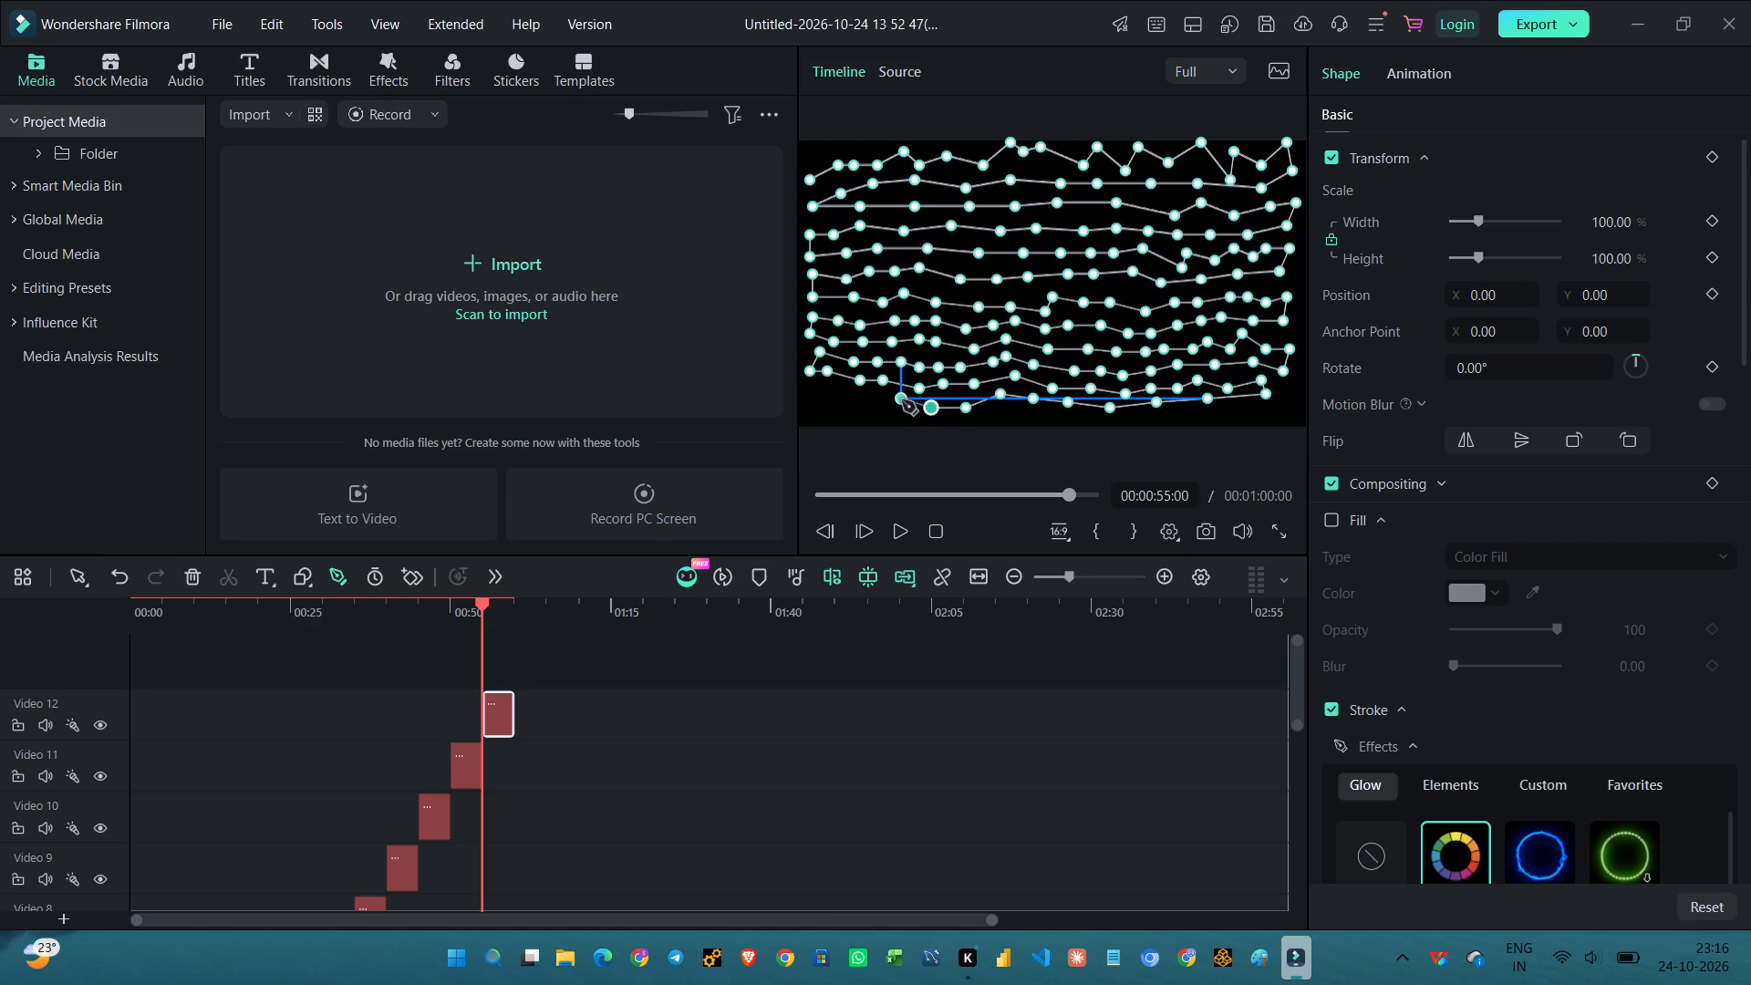
click(875, 402)
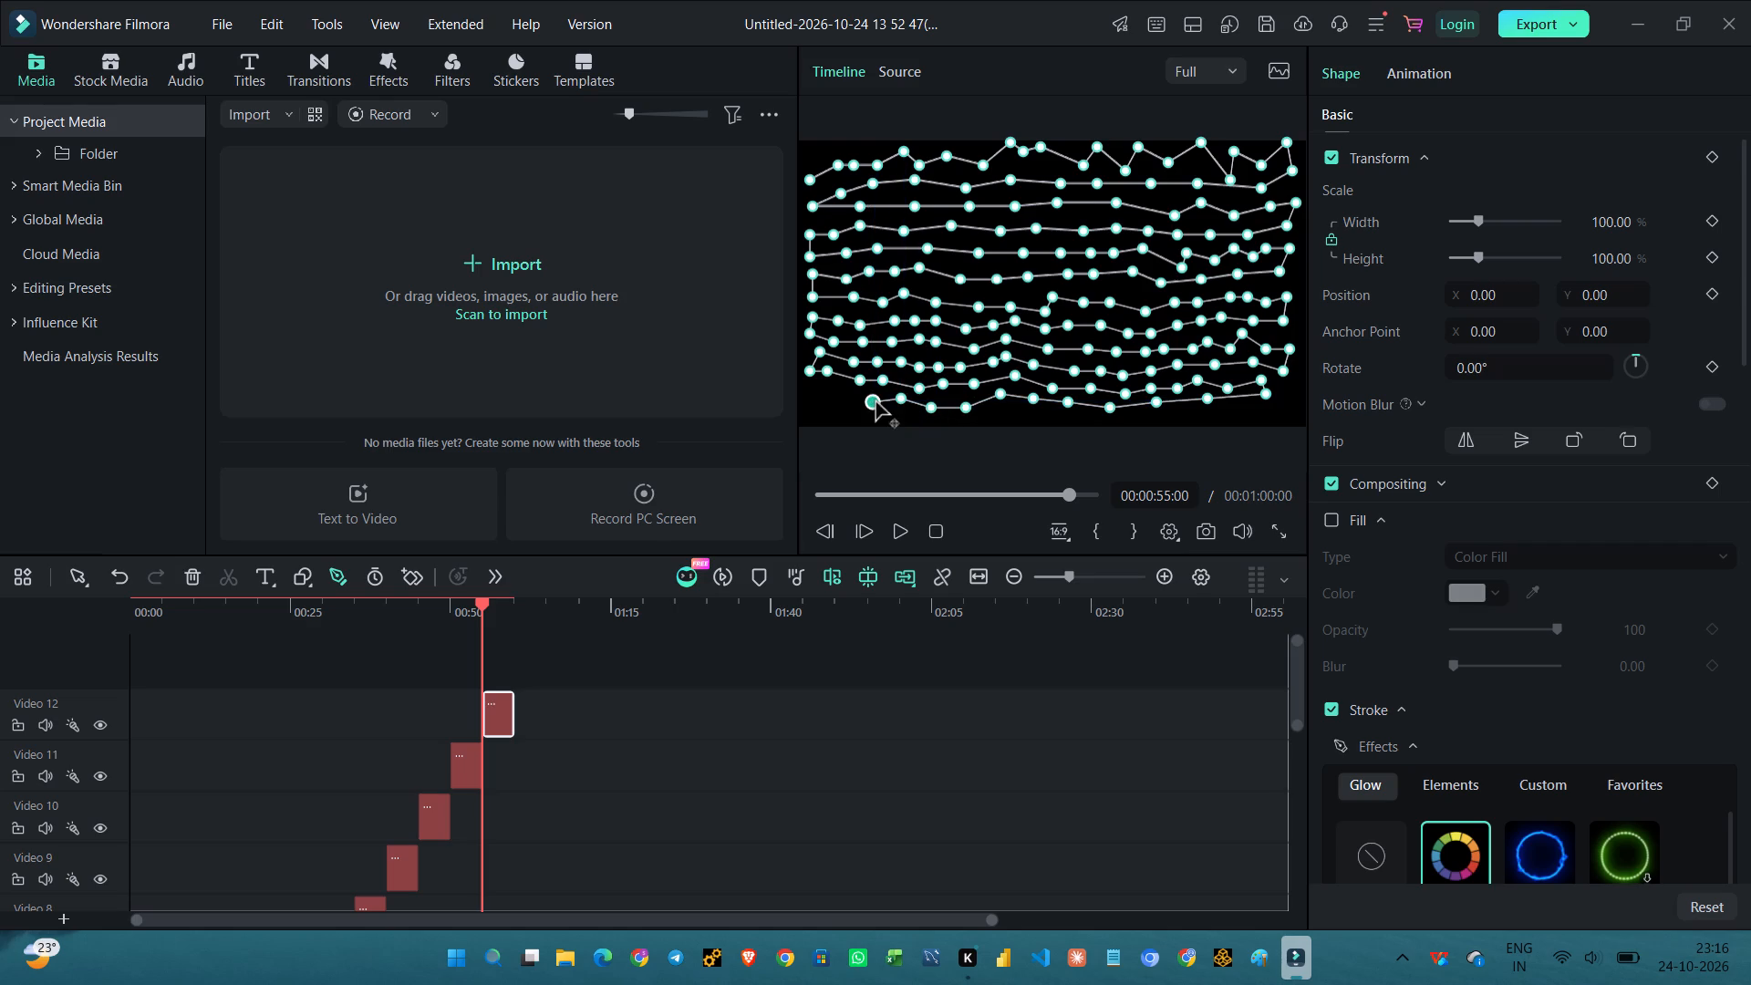
click(844, 395)
click(820, 392)
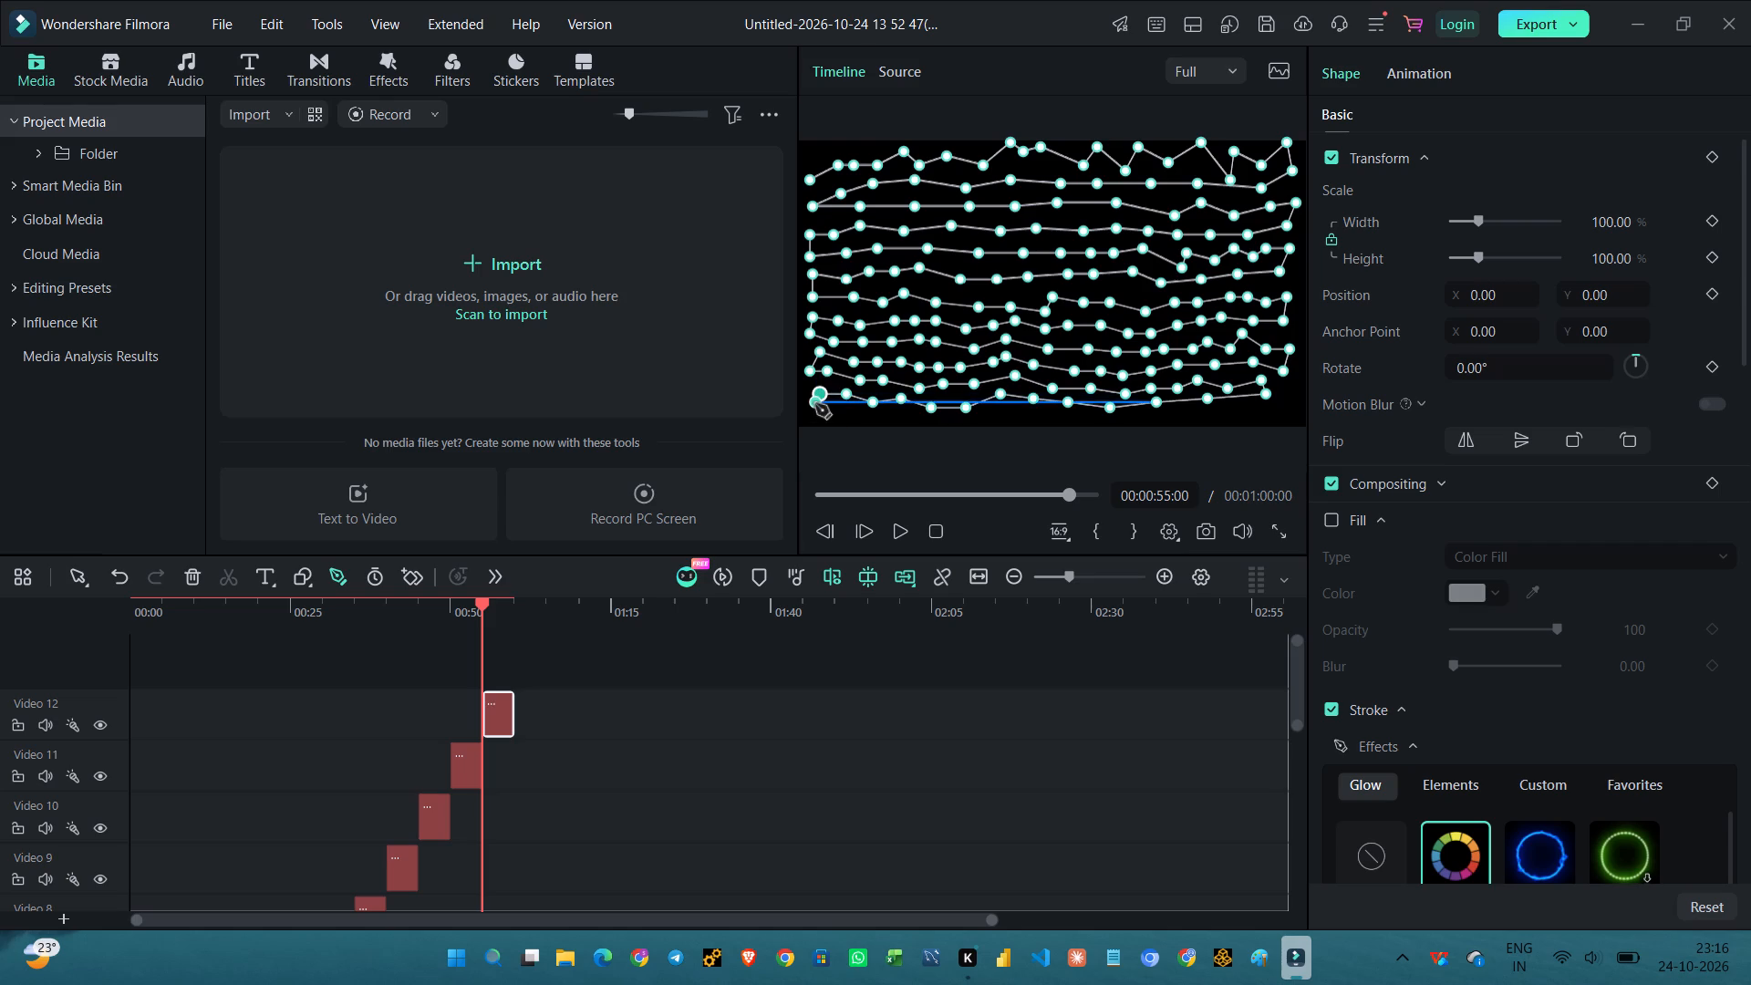
Turn the pen path down again and finish it with a wavy row along the frame's bottom edge, ending near the lower-right corner.
click(813, 416)
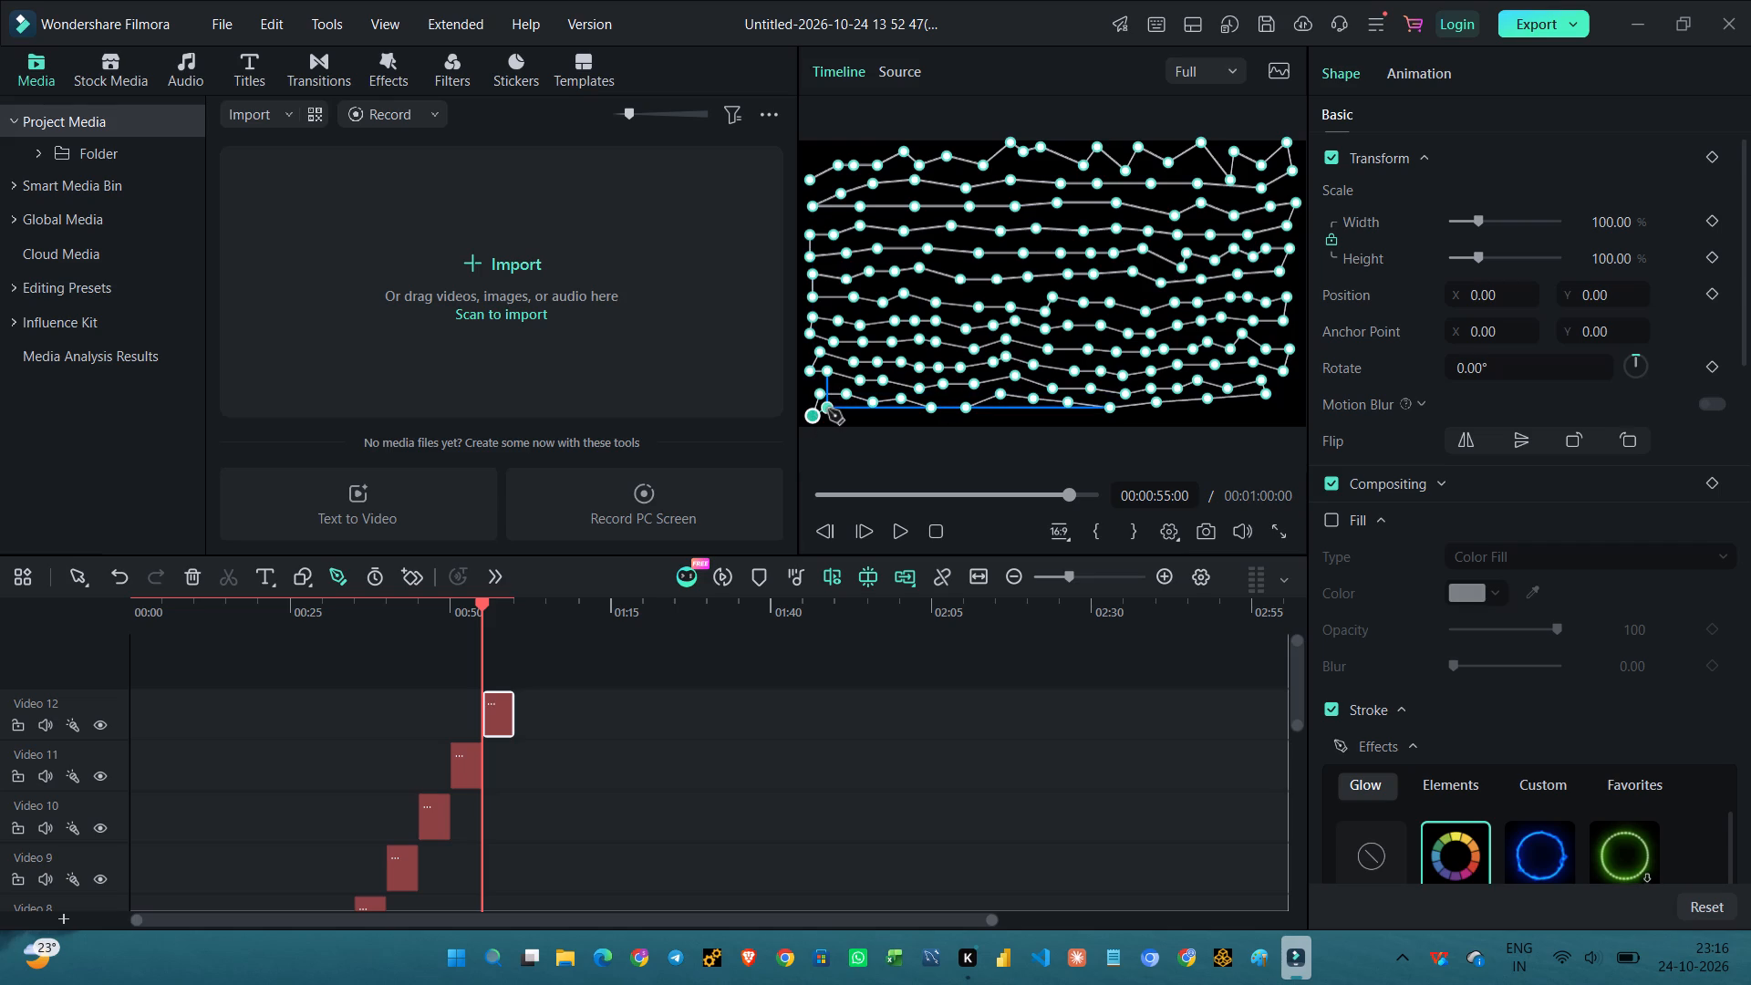
click(829, 410)
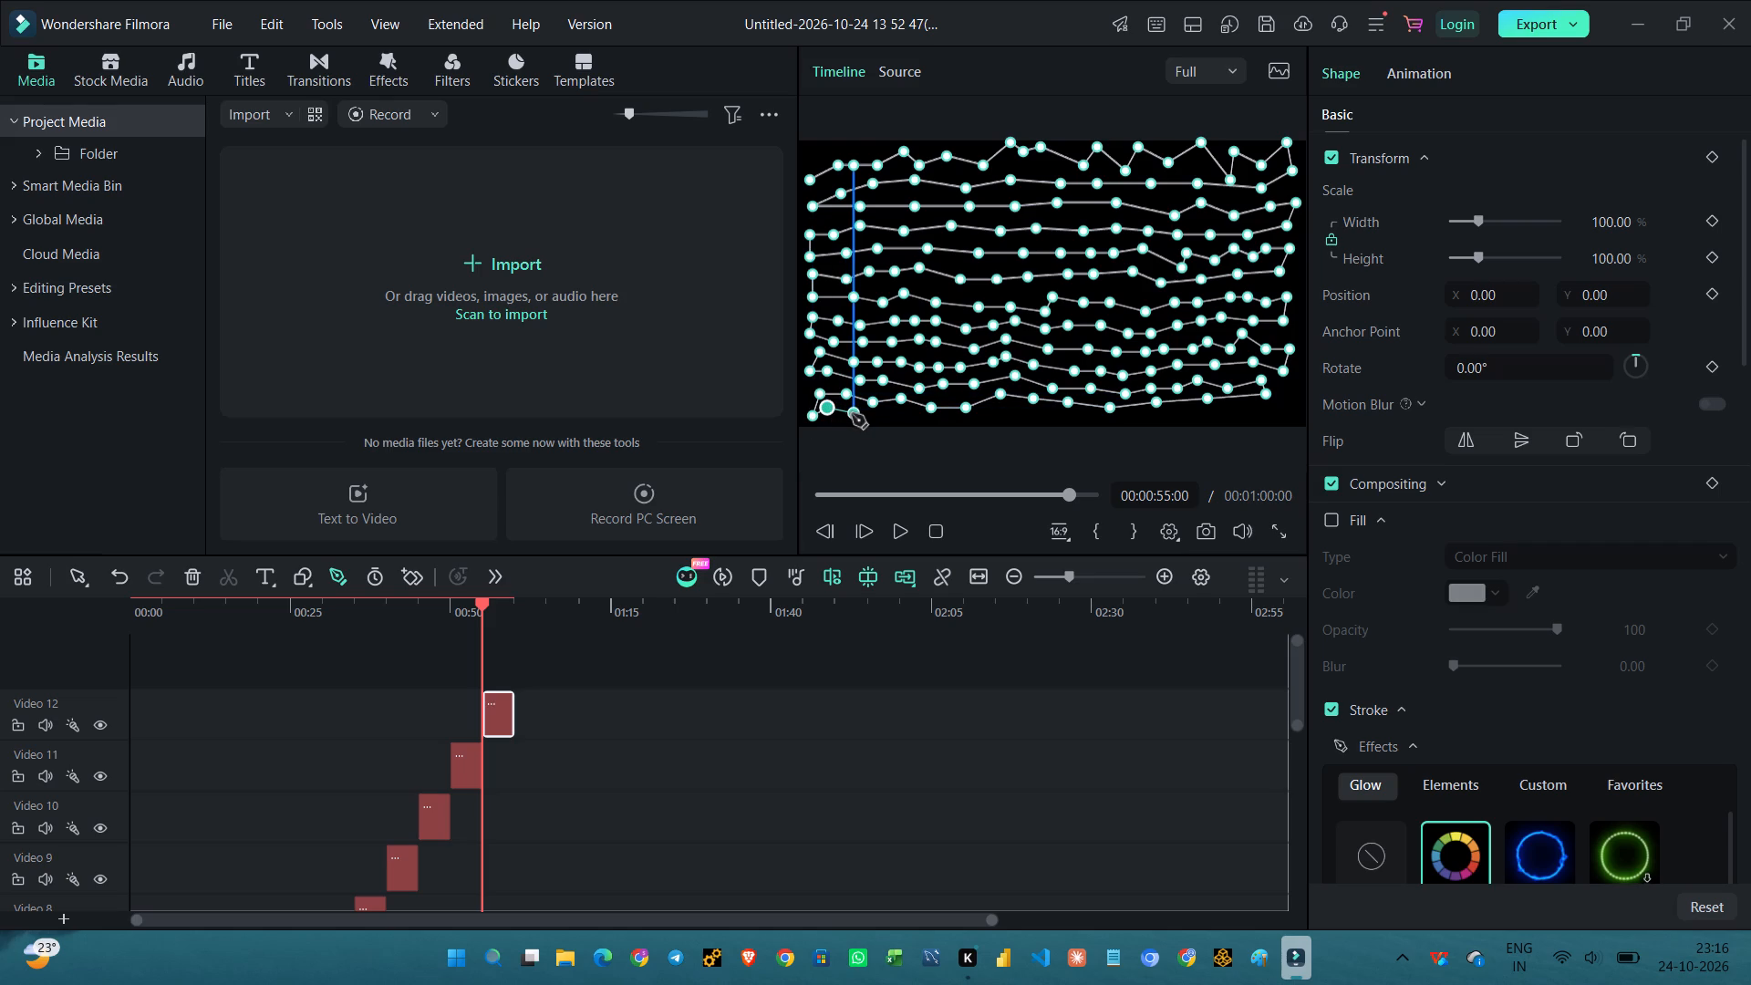
click(852, 414)
click(886, 423)
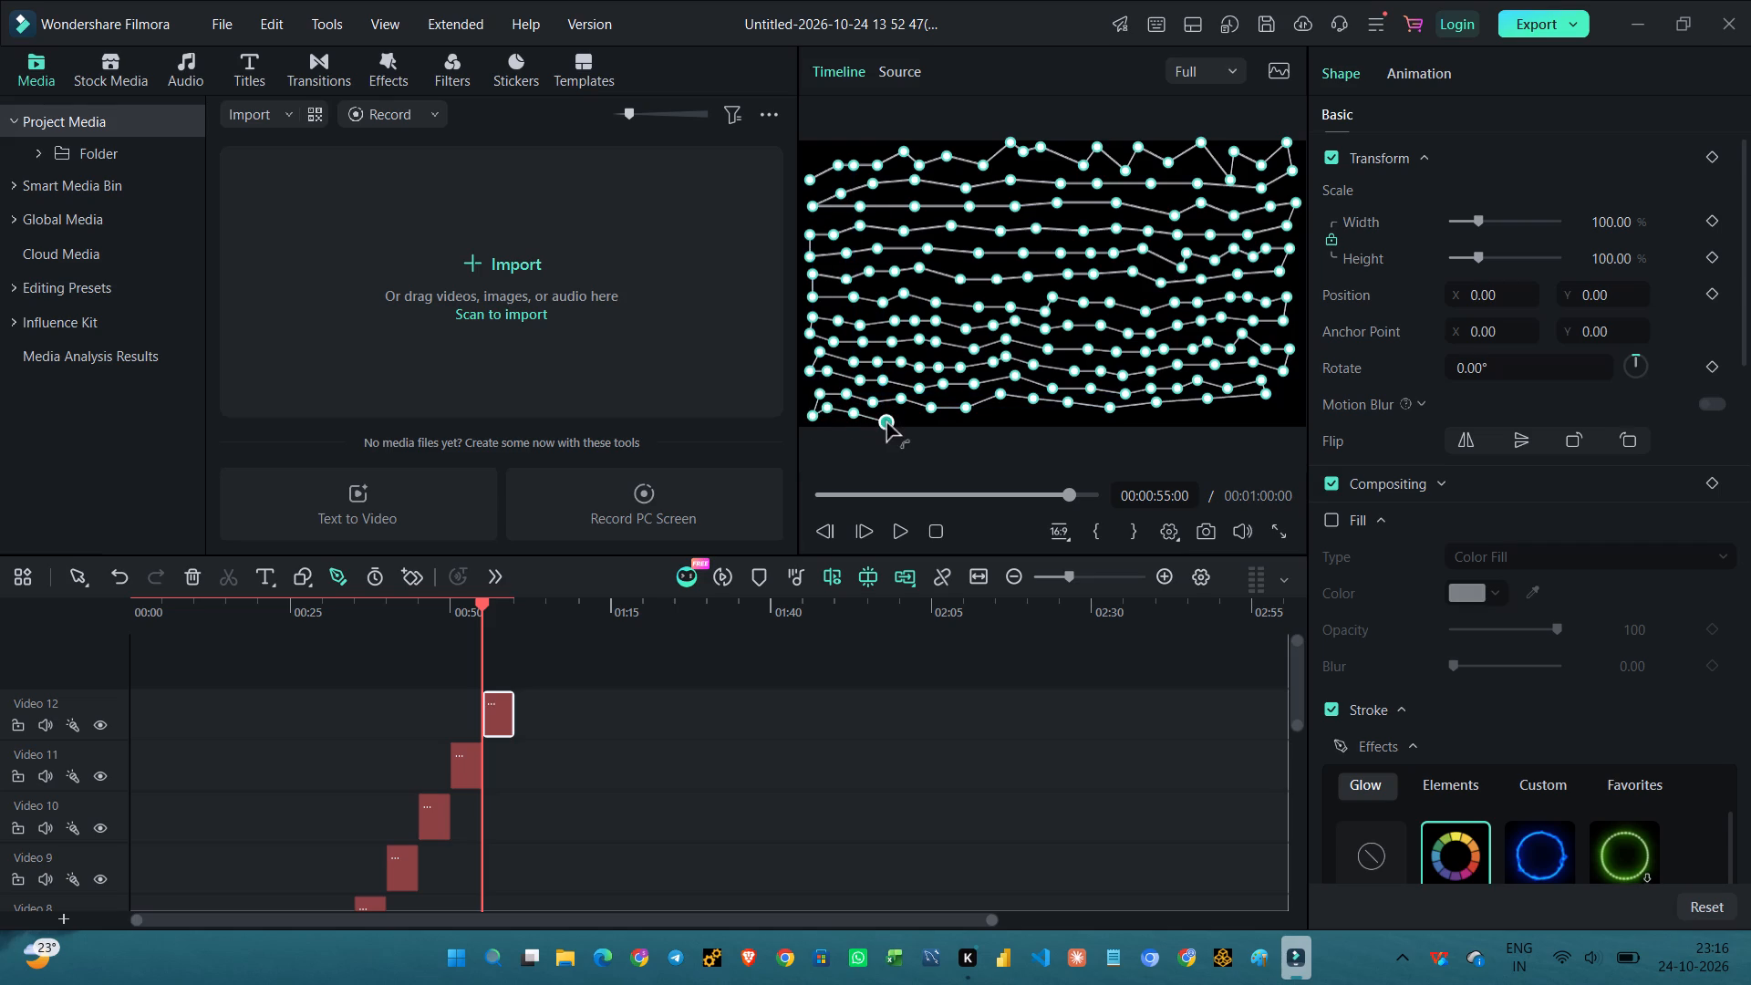
click(932, 425)
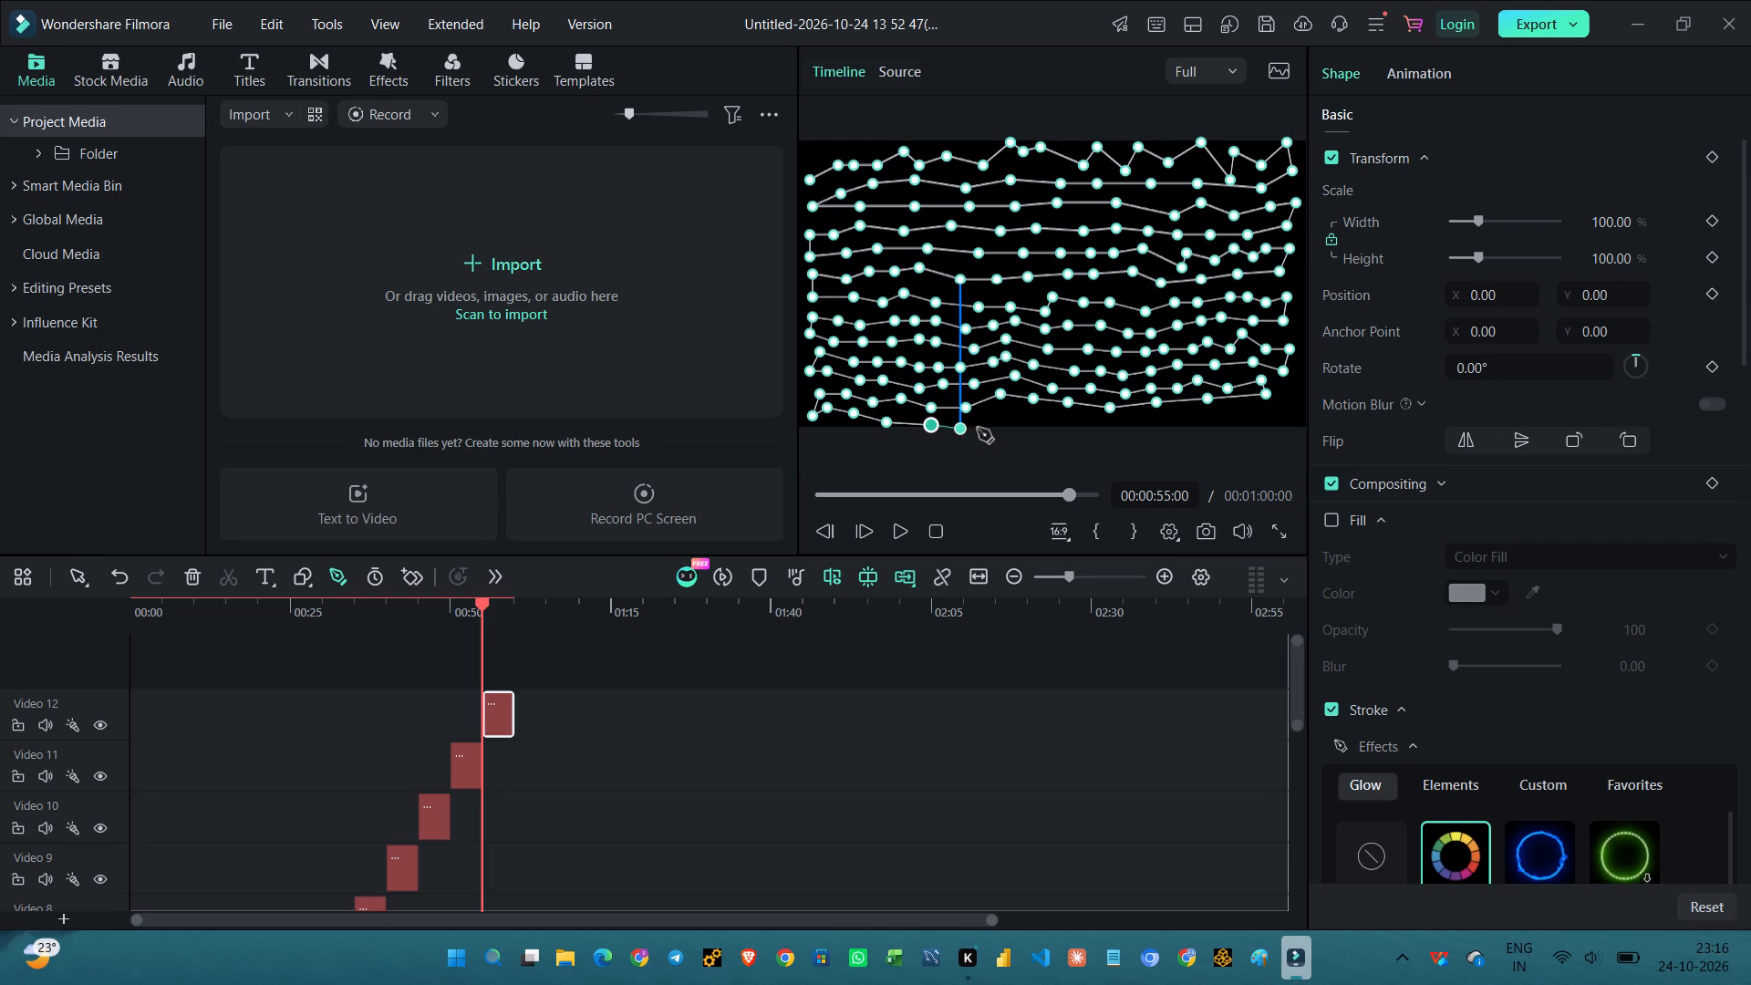
click(987, 429)
click(1017, 416)
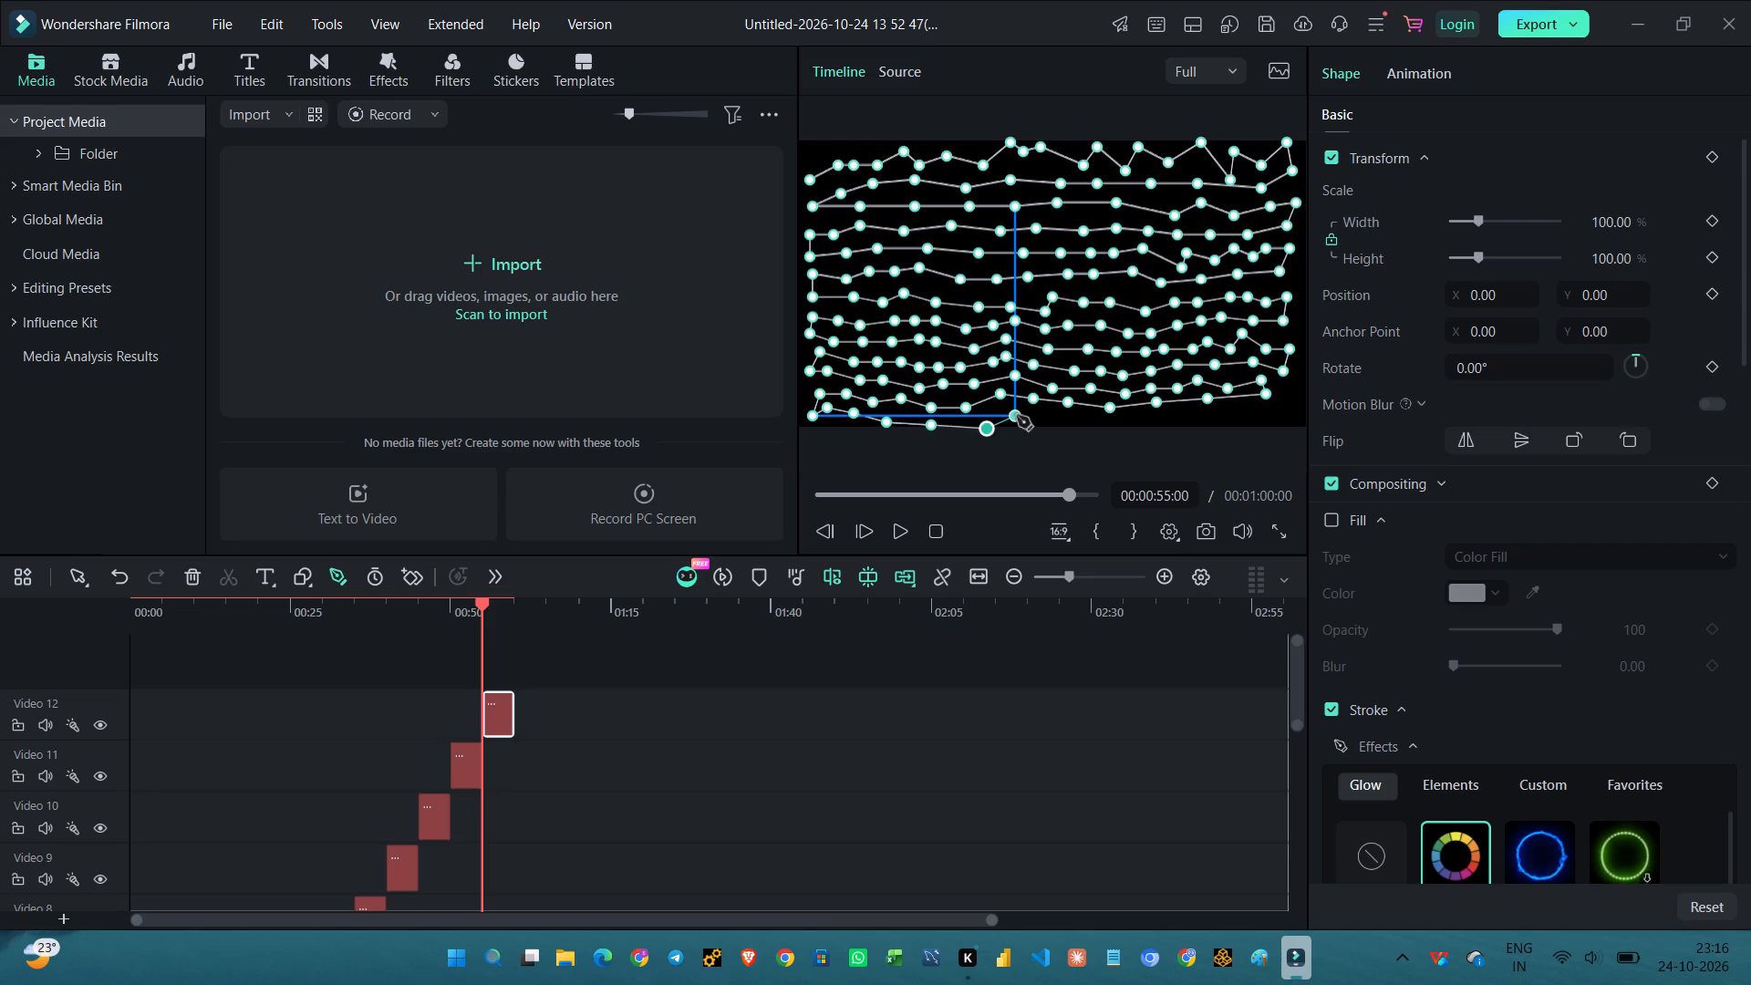
click(1053, 416)
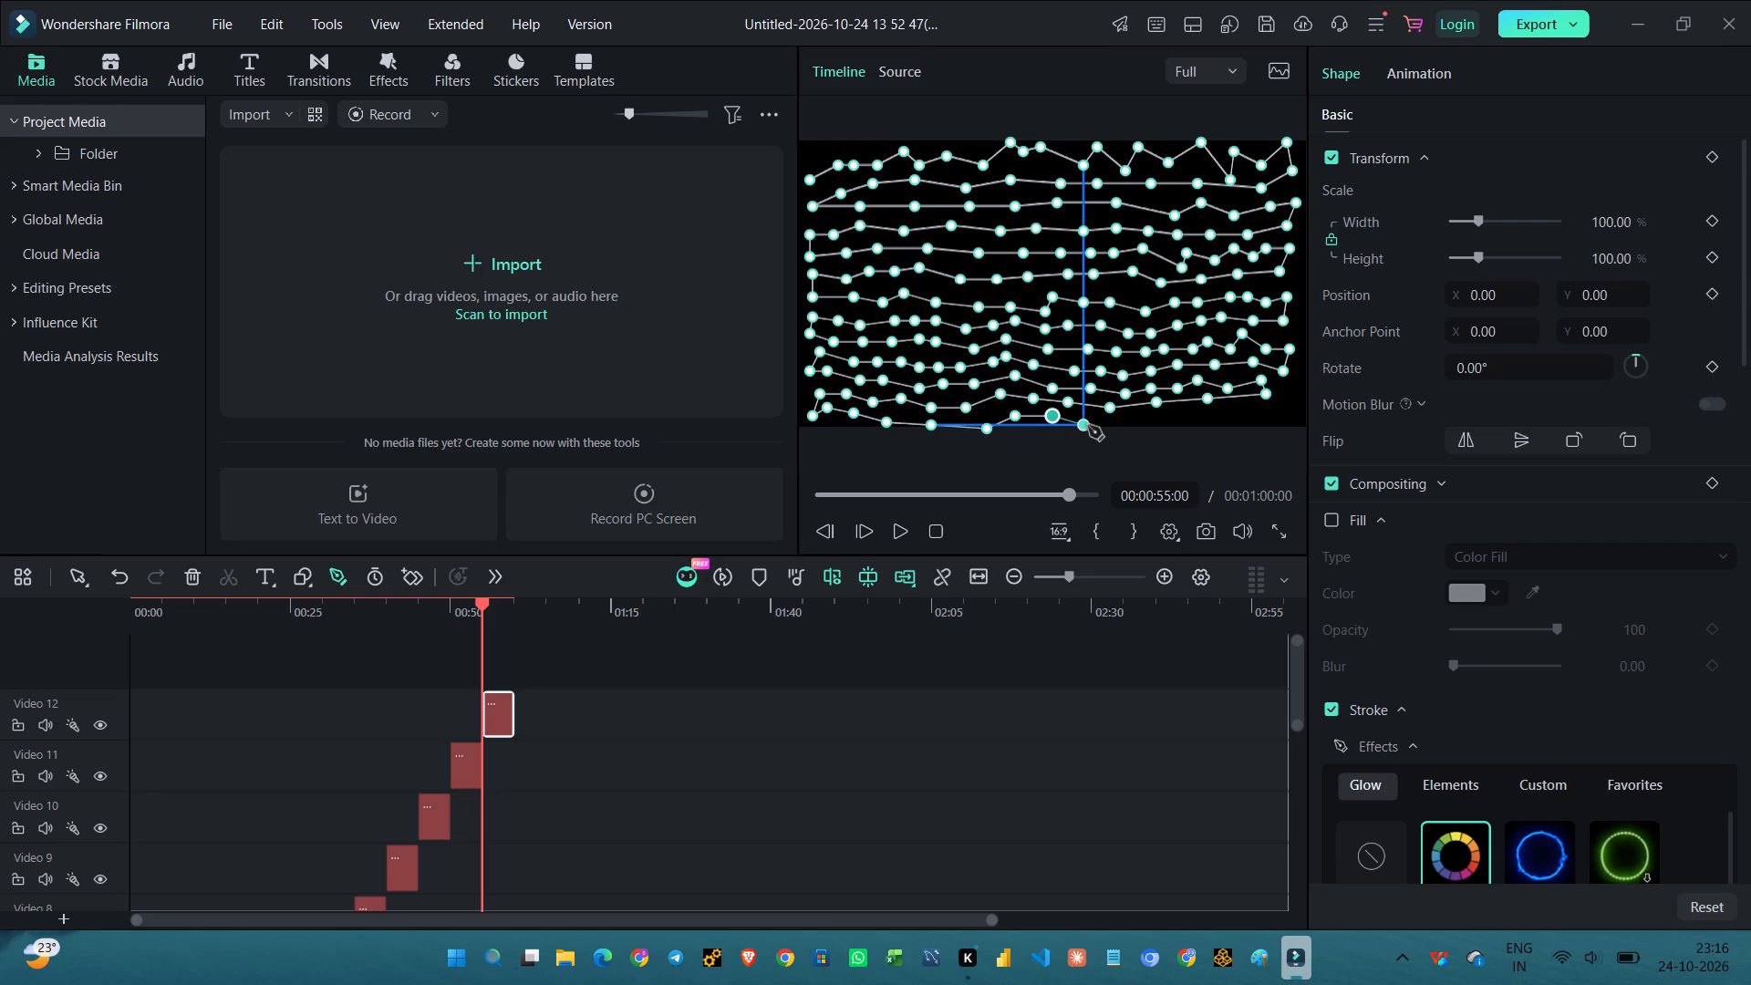
click(1093, 426)
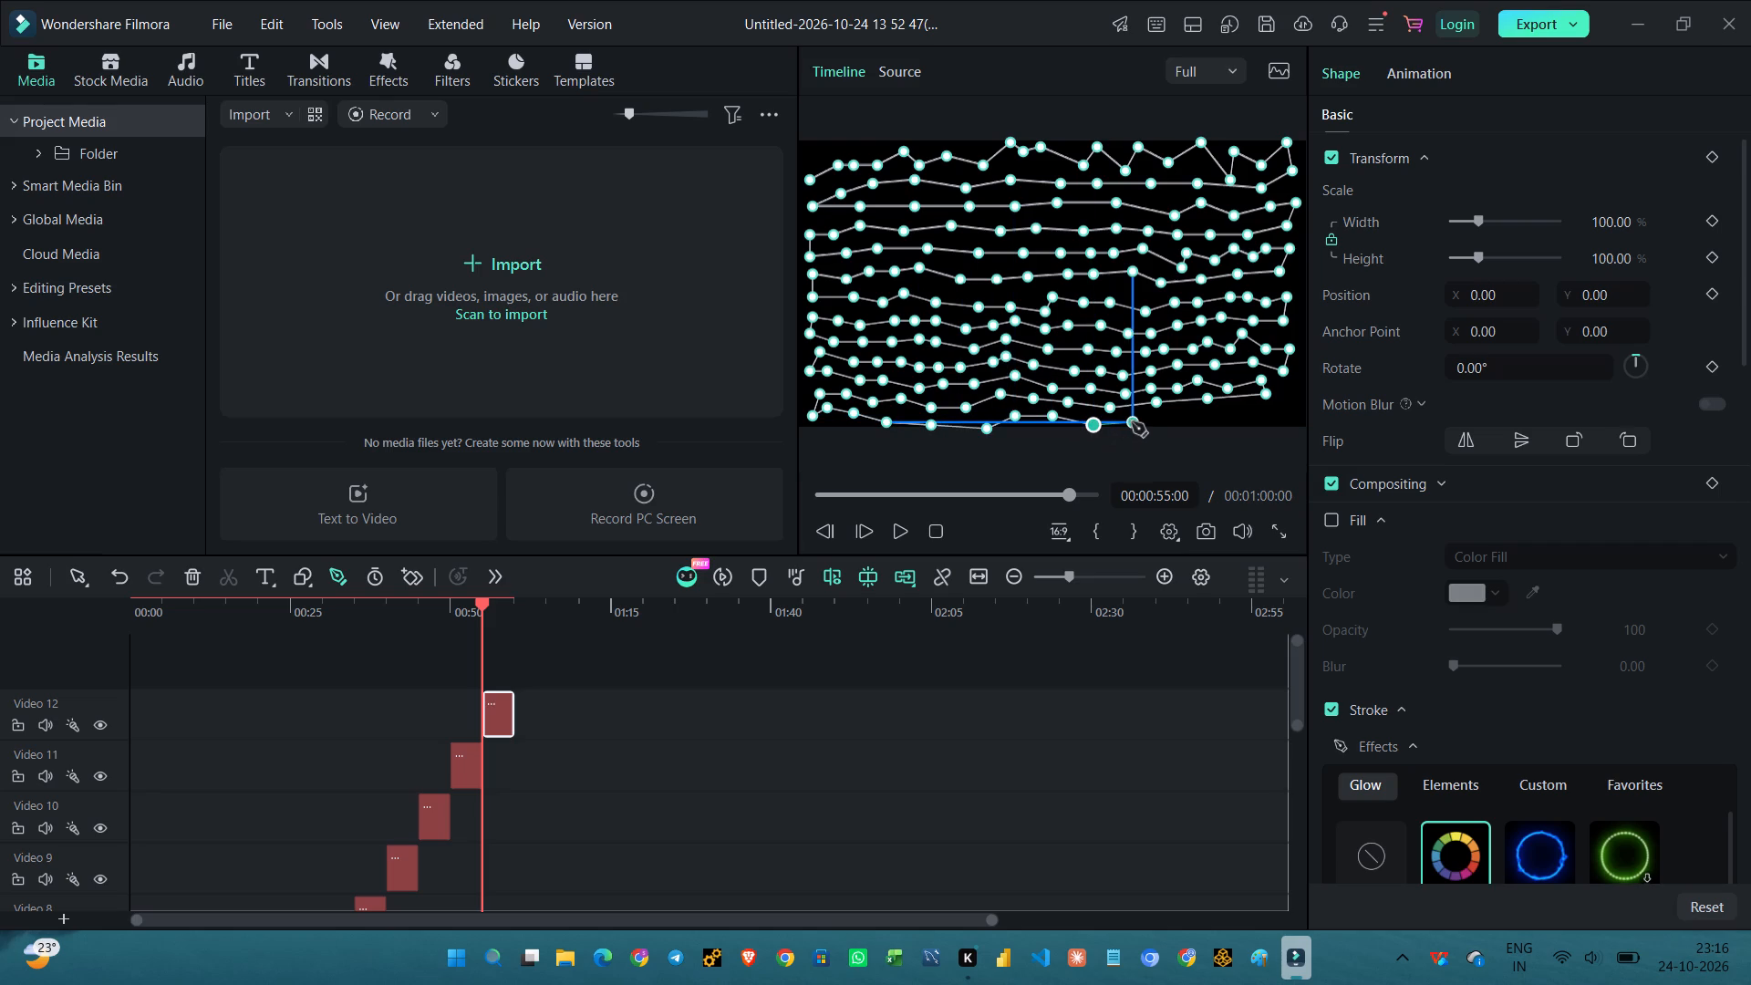
click(1132, 422)
click(1176, 420)
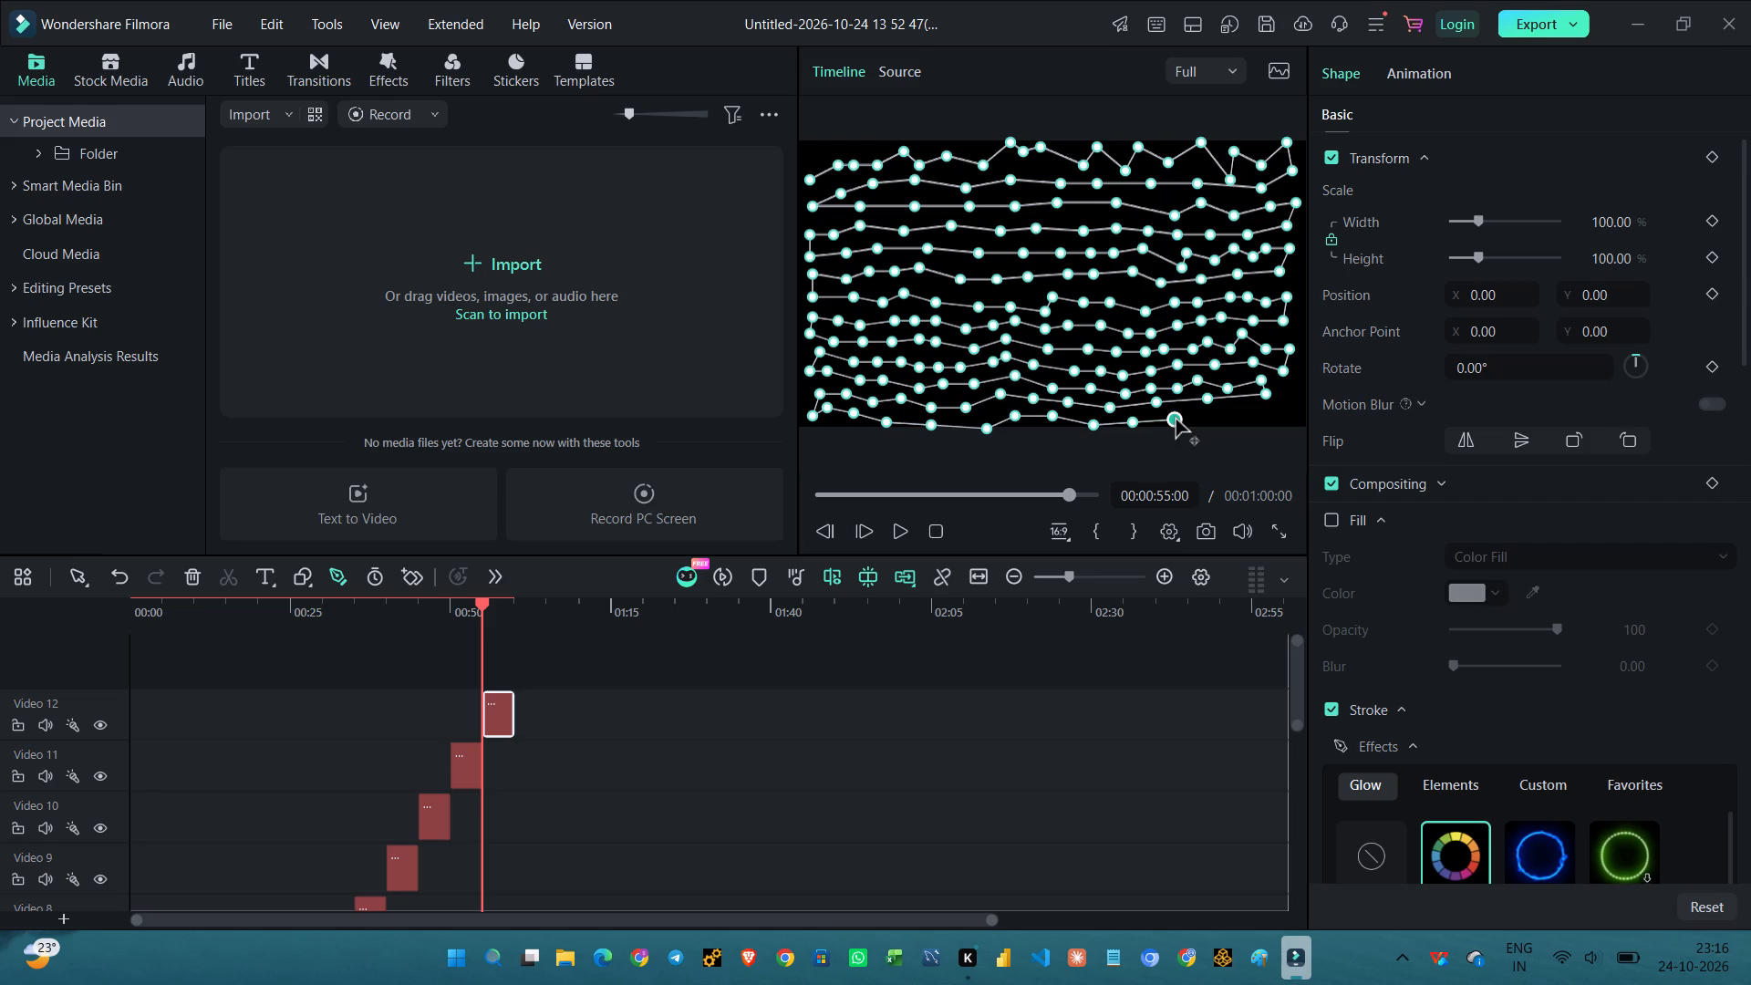
click(1192, 420)
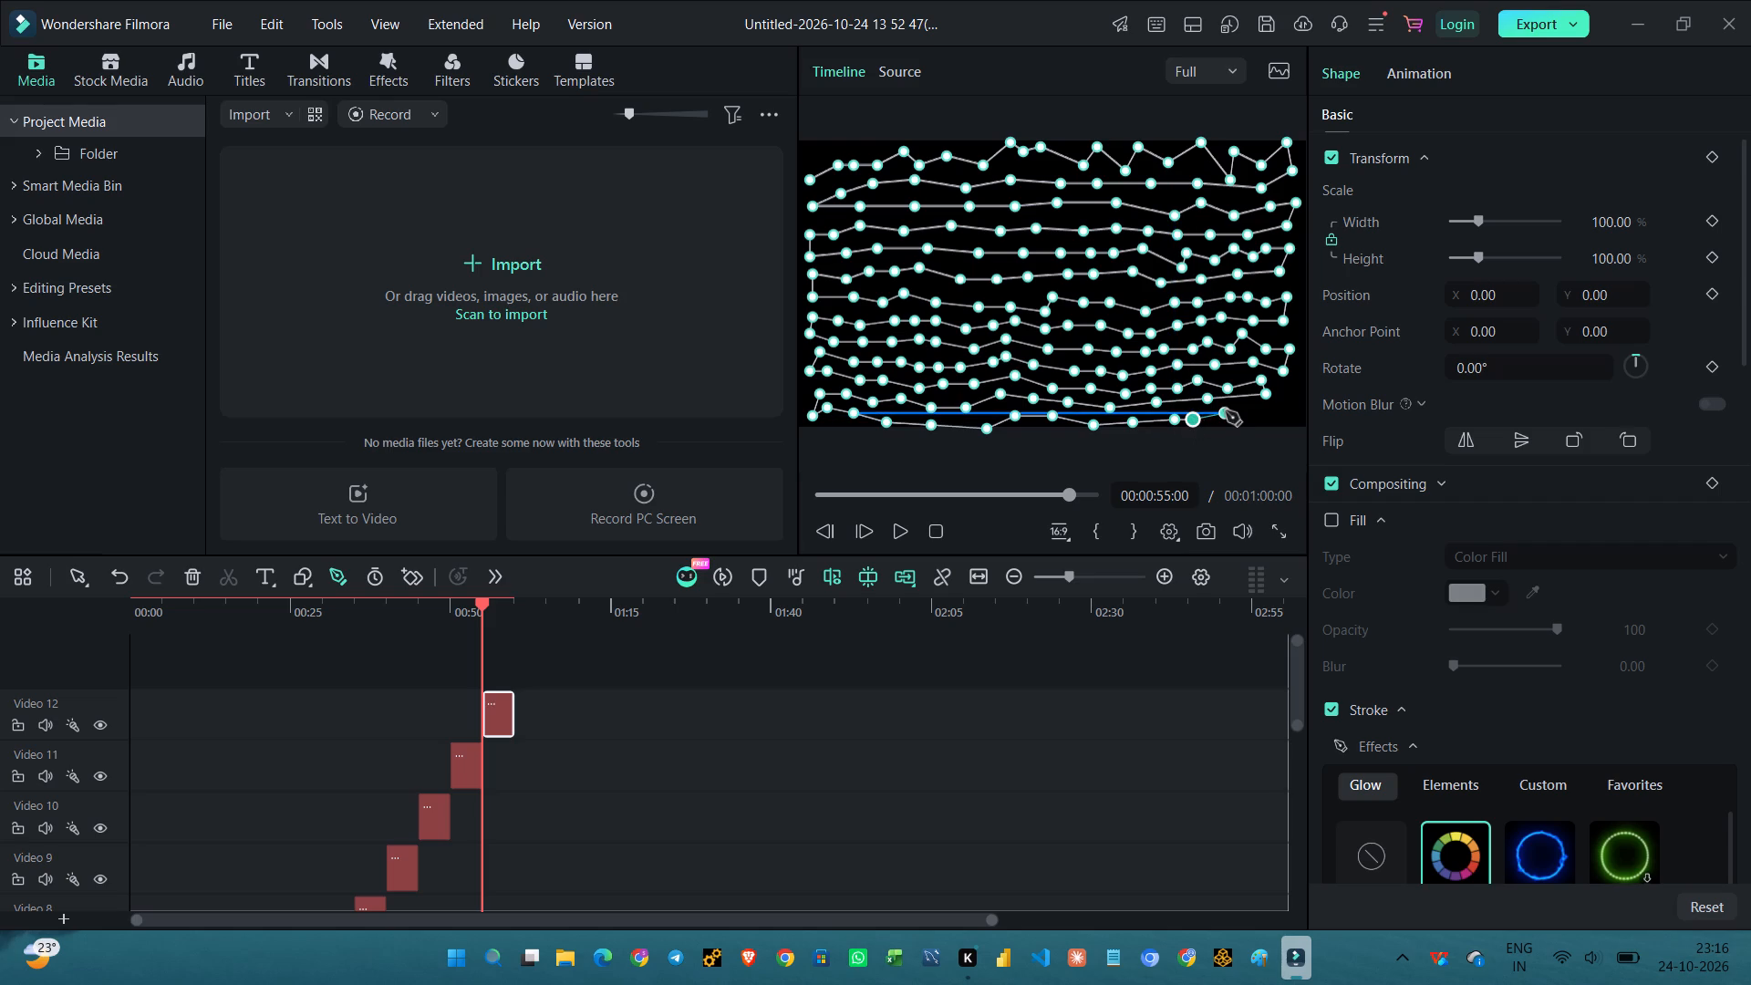
click(1226, 411)
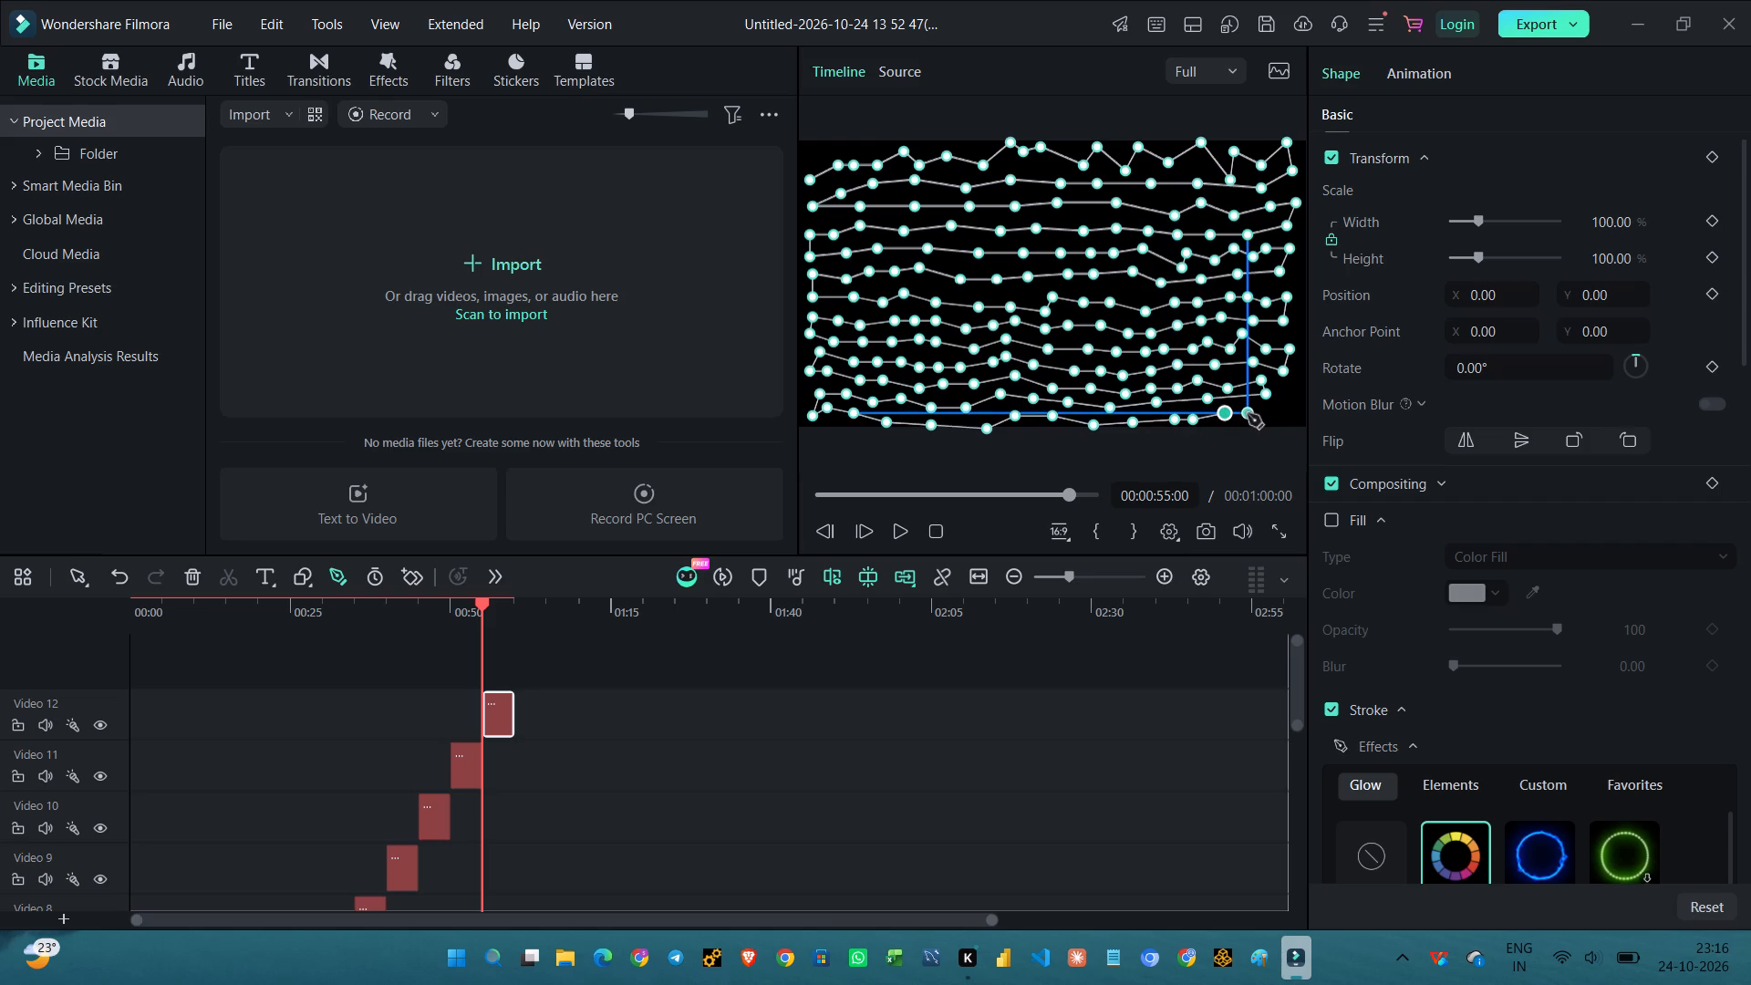
click(1245, 419)
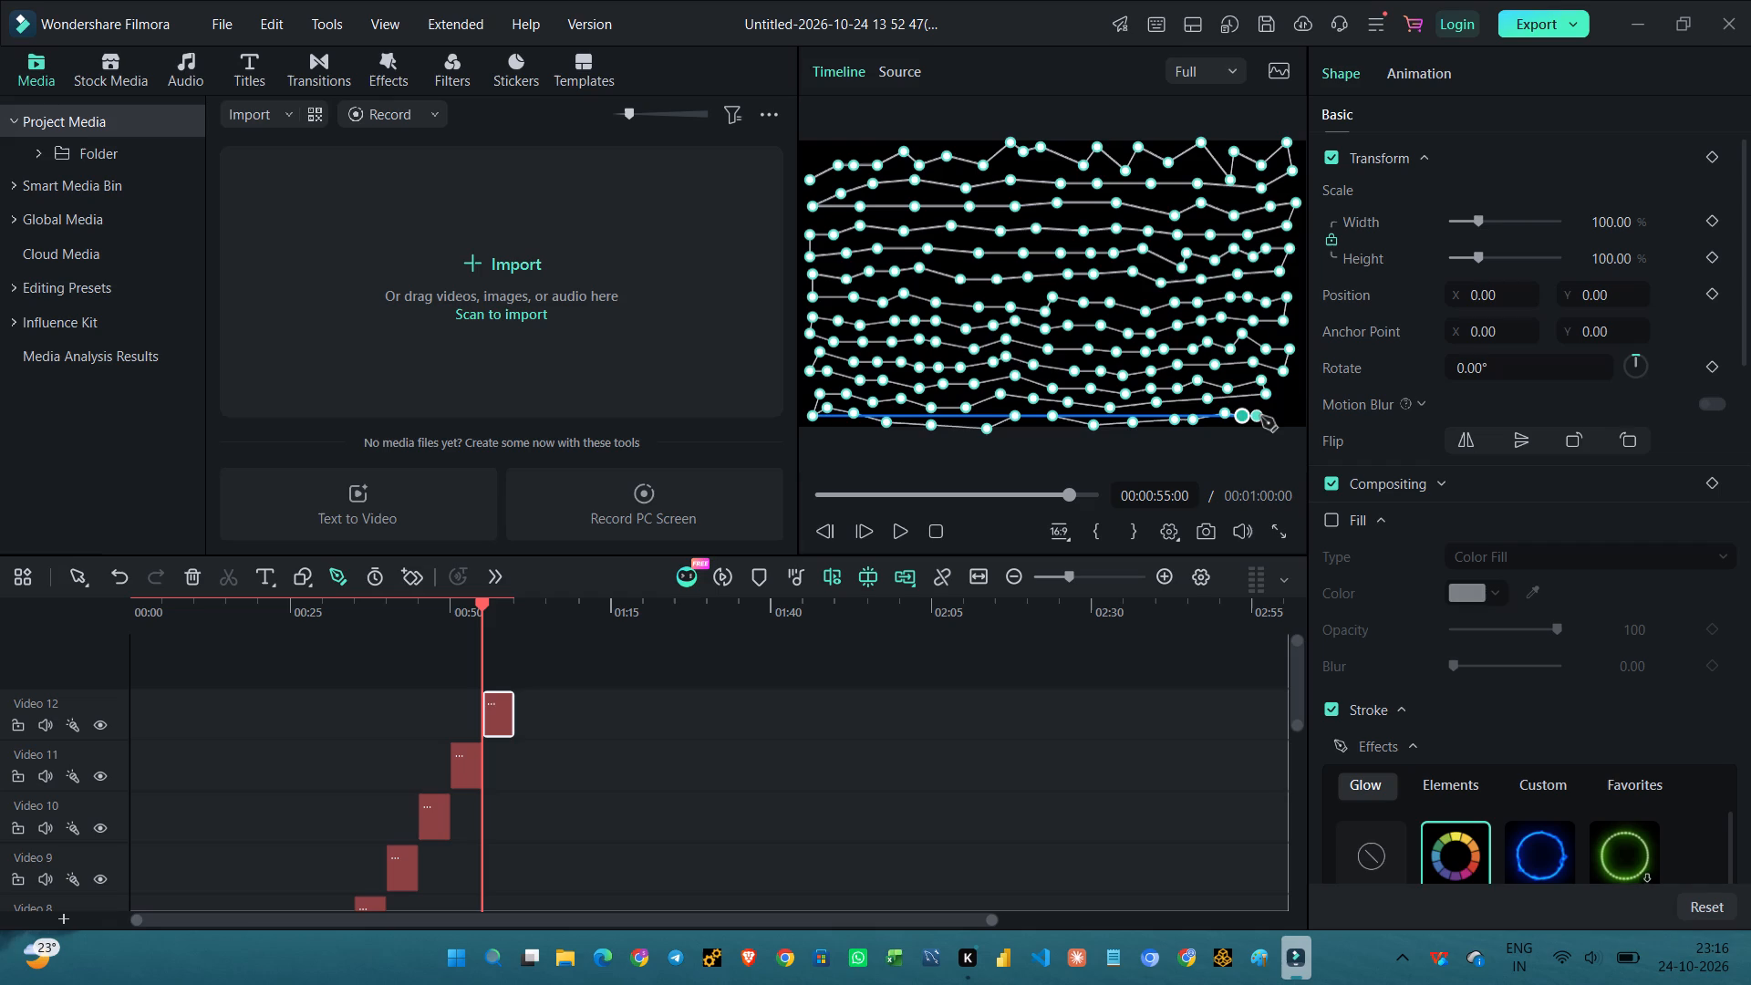
click(1267, 415)
scroll(1267, 415, down, 1)
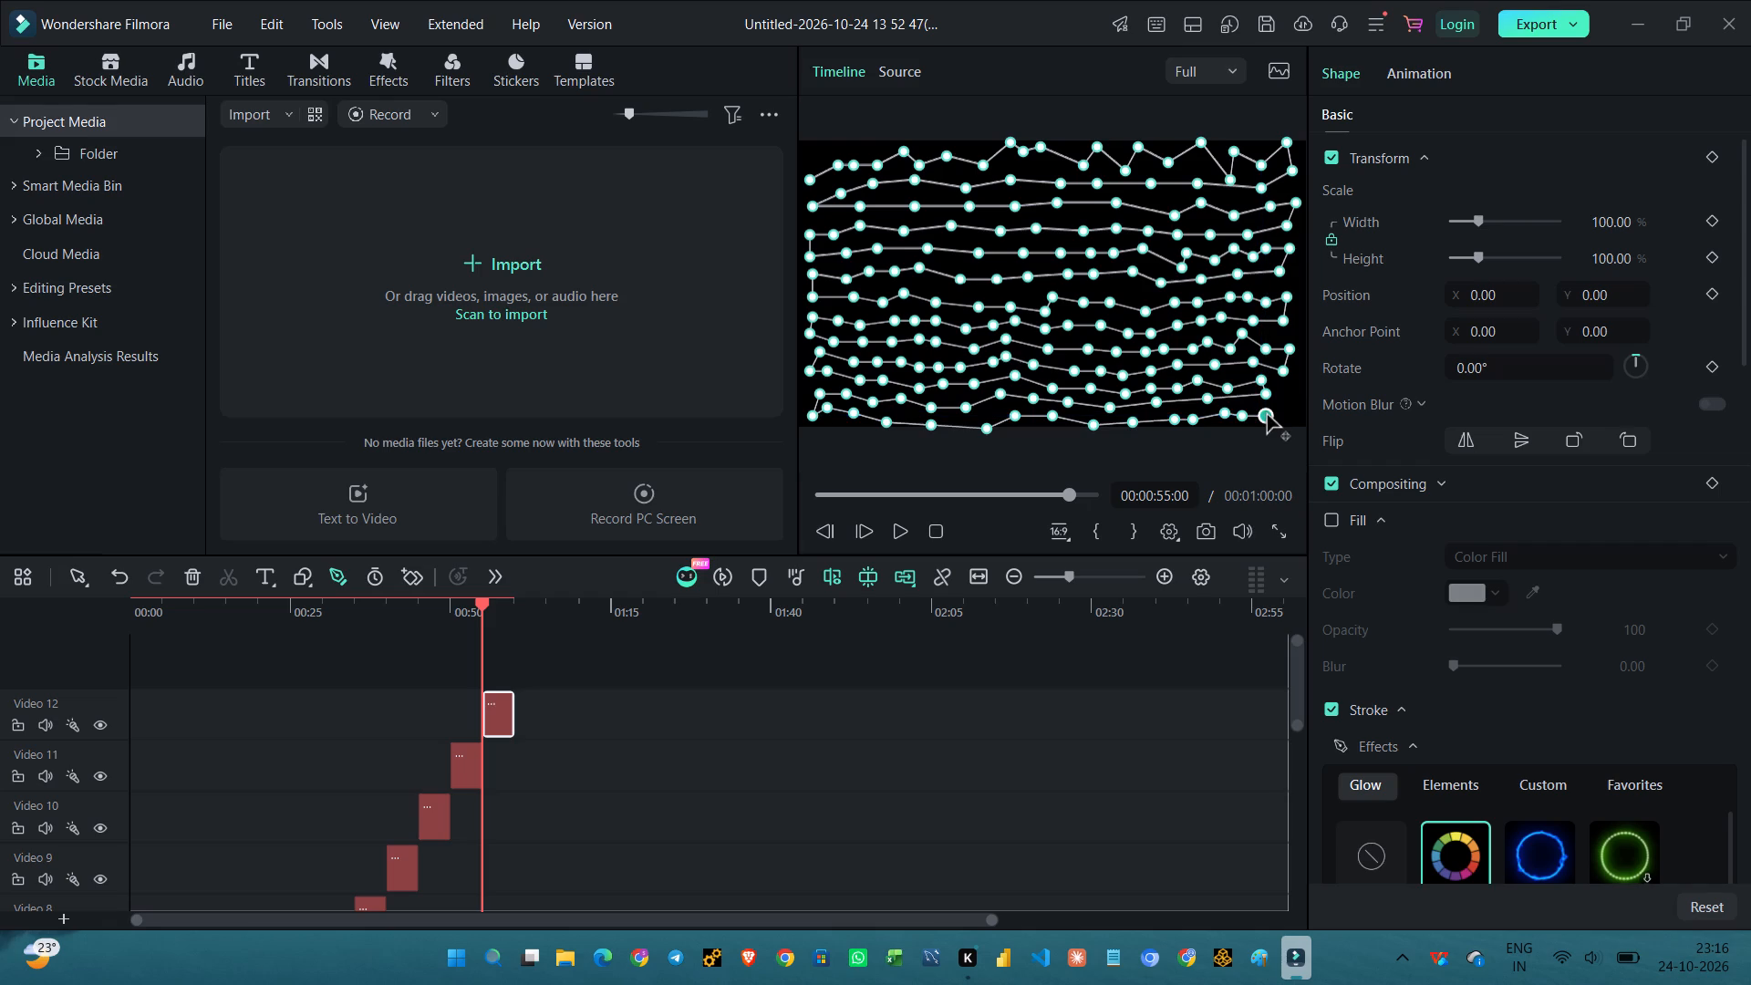
scroll(1267, 415, down, 1)
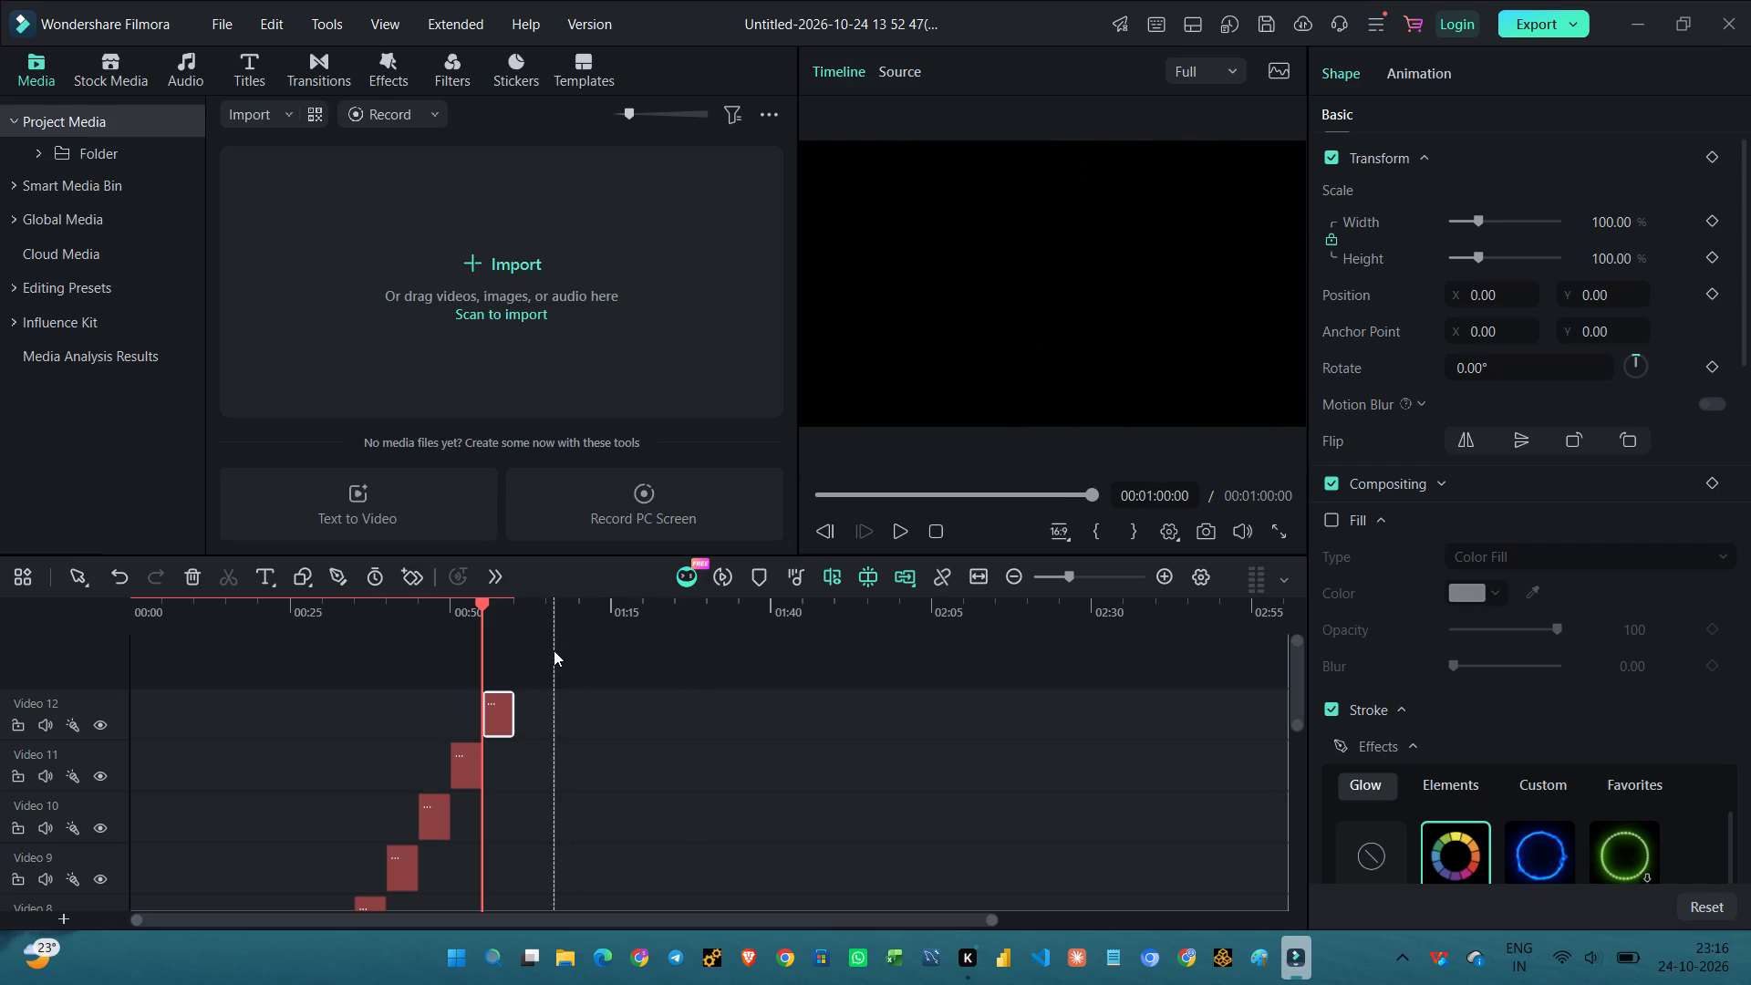
Move the playhead to 00:01:00:00, at the end of the Video 12 shape clip.
click(479, 648)
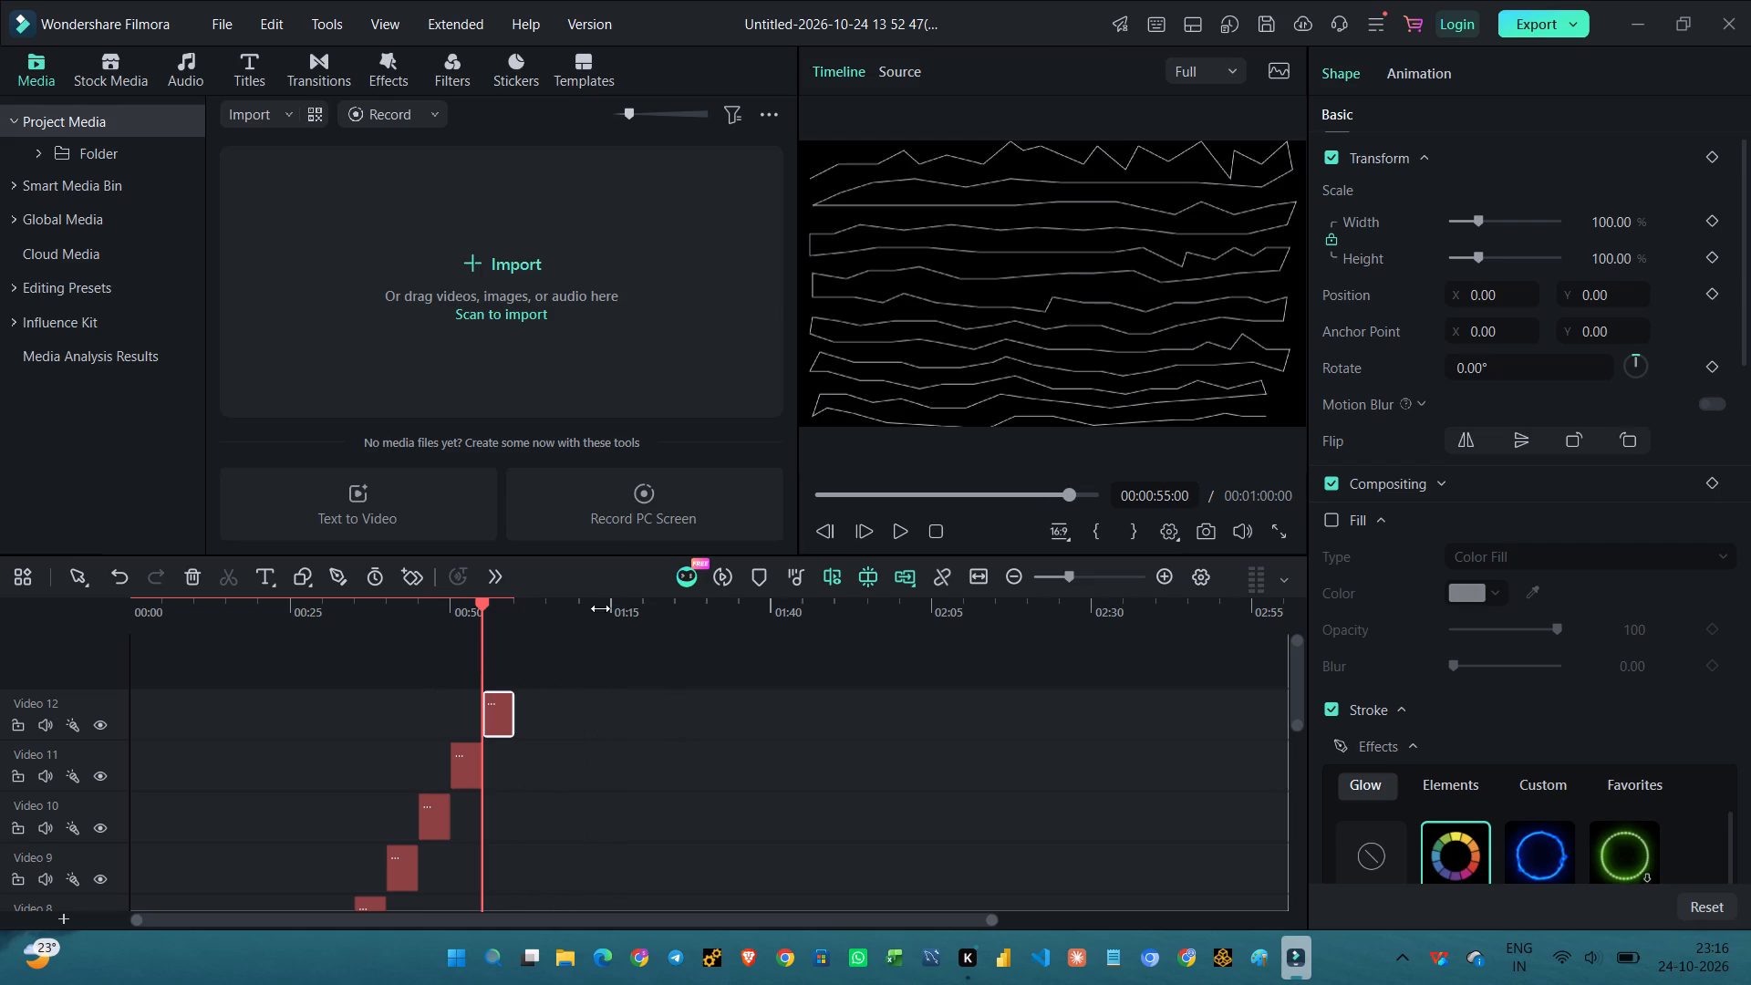
drag(481, 604, 561, 604)
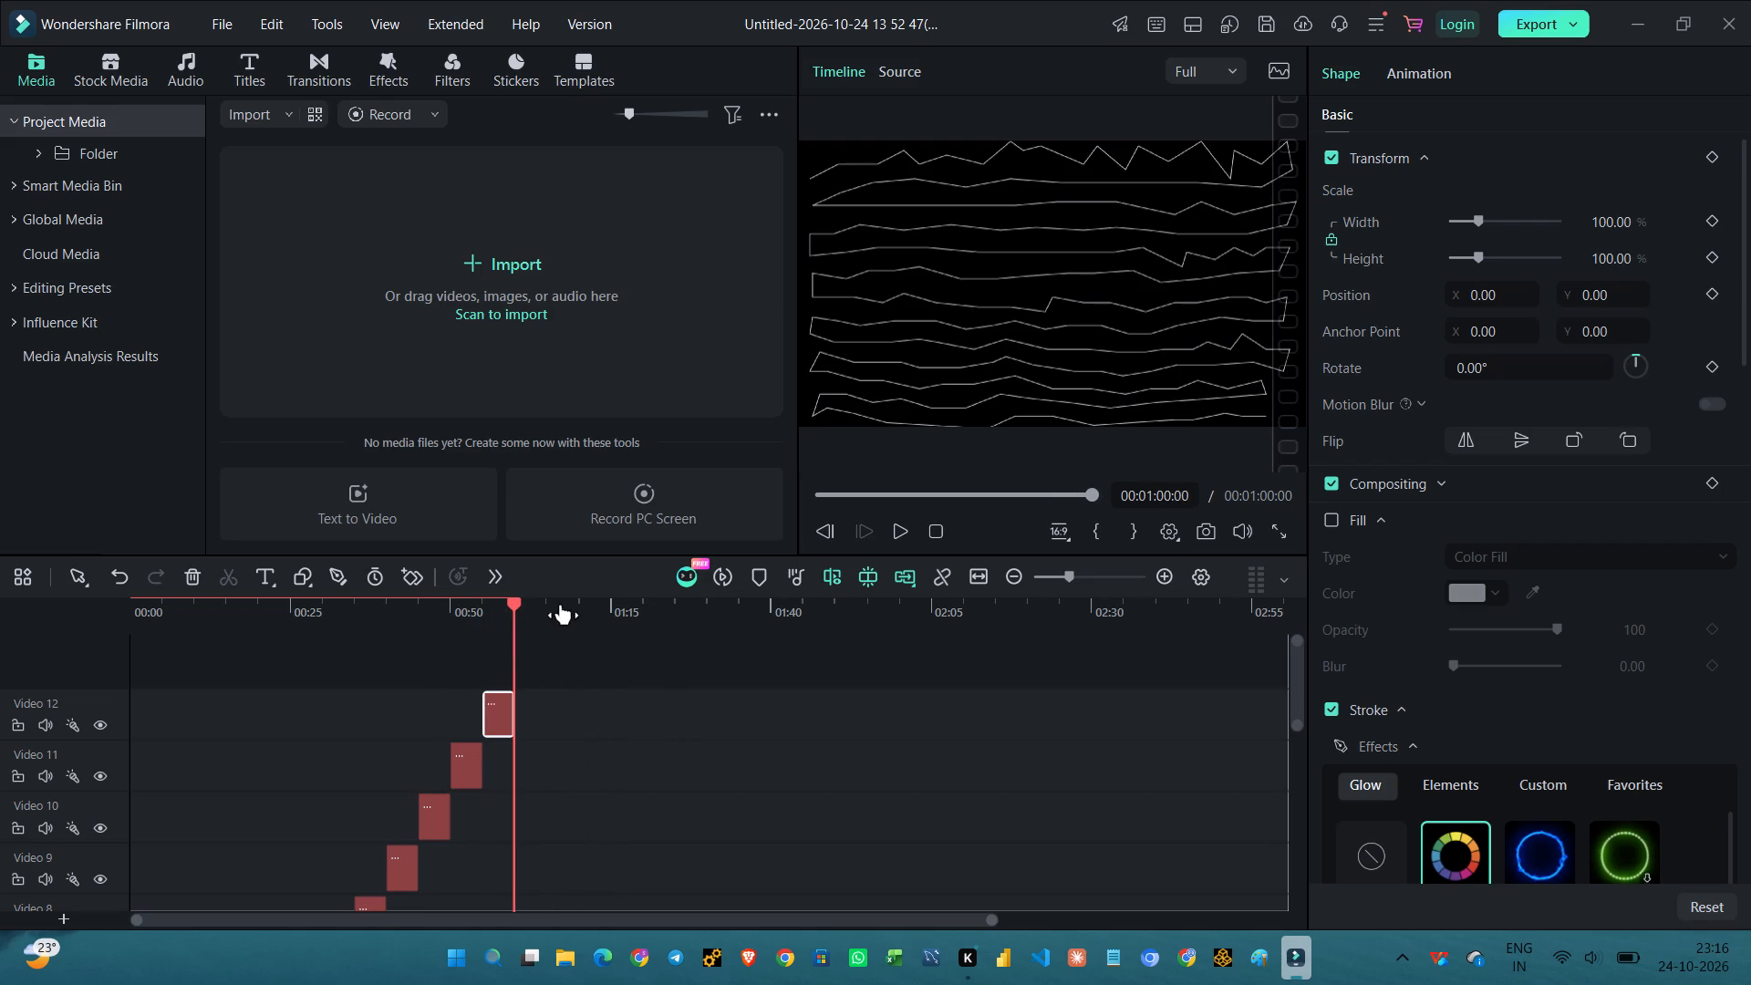
drag(561, 604, 685, 604)
drag(685, 604, 703, 602)
Start a new Pen tool path with a nearly flat row of points from the frame's upper-left corner to the top centre.
click(345, 582)
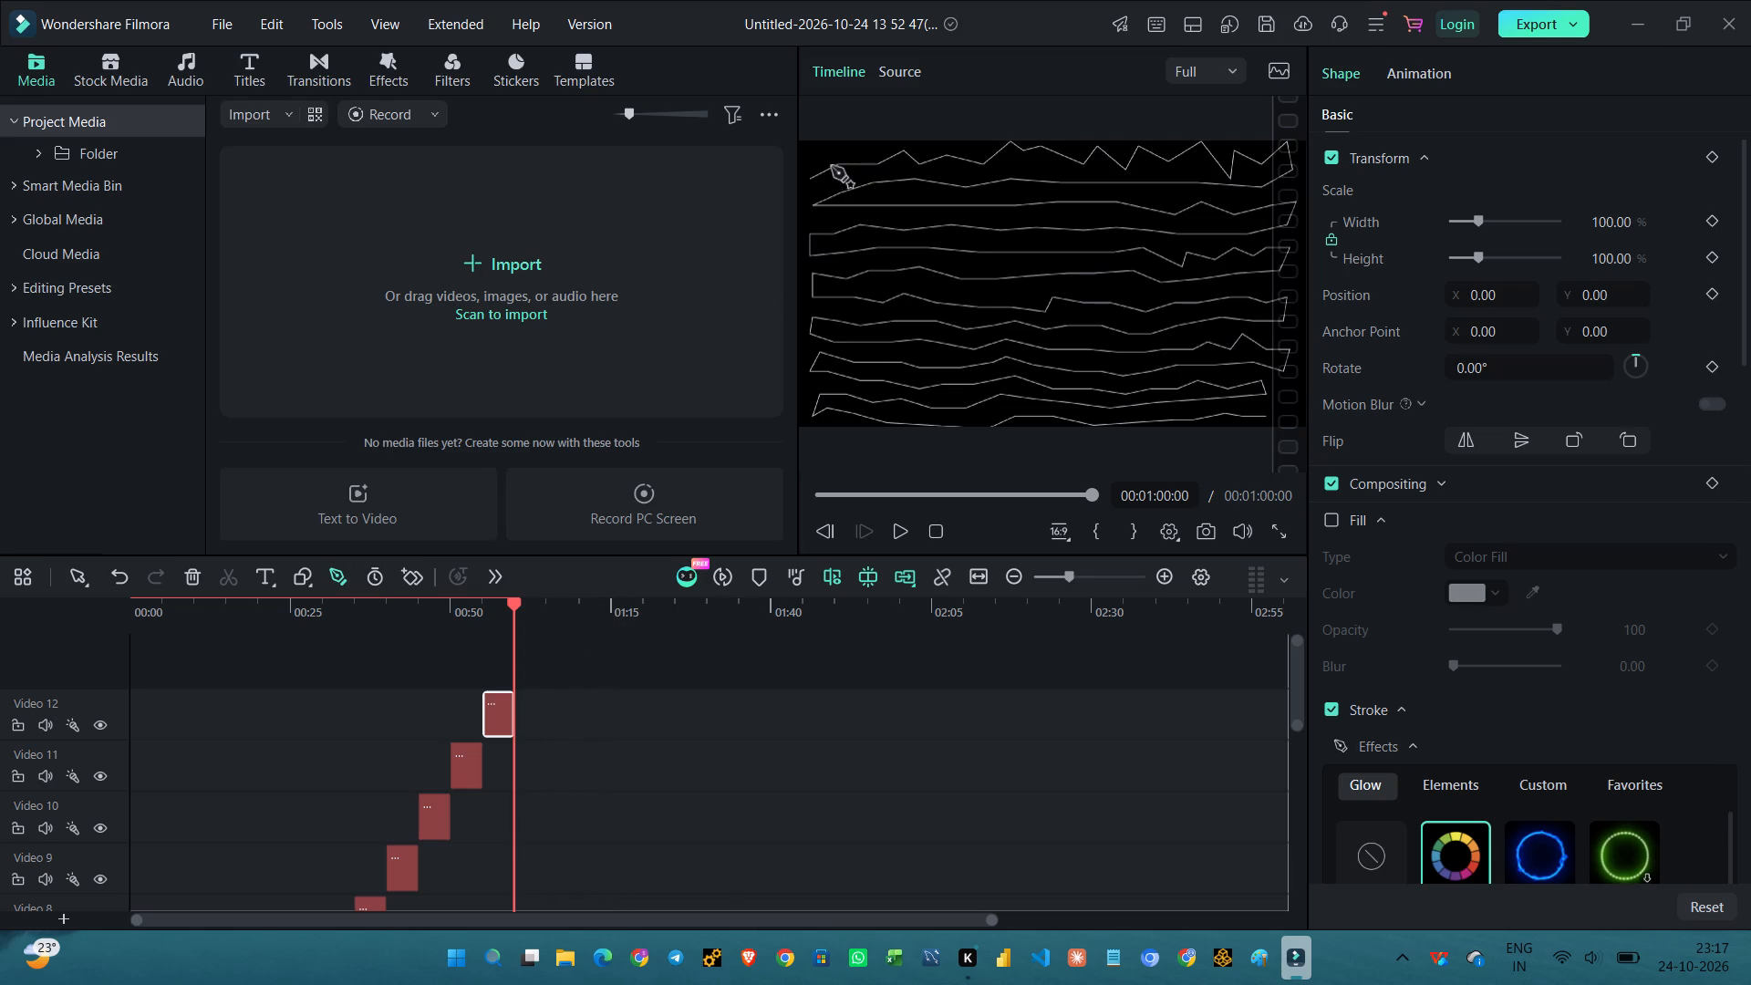
click(819, 160)
click(844, 163)
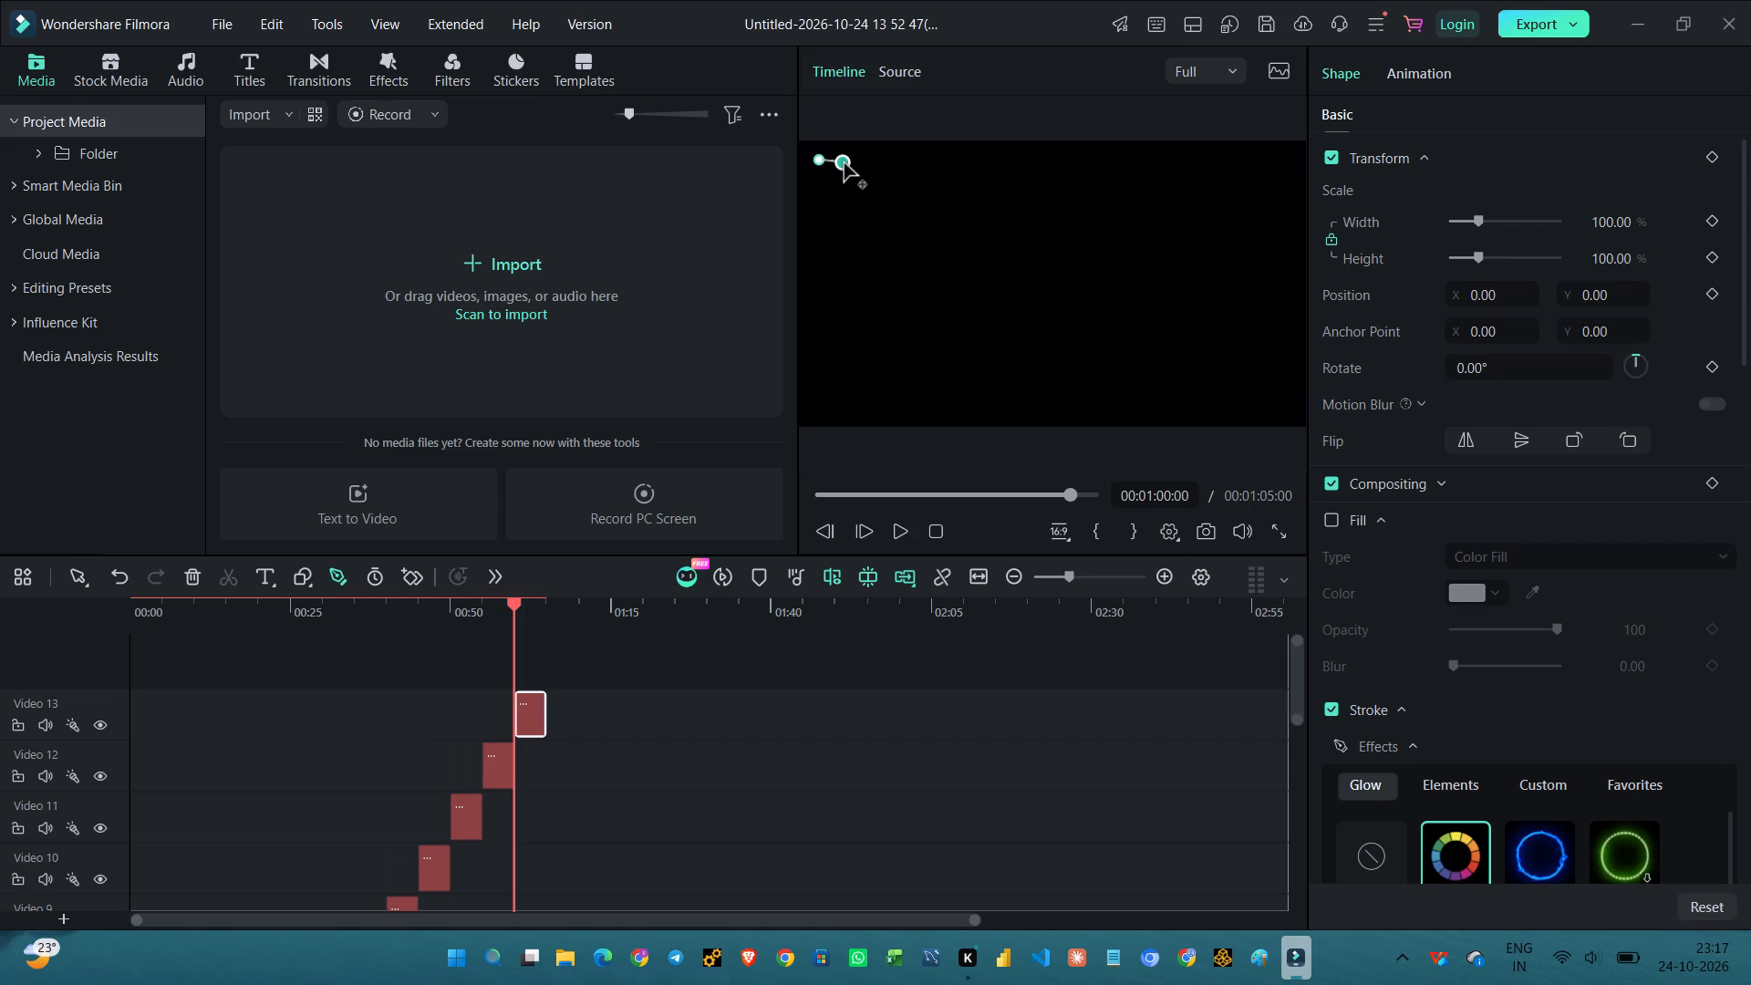
click(854, 157)
click(872, 158)
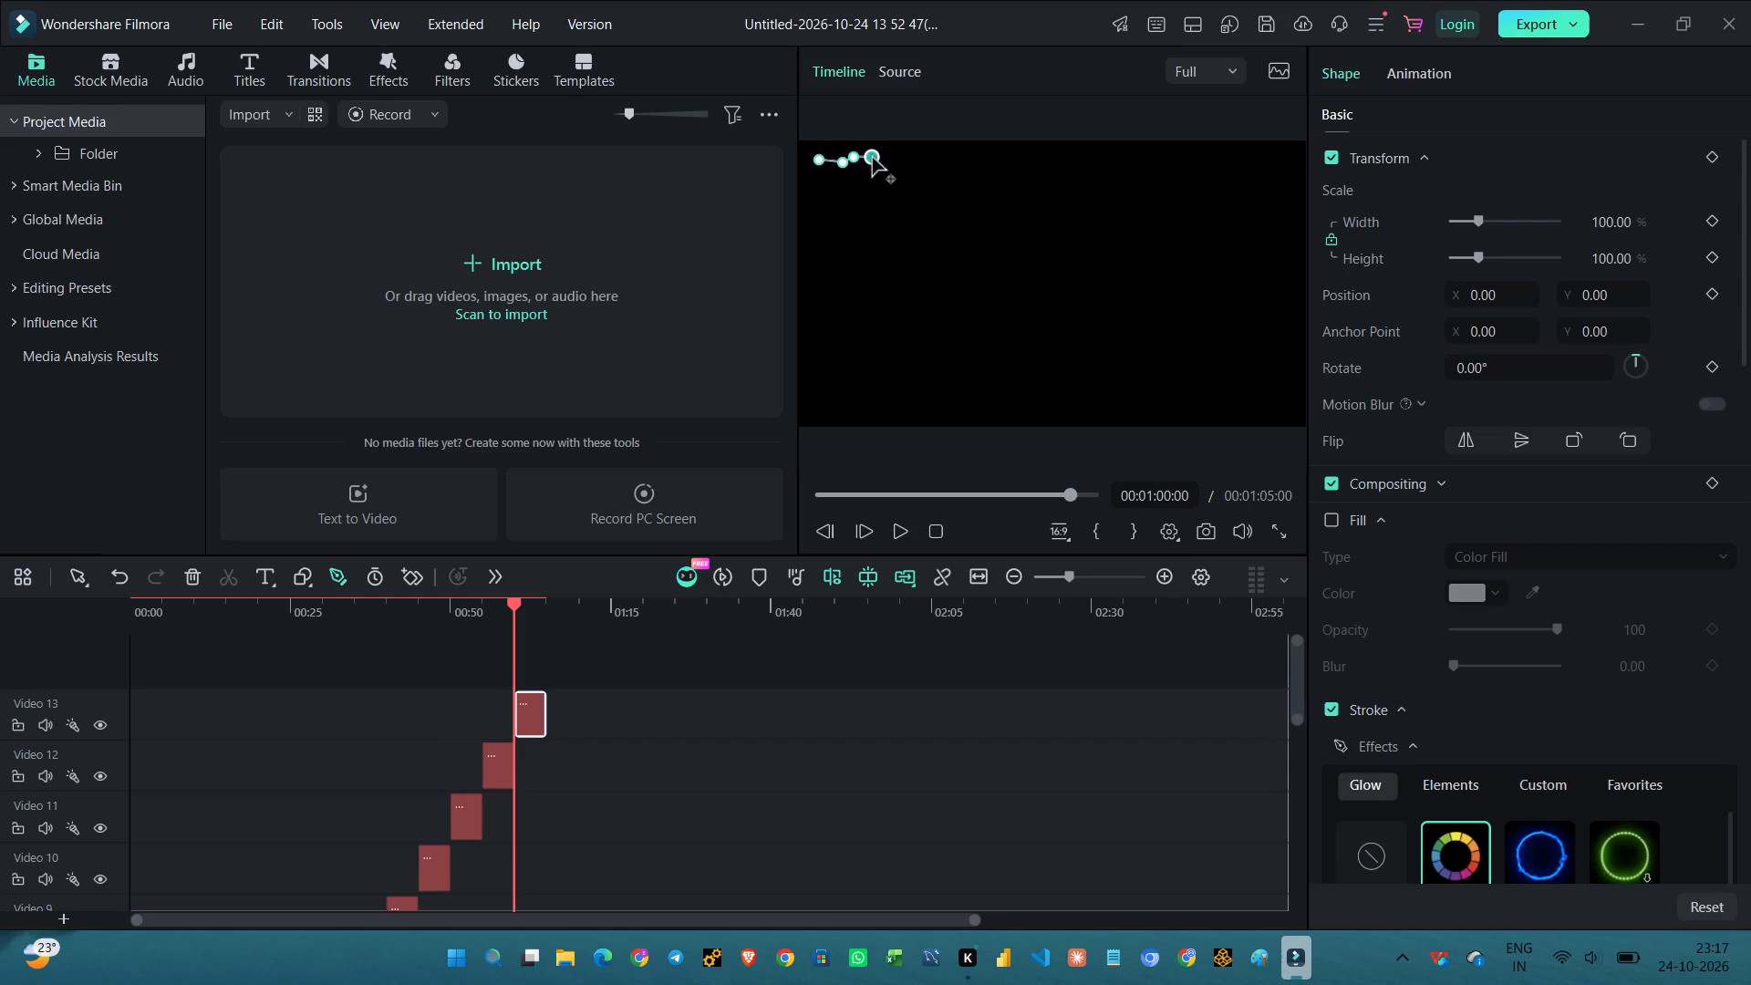
click(892, 160)
drag(913, 158, 920, 158)
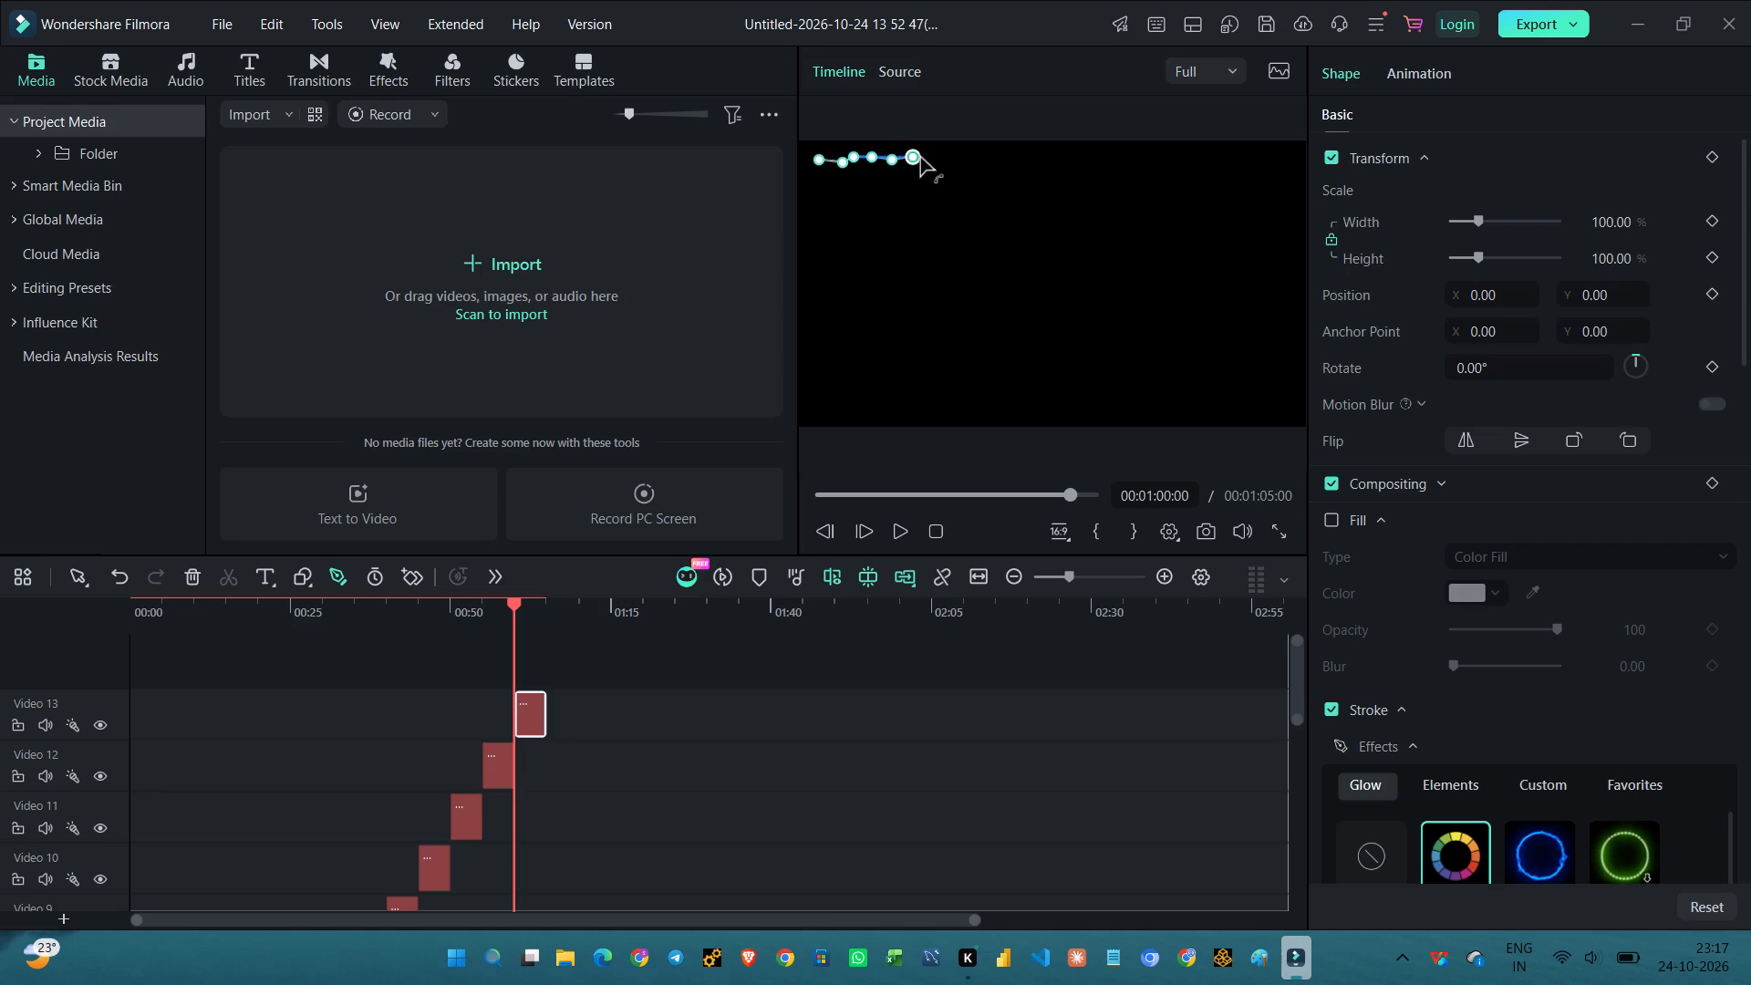
drag(920, 158, 933, 160)
click(933, 160)
click(950, 160)
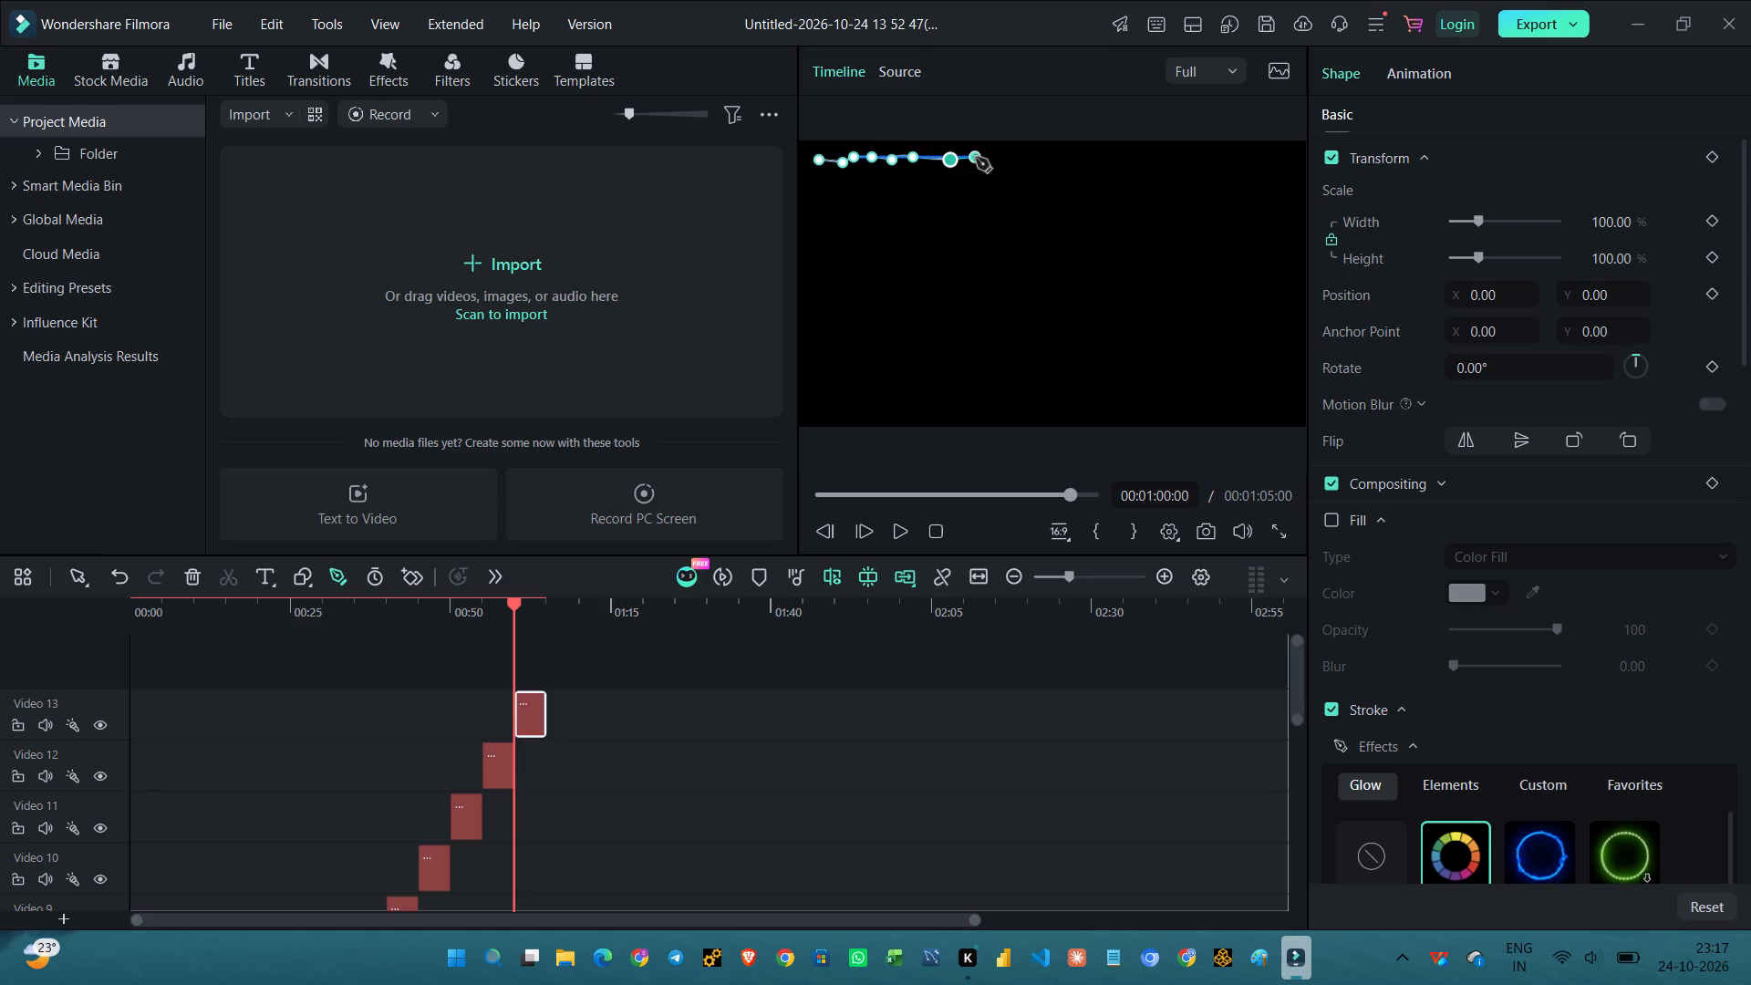
click(976, 158)
click(1000, 156)
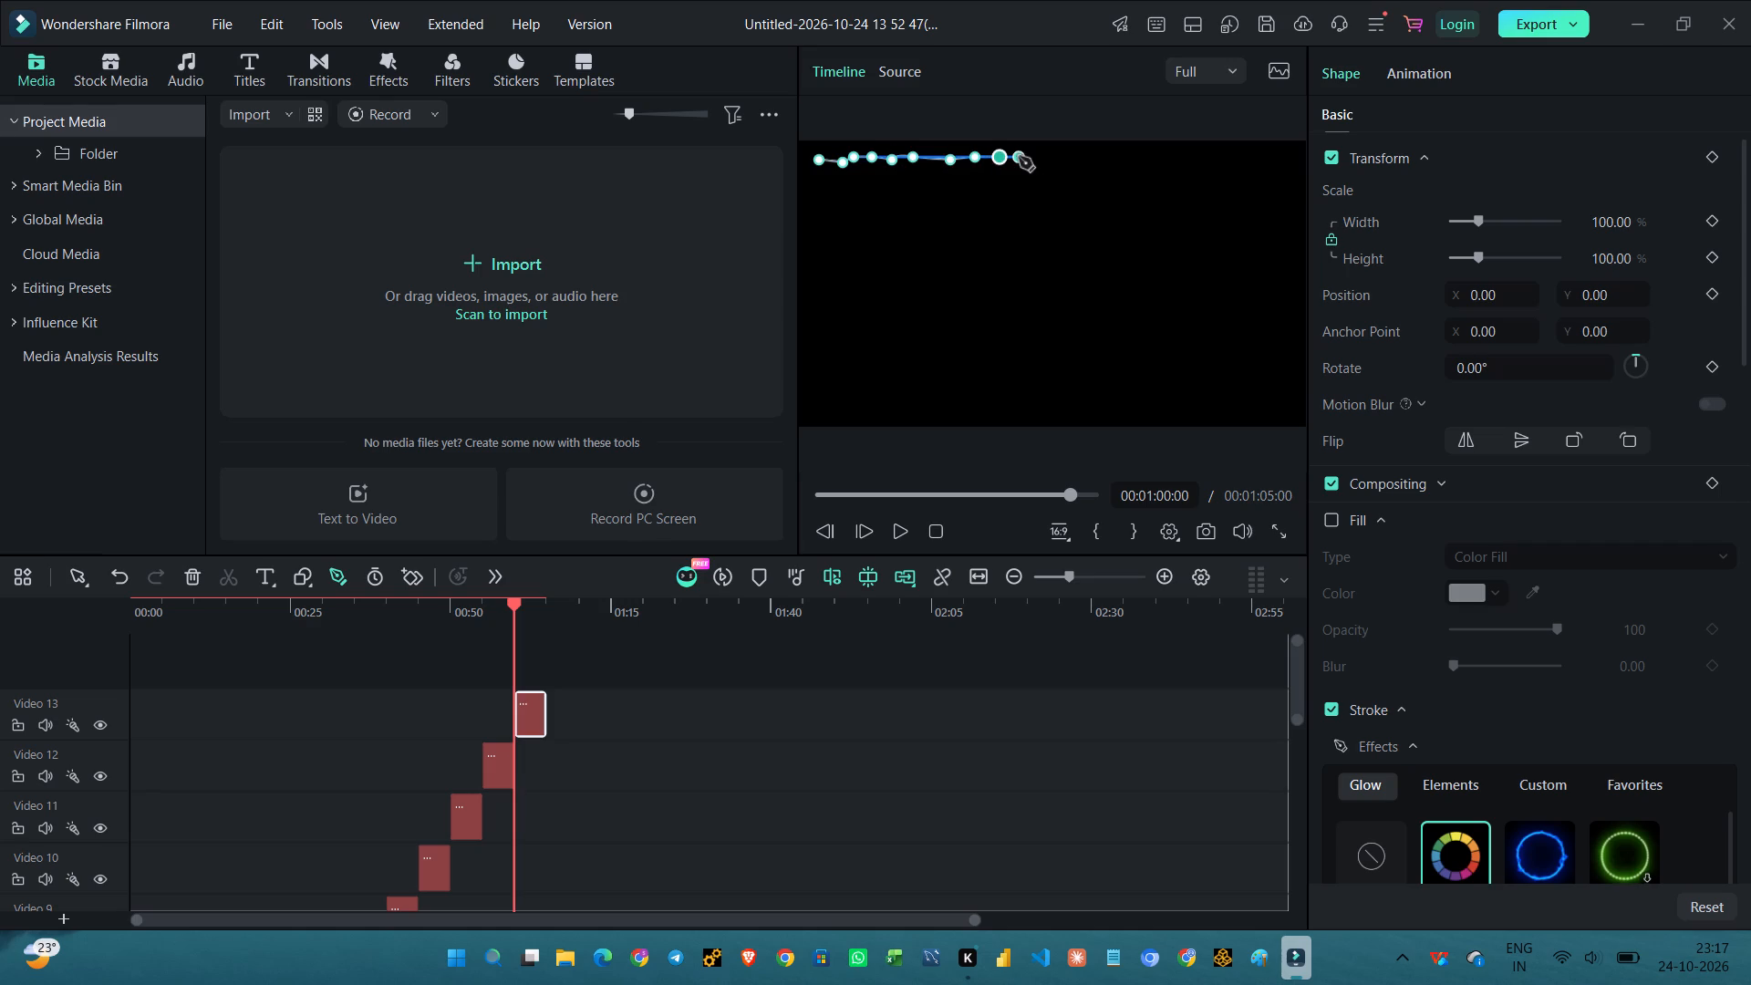
click(1019, 157)
click(1038, 160)
click(1056, 159)
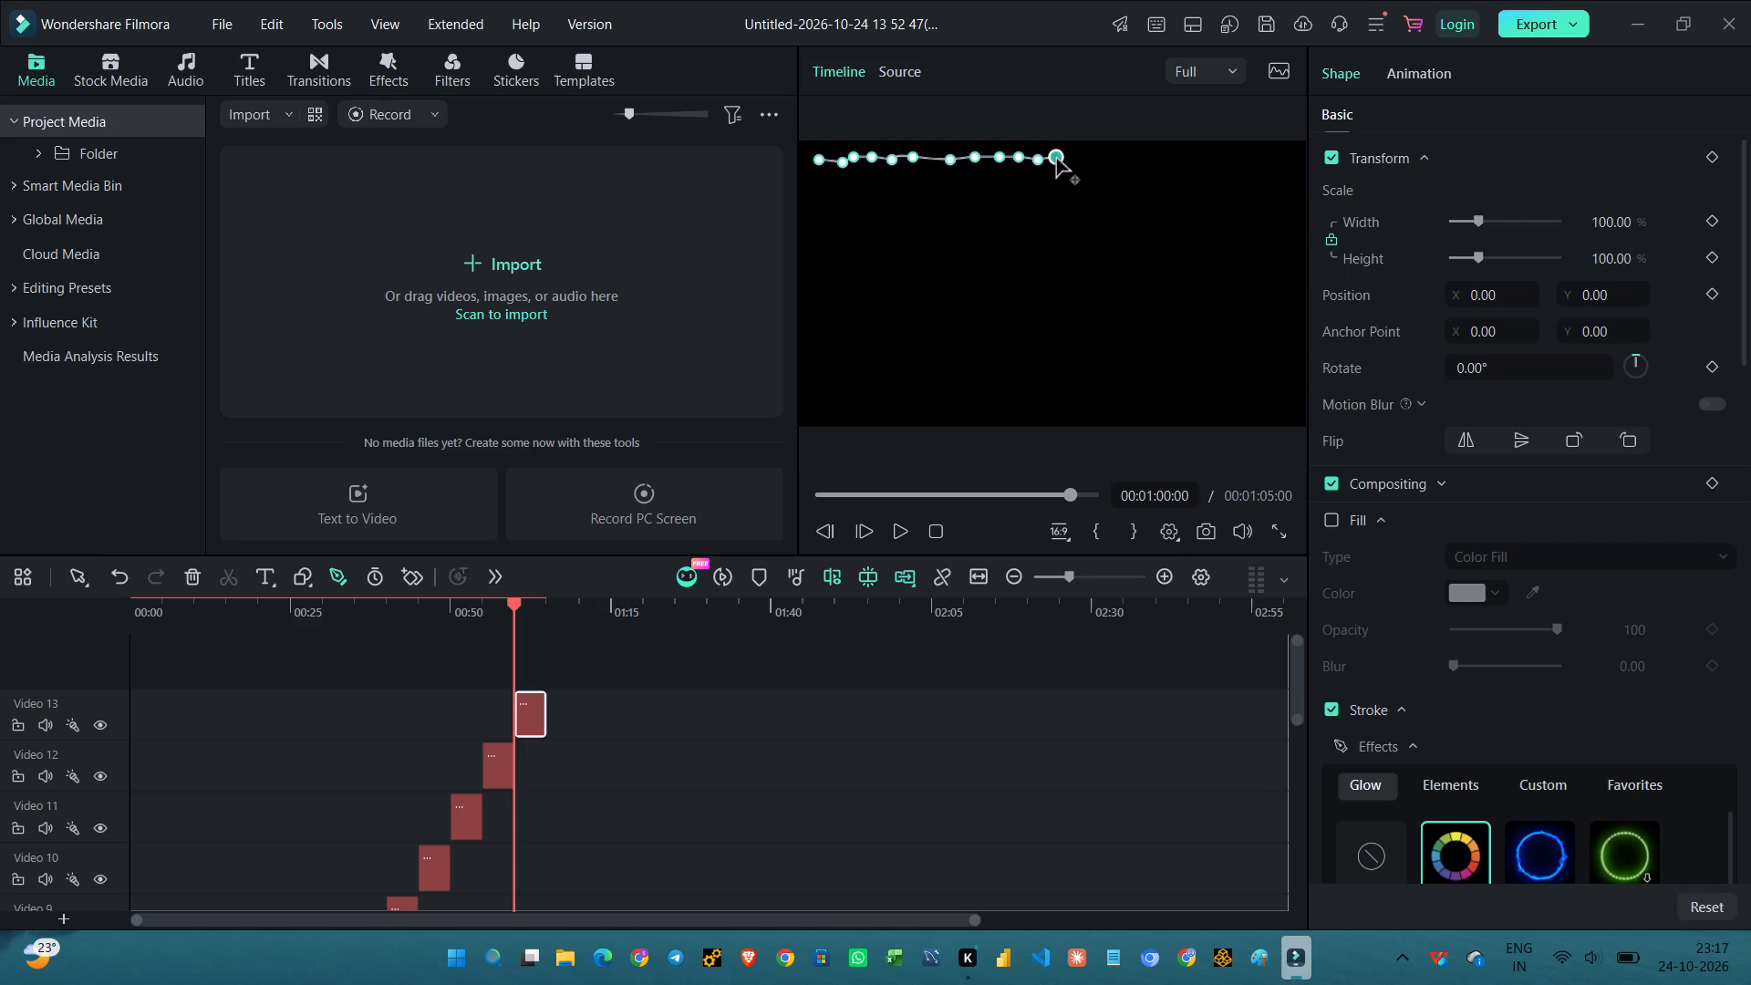
Continue the top row of path points with a slight wave to the frame's right edge, ending with a short downward turn.
click(1075, 158)
click(1092, 158)
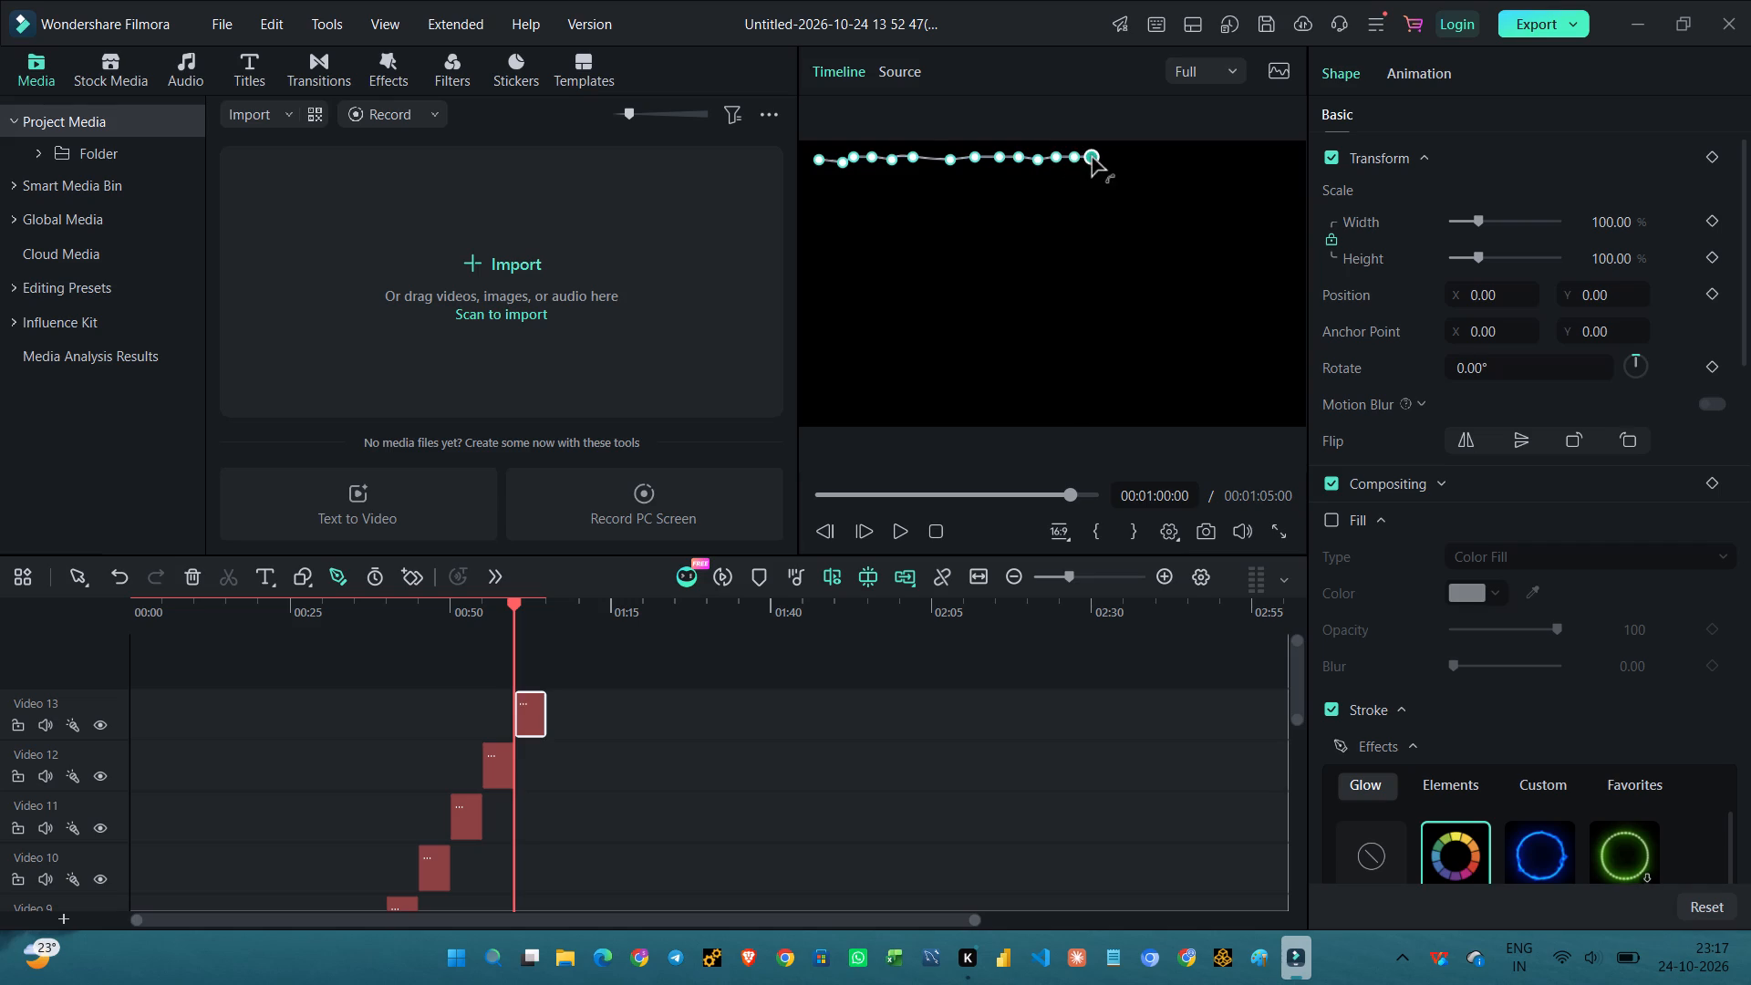
click(1113, 161)
click(1130, 164)
click(1155, 160)
click(1174, 160)
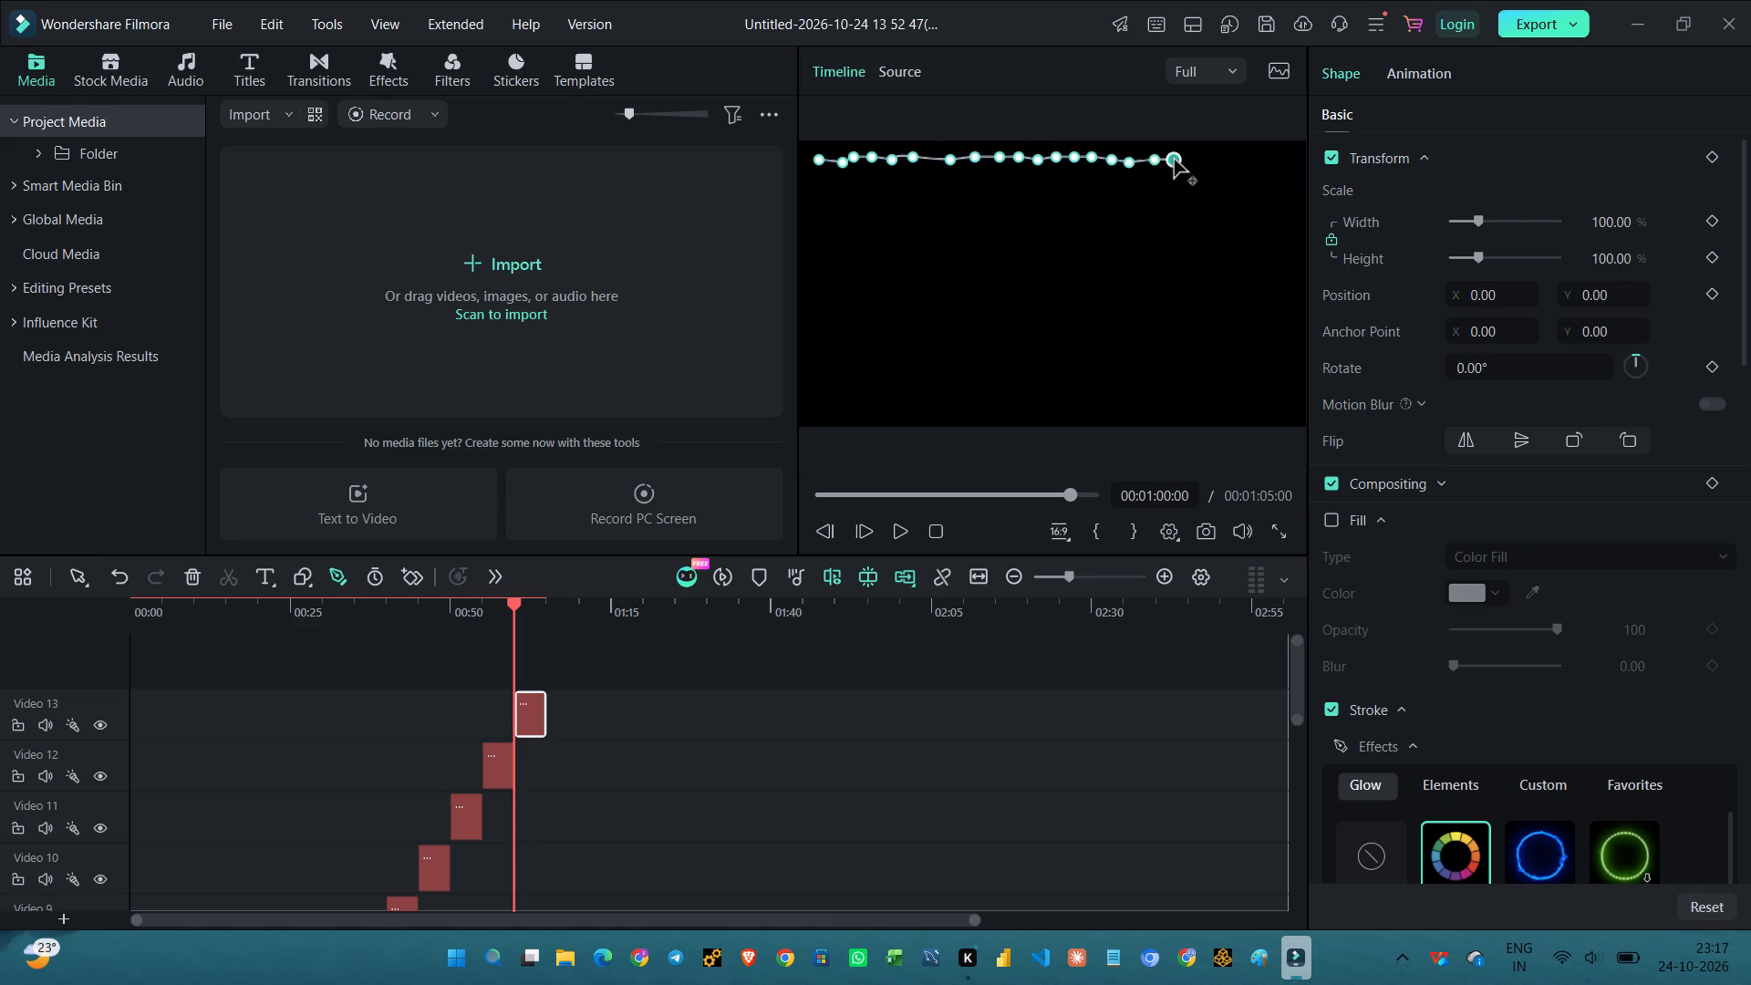
click(1193, 165)
click(1213, 158)
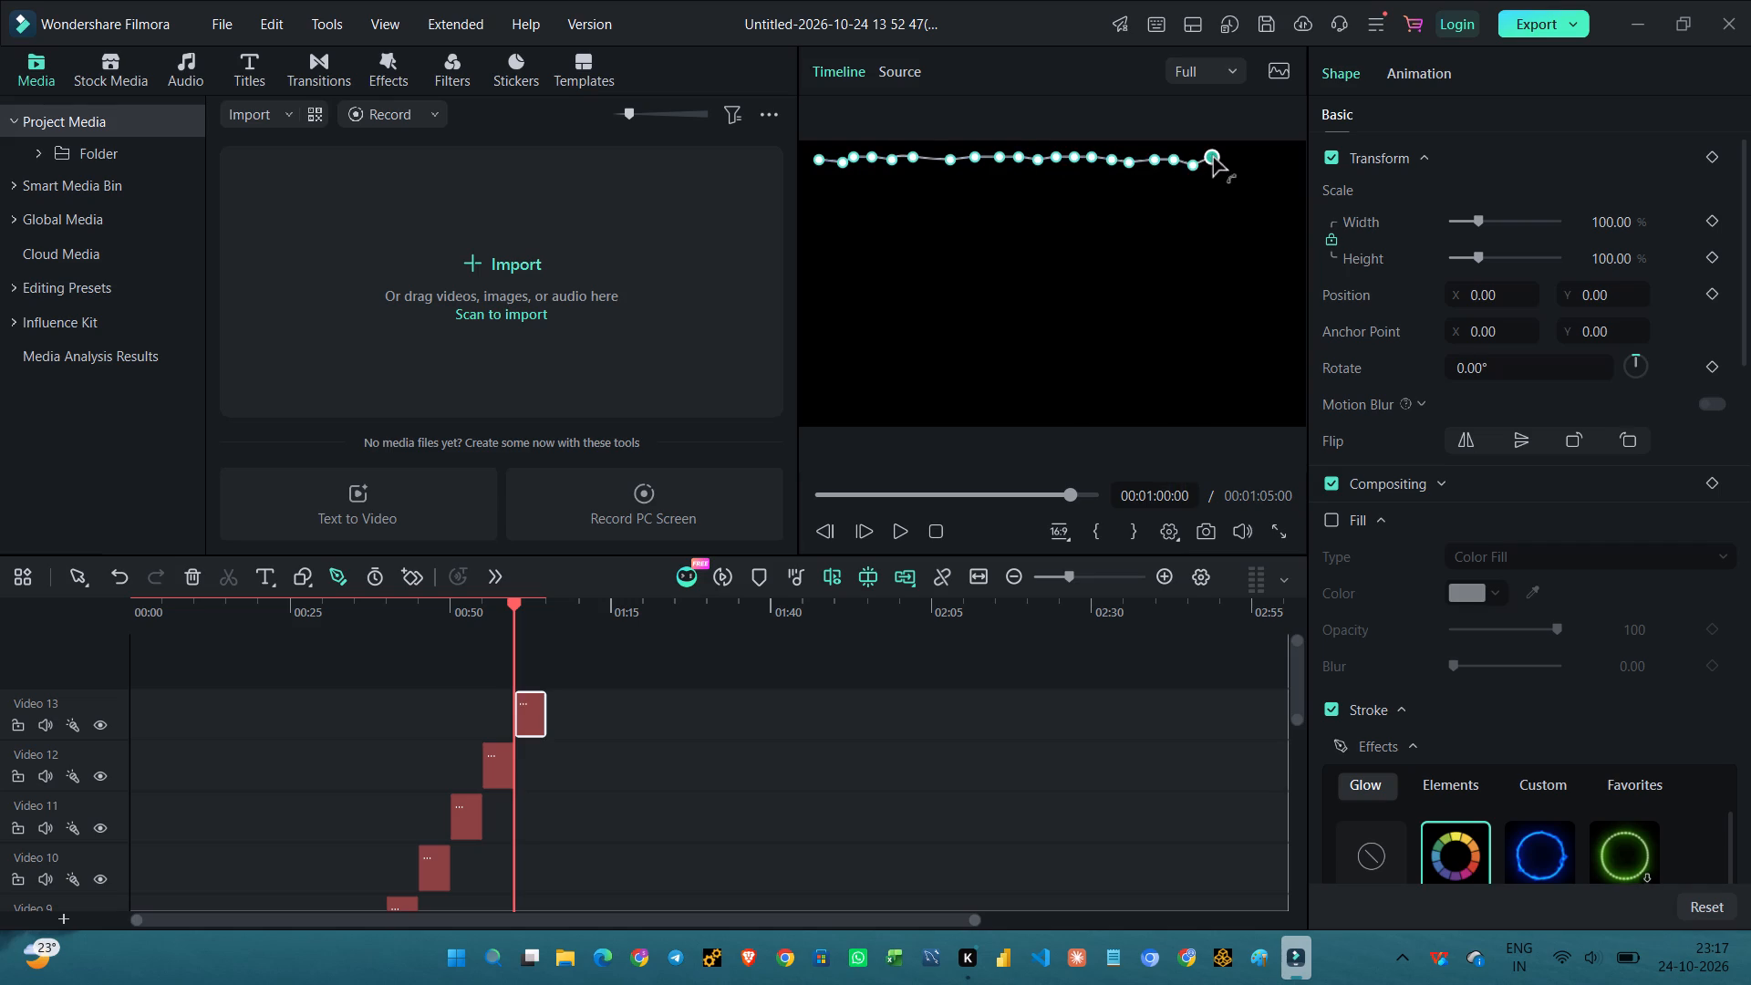
click(1225, 167)
click(1248, 157)
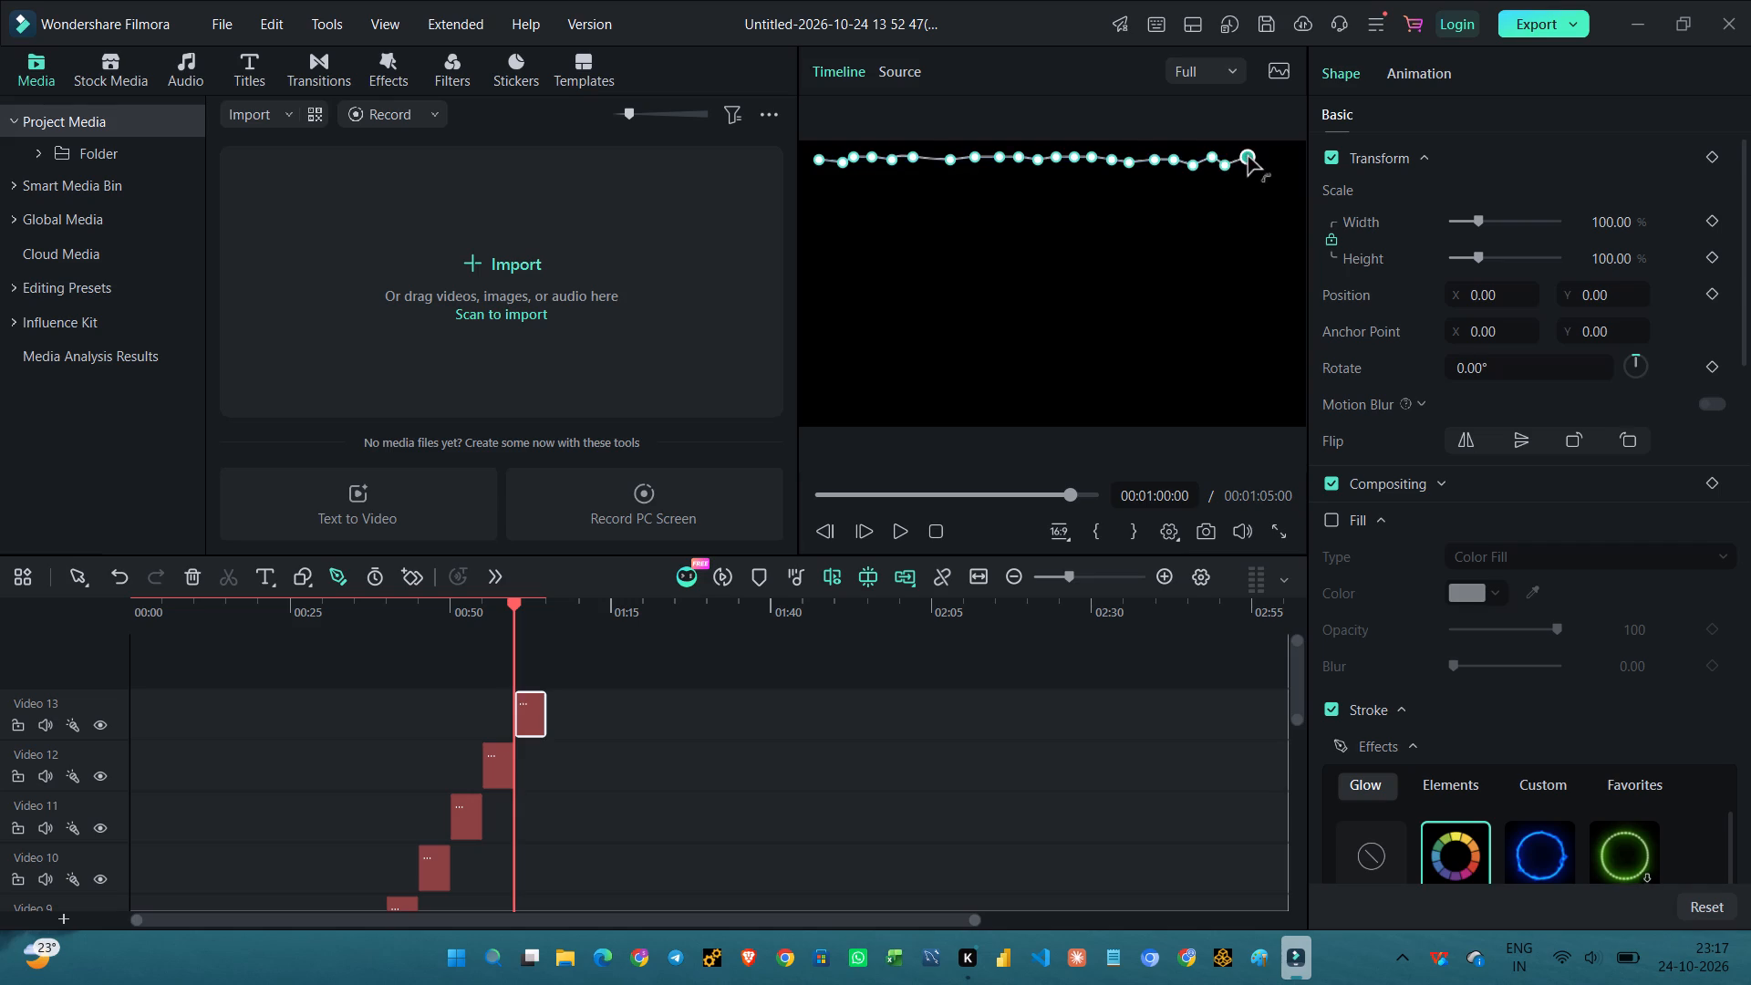
click(1267, 167)
click(1280, 154)
click(1298, 171)
click(1298, 193)
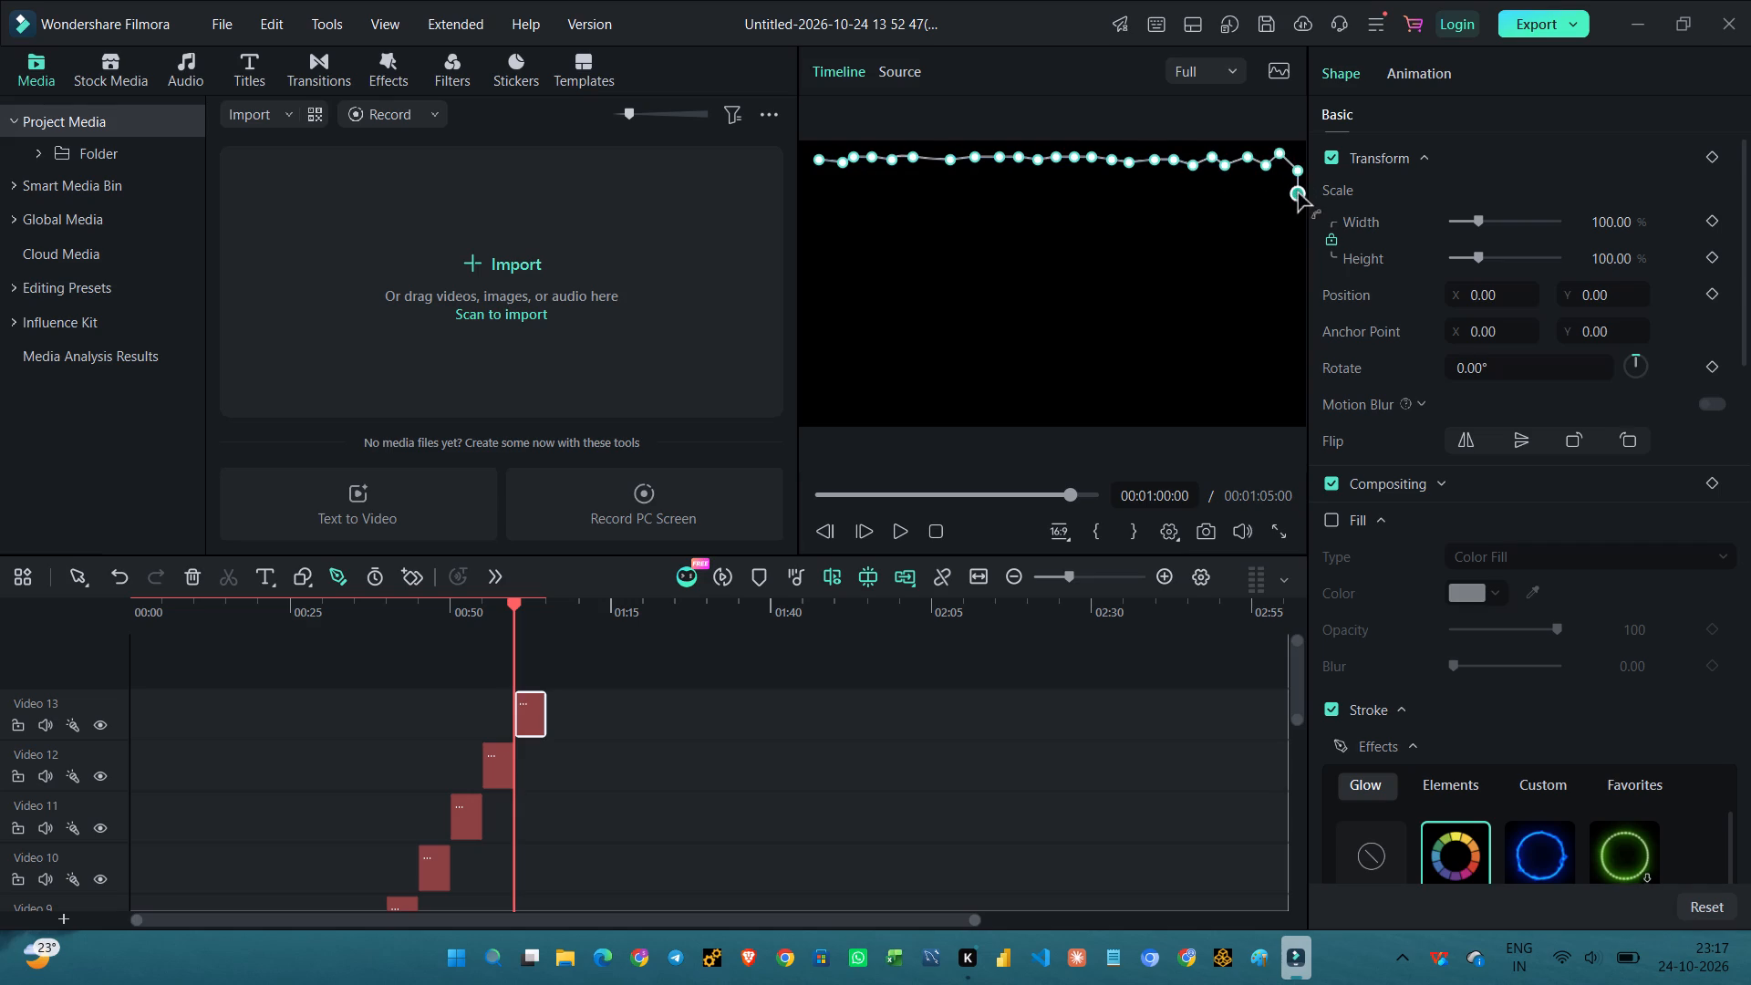
Add a second row of tight zigzag points just below the first, running back leftward to the frame's centre.
click(1280, 186)
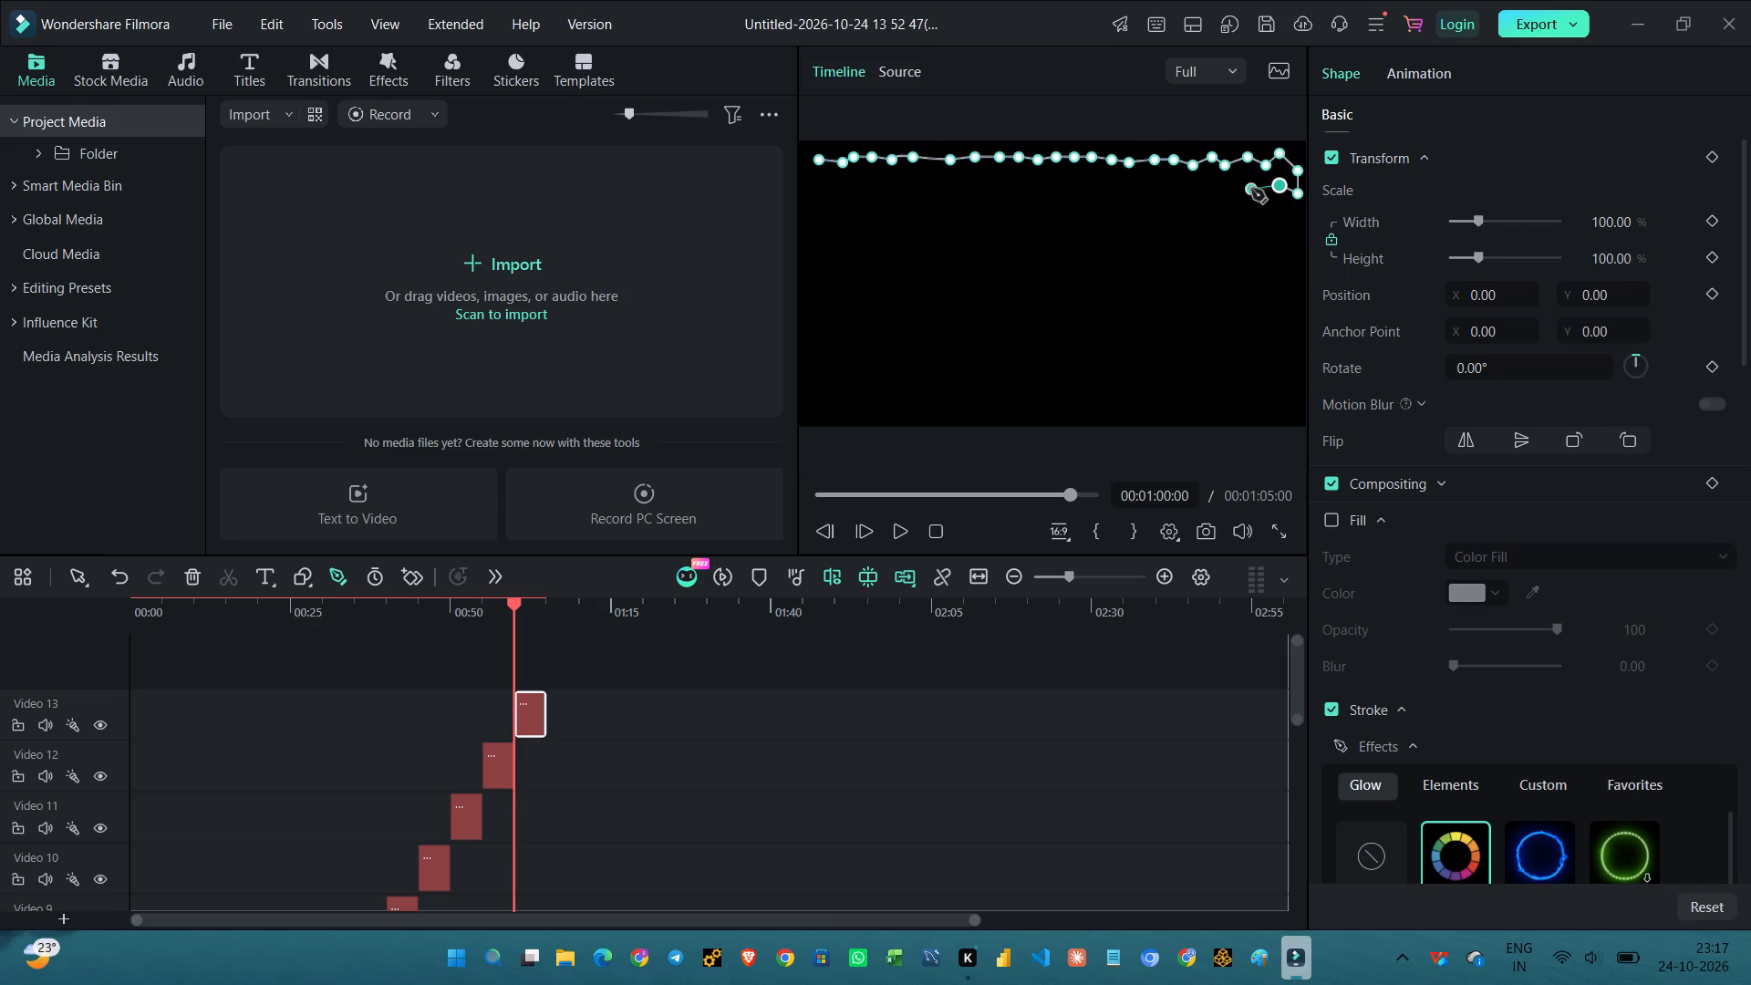
click(1251, 189)
click(1246, 174)
click(1226, 190)
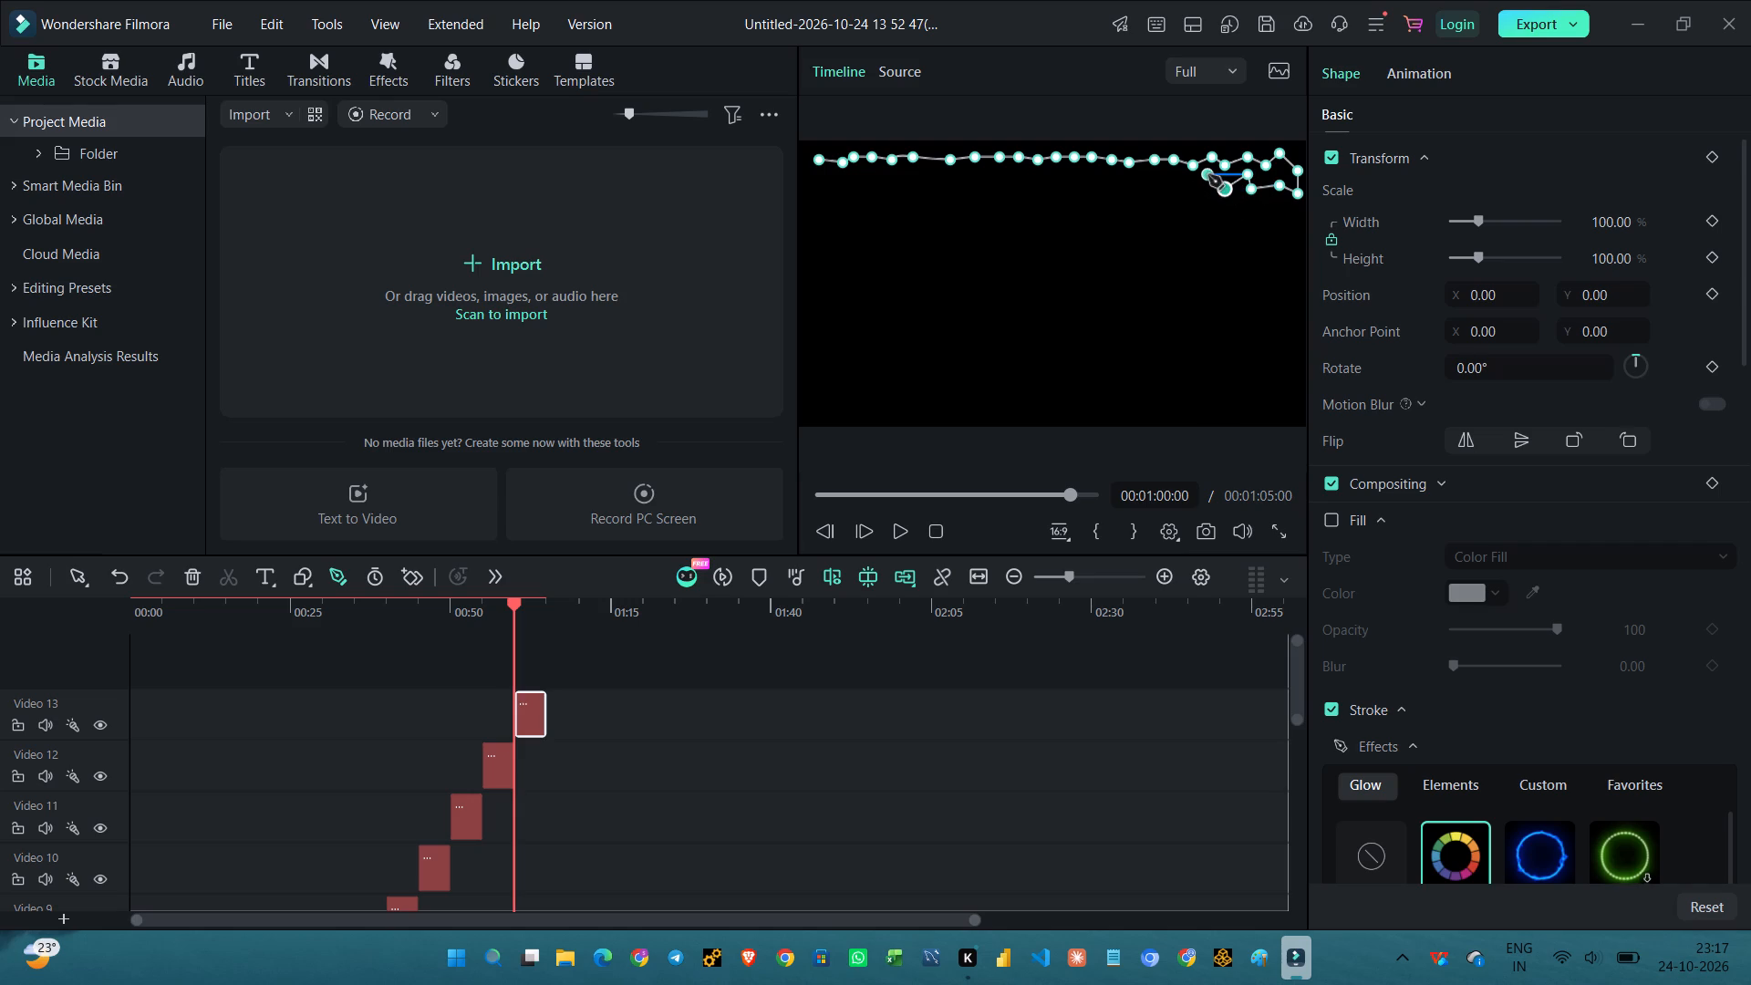
click(1210, 173)
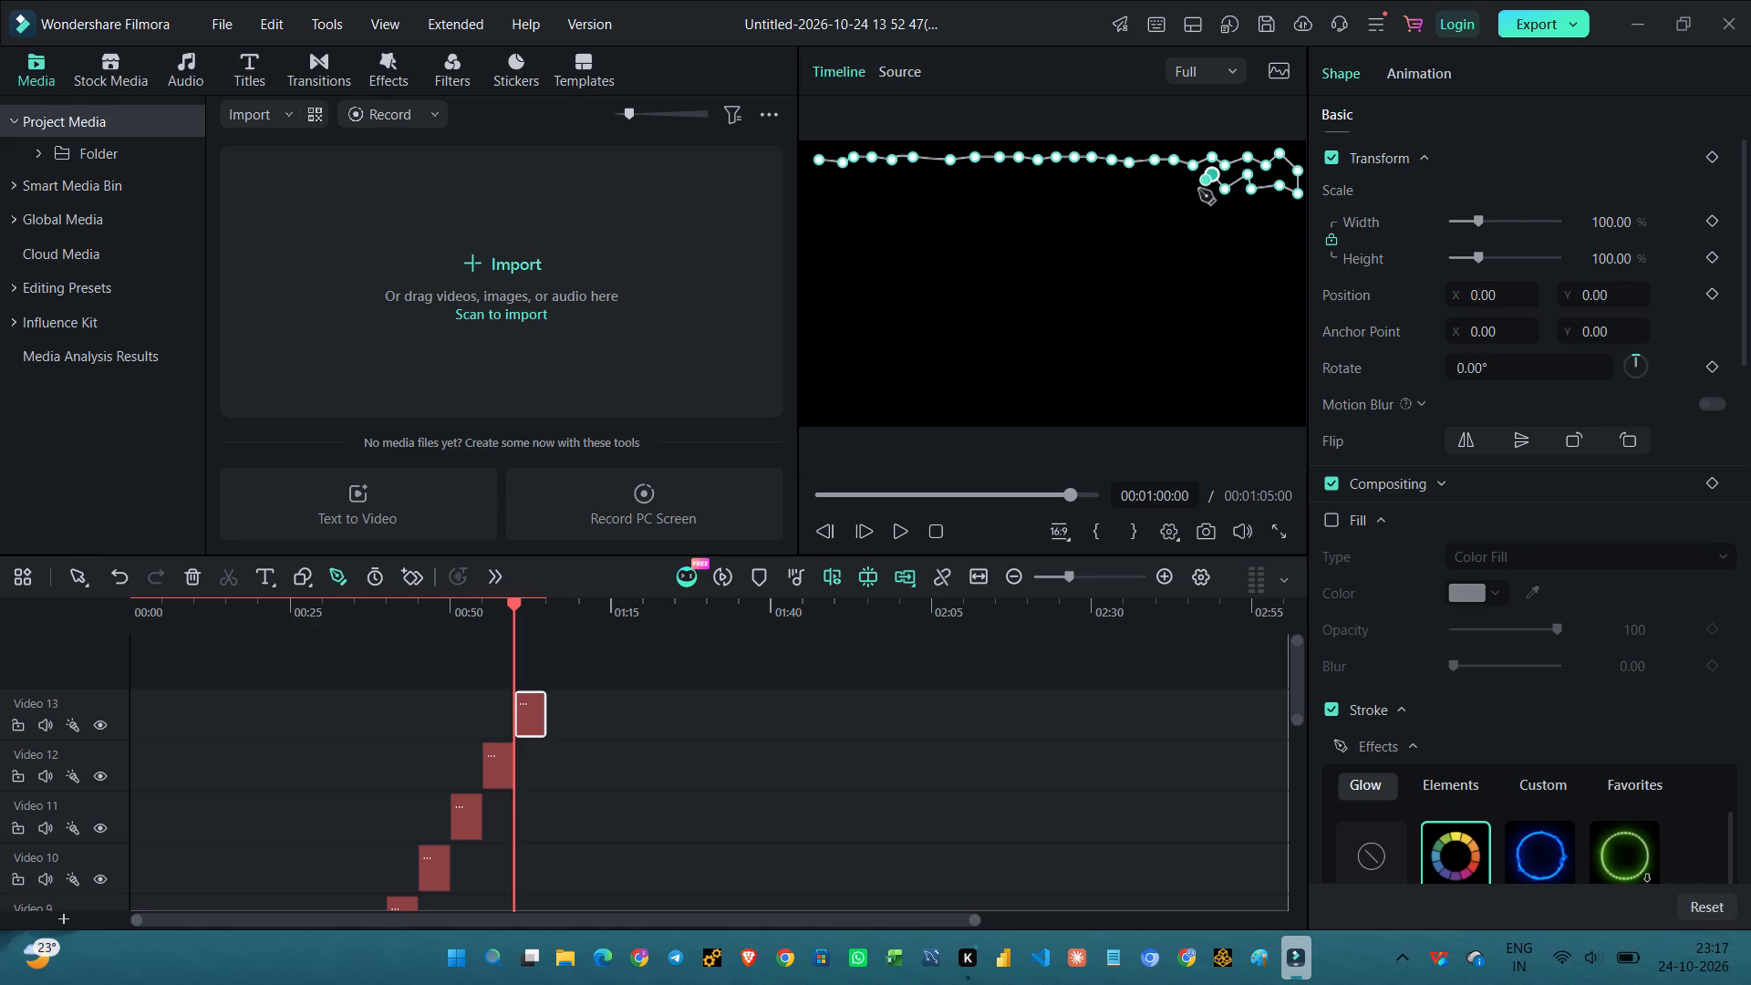
click(1196, 194)
click(1181, 177)
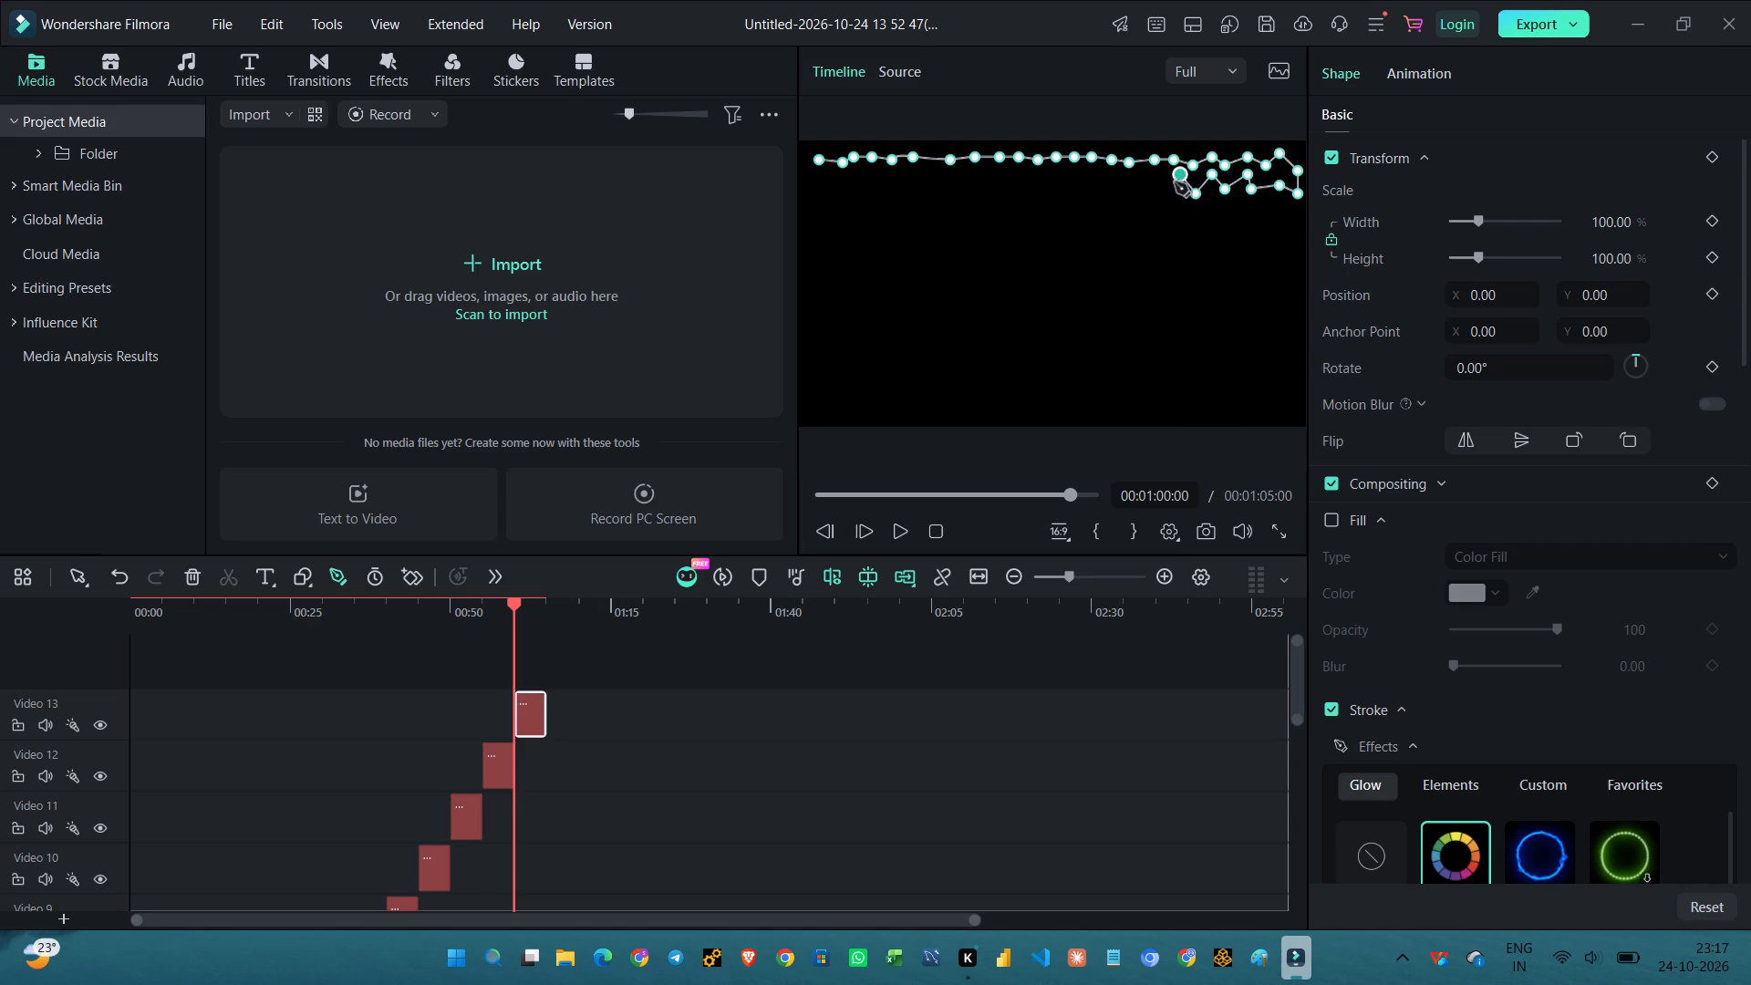
click(1163, 192)
click(1155, 180)
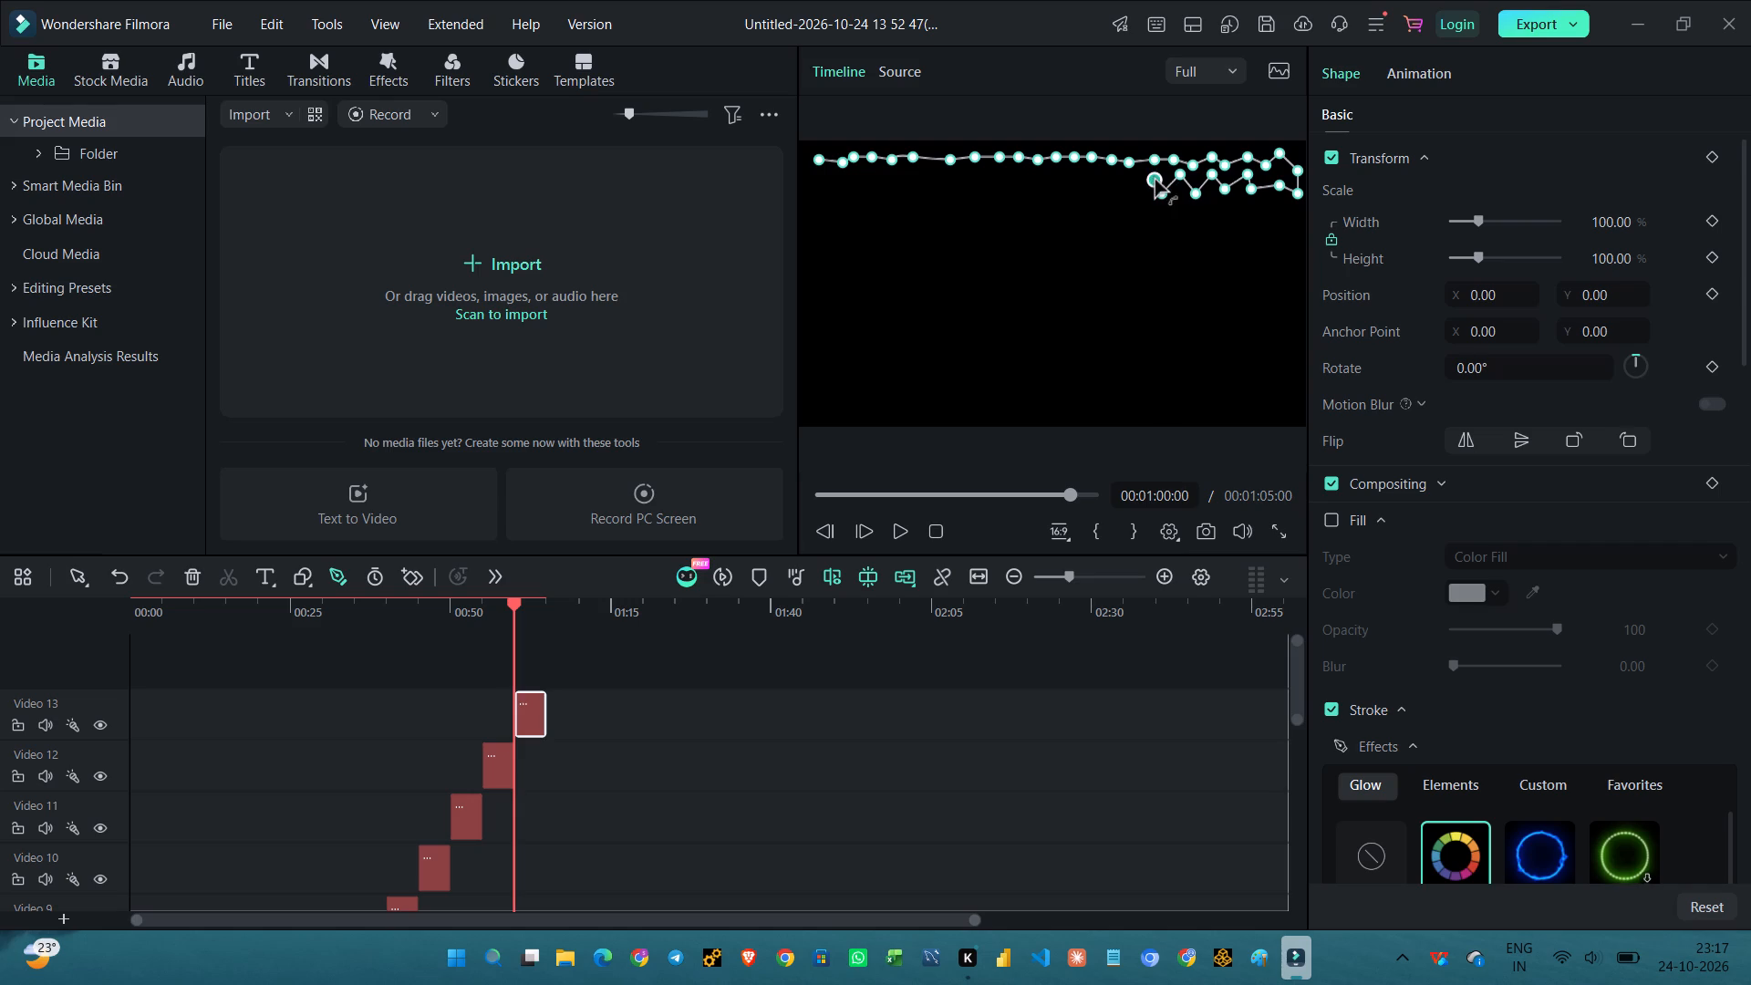
click(1133, 185)
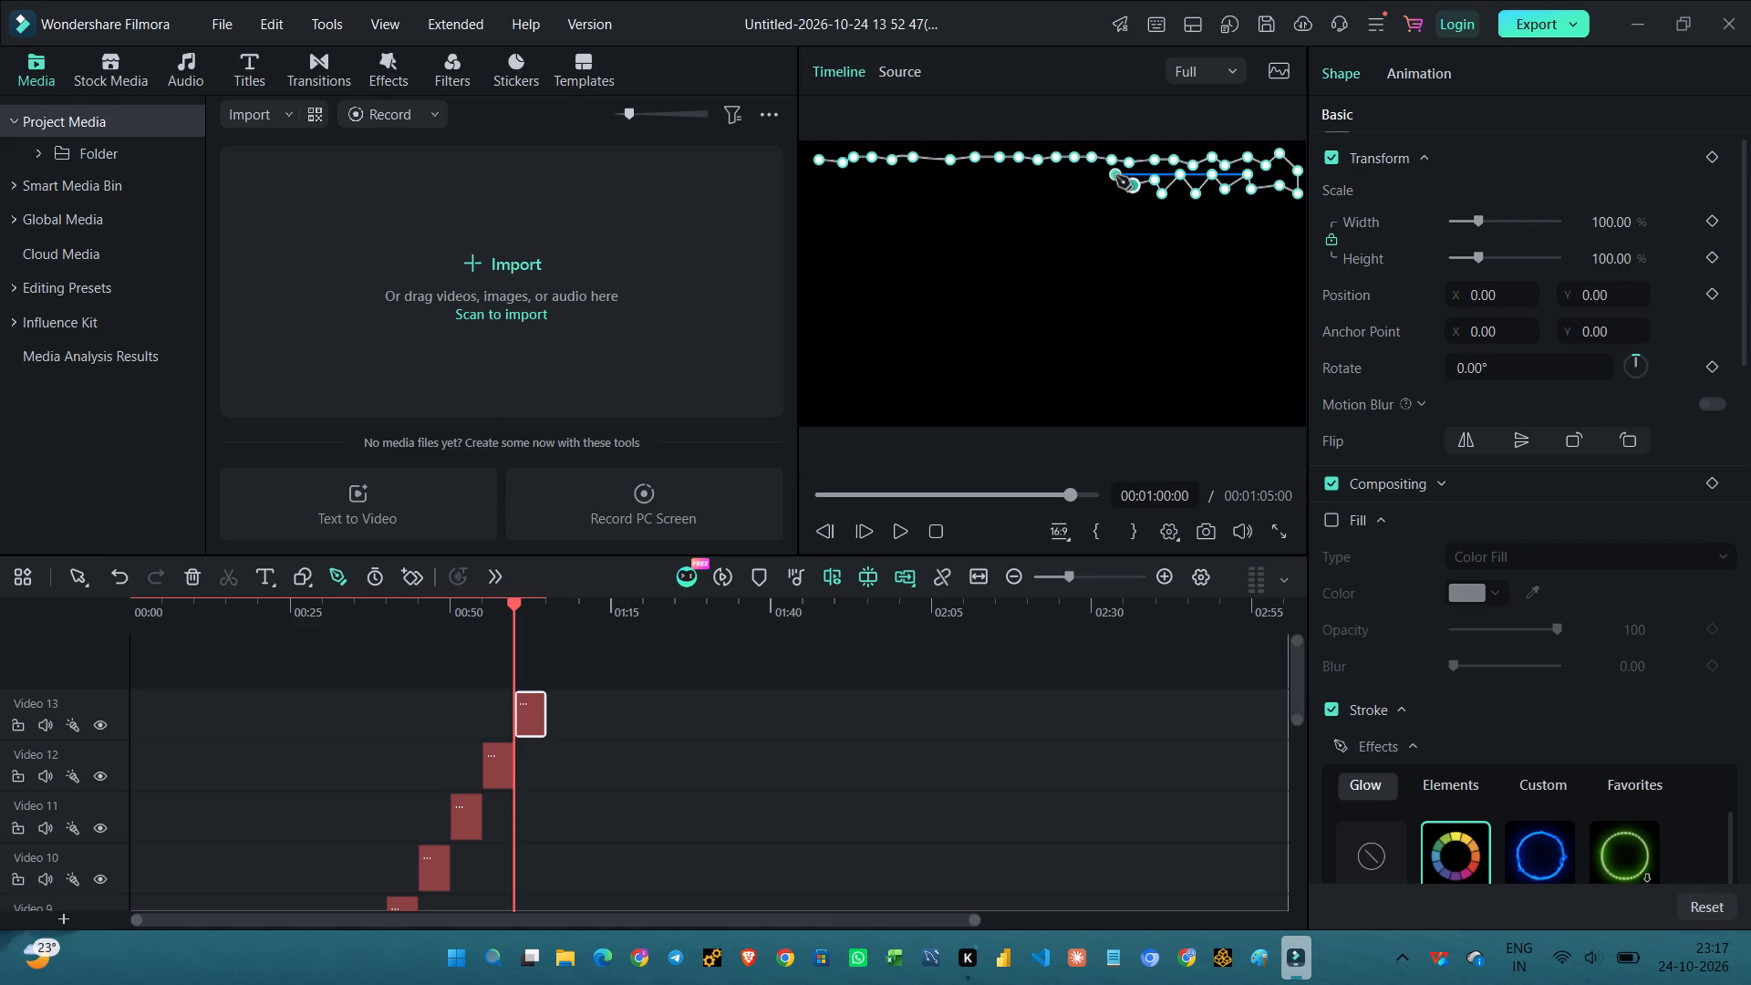
click(1116, 176)
click(1098, 189)
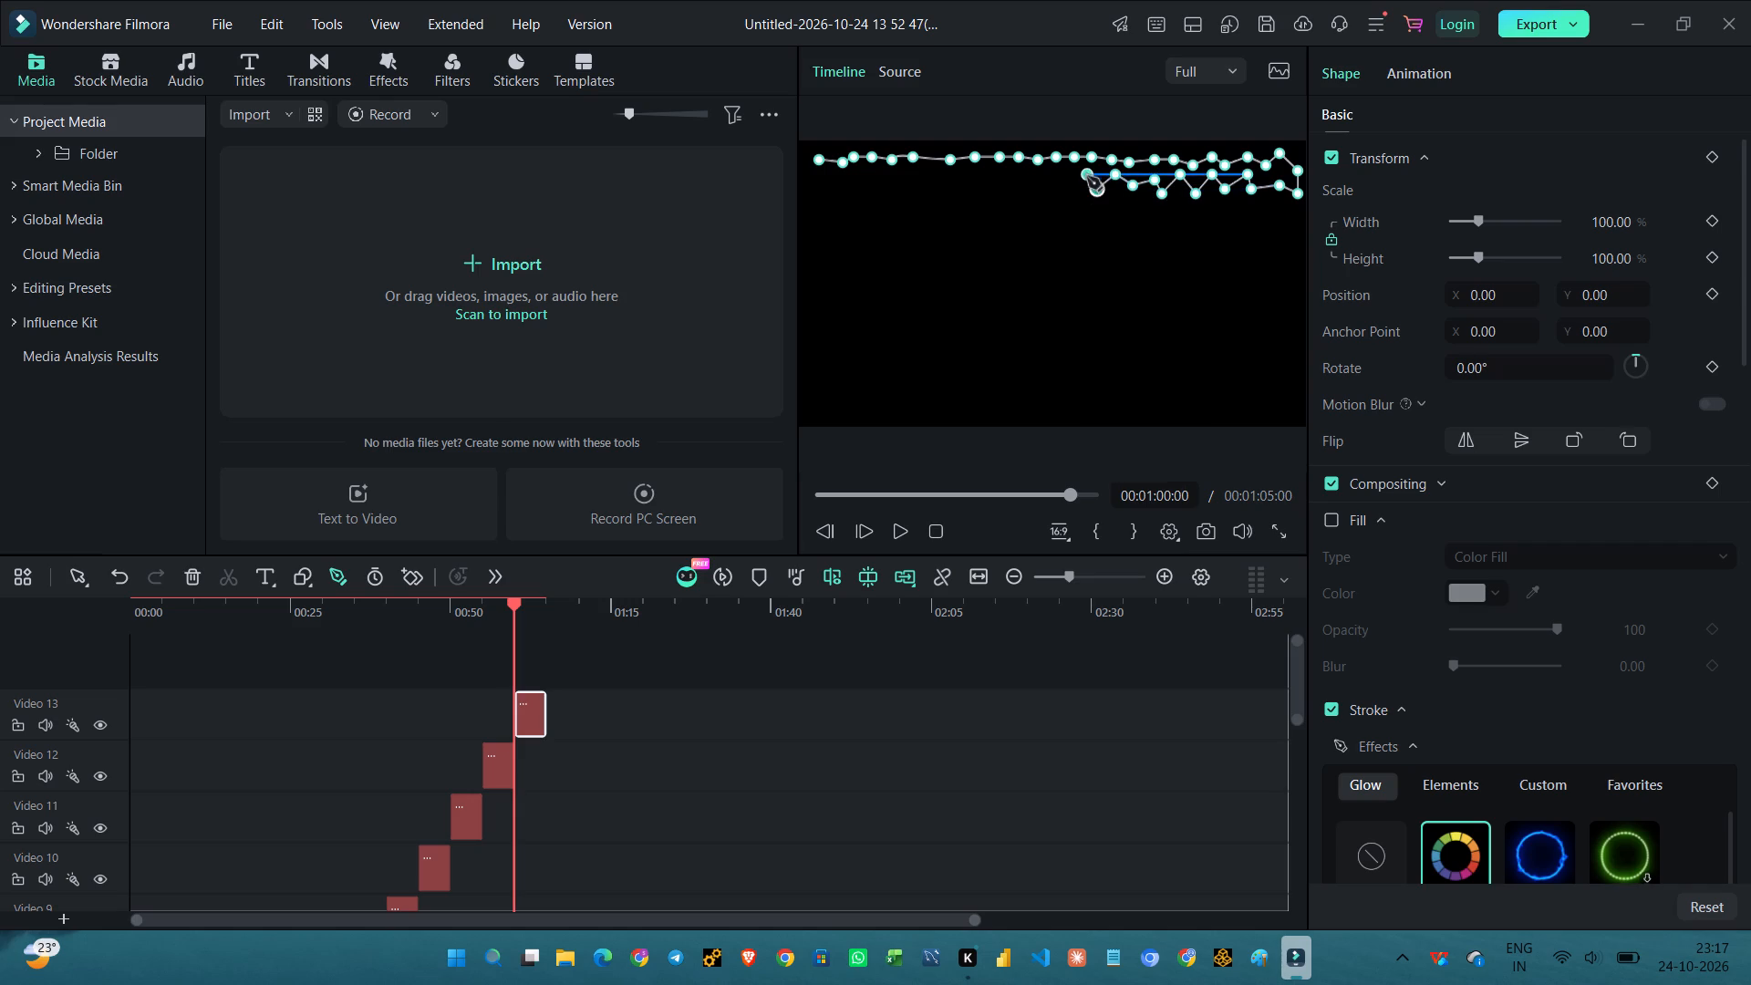
click(1086, 175)
click(1064, 189)
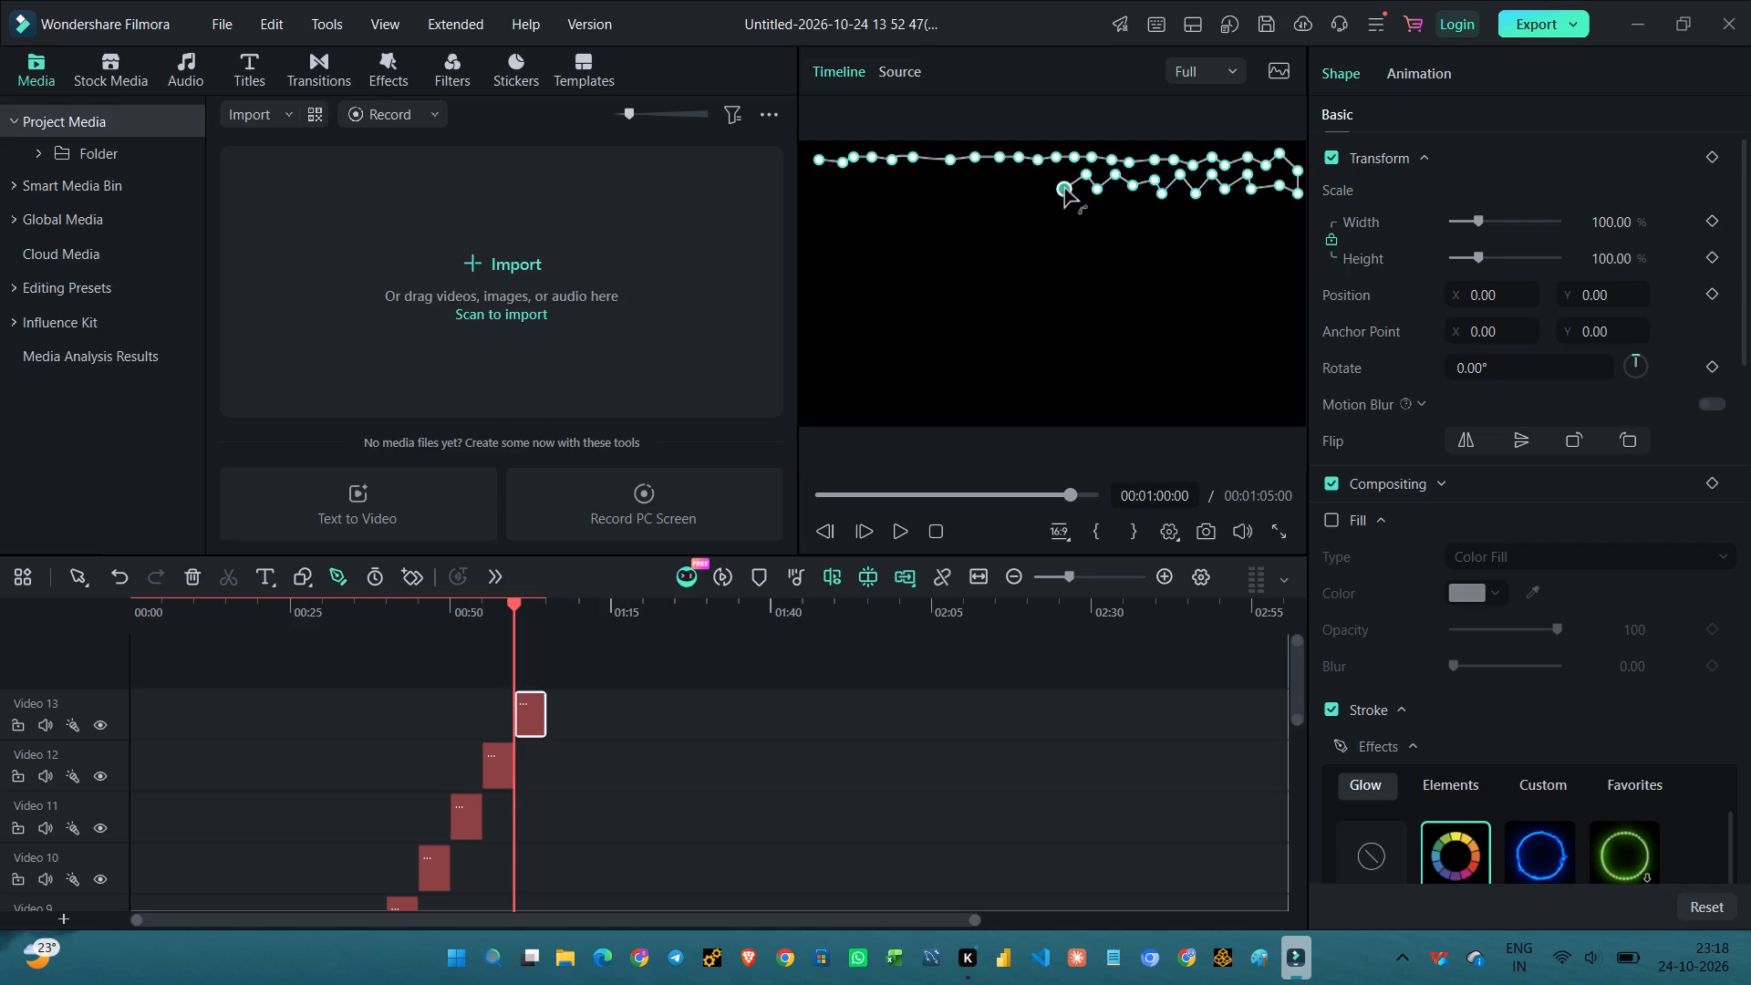
click(1059, 178)
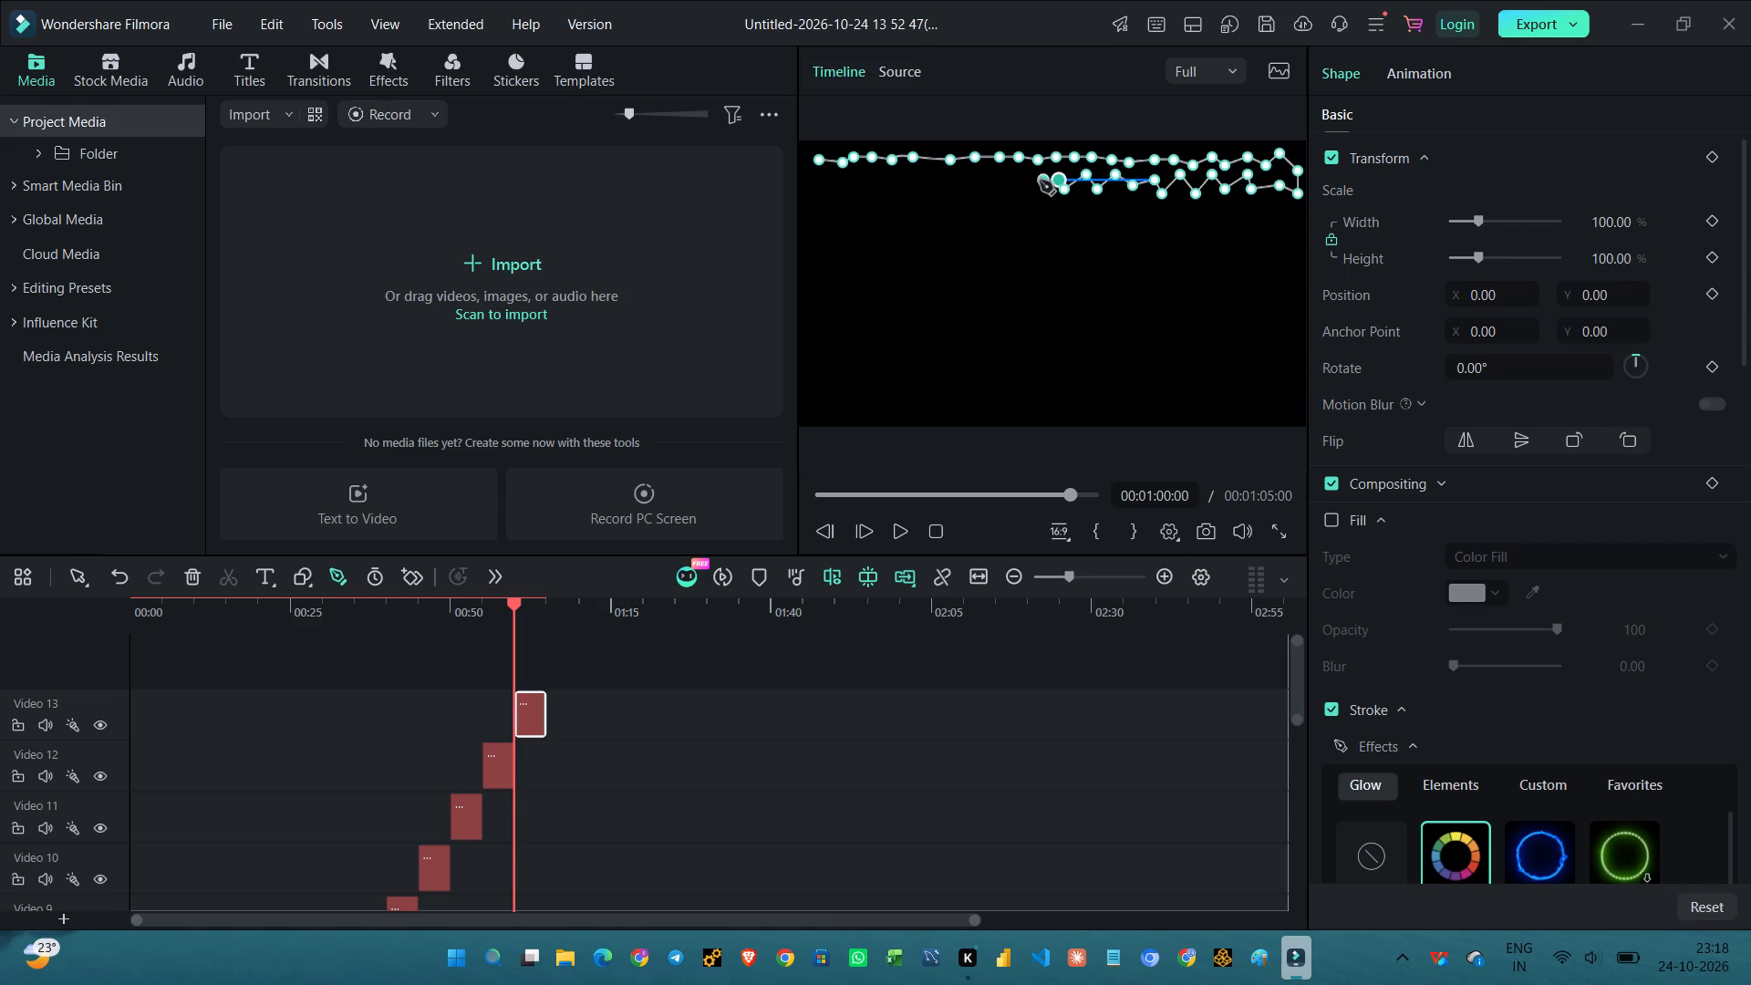
Continue the second row of path points in a shallow zigzag from the frame's centre to its left edge.
click(1036, 181)
click(1021, 176)
click(994, 190)
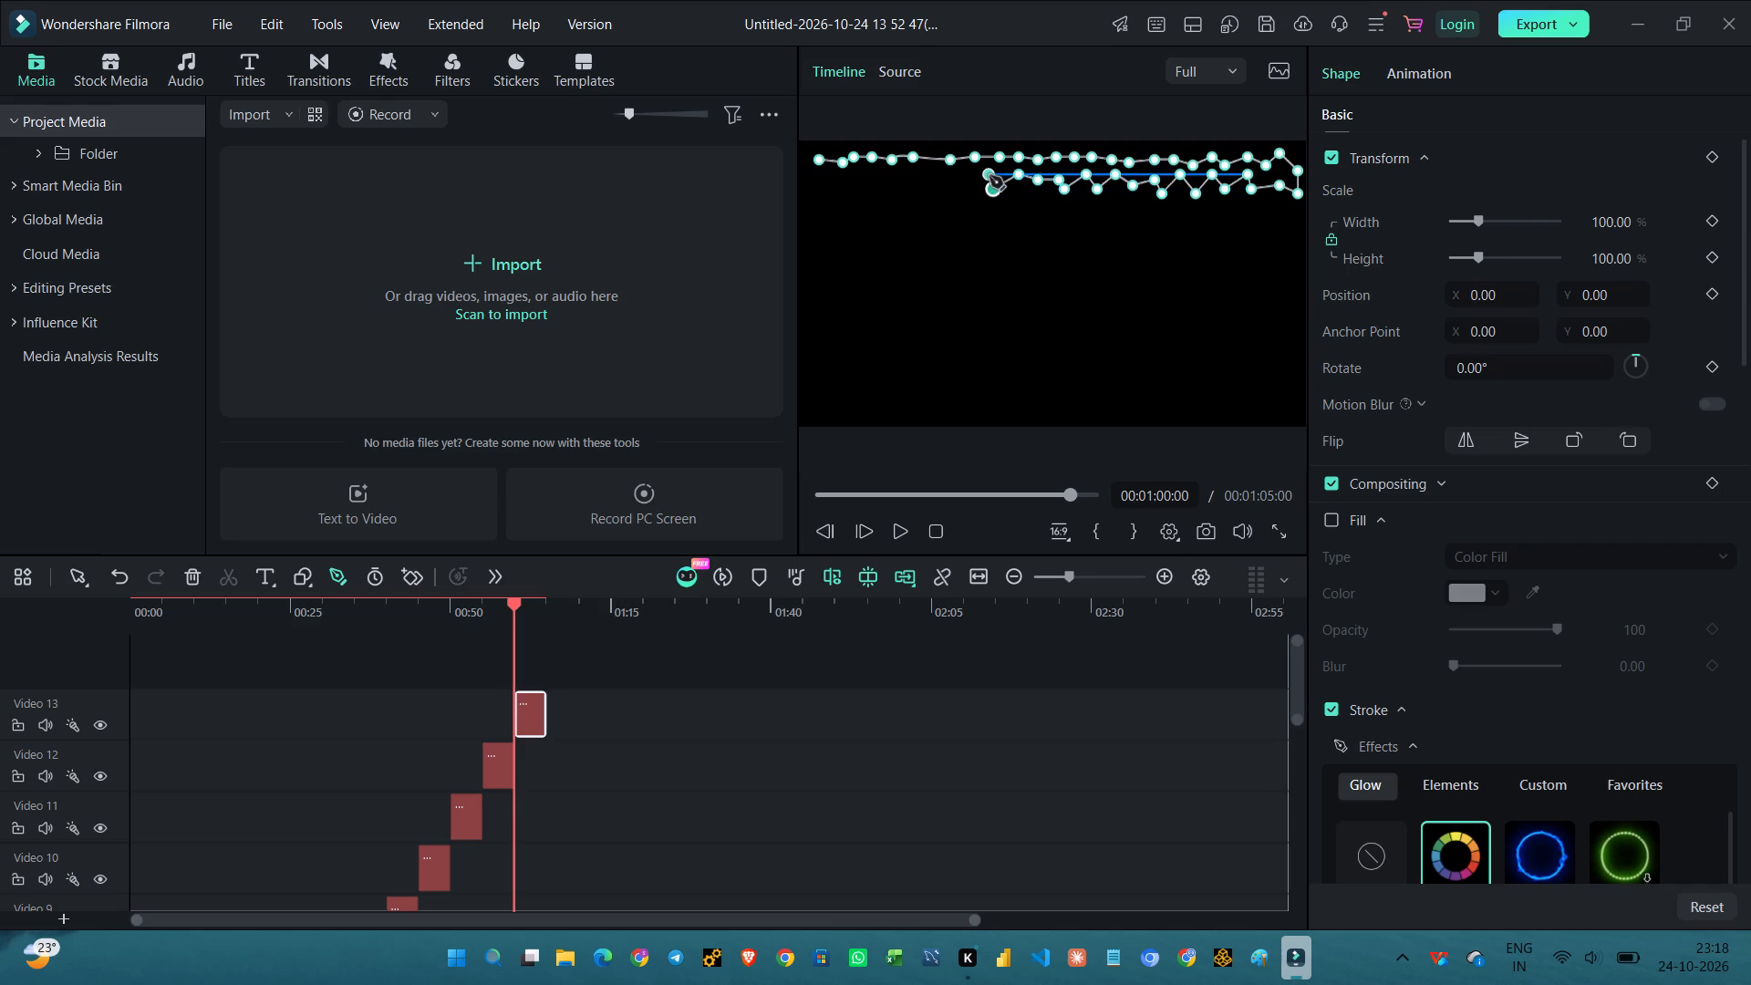
click(989, 176)
click(963, 184)
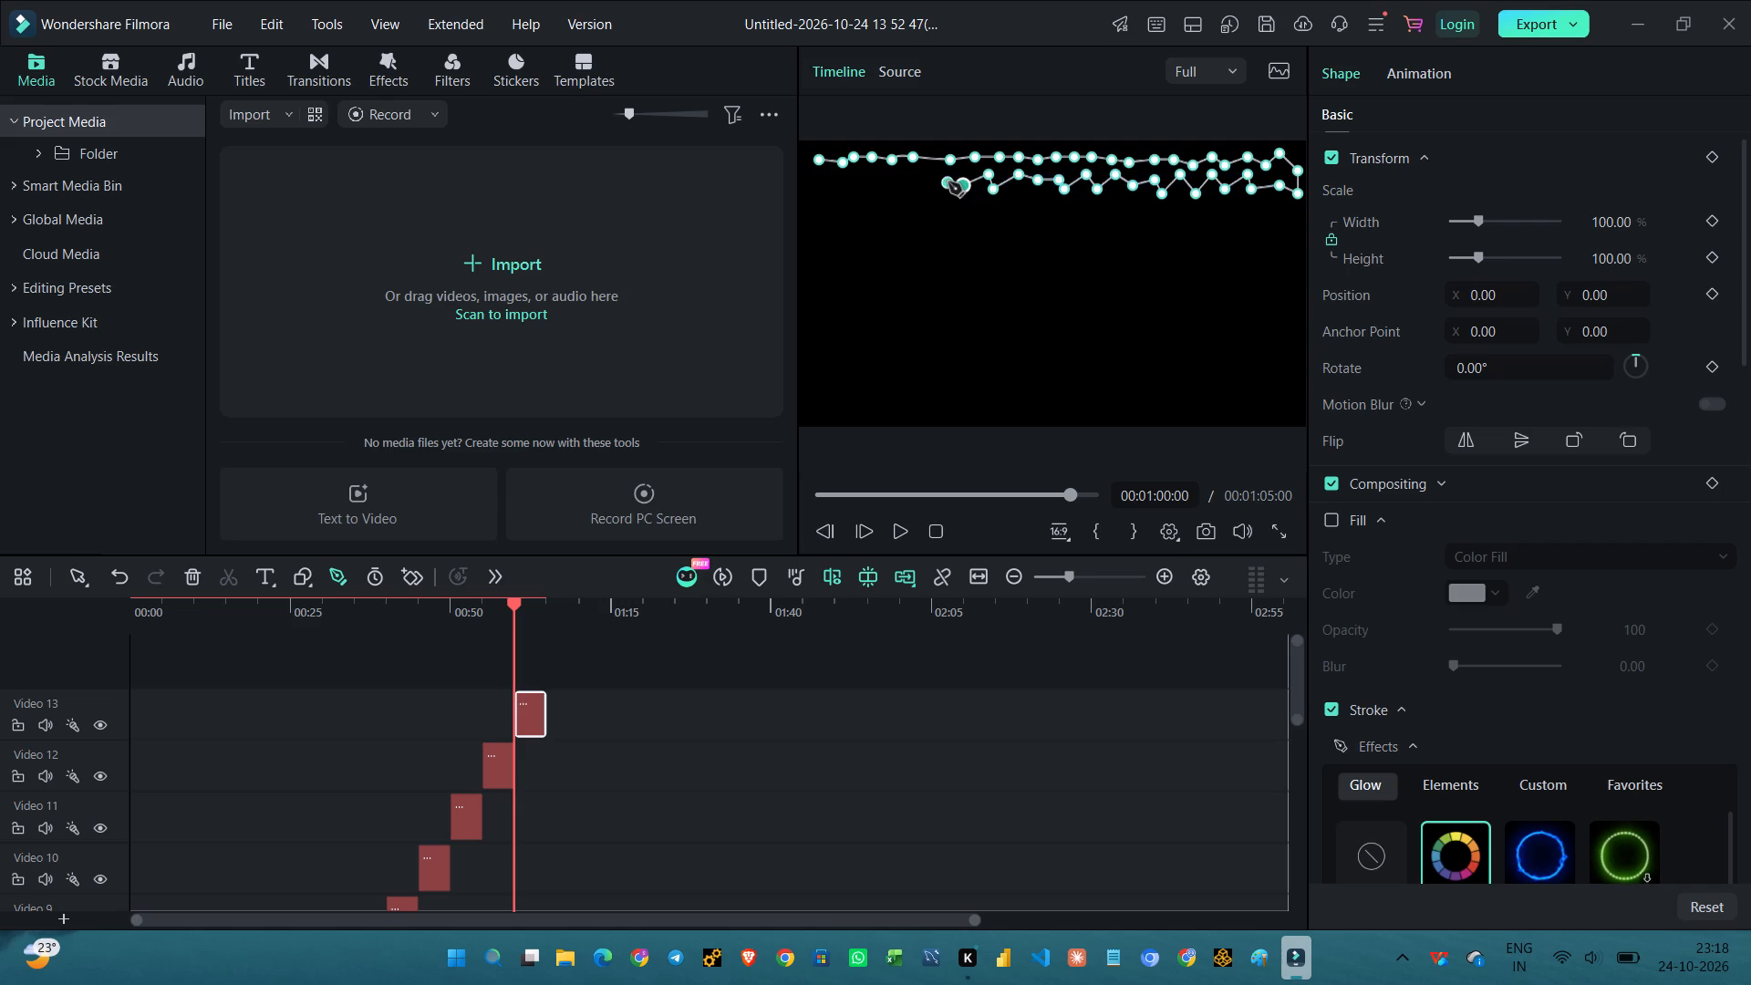
click(948, 181)
click(925, 186)
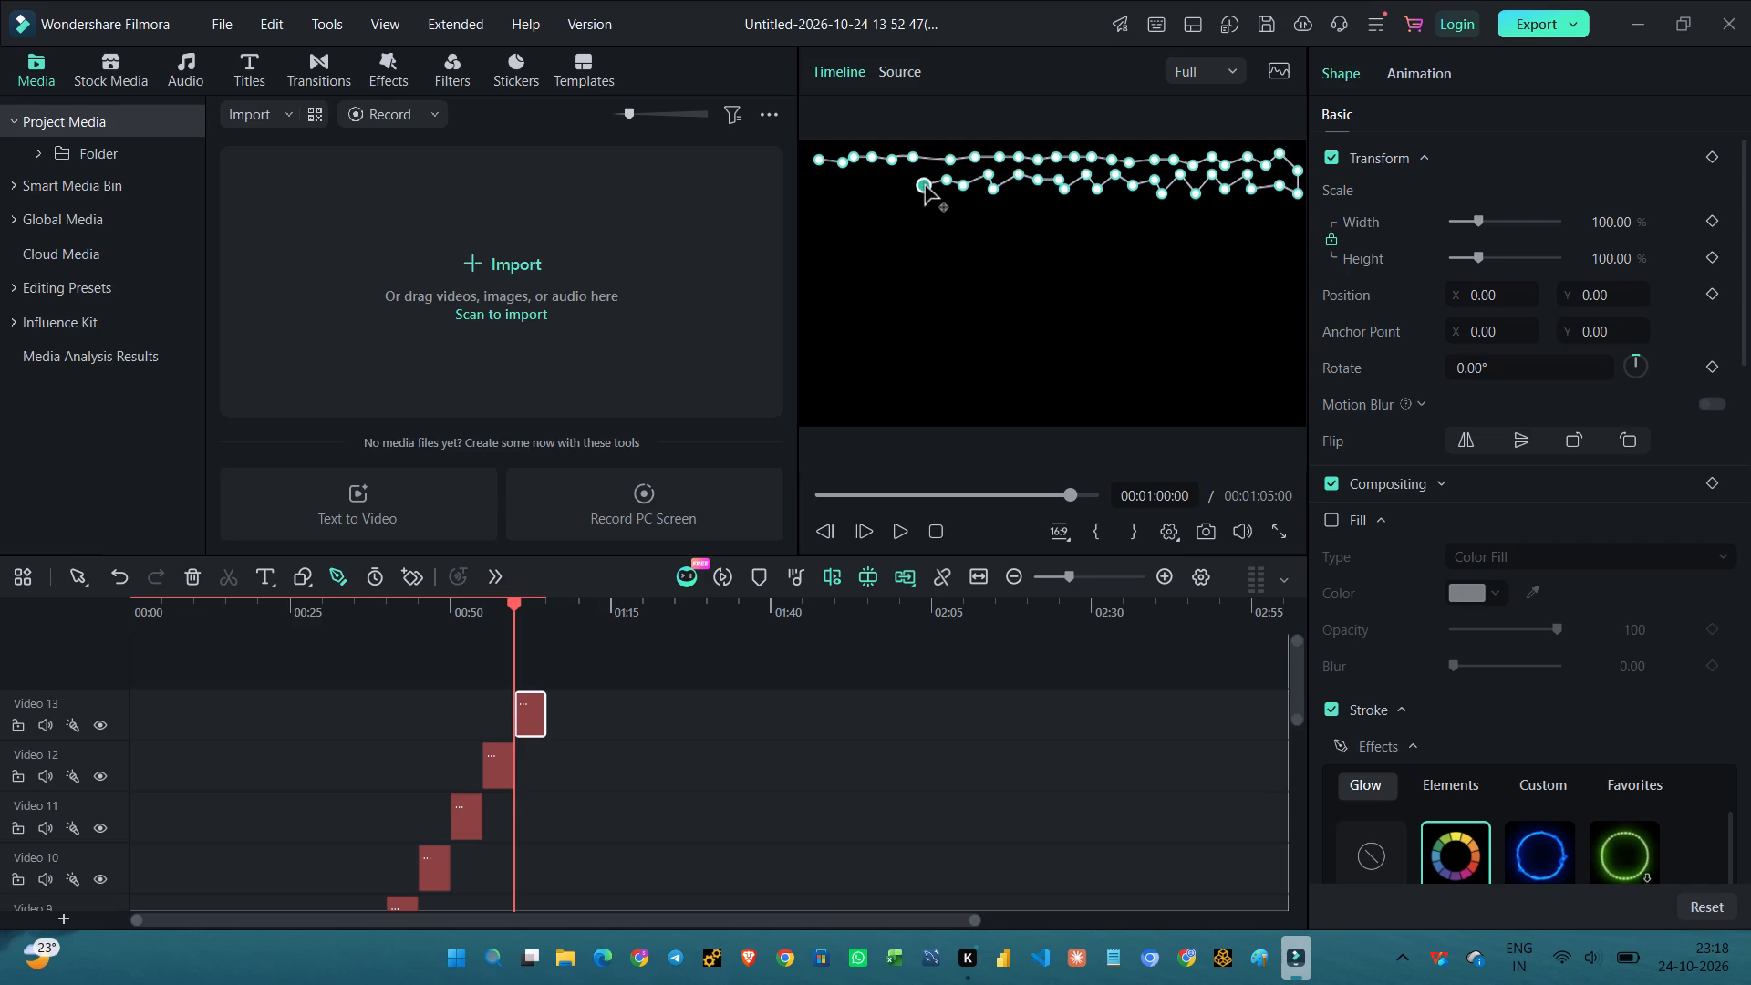
click(920, 173)
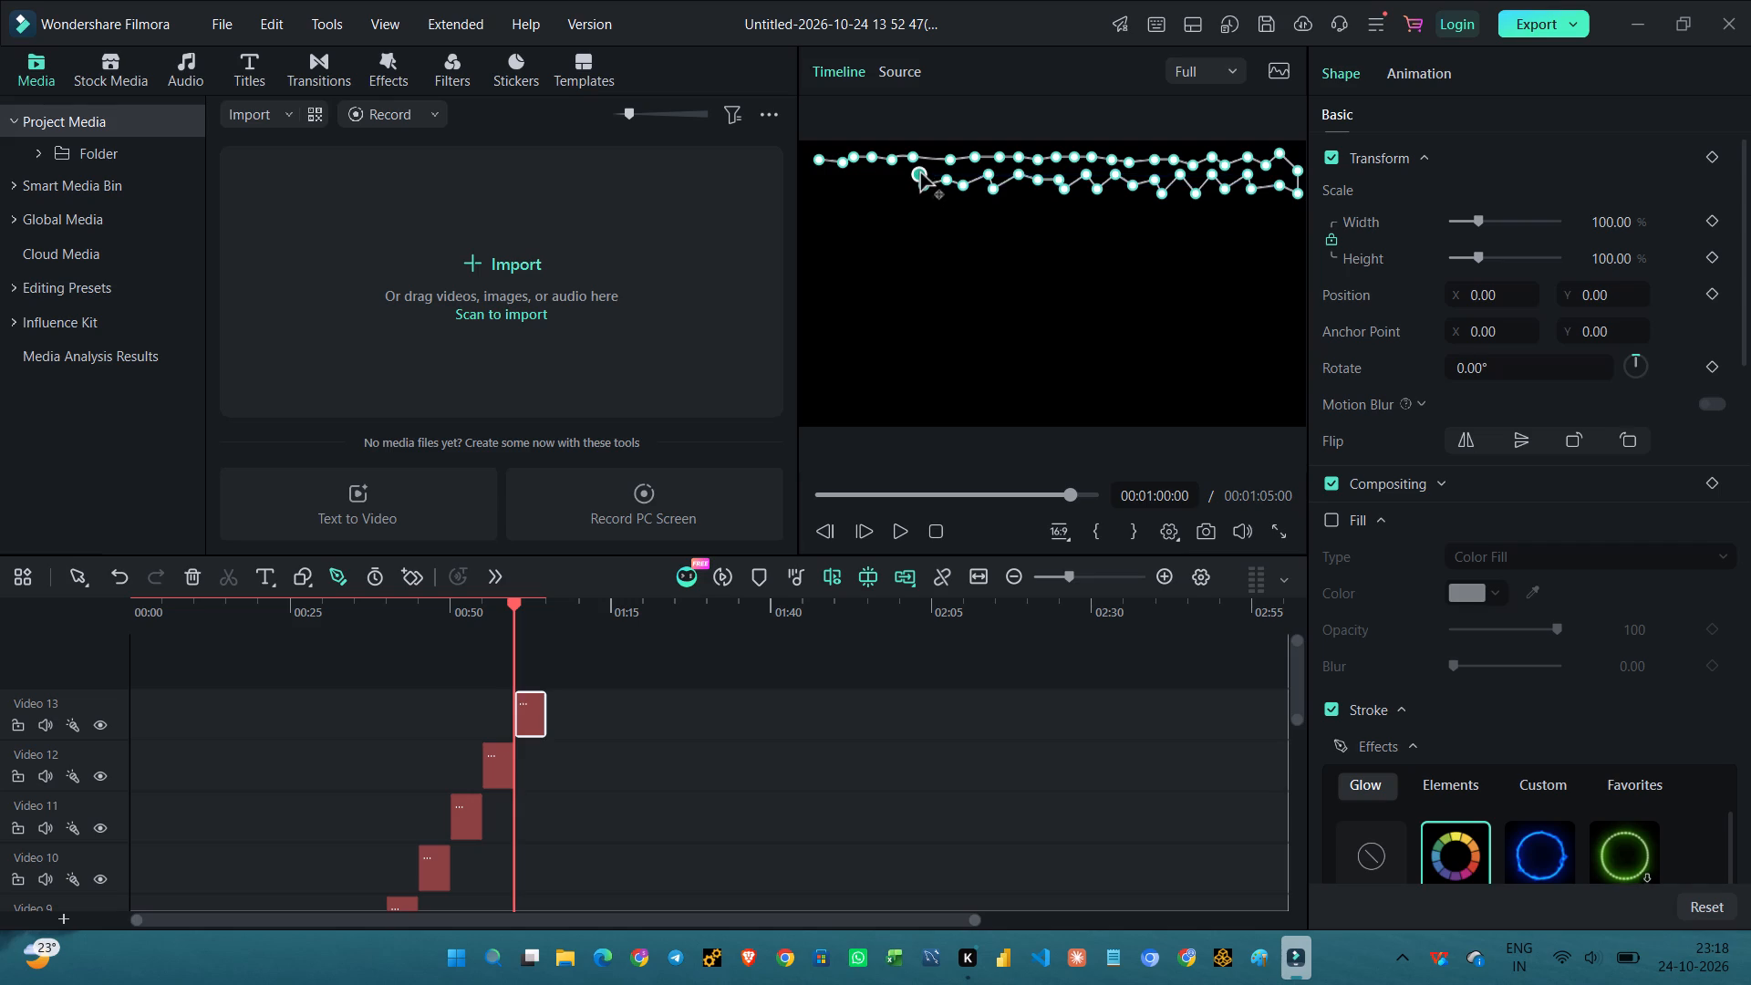
click(902, 173)
click(890, 185)
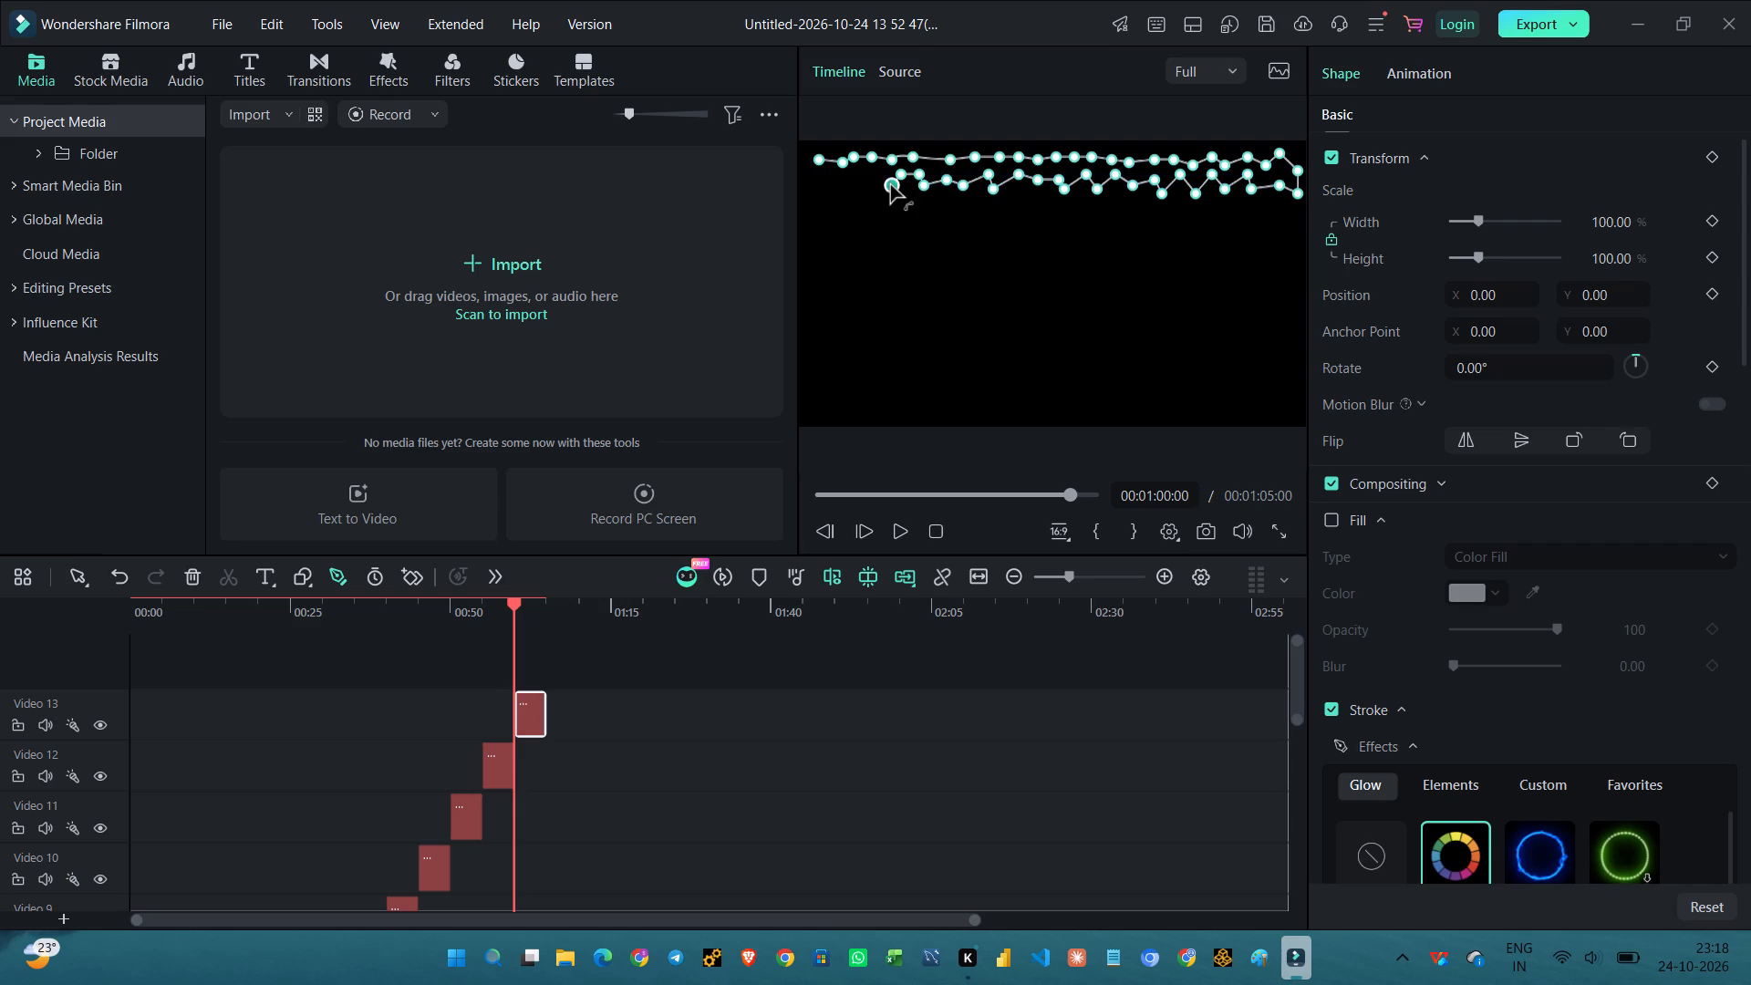
click(875, 181)
click(849, 189)
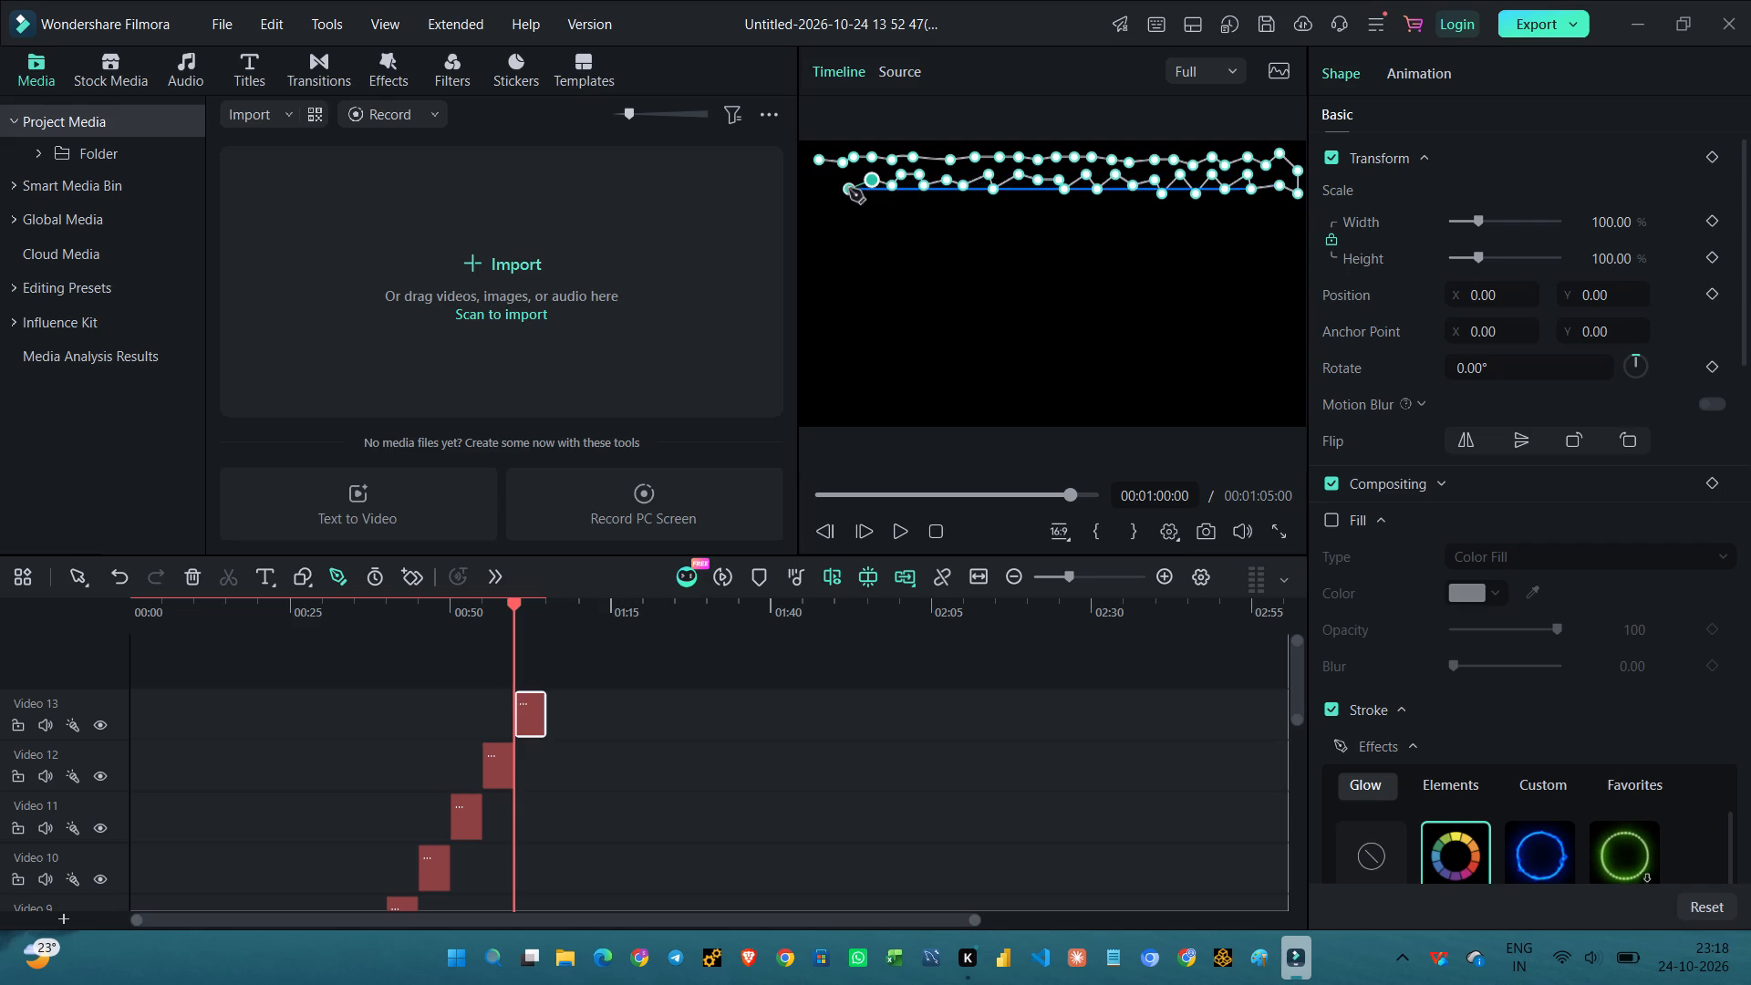
click(840, 180)
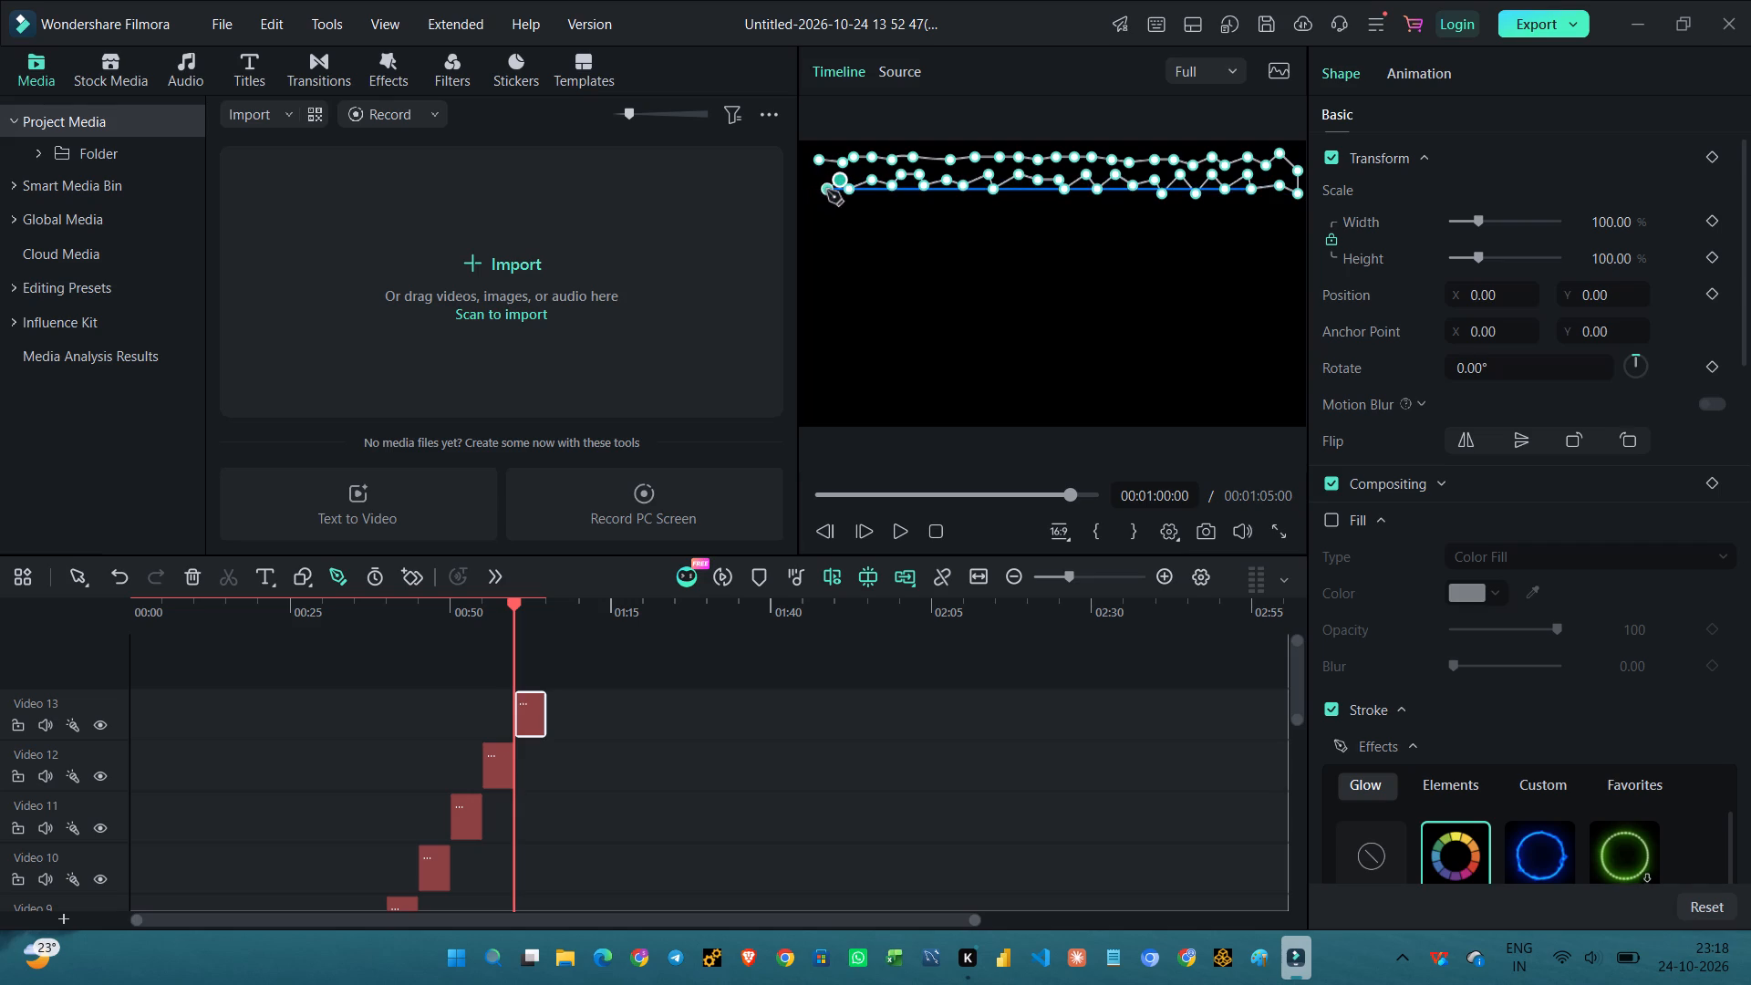
click(827, 191)
click(813, 185)
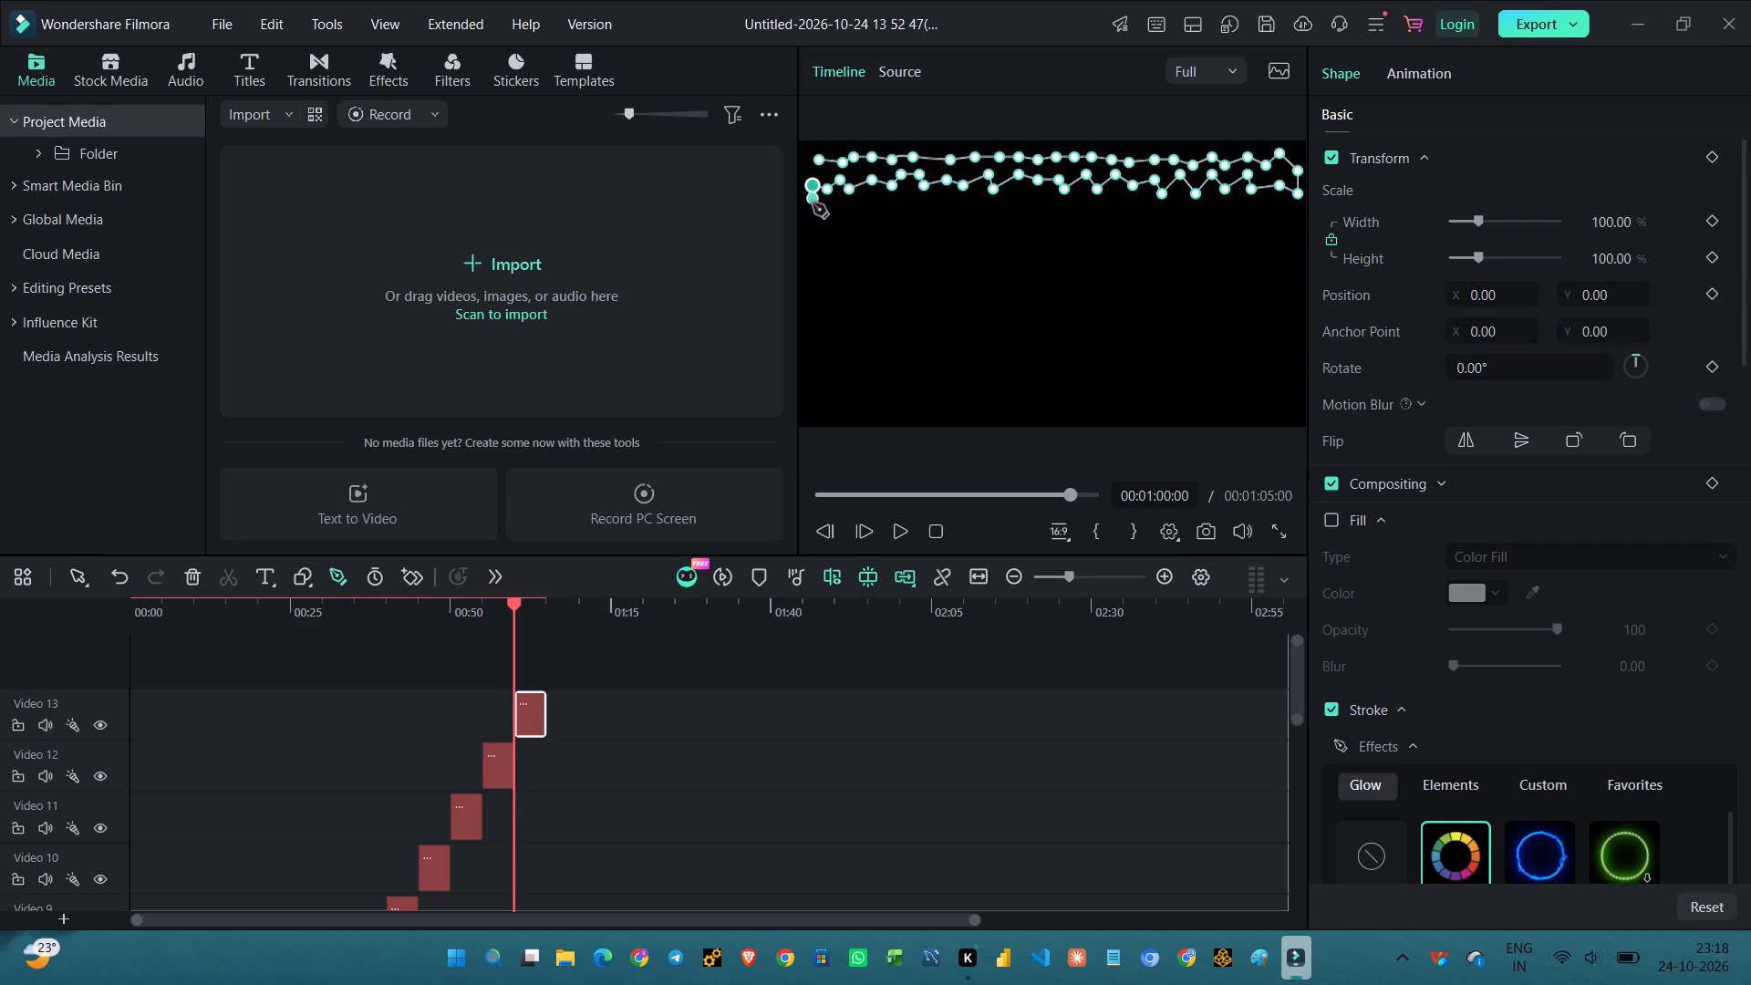
Turn the path down at the frame's left edge and start a nearly flat third row rightward across about a third of the frame.
click(813, 208)
drag(828, 201, 845, 205)
click(845, 205)
click(848, 205)
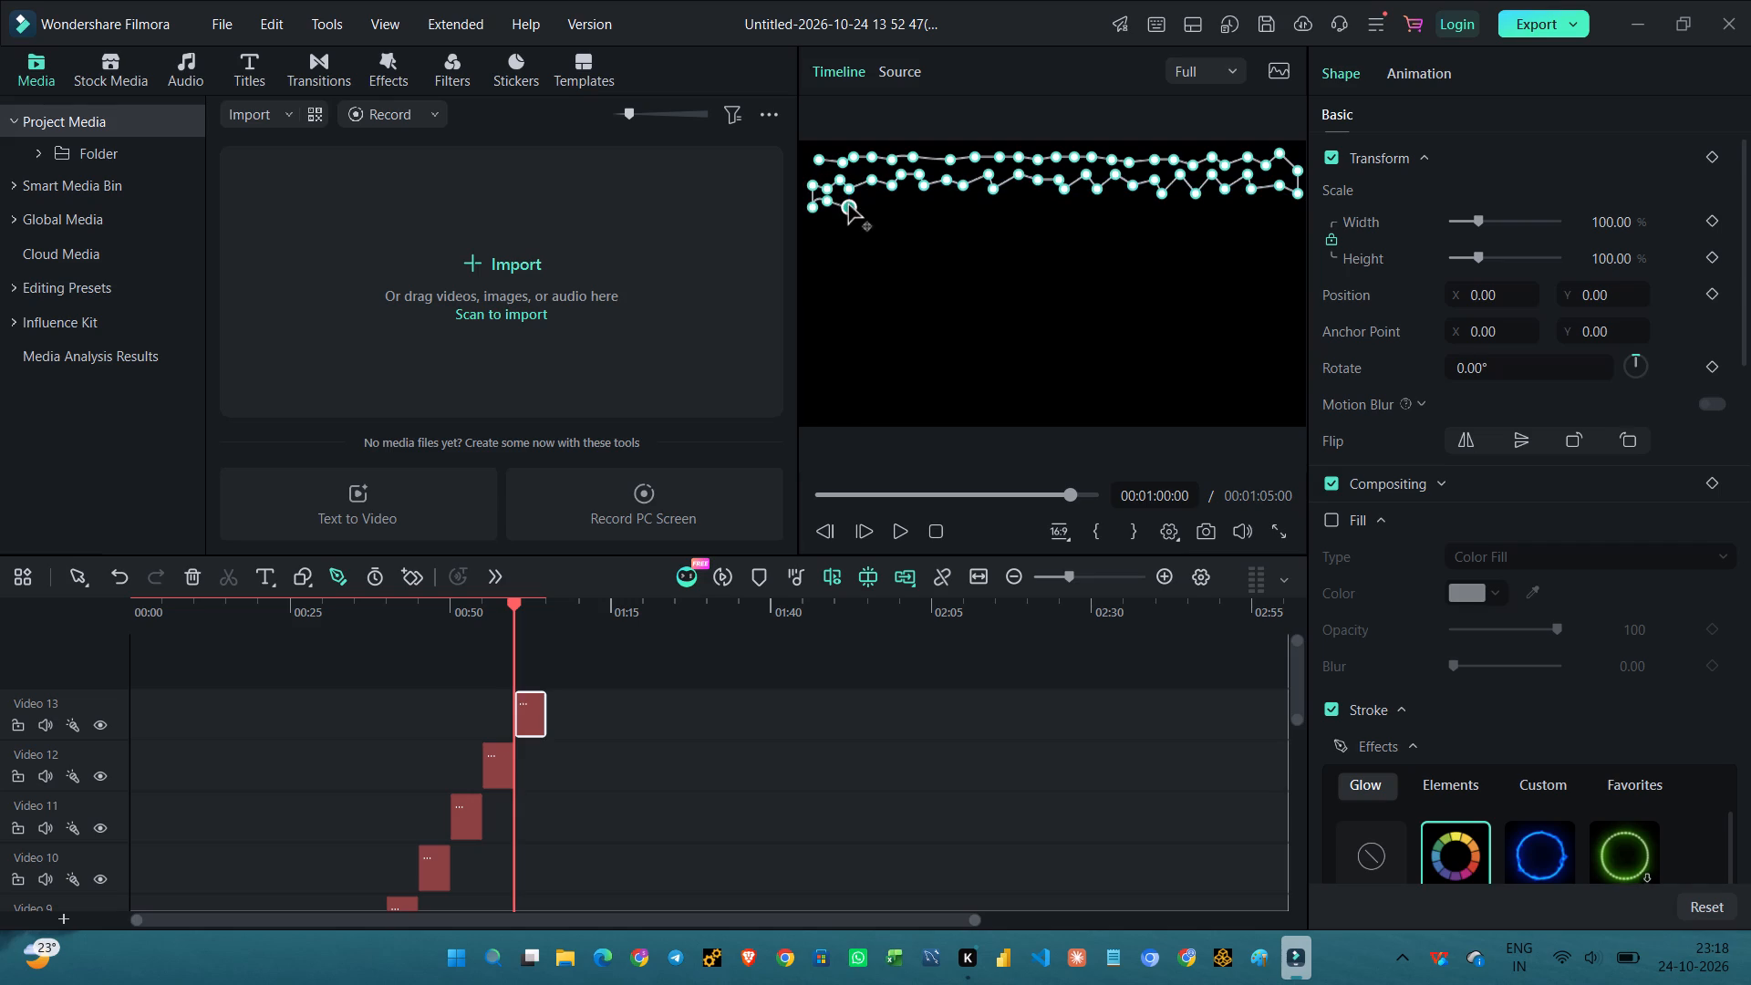
click(857, 203)
click(873, 200)
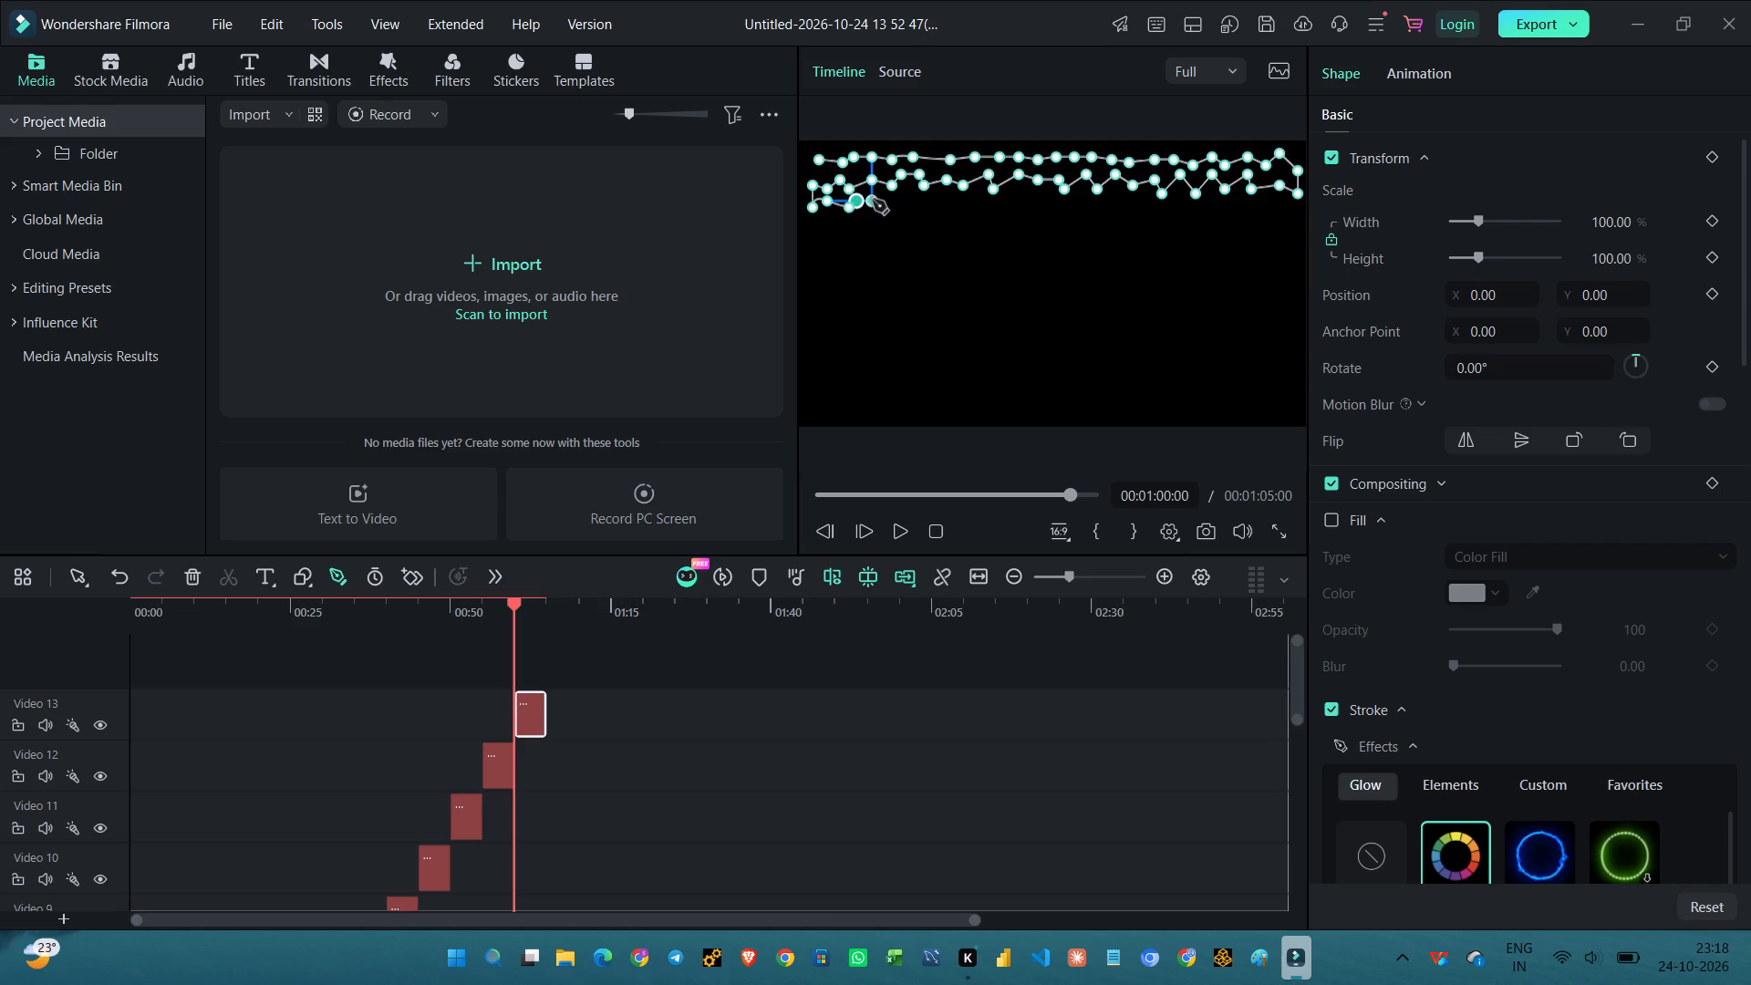
click(892, 200)
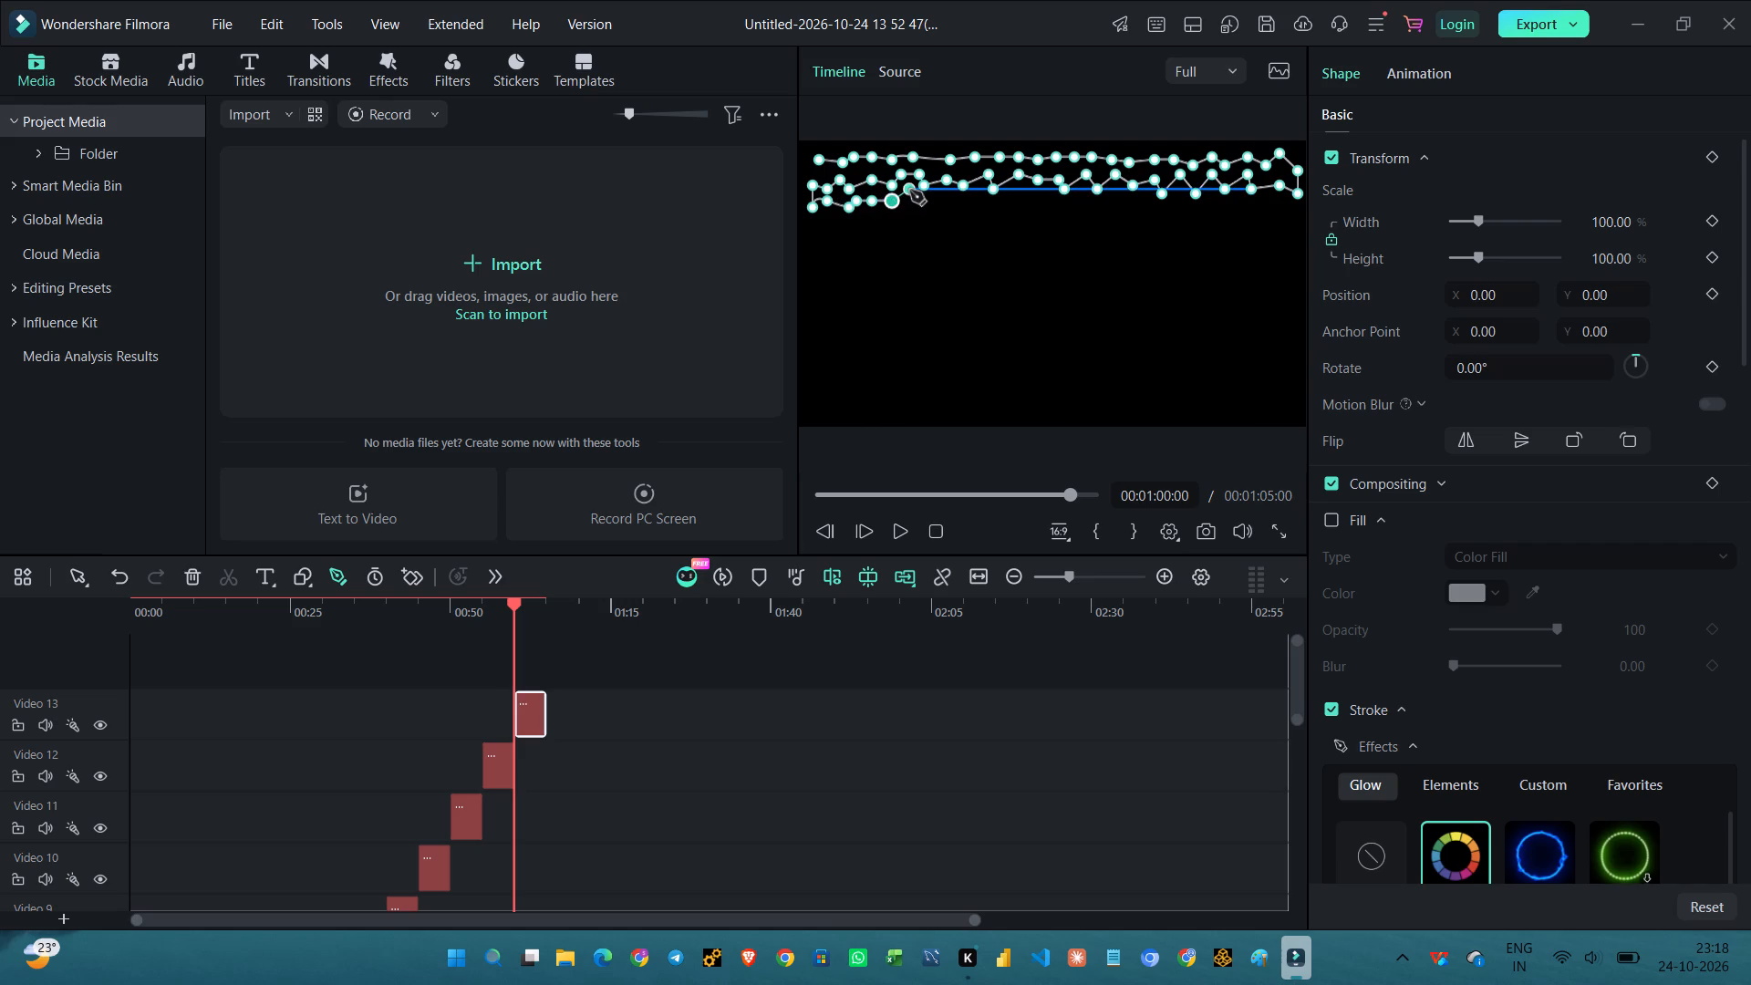
click(910, 191)
drag(913, 204, 933, 199)
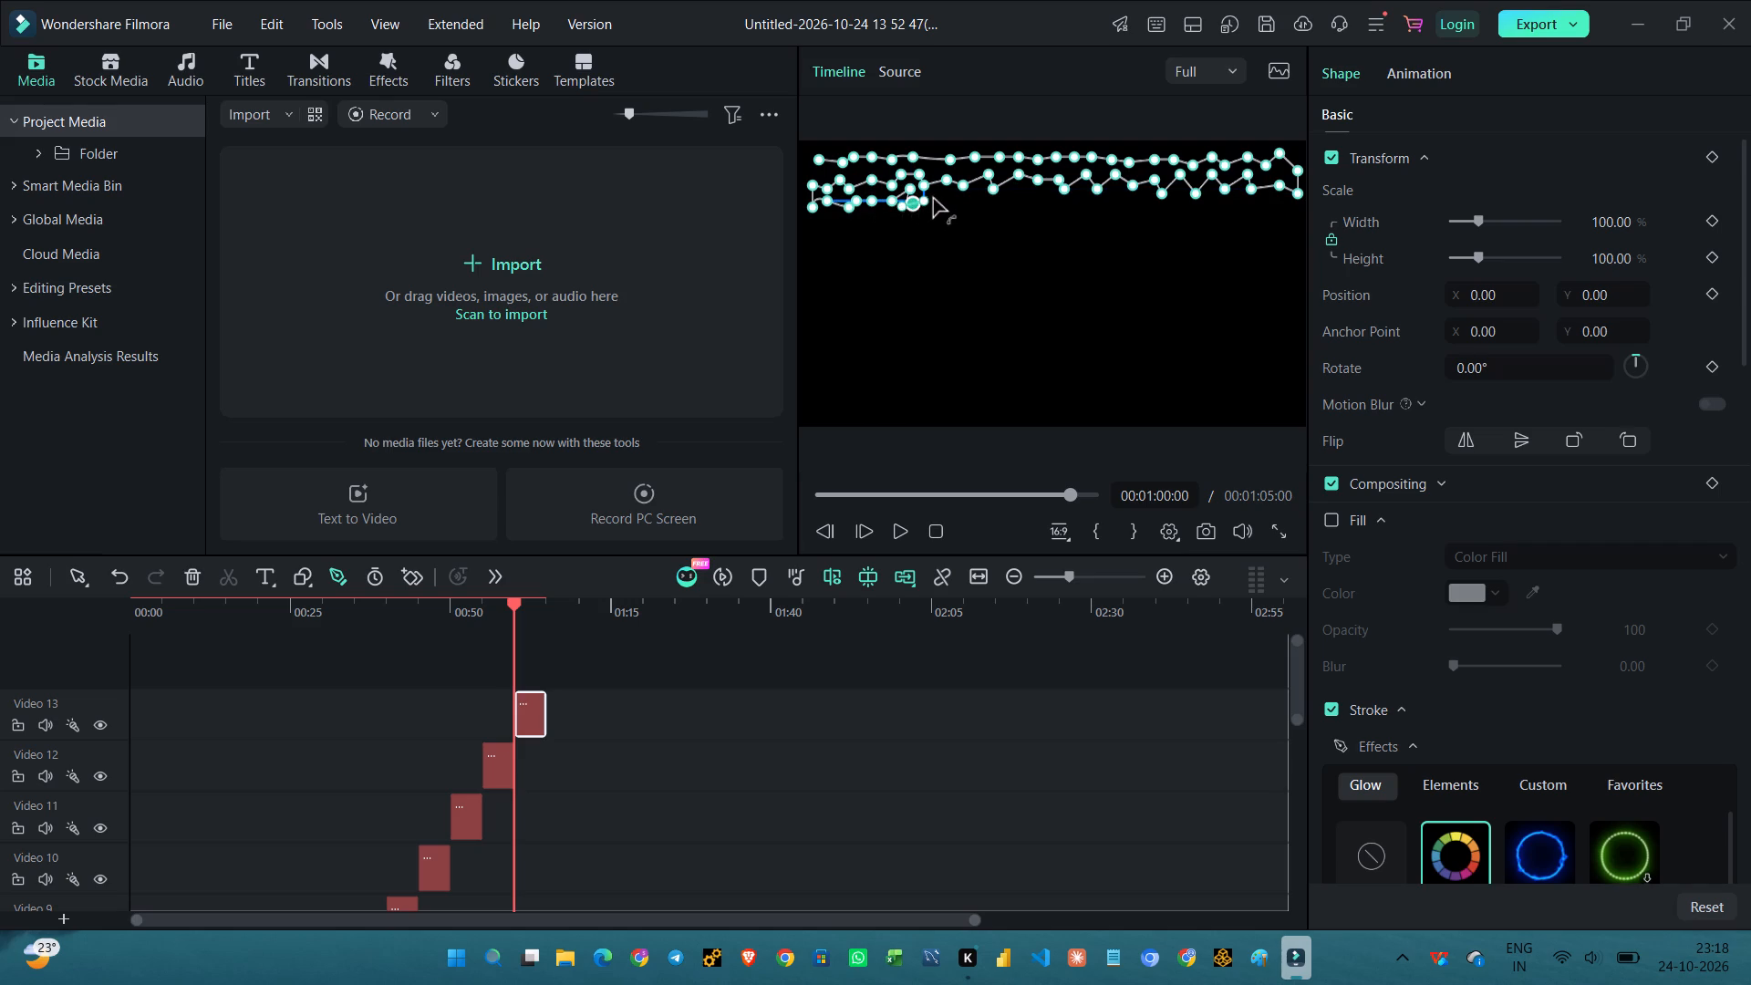
drag(933, 199, 936, 199)
click(936, 199)
click(946, 200)
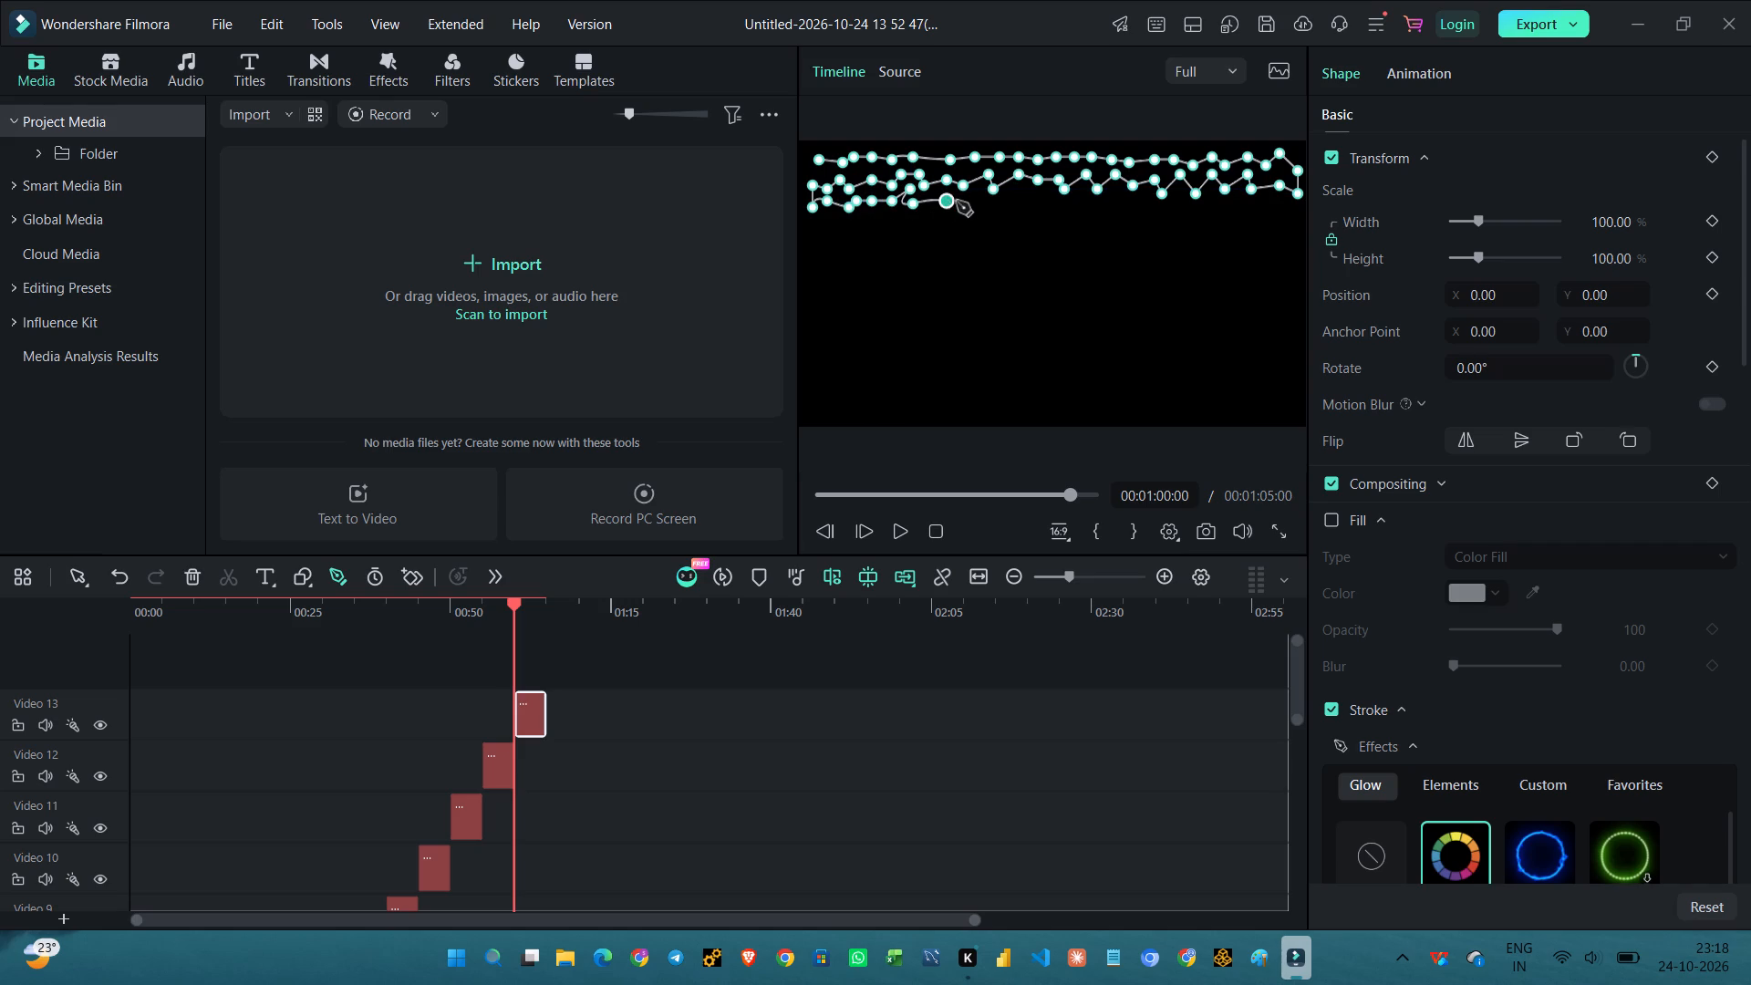
click(962, 202)
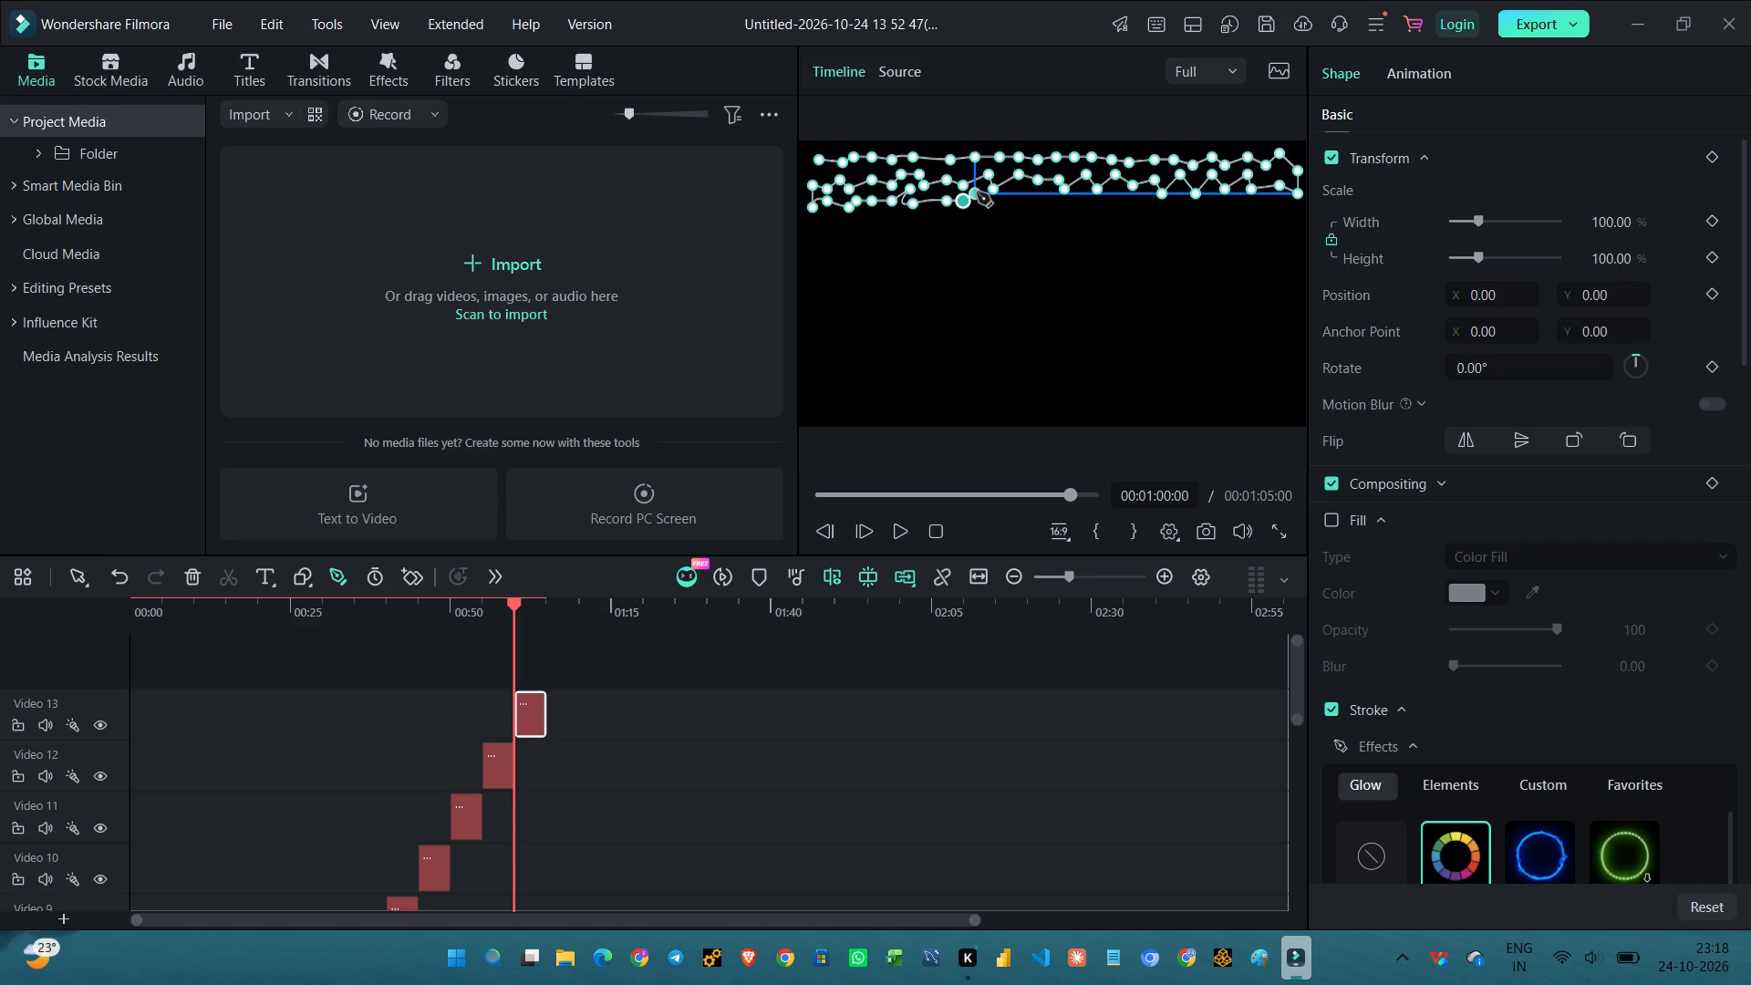
click(977, 192)
click(983, 202)
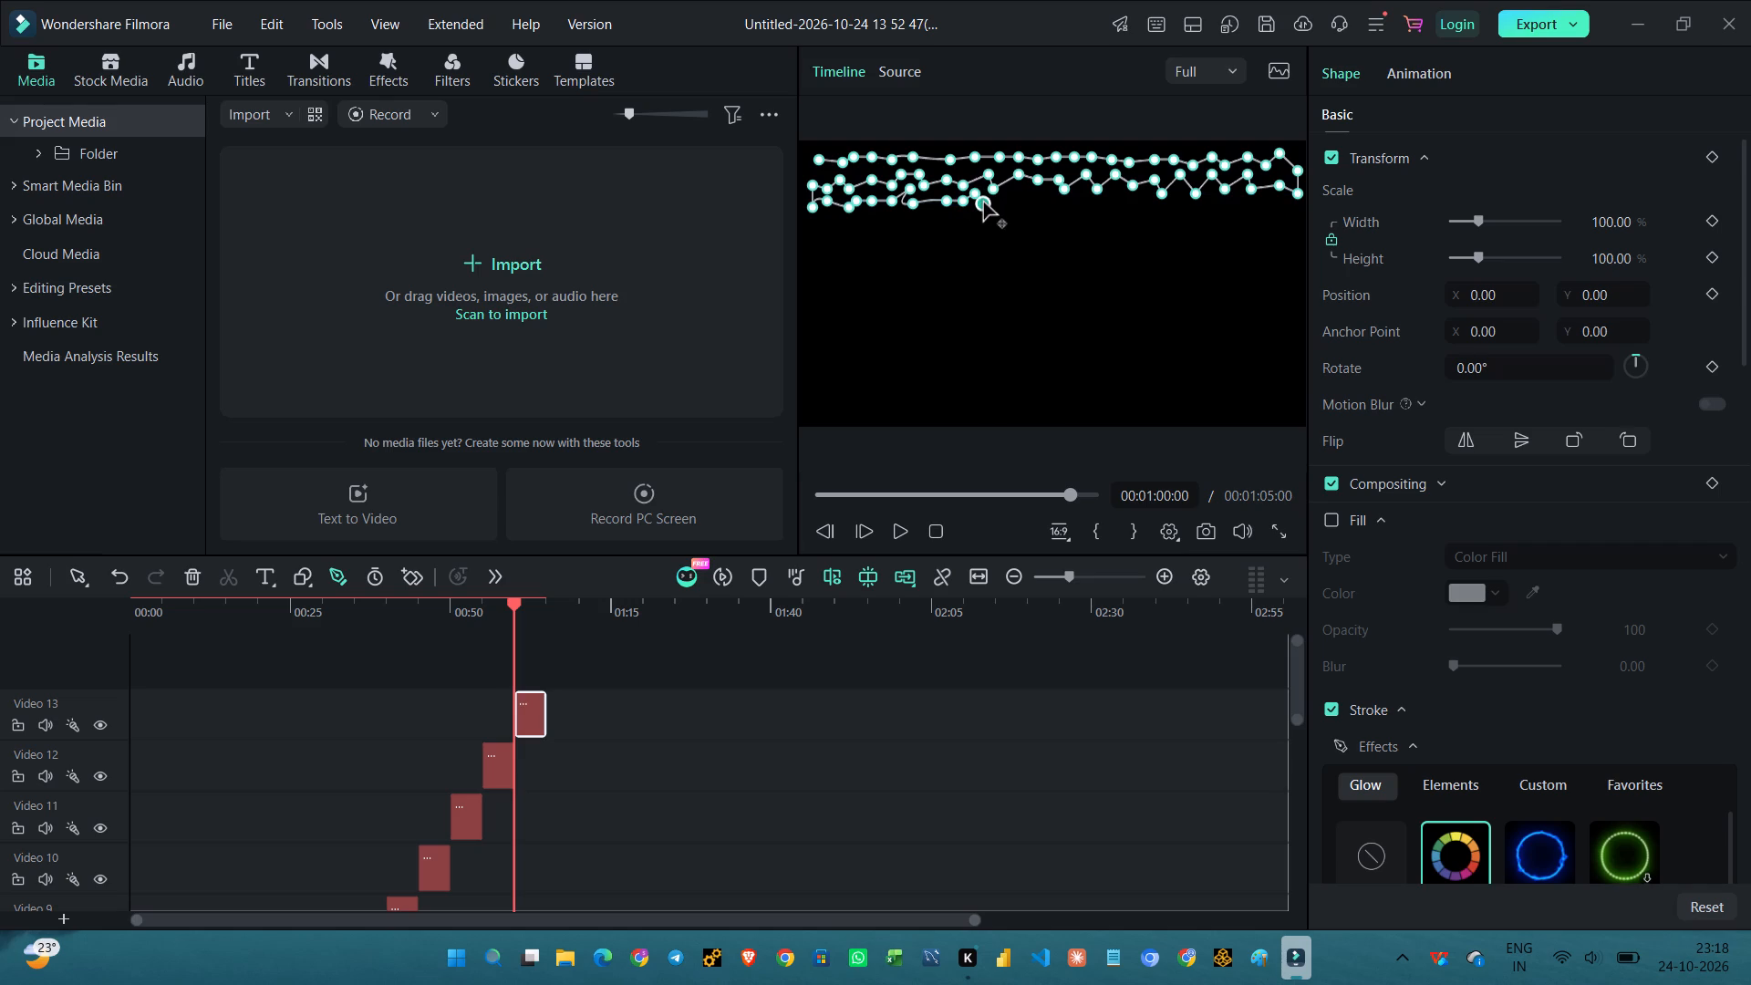
Extend the third row of path points almost straight across to the frame's right edge, just below the second row.
click(1007, 198)
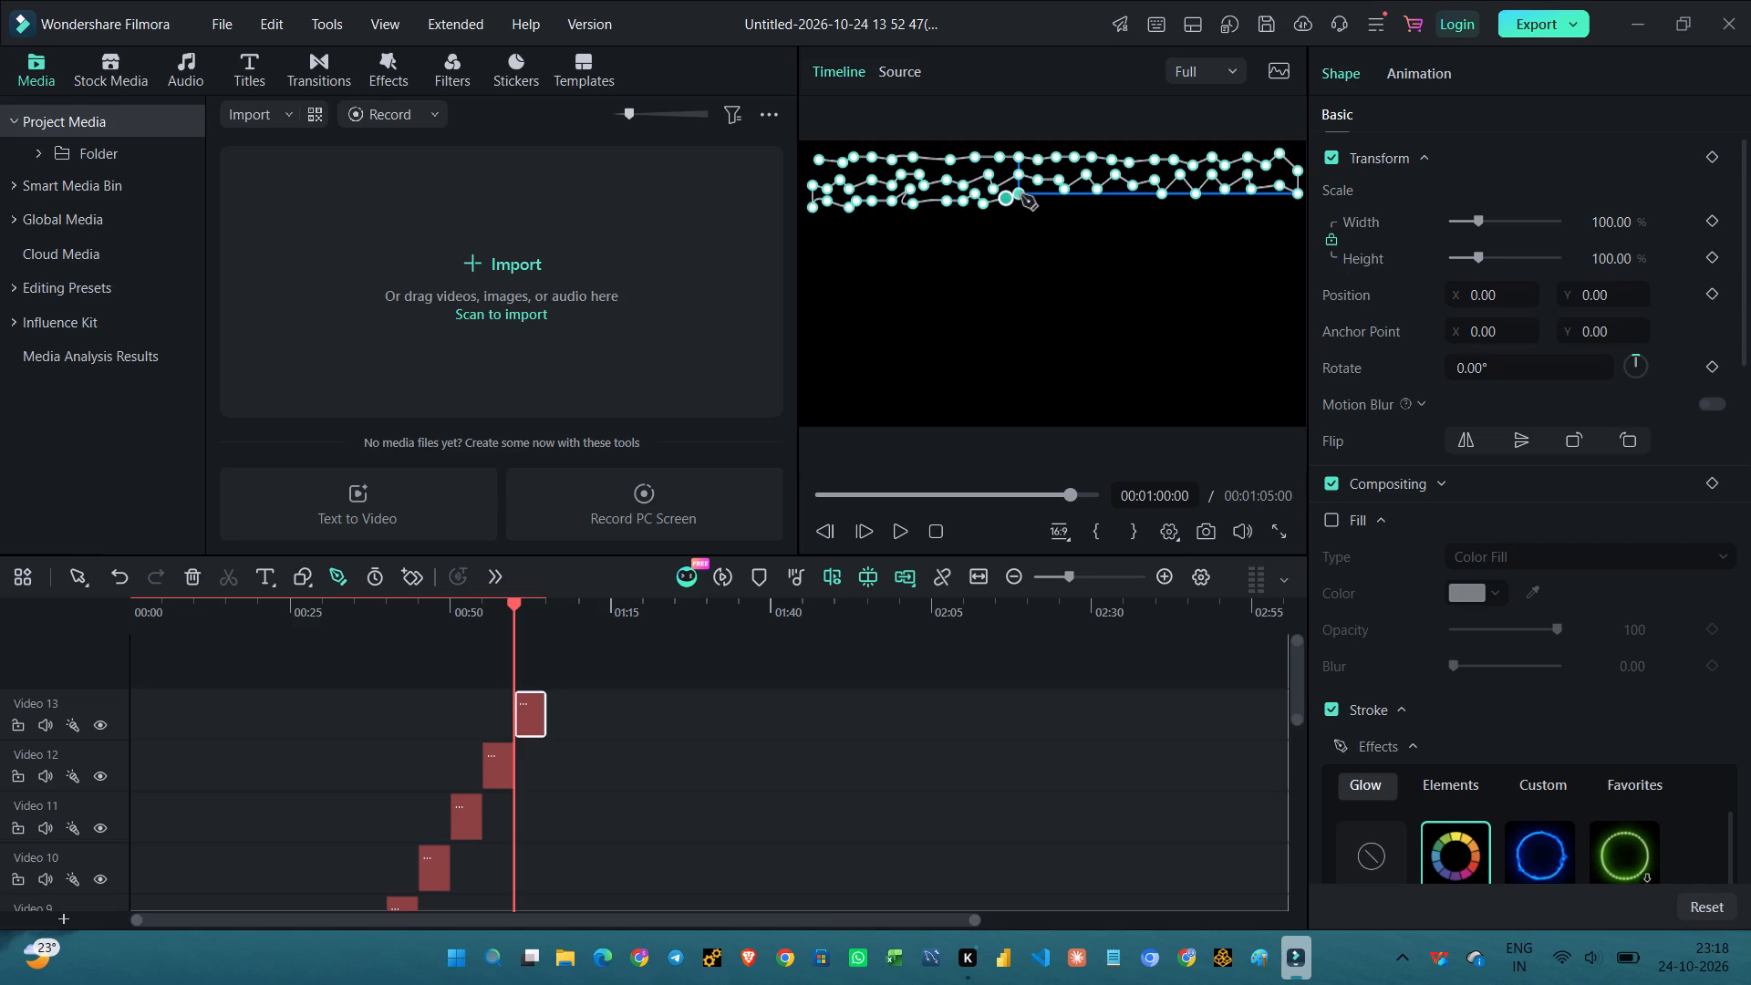
drag(1022, 195, 1036, 196)
click(1036, 196)
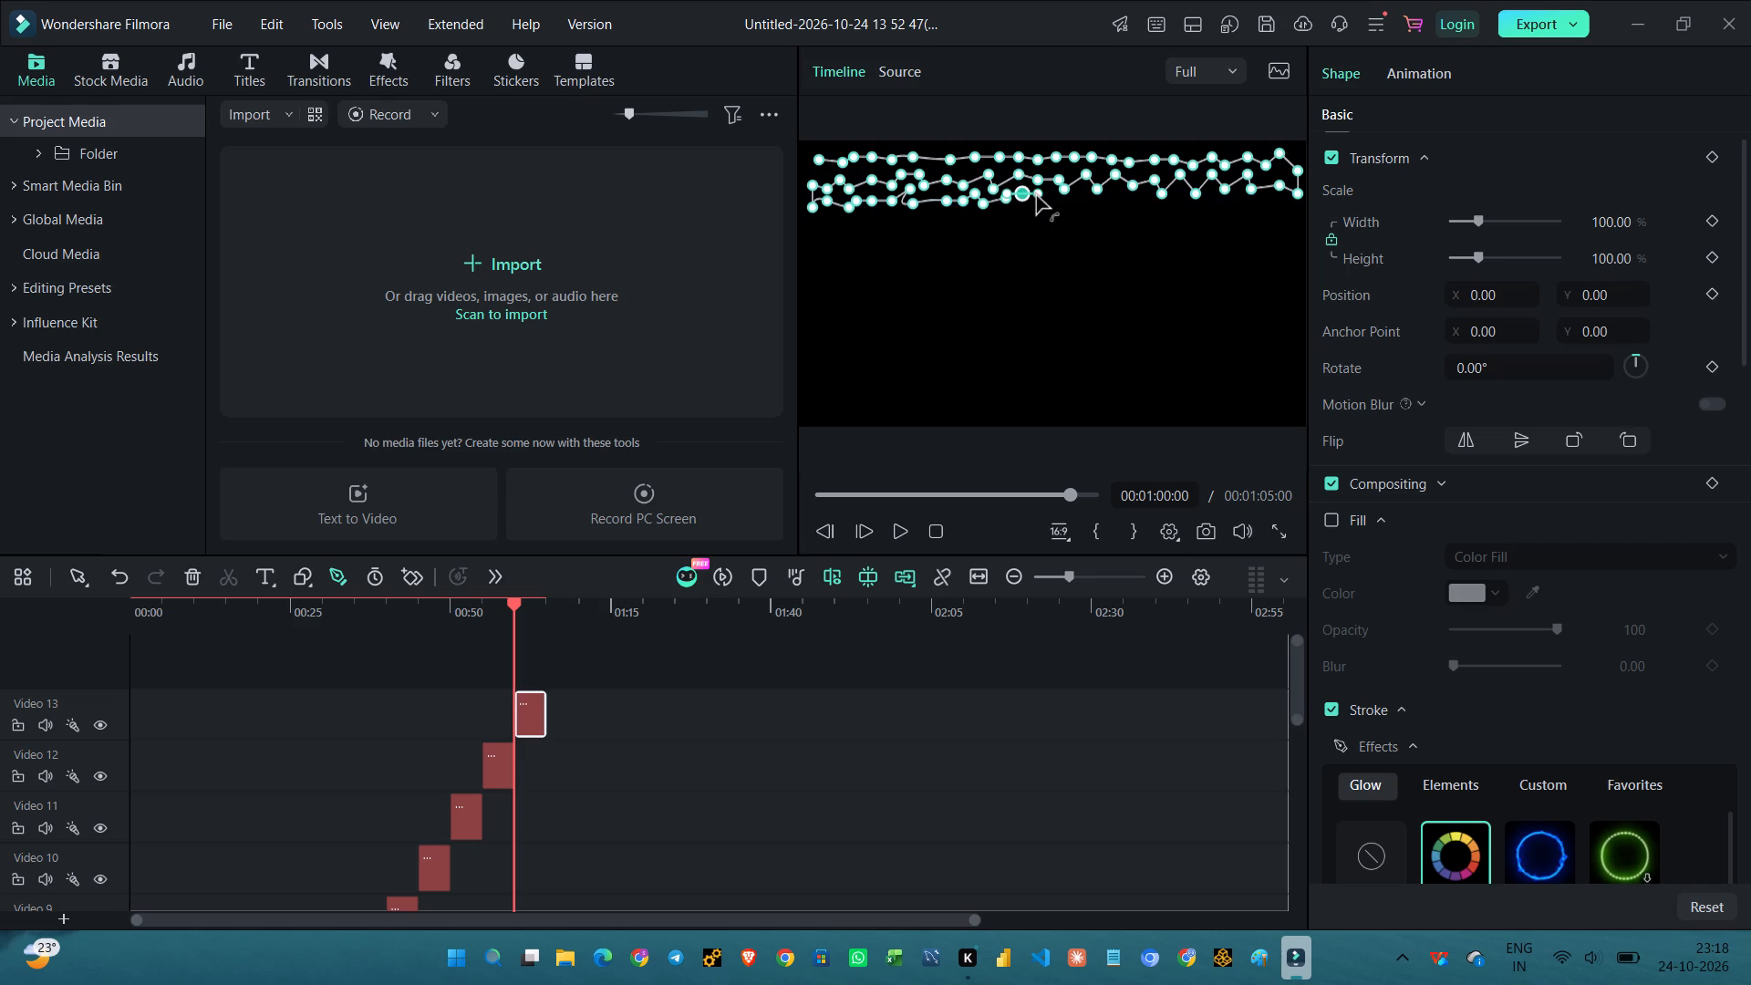
click(1047, 196)
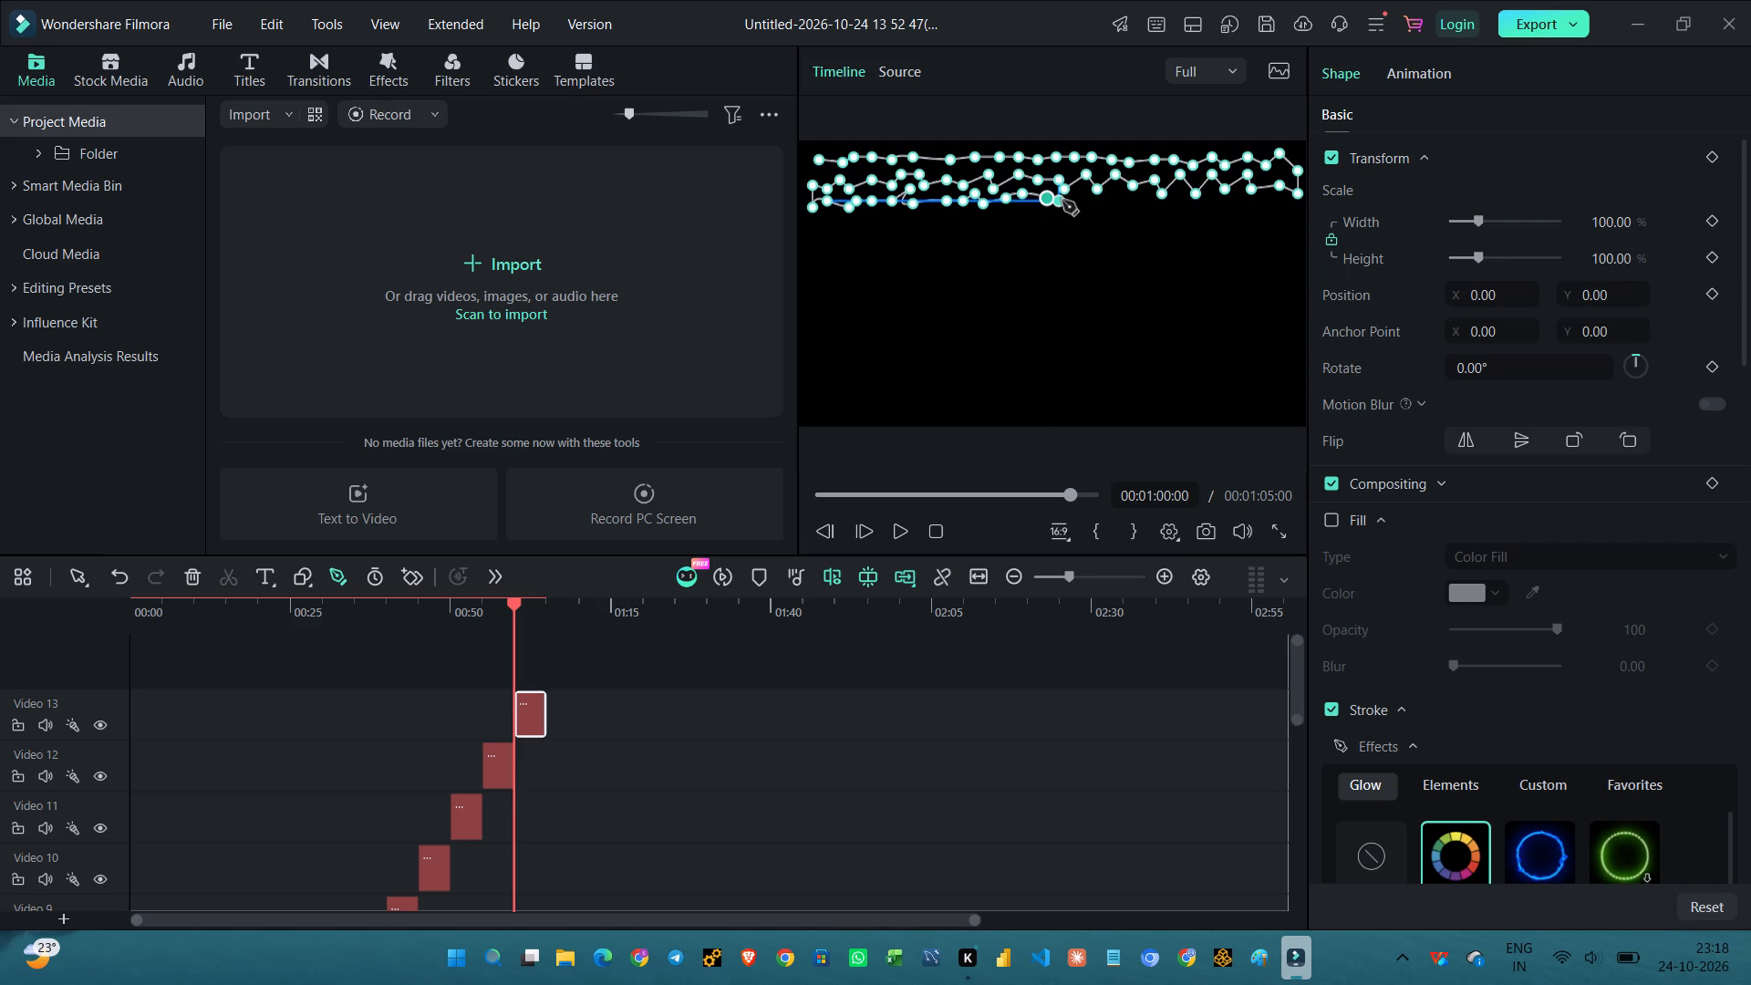
click(1062, 201)
click(1083, 199)
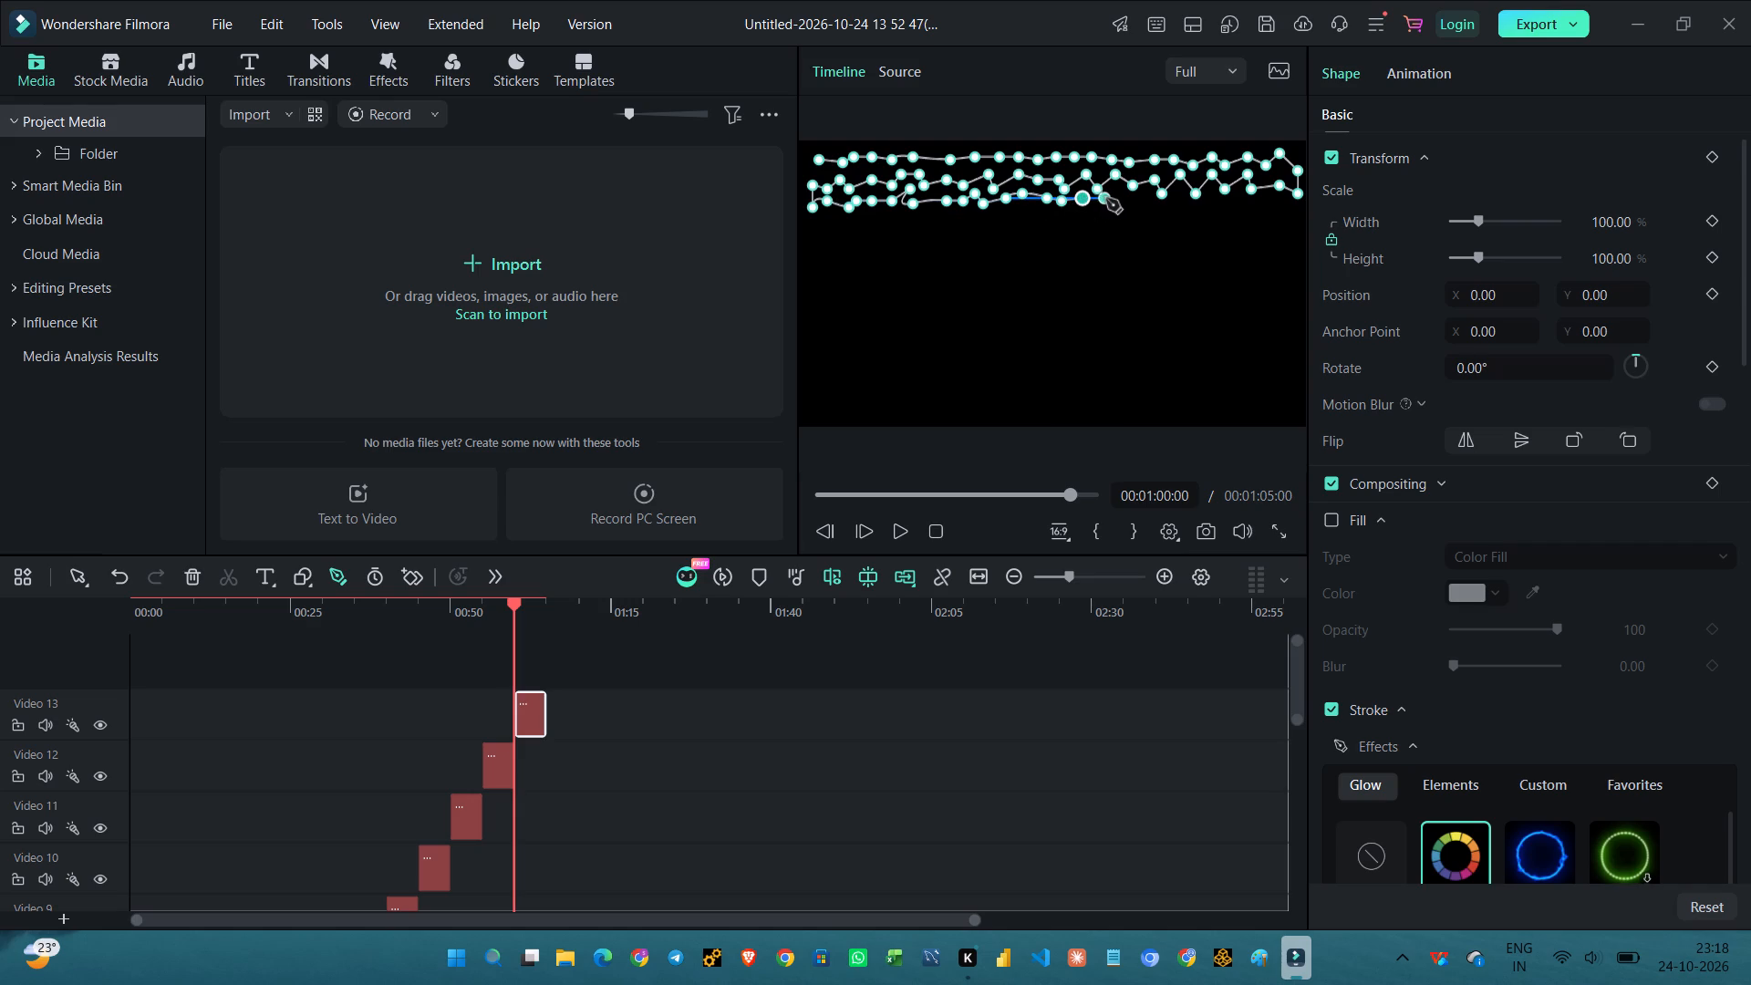
click(1106, 199)
click(1119, 197)
drag(1140, 197, 1162, 196)
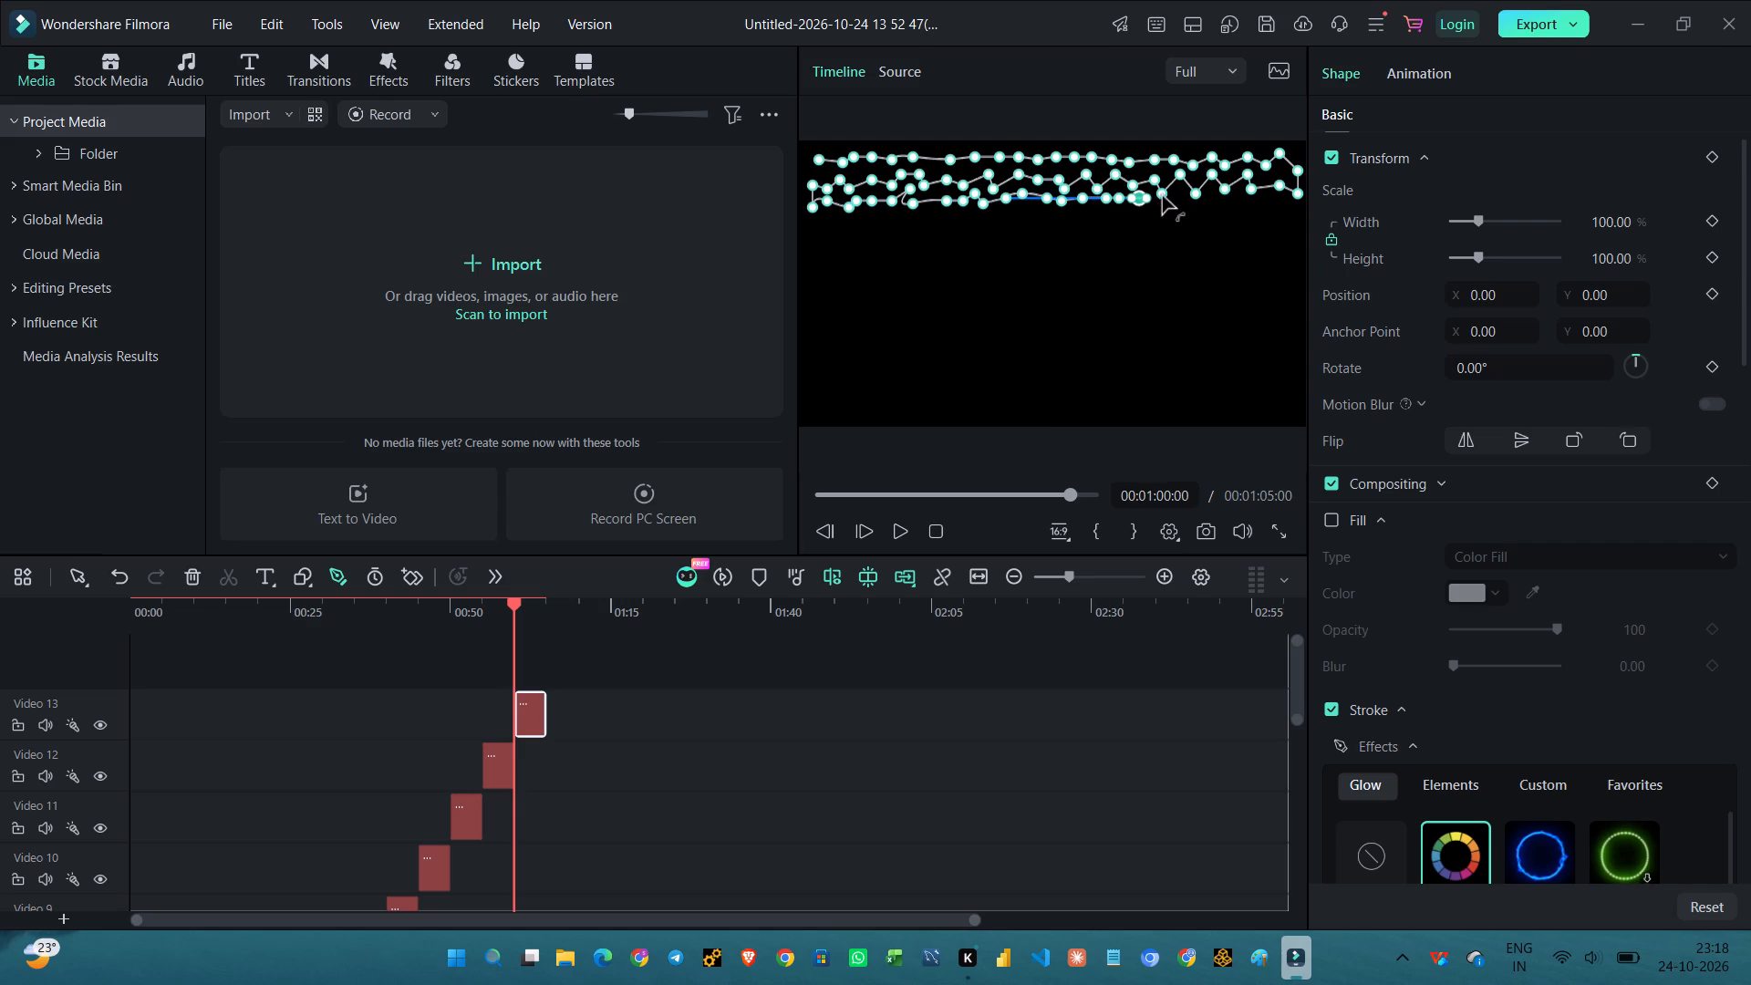
drag(1162, 196, 1176, 196)
click(1176, 196)
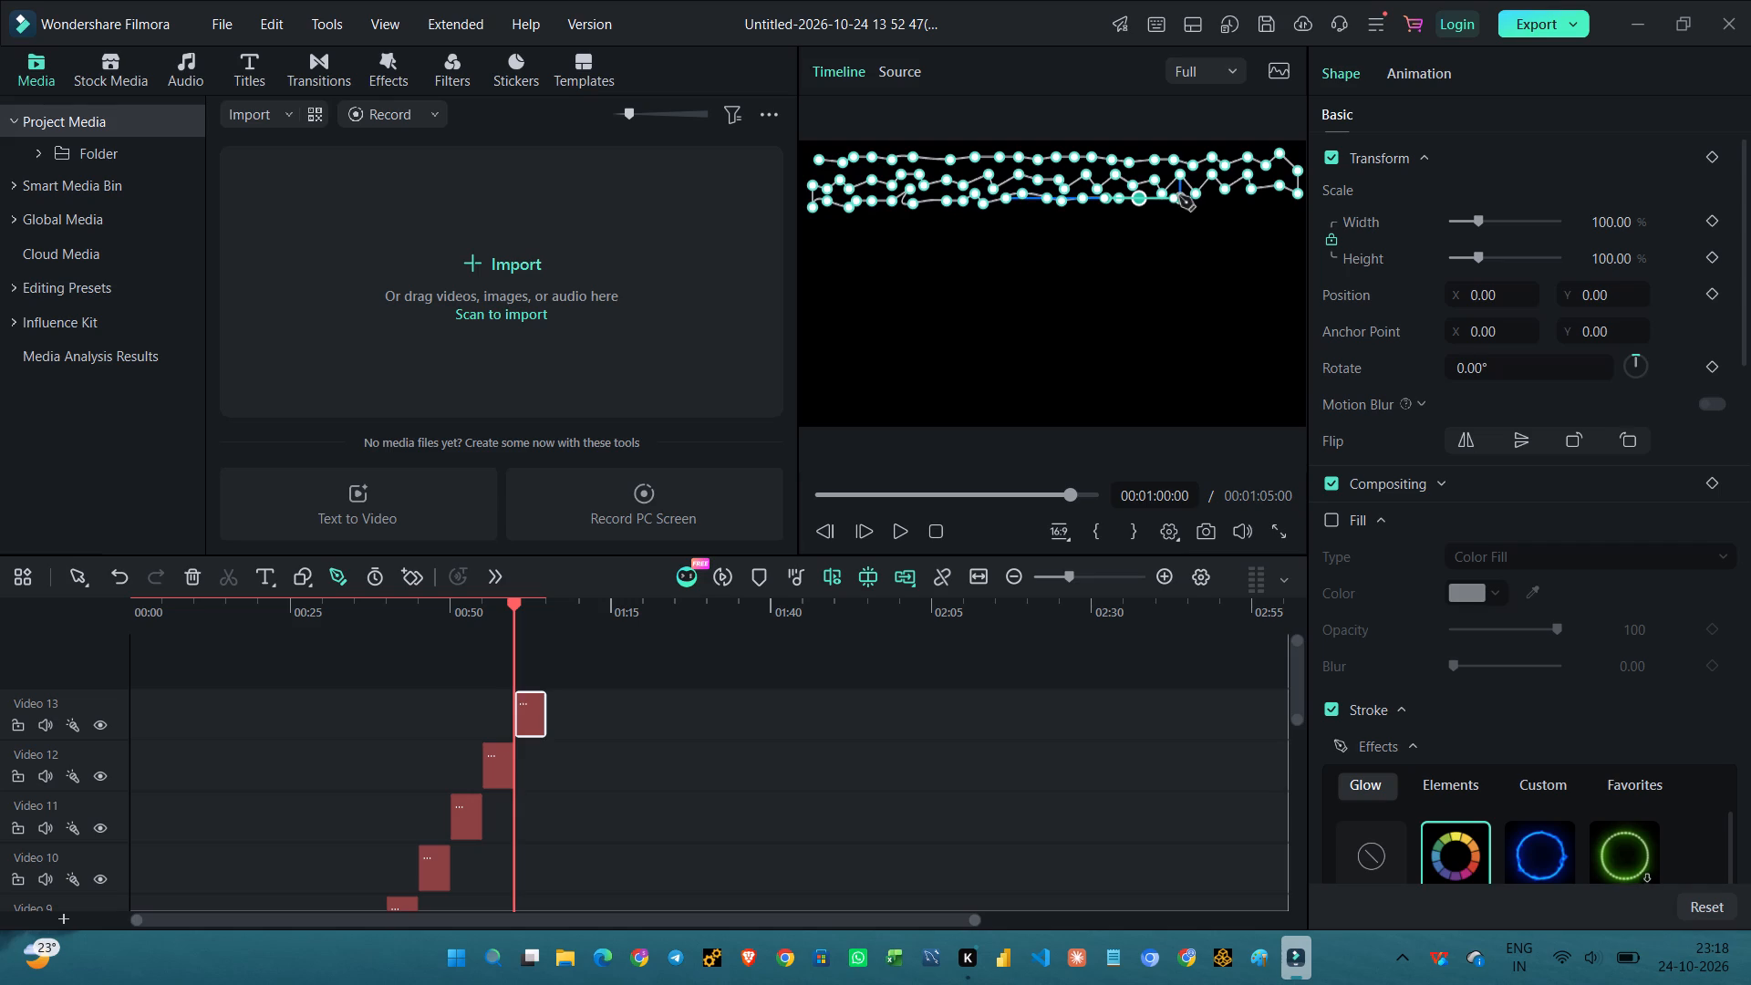
click(1179, 196)
click(1211, 196)
click(1237, 196)
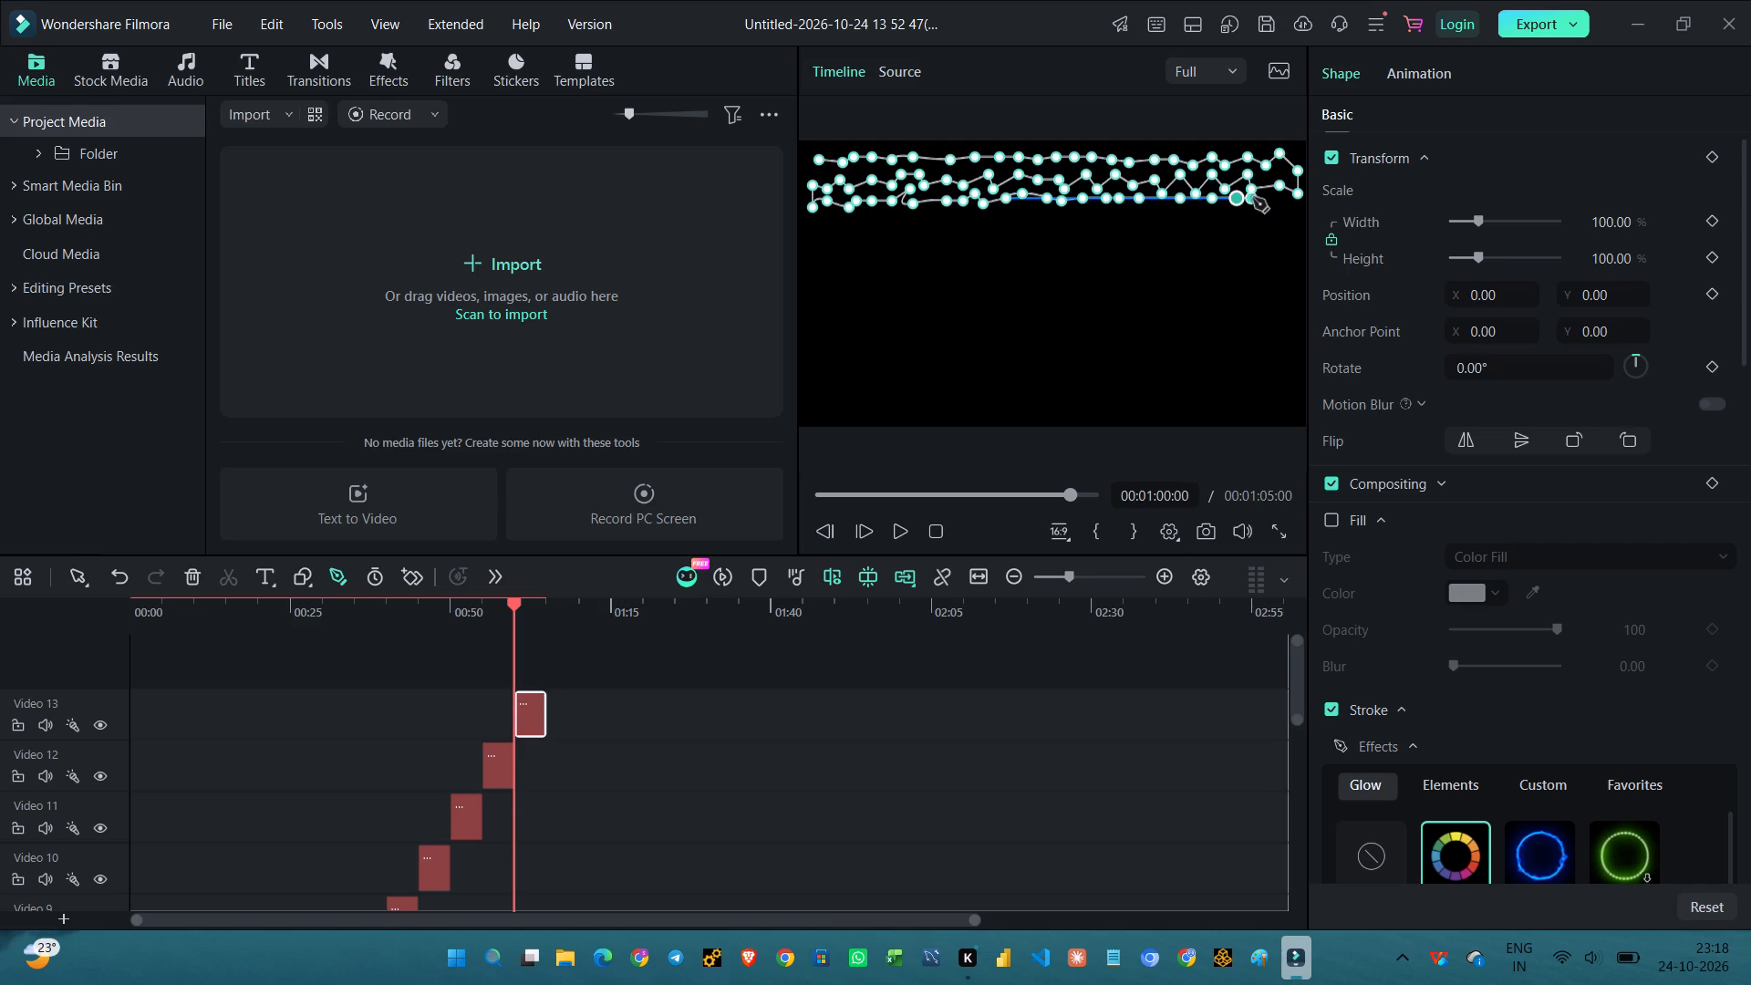
click(1265, 198)
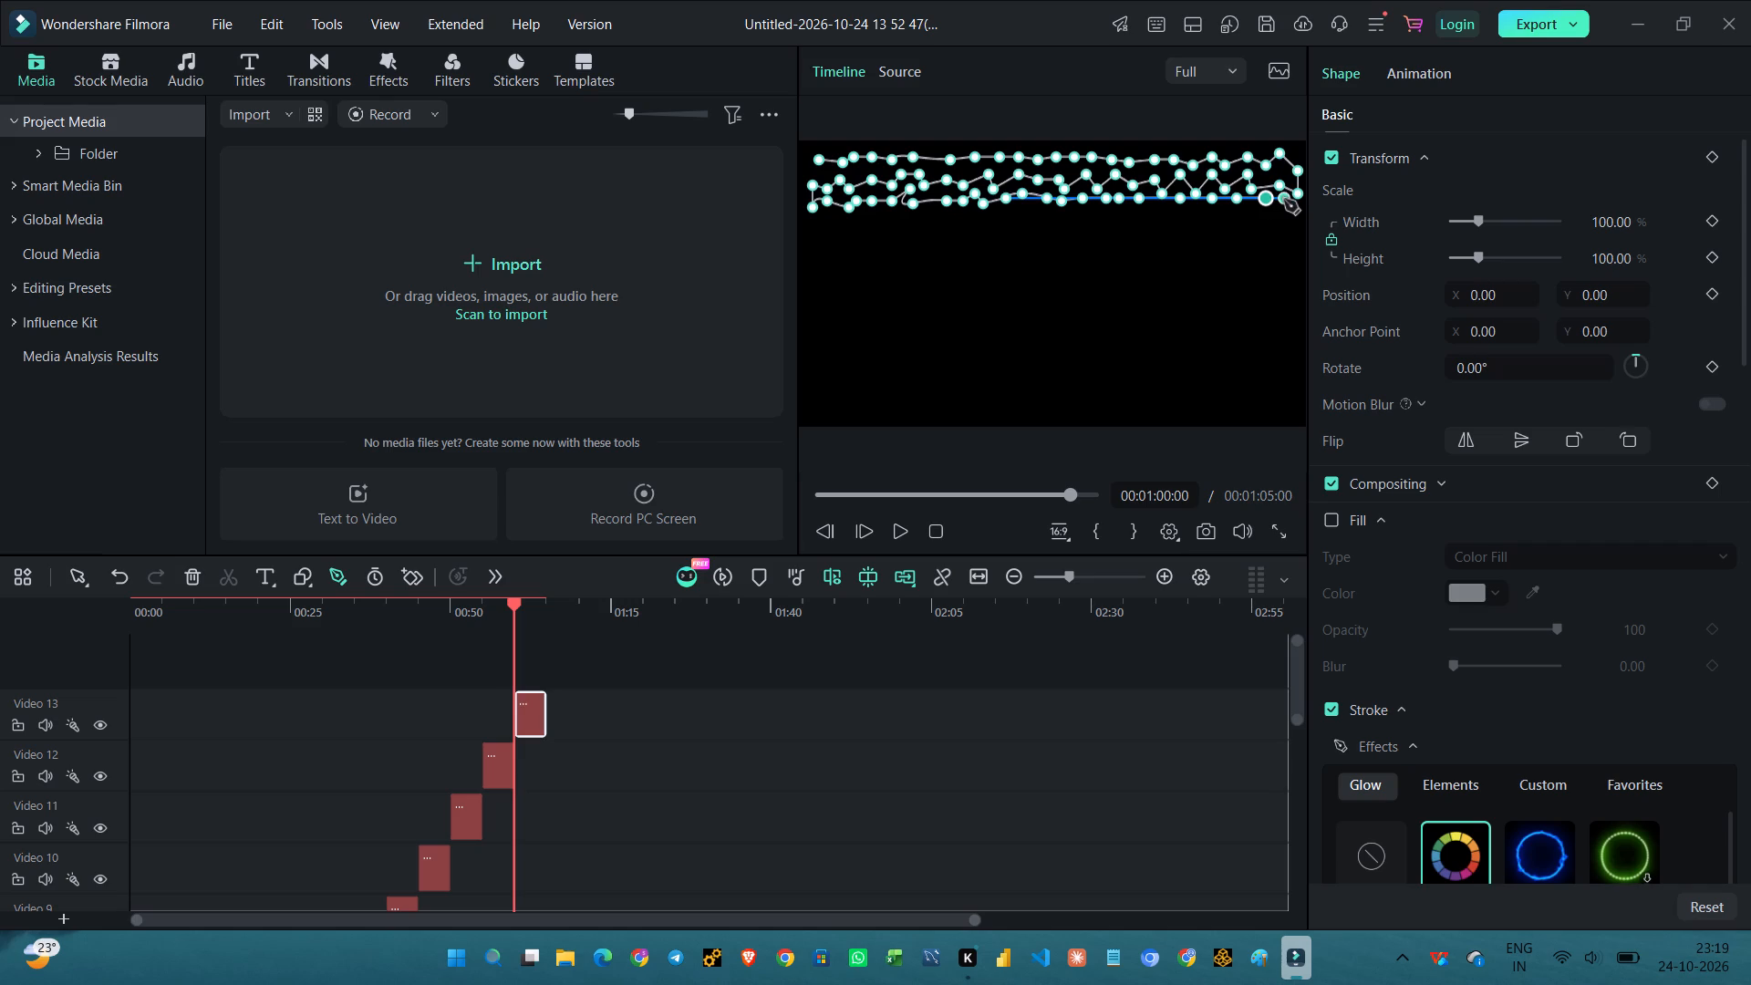
click(1284, 200)
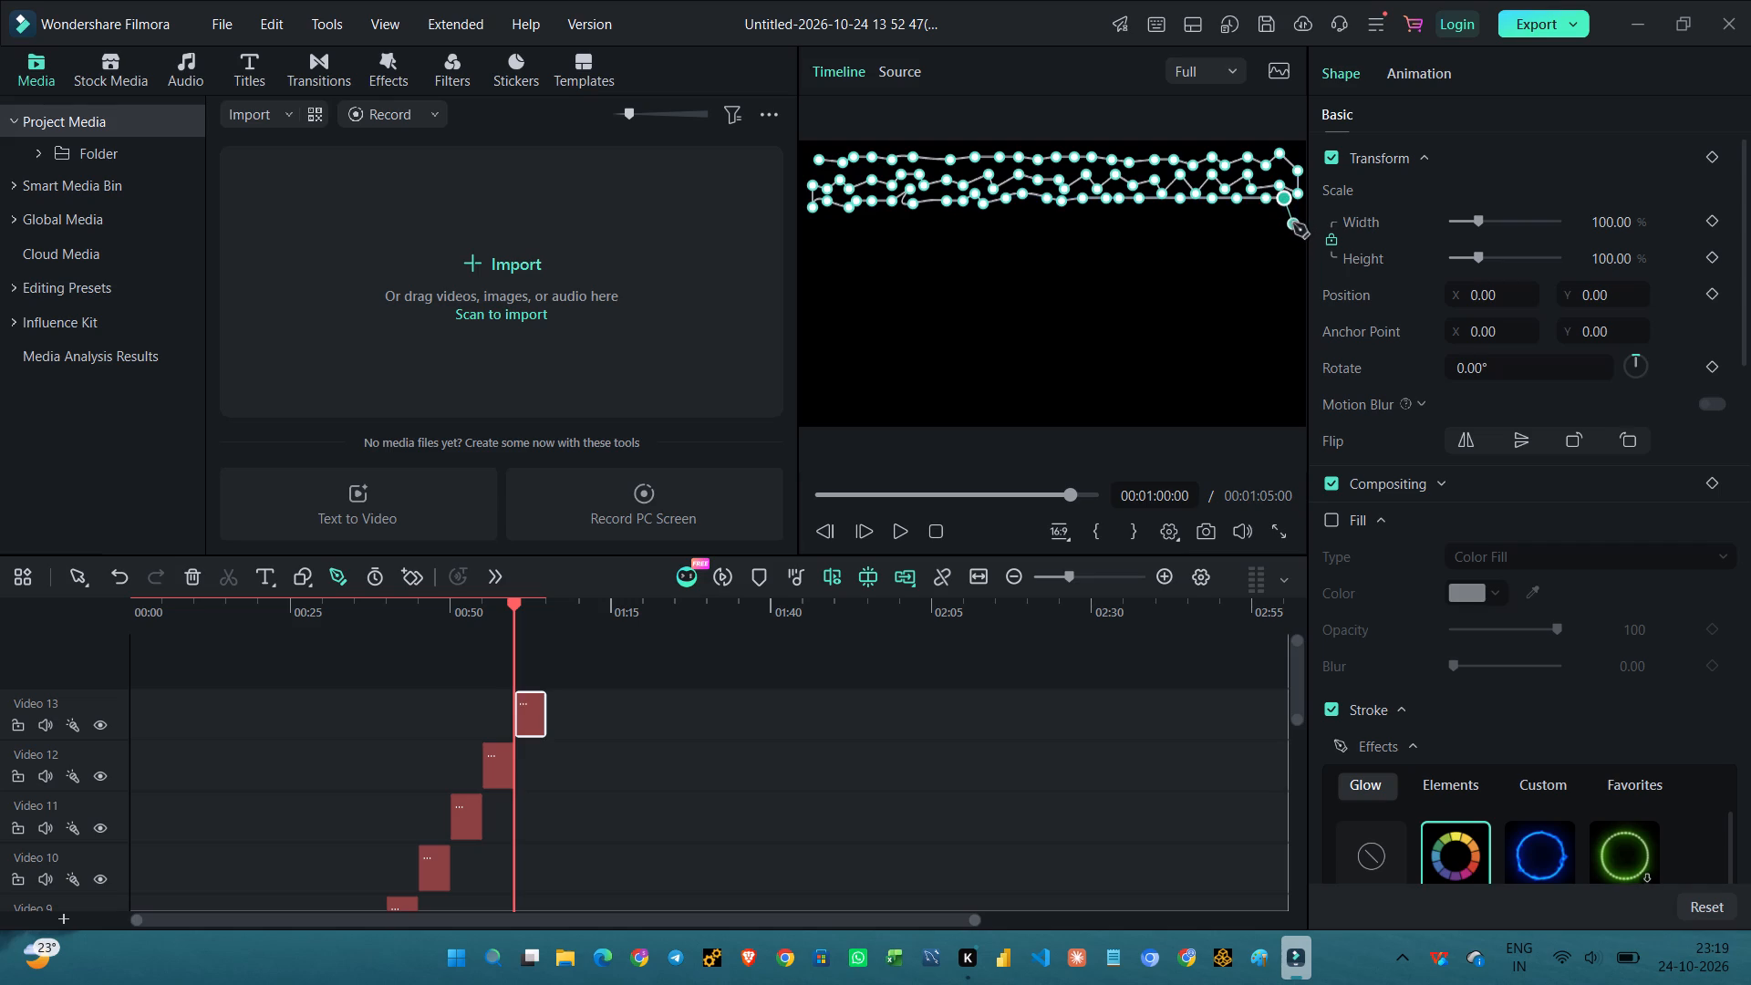
Turn the path down at the frame's right edge and run a nearly flat fourth row of points leftward to the frame's centre.
click(1292, 223)
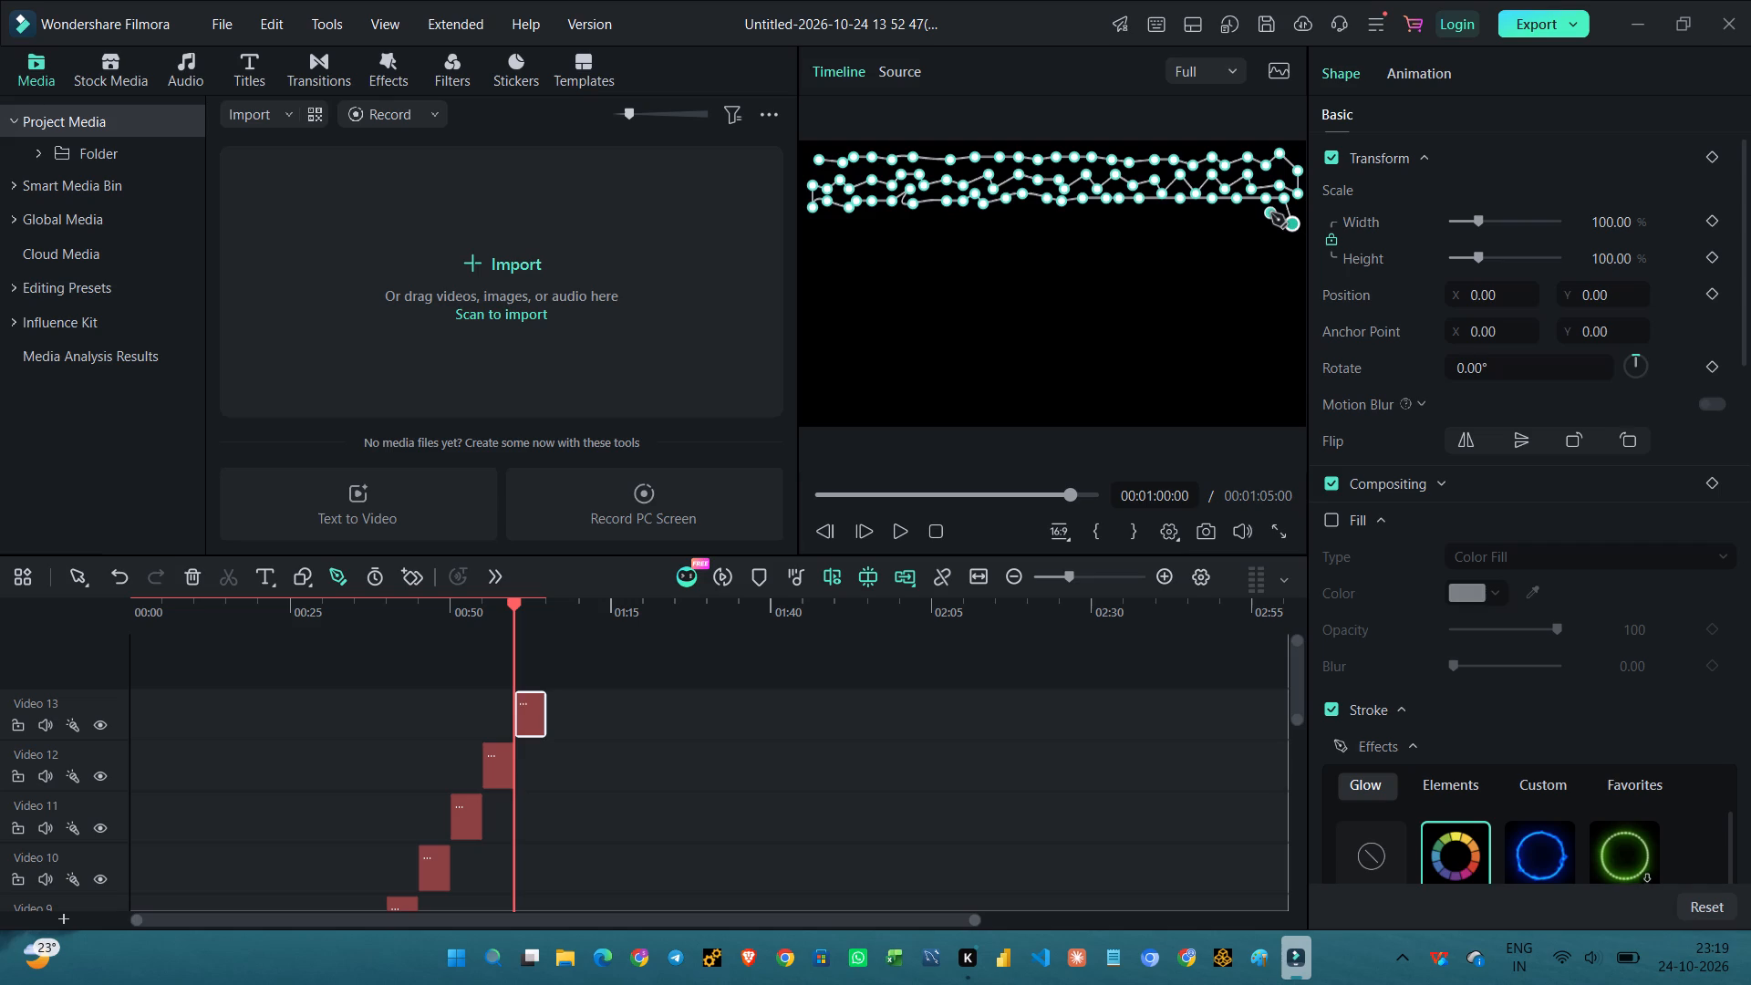
click(1271, 213)
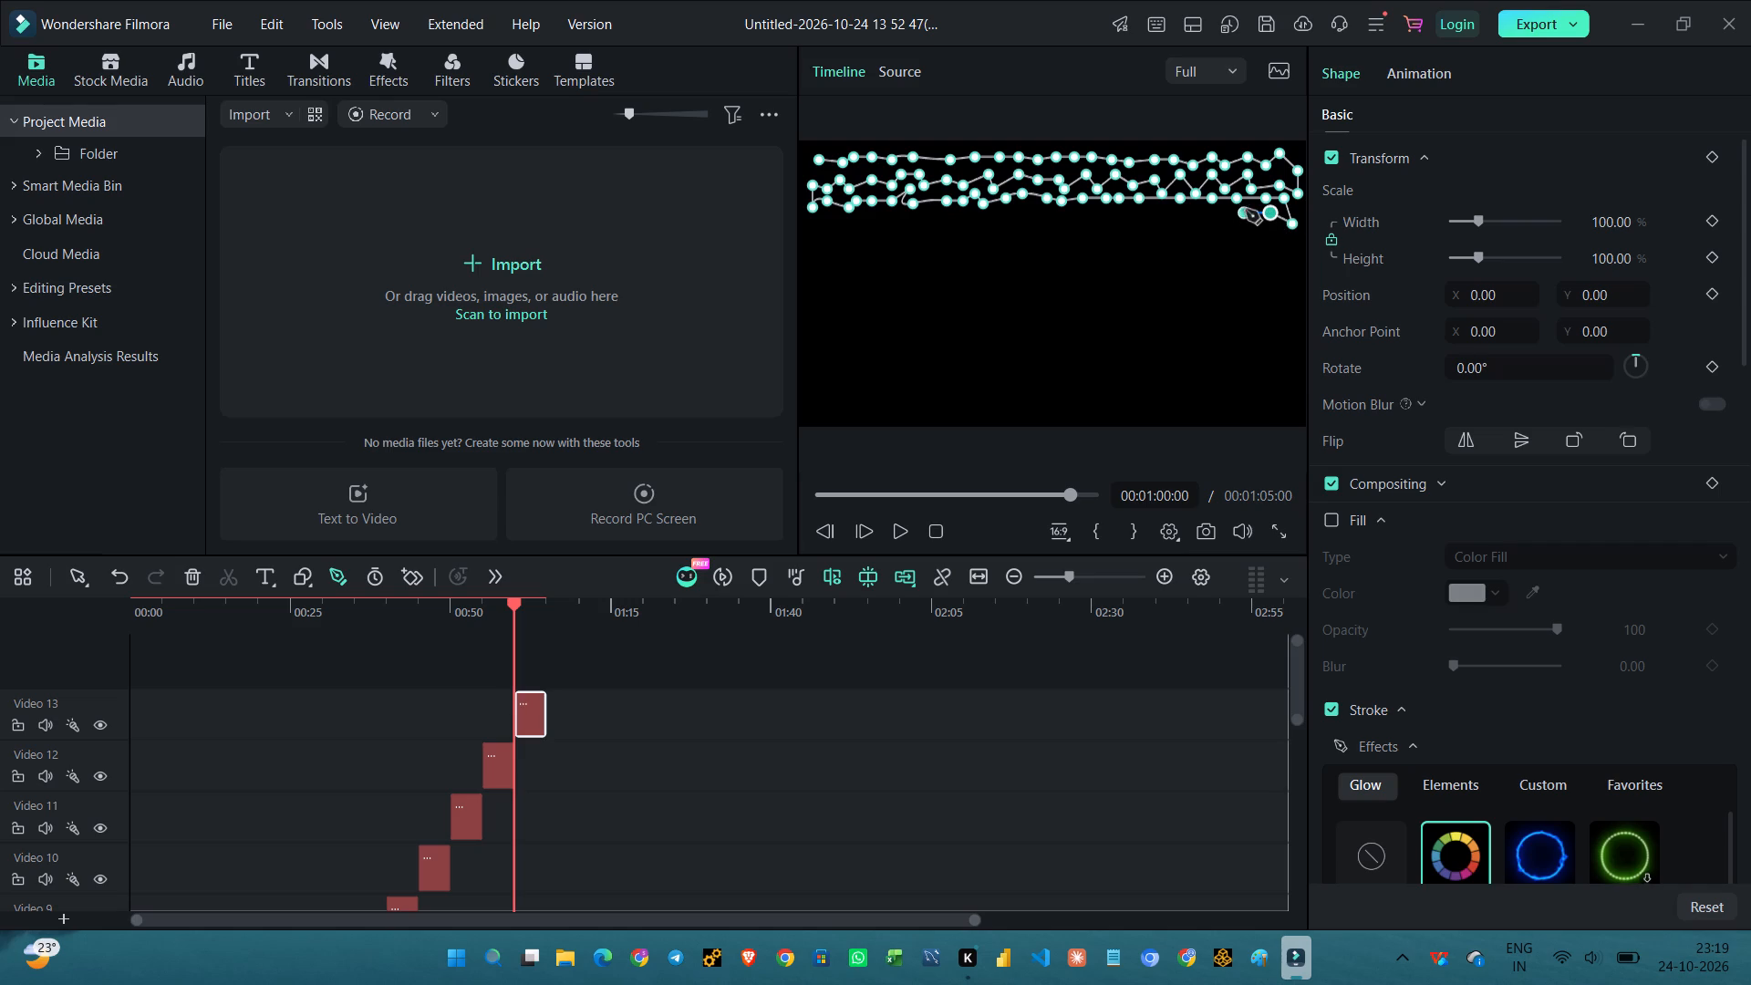
click(1246, 210)
click(1227, 218)
click(1199, 214)
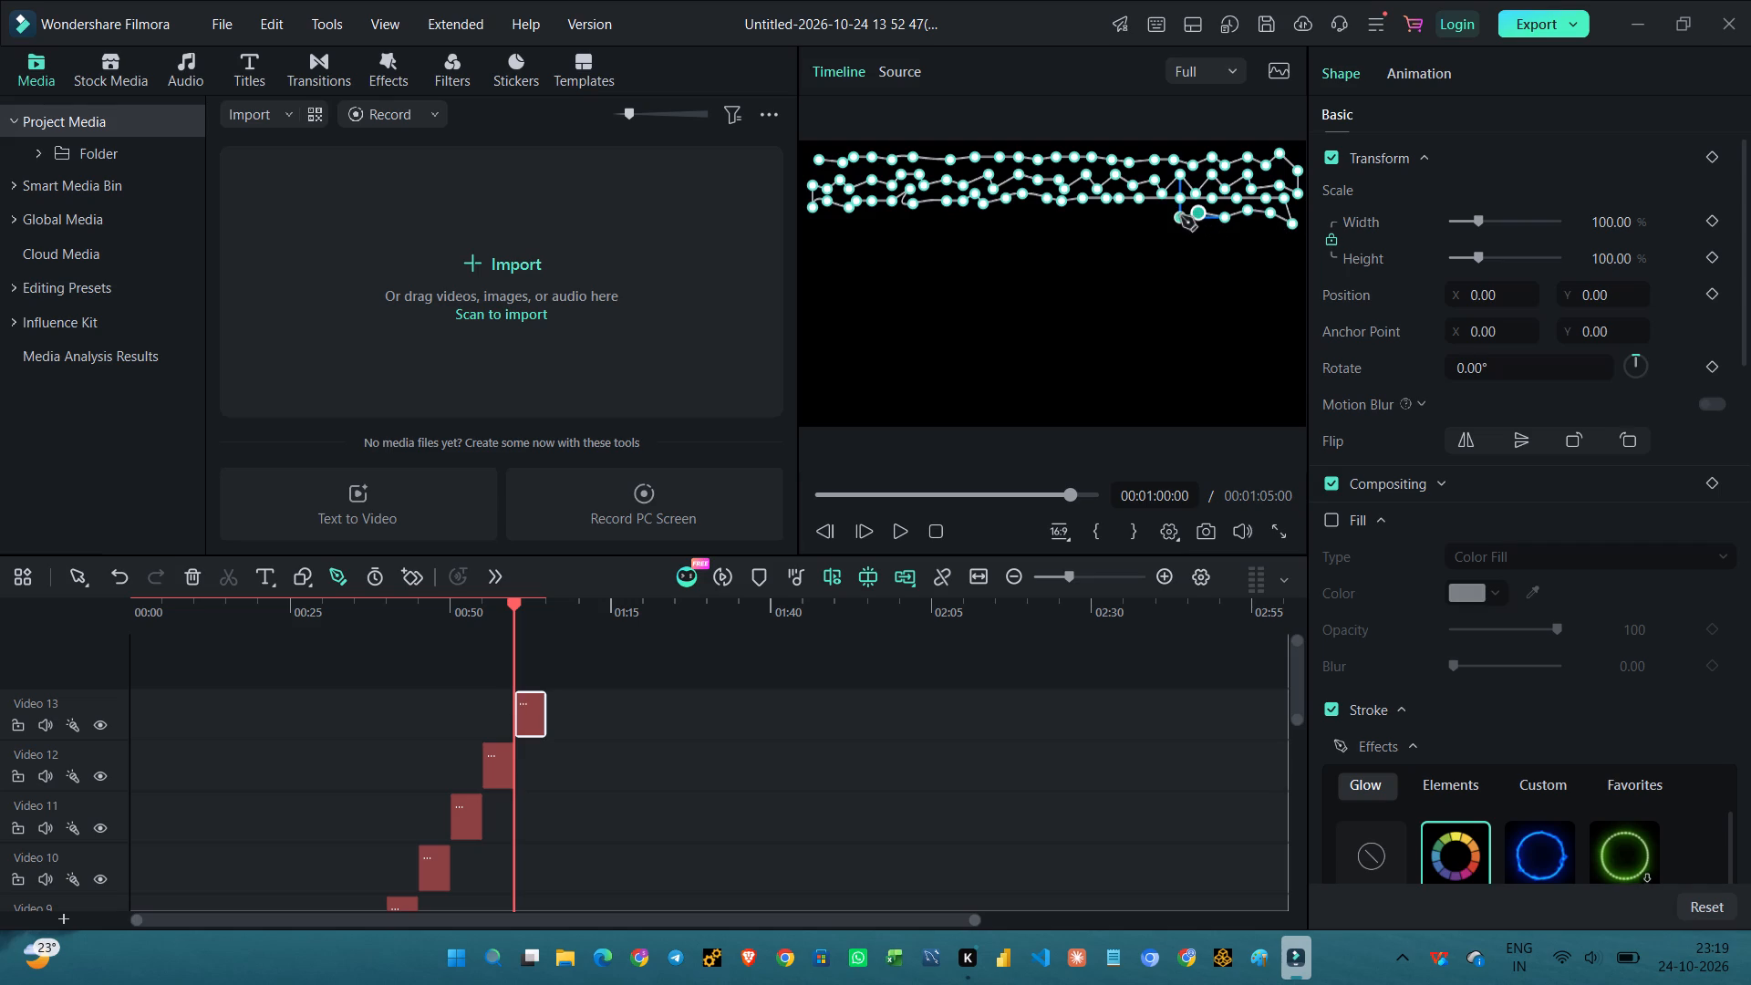
click(1181, 217)
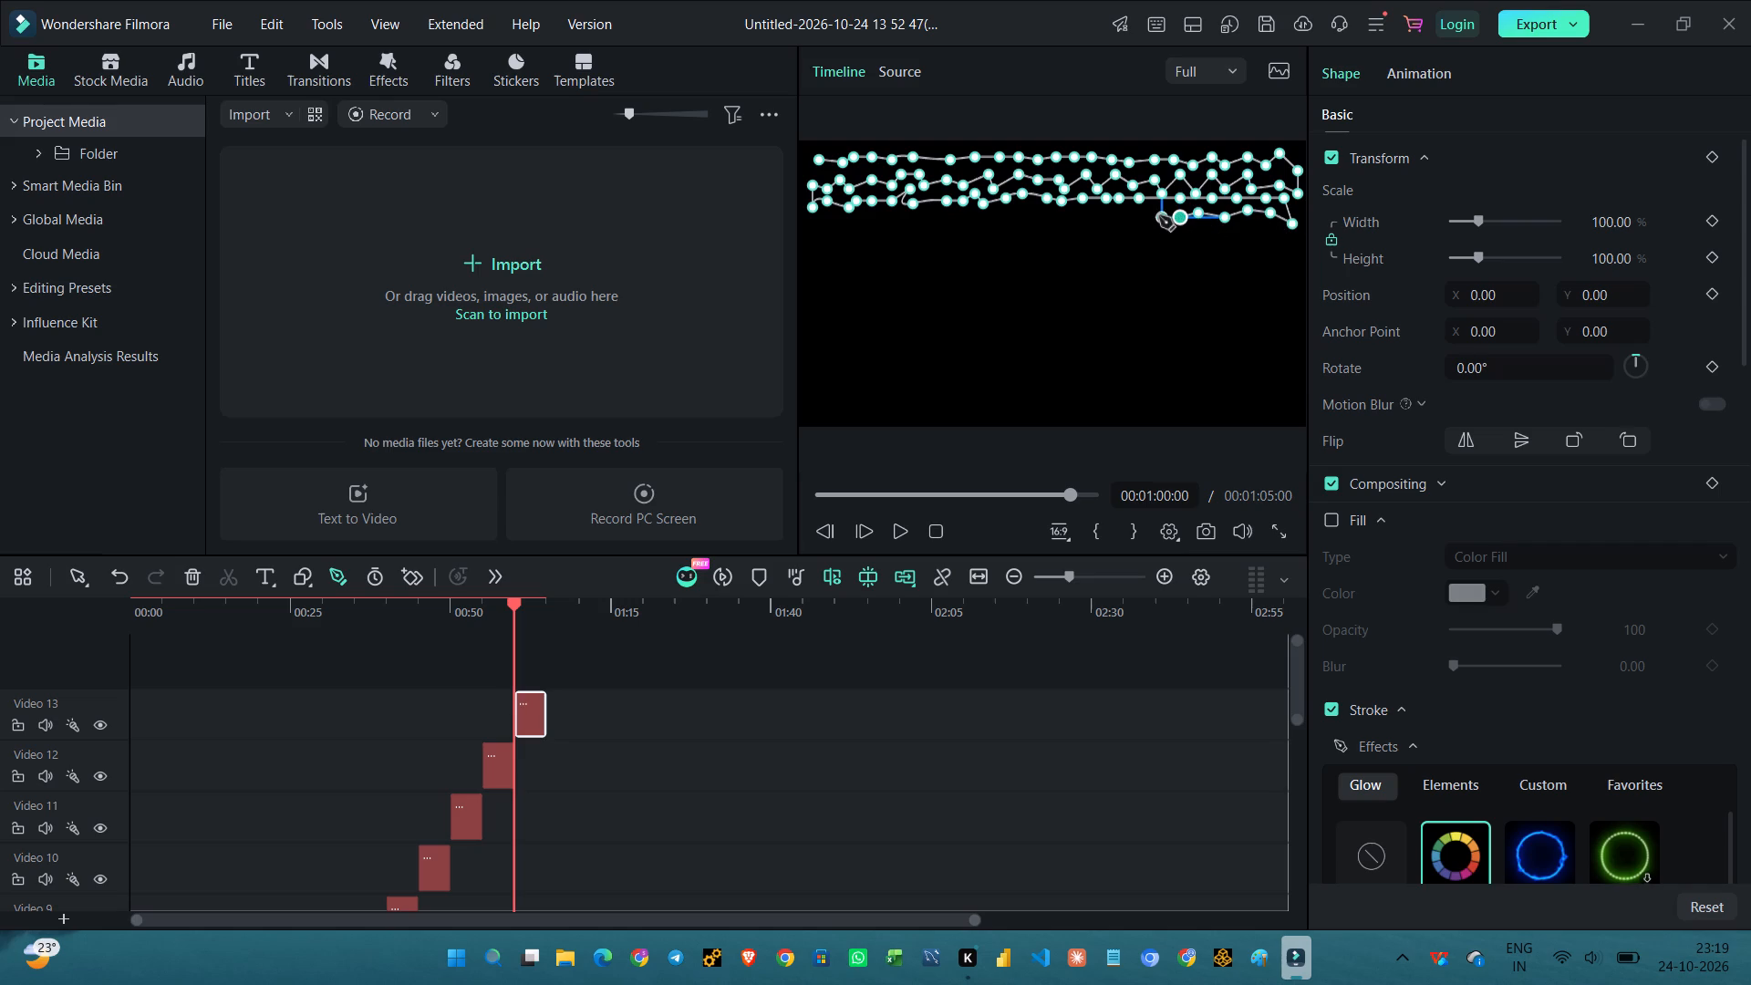
click(1159, 216)
click(1134, 218)
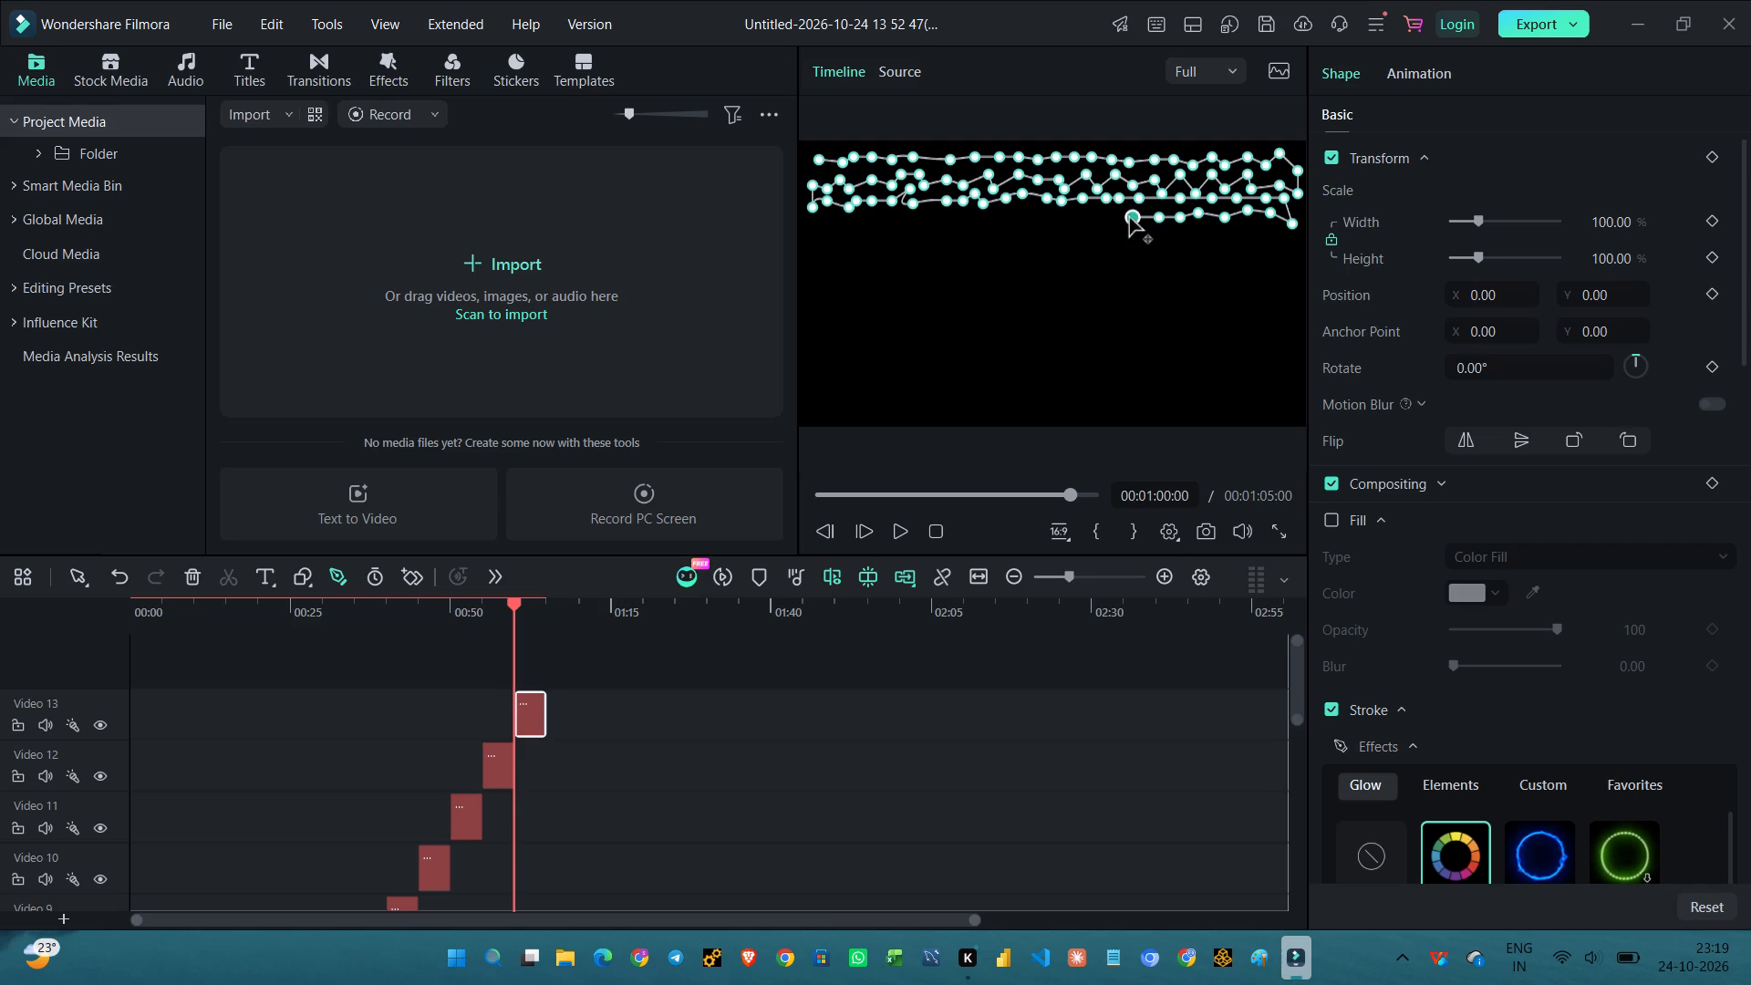
click(1115, 218)
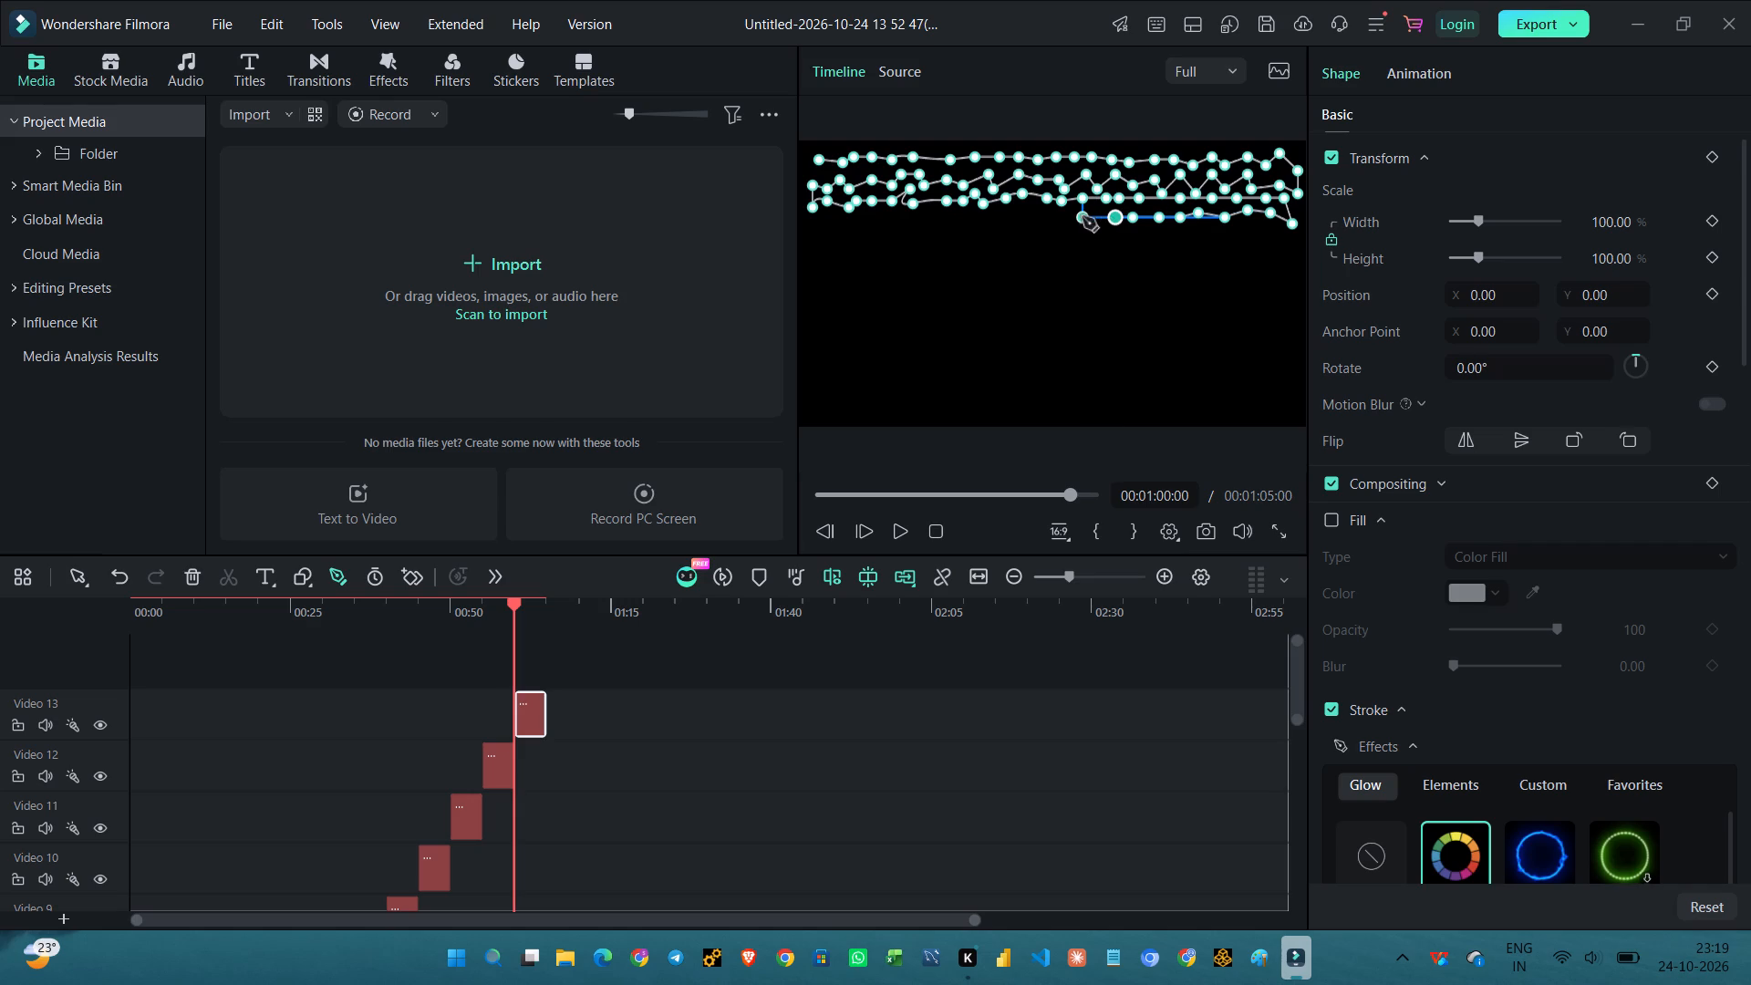
click(1083, 217)
click(1049, 214)
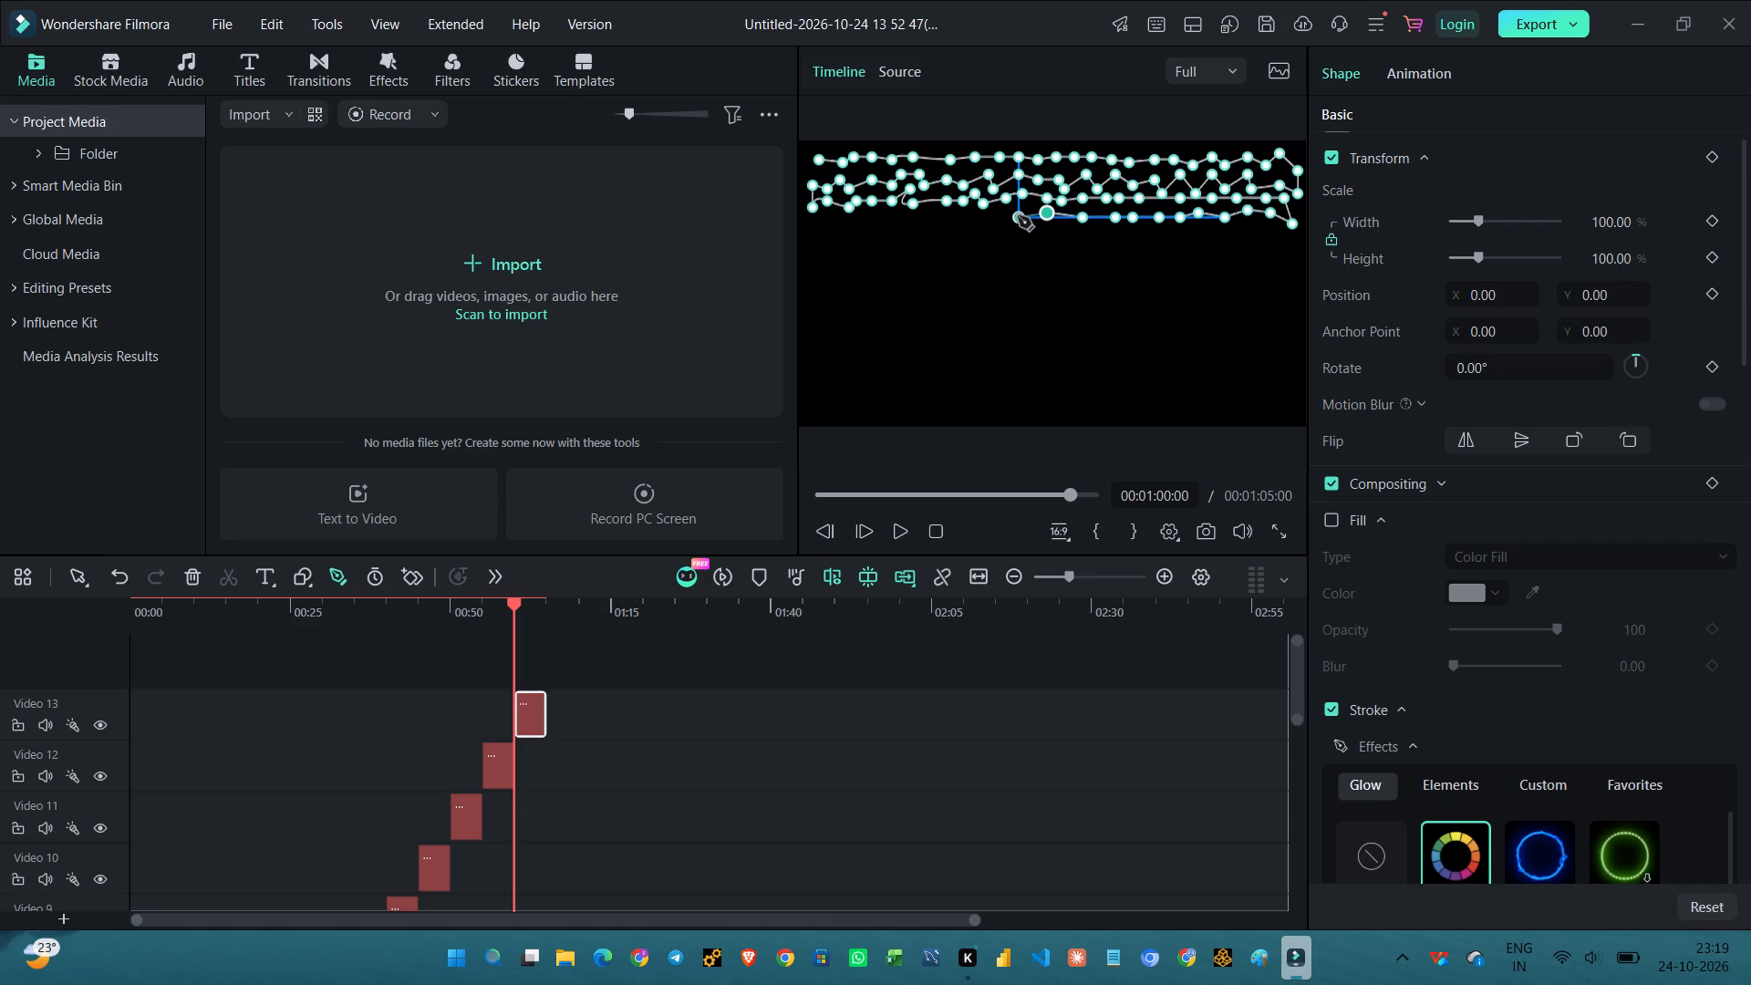
Continue the fourth row of path points almost straight from the frame's centre to its left edge.
click(1018, 216)
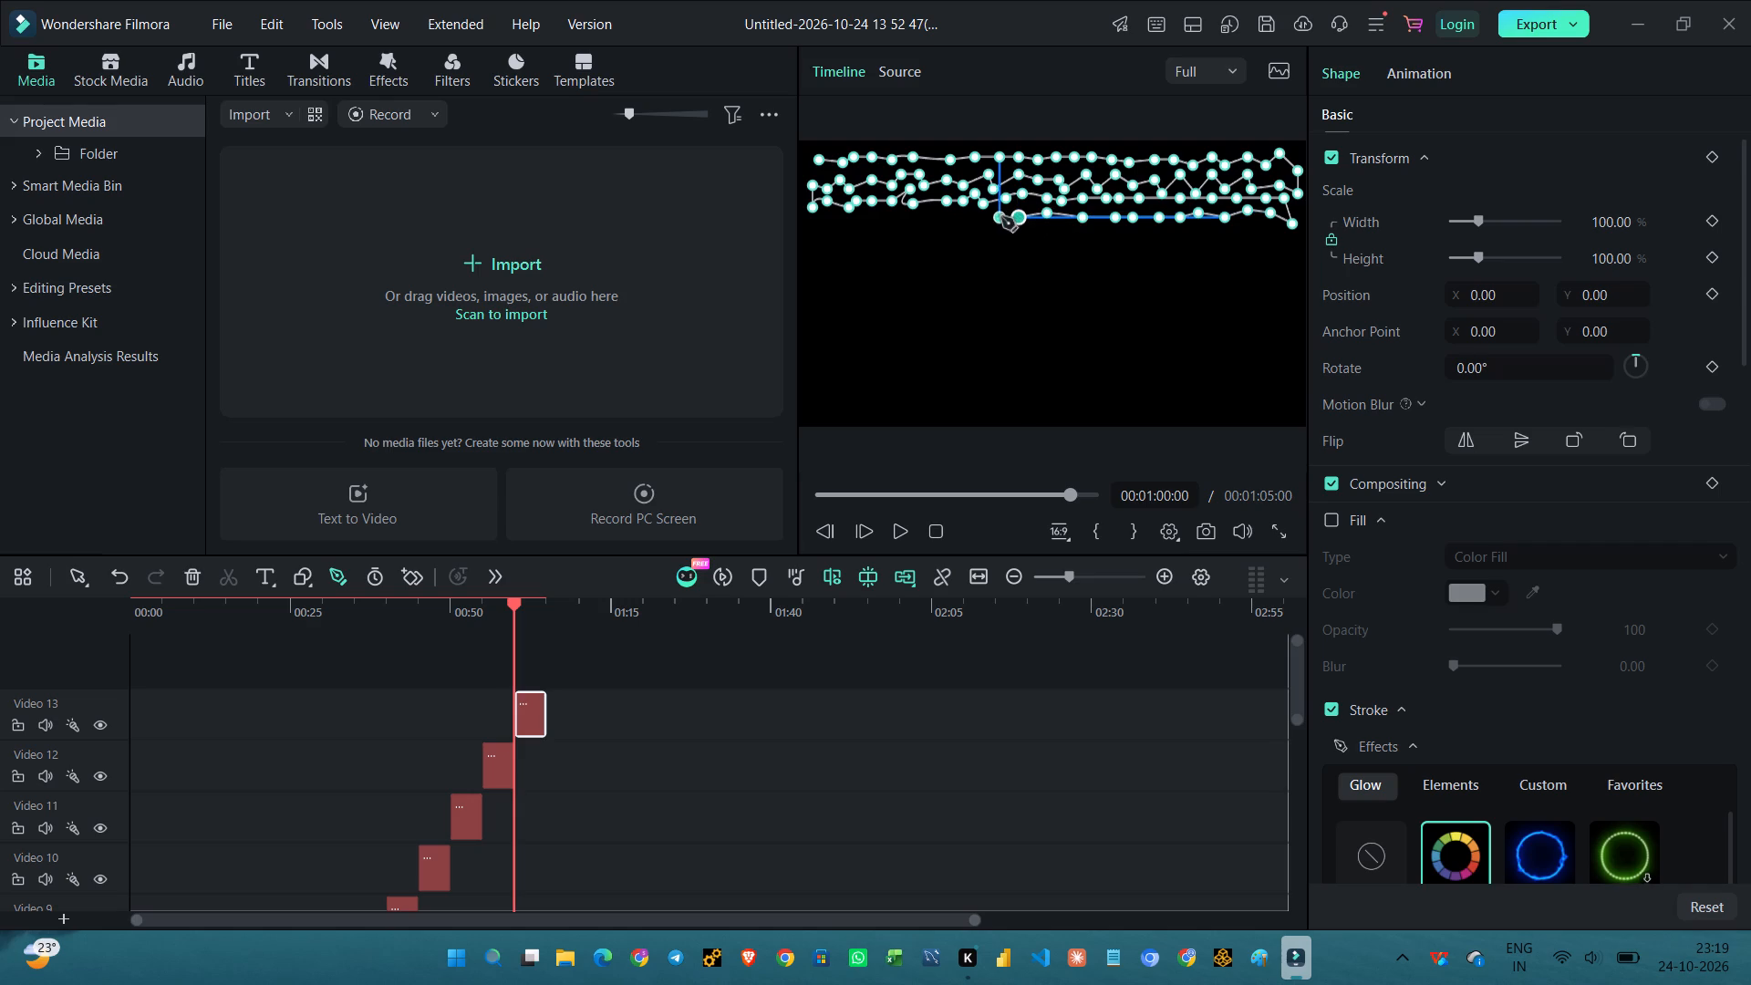
click(994, 220)
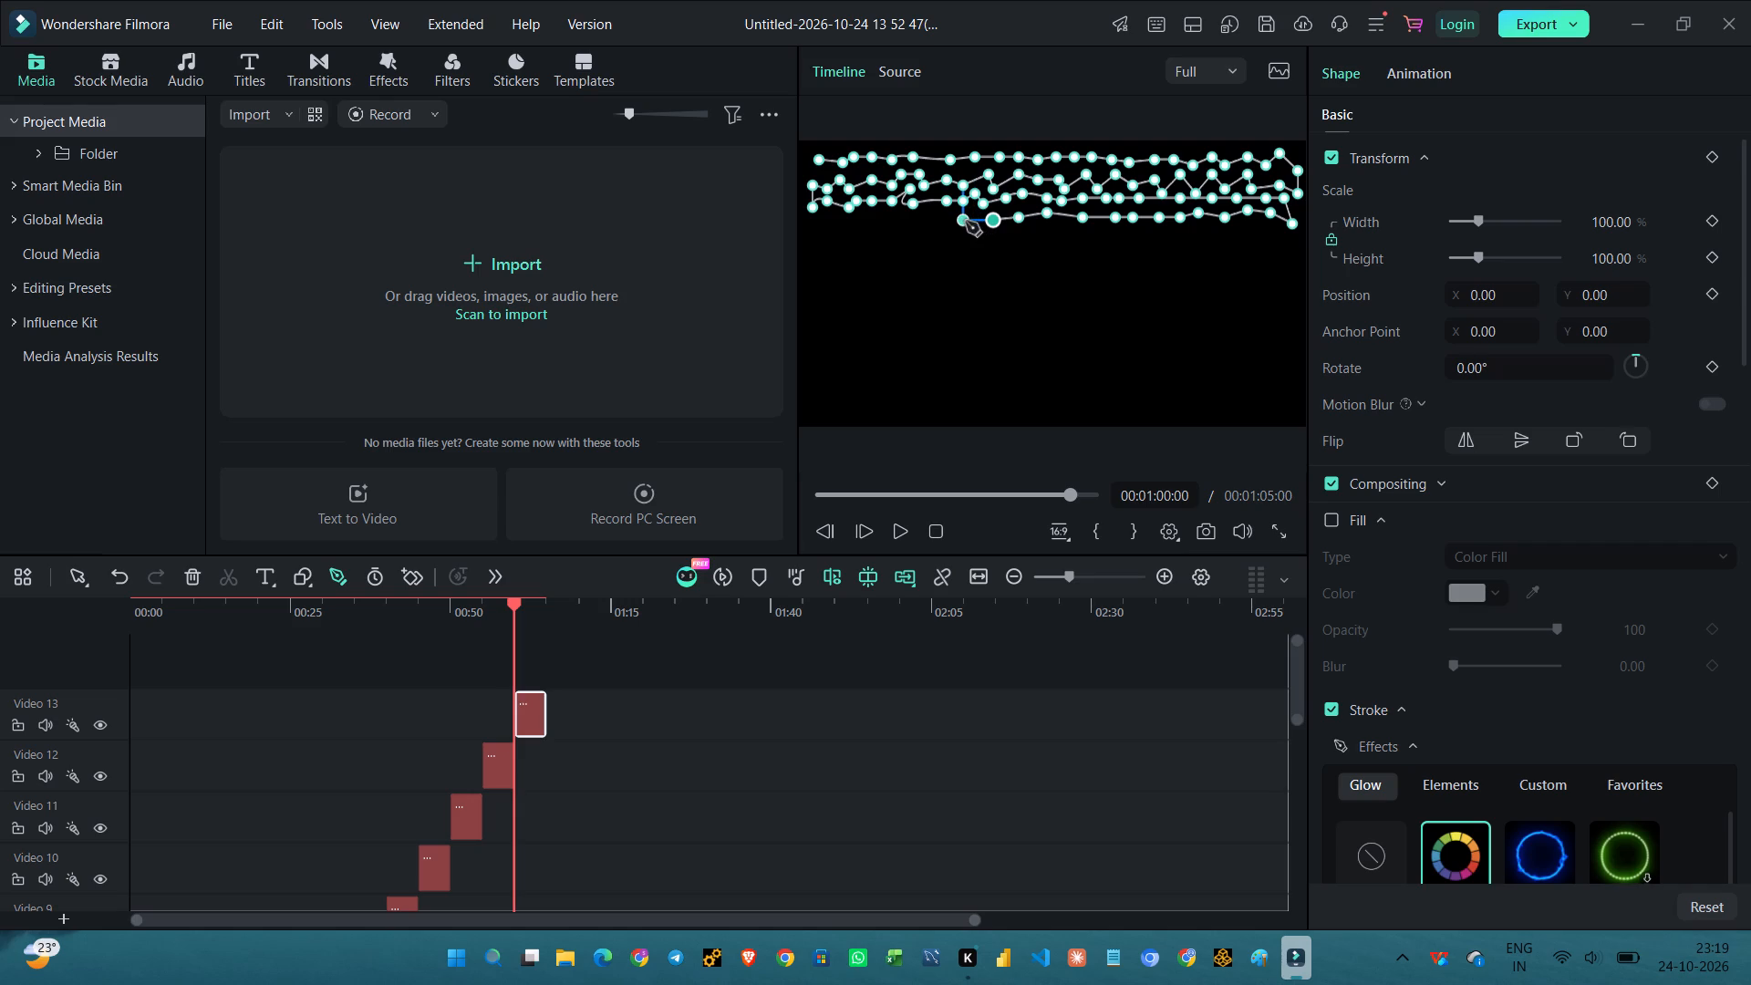
click(966, 222)
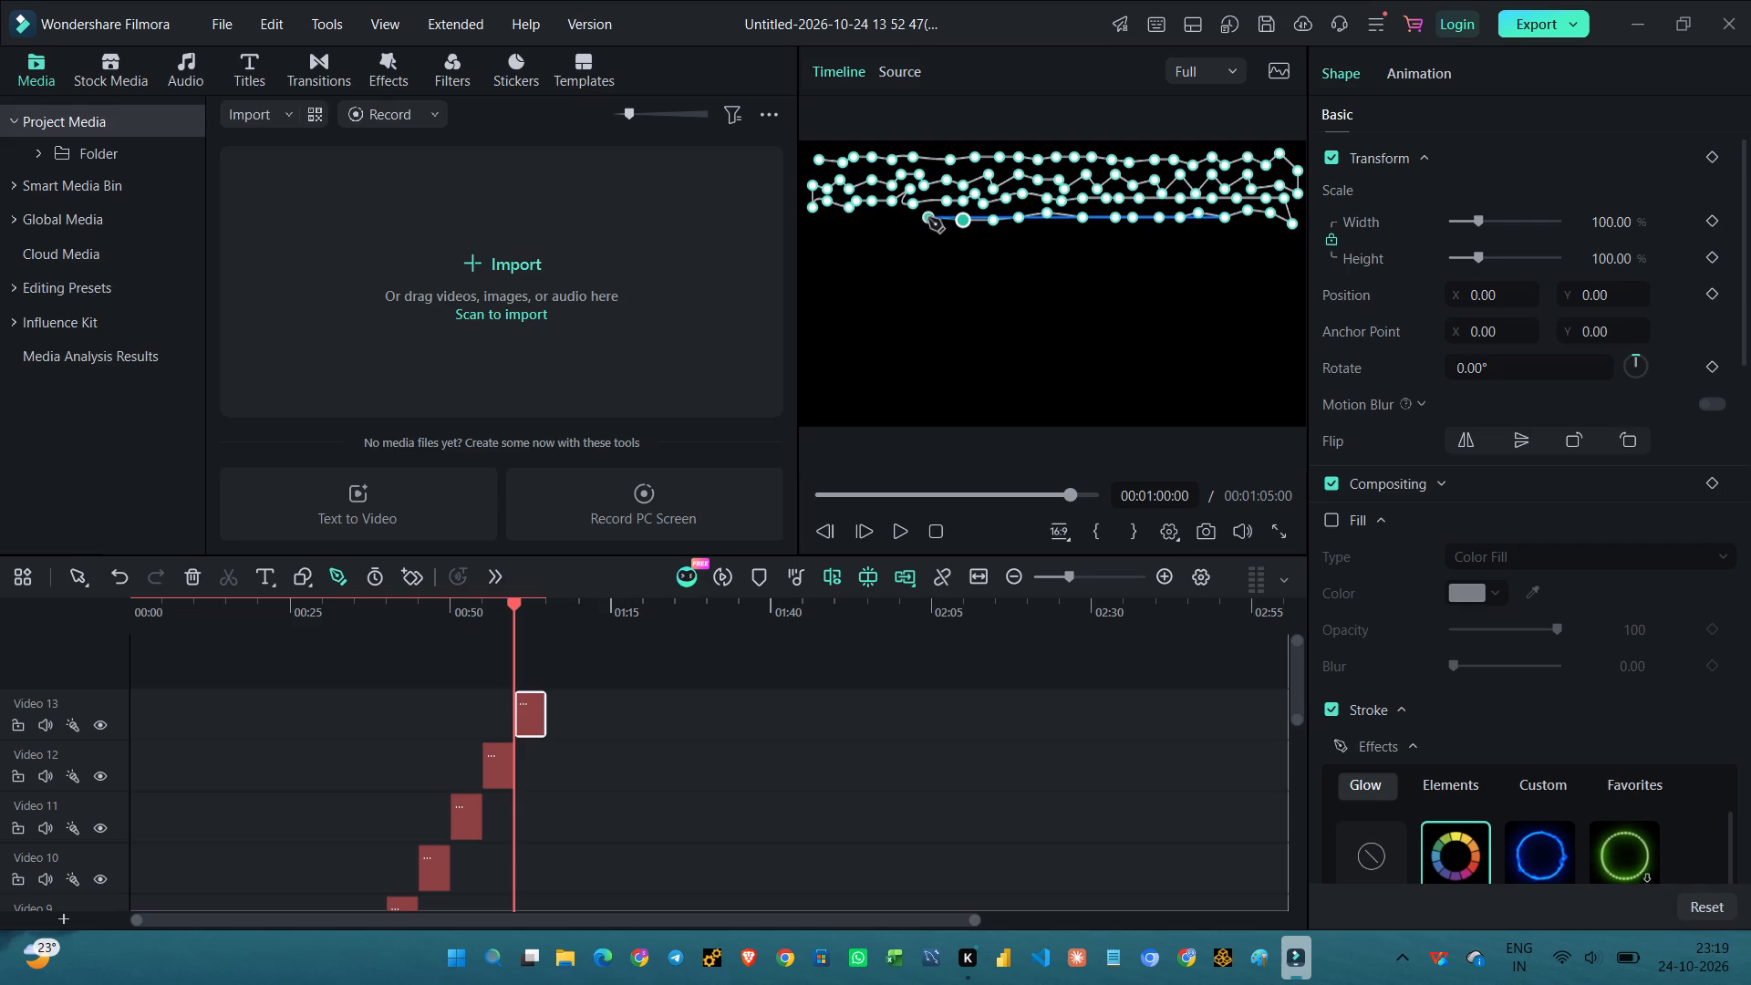
click(933, 218)
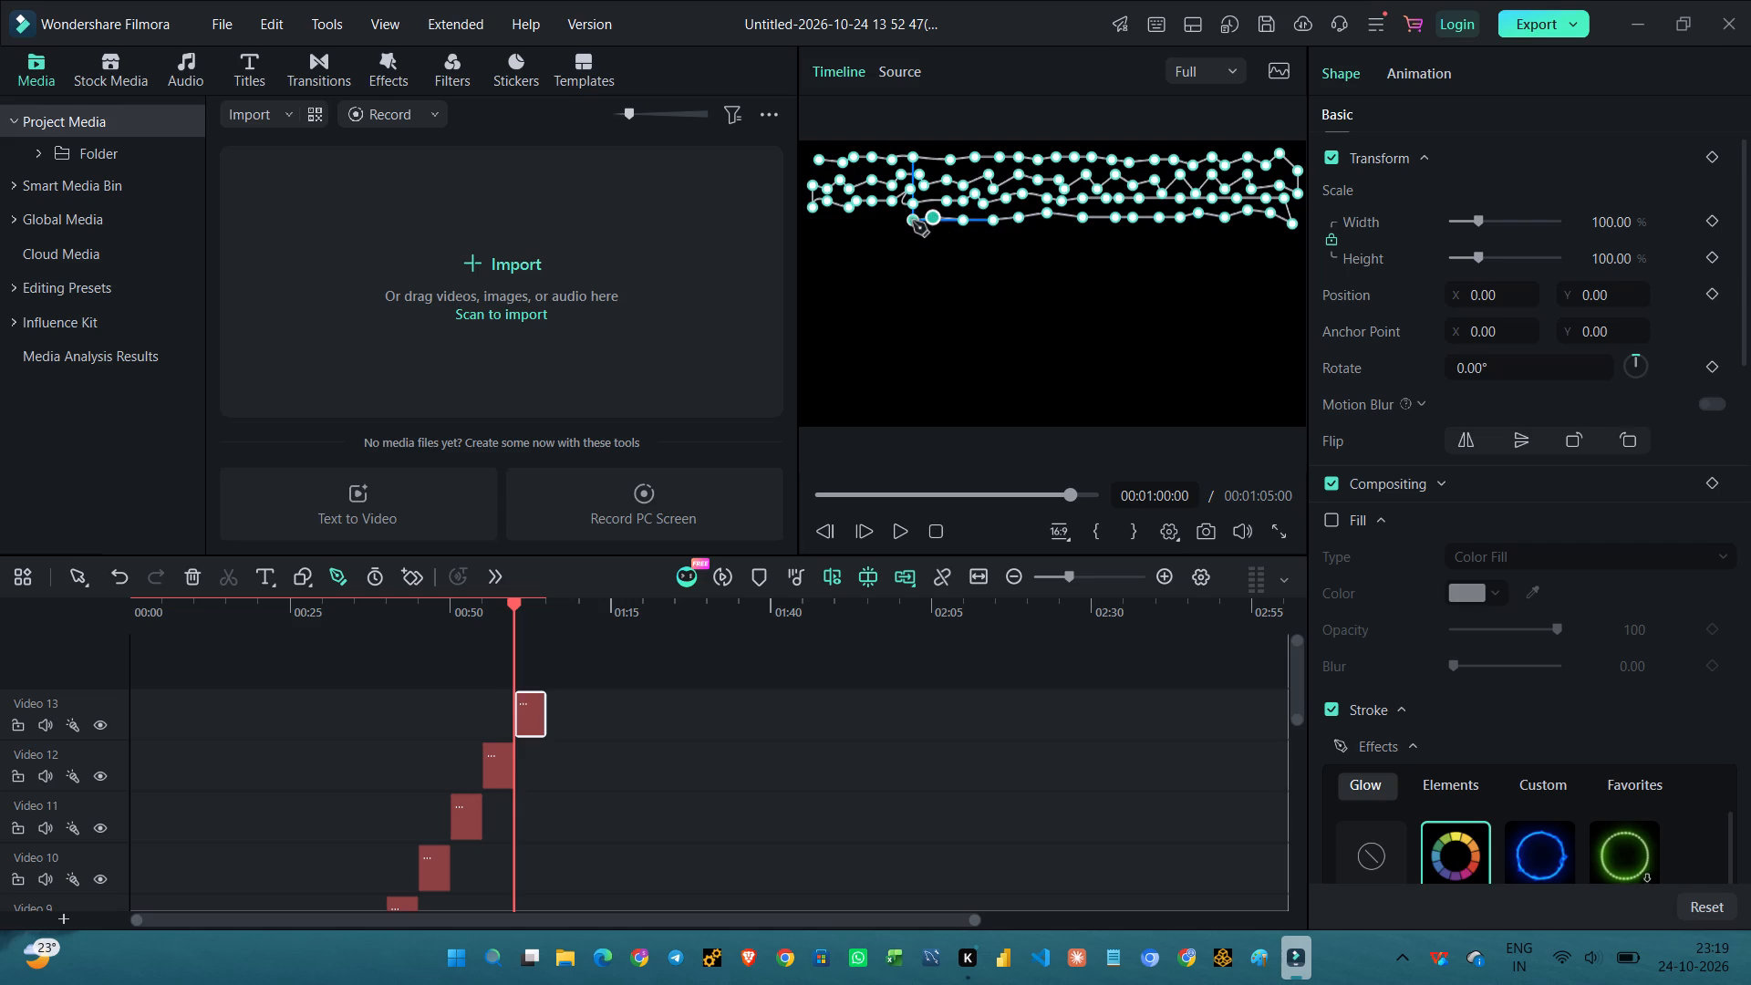
click(907, 221)
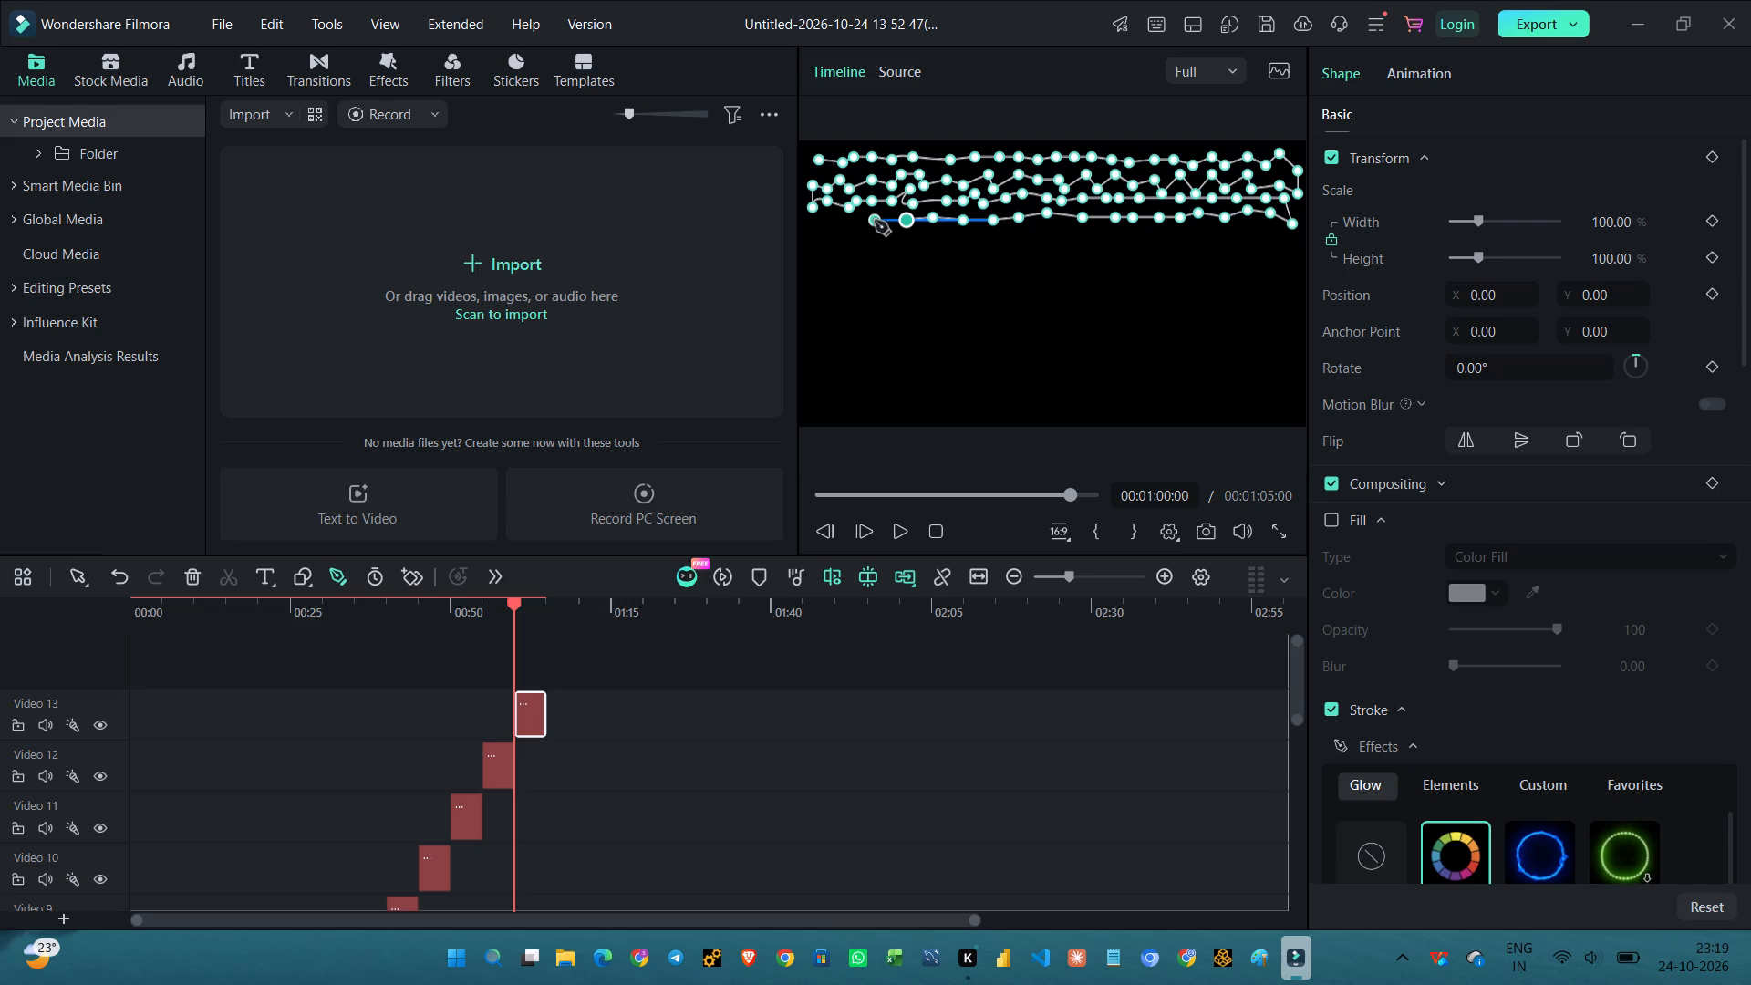
click(875, 221)
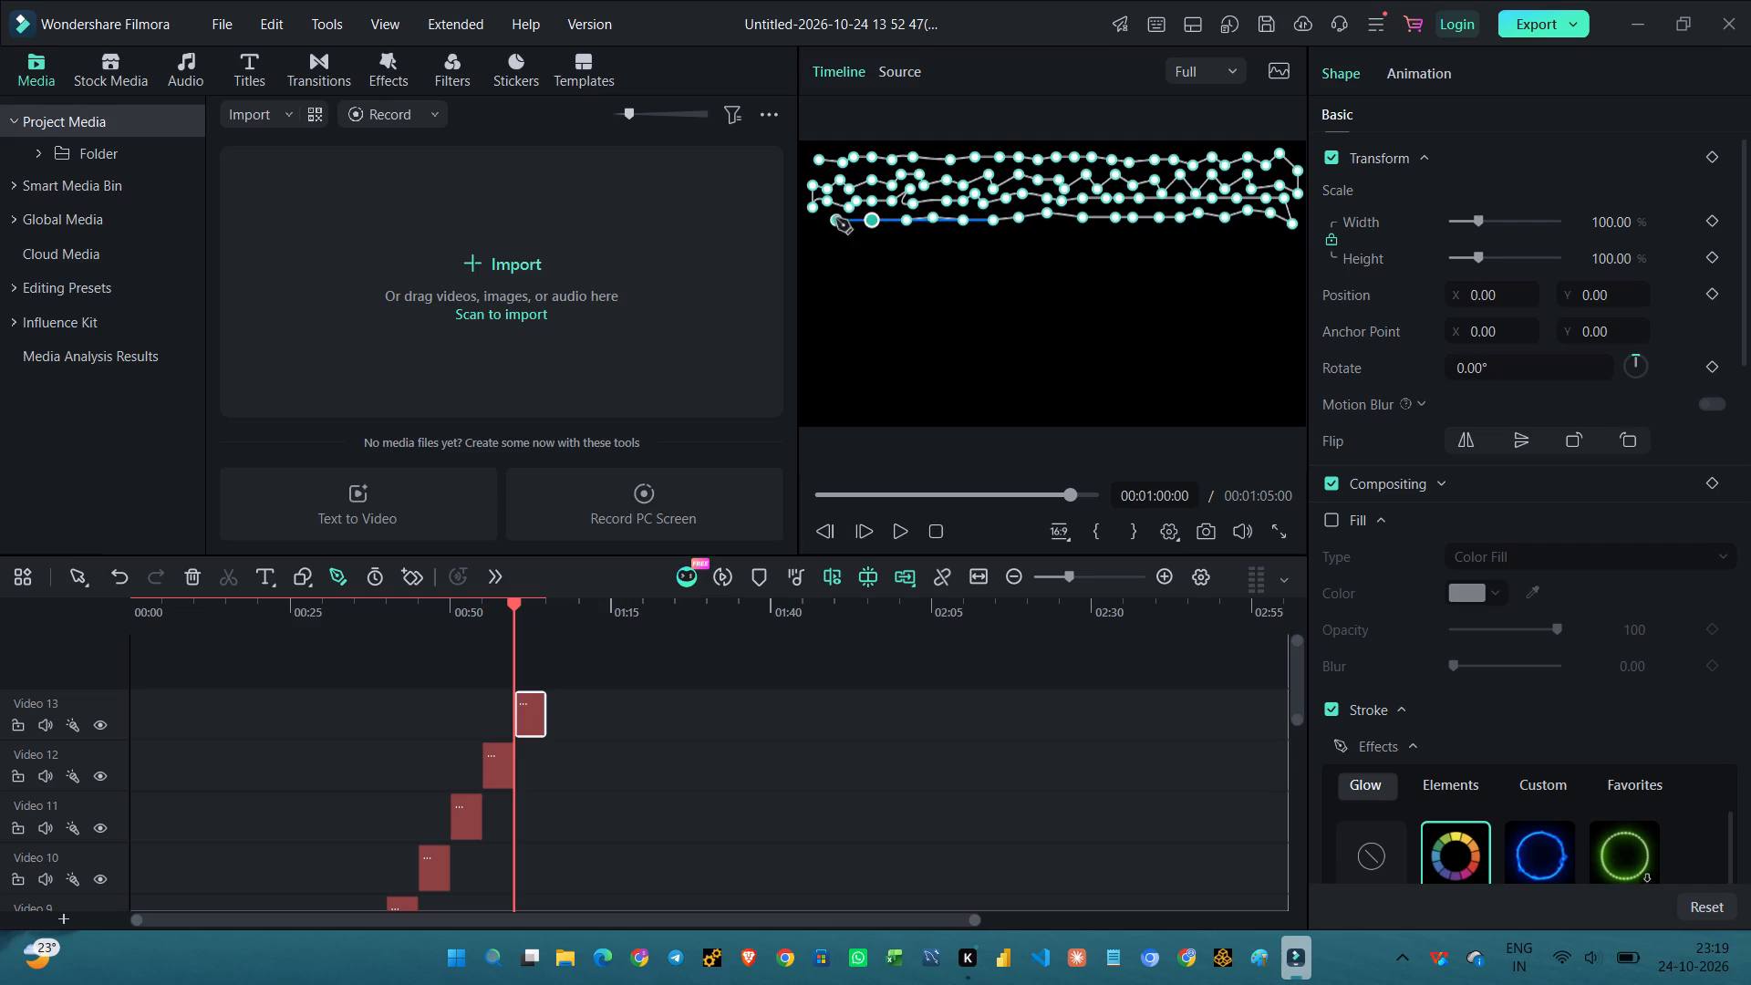
click(839, 219)
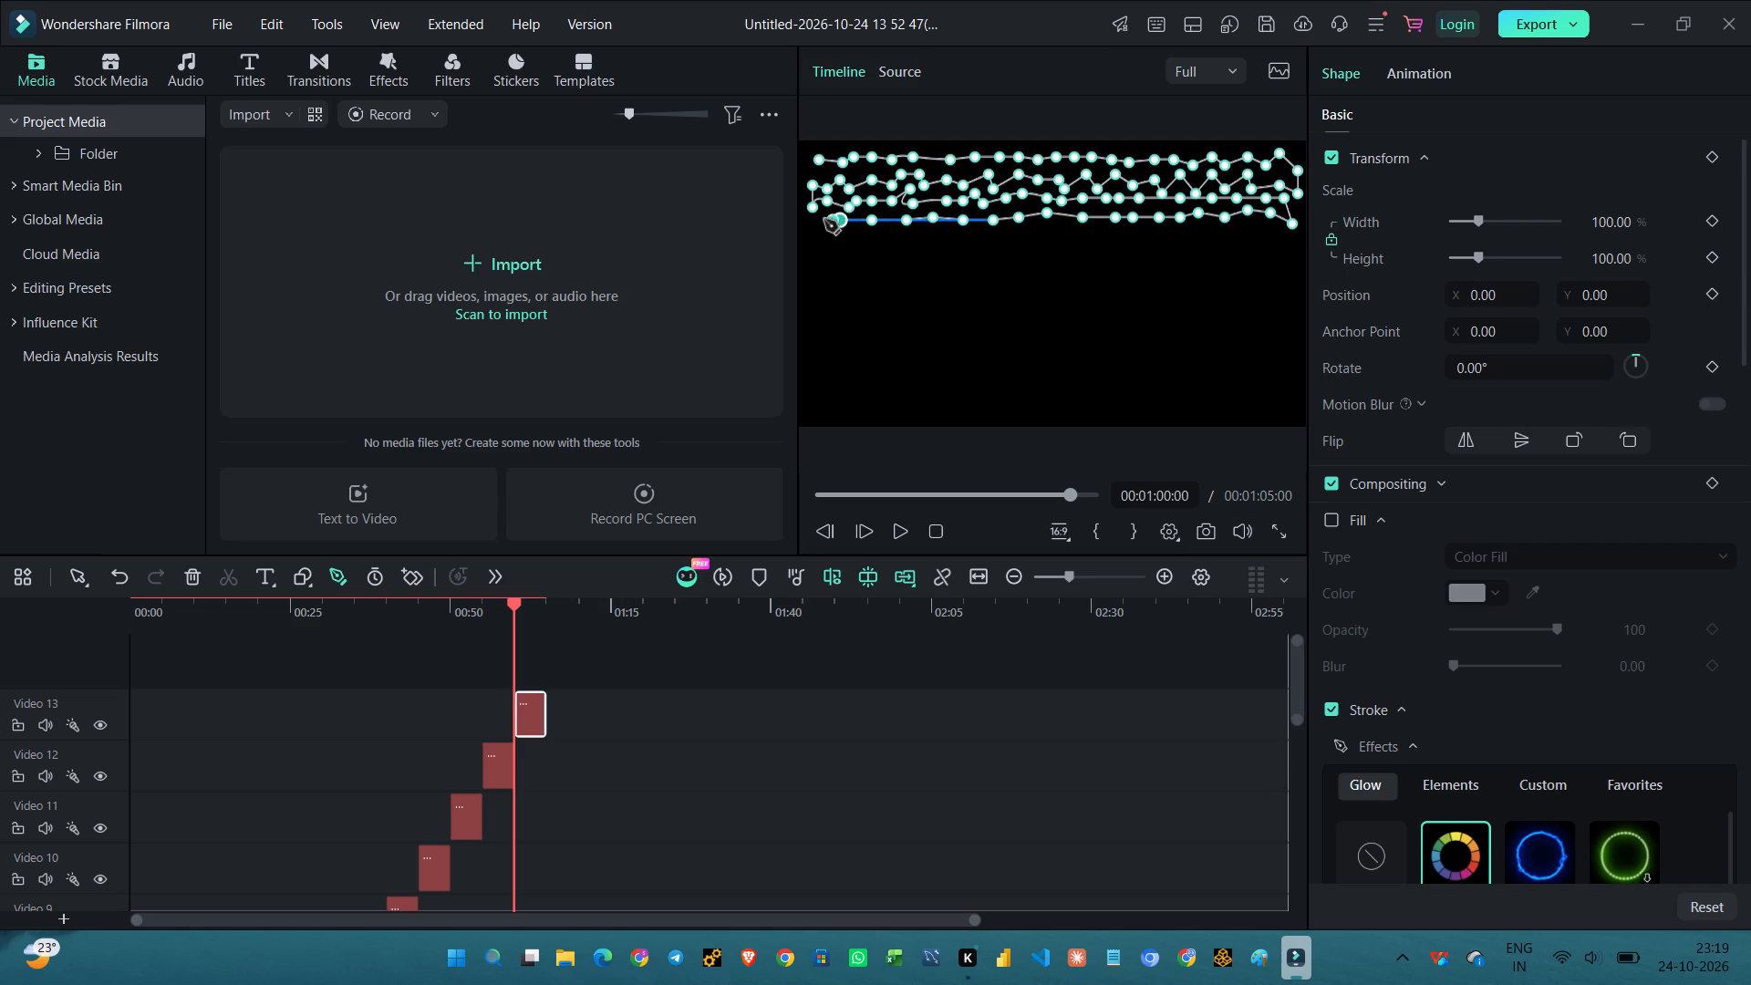
click(811, 223)
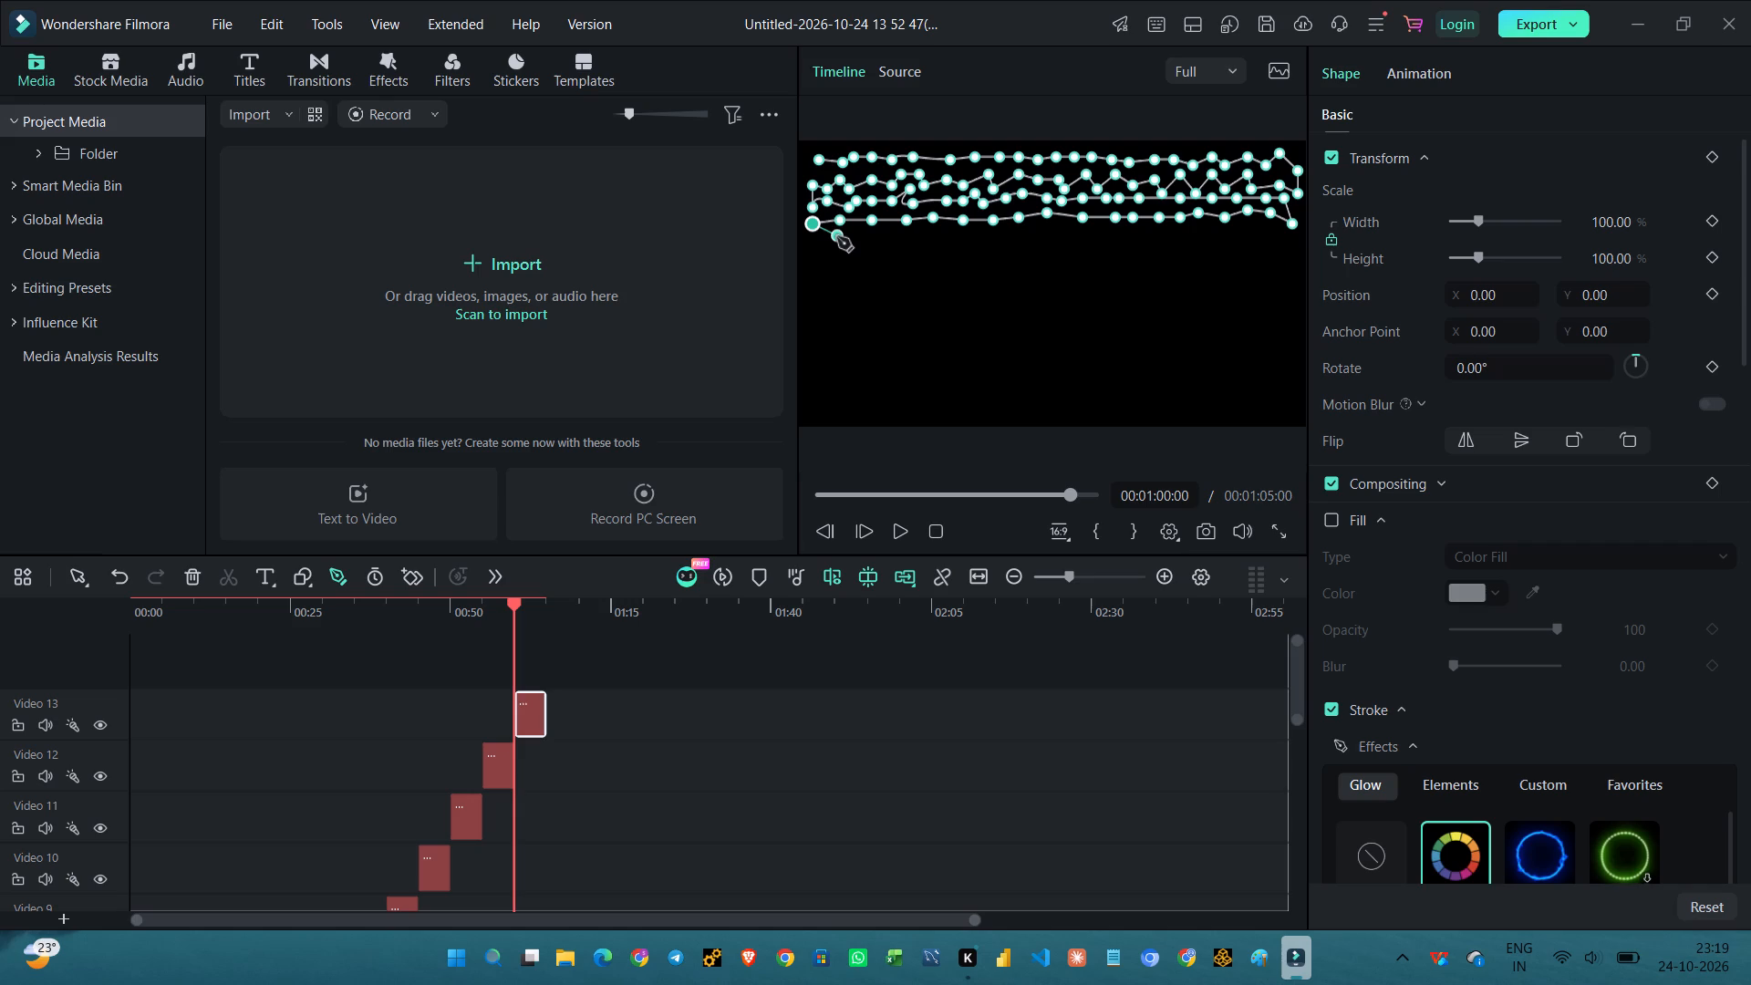
Start a fifth row of path points just below the fourth, running rightward in a shallow zigzag to just past the frame's centre.
click(835, 237)
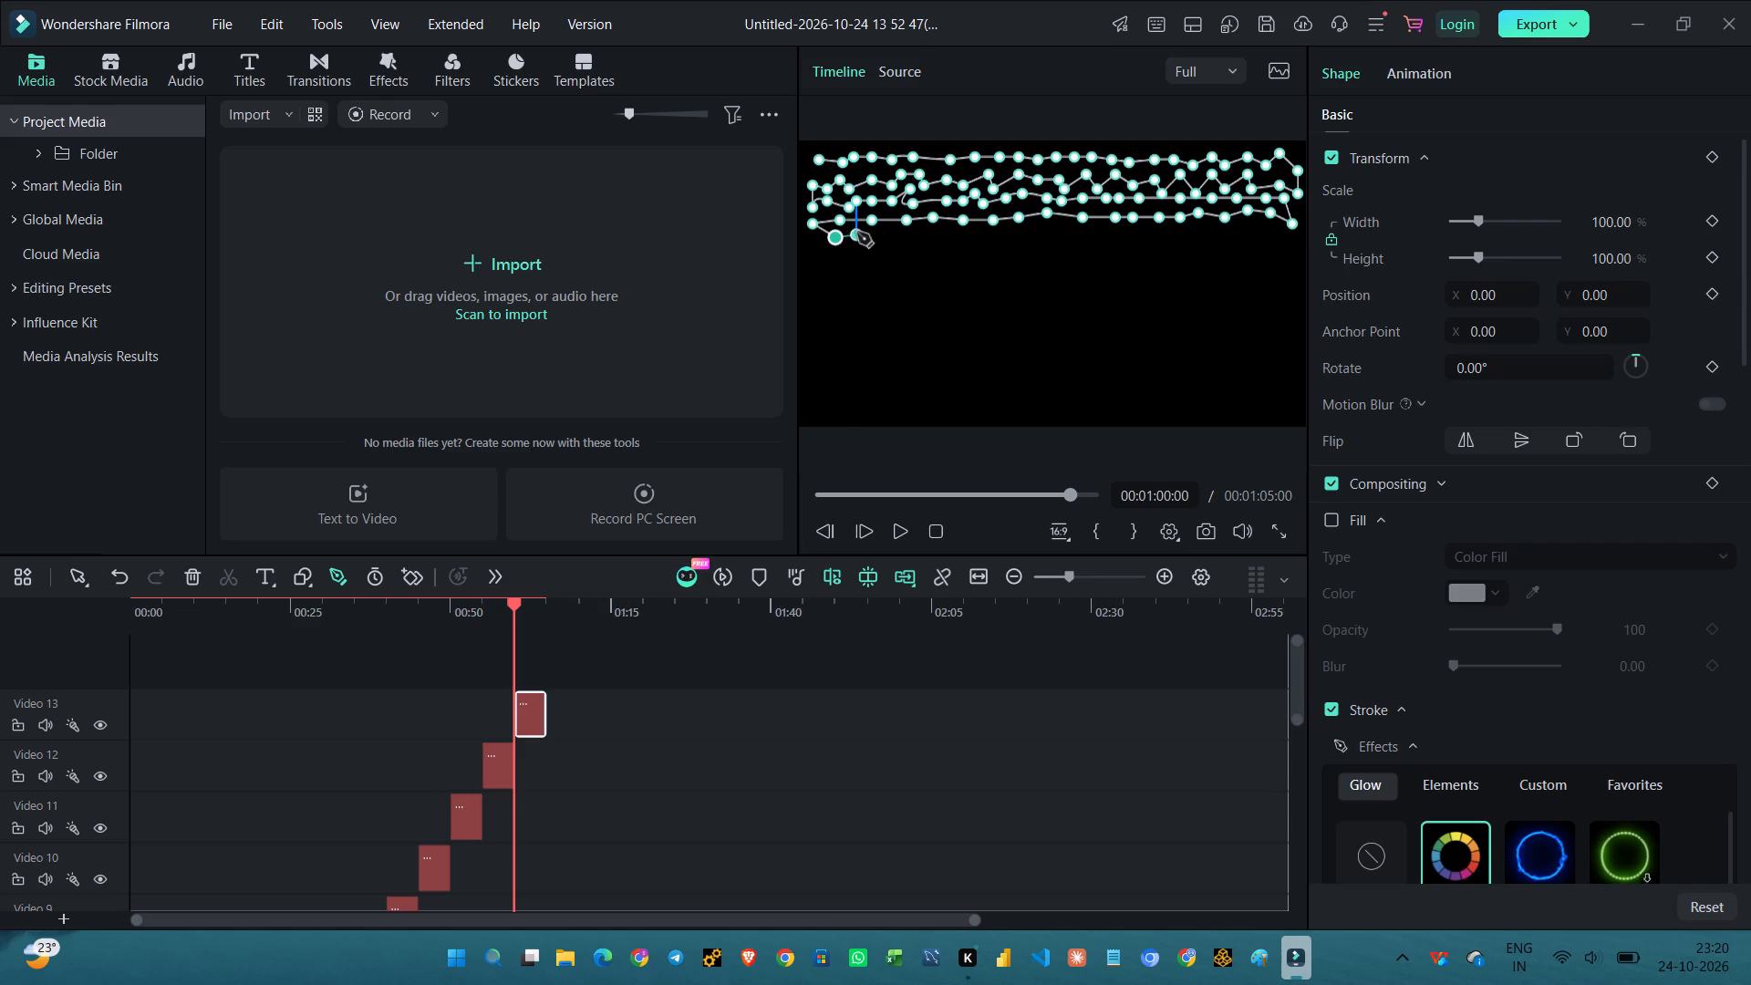
click(857, 233)
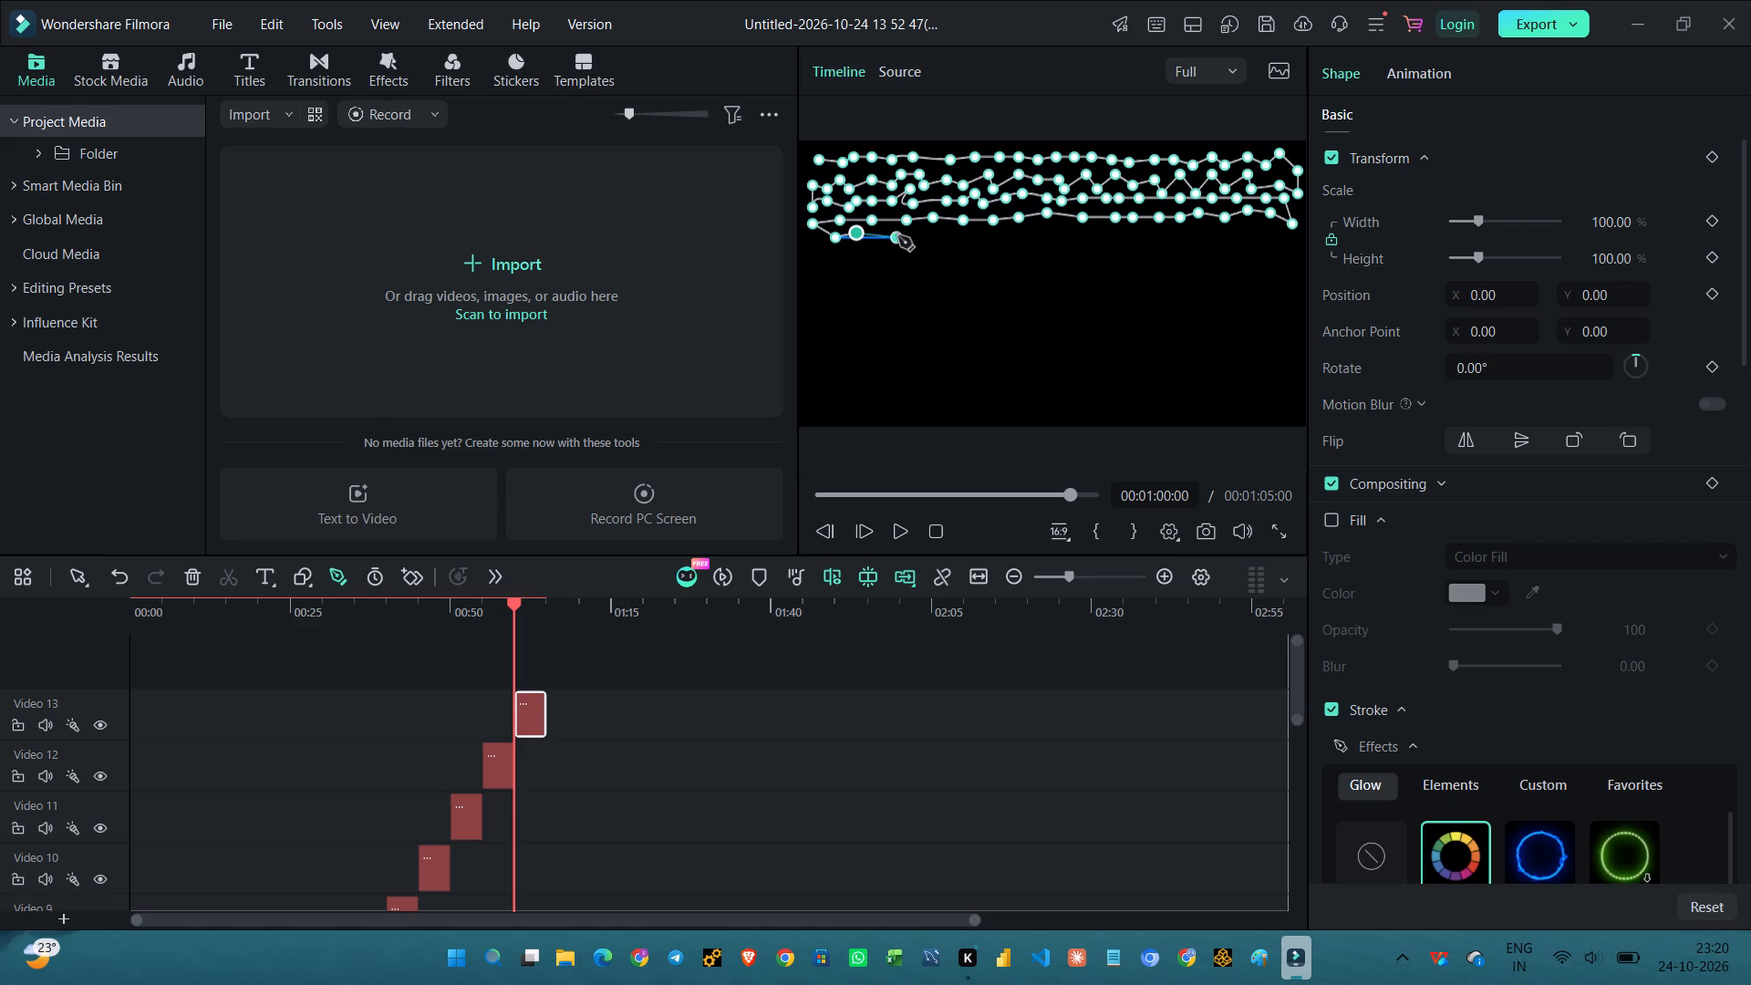
click(896, 236)
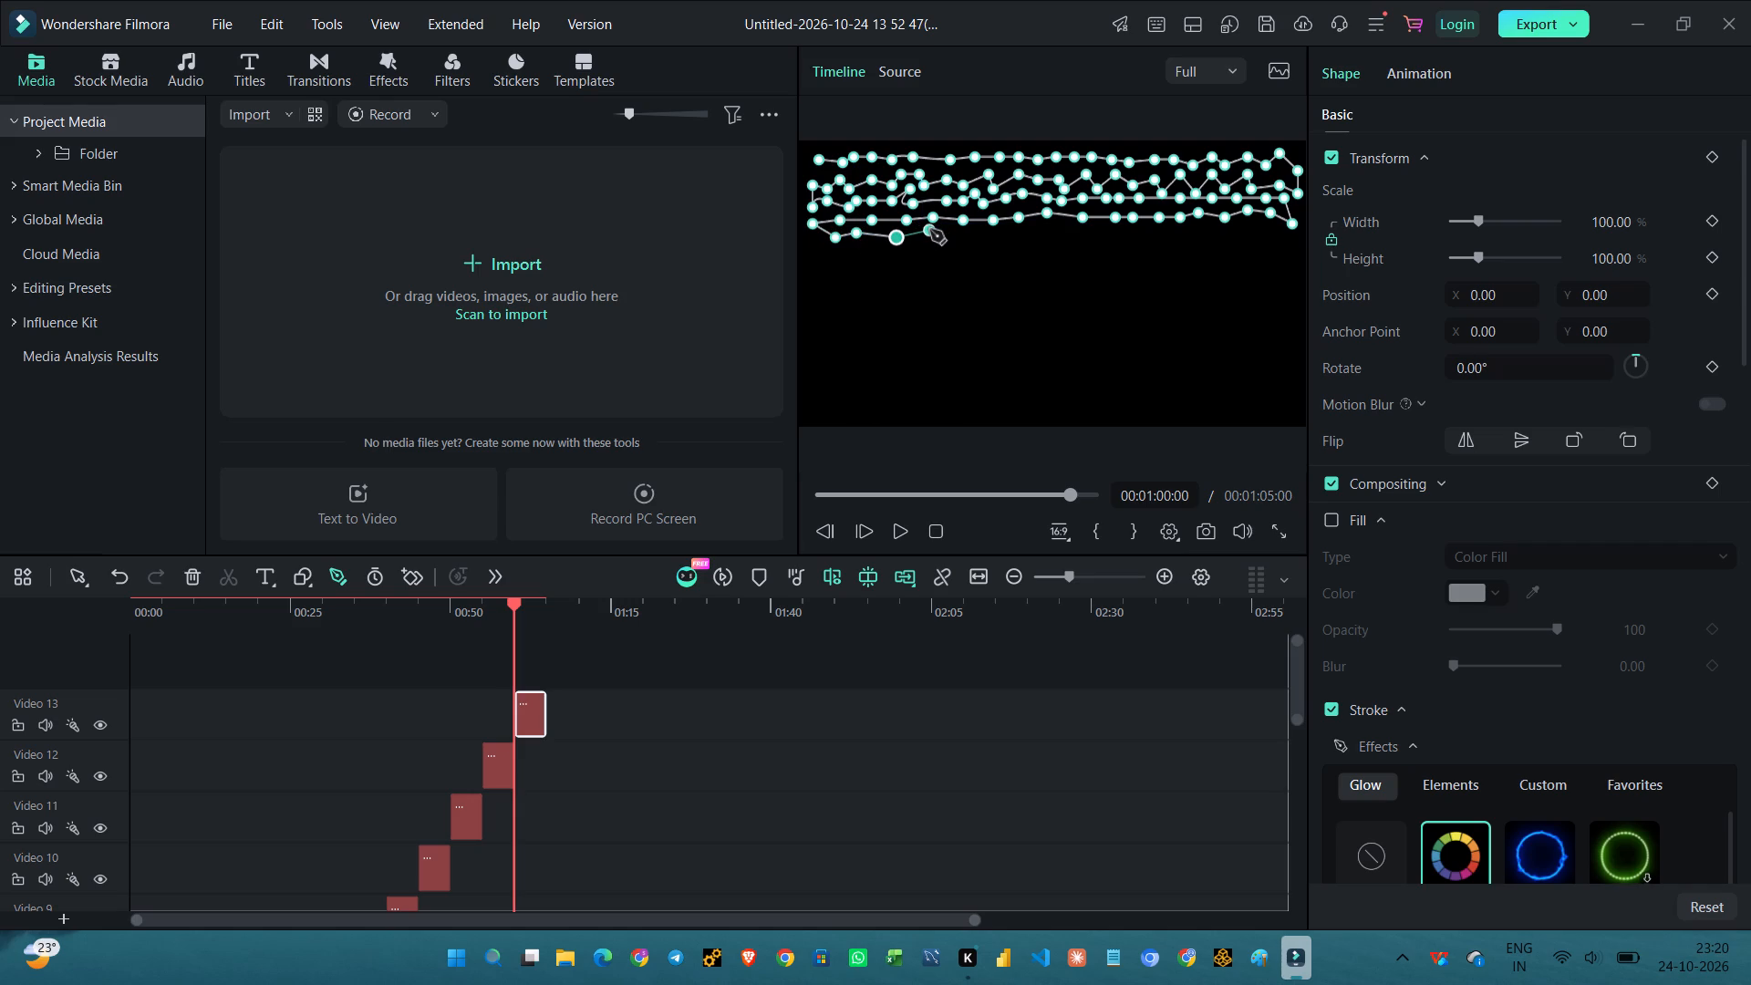
click(930, 230)
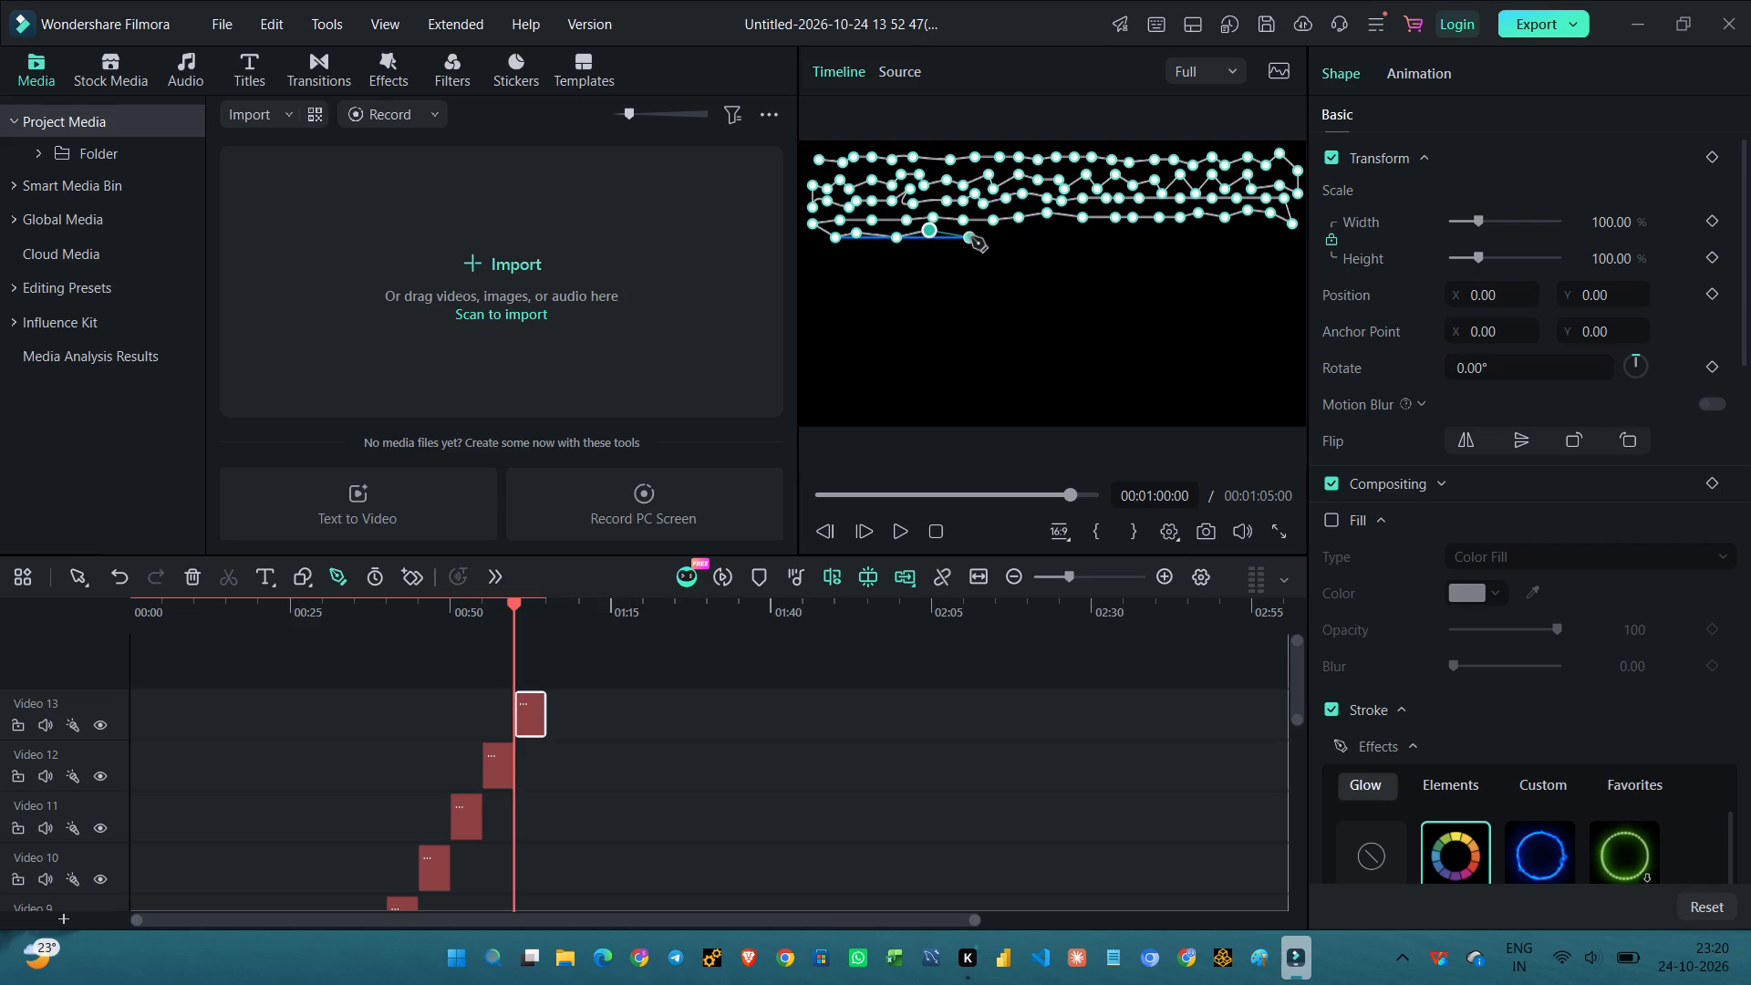
click(970, 237)
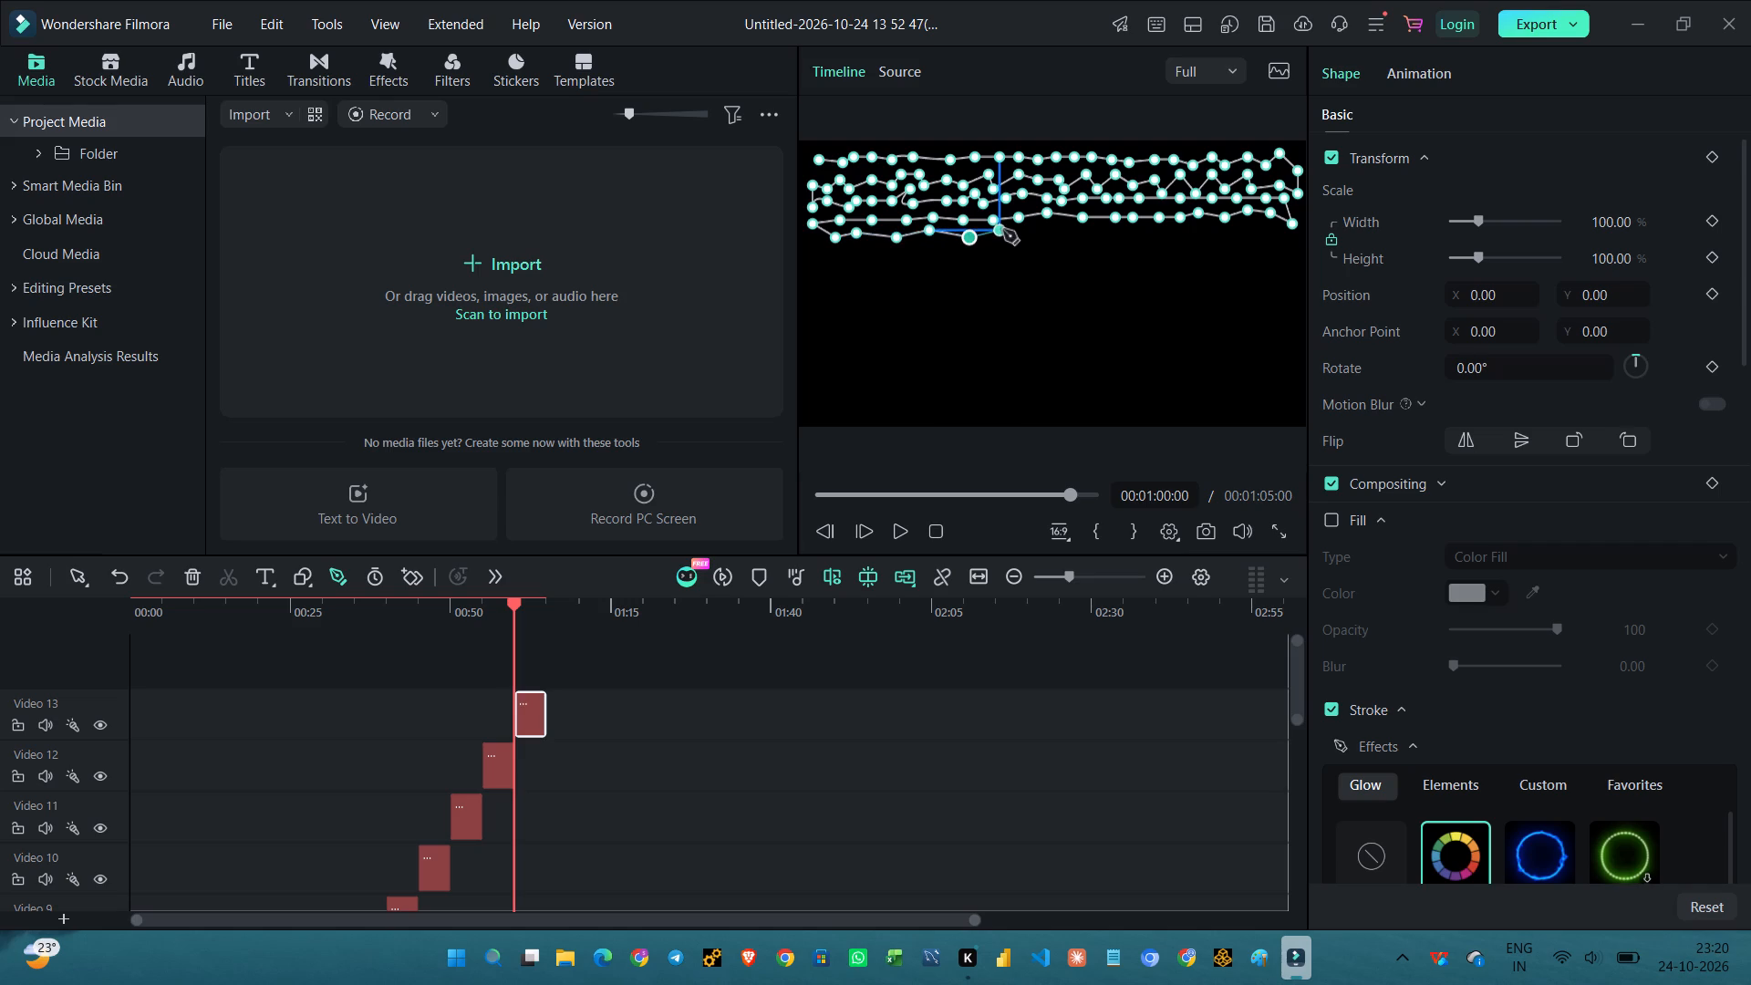
click(1003, 230)
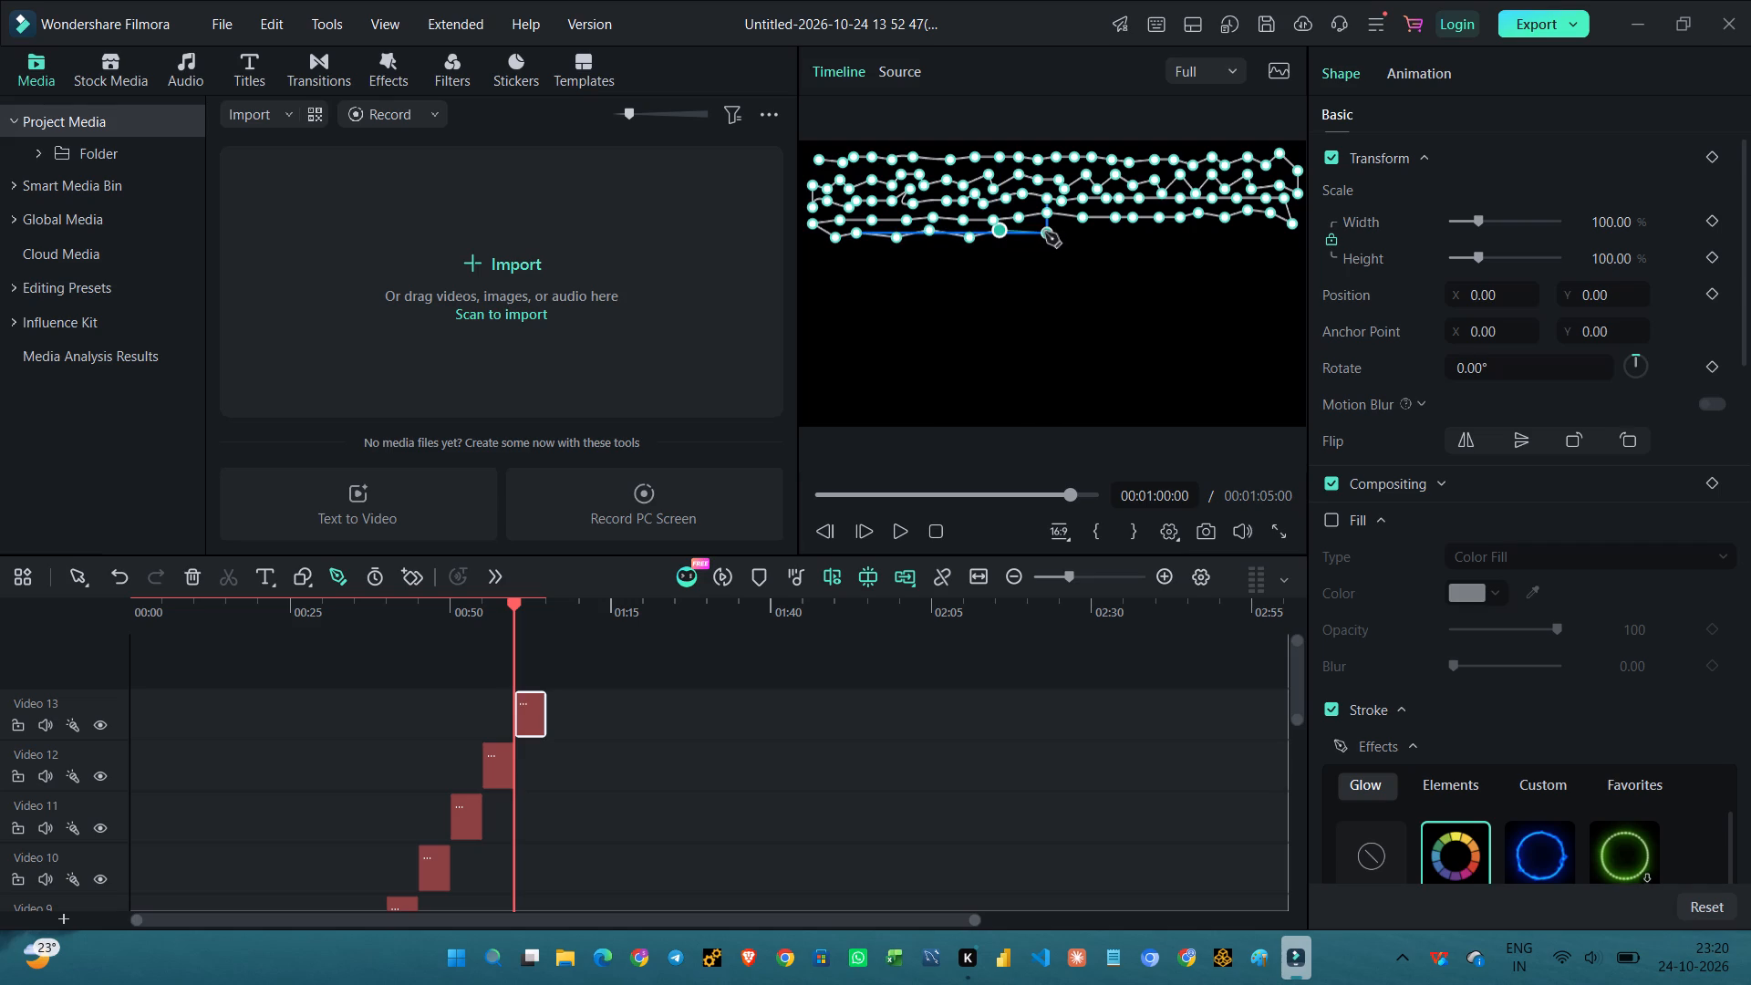
click(1034, 232)
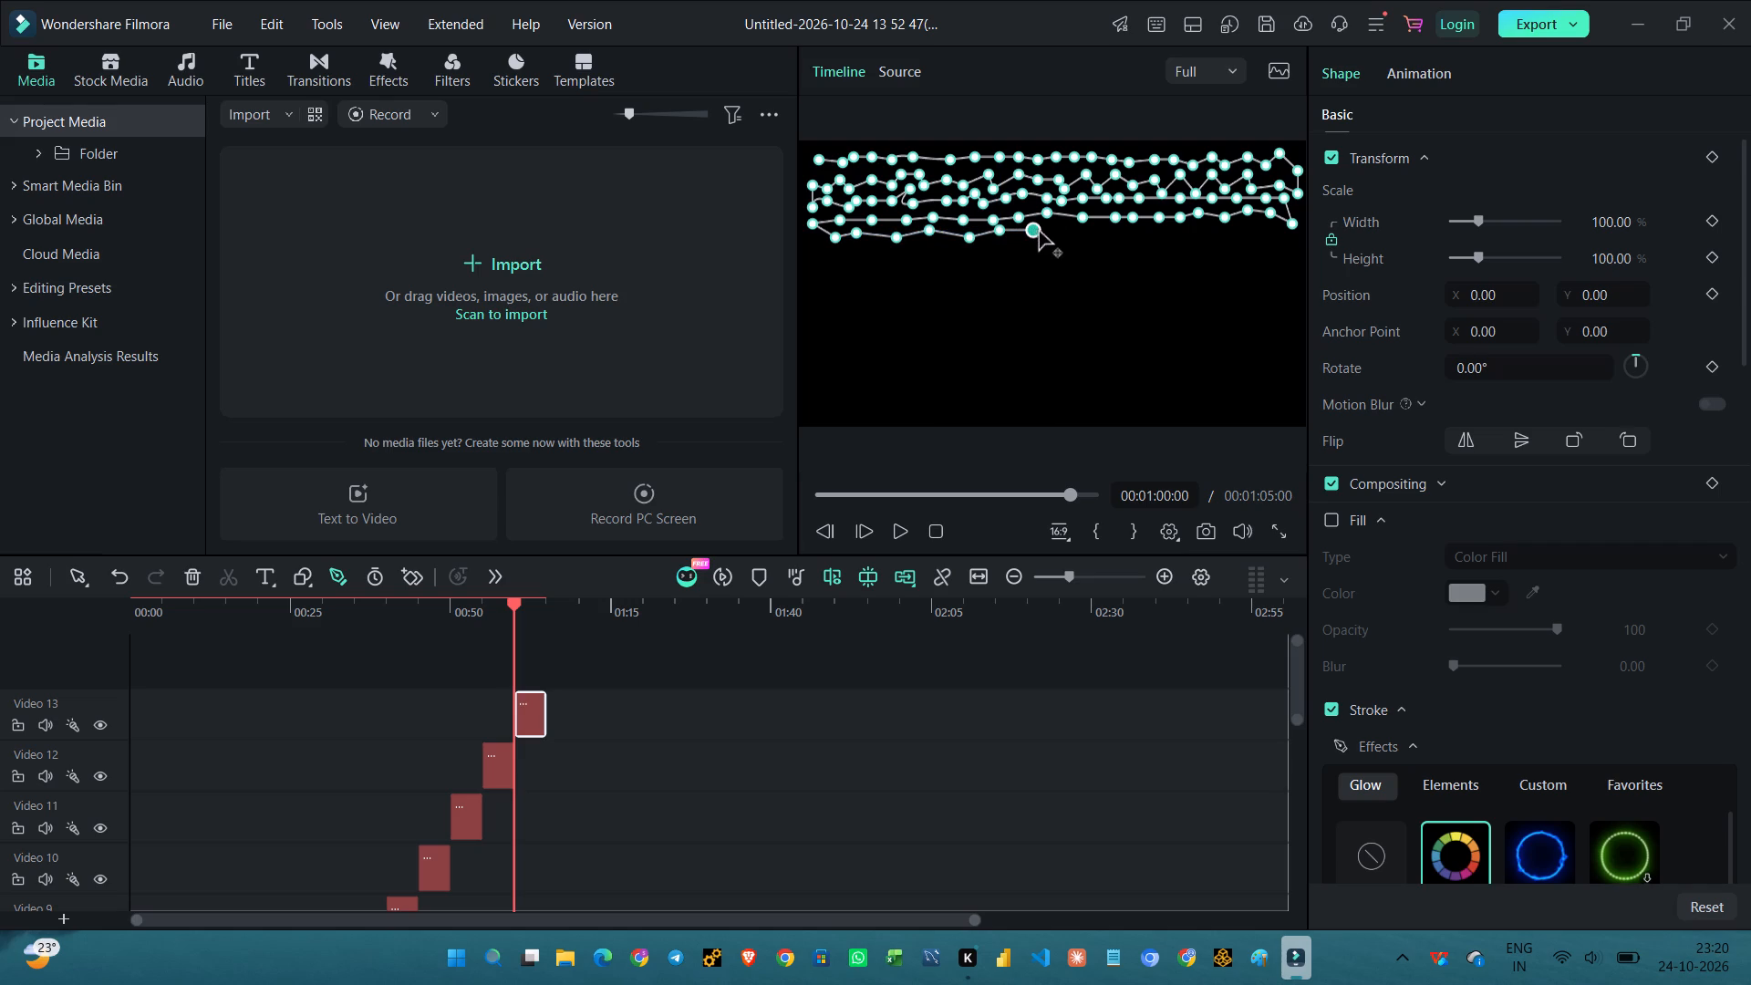
click(1072, 230)
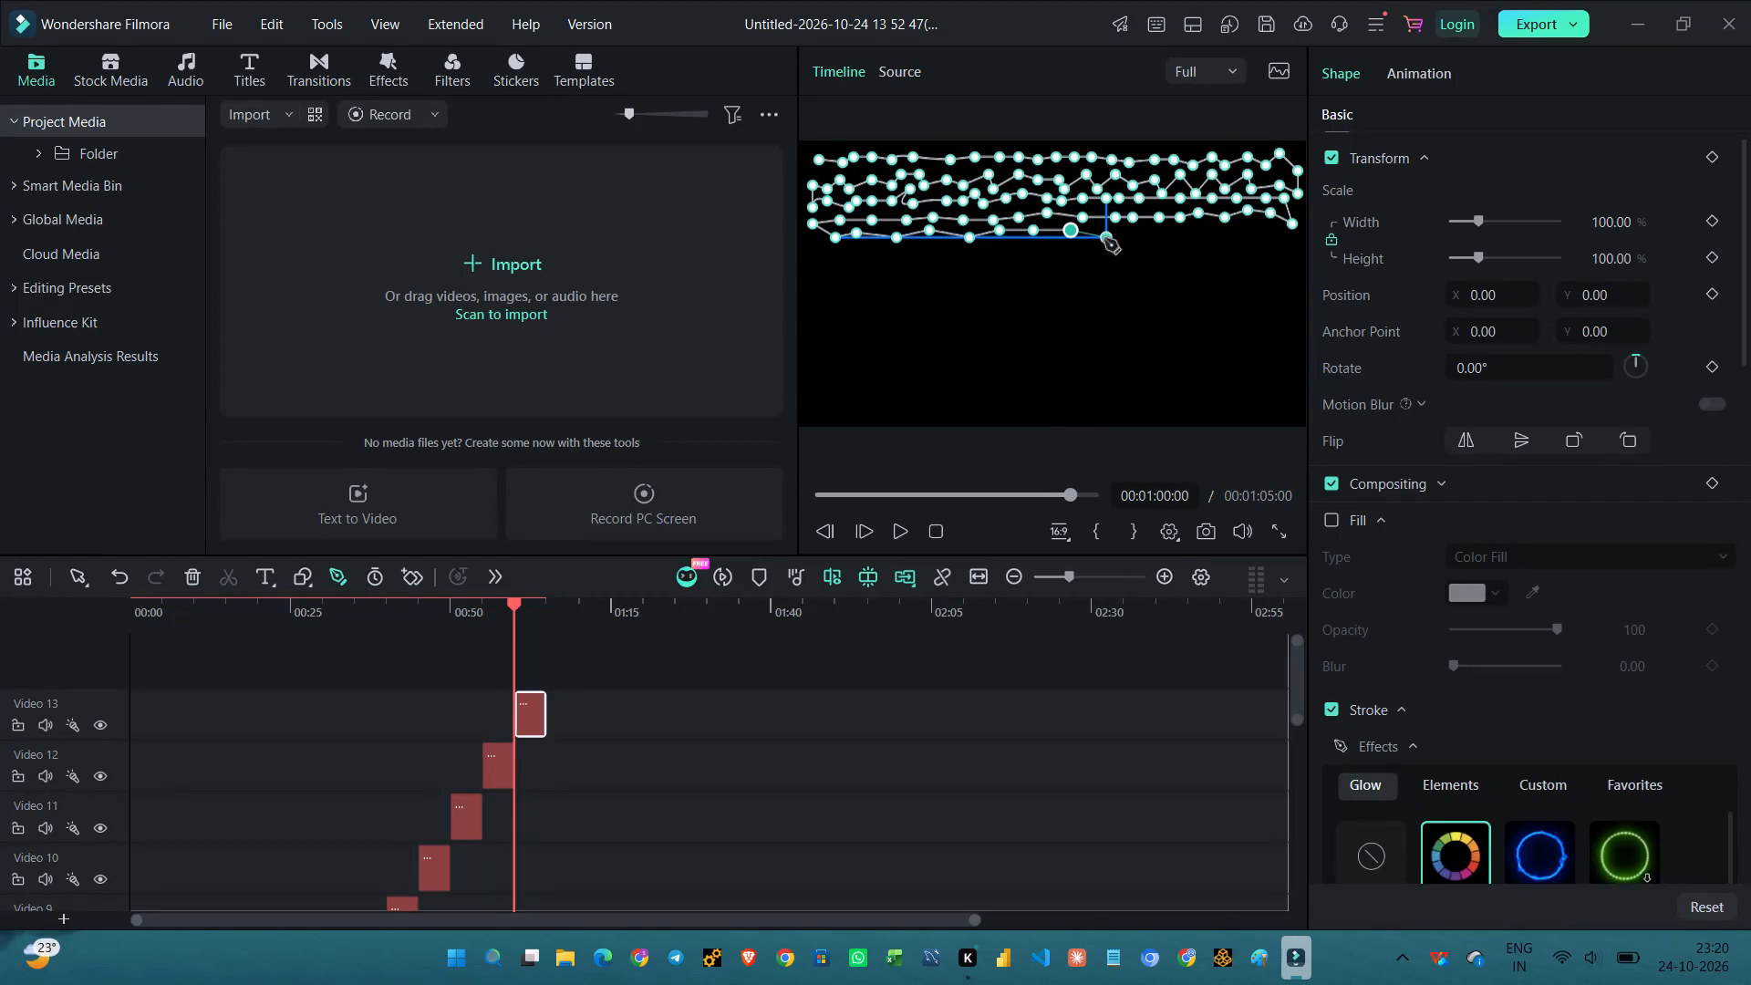
Extend the fifth row of path points in a gentle wave from just past the frame's centre to near its right edge.
click(1104, 239)
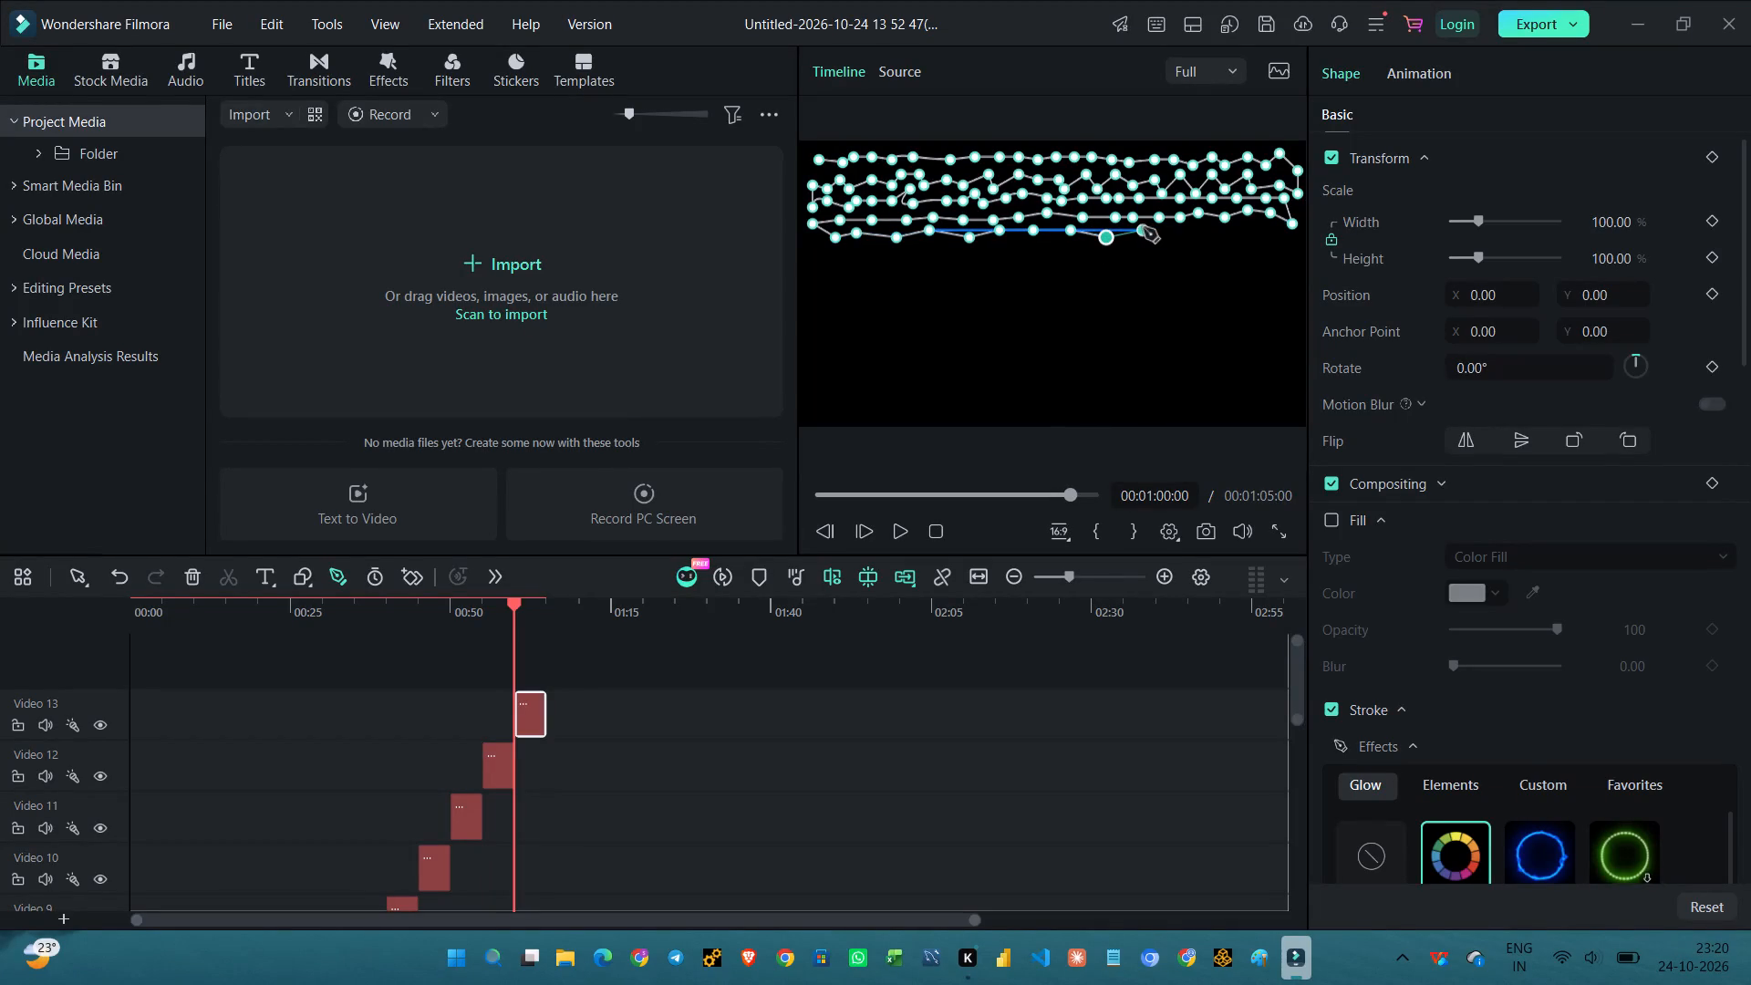
click(1144, 228)
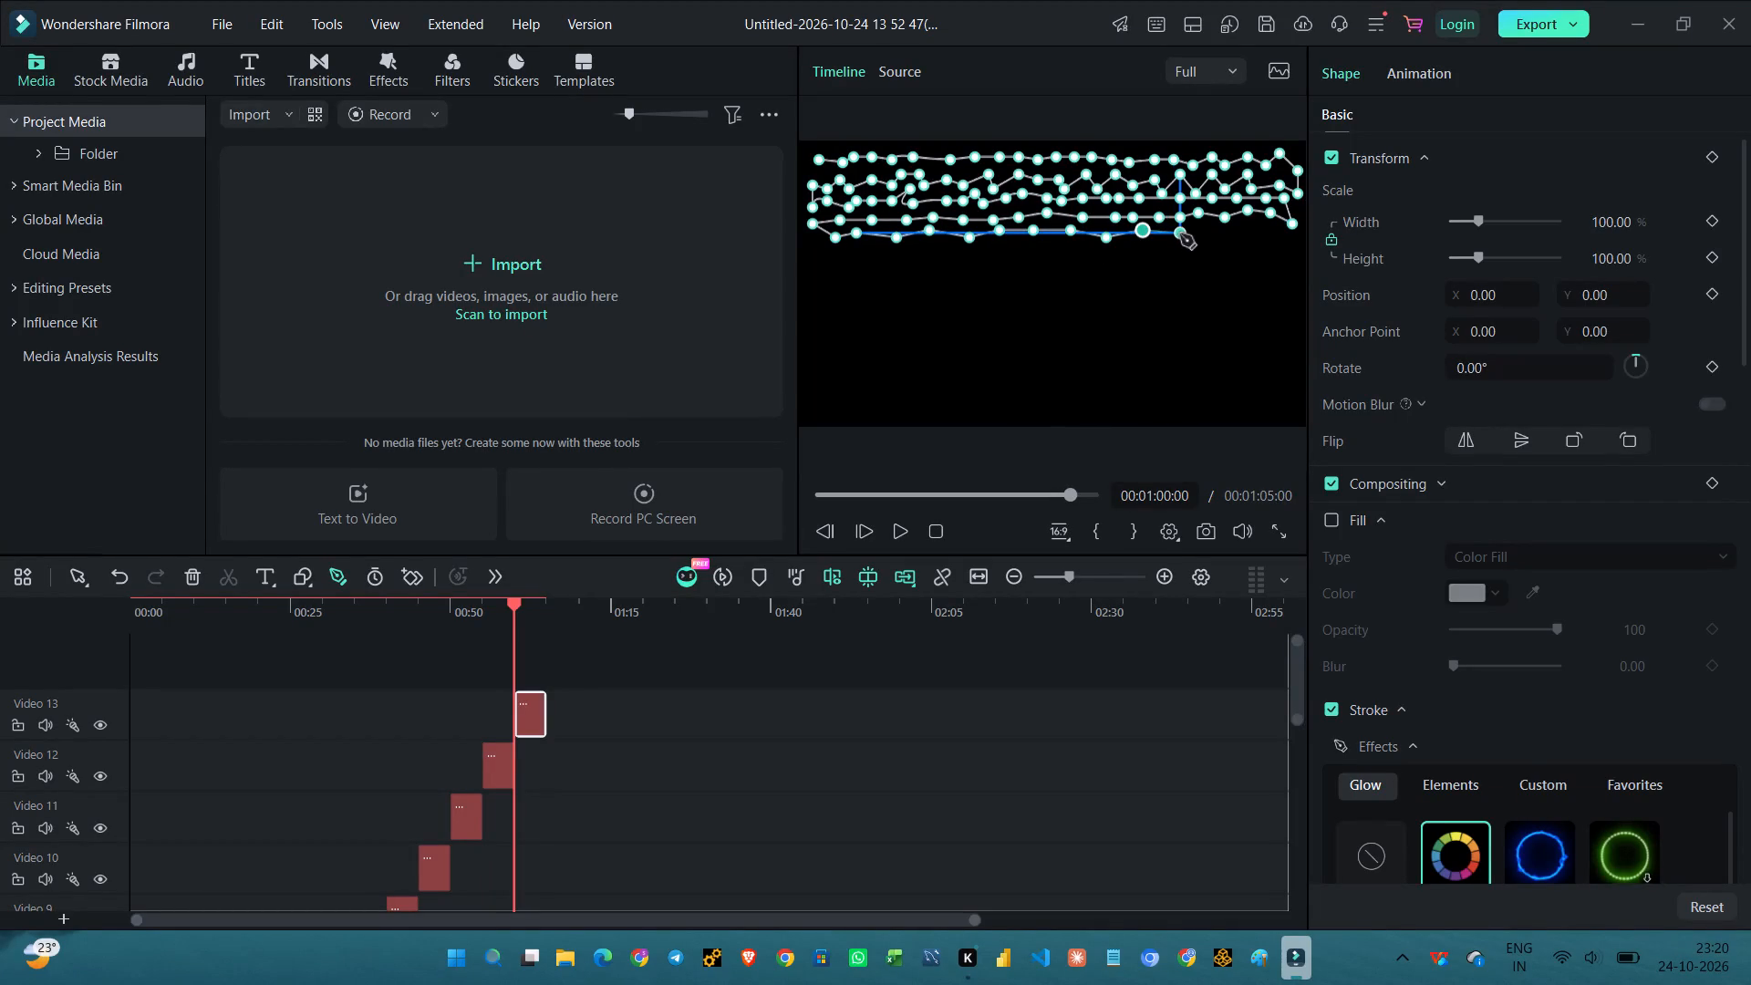
click(1180, 234)
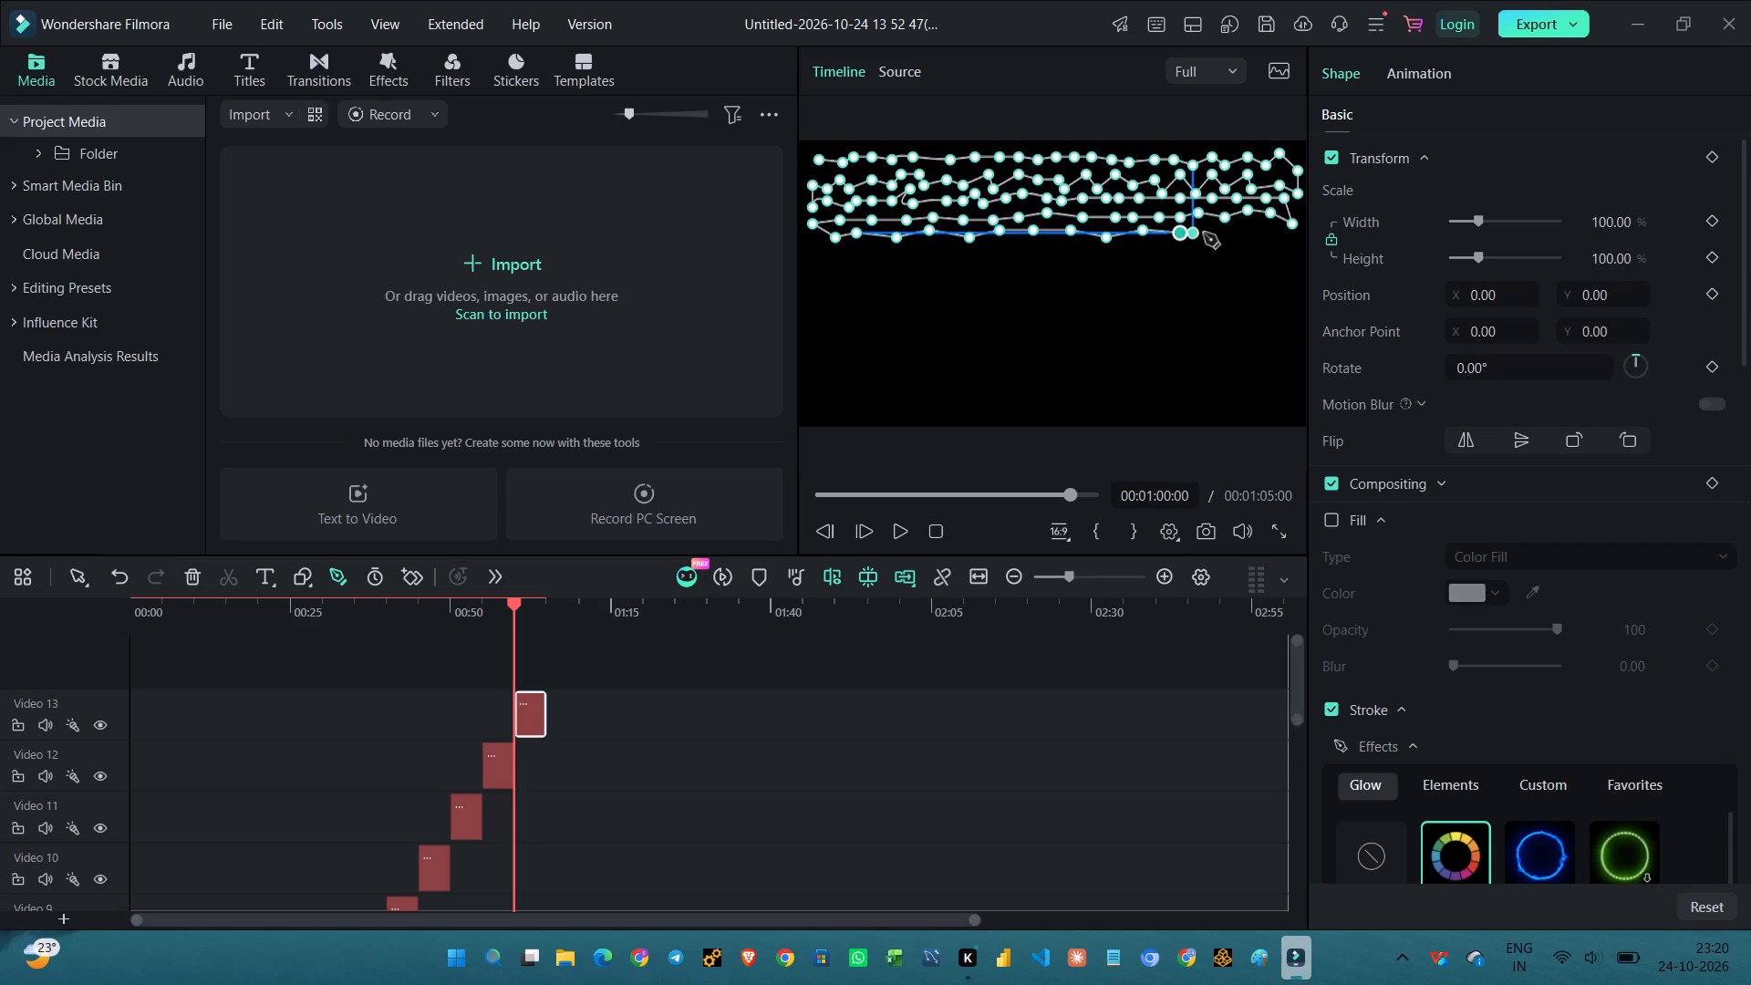
click(1207, 233)
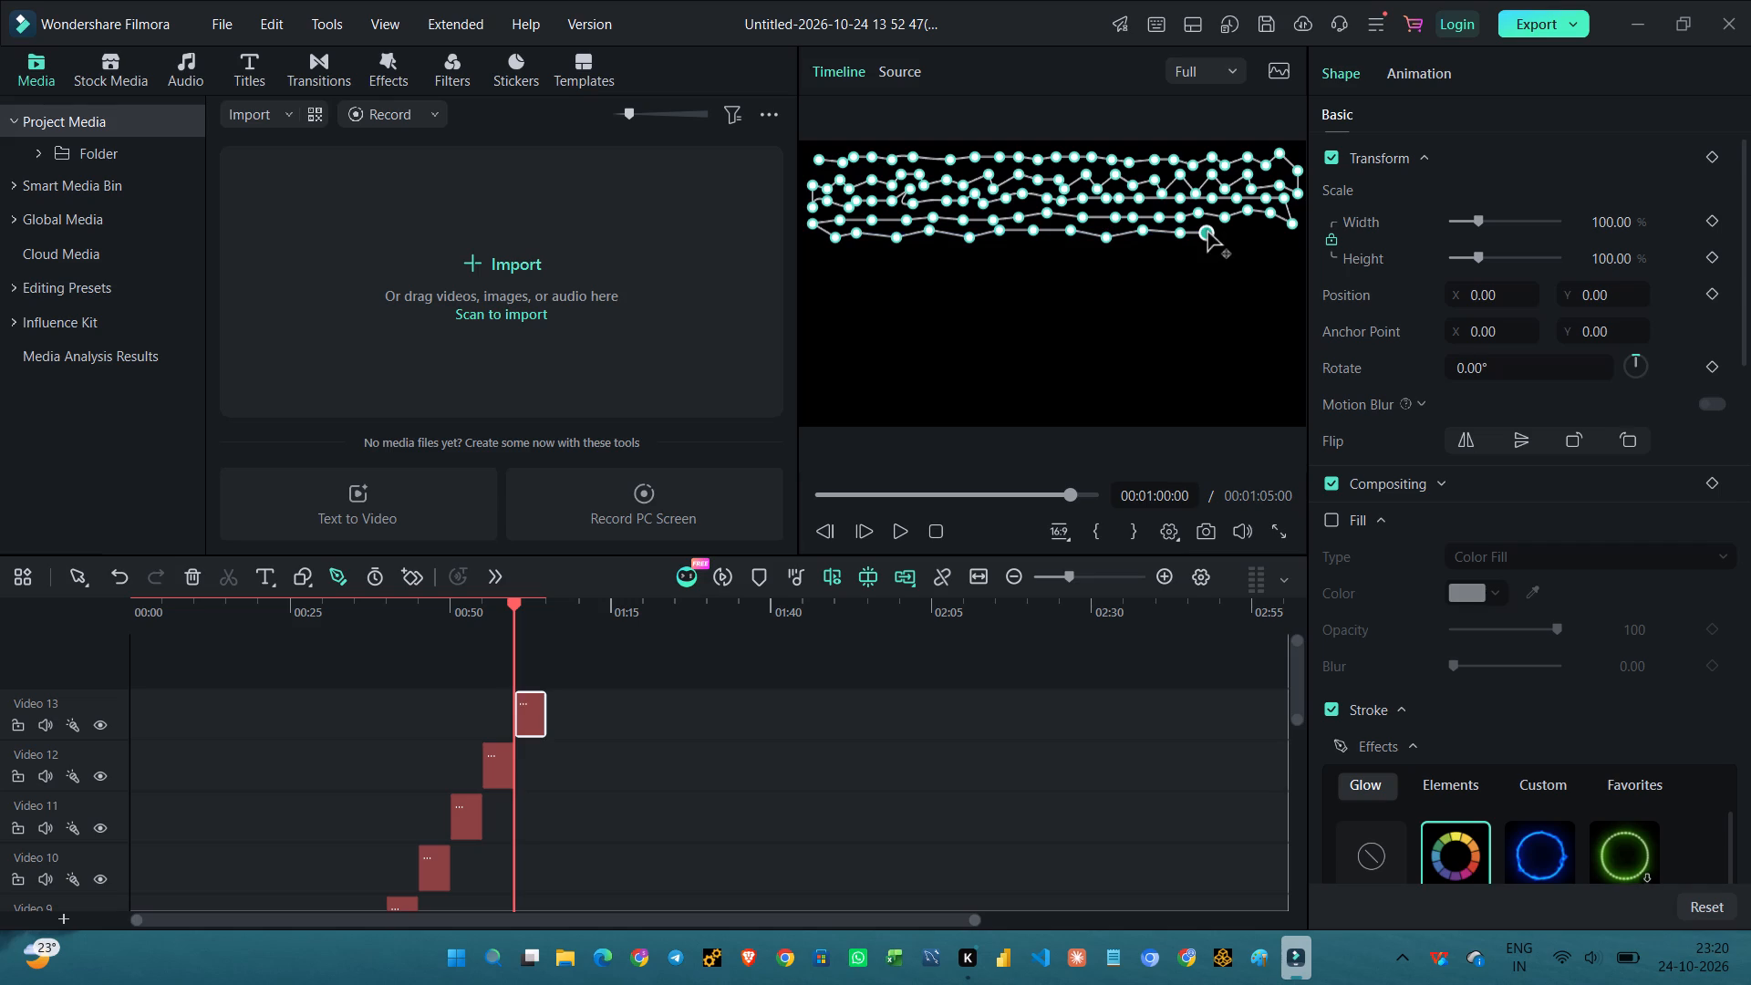
click(1234, 231)
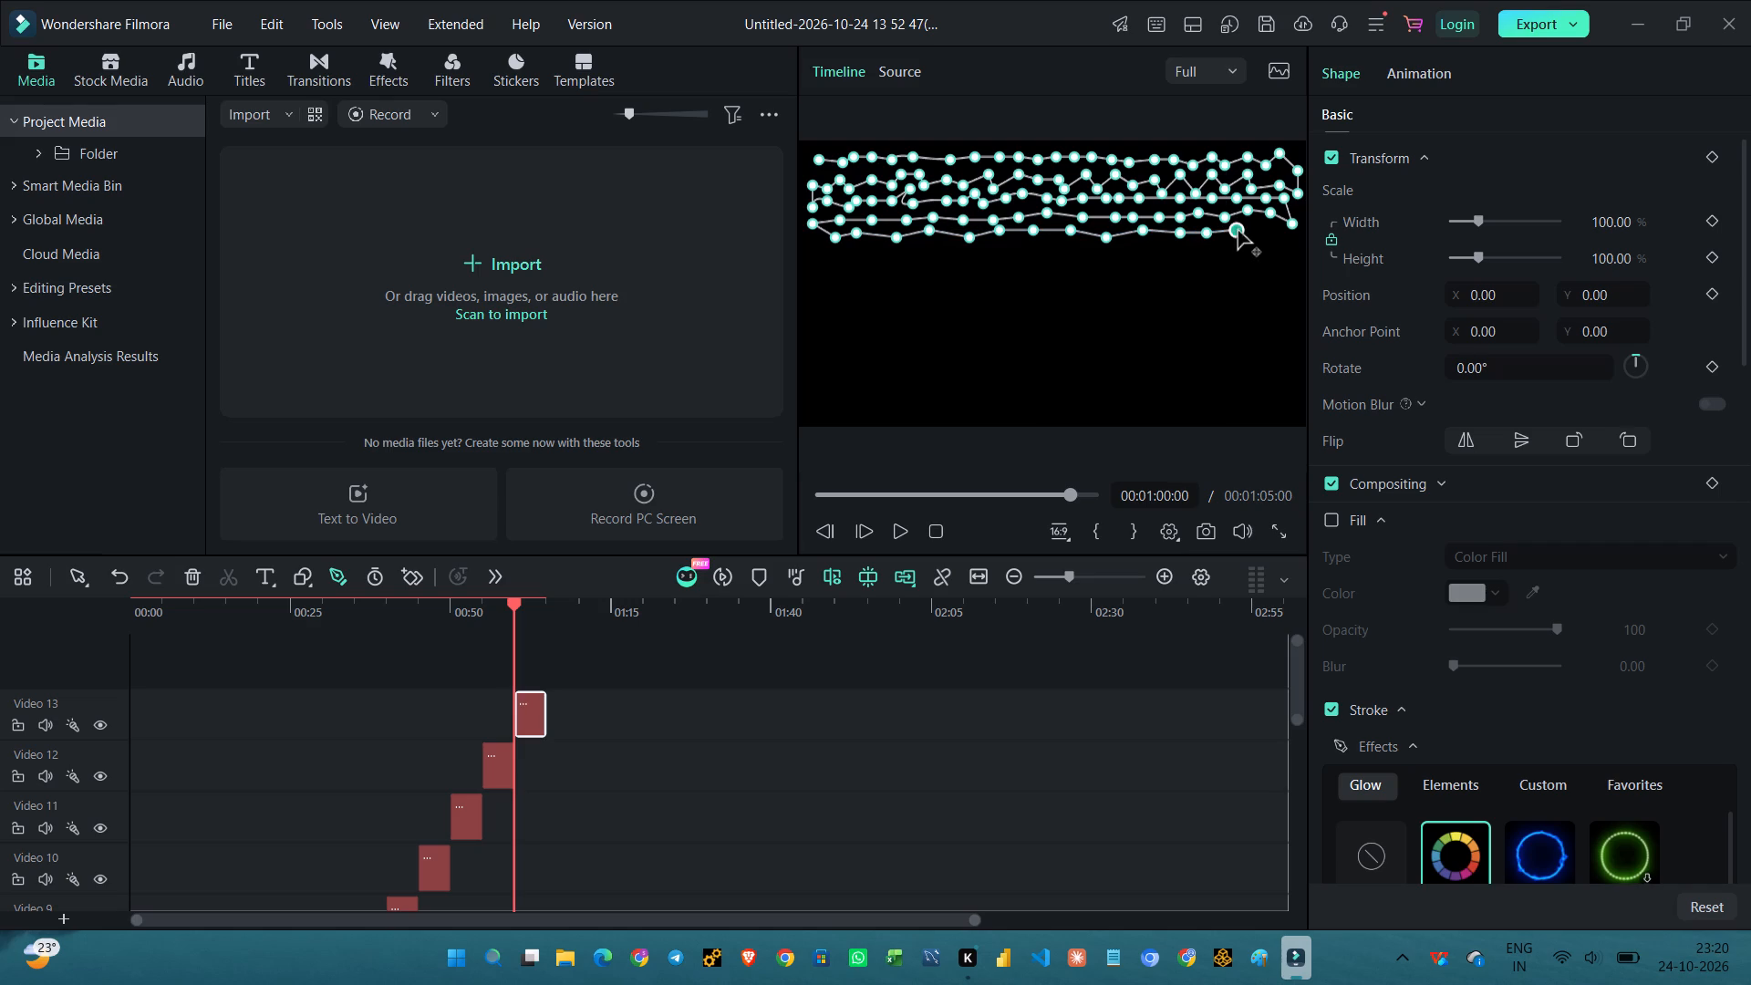
click(1256, 229)
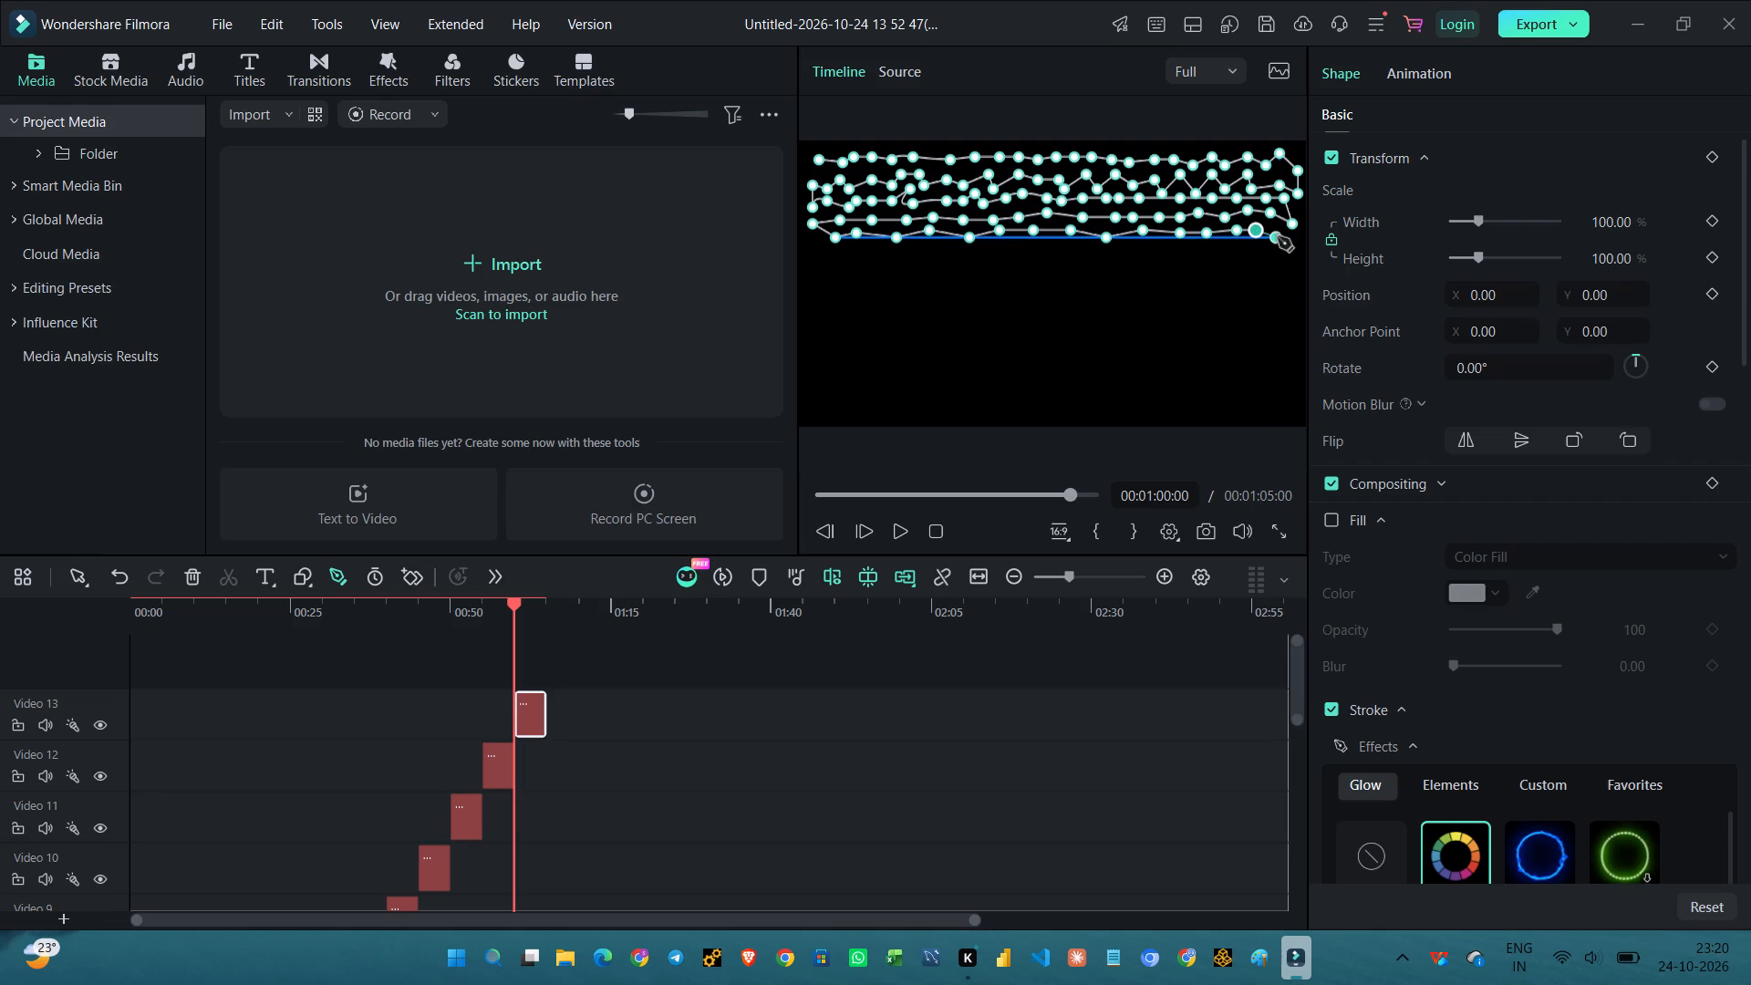
click(1278, 237)
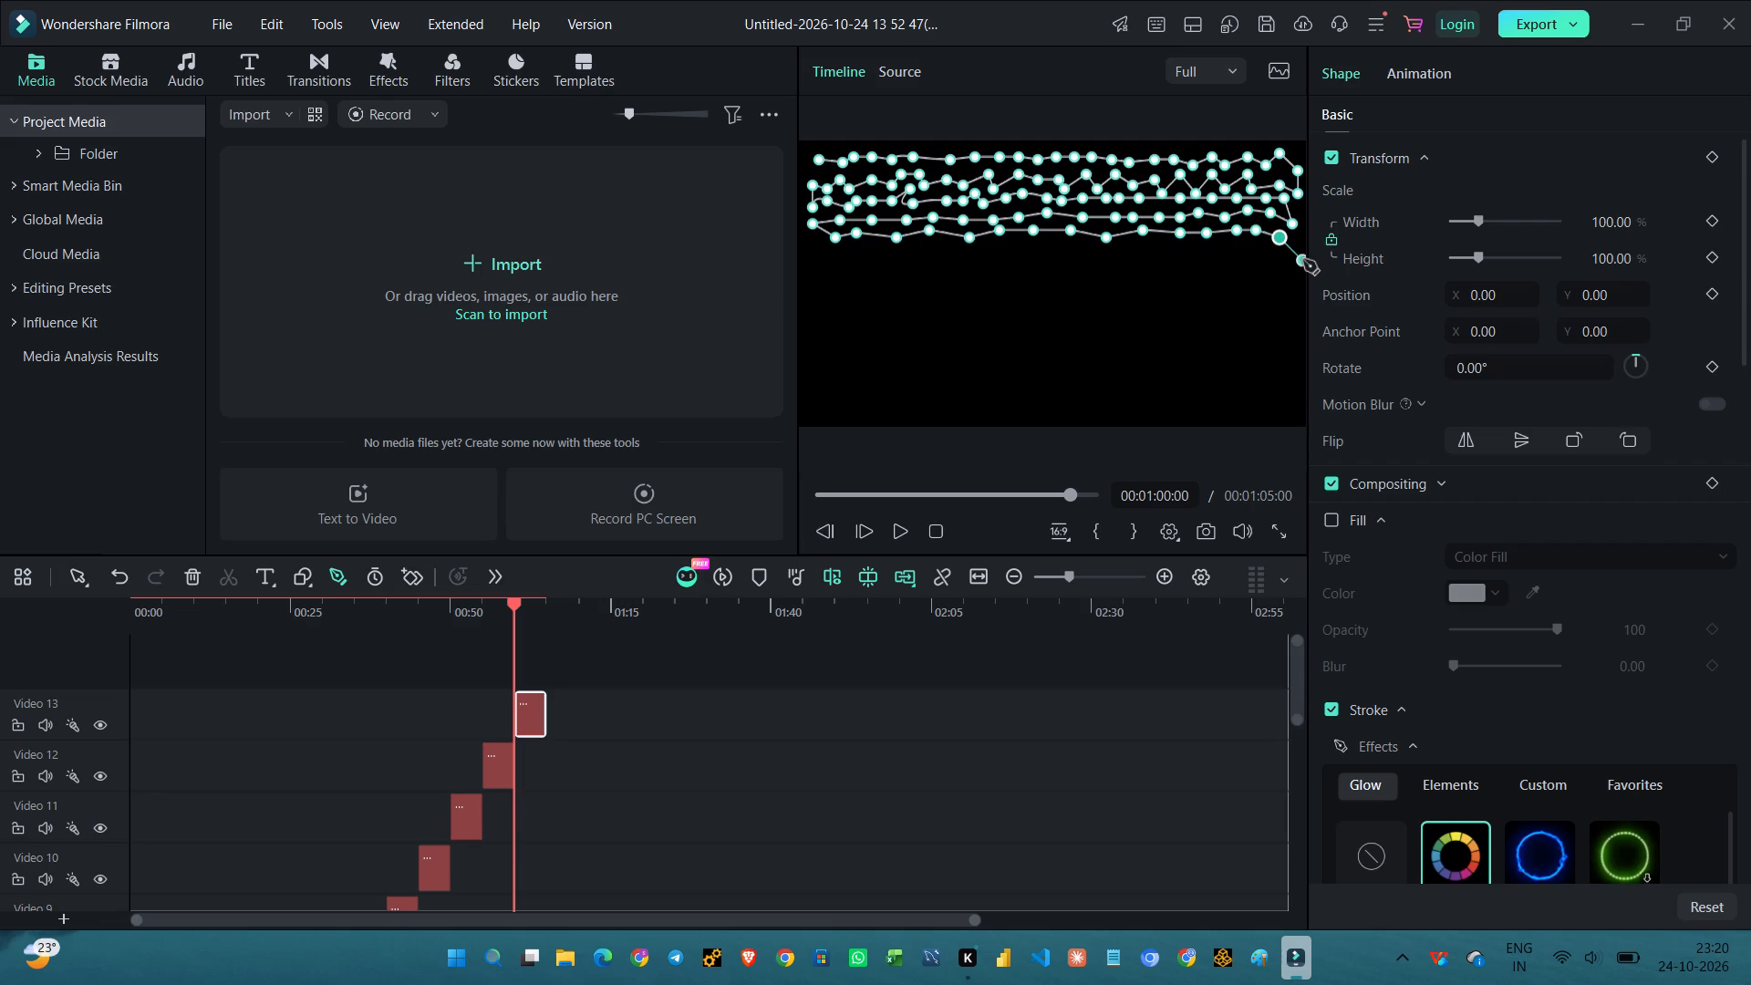
Turn the path down at the frame's right edge and run a gently wavy sixth row of points leftward to the frame's centre.
click(1303, 260)
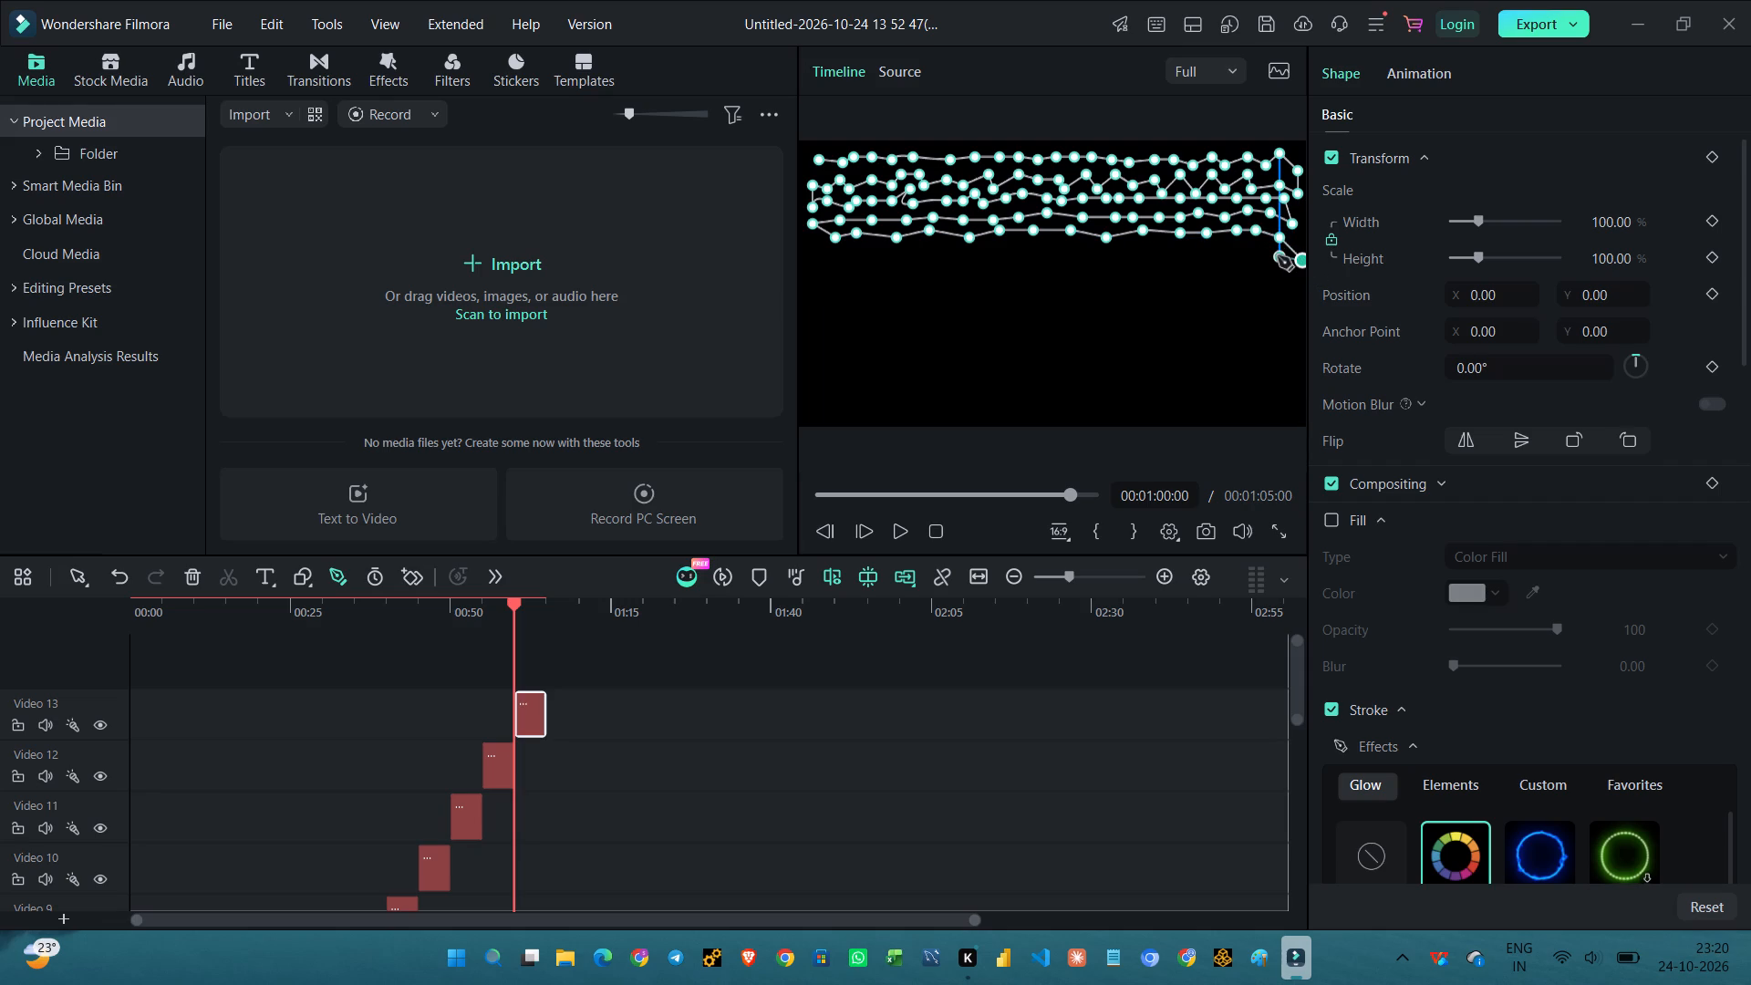
click(1277, 255)
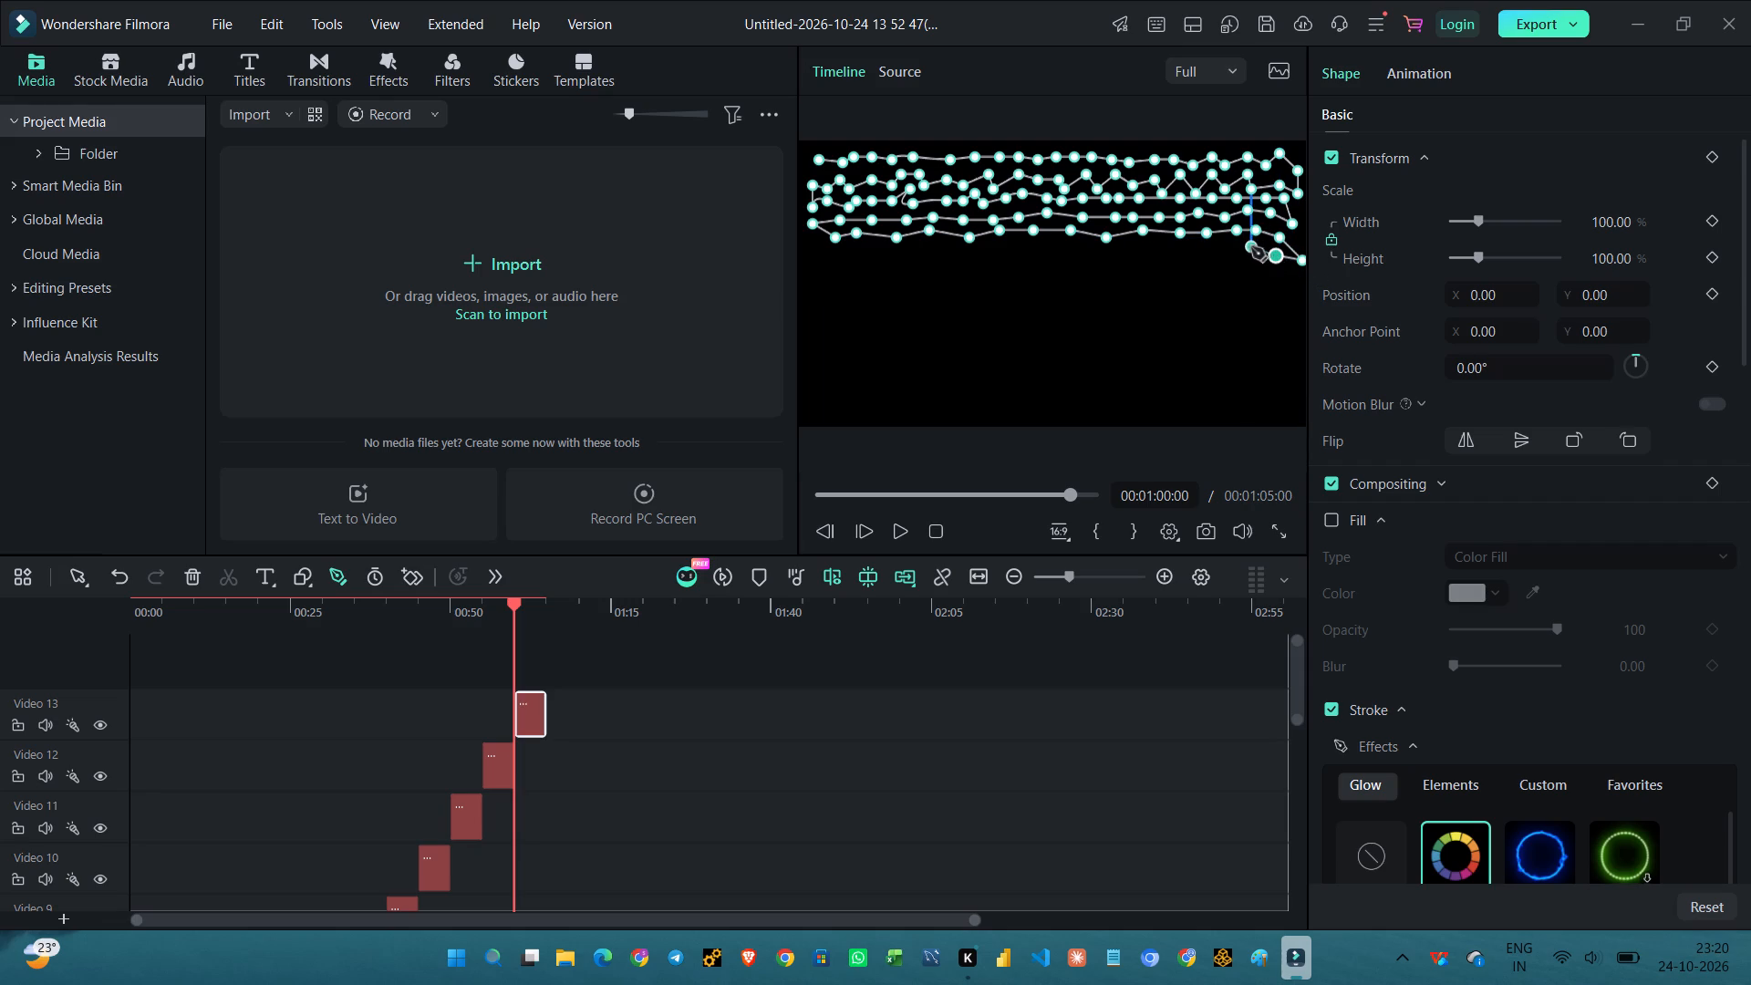
click(1250, 248)
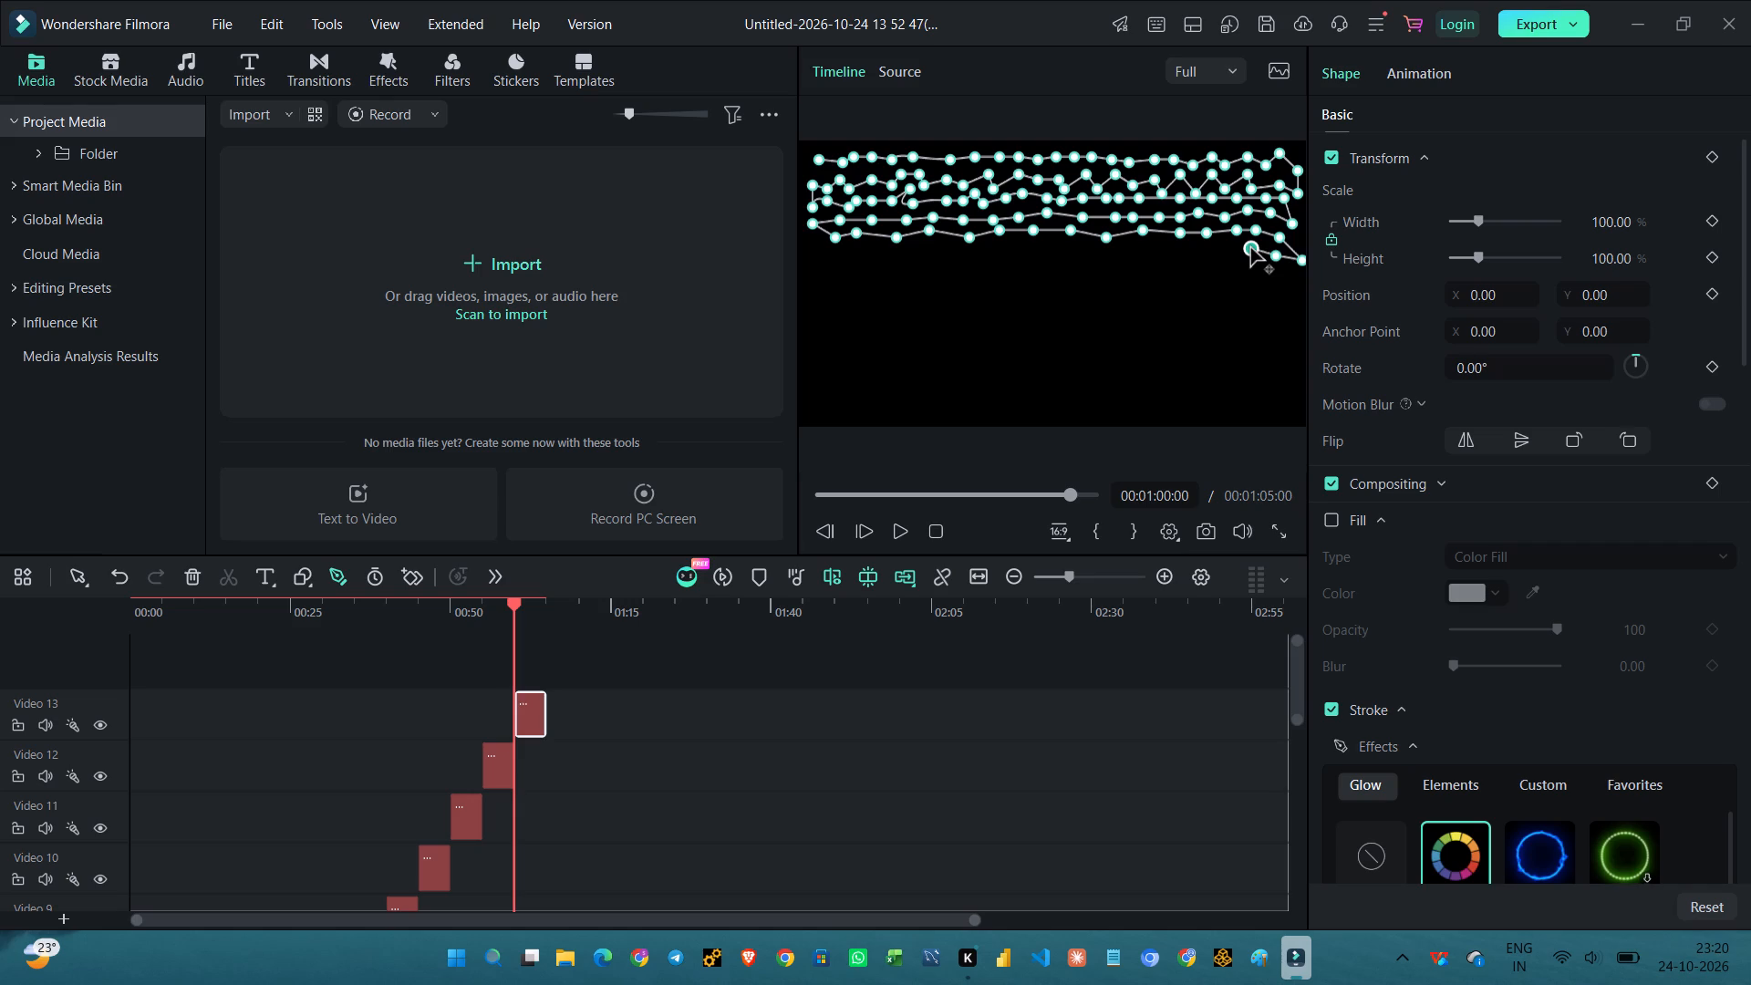
click(1239, 245)
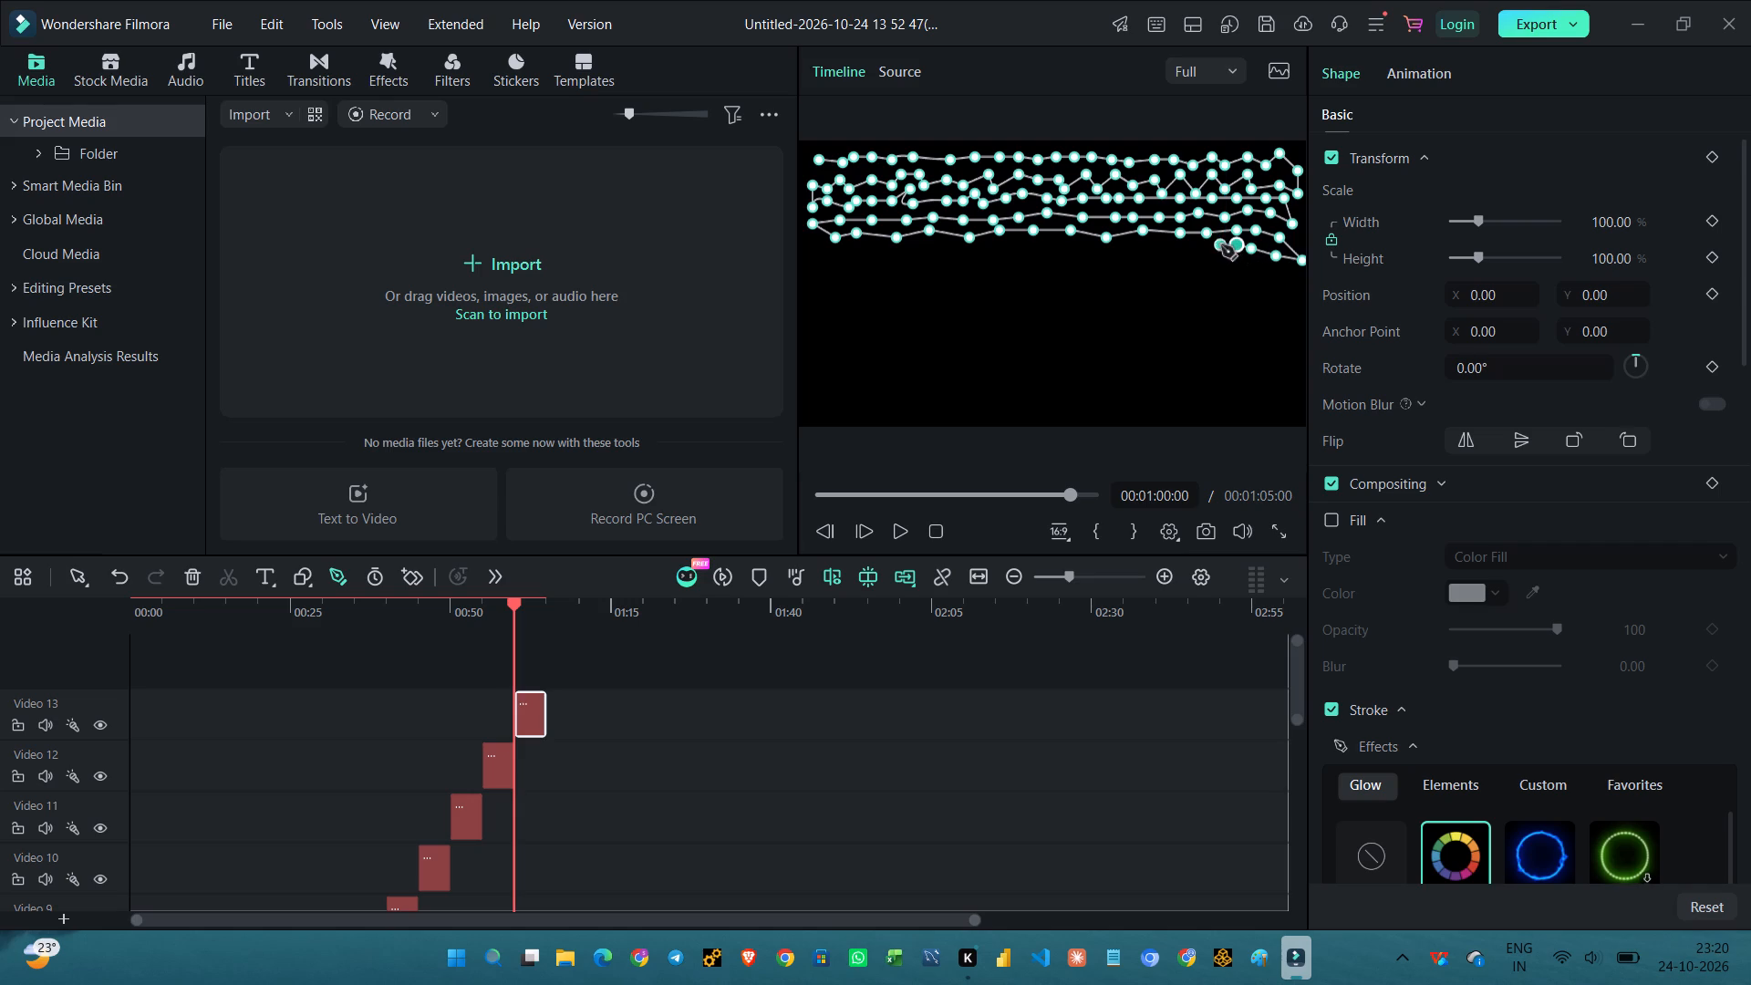
click(1209, 251)
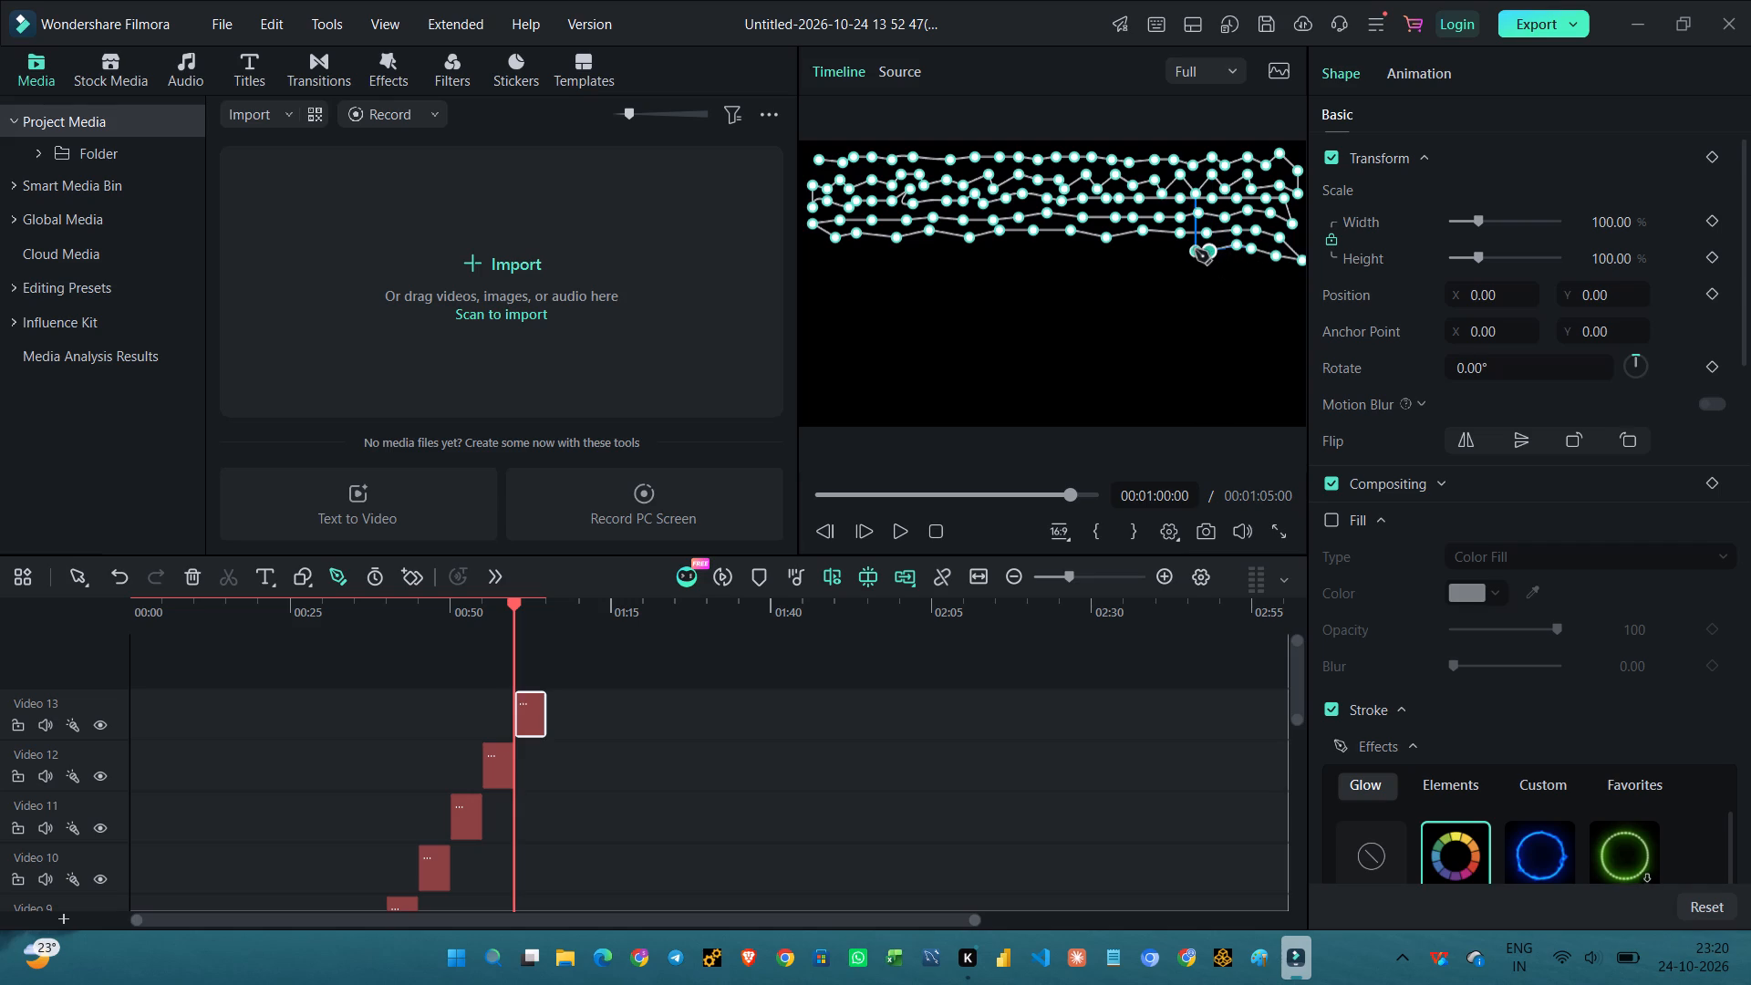
click(1196, 250)
click(1196, 250)
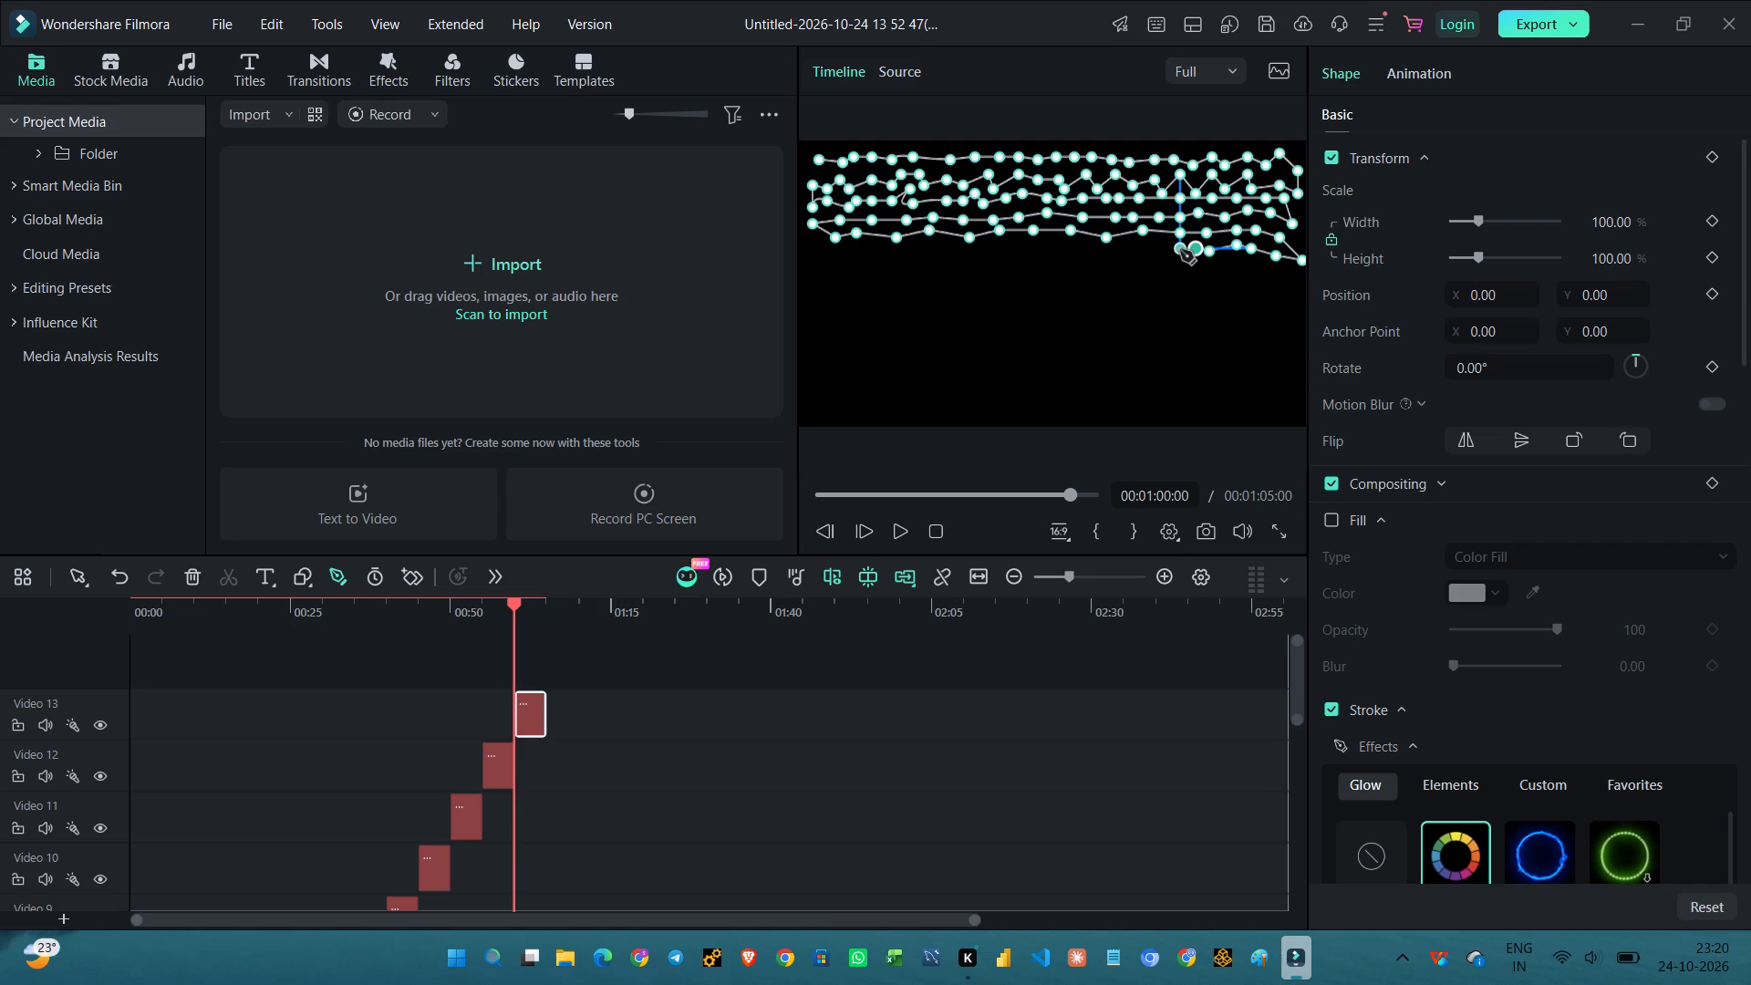
double_click(1170, 244)
click(1171, 244)
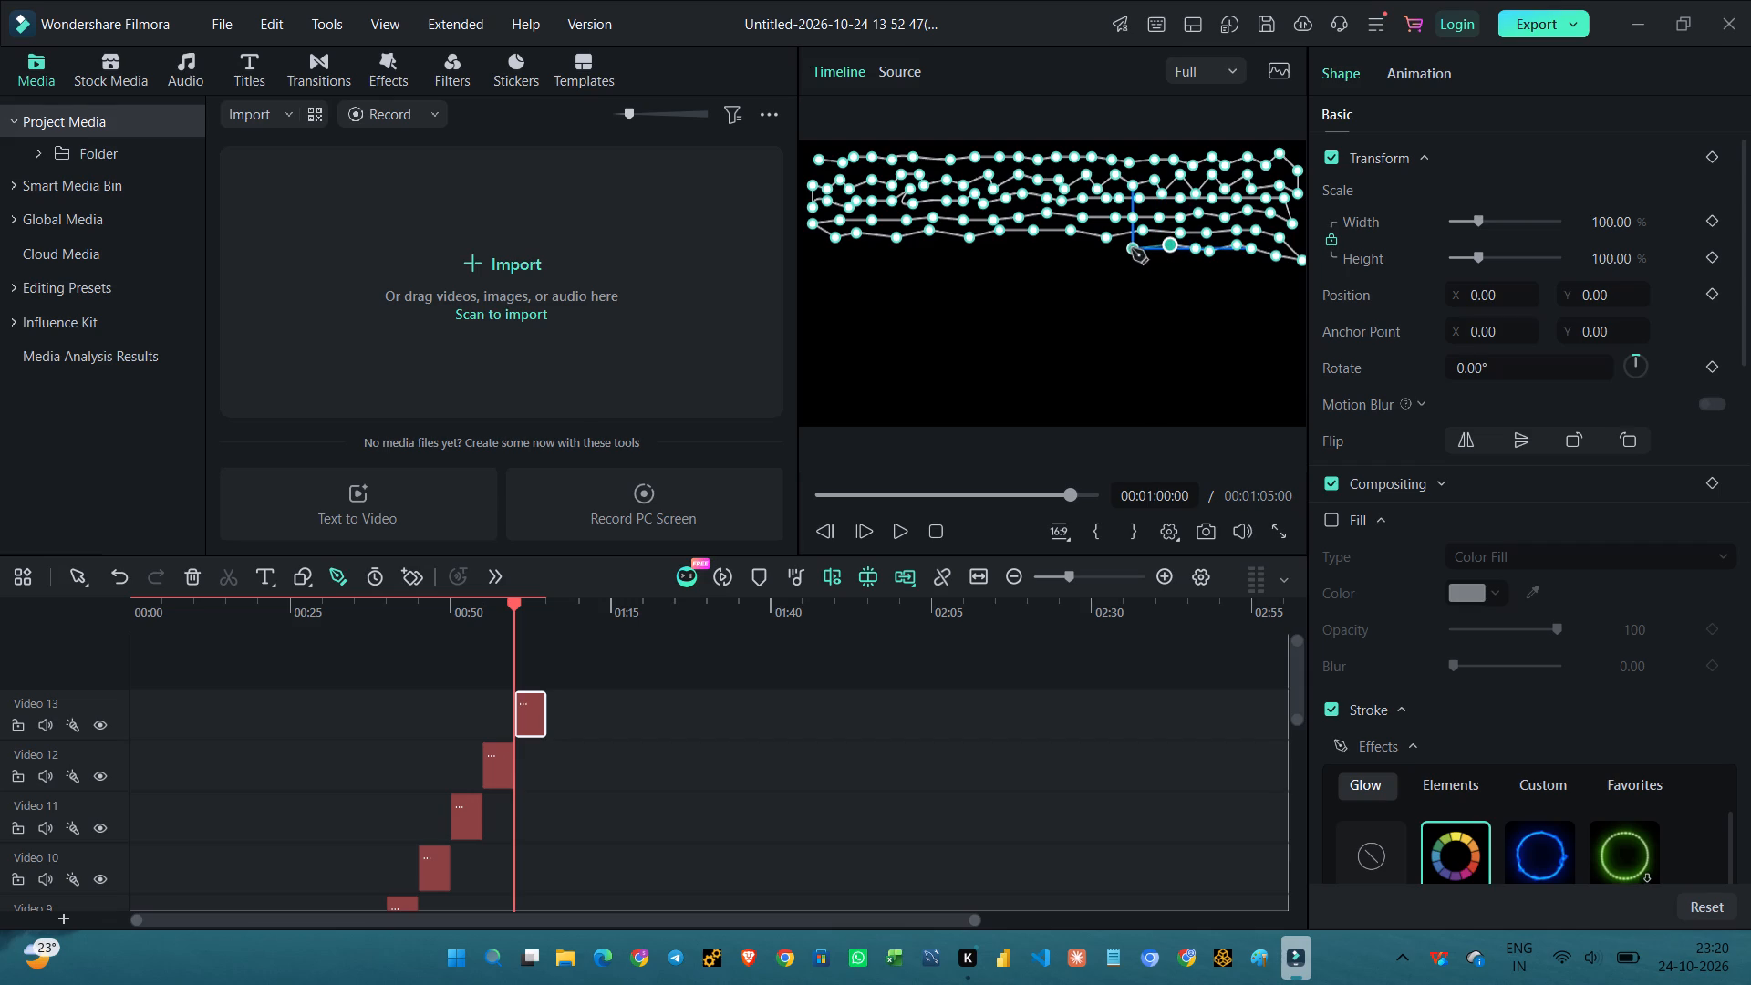
click(1132, 249)
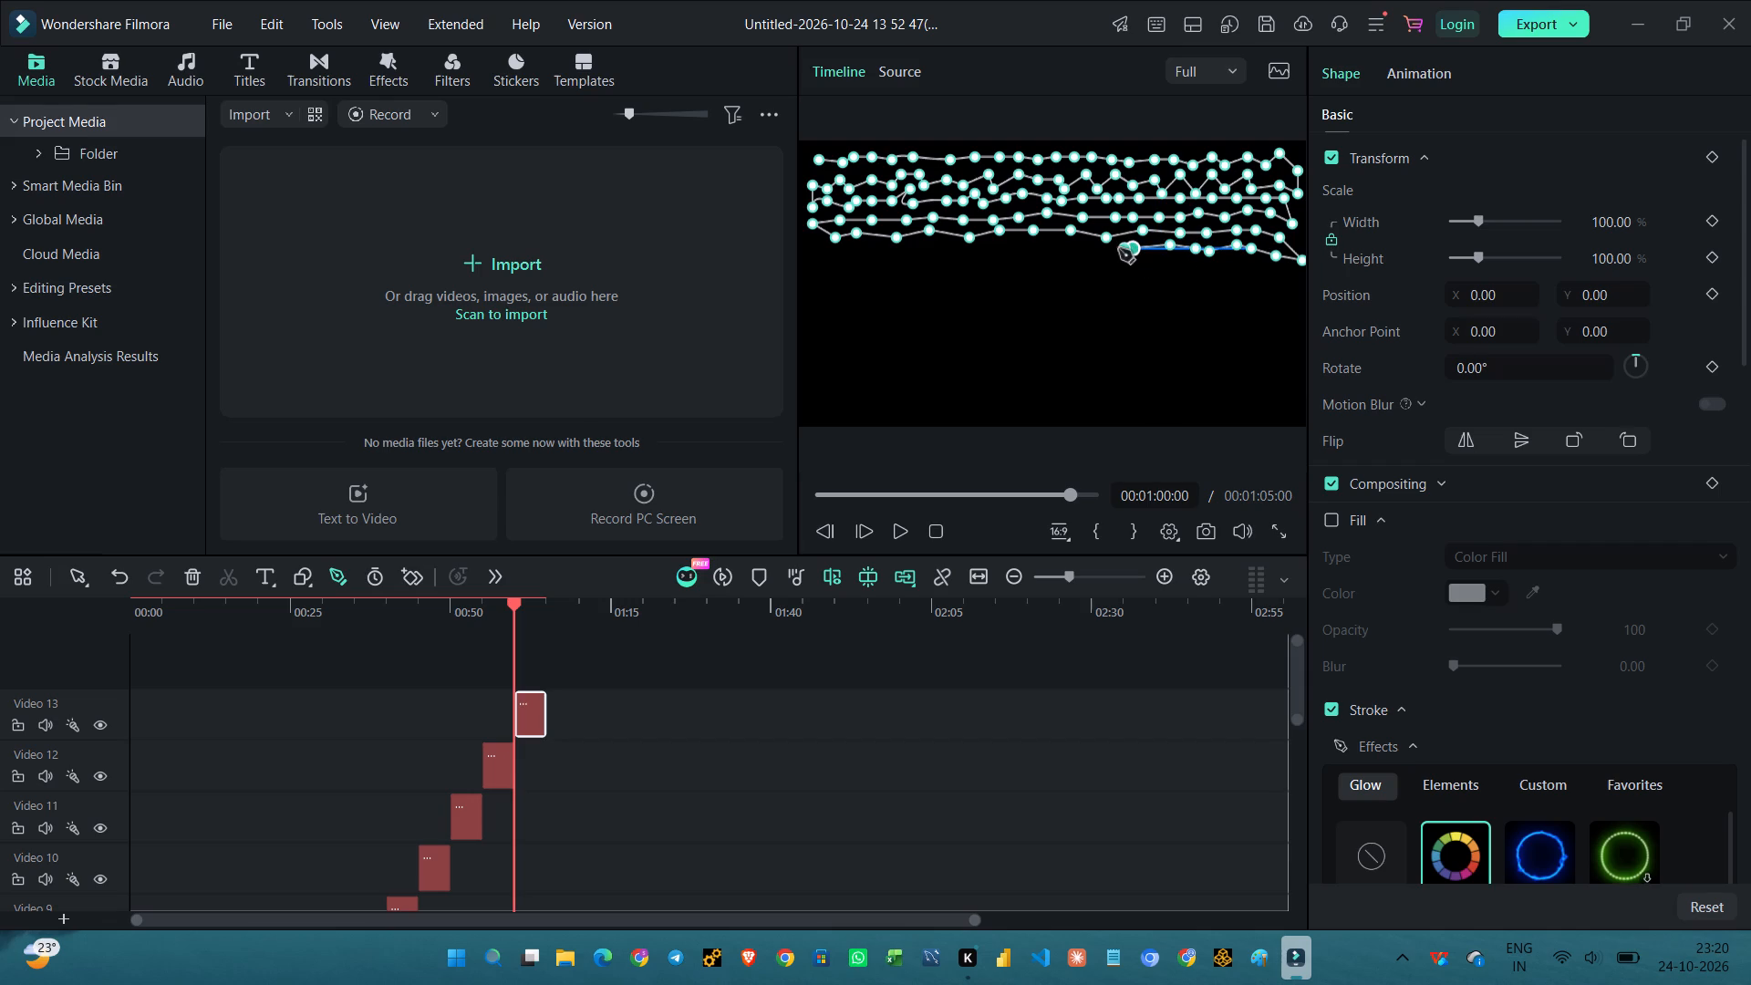
click(1108, 252)
click(1083, 253)
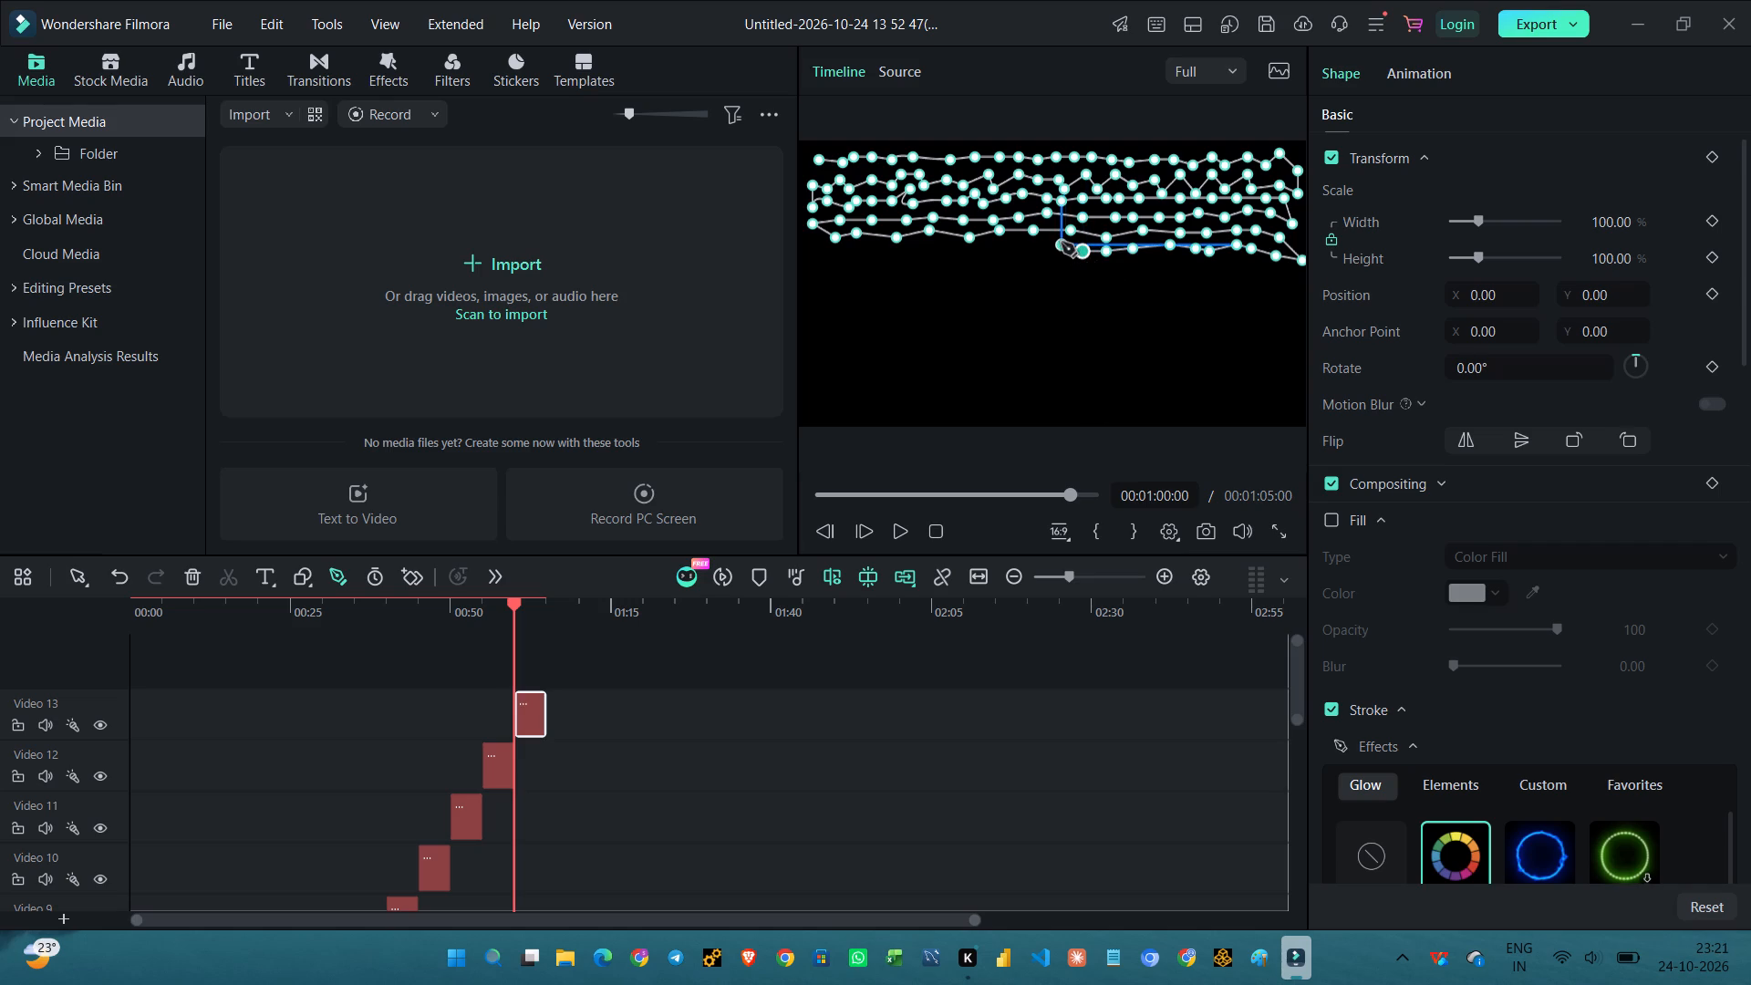
click(1057, 243)
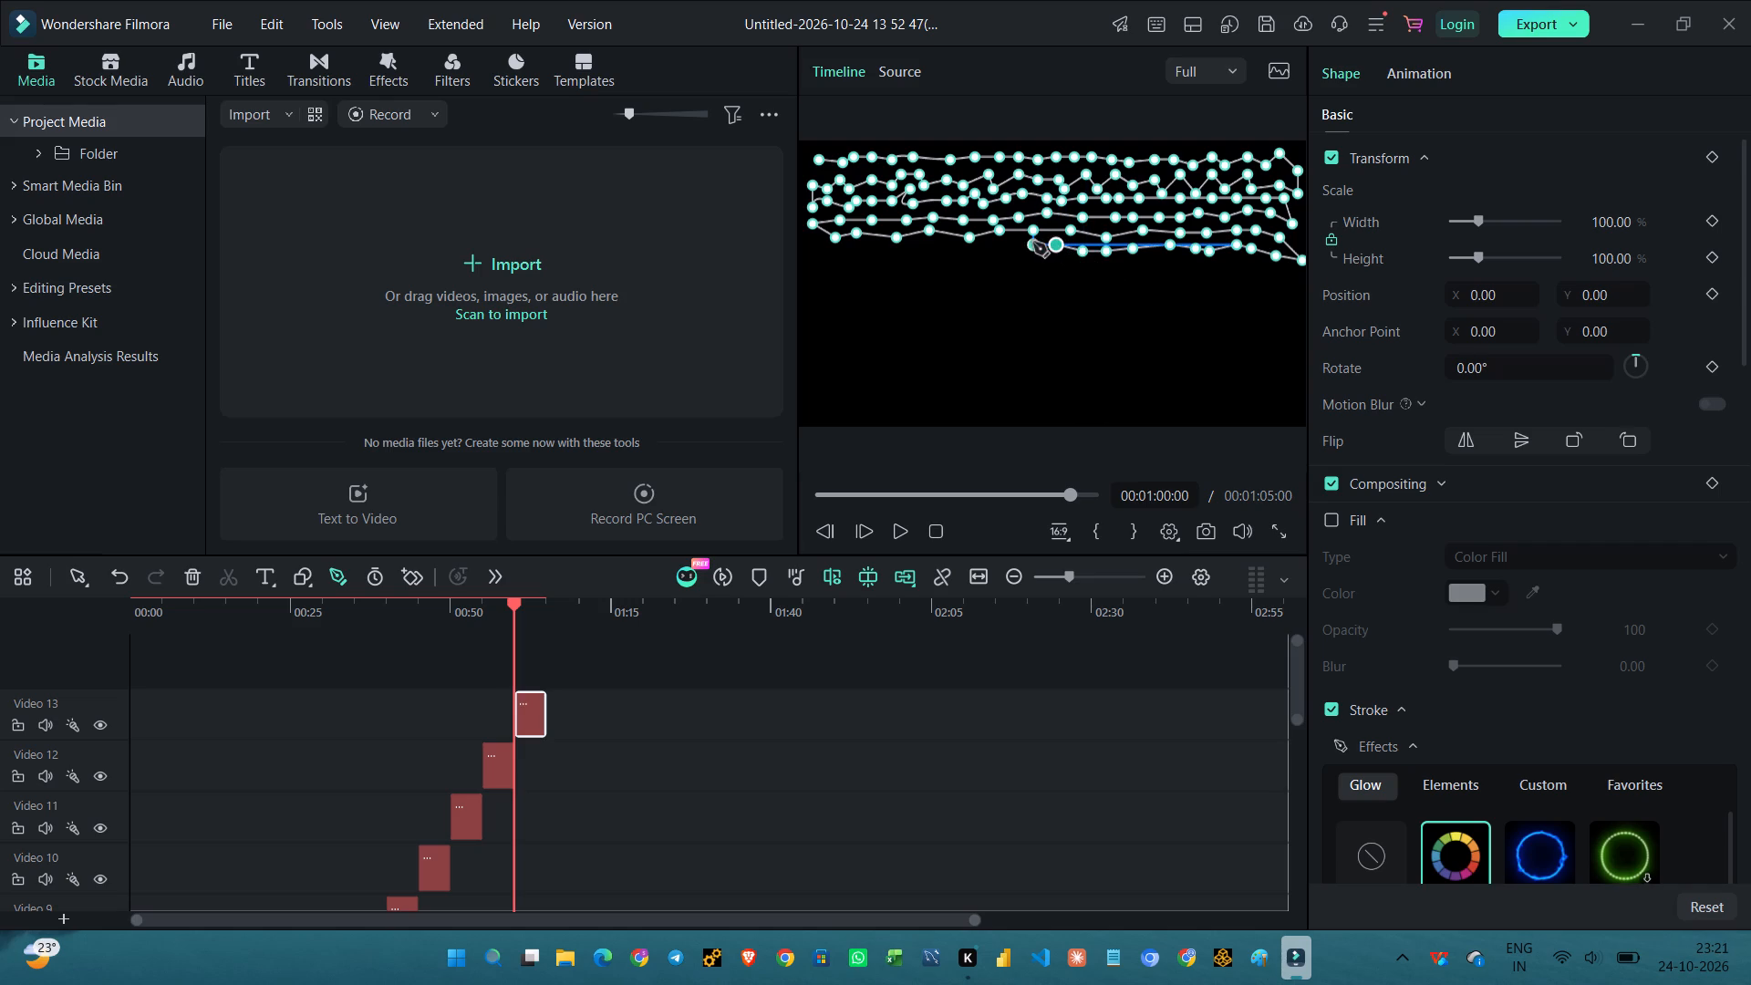
Continue the sixth row of path points in a shallow wave from the frame's centre to its left edge.
click(1026, 243)
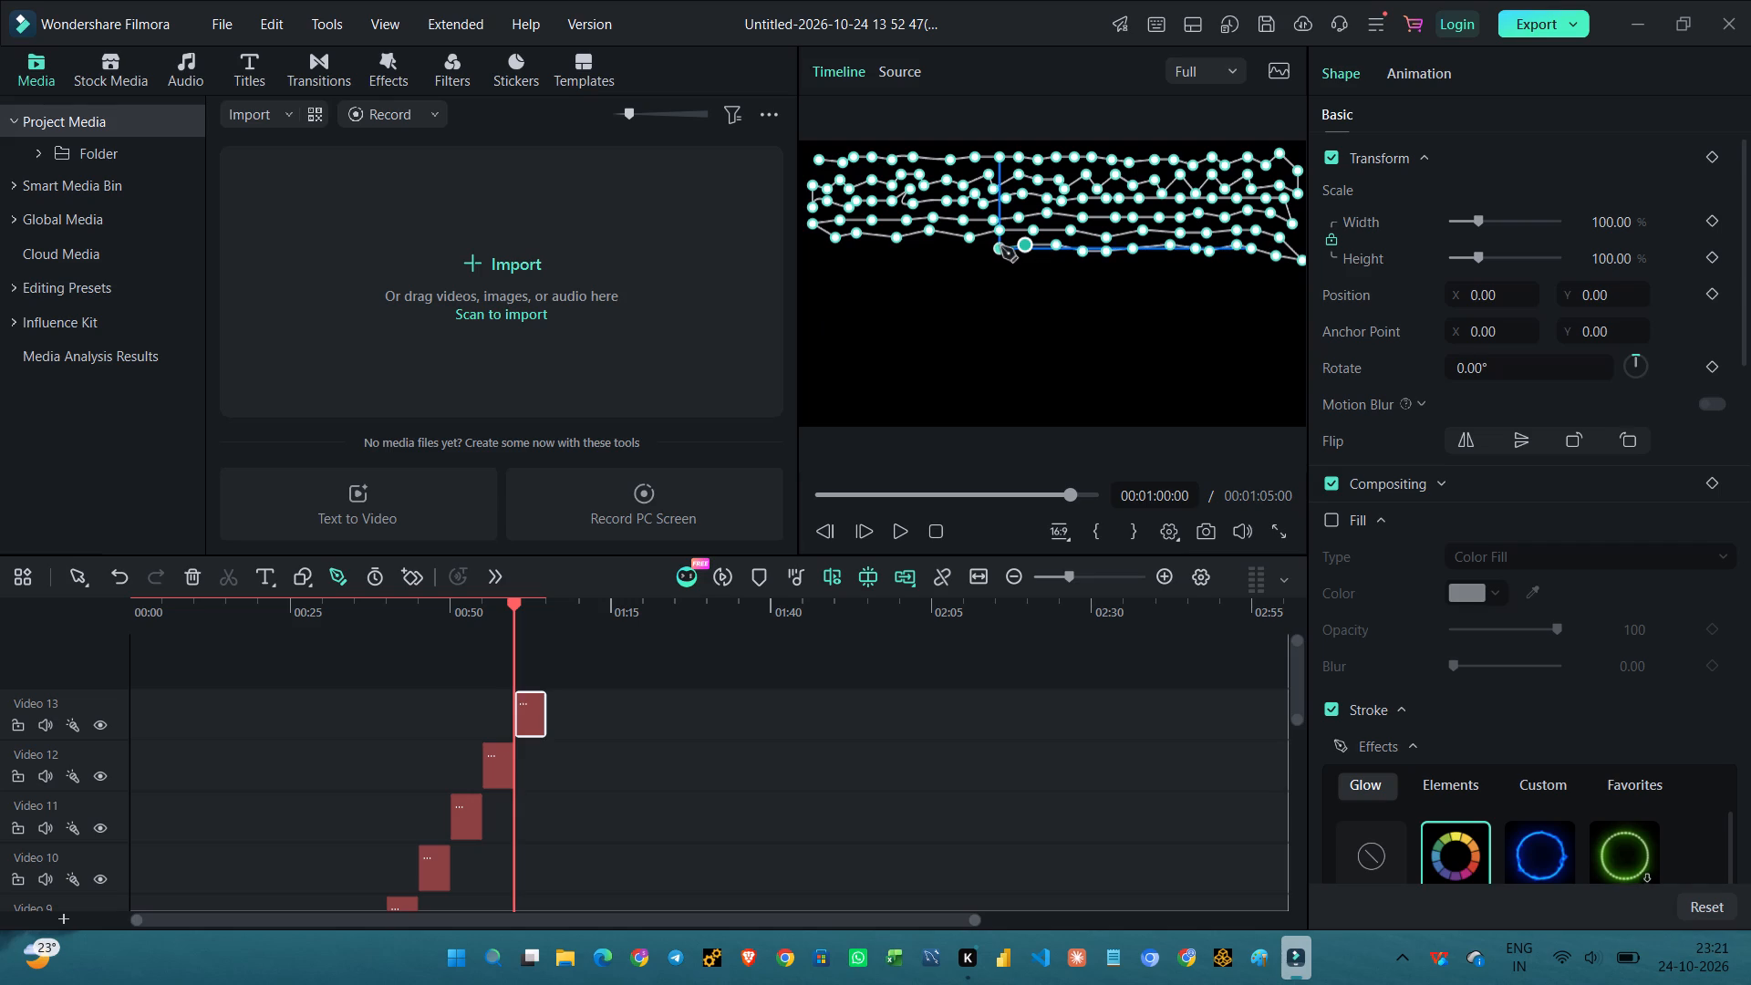
click(1001, 247)
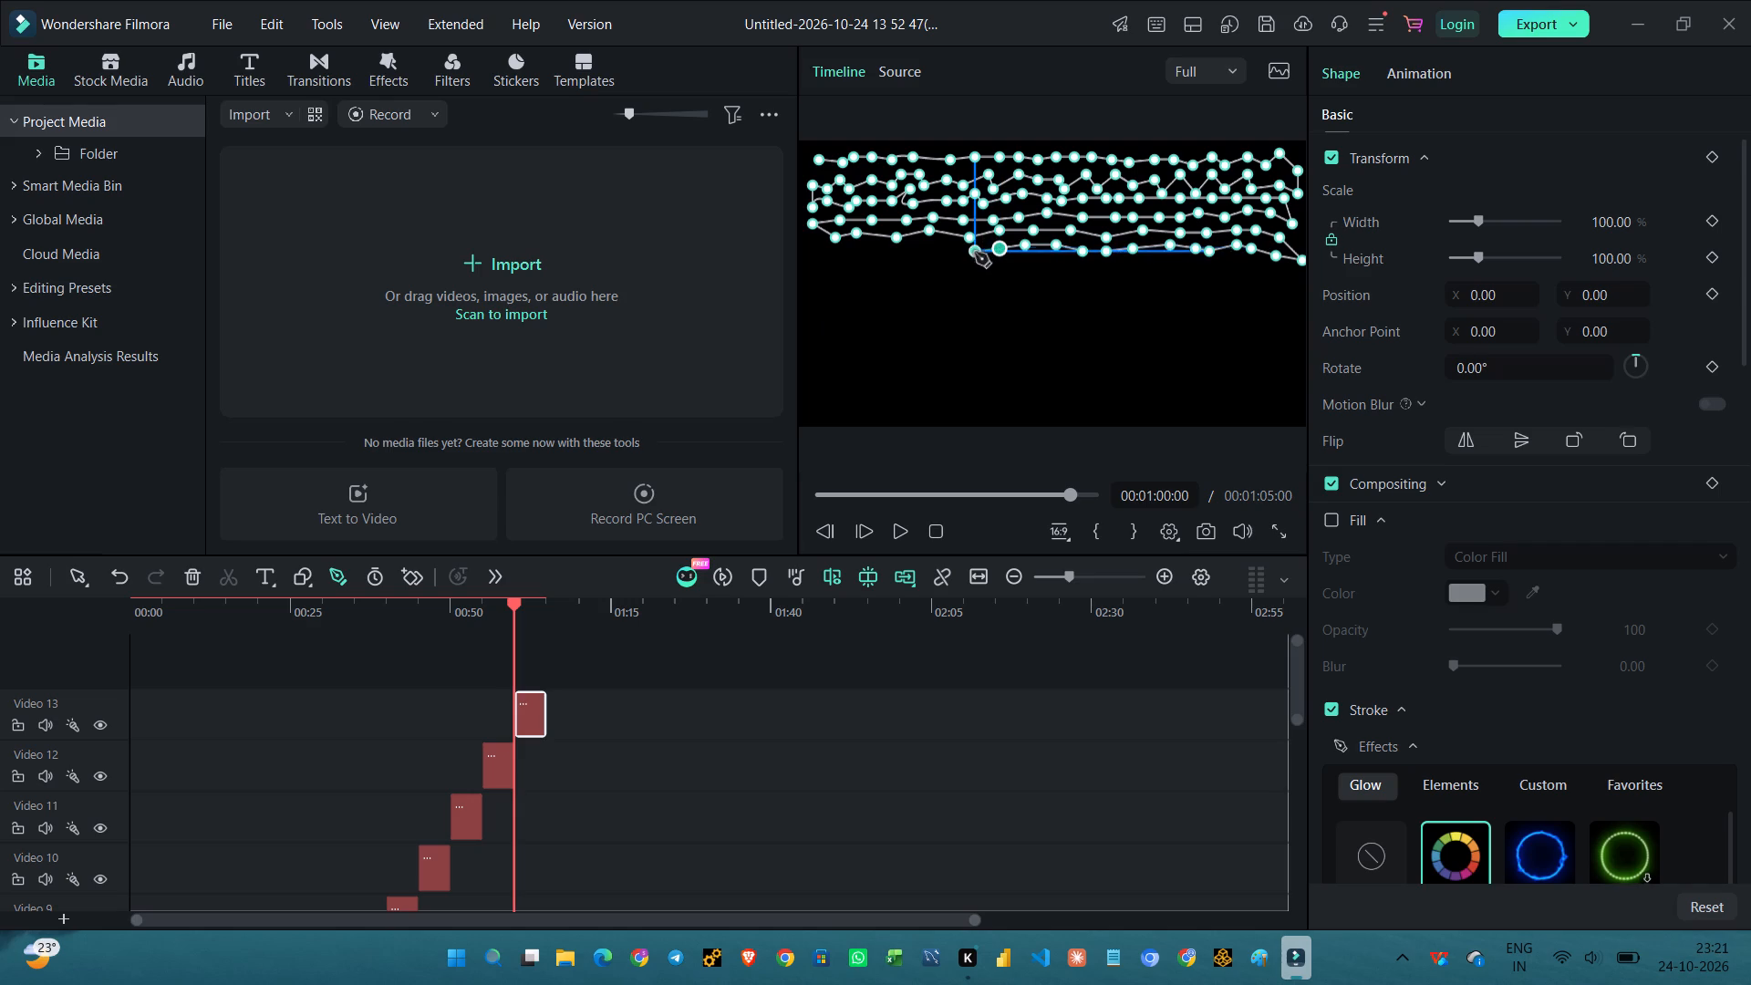
click(971, 255)
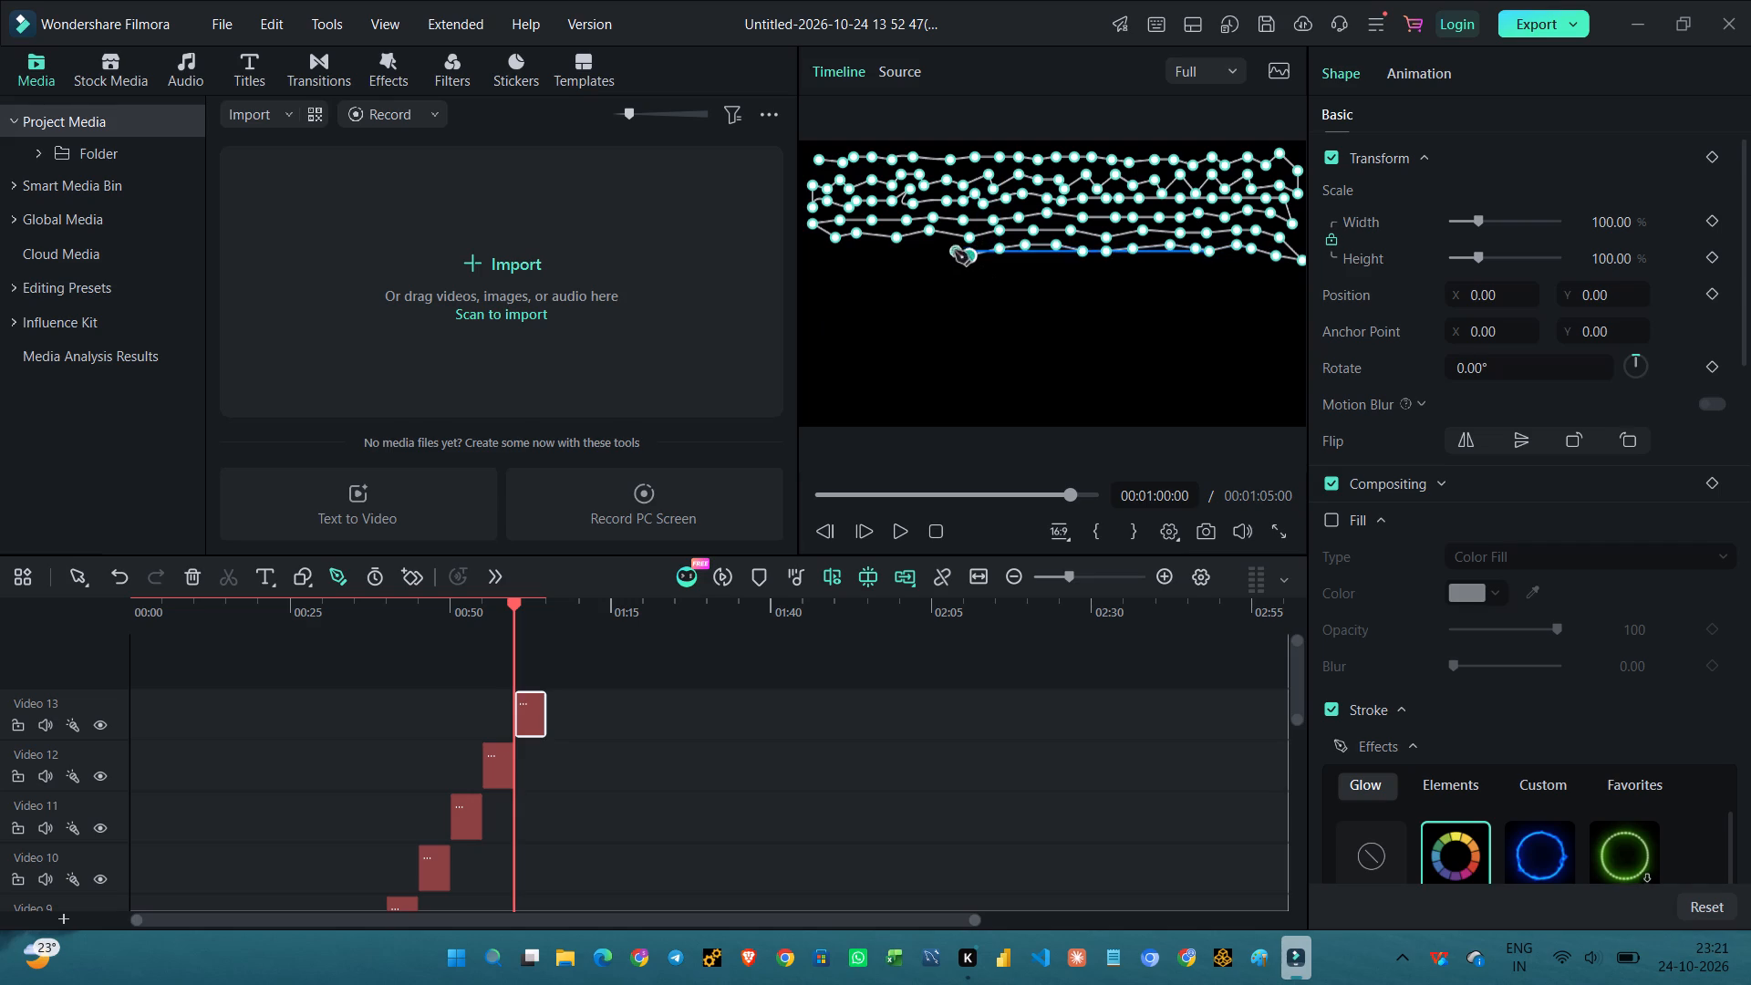
click(950, 247)
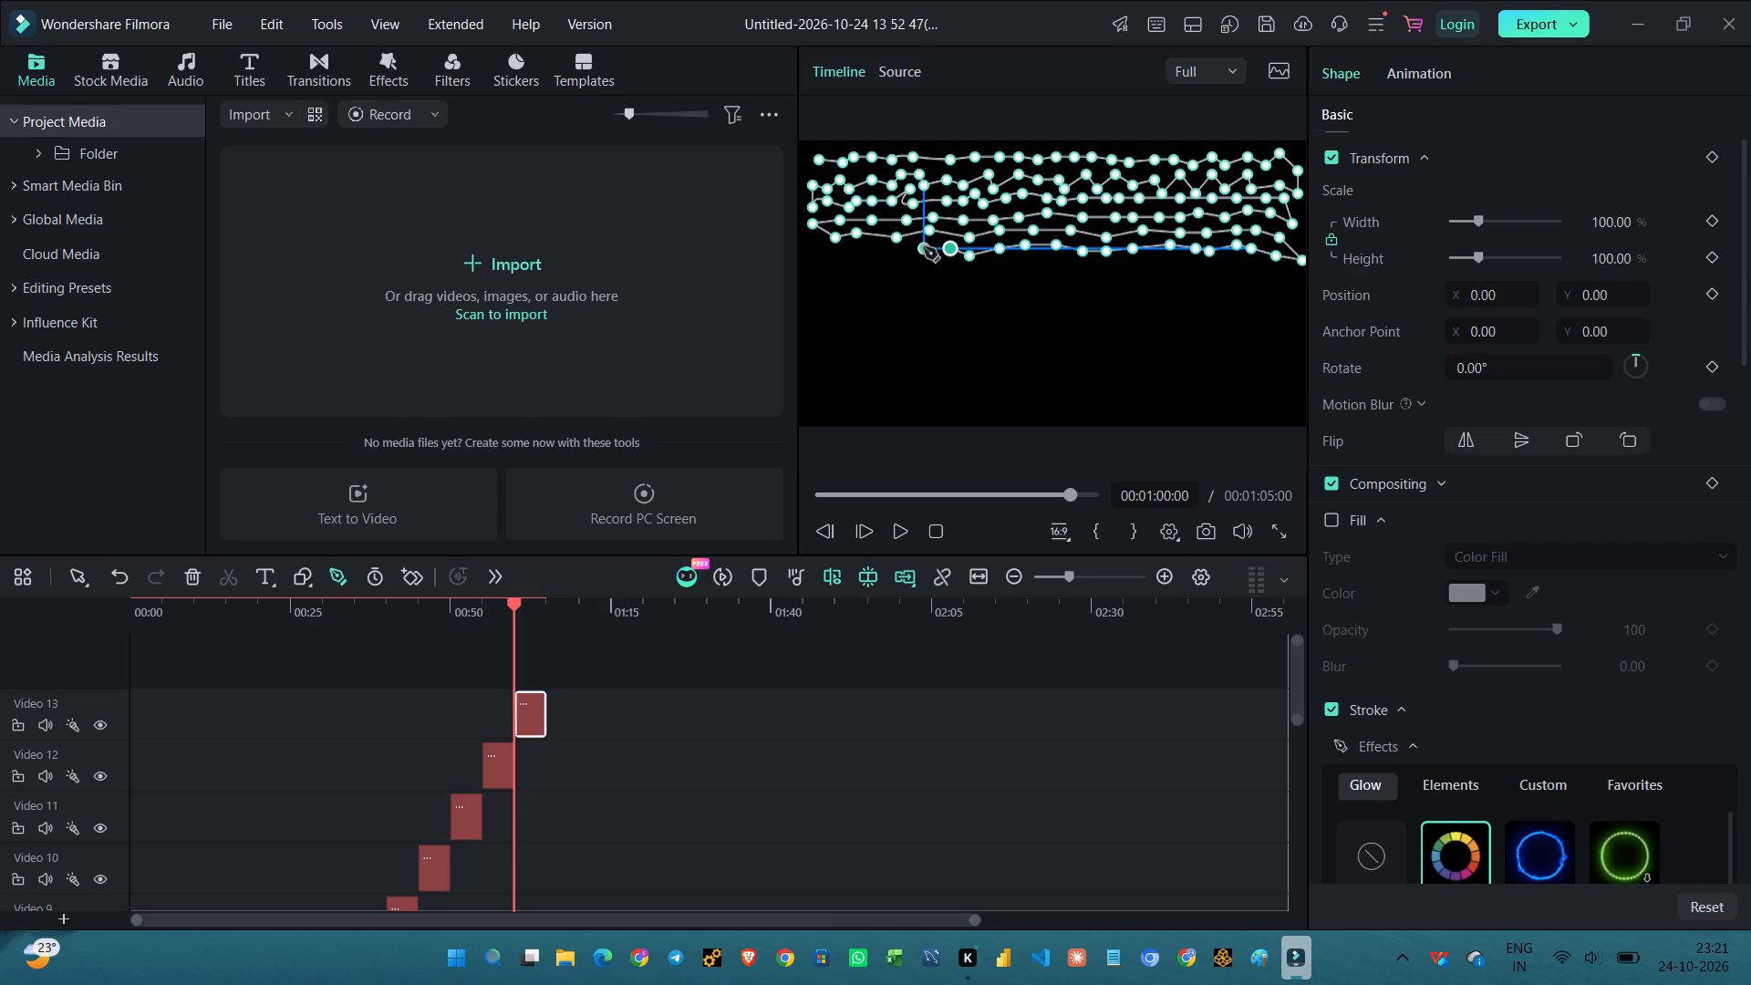
click(923, 247)
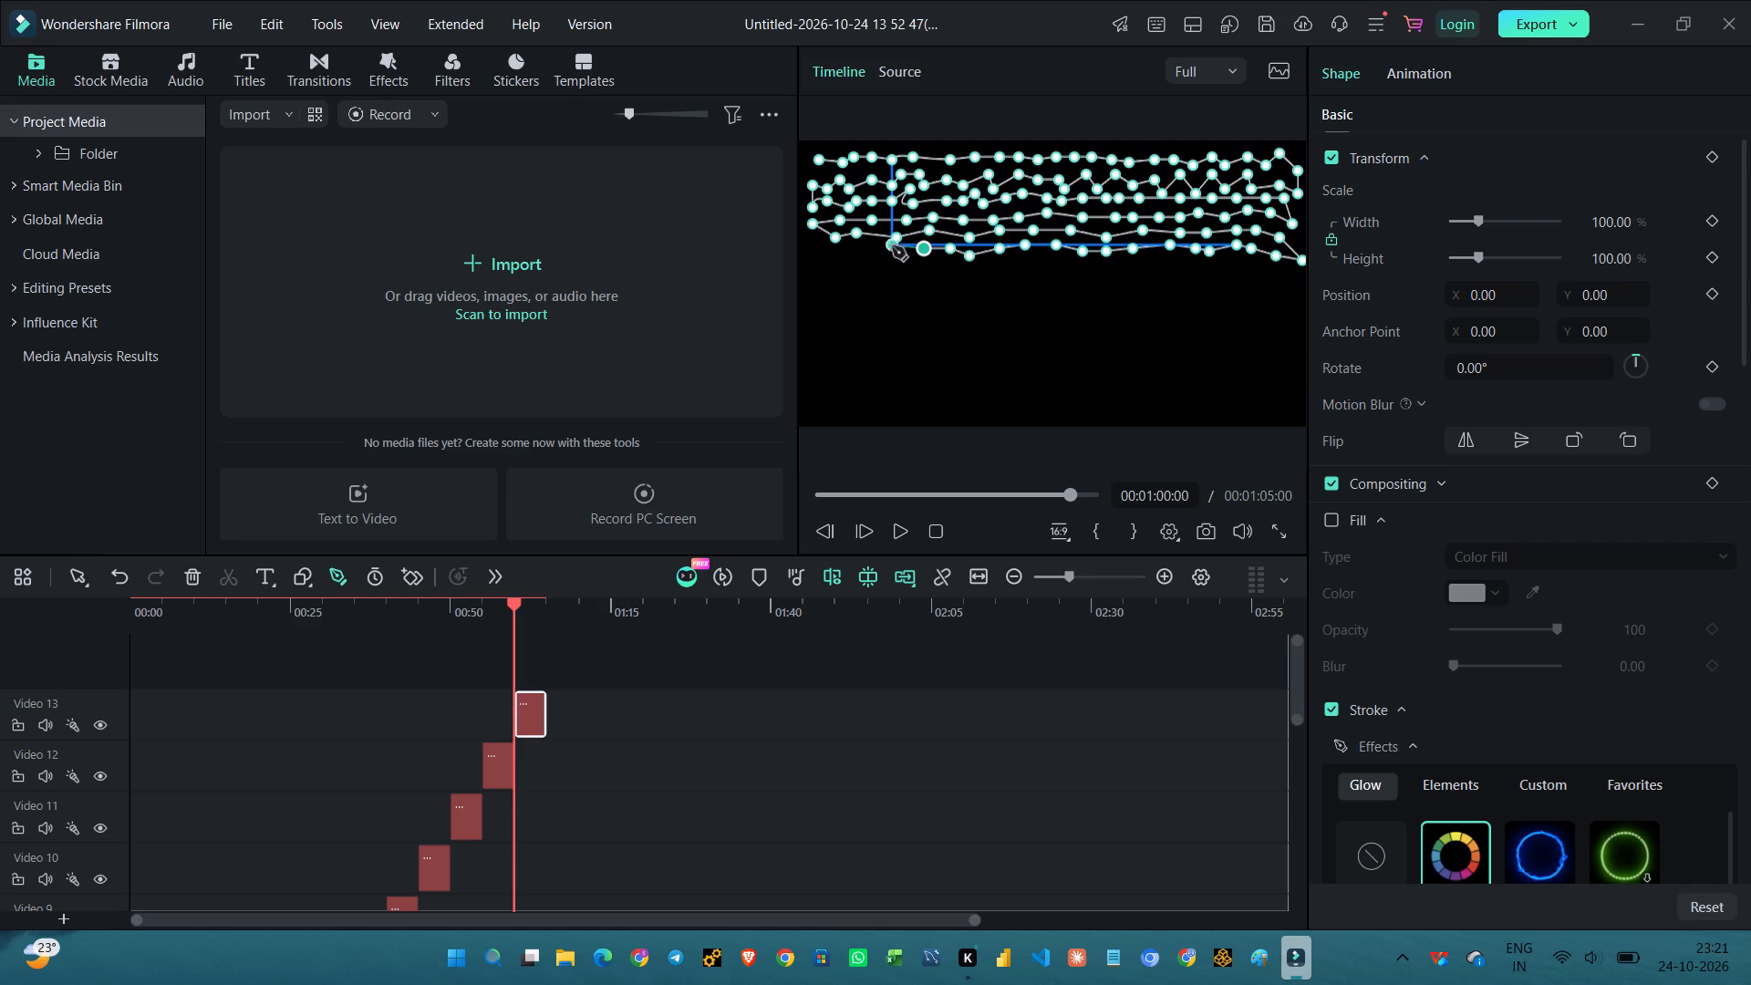
click(888, 249)
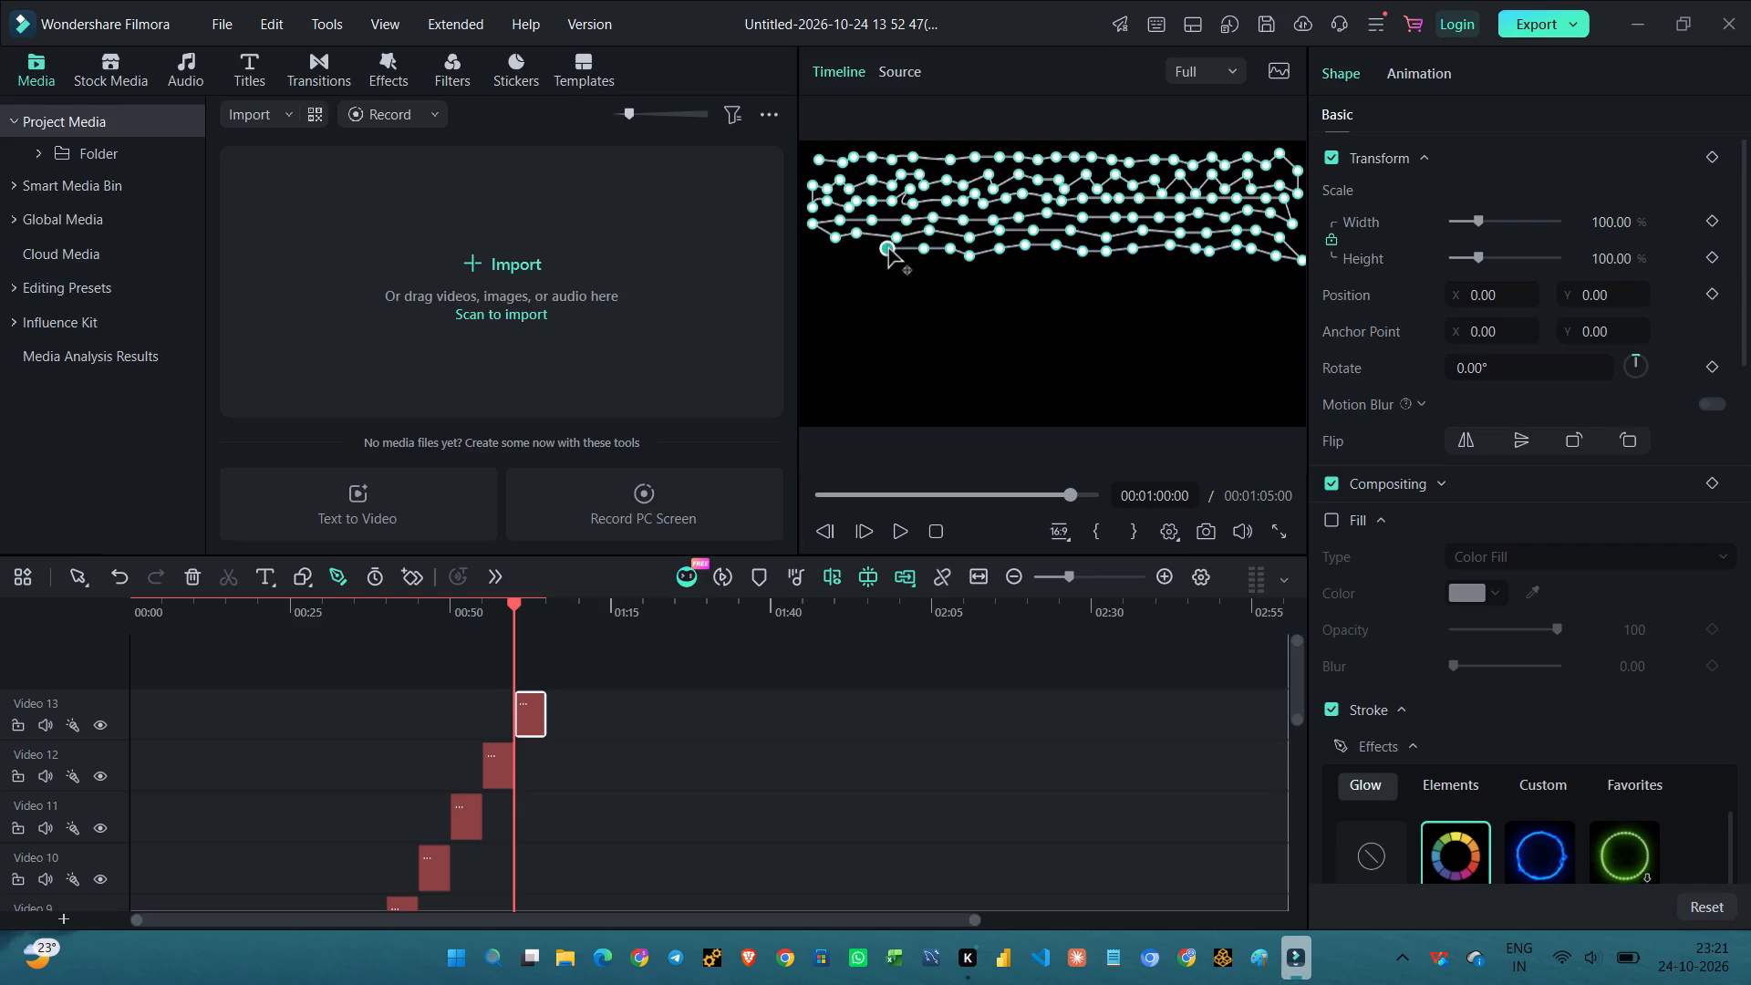
click(862, 250)
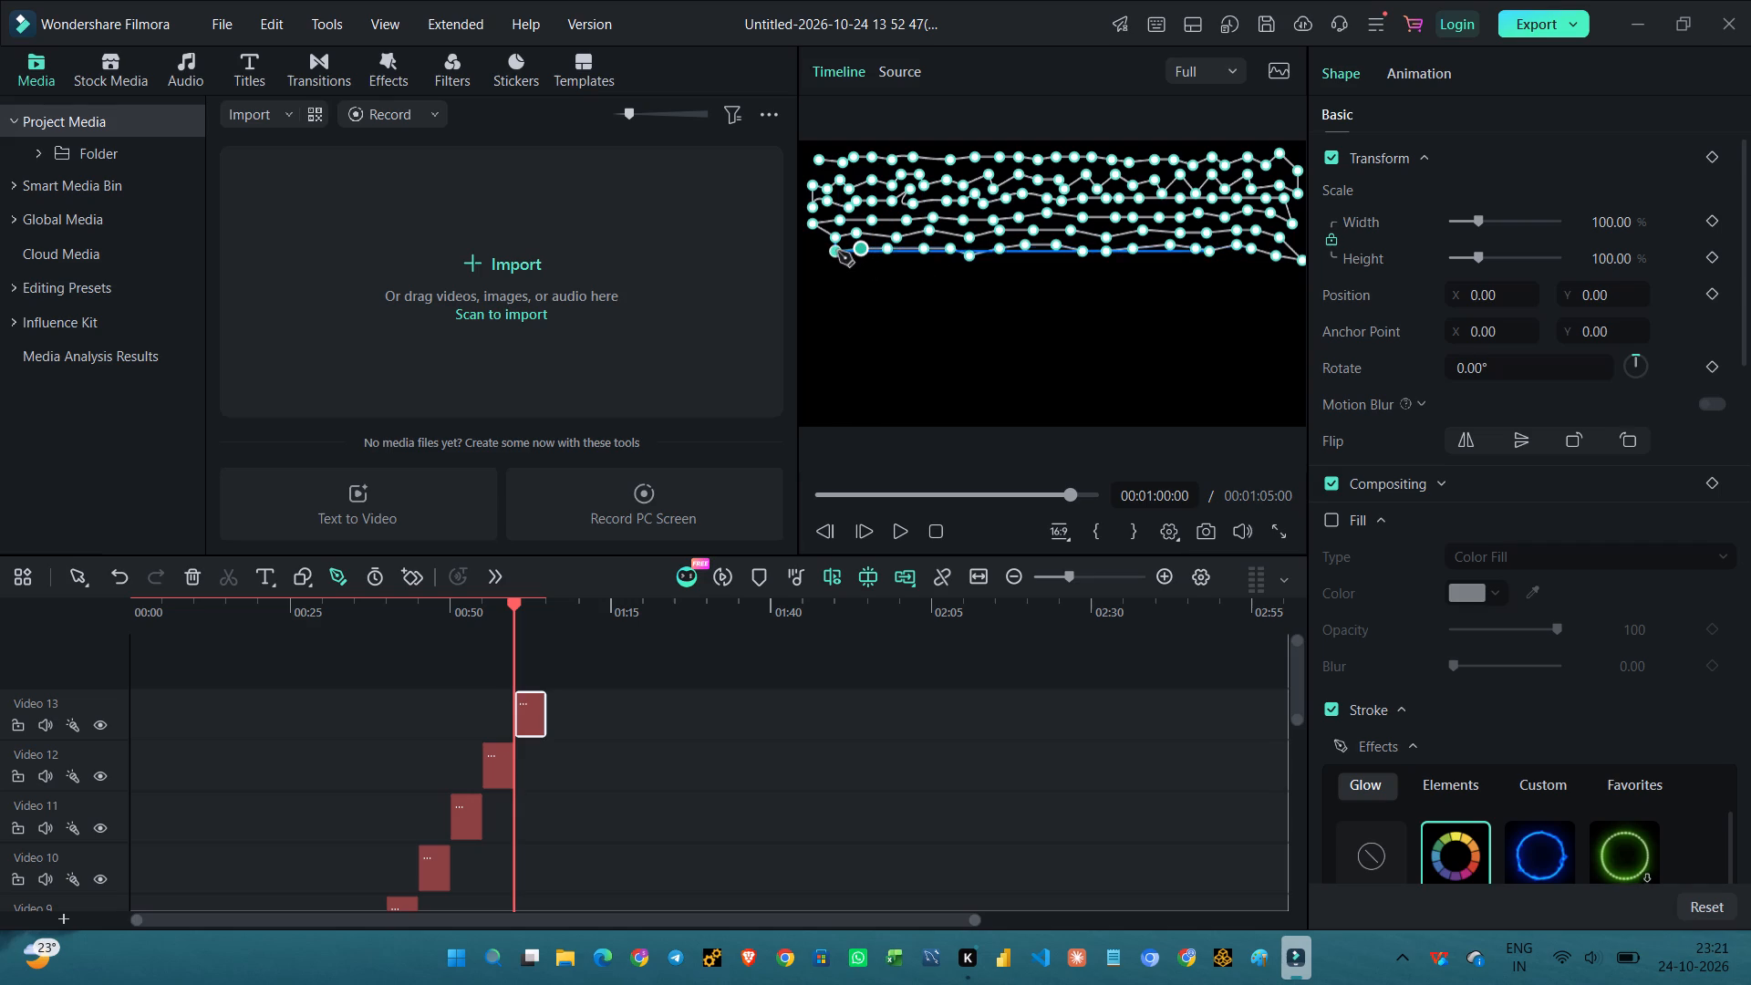
click(838, 255)
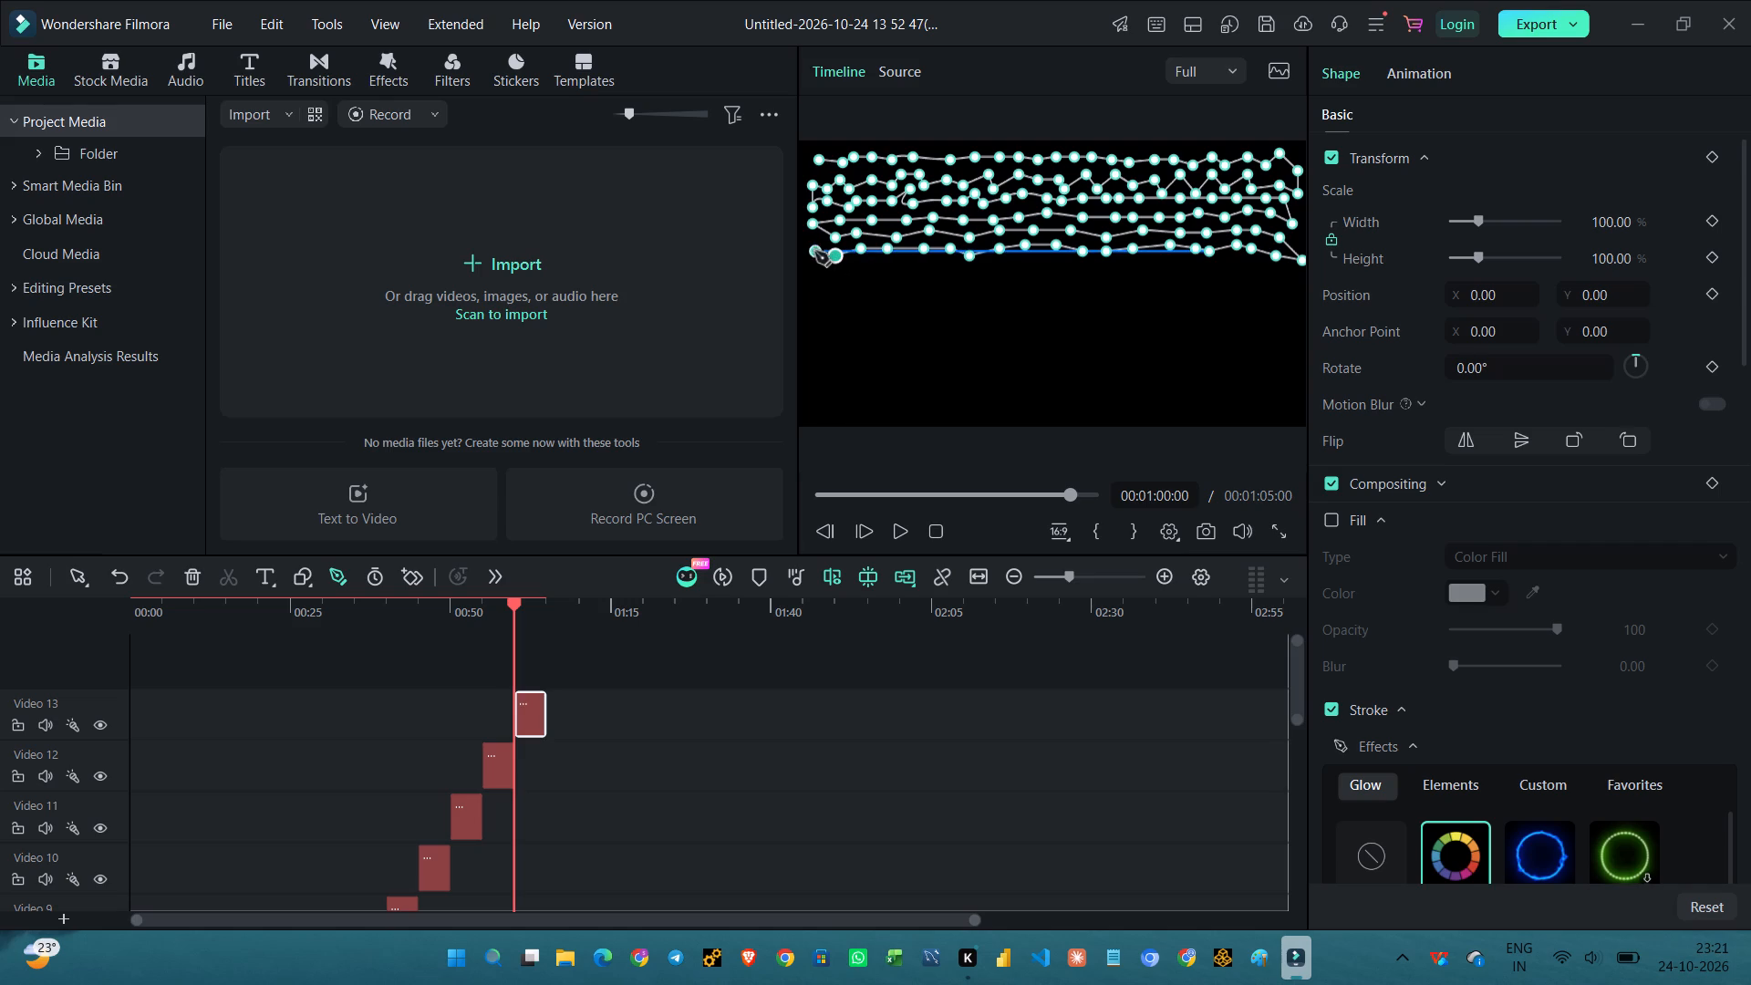
click(814, 246)
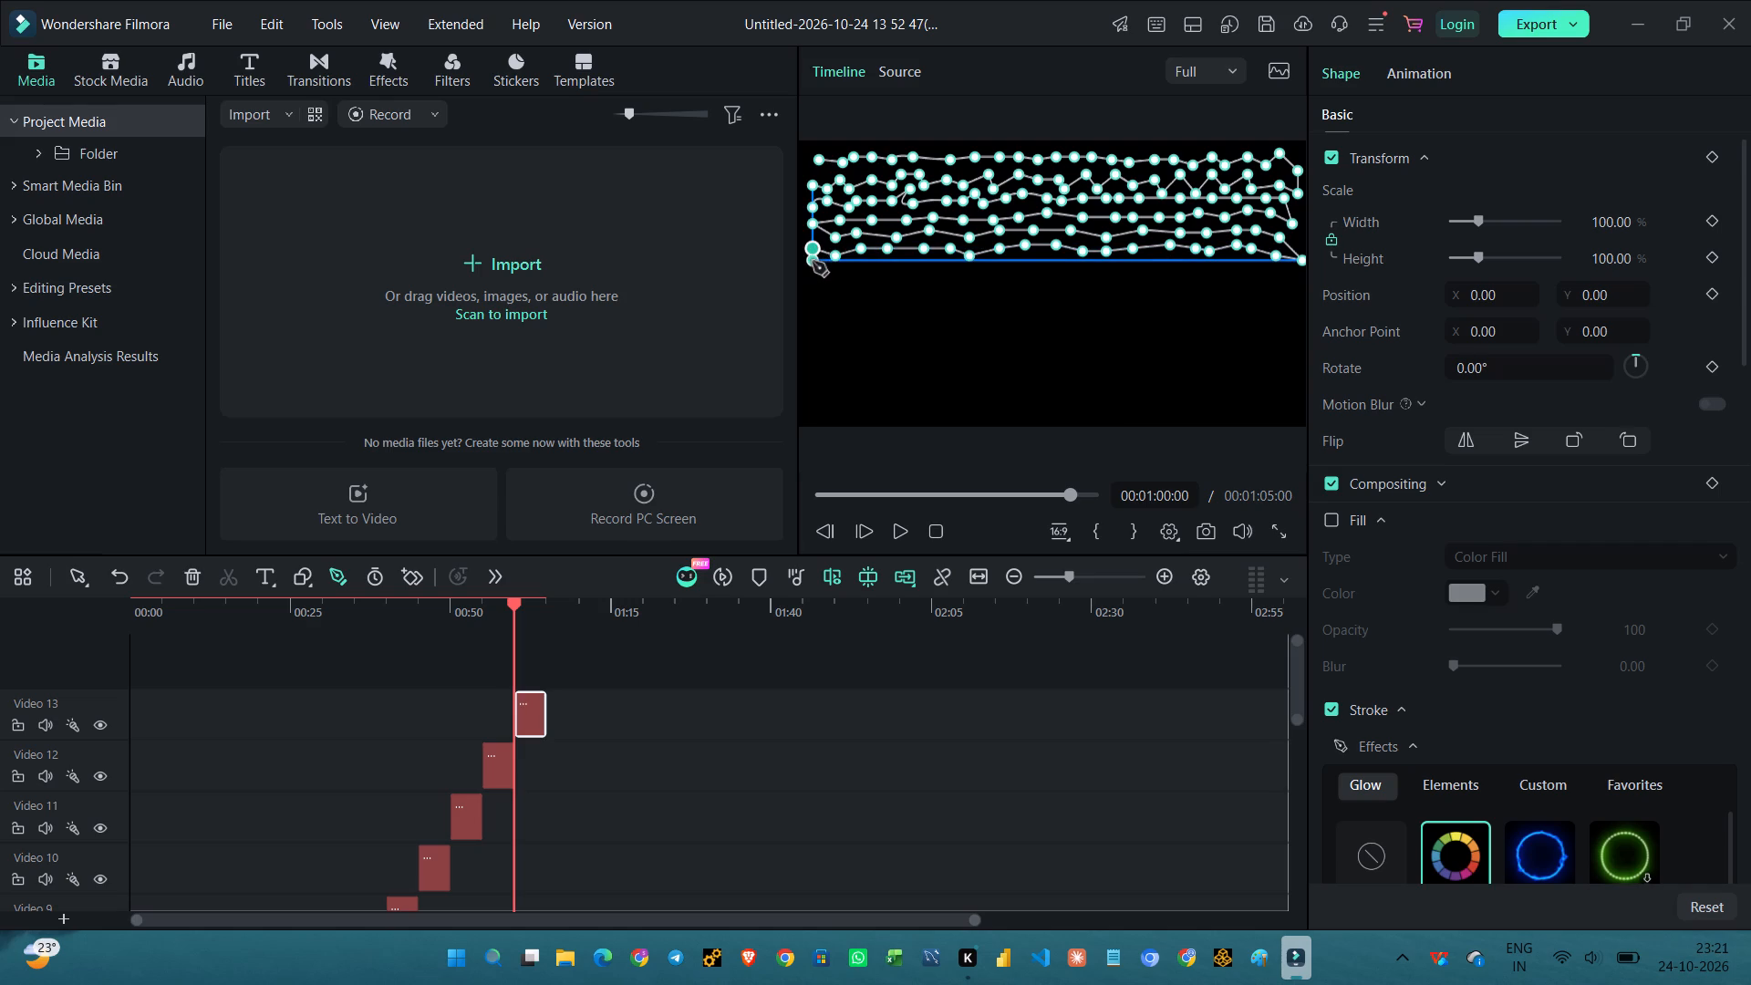
Turn the path down at the frame's left edge and run a seventh row of points rightward to the frame's centre.
click(810, 275)
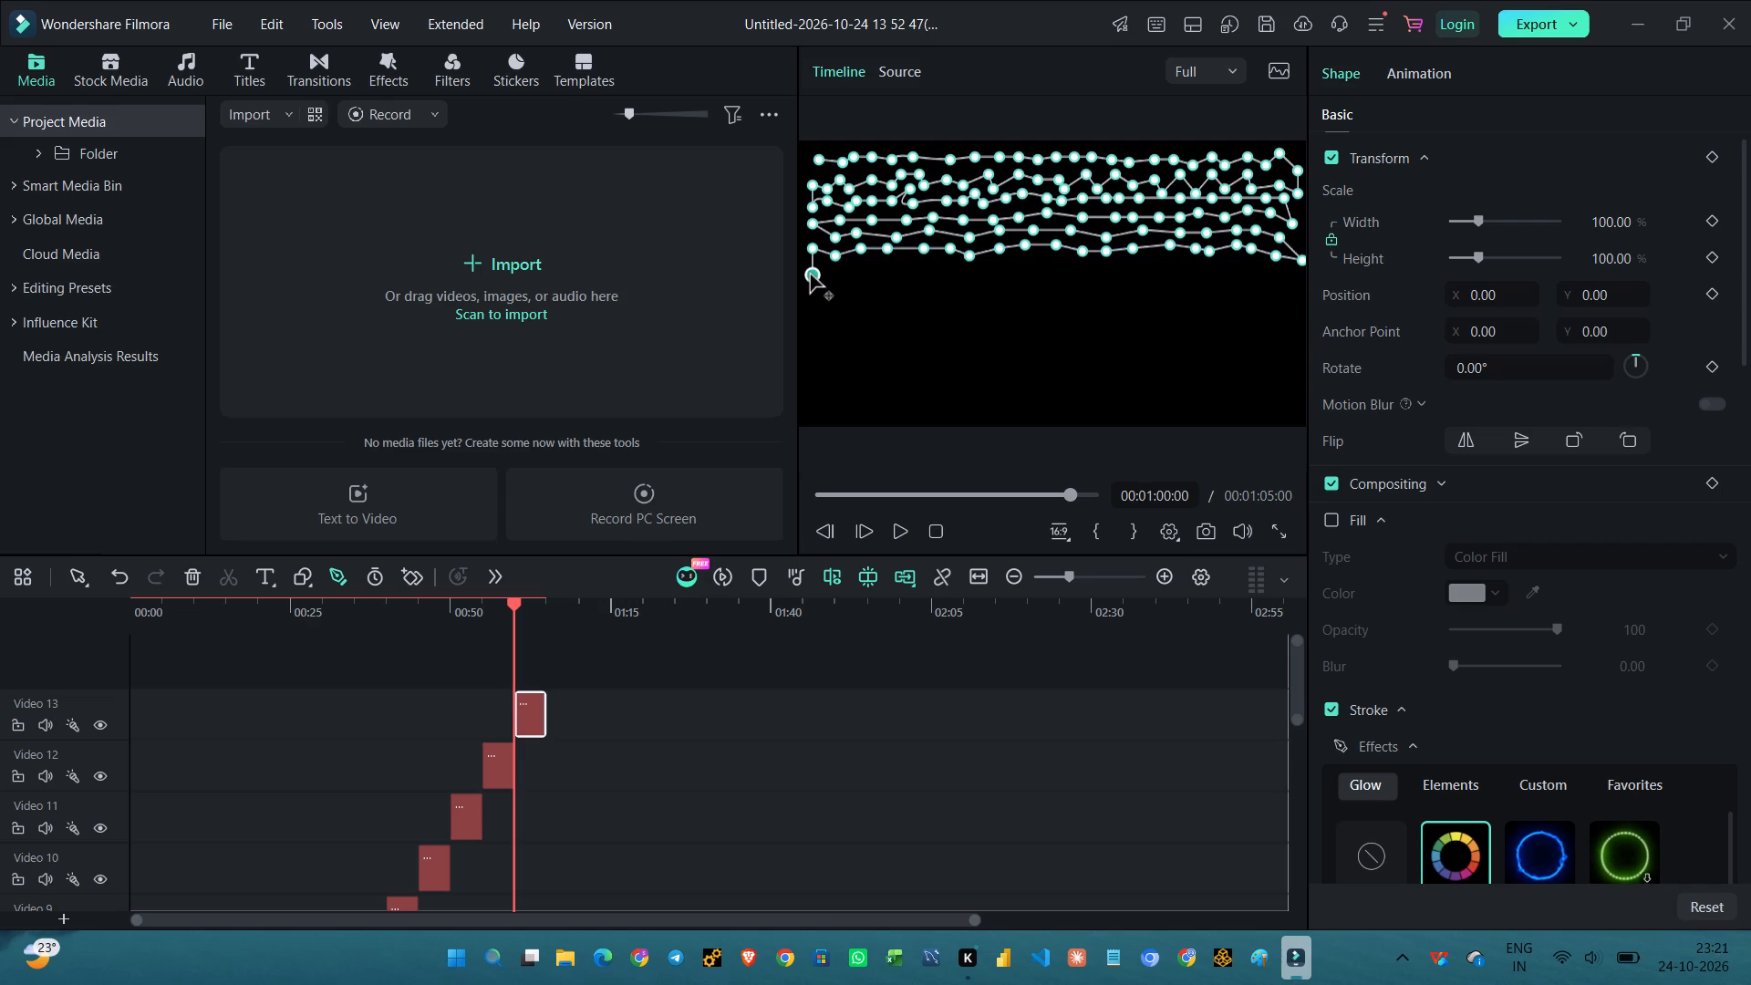
click(828, 272)
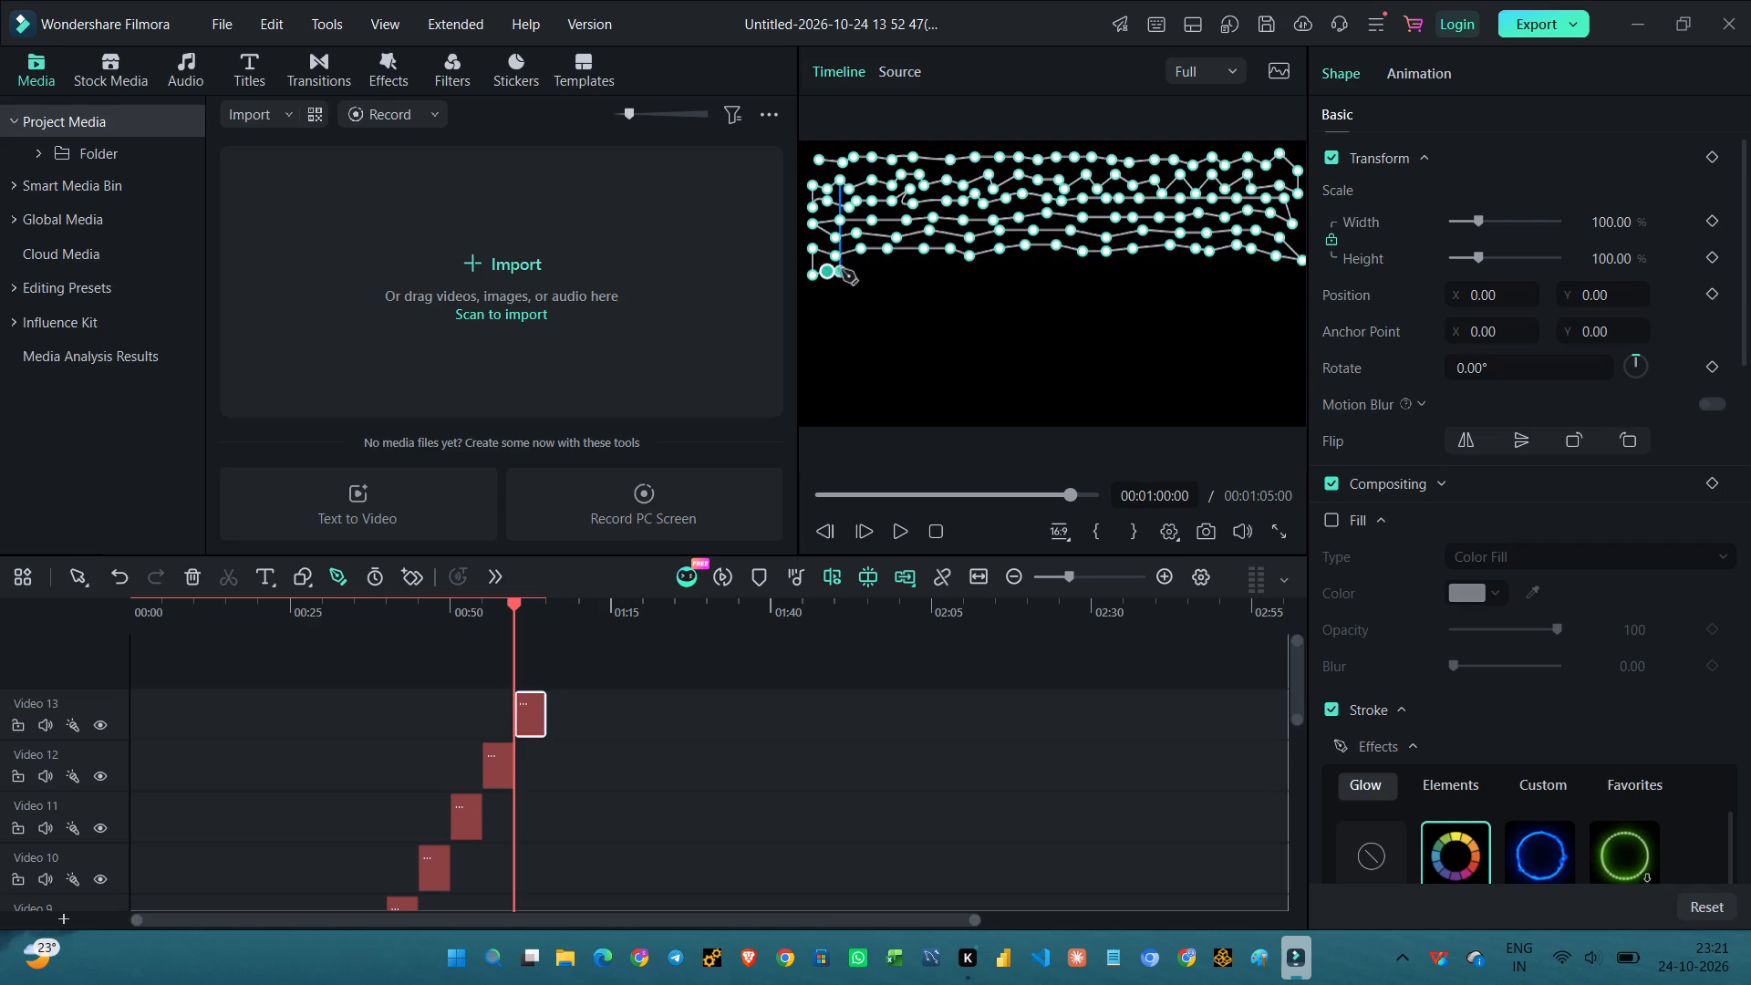
click(859, 264)
click(896, 264)
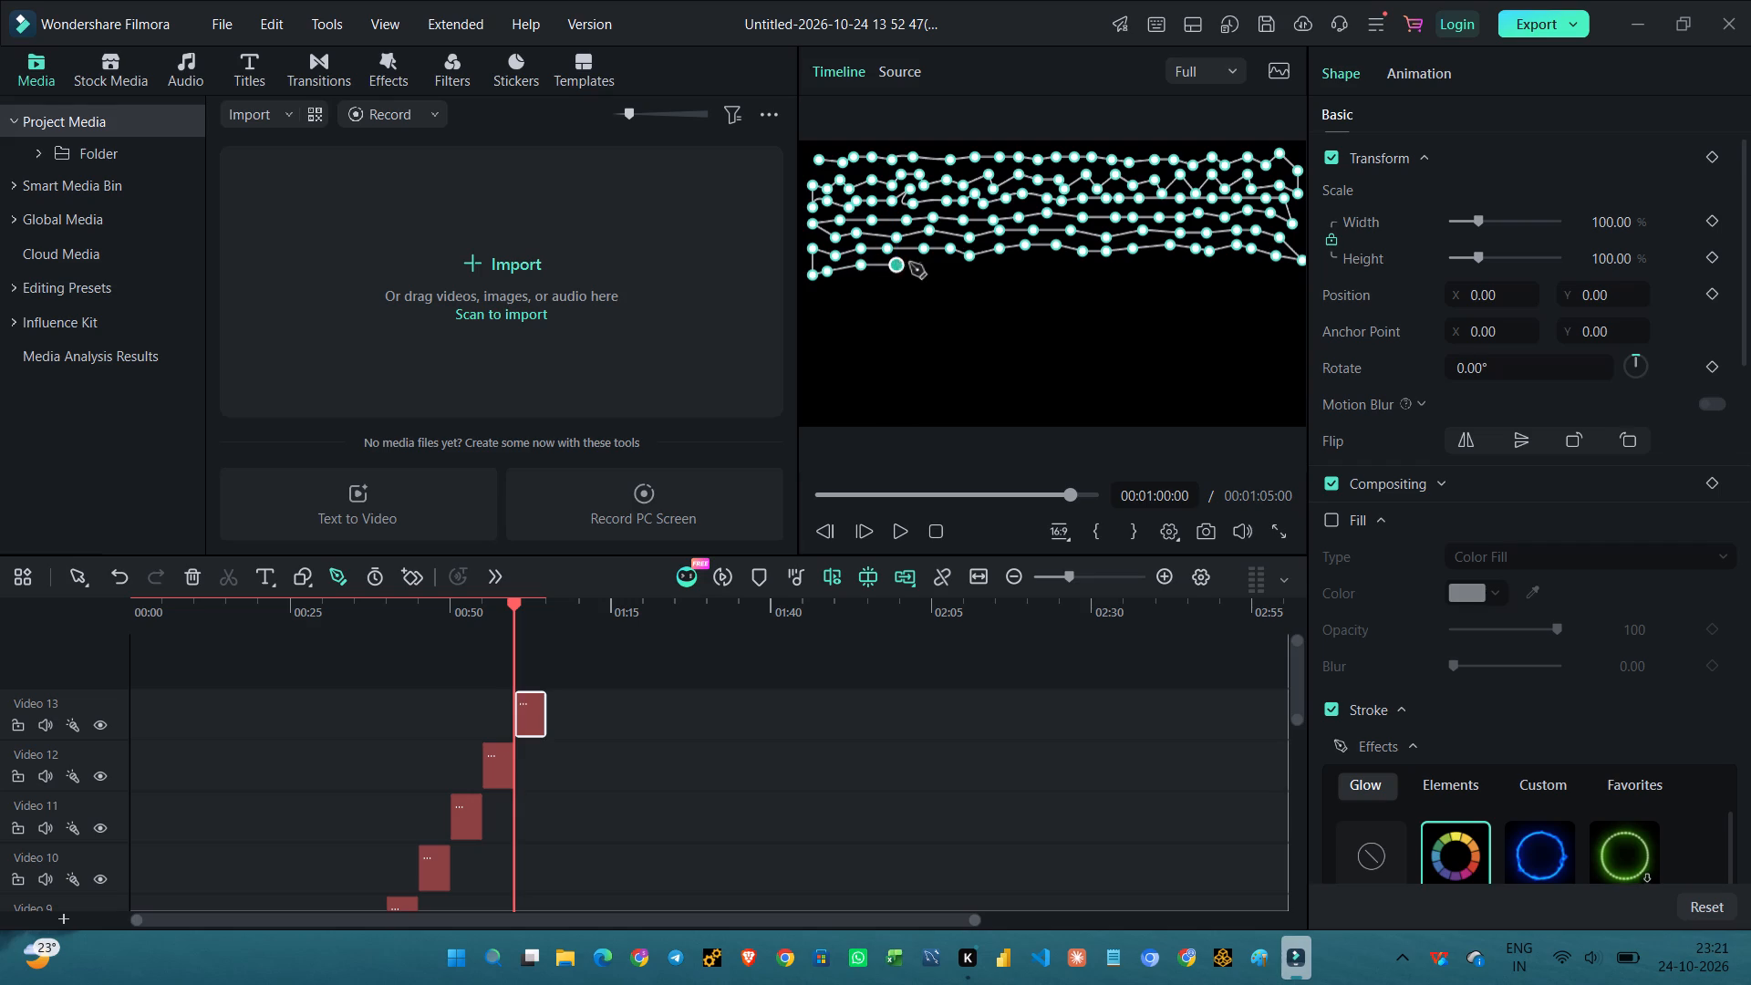
click(931, 264)
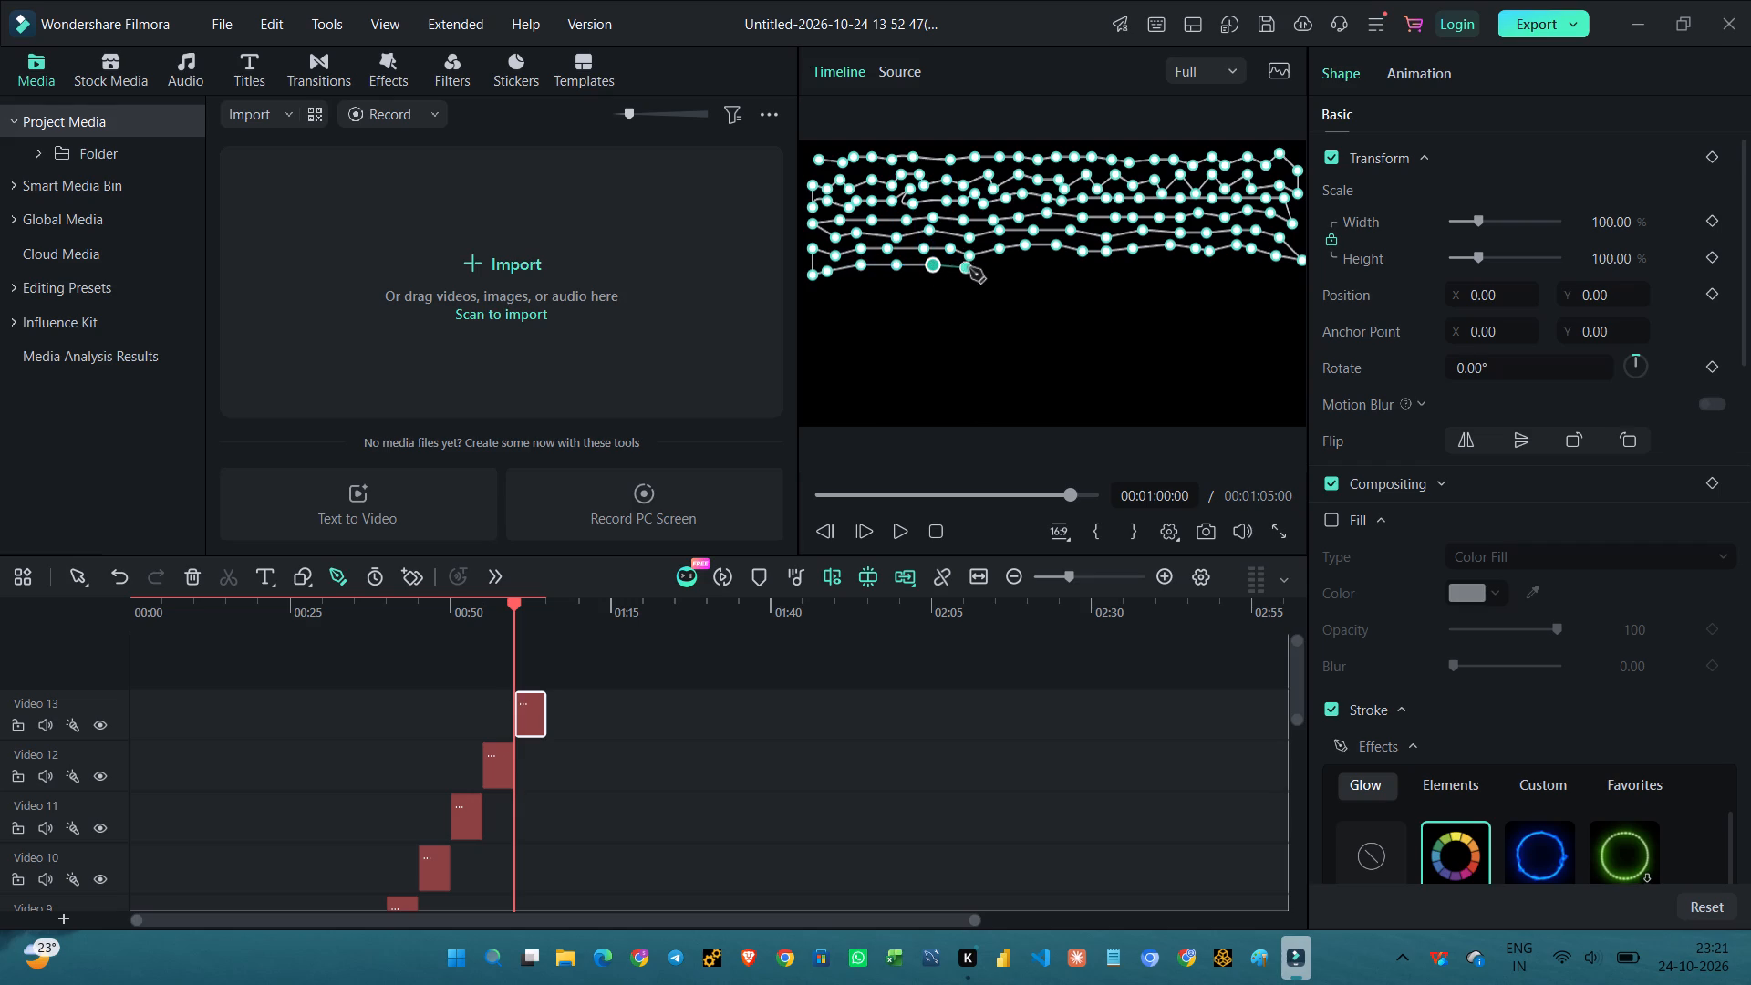
click(972, 269)
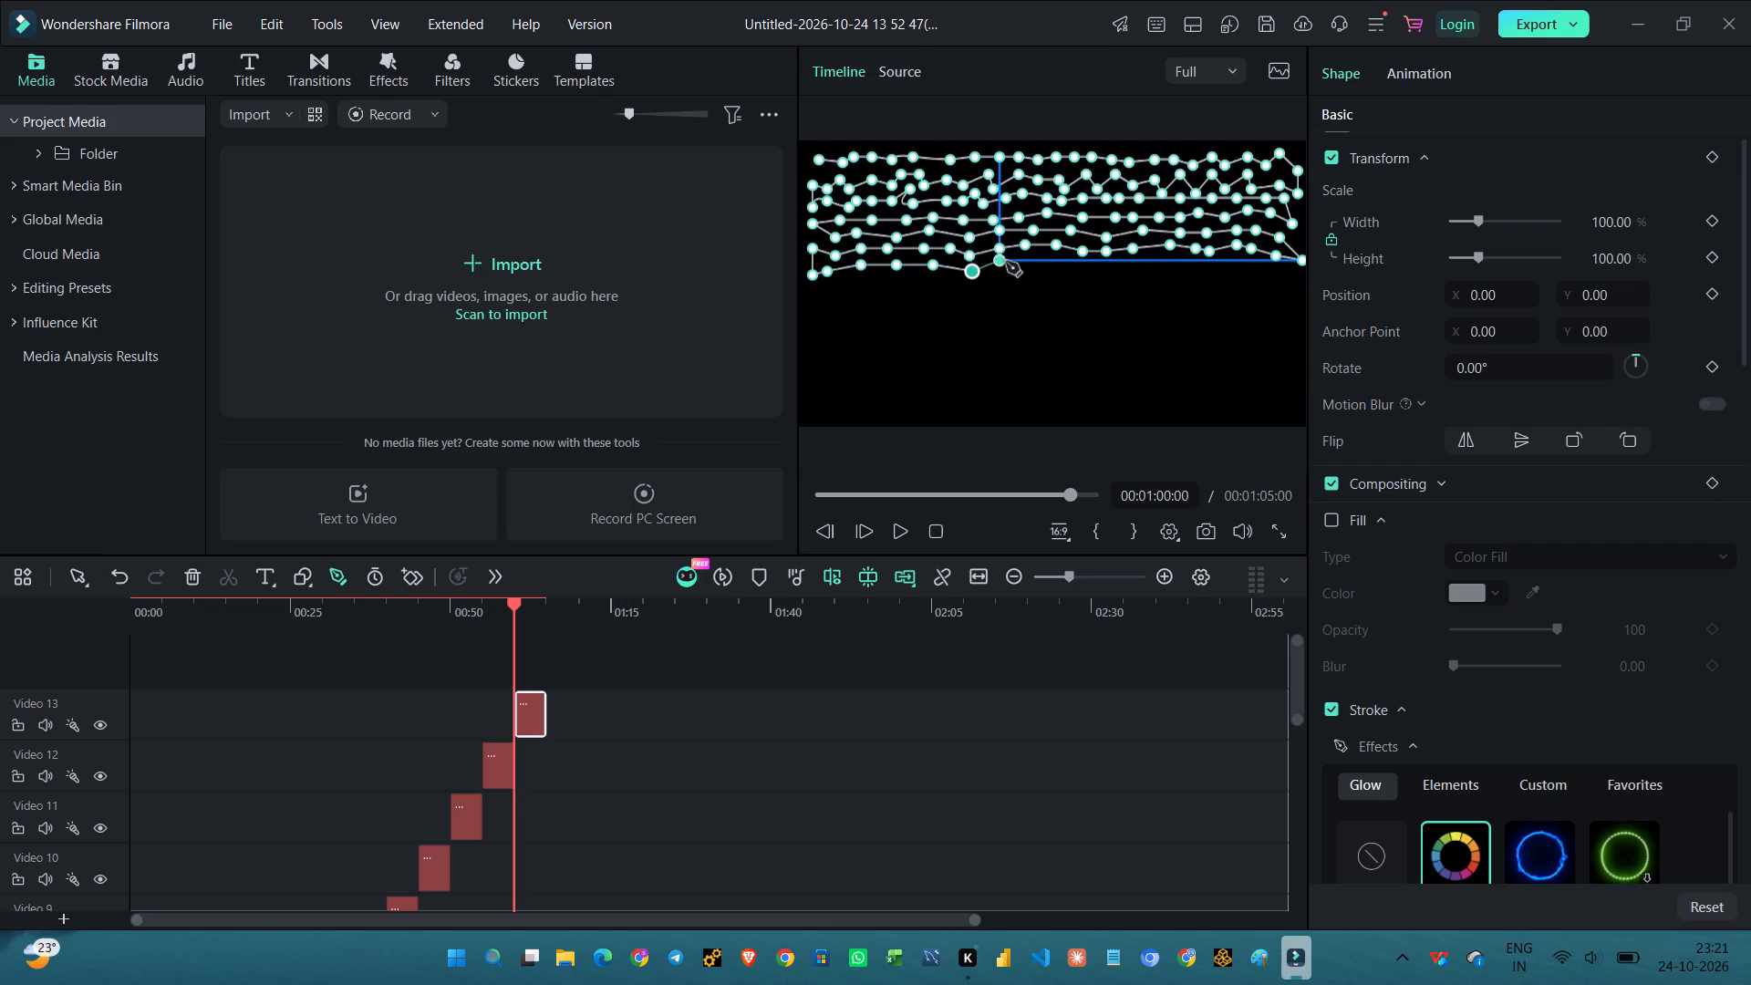
click(1011, 262)
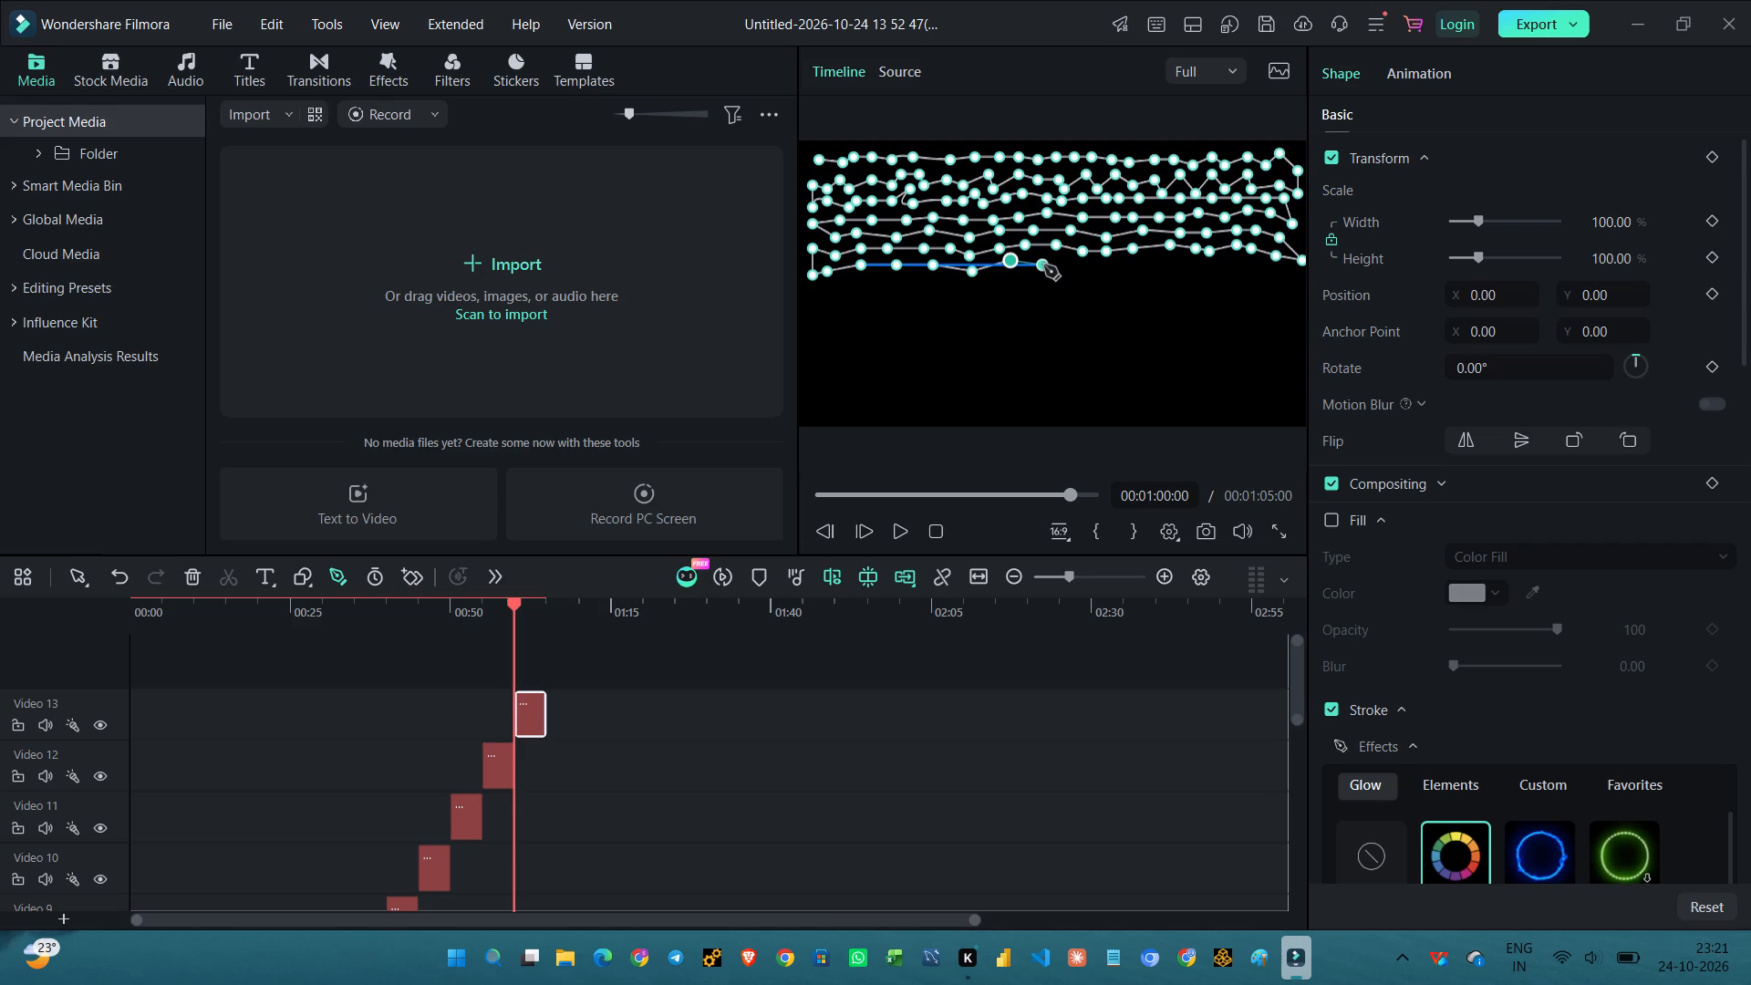
click(1044, 265)
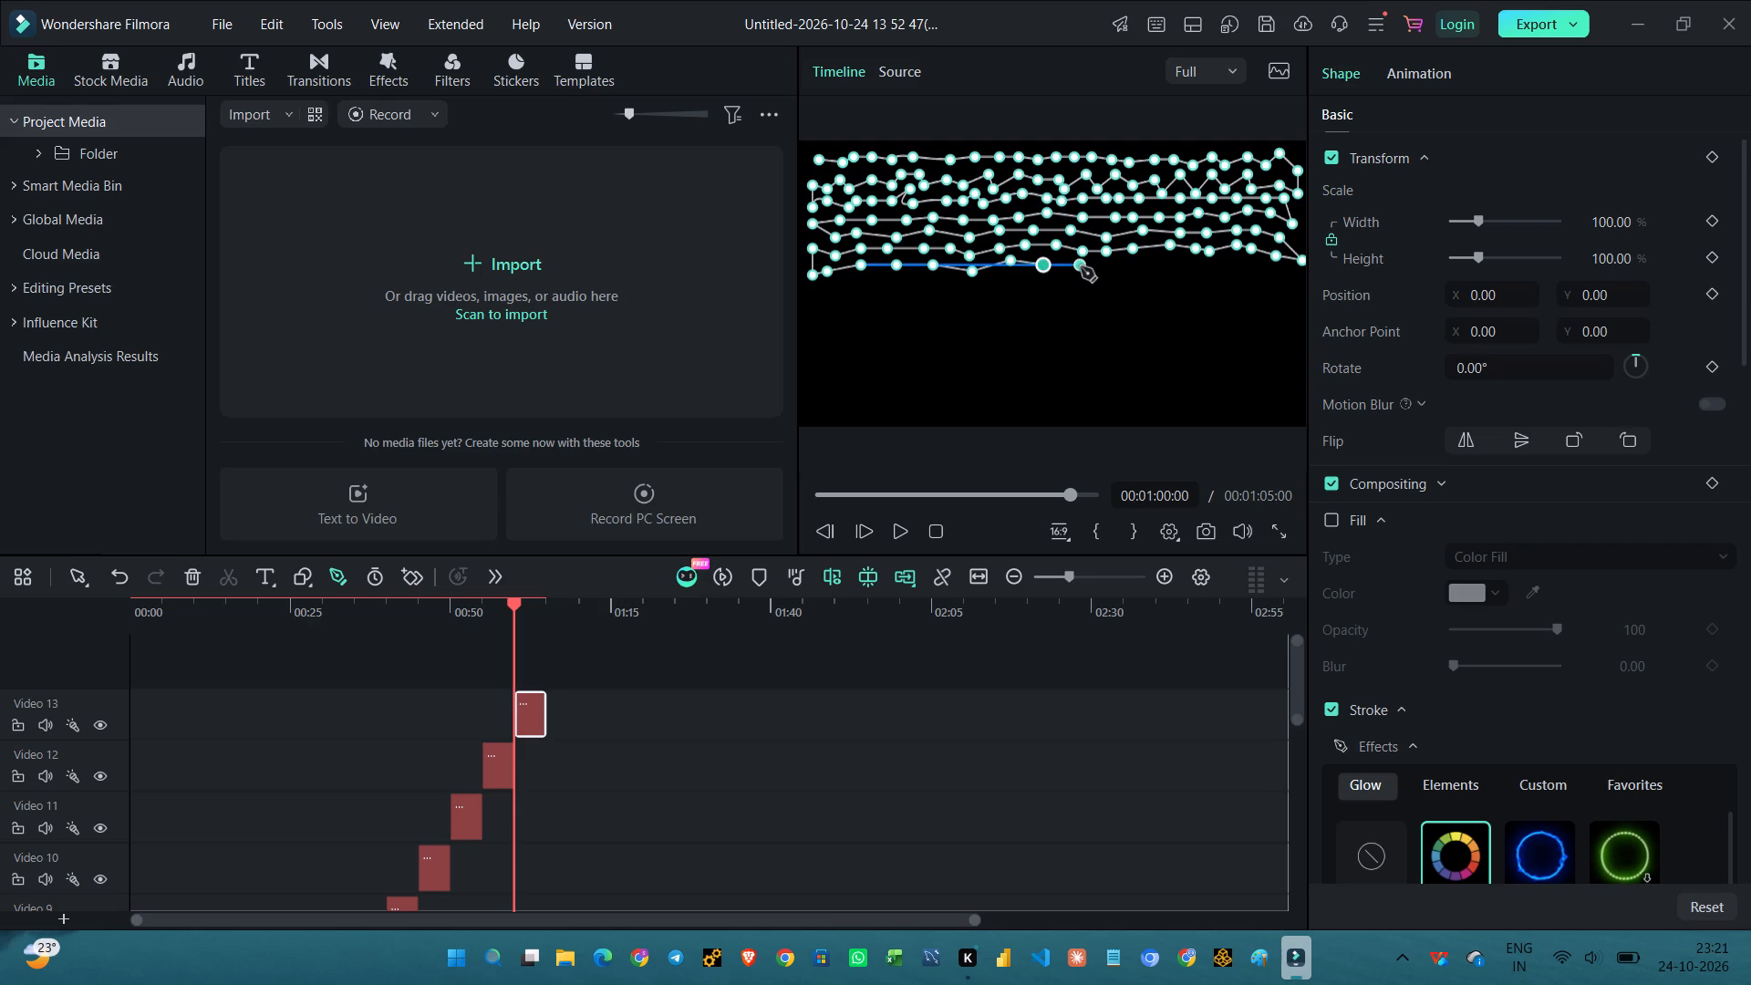
Extend the seventh row of path points almost straight from the frame's centre, dipping slightly near the right edge.
click(1081, 267)
click(1114, 267)
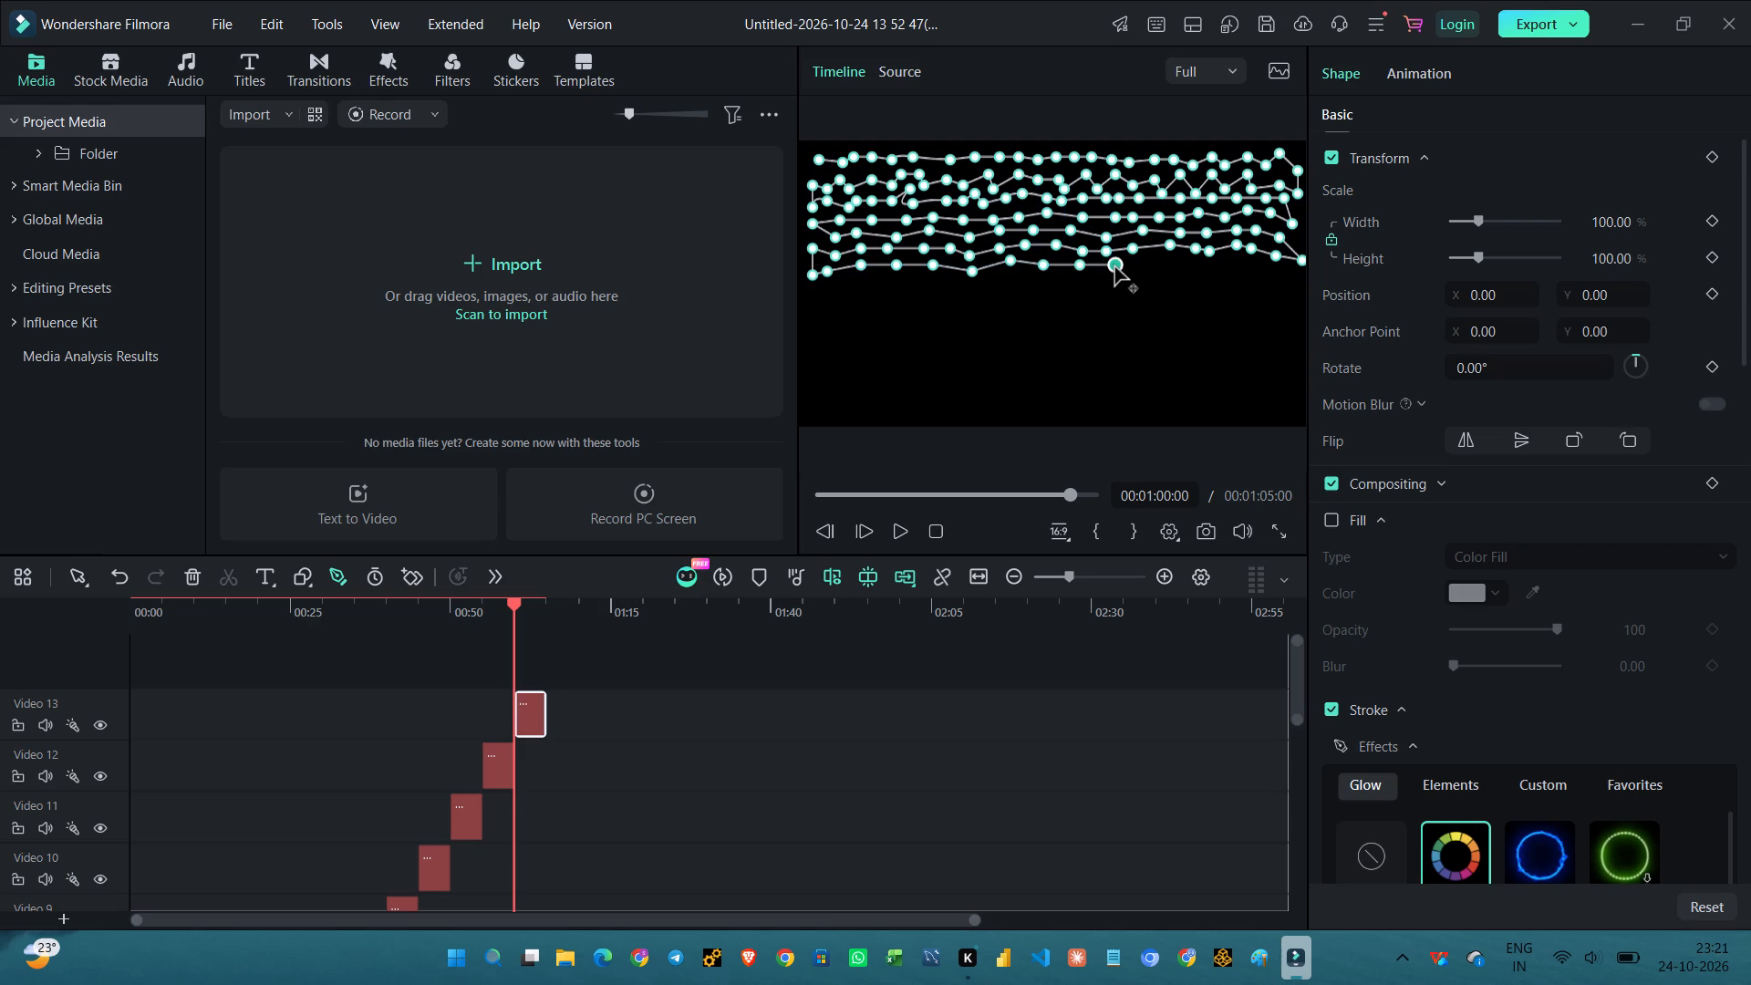
click(1158, 267)
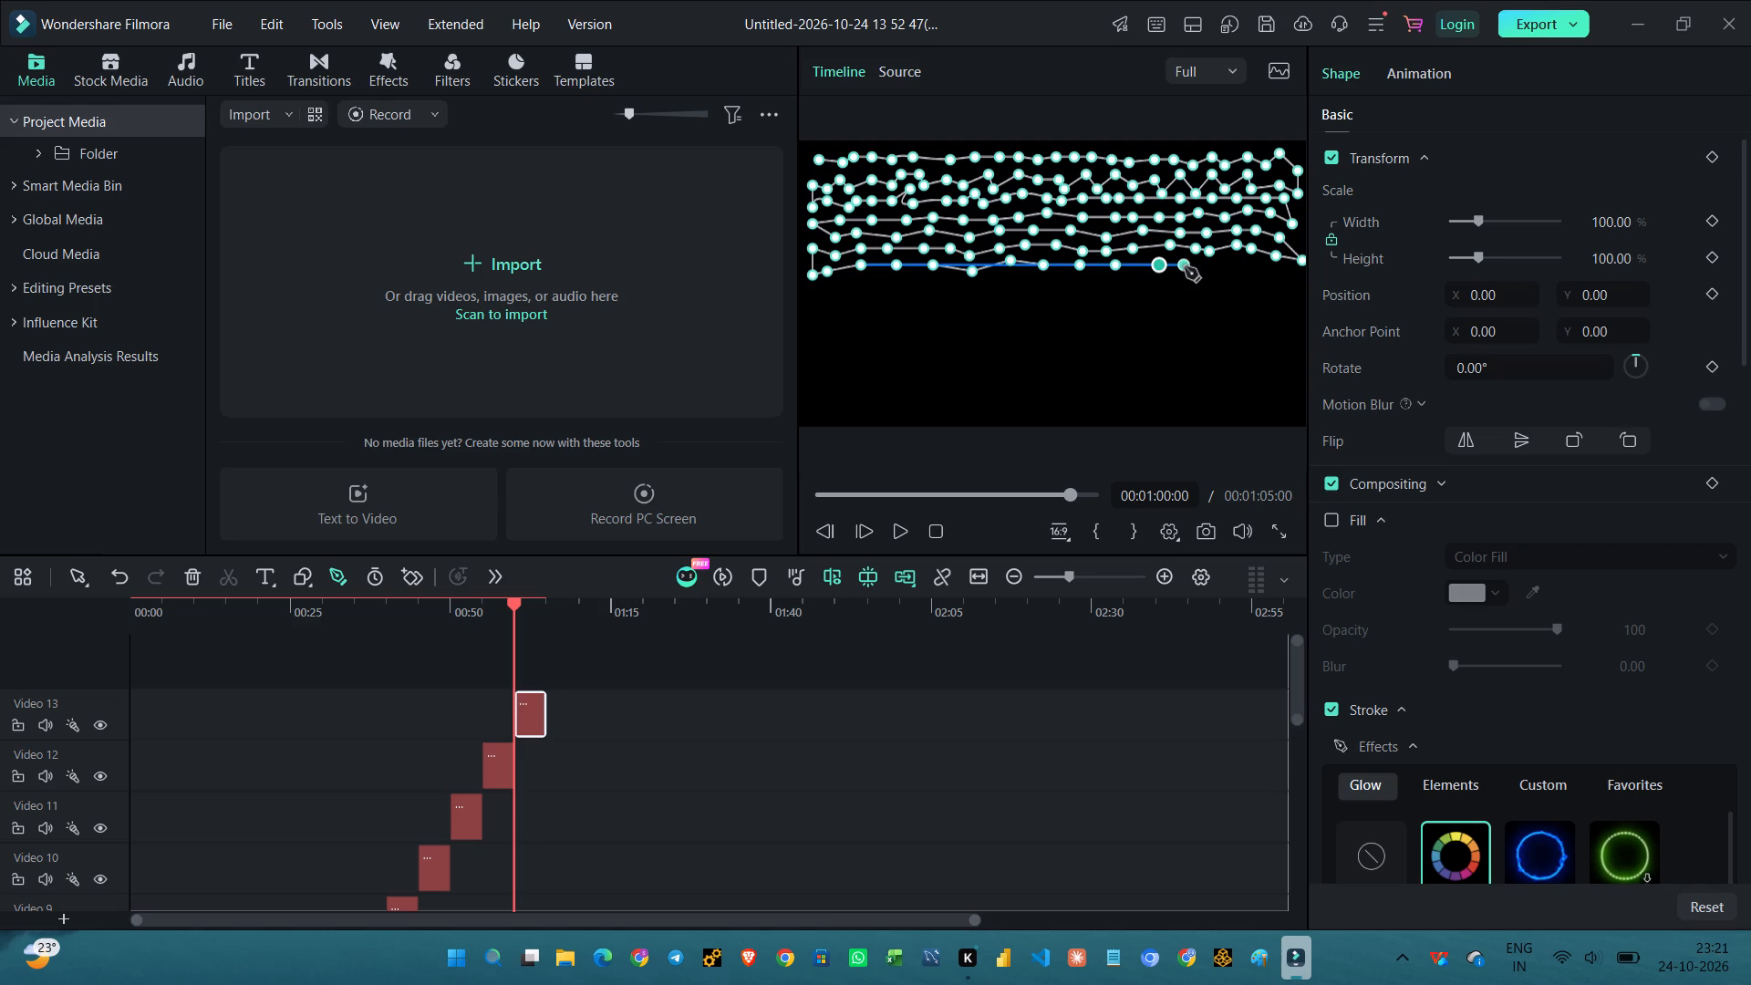
click(1185, 267)
click(1228, 266)
click(1257, 268)
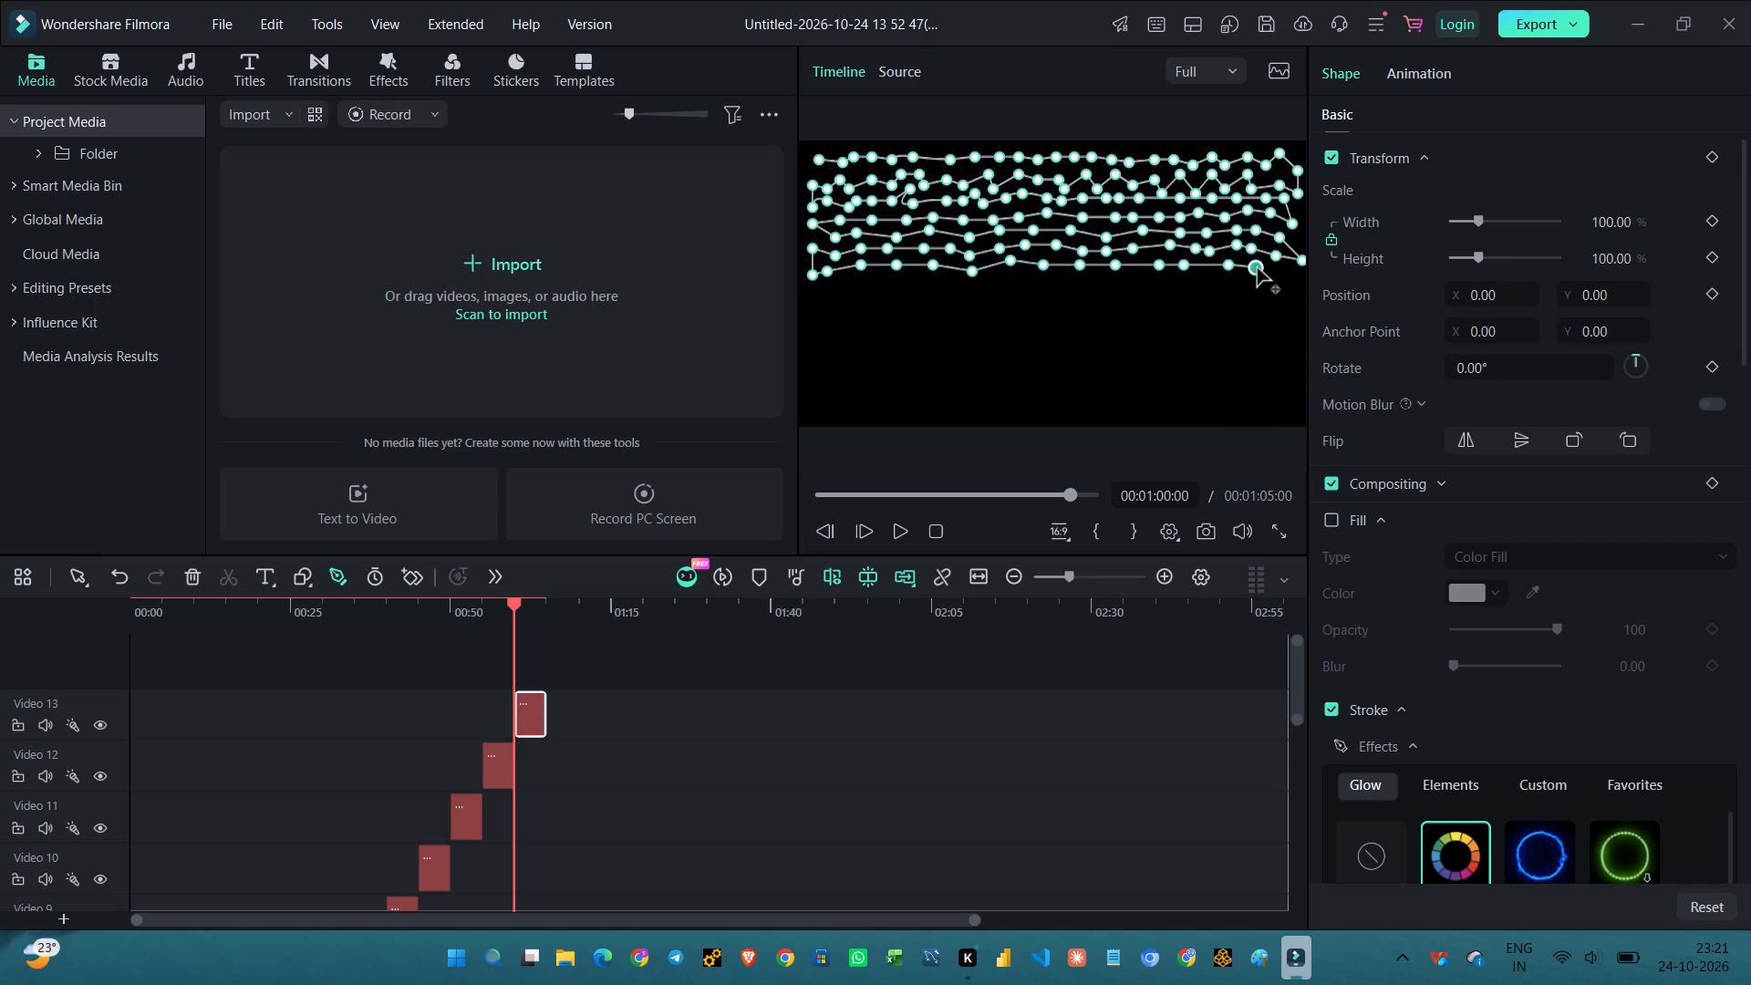
click(1287, 276)
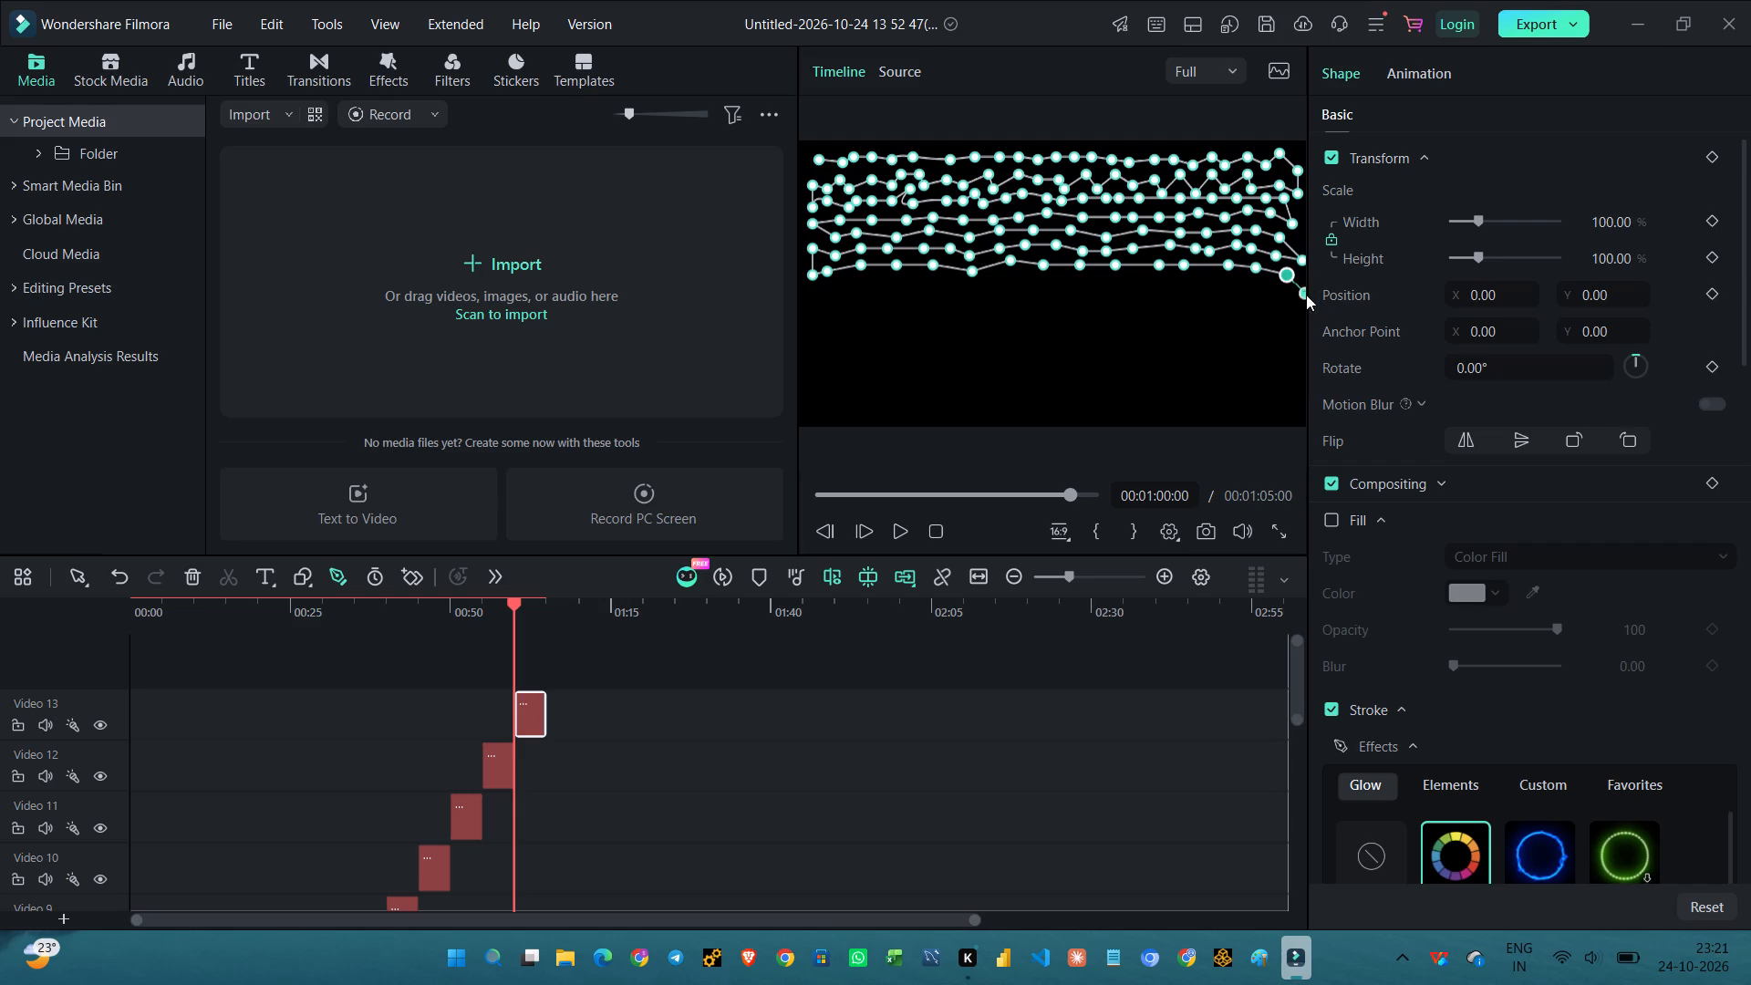
Turn the path down at the frame's right edge and run an almost flat eighth row of points leftward to the frame's centre.
click(1300, 295)
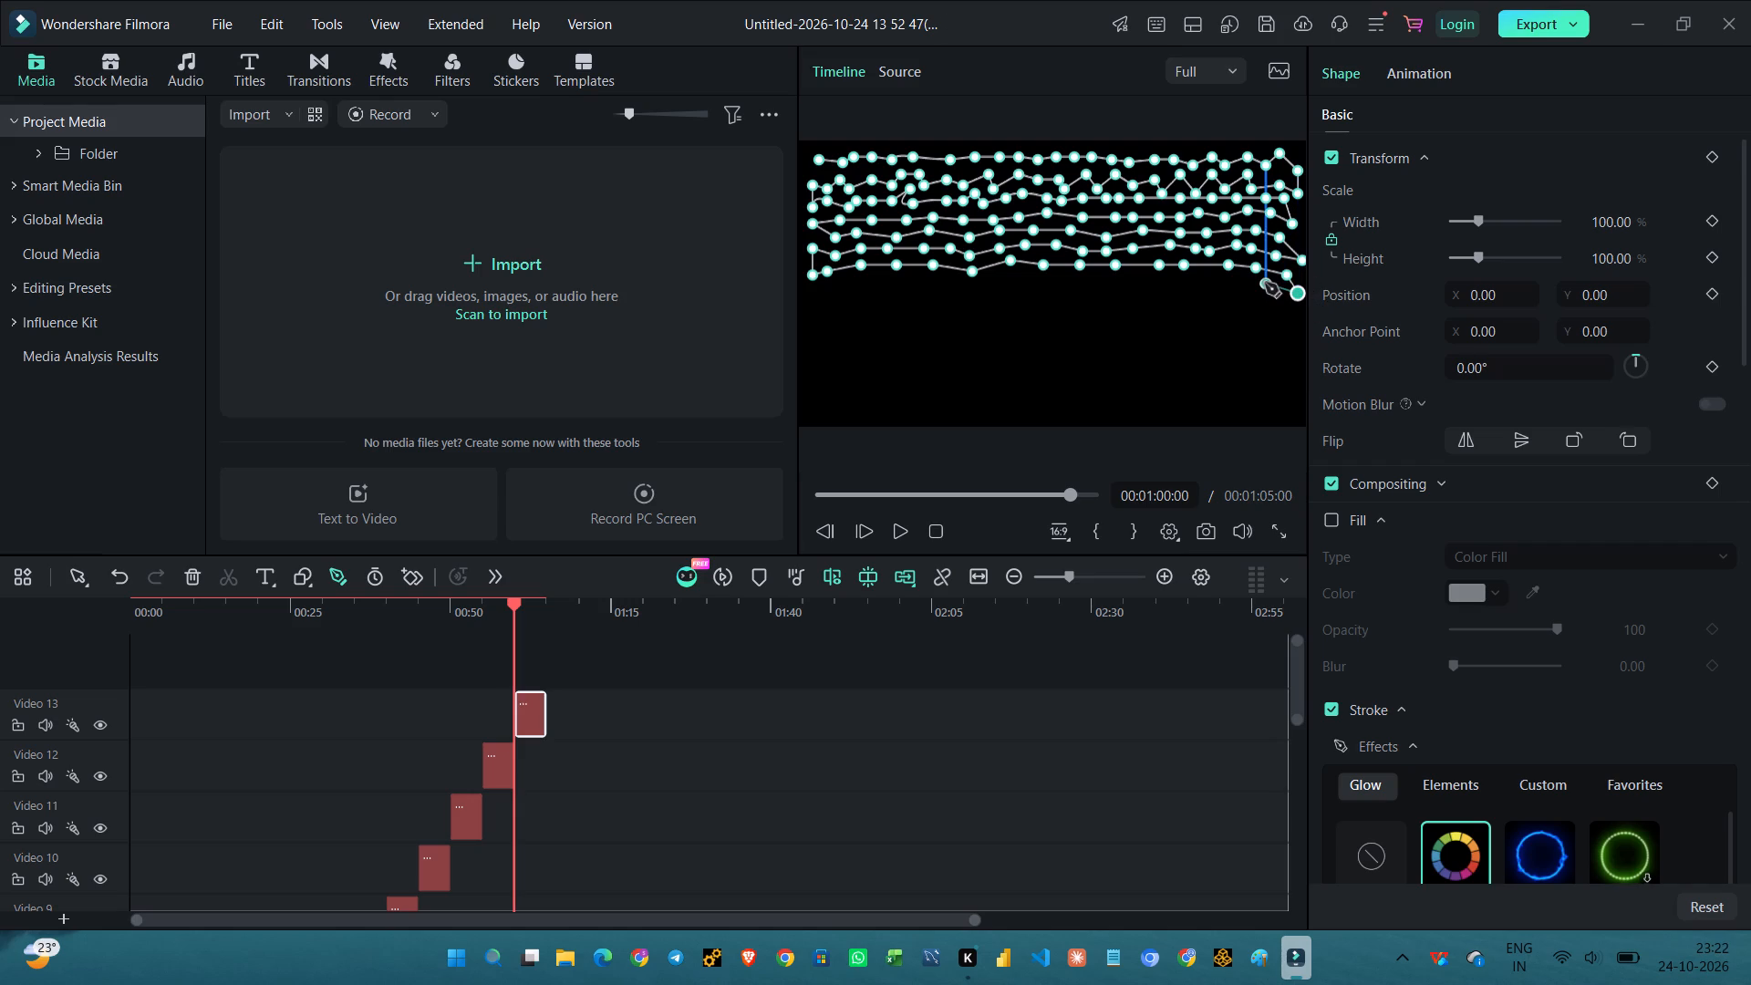
click(1266, 283)
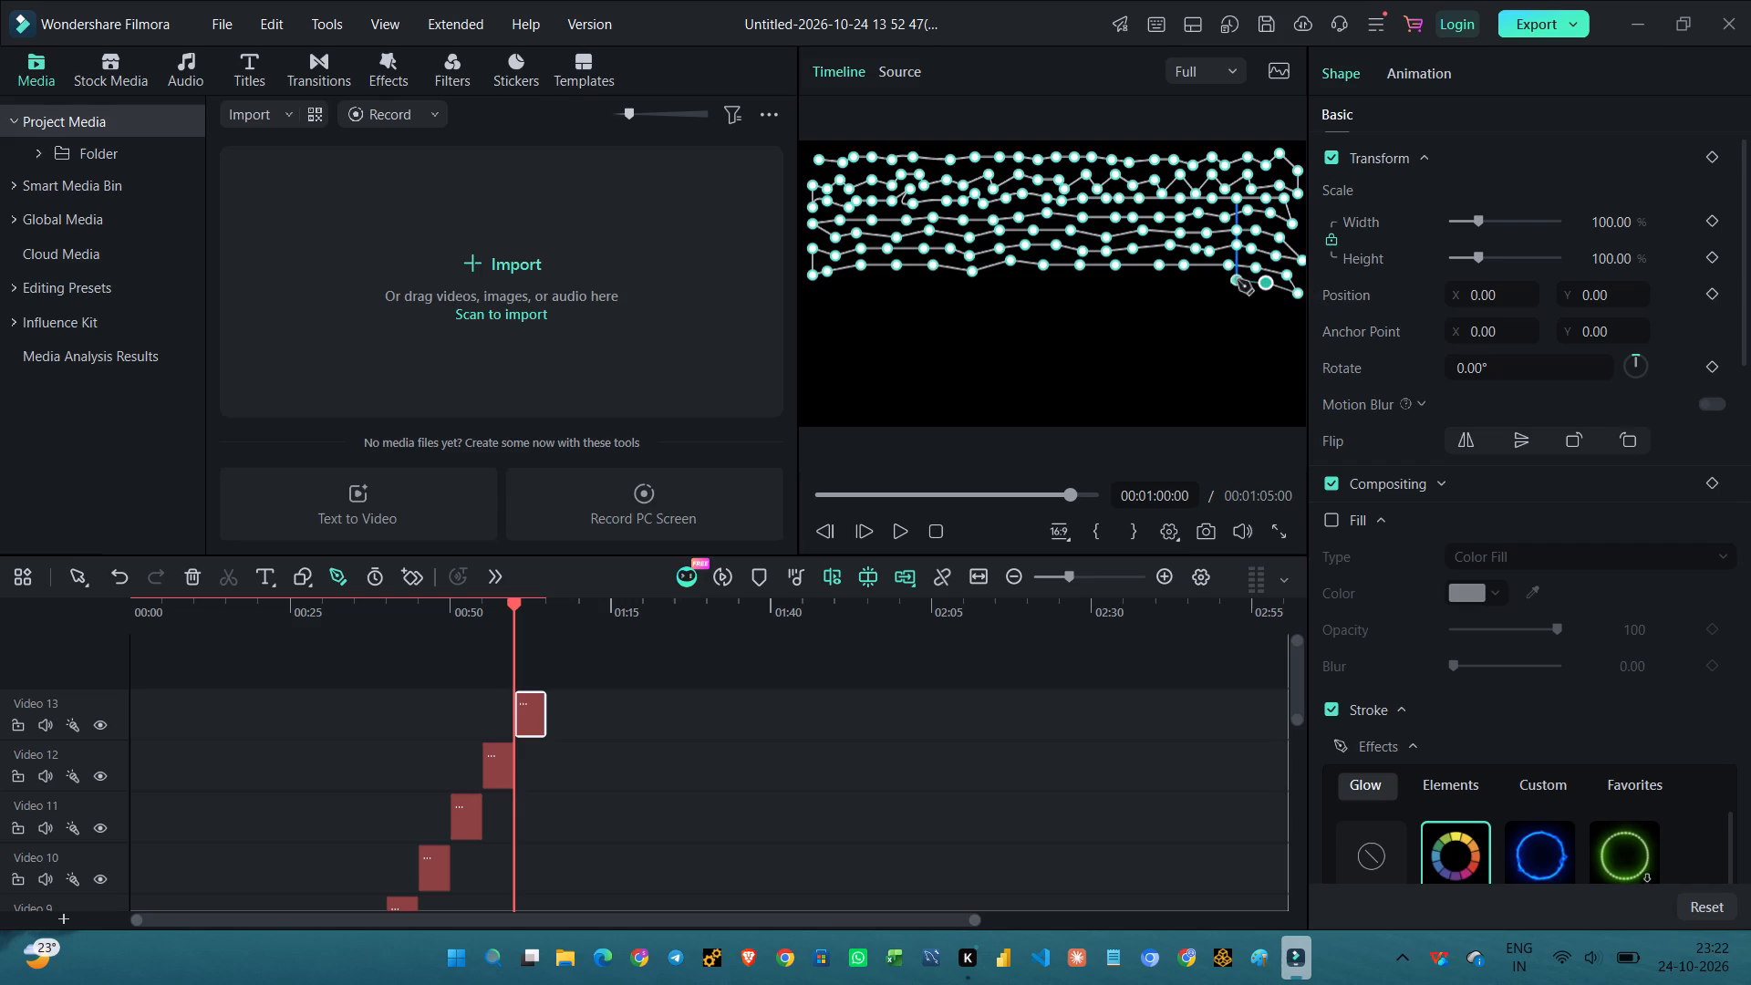
click(1238, 280)
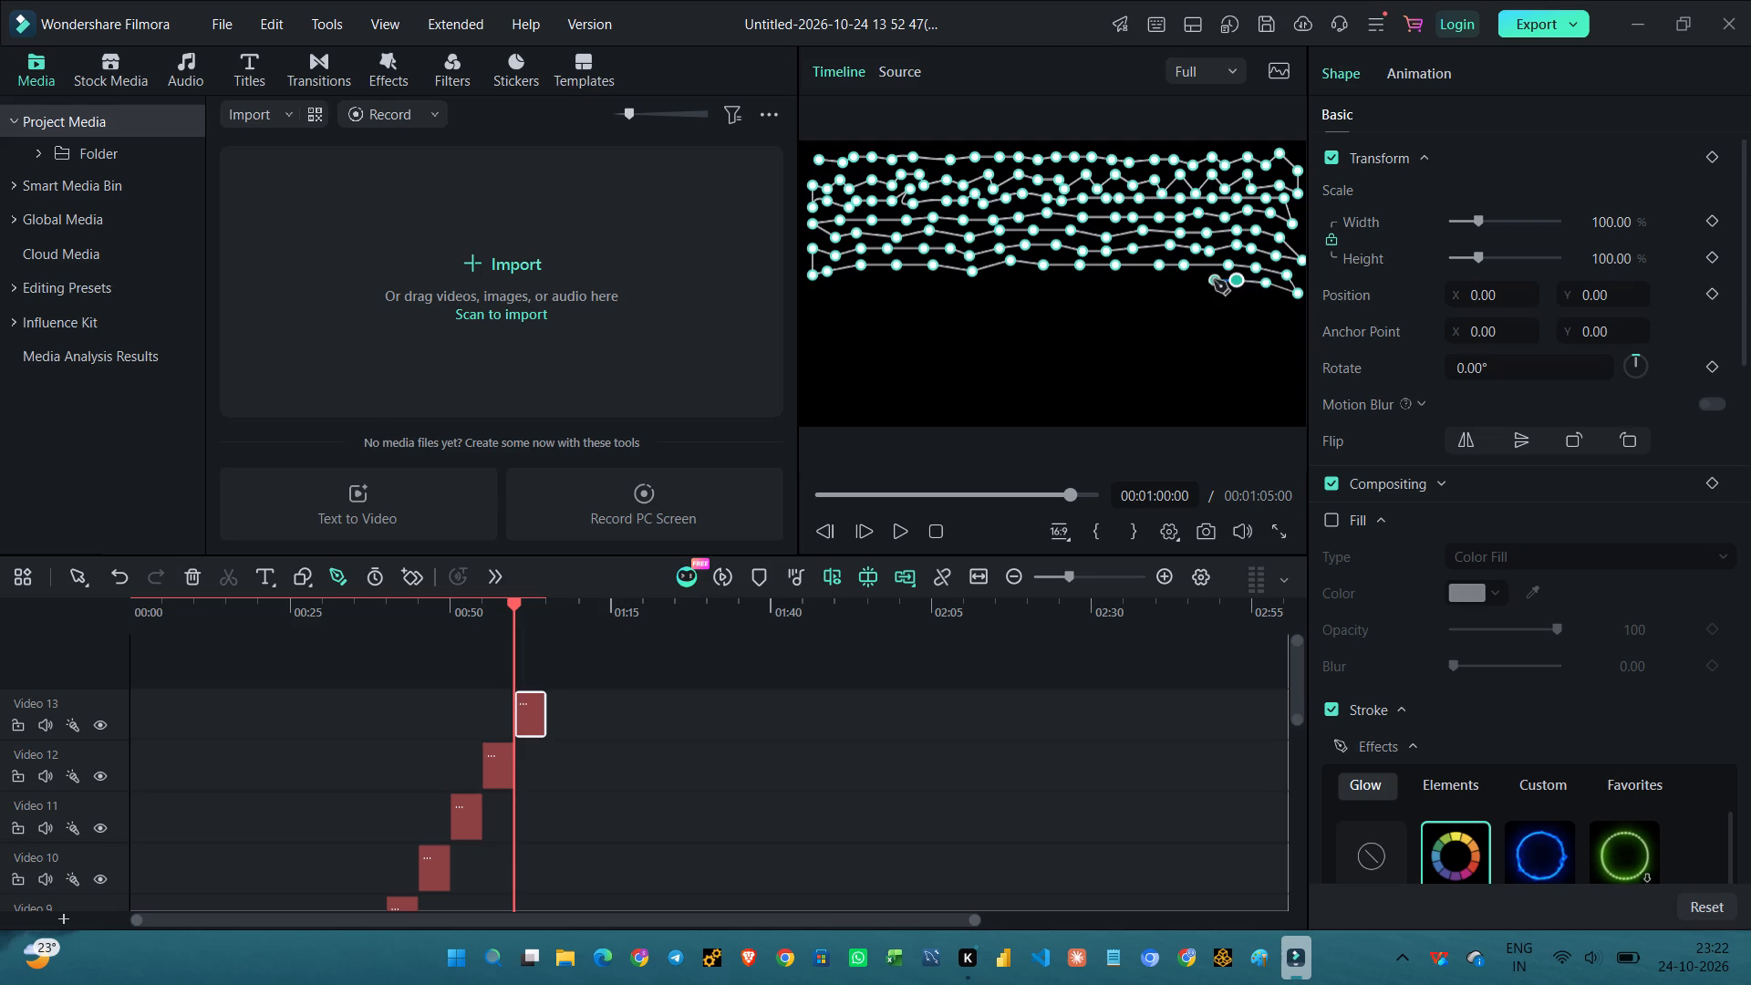
click(1214, 280)
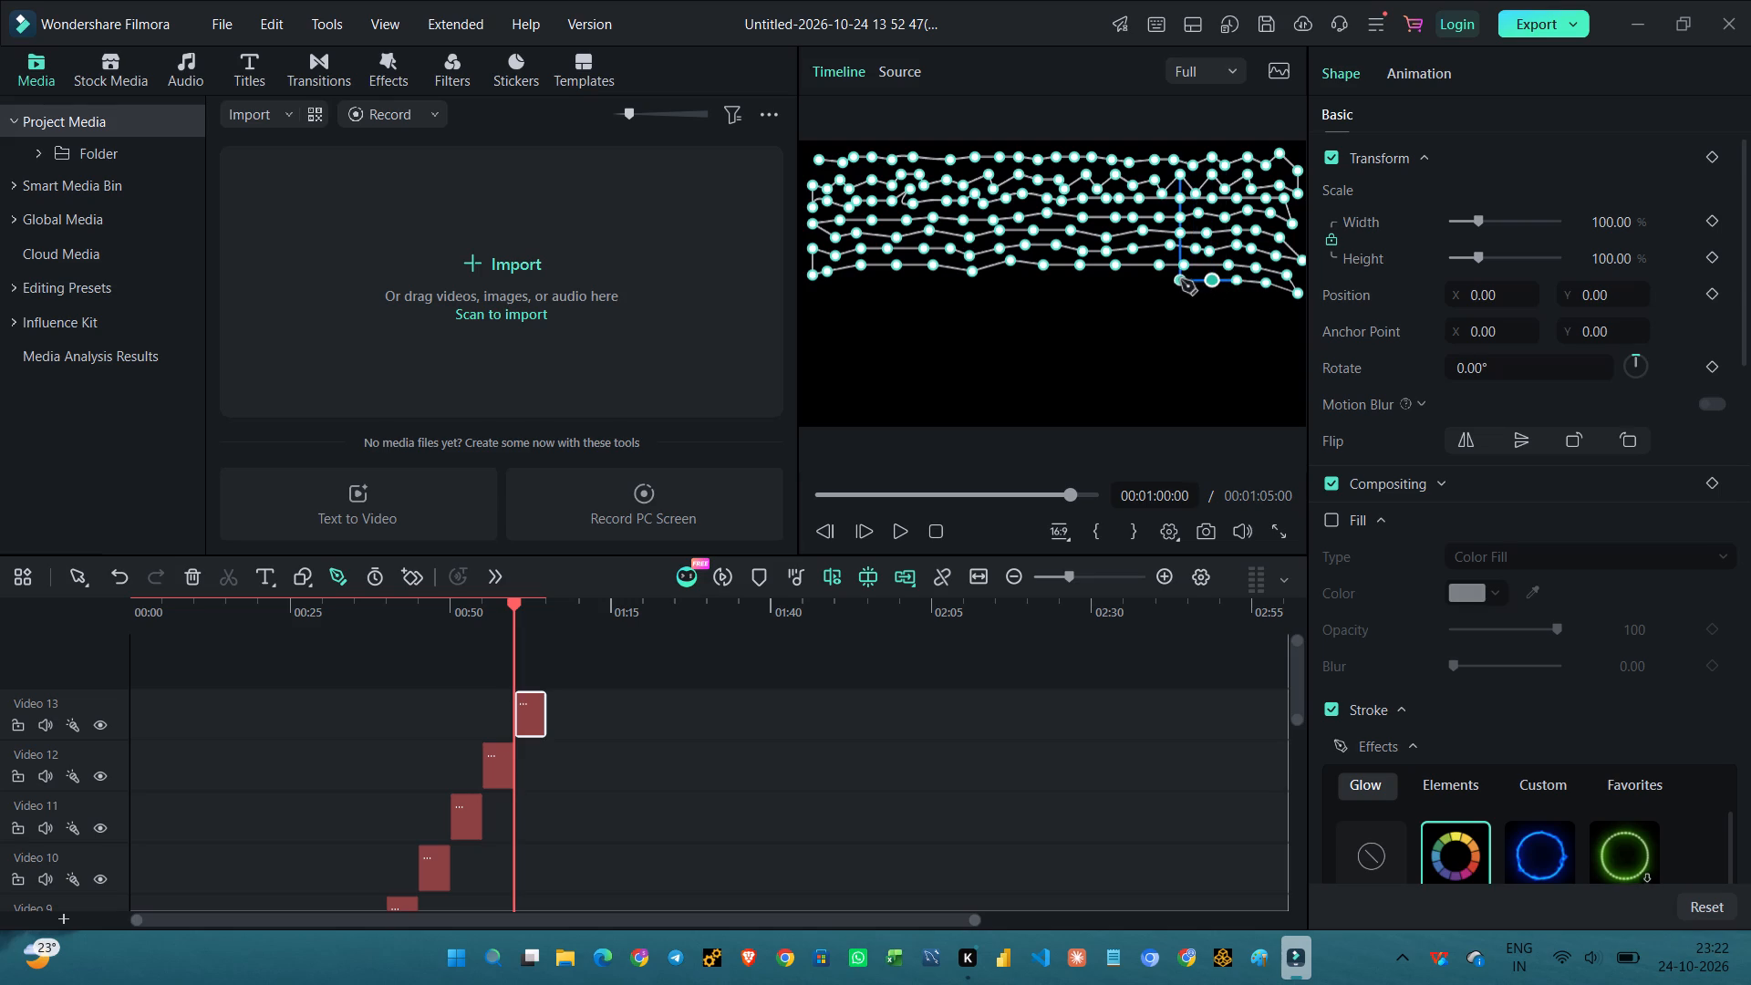
click(1181, 280)
click(1144, 280)
click(1108, 280)
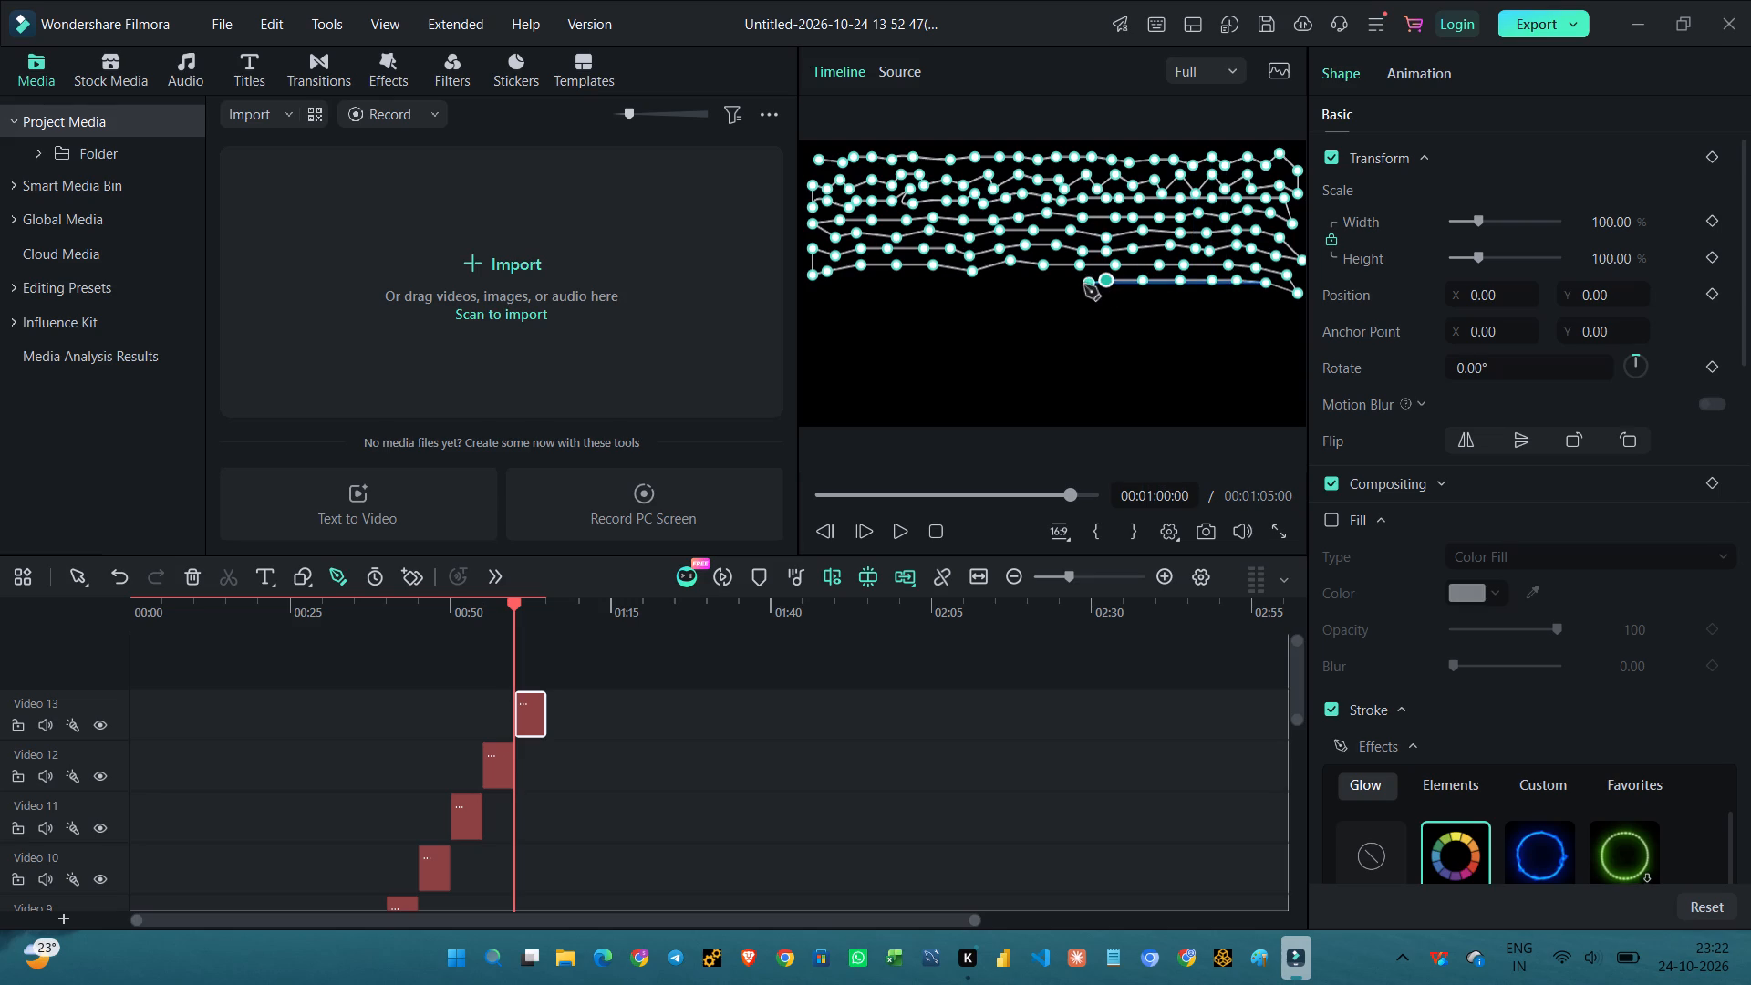
click(1062, 285)
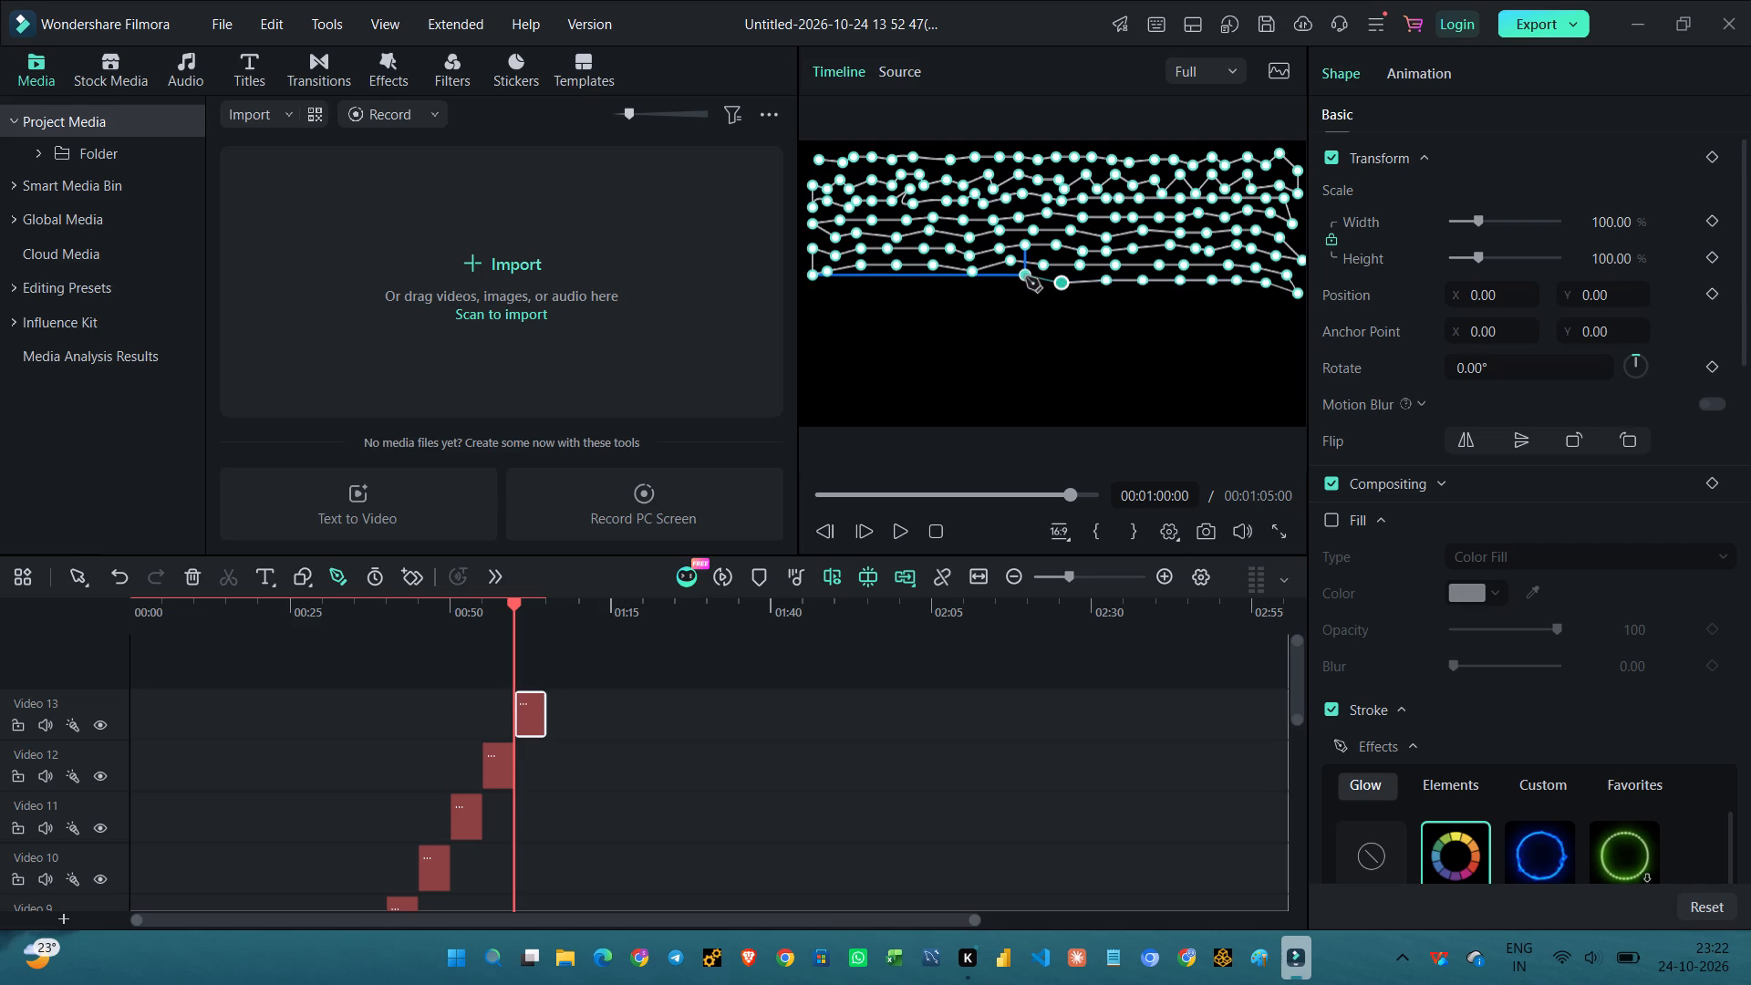
Continue the eighth row of path points in a shallow wave from the frame's centre, dipping near the left edge.
click(1026, 277)
click(1002, 277)
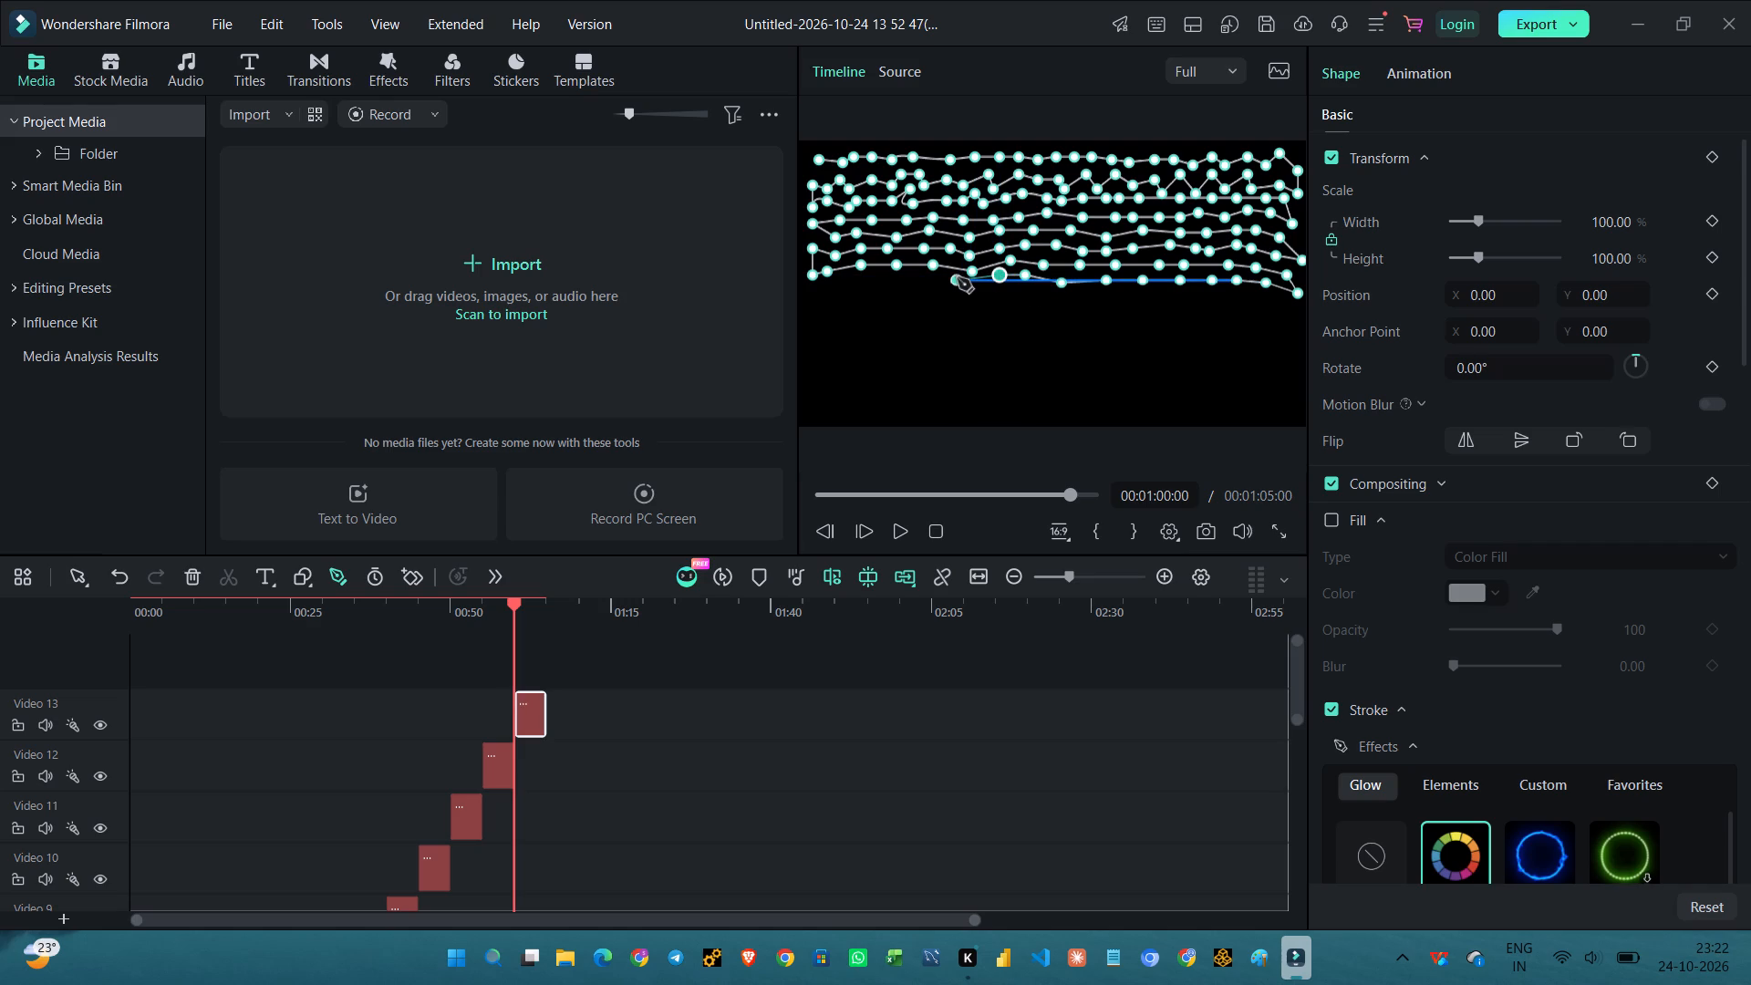
click(958, 278)
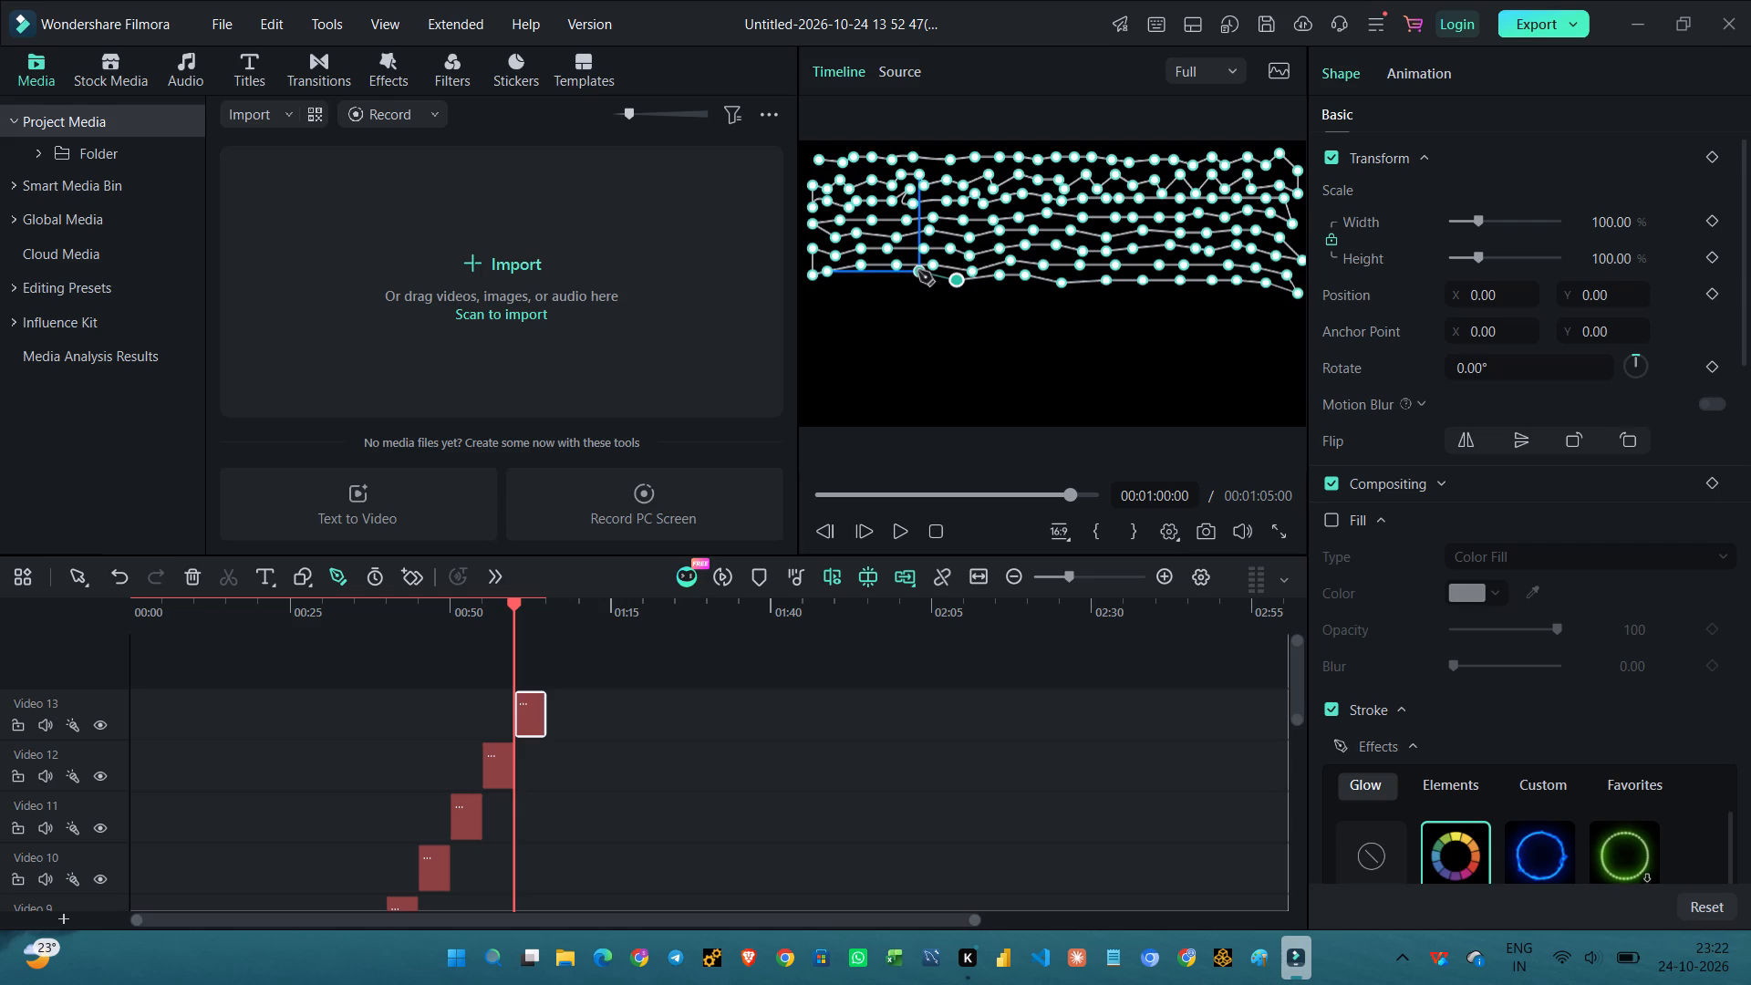
click(919, 277)
click(888, 284)
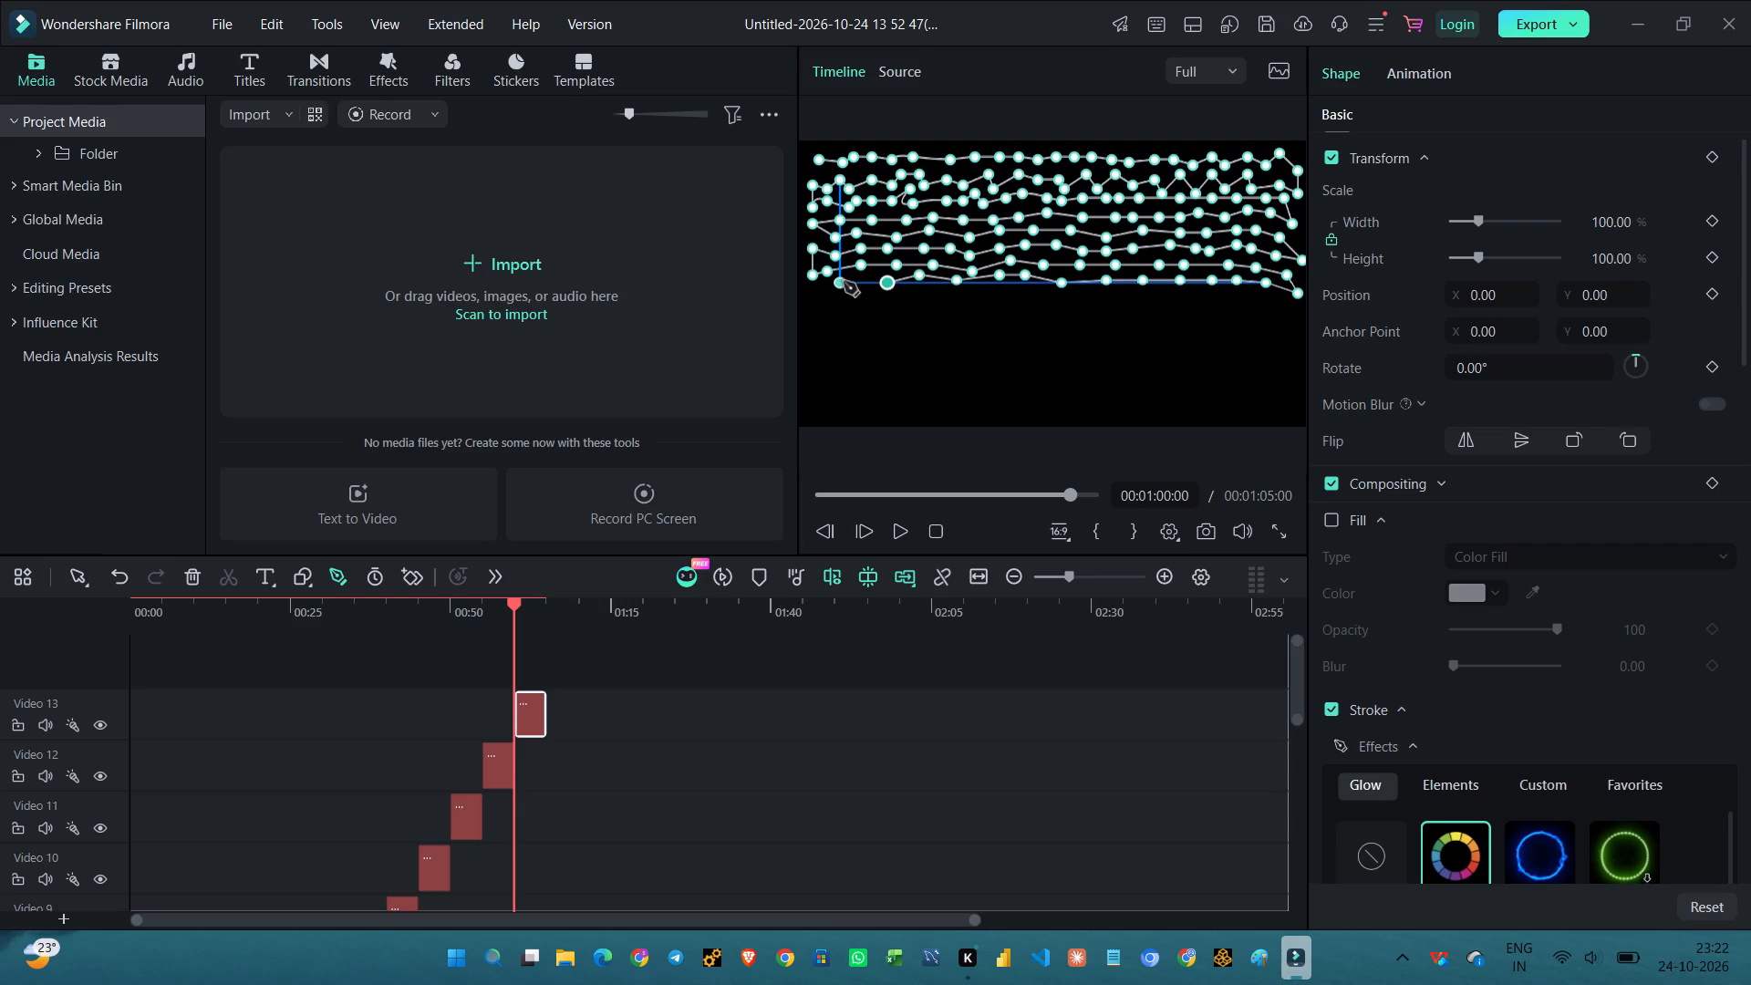
click(844, 281)
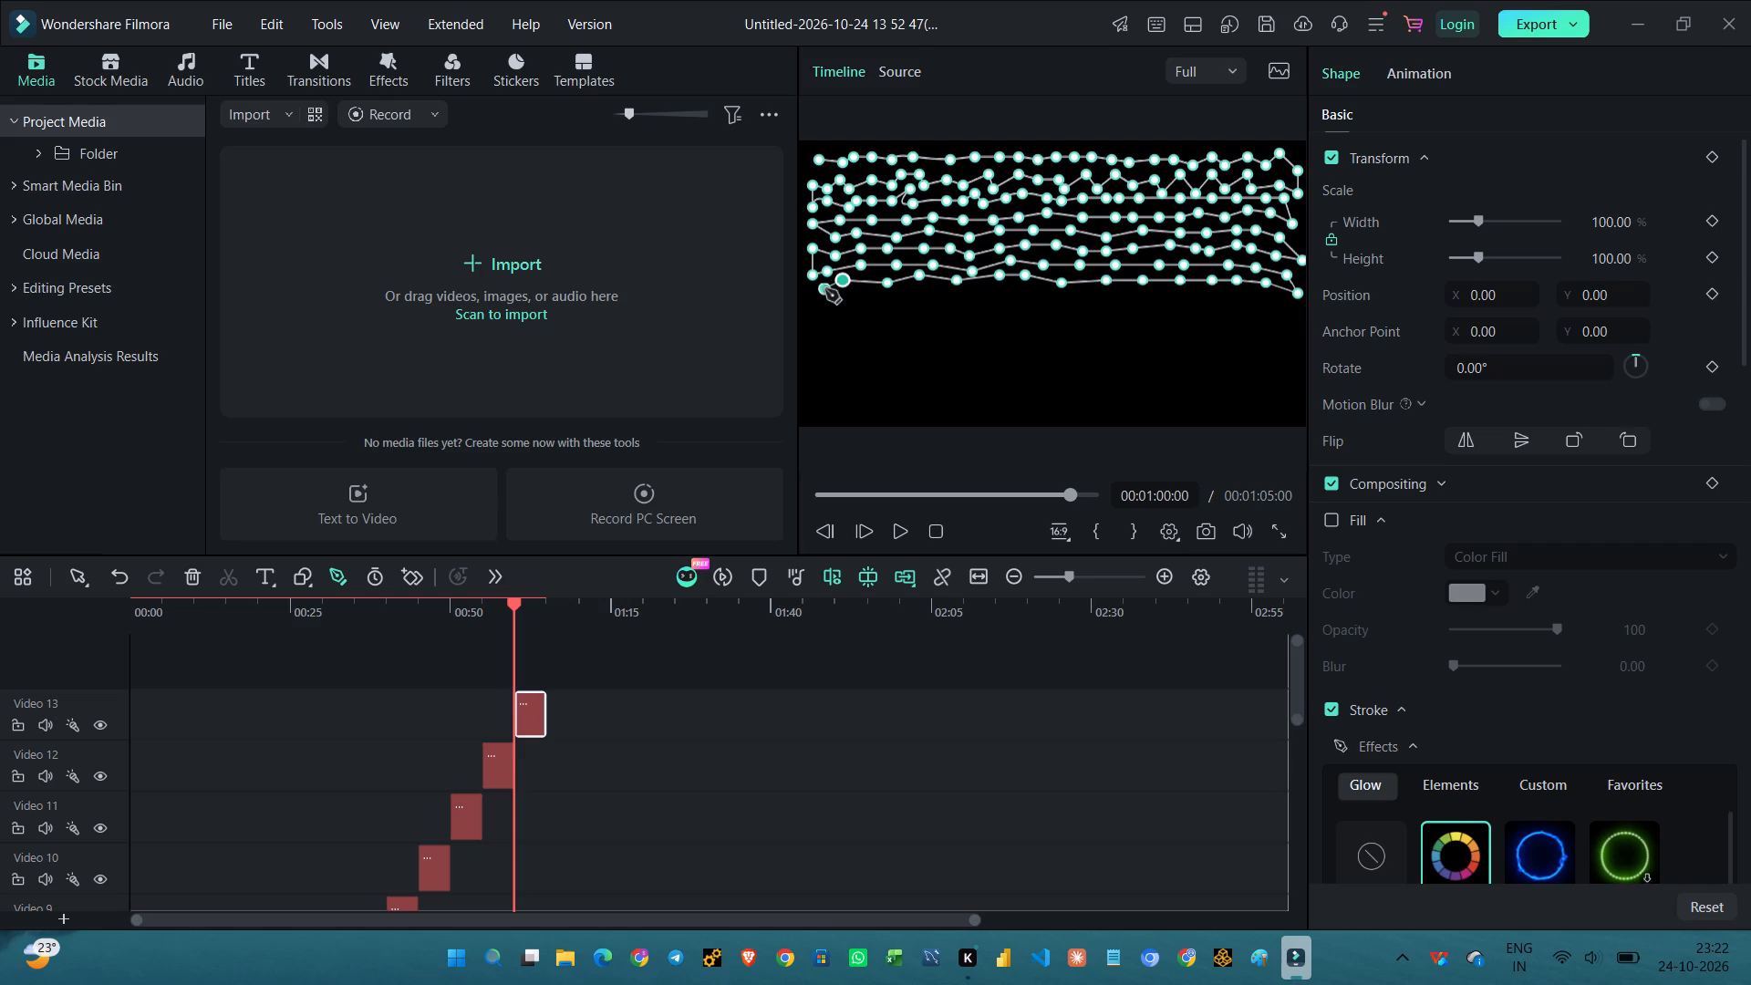
click(824, 290)
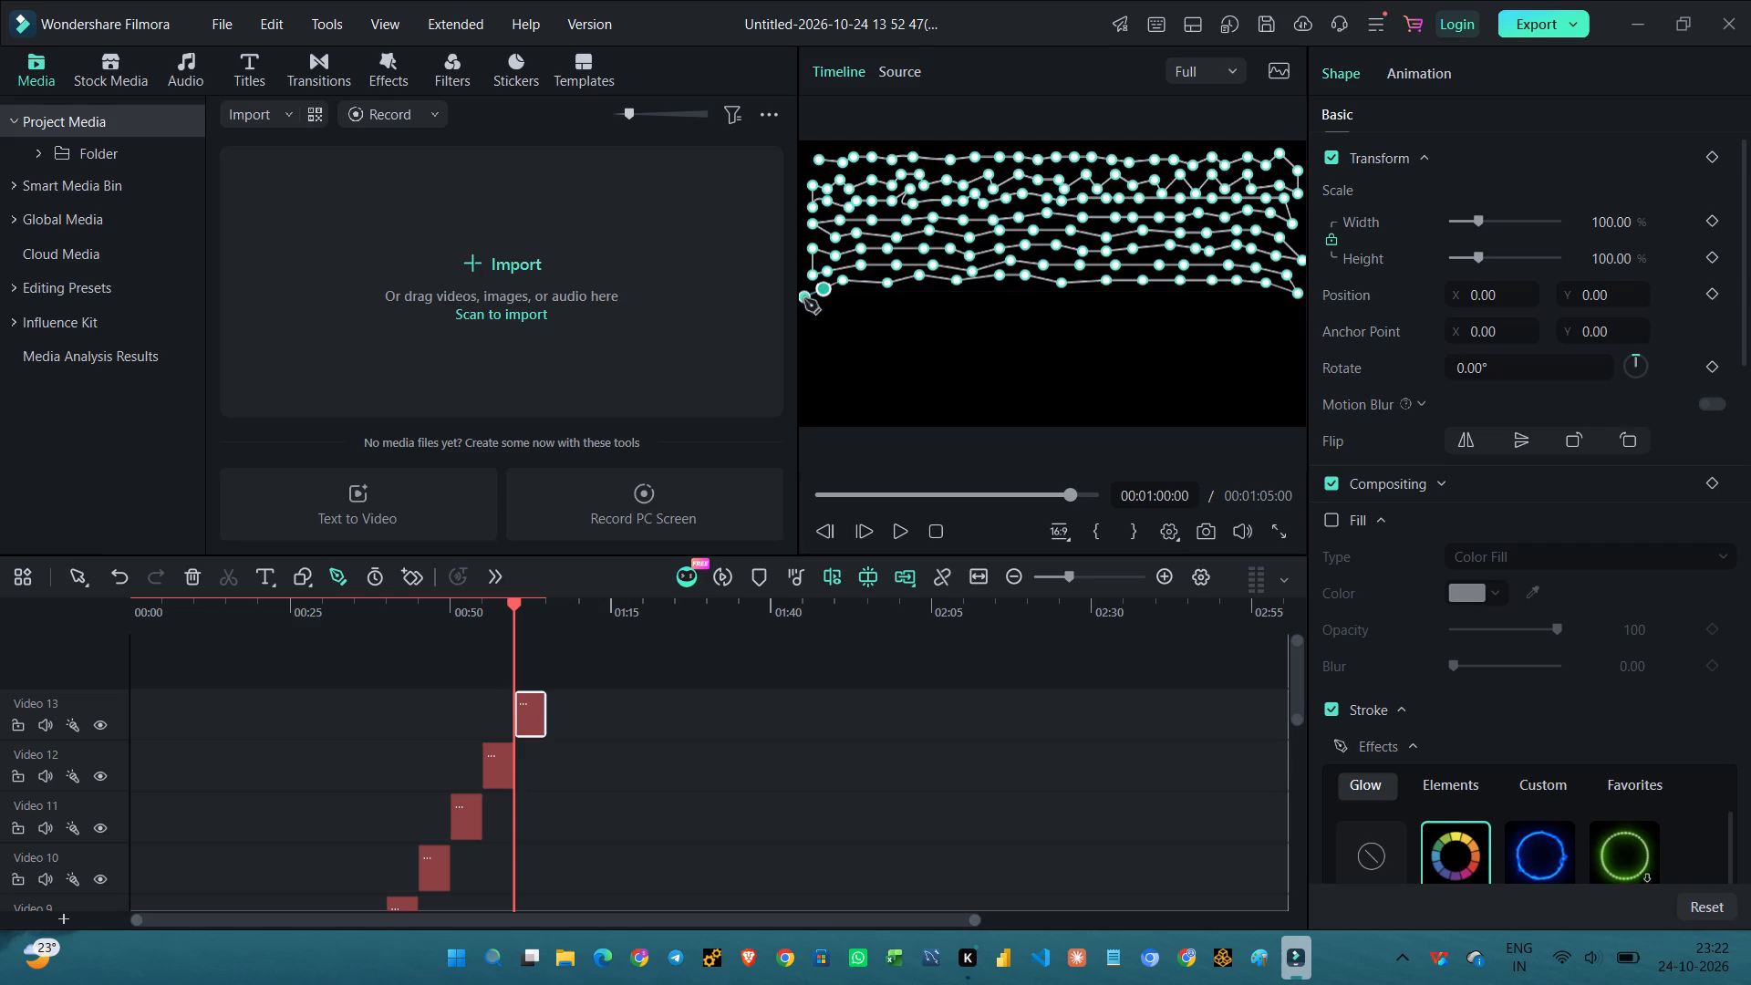
Turn the path down at the frame's left edge and run a gently rising ninth row of points rightward to the frame's centre.
click(801, 307)
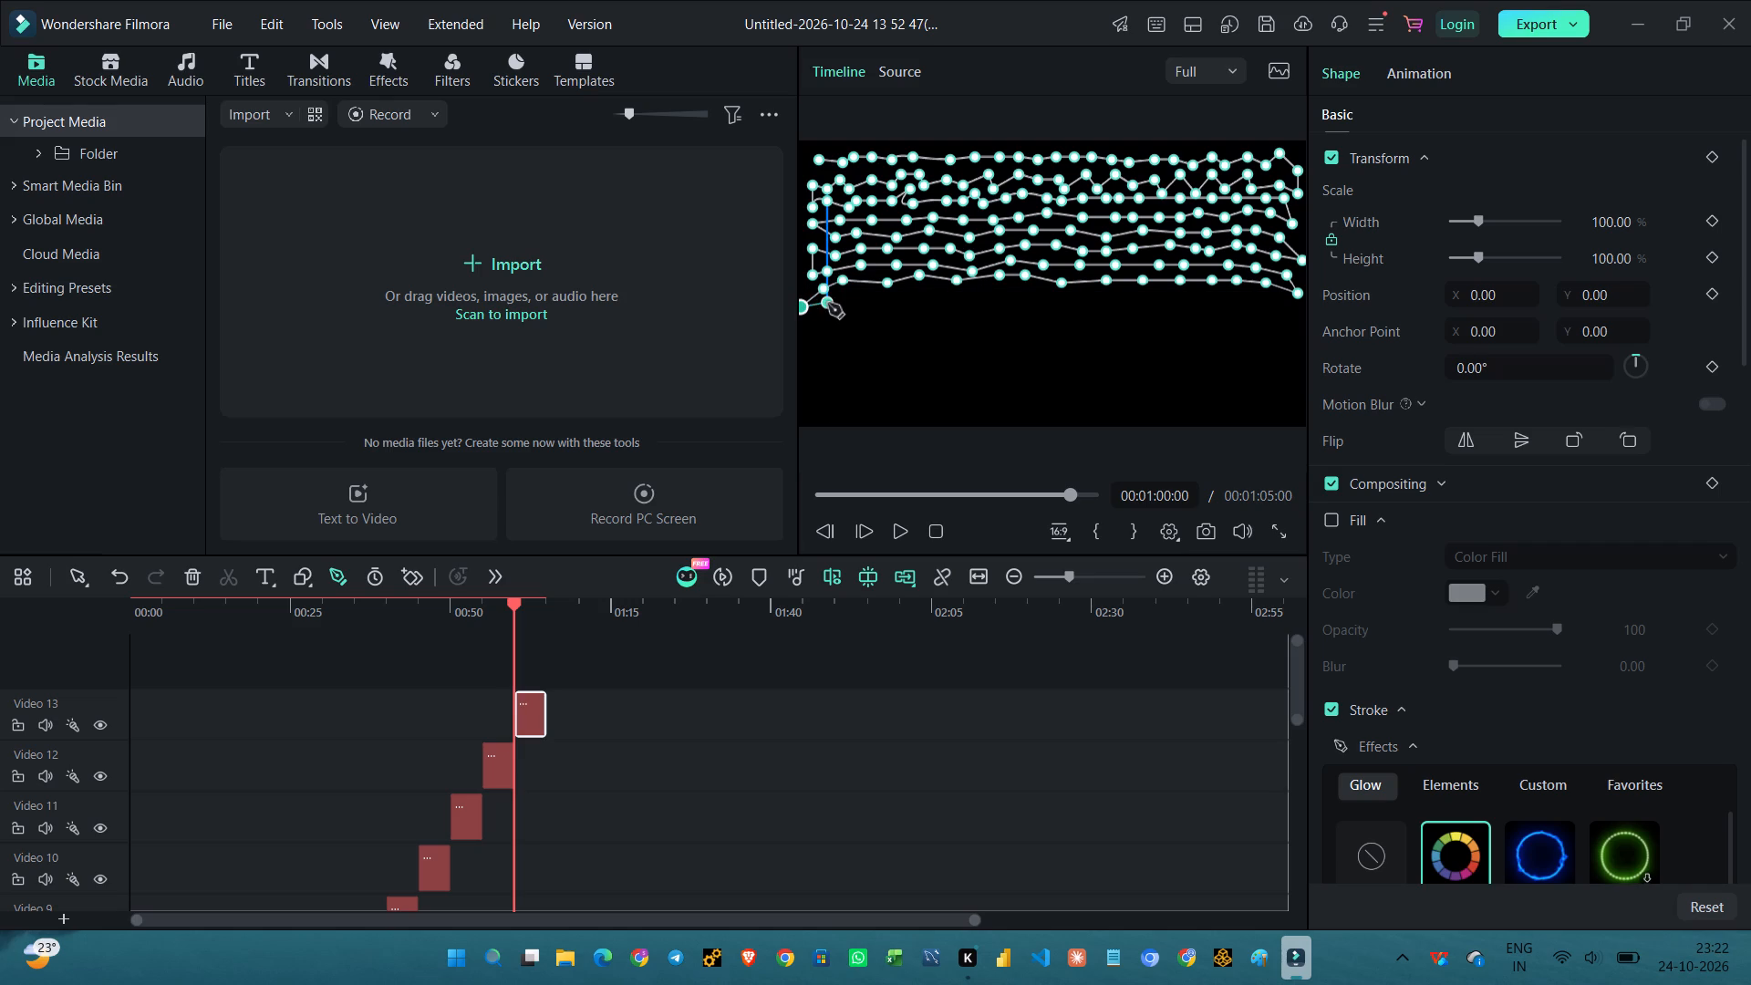
click(829, 302)
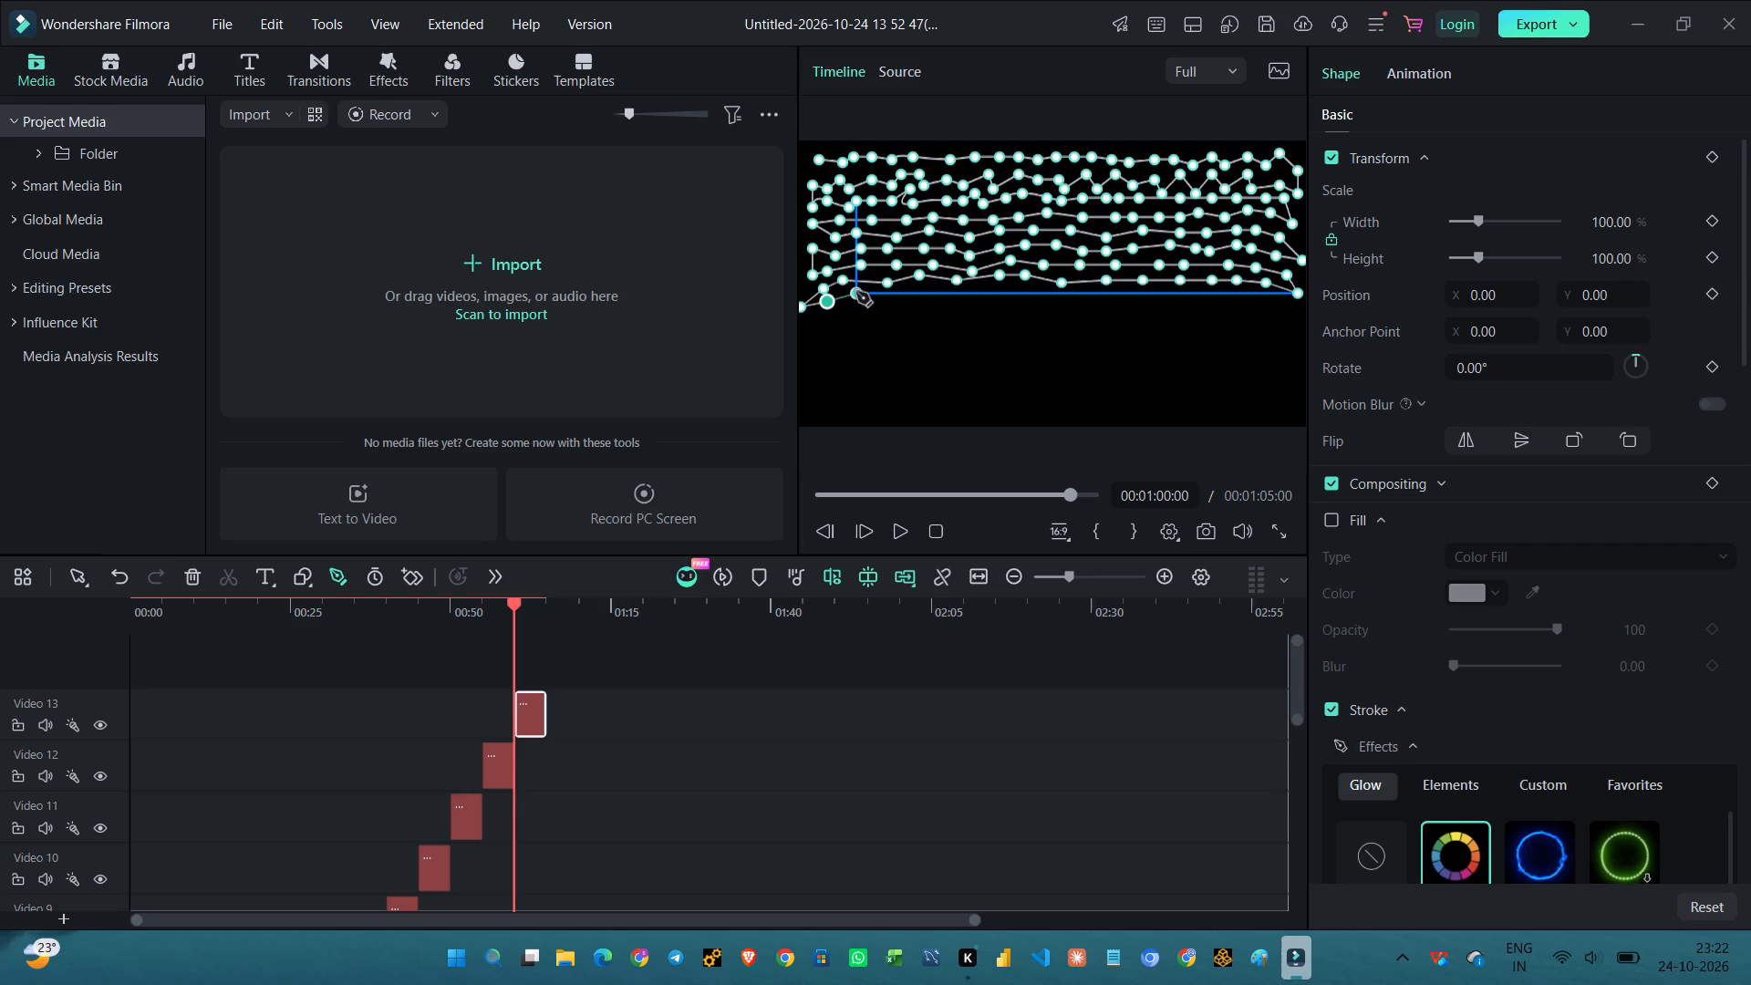
click(856, 292)
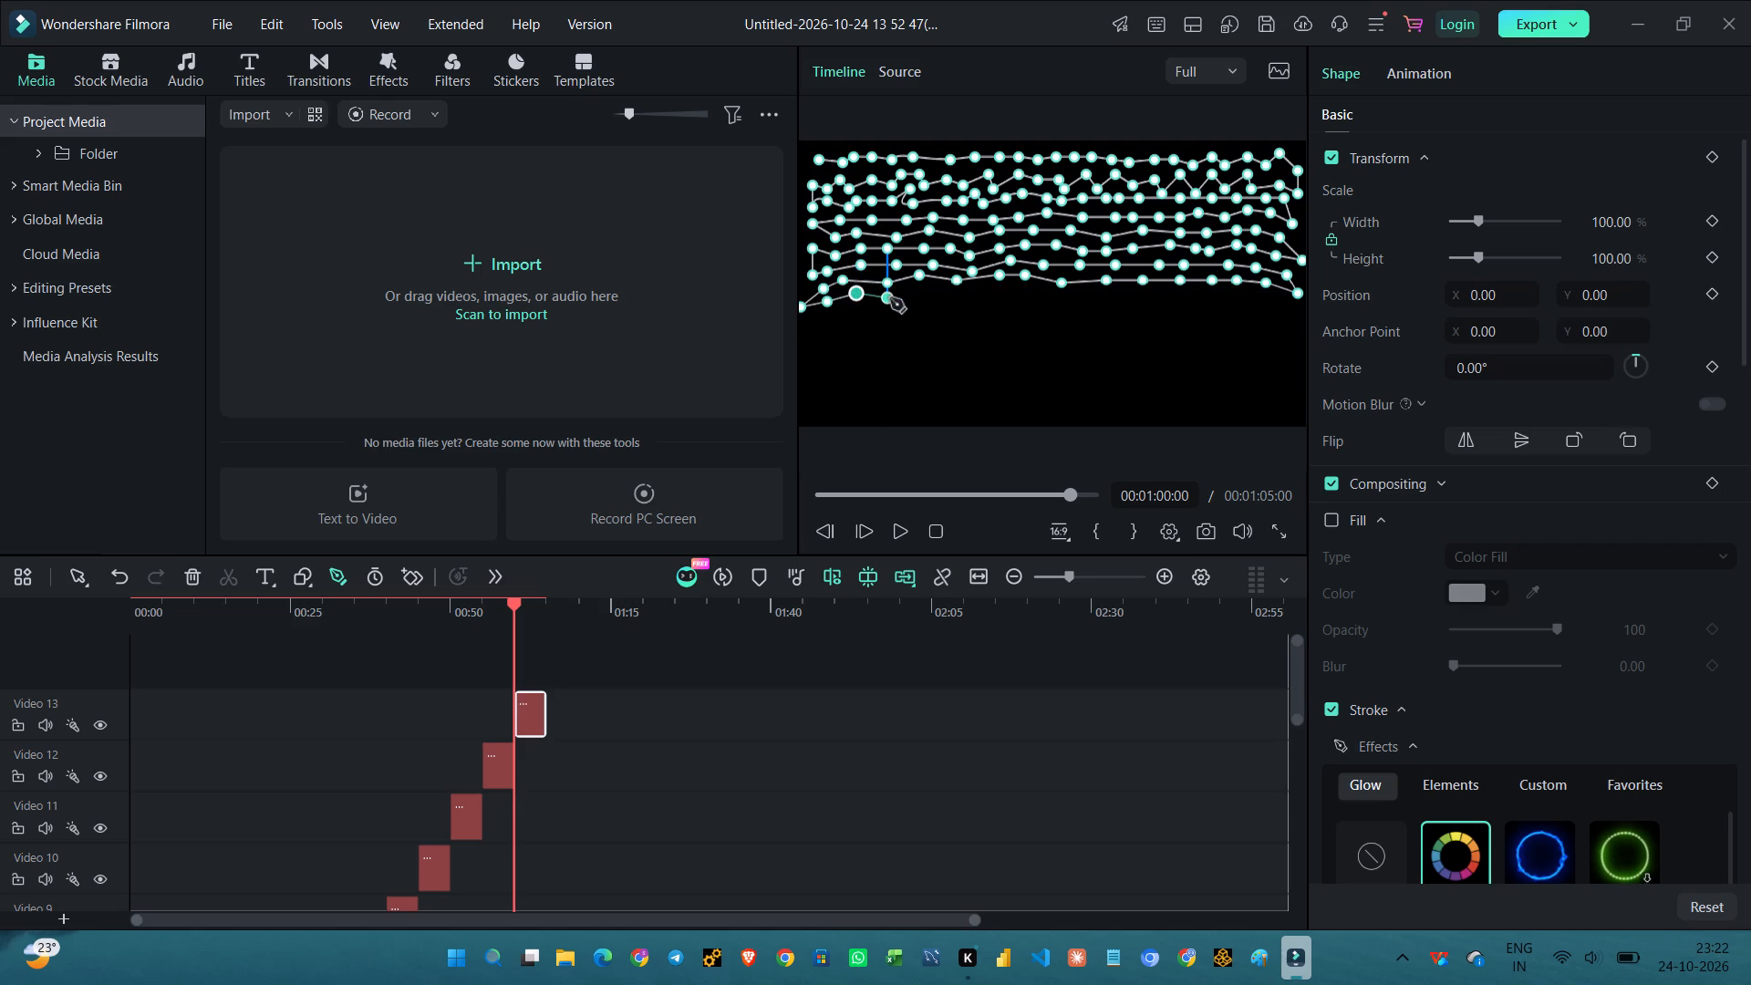
click(889, 298)
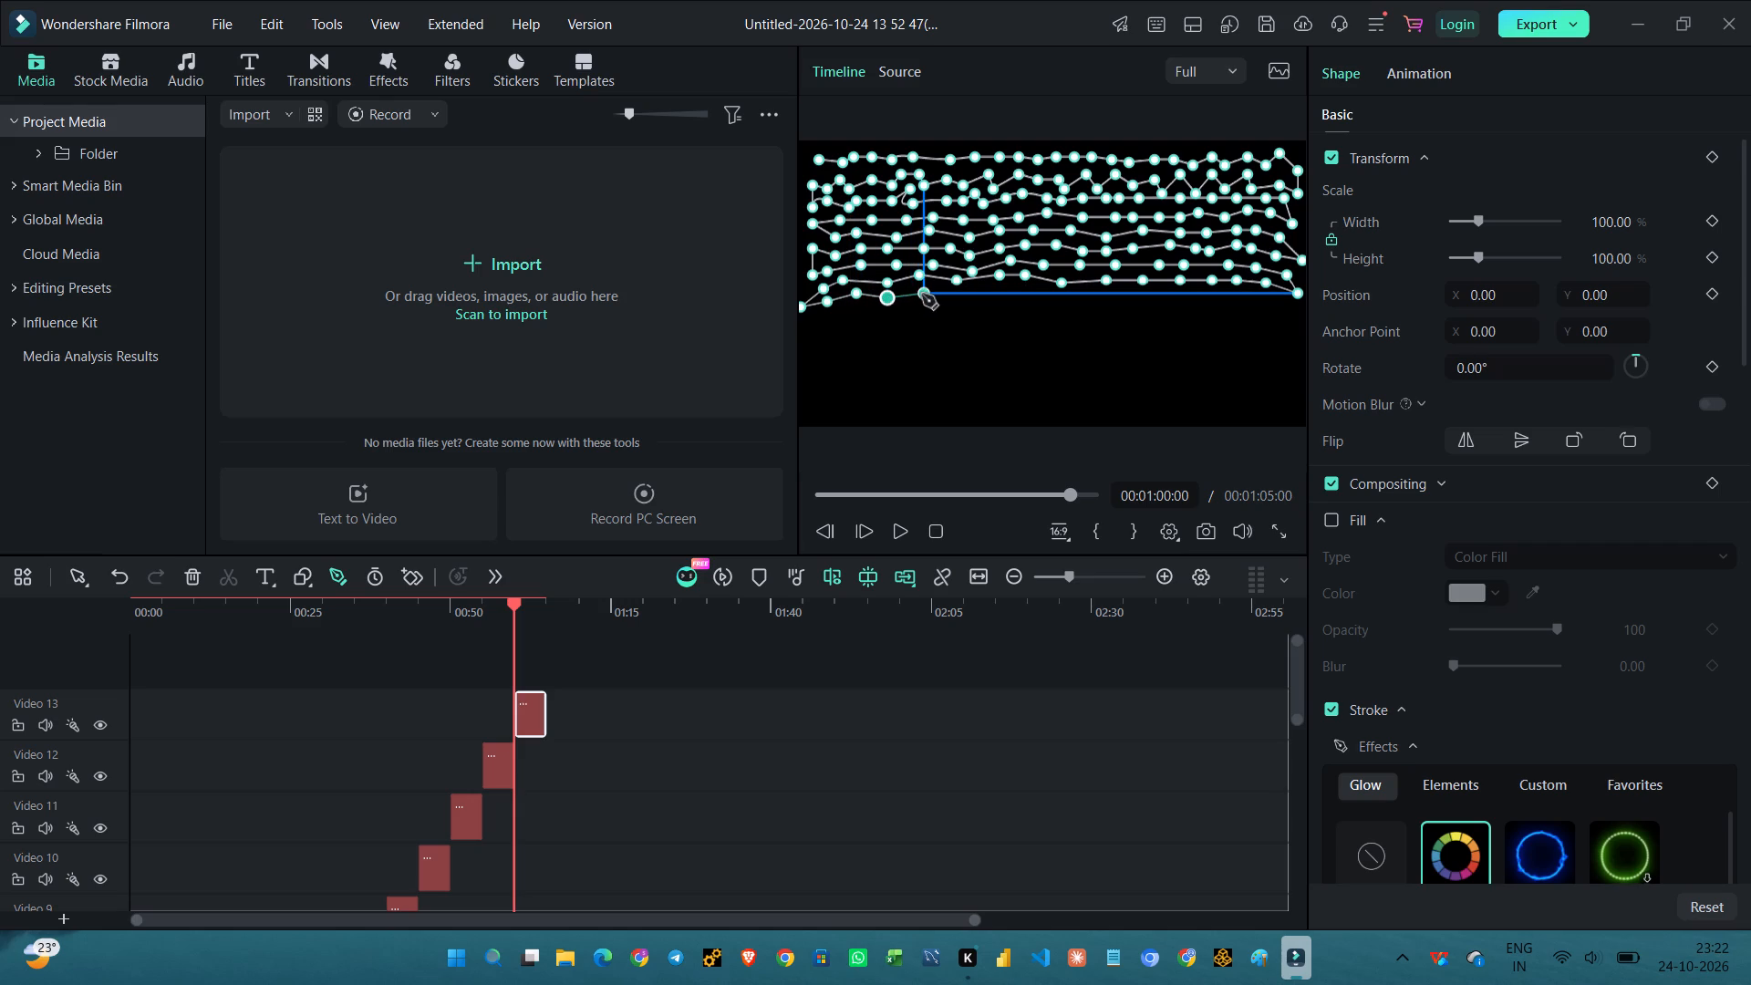
click(922, 295)
click(961, 295)
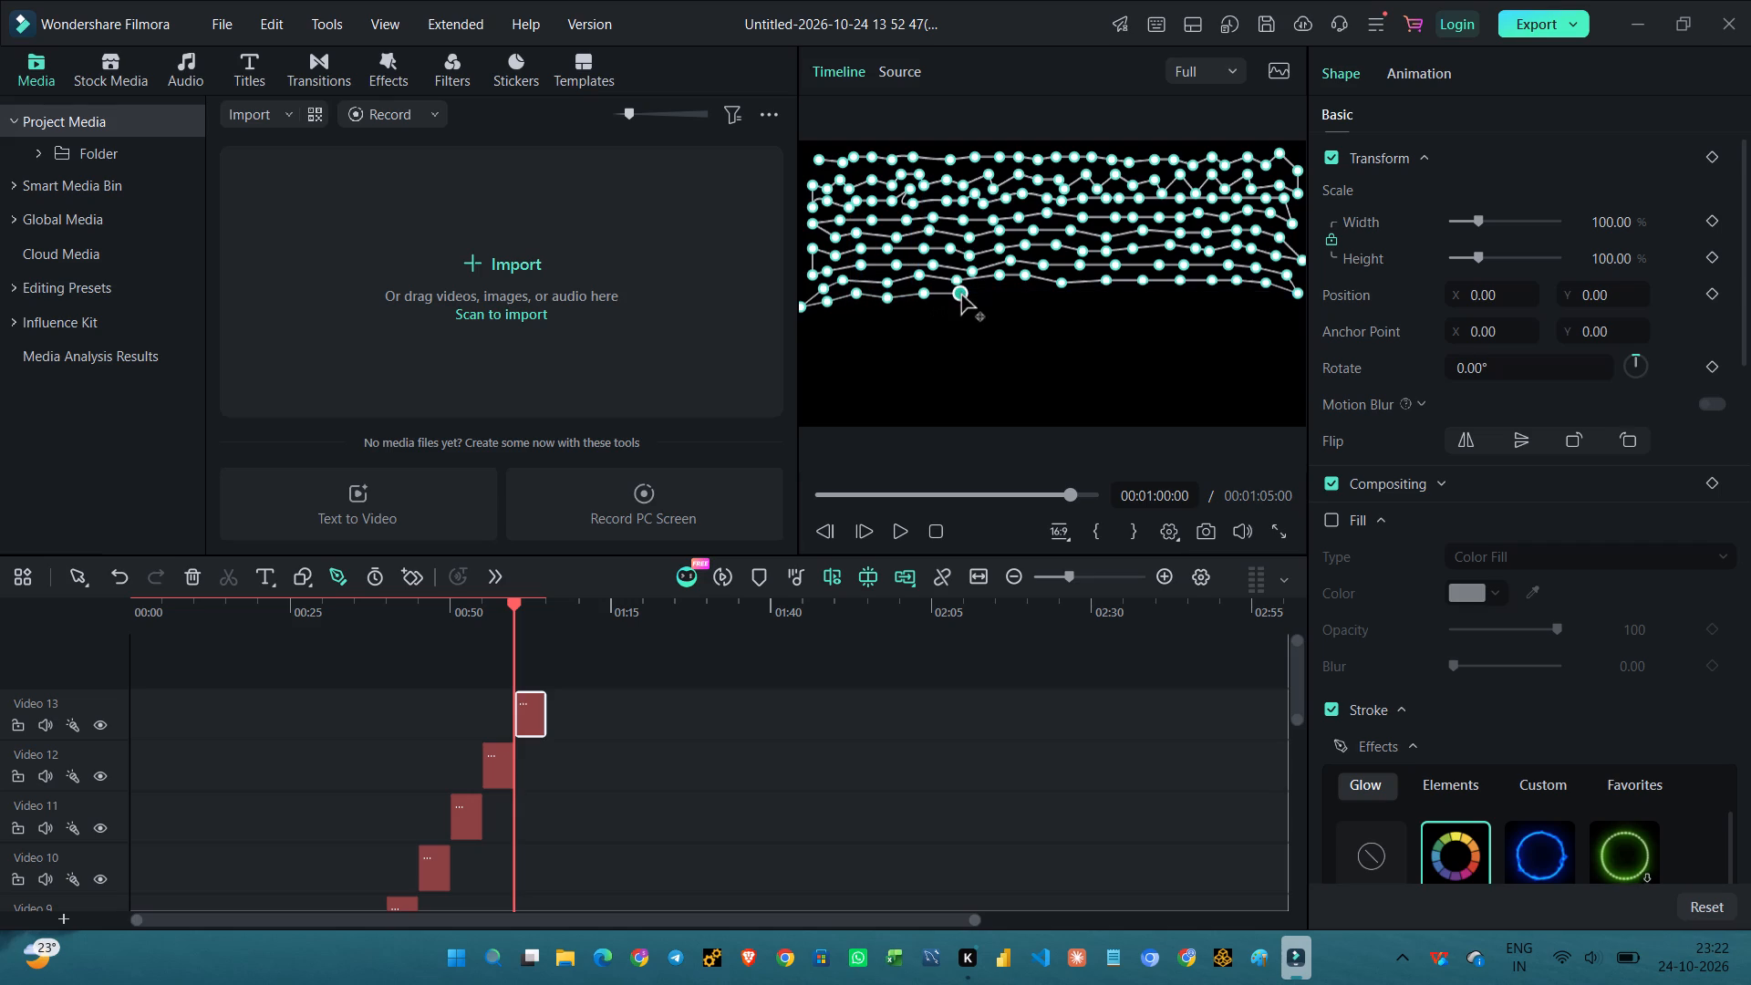
click(1004, 291)
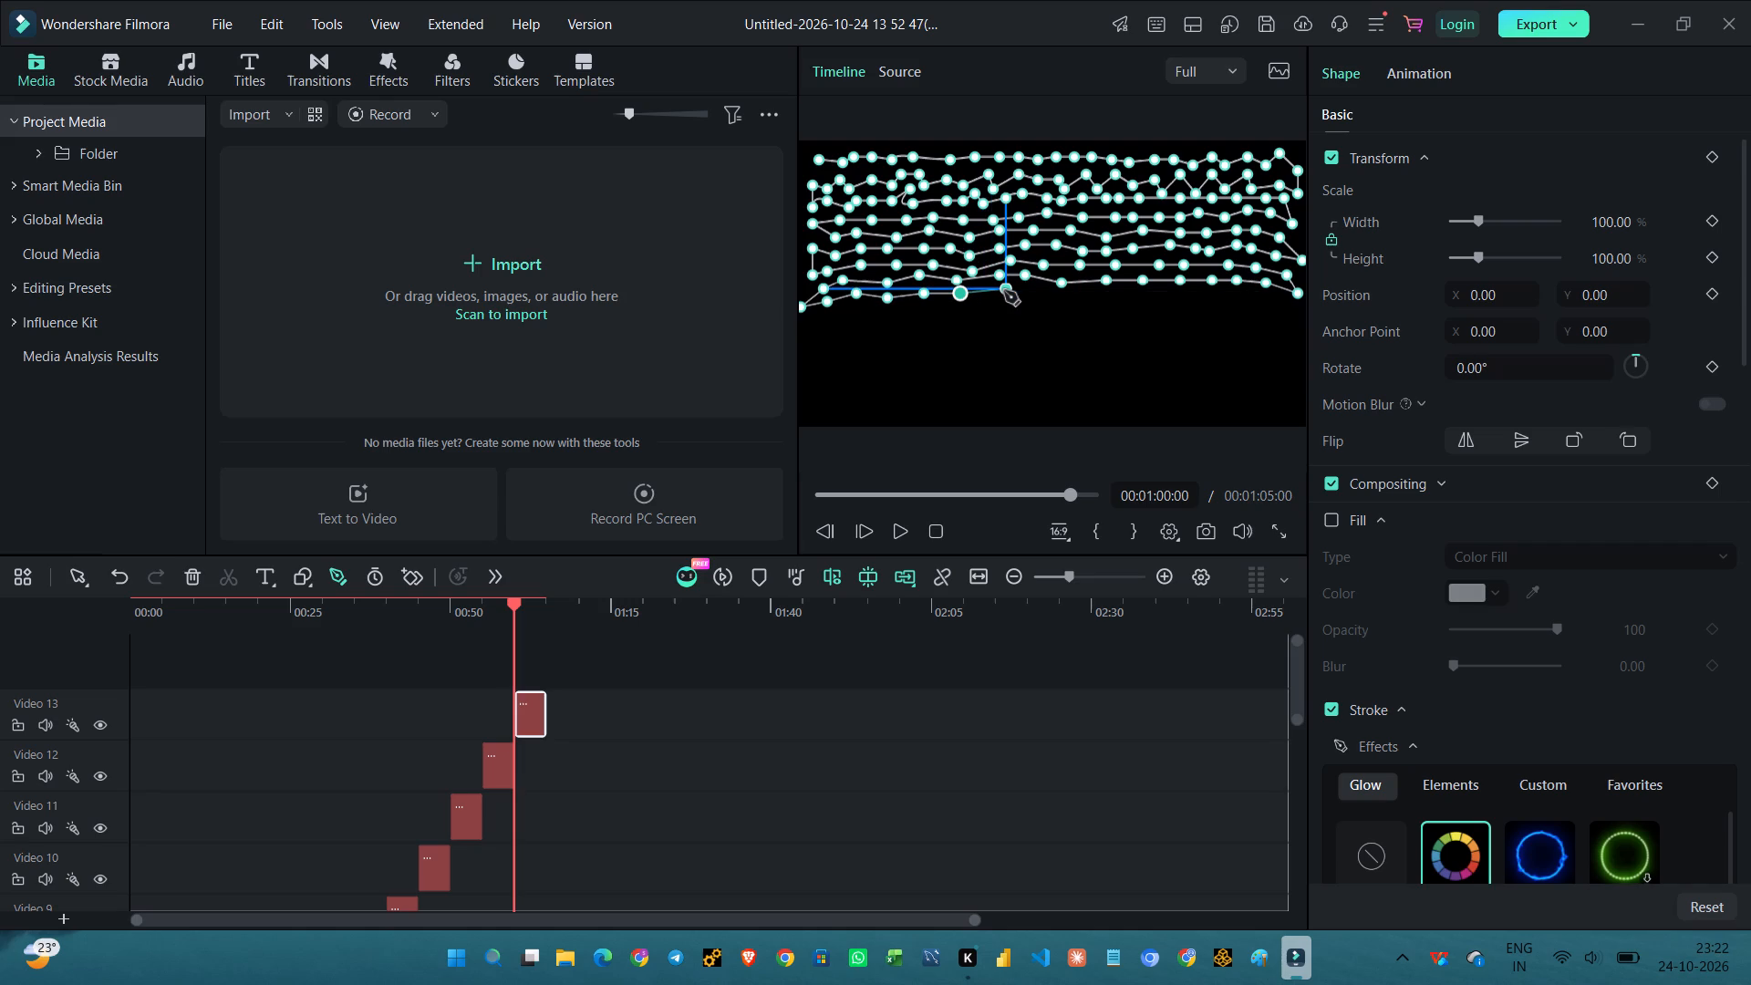
click(1039, 294)
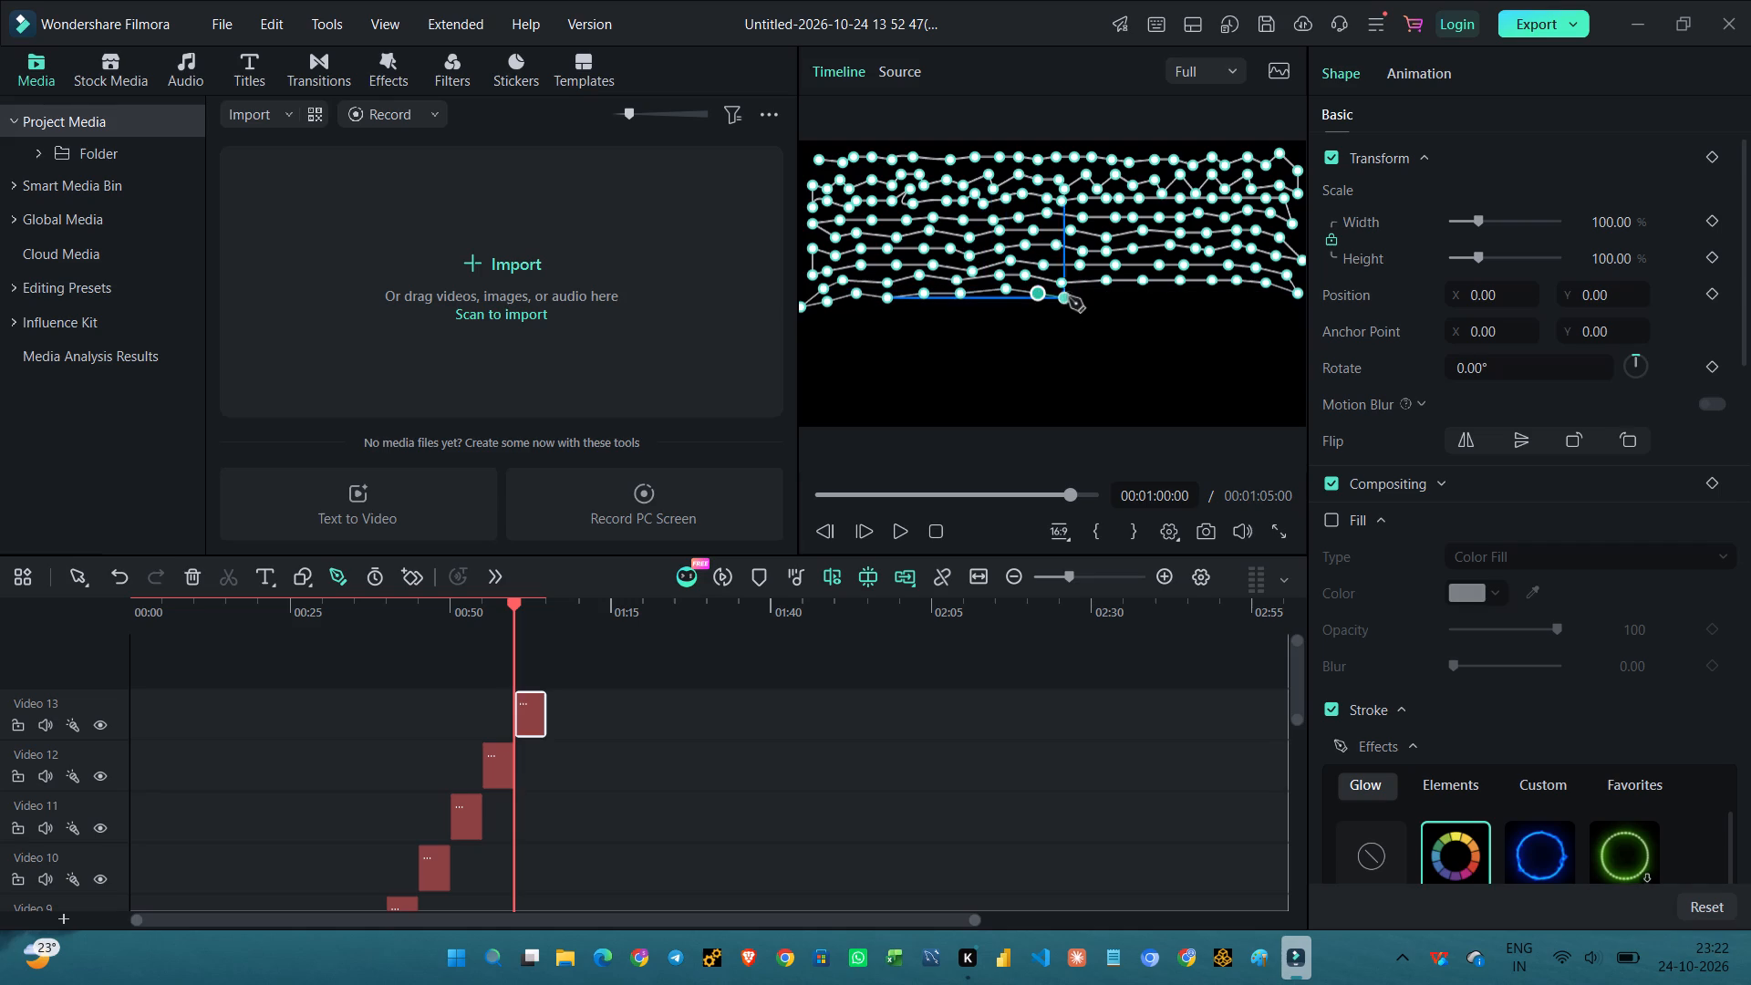
Extend the ninth row of path points in a slight wave from the frame's centre to near its right edge.
click(1072, 297)
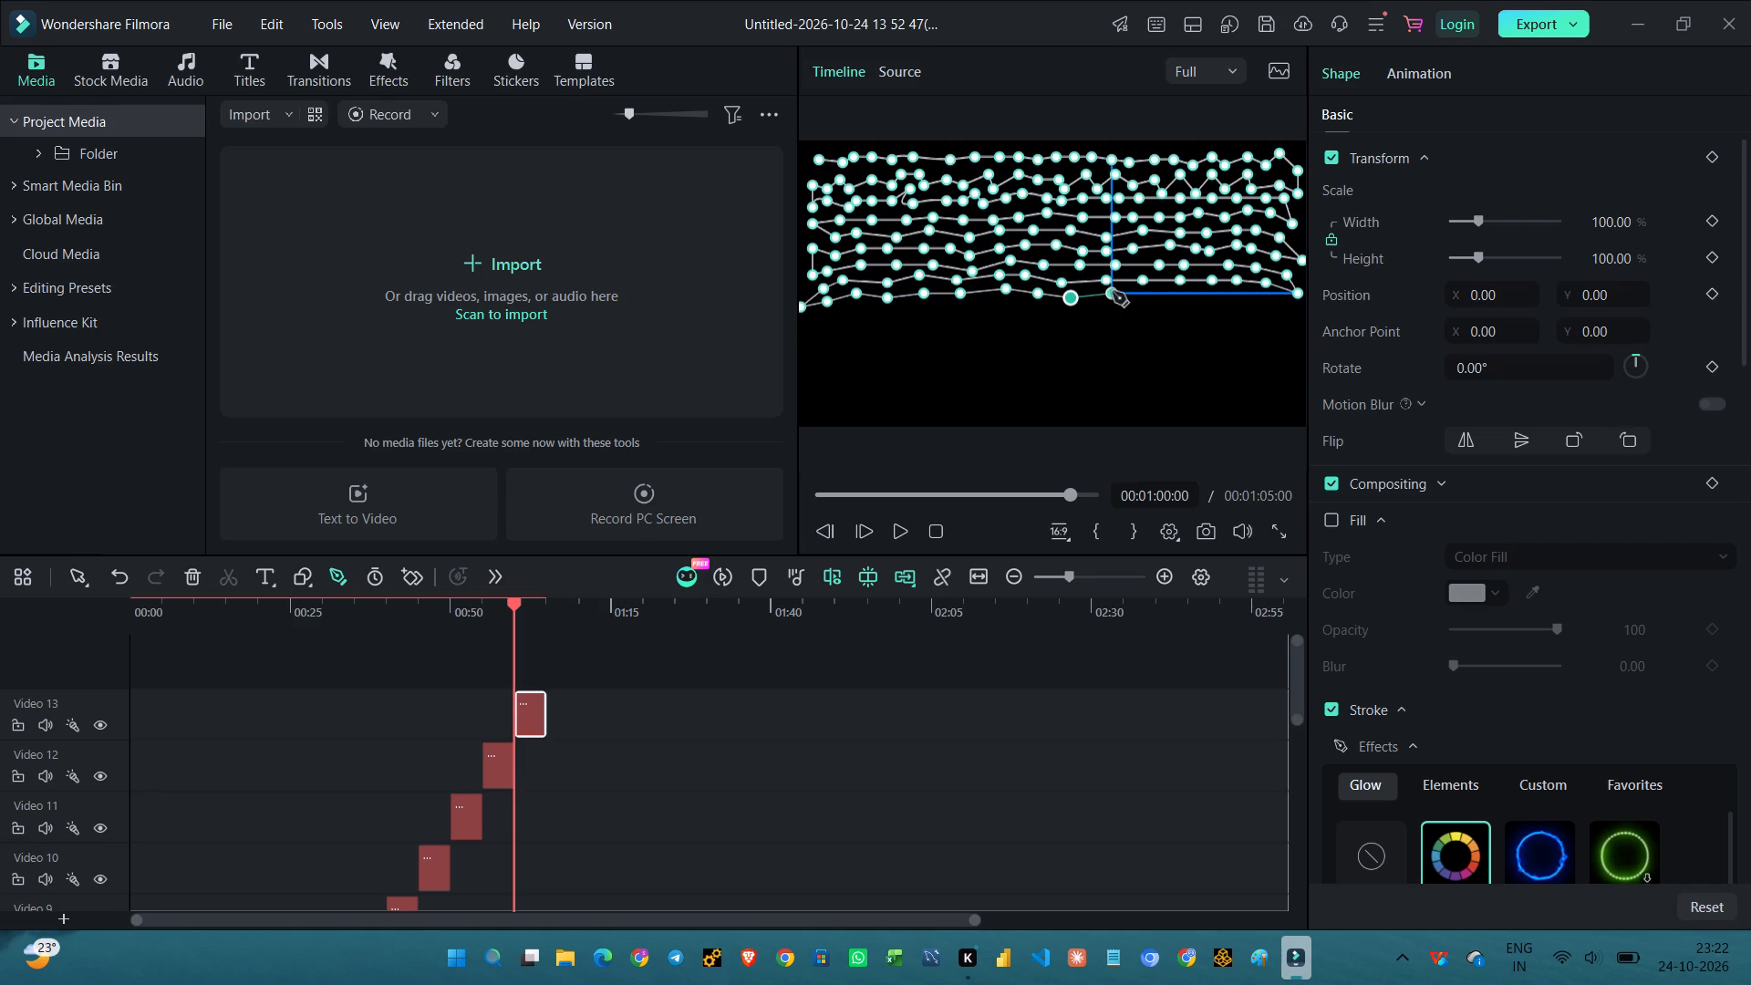
click(1113, 292)
click(1160, 295)
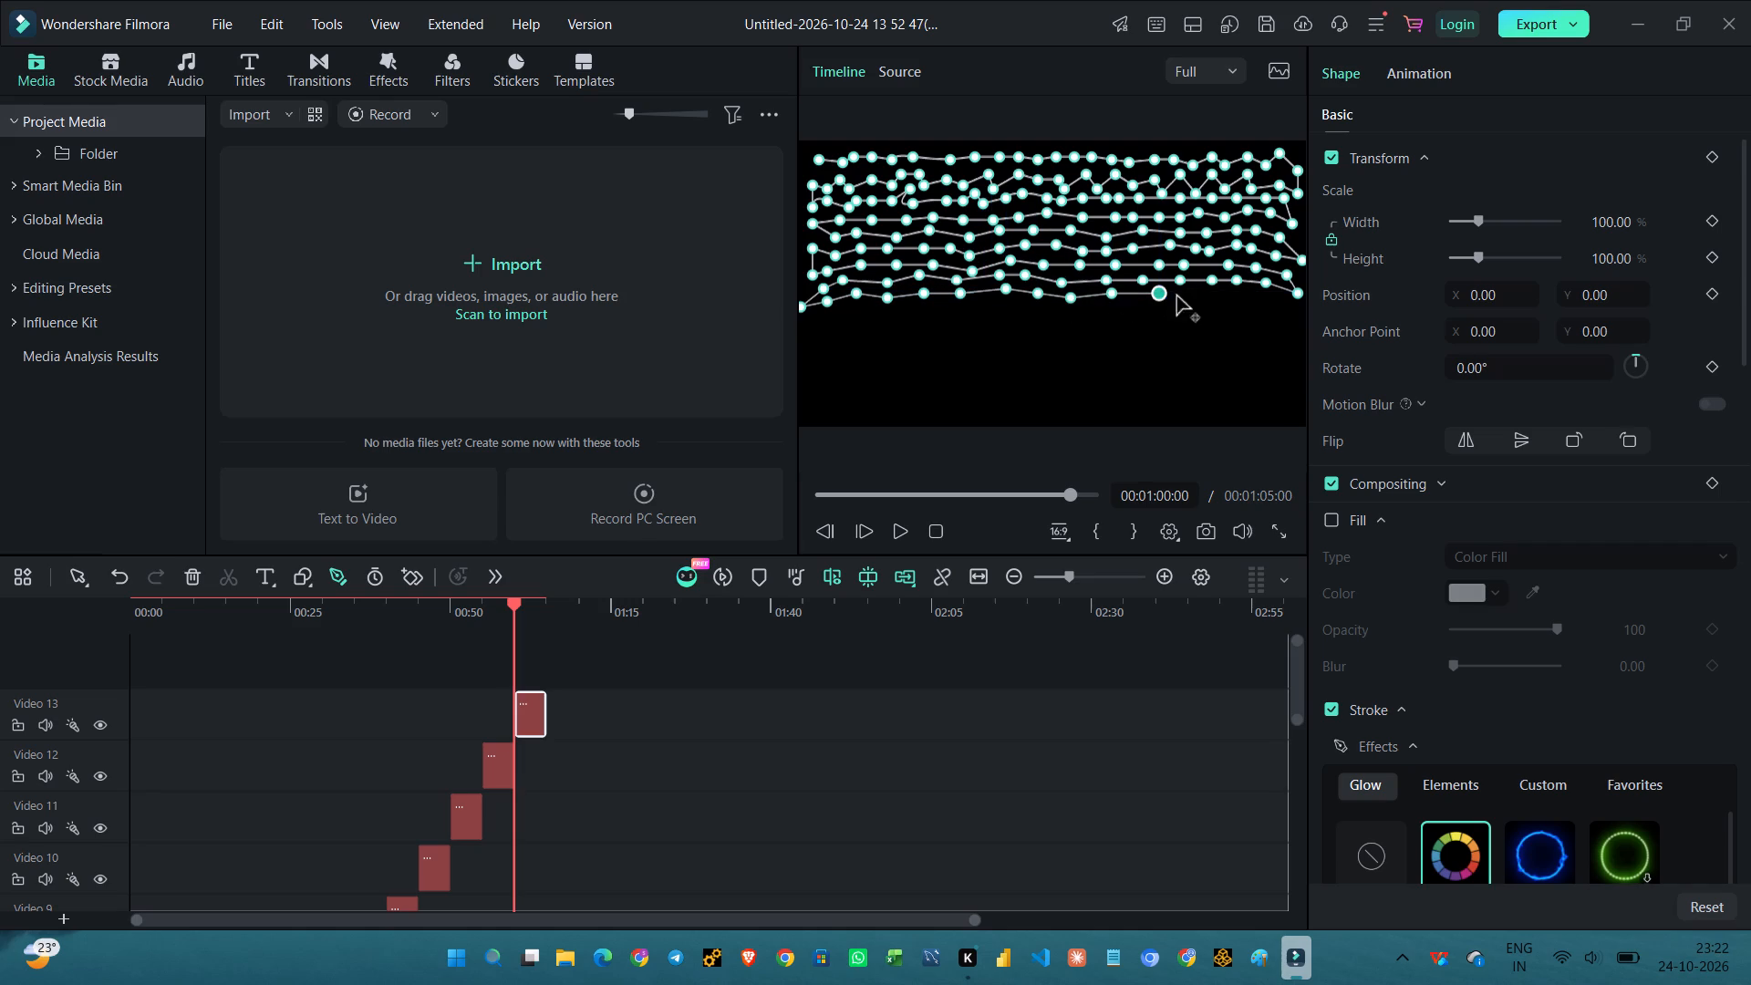
click(1197, 296)
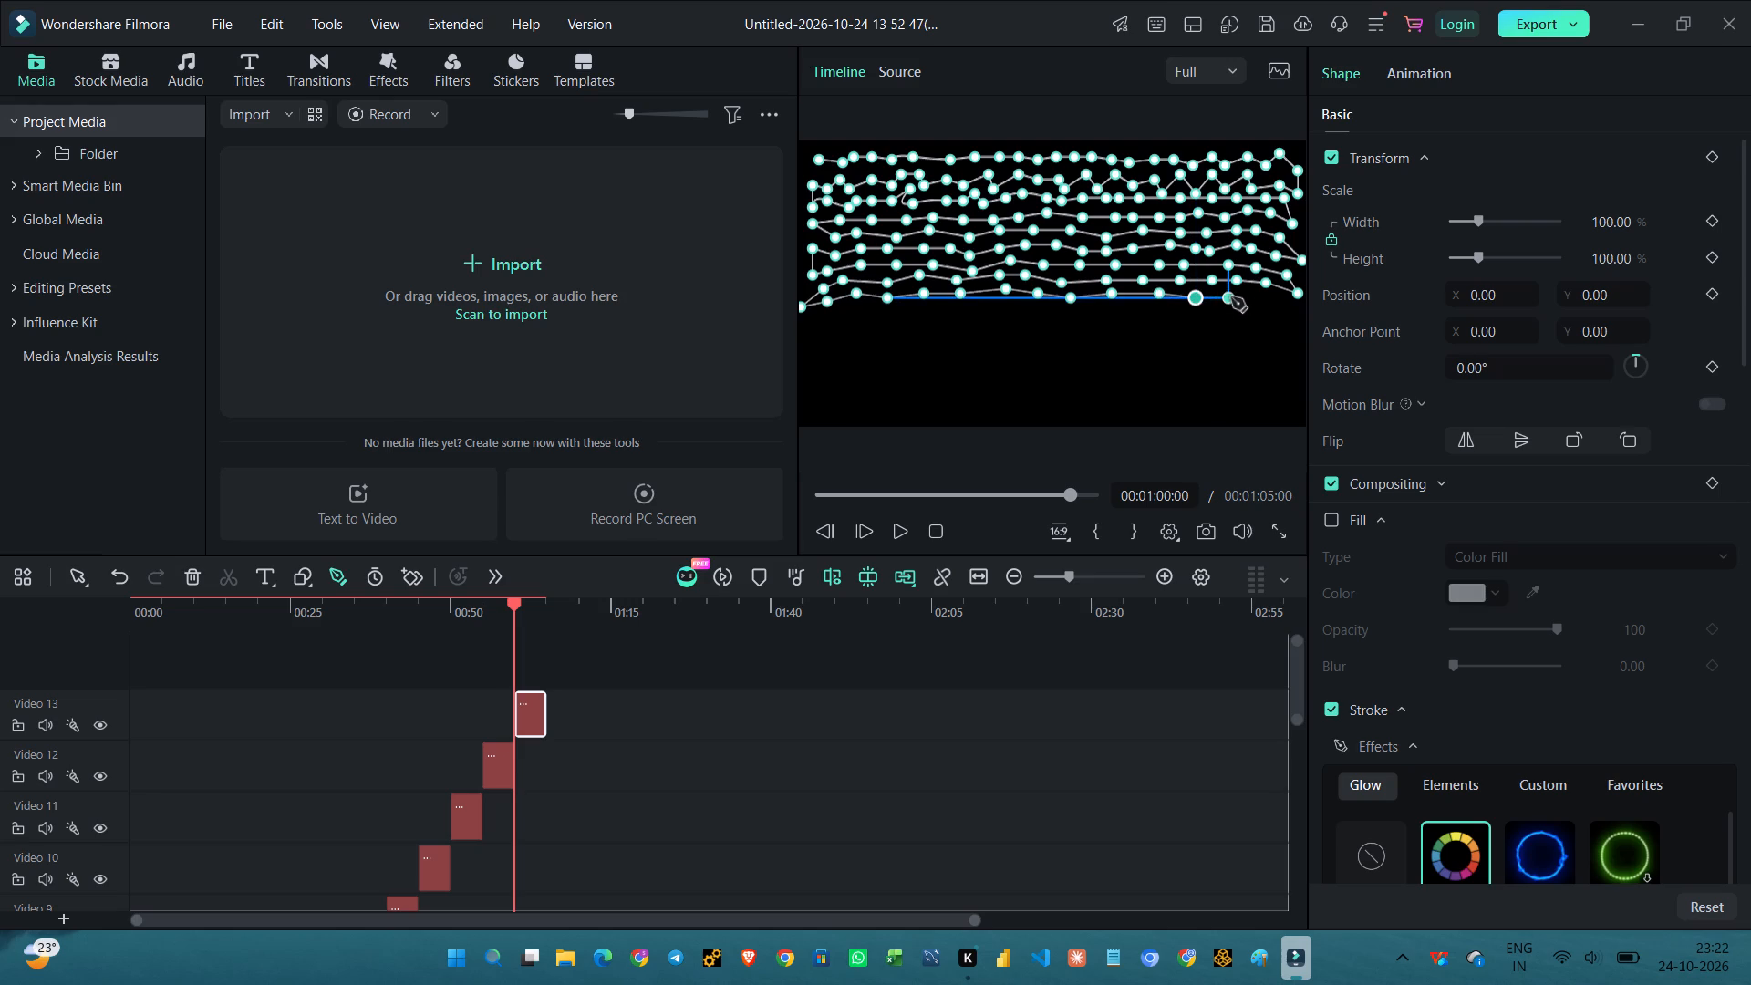
click(1234, 294)
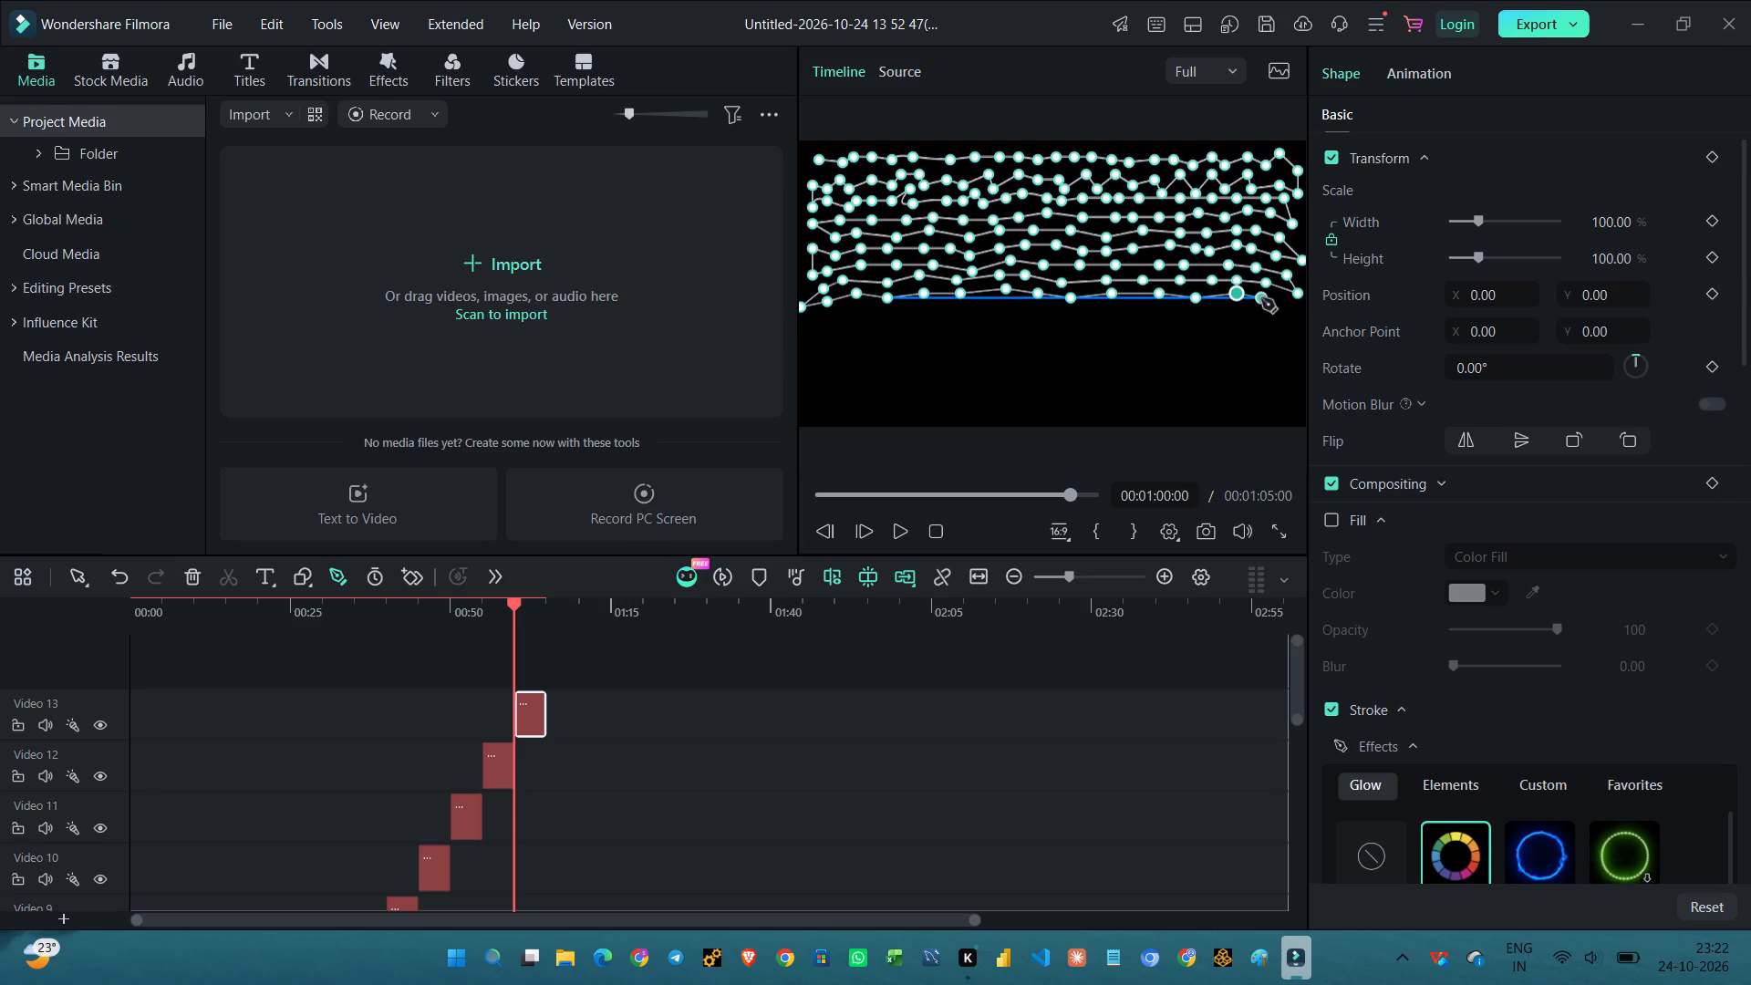
click(1261, 298)
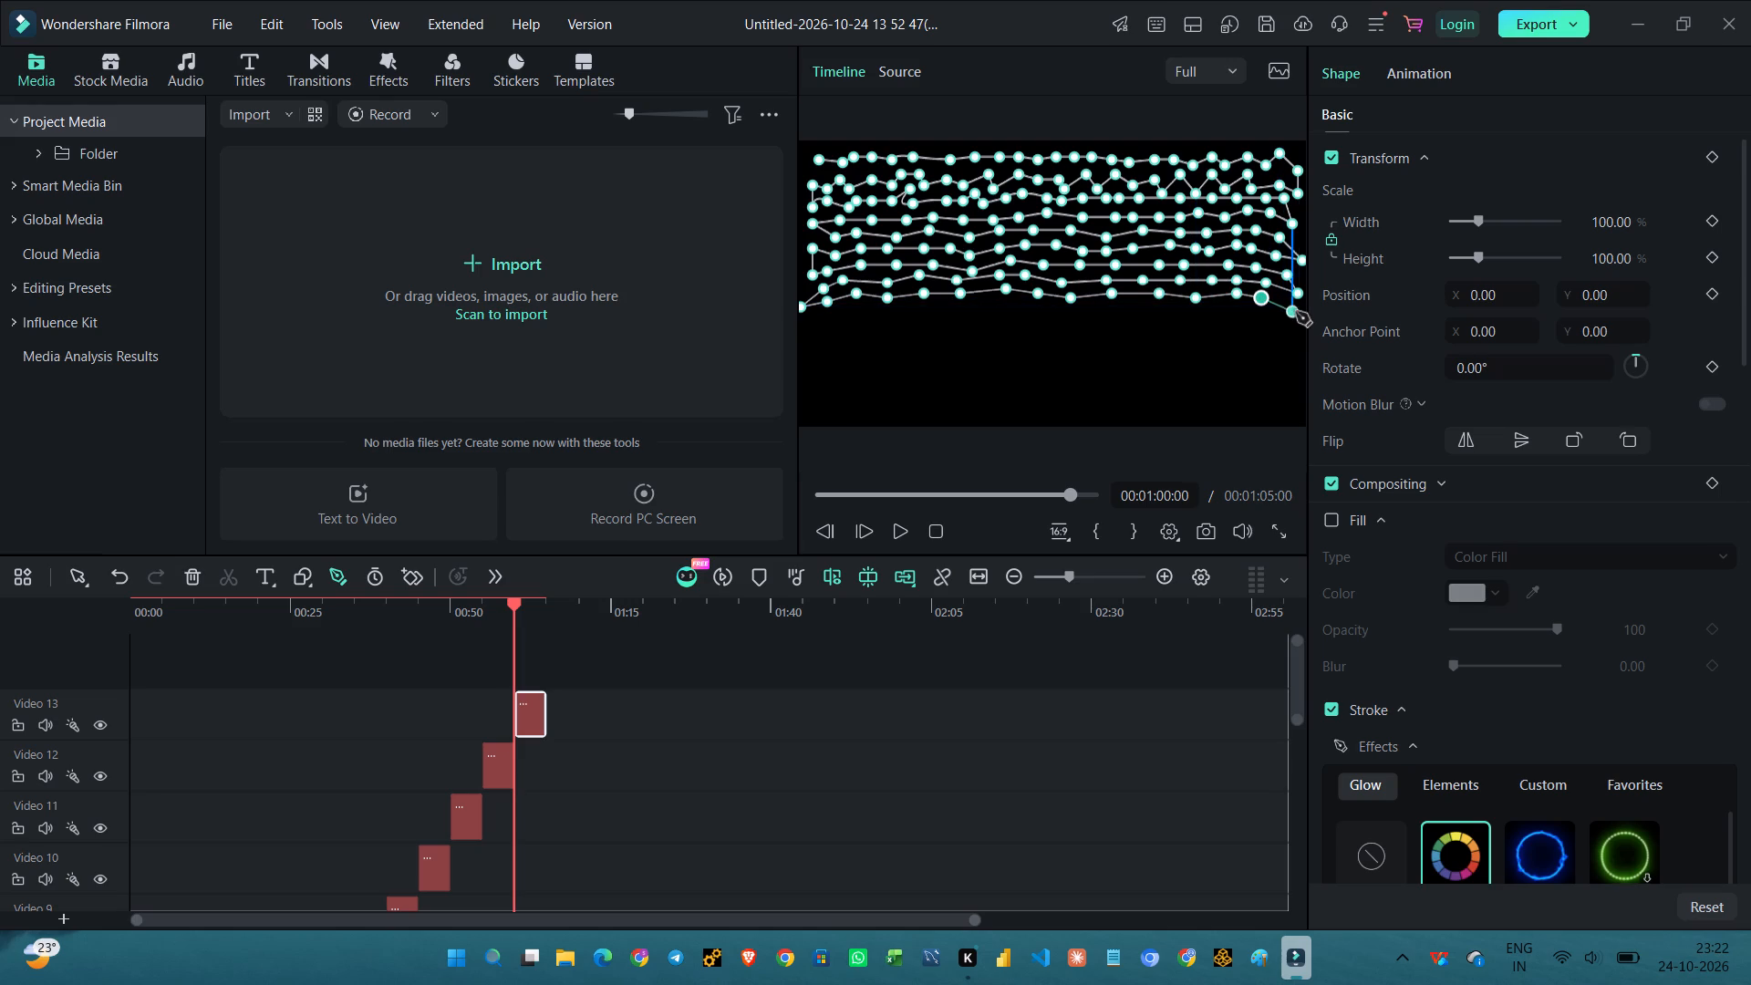
Turn the path down at the frame's right edge and run a nearly level tenth row of points leftward to the frame's centre.
click(1296, 312)
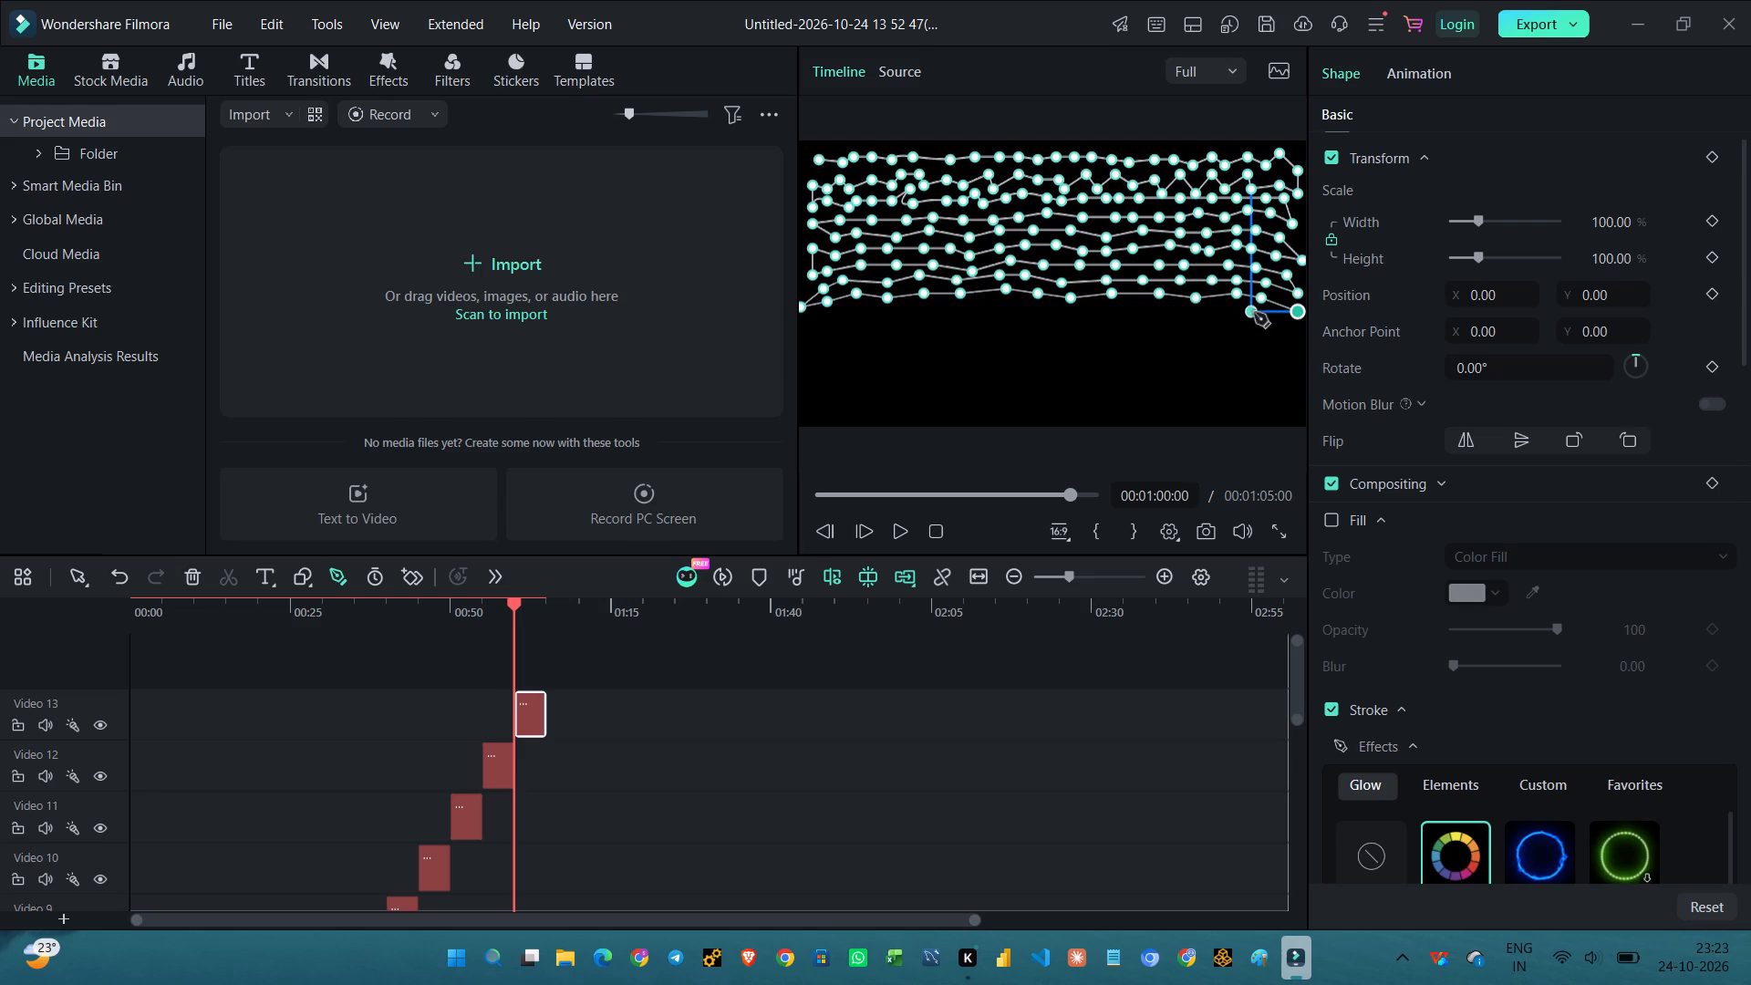
click(1255, 313)
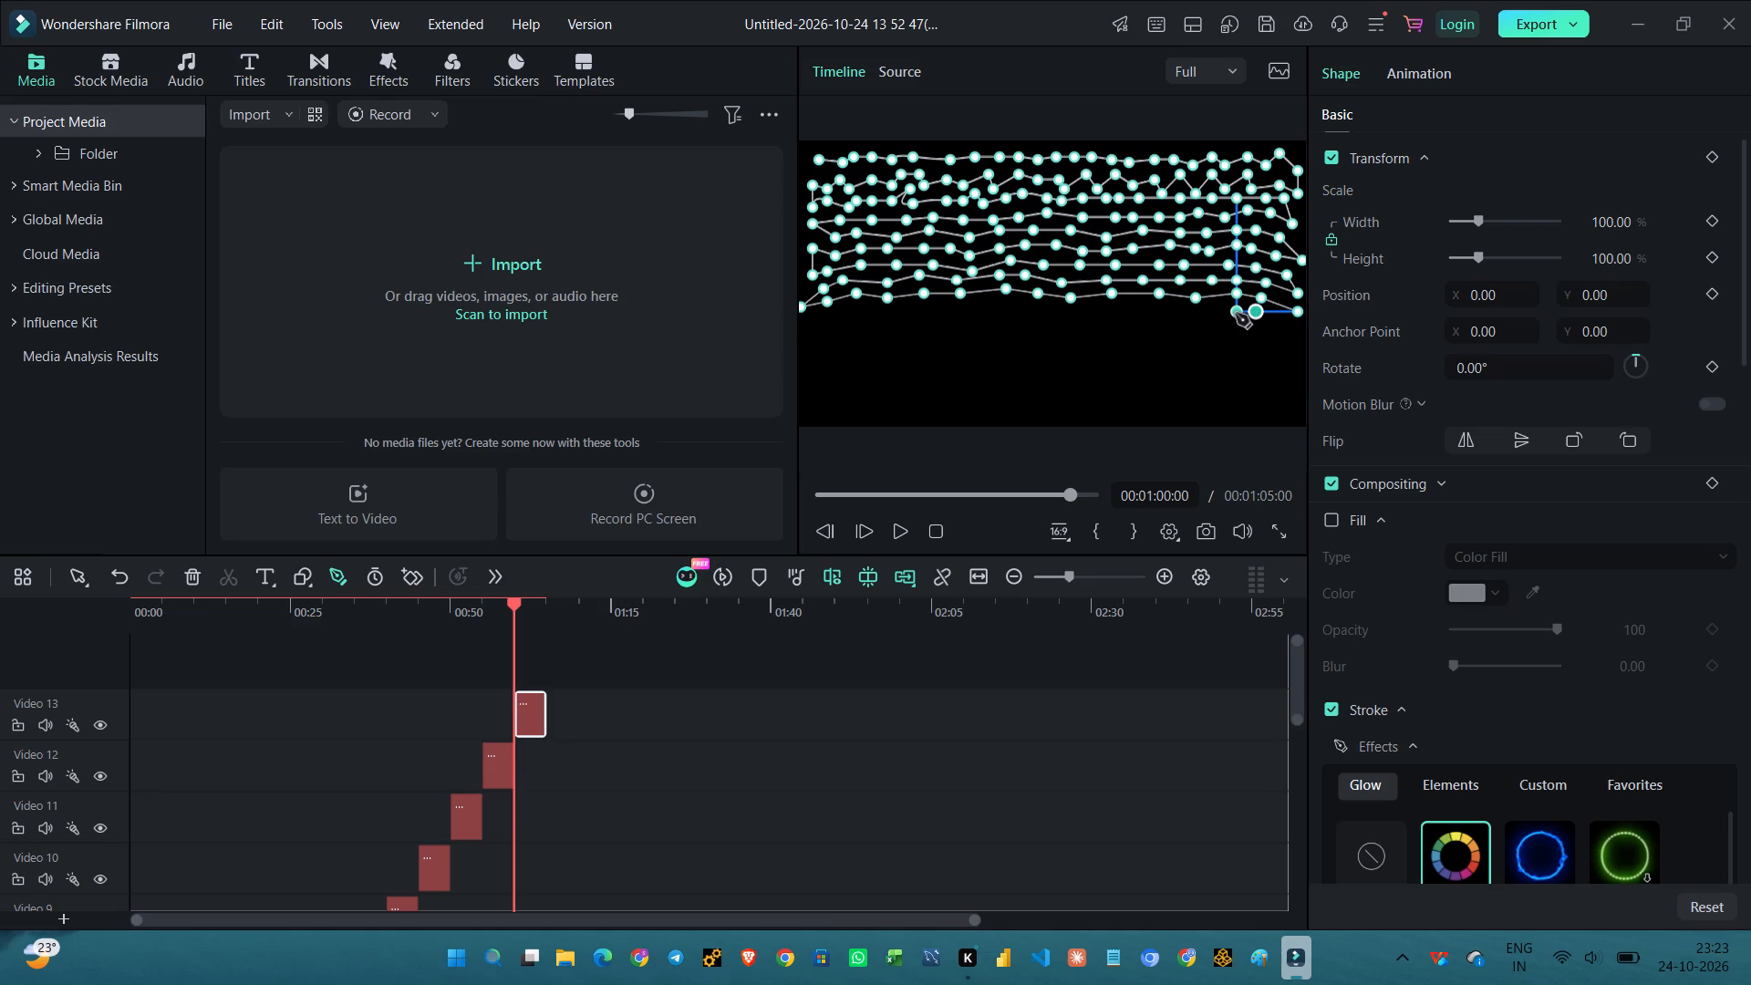
click(1236, 314)
click(1219, 317)
click(1185, 316)
click(1185, 316)
click(1159, 316)
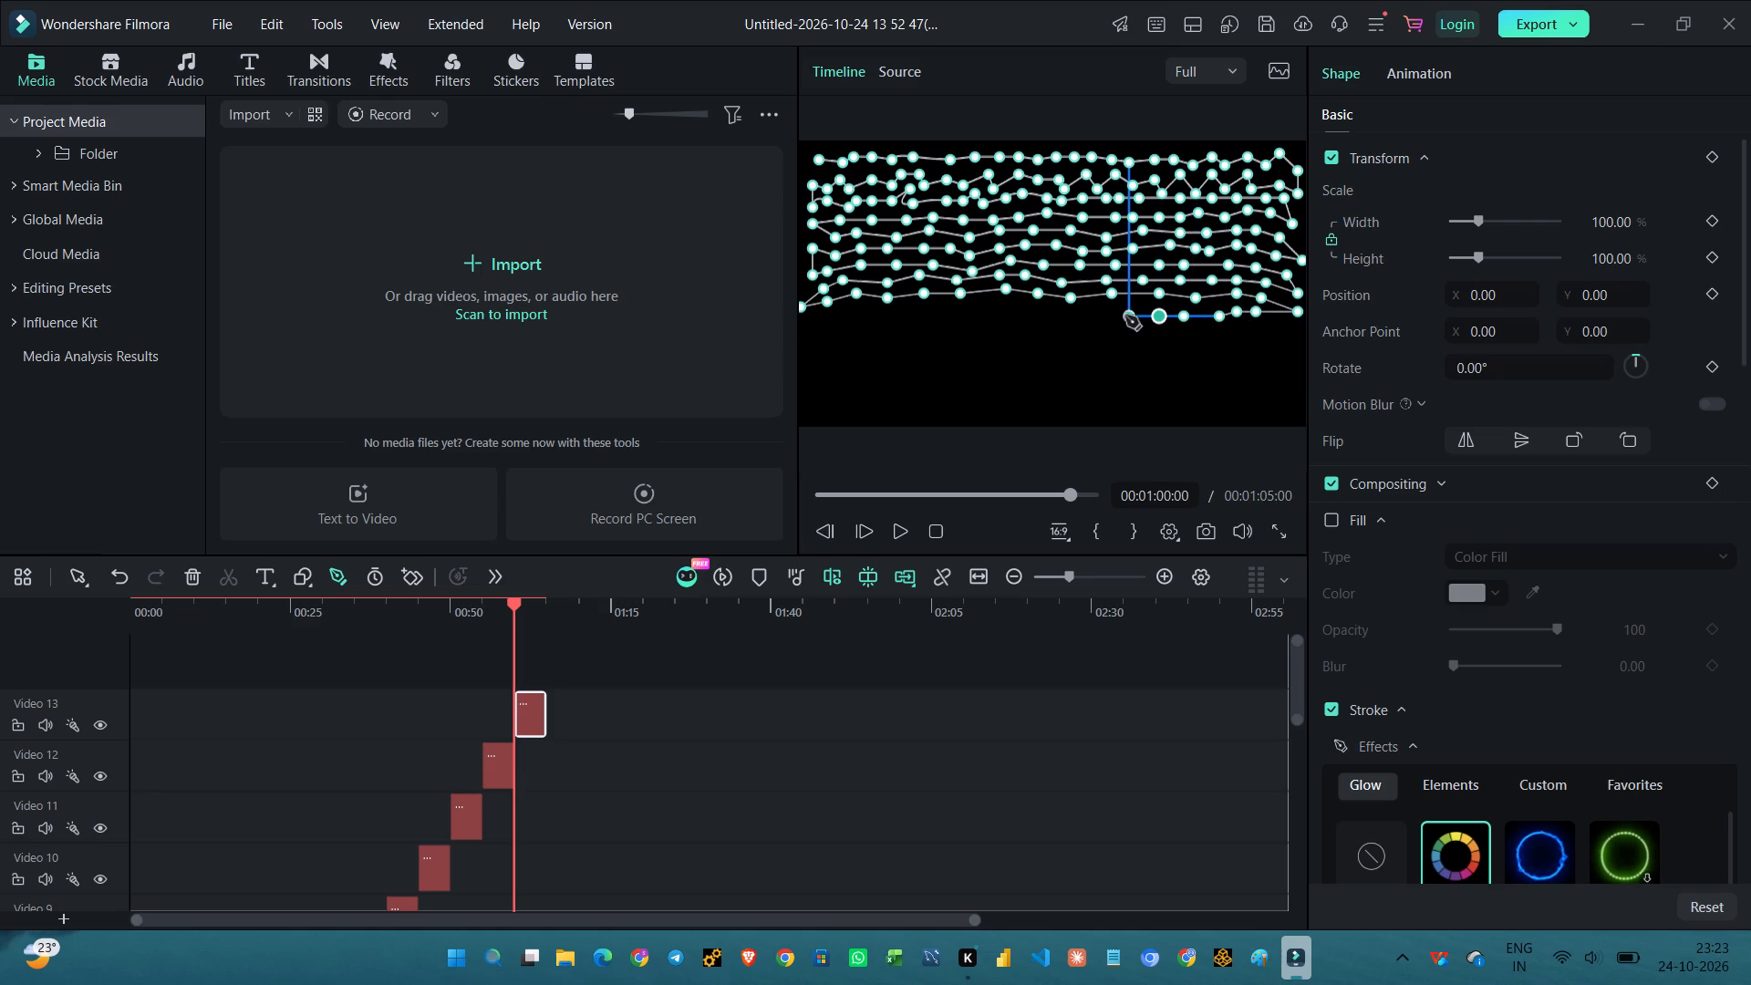
click(1125, 316)
click(1097, 308)
click(1061, 316)
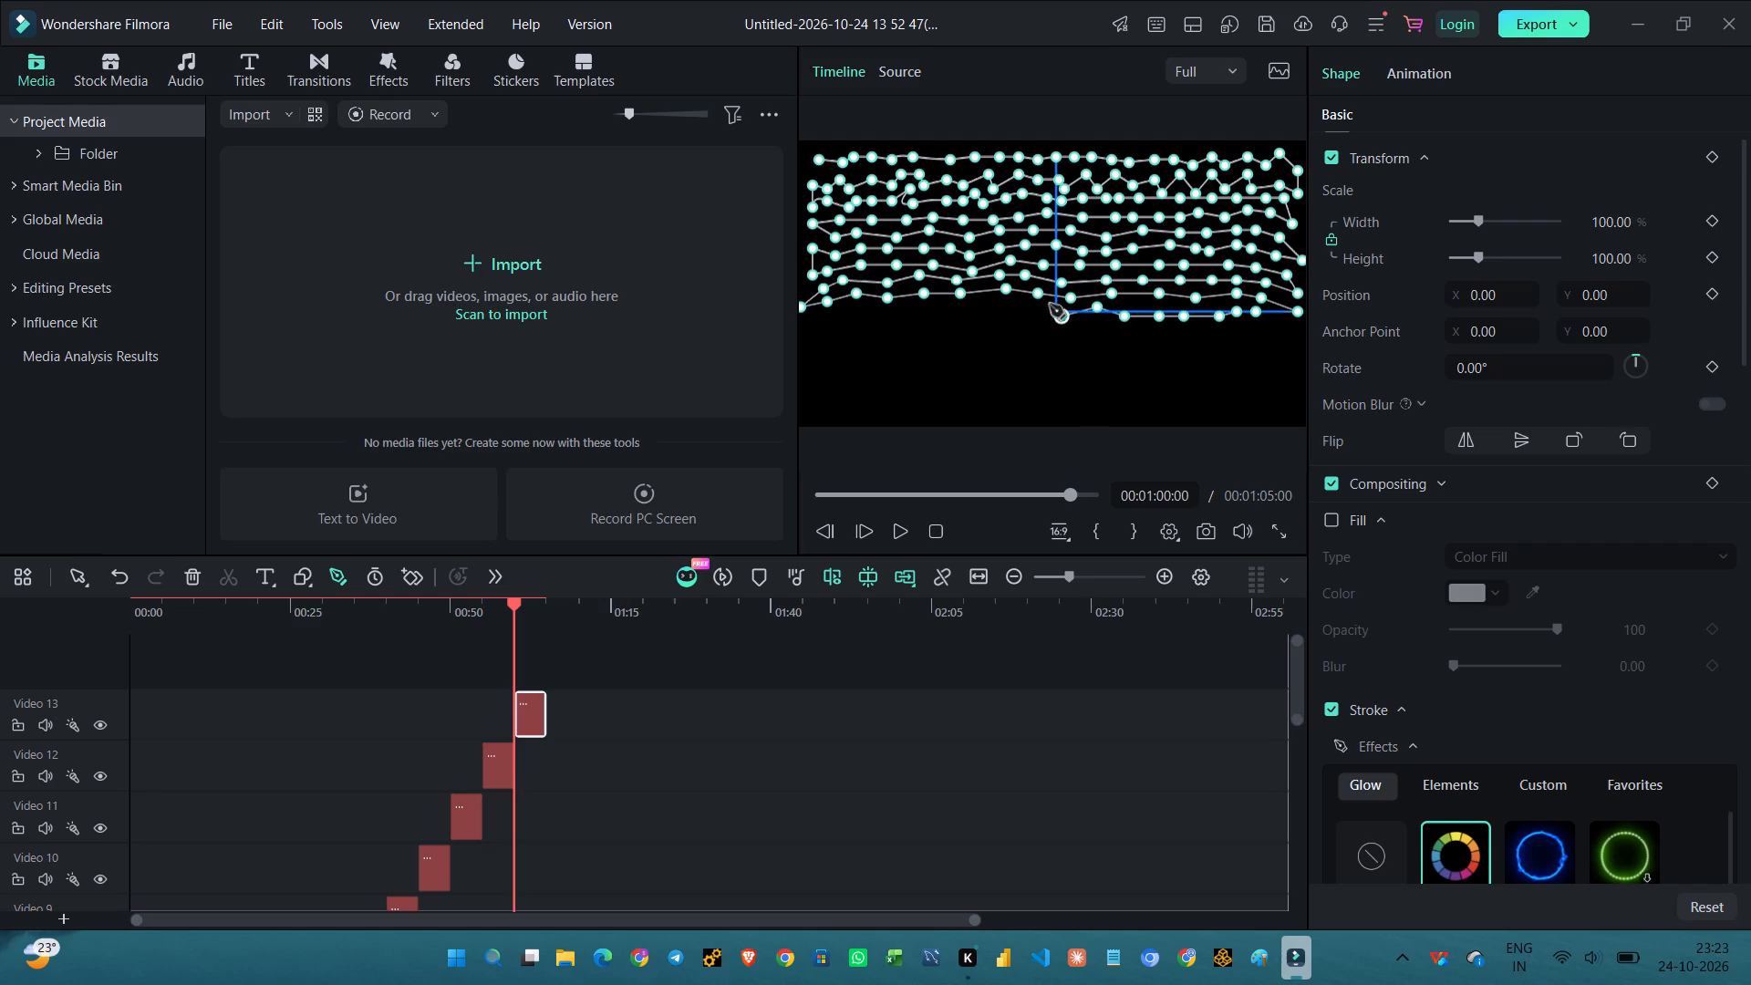
Continue the tenth row of path points from the frame's centre to near its left edge, sloping gently down at the end.
click(1021, 306)
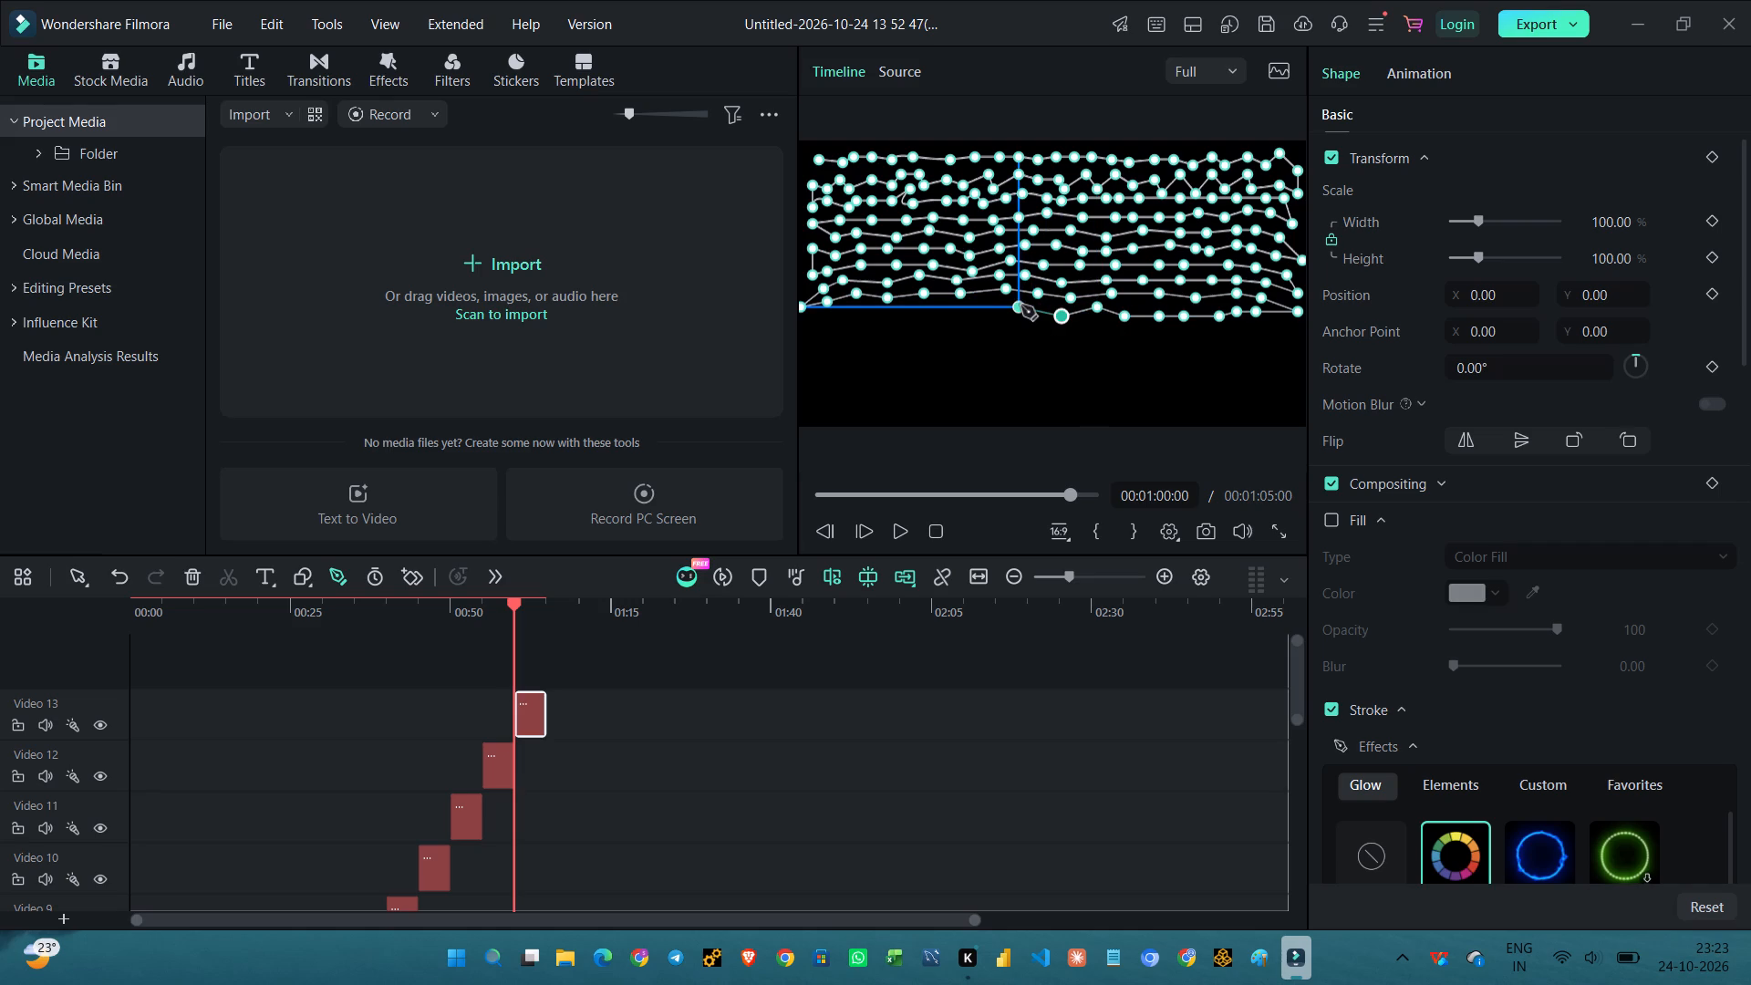
click(982, 306)
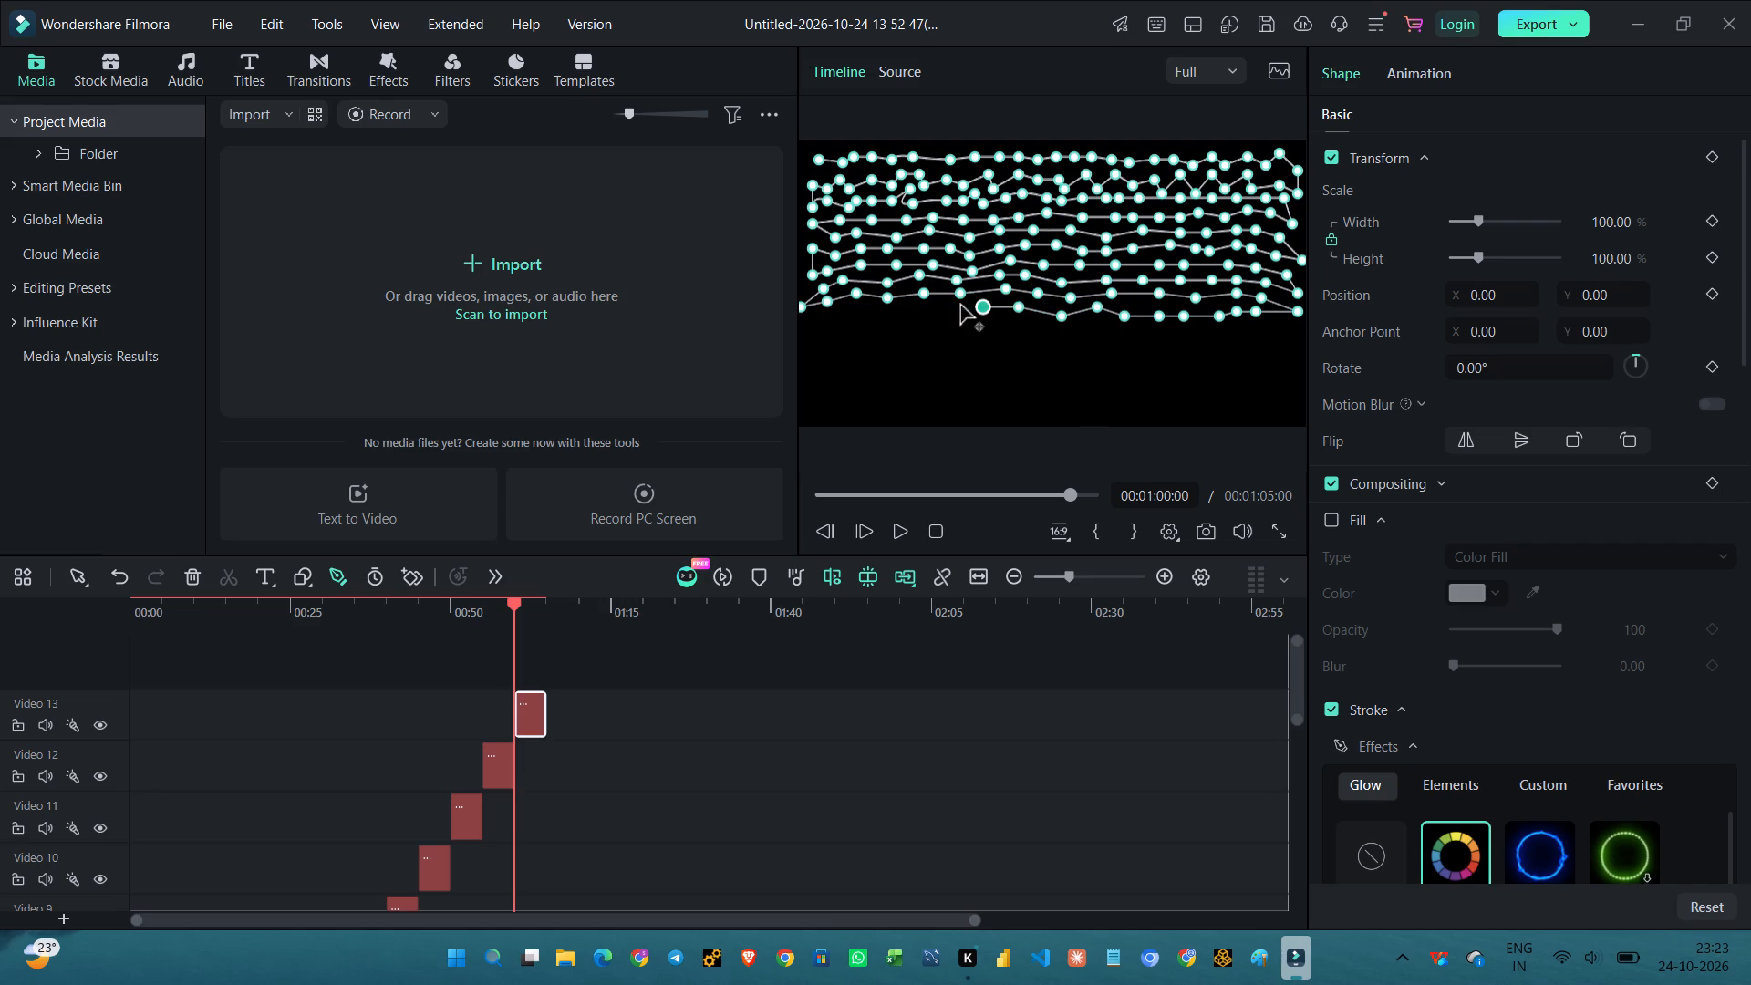
click(950, 306)
click(903, 313)
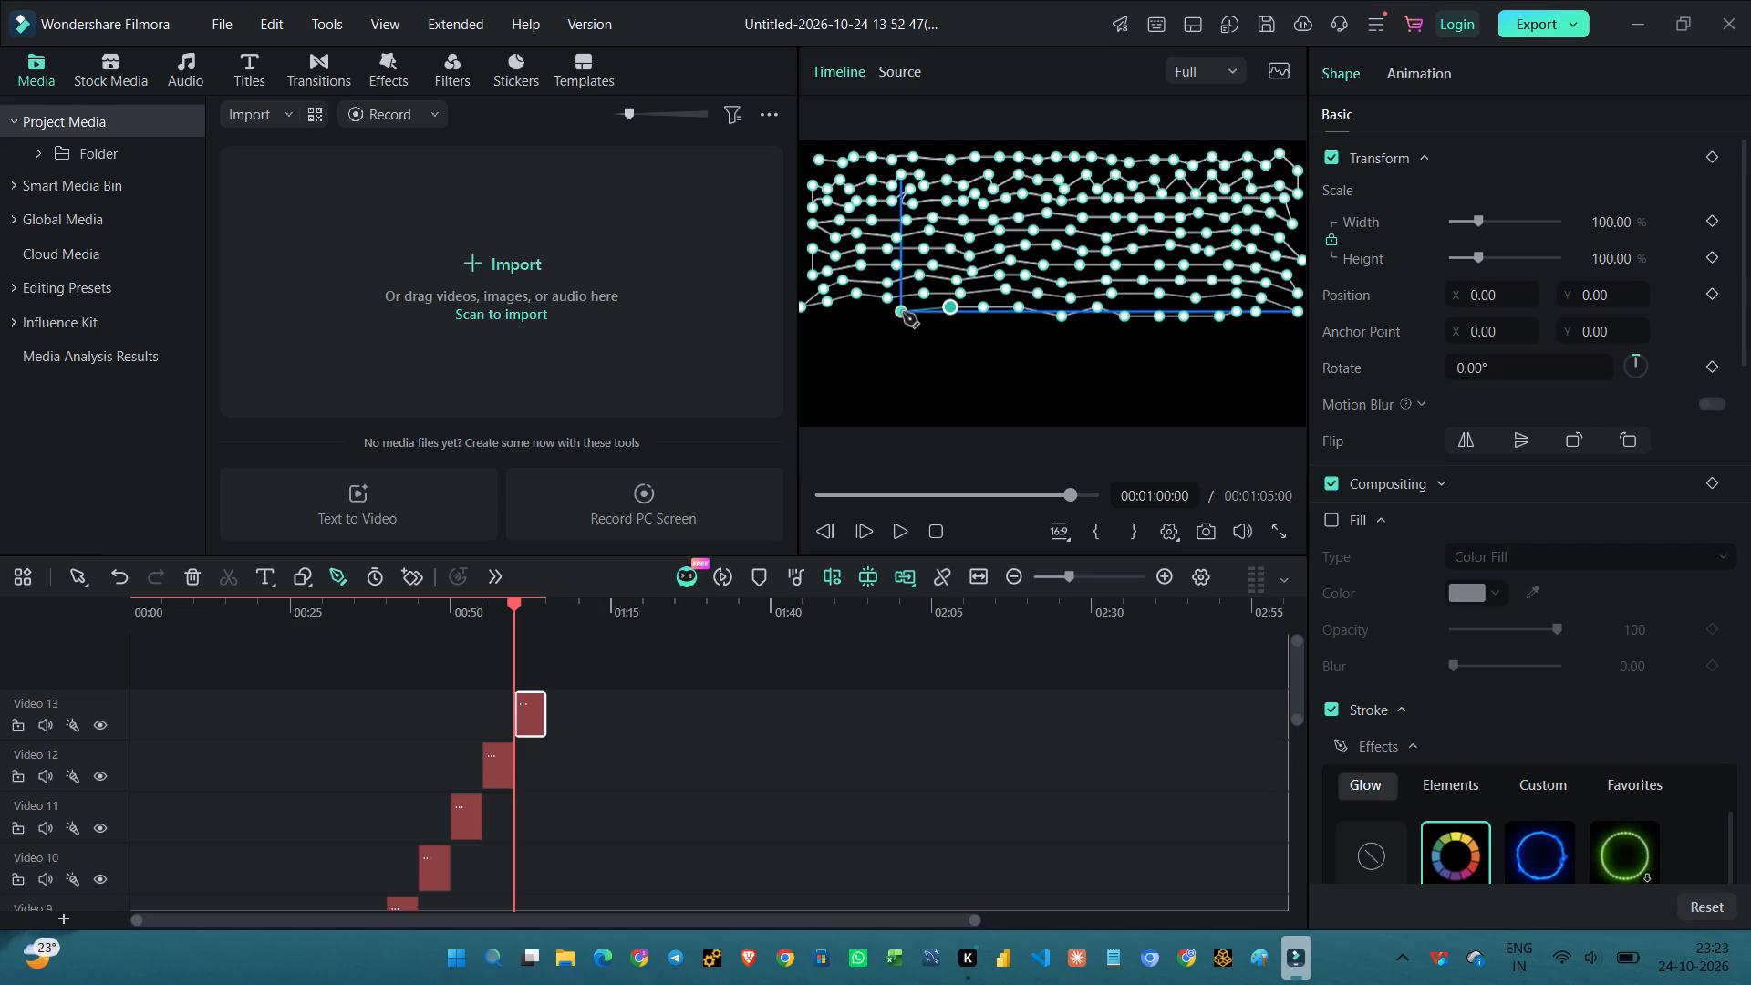
click(871, 316)
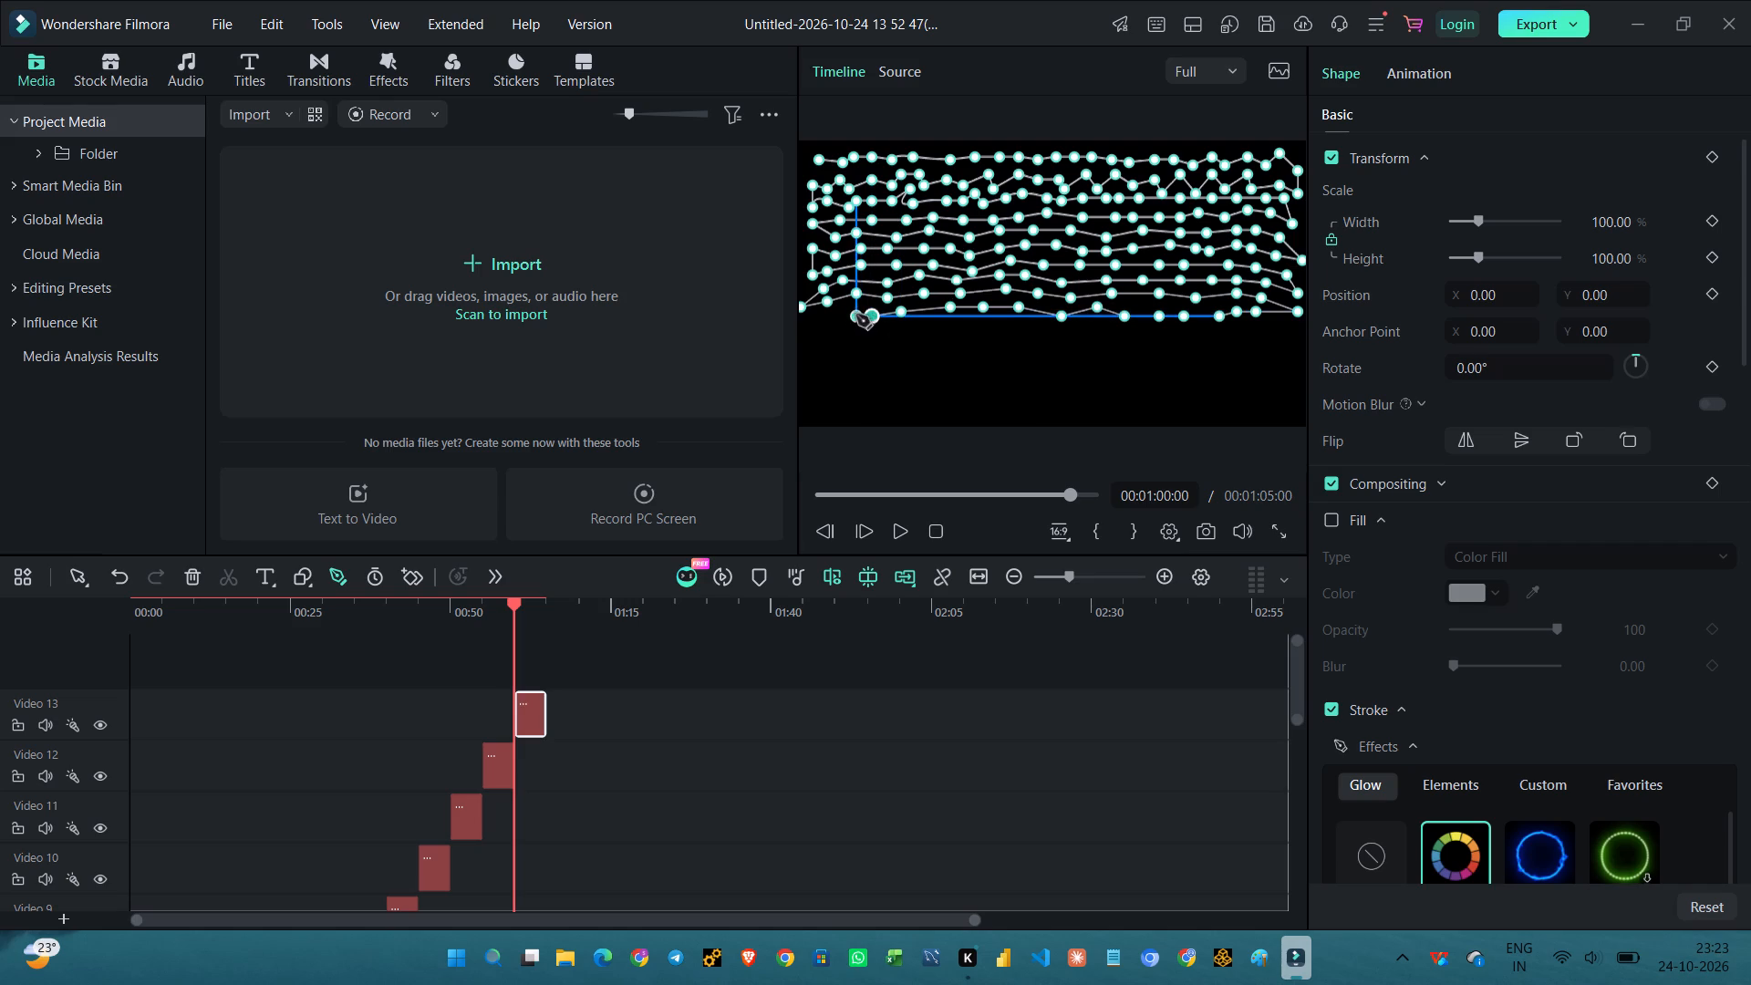
click(843, 315)
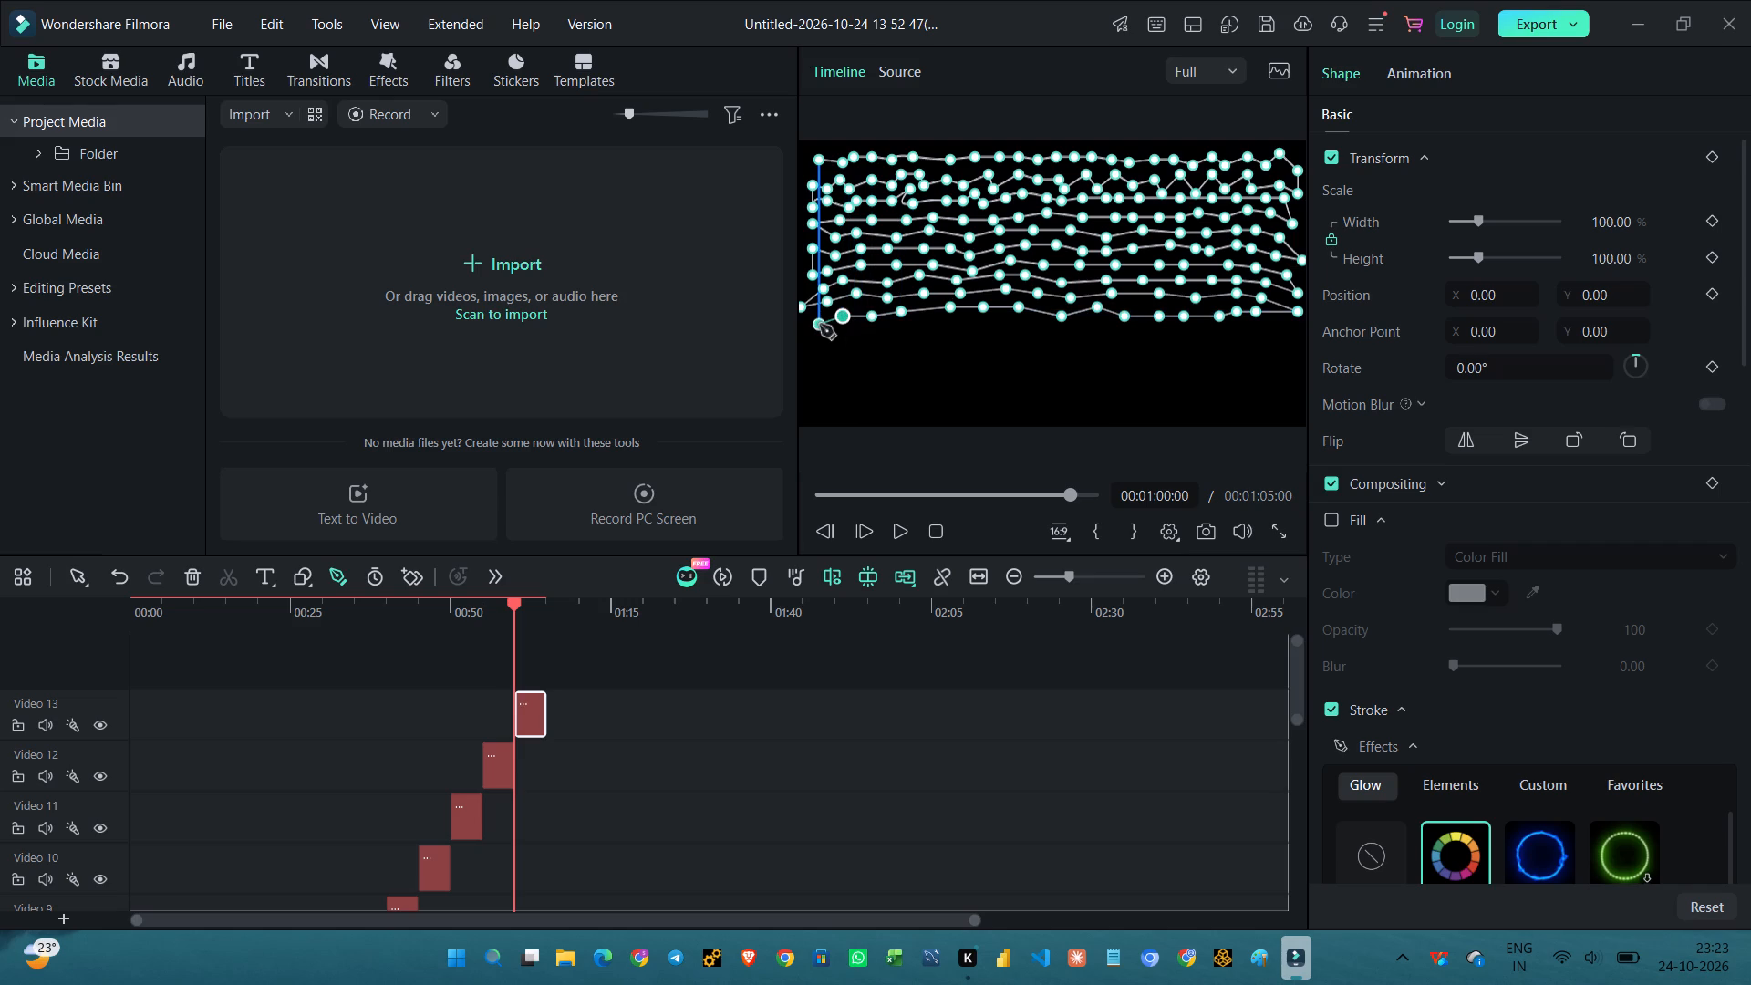
click(819, 325)
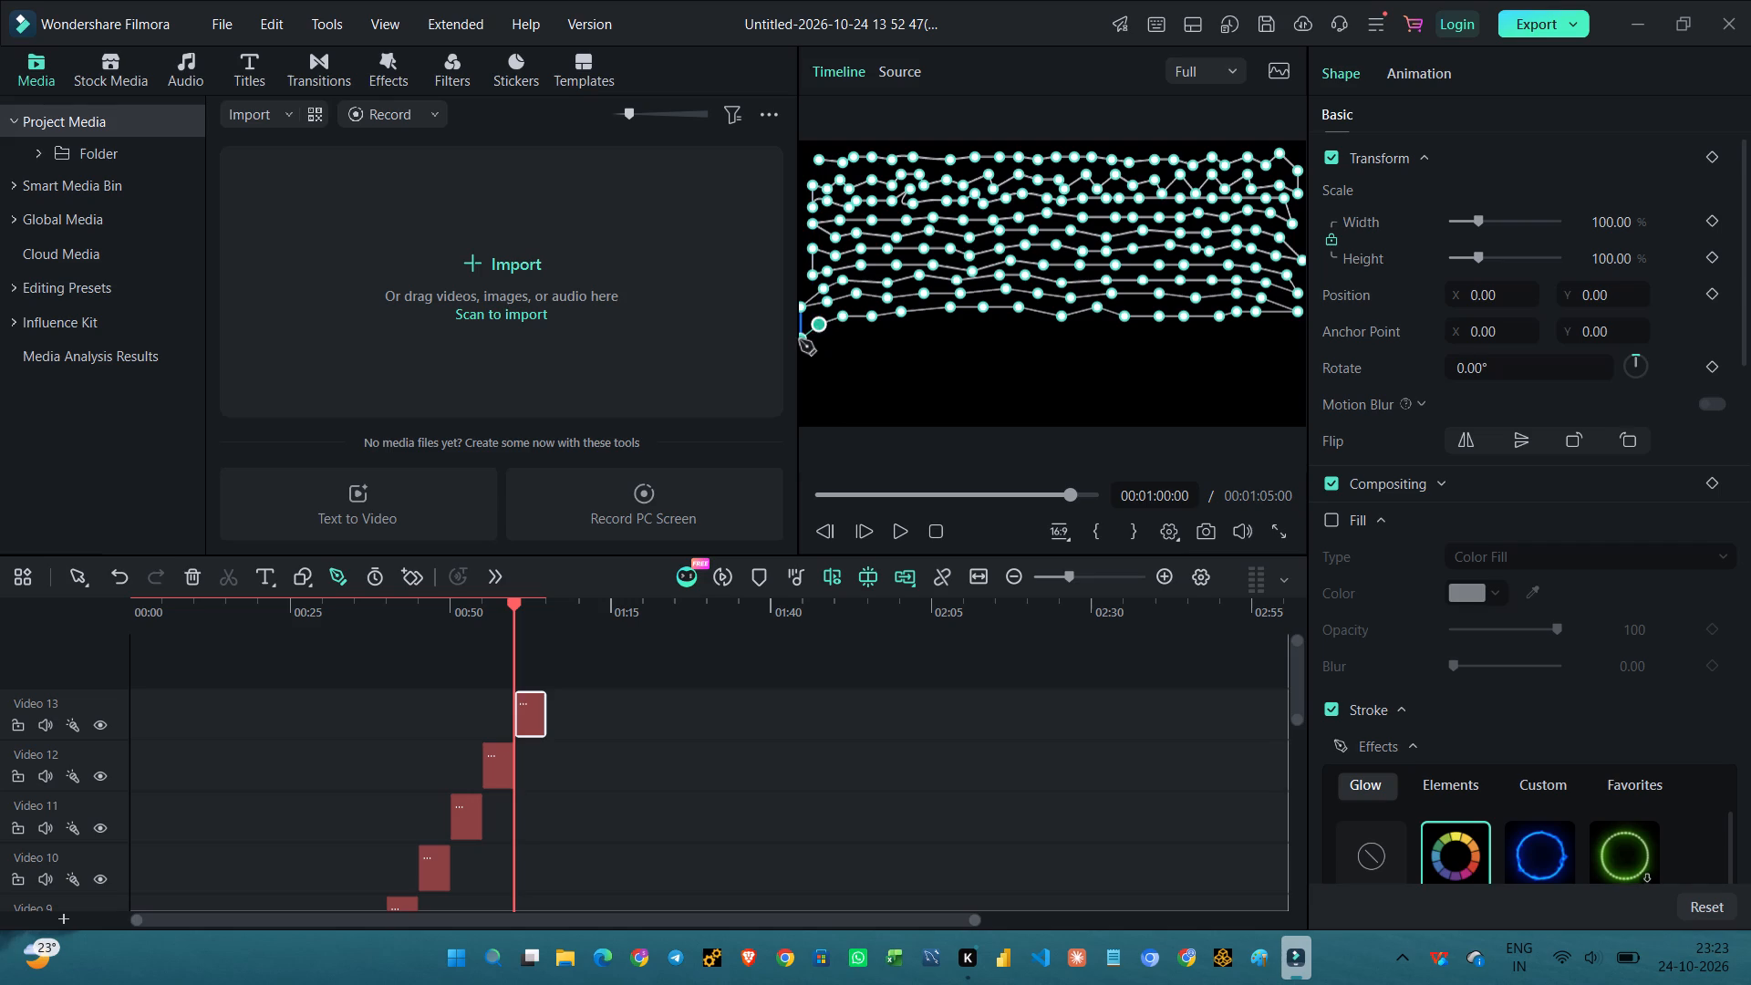
Turn the path down at the frame's left edge and run a gently arched eleventh row of points rightward to the frame's centre.
click(799, 340)
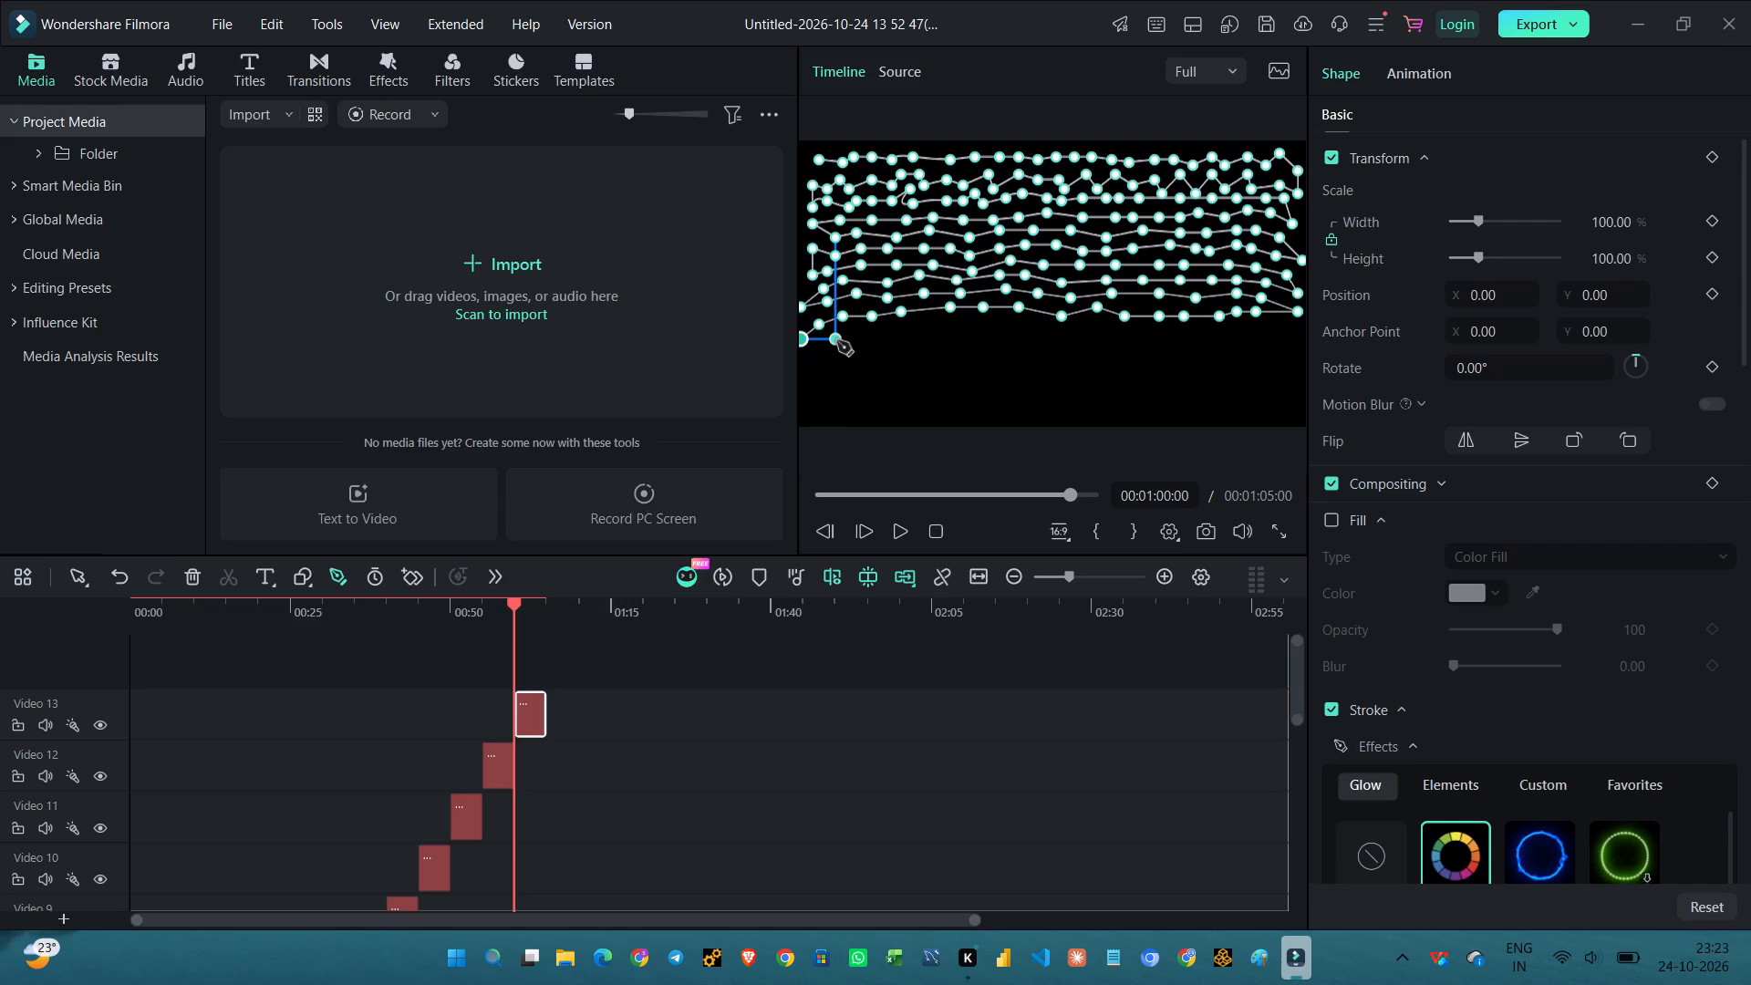
click(837, 341)
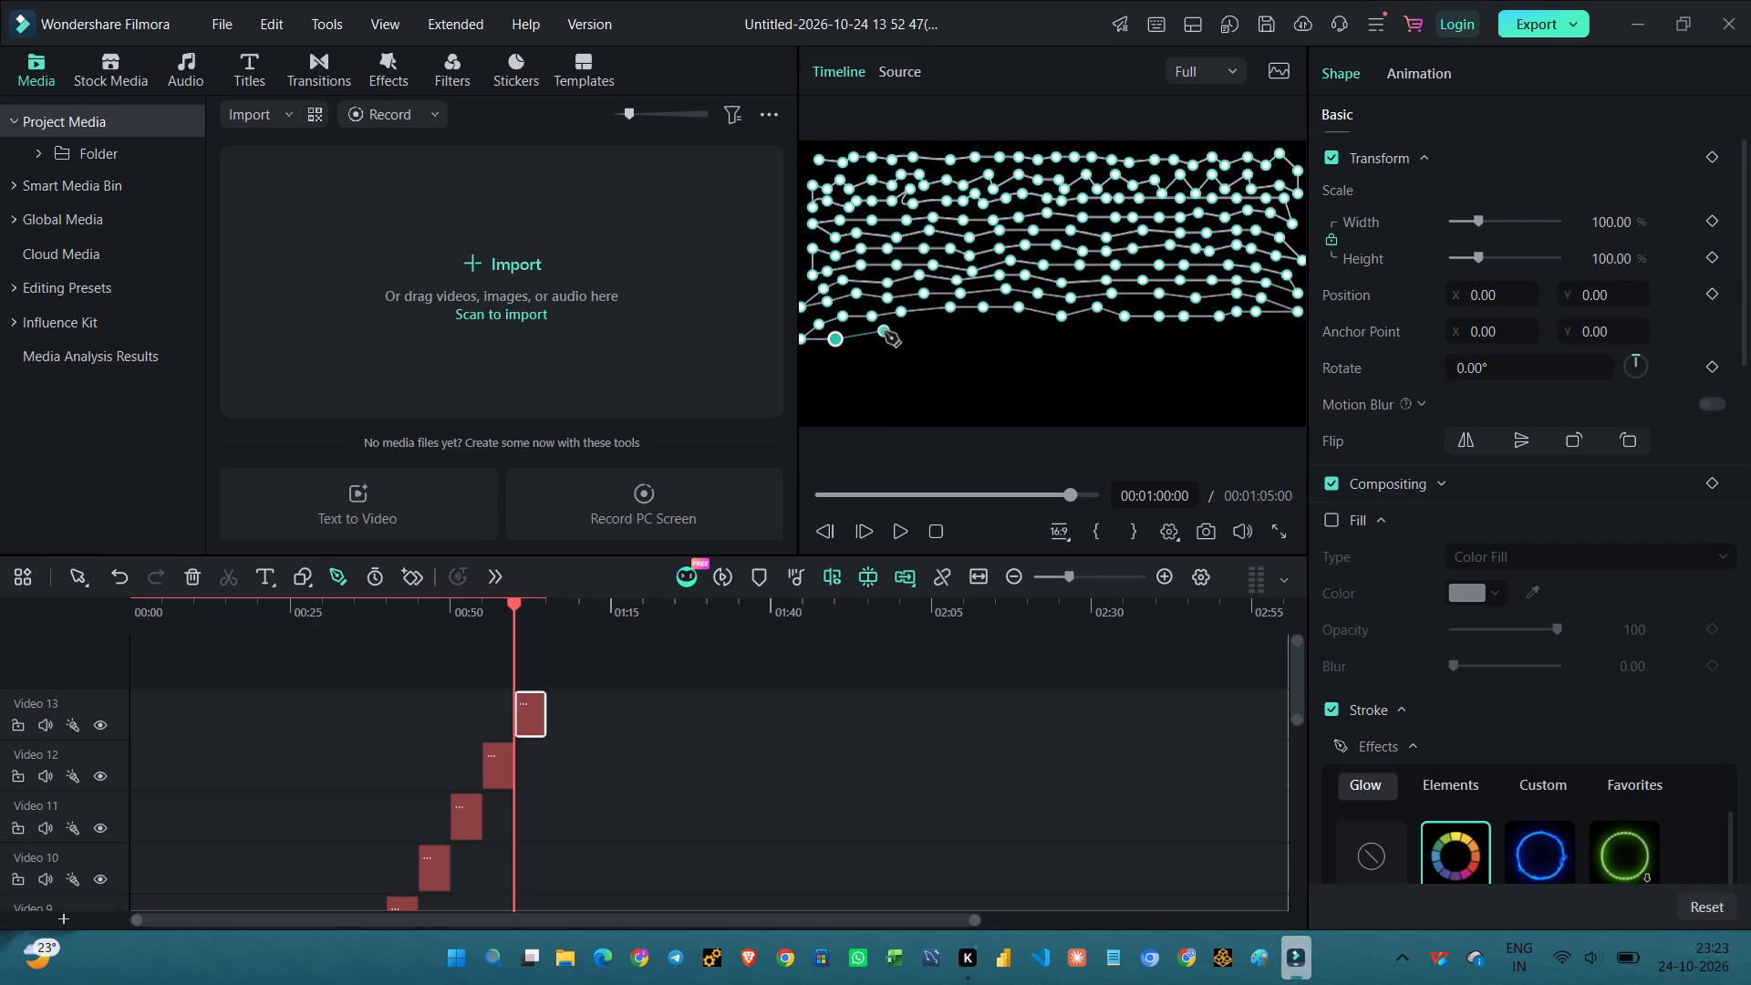
click(885, 332)
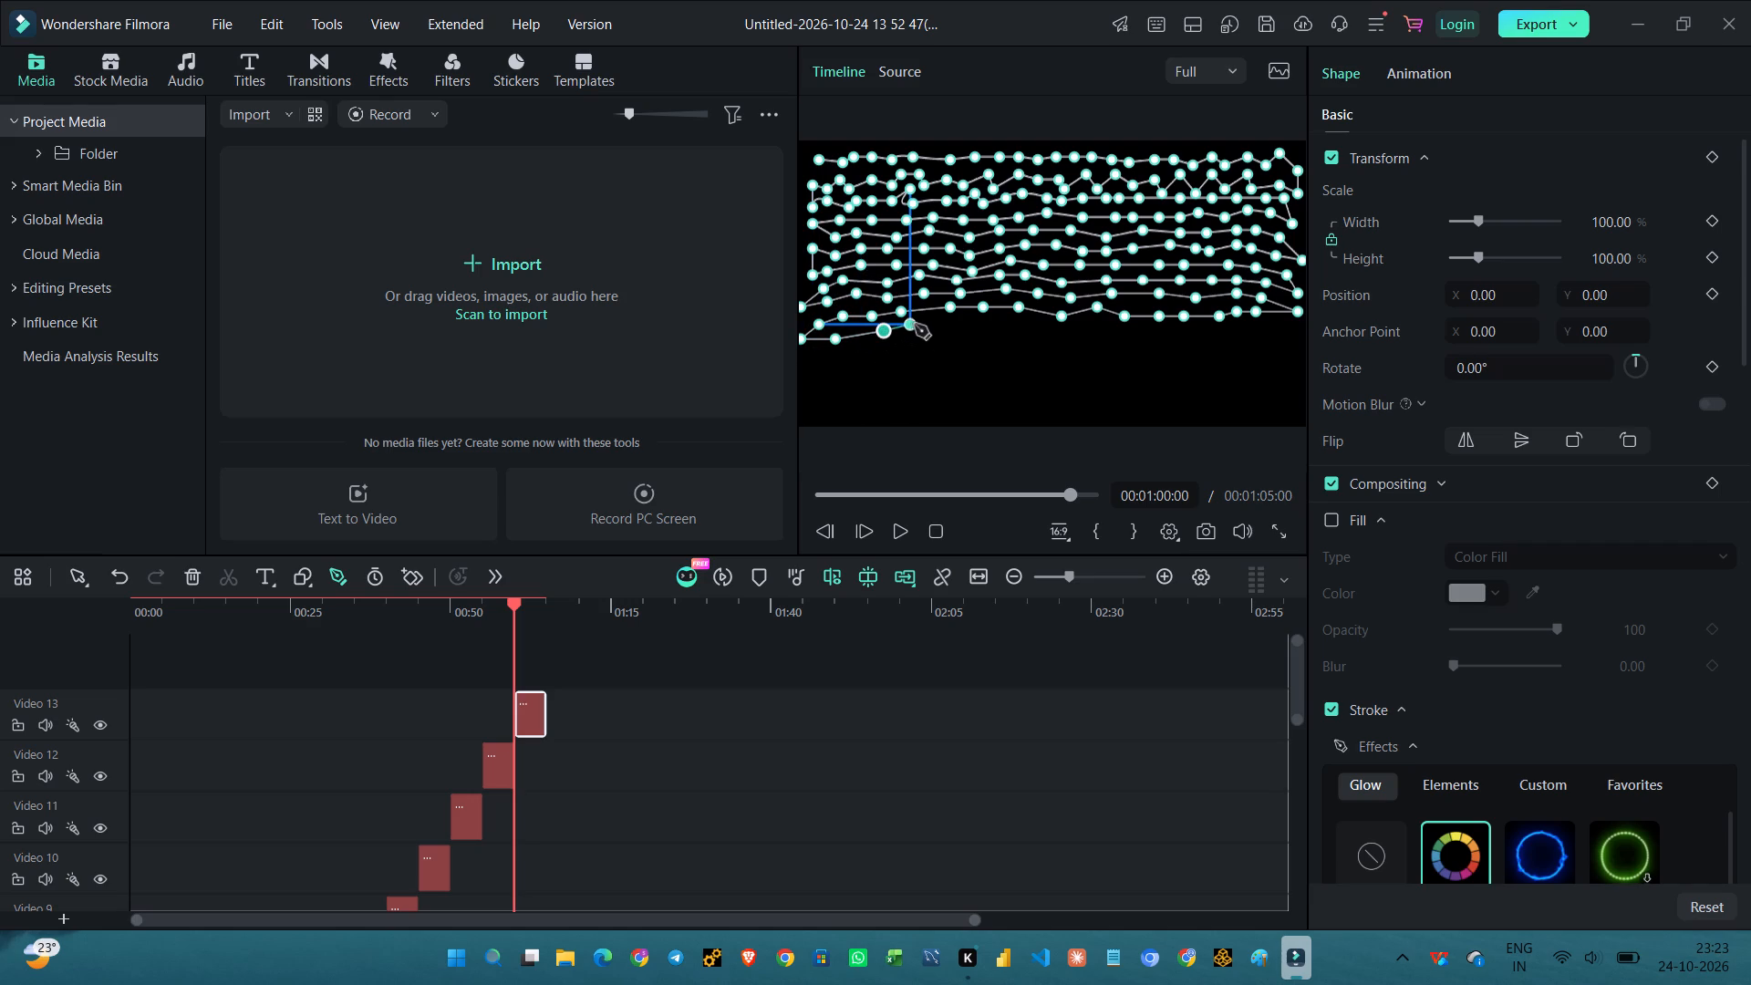
click(919, 325)
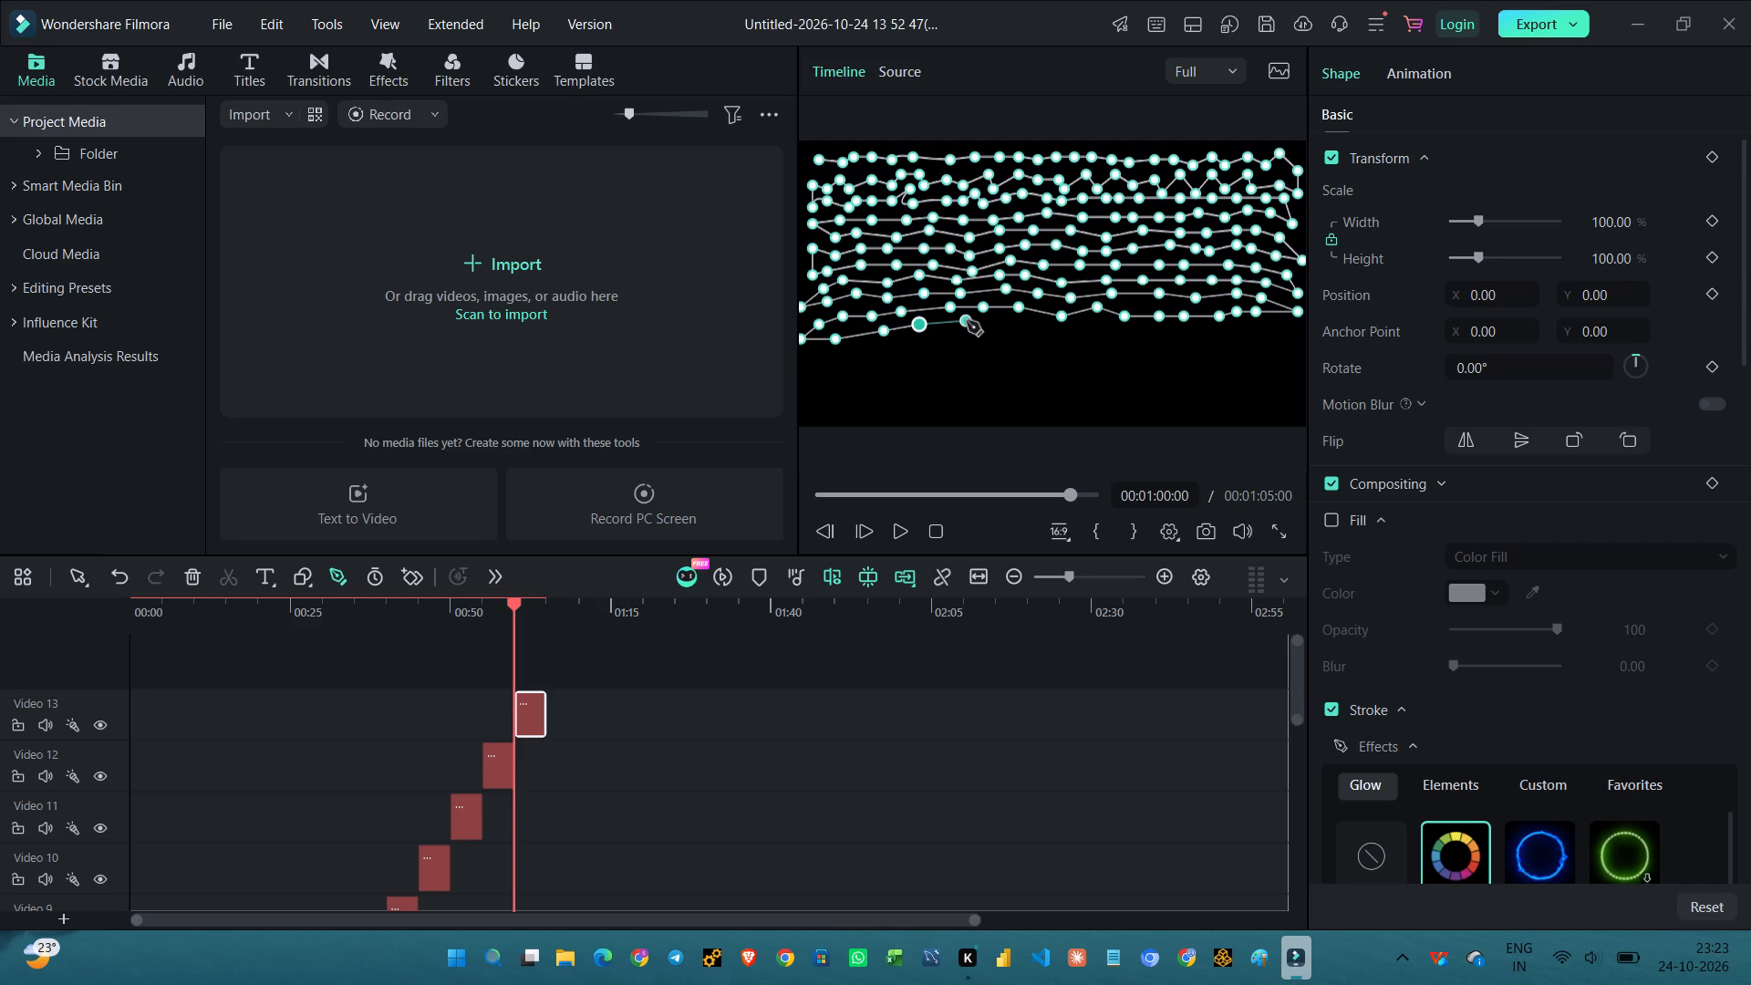
click(967, 321)
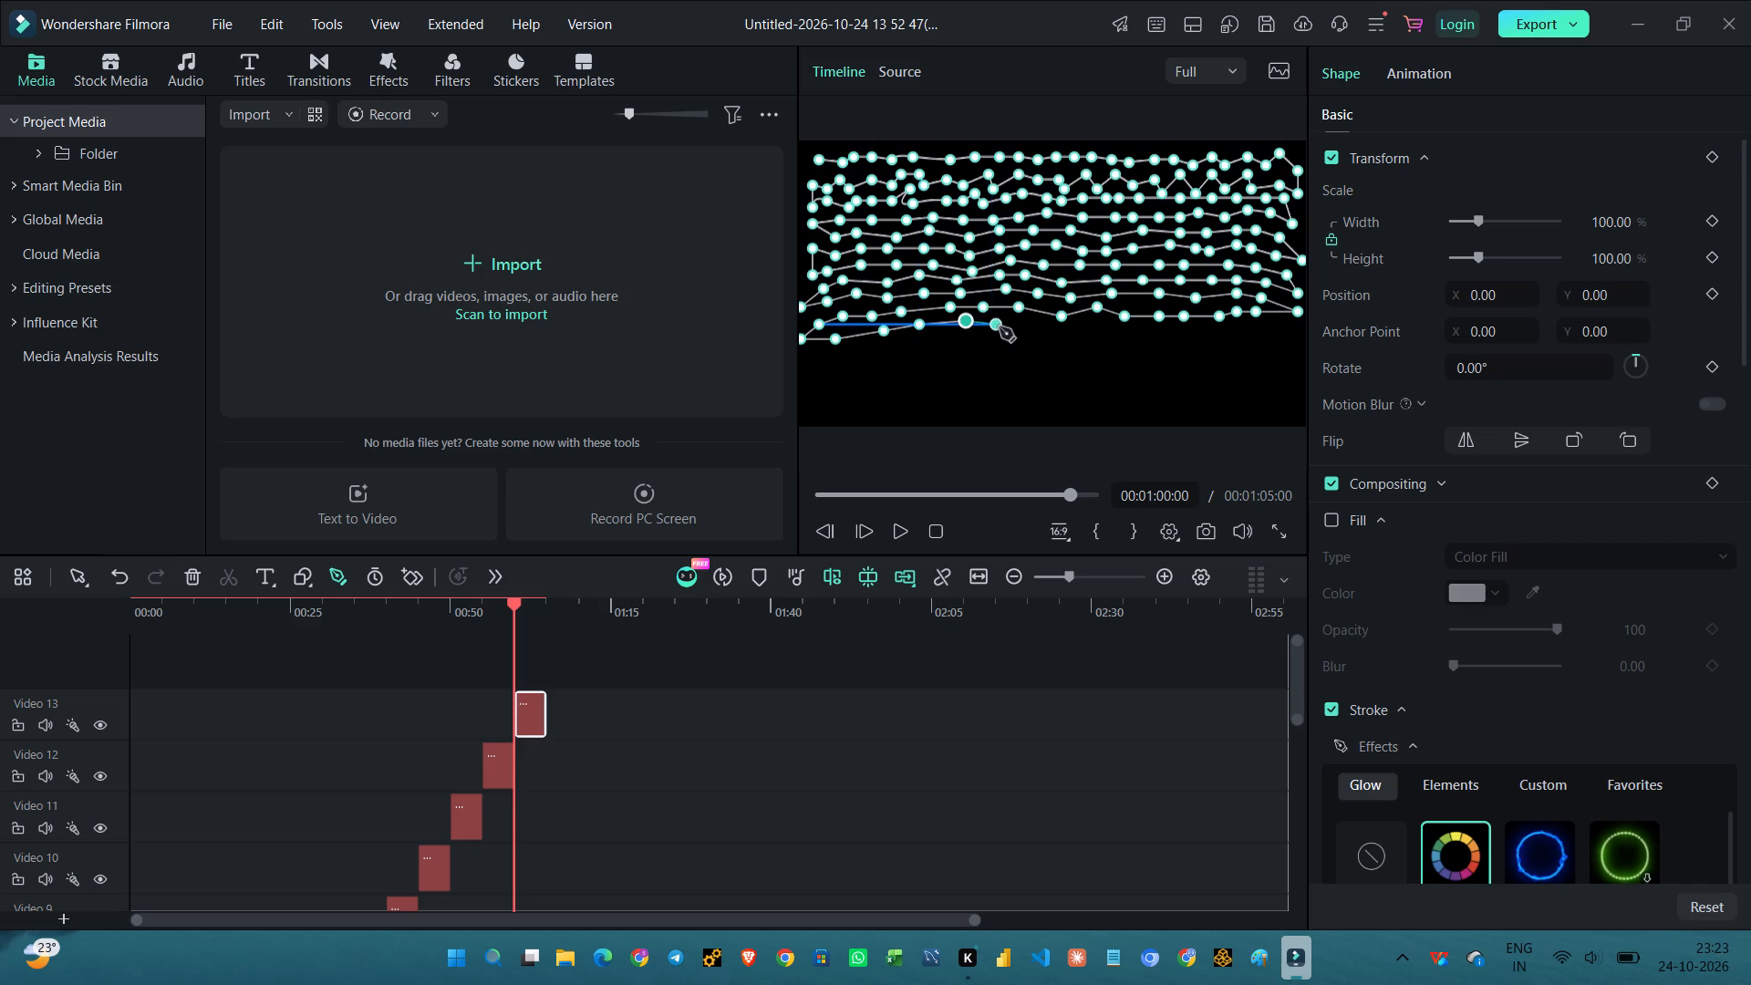
click(1000, 327)
click(1031, 330)
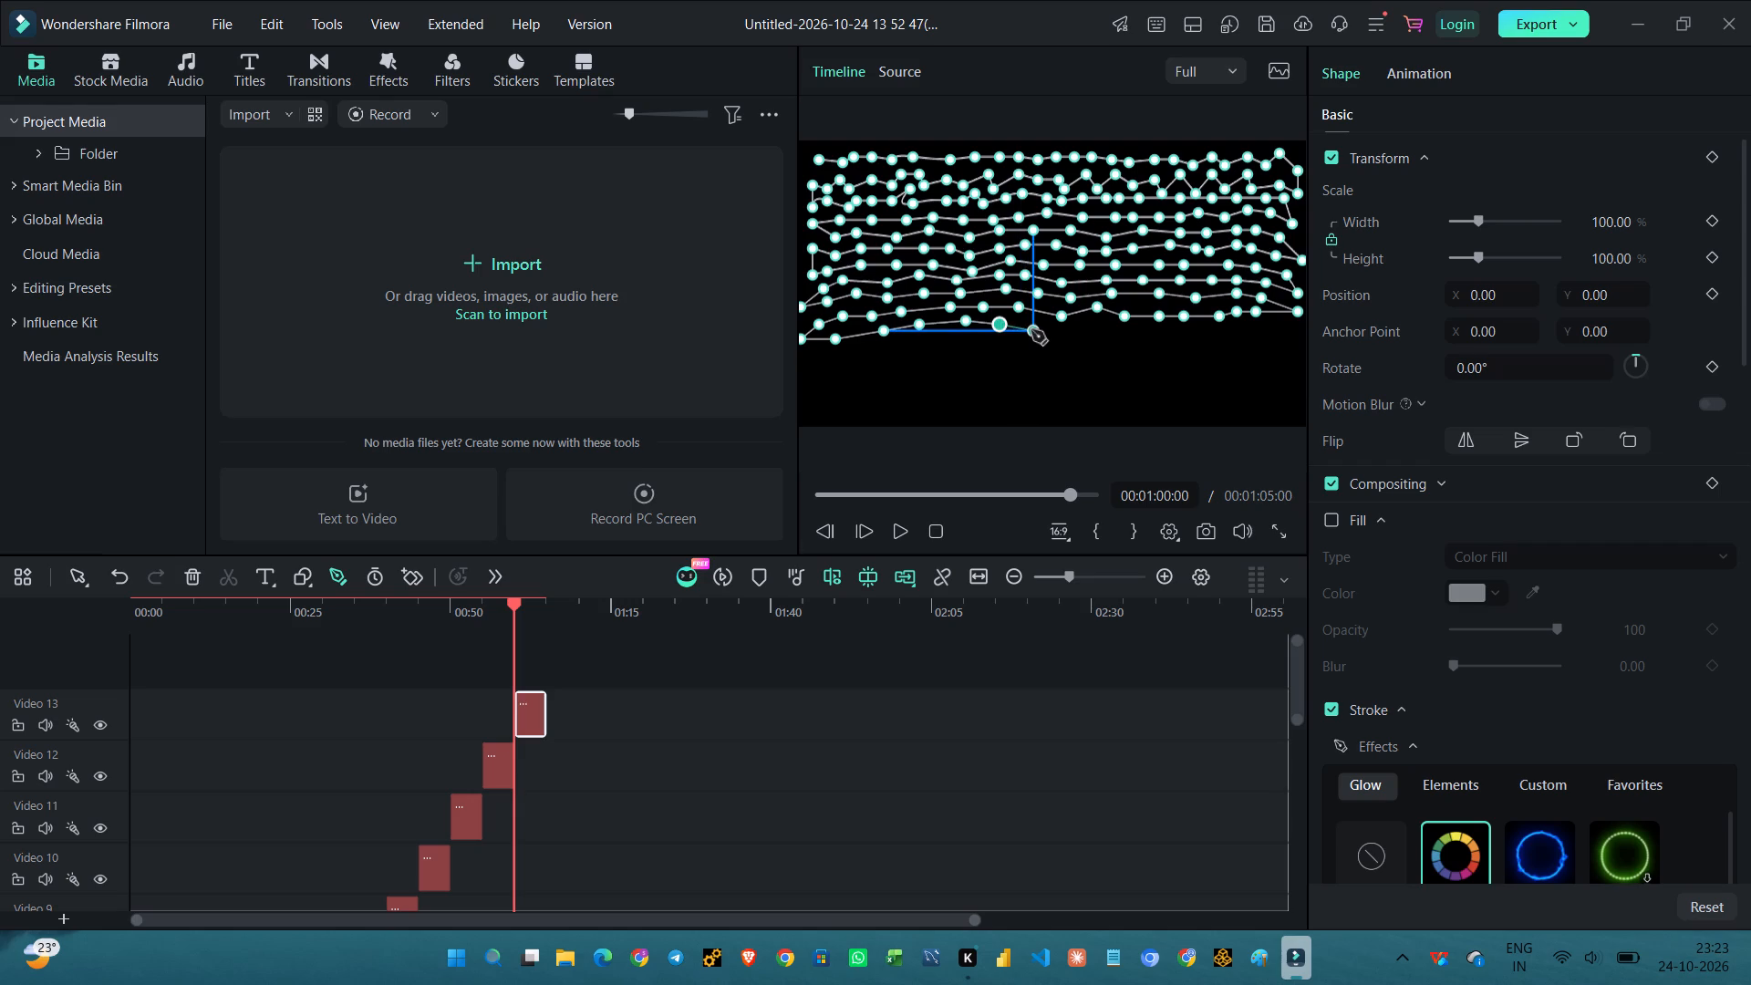
click(1072, 327)
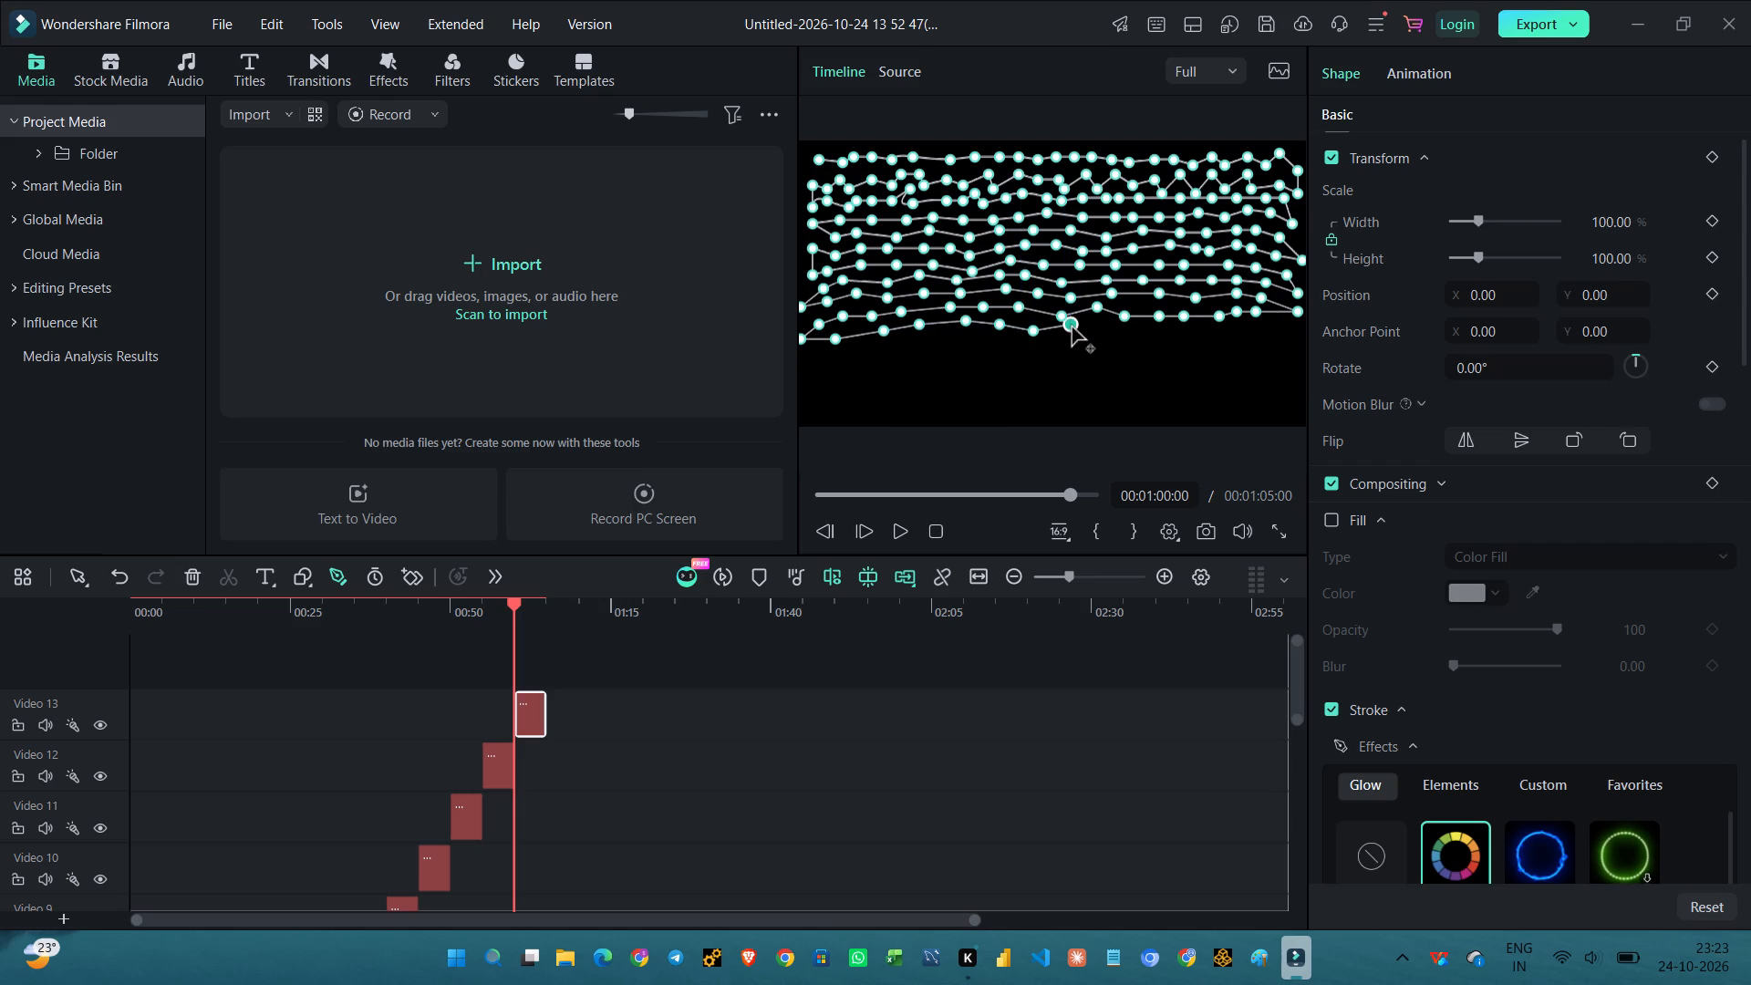
Extend the eleventh row of path points from the frame's centre to near its right edge, dipping slightly in the right part.
click(1104, 331)
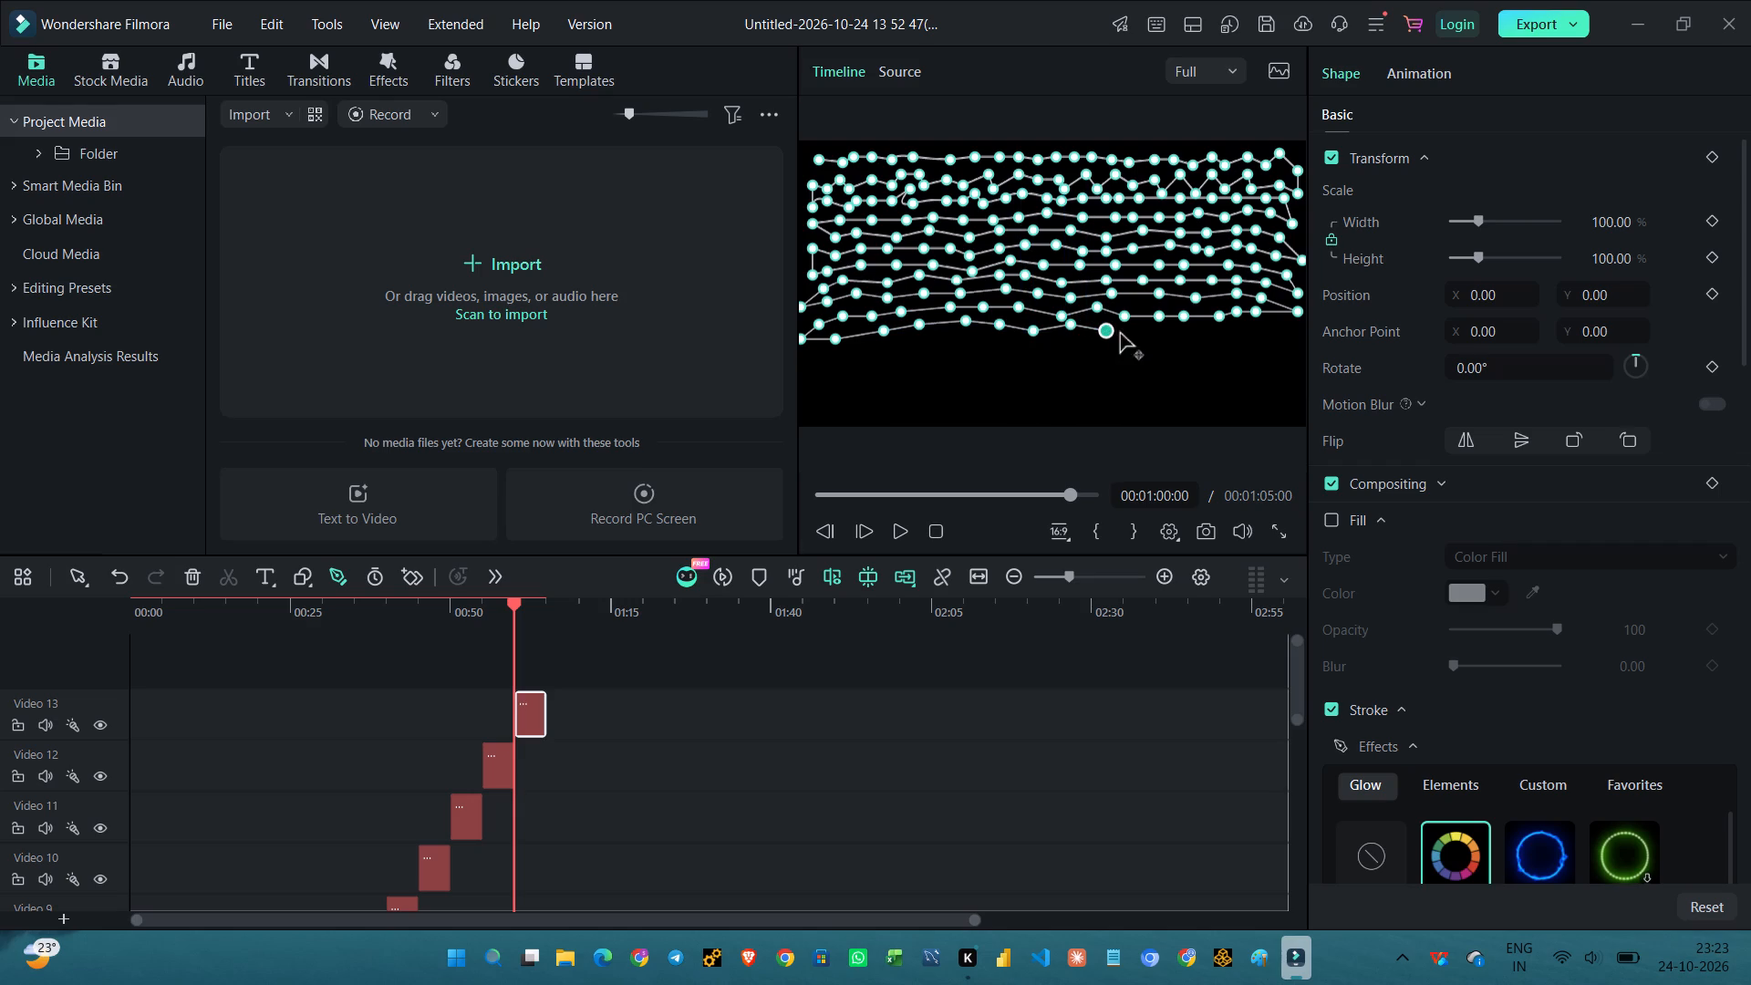
click(1134, 332)
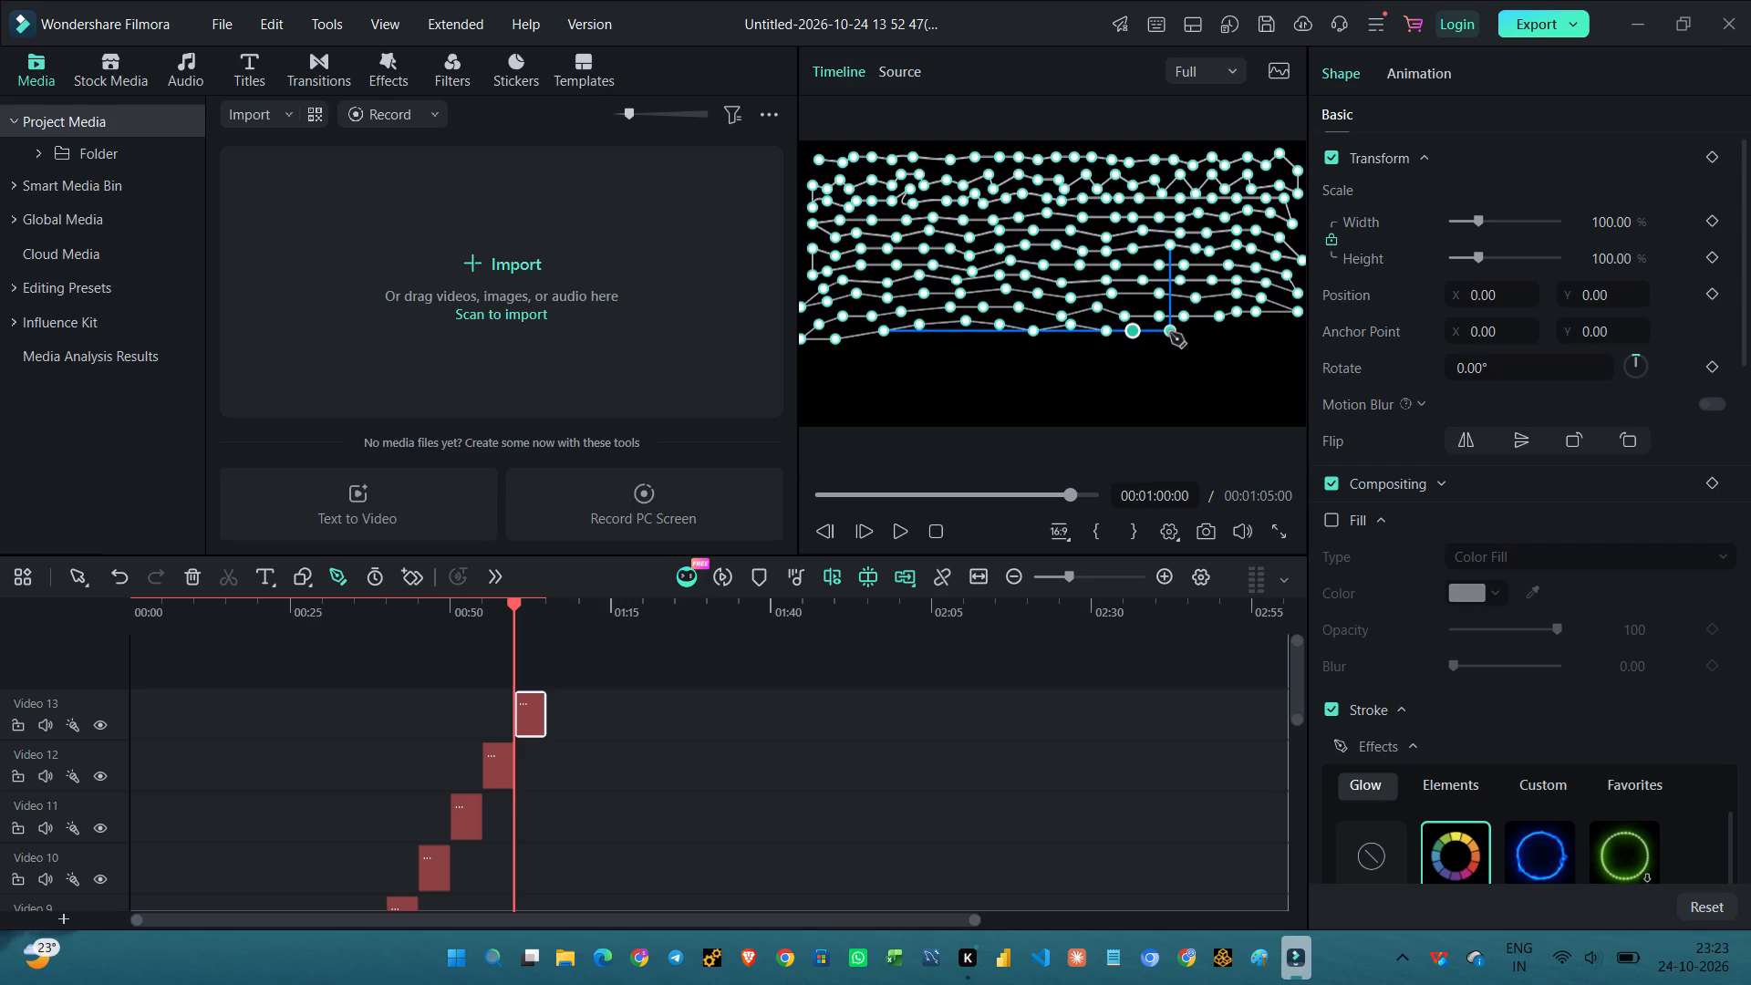
click(1170, 333)
click(1207, 342)
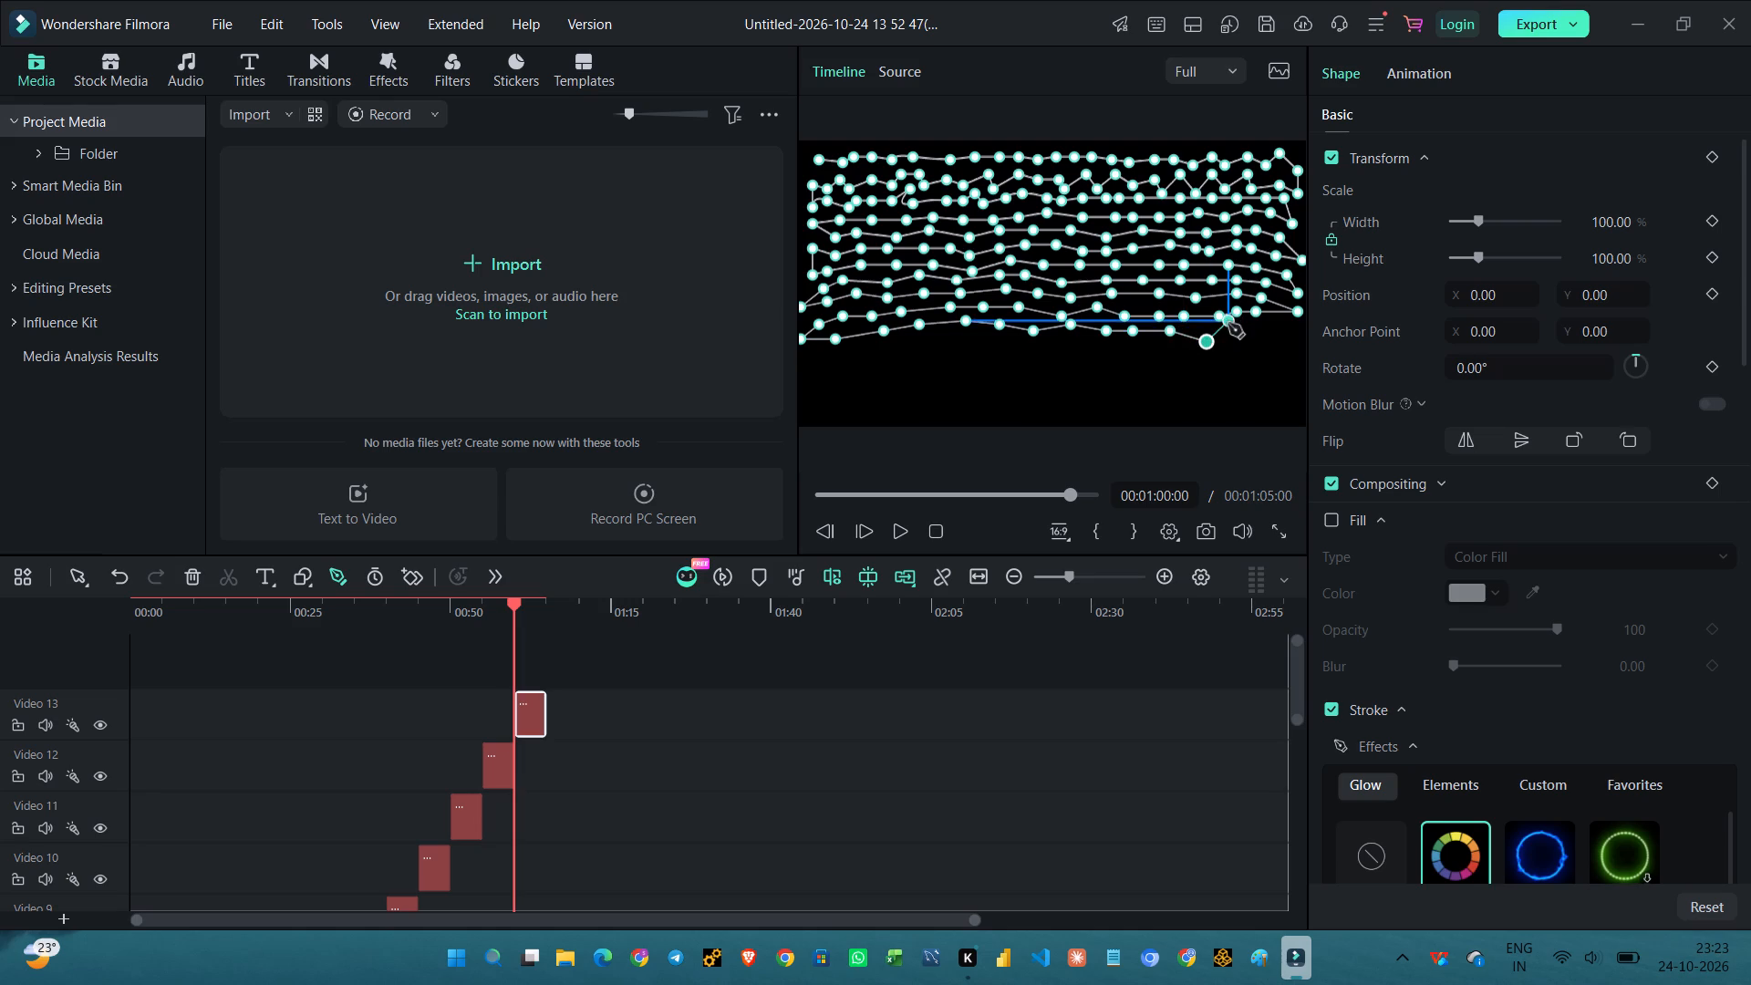
click(1234, 335)
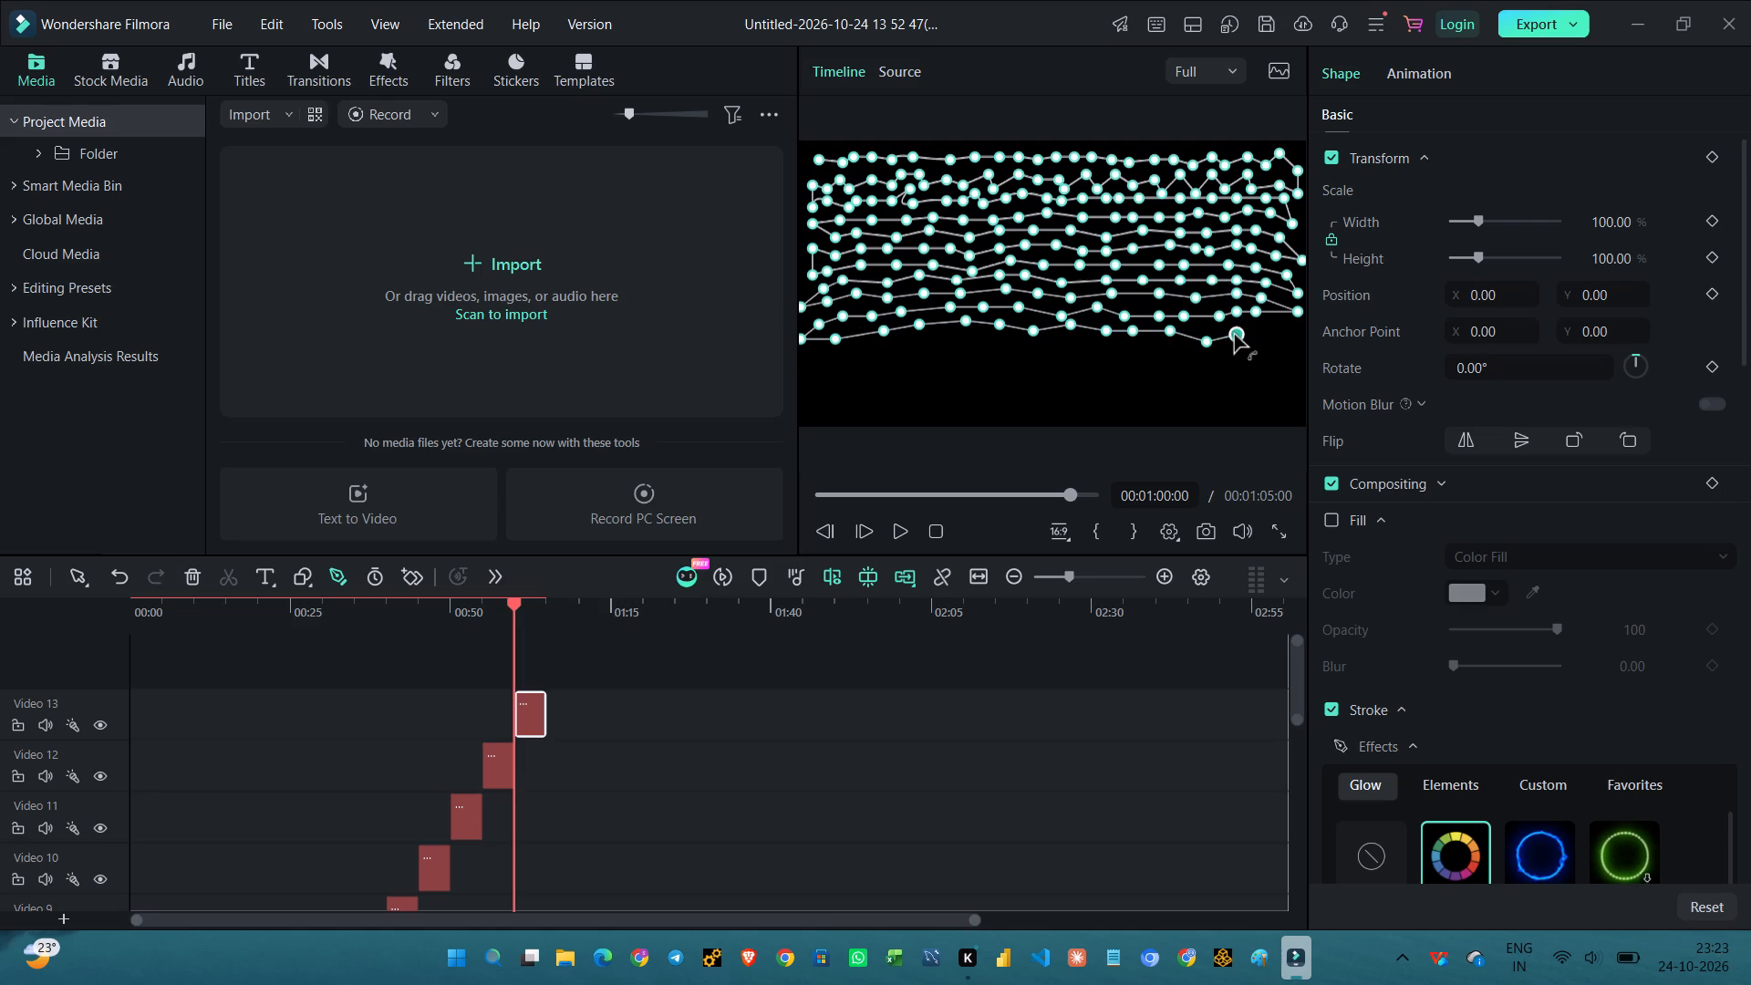
click(1274, 337)
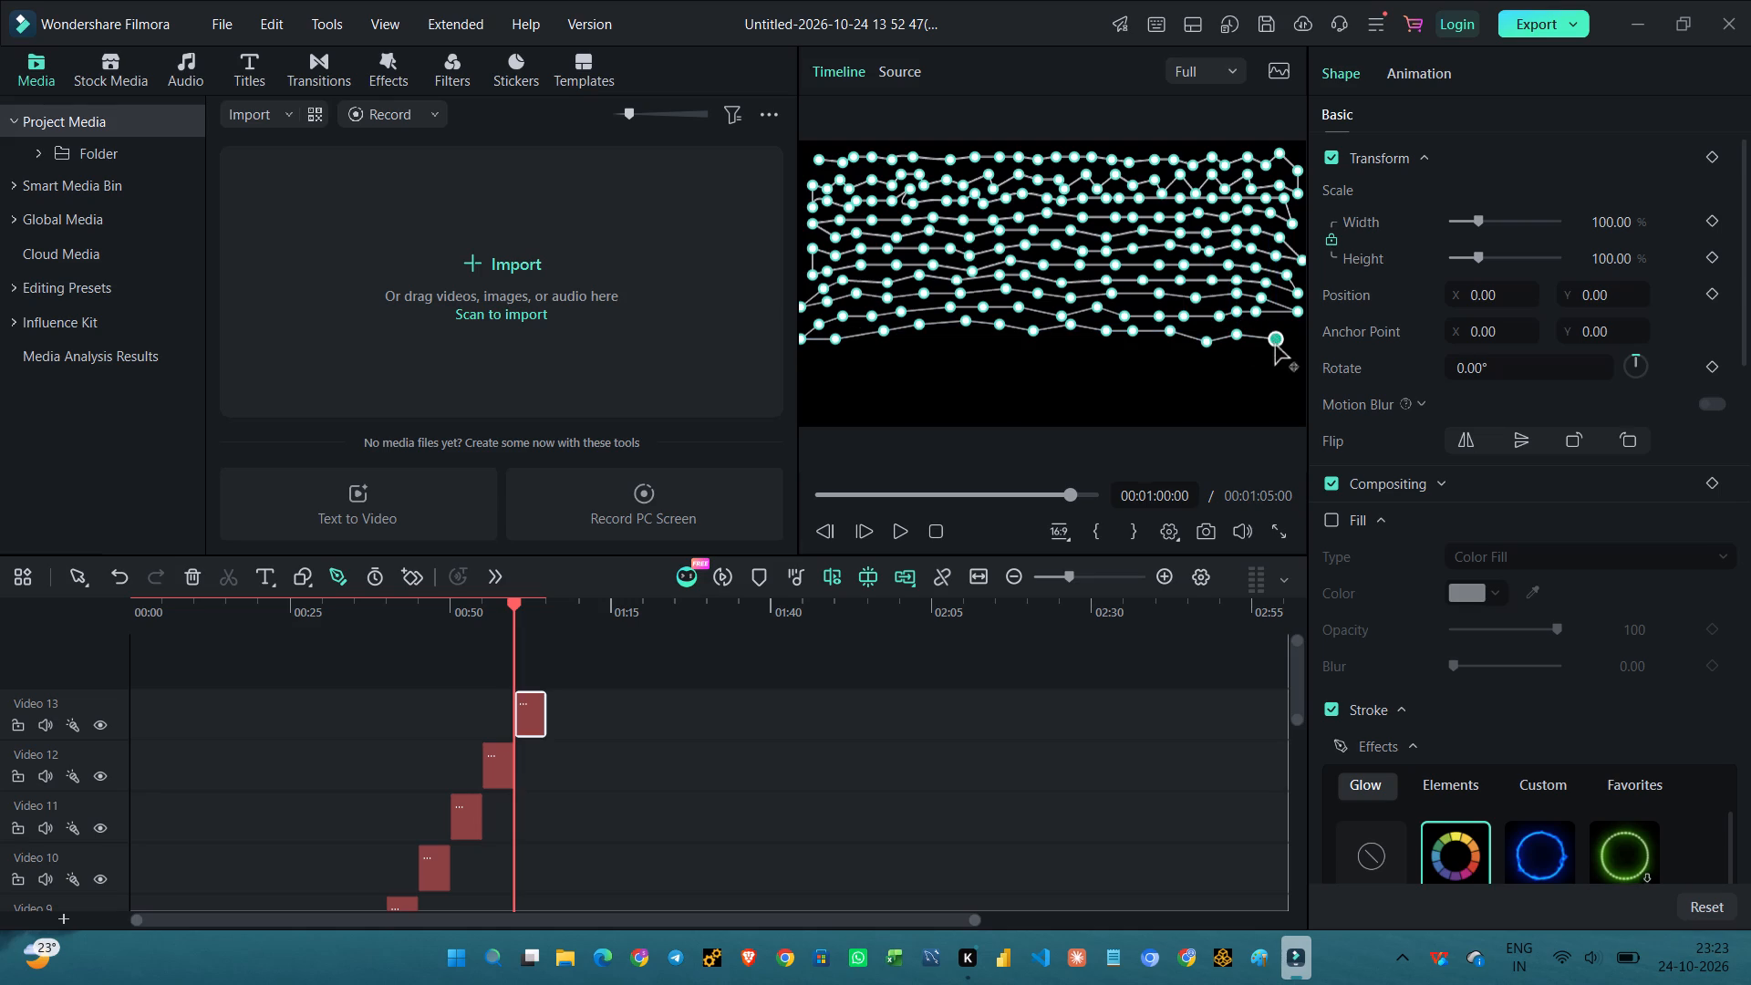
Turn the path down near the frame's right edge and run a slightly zigzagging twelfth row of points leftward to the frame's centre.
click(1262, 354)
click(1217, 354)
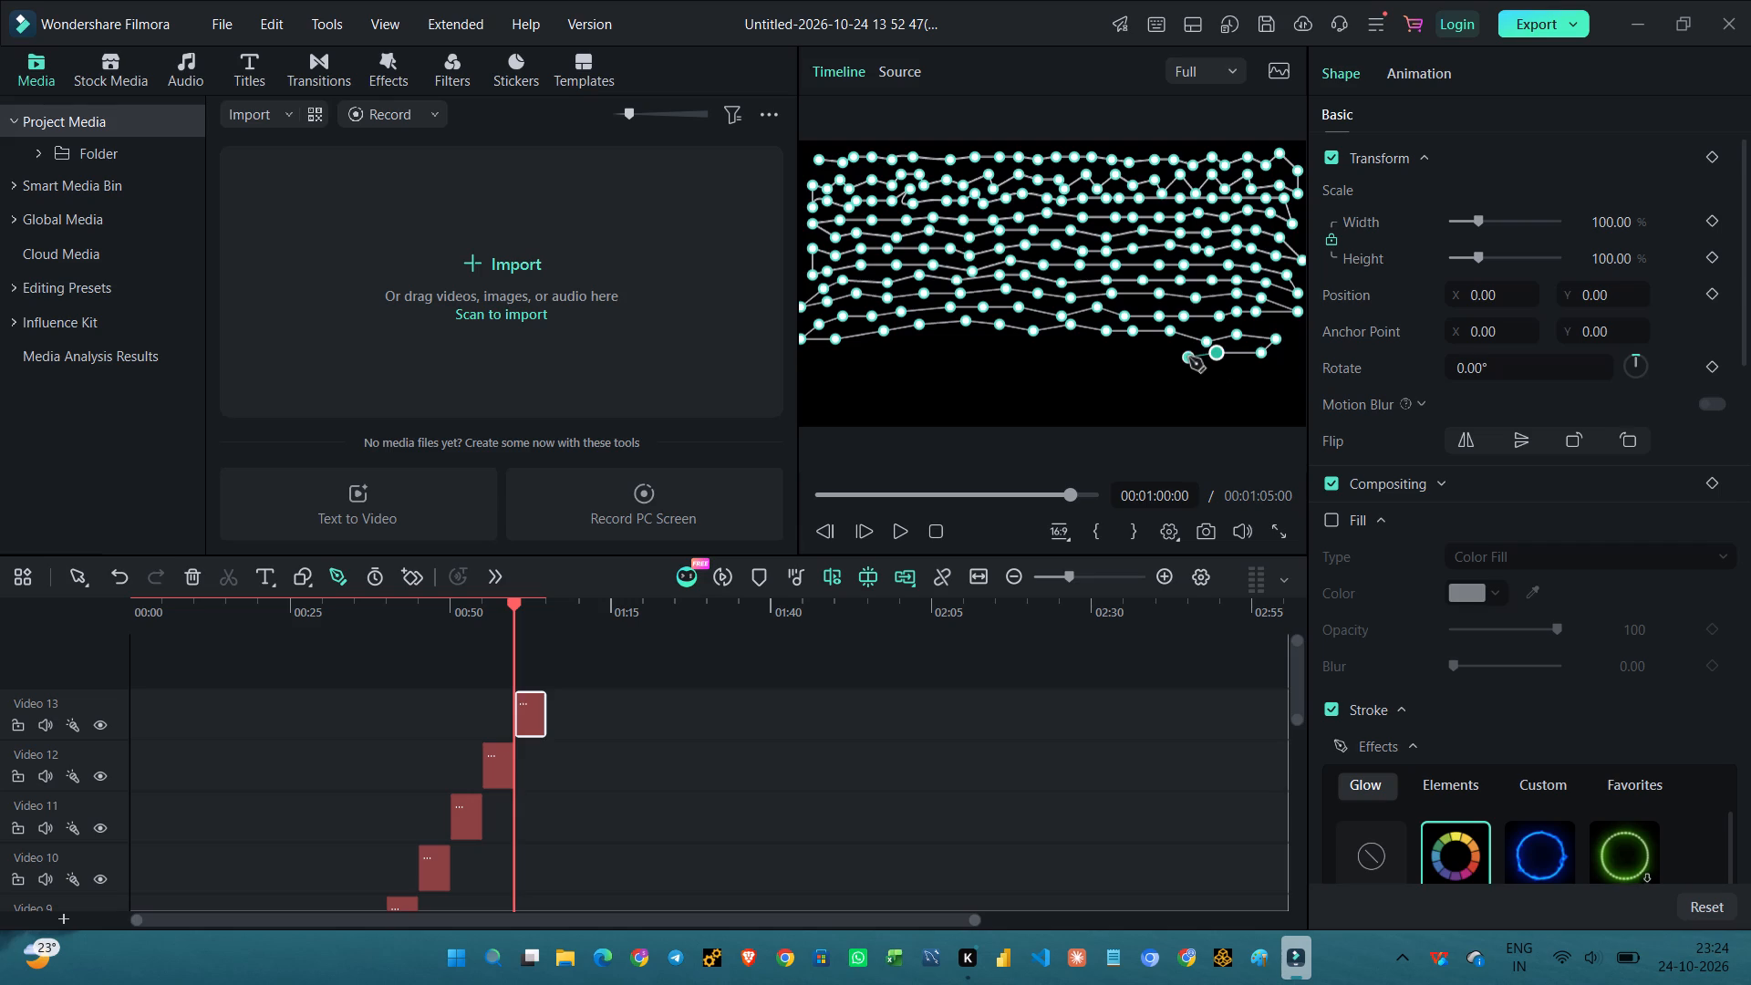
click(1189, 358)
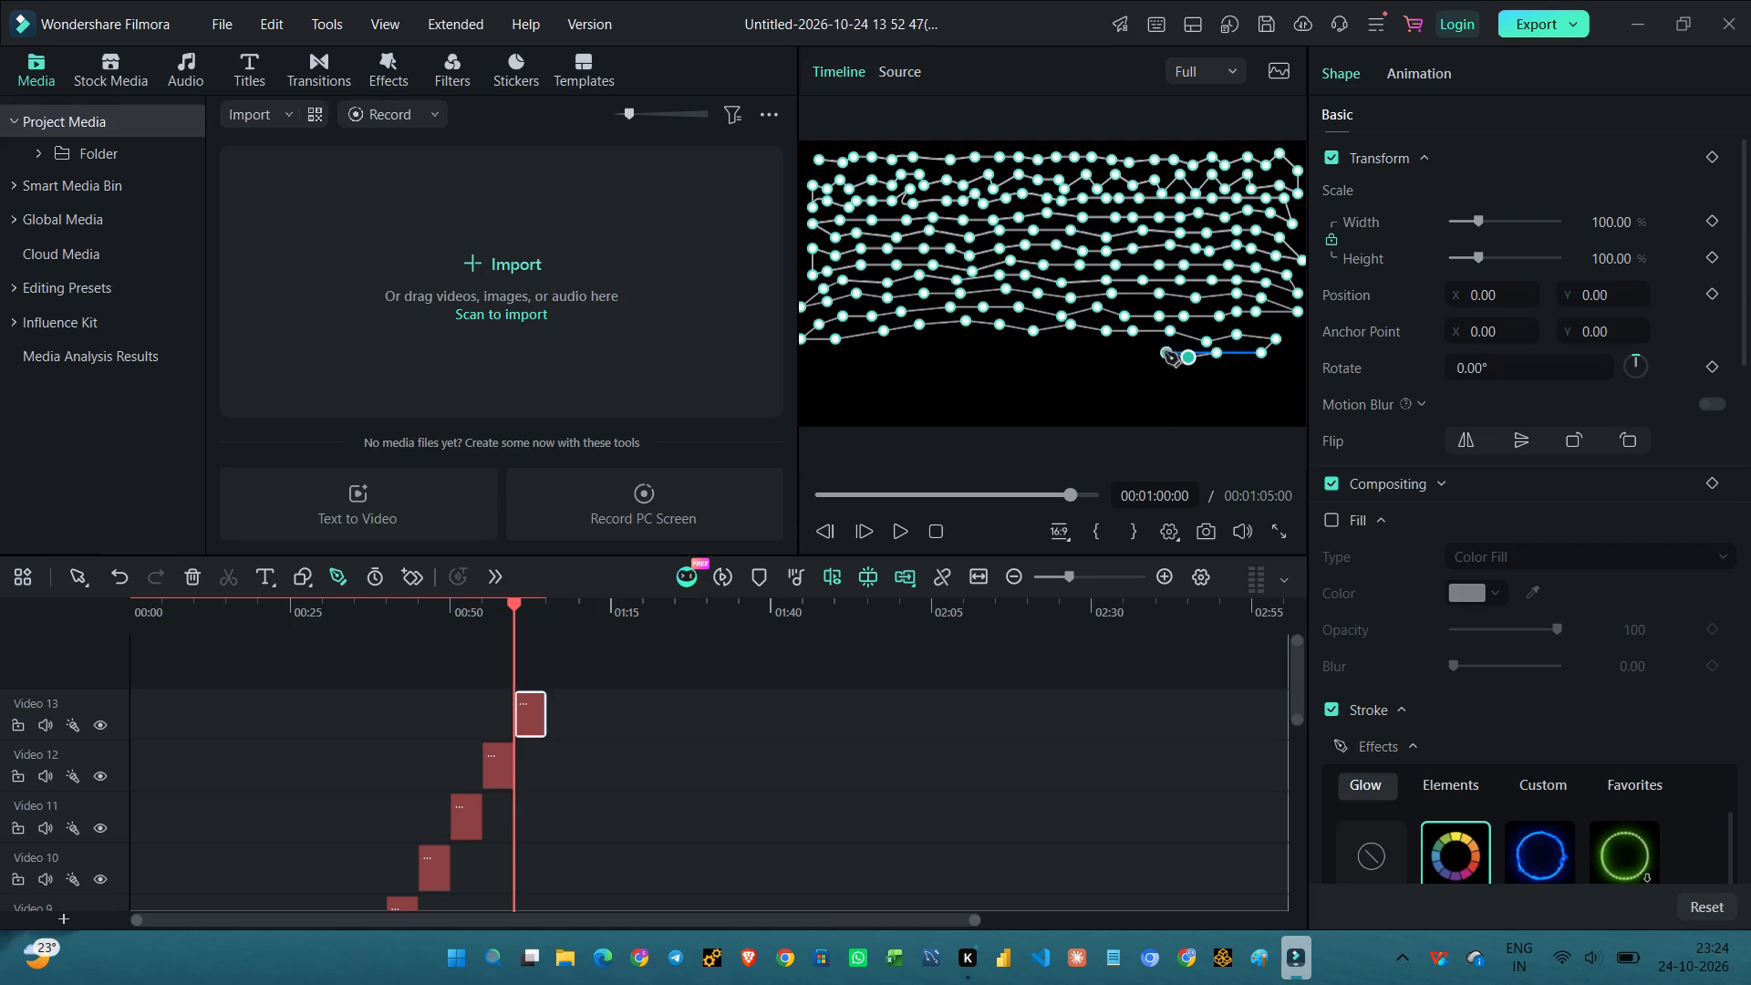
click(1157, 345)
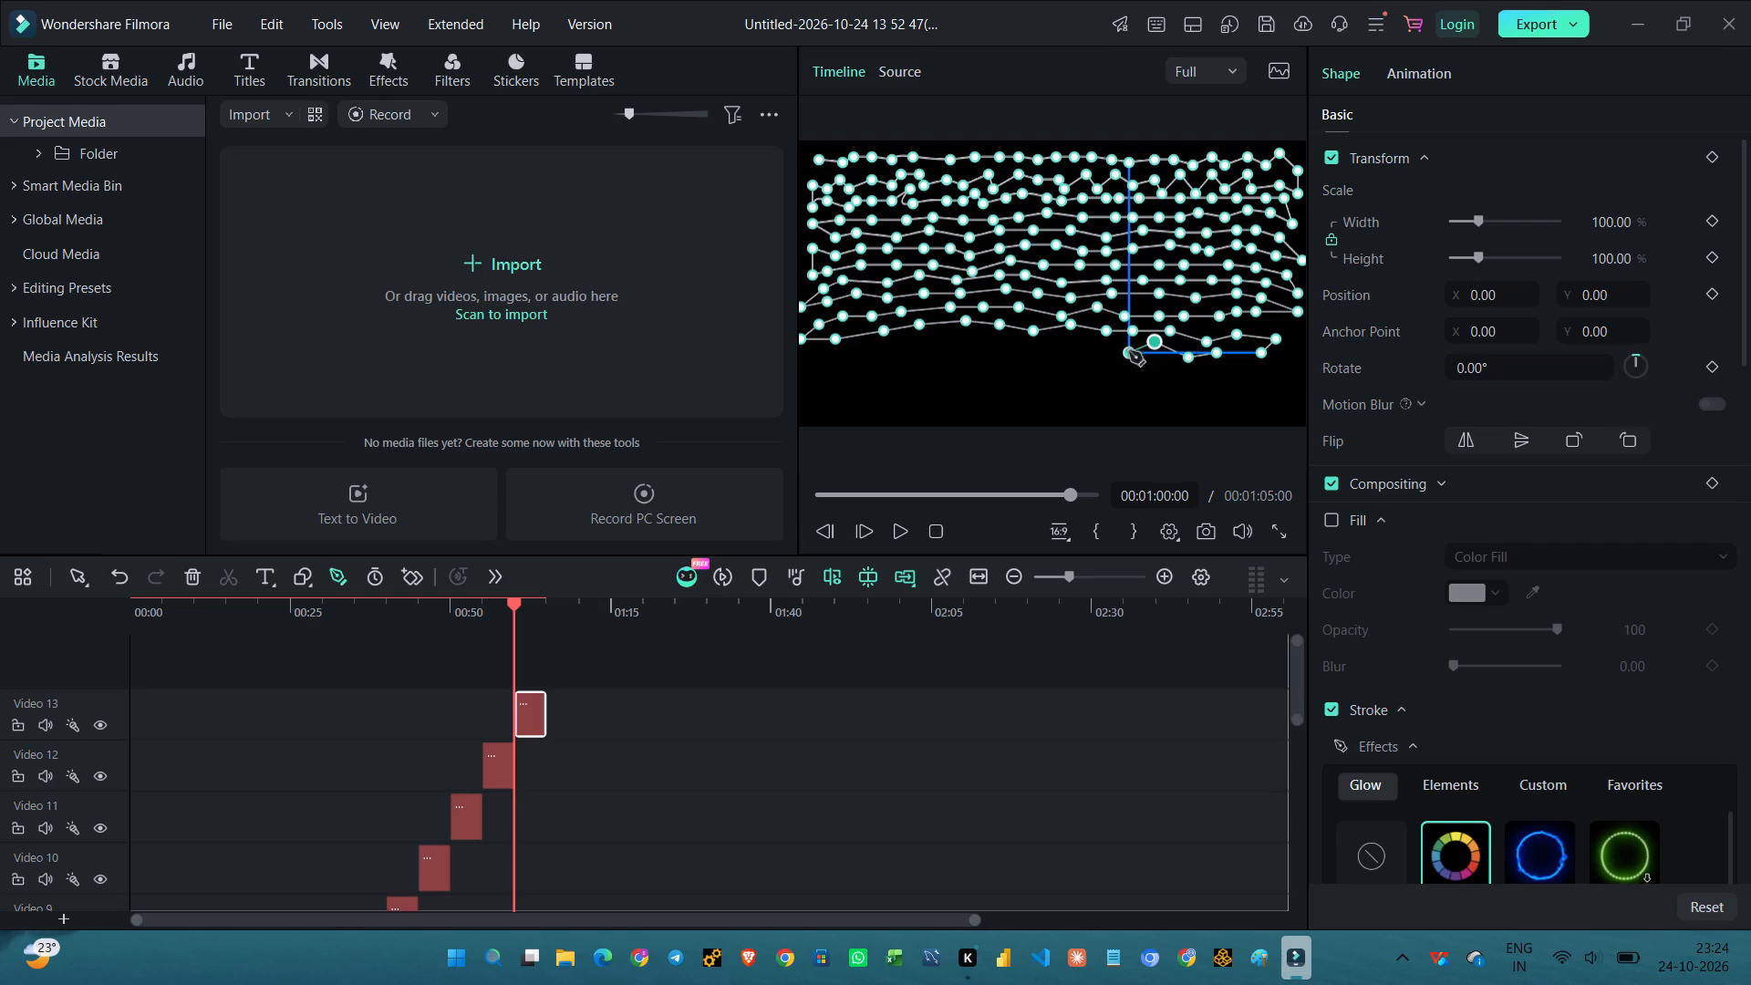
click(1129, 351)
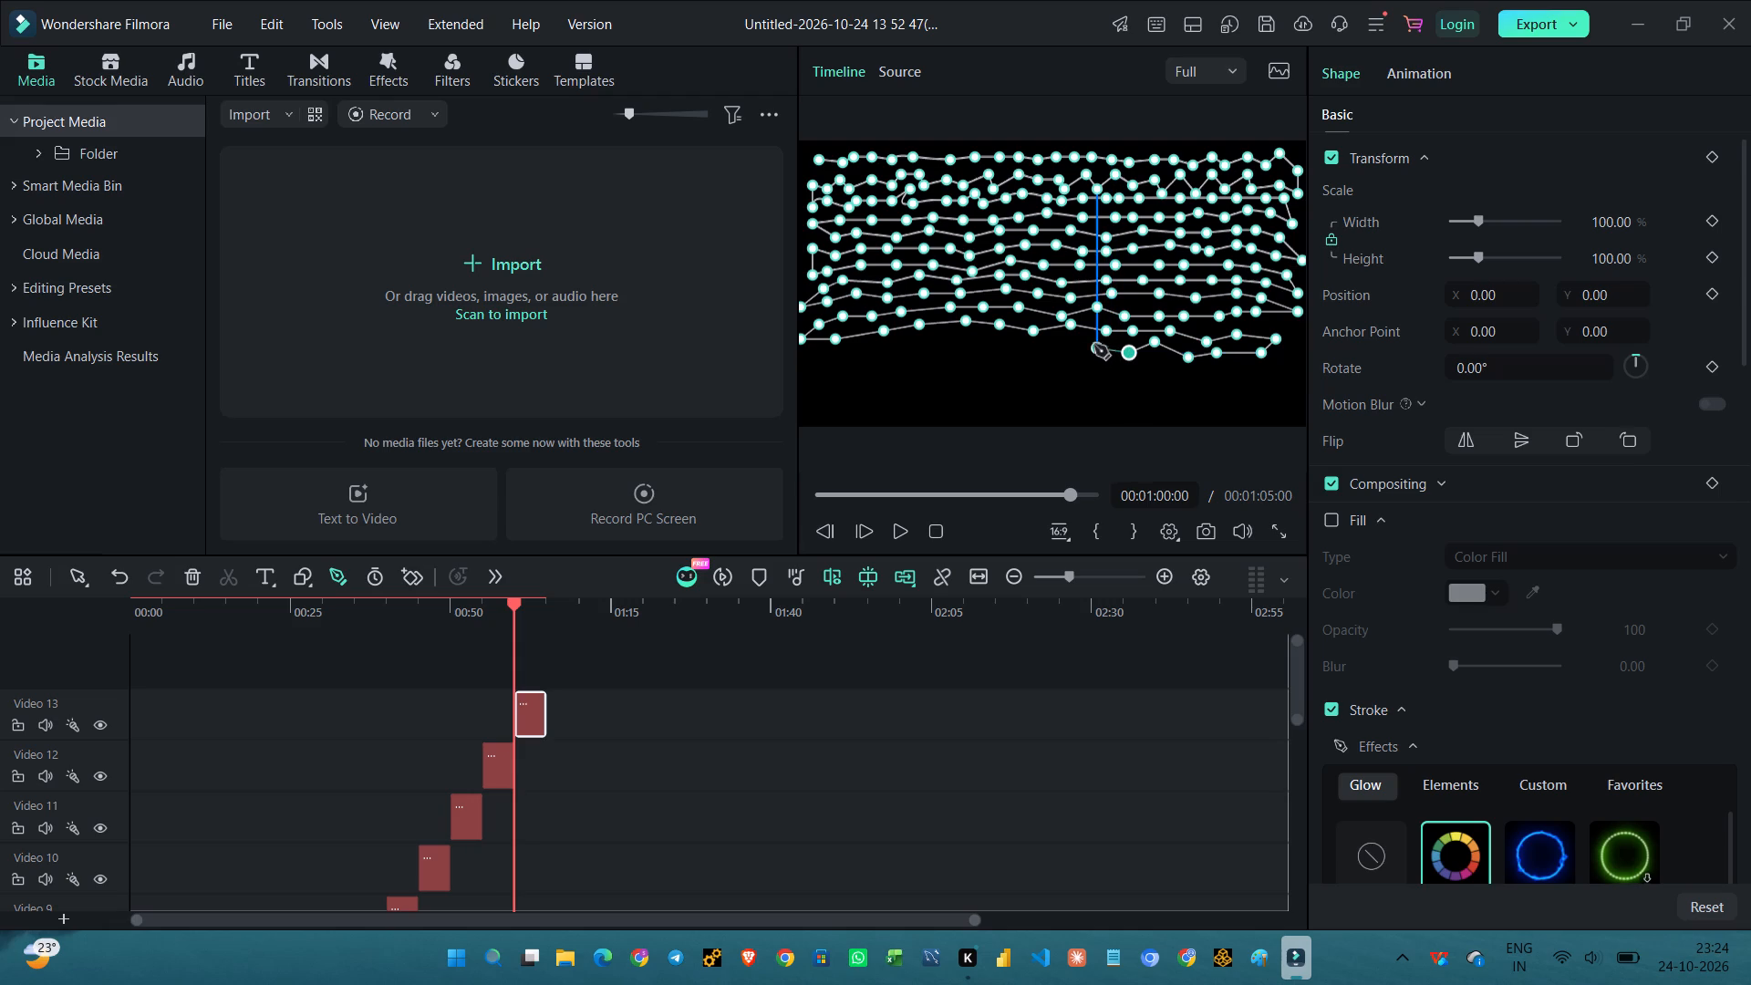
click(1091, 342)
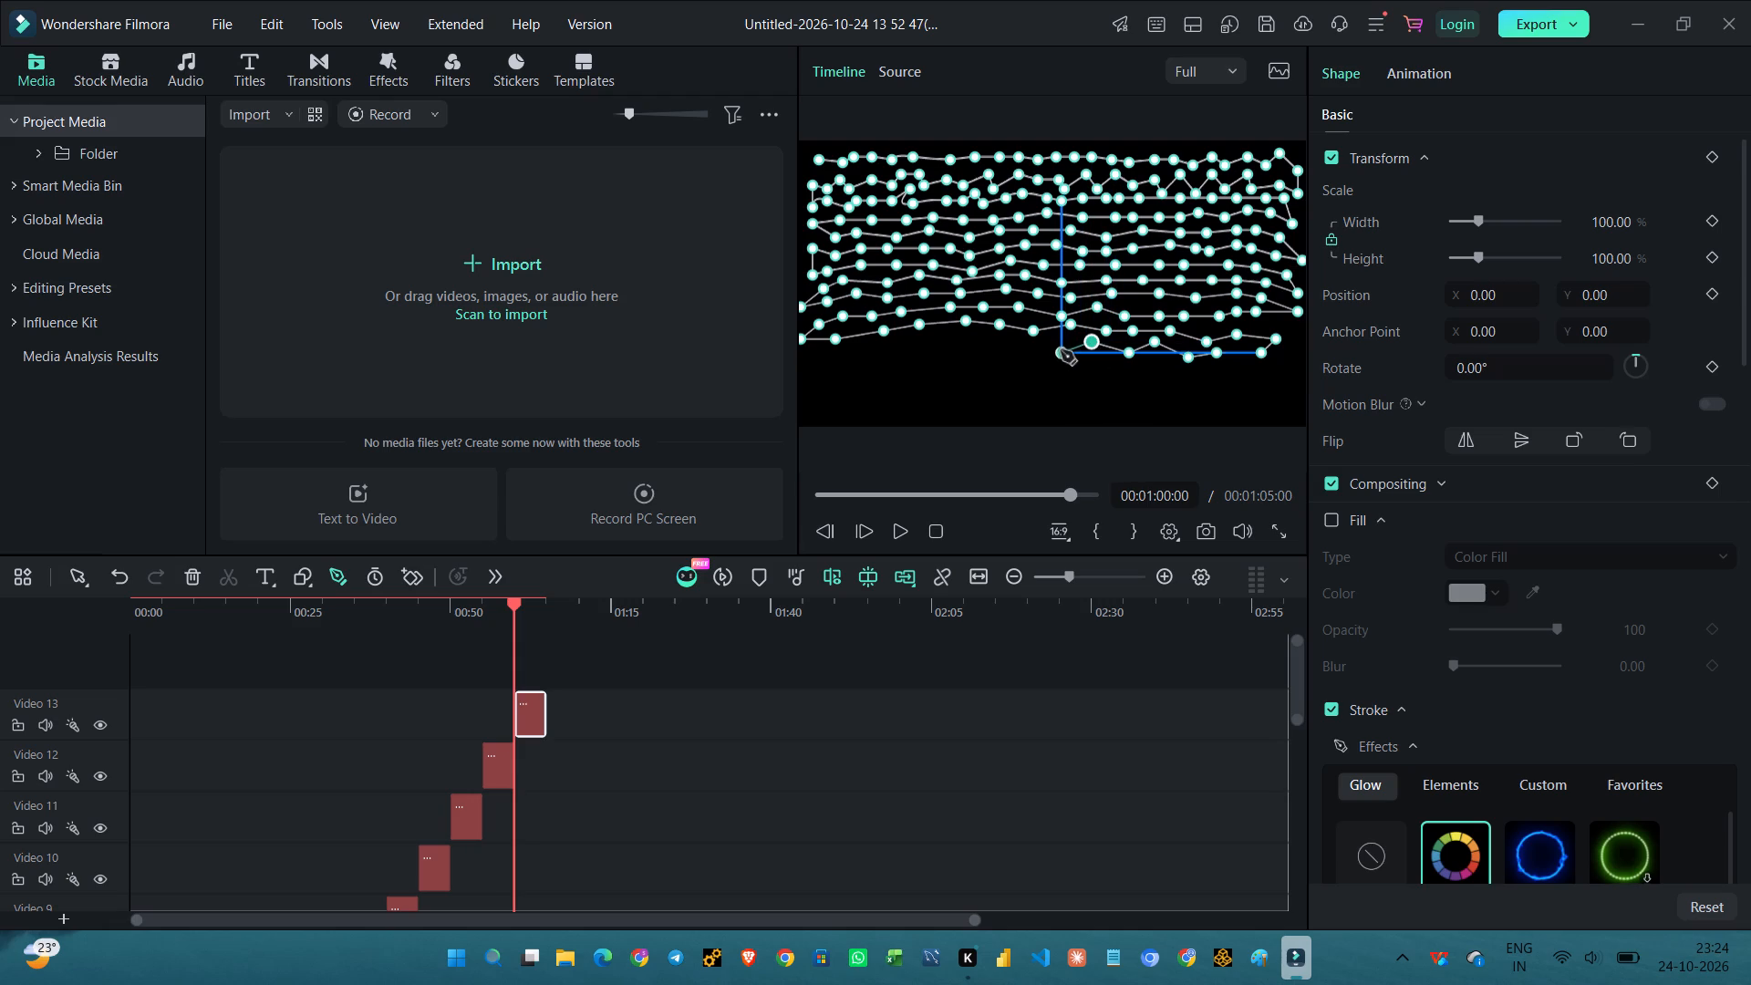
click(1062, 343)
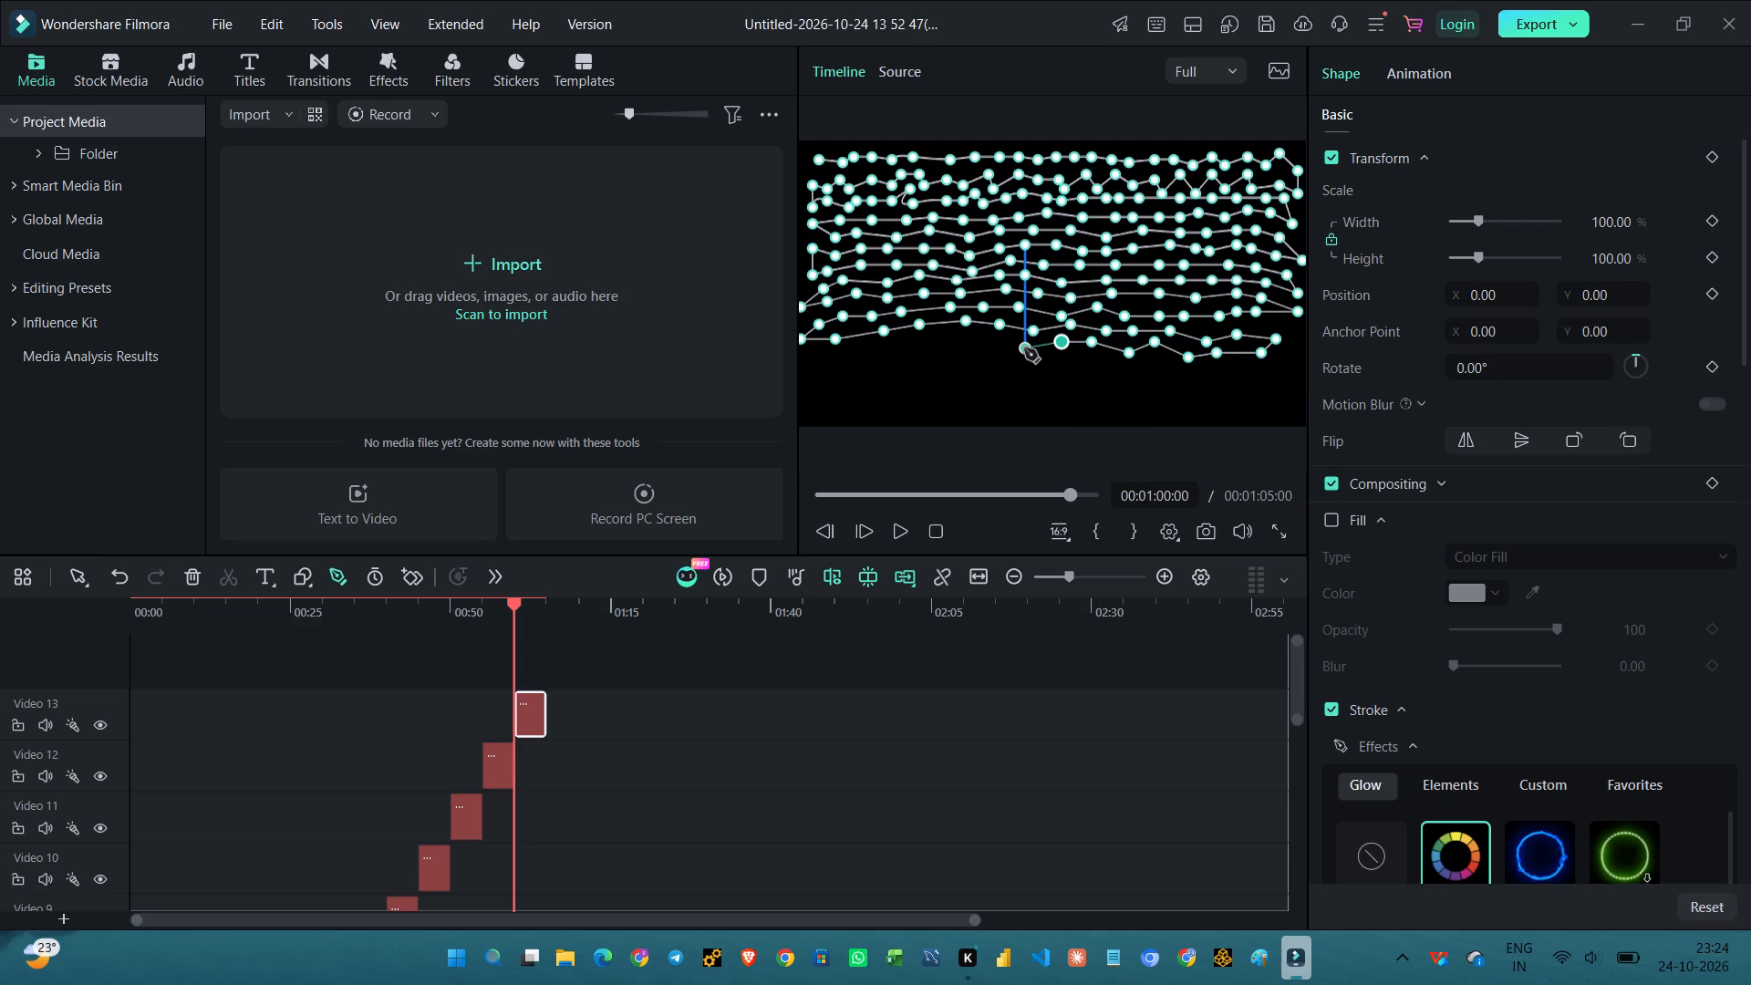
Continue the twelfth row of path points from the frame's centre to near its left edge, sloping gradually down.
click(1024, 348)
click(992, 340)
click(957, 340)
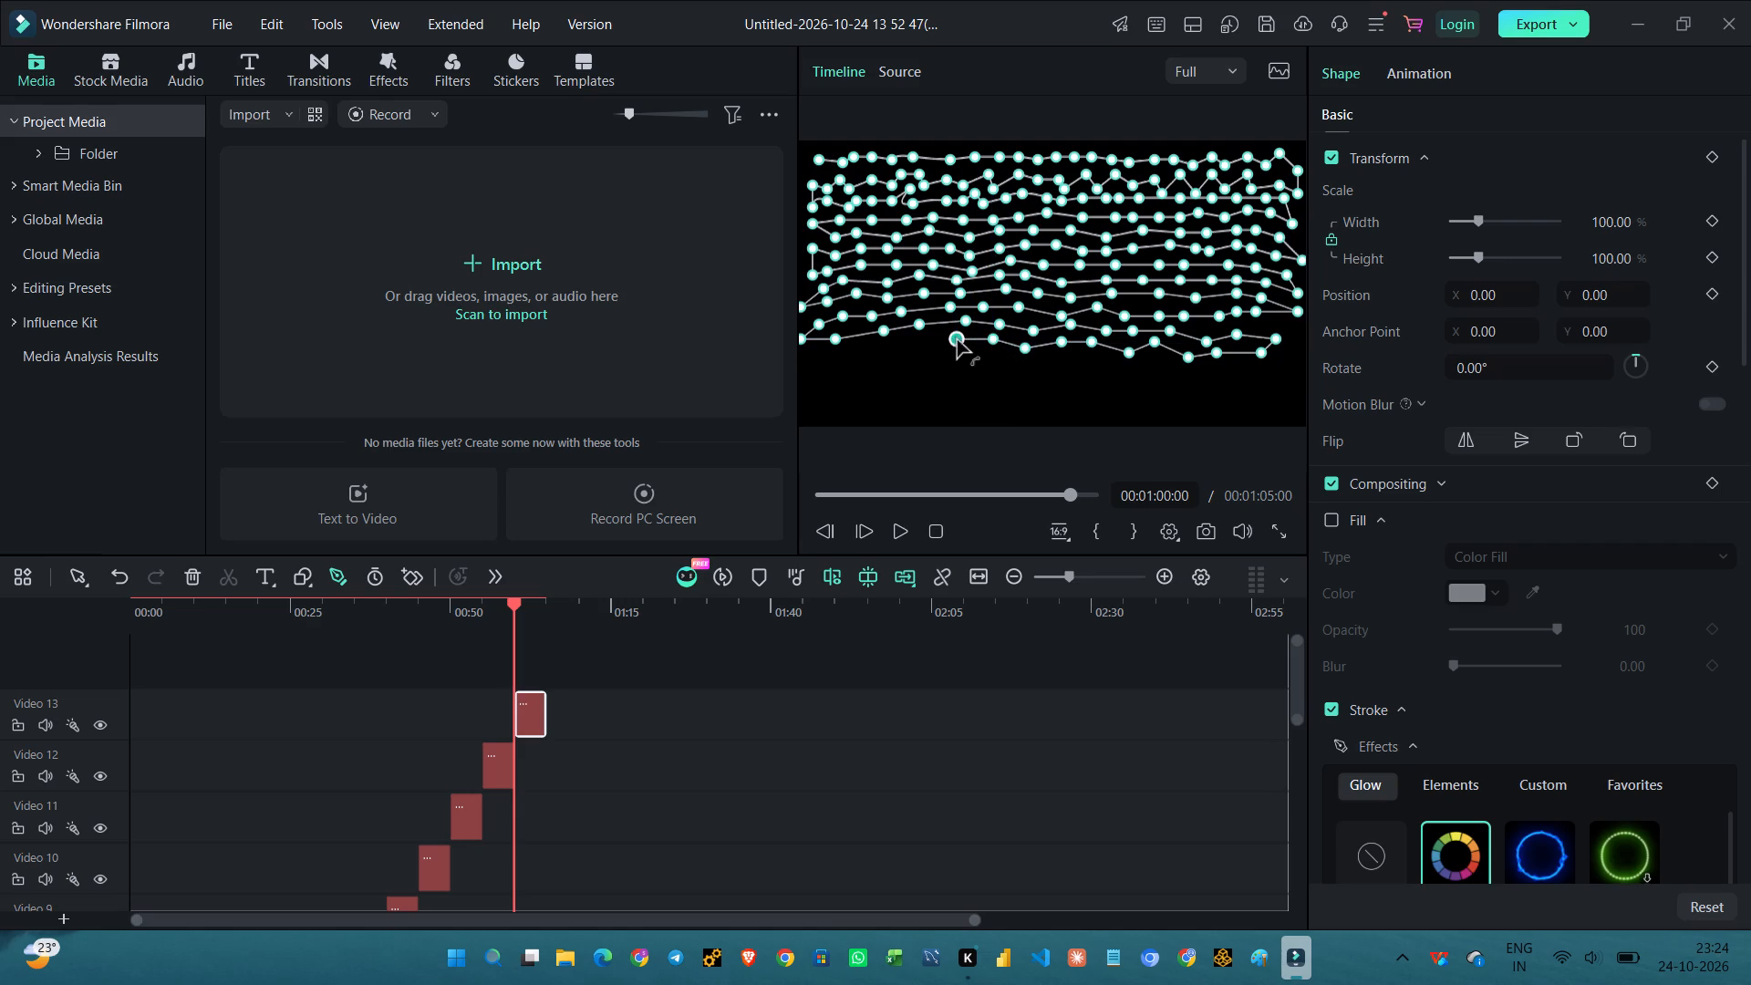
click(938, 340)
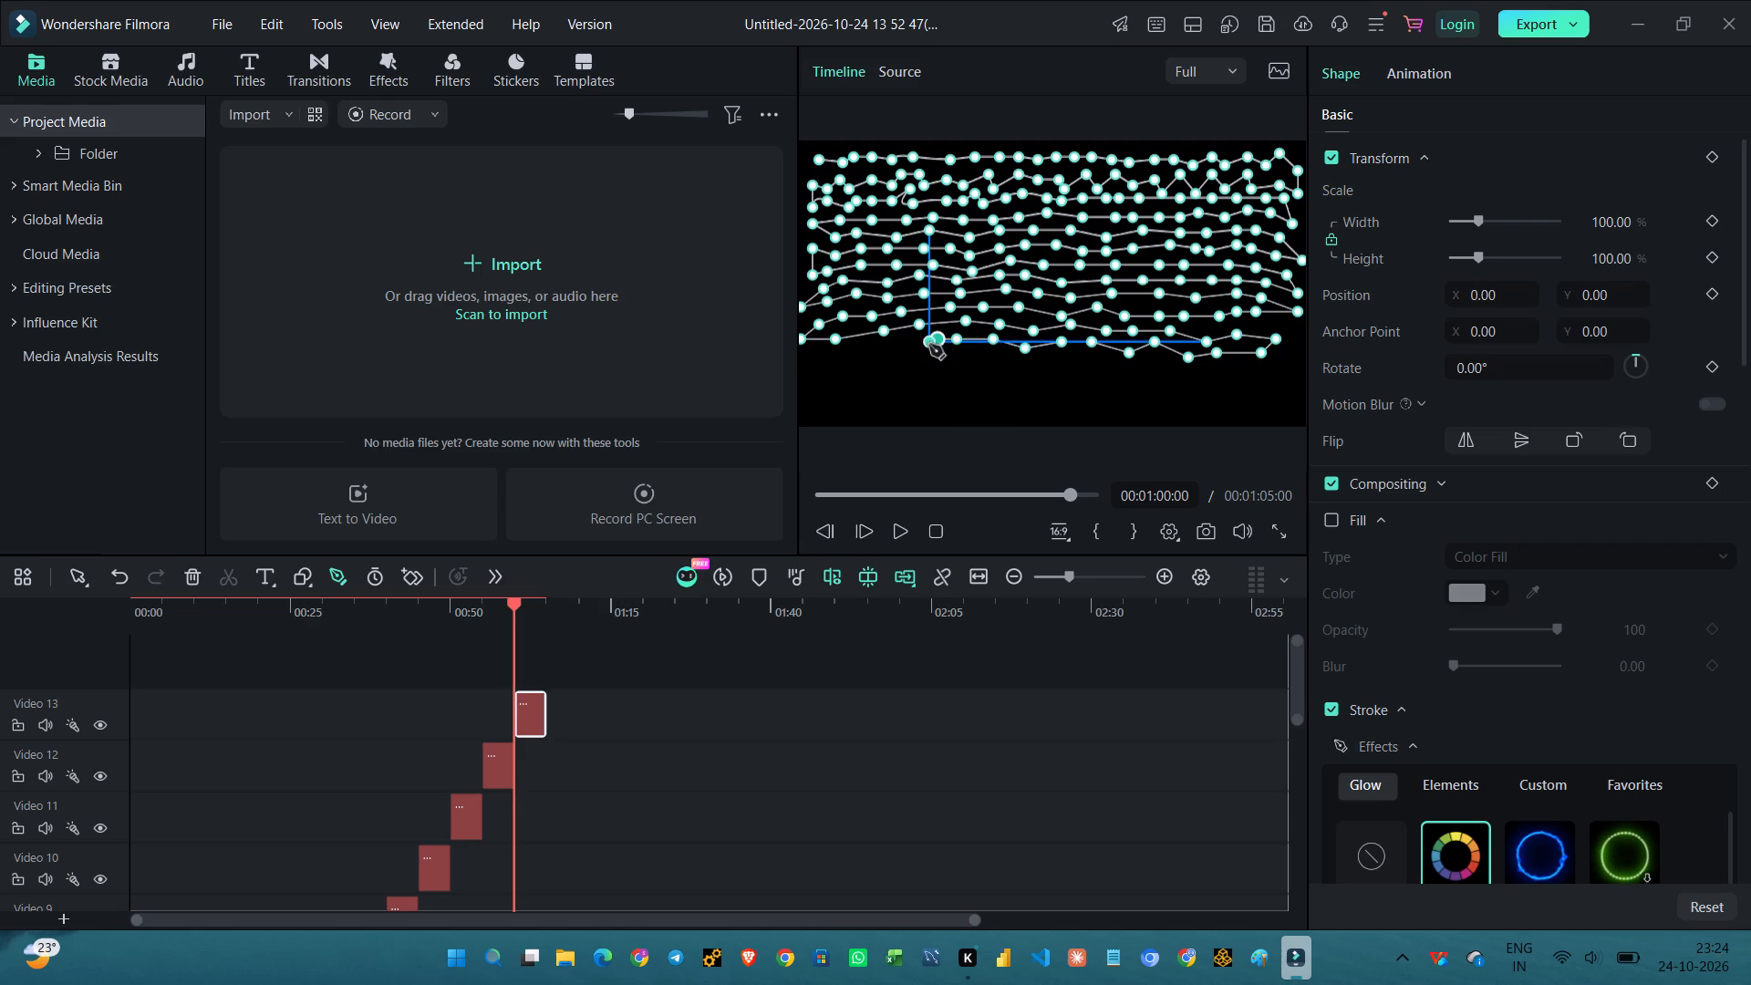
click(929, 345)
drag(901, 348, 870, 349)
click(870, 349)
click(849, 355)
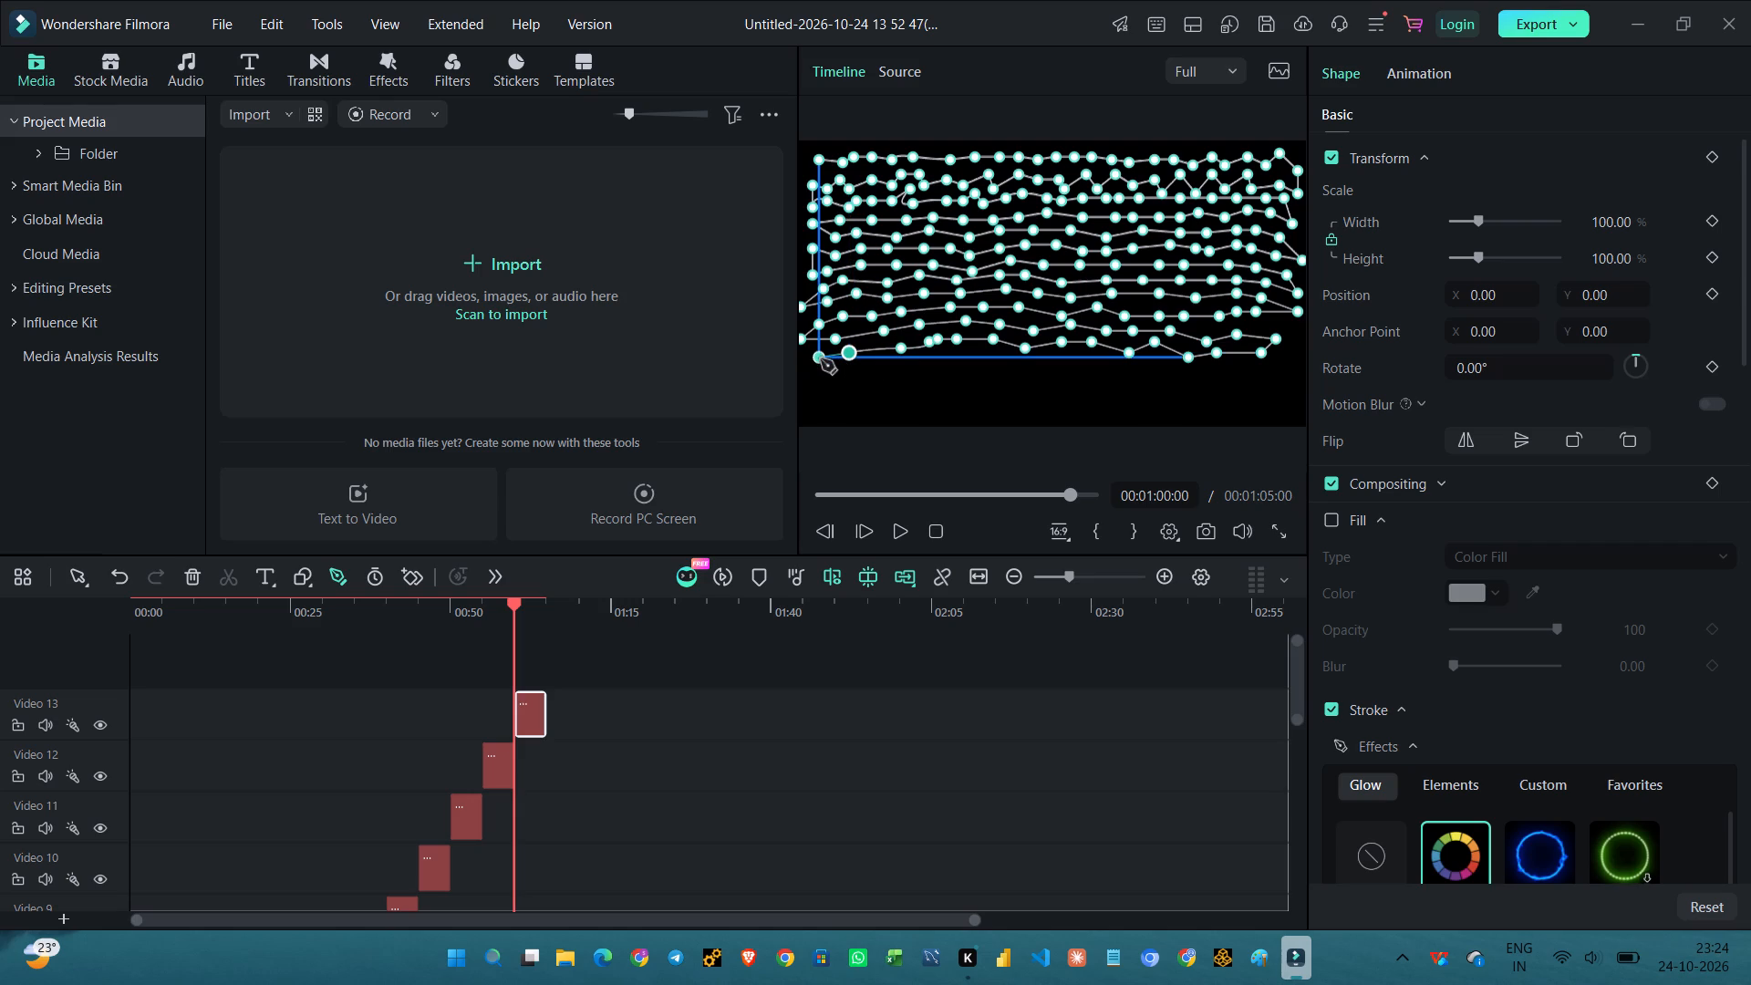
click(821, 359)
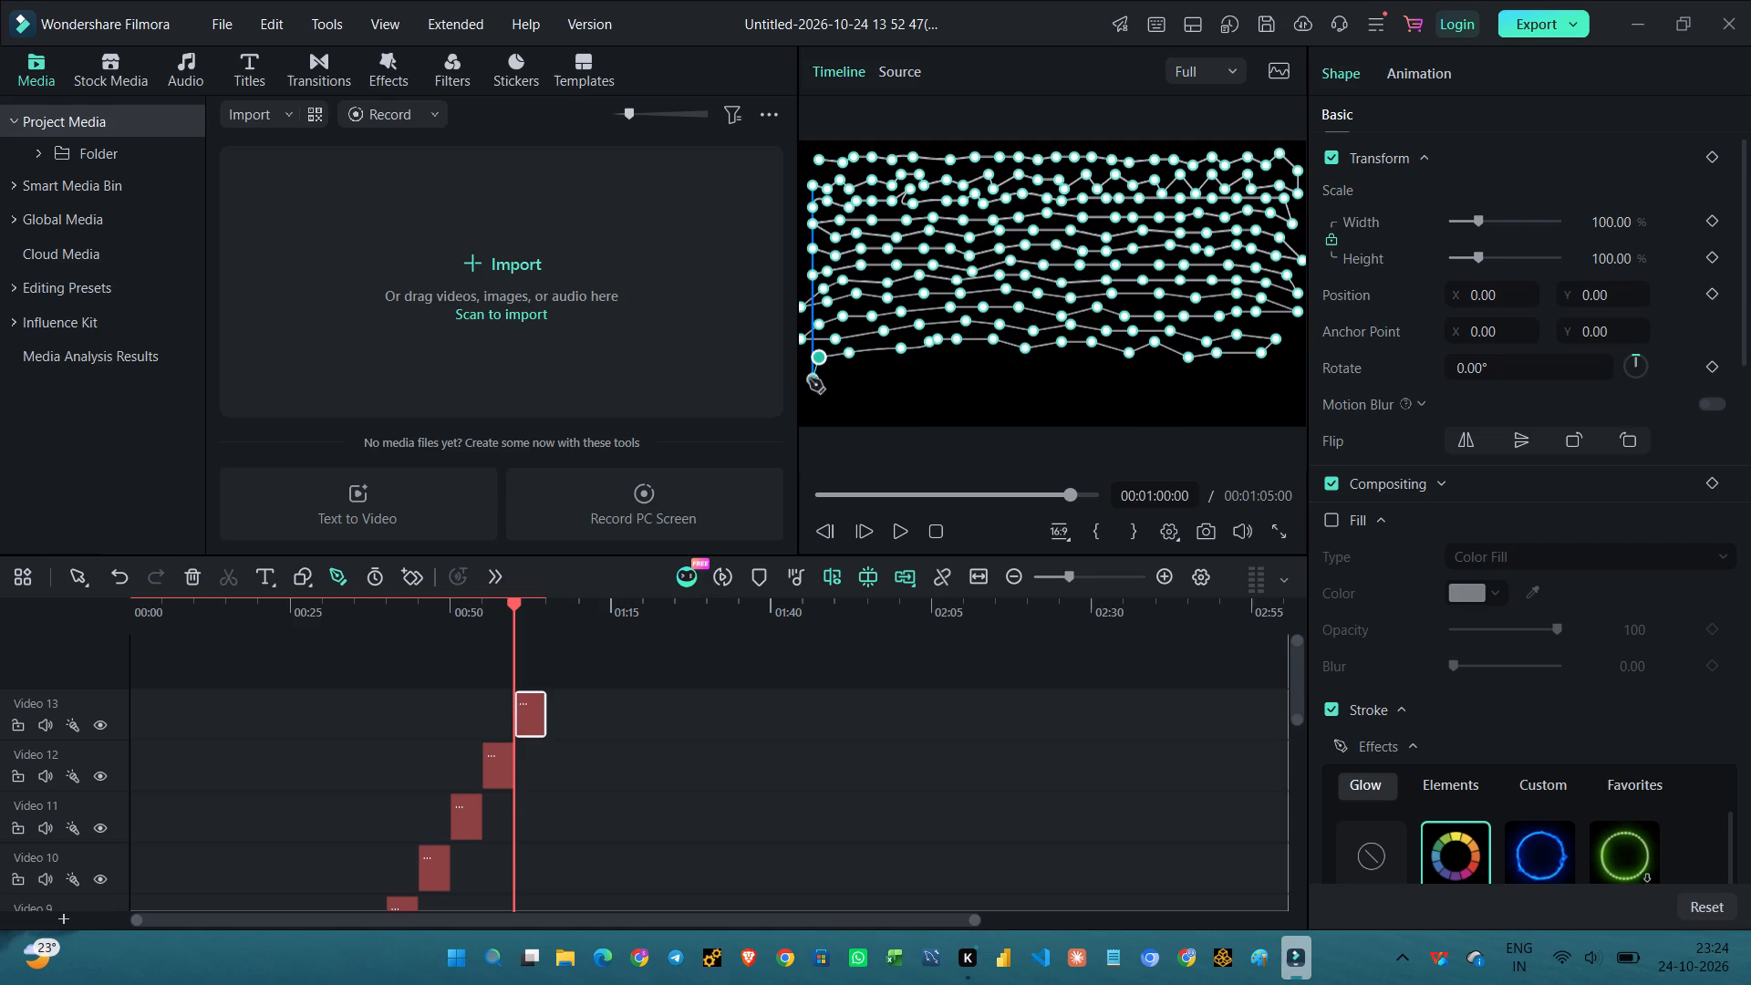
Turn the path down at the frame's left edge and run a wavy, slightly rising thirteenth row of points rightward to the frame's centre.
click(800, 373)
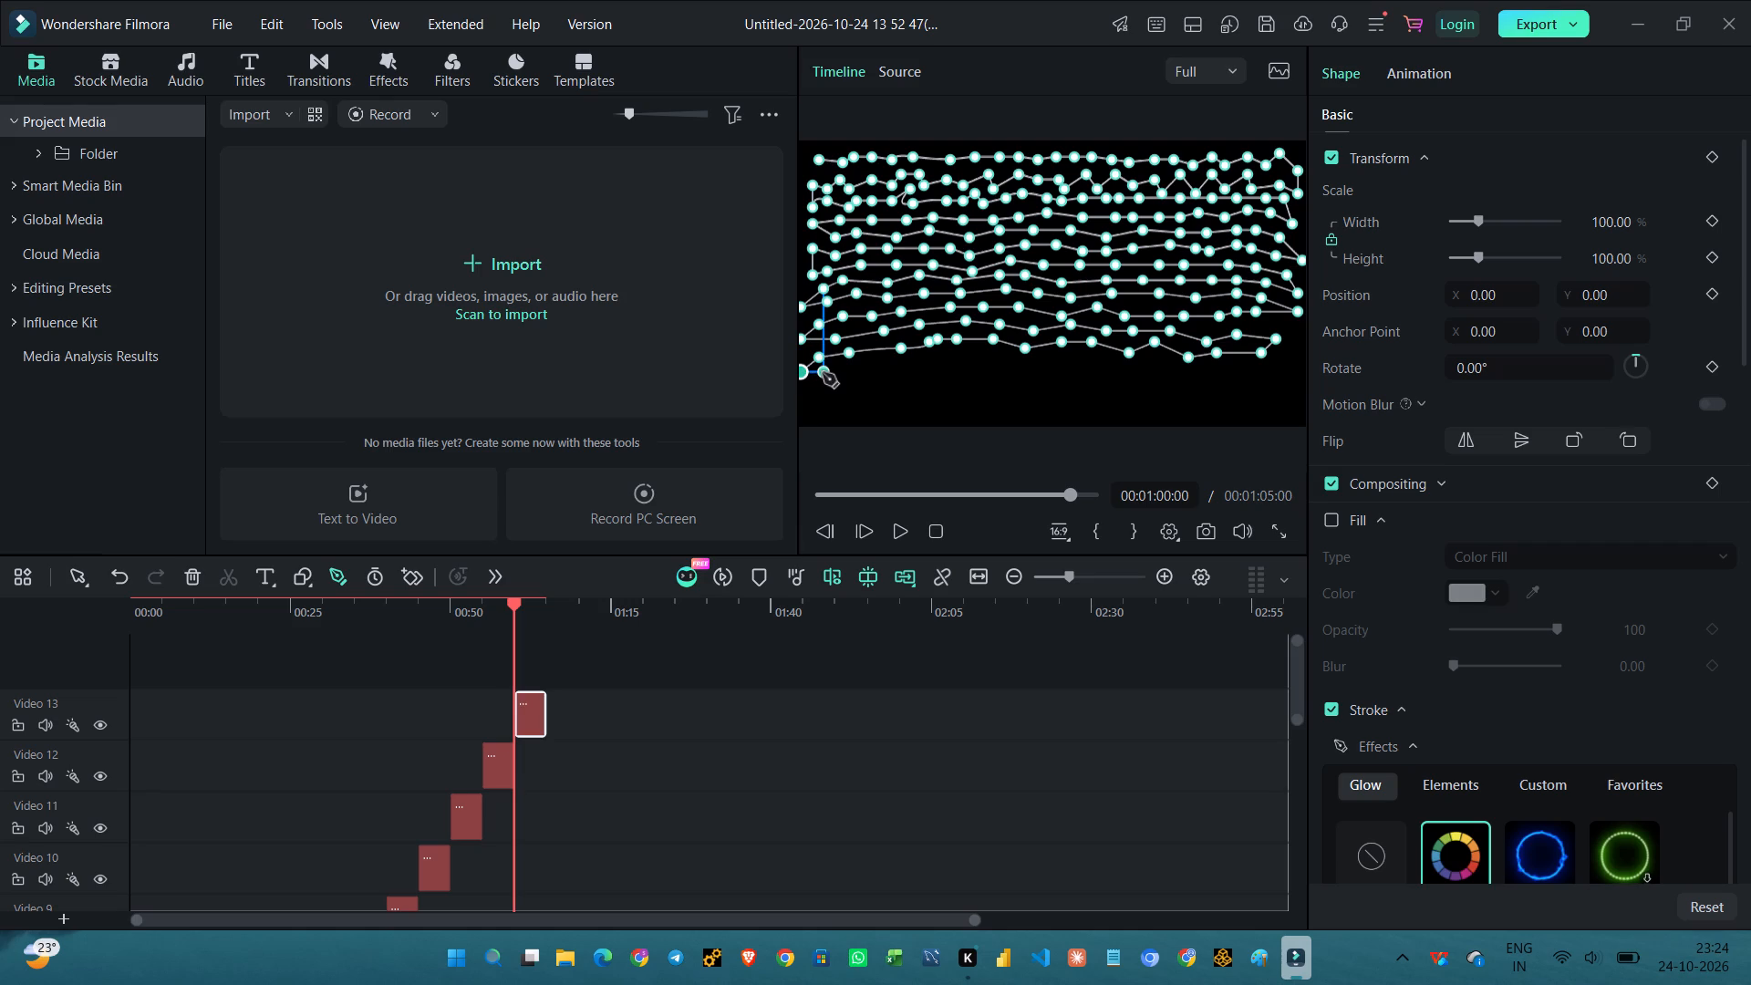
click(823, 373)
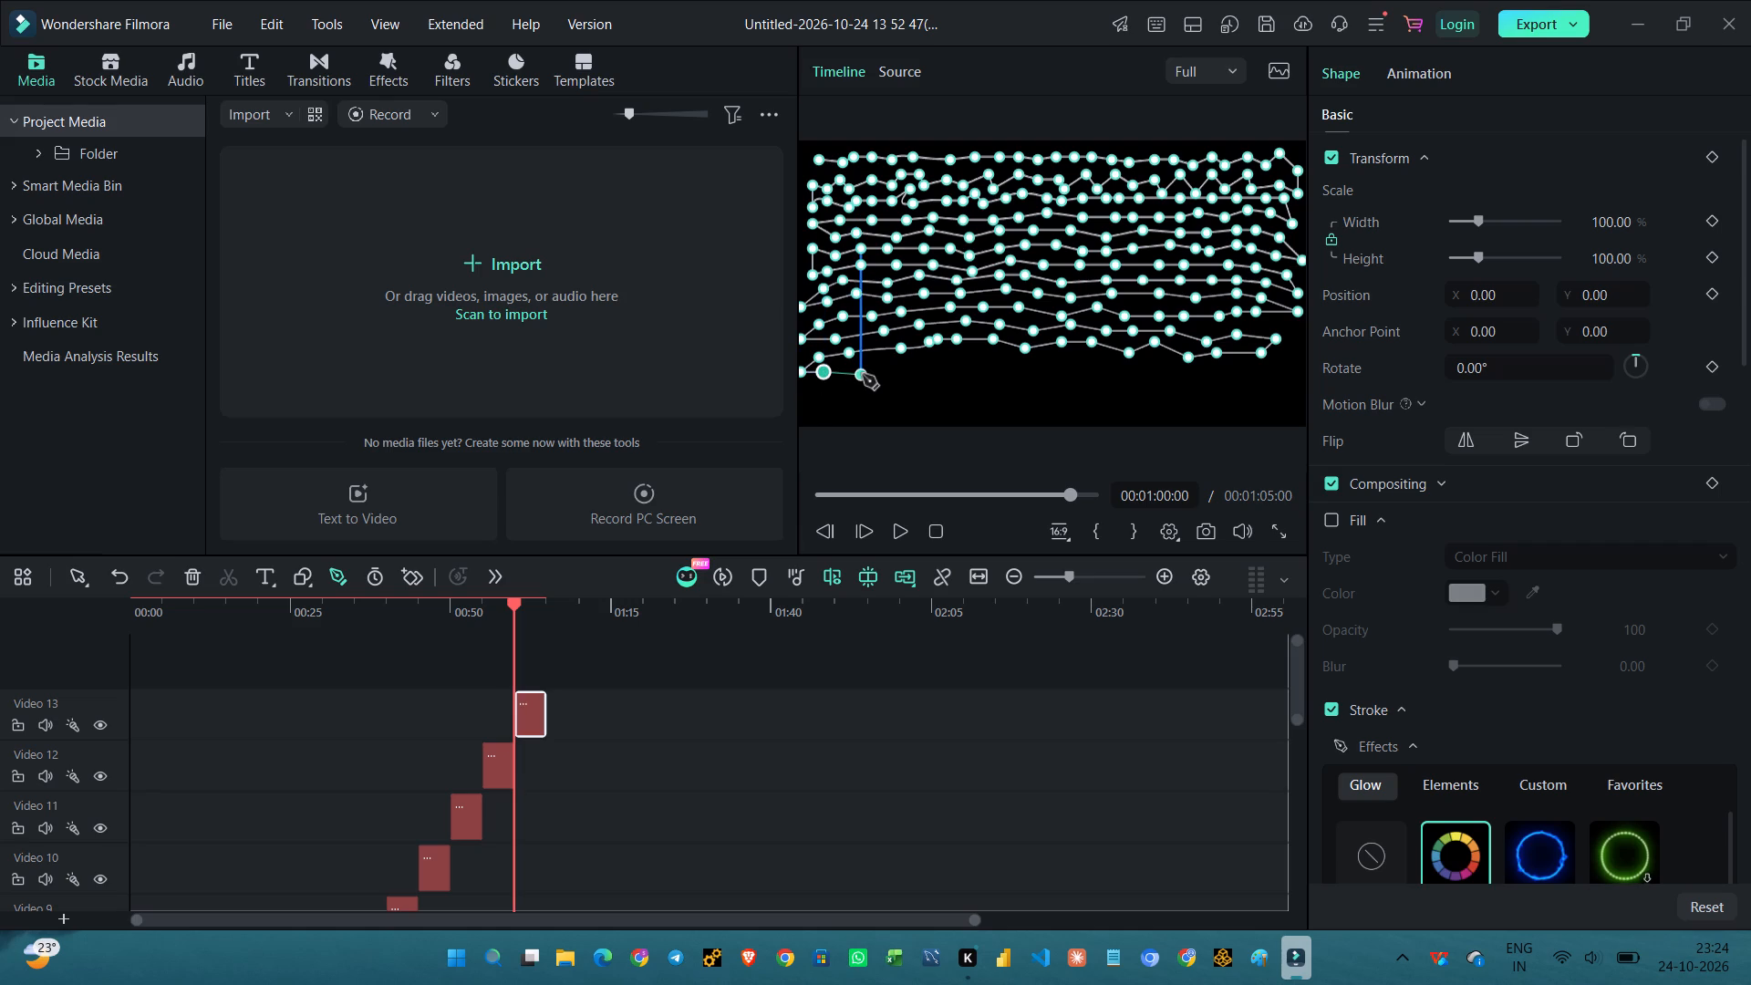
click(863, 375)
click(882, 365)
click(920, 372)
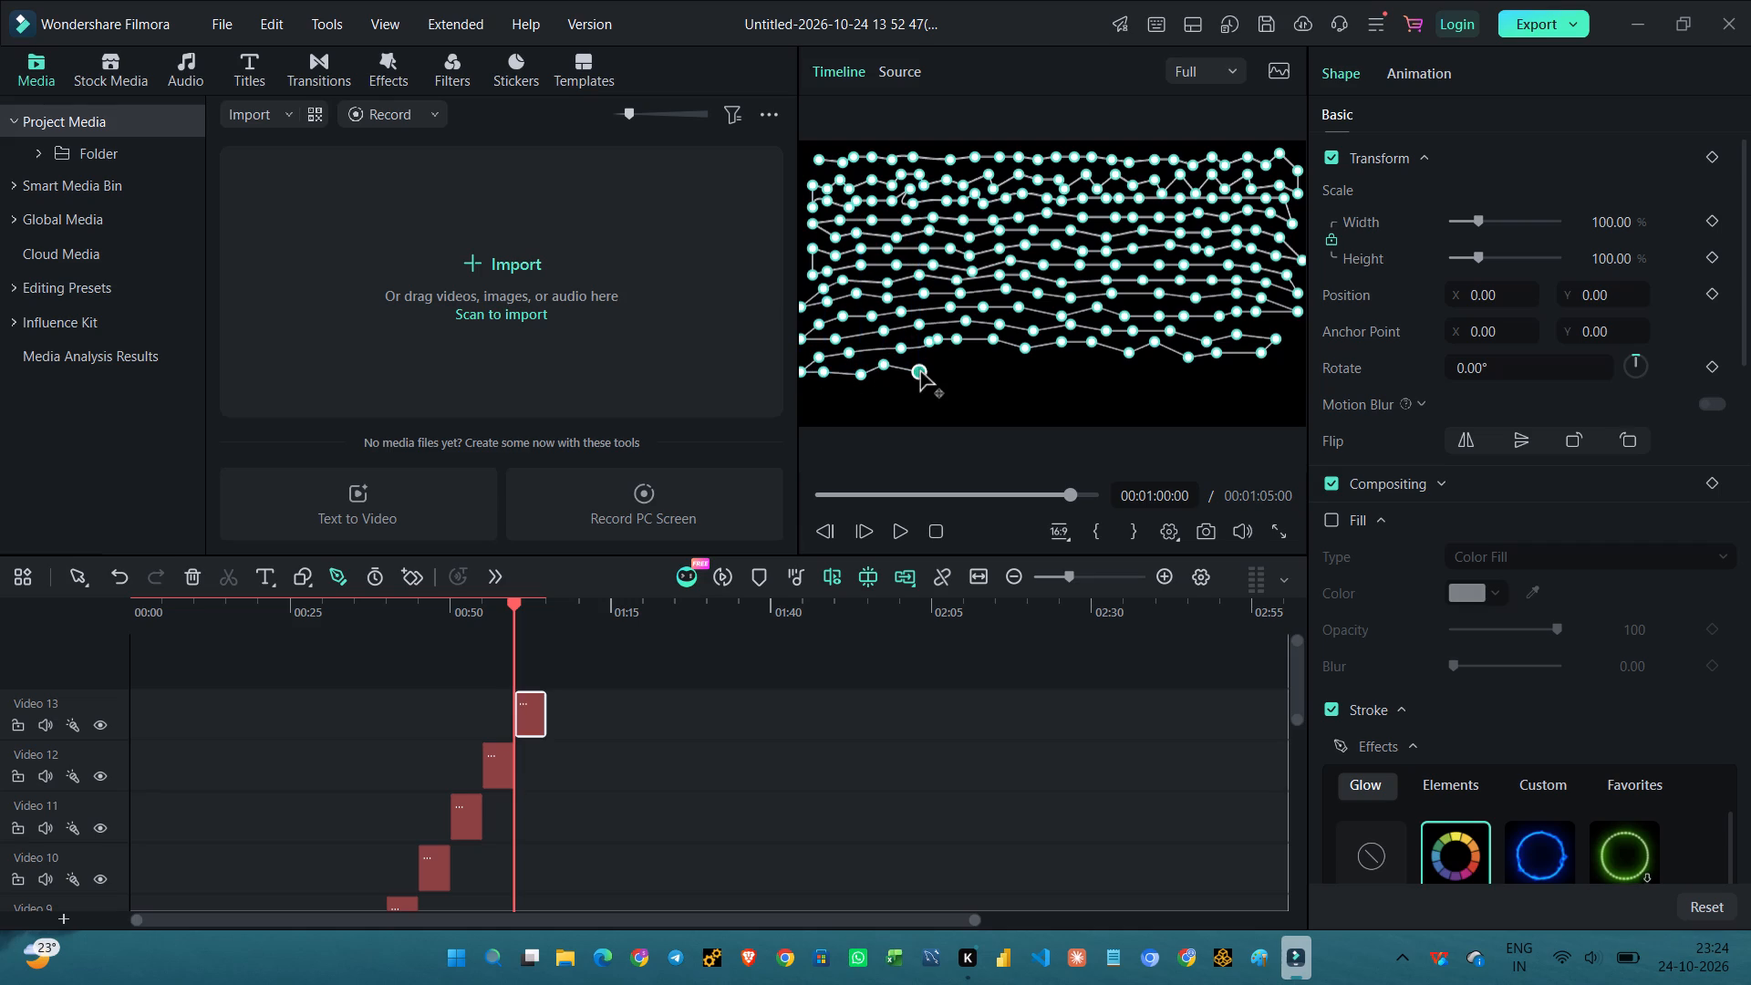
click(943, 358)
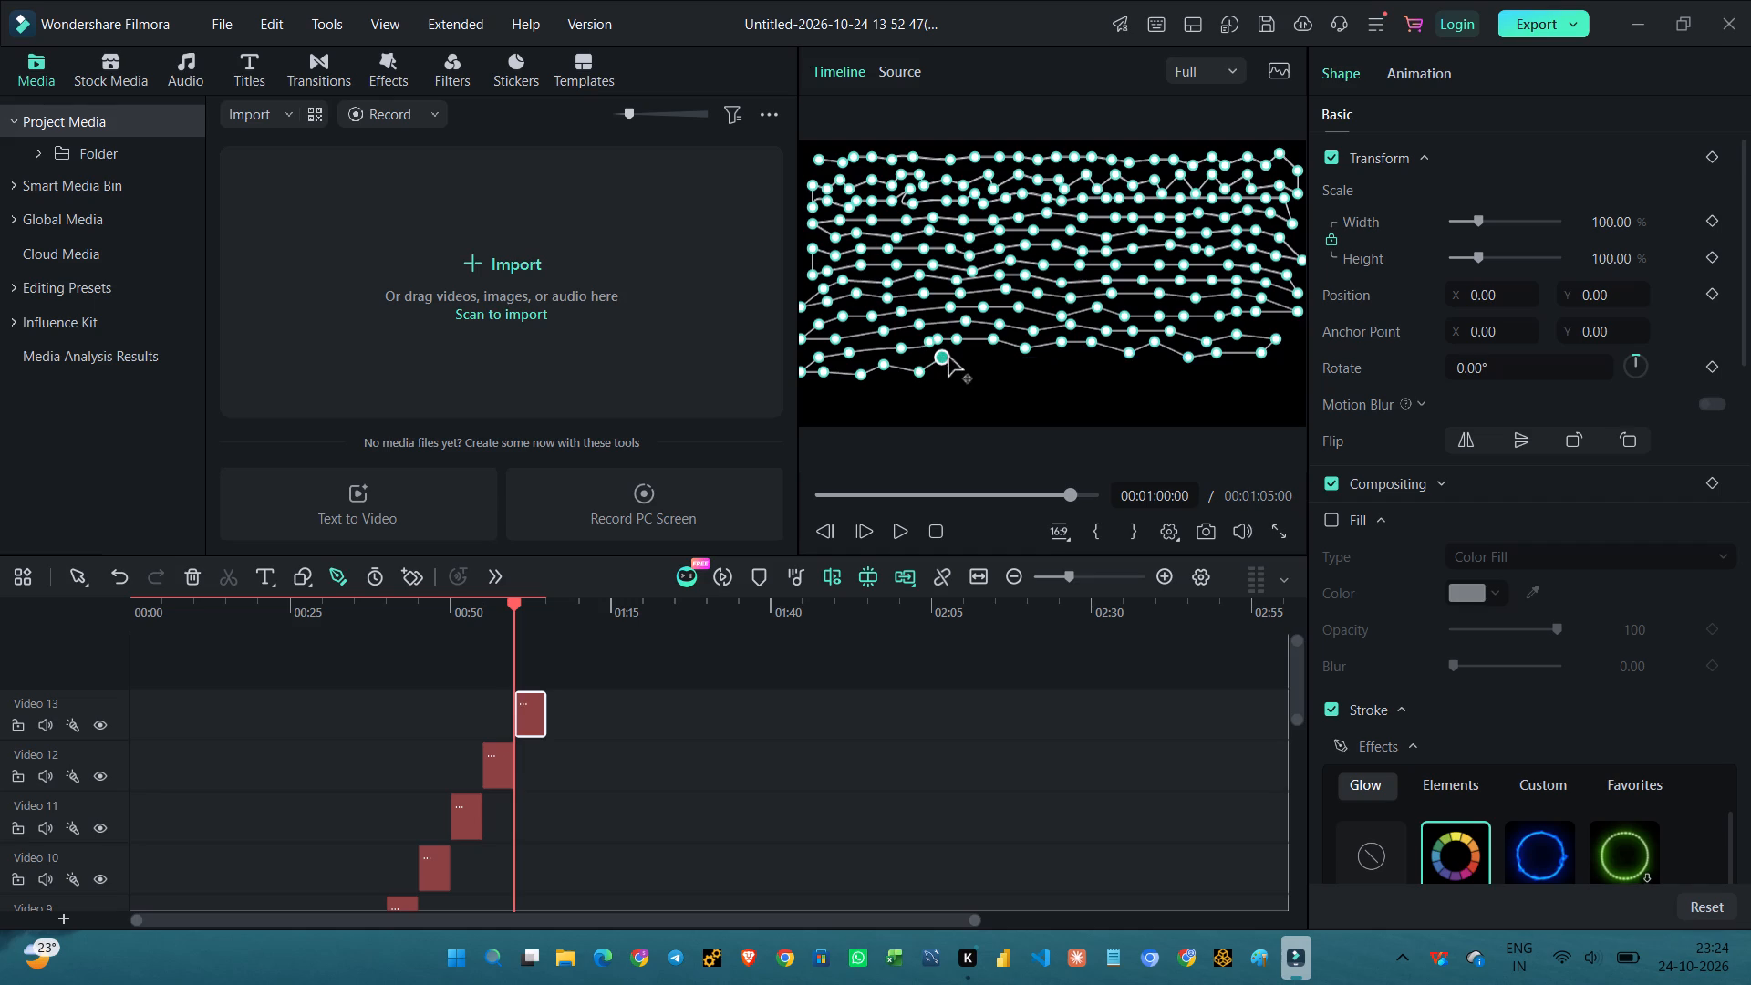
click(966, 357)
click(966, 357)
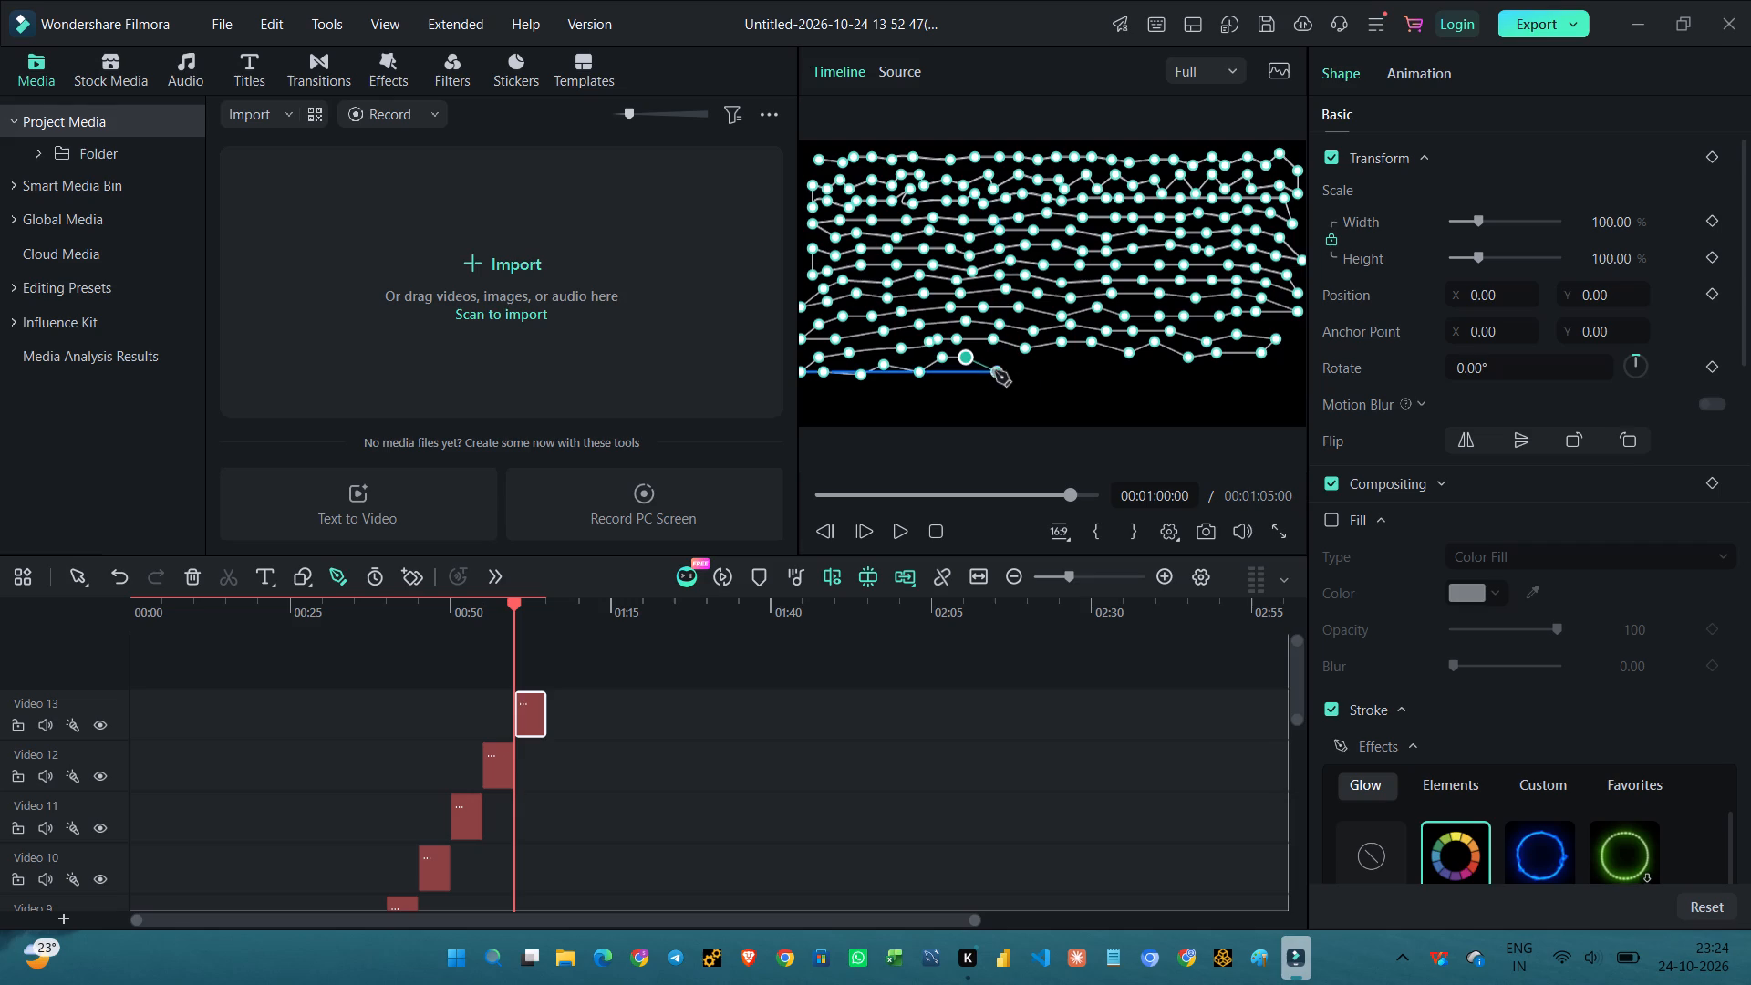
click(1002, 367)
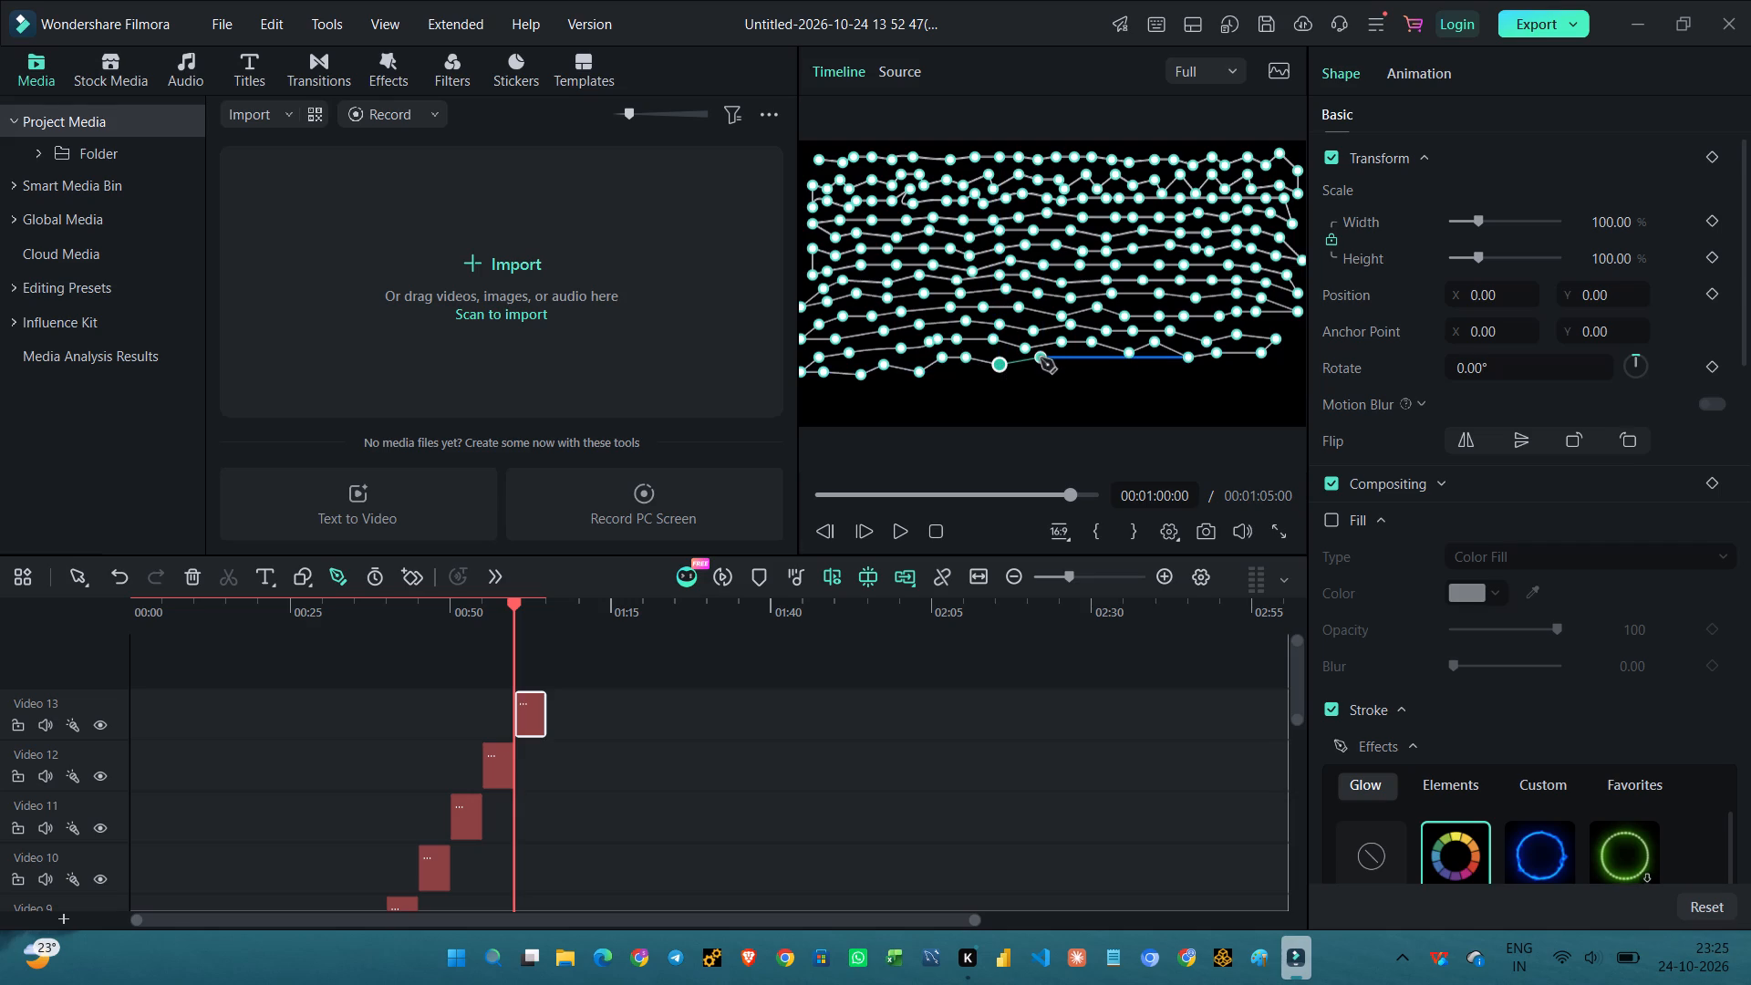
click(1041, 358)
Extend the thirteenth row of path points from the frame's centre to near its right edge, flattening after one small zigzag.
click(1074, 371)
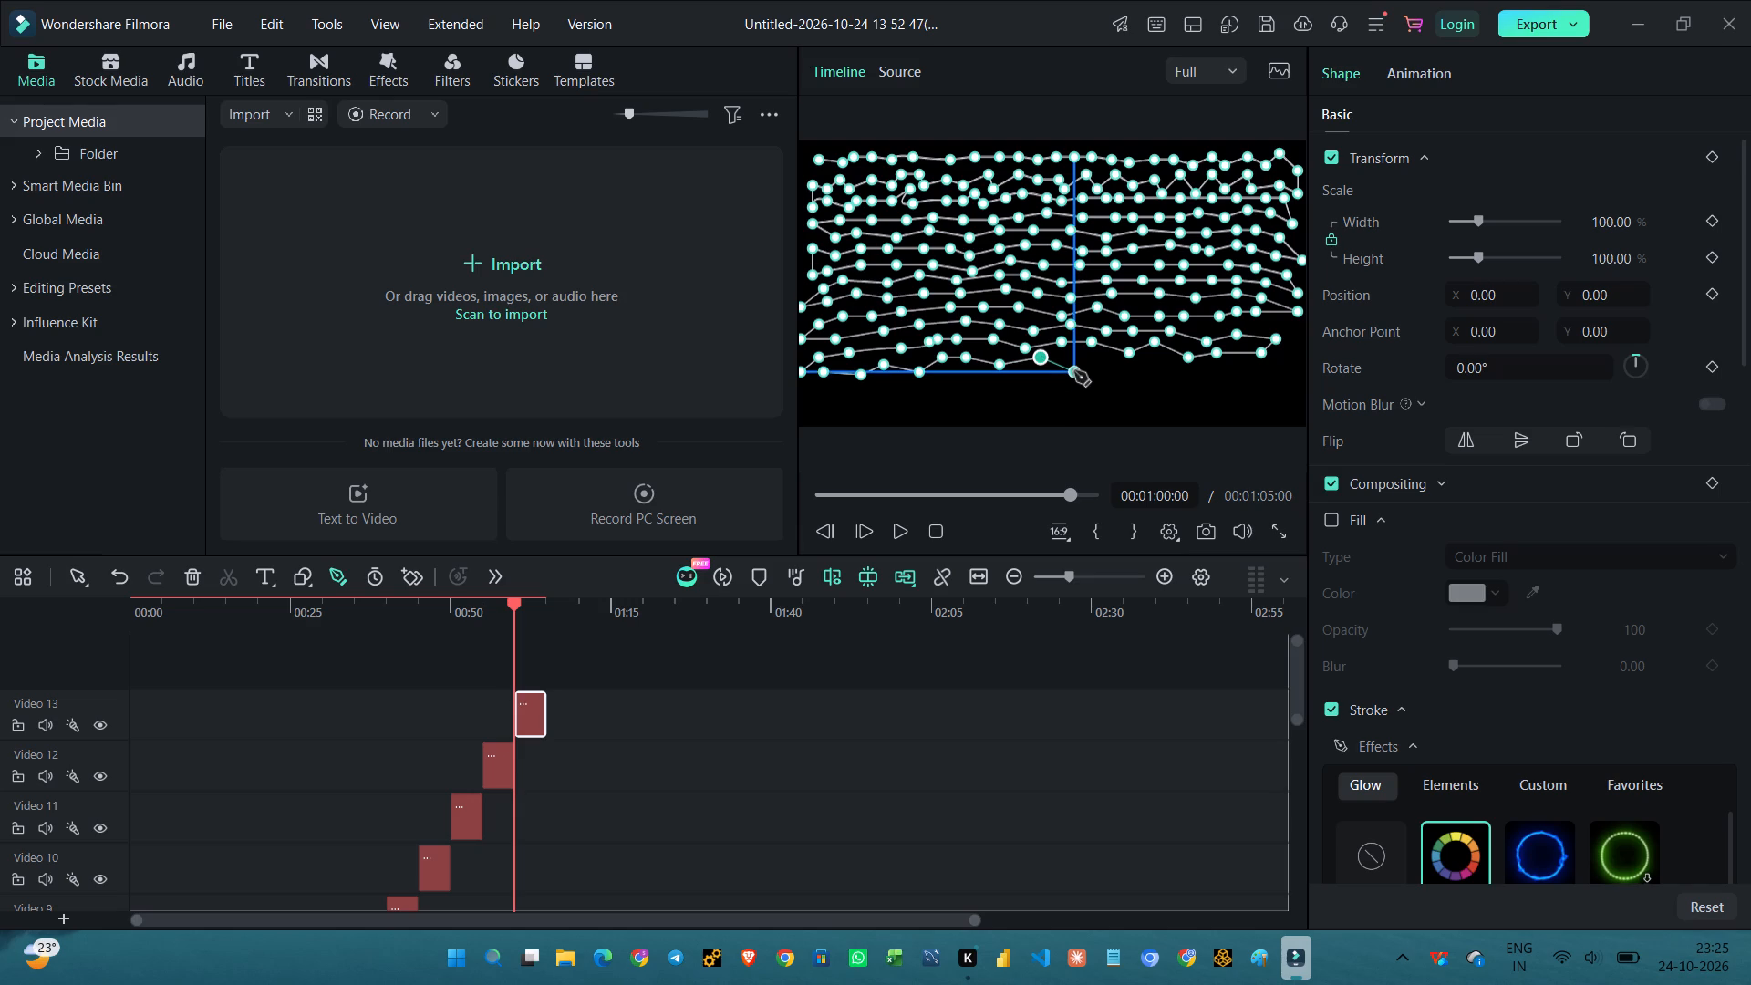
click(1091, 359)
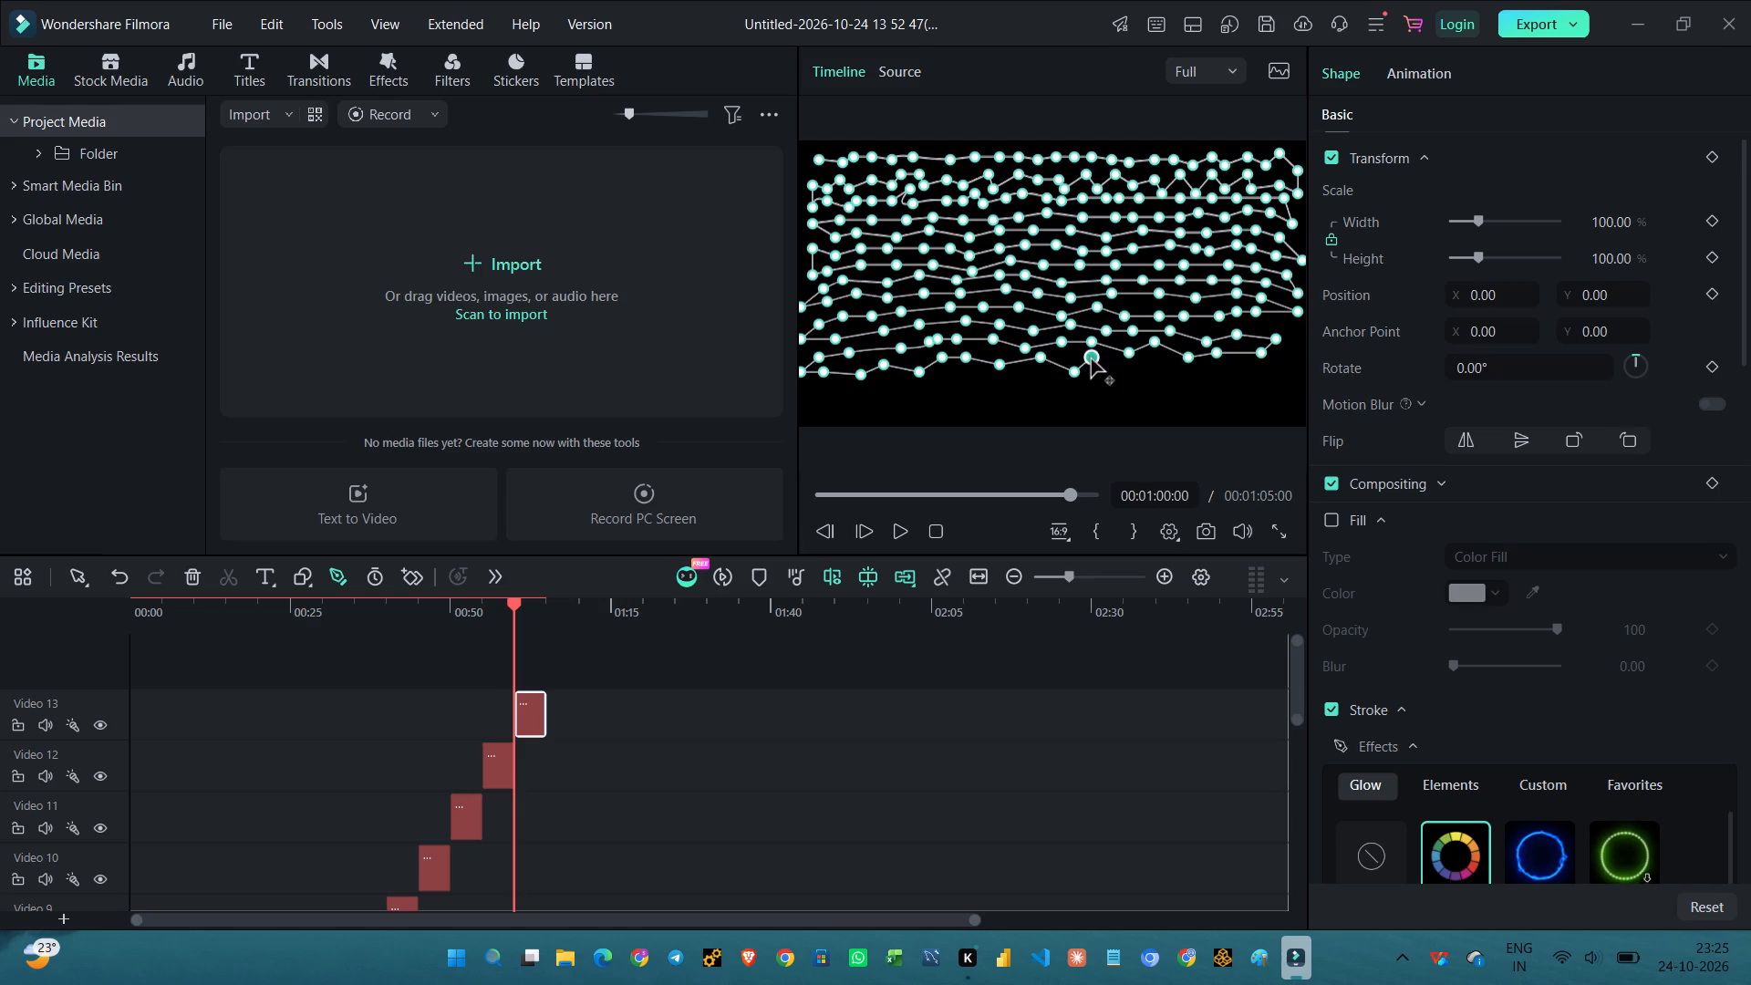
click(1137, 367)
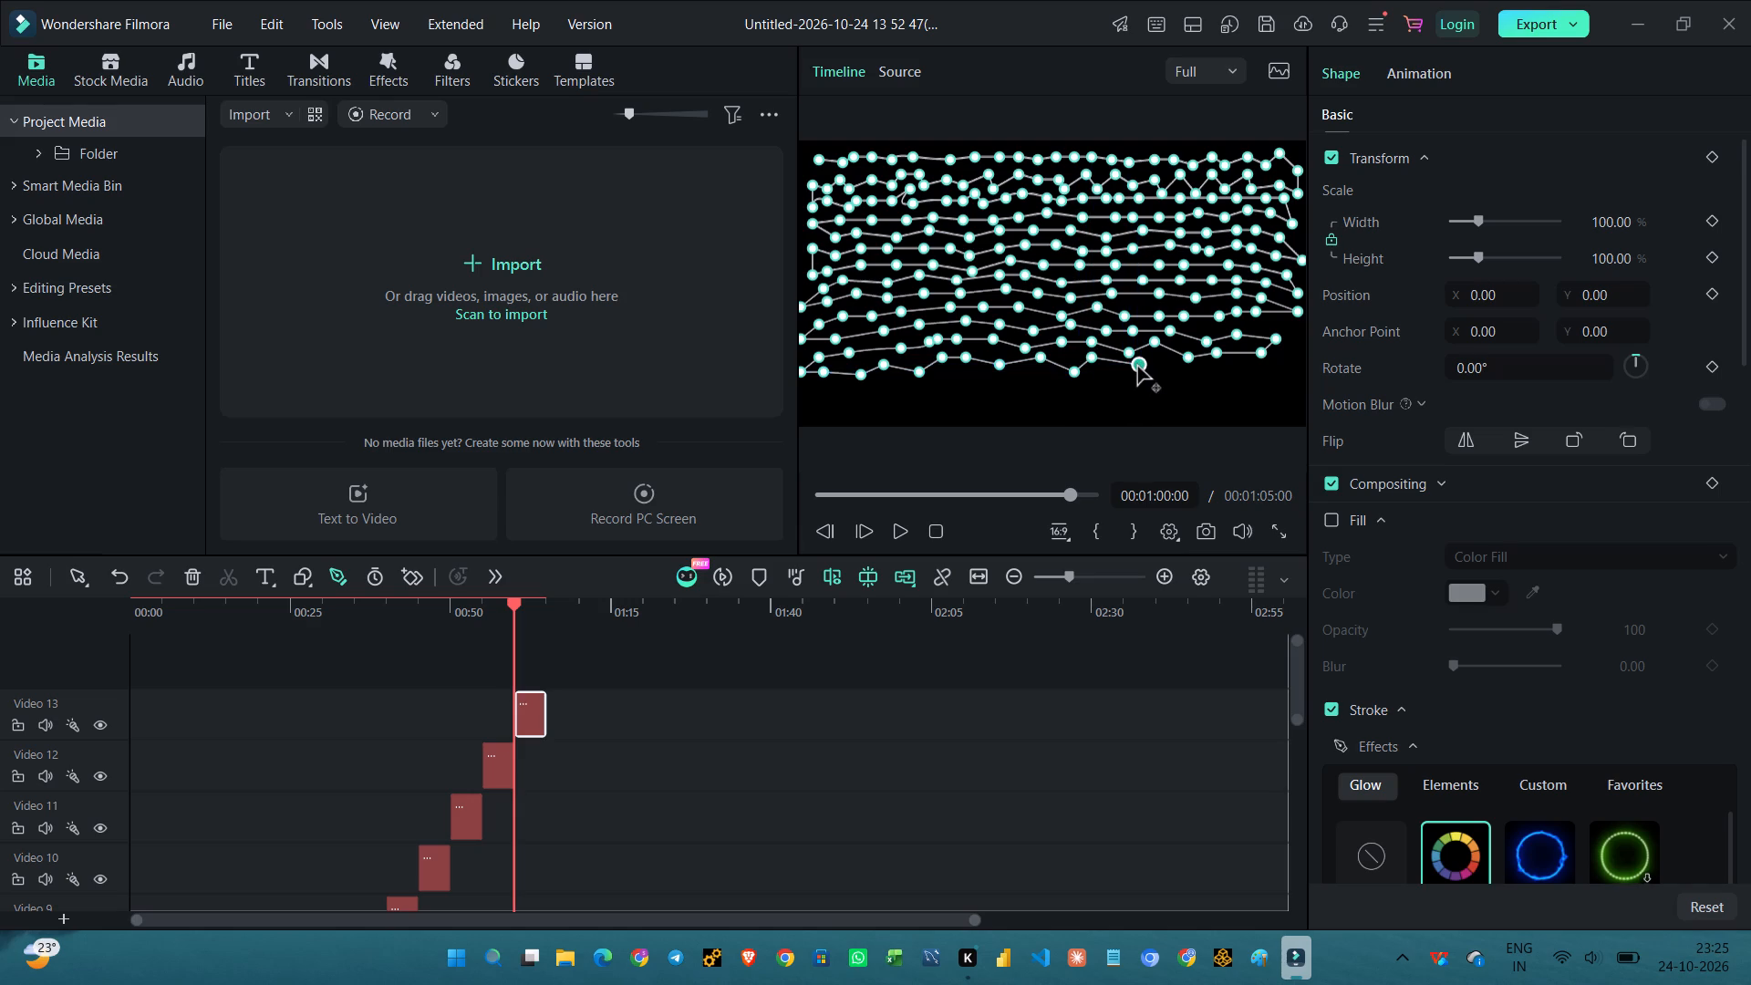
click(1158, 369)
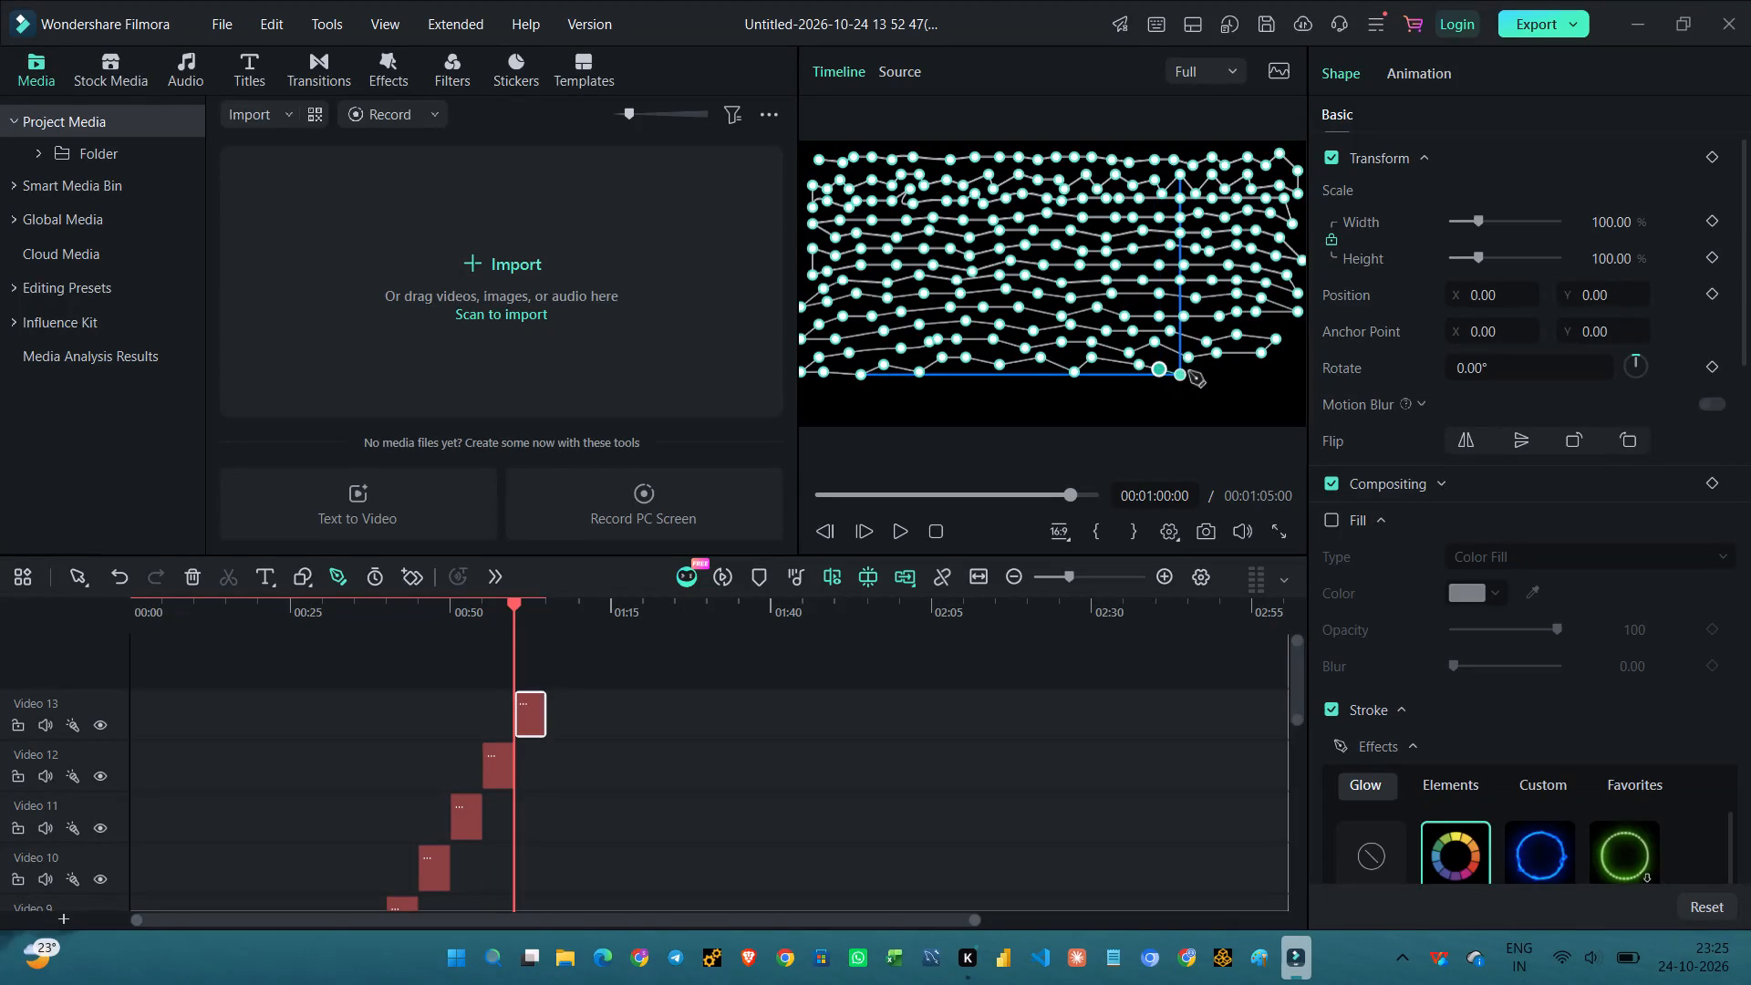
click(1189, 372)
click(1216, 372)
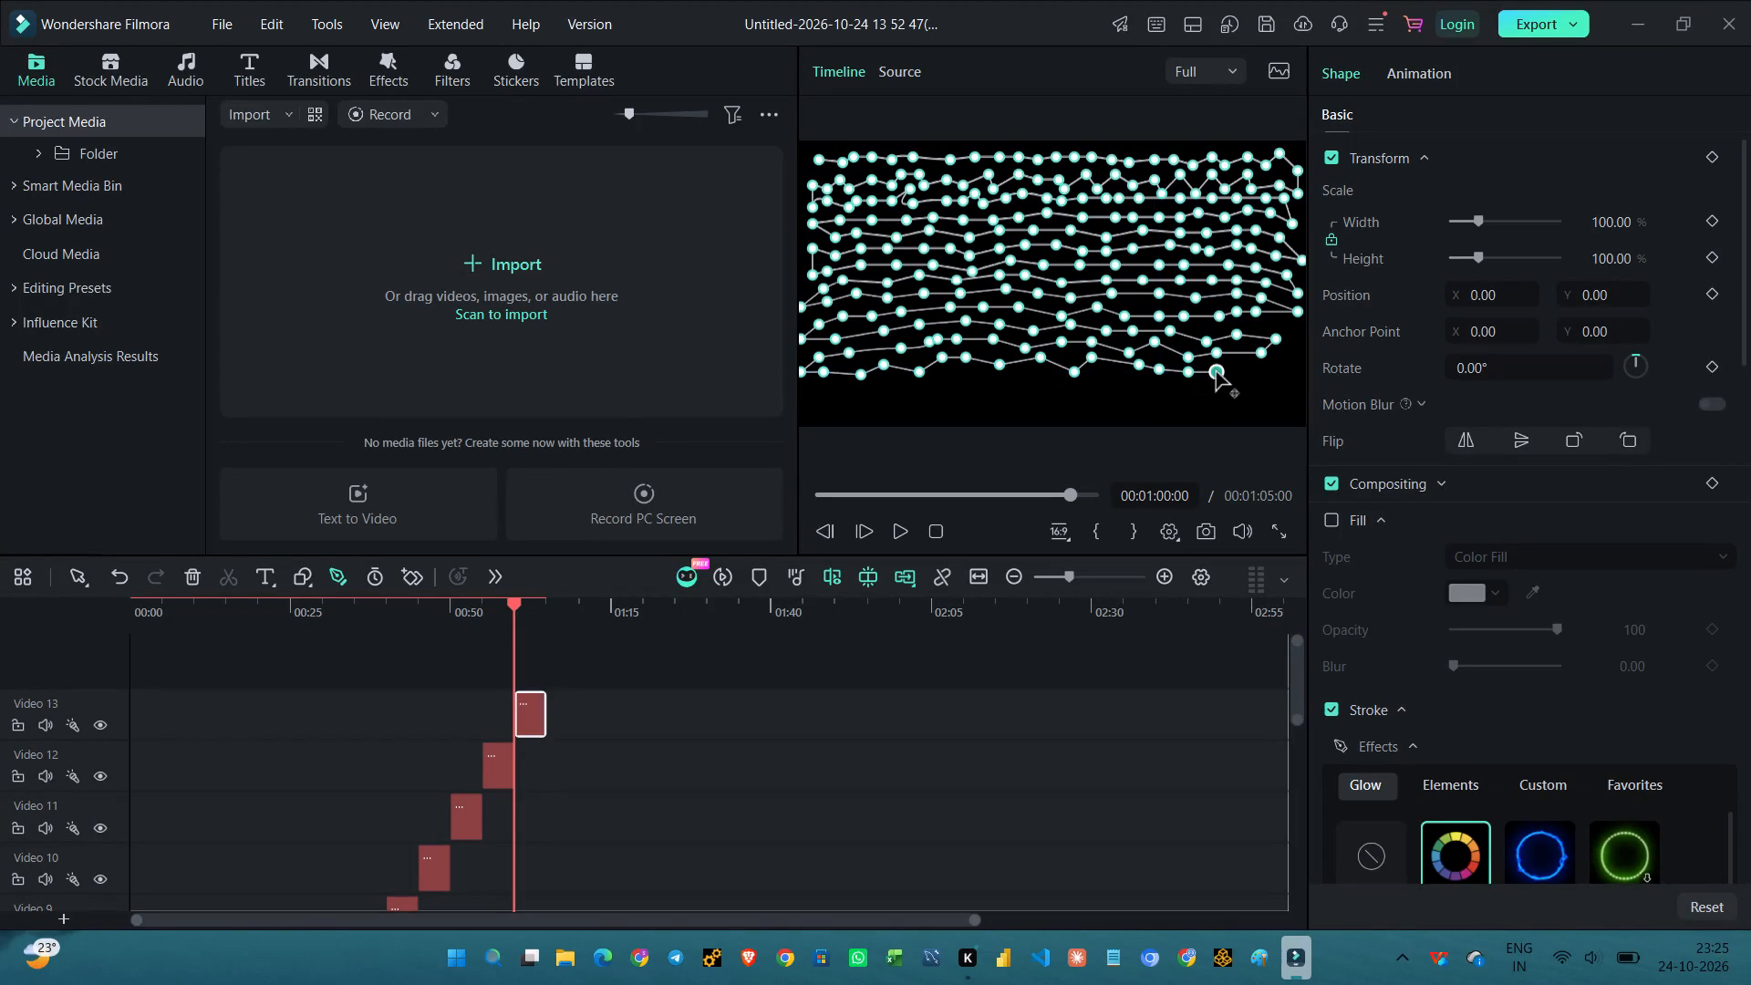
click(1241, 372)
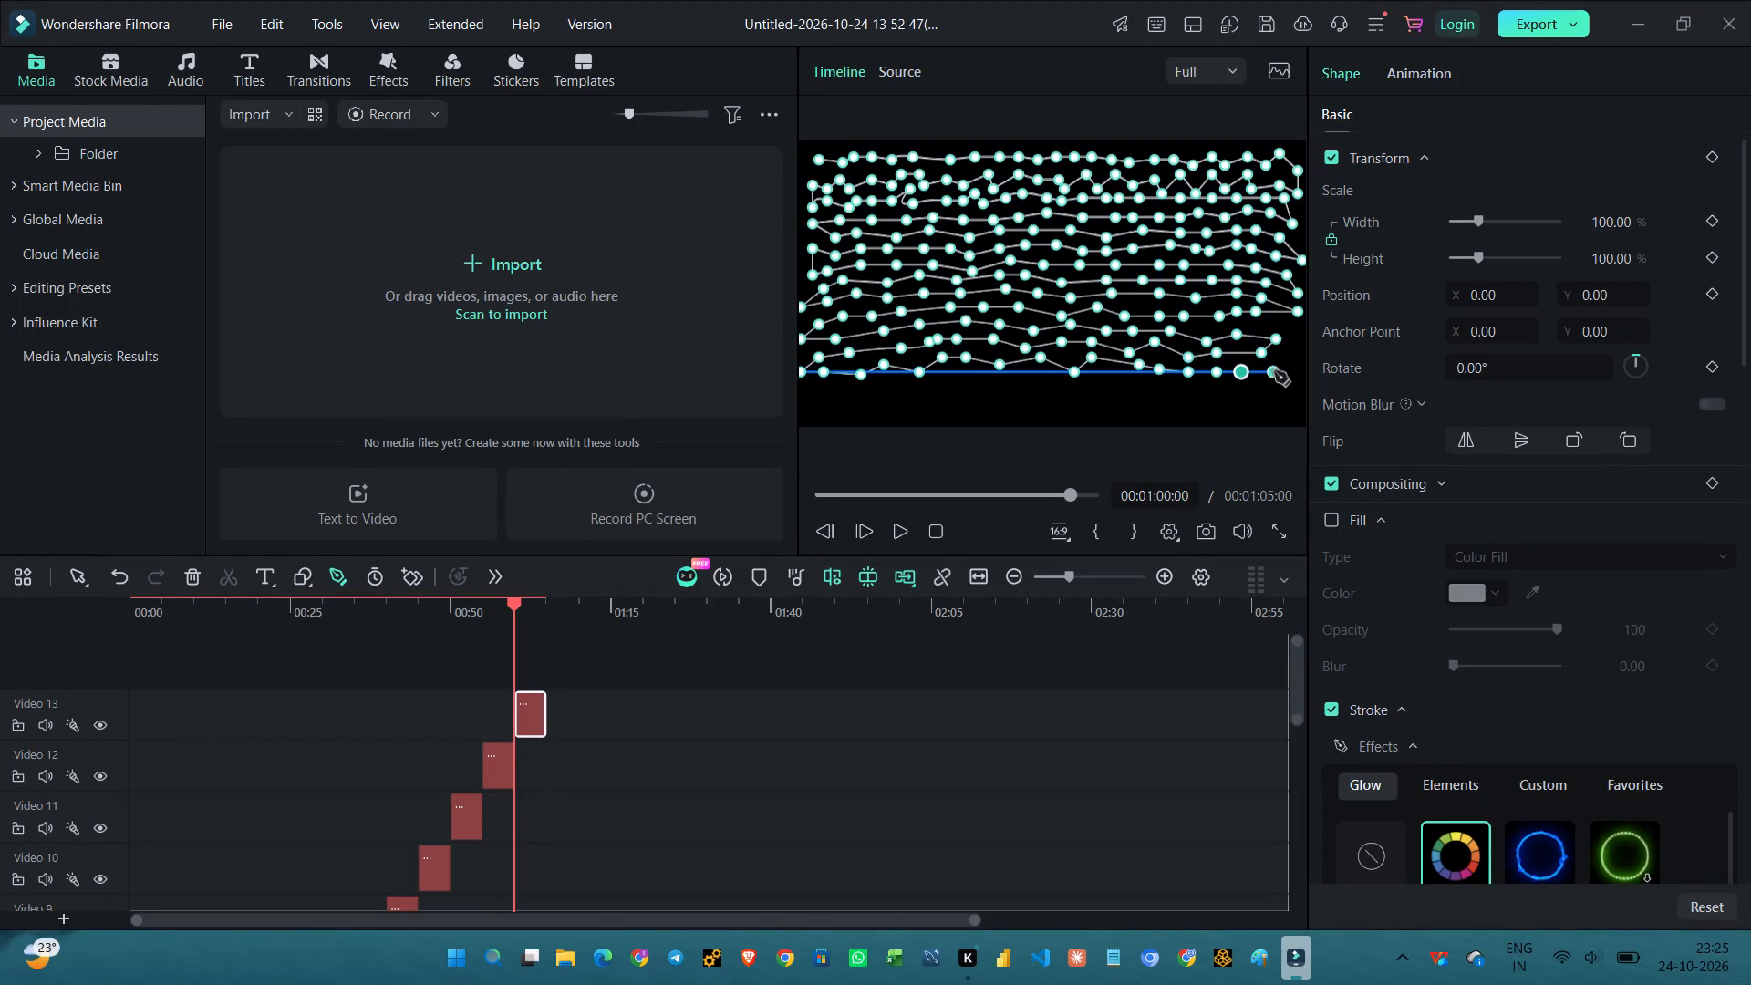
click(1274, 371)
Turn the path down near the frame's right edge and run a slightly wavy fourteenth row of points leftward to the frame's centre.
click(1271, 395)
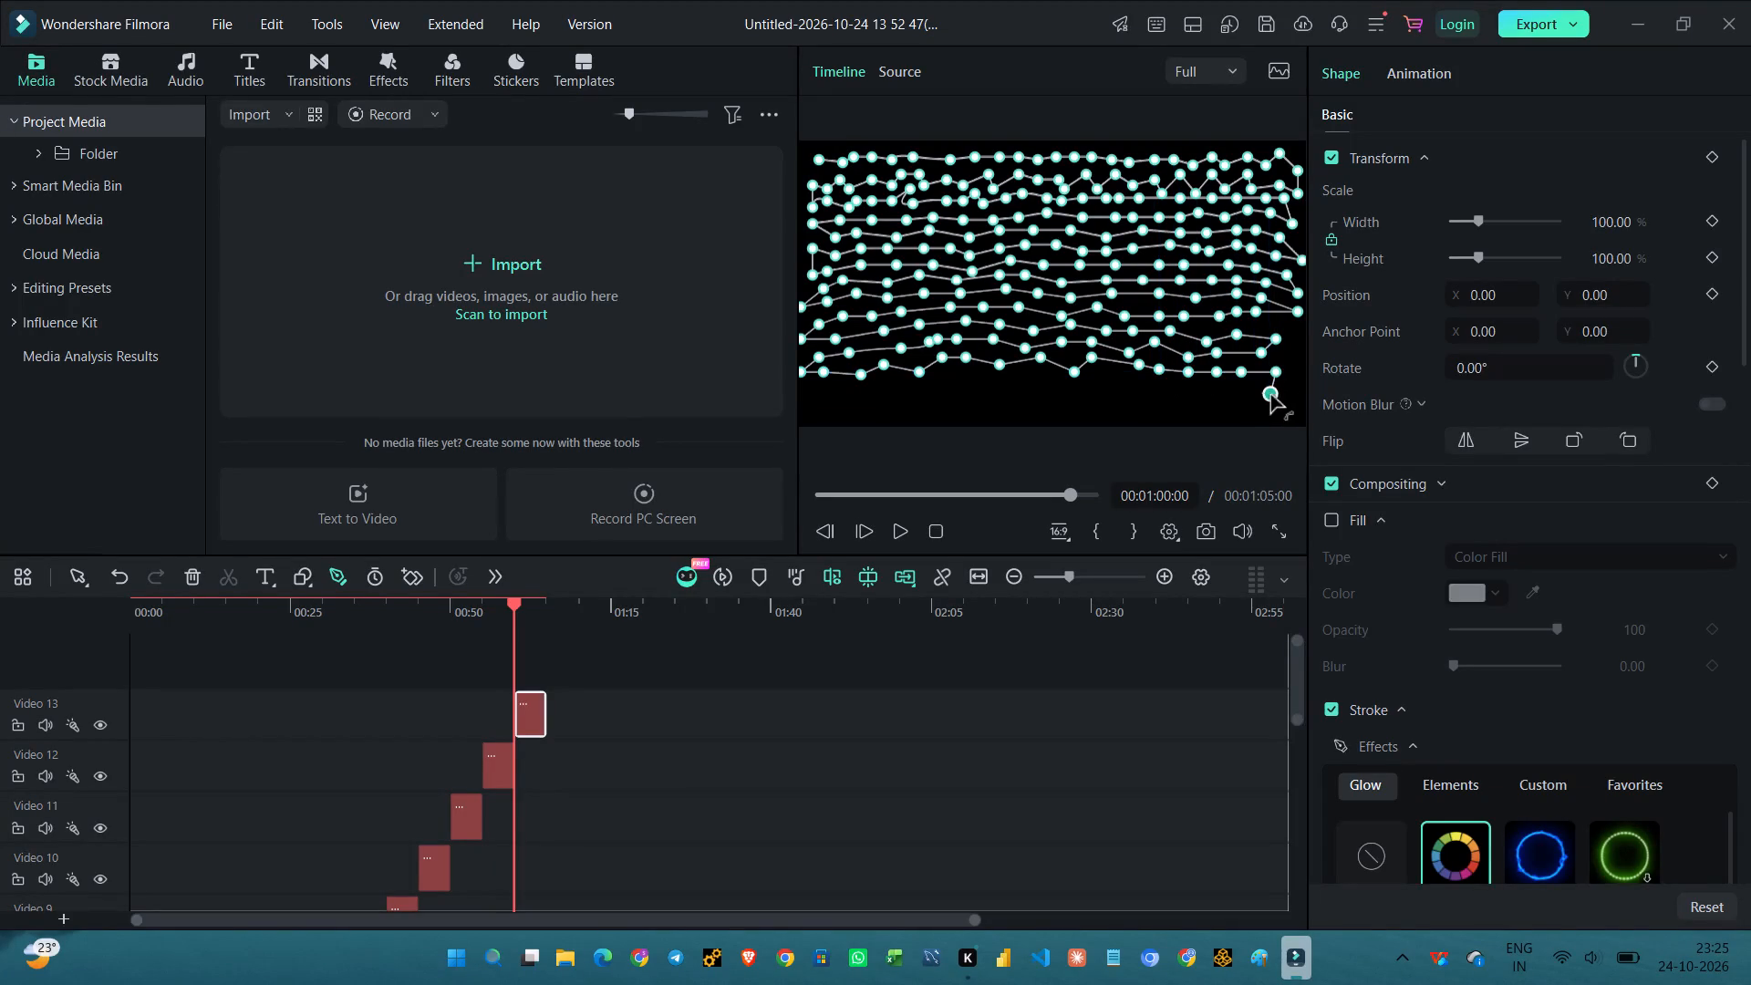
click(1235, 395)
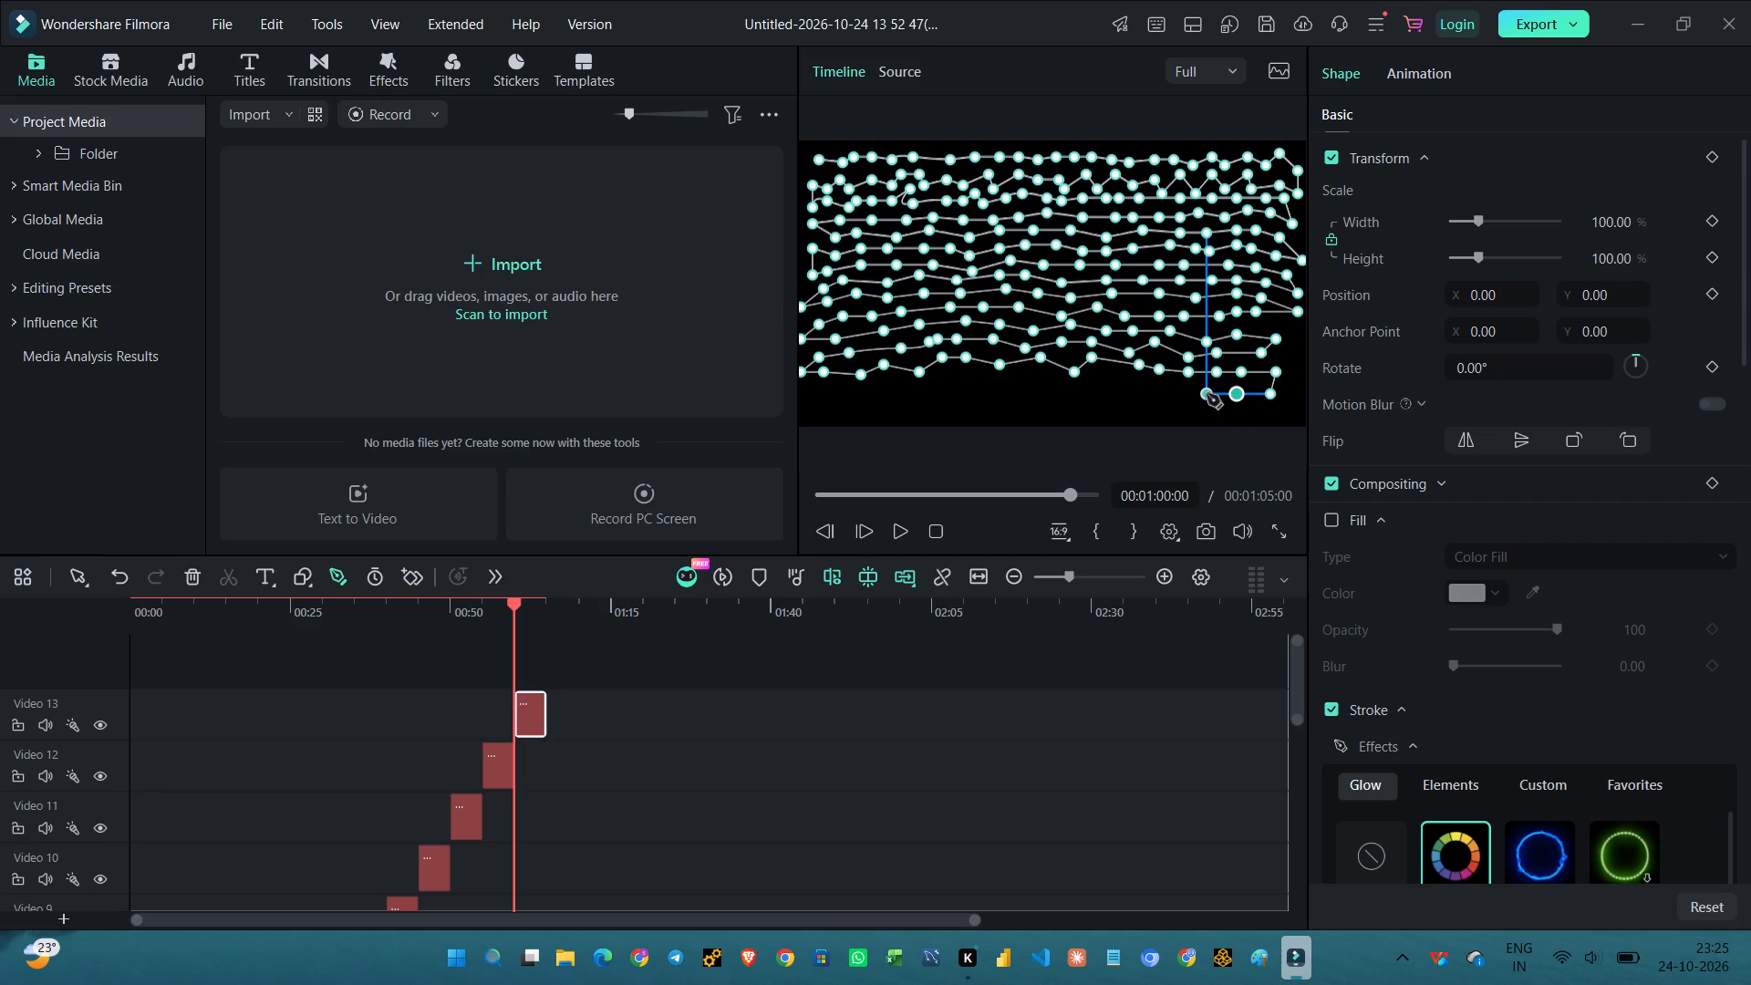
click(1207, 394)
click(1176, 389)
click(1143, 390)
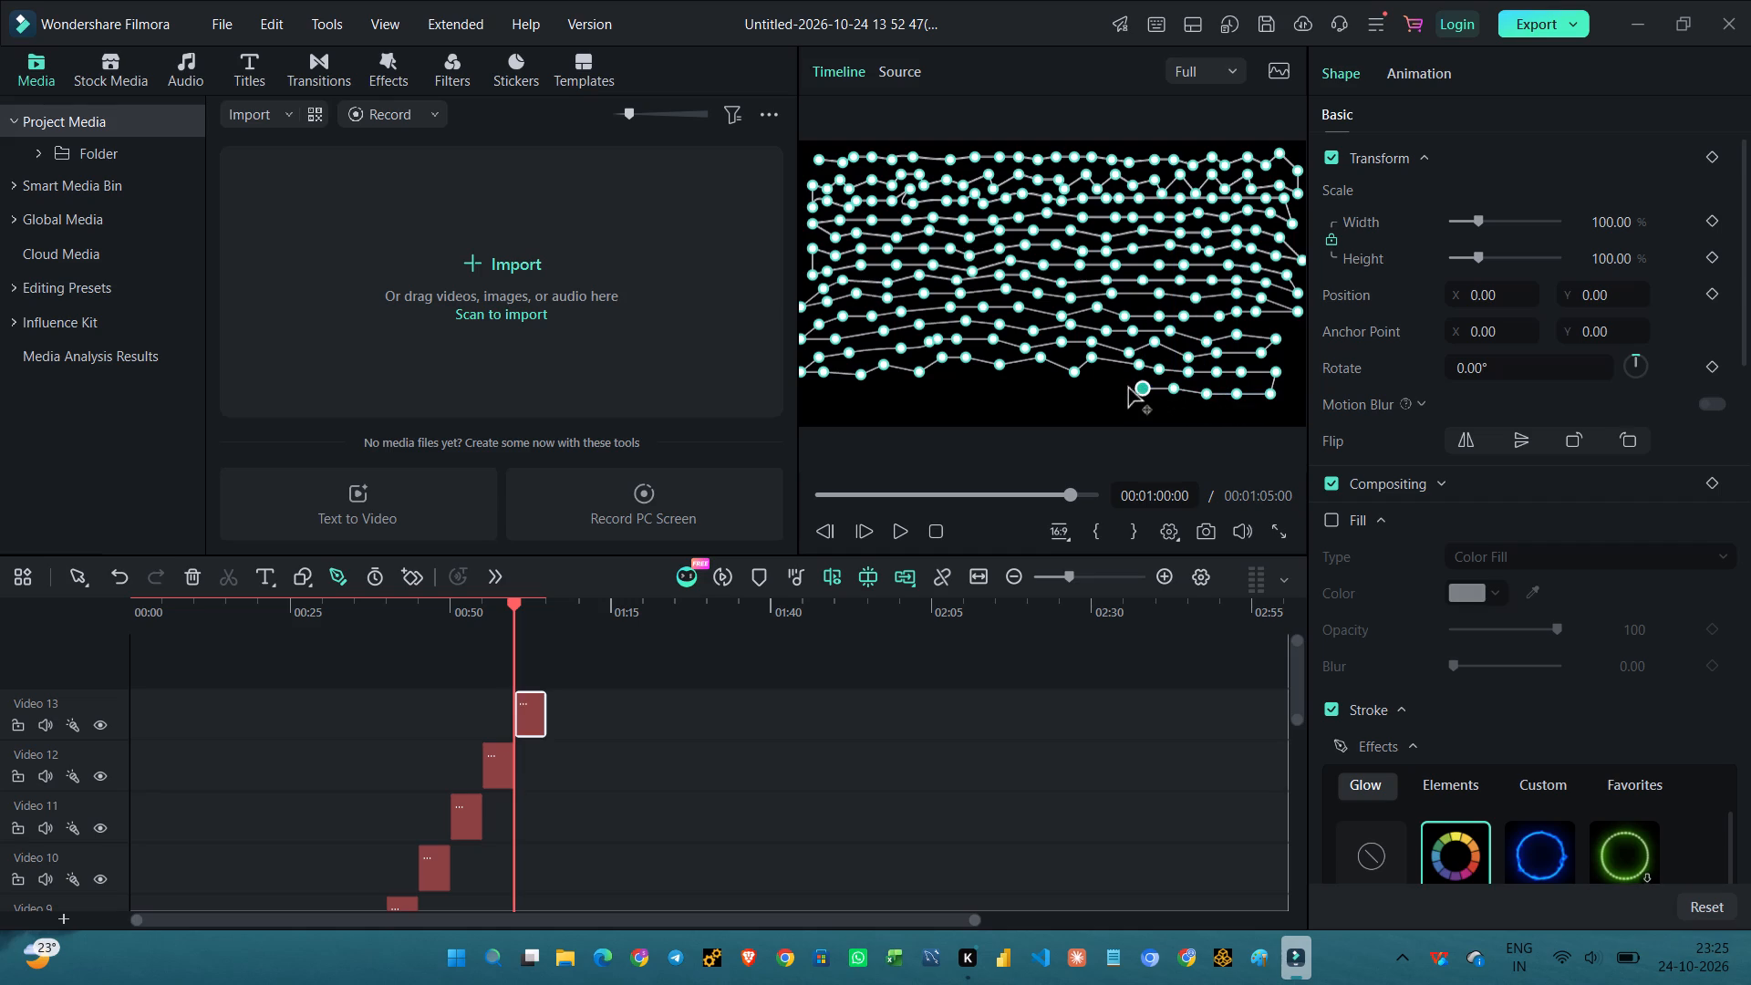
click(1118, 382)
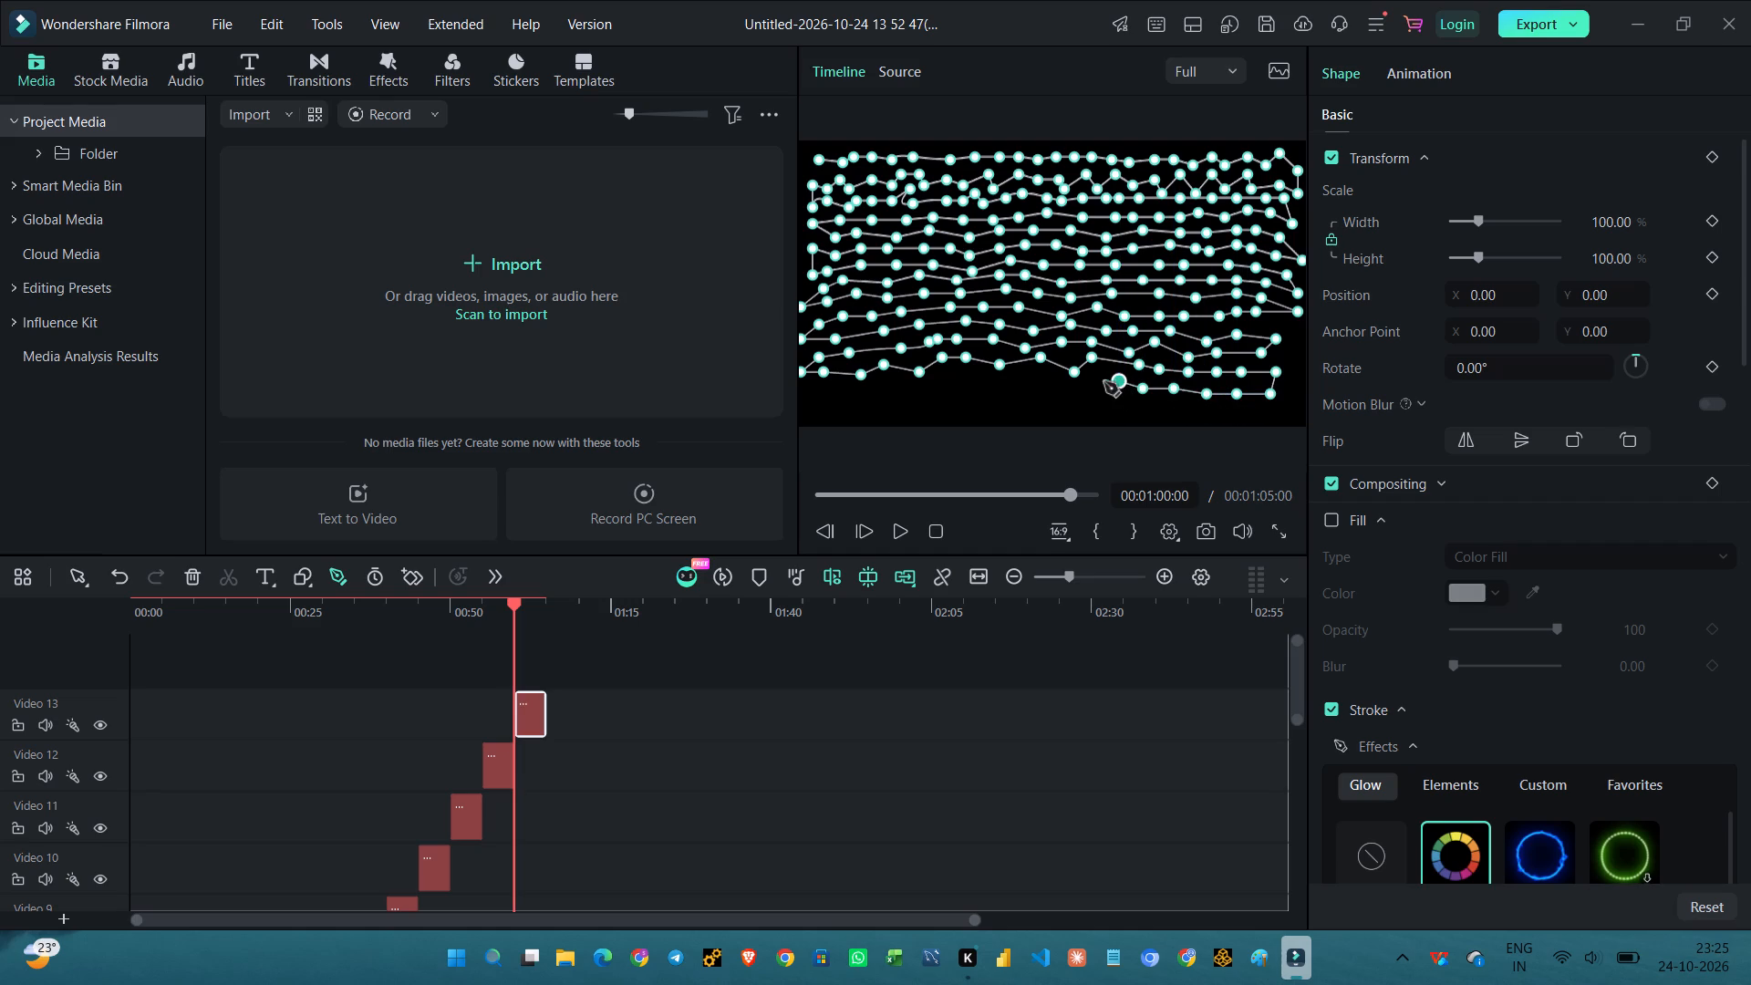
click(1100, 382)
click(1073, 391)
click(1048, 389)
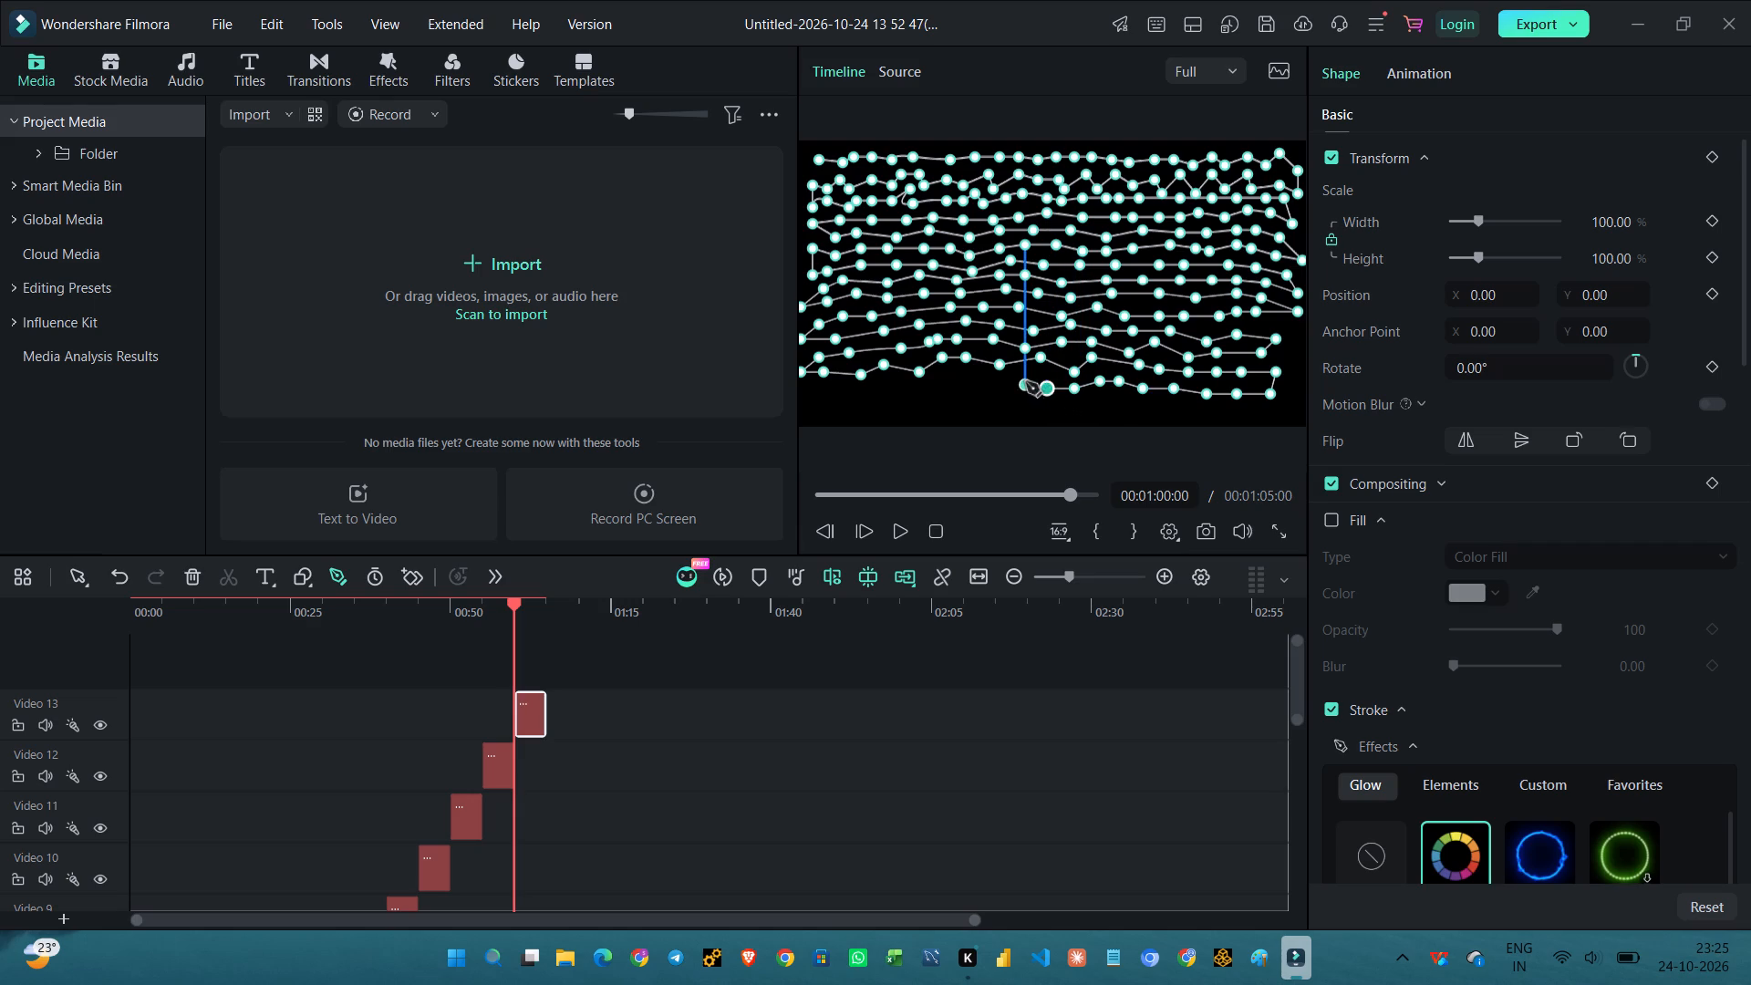
Continue the fourteenth row with closely spaced path points from the frame's centre to near its left edge, sloping slightly down.
click(1026, 380)
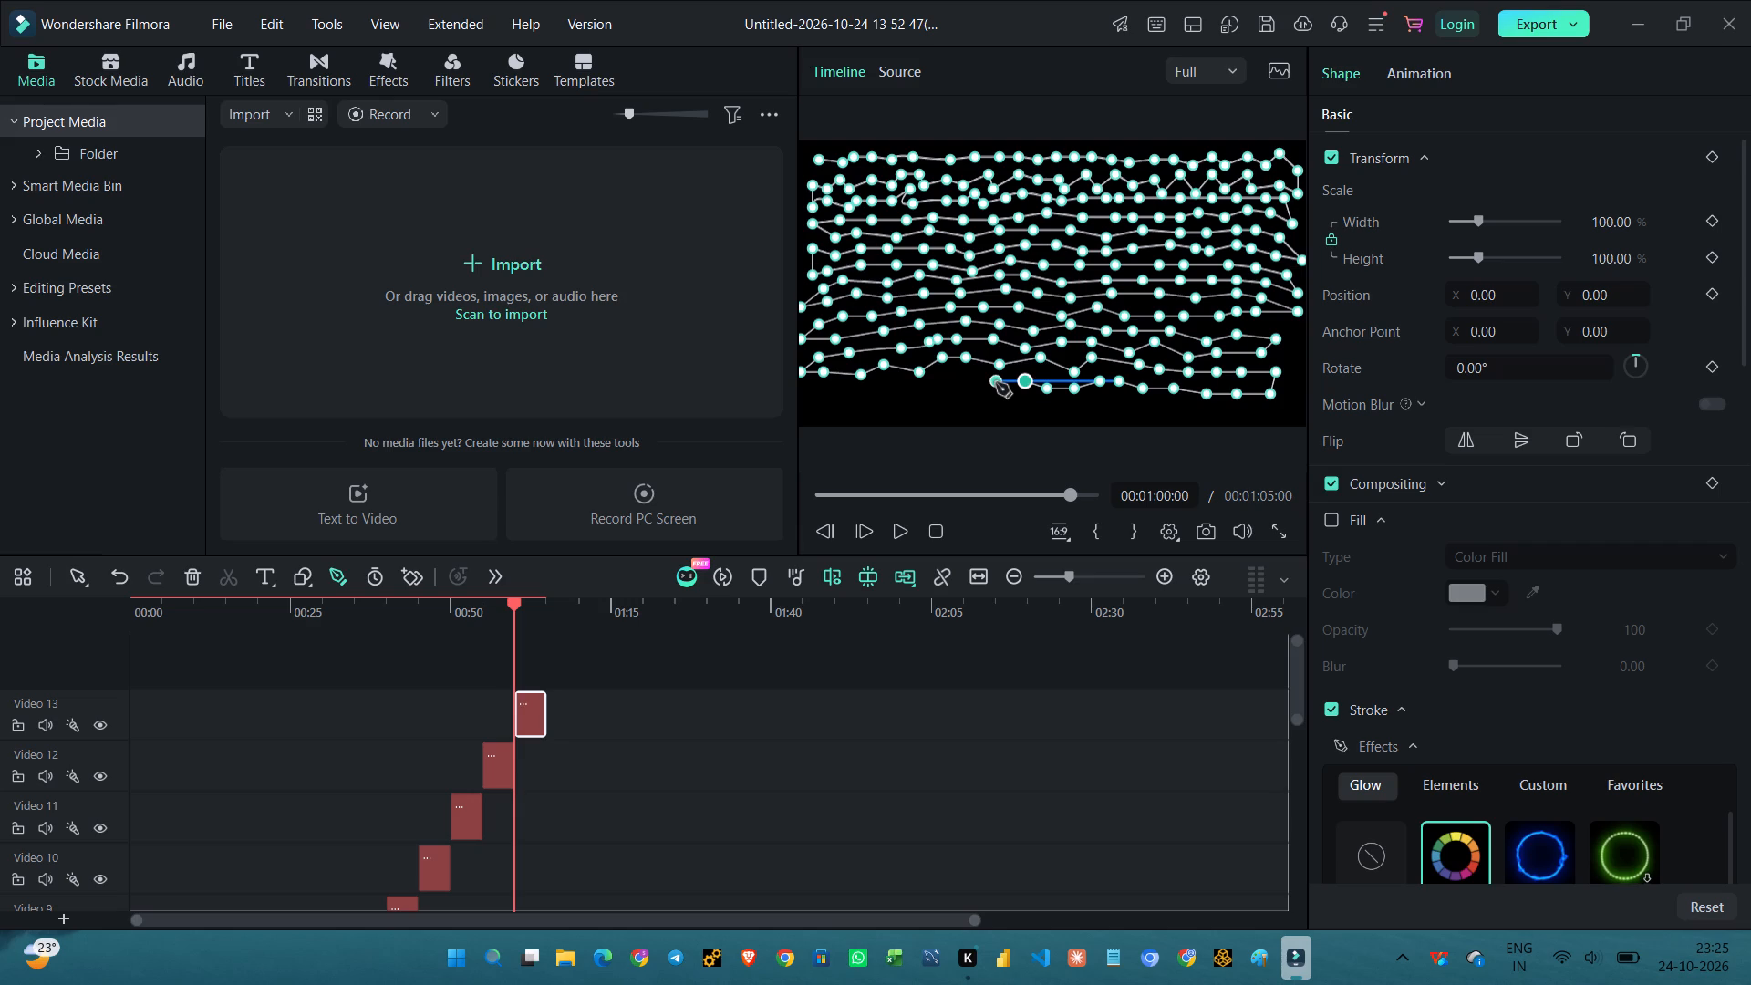
click(987, 378)
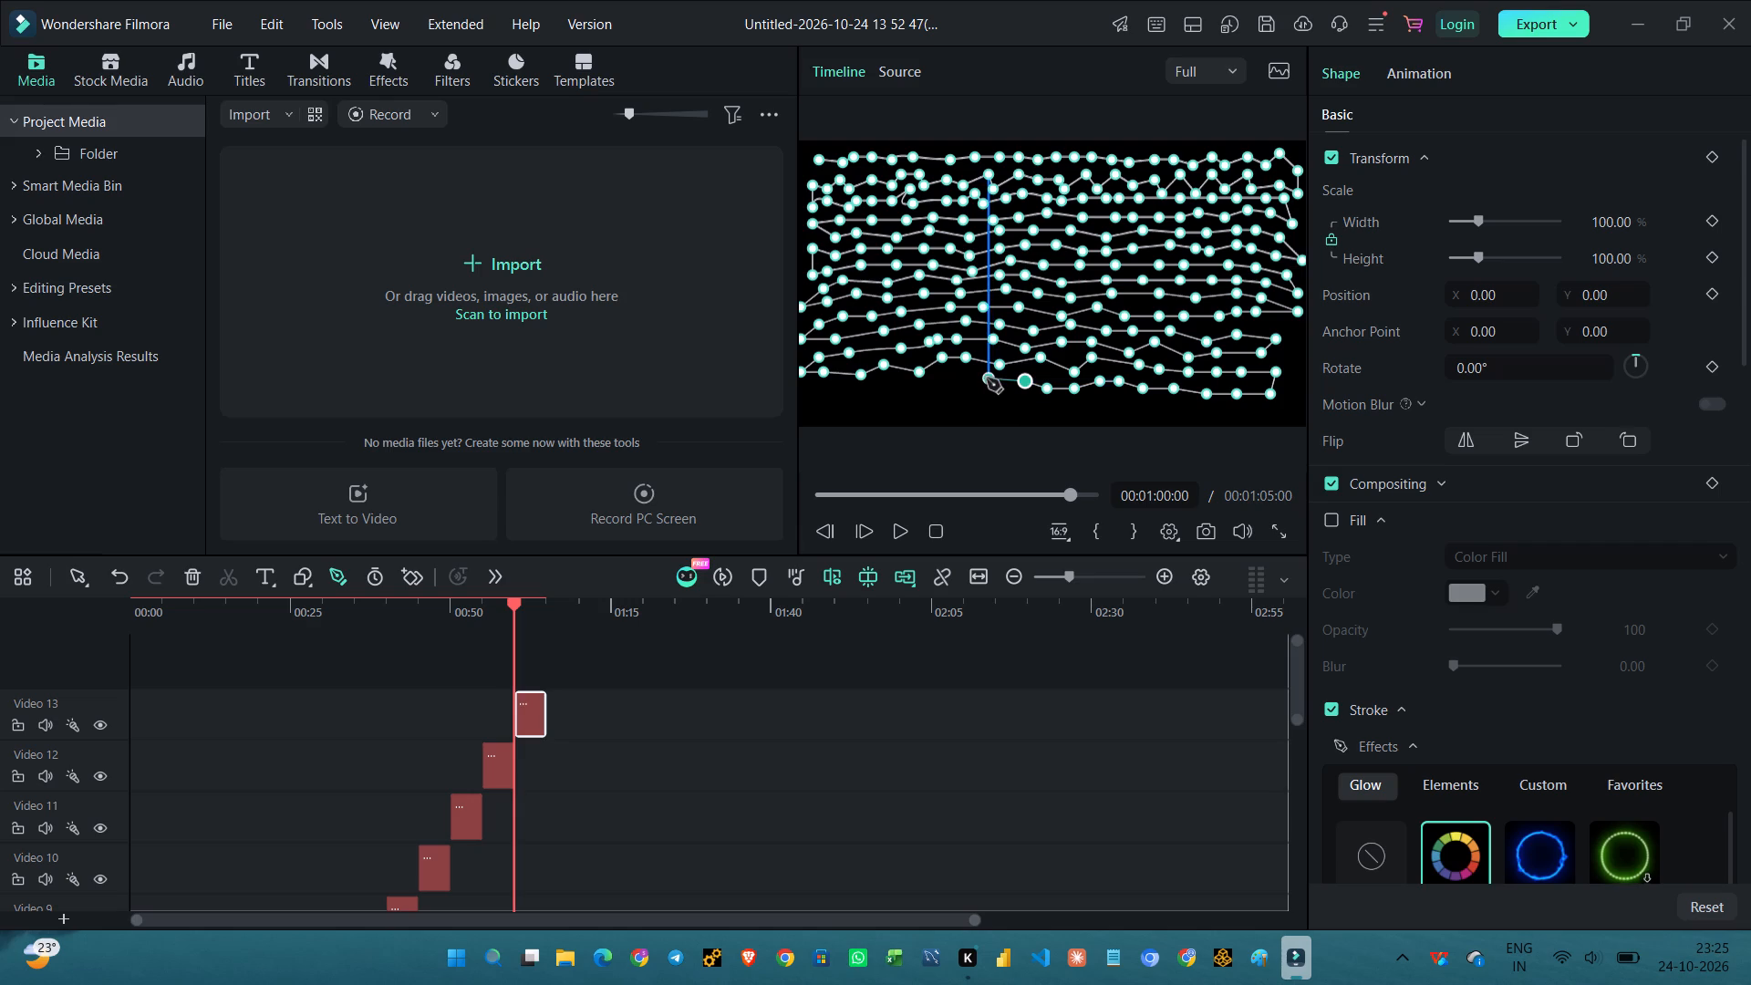
click(977, 378)
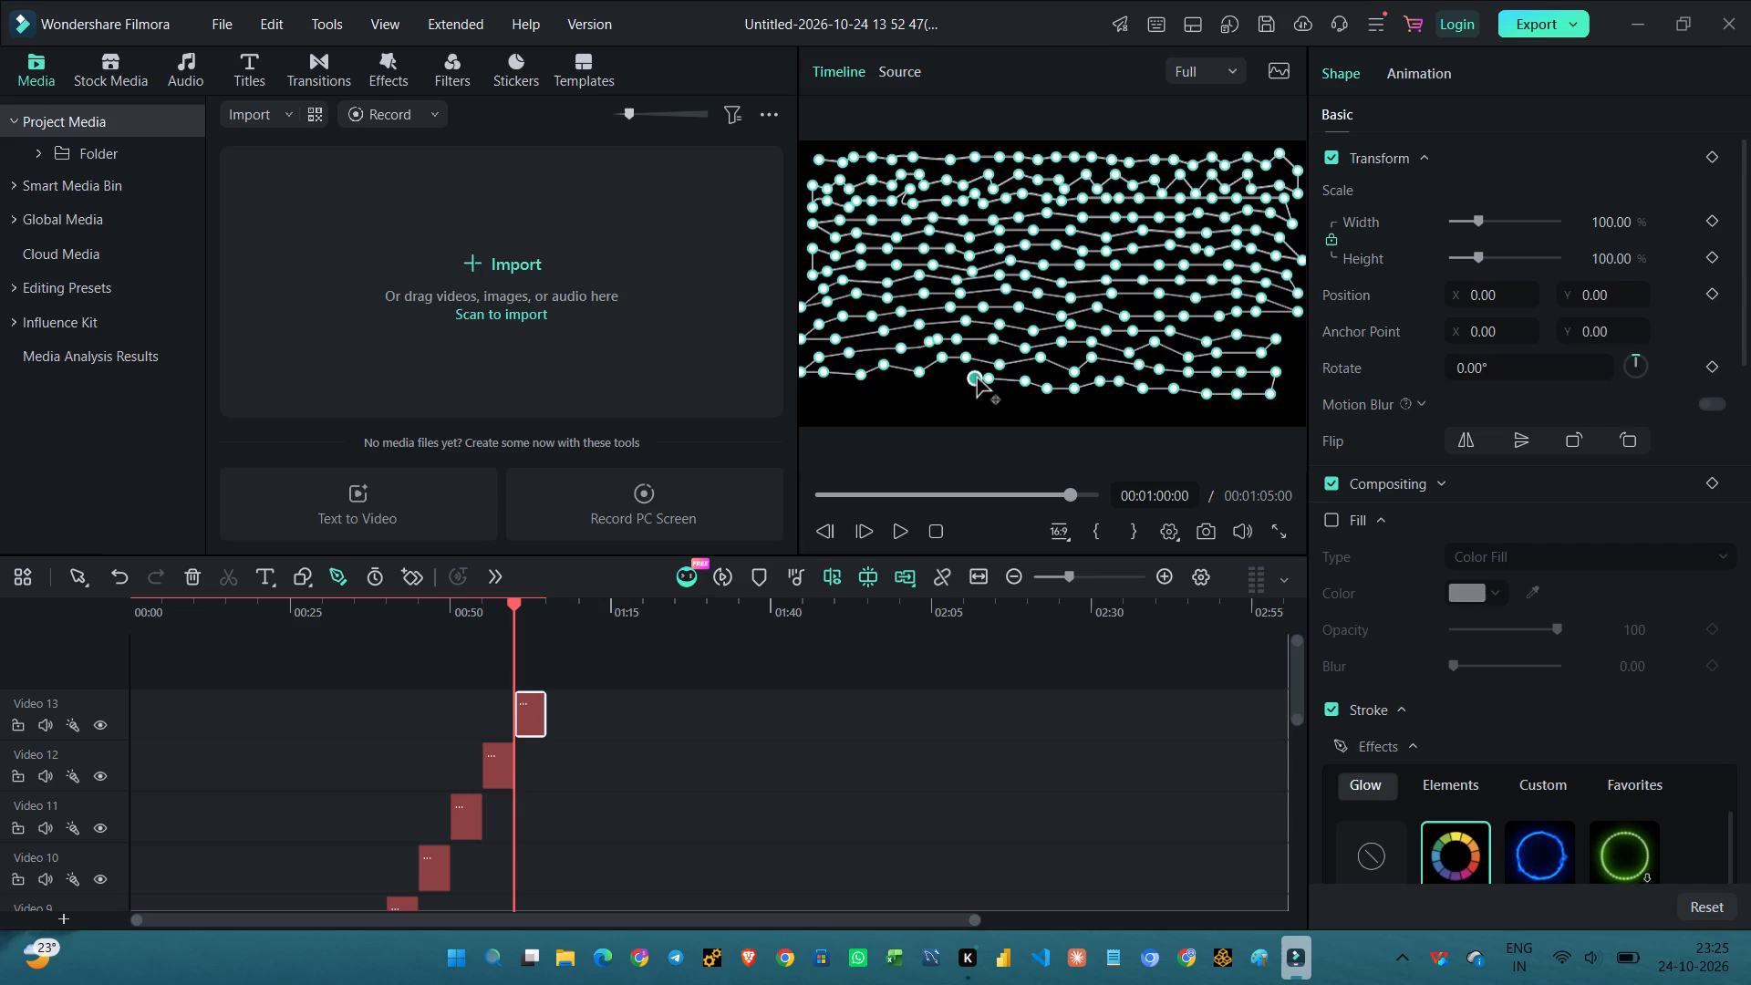
click(958, 378)
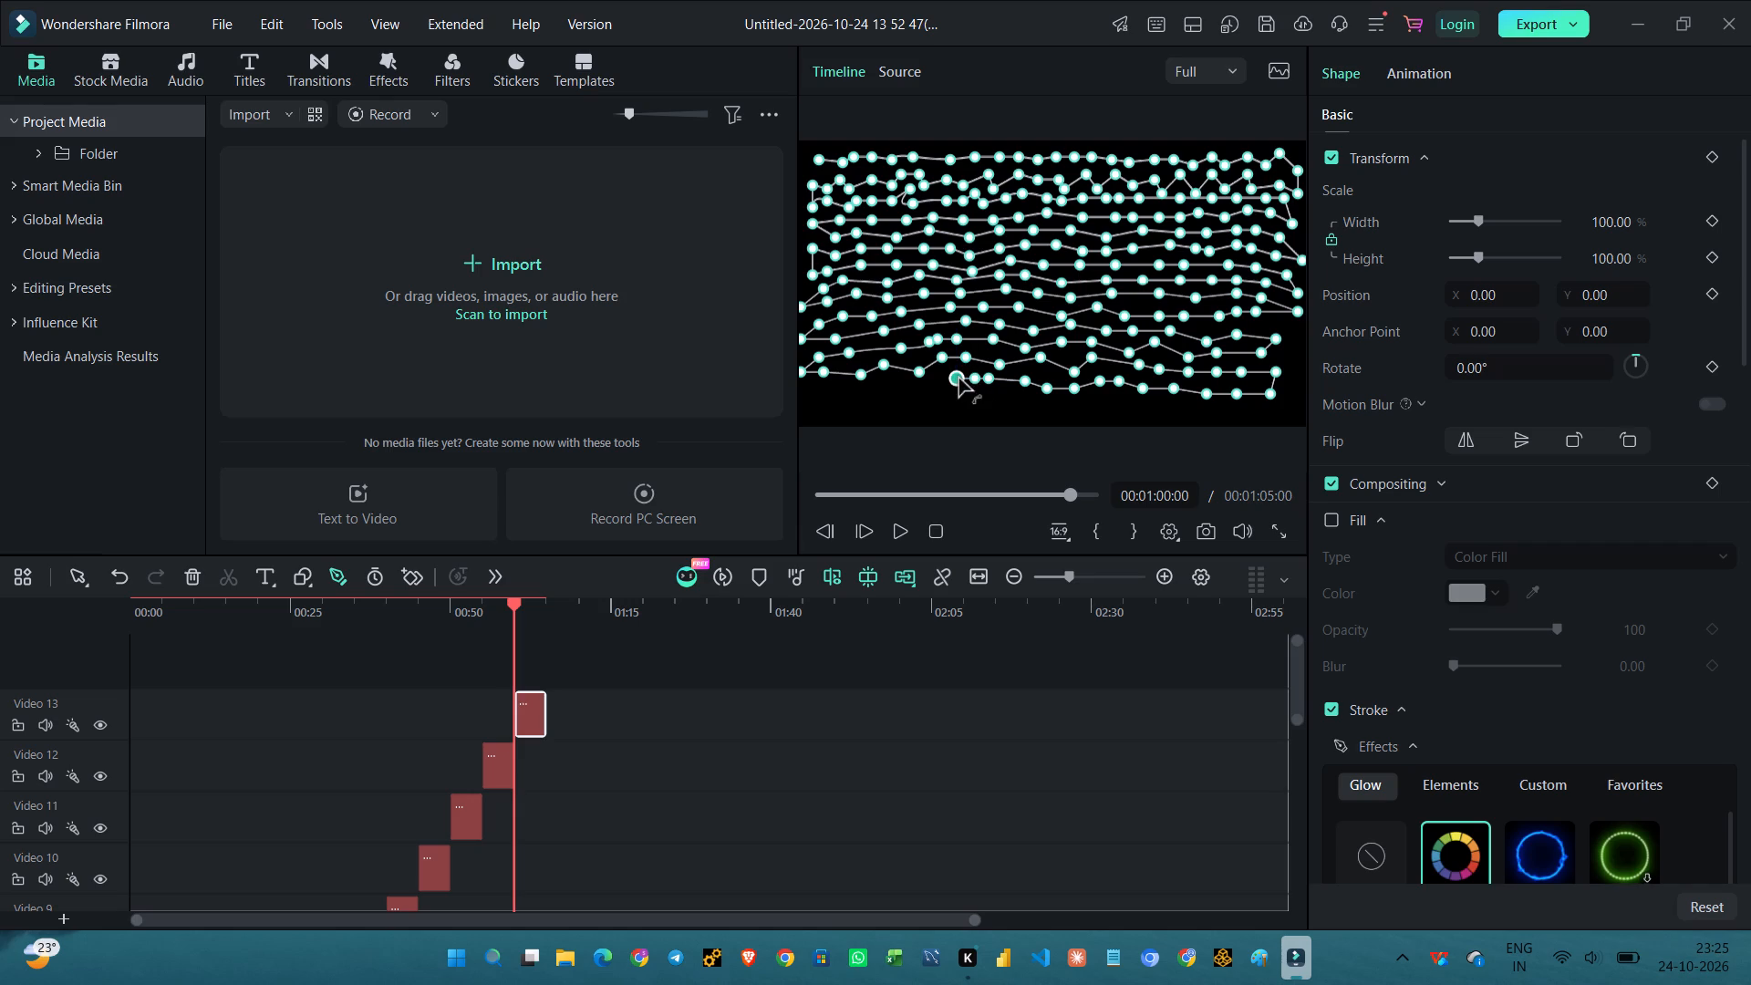
click(947, 379)
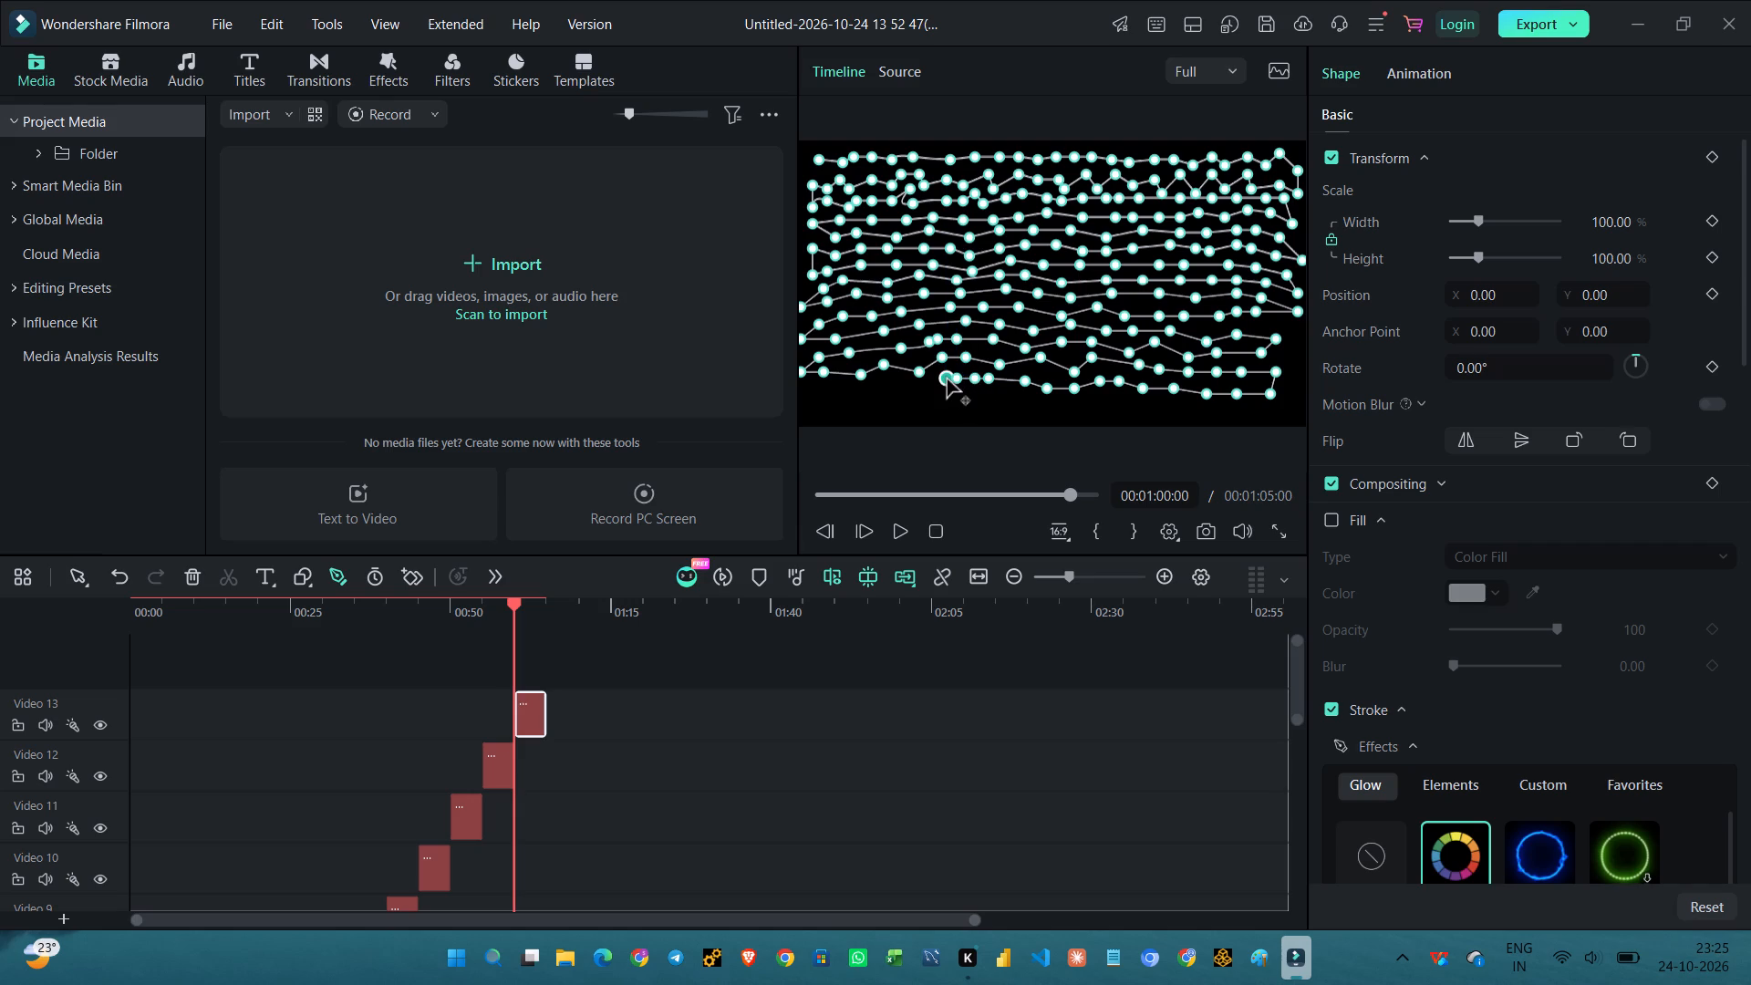
click(938, 379)
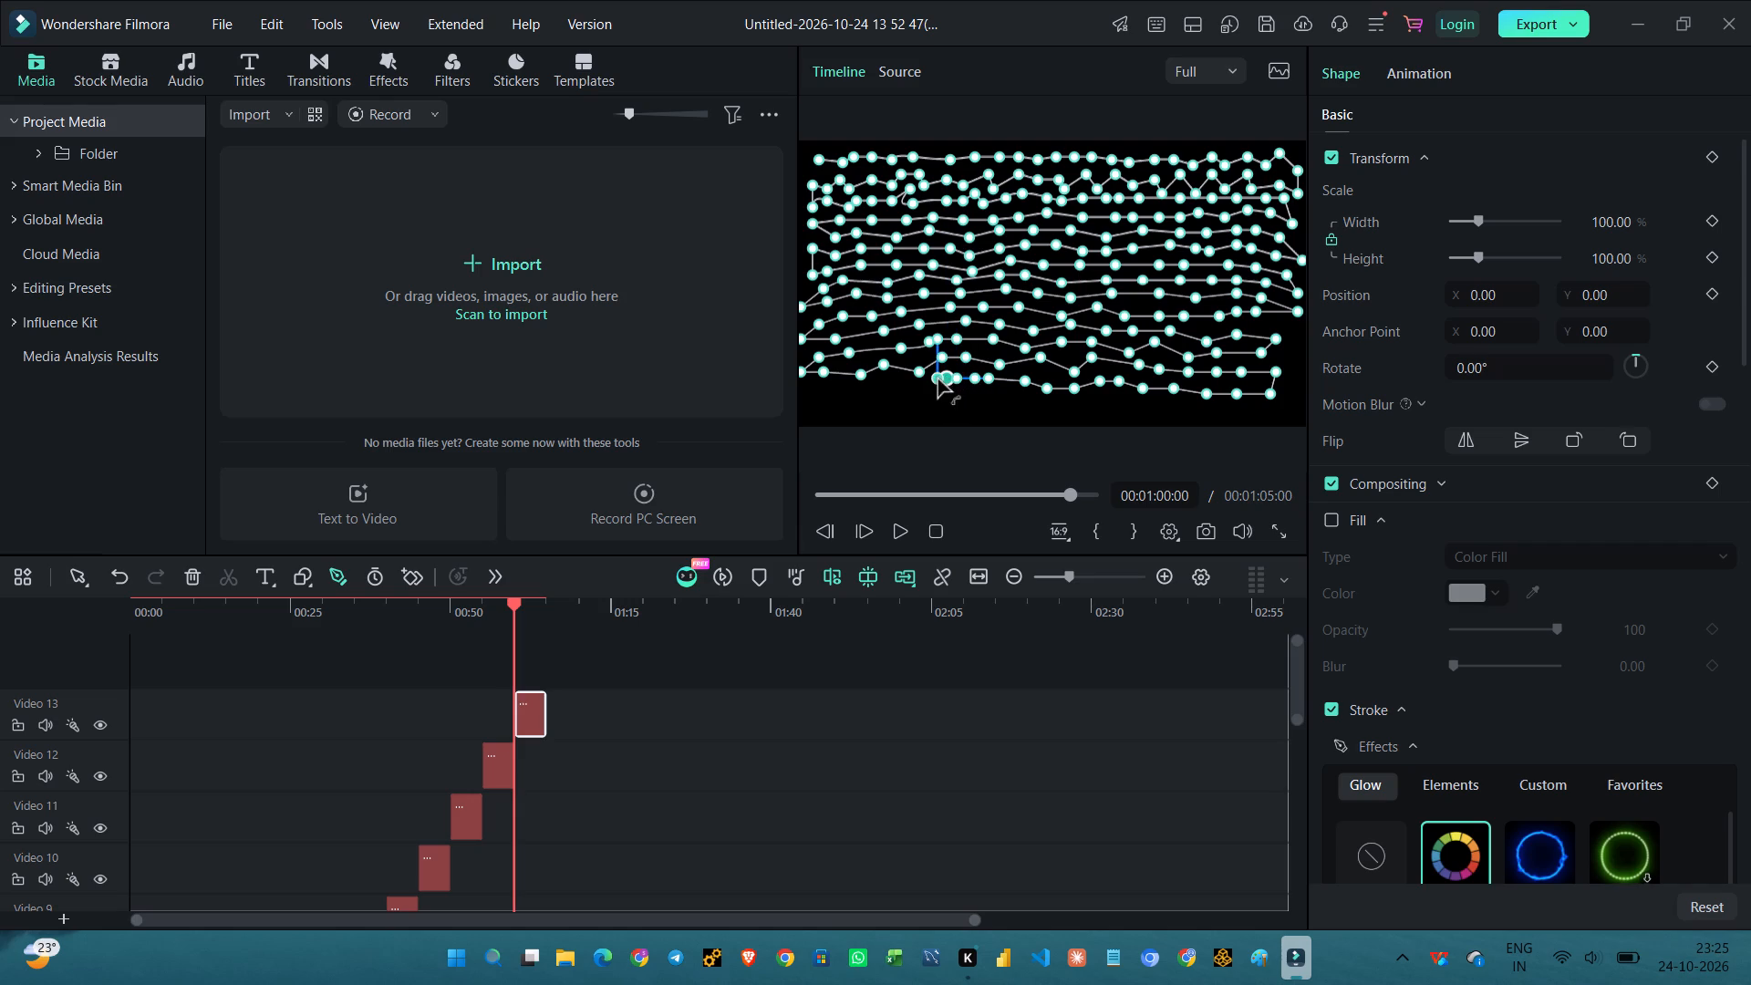
click(922, 387)
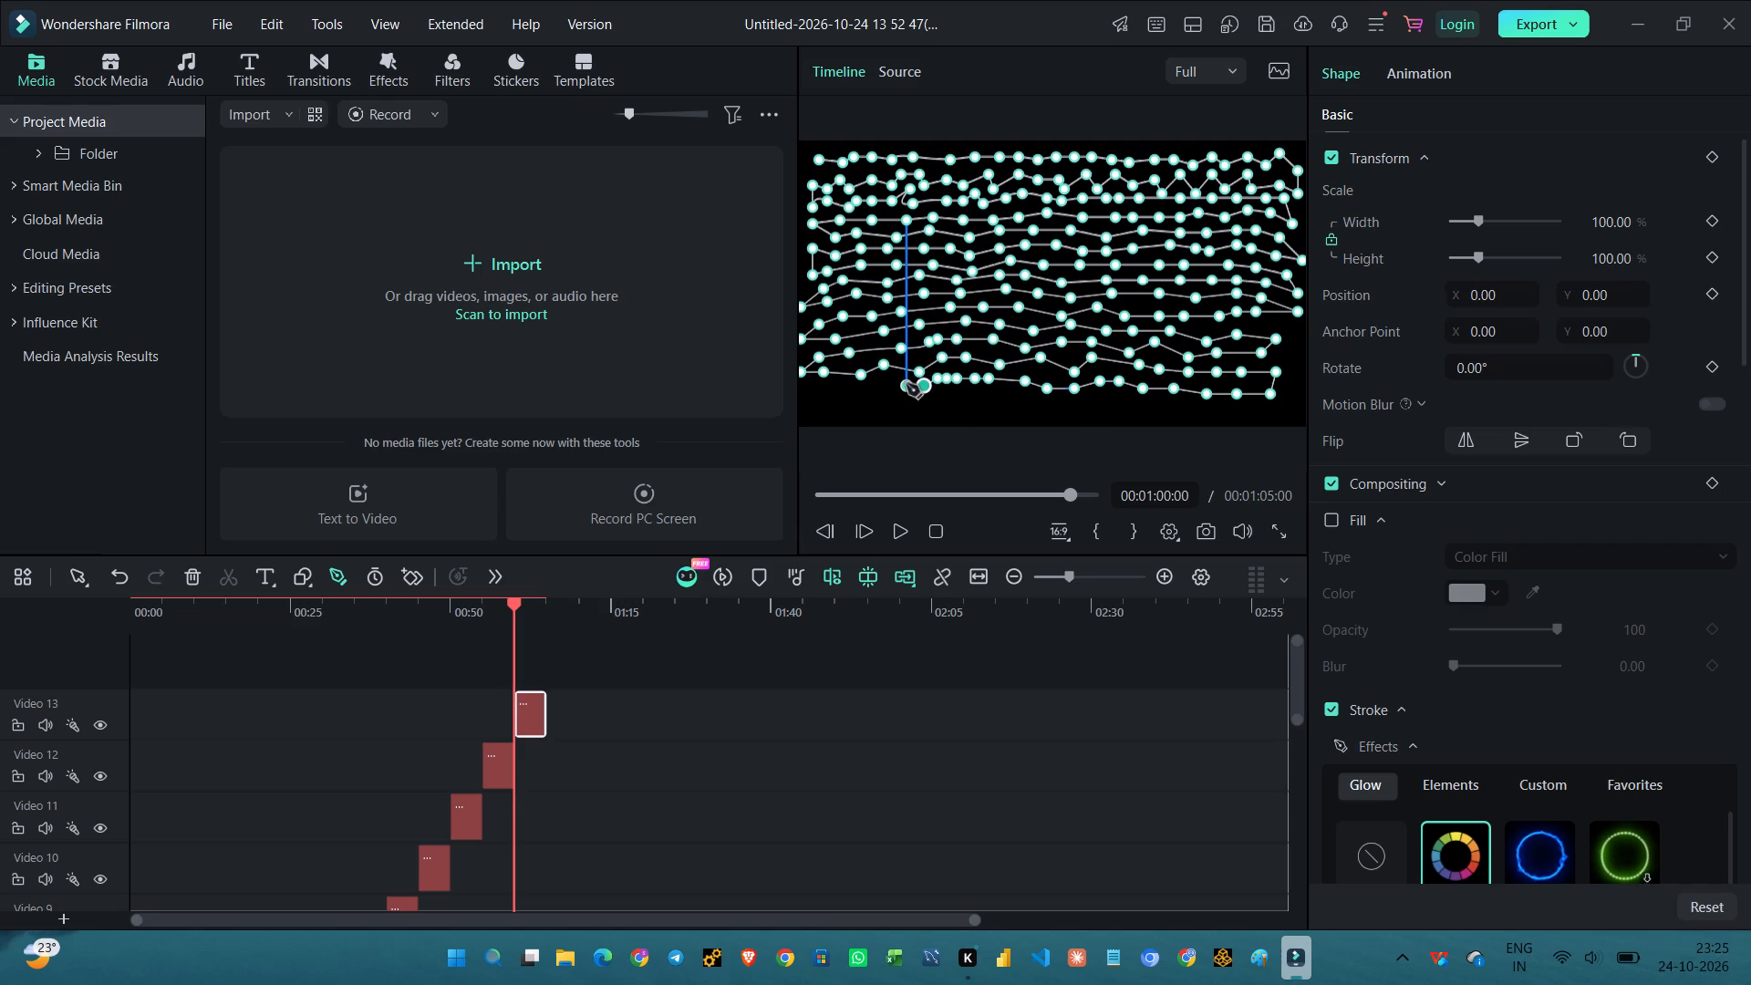
click(907, 384)
click(889, 384)
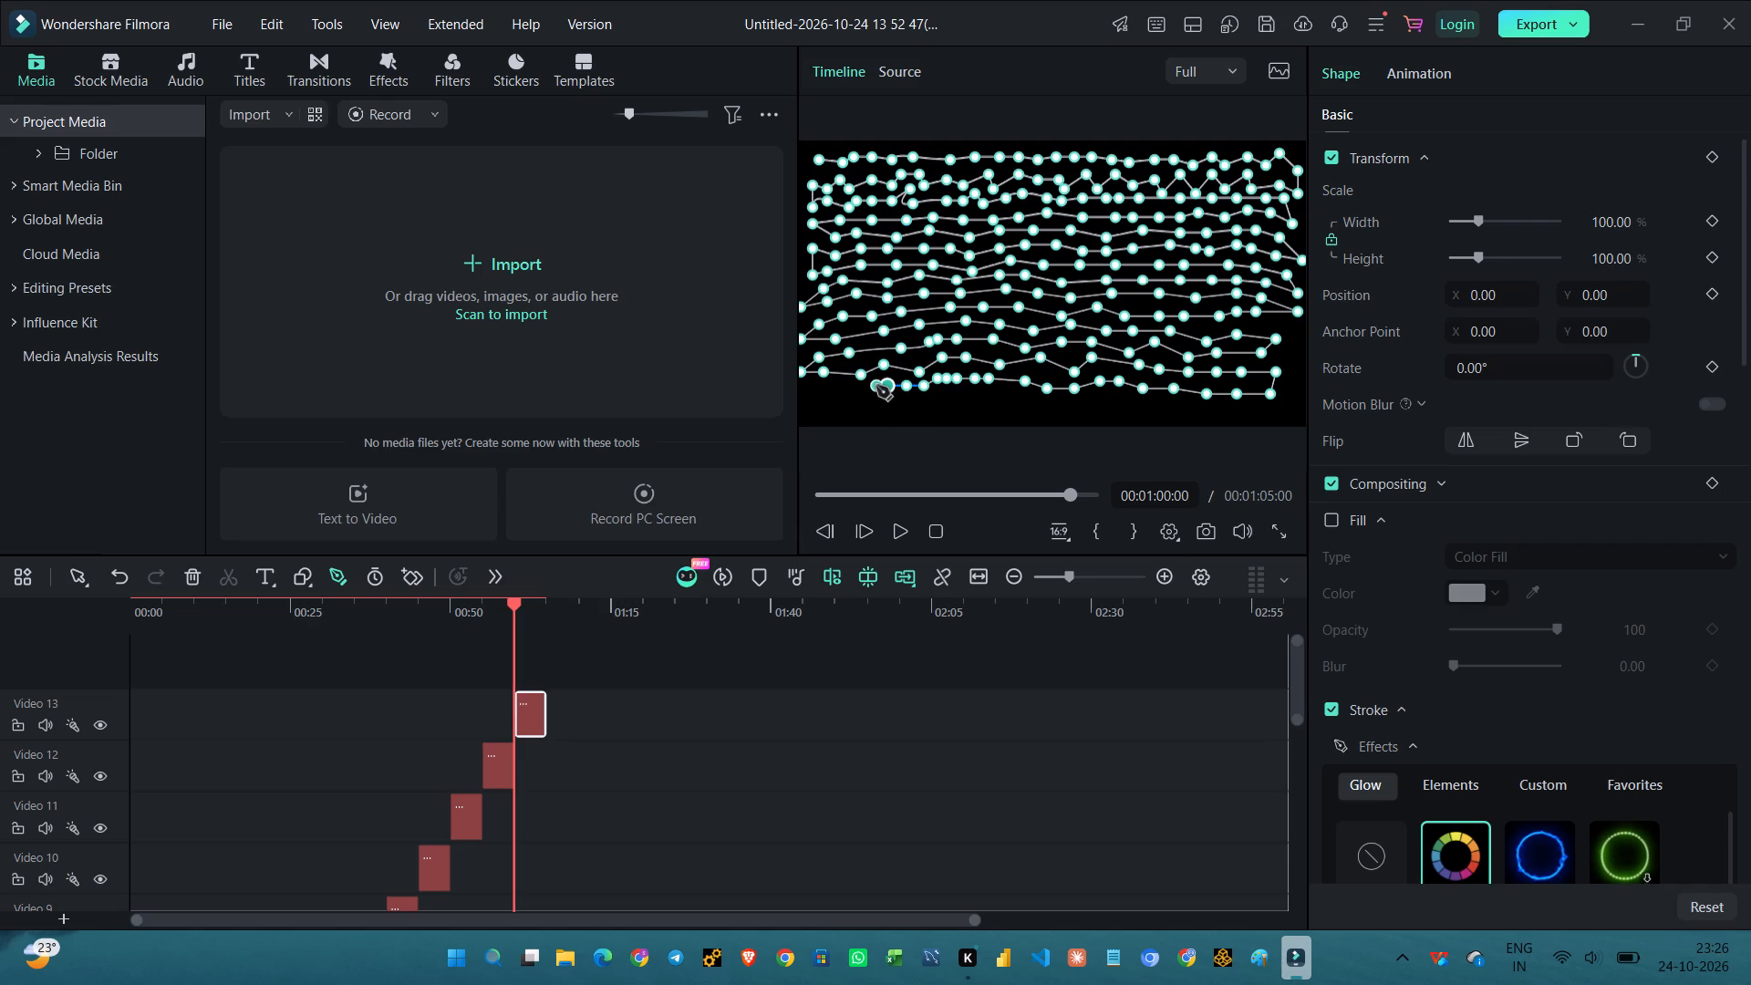
click(855, 389)
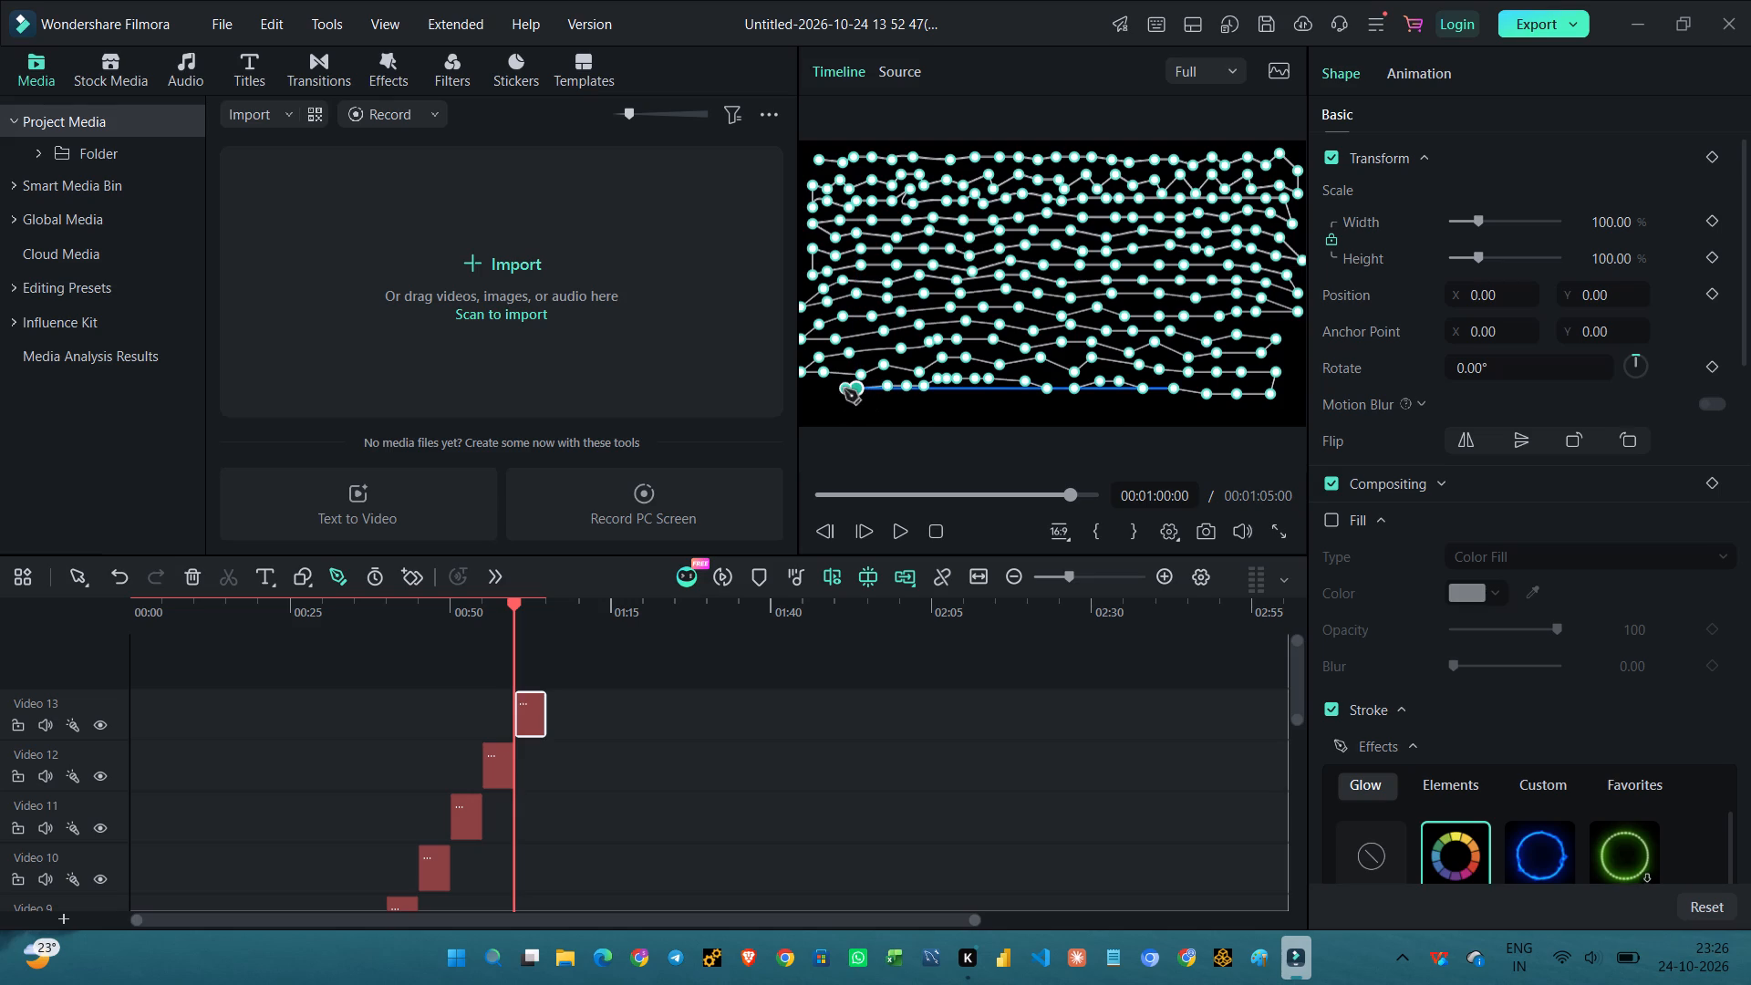
click(844, 389)
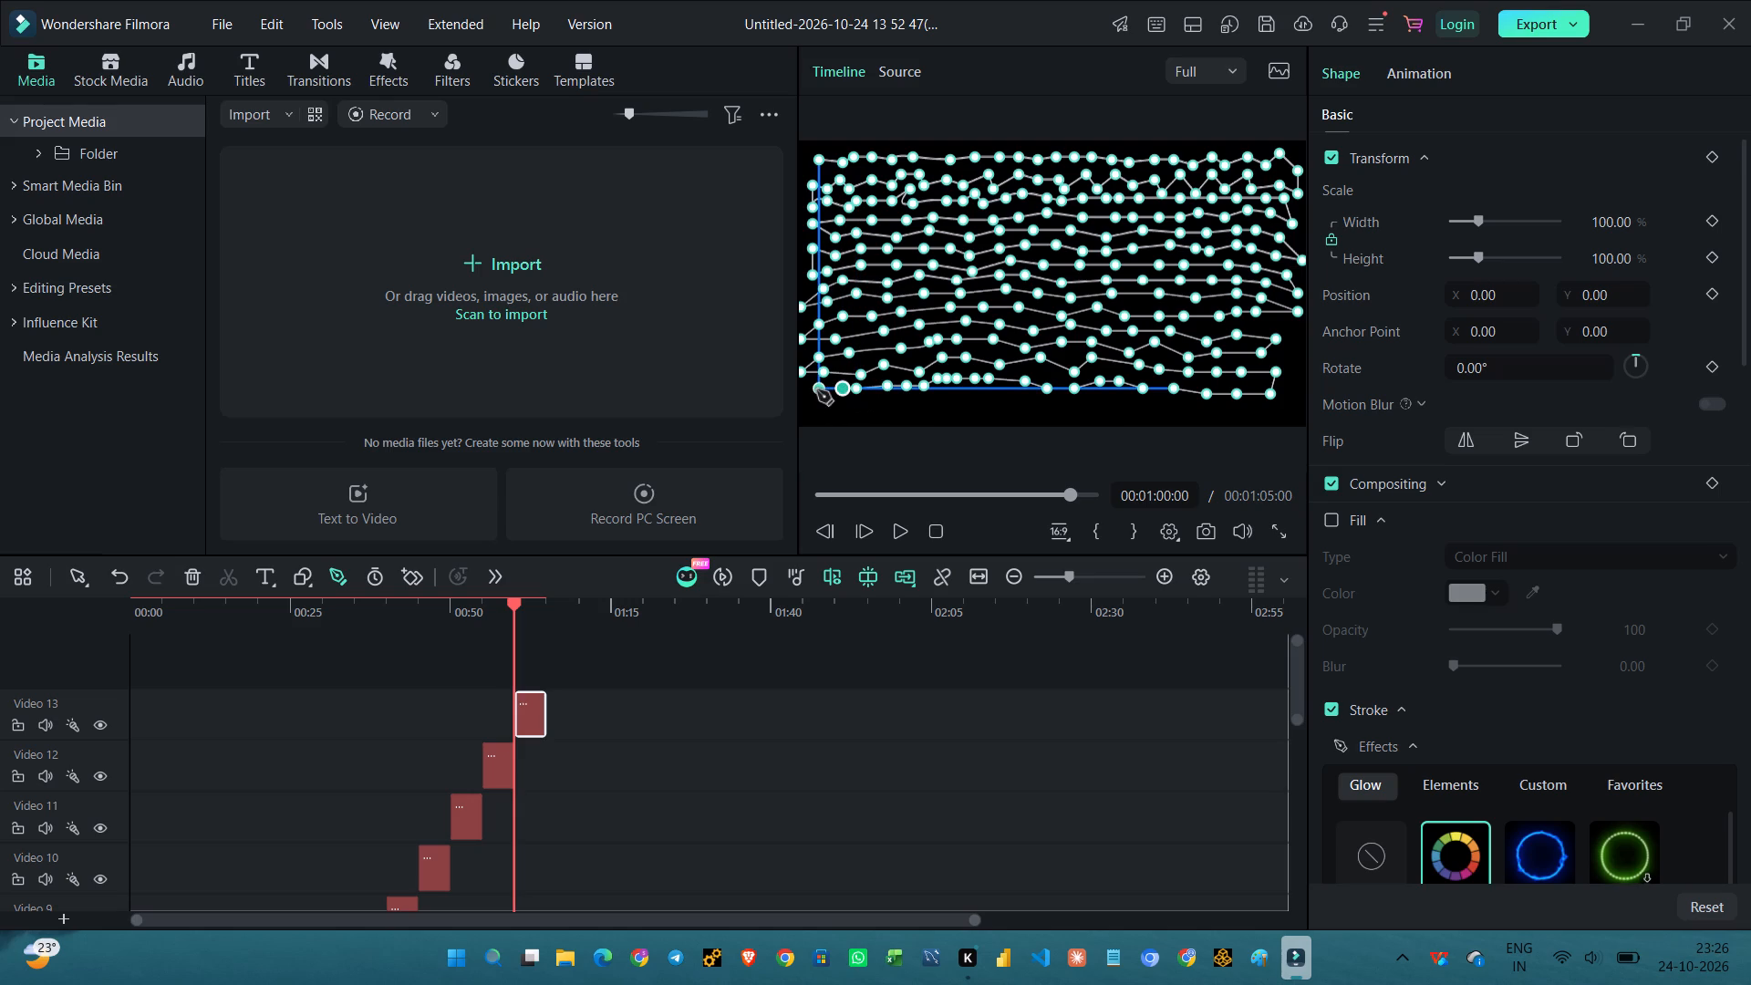
click(817, 390)
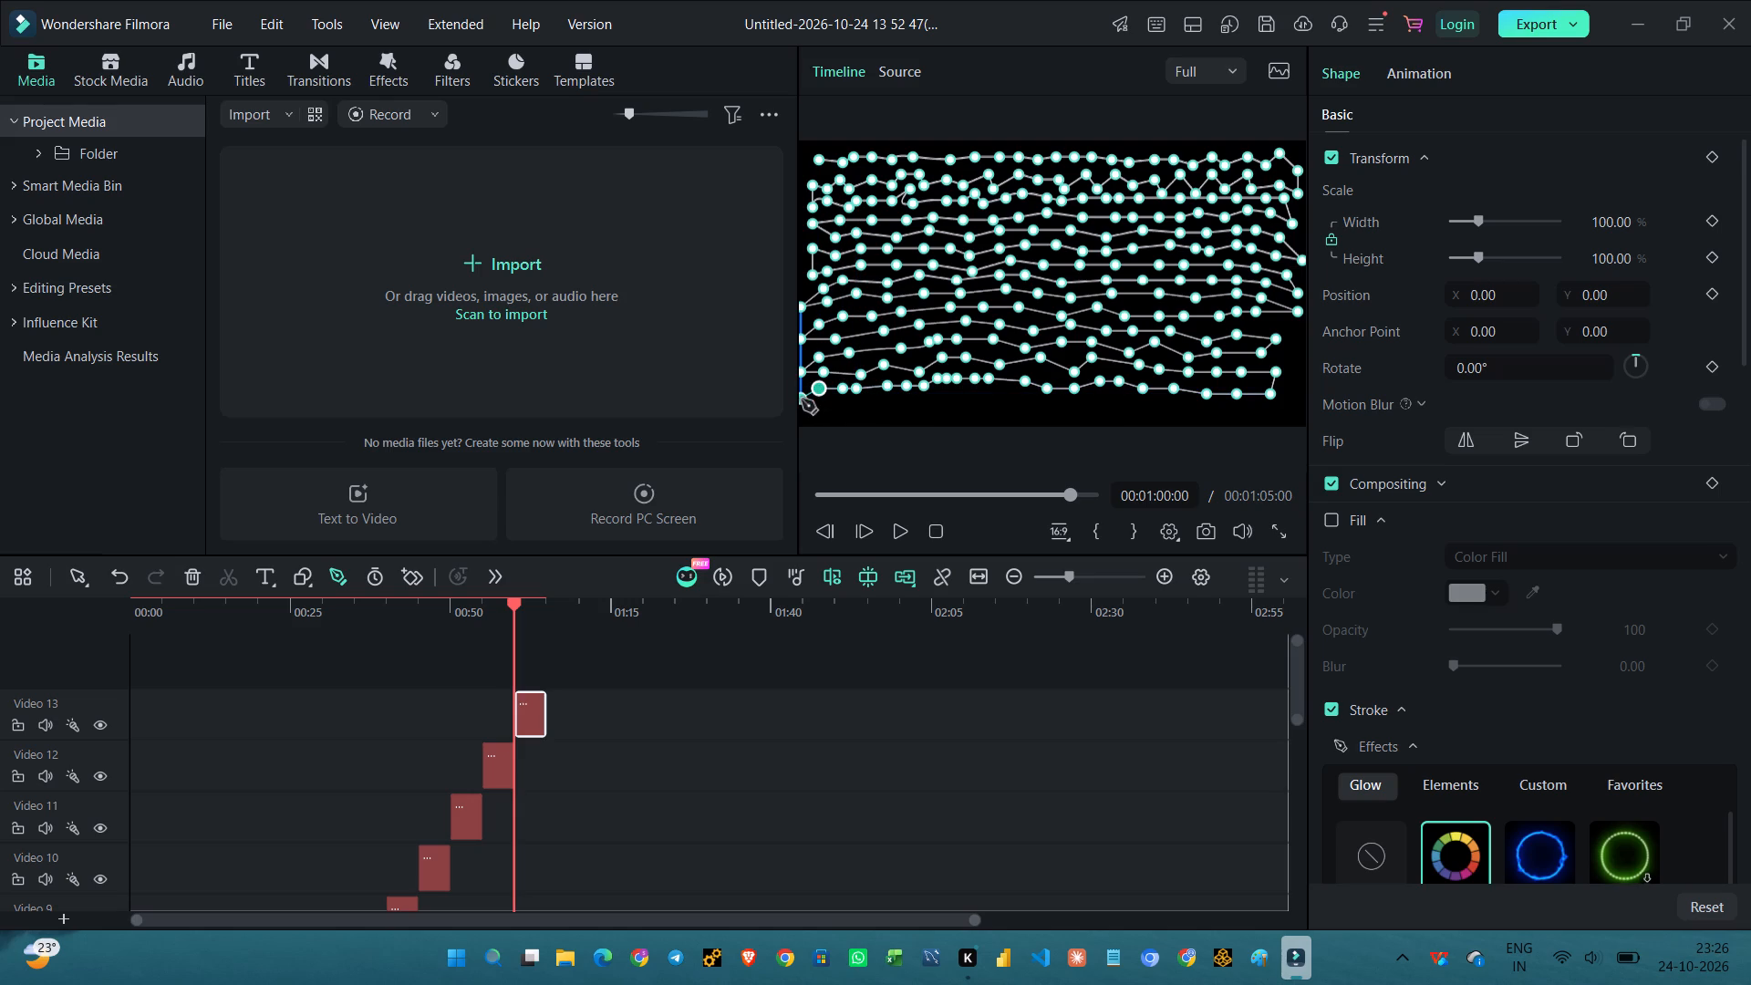
Turn the path down at the frame's left edge and run a gently wavy fifteenth row of points rightward to the frame's centre.
click(806, 401)
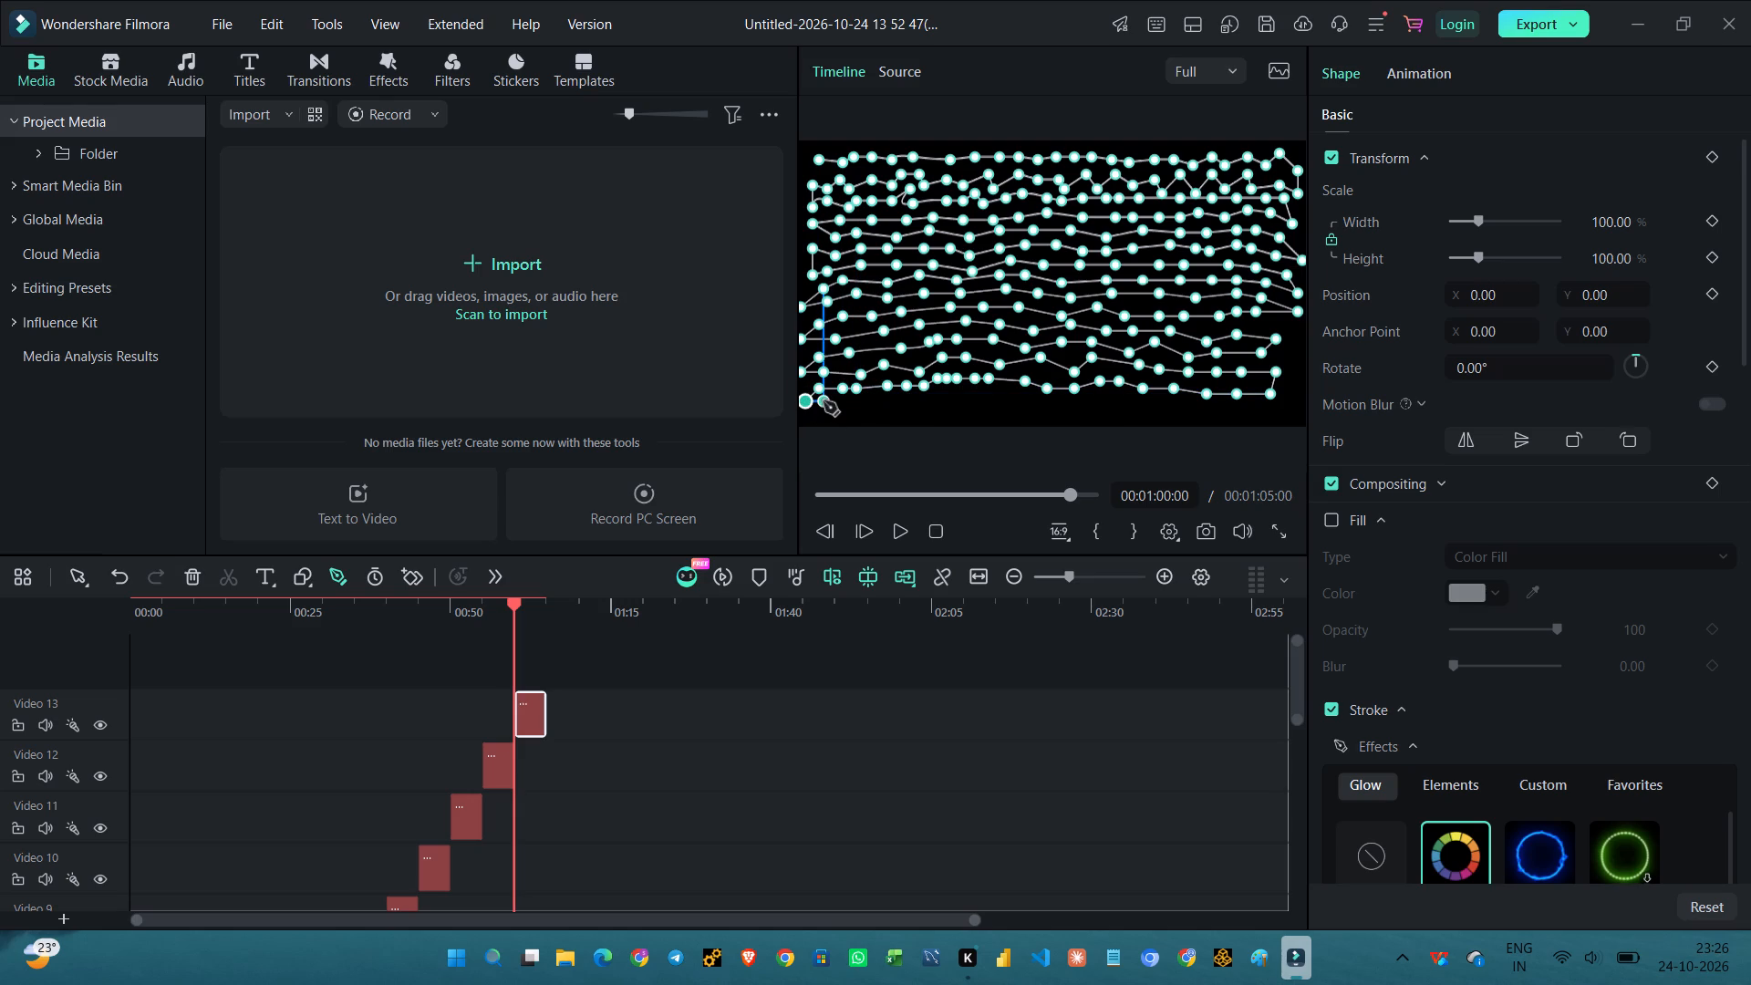
click(832, 401)
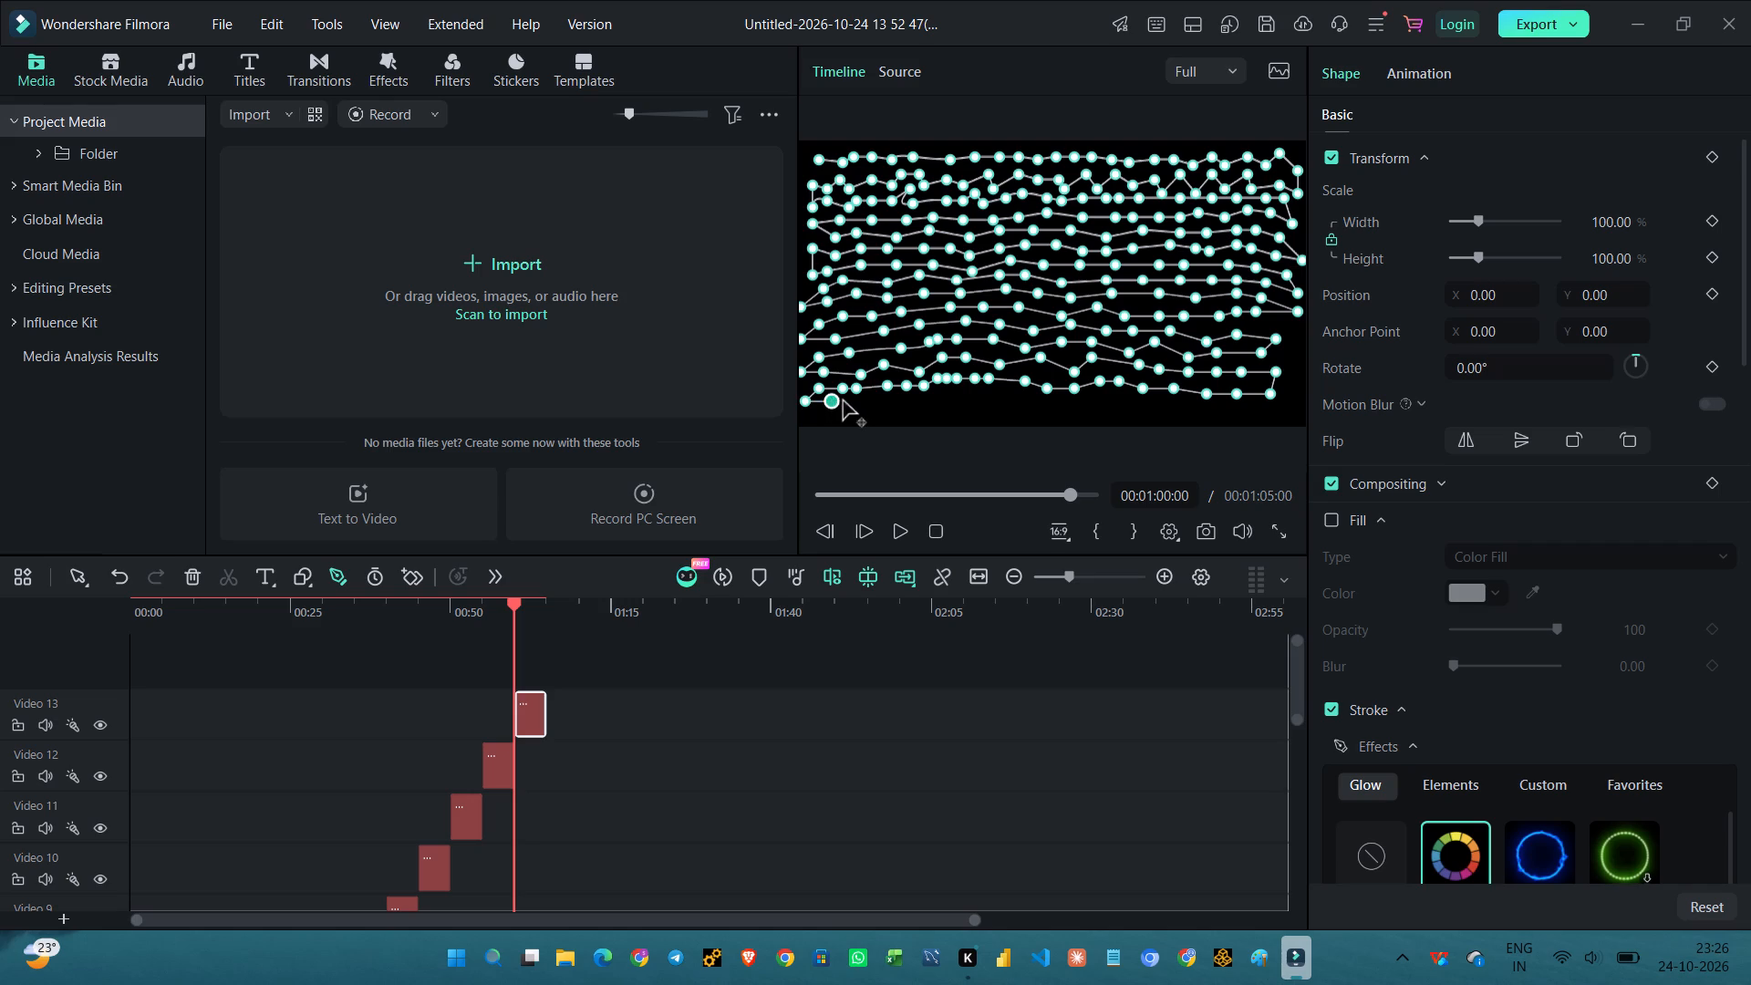
click(857, 399)
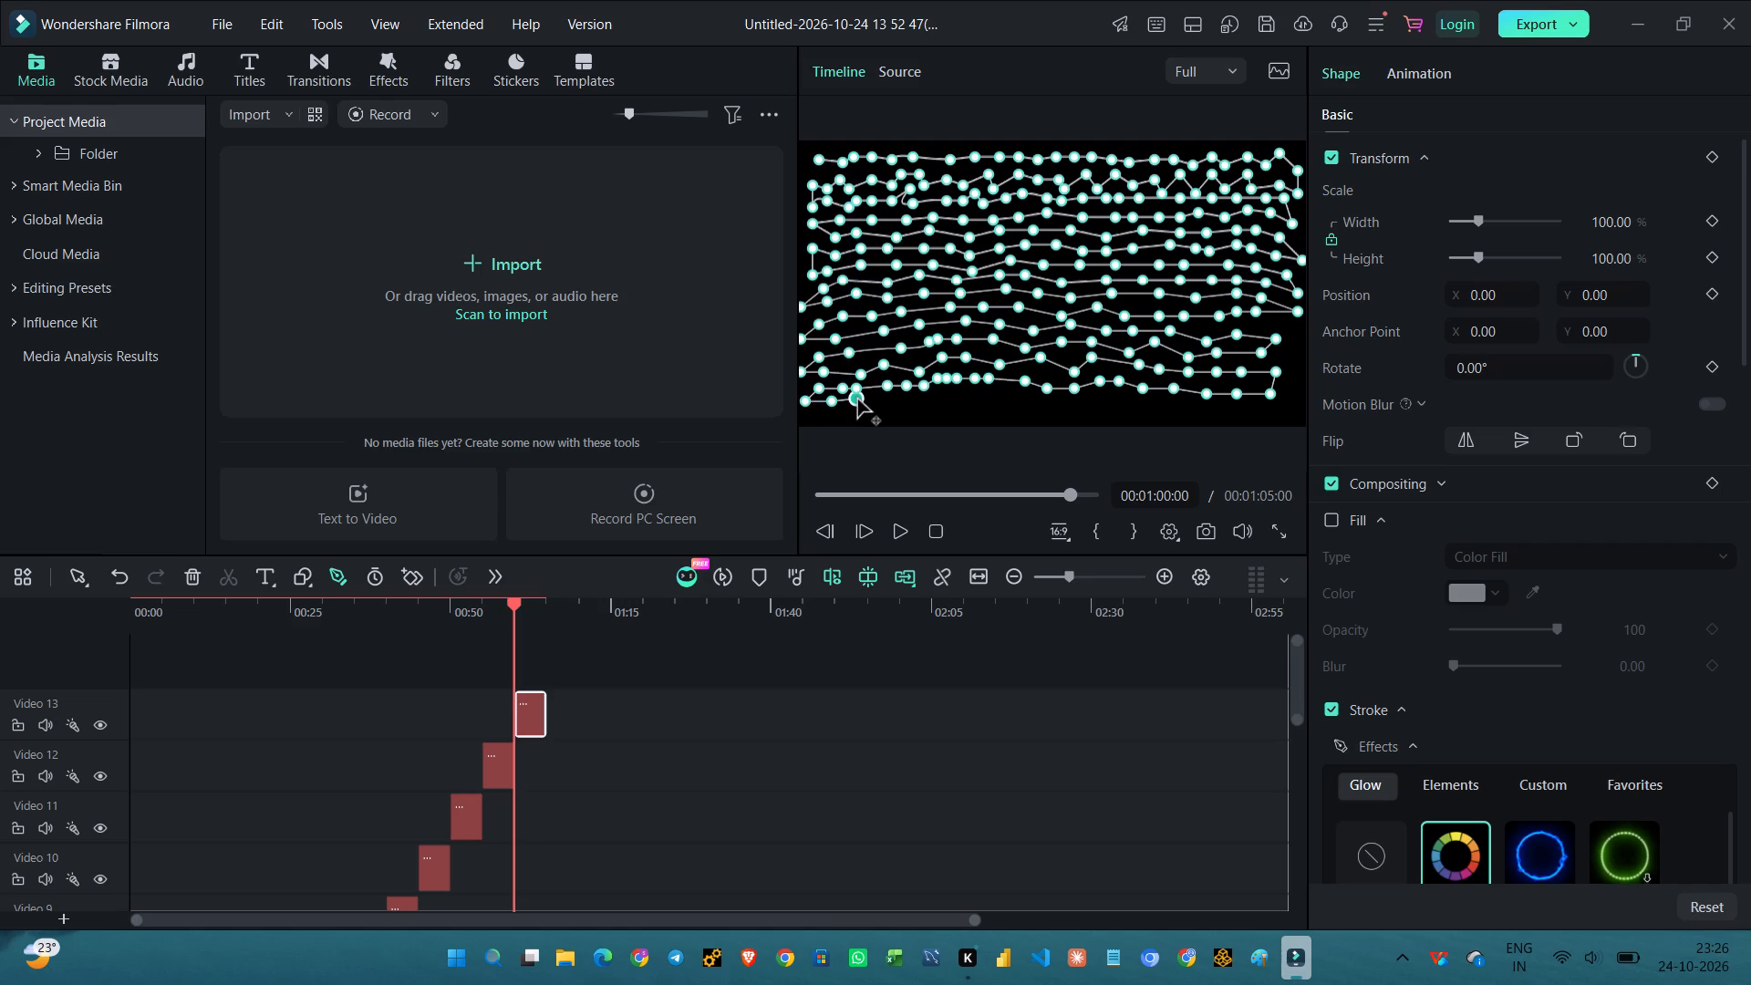
click(879, 405)
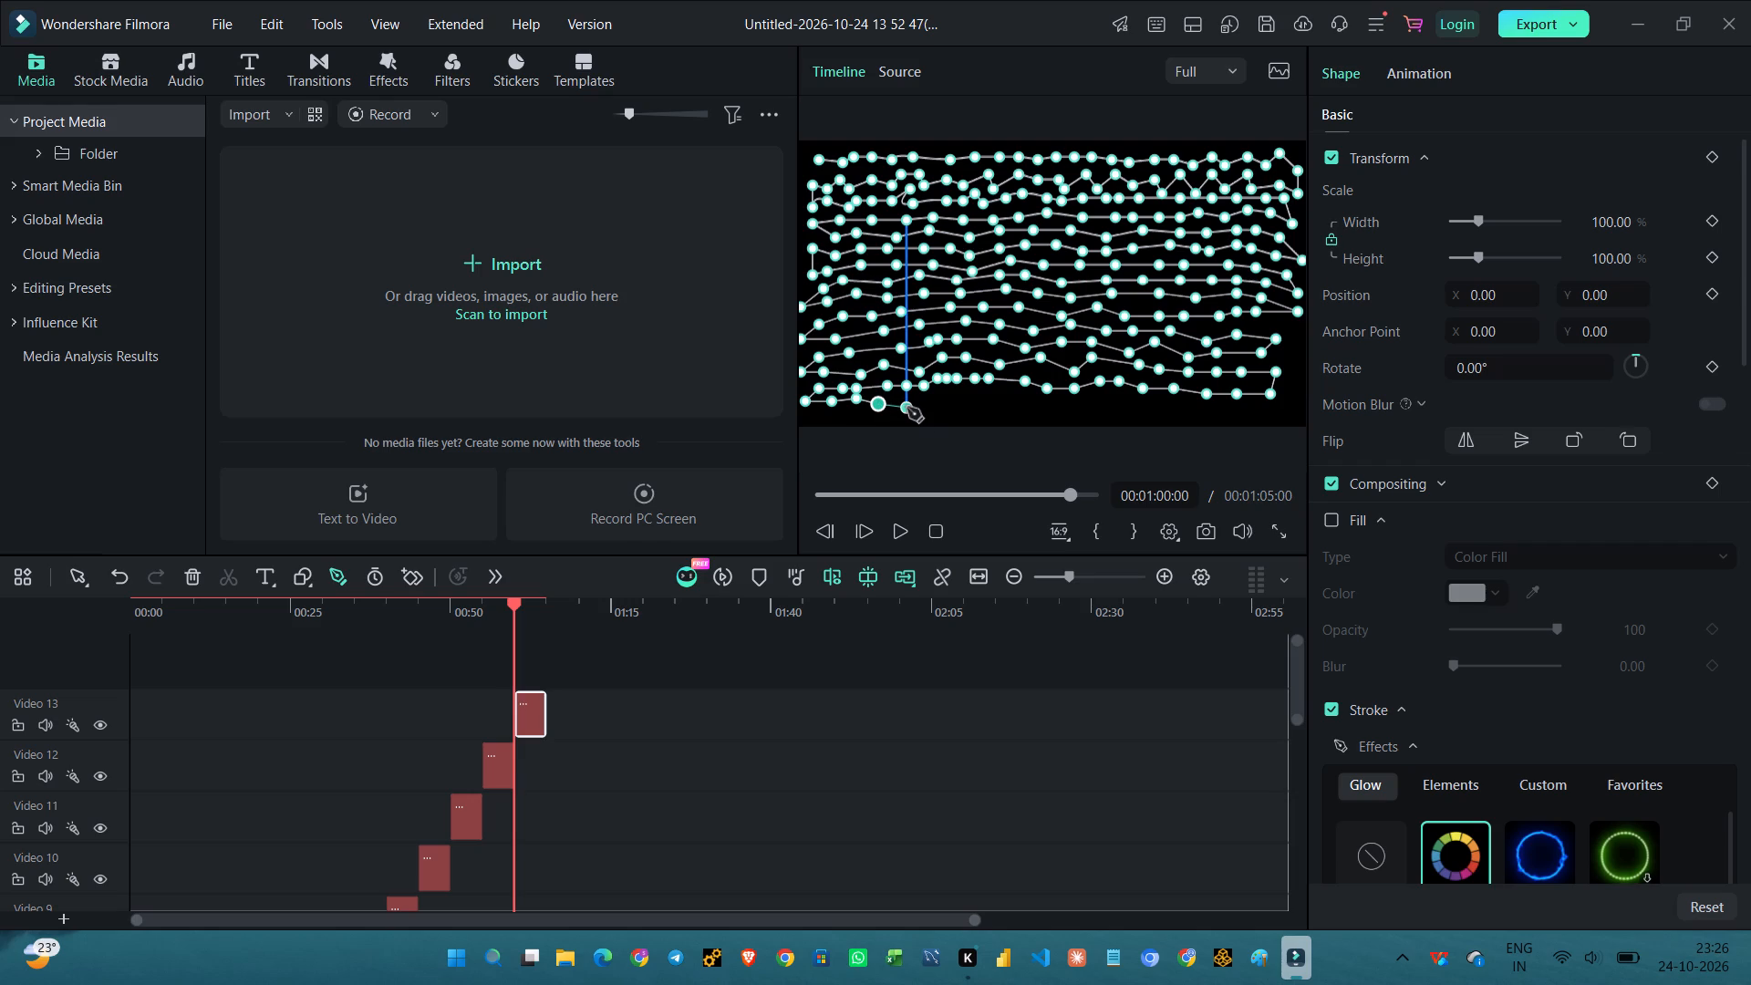
click(907, 408)
click(949, 399)
click(973, 405)
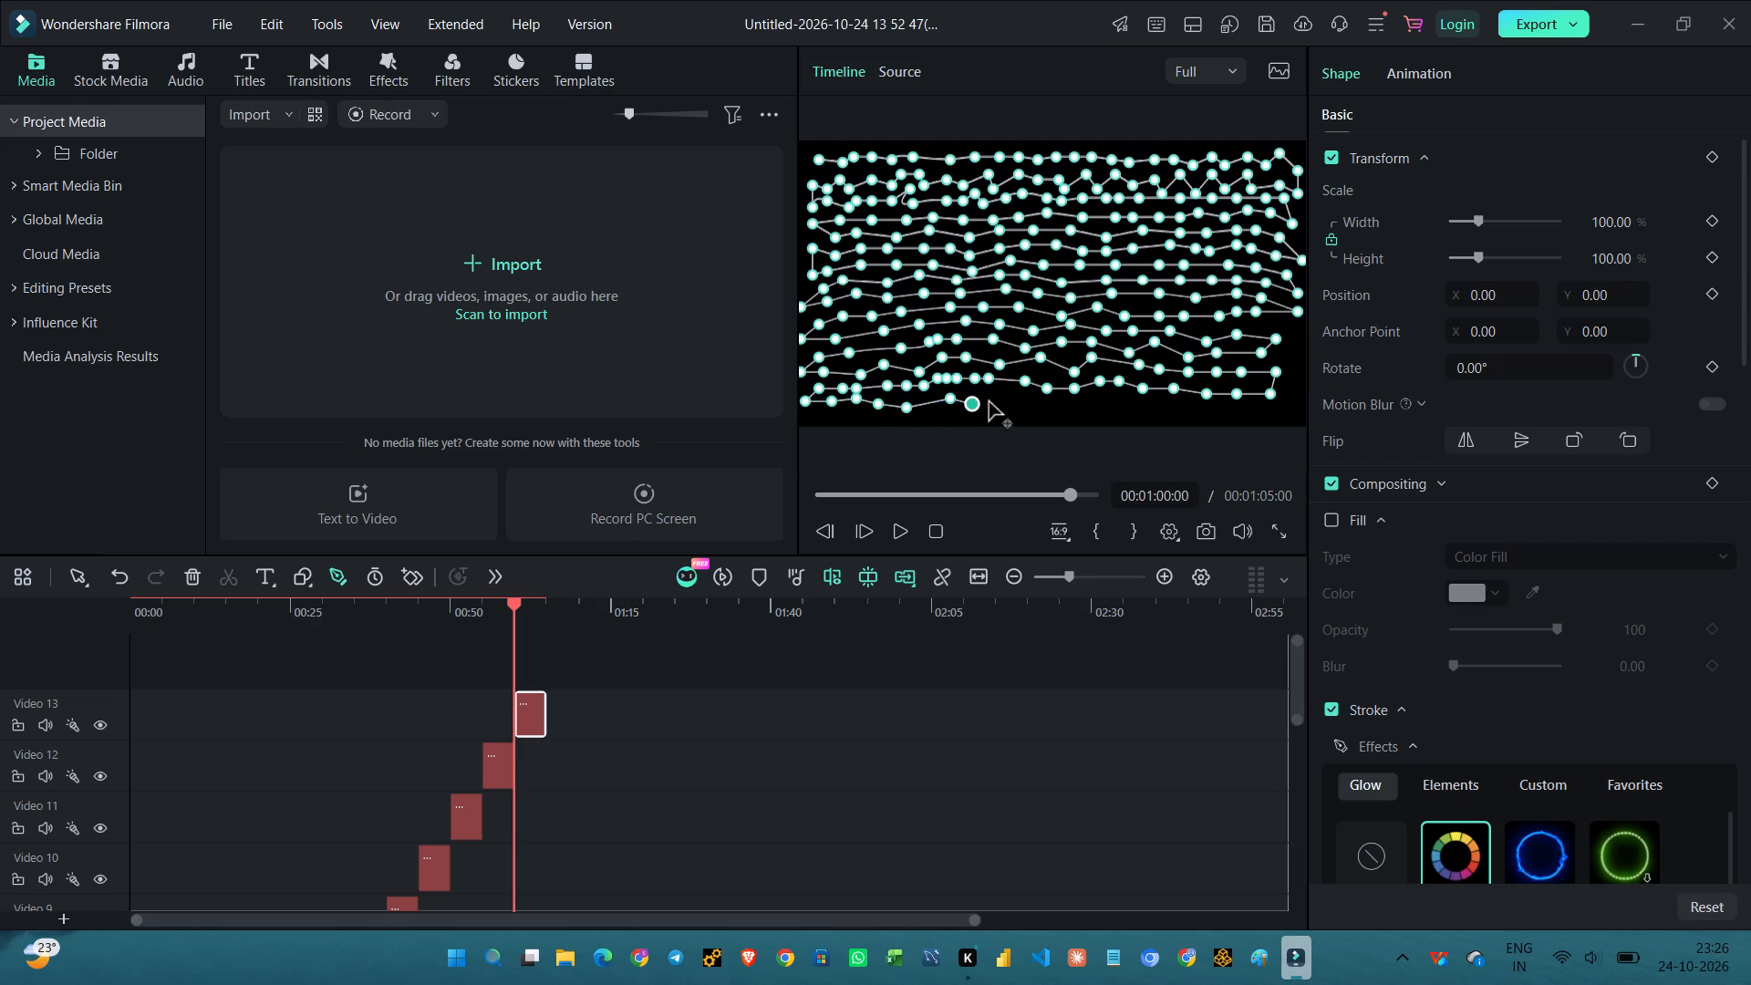
click(989, 401)
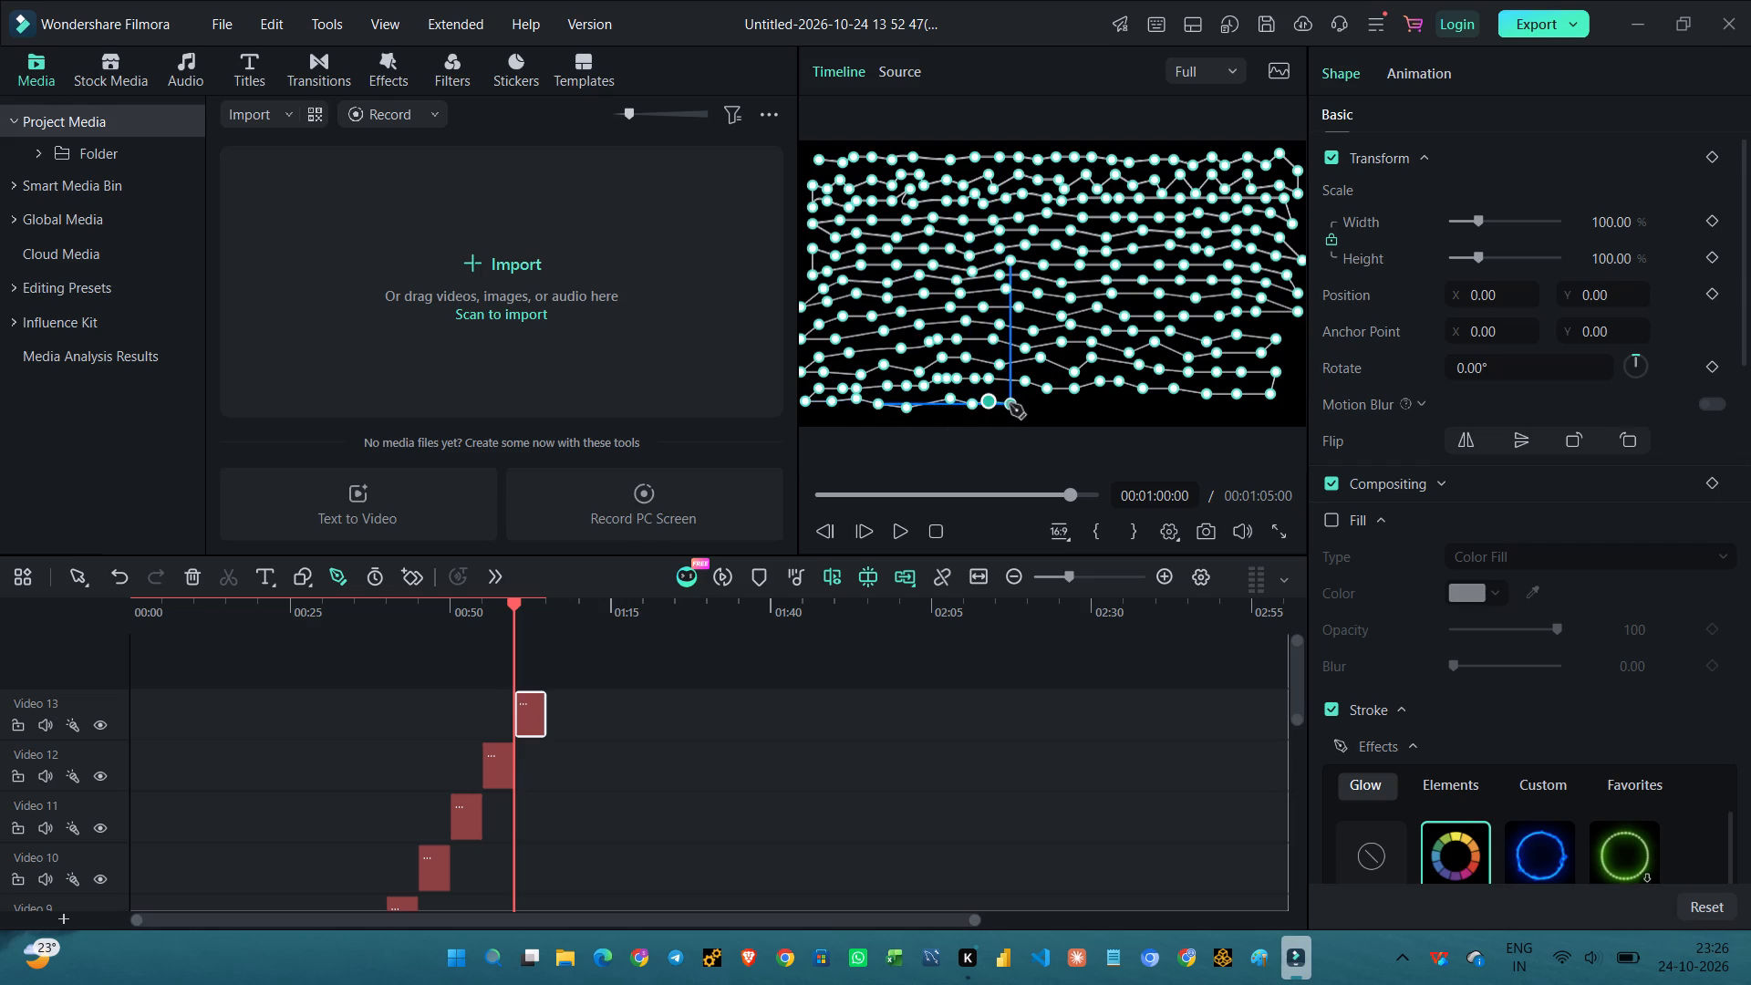
click(1010, 404)
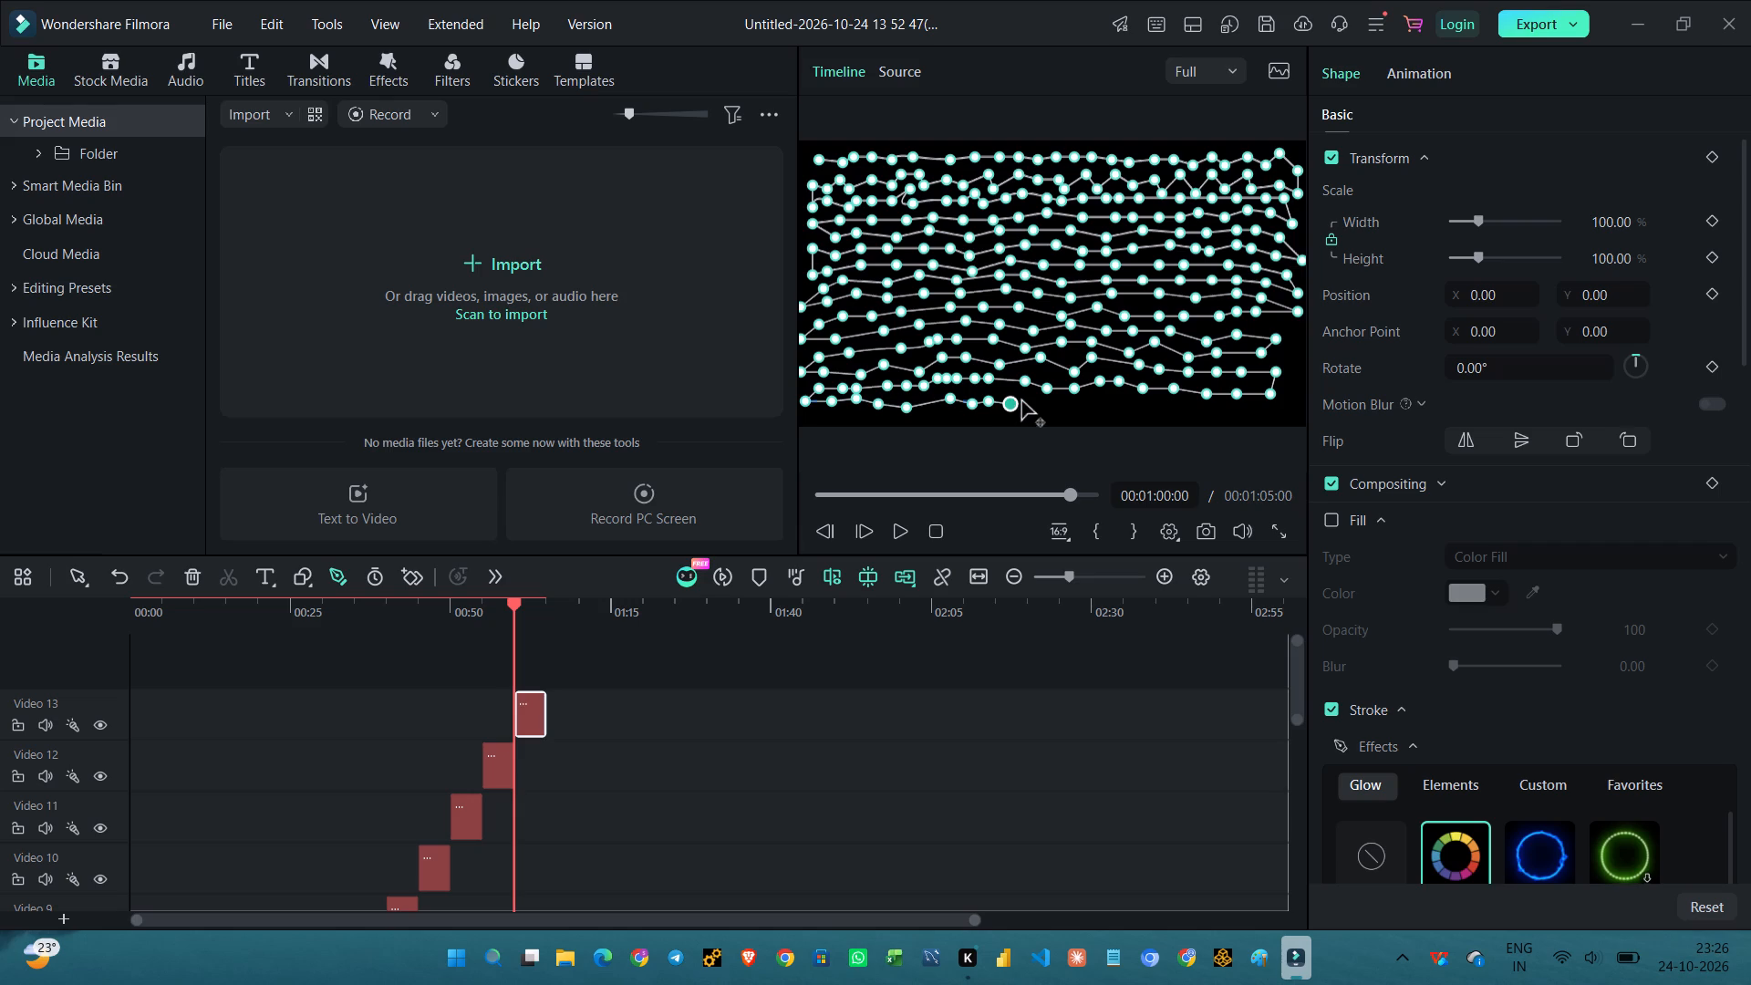
click(1030, 398)
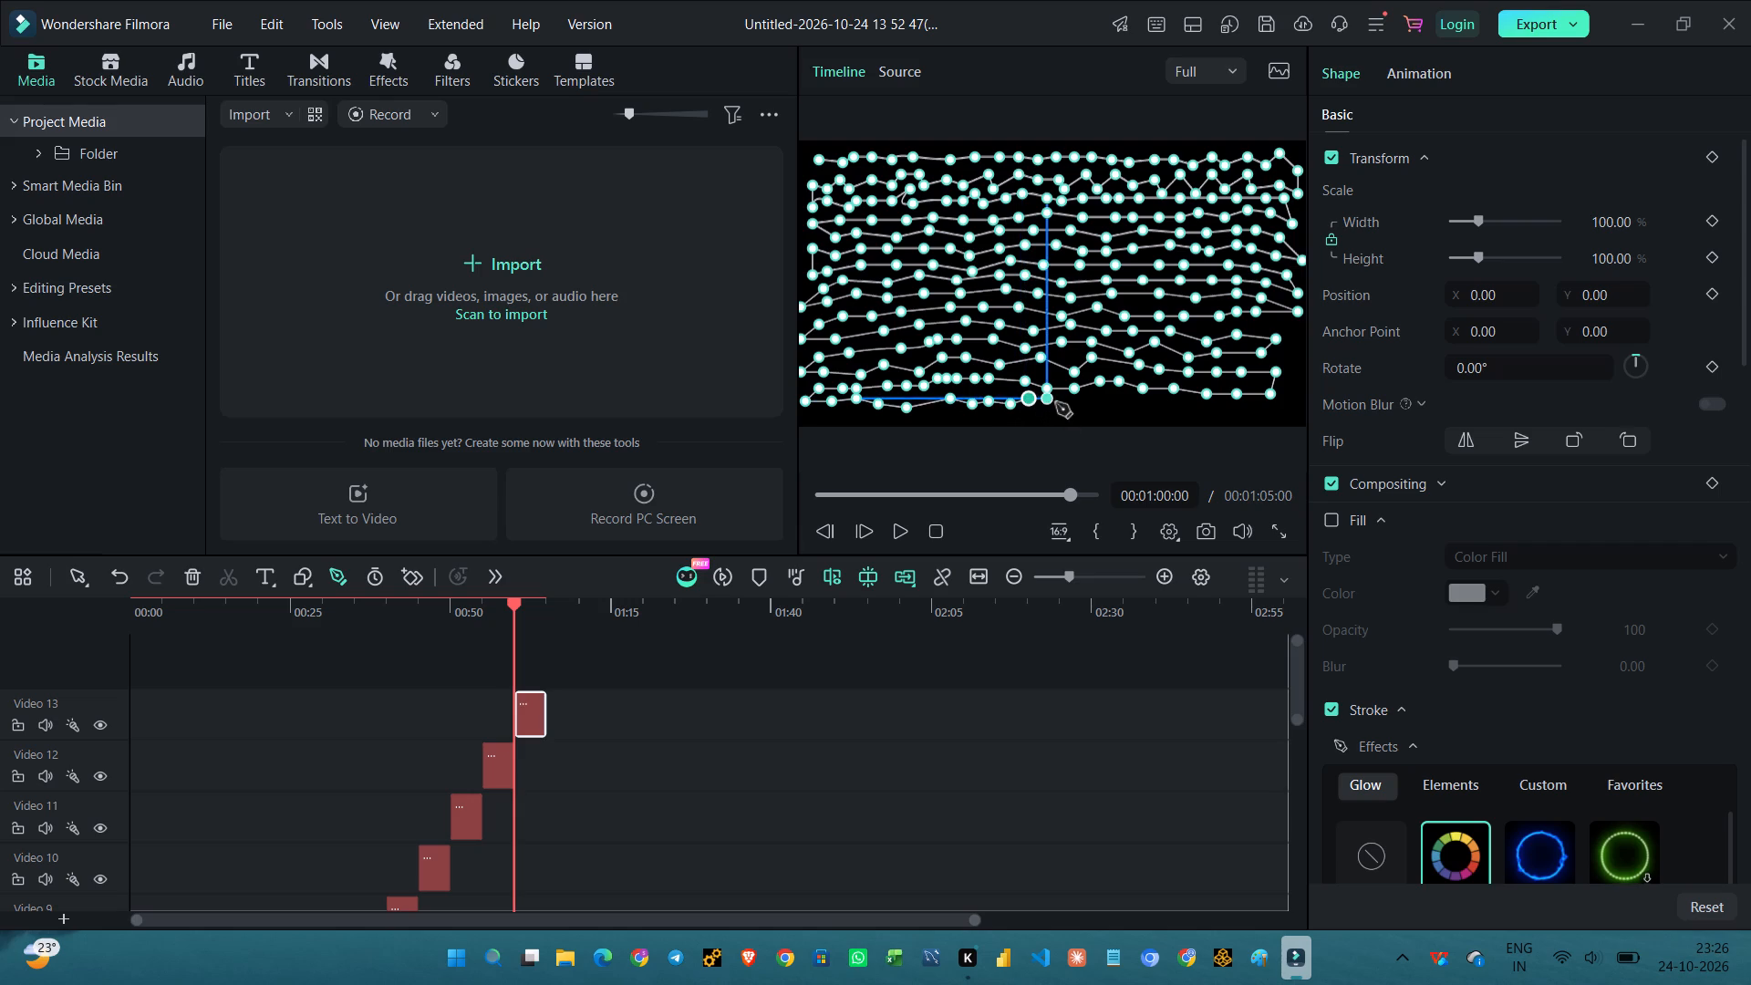
click(1057, 403)
Extend the nearly level fifteenth row of path points from the frame's centre to near its right edge, with a slight dip near the end.
click(1083, 406)
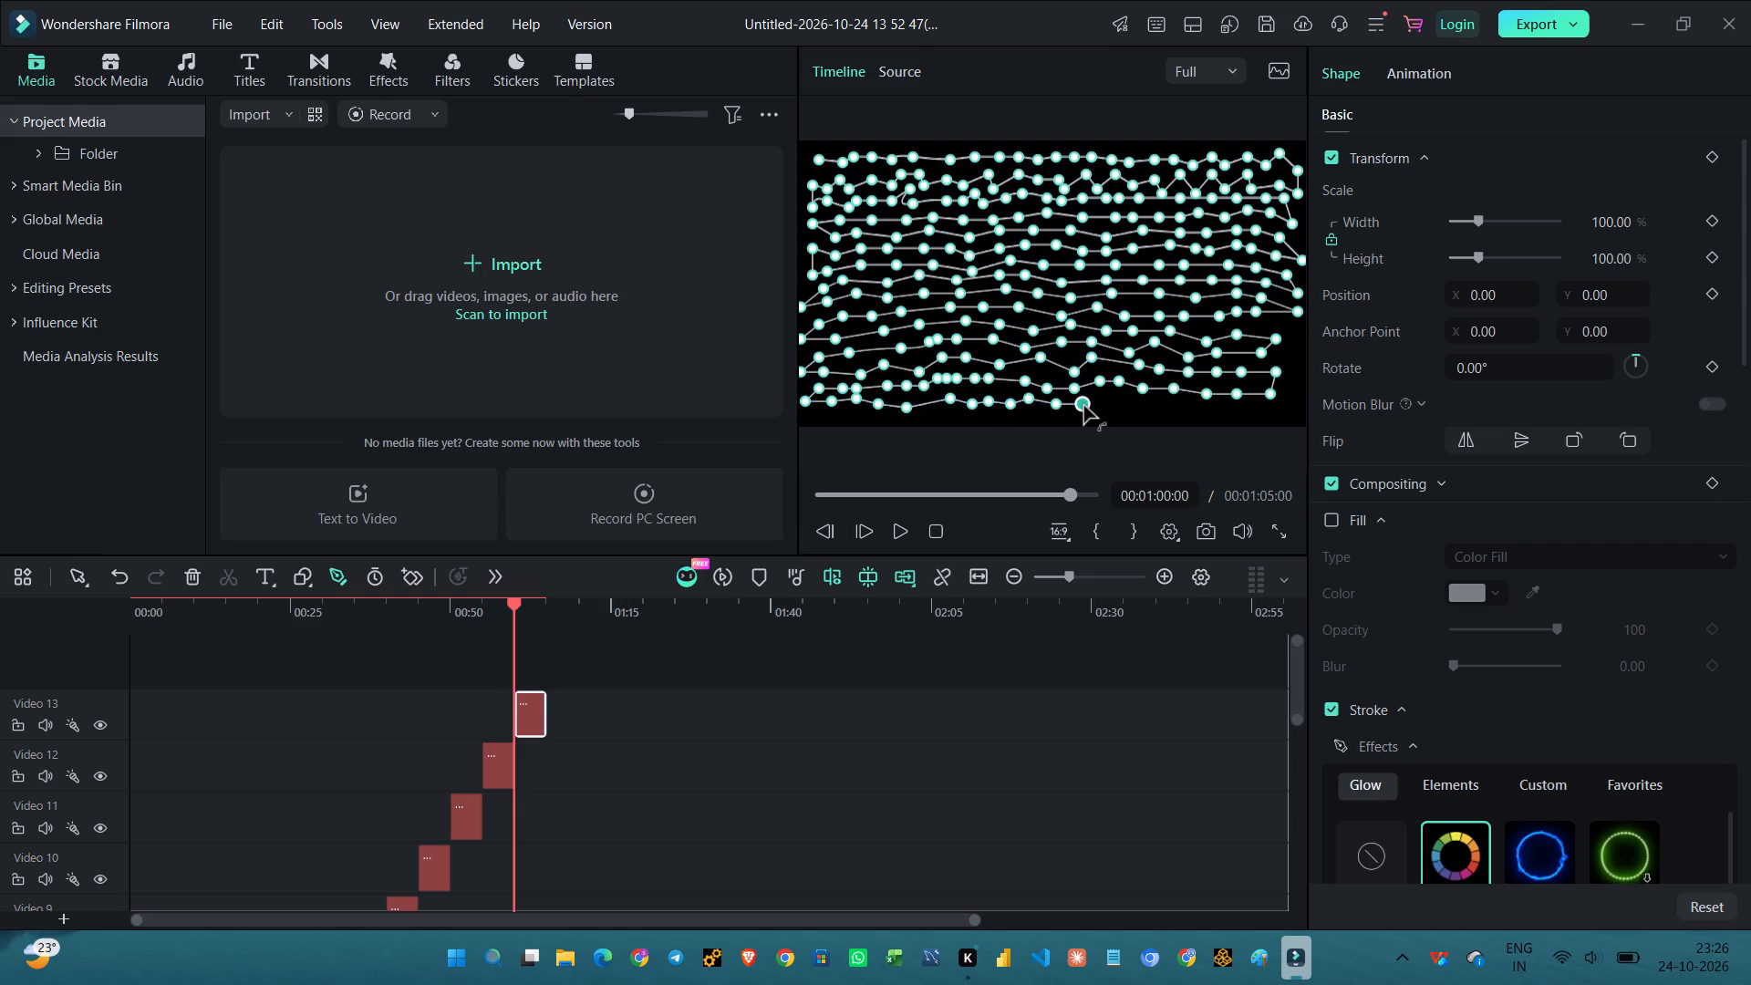
click(1105, 406)
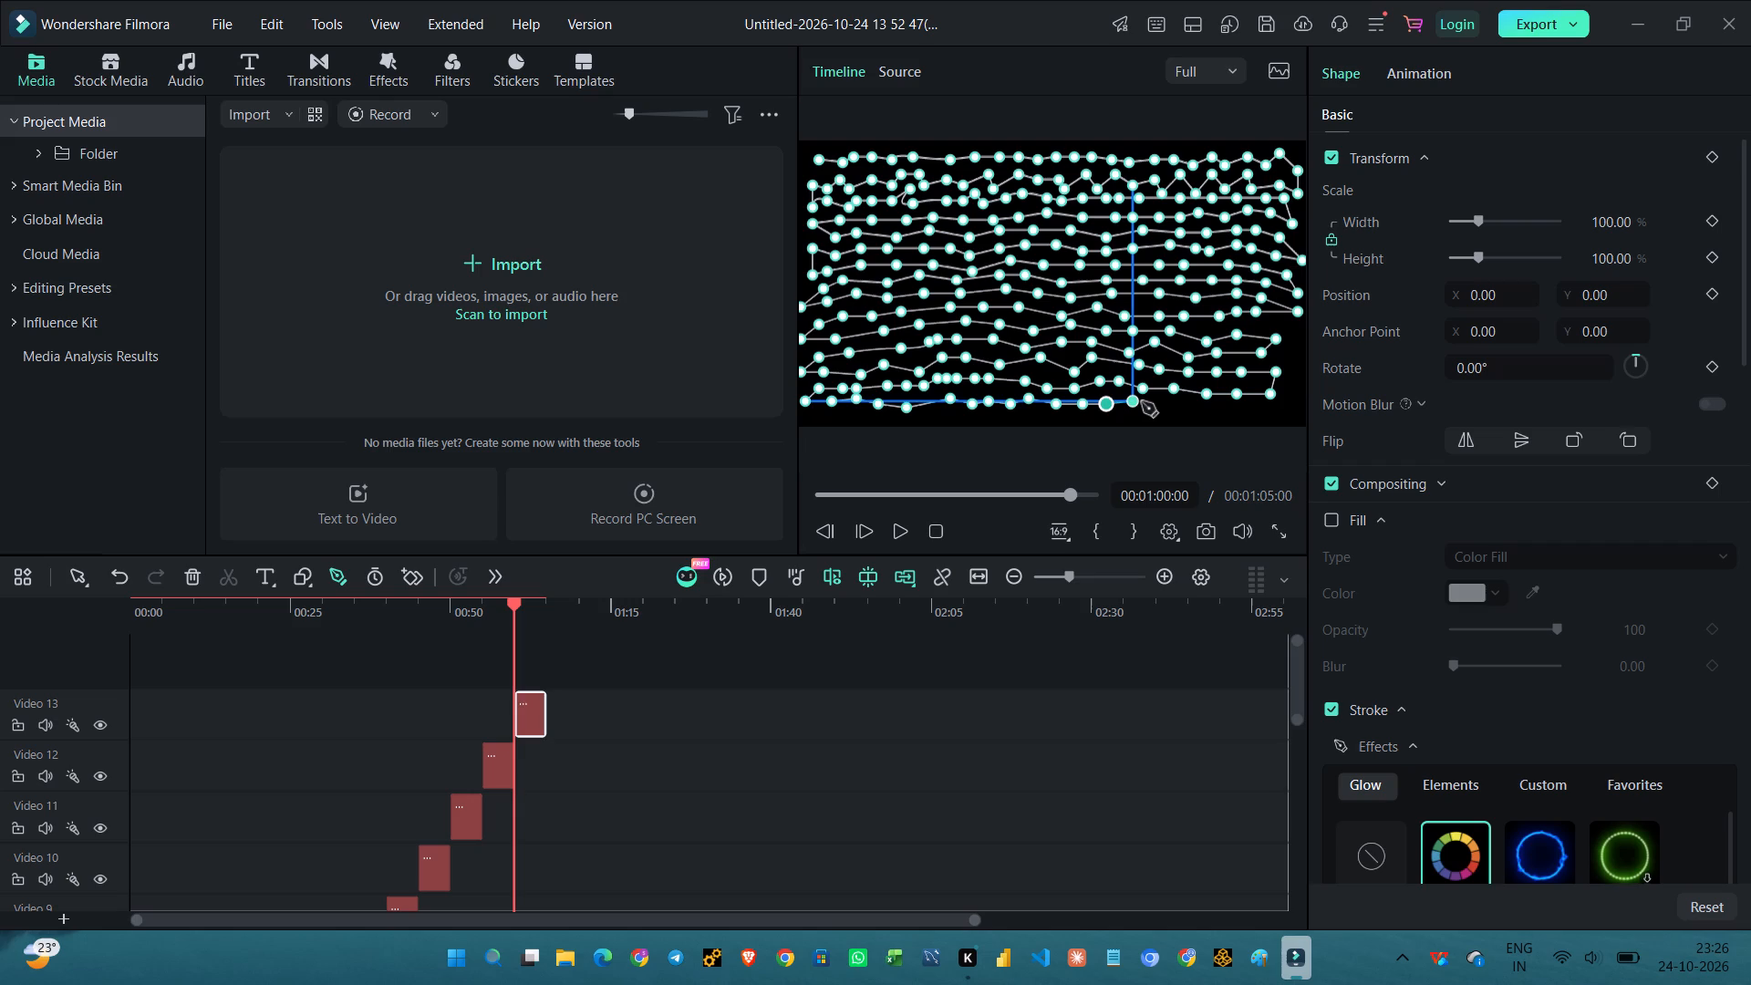
click(1147, 403)
click(1179, 402)
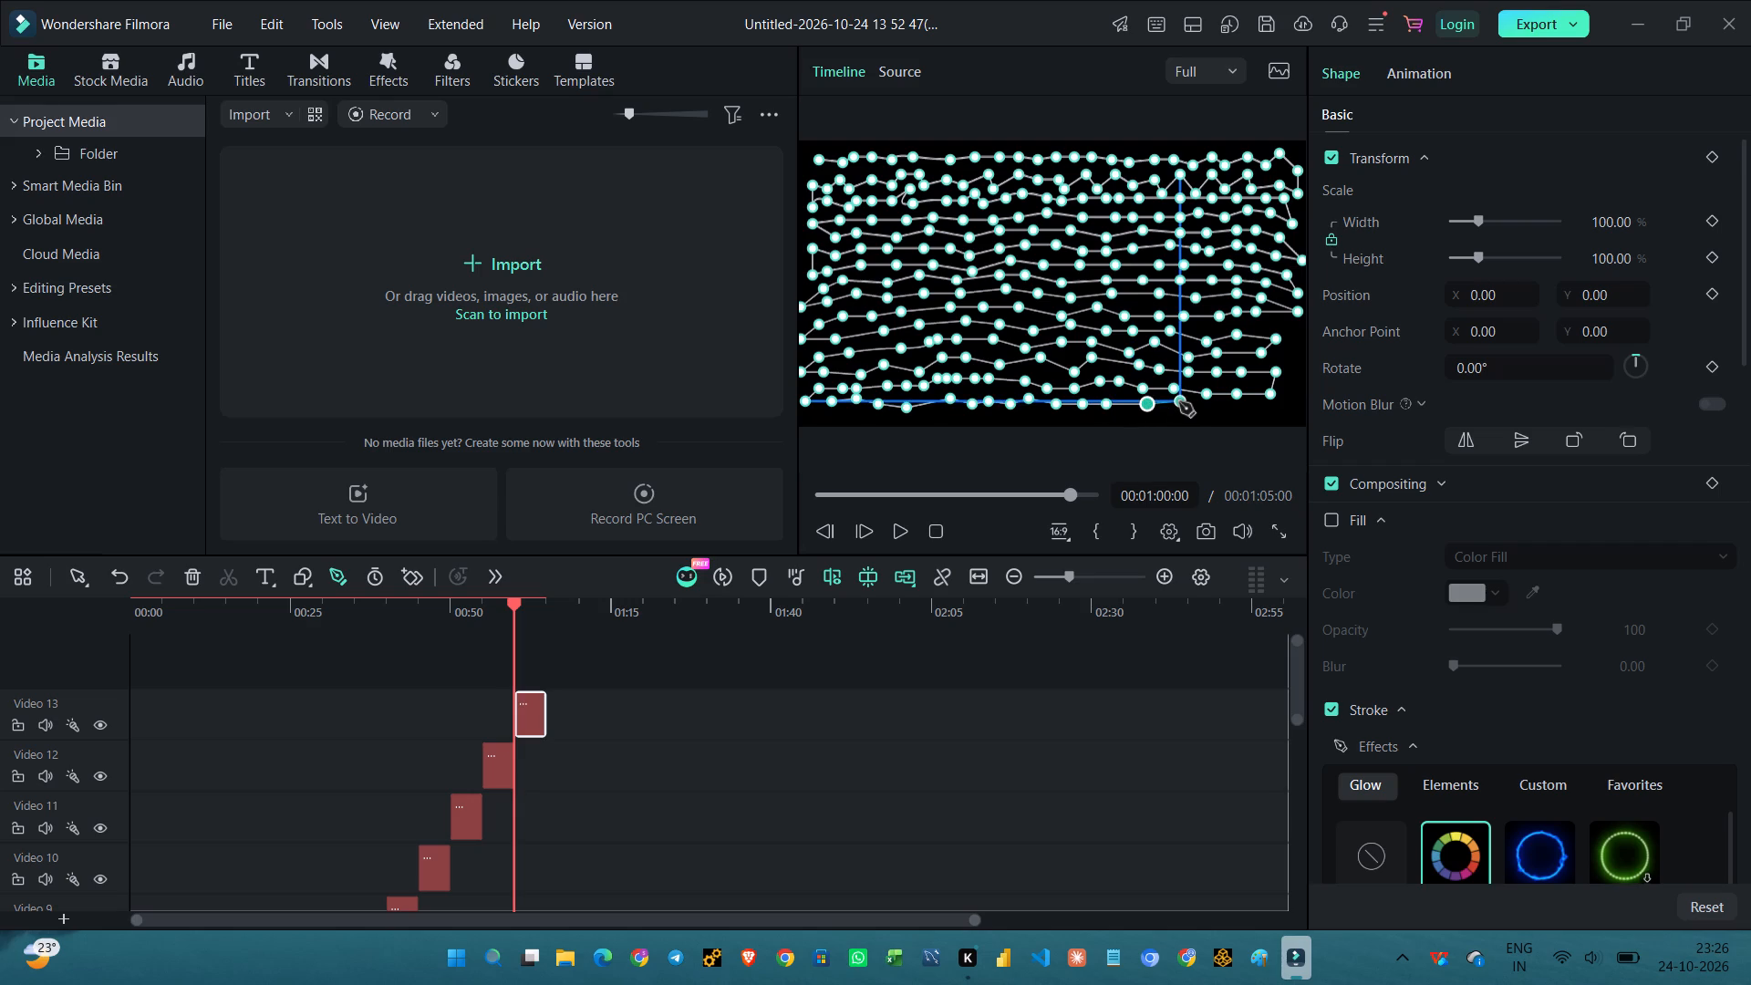
click(1208, 412)
click(1229, 408)
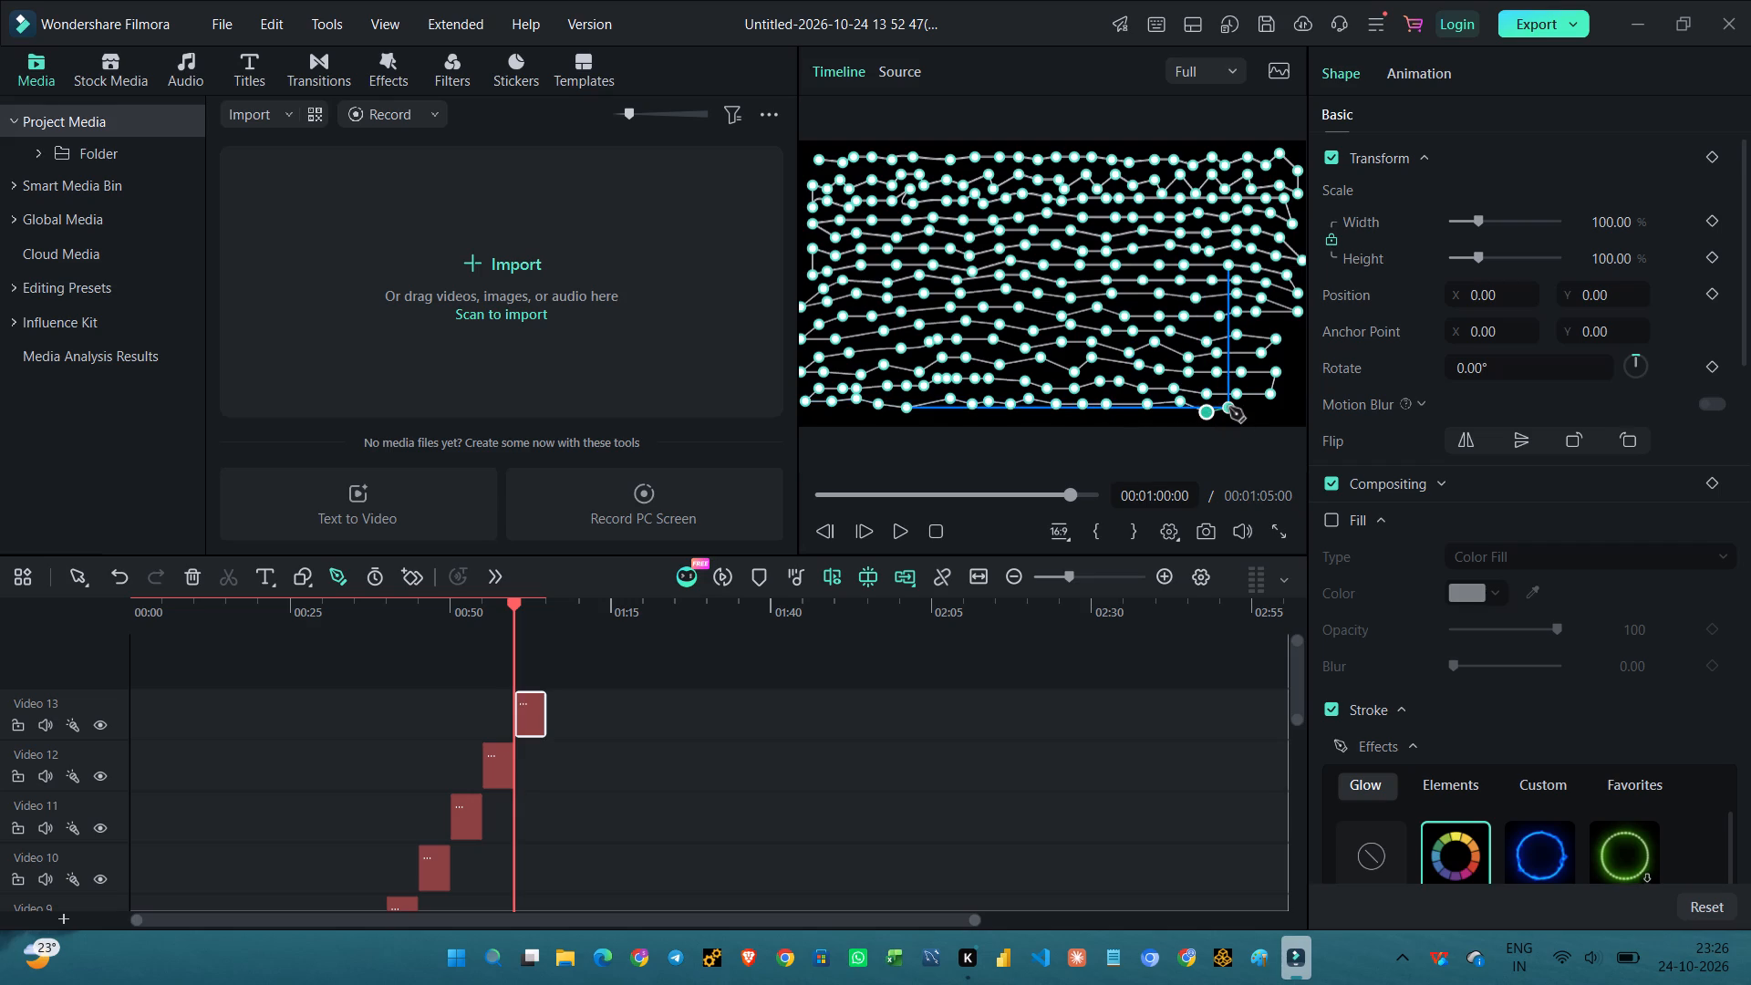
click(1258, 406)
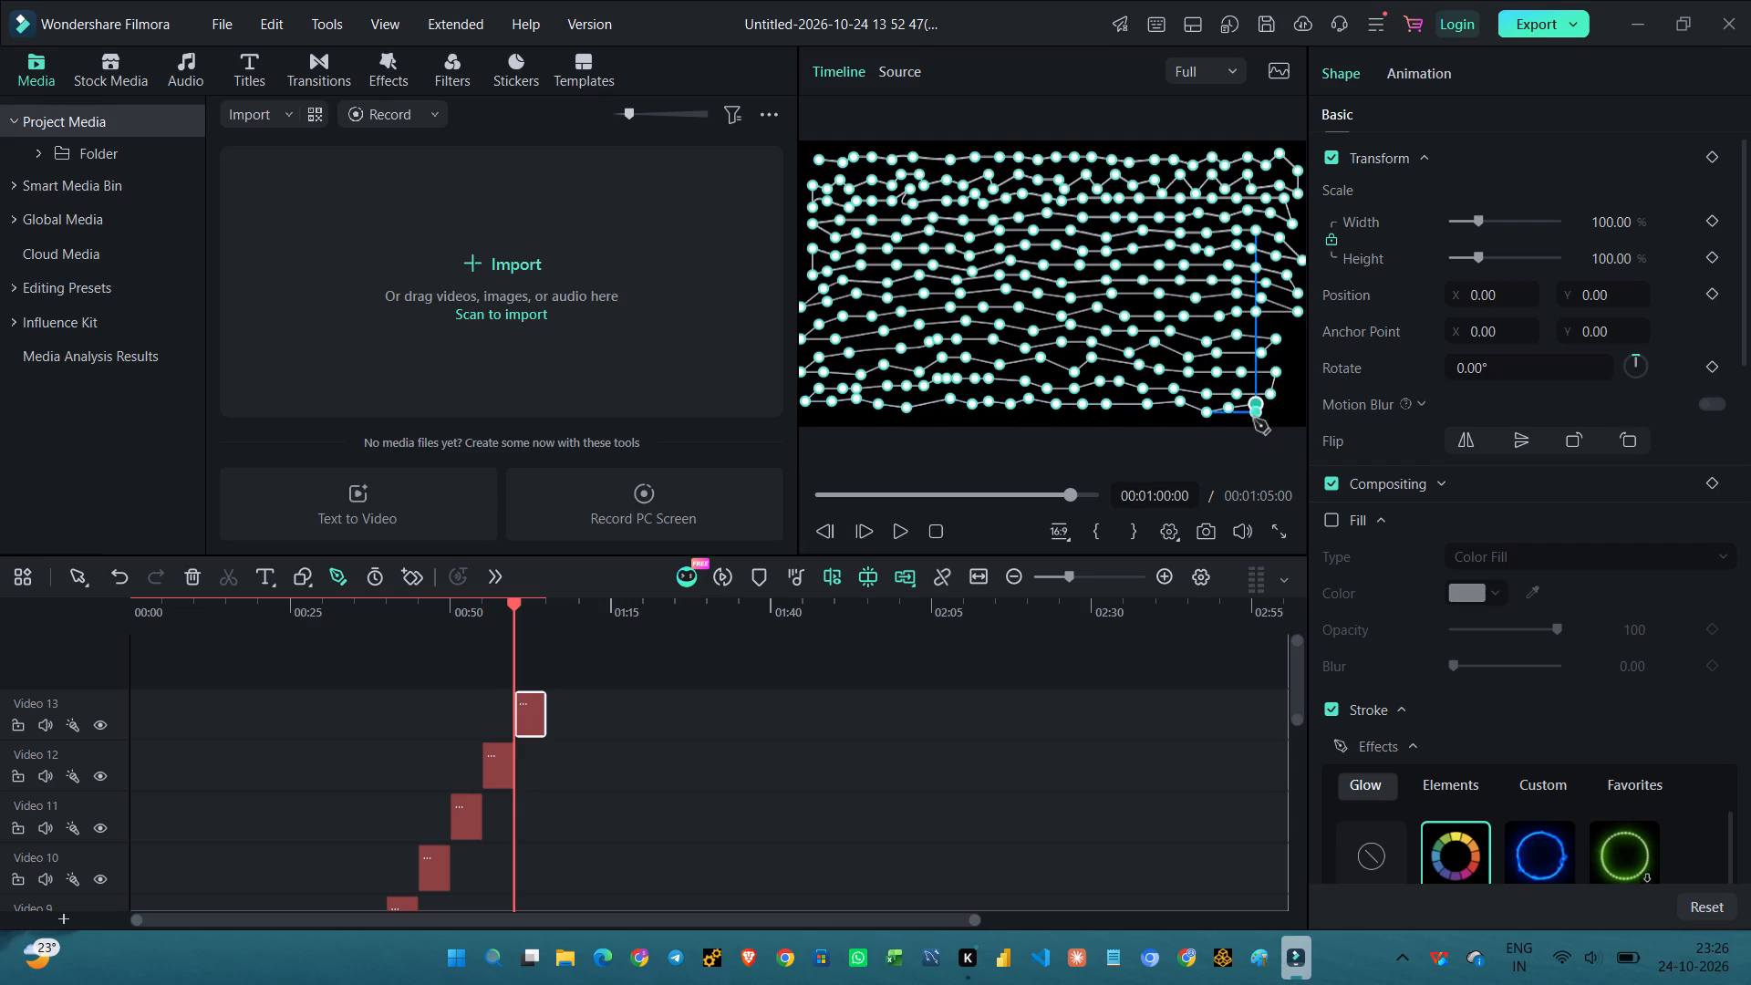
Turn the path down near the frame's right edge and run a widely spaced sixteenth row of points leftward along the bottom edge to the centre.
click(1251, 420)
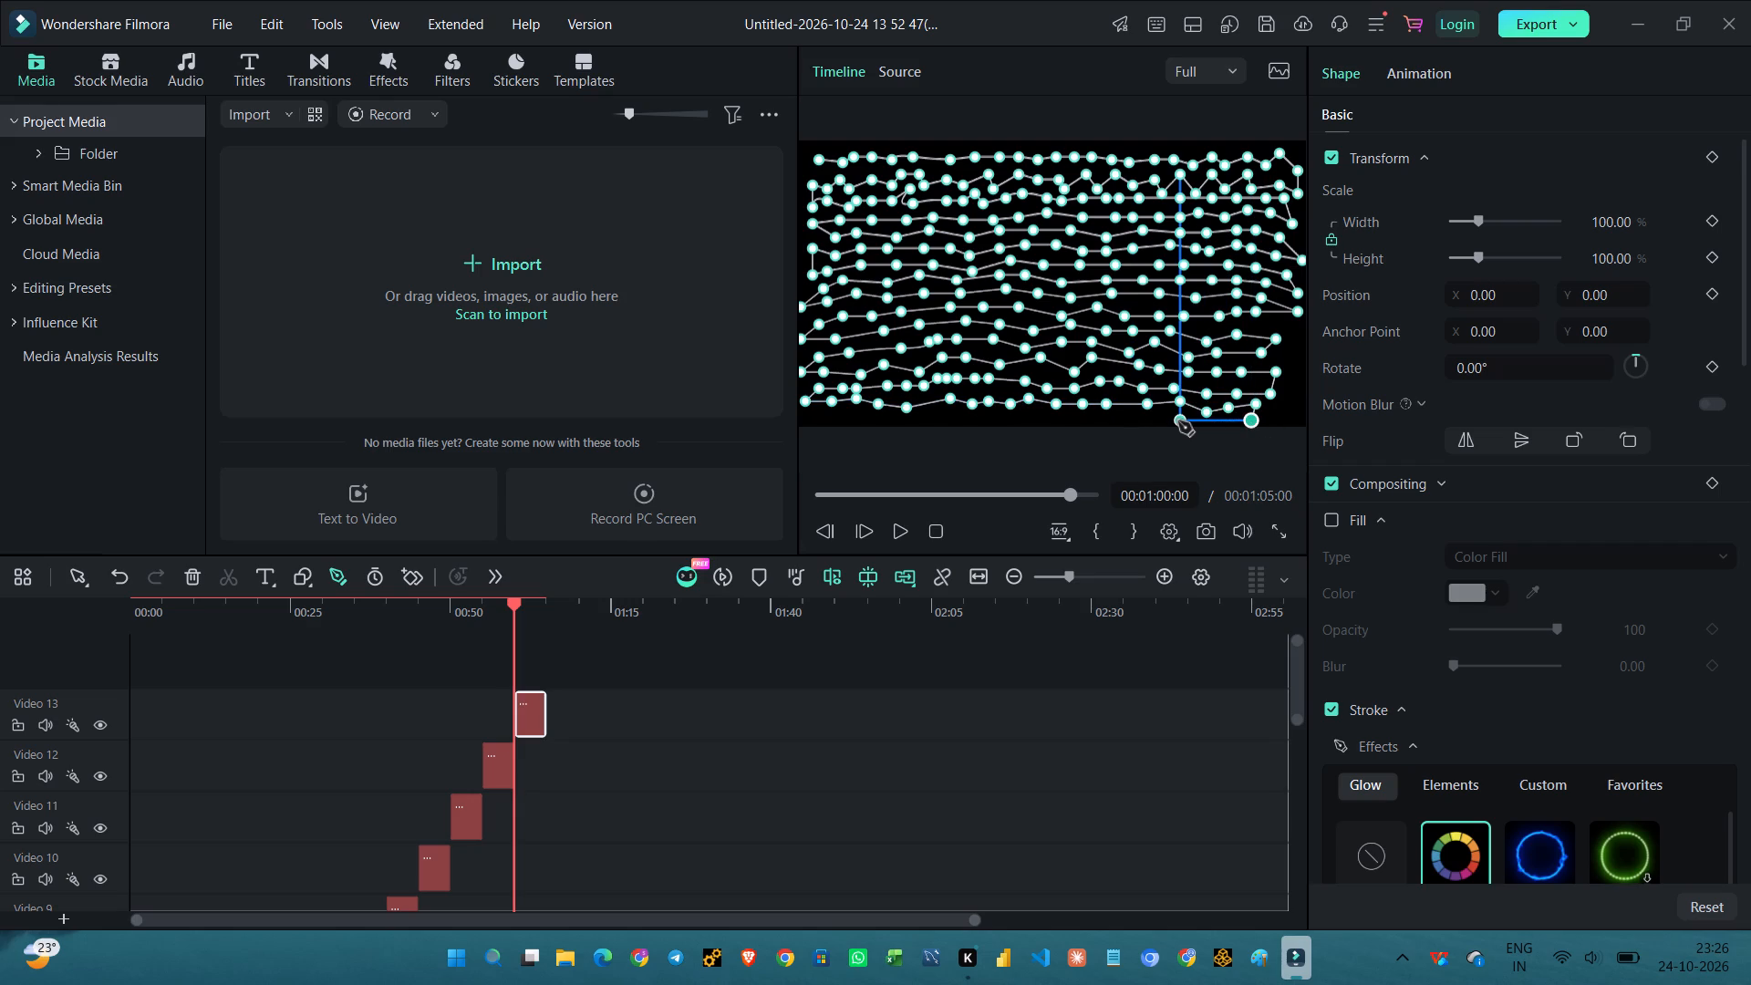
click(1178, 421)
click(1134, 425)
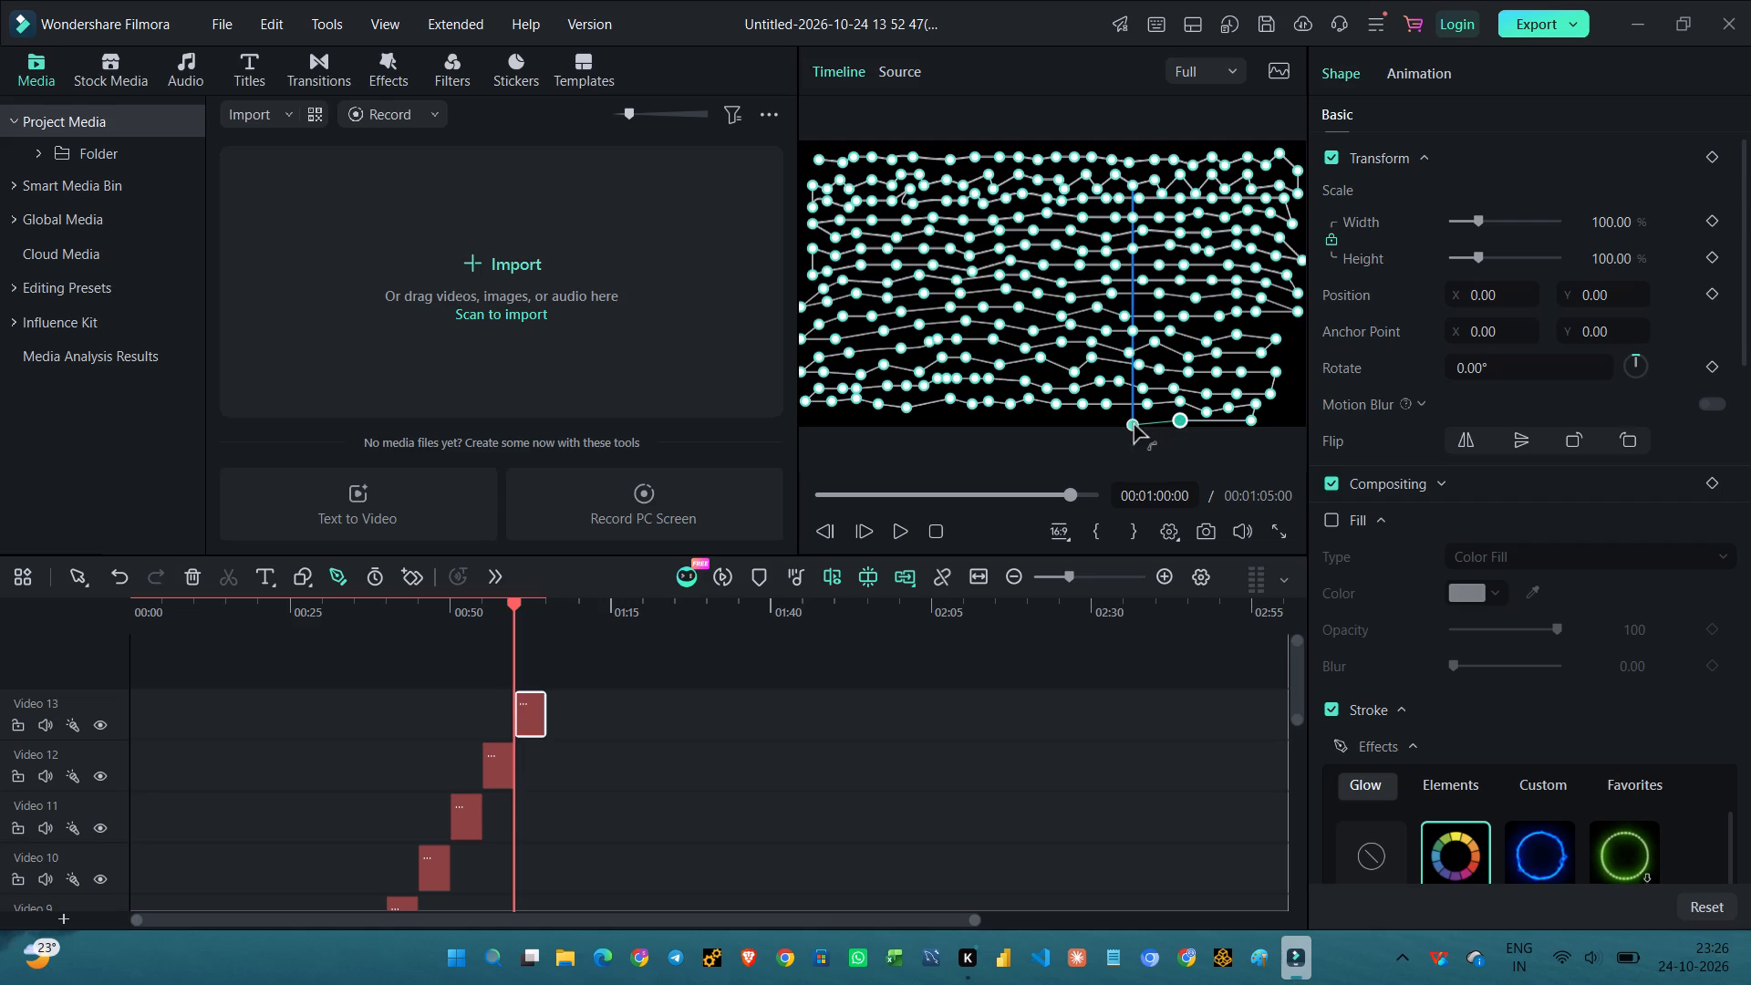
click(1097, 428)
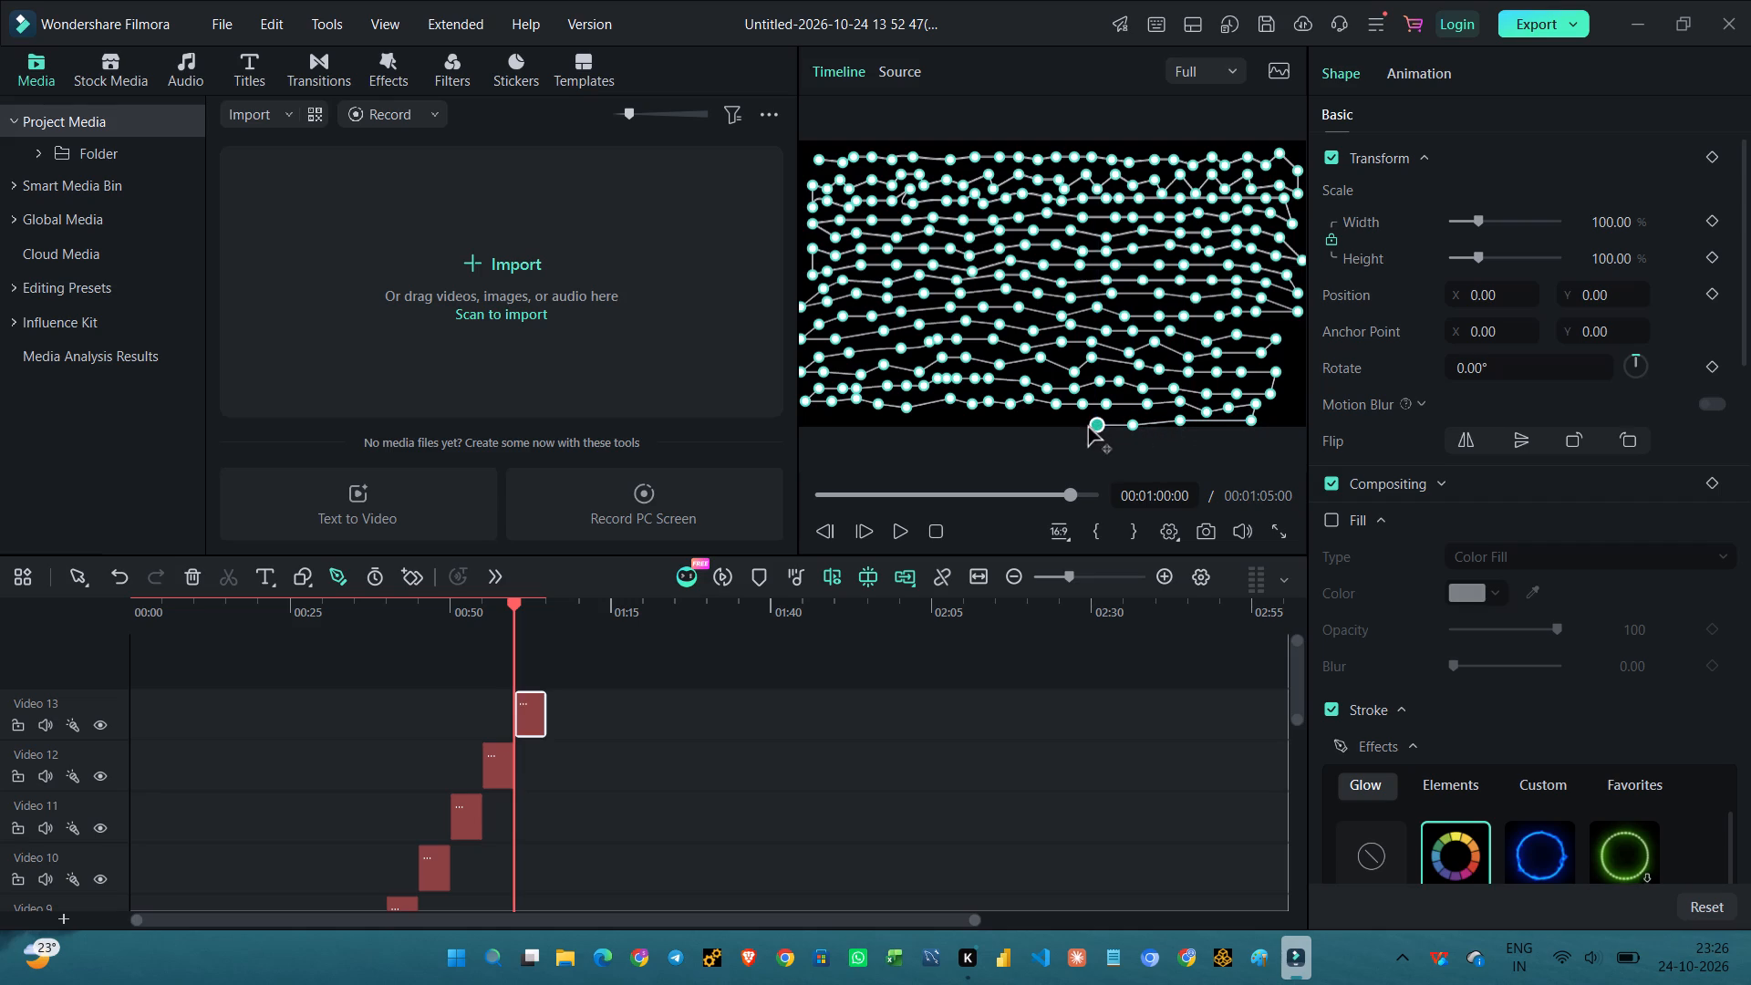
click(1071, 421)
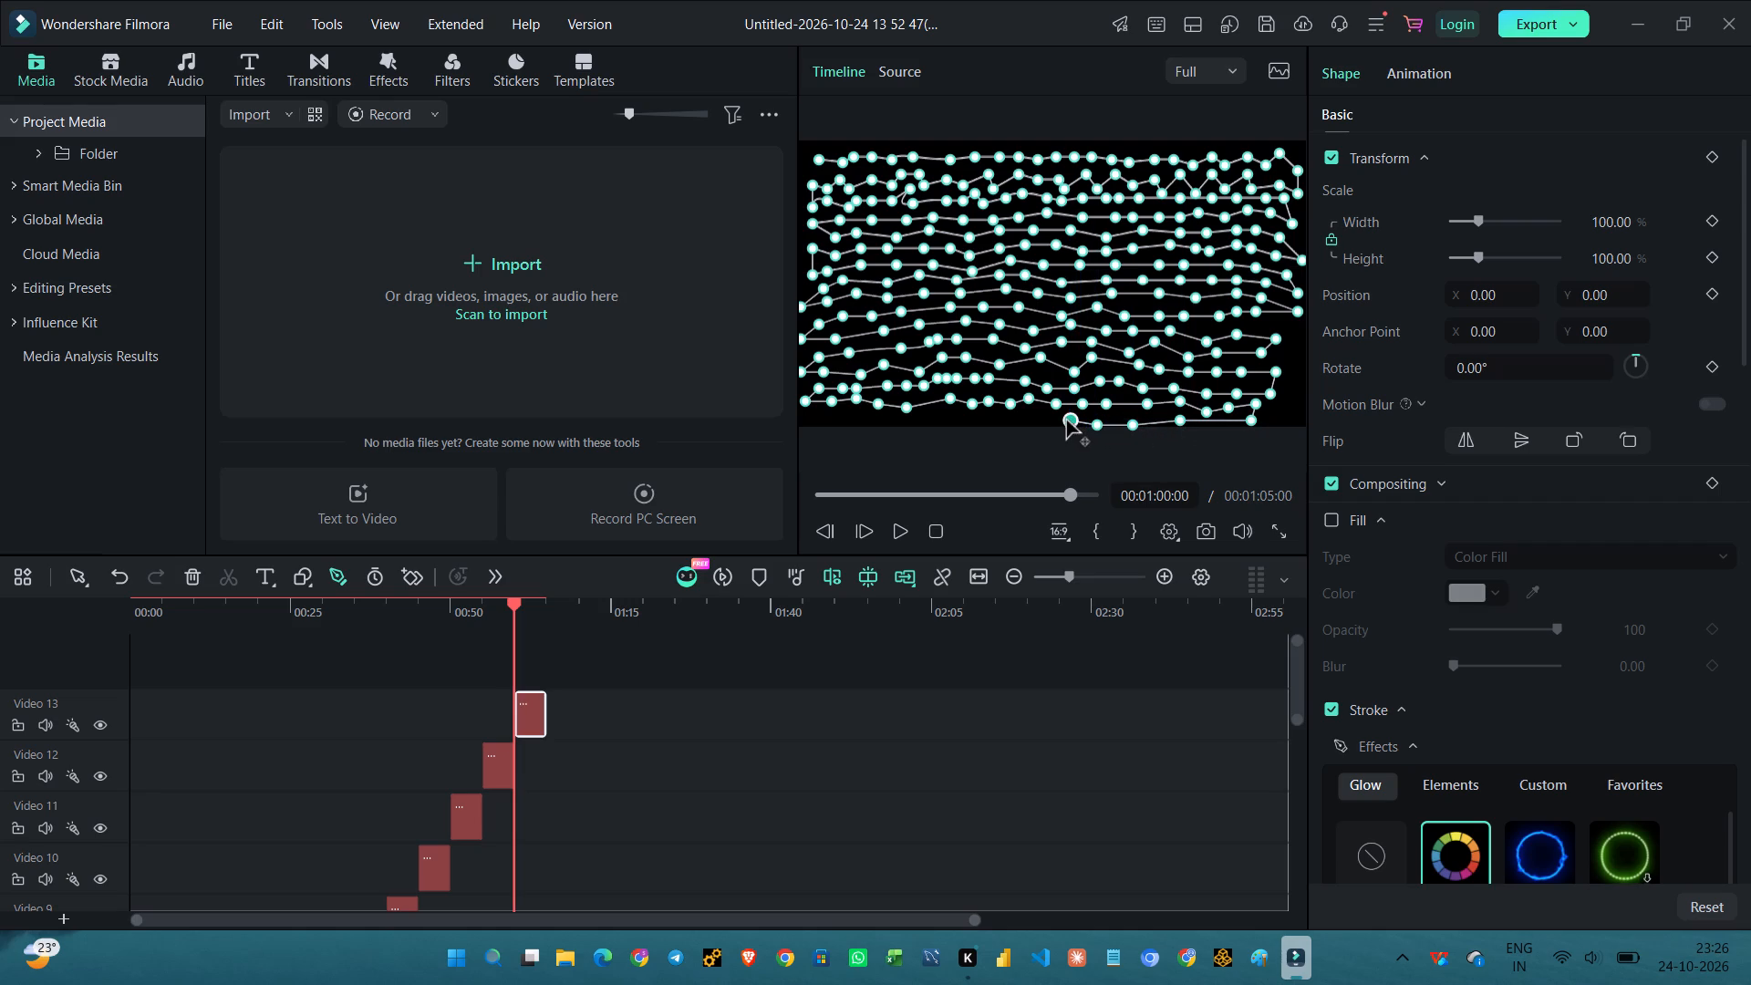
click(1045, 419)
Continue the sixteenth row with slightly wavy path points along the frame's bottom edge from the centre to near the bottom-left corner.
click(1027, 420)
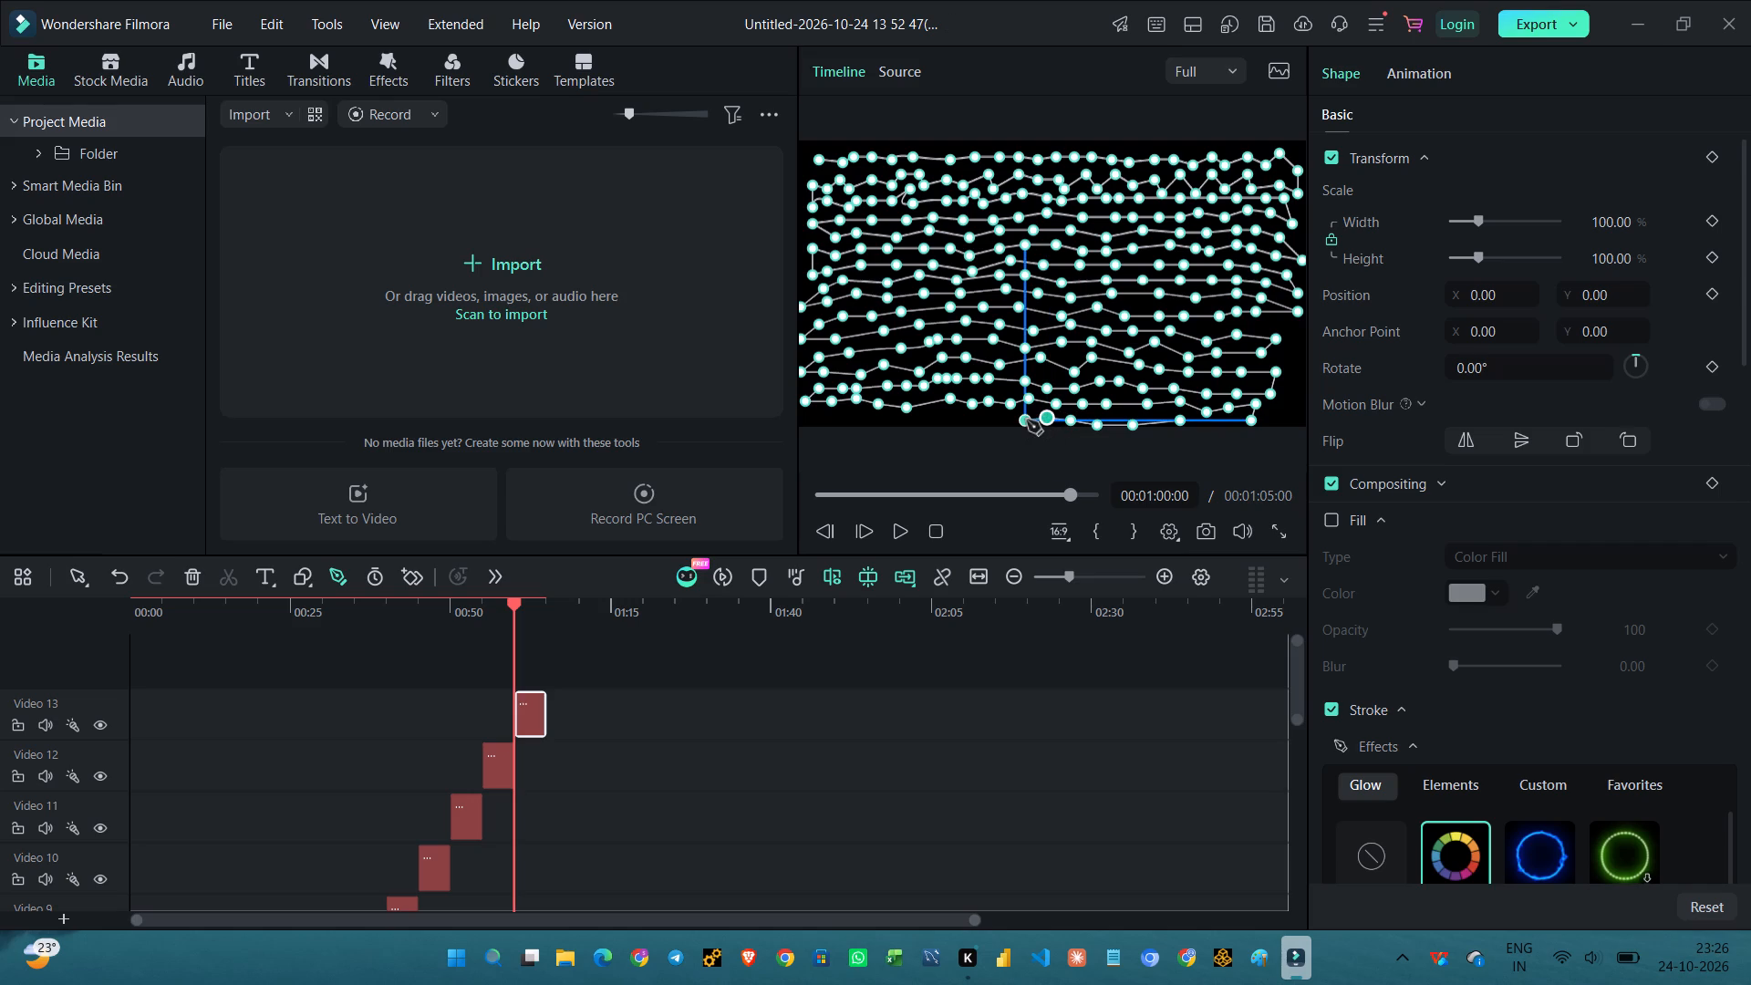
click(1000, 424)
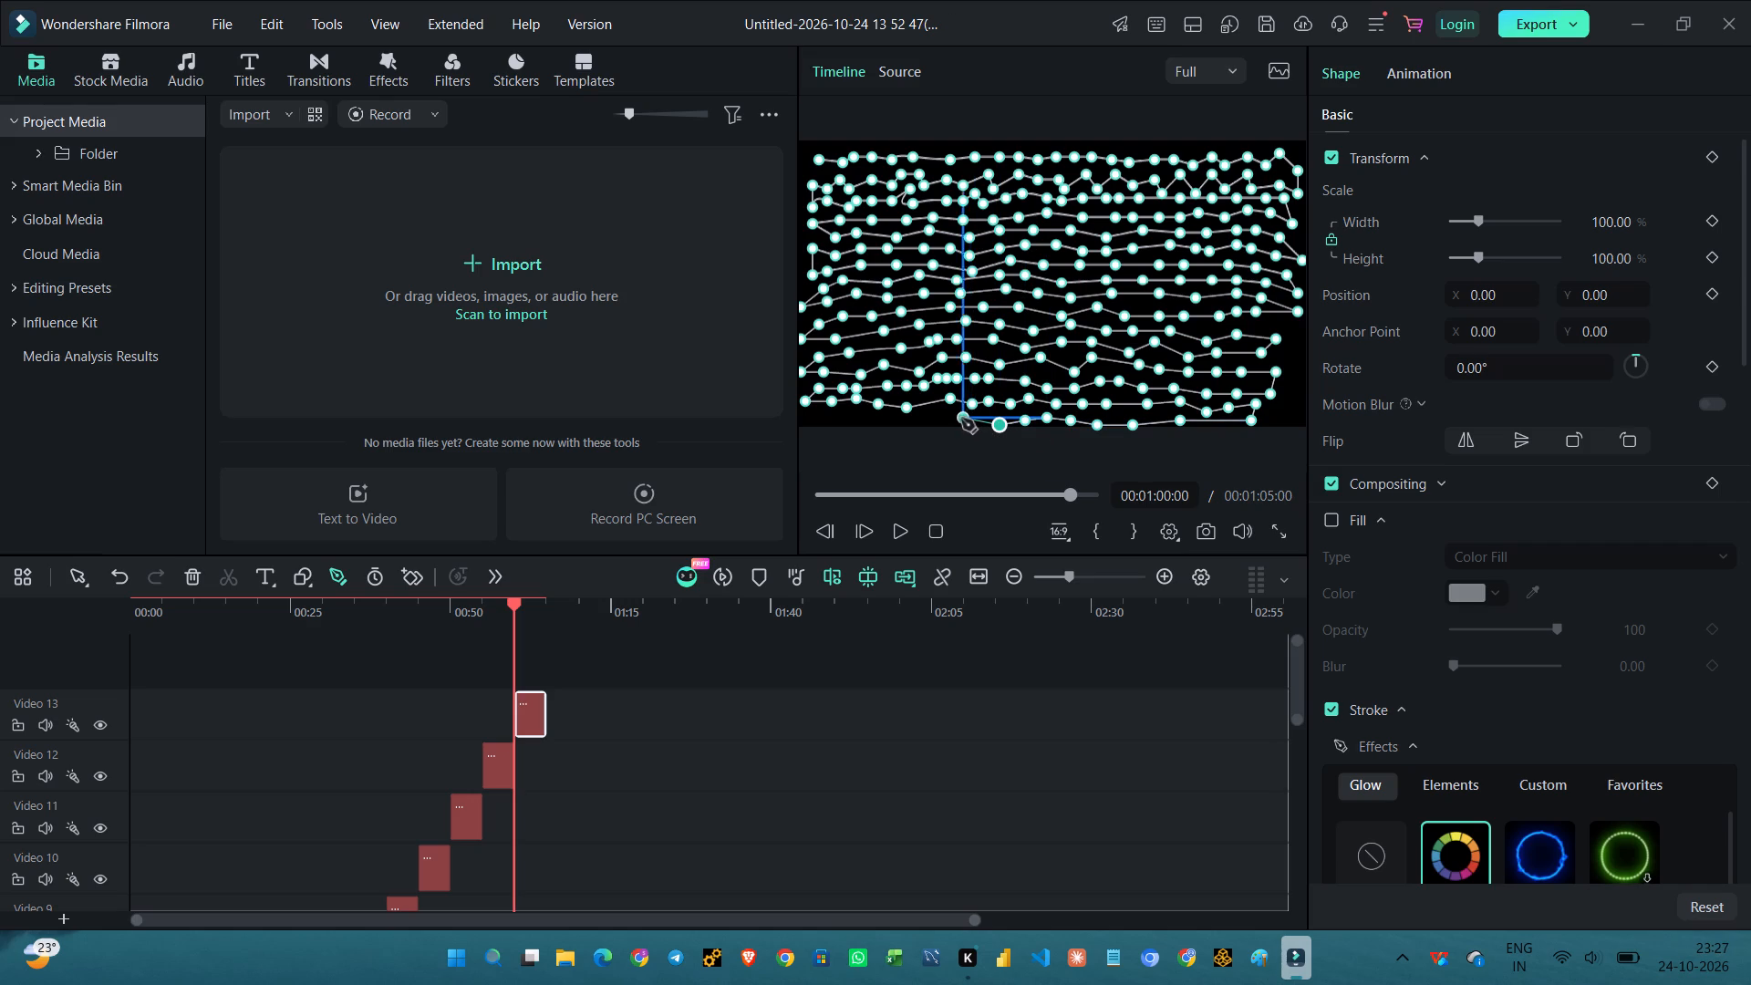
click(959, 419)
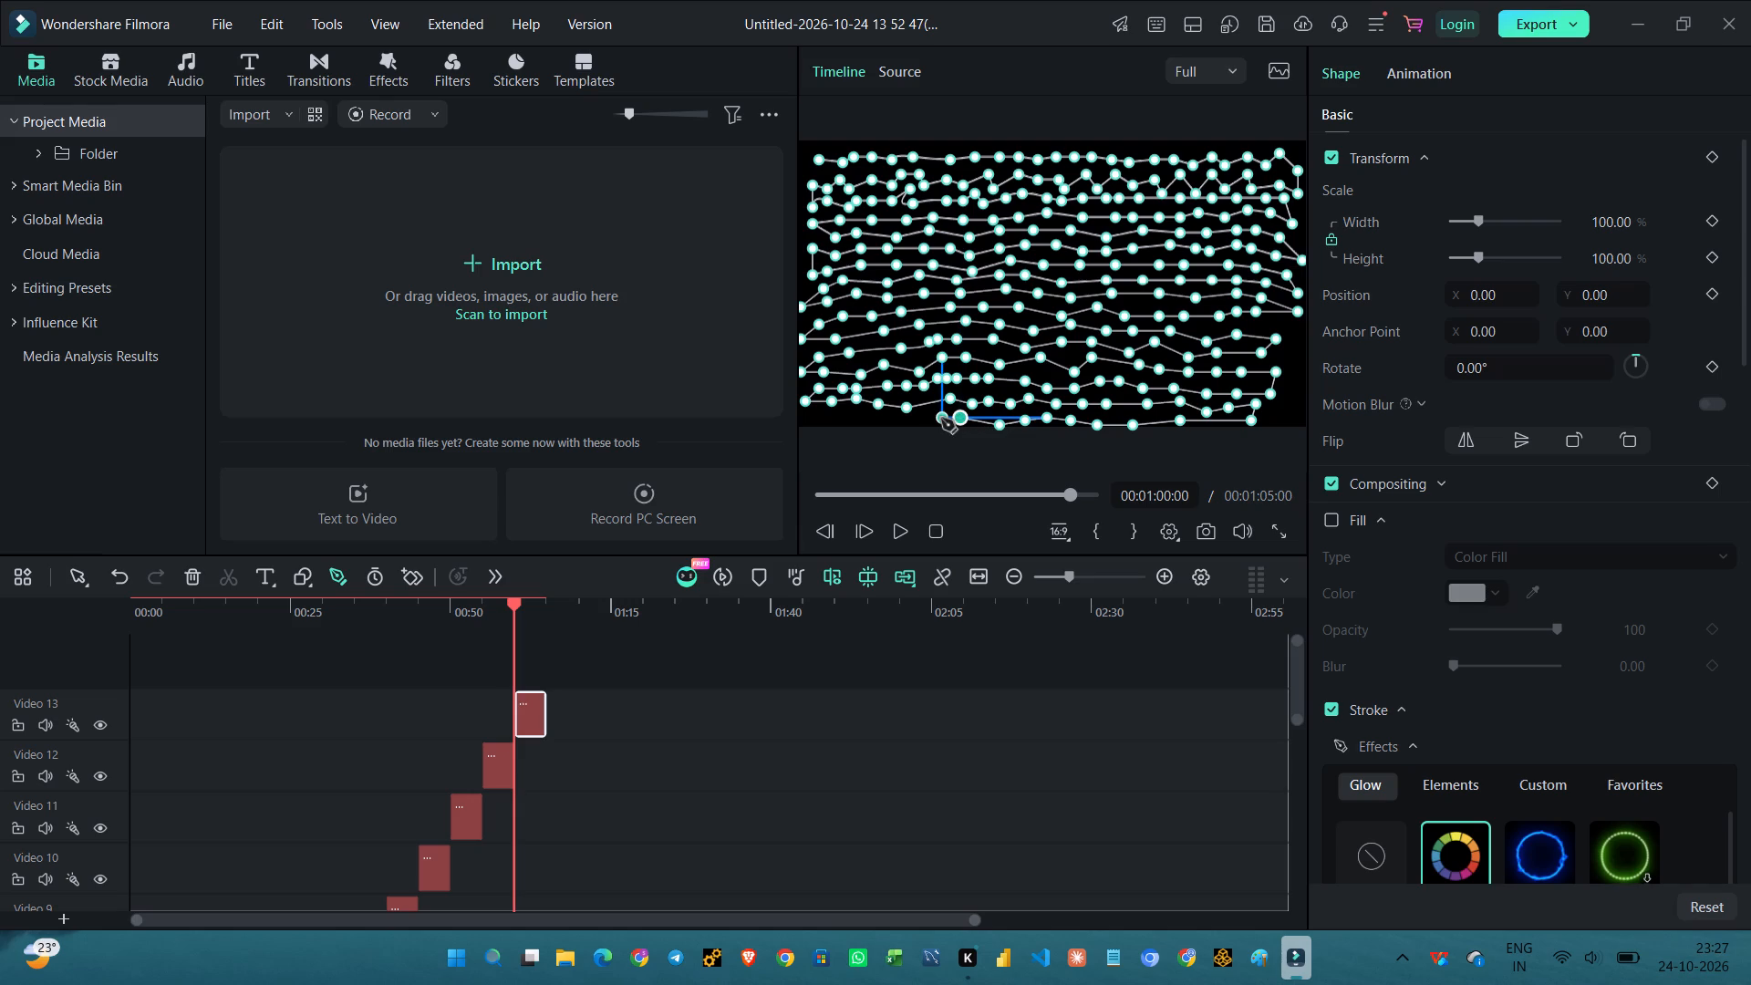
click(941, 419)
click(915, 422)
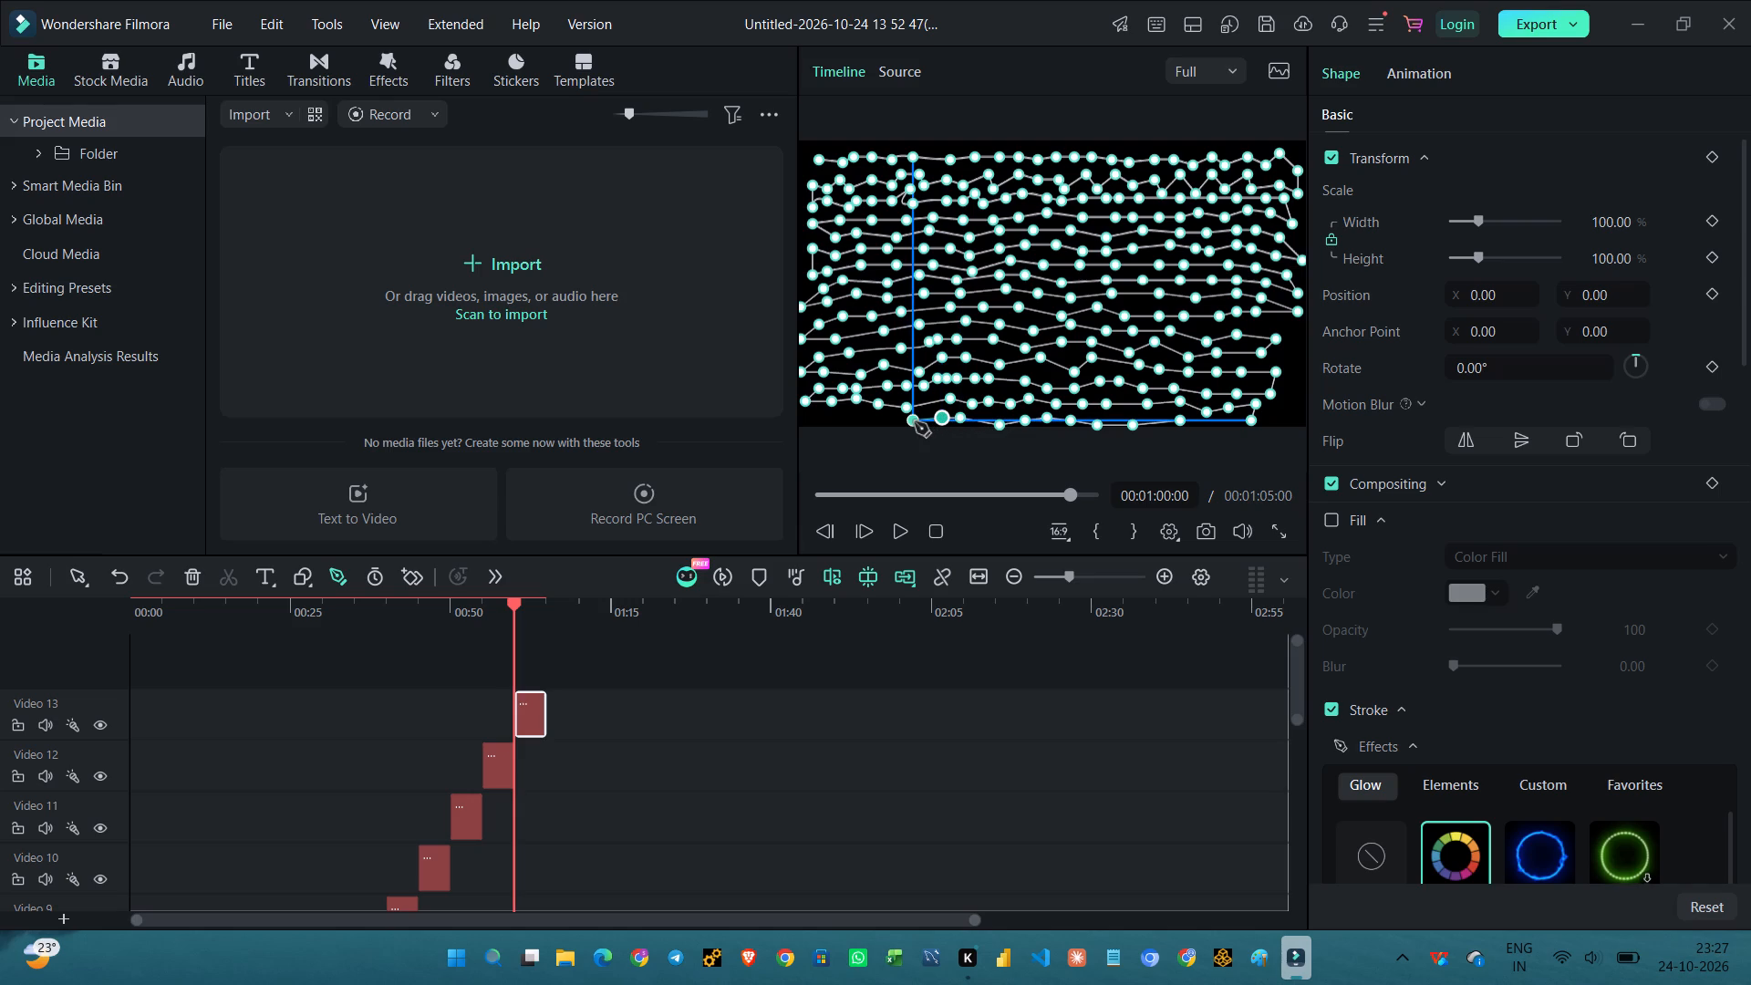
click(892, 426)
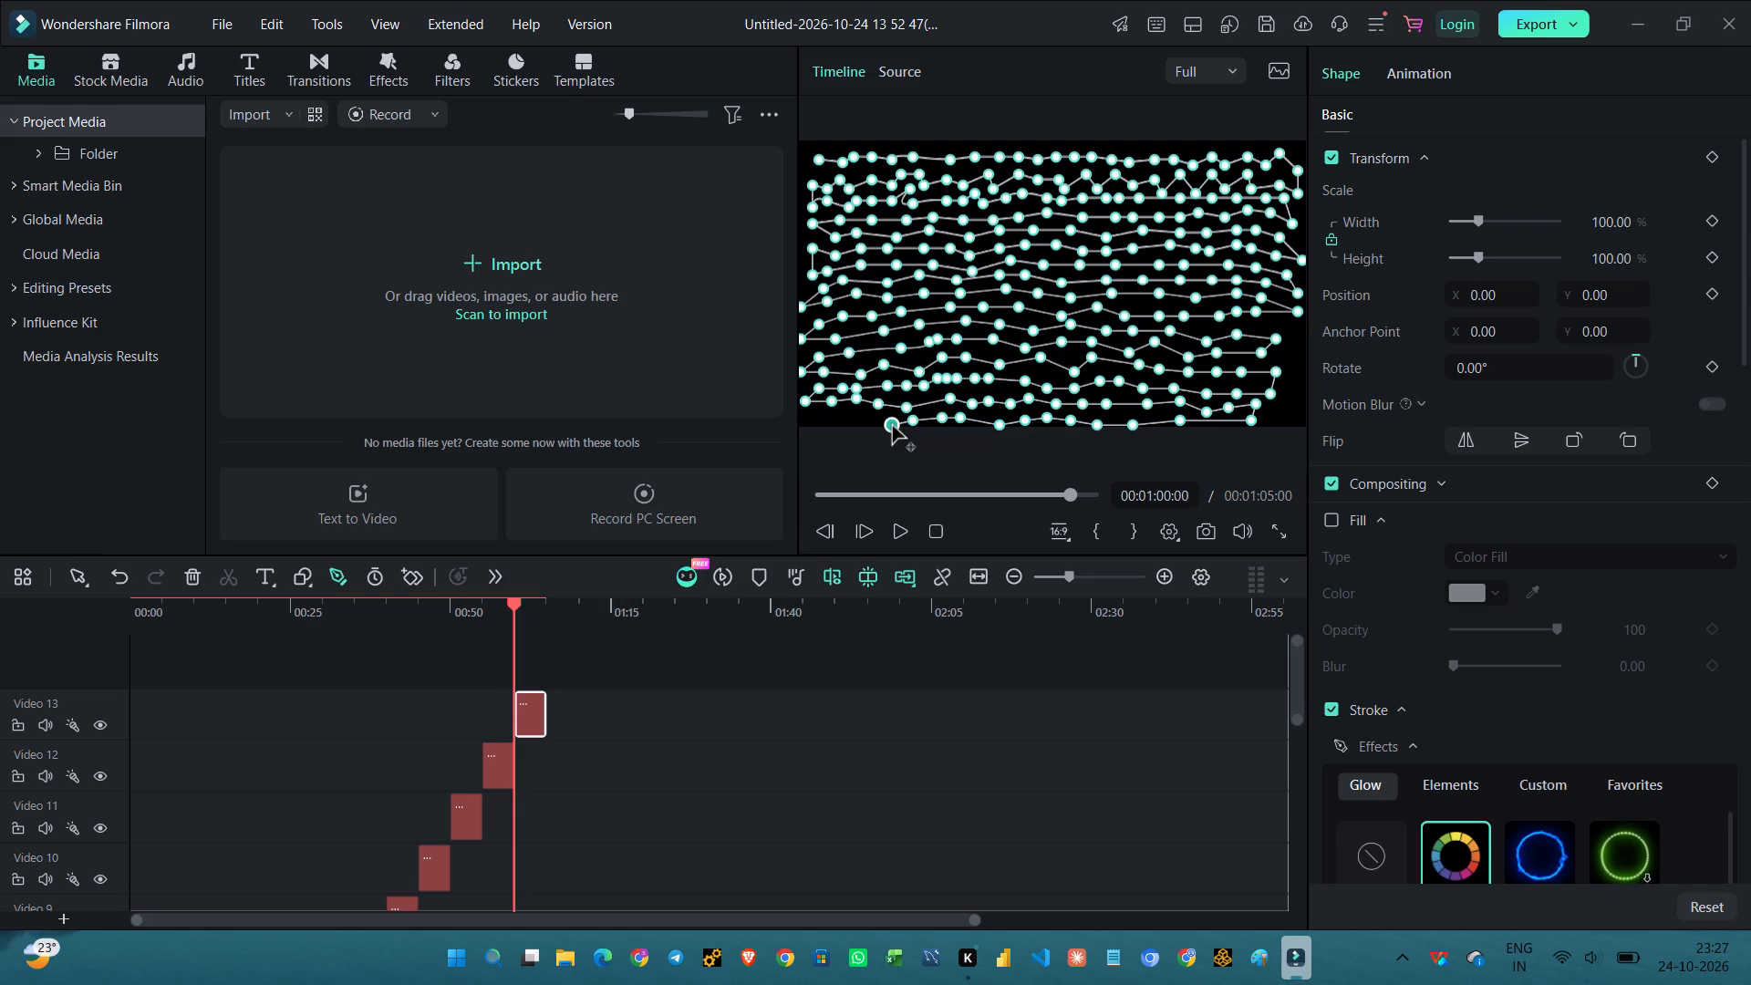
click(871, 428)
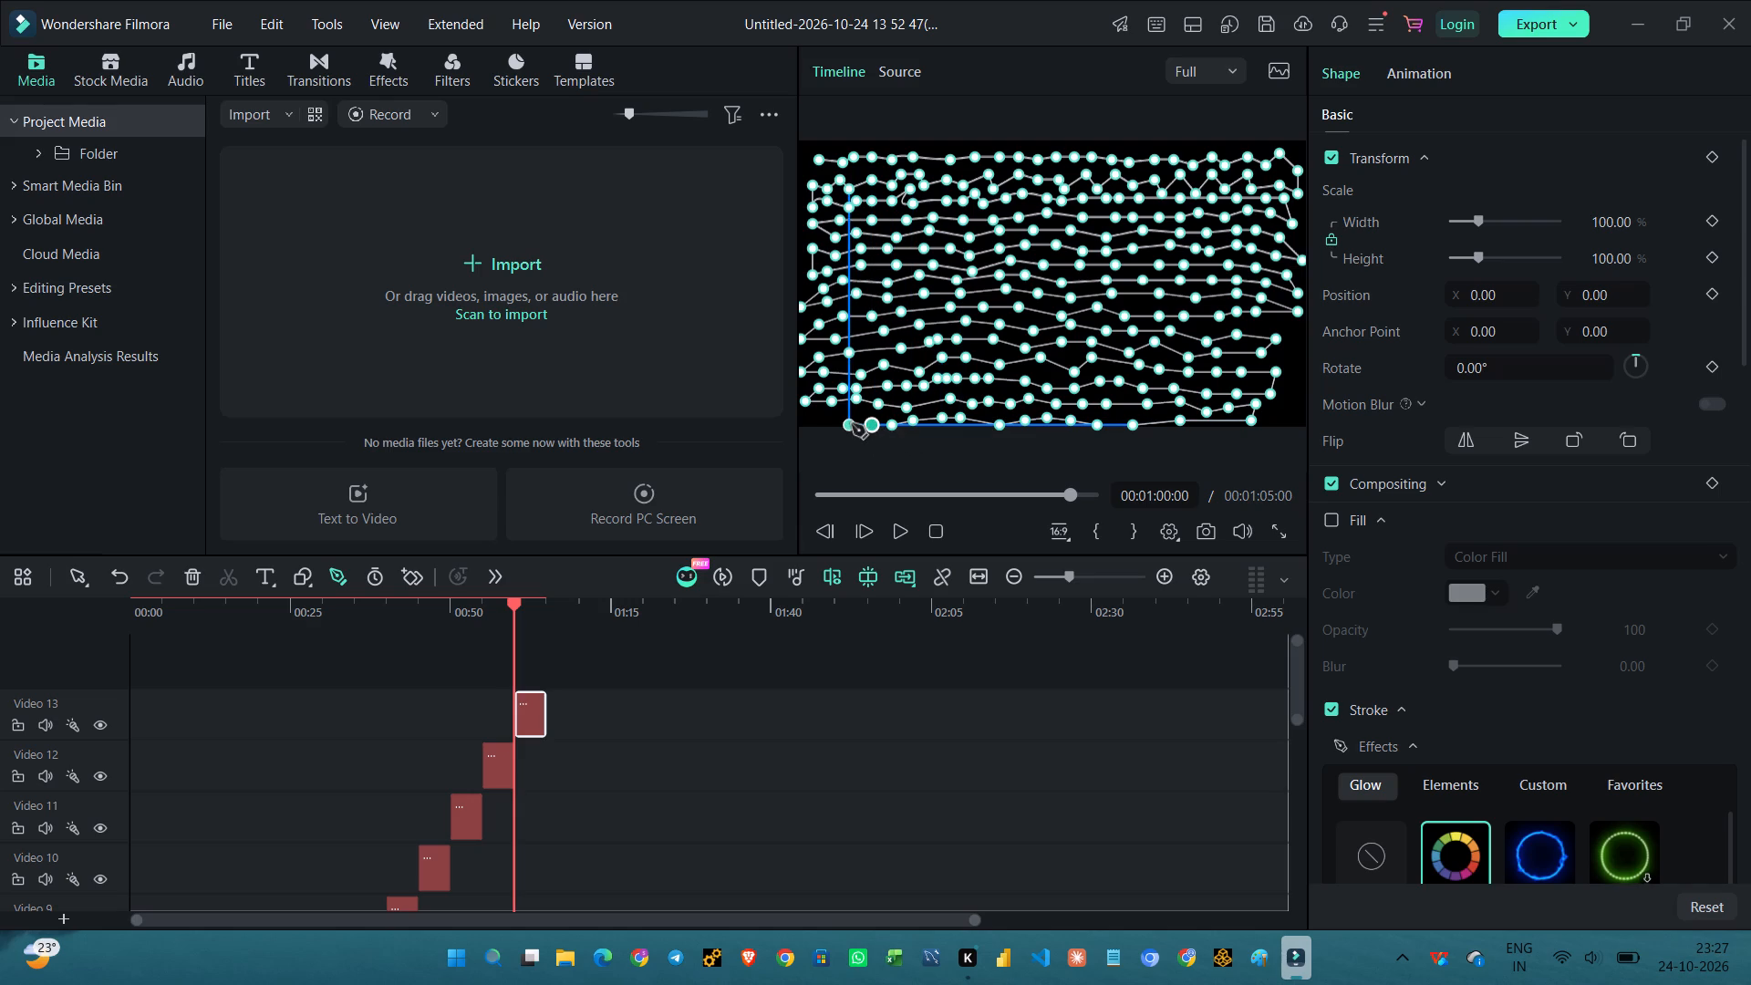
click(852, 424)
click(833, 418)
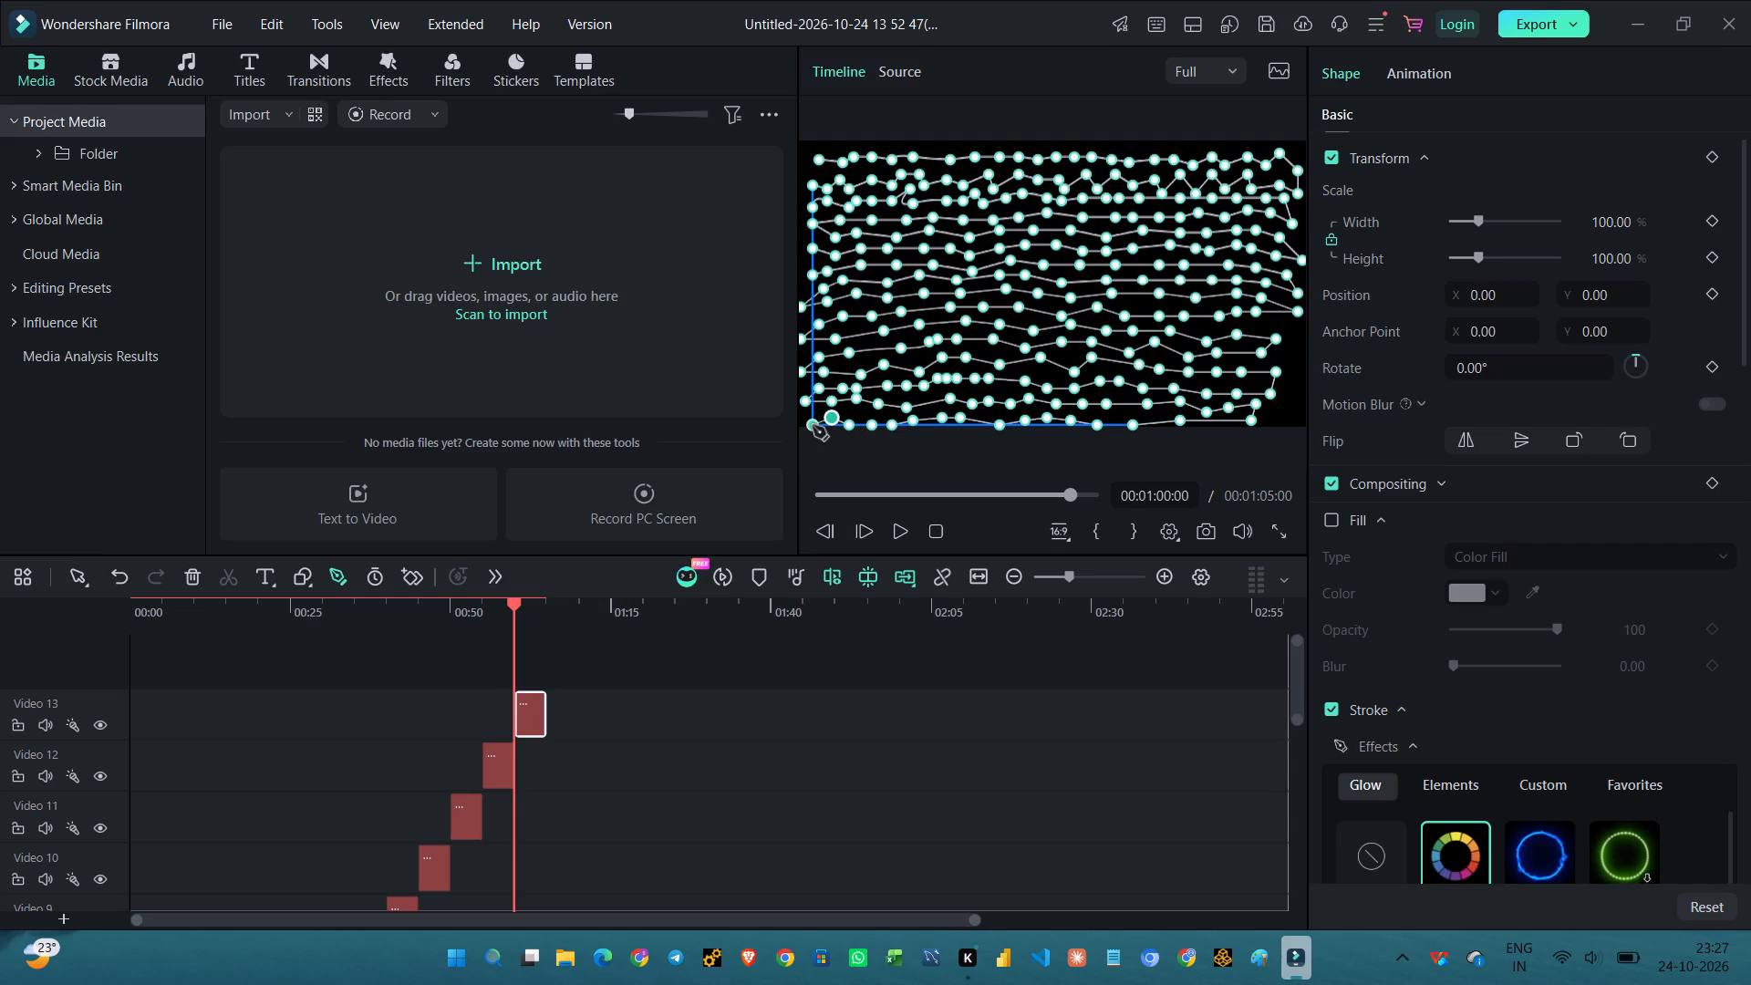
click(813, 426)
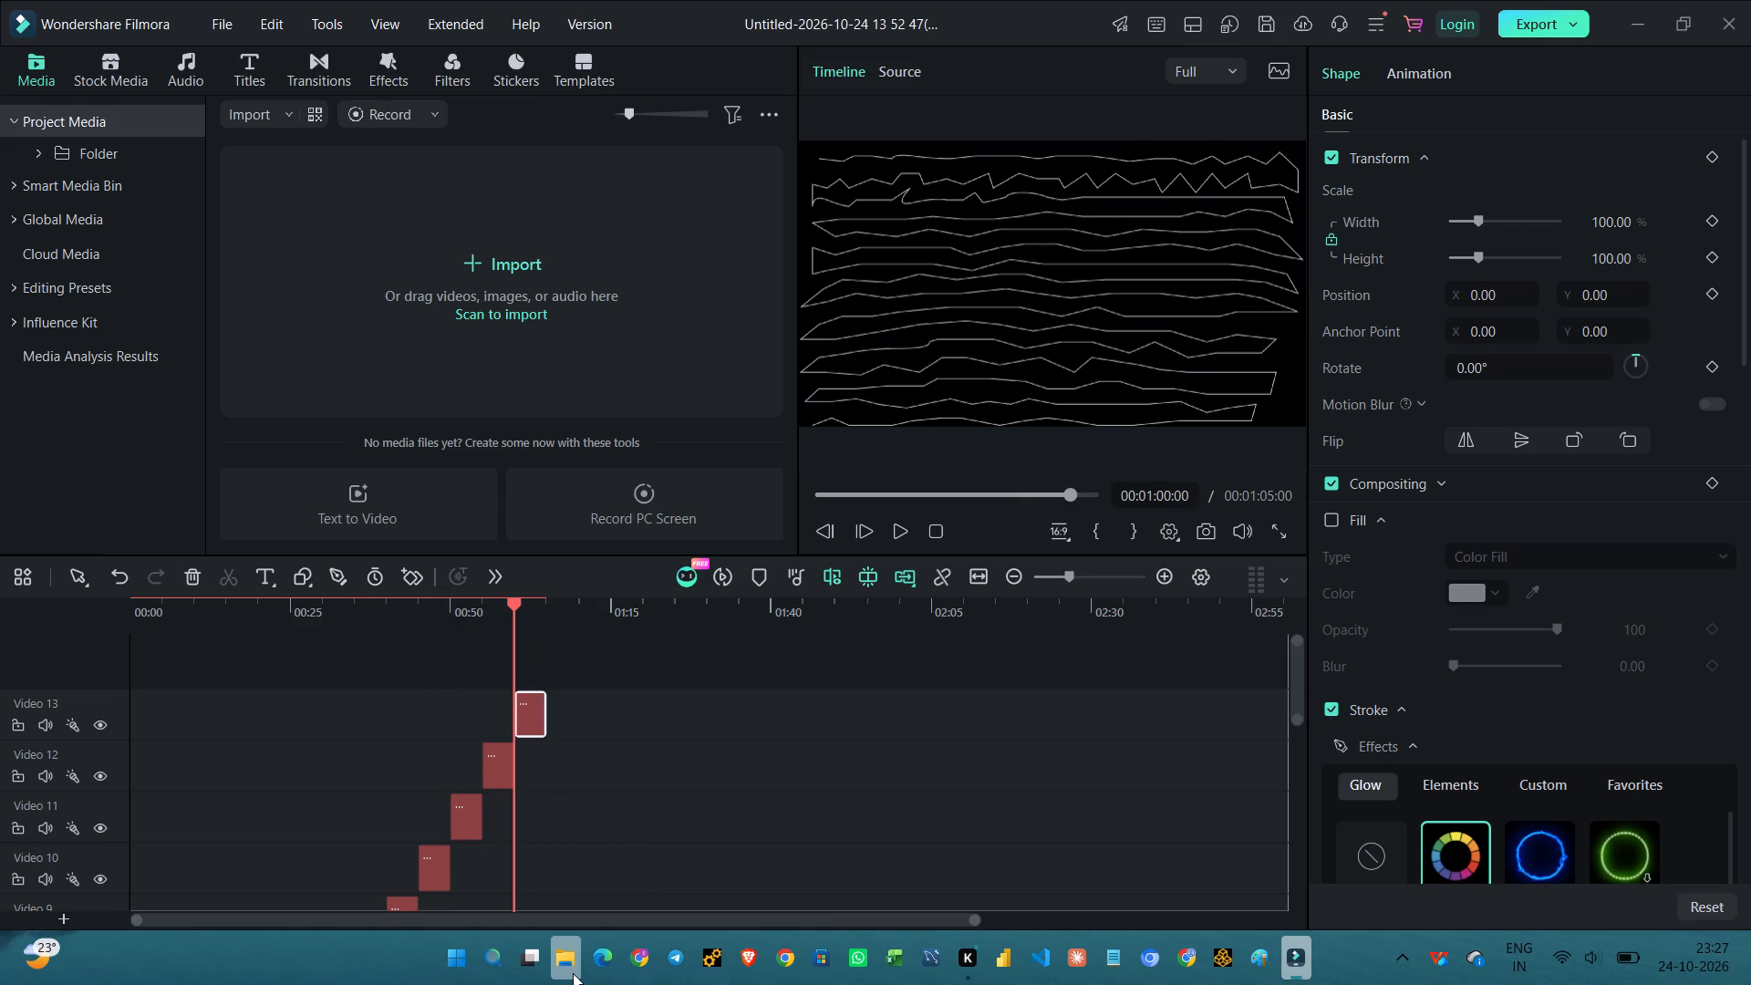
Shut down the computer from Windows.
click(455, 961)
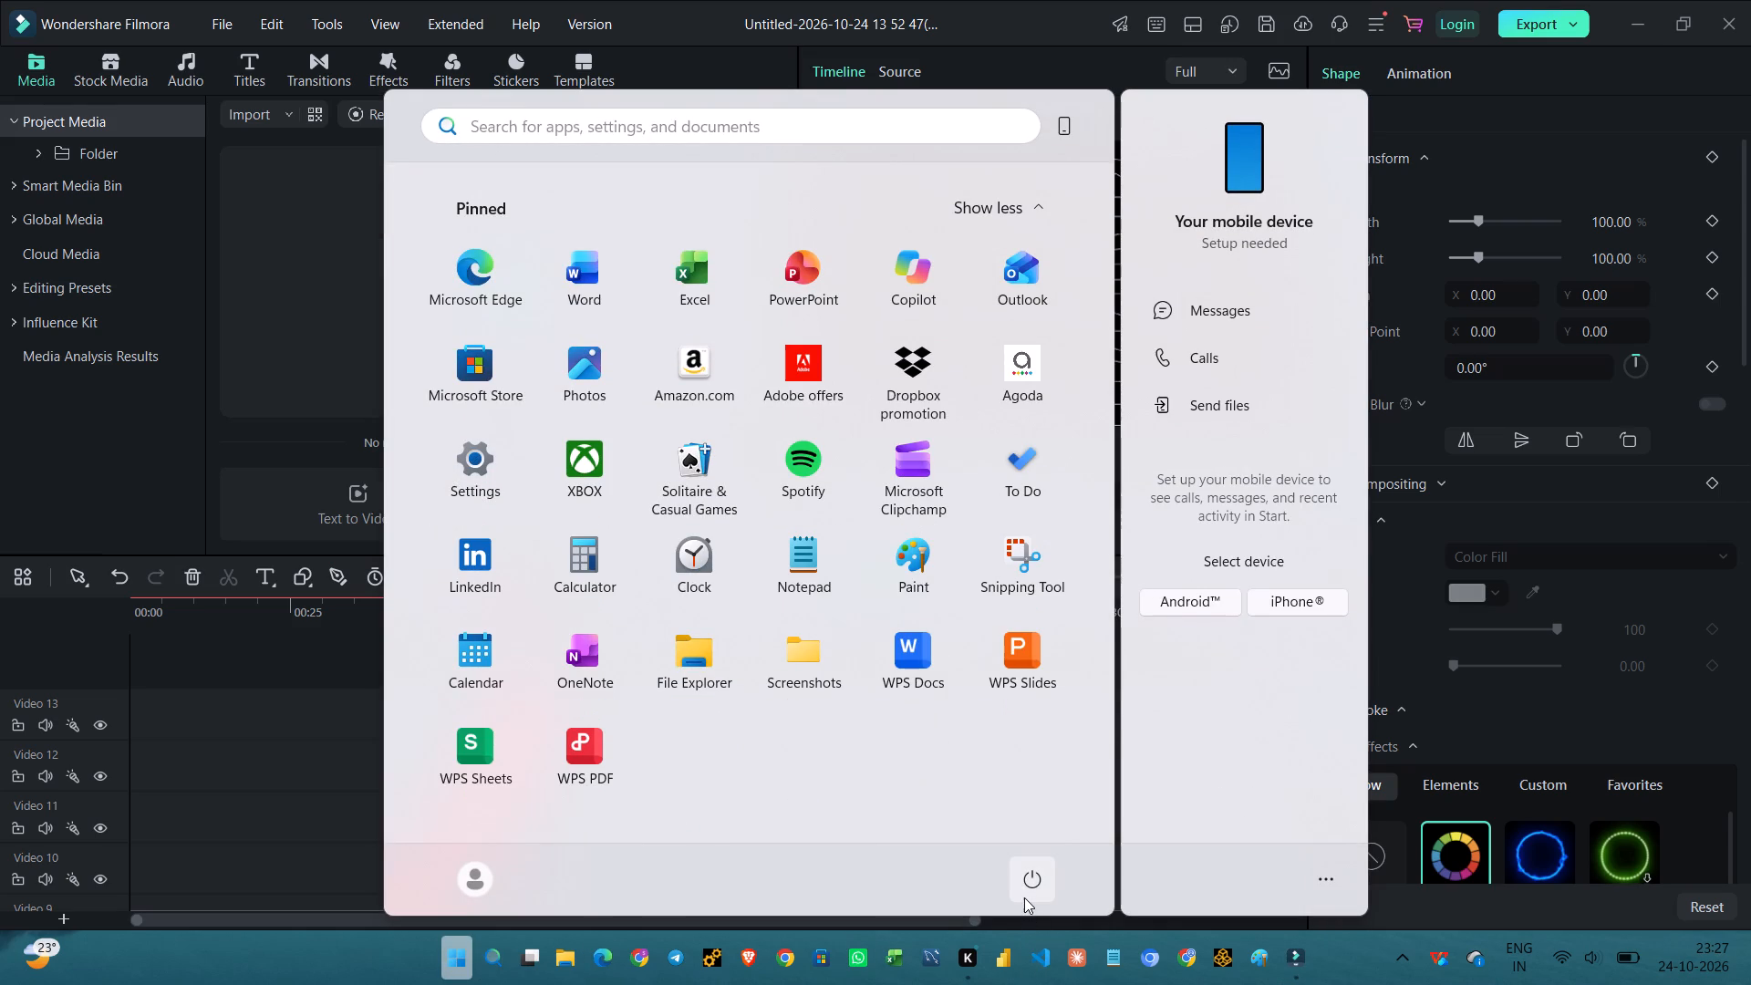
click(1024, 897)
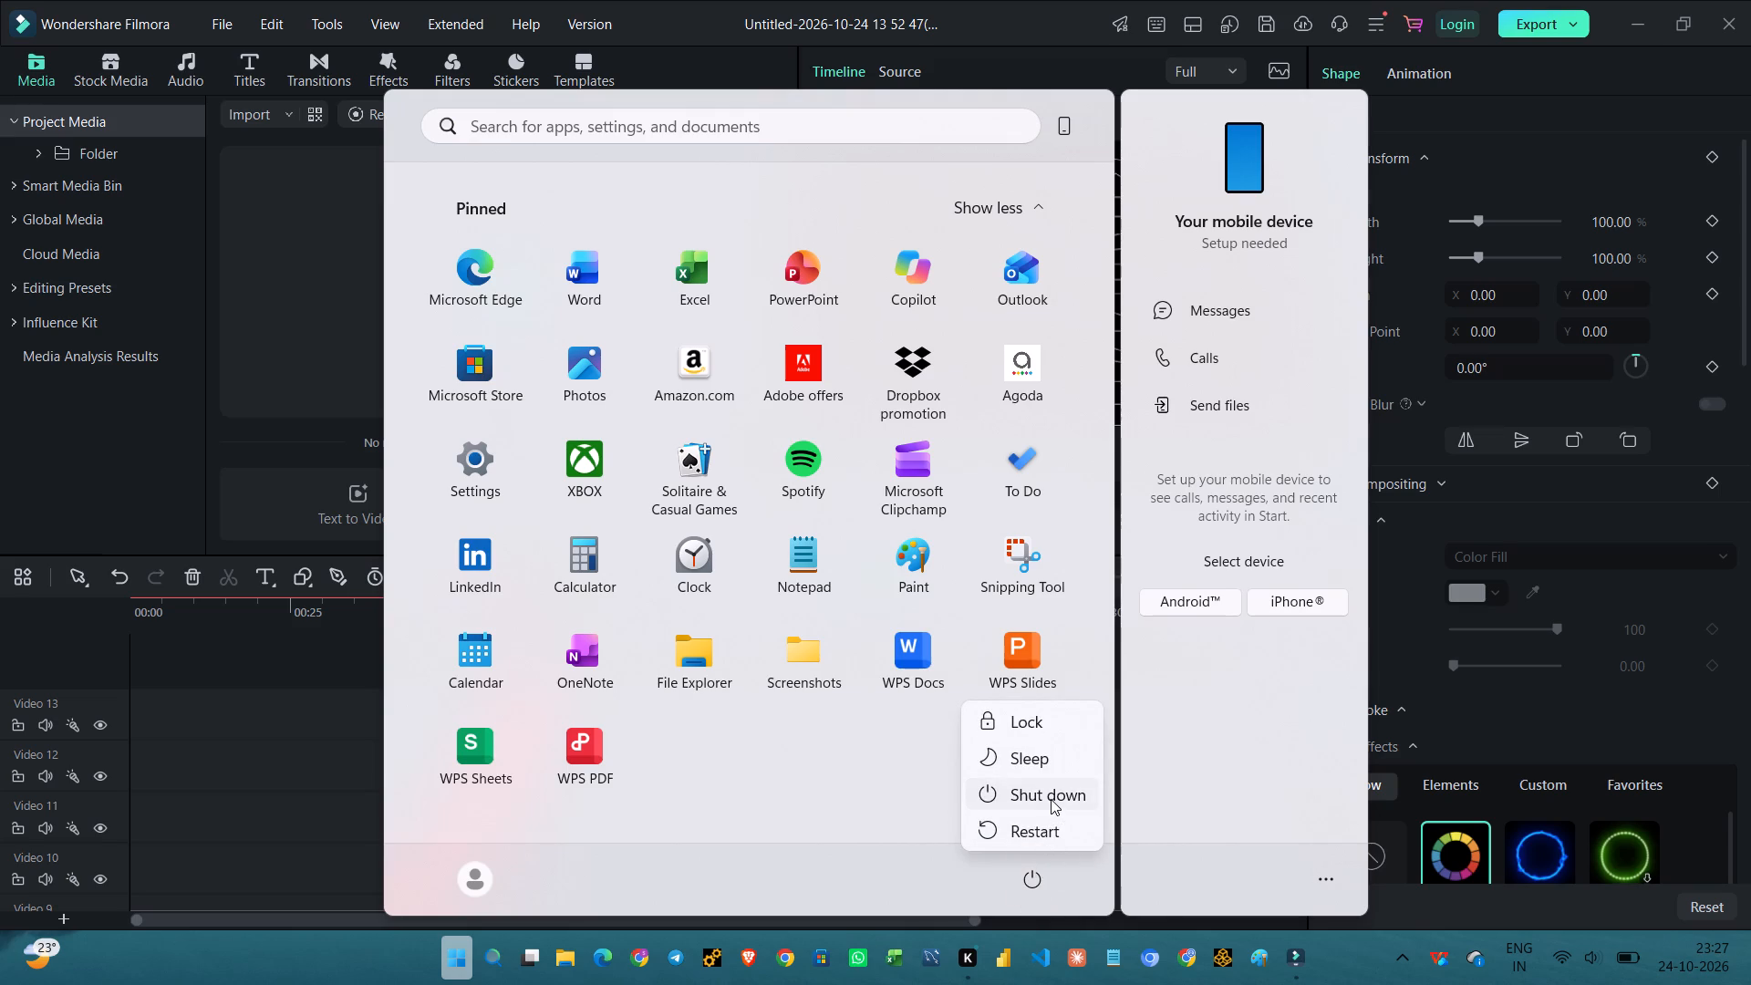
click(1051, 799)
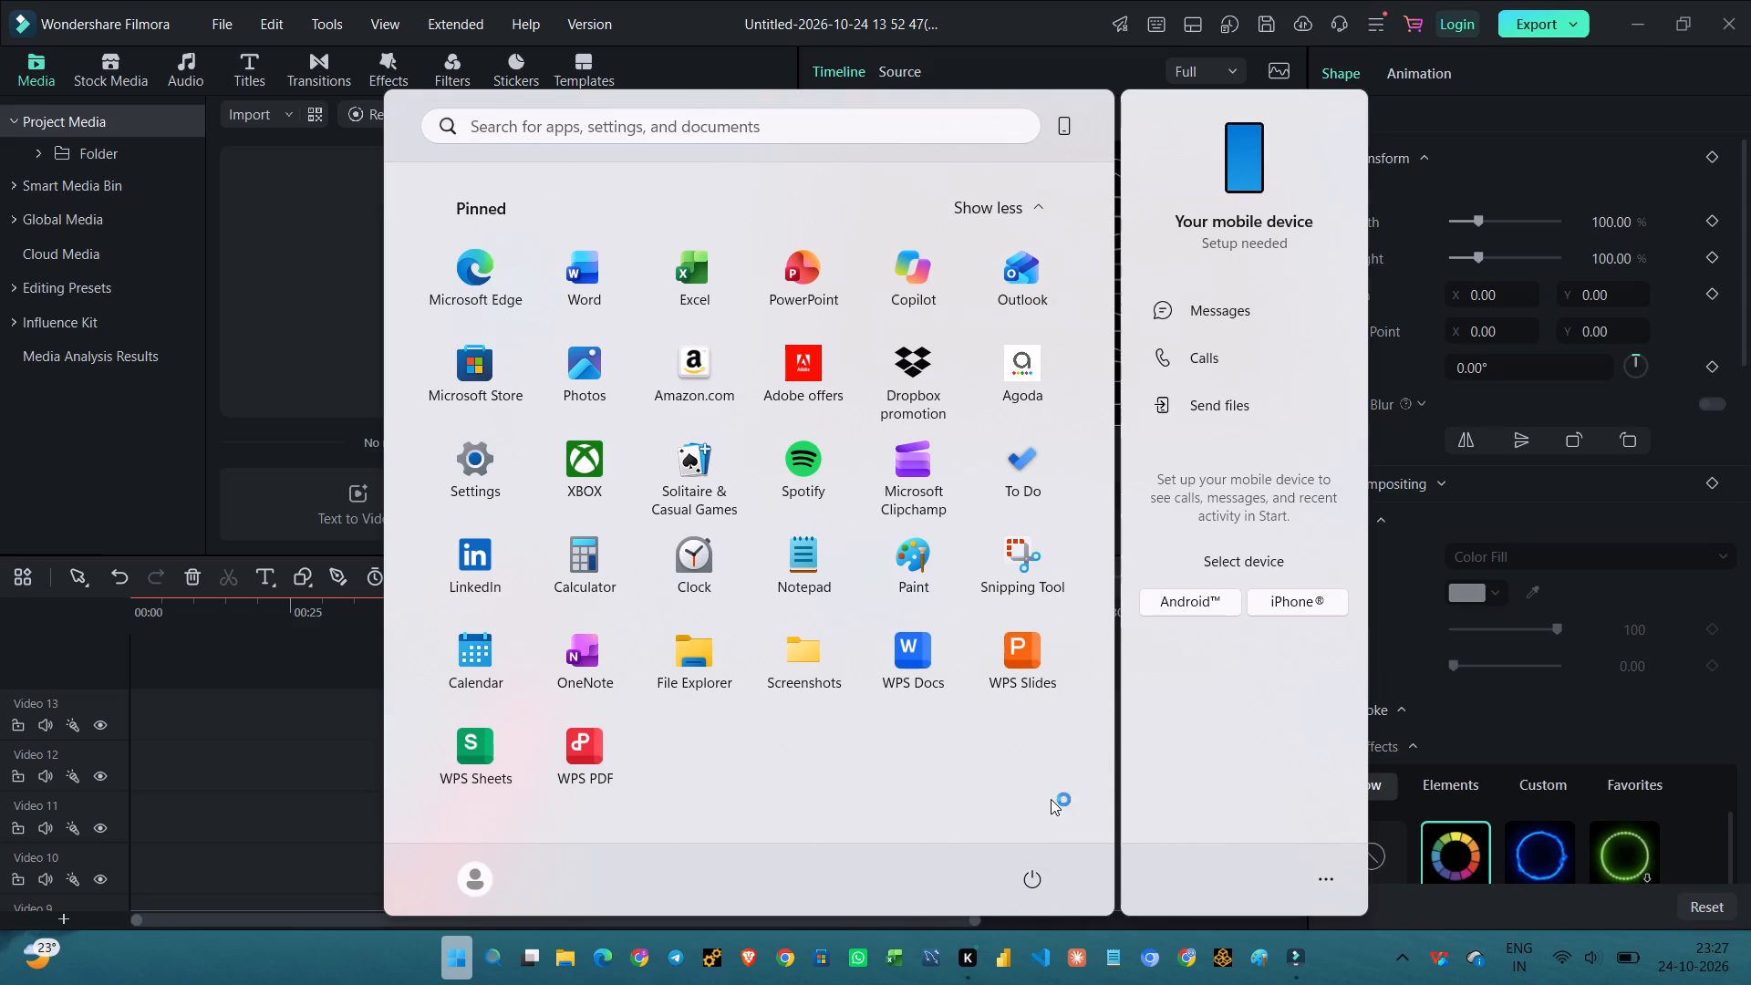